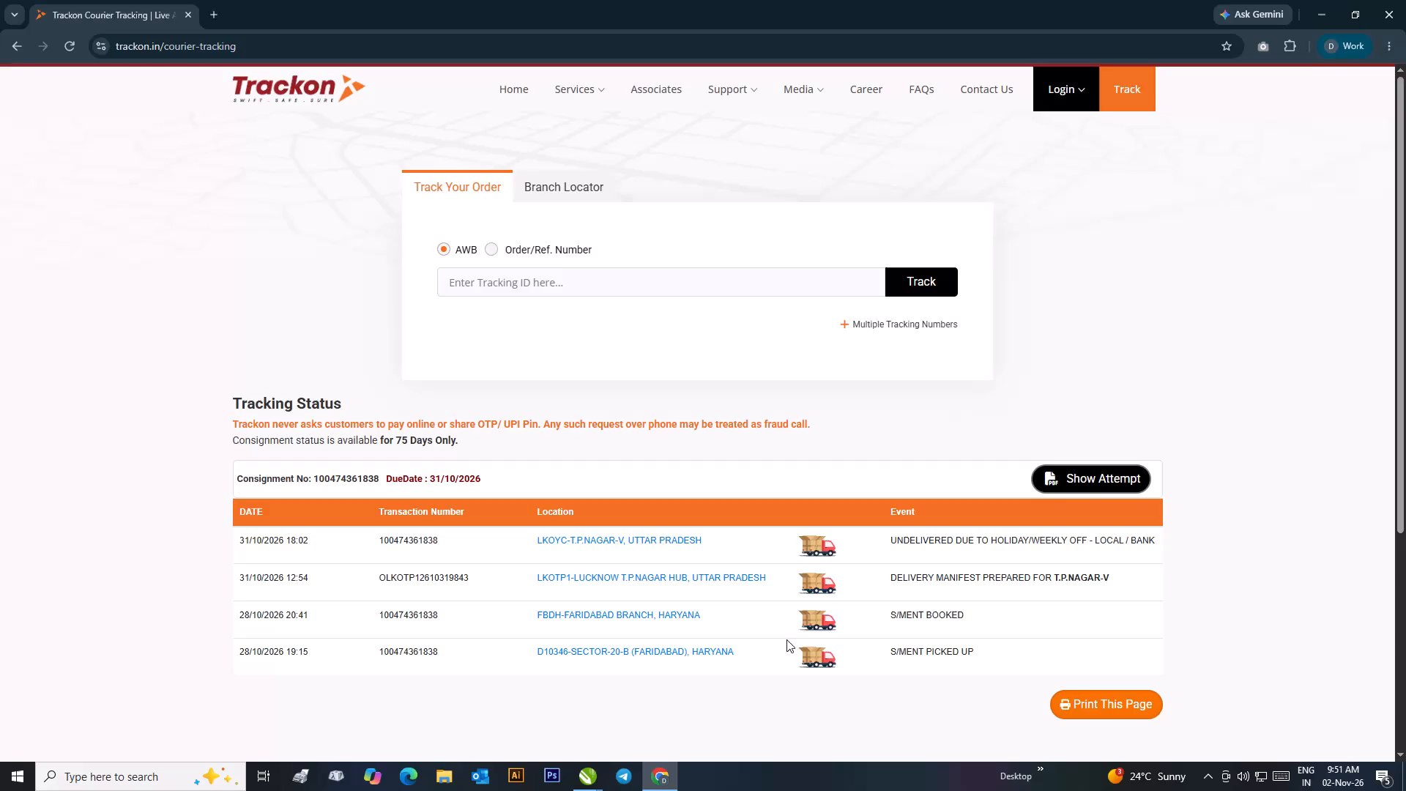
In the CorelDRAW template file, delete the pale Rising Star template beside the blue rectangle, keeping the gold Rising Star design.
click(592, 779)
click(645, 743)
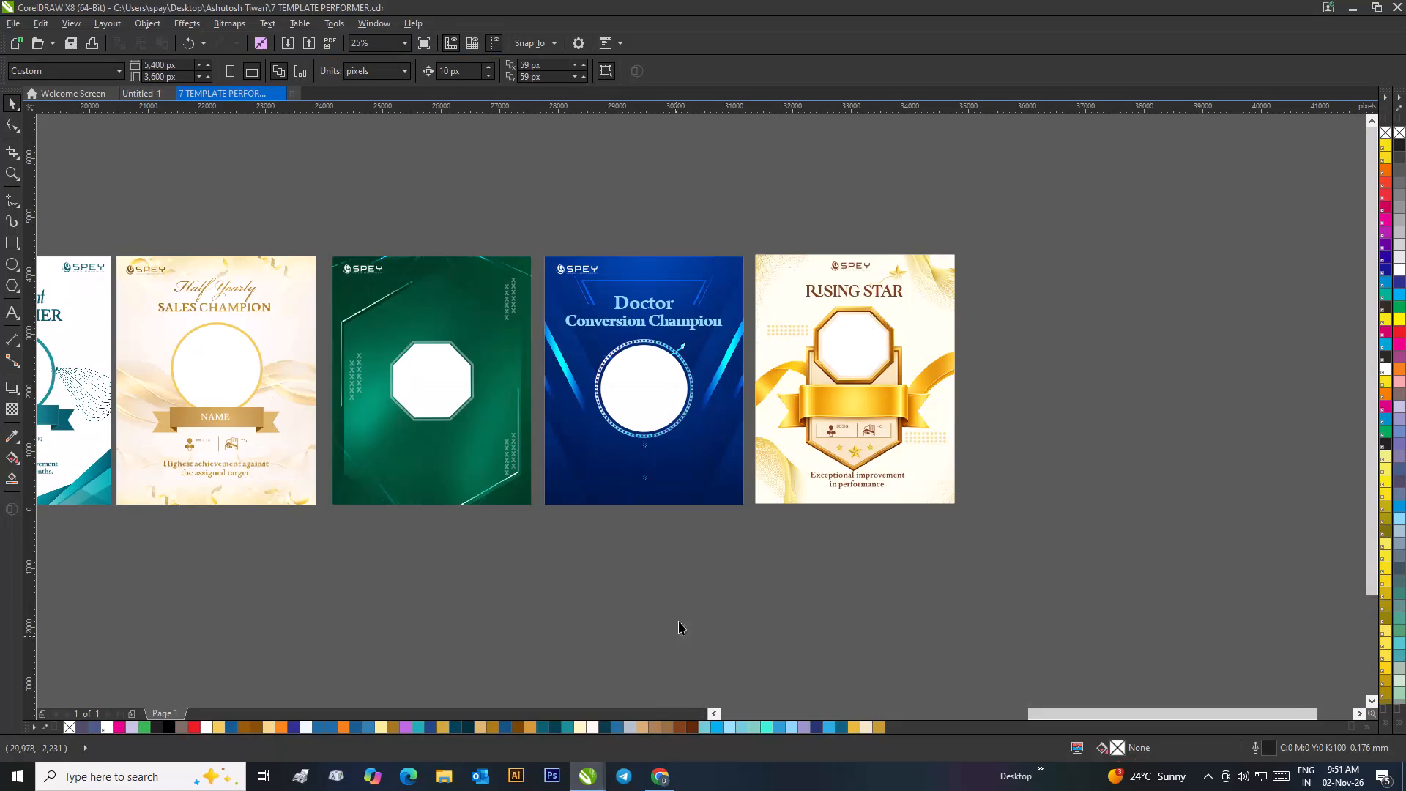
scroll(715, 550, down, 2)
scroll(578, 383, up, 1)
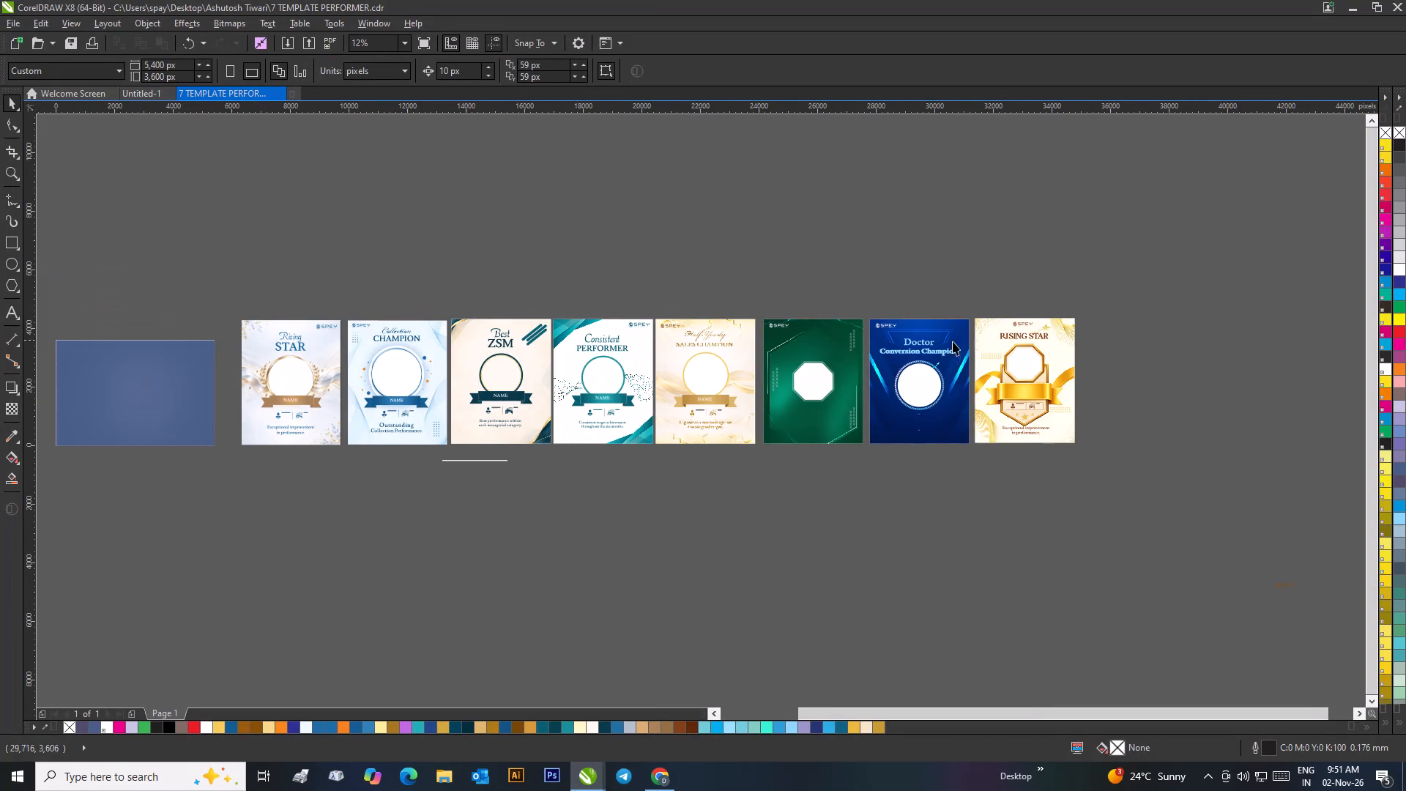
scroll(957, 346, up, 1)
scroll(787, 483, up, 1)
scroll(737, 395, down, 2)
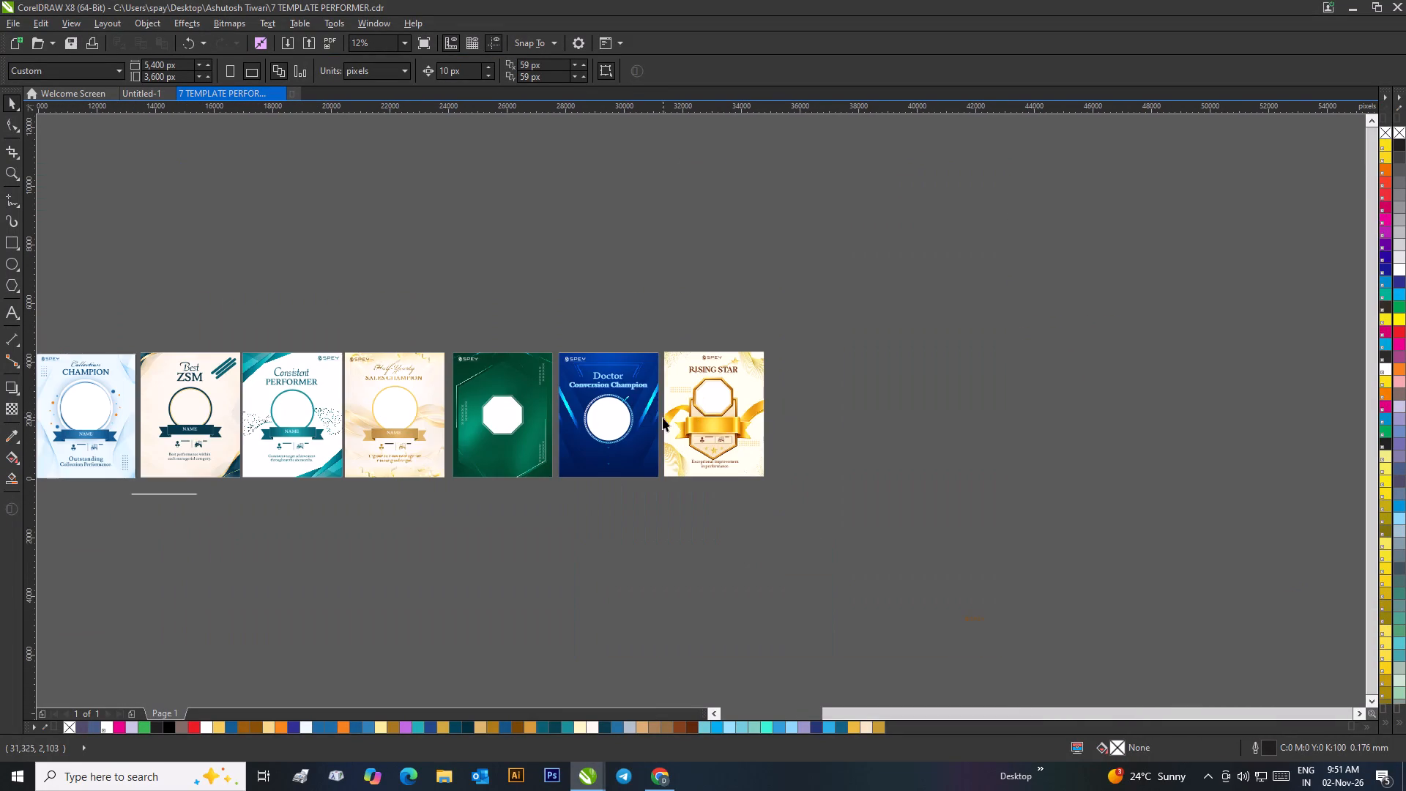
scroll(593, 430, down, 1)
scroll(529, 422, up, 1)
scroll(722, 408, up, 1)
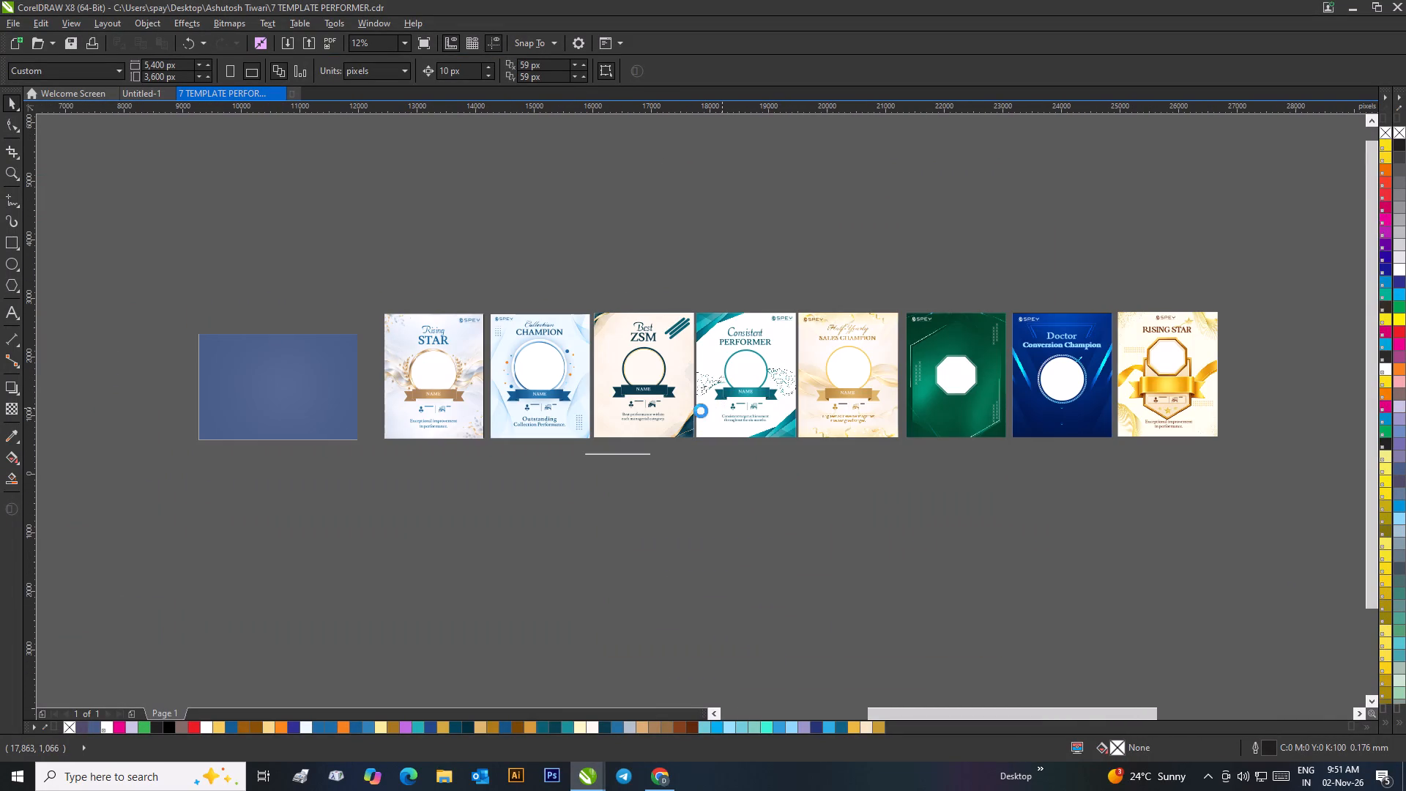
scroll(270, 286, down, 1)
drag(584, 348, 576, 370)
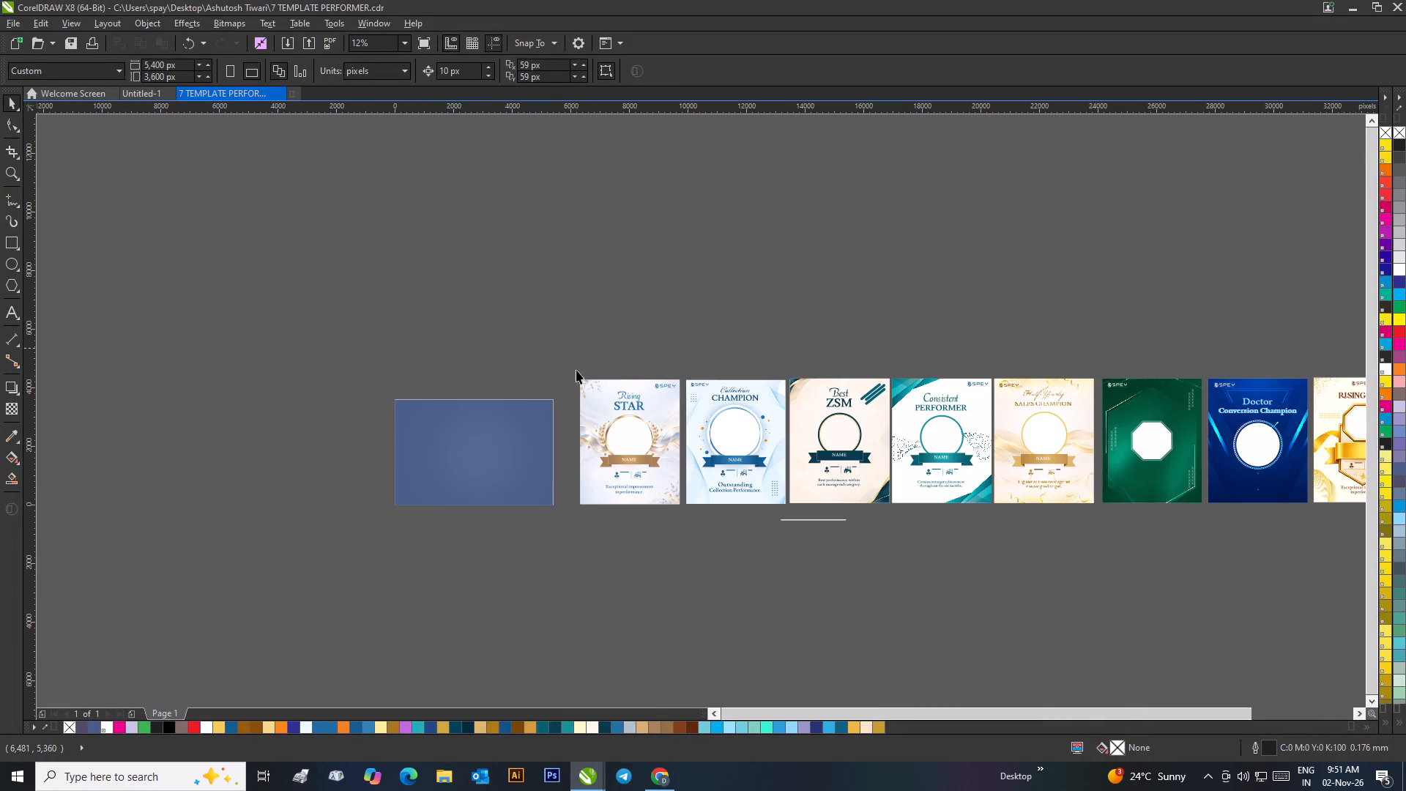
drag(576, 370, 655, 524)
drag(565, 361, 684, 527)
key(Delete)
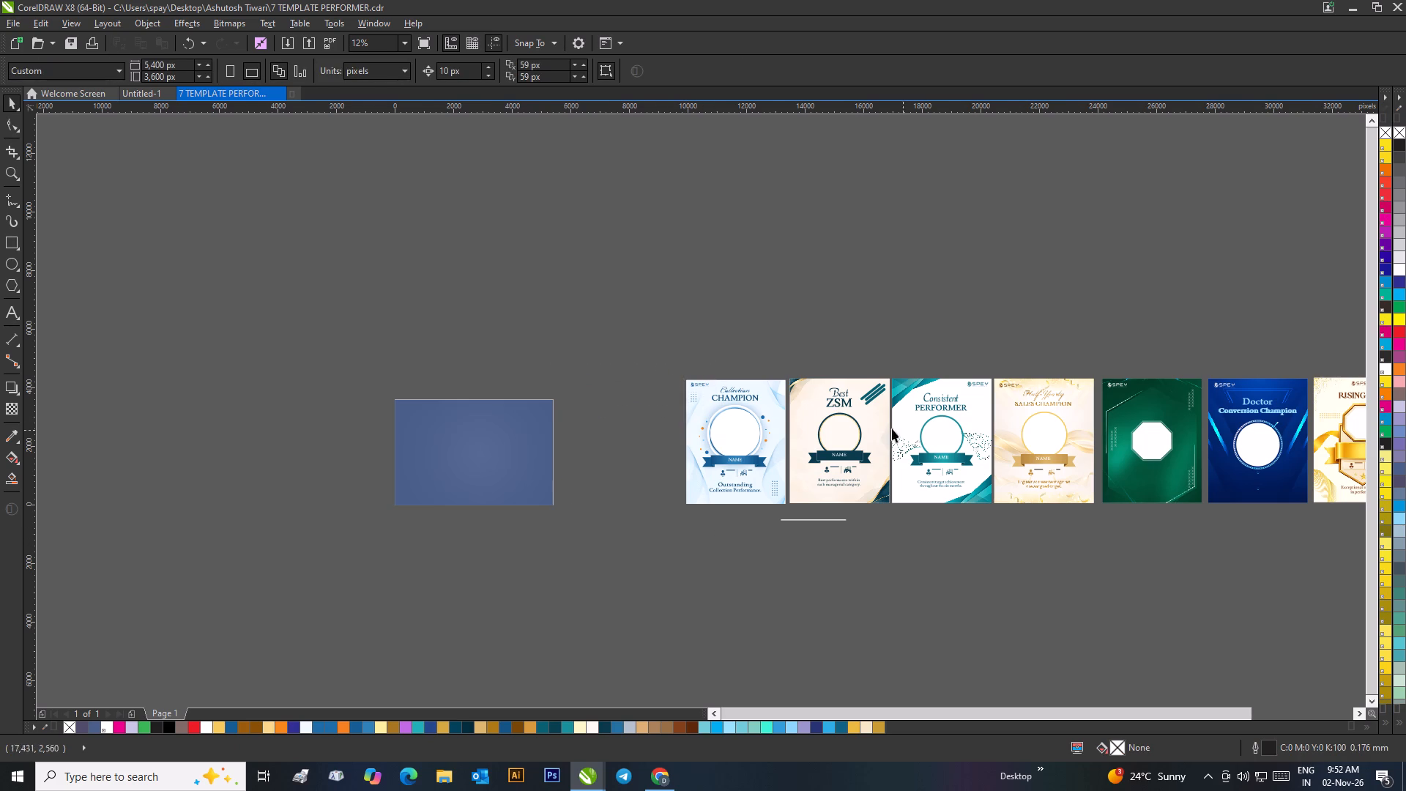
Switch to Telegram.
scroll(885, 428, up, 1)
click(655, 776)
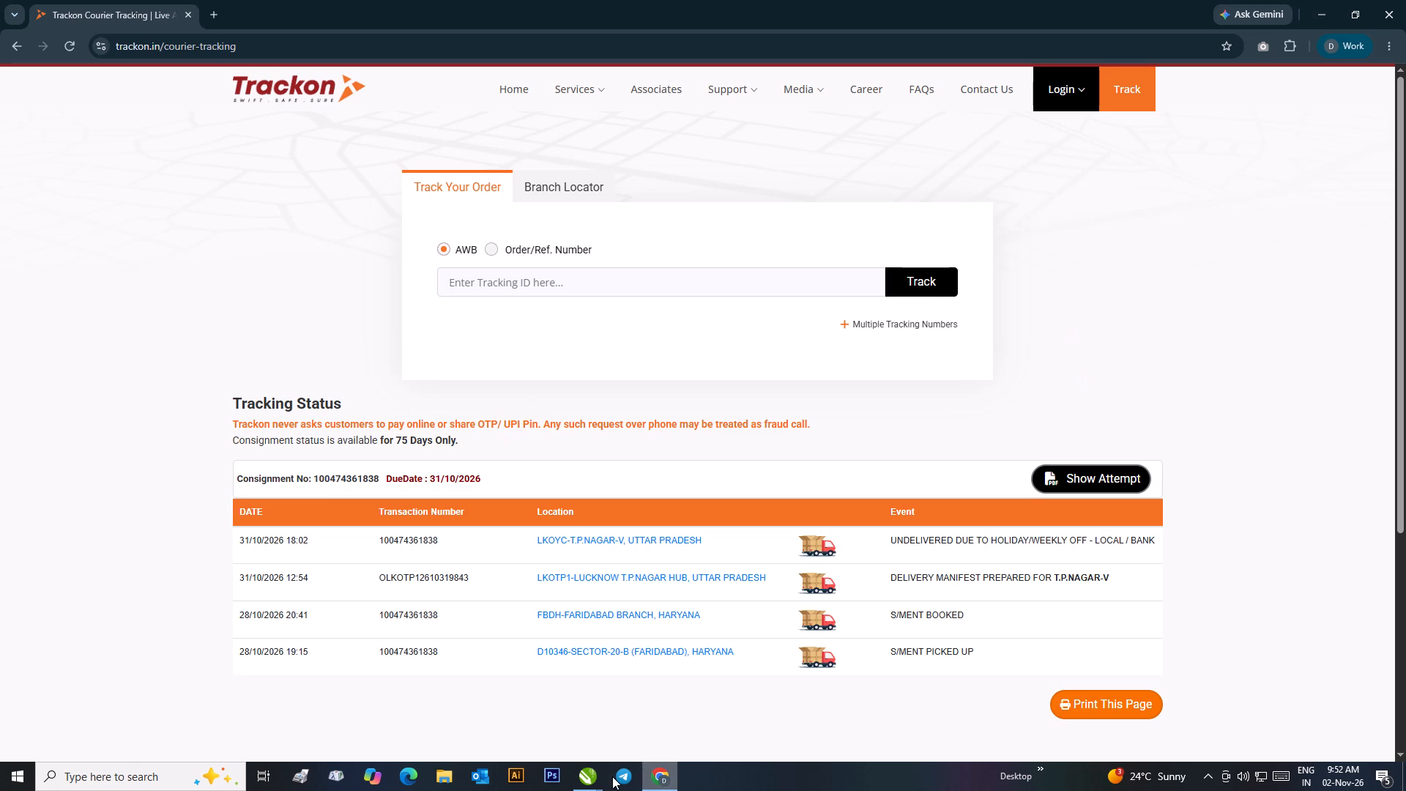
click(612, 776)
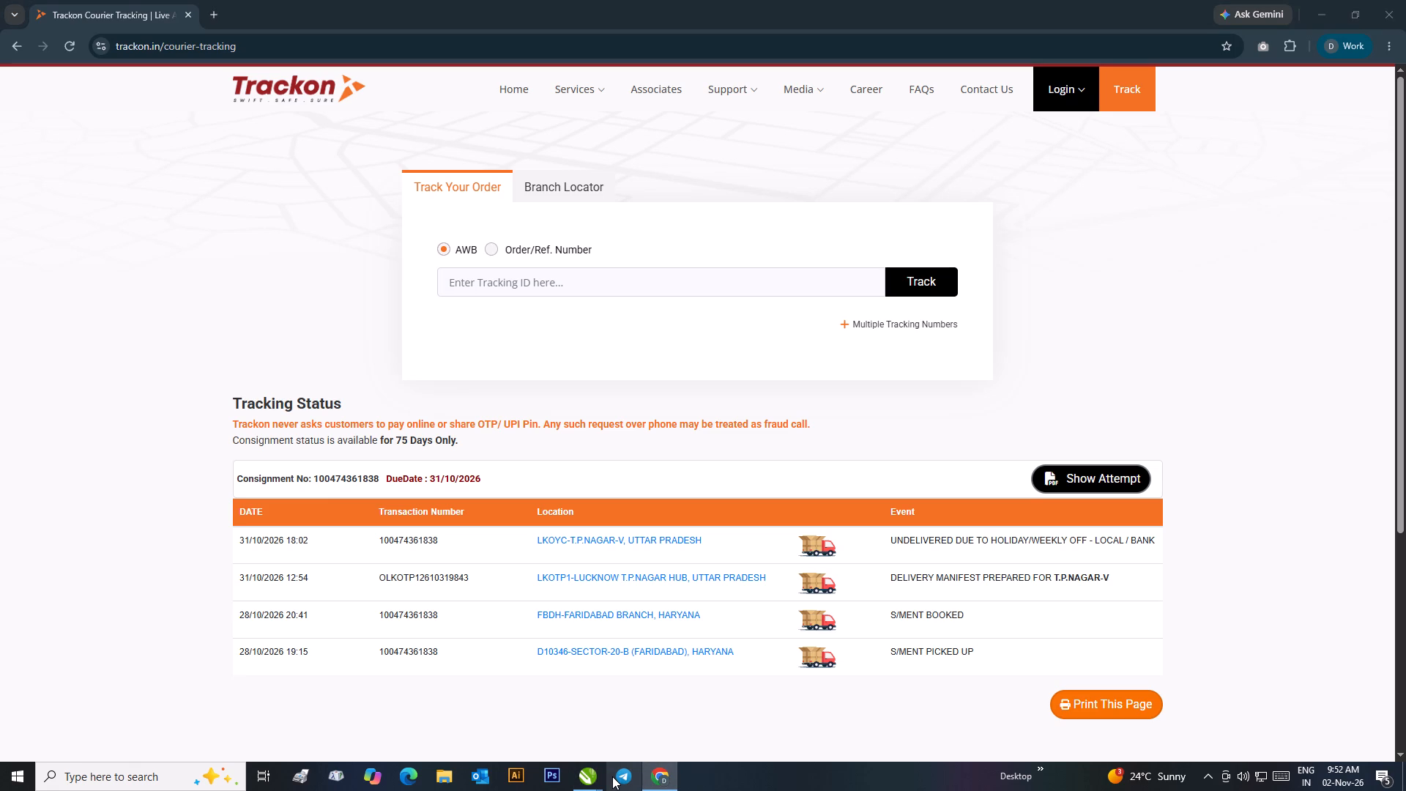
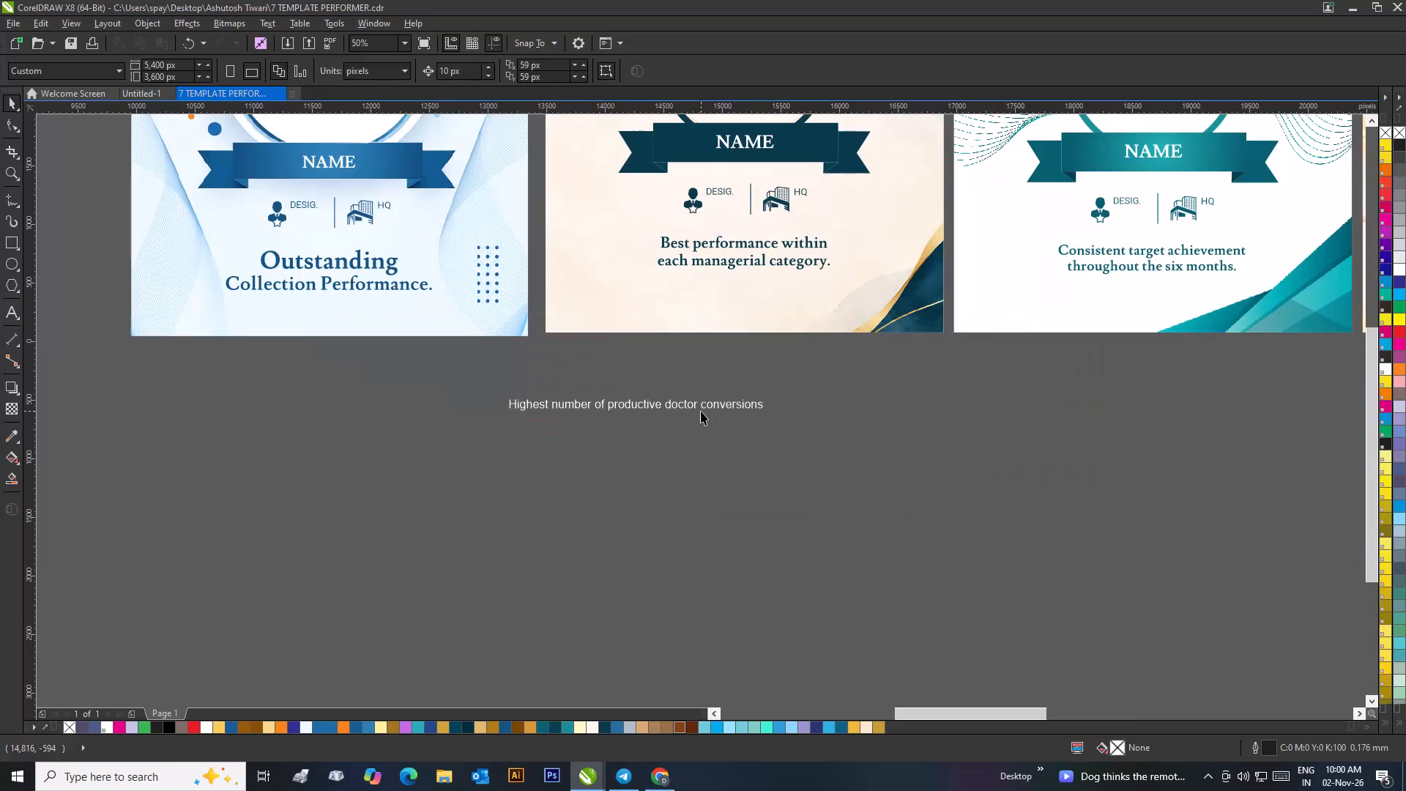
Move the white line "Highest number of productive doctor conversions" onto the lower part of the blue Doctor Conversion Champion template.
scroll(701, 411, up, 1)
click(641, 403)
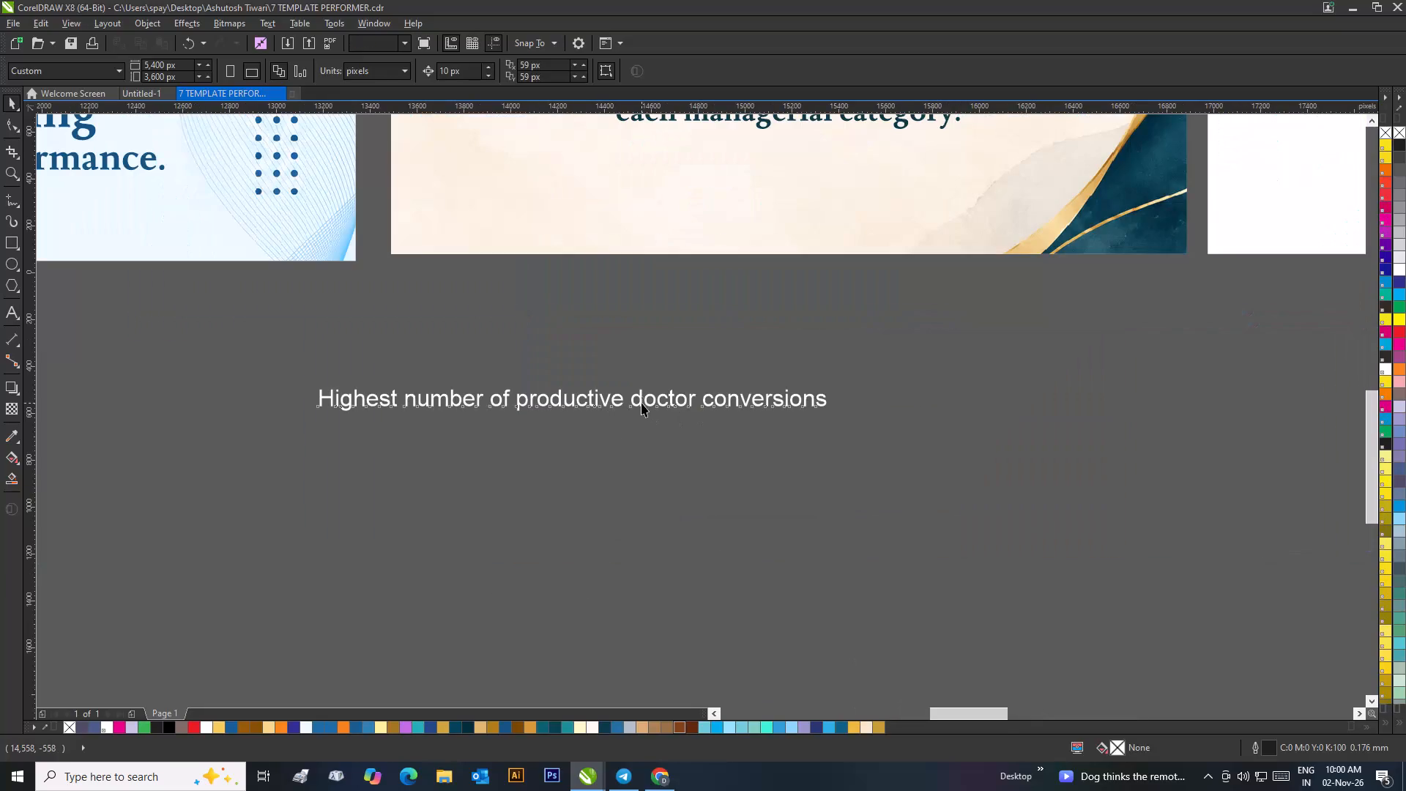
scroll(641, 402, down, 2)
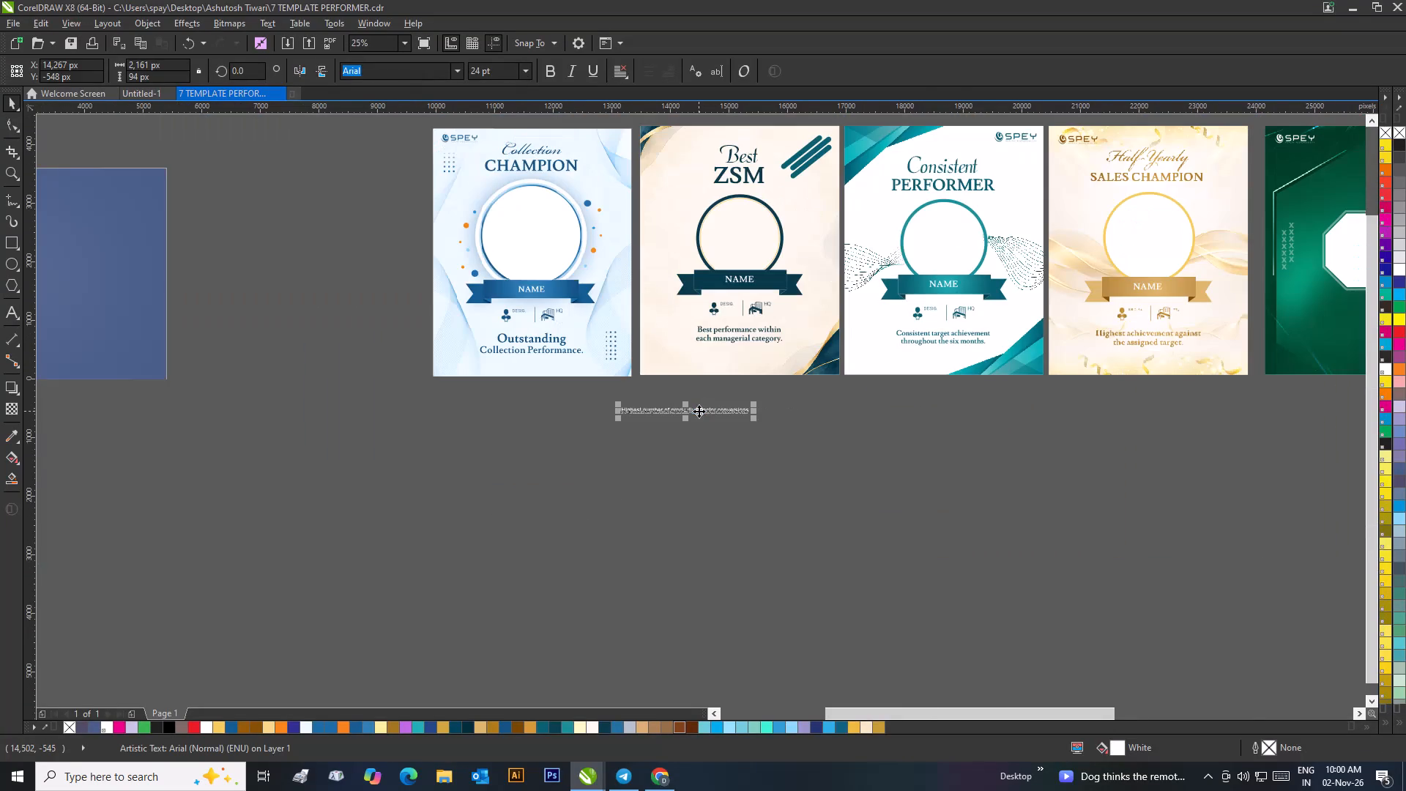
scroll(699, 411, down, 1)
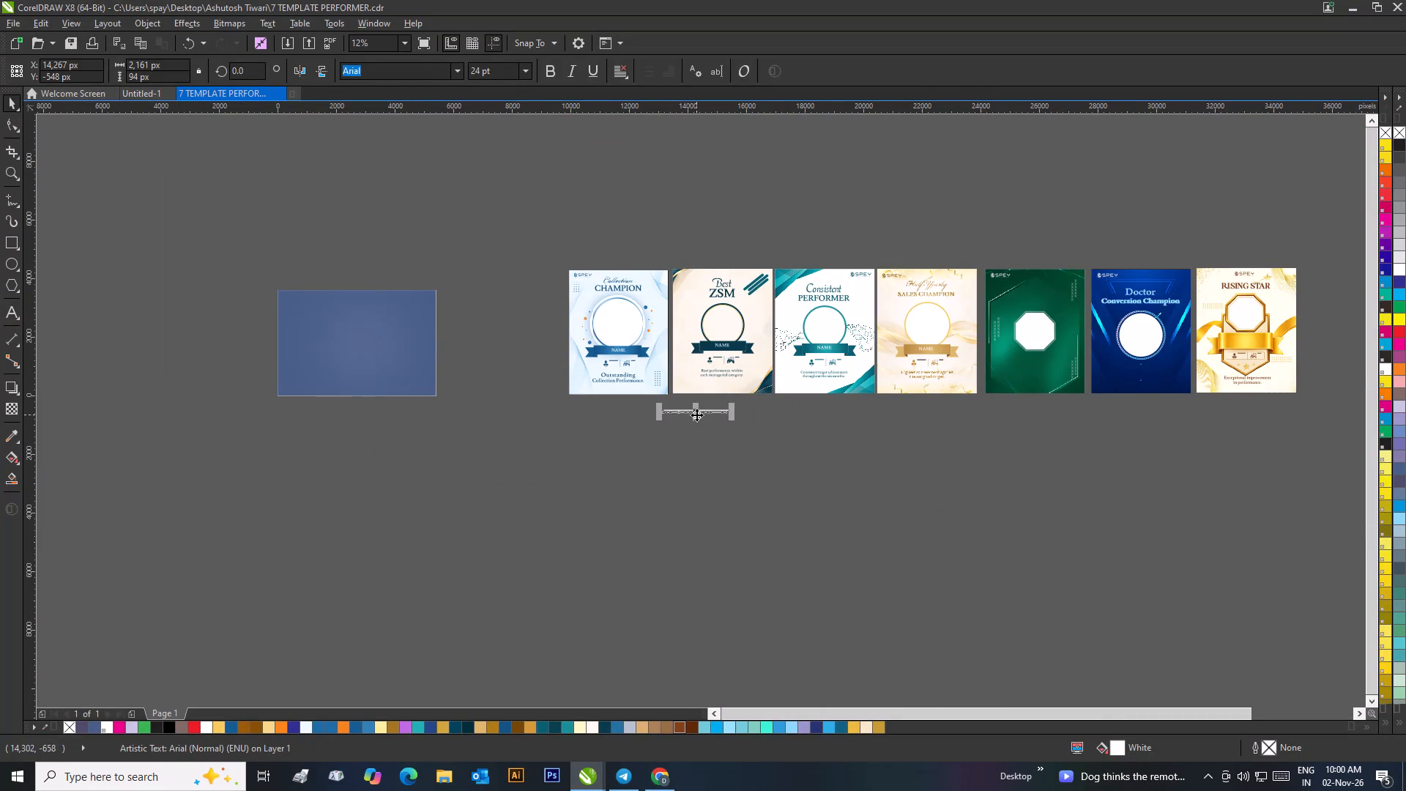
drag(699, 409, 1144, 365)
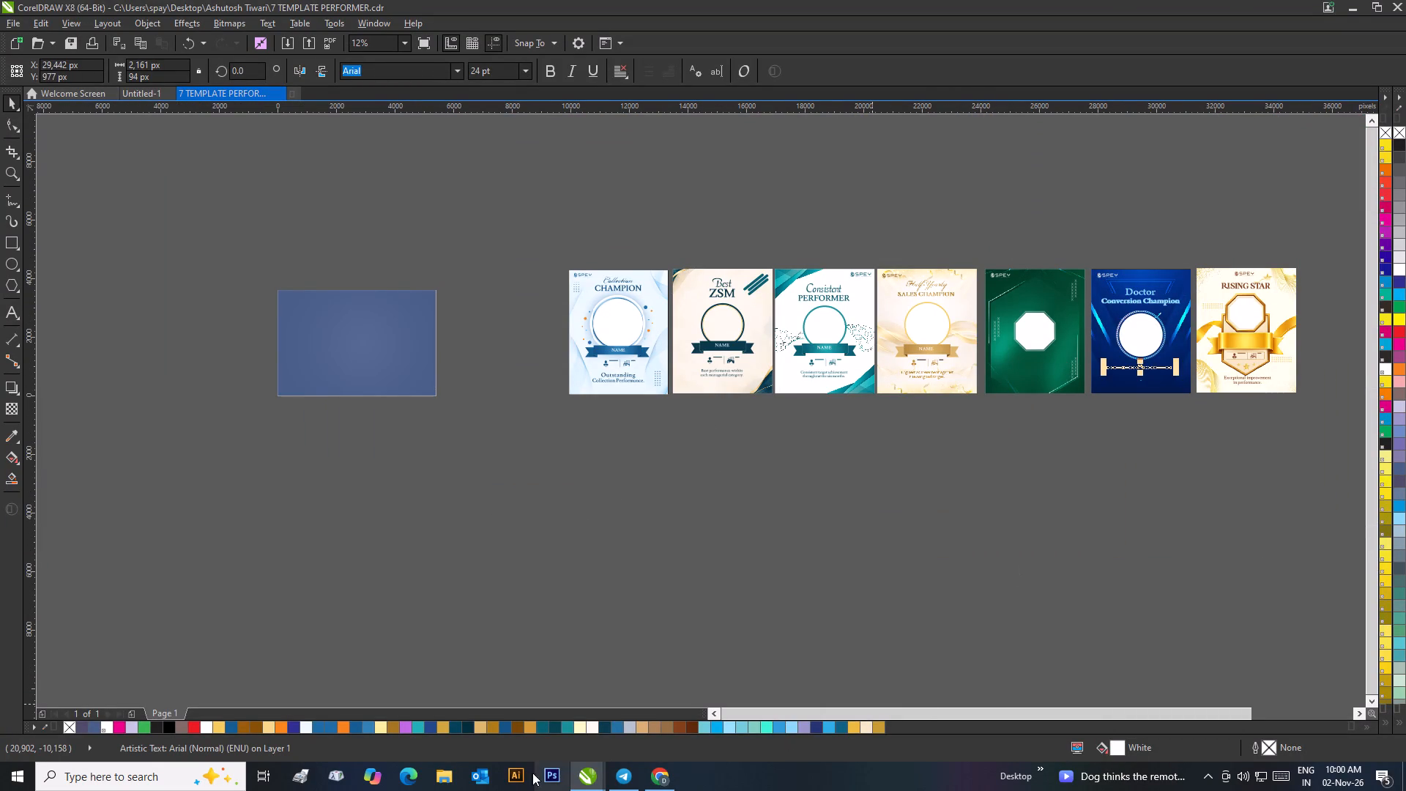
click(209, 727)
Place a copy of the conversions line between the small arrow ornaments under the photo circle and centre it horizontally on the blue template.
scroll(1191, 365, up, 2)
drag(529, 428, 534, 456)
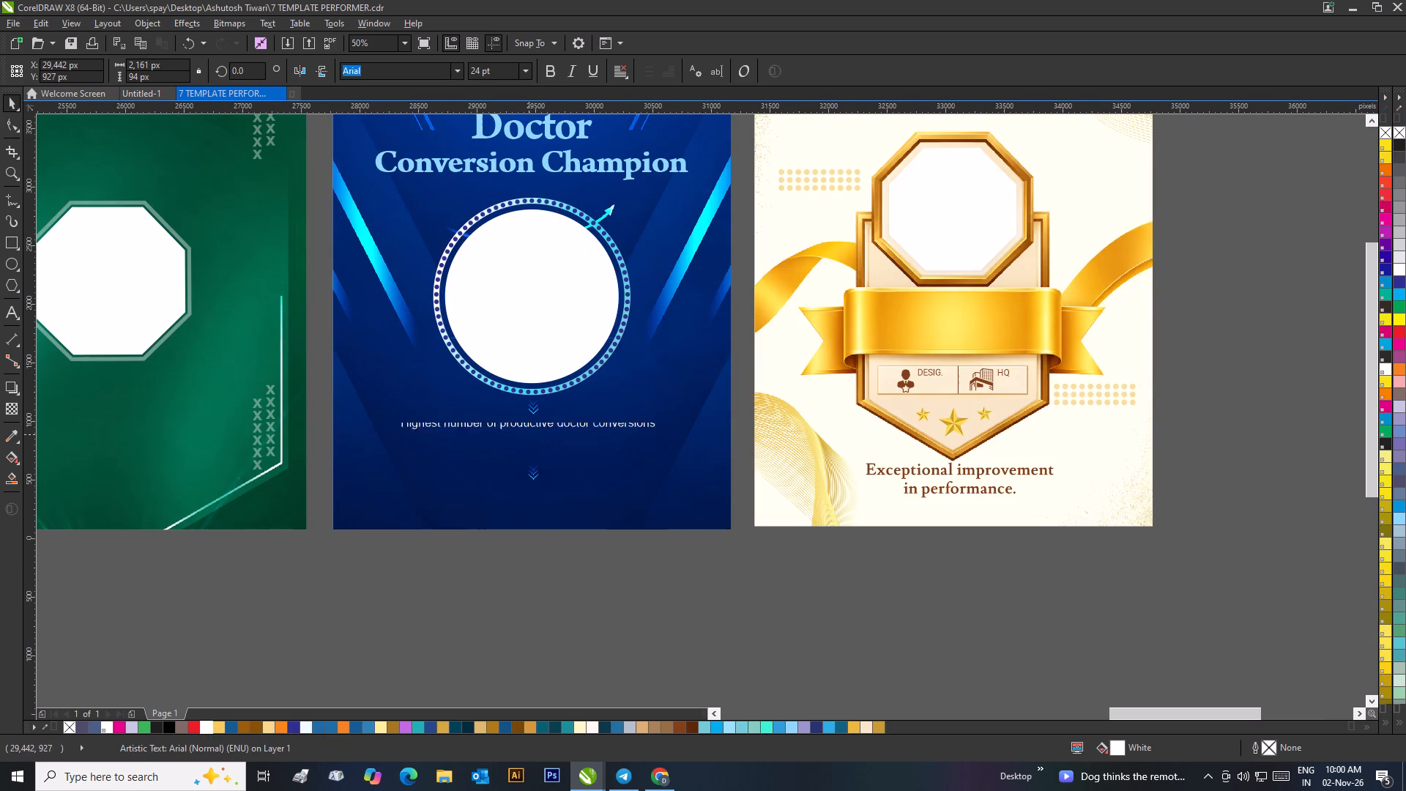
drag(534, 456, 543, 616)
drag(540, 611, 534, 438)
right_click(534, 438)
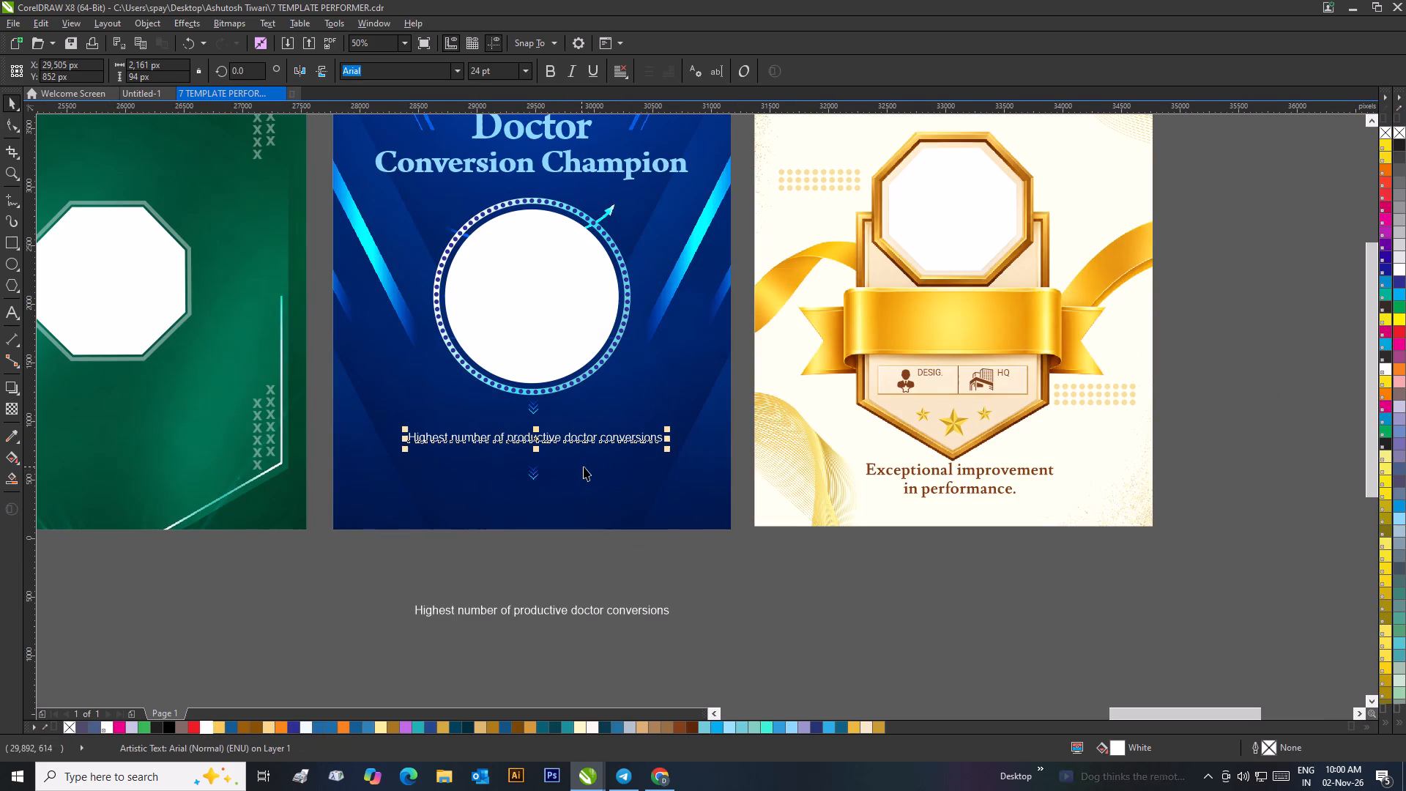
shift+click(646, 472)
key(c)
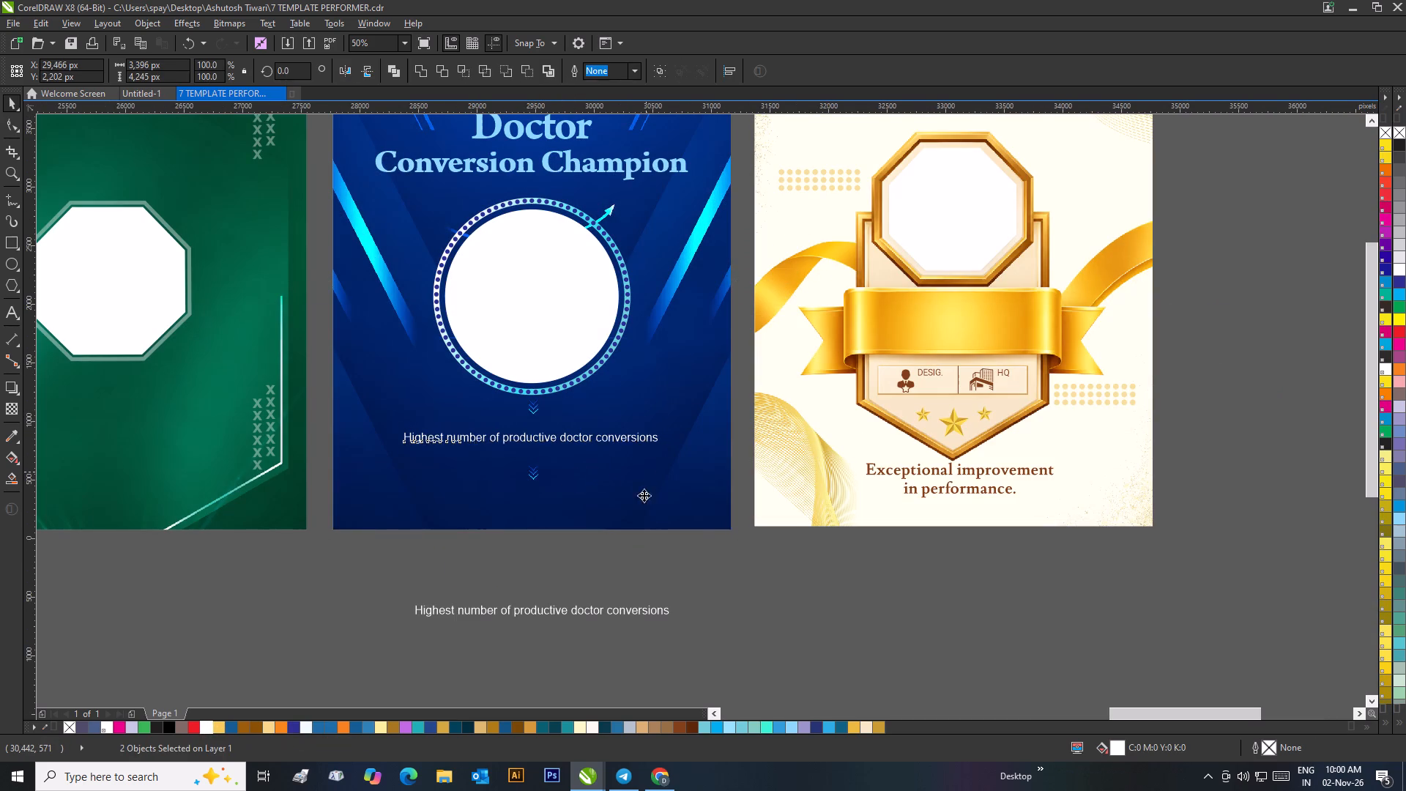
Delete the leftover conversions line below the blue template.
click(684, 609)
drag(705, 587, 332, 661)
key(Delete)
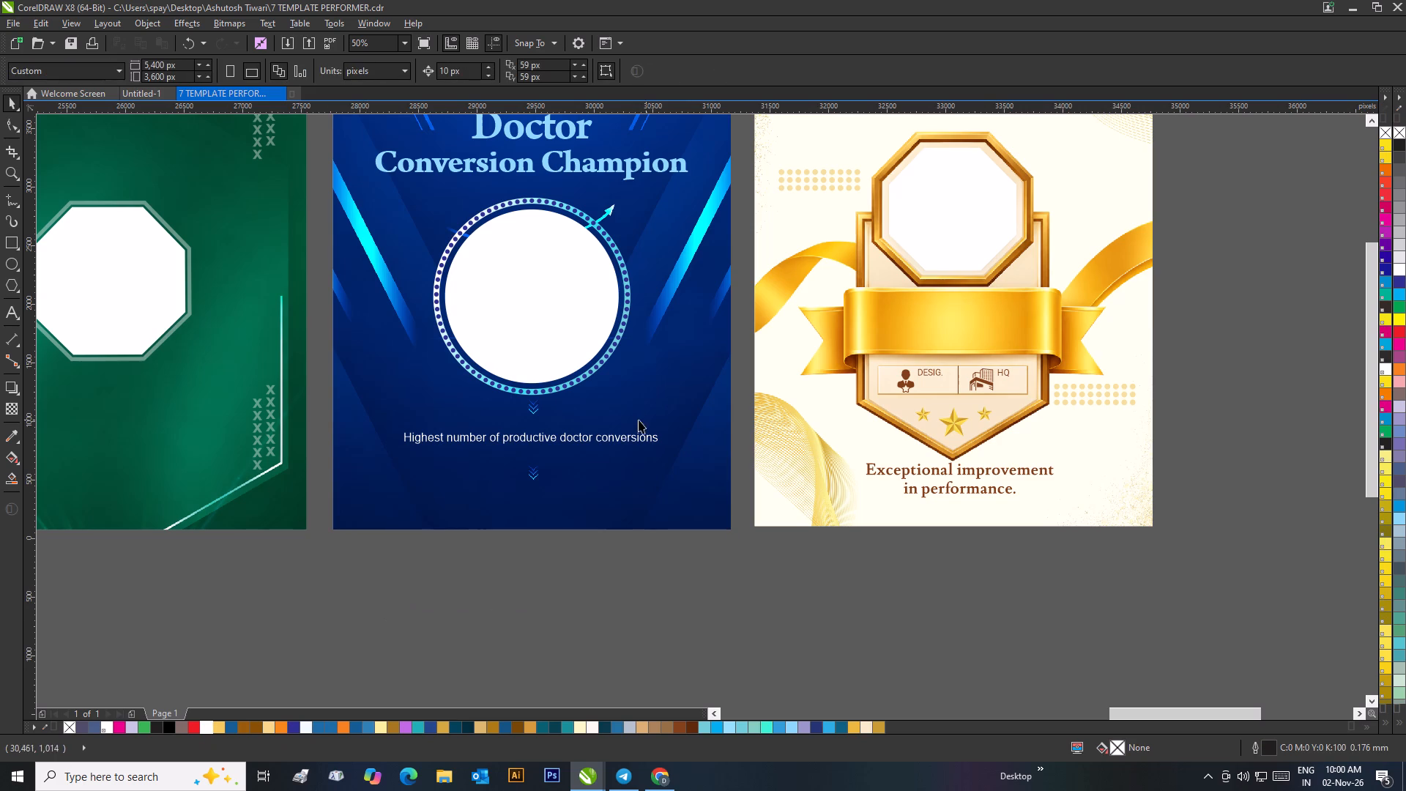
Set the font of the conversions line on the blue template to Imperium Bold.
scroll(611, 499, down, 1)
scroll(412, 395, up, 1)
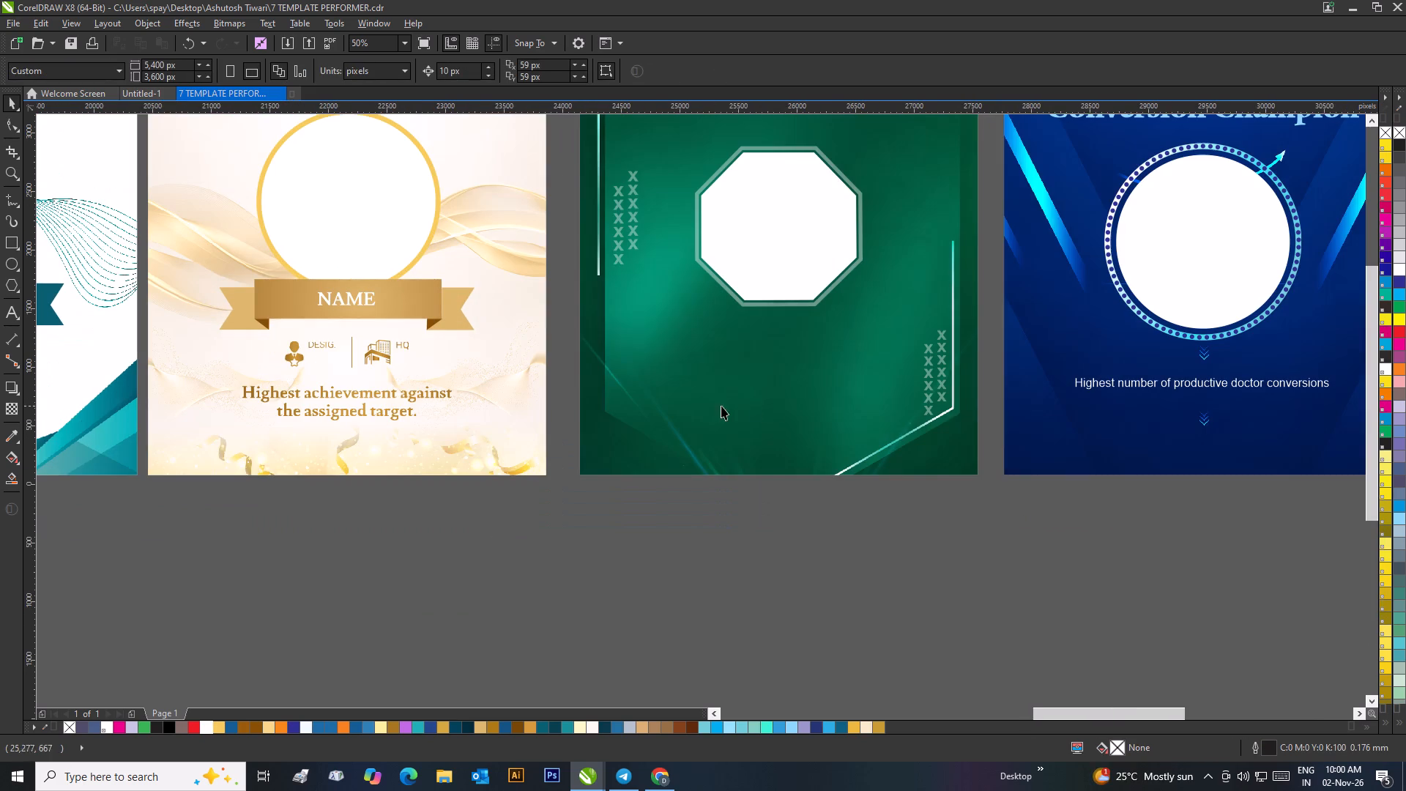
click(1087, 387)
right_click(1087, 387)
click(454, 71)
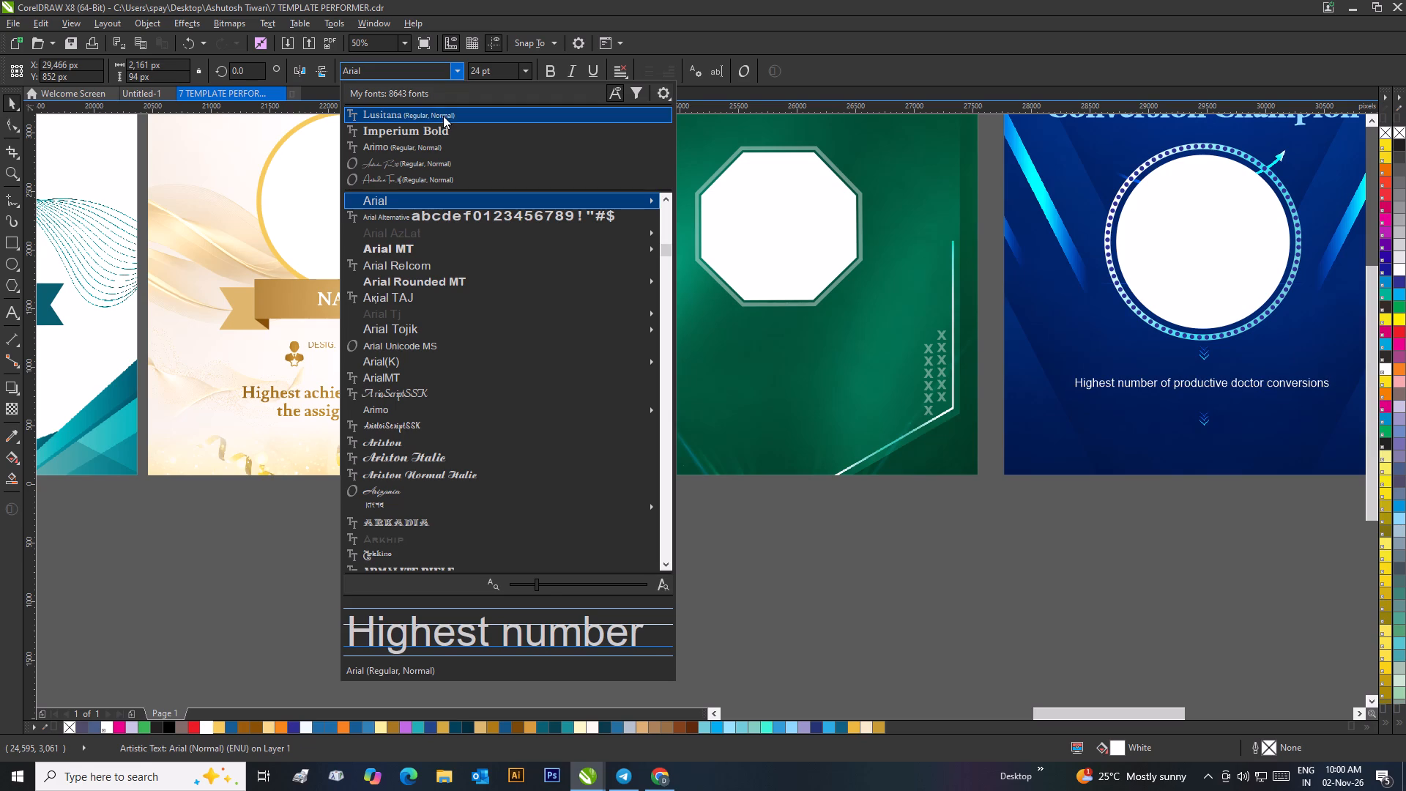
click(443, 129)
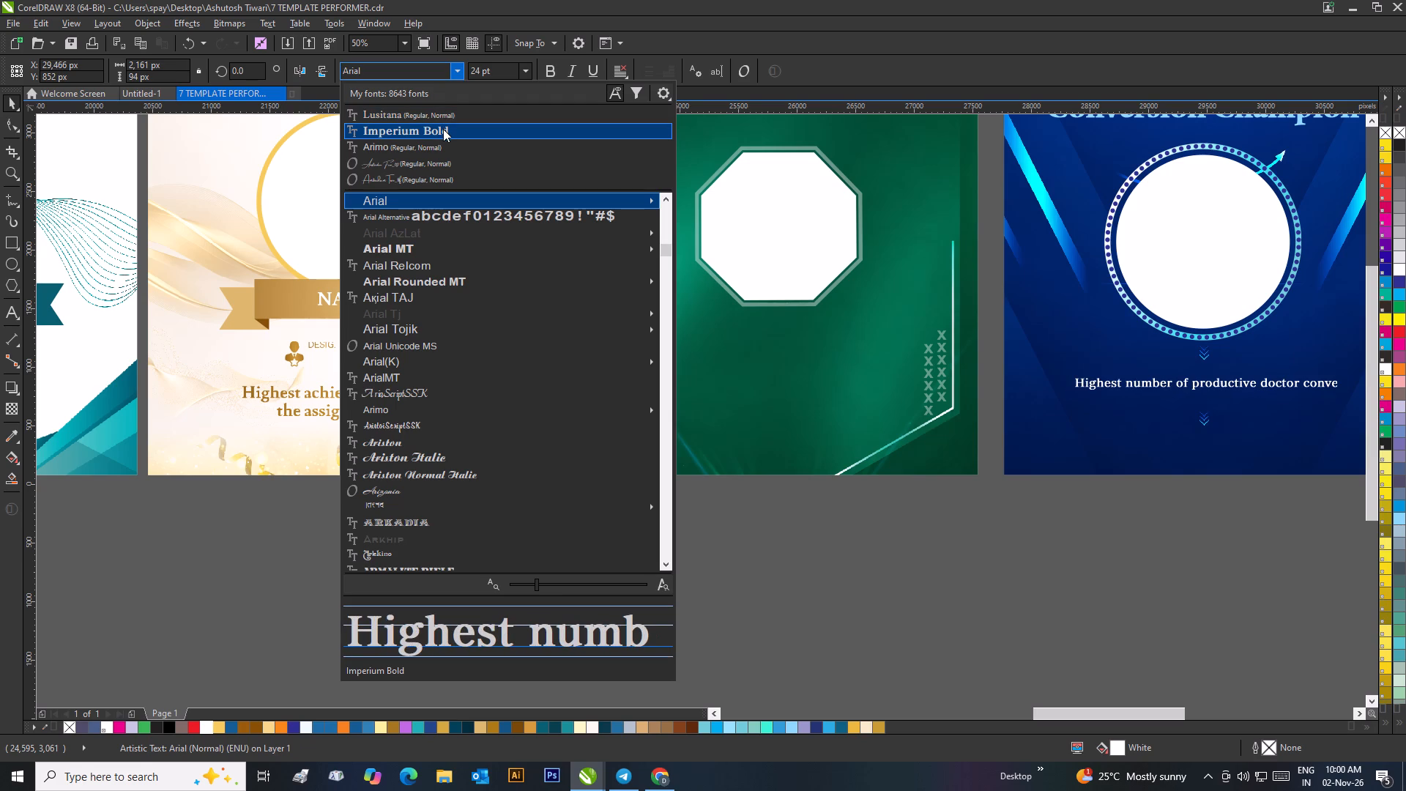
click(990, 547)
Shift the conversions line slightly lower, just above the bottom arrow ornament, and centre it horizontally on the blue template.
scroll(943, 521, down, 2)
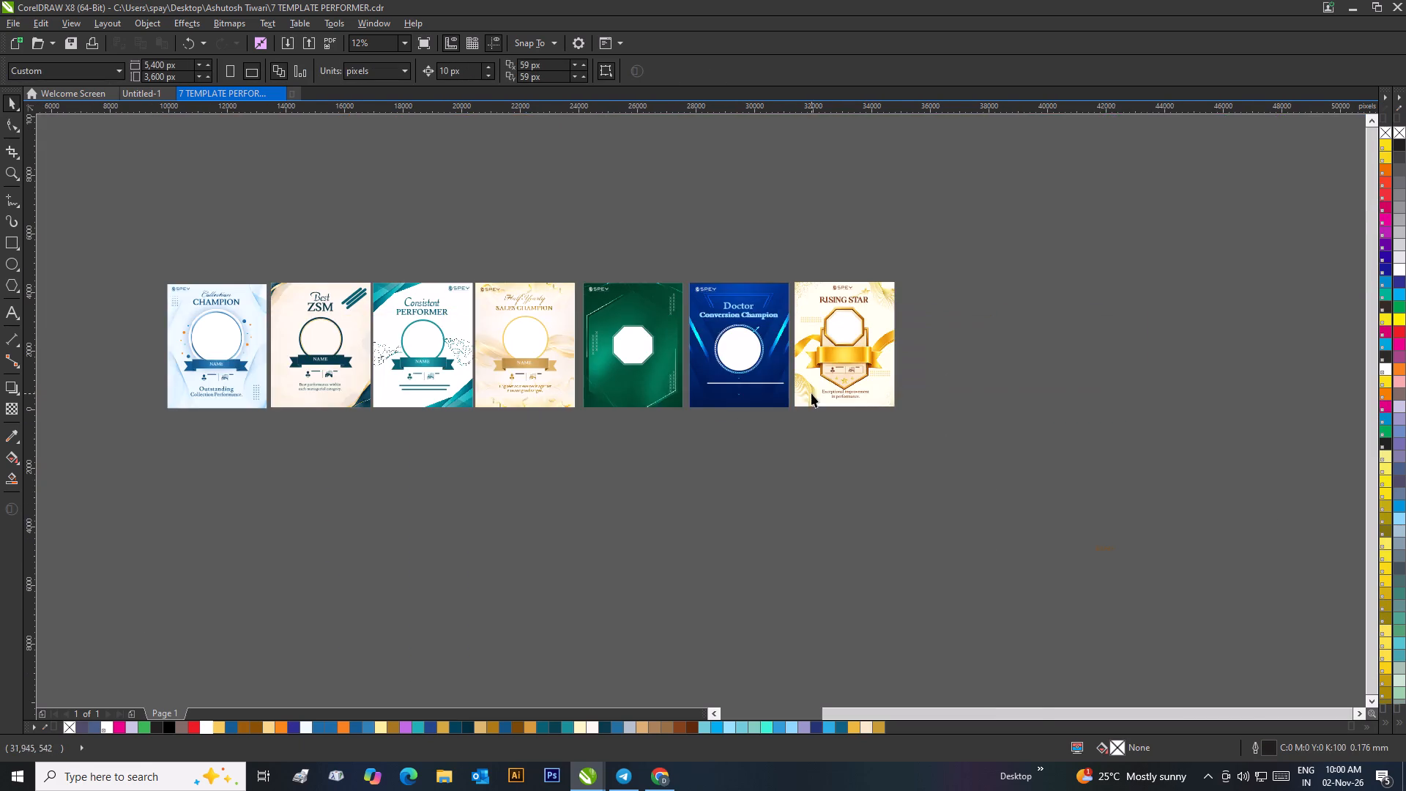
scroll(806, 370, up, 2)
click(587, 474)
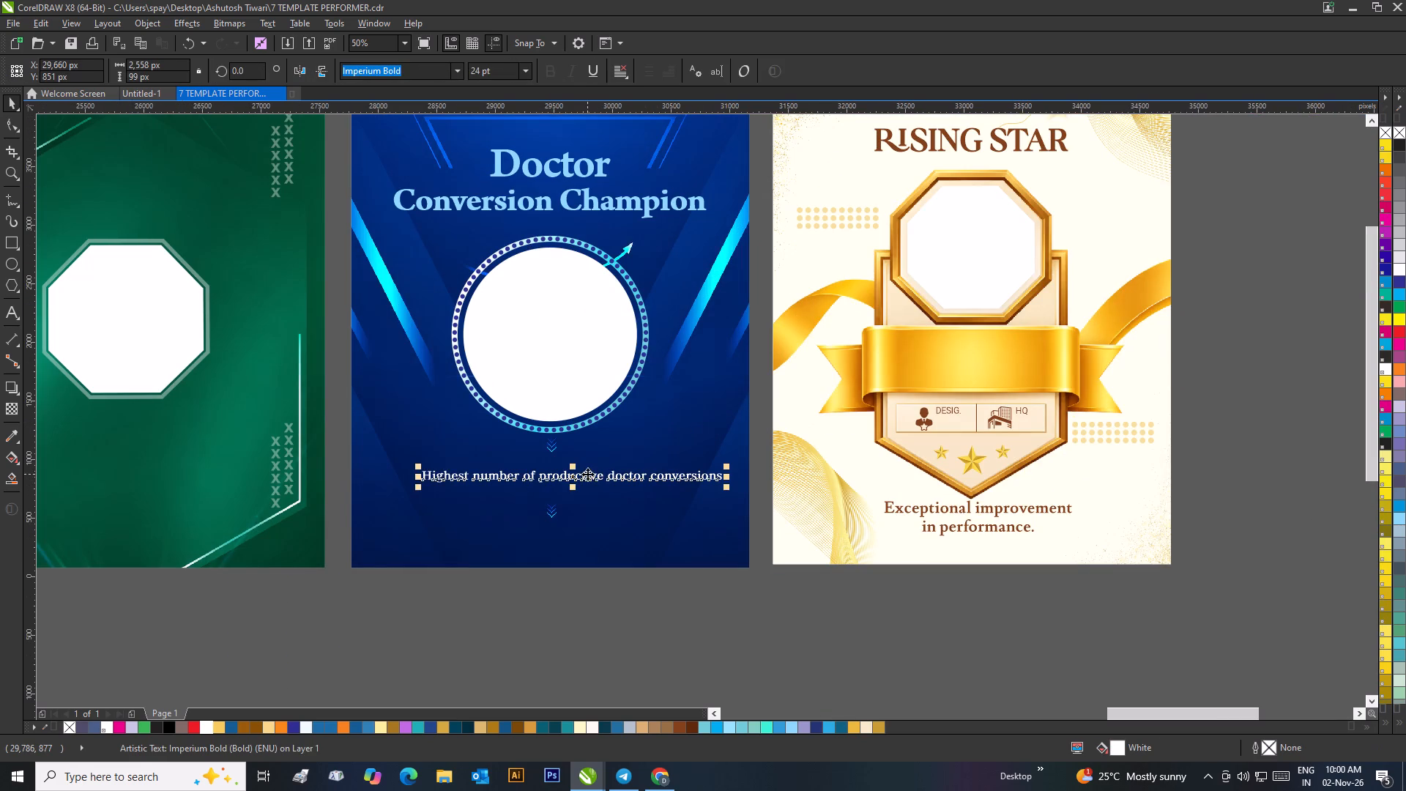
drag(587, 478, 580, 494)
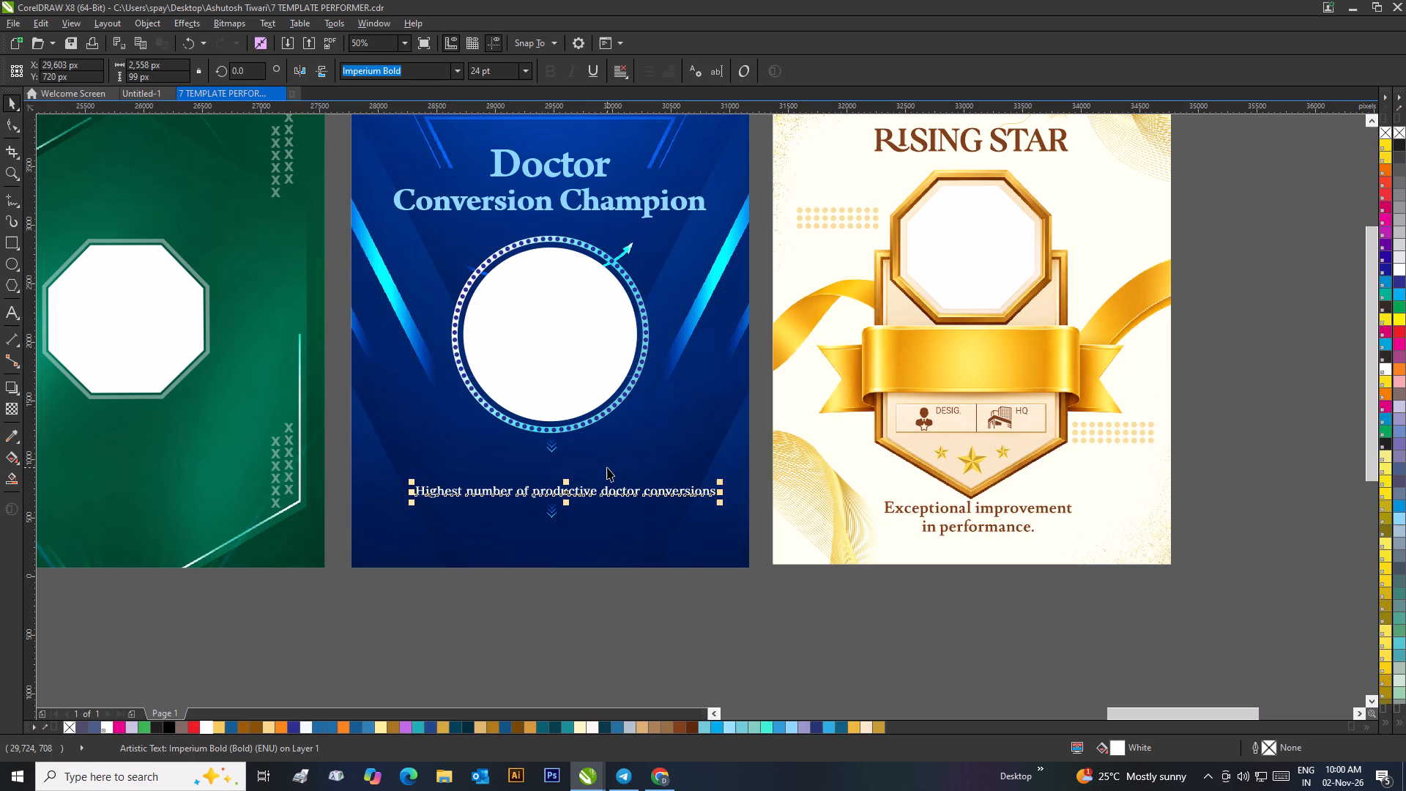
shift+click(607, 467)
key(c)
click(606, 596)
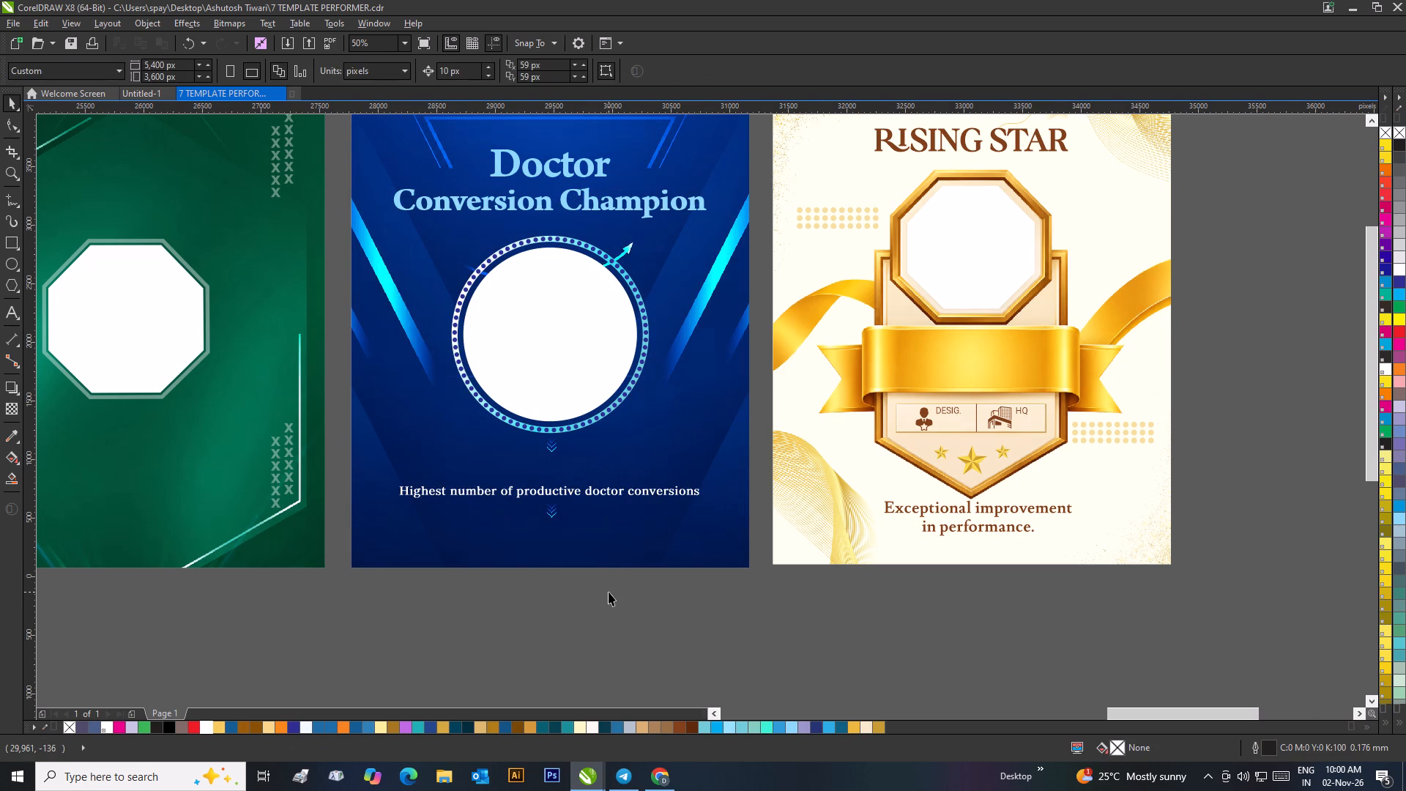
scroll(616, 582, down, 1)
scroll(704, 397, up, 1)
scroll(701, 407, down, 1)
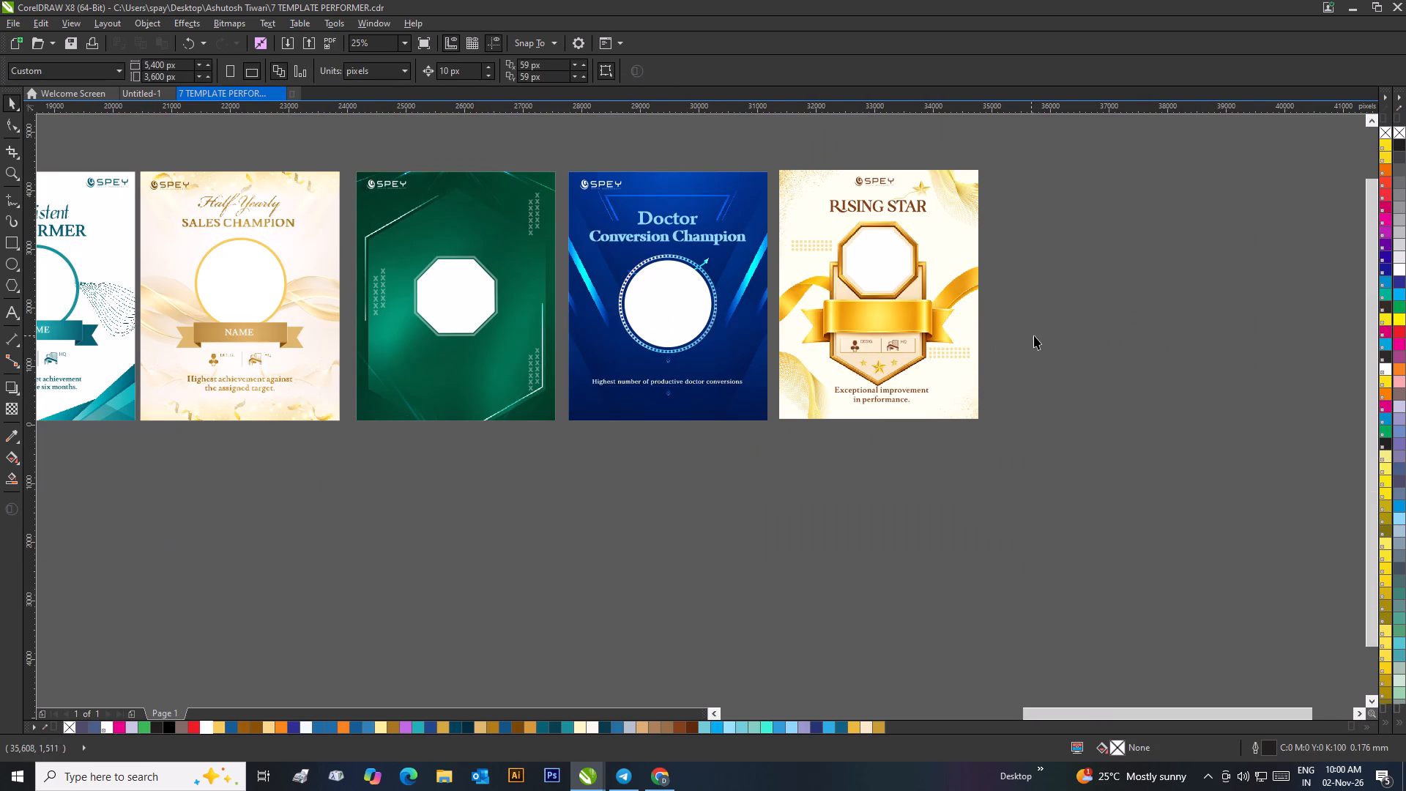
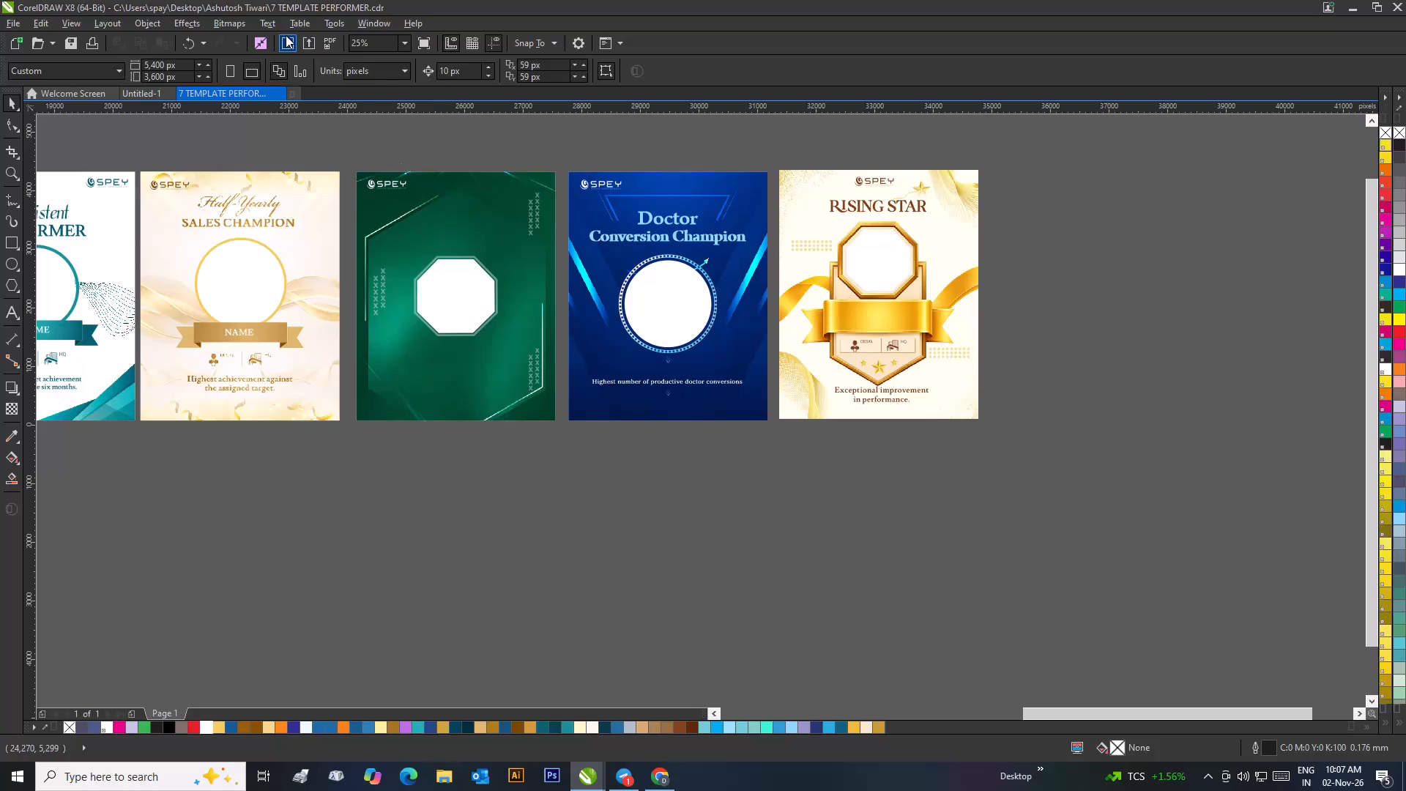
Import the five recent background images from the Telegram Desktop folder and place them in a row below the award templates.
click(283, 34)
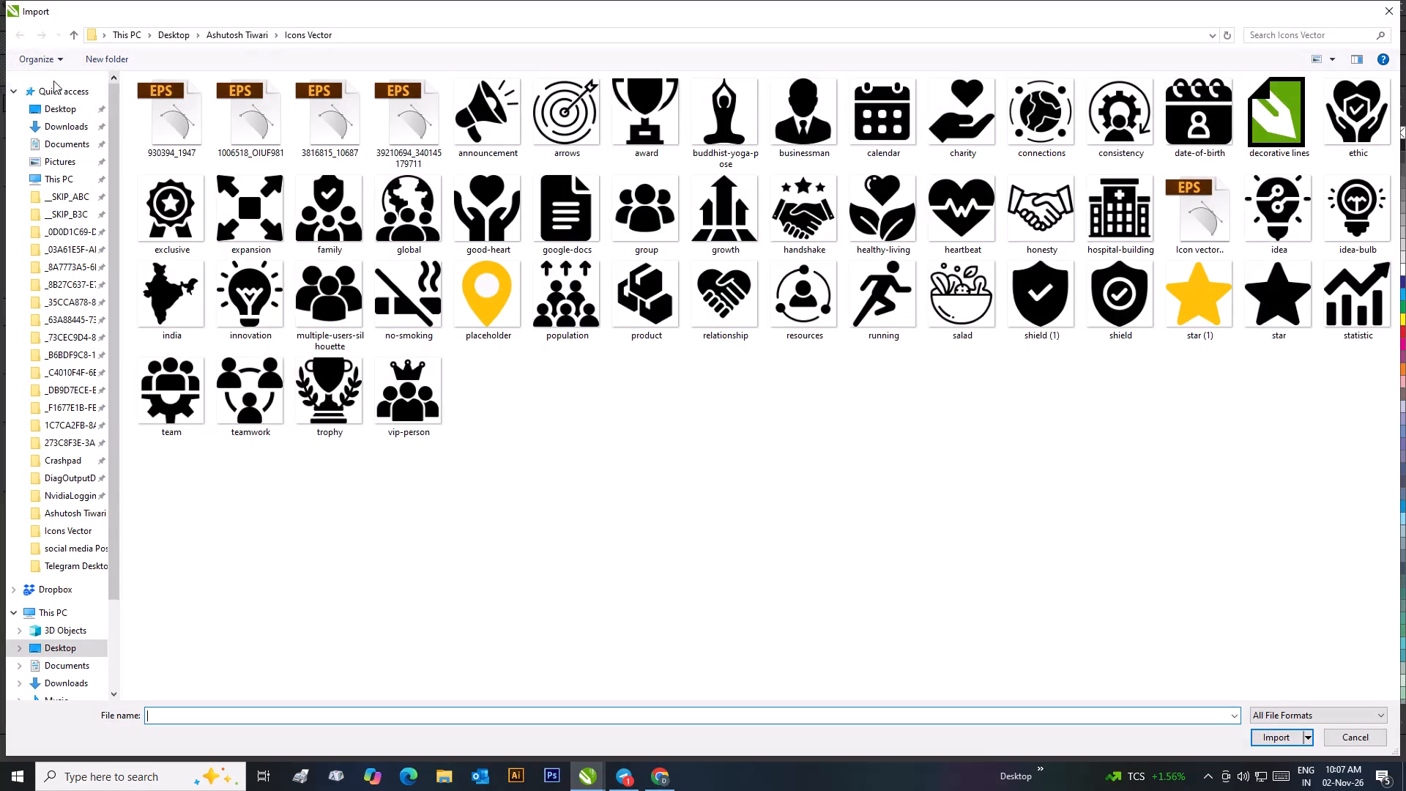
click(62, 88)
click(207, 400)
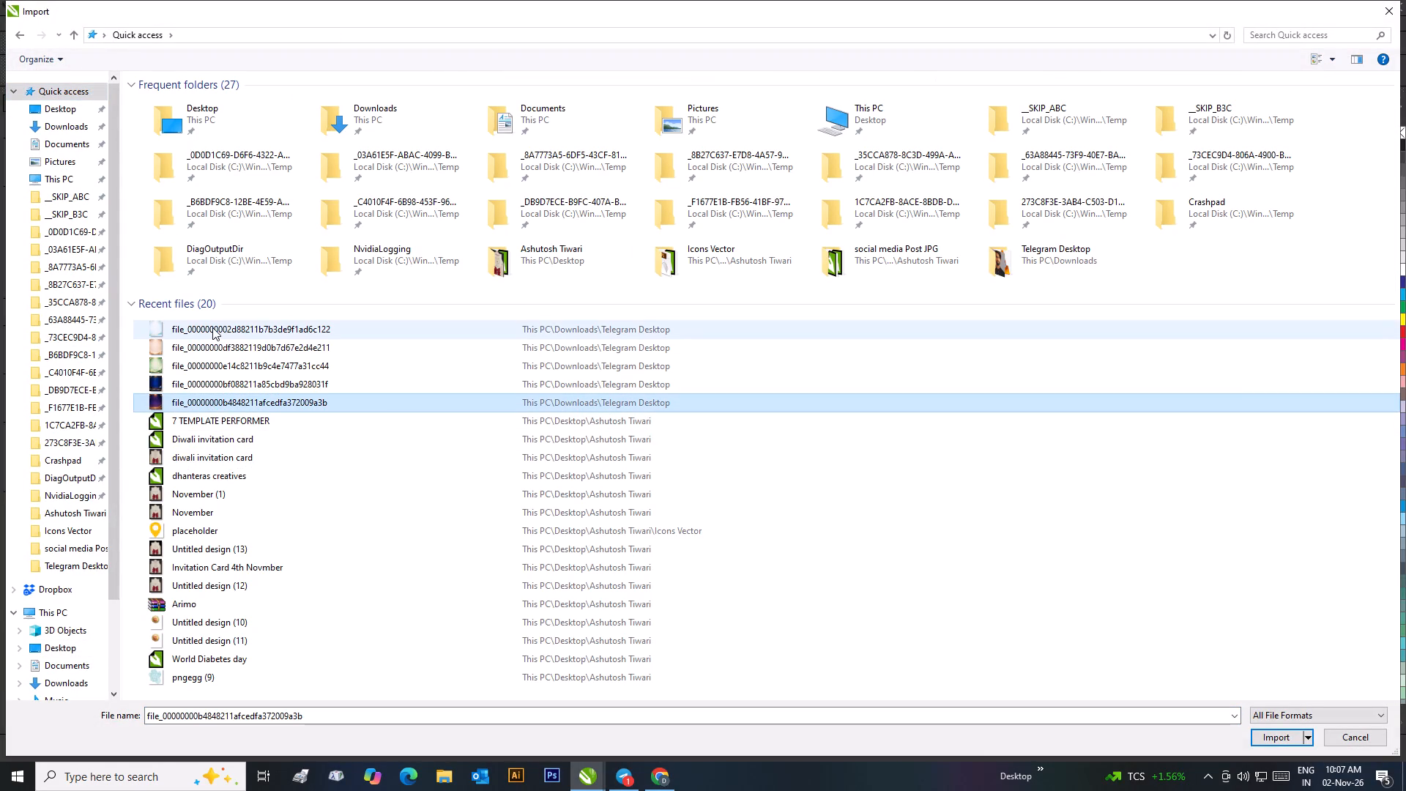
shift+click(212, 327)
click(1265, 736)
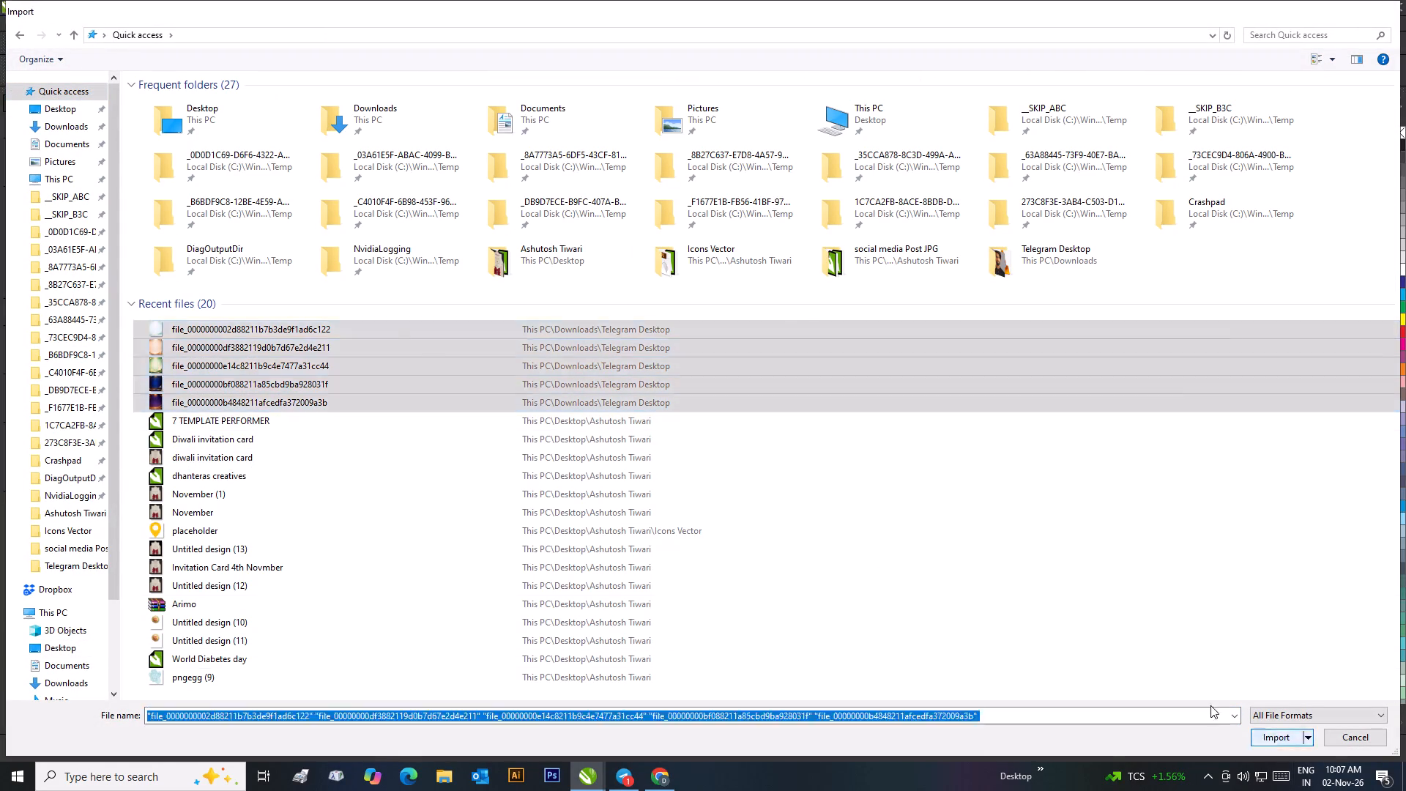
click(529, 495)
scroll(606, 500, down, 2)
scroll(789, 434, up, 1)
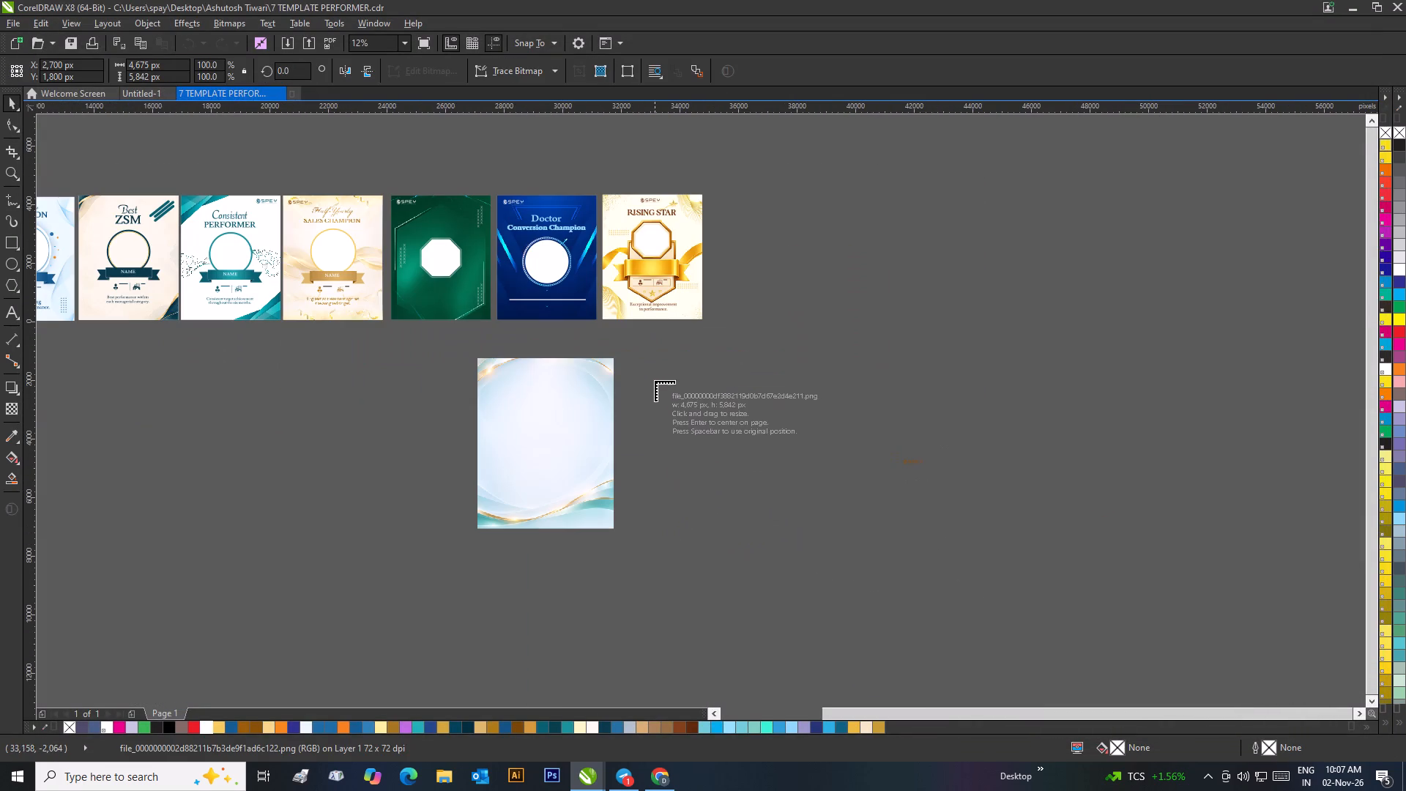
click(636, 359)
click(779, 359)
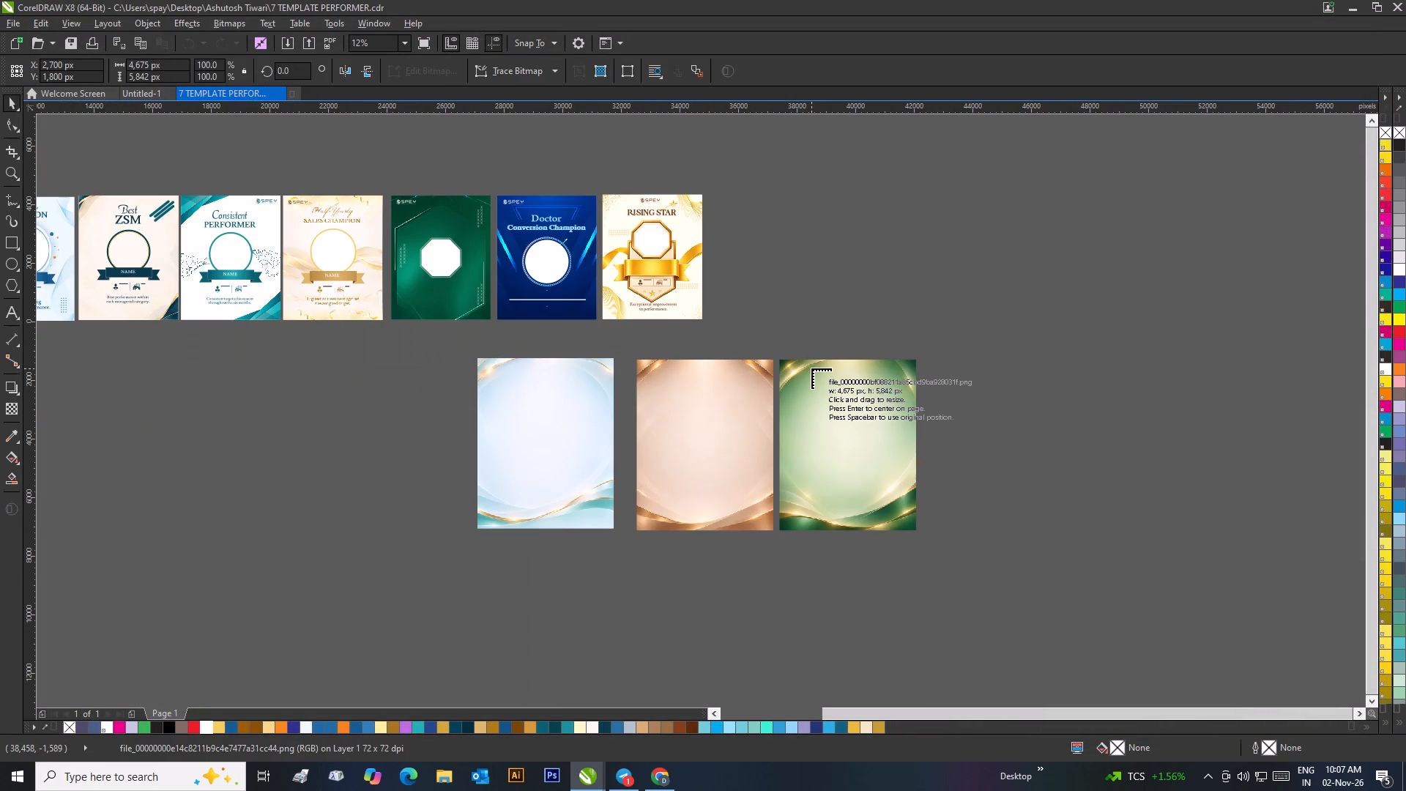
click(928, 357)
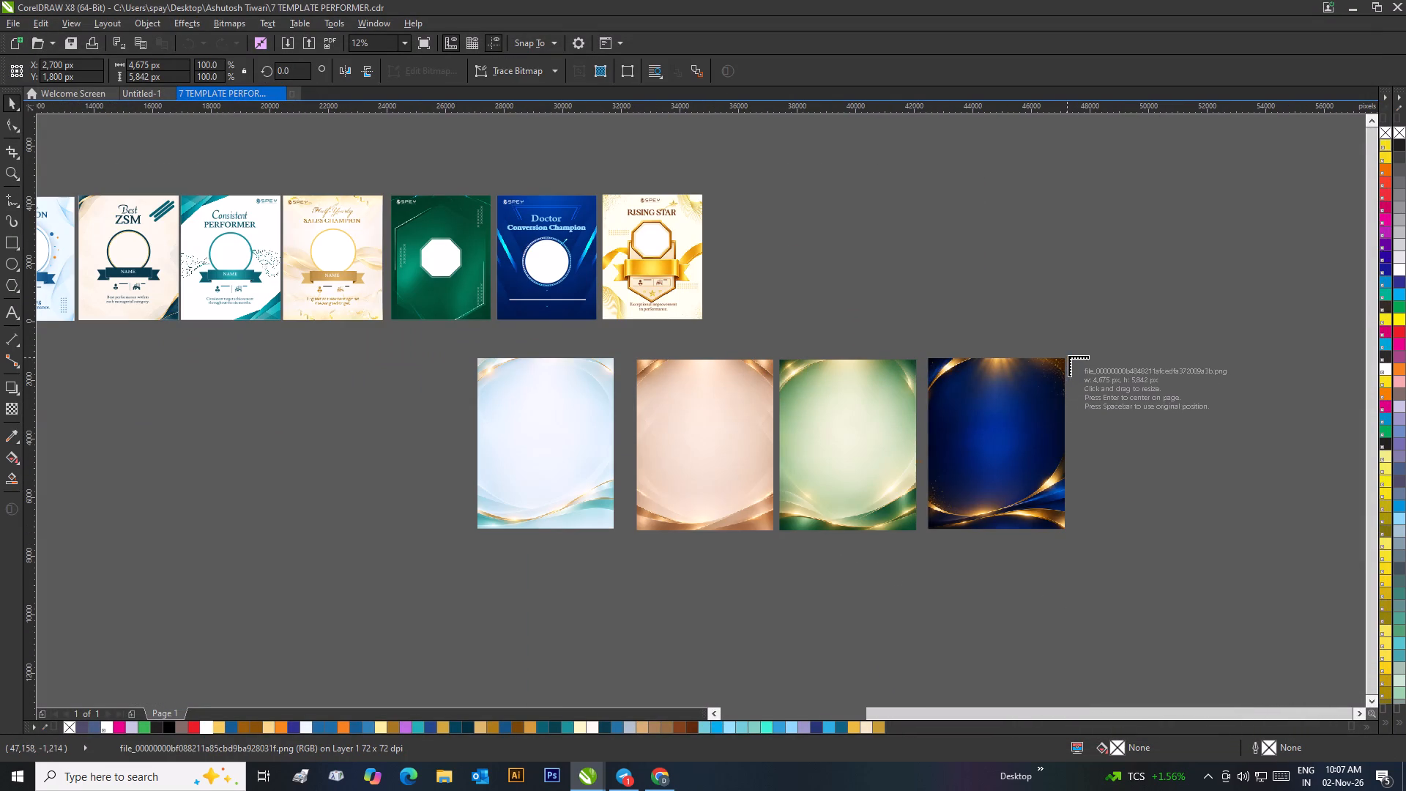
click(1071, 355)
scroll(1085, 374, down, 2)
click(748, 411)
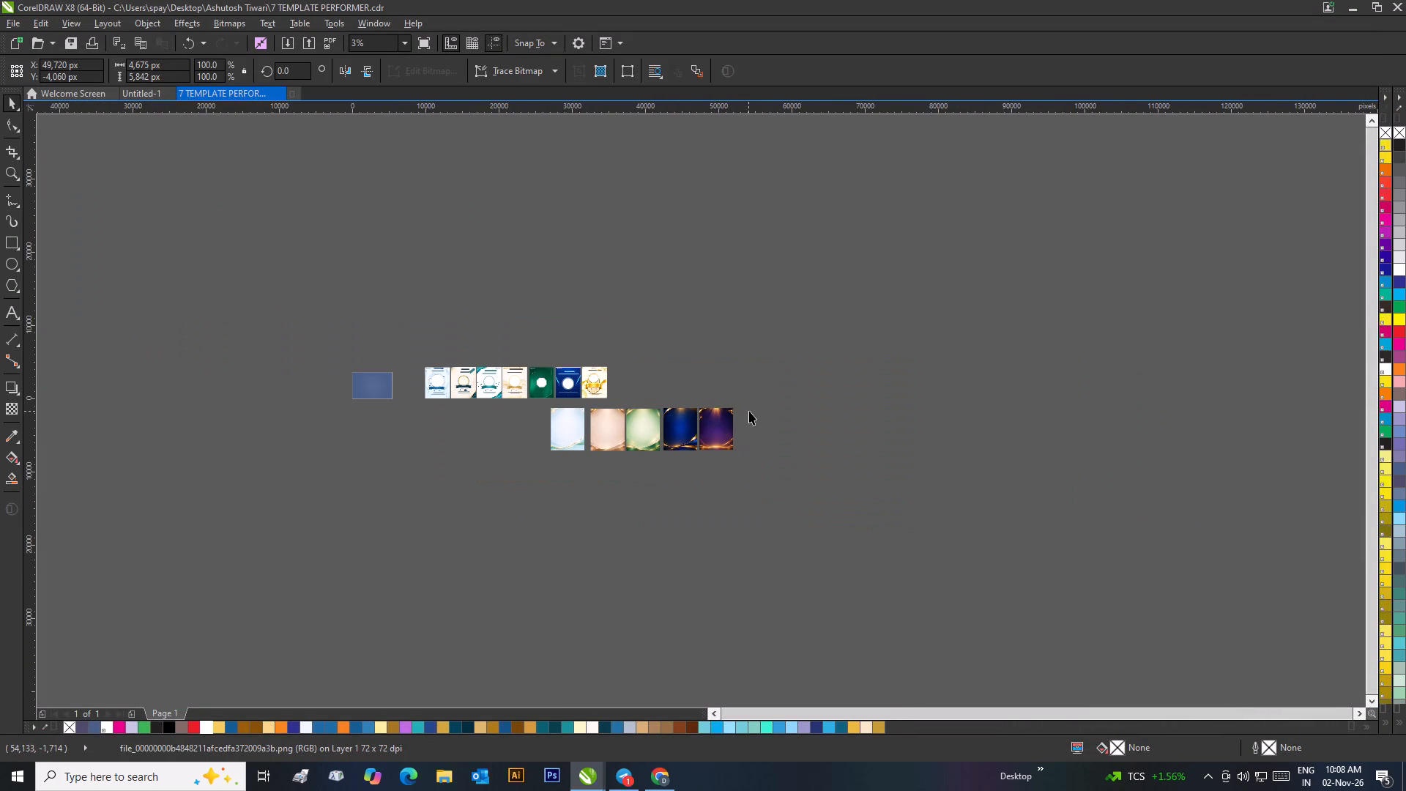
Align the top edges of the five imported background images.
scroll(662, 443, up, 2)
drag(1002, 253, 906, 345)
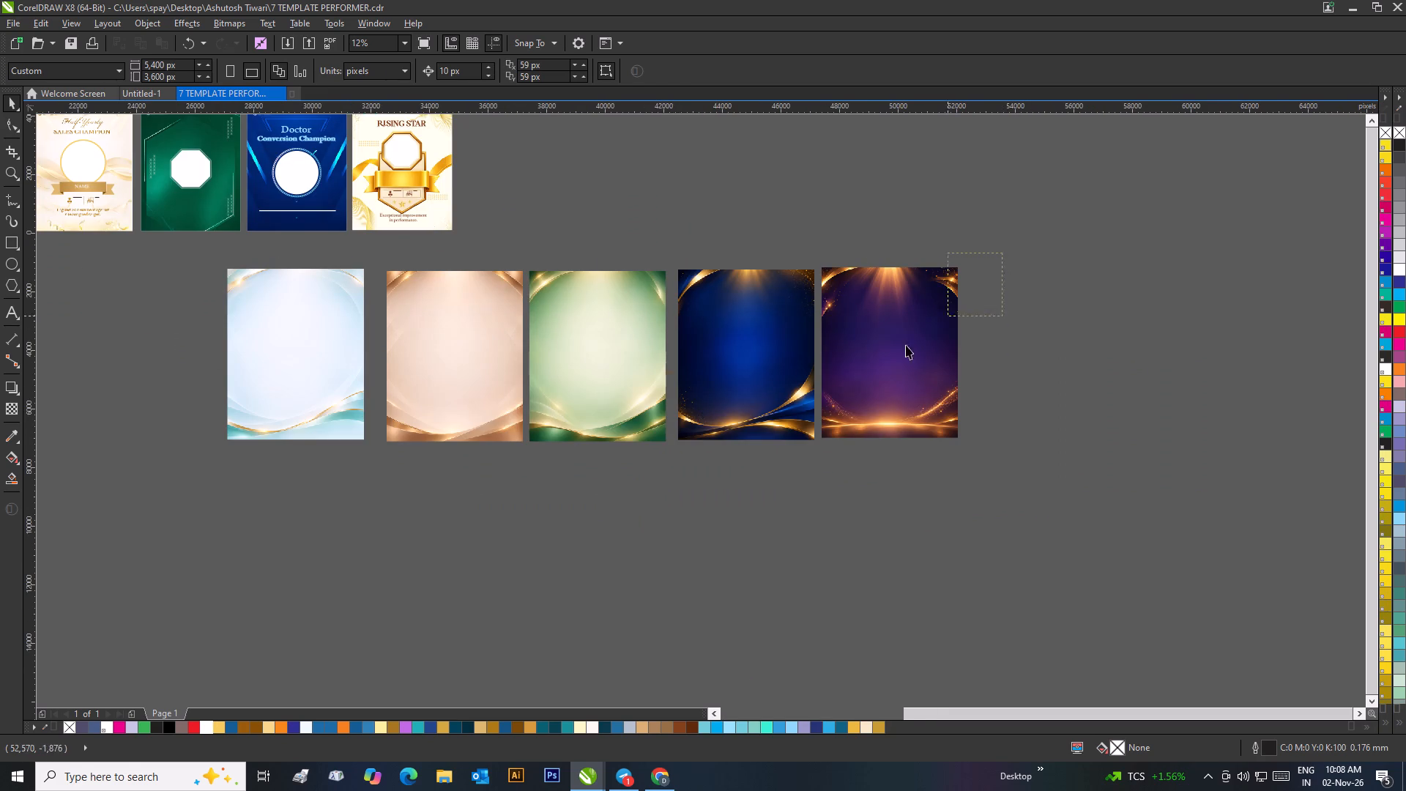
drag(906, 345, 157, 480)
key(t)
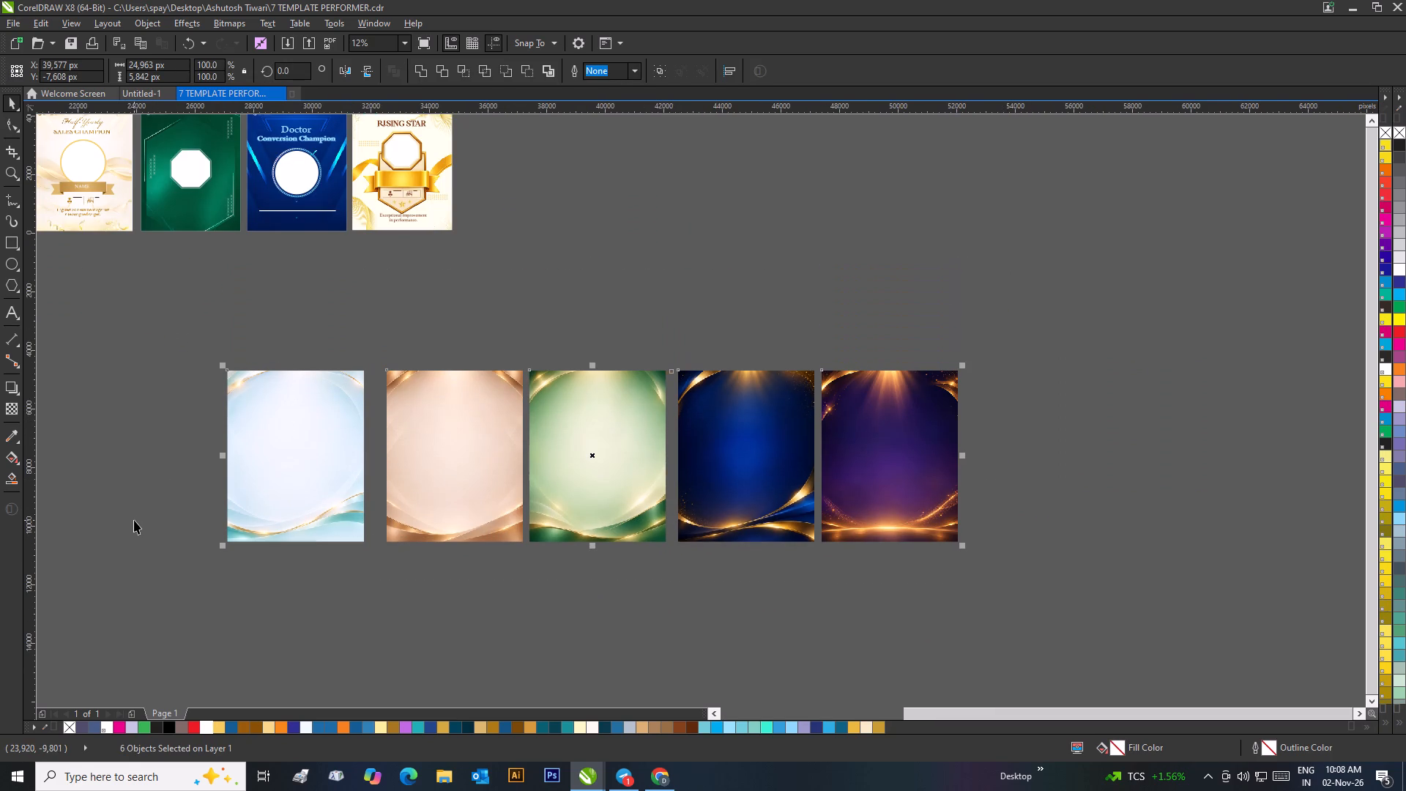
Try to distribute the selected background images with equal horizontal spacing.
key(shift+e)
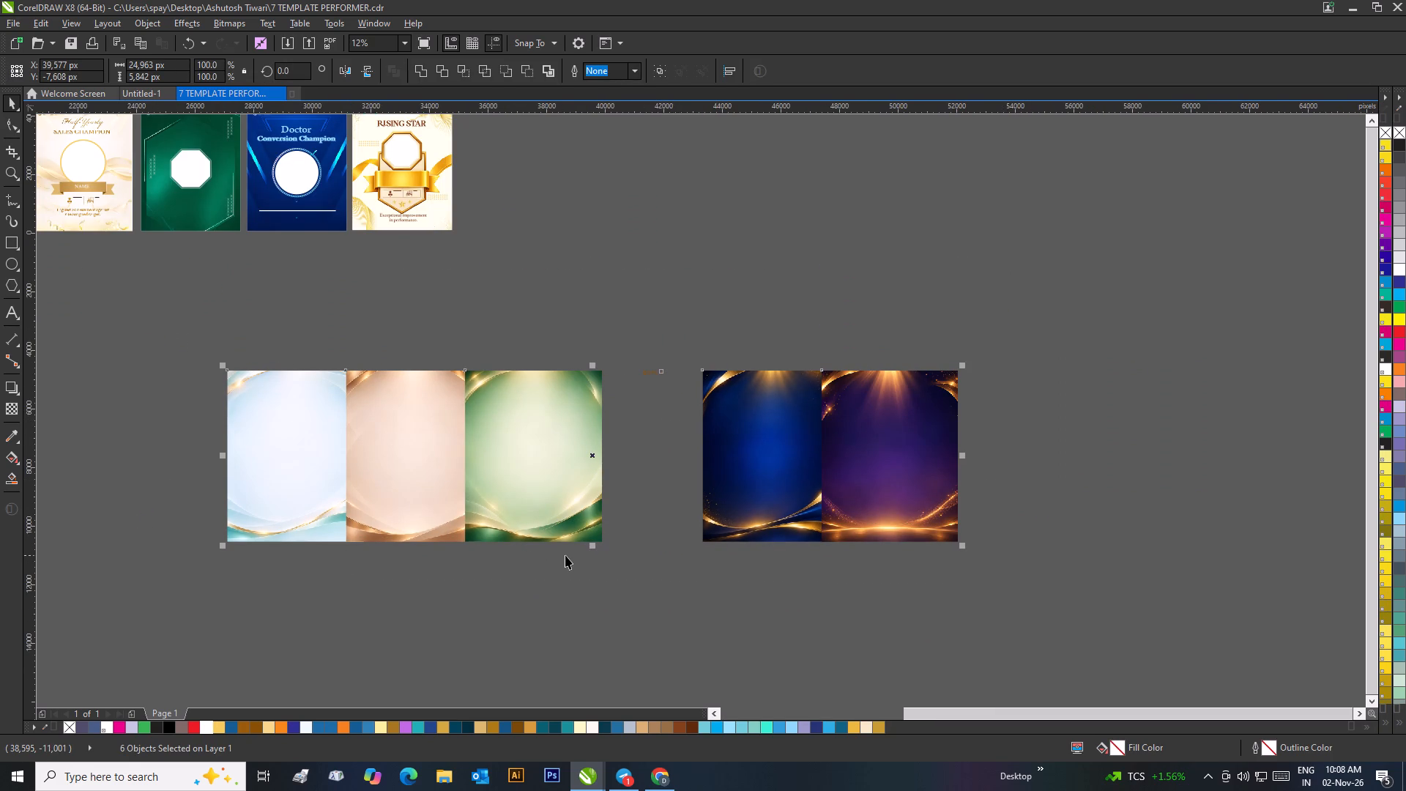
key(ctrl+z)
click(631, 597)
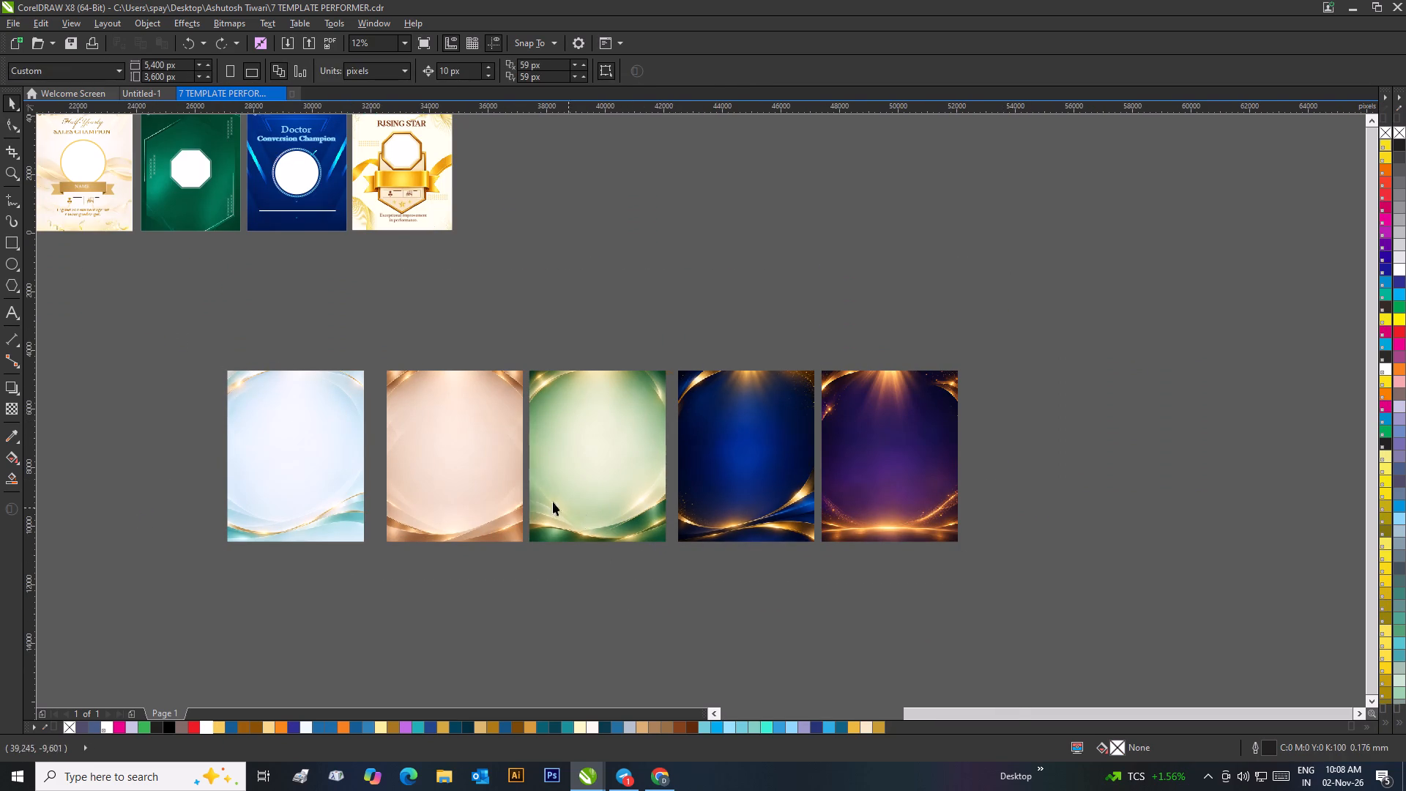
Move the light blue background closer to the peach background, narrowing the gap between them.
scroll(449, 458, up, 1)
drag(502, 382, 538, 386)
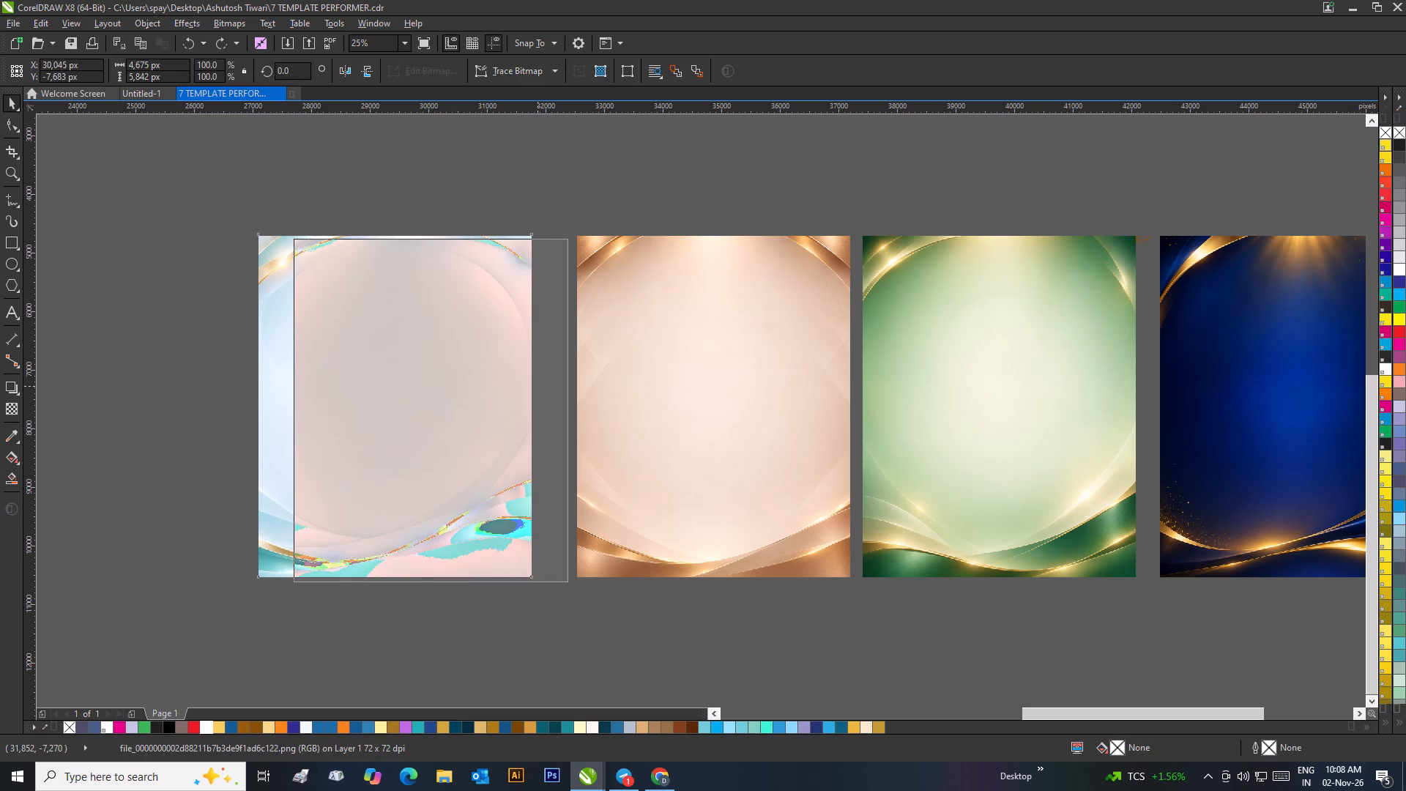
drag(538, 386, 538, 382)
scroll(554, 376, down, 3)
scroll(957, 435, up, 2)
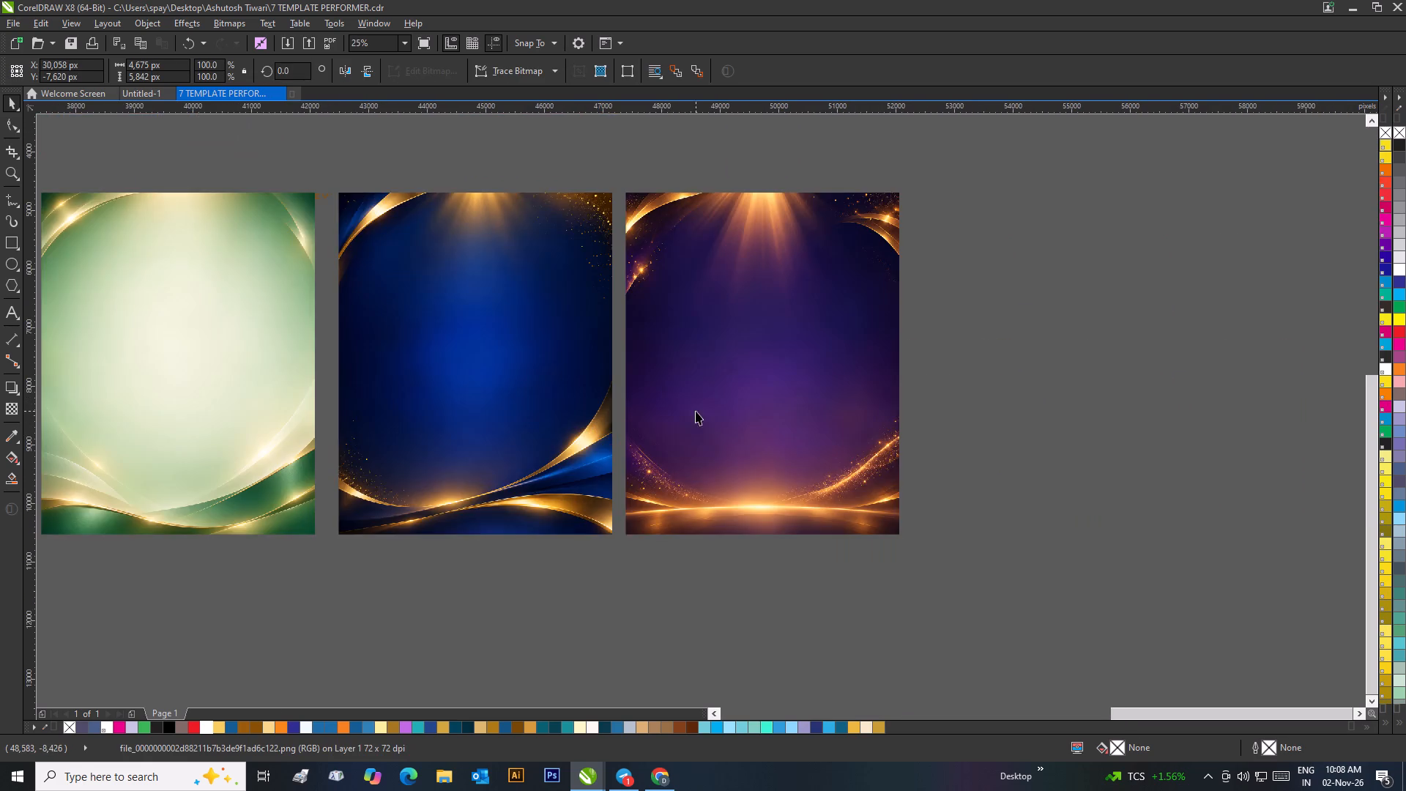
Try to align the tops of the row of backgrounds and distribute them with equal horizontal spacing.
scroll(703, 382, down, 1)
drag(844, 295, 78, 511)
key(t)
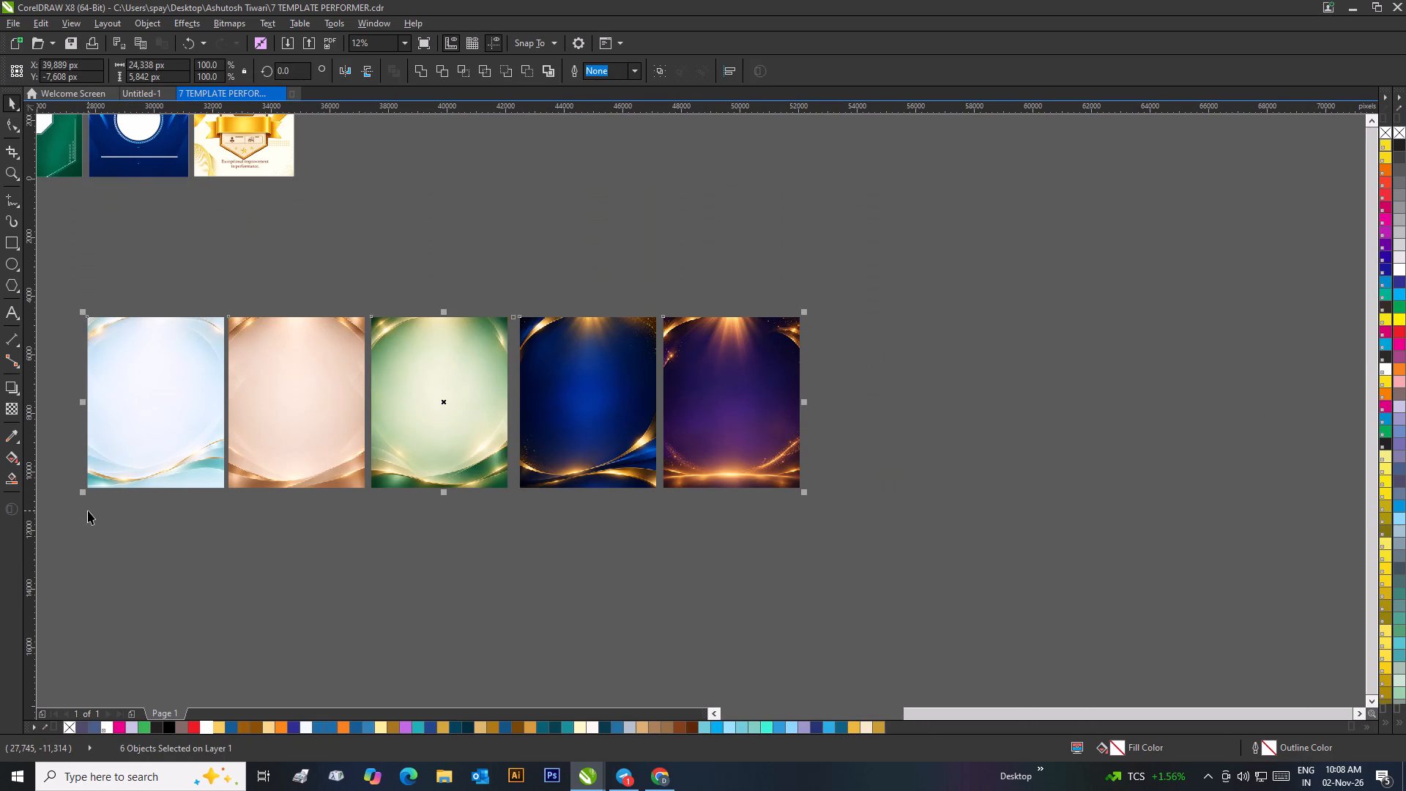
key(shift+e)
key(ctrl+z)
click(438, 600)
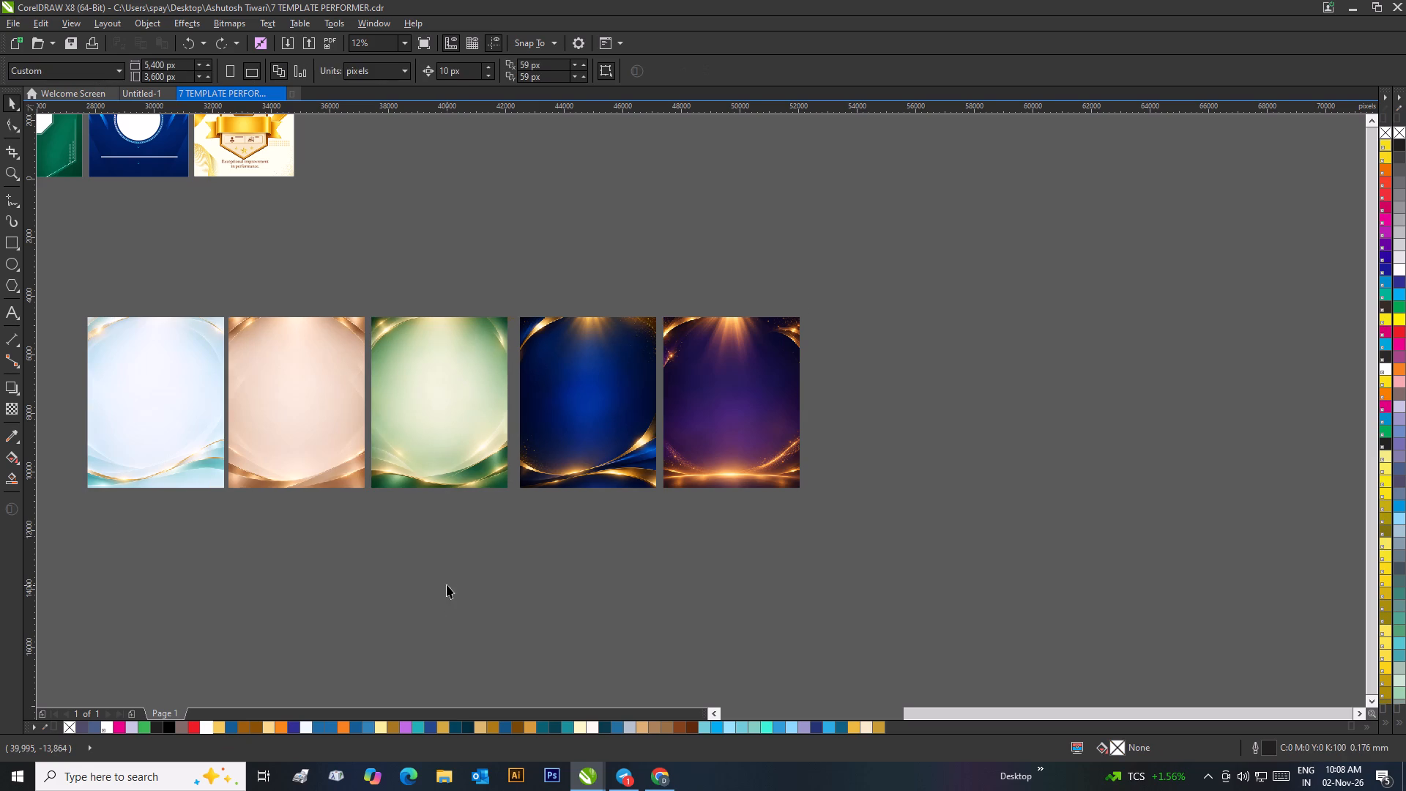
Move the green background aside and delete the small stray brown shape between the green and navy backgrounds.
scroll(510, 344, up, 2)
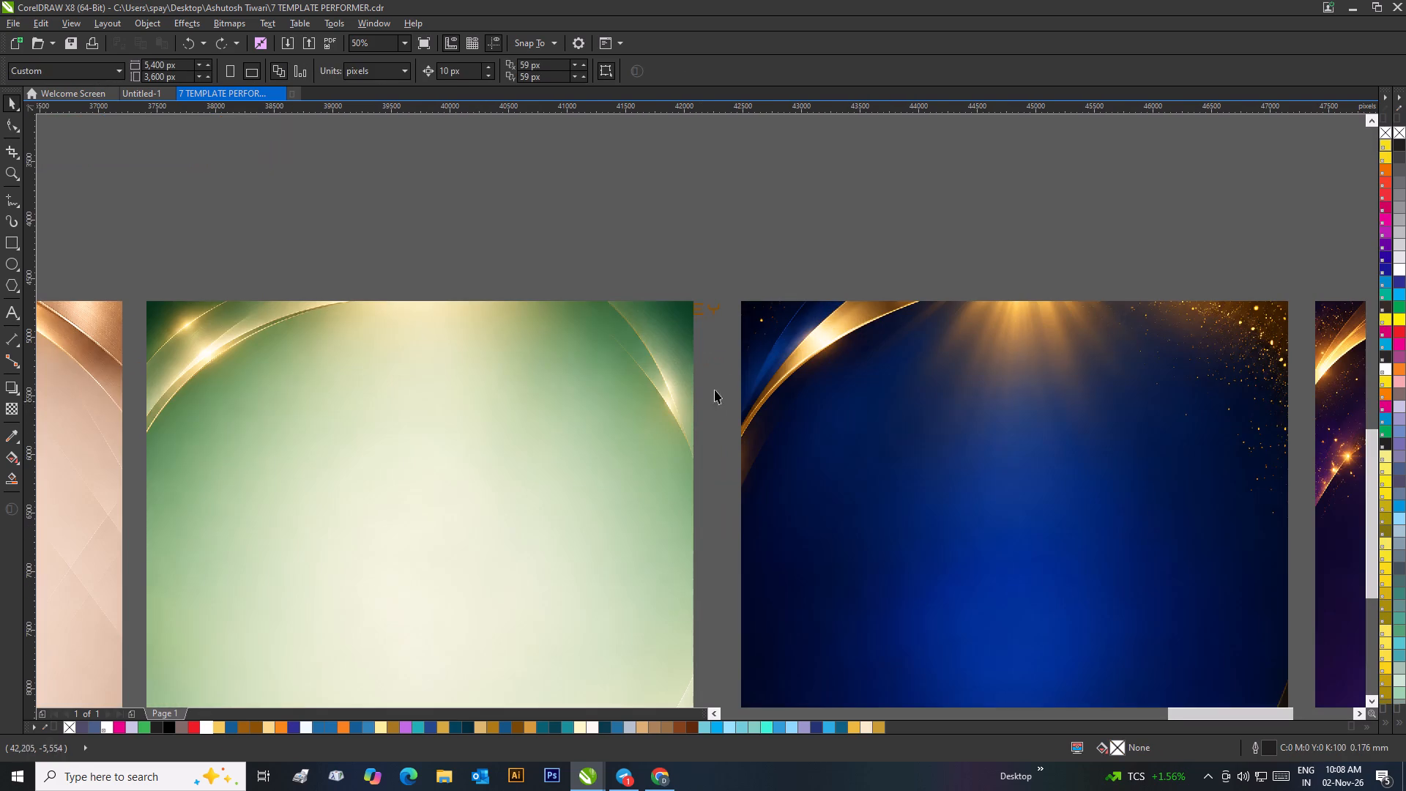
drag(682, 350, 692, 505)
drag(618, 272, 804, 390)
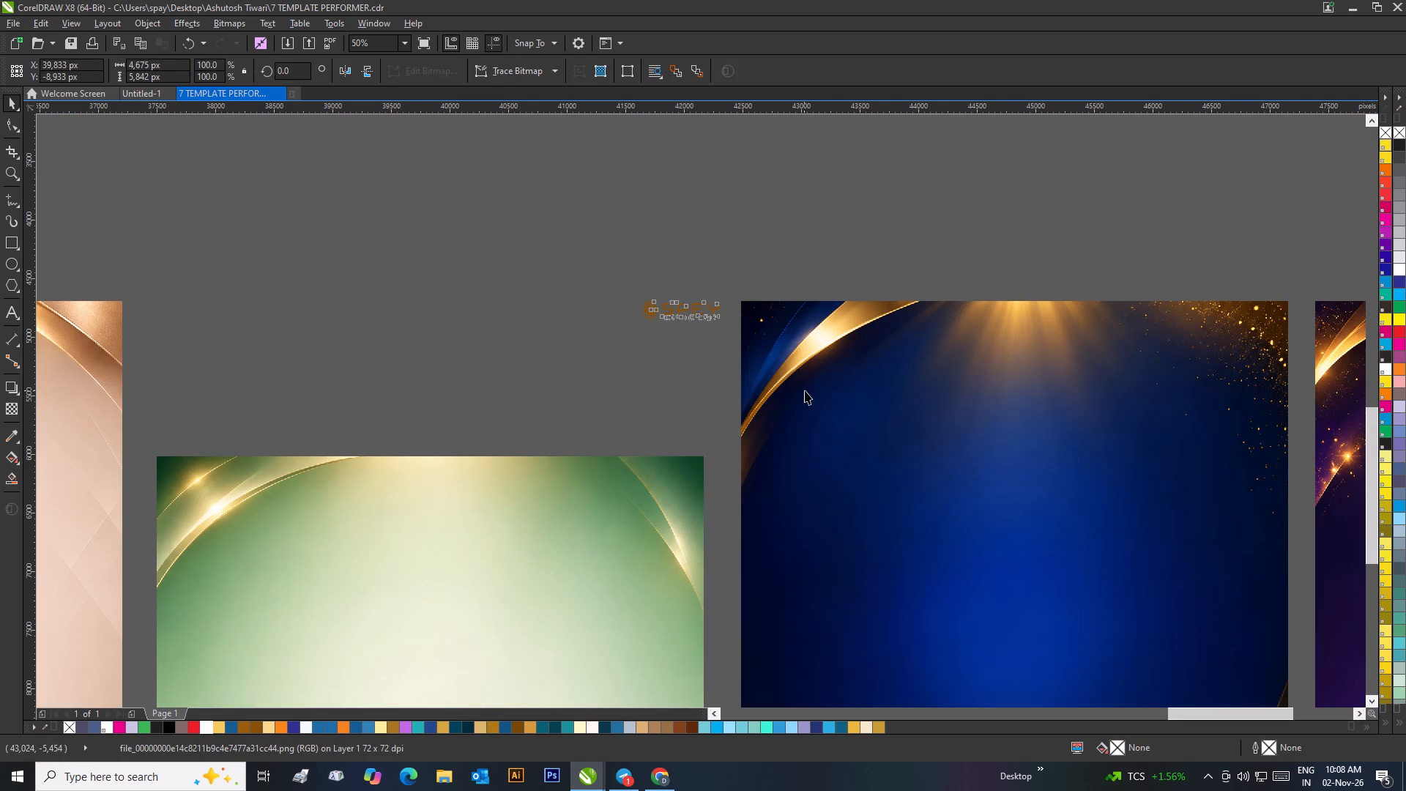
scroll(805, 390, down, 3)
drag(672, 393, 663, 343)
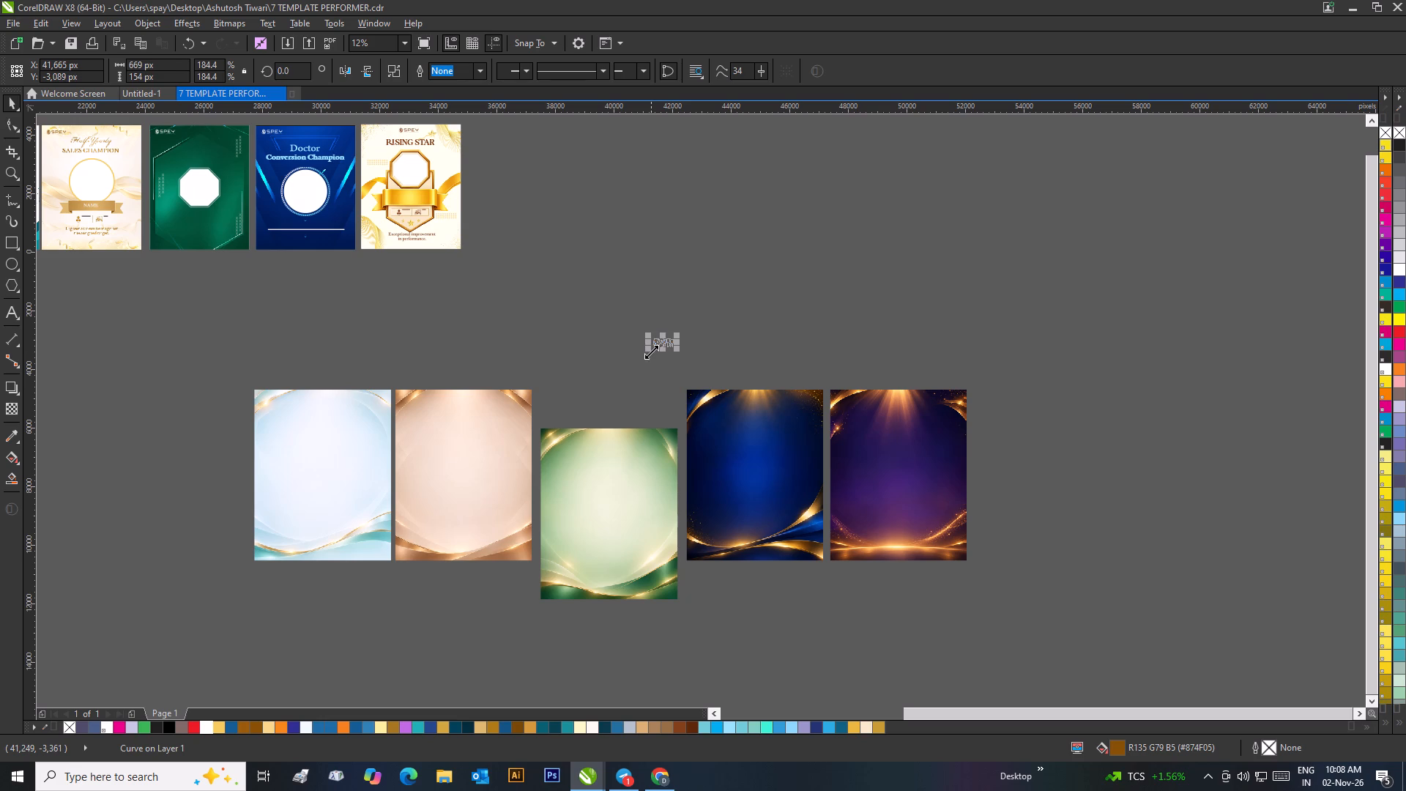
key(Delete)
Align the tops of the five backgrounds and distribute them with equal horizontal spacing.
drag(209, 359, 1046, 650)
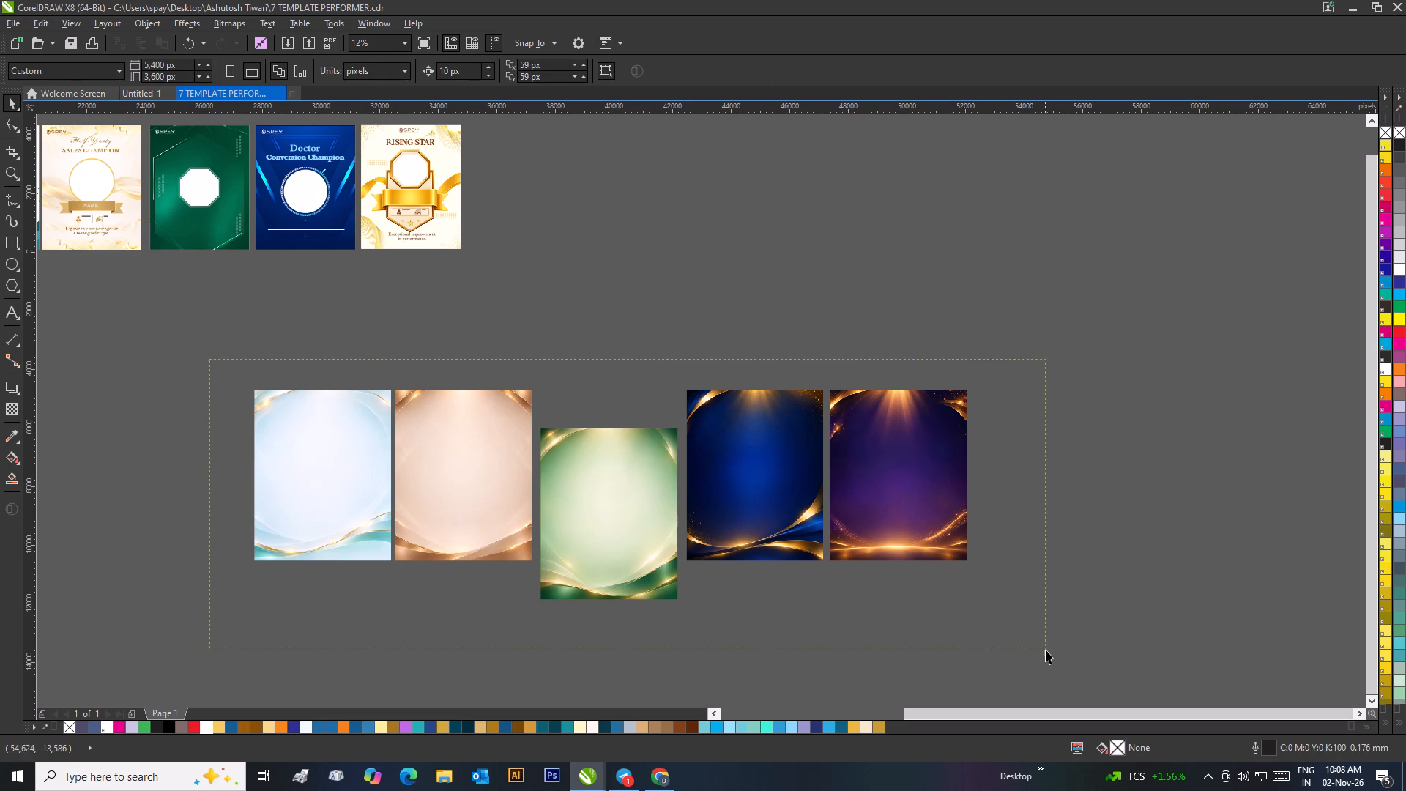
drag(1046, 650, 1046, 650)
key(t)
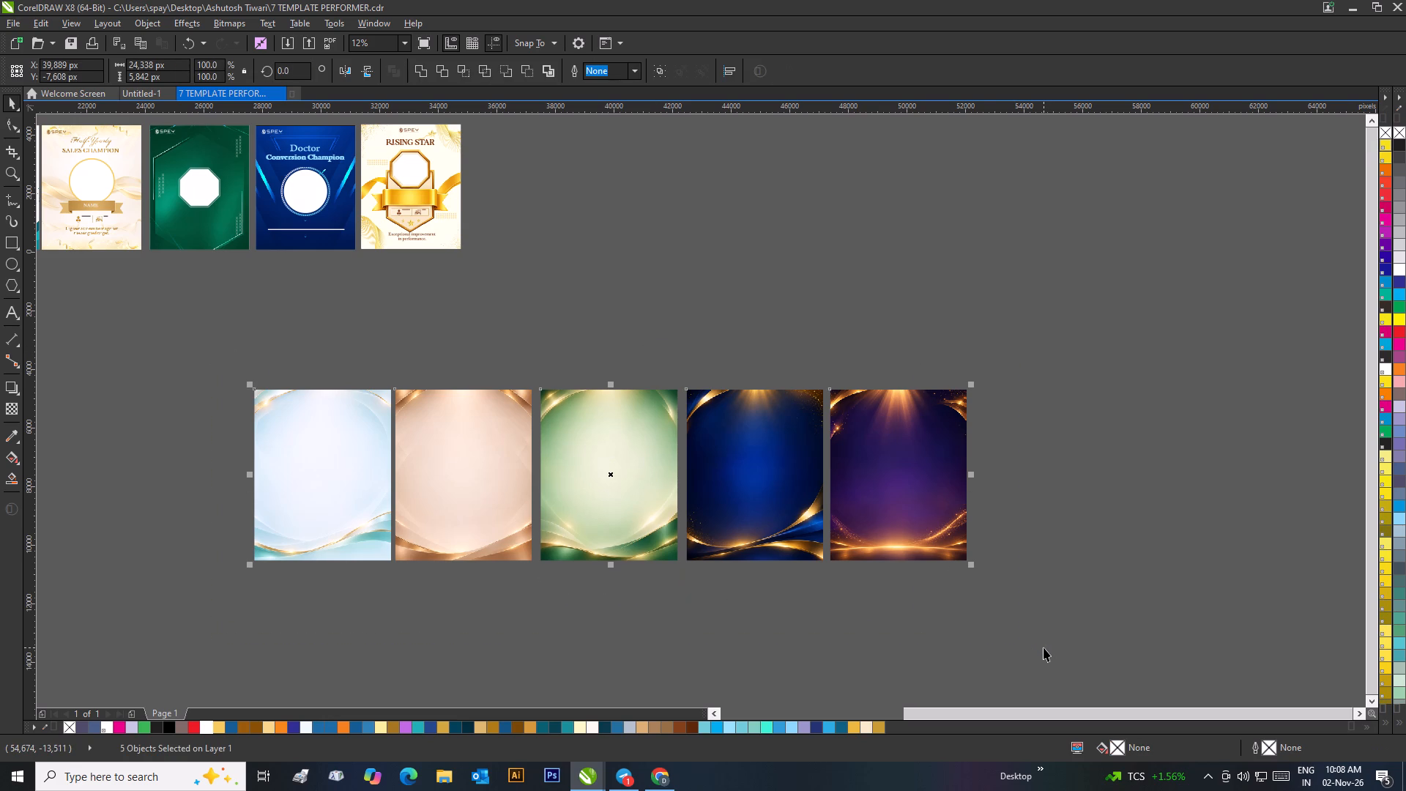
key(shift+e)
click(1028, 582)
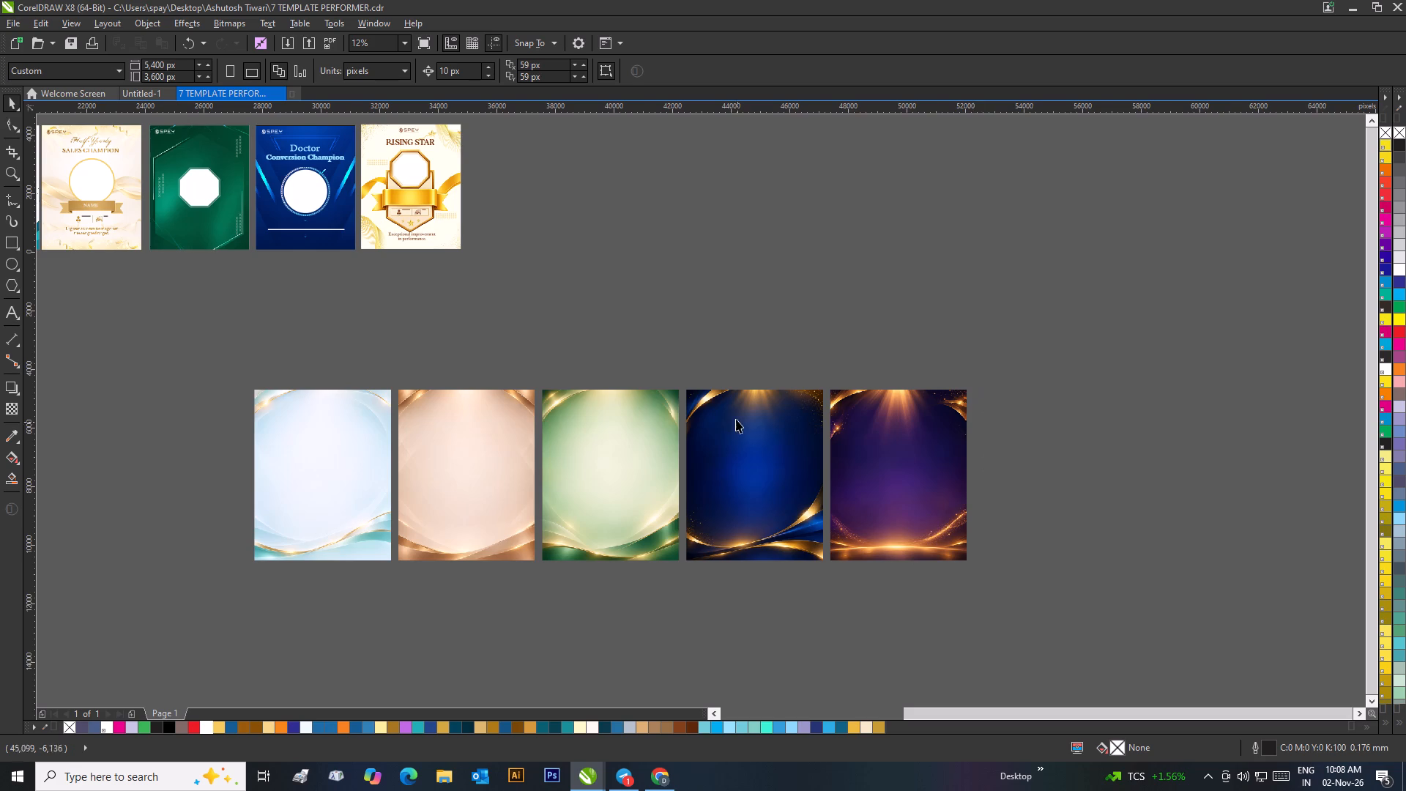
Scale all five backgrounds down together to about 47.8%, making the row about 11,628 px wide.
scroll(736, 419, down, 1)
drag(828, 389, 442, 497)
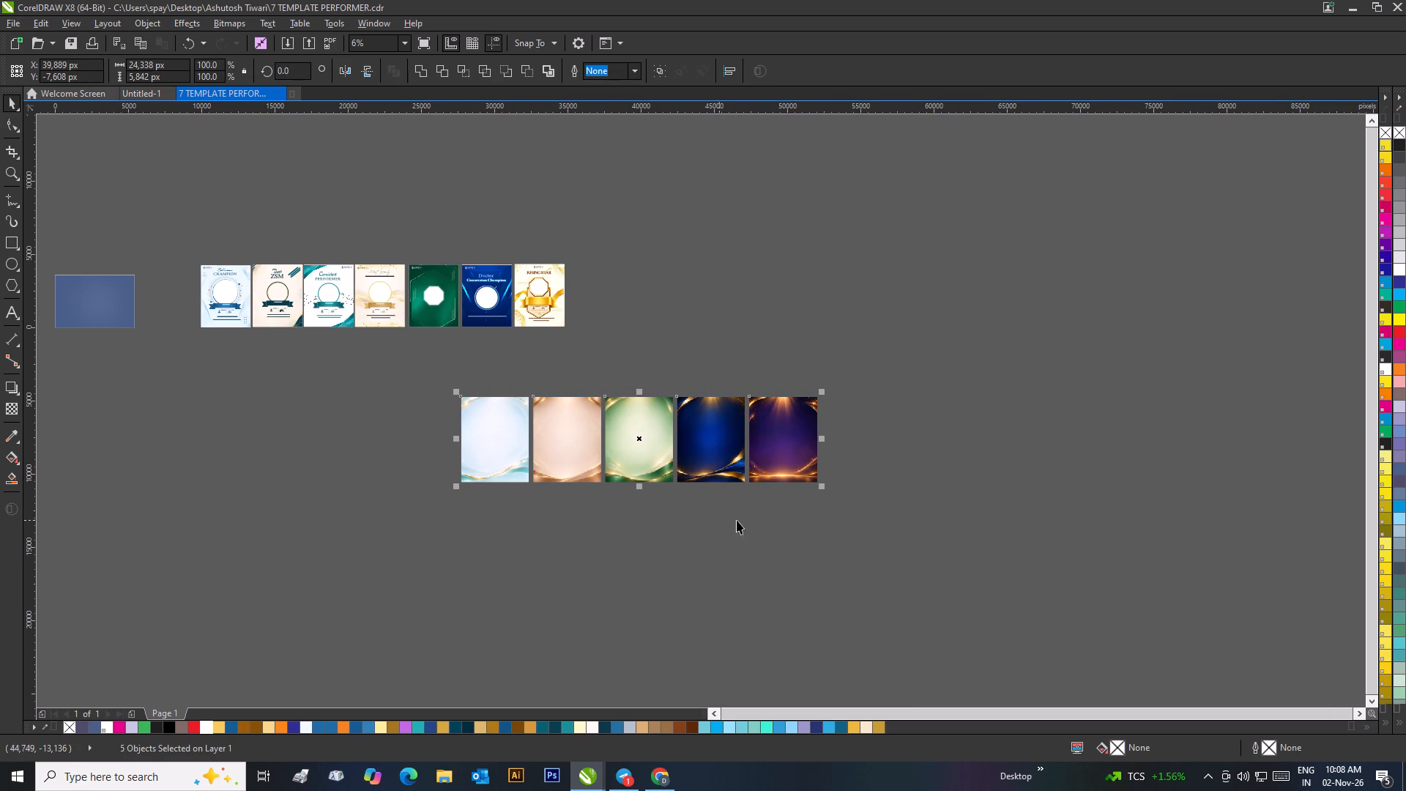
drag(825, 489, 638, 519)
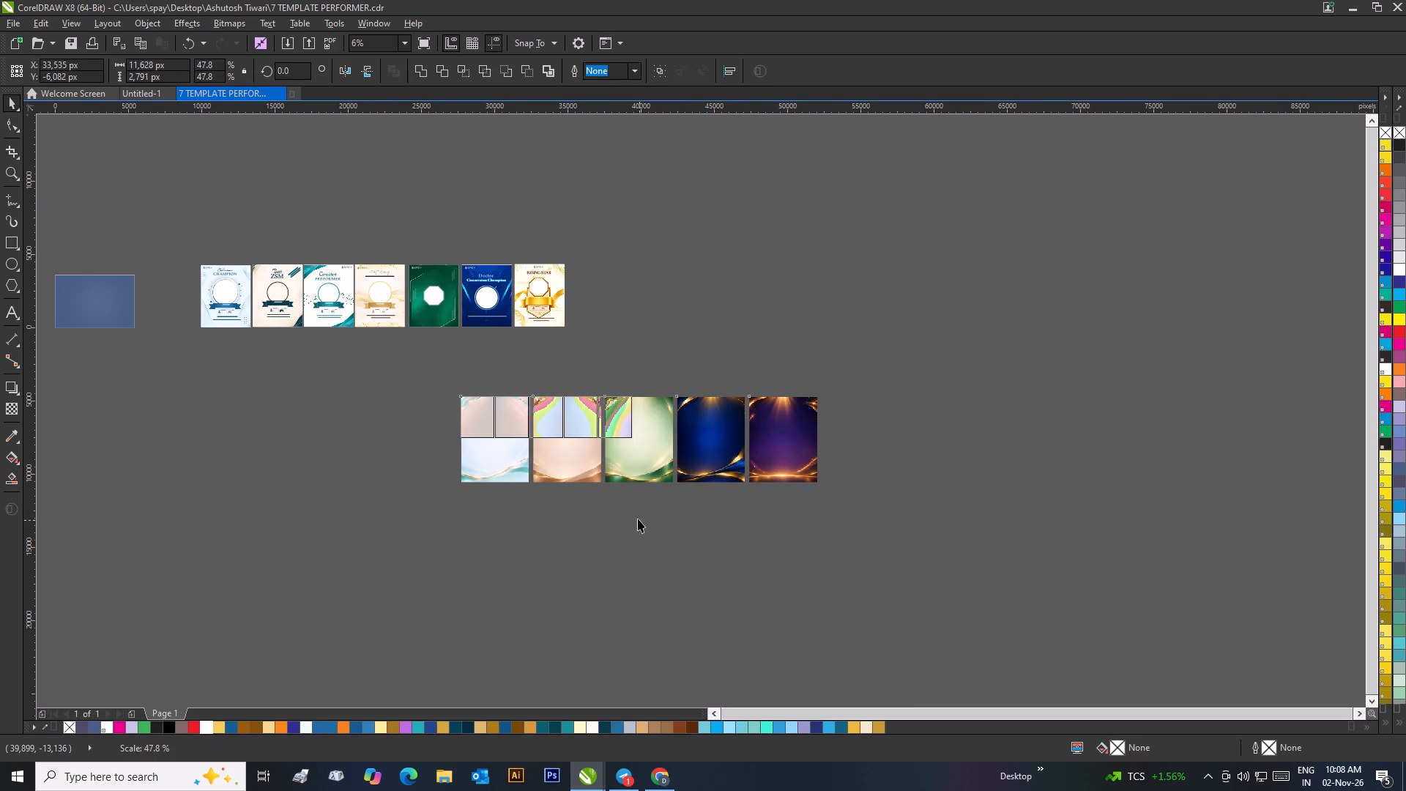
drag(638, 519, 639, 520)
Move the row of five scaled backgrounds to the empty area below the blue page rectangle and the first template.
drag(546, 422, 335, 376)
scroll(339, 364, up, 2)
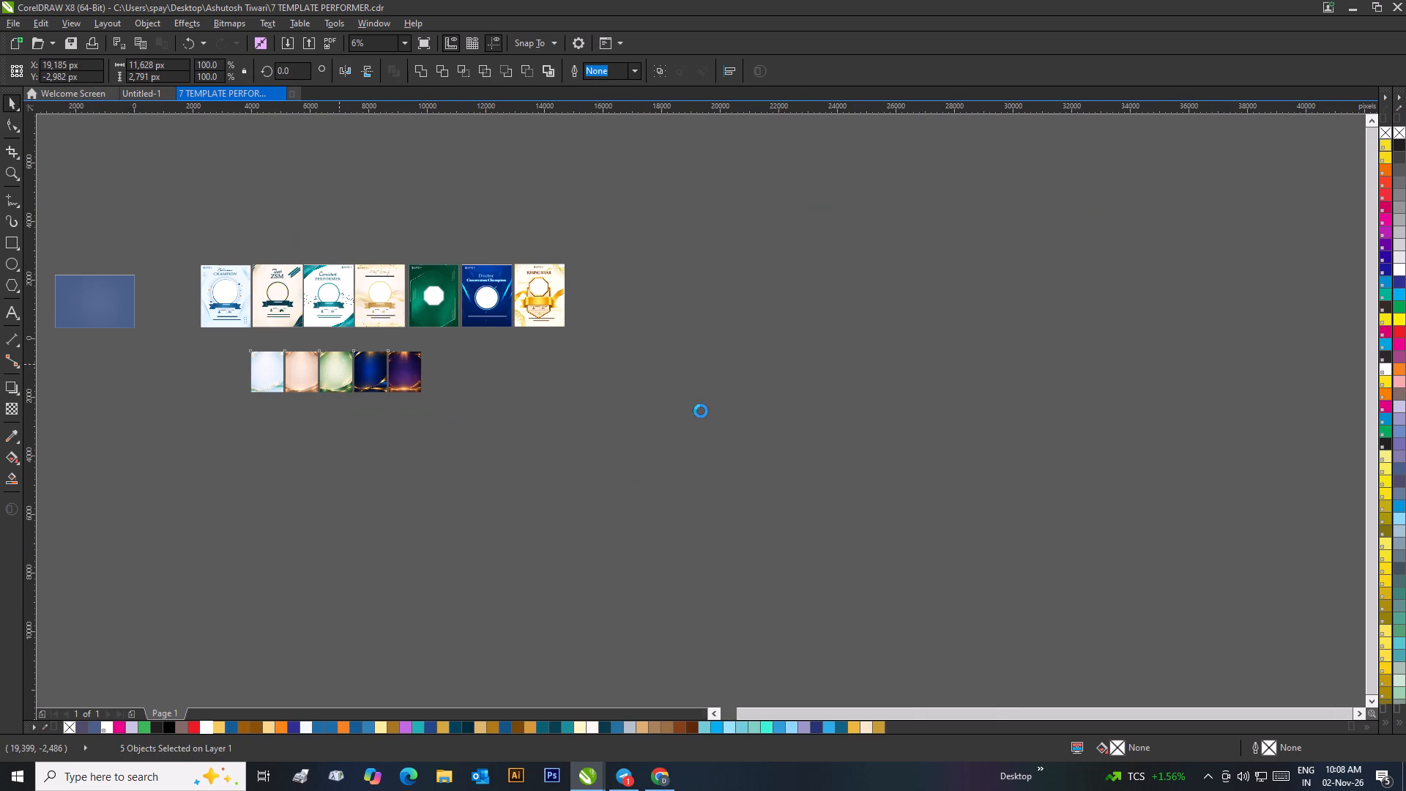
scroll(701, 411, up, 1)
scroll(701, 411, down, 2)
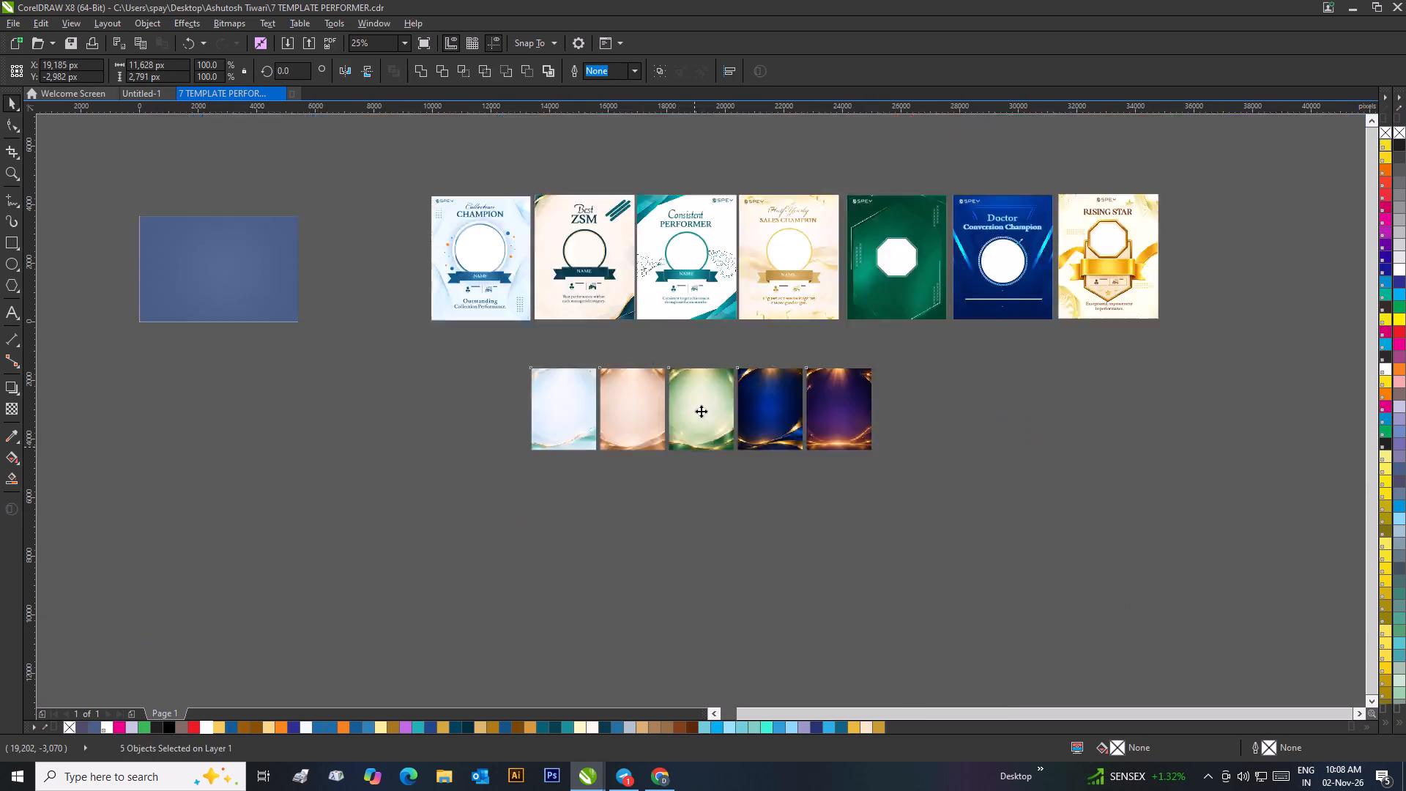
drag(699, 415, 368, 528)
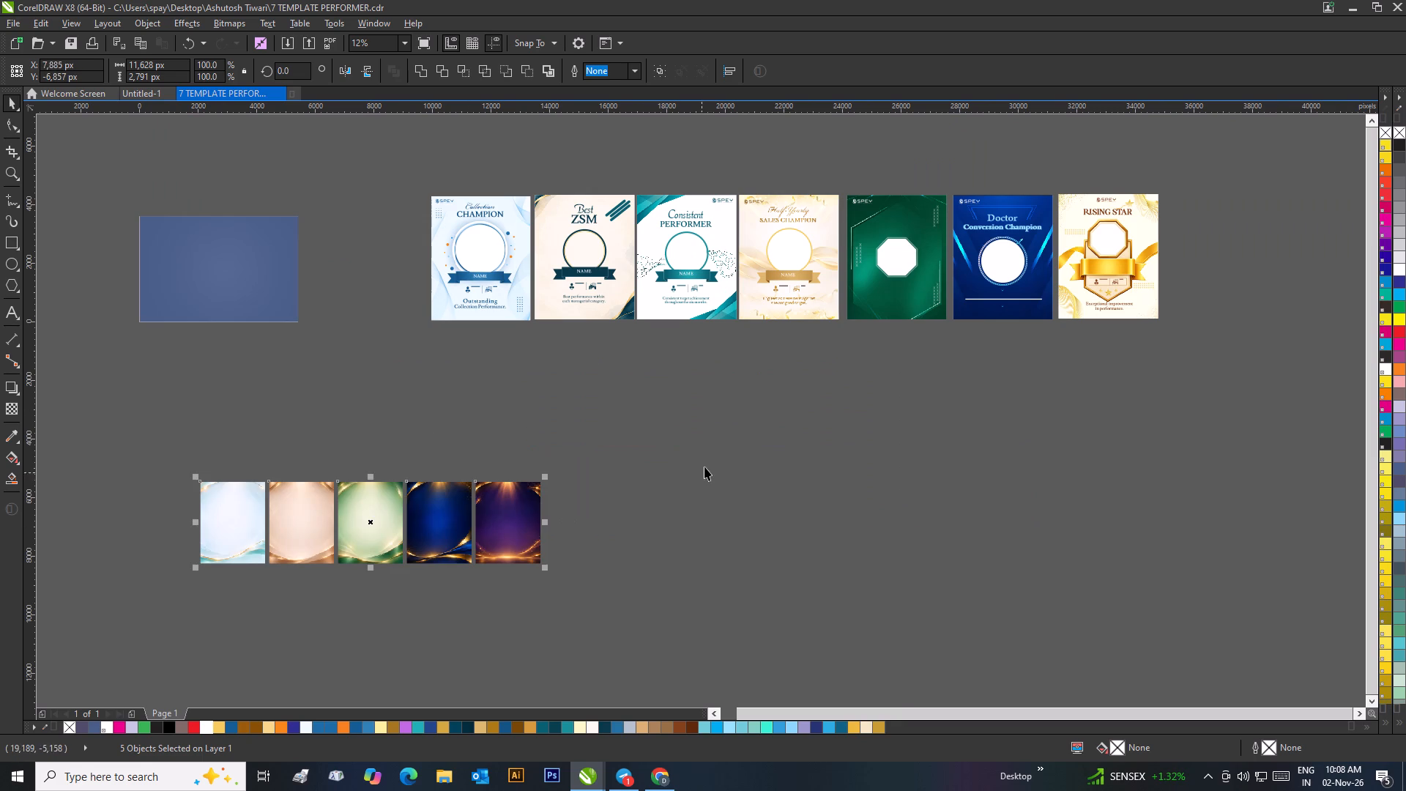
click(704, 467)
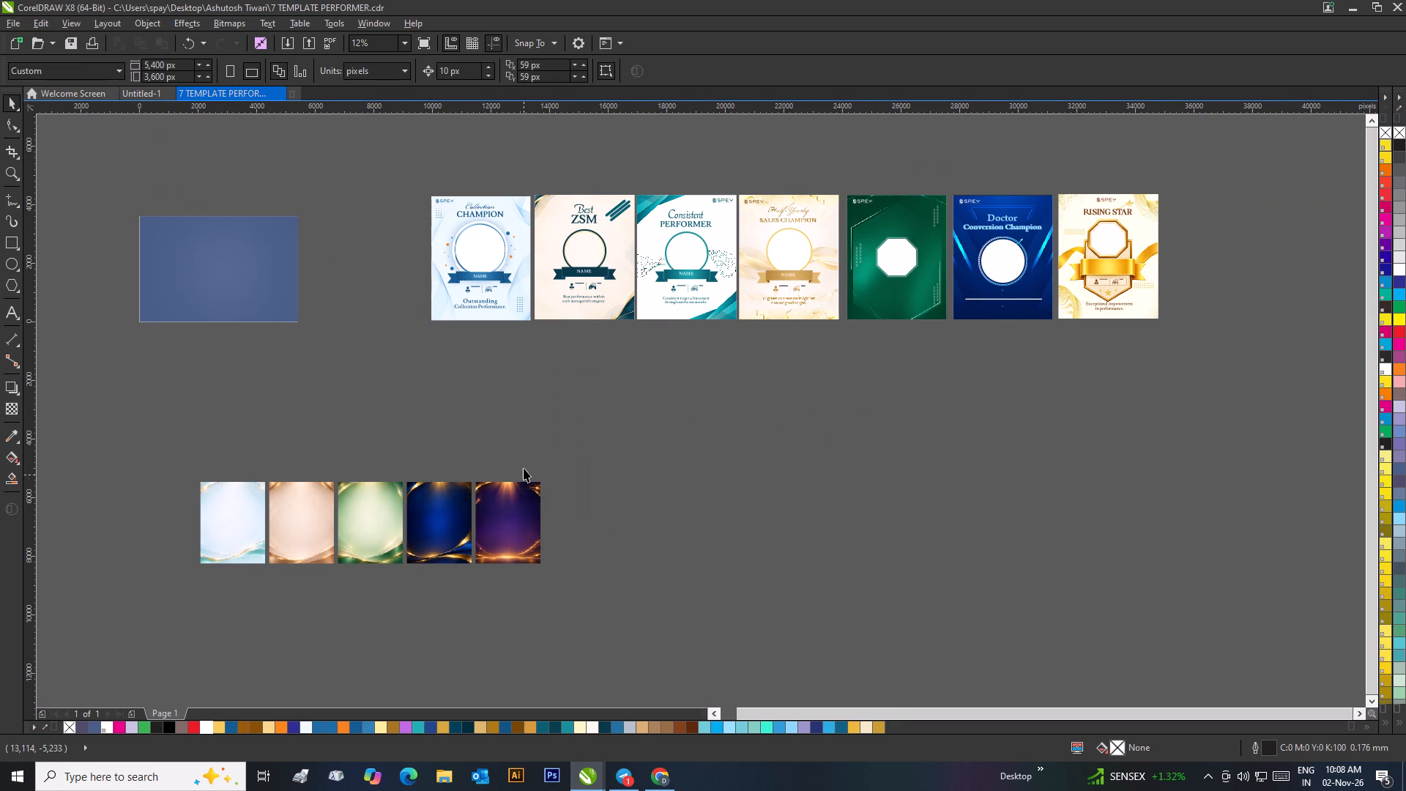
Take the light blue background out of the row and PowerClip it inside the Best ZSM template's frame.
click(218, 522)
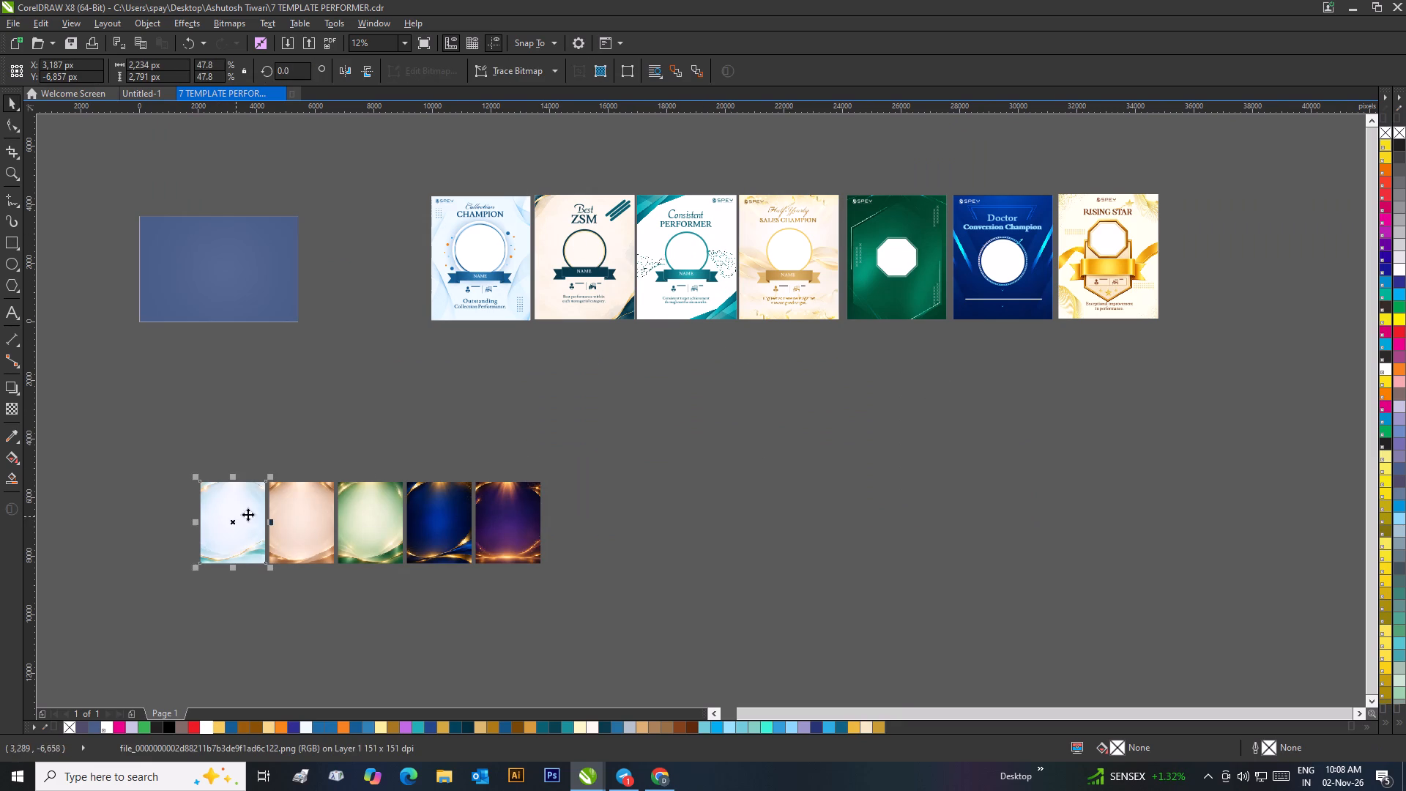
drag(226, 510, 677, 408)
right_click(677, 408)
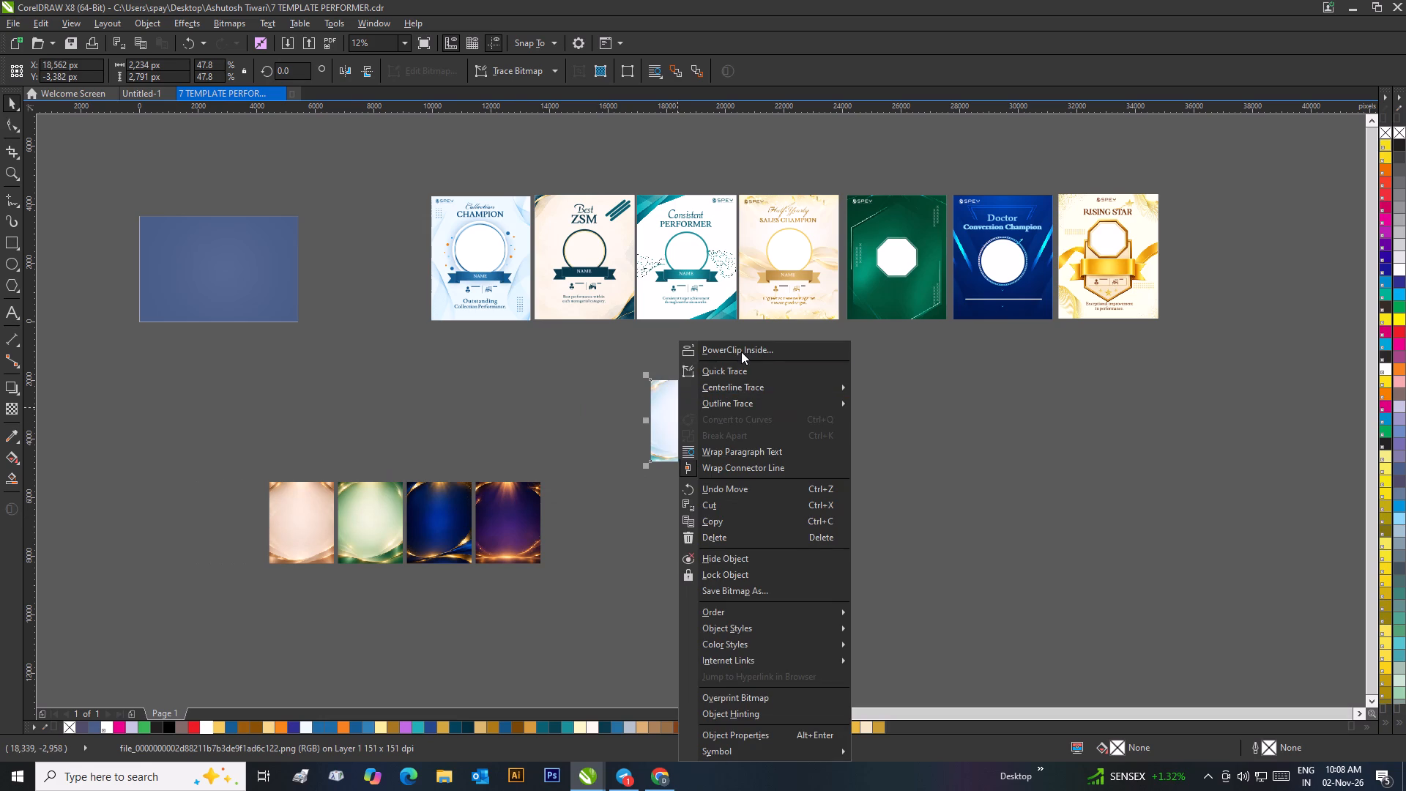
click(741, 352)
click(628, 242)
Edit the Best ZSM template's PowerClip contents and delete its old cream background.
right_click(628, 241)
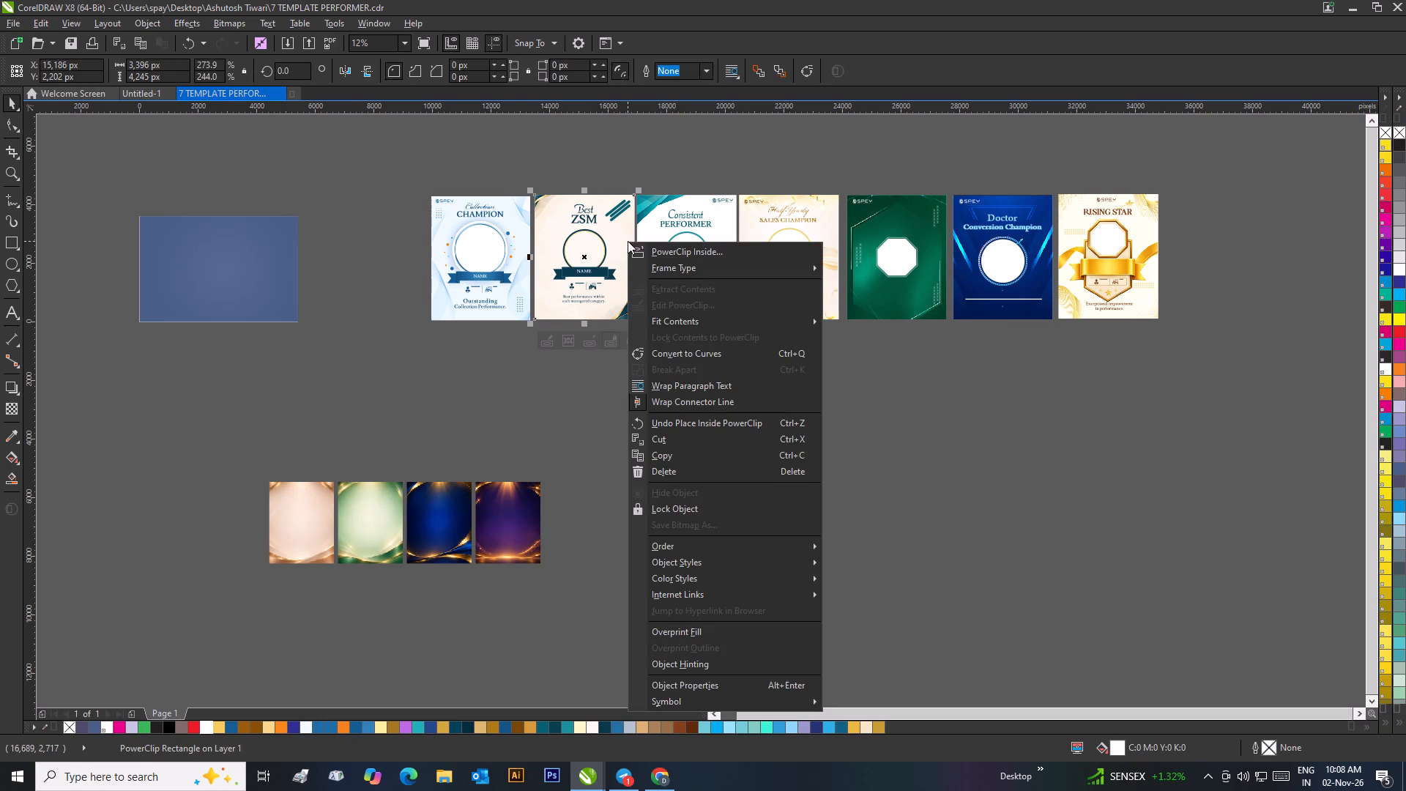
click(691, 307)
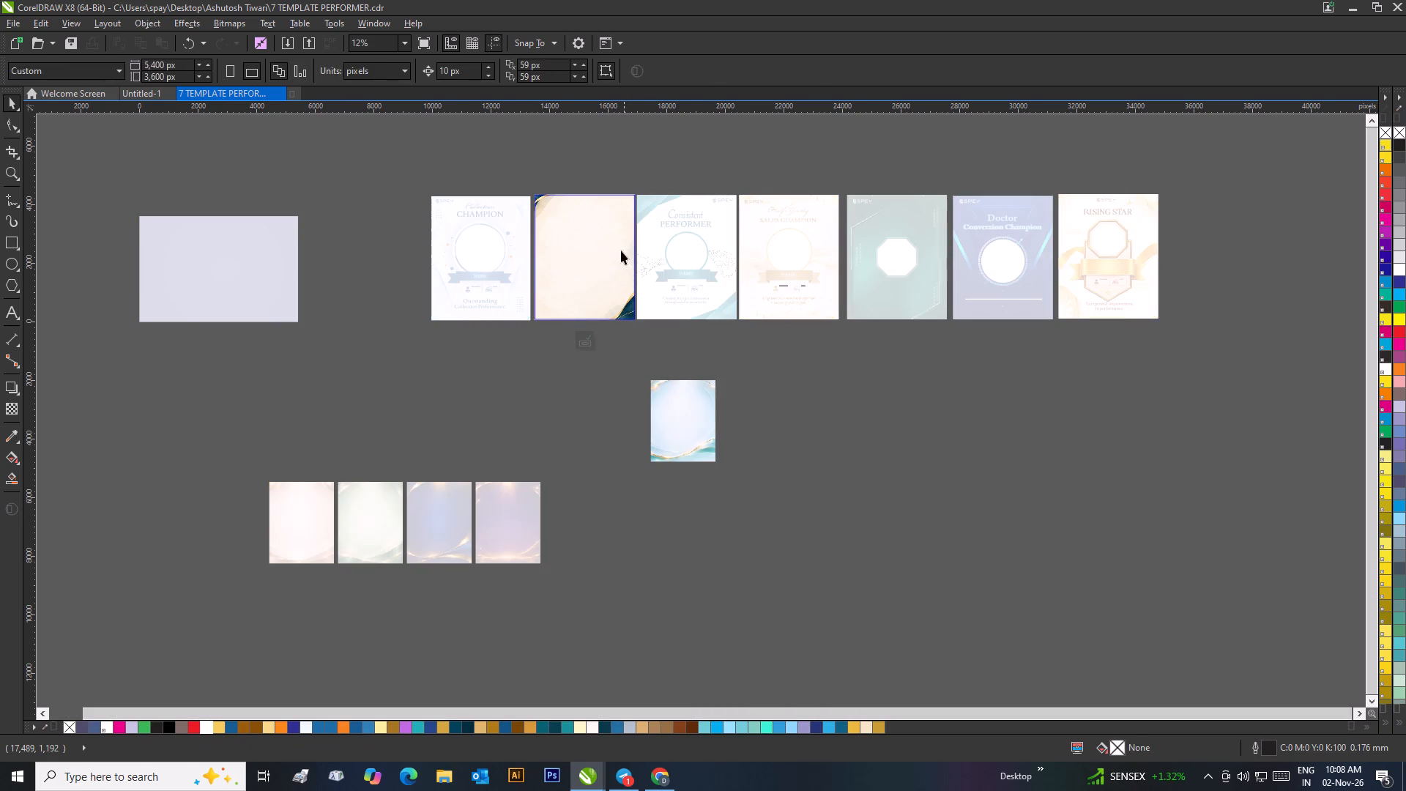
scroll(618, 247, up, 2)
click(566, 337)
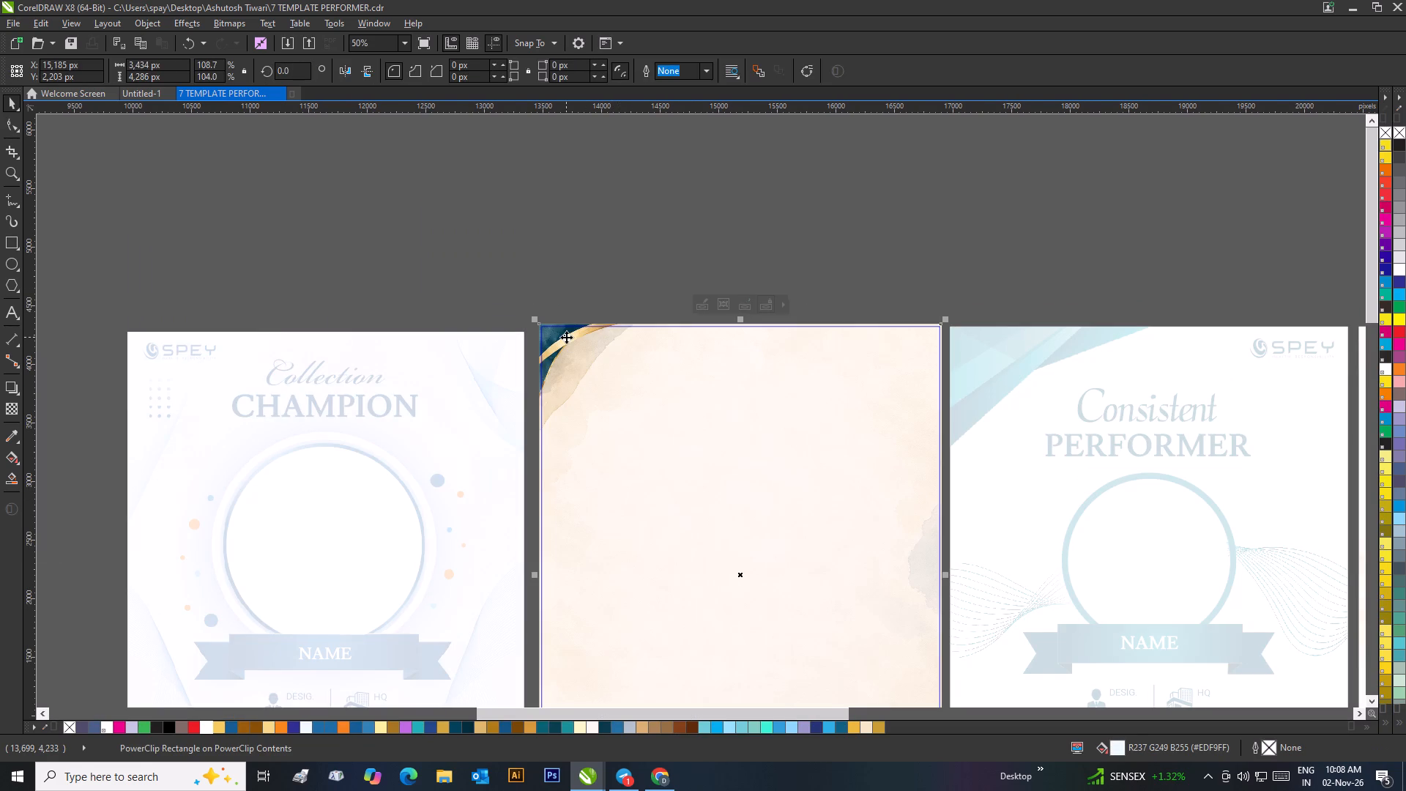
key(Delete)
Move the light blue background into the Best ZSM frame, lining up its upper-left corner with the frame's corner.
scroll(822, 427, down, 2)
scroll(701, 411, down, 1)
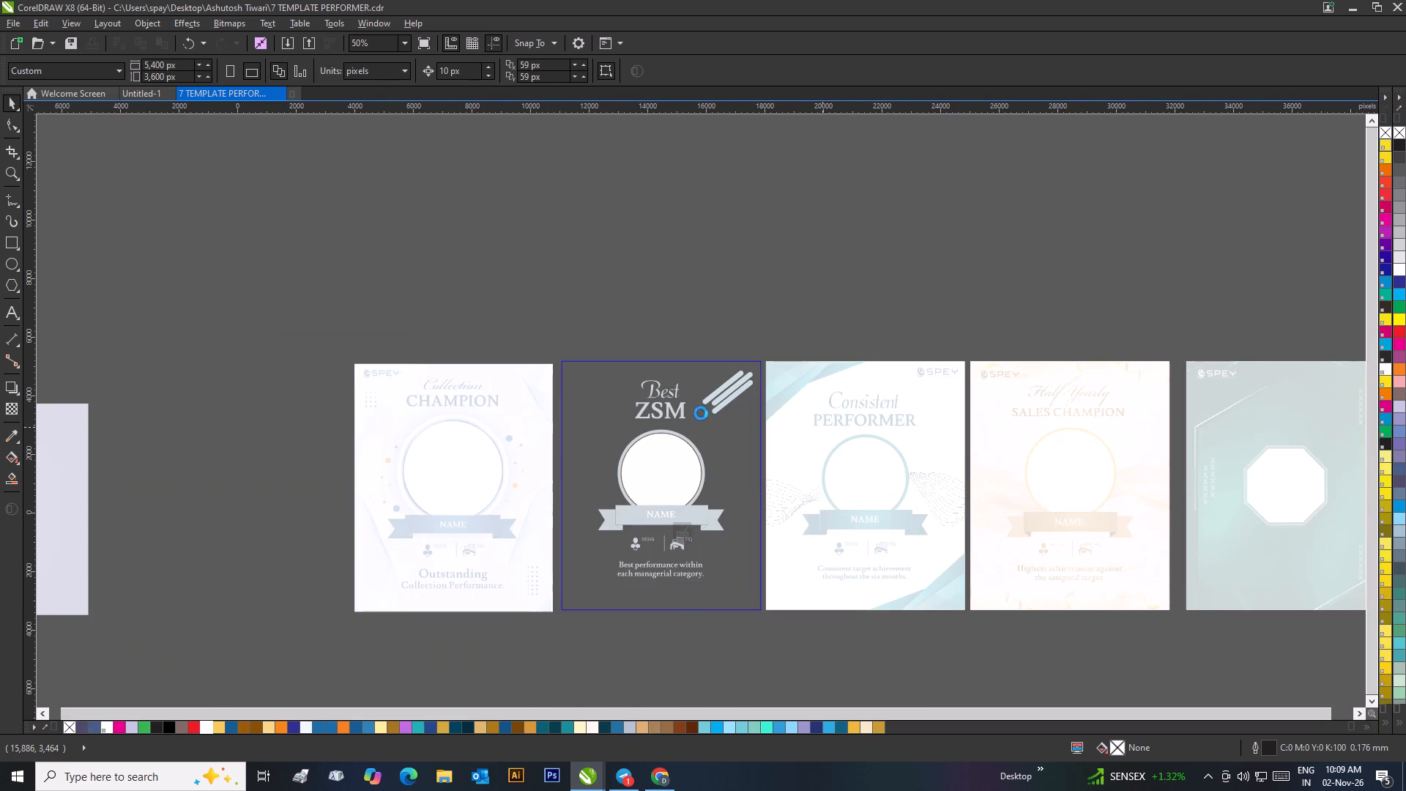
scroll(701, 413, down, 1)
click(732, 521)
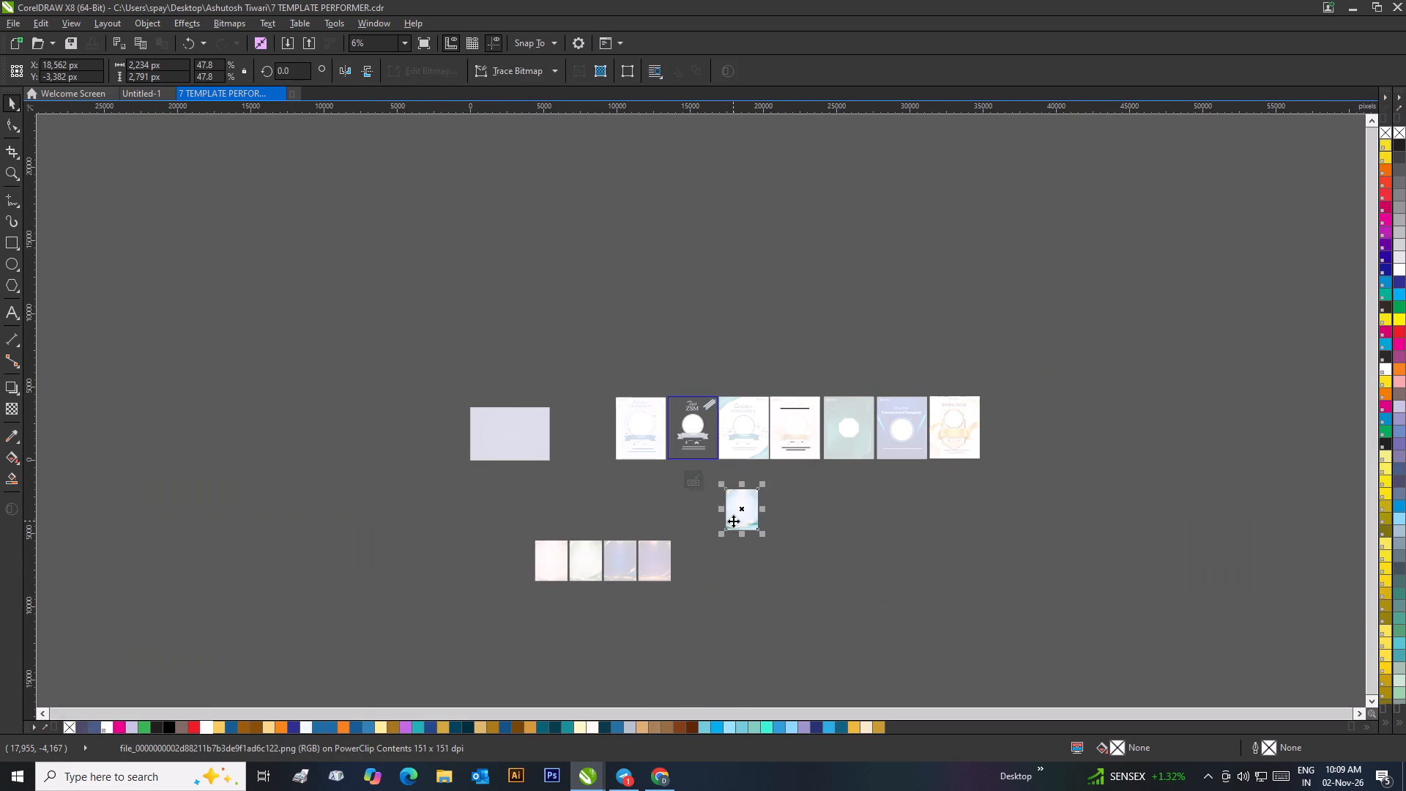
drag(747, 513, 696, 423)
scroll(694, 413, up, 6)
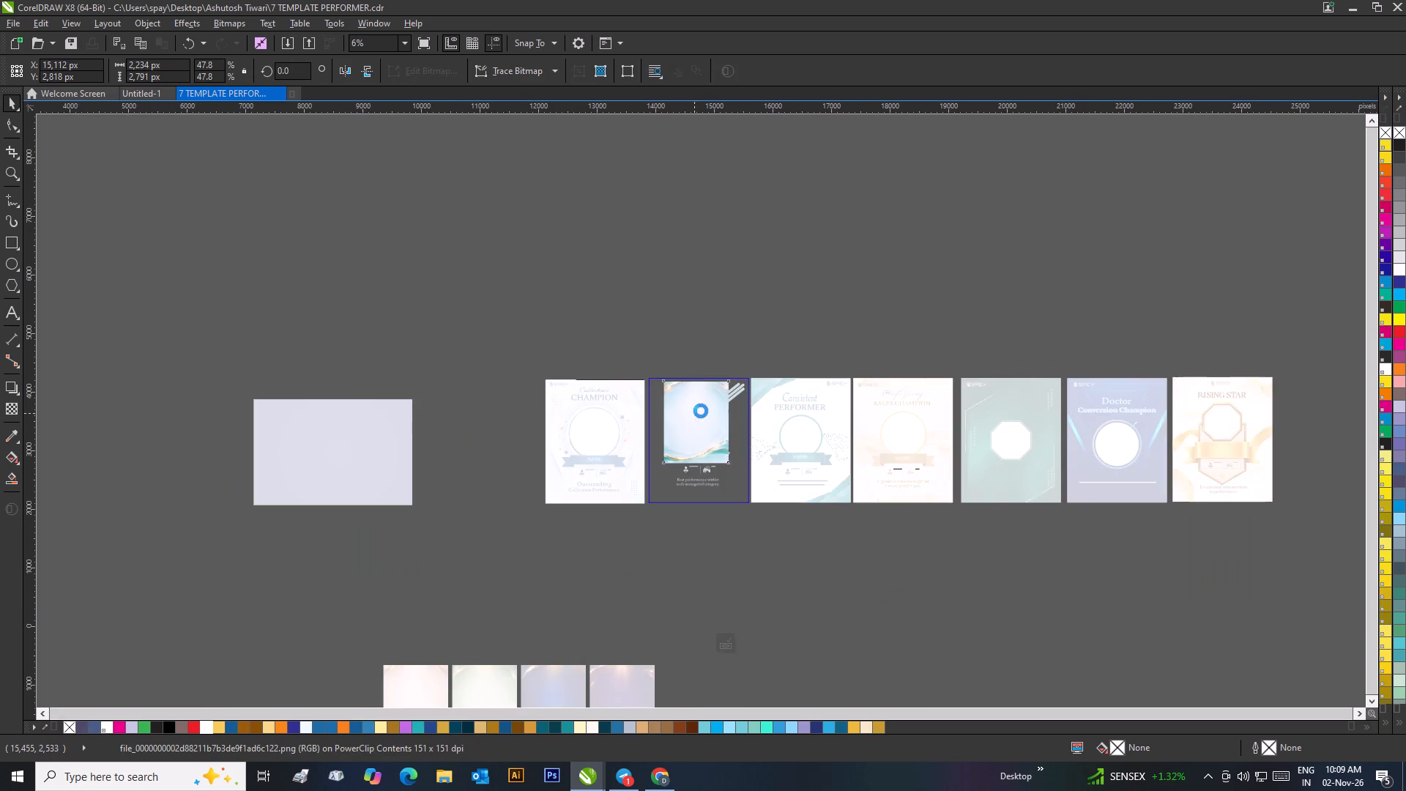
scroll(680, 407, up, 1)
drag(700, 411, 641, 400)
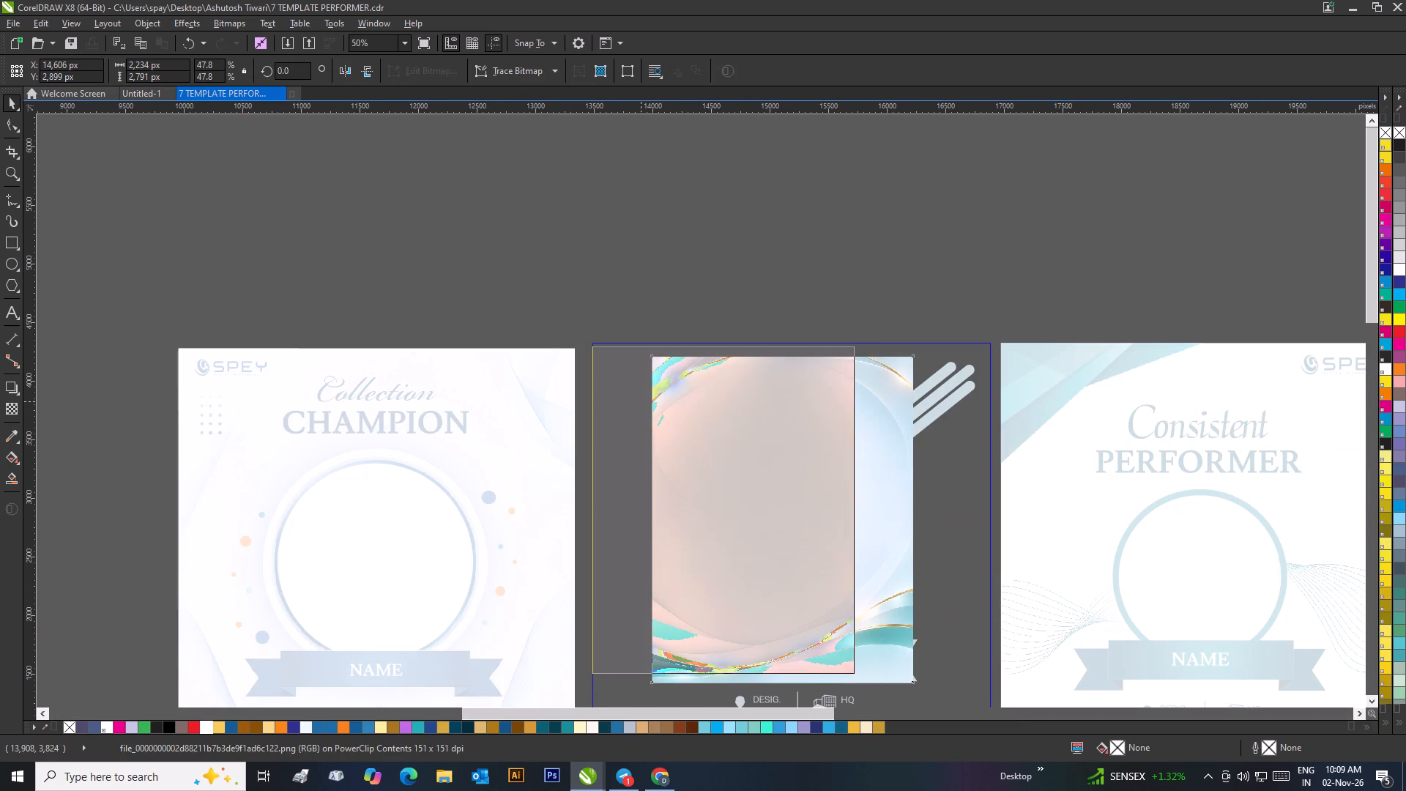
drag(641, 400, 637, 394)
Scale the light blue background to about 73.7% (3,447 × 4,307 px) so it fills the Best ZSM frame, and finish editing the PowerClip.
scroll(638, 394, down, 2)
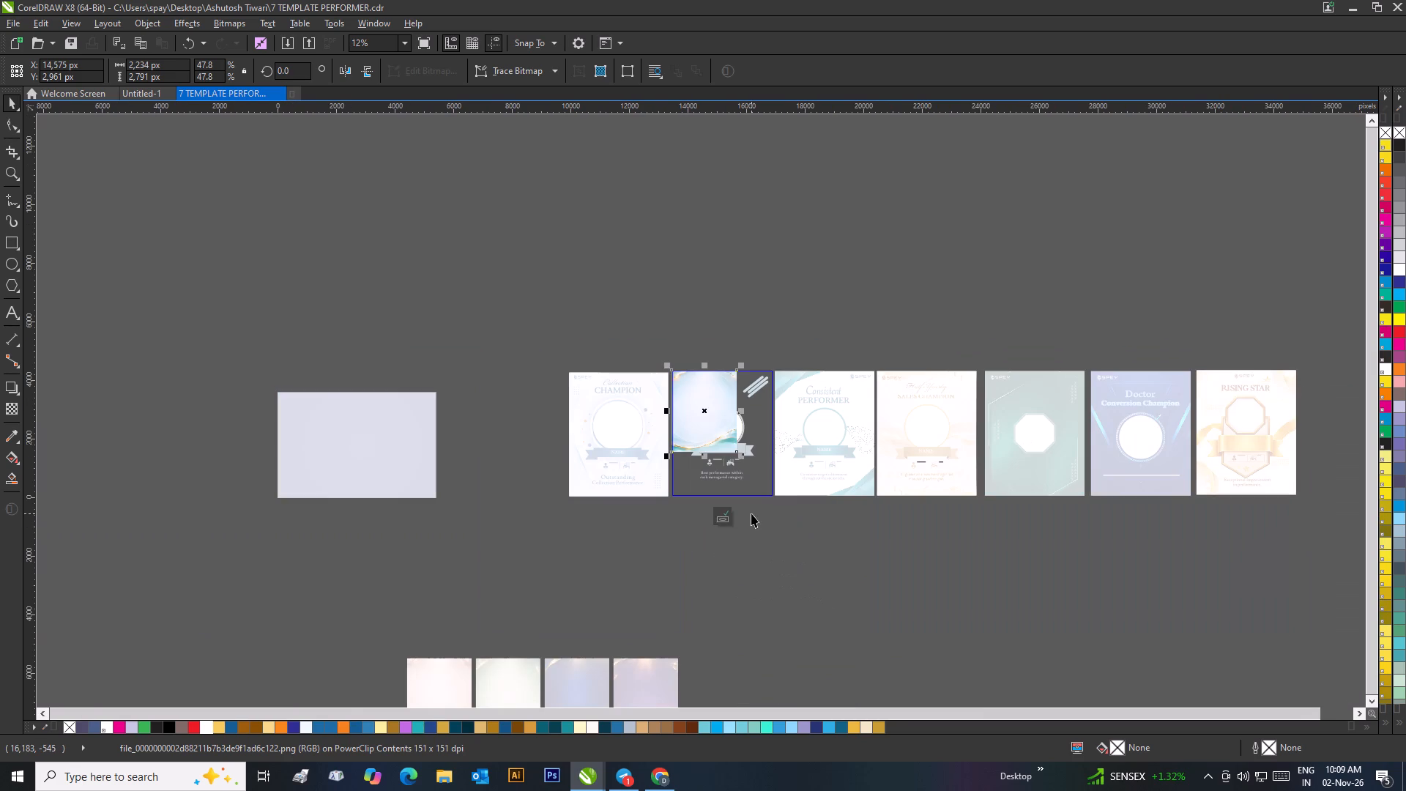
scroll(754, 503, up, 3)
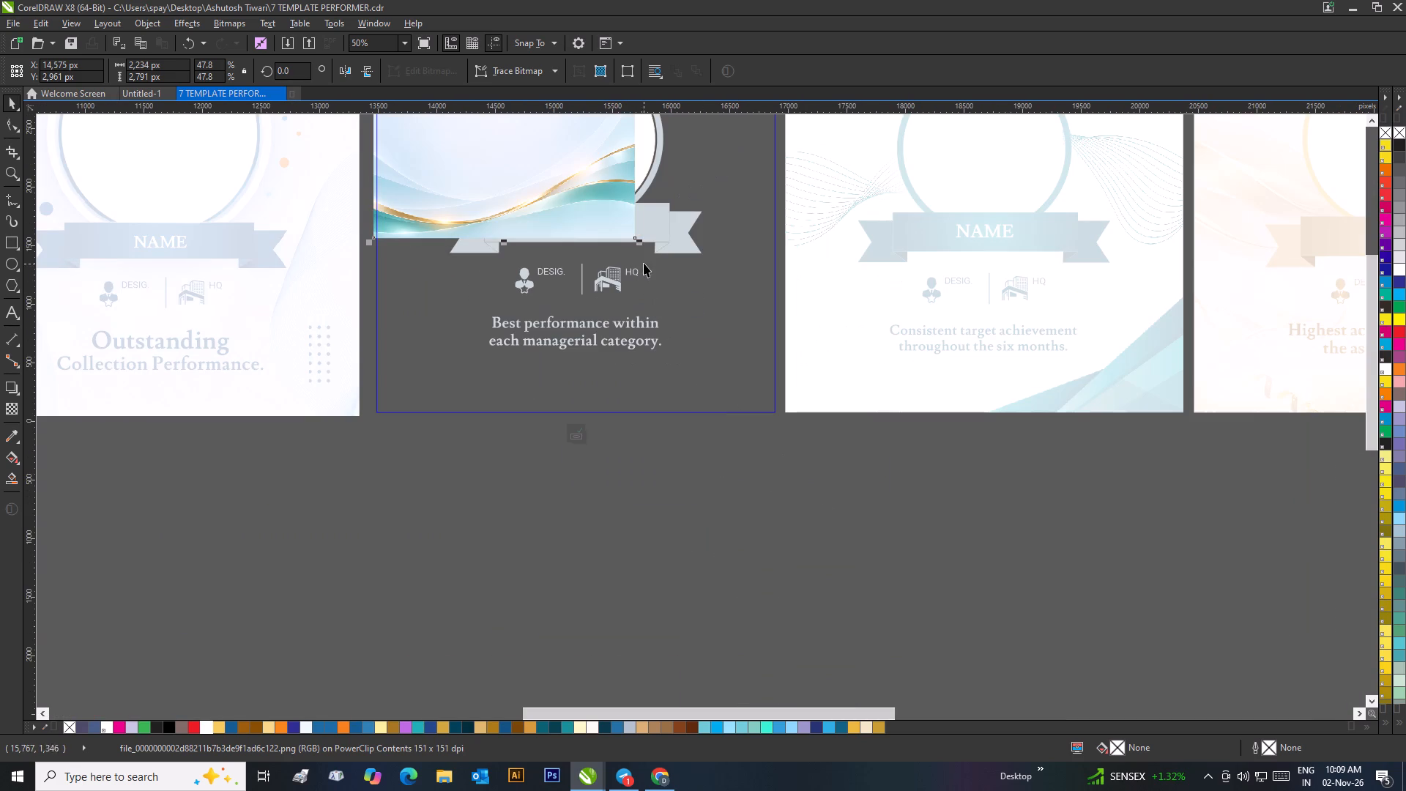
drag(641, 246, 783, 467)
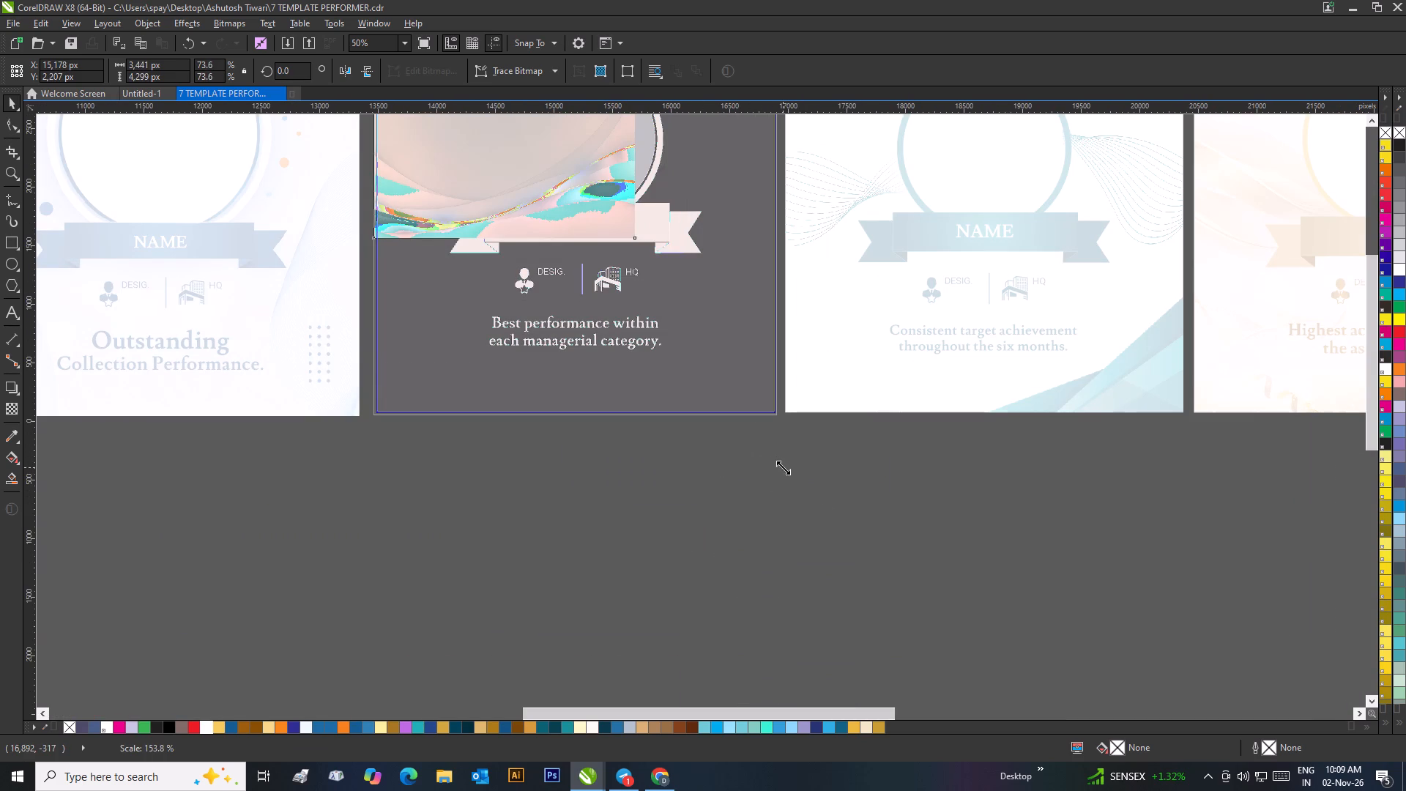
drag(783, 467, 784, 468)
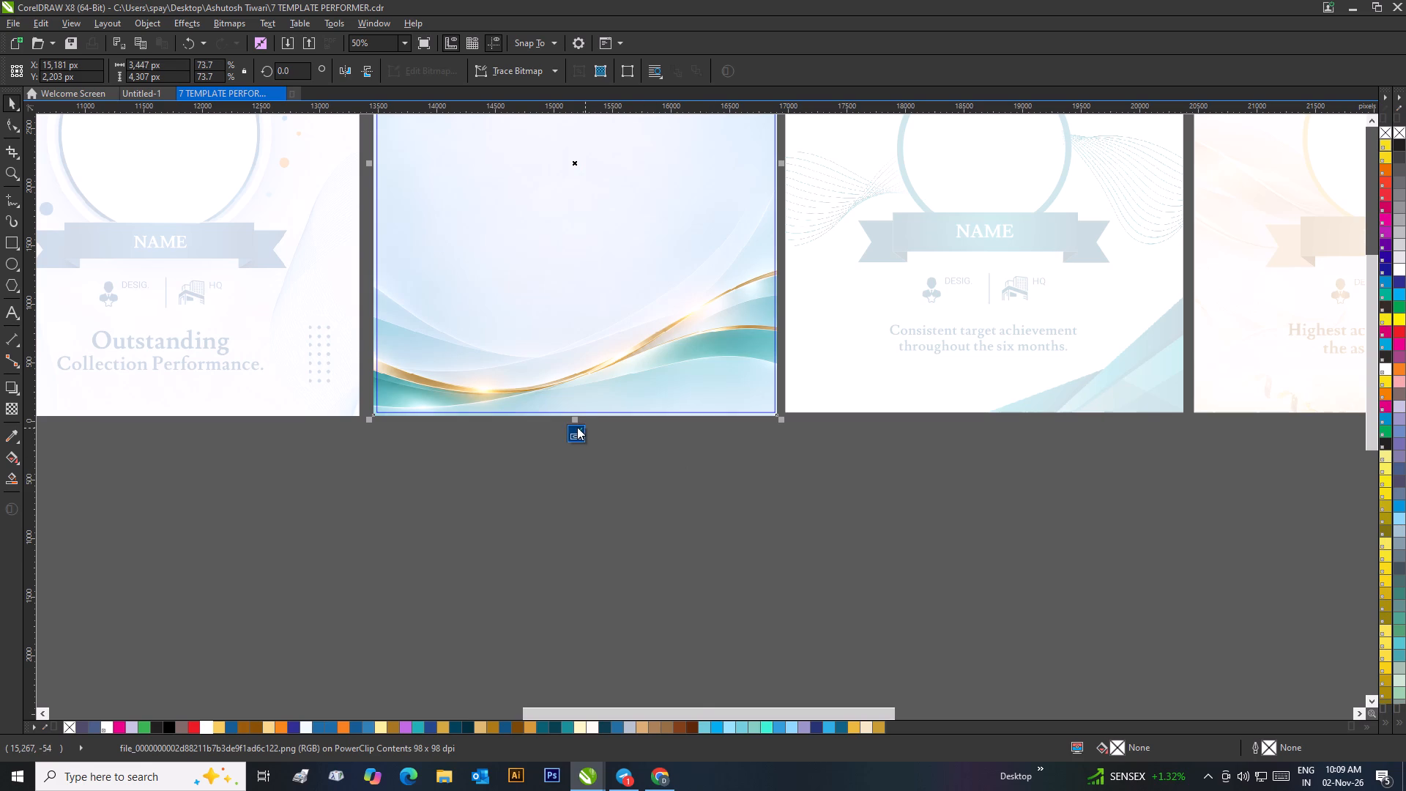
click(576, 427)
click(646, 461)
Ungroup the Collection Champion template so its SPEY logo can be picked on its own.
scroll(622, 484, down, 2)
scroll(699, 329, up, 1)
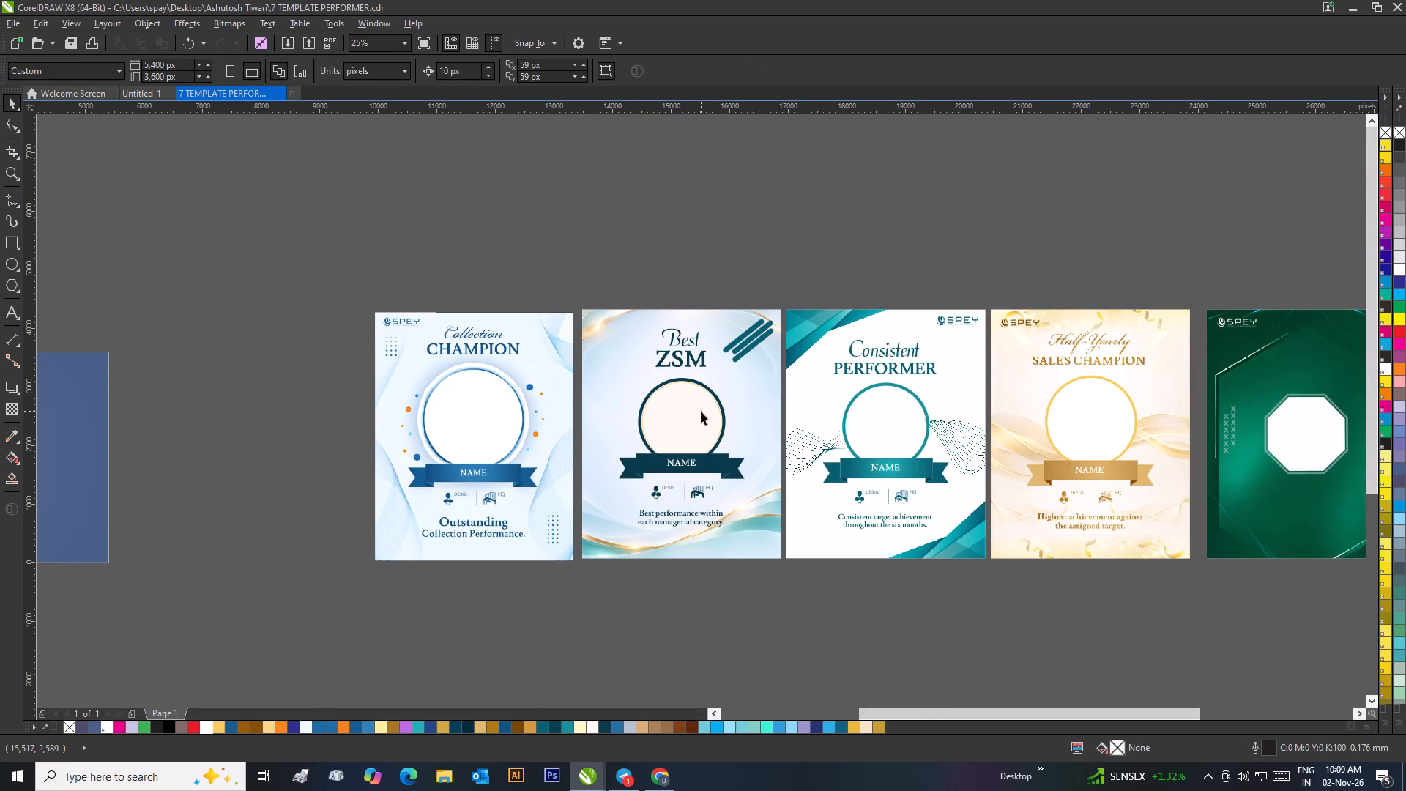
scroll(706, 442, up, 1)
scroll(704, 424, down, 1)
drag(634, 261, 550, 349)
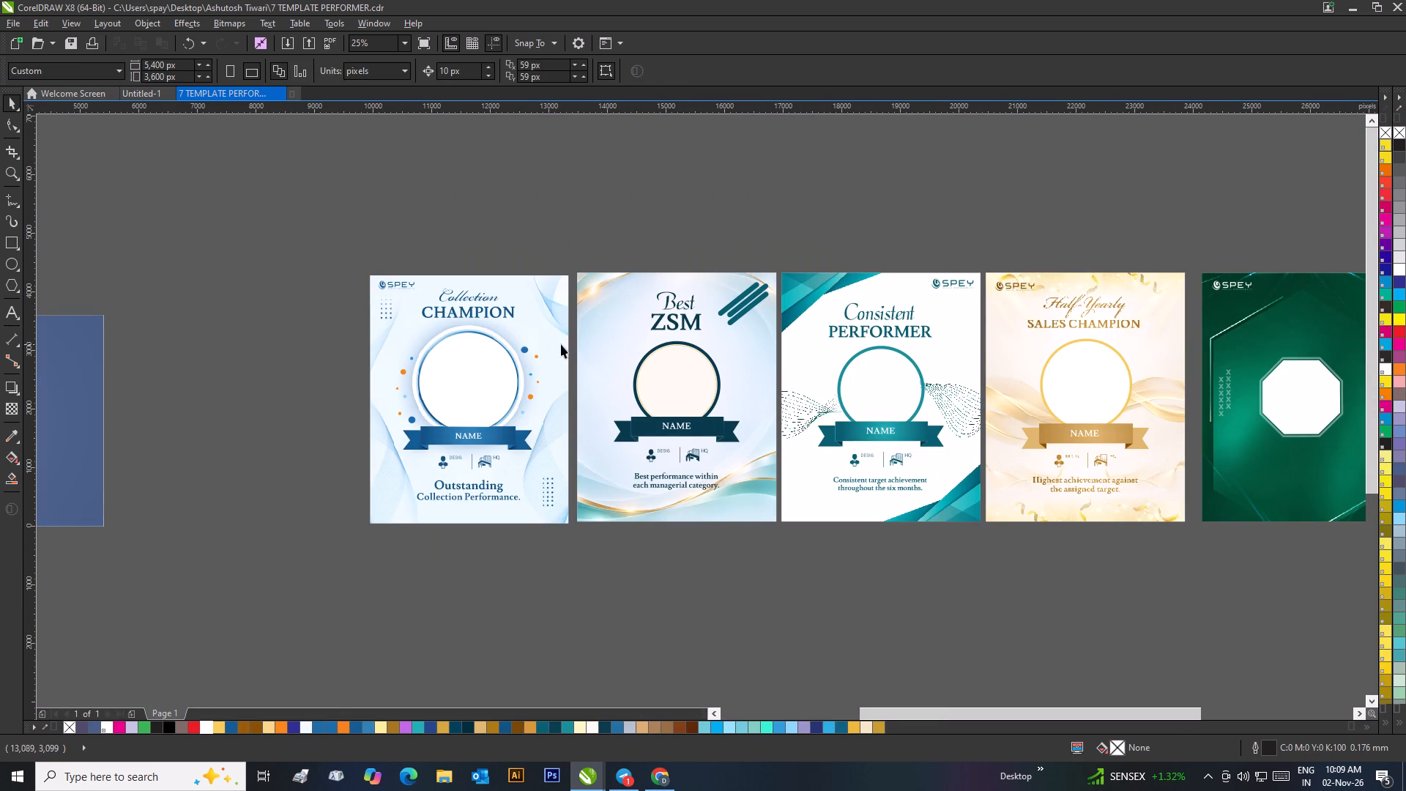
click(406, 281)
right_click(399, 283)
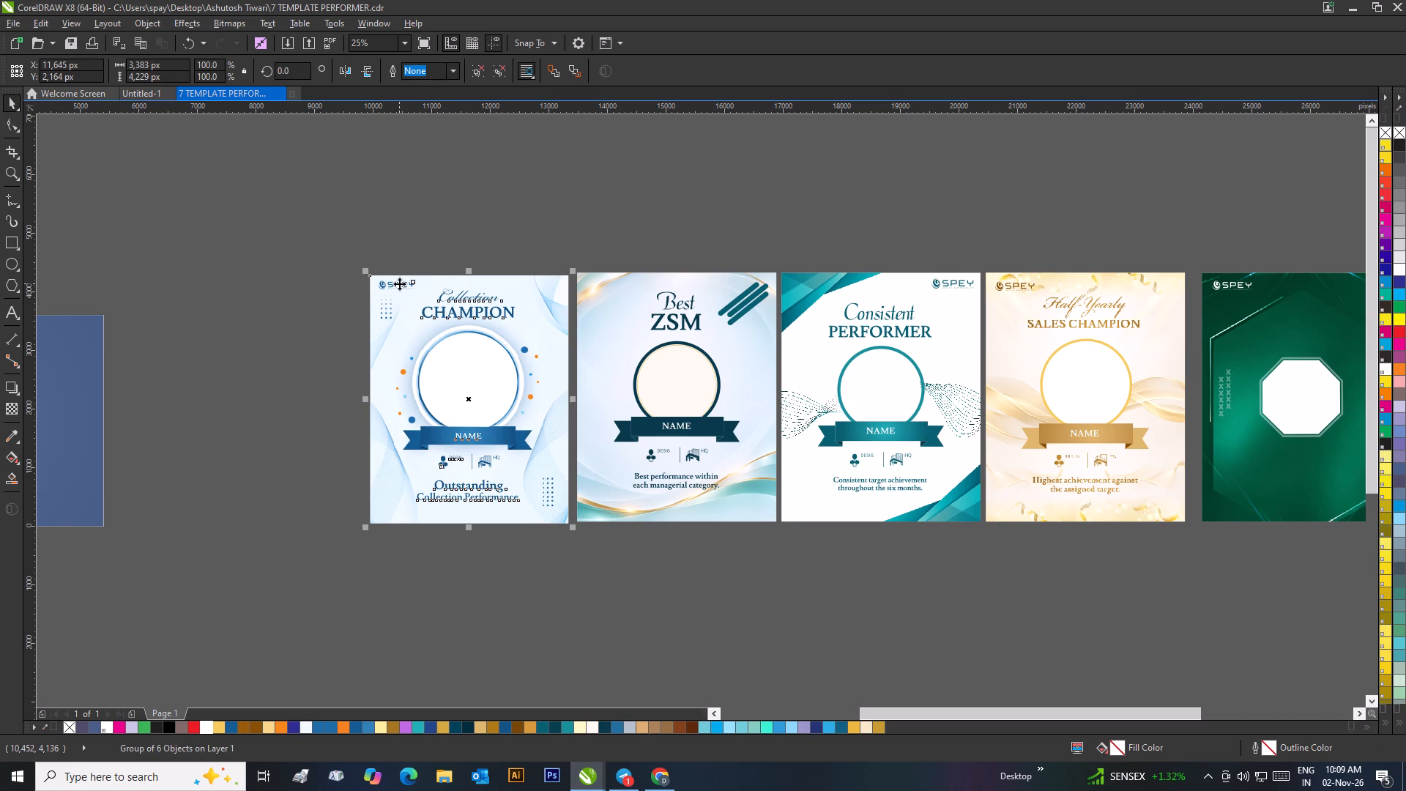
click(445, 357)
click(471, 255)
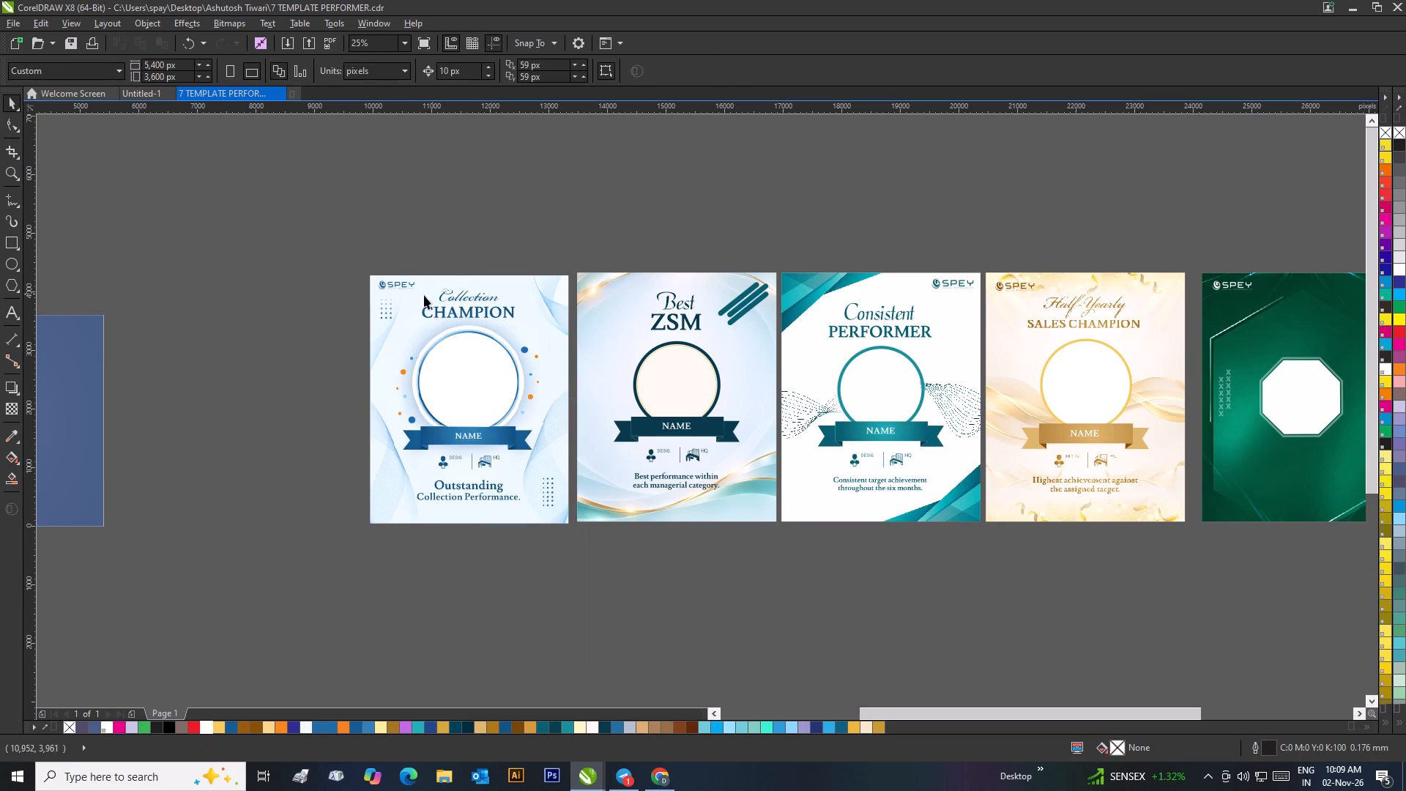
Copy the SPEY logo from the Collection Champion template to the upper-left corner of the Best ZSM template.
click(407, 288)
drag(391, 283, 604, 283)
right_click(604, 283)
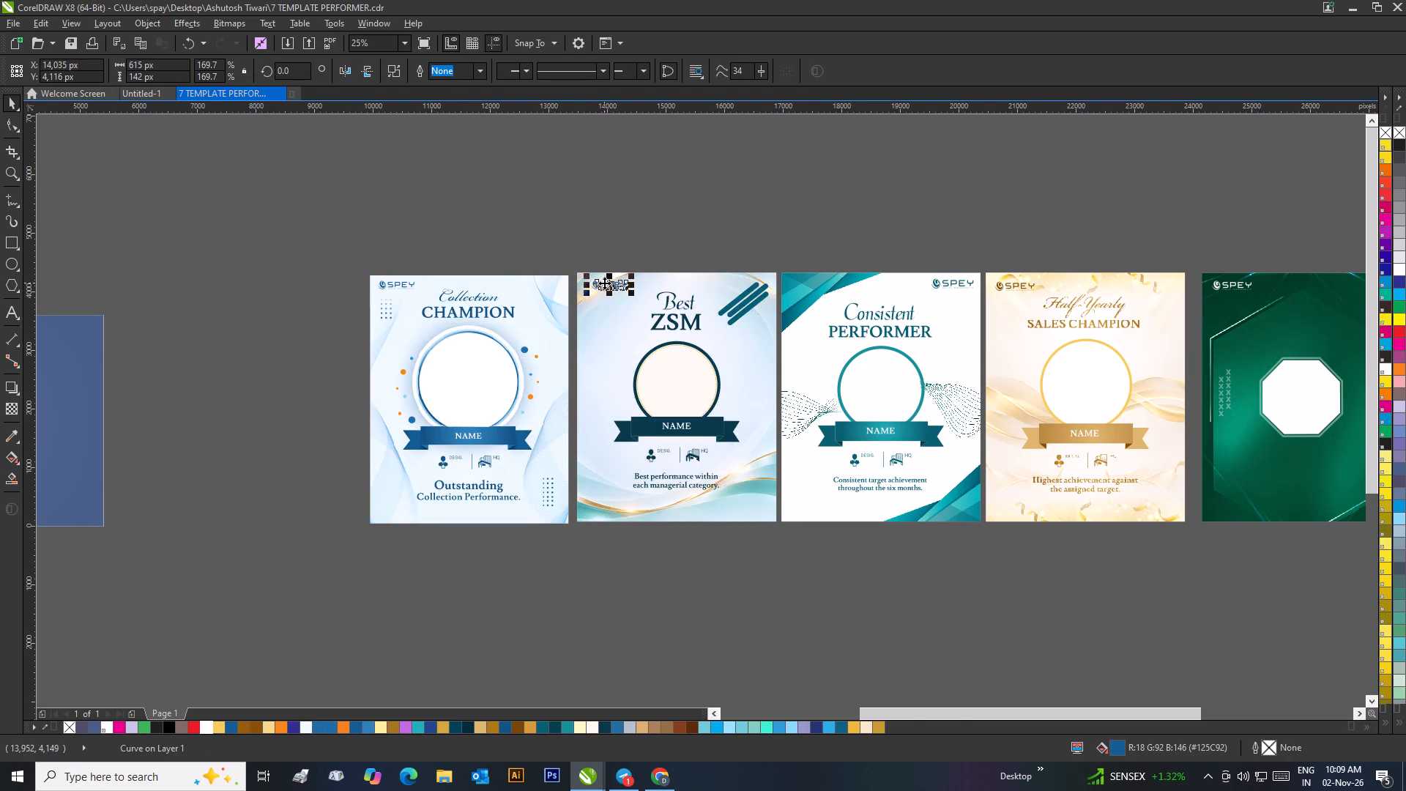
scroll(604, 283, up, 2)
click(724, 369)
Open the Best ZSM template's PowerClip contents and fade the background behind the logo corner with a linear transparency.
scroll(734, 395, down, 1)
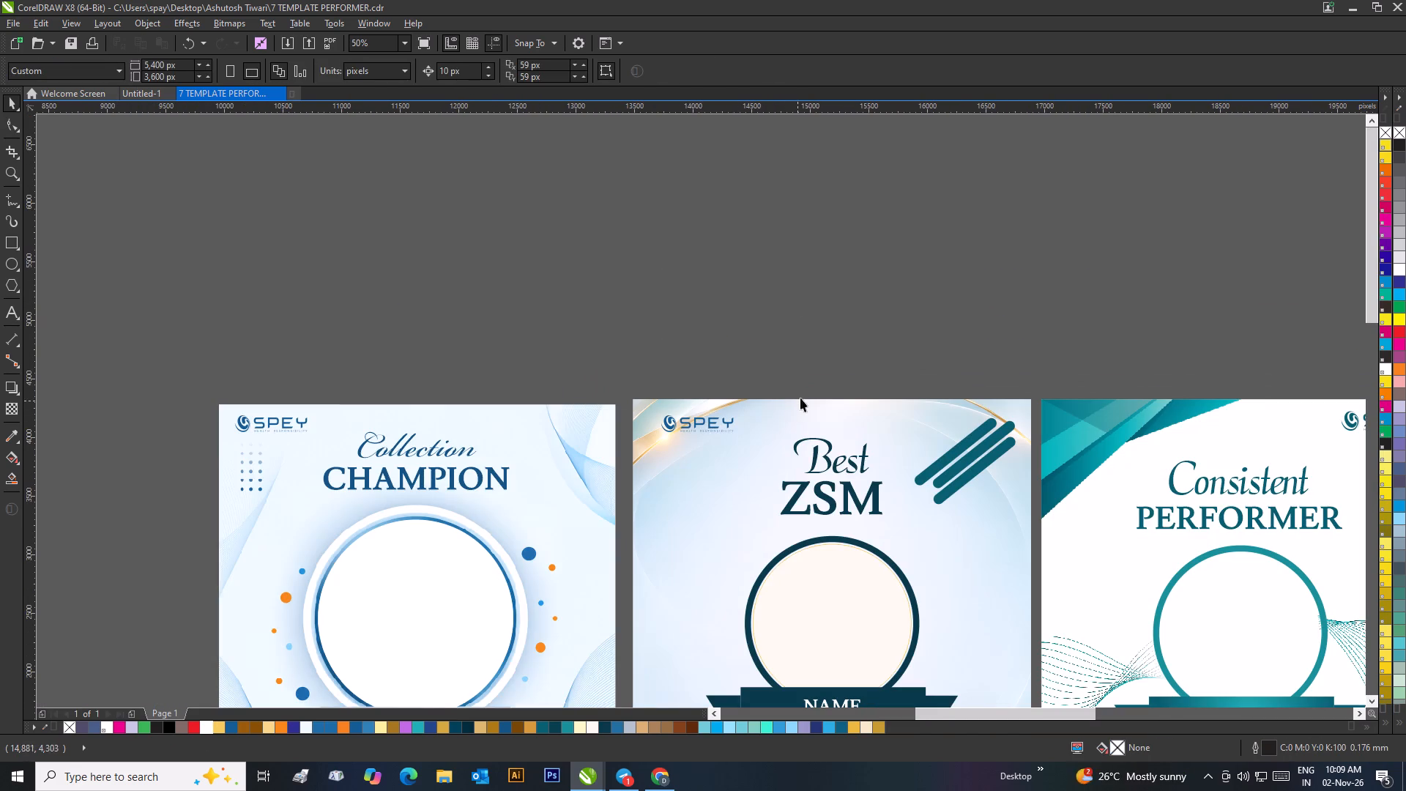
scroll(756, 413, down, 1)
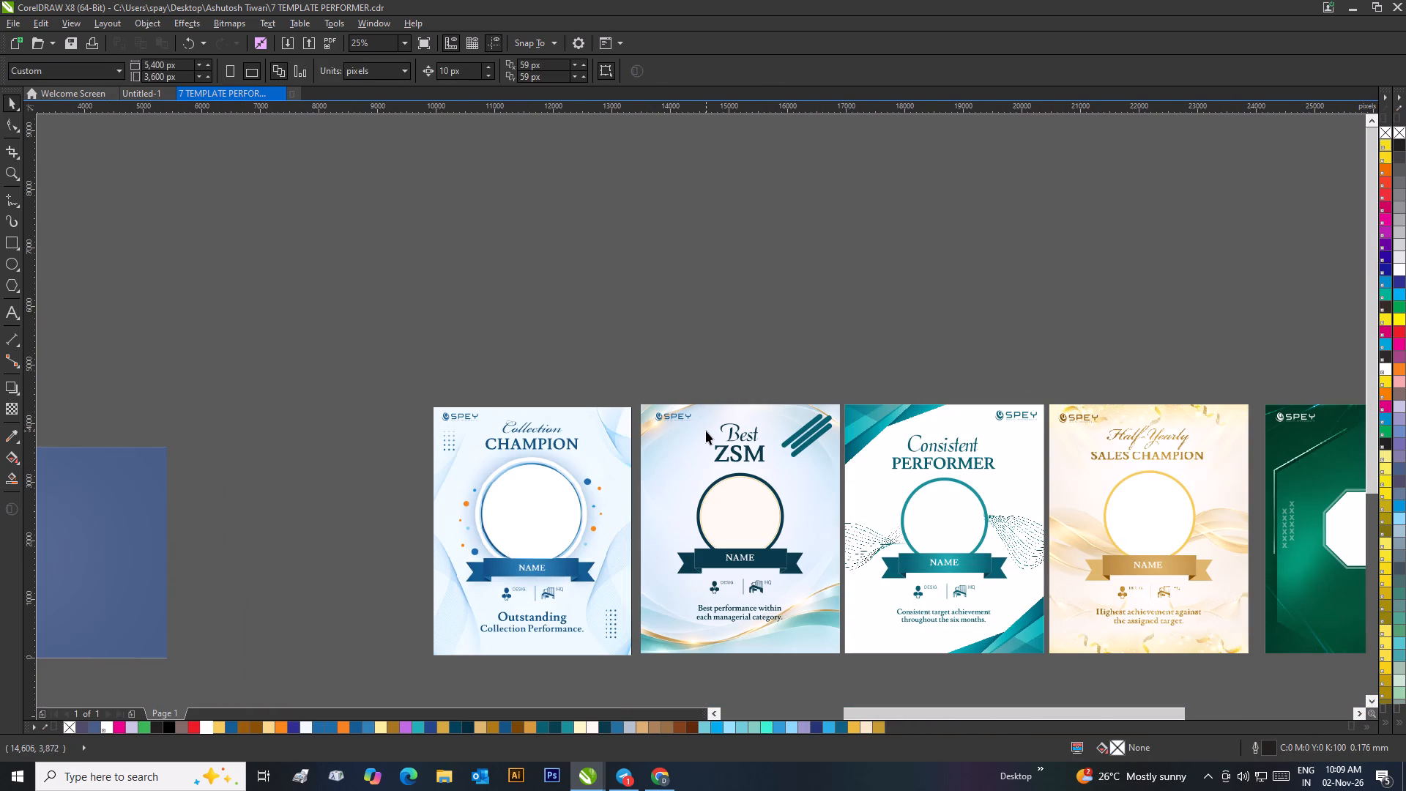
scroll(702, 428, up, 1)
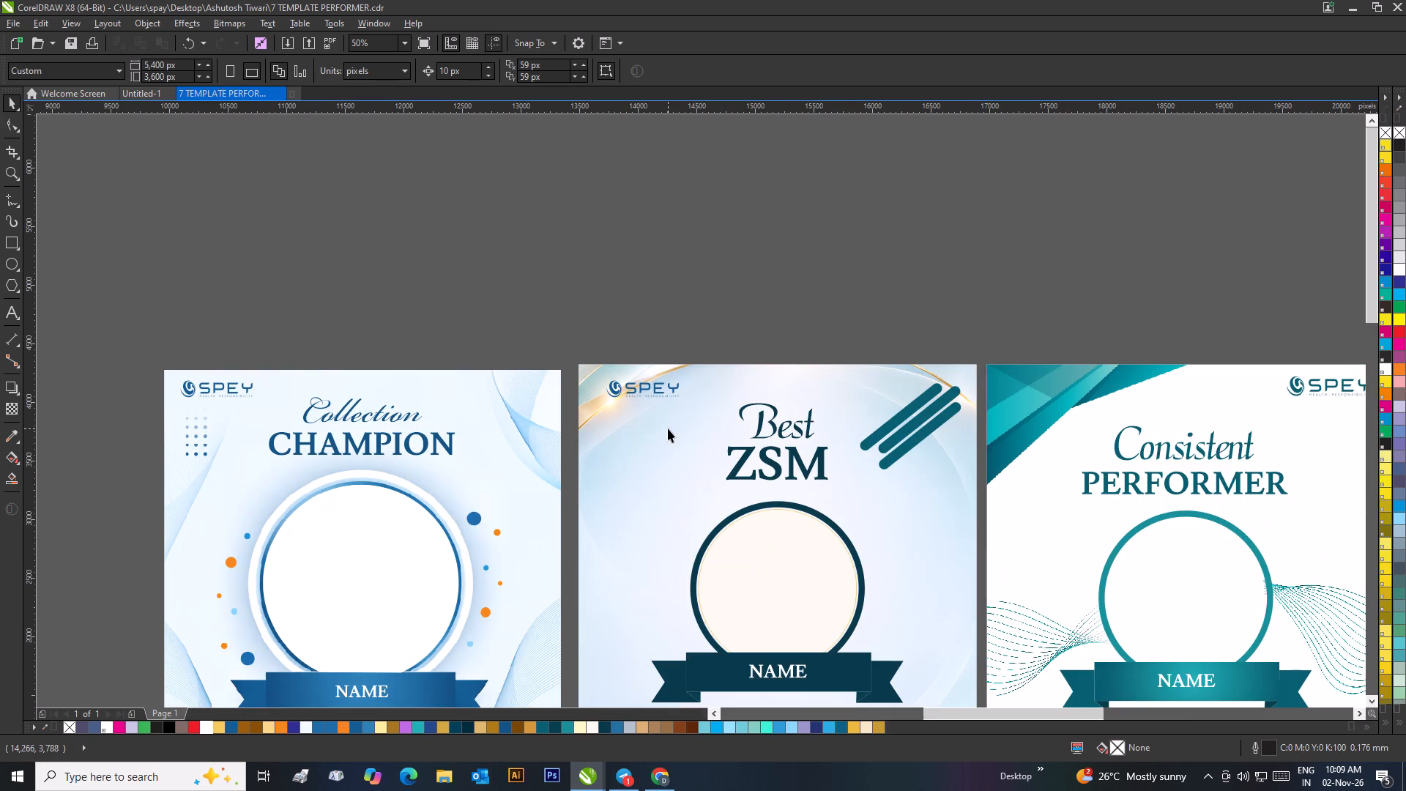
scroll(668, 428, down, 1)
right_click(718, 411)
click(759, 358)
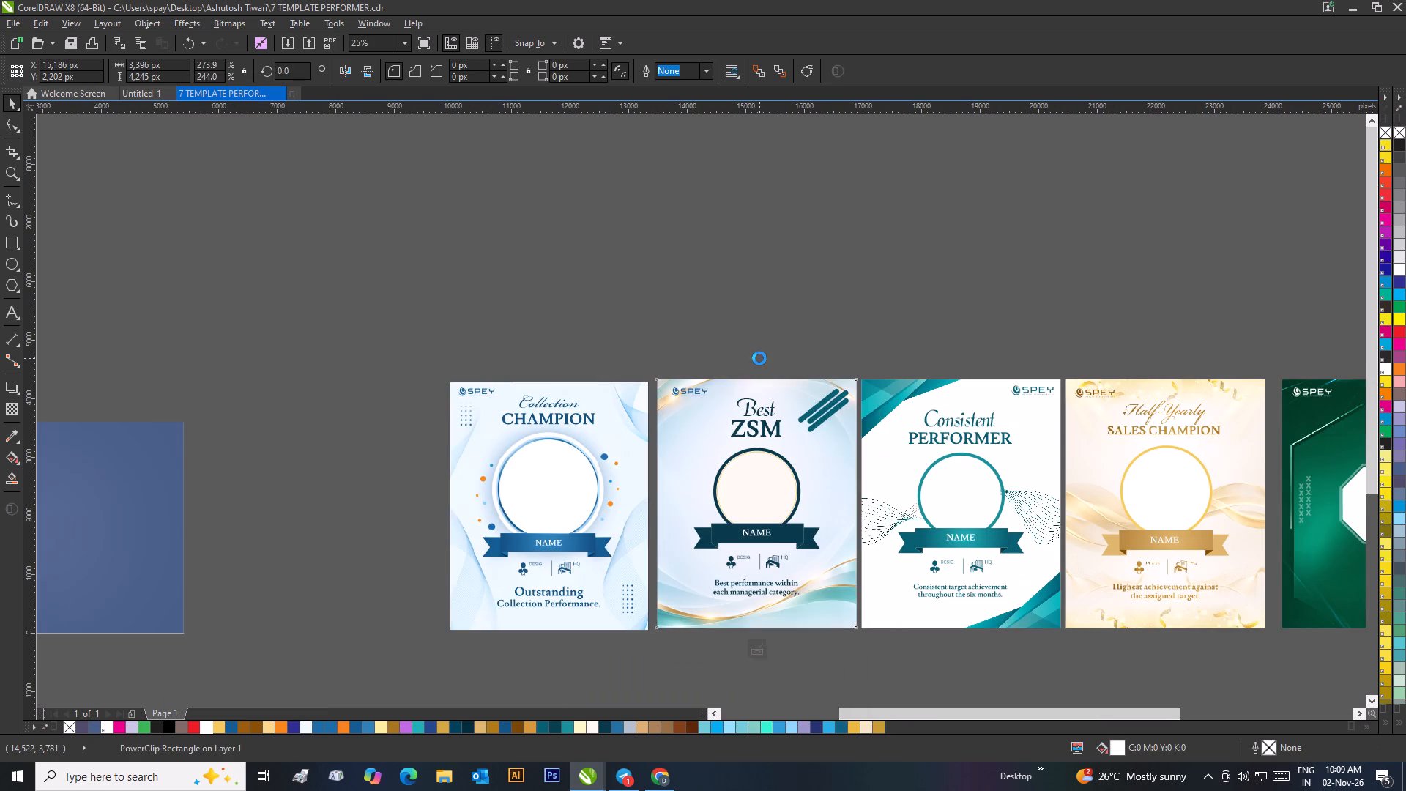
click(762, 404)
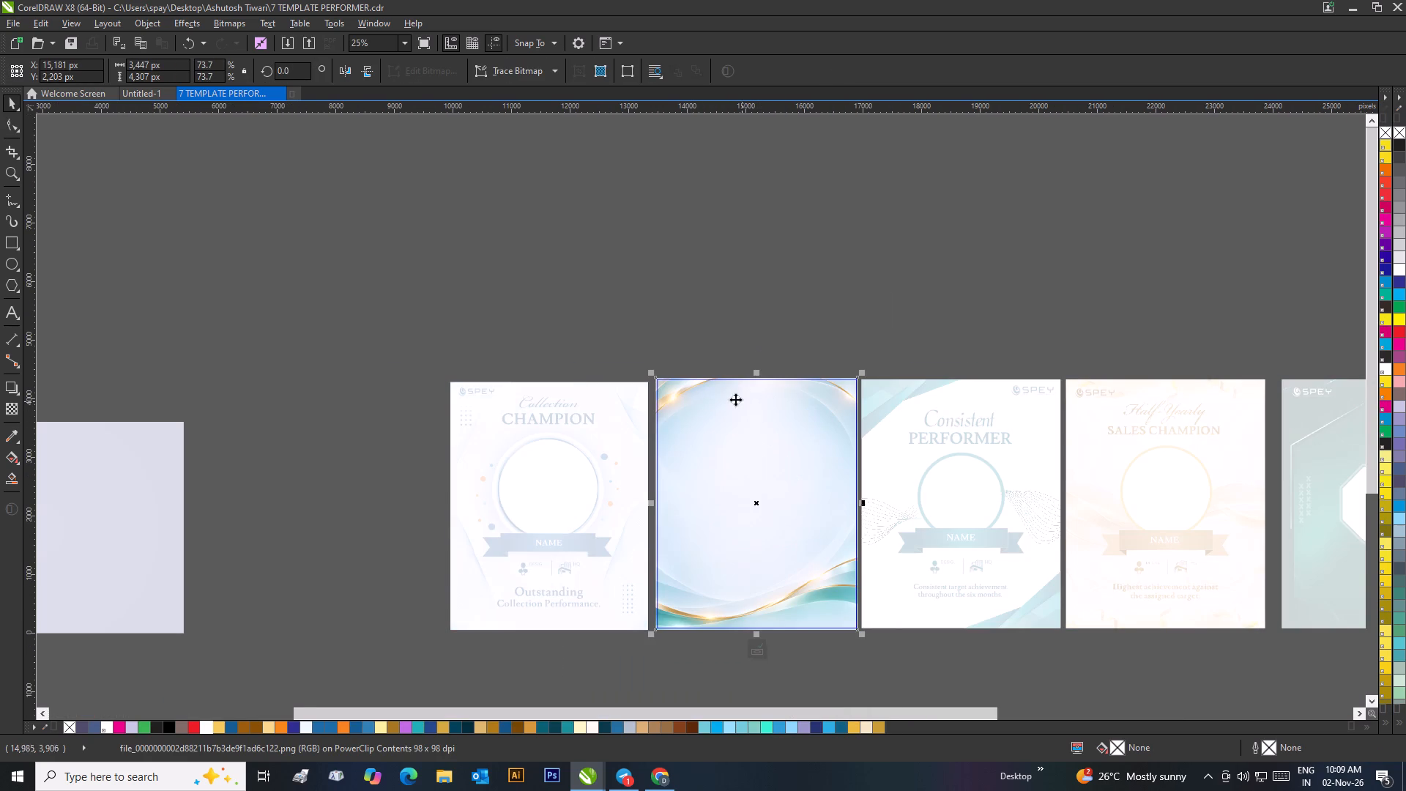
click(681, 338)
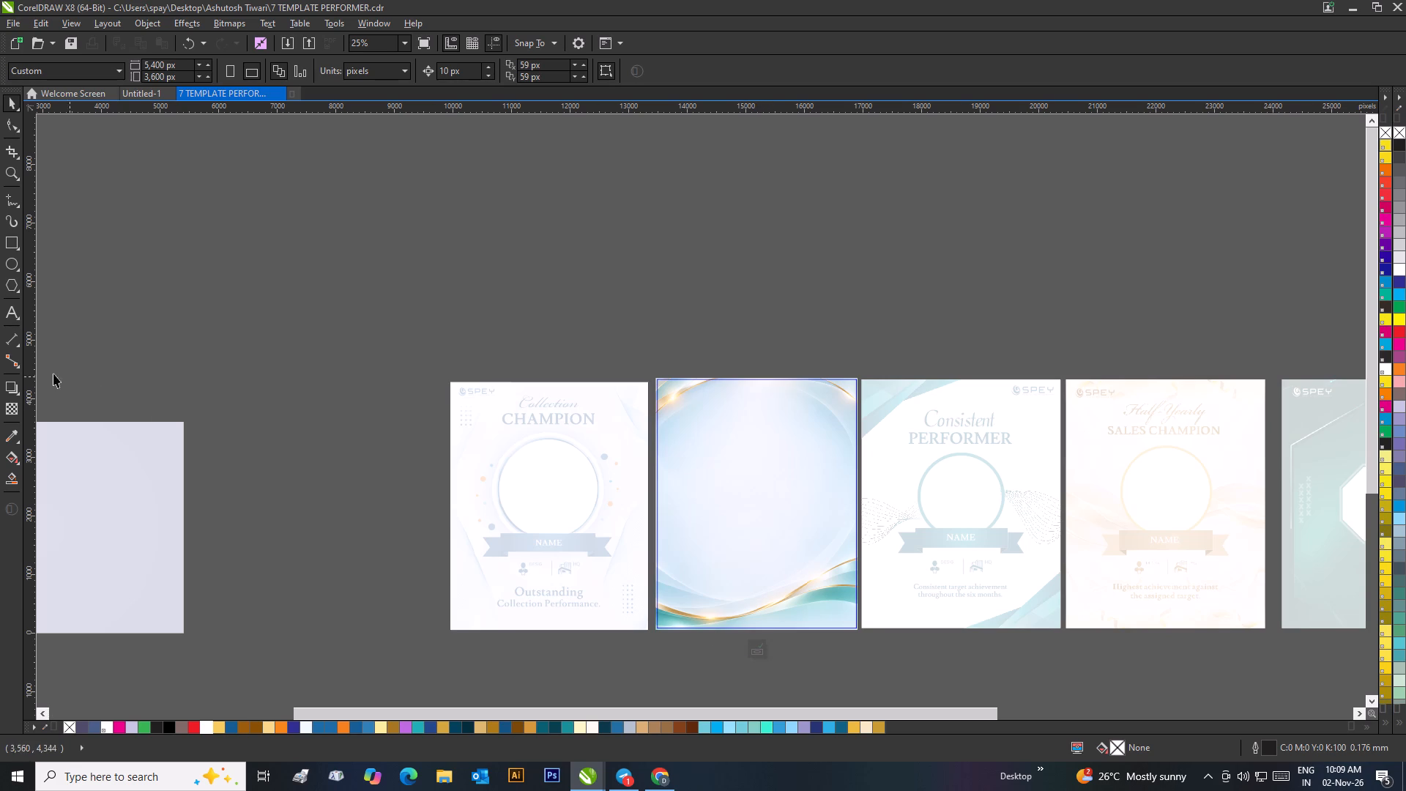
click(11, 402)
scroll(718, 446, up, 2)
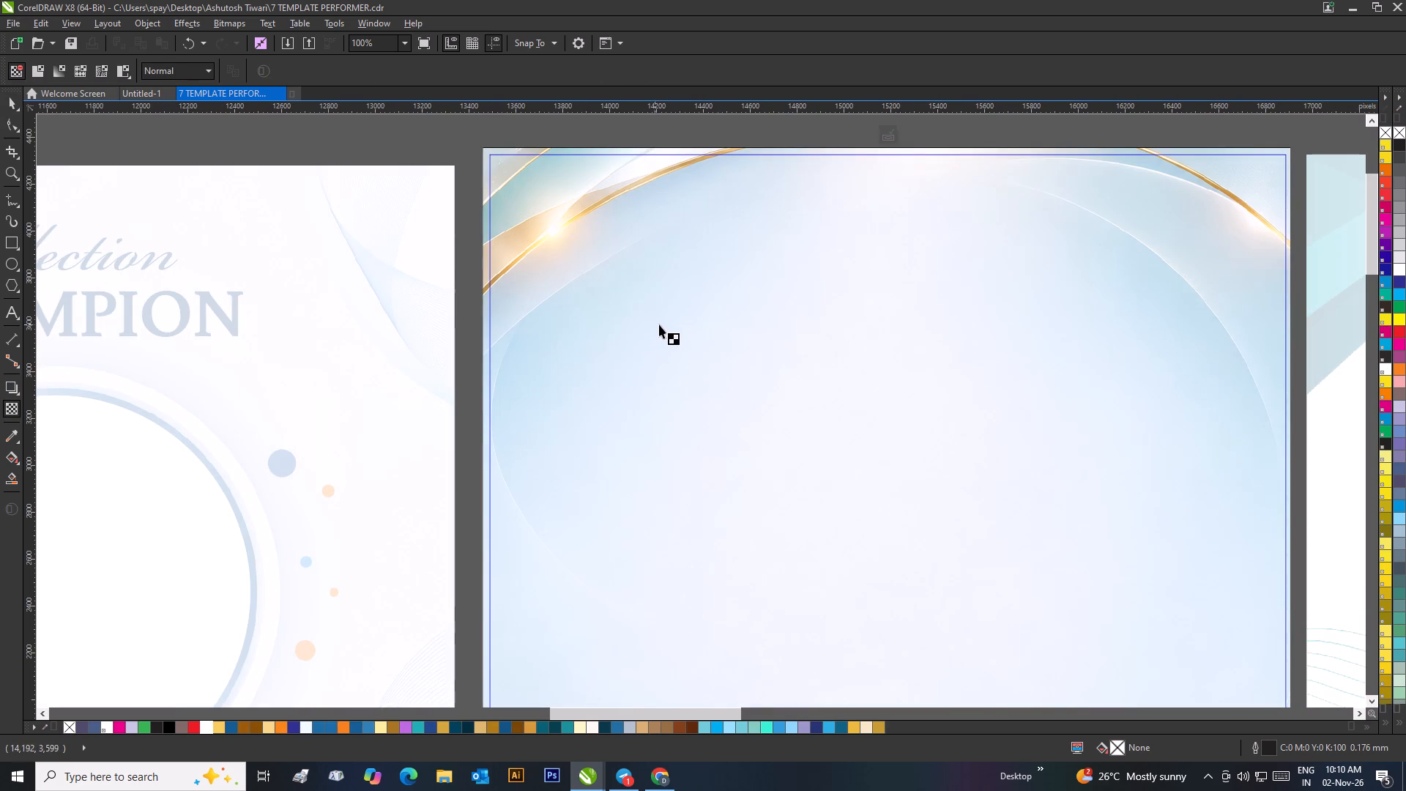
ctrl+drag(662, 325, 585, 208)
ctrl+drag(658, 282, 606, 201)
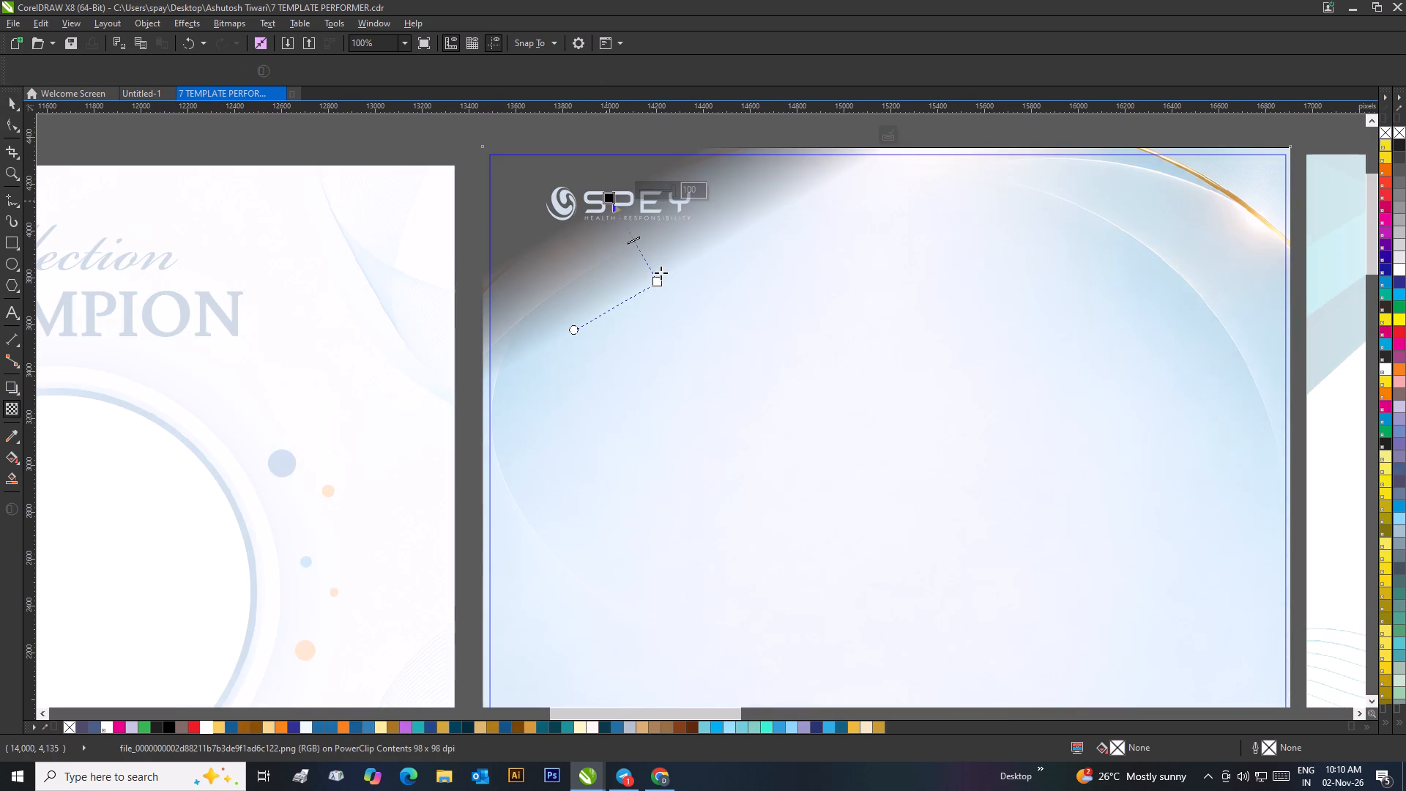
ctrl+drag(655, 283, 726, 365)
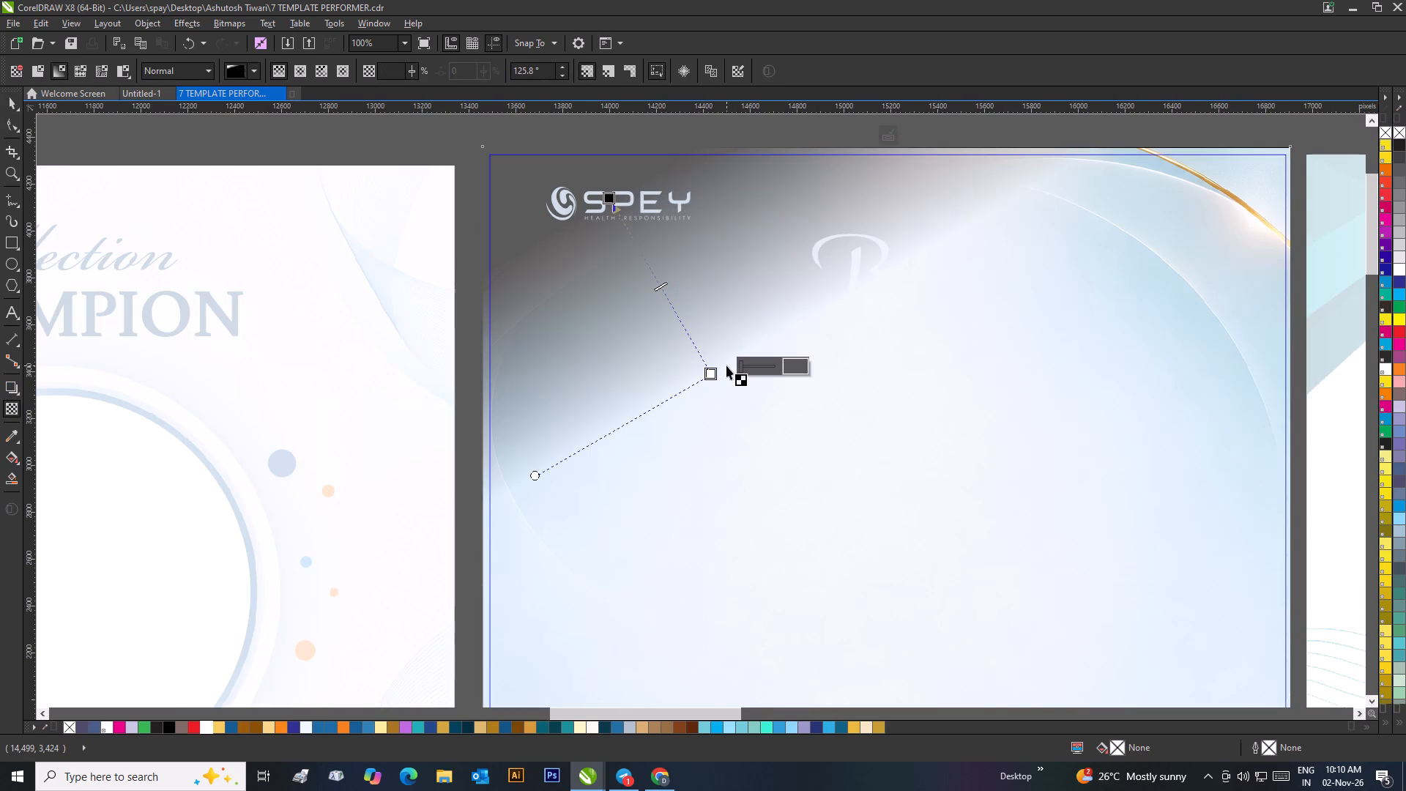
ctrl+drag(726, 365, 727, 358)
Redraw the background's linear transparency diagonally at about 141.3°, fading towards the logo corner, and finish editing the PowerClip.
ctrl+drag(606, 248, 771, 457)
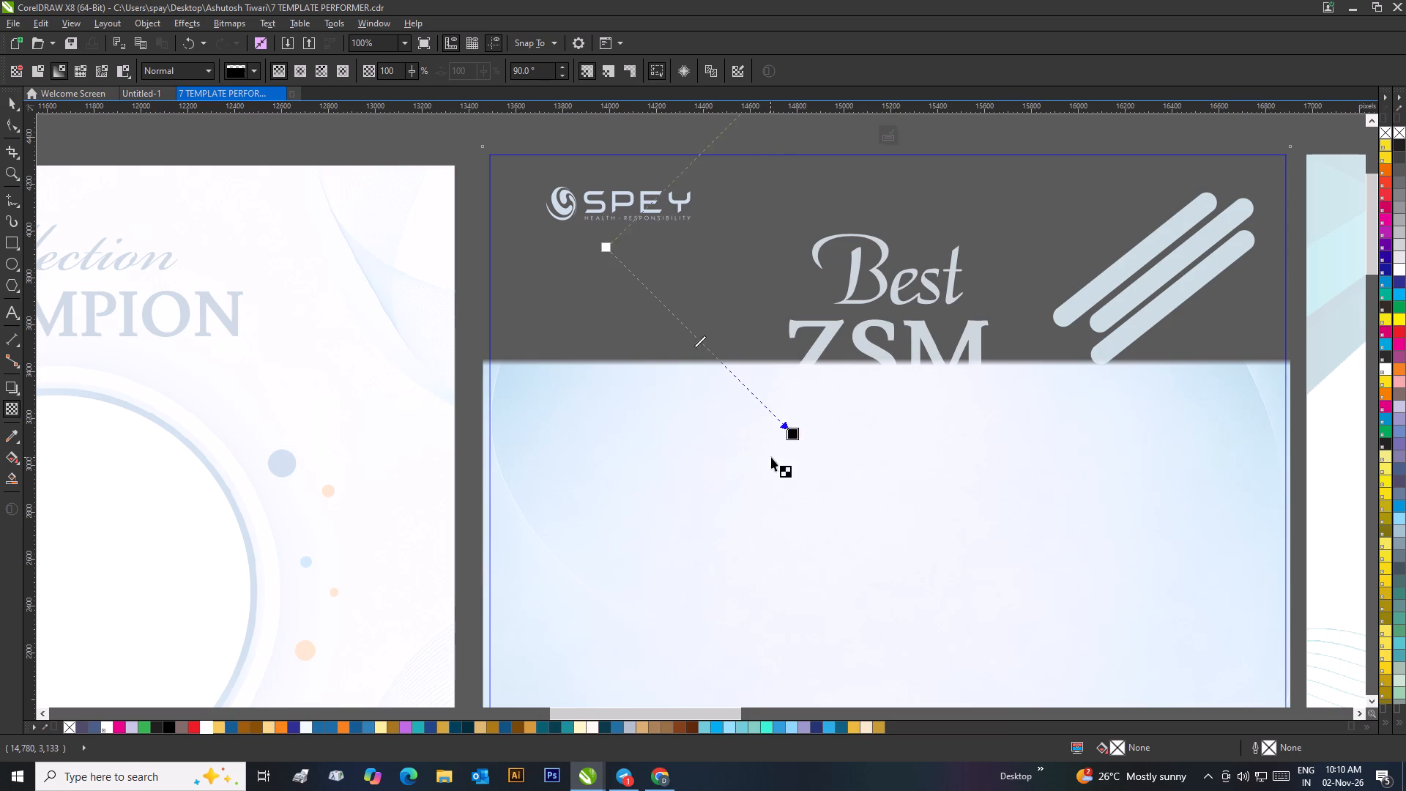
ctrl+drag(771, 457, 770, 457)
ctrl+drag(707, 395, 538, 211)
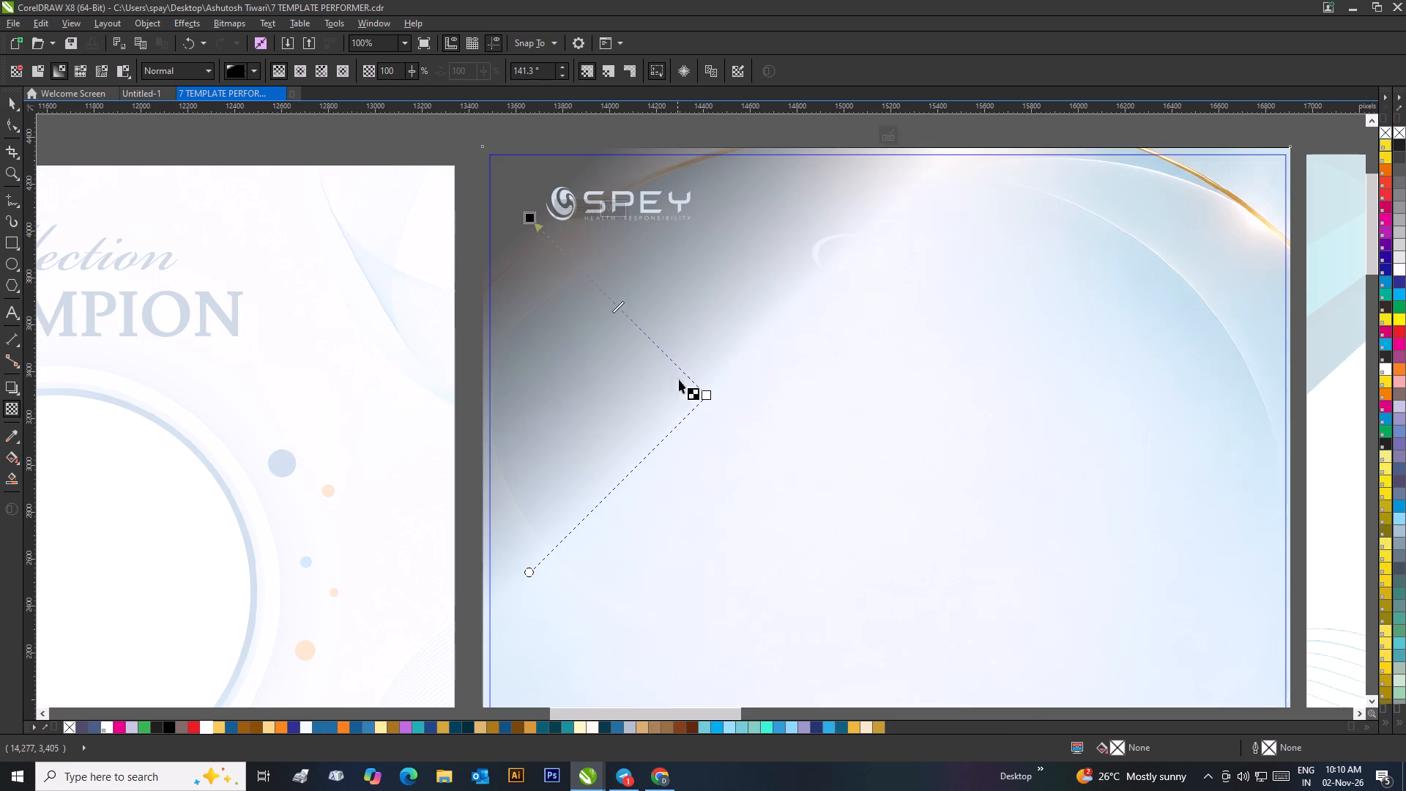
ctrl+drag(705, 397, 735, 421)
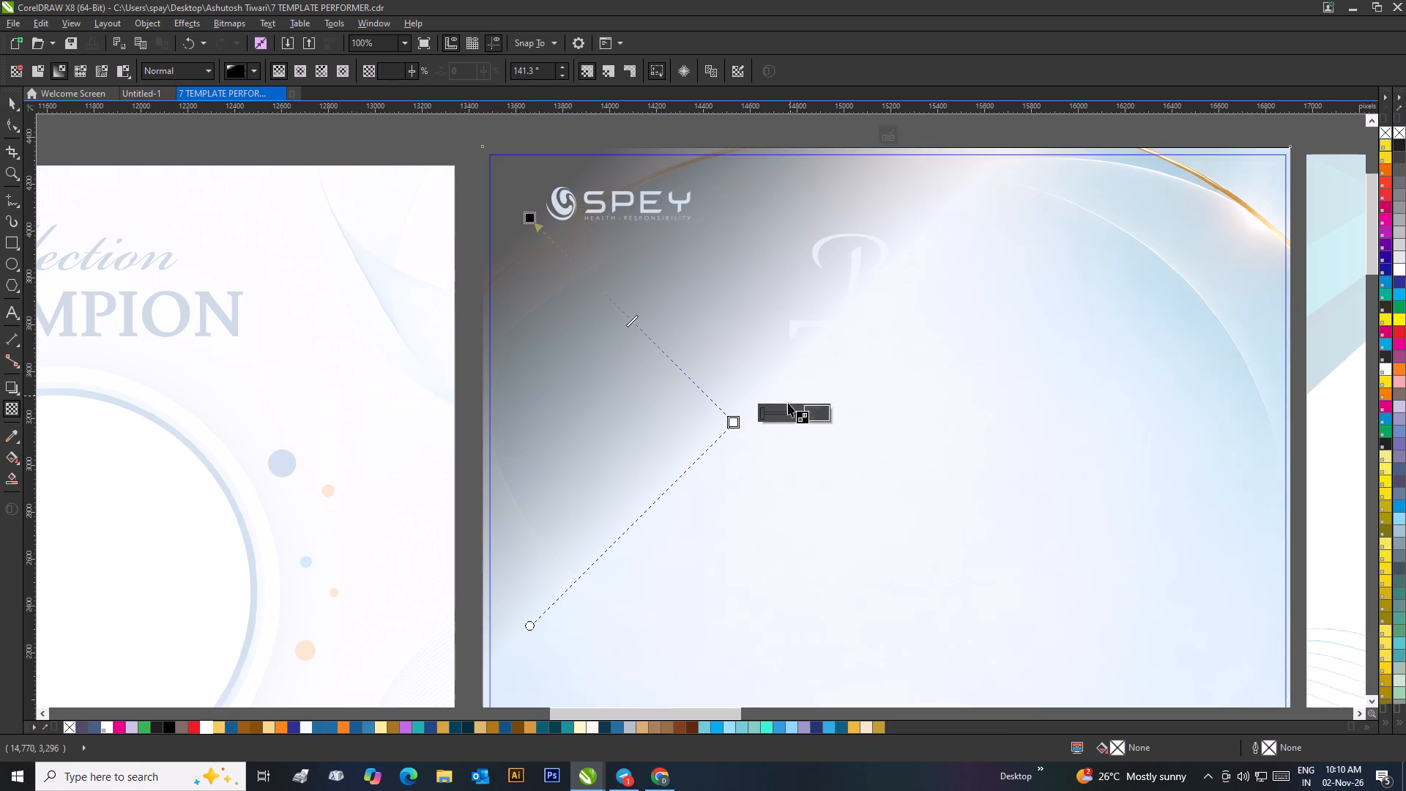
click(15, 100)
scroll(371, 198, down, 3)
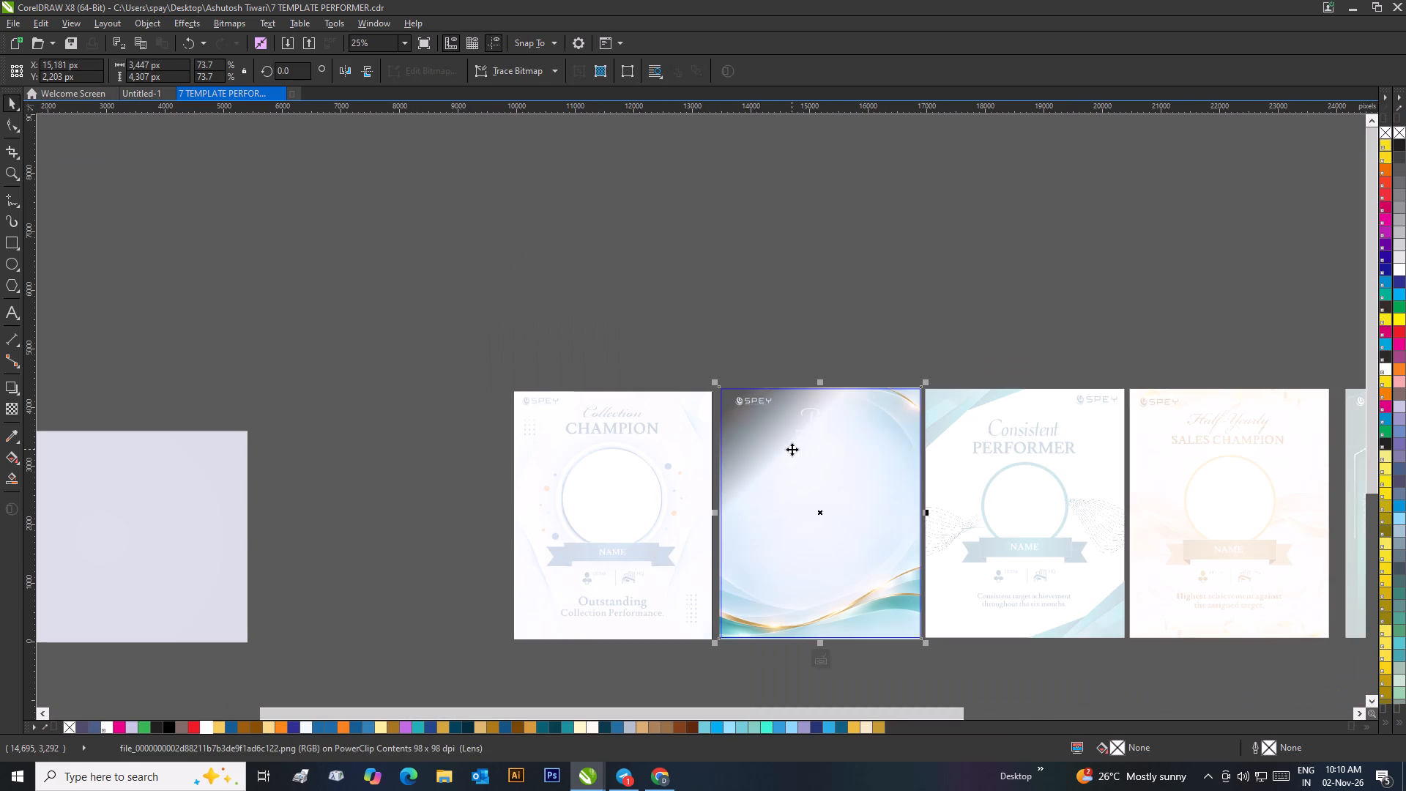
click(816, 653)
click(901, 670)
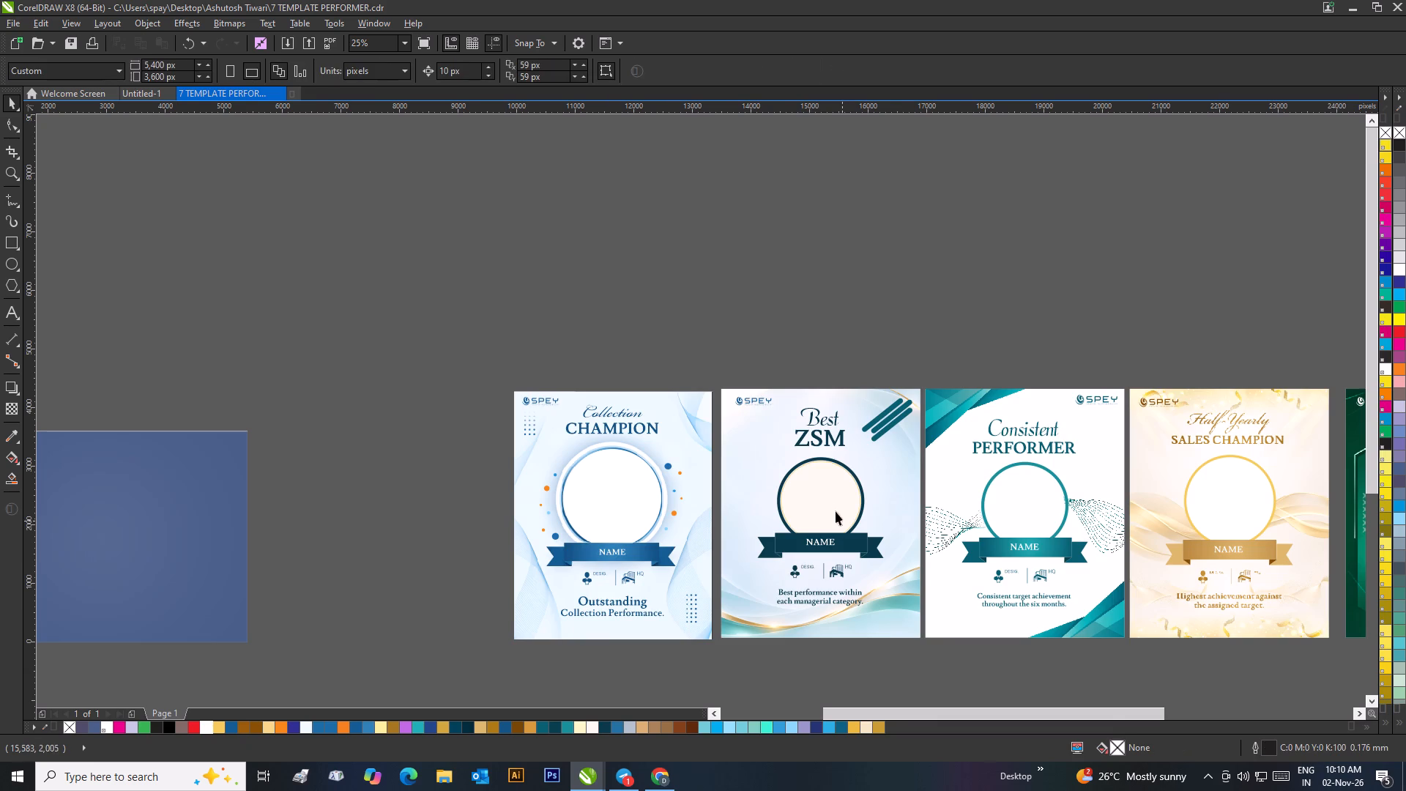
Sample the pale lavender background colour beside the Best ZSM title and fill the template's PowerClip frame with it.
scroll(824, 499, up, 1)
click(12, 431)
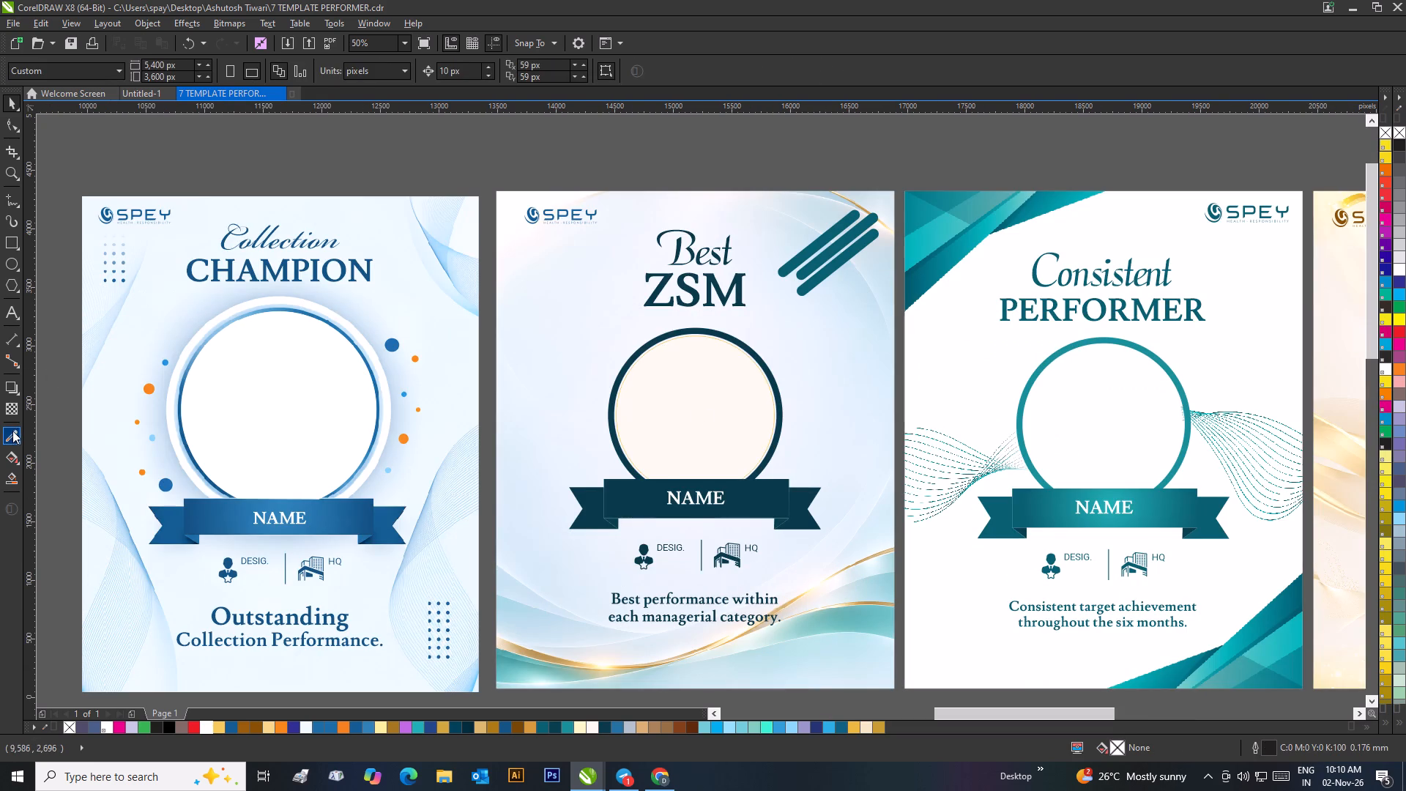
click(754, 234)
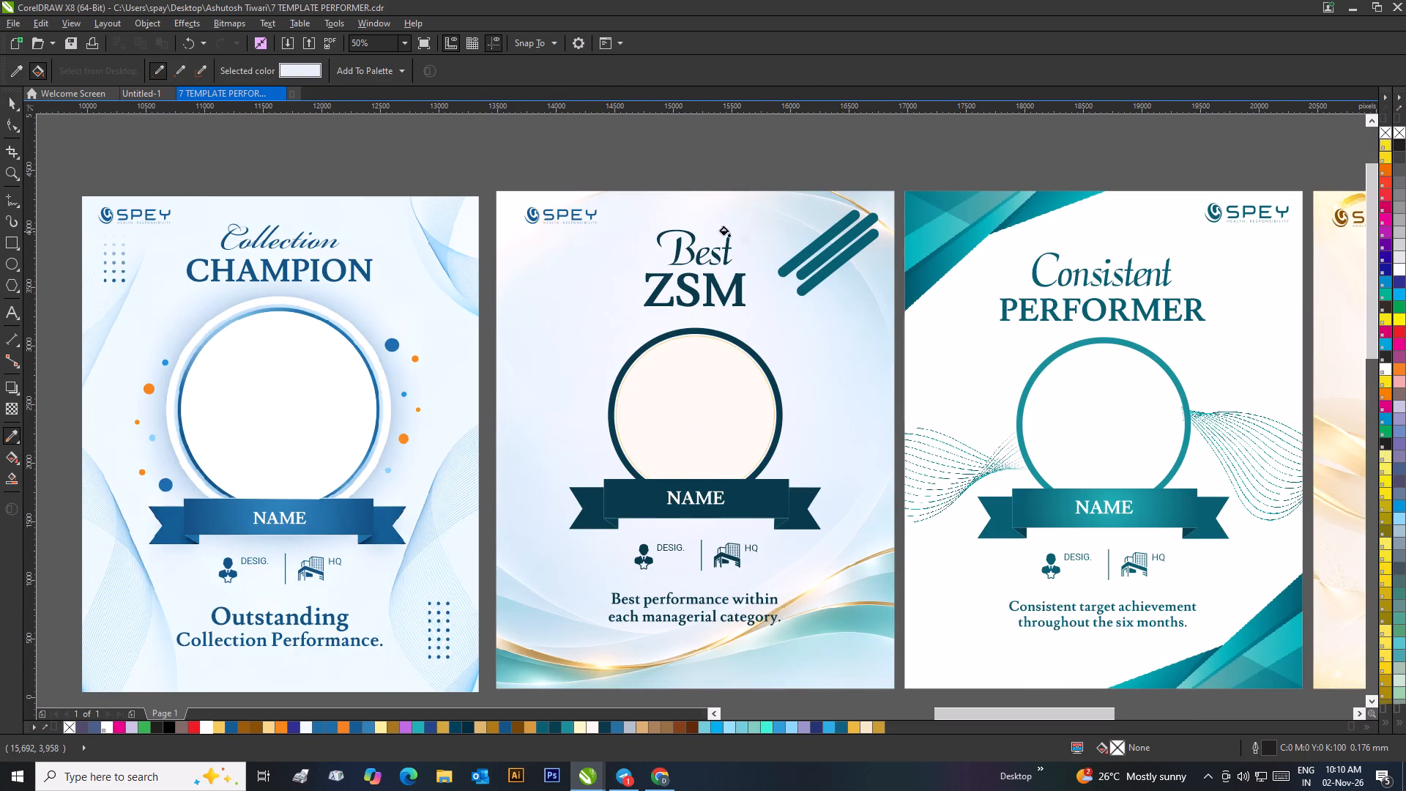
click(506, 209)
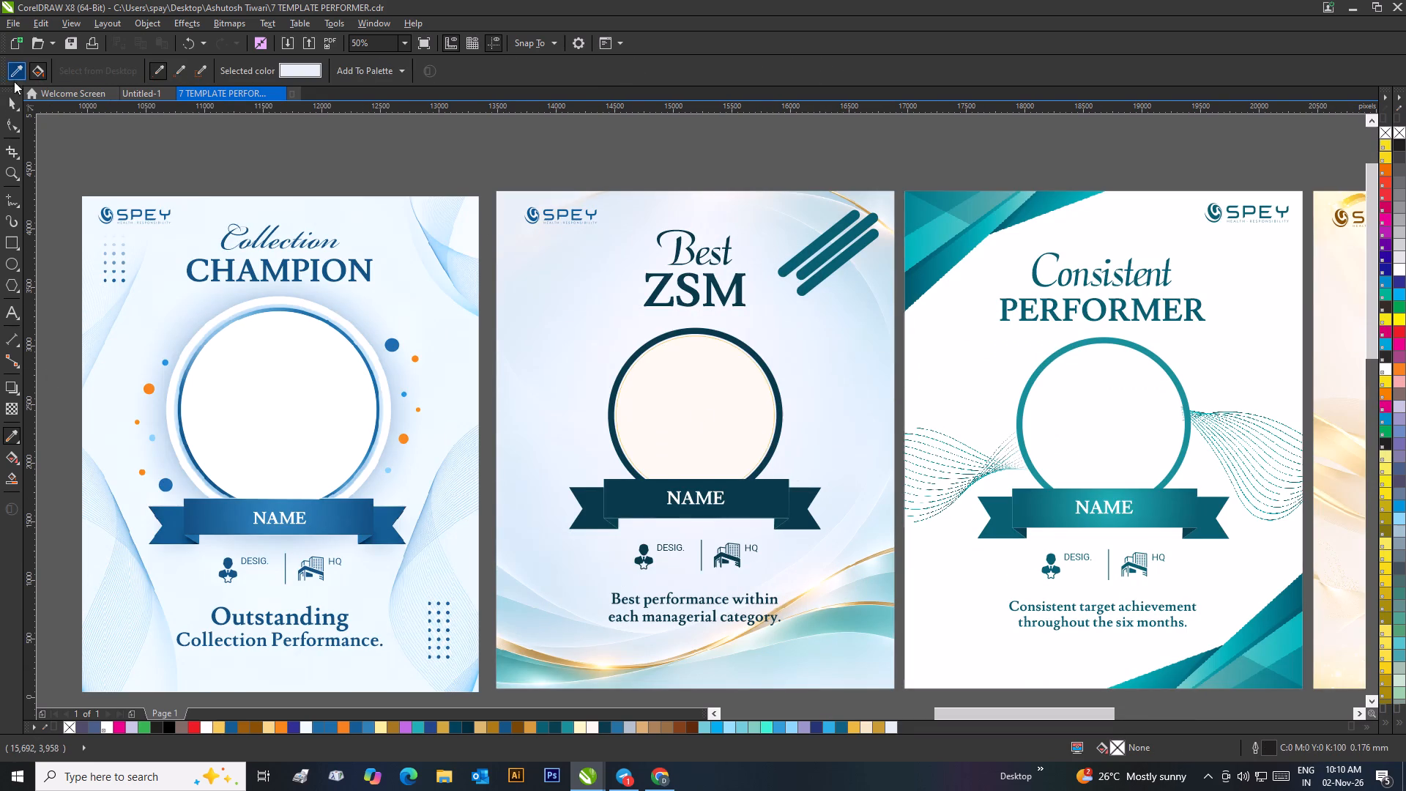
click(10, 98)
click(568, 150)
Recolour the SPEY logo on the Best ZSM template to dark teal-blue.
scroll(583, 170, down, 1)
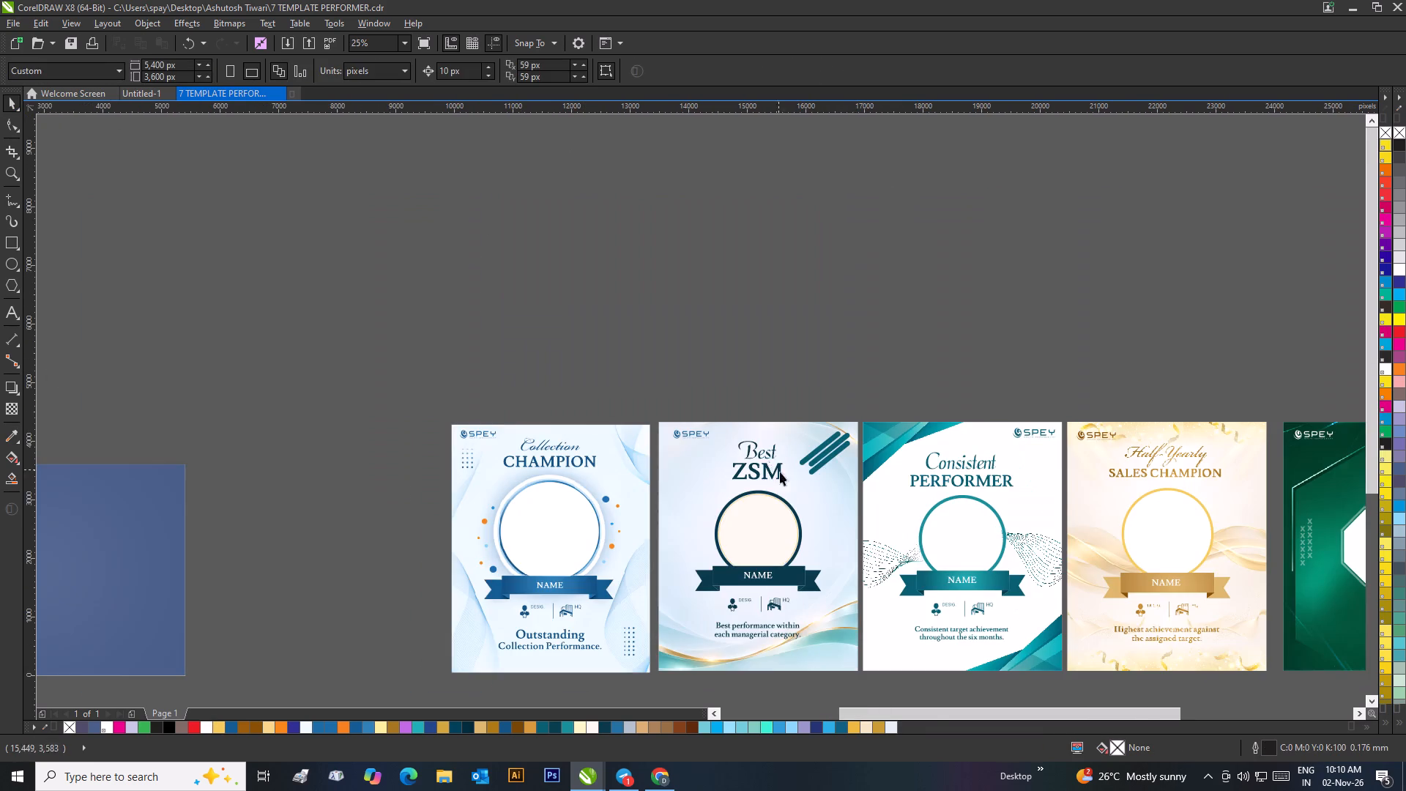
scroll(782, 481, up, 1)
scroll(701, 412, down, 1)
scroll(692, 404, up, 1)
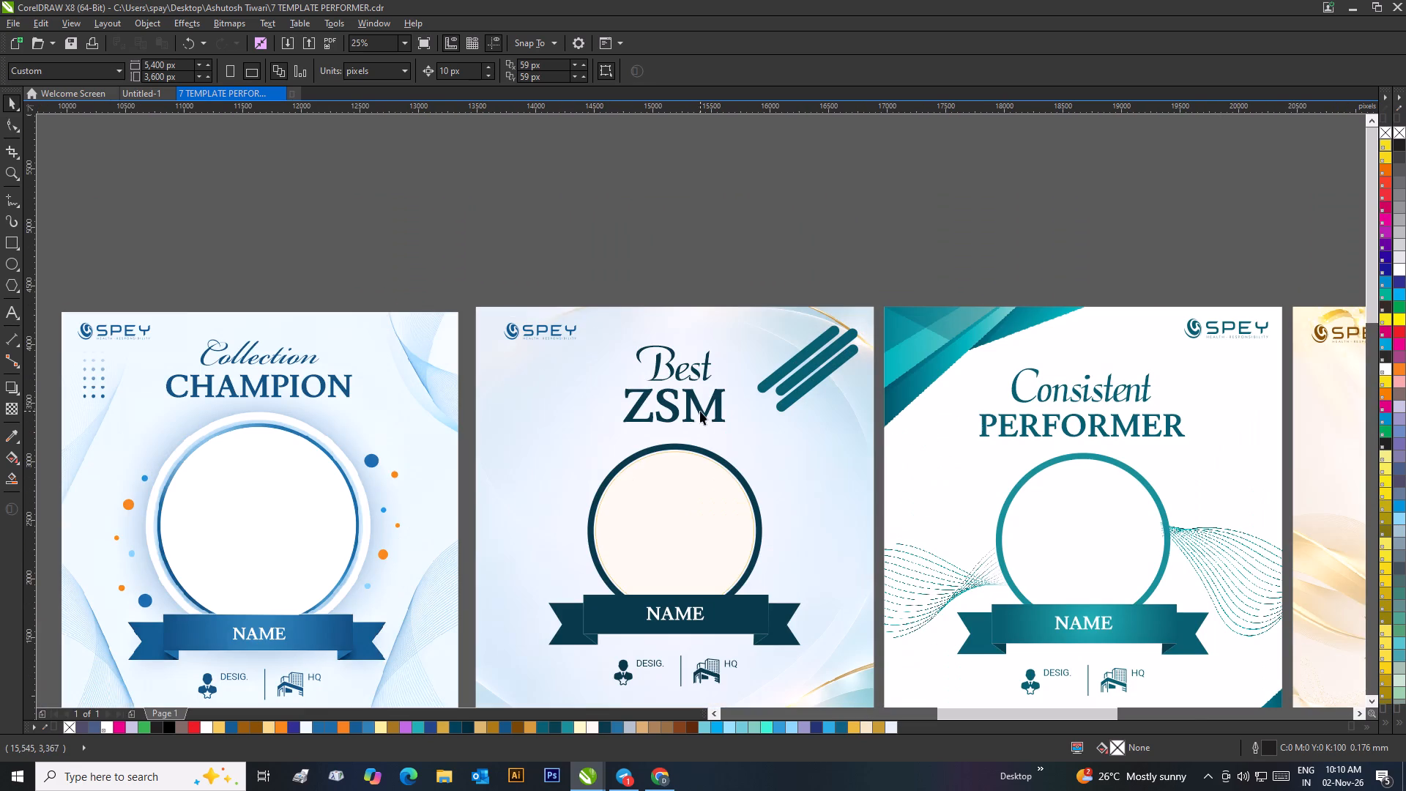
drag(636, 291, 486, 353)
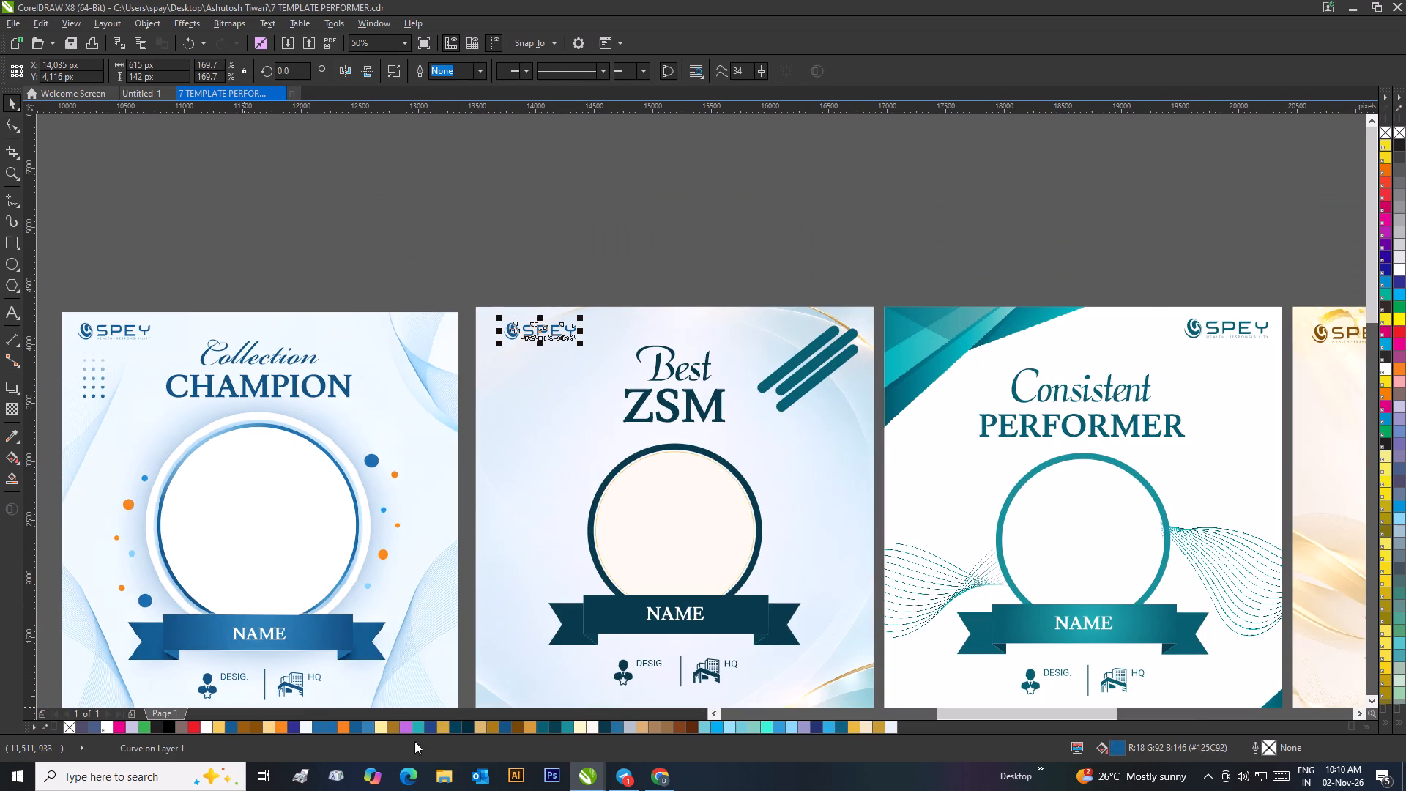
click(844, 727)
click(642, 242)
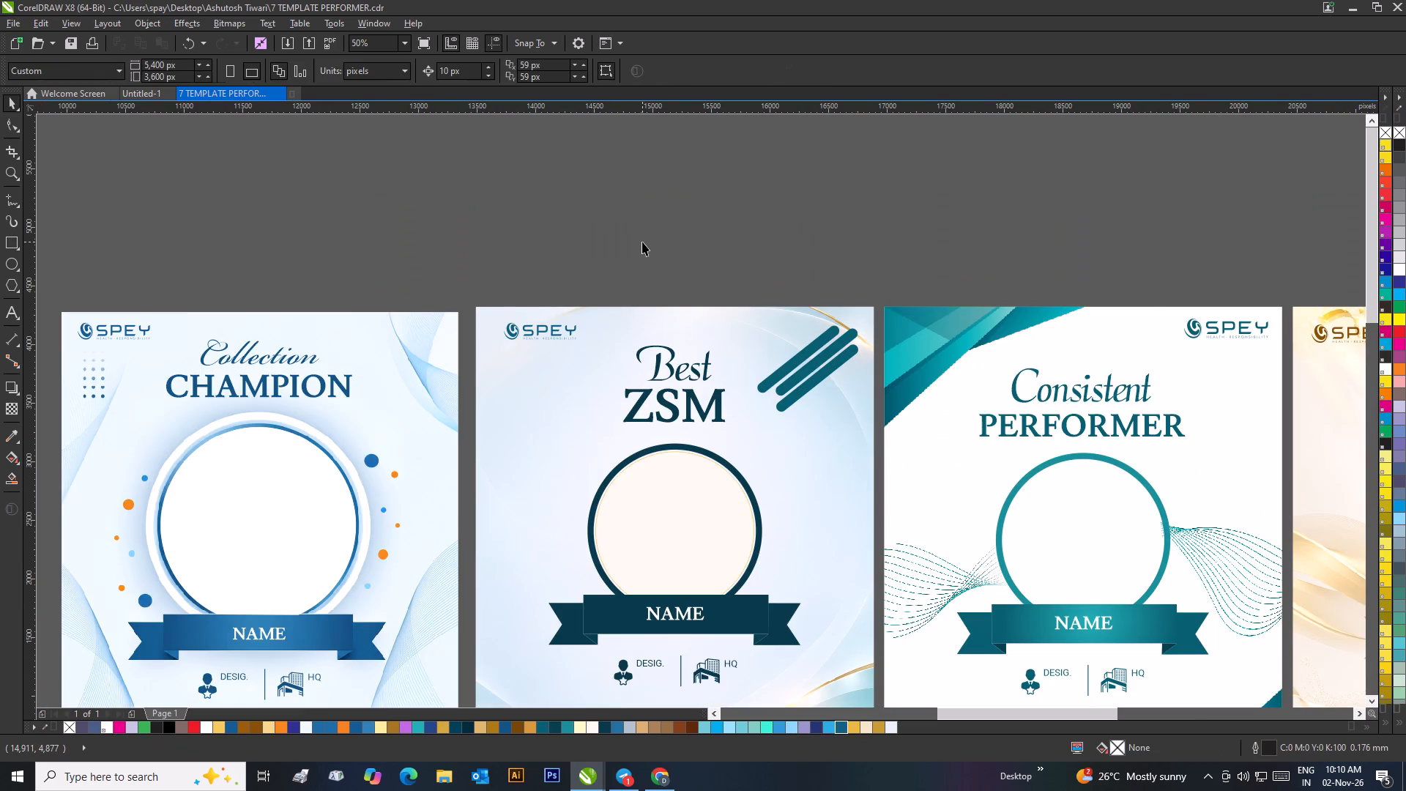
Recolour both lines of the Best ZSM title with the teal-blue used on its SPEY logo.
drag(594, 250, 784, 468)
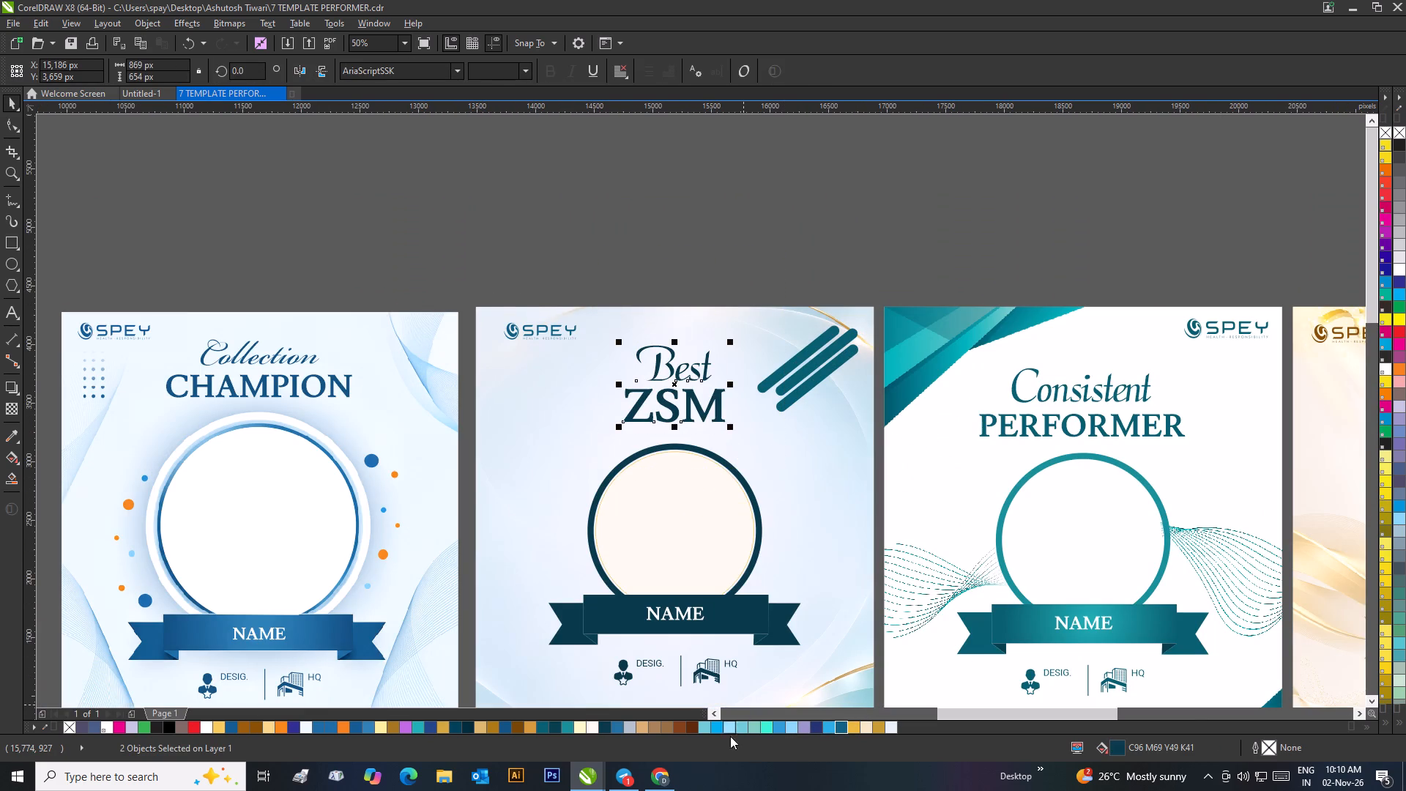
click(841, 726)
click(721, 188)
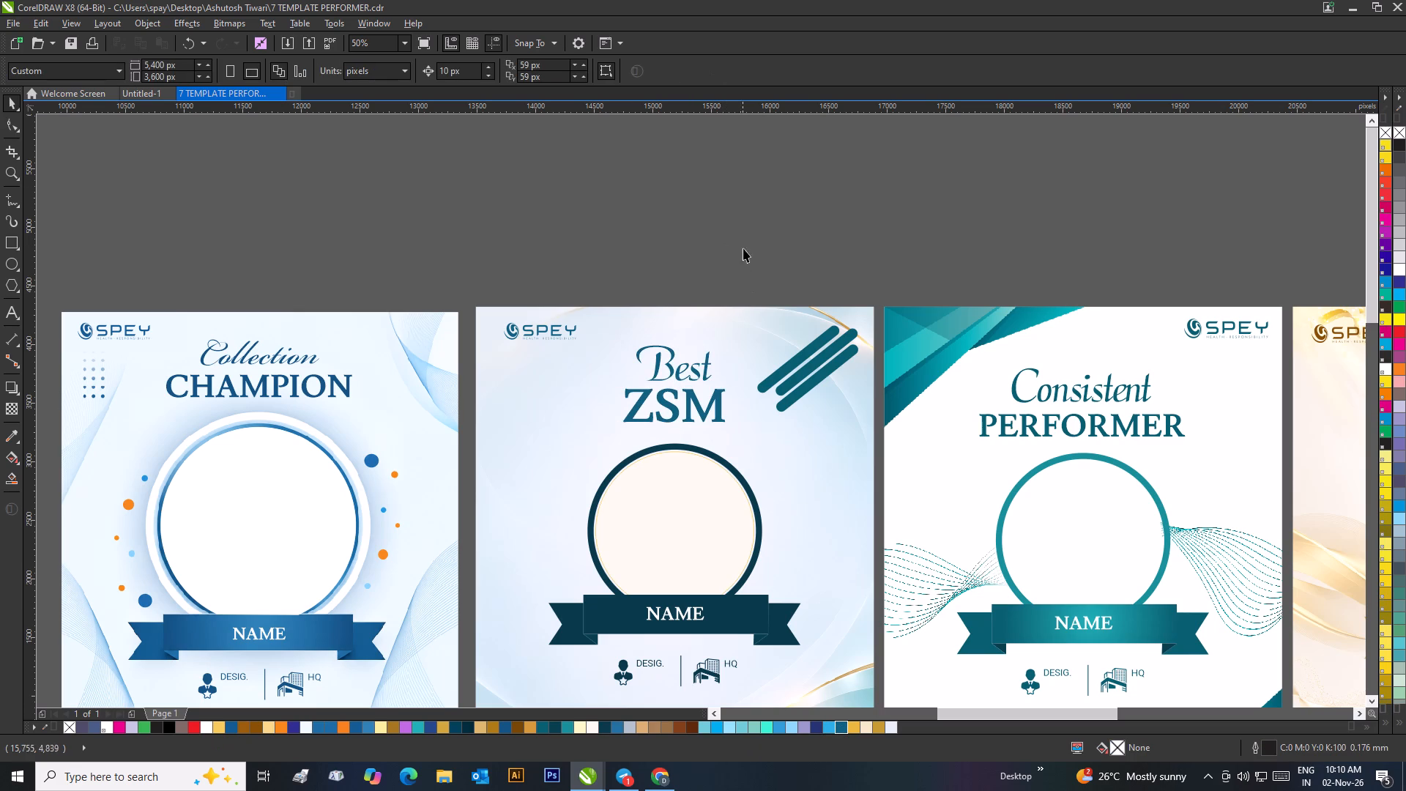
Delete the dark teal diagonal stripes beside the Best ZSM title.
drag(745, 264, 748, 326)
drag(726, 269, 899, 448)
key(Delete)
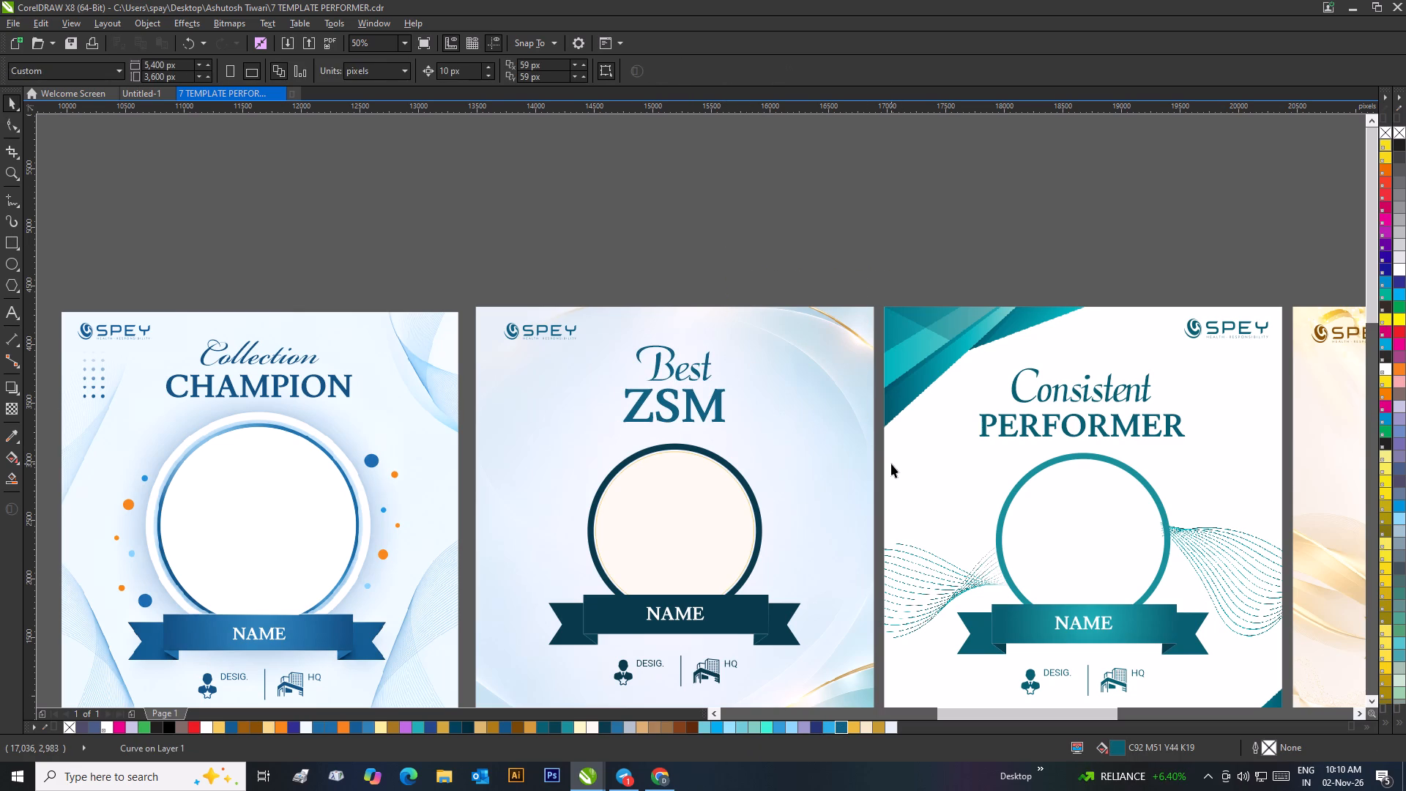
Edit the Best ZSM PowerClip, scale its background image to 3,600 by 4,498 px, reposition it over the frame and finish editing.
scroll(866, 444, down, 2)
scroll(691, 440, up, 1)
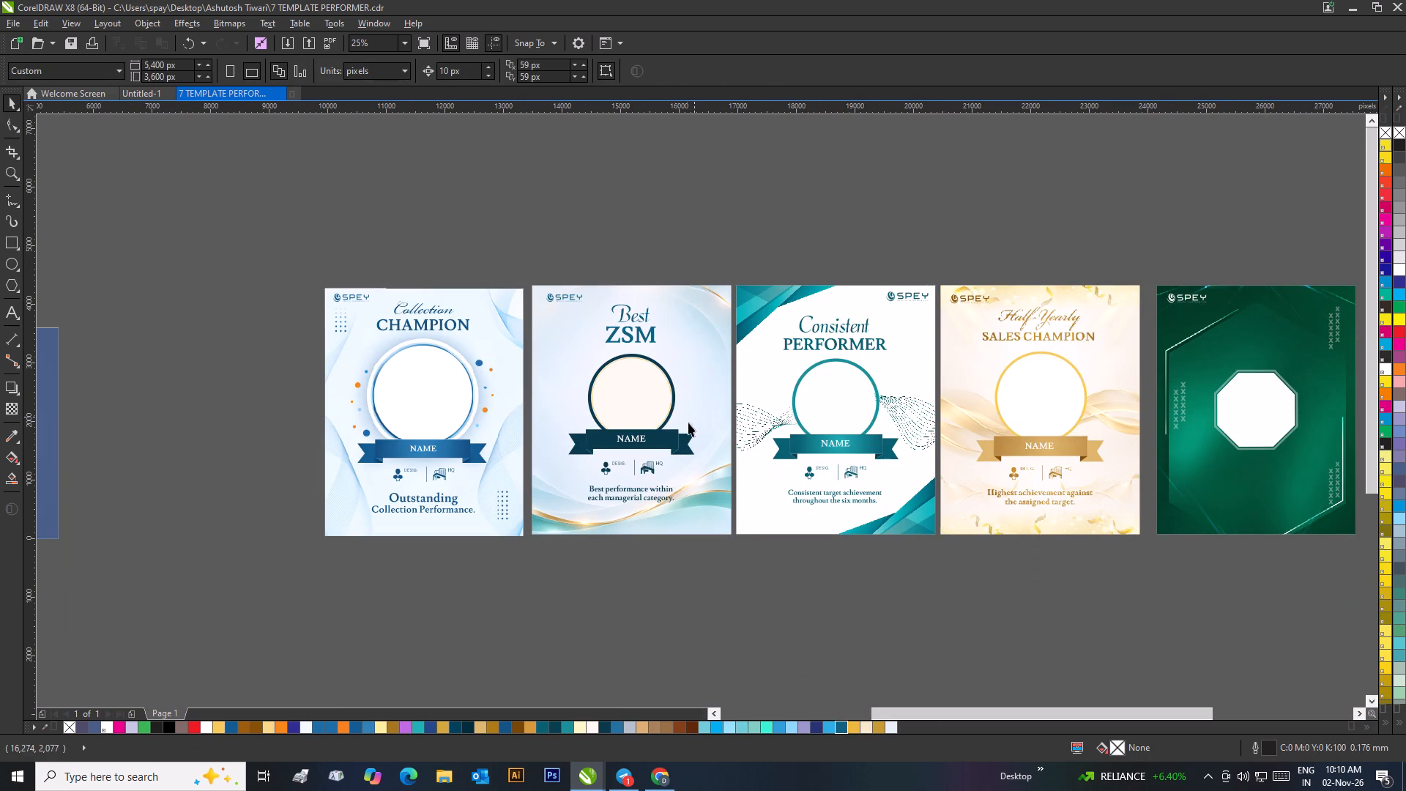
scroll(677, 463, up, 1)
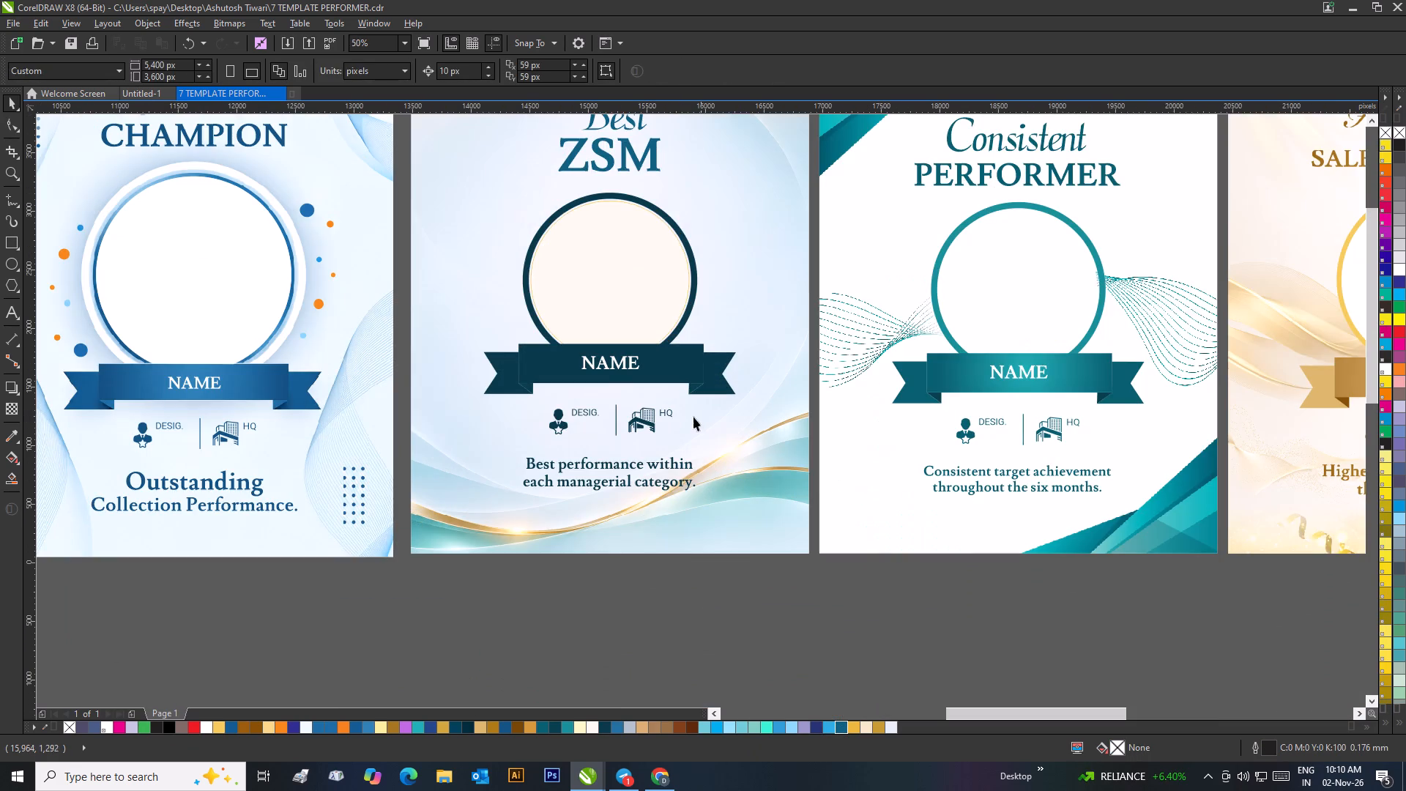
scroll(695, 417, down, 1)
click(633, 507)
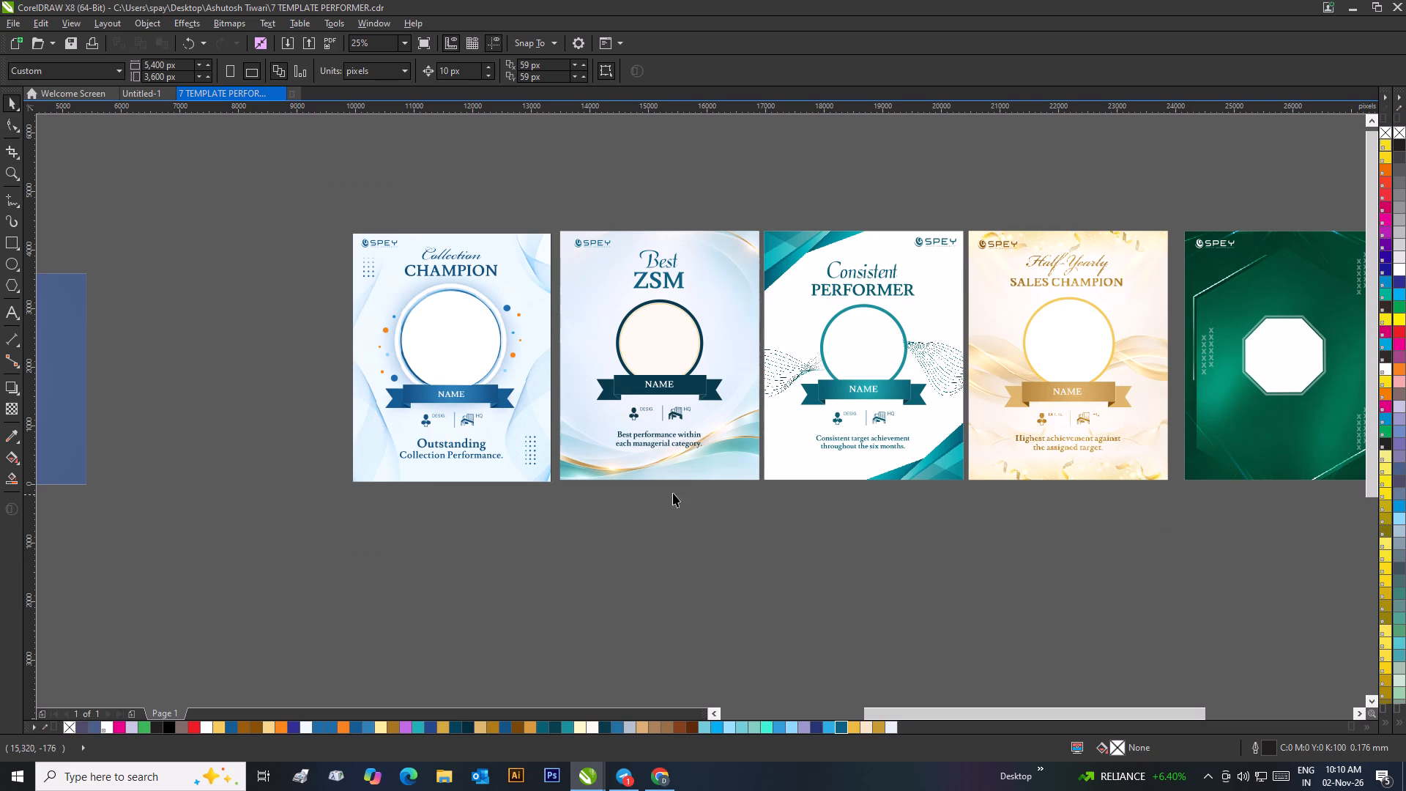
click(731, 286)
right_click(731, 286)
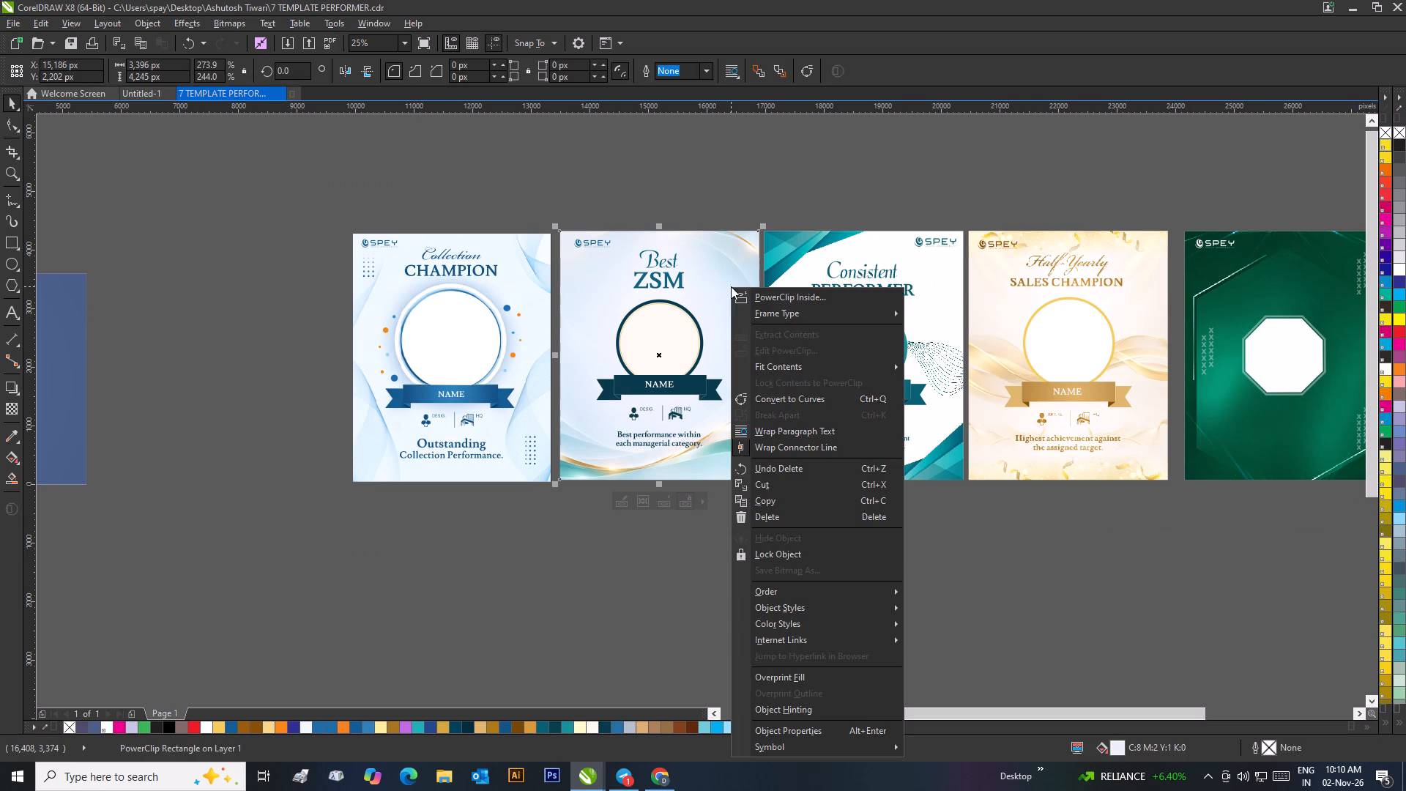
click(781, 352)
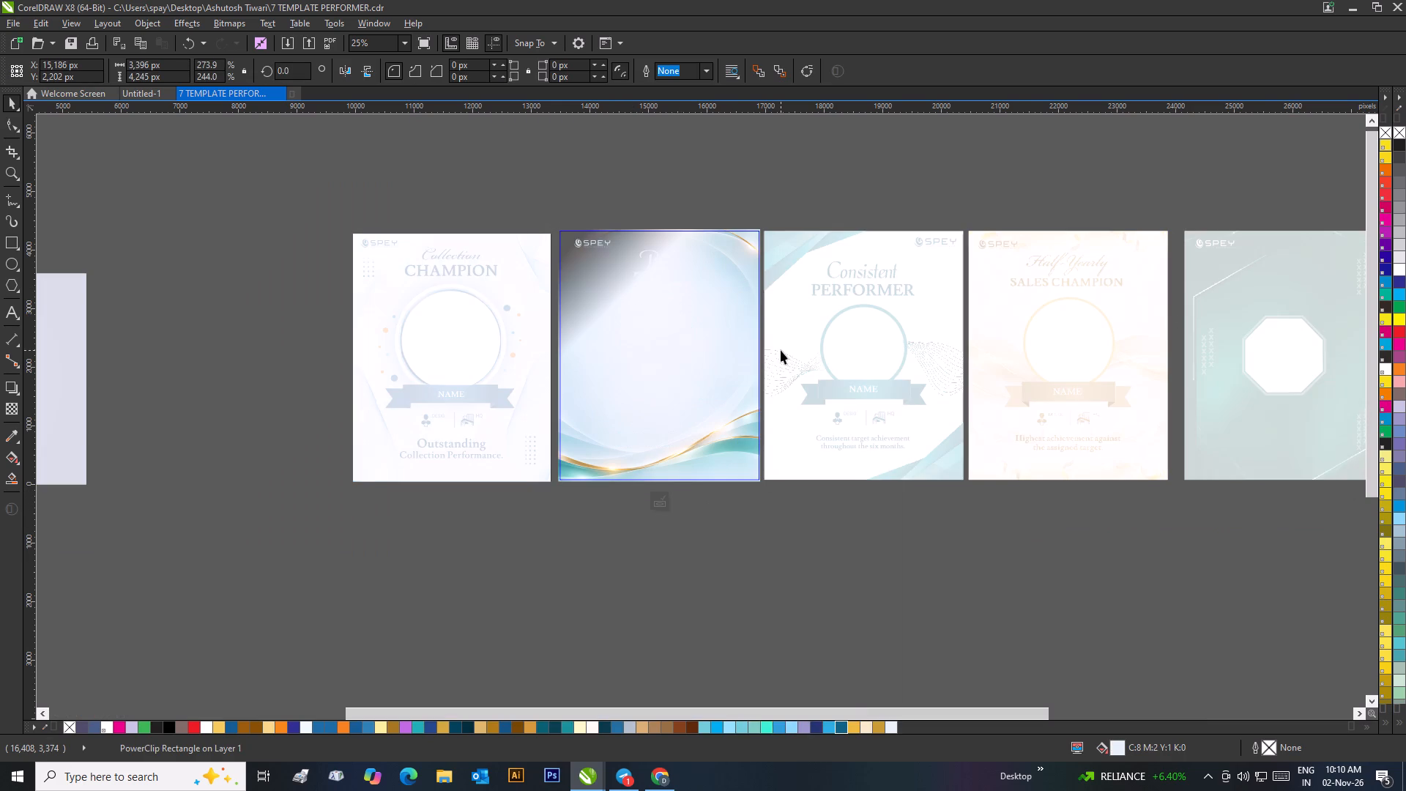
click(737, 354)
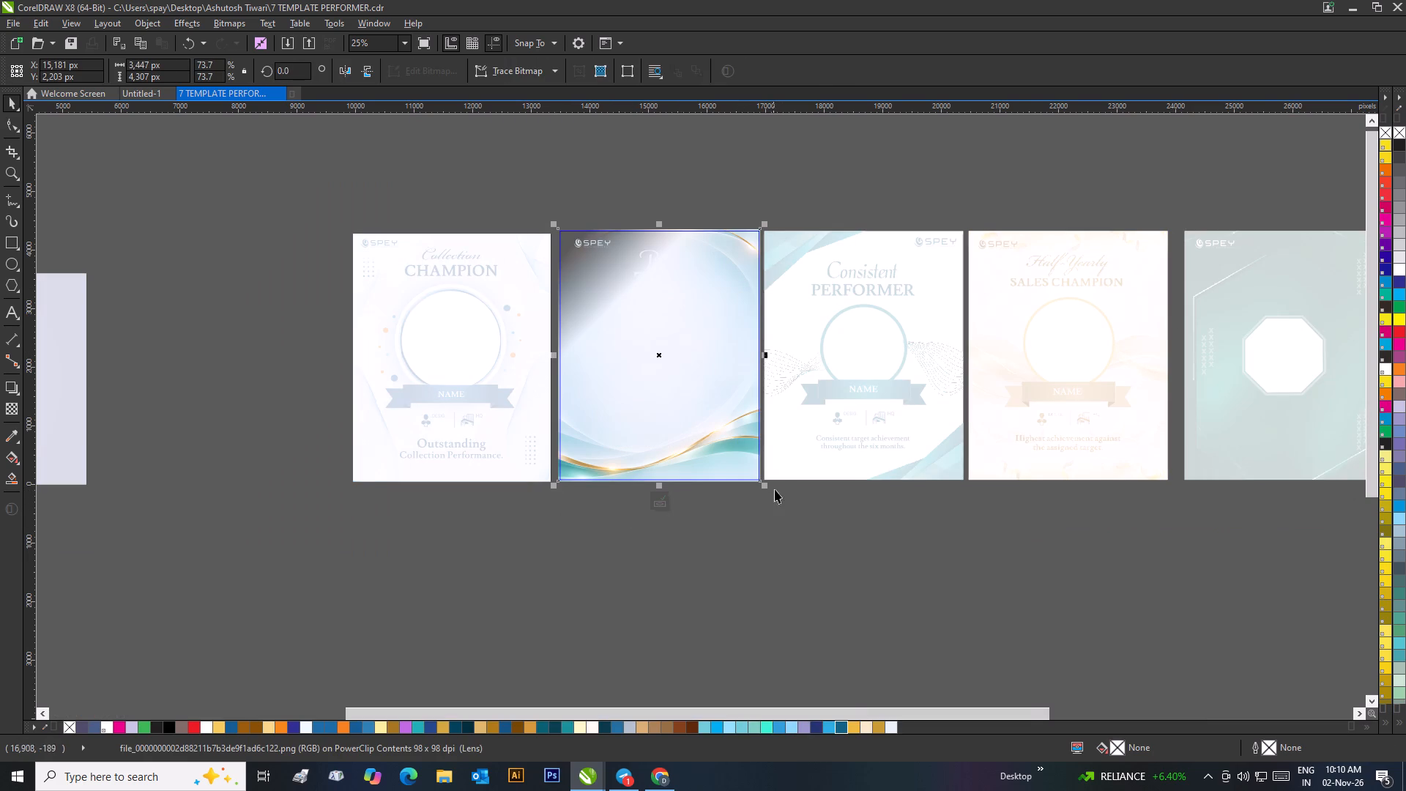
drag(767, 487, 800, 532)
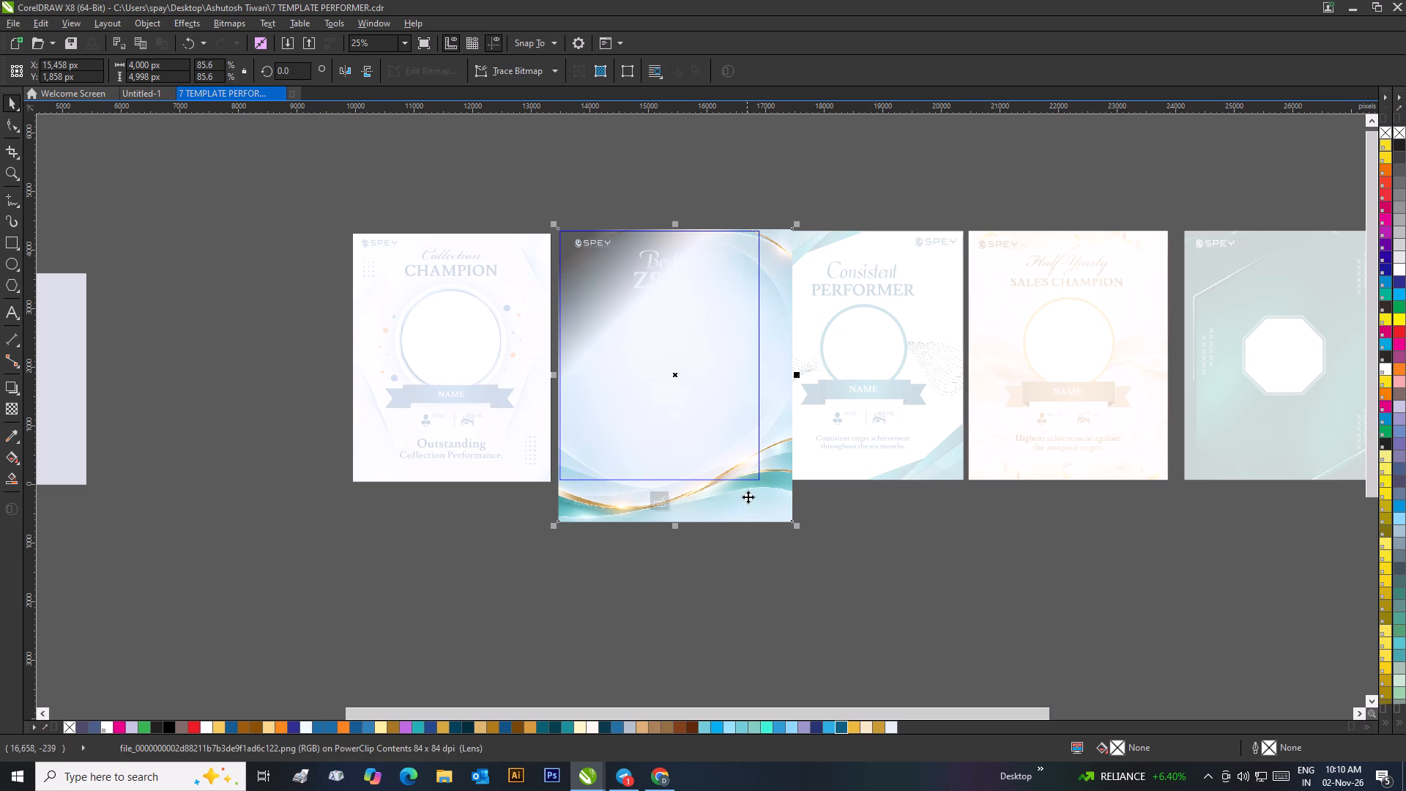
drag(746, 497, 714, 500)
drag(521, 530, 543, 530)
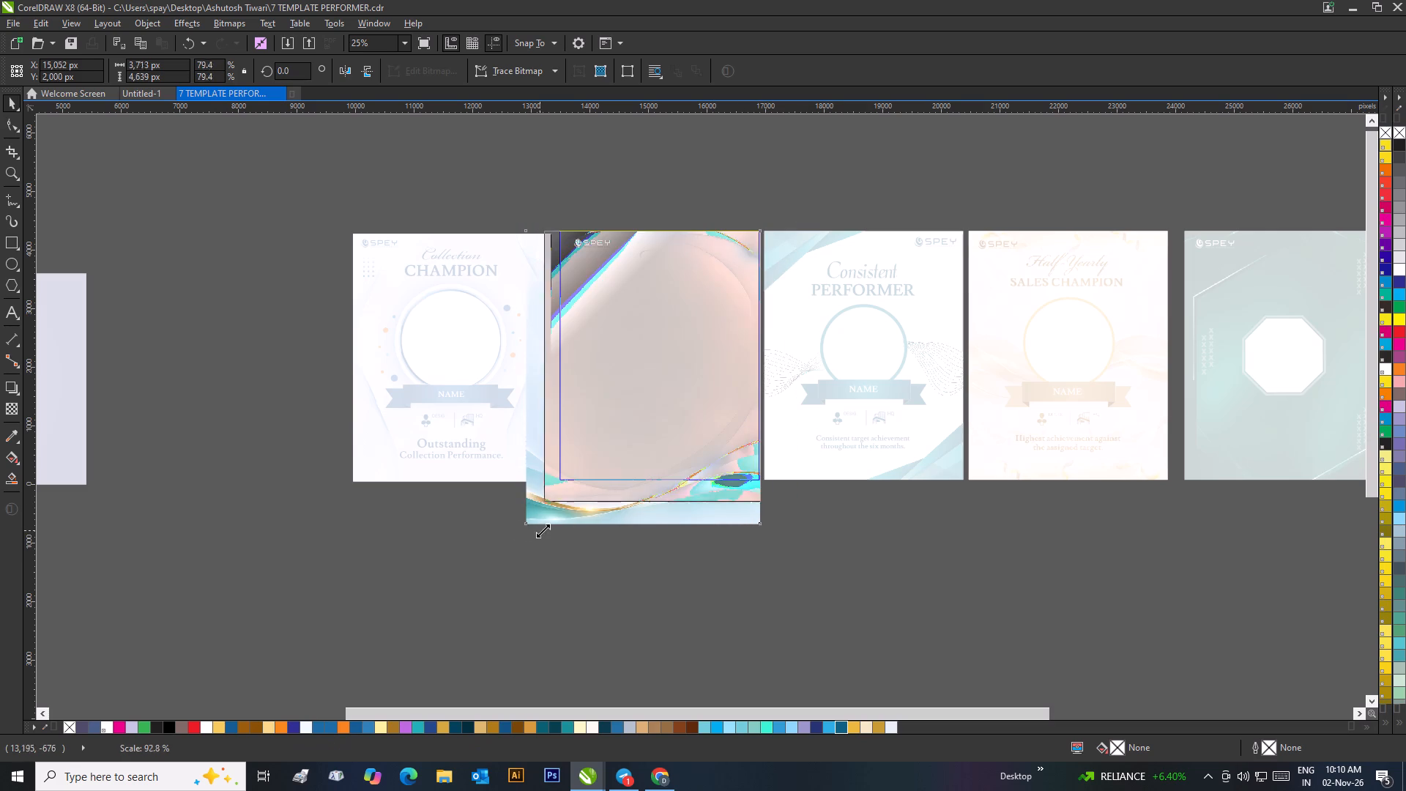
drag(543, 530, 545, 530)
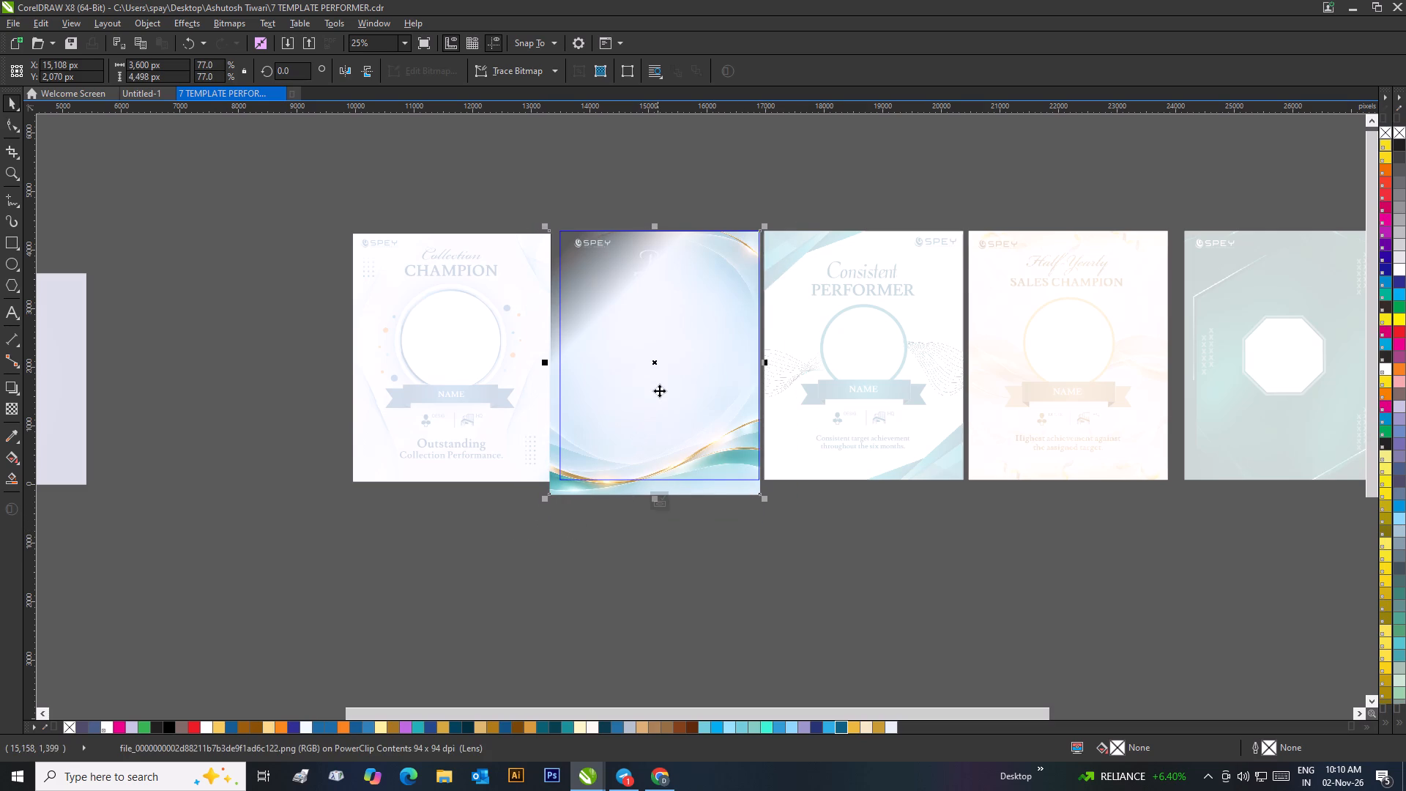
click(660, 387)
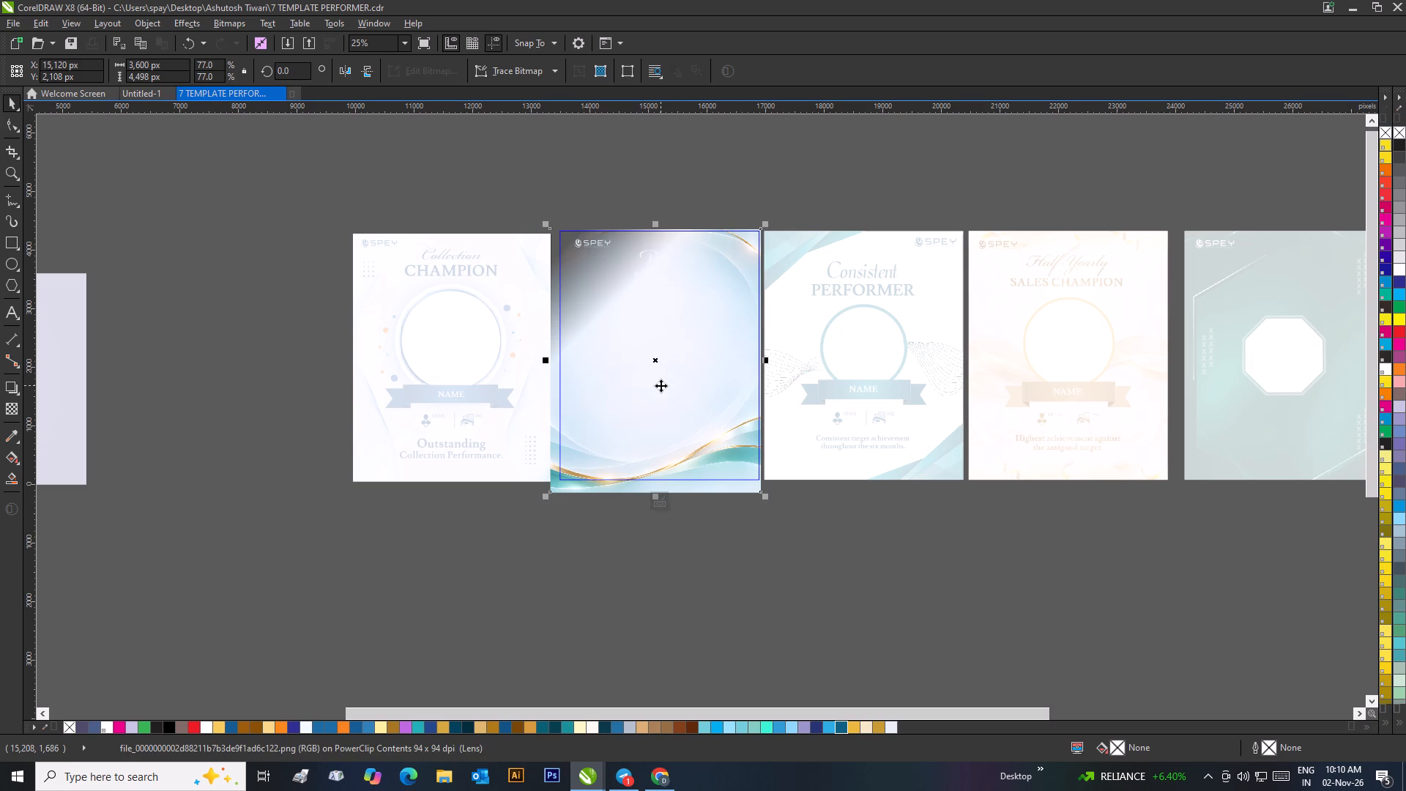
click(662, 500)
click(767, 552)
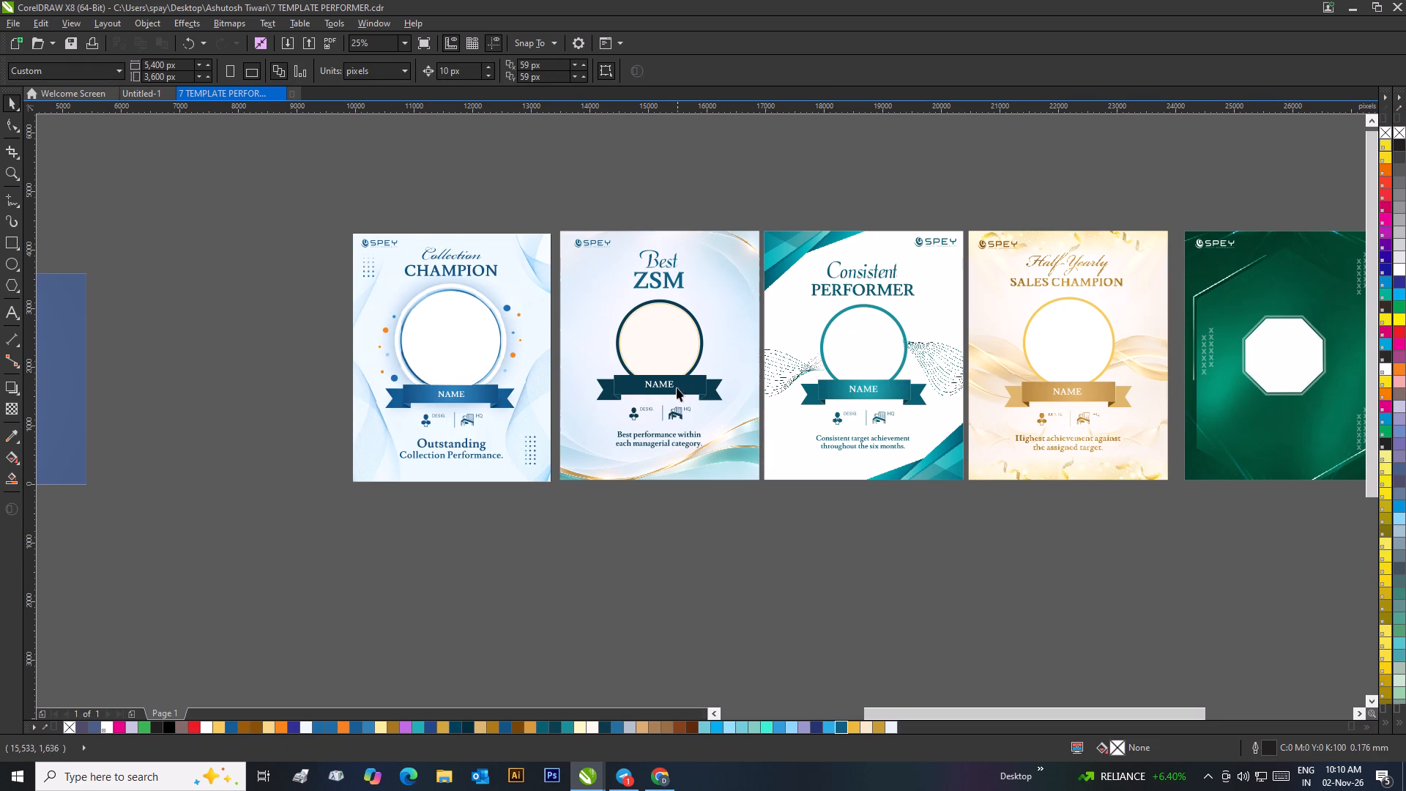
Move the SPEY logo on the Best ZSM template slightly closer to the template's upper-left corner.
scroll(663, 345, up, 1)
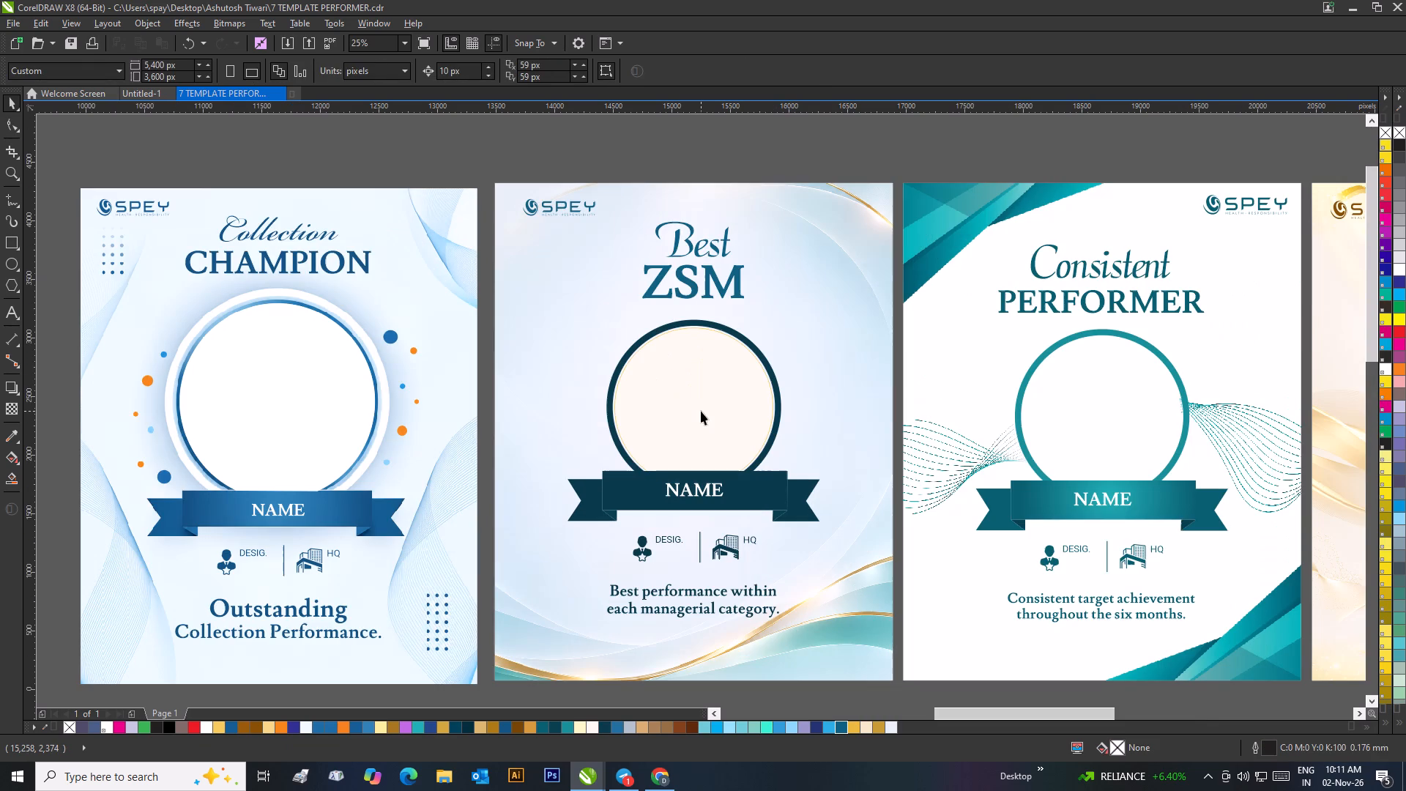
scroll(701, 411, down, 1)
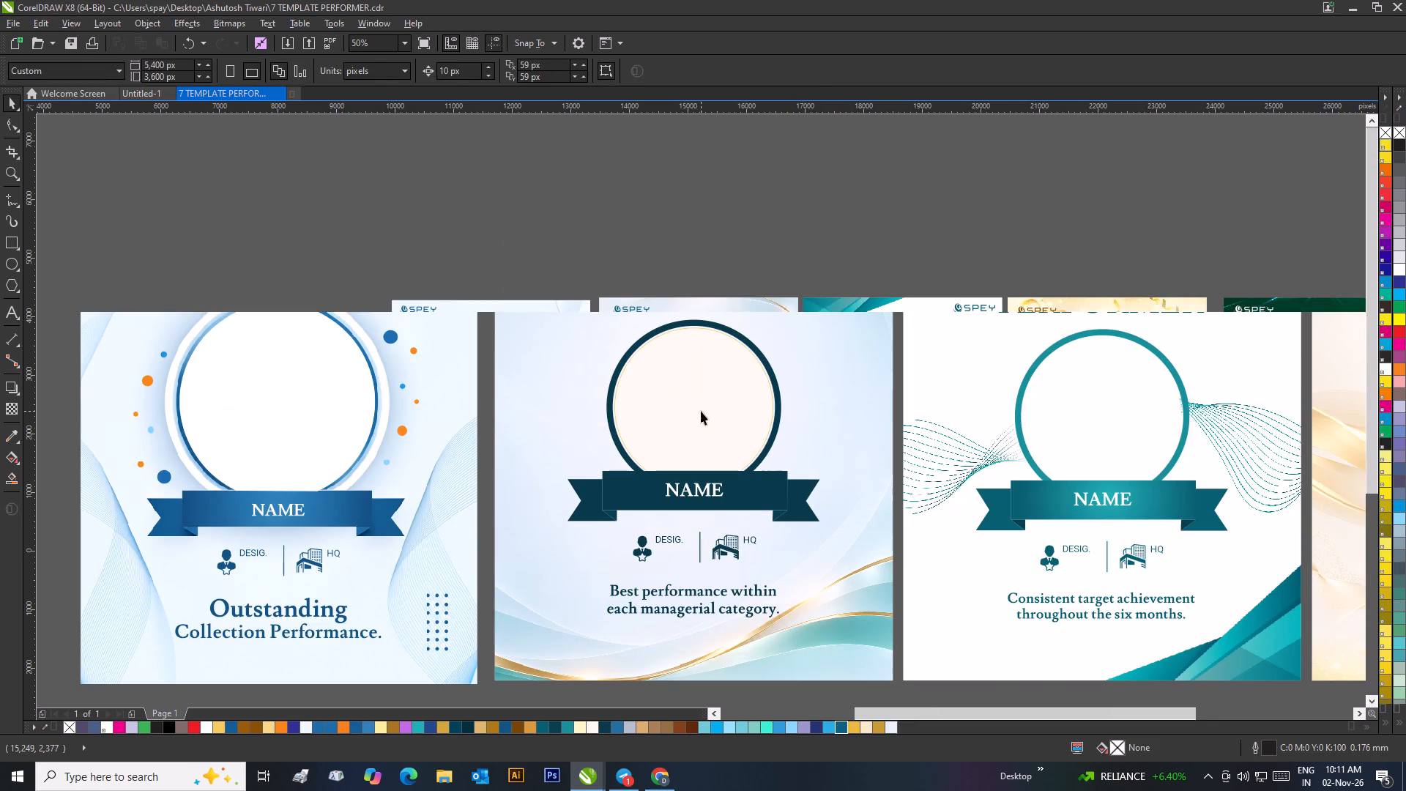
click(732, 208)
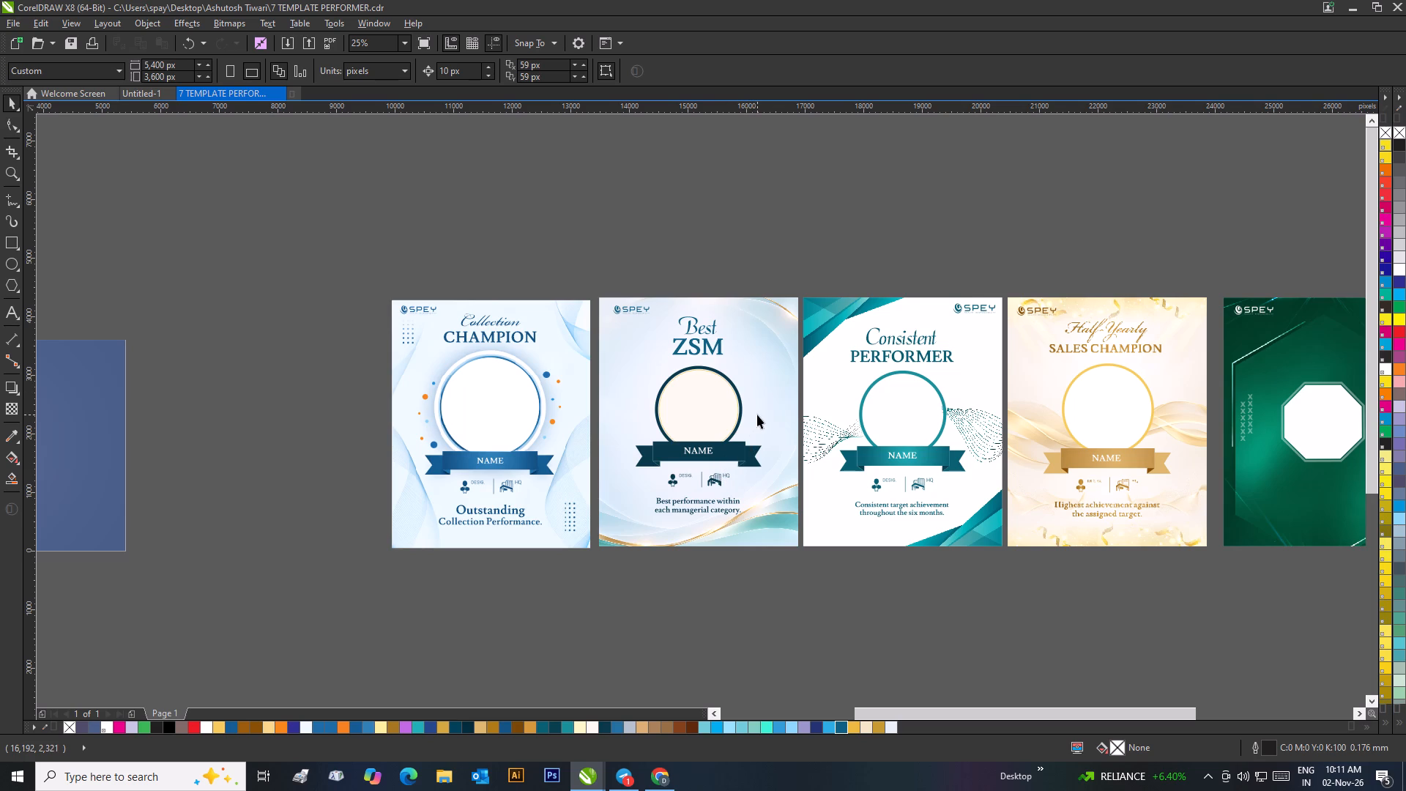
scroll(660, 309, up, 2)
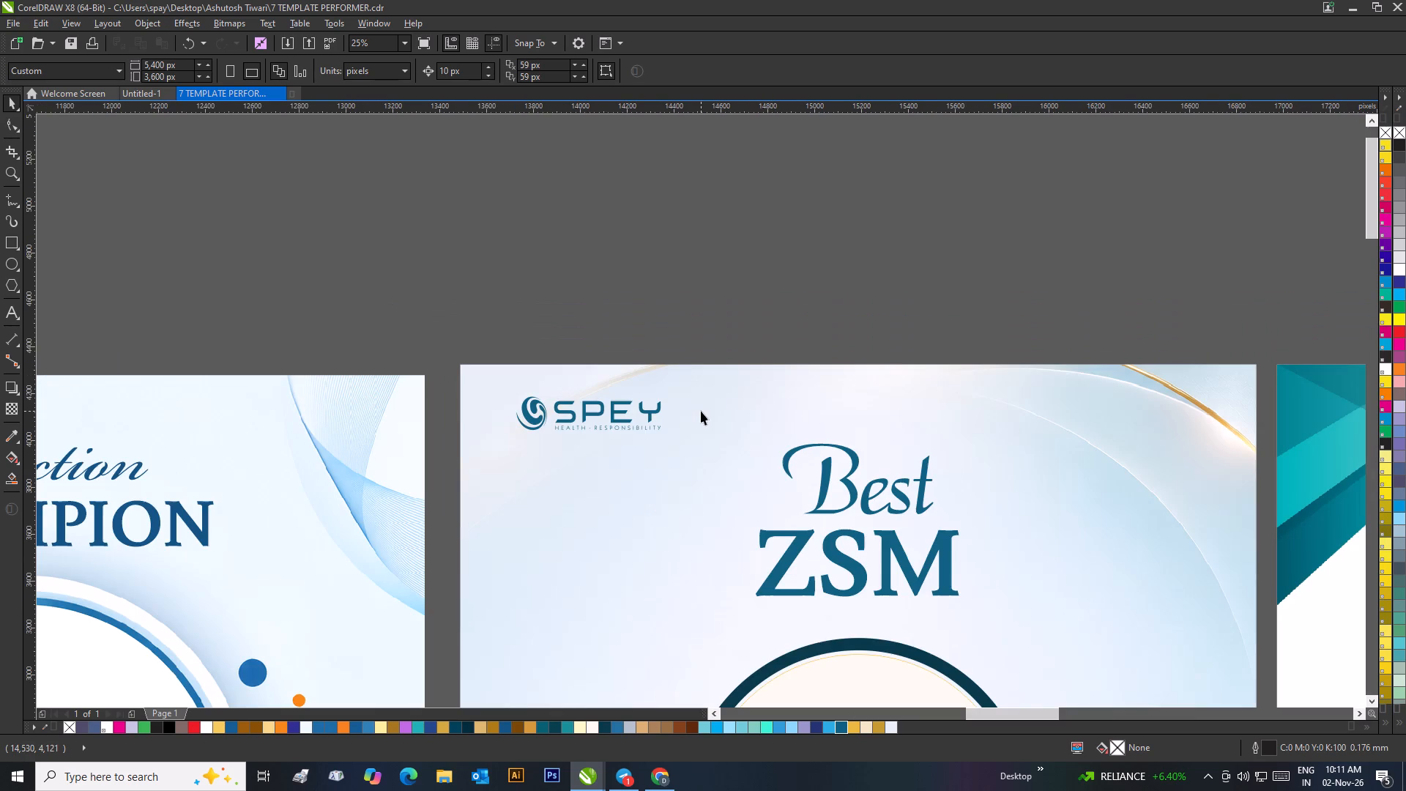
drag(708, 341, 496, 478)
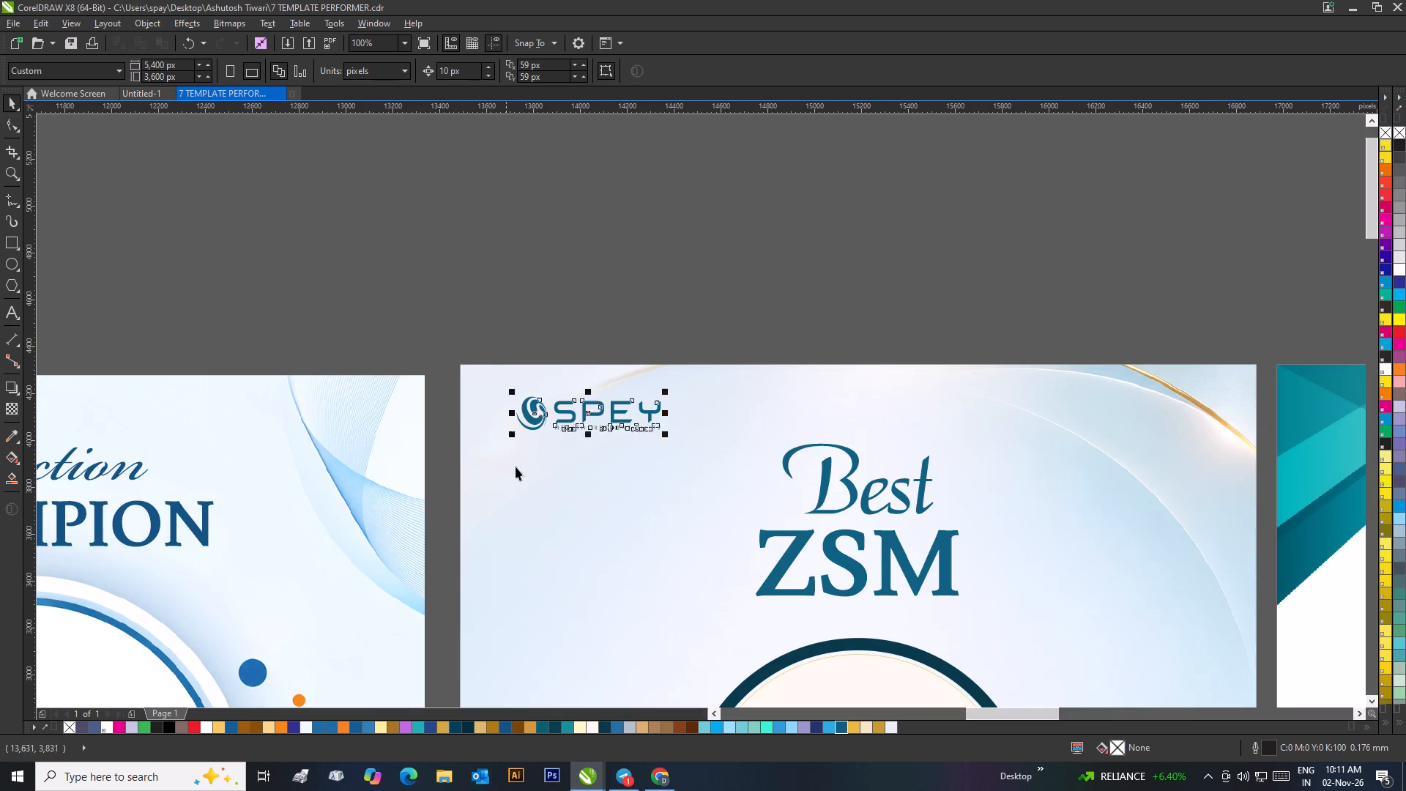
drag(568, 421, 548, 415)
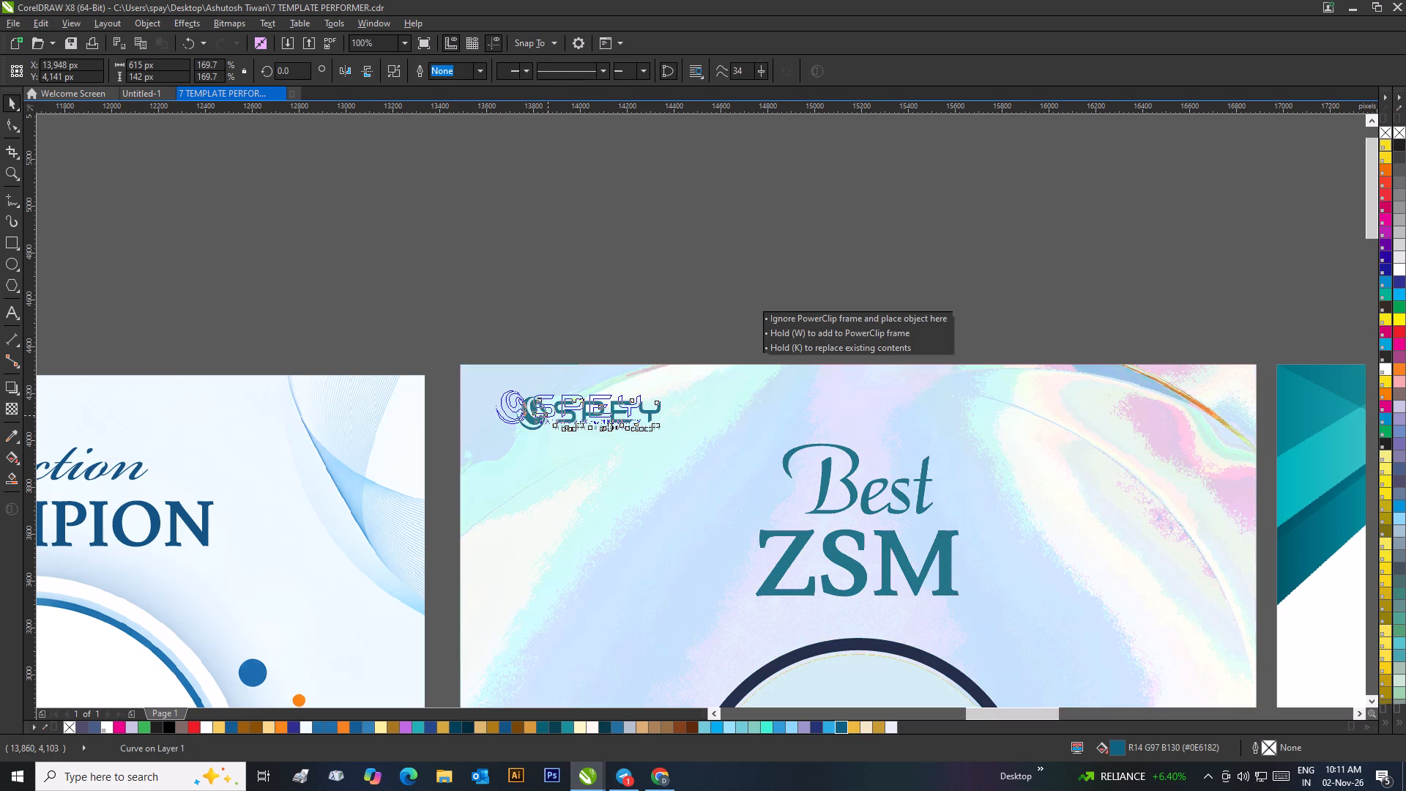
drag(548, 415, 546, 415)
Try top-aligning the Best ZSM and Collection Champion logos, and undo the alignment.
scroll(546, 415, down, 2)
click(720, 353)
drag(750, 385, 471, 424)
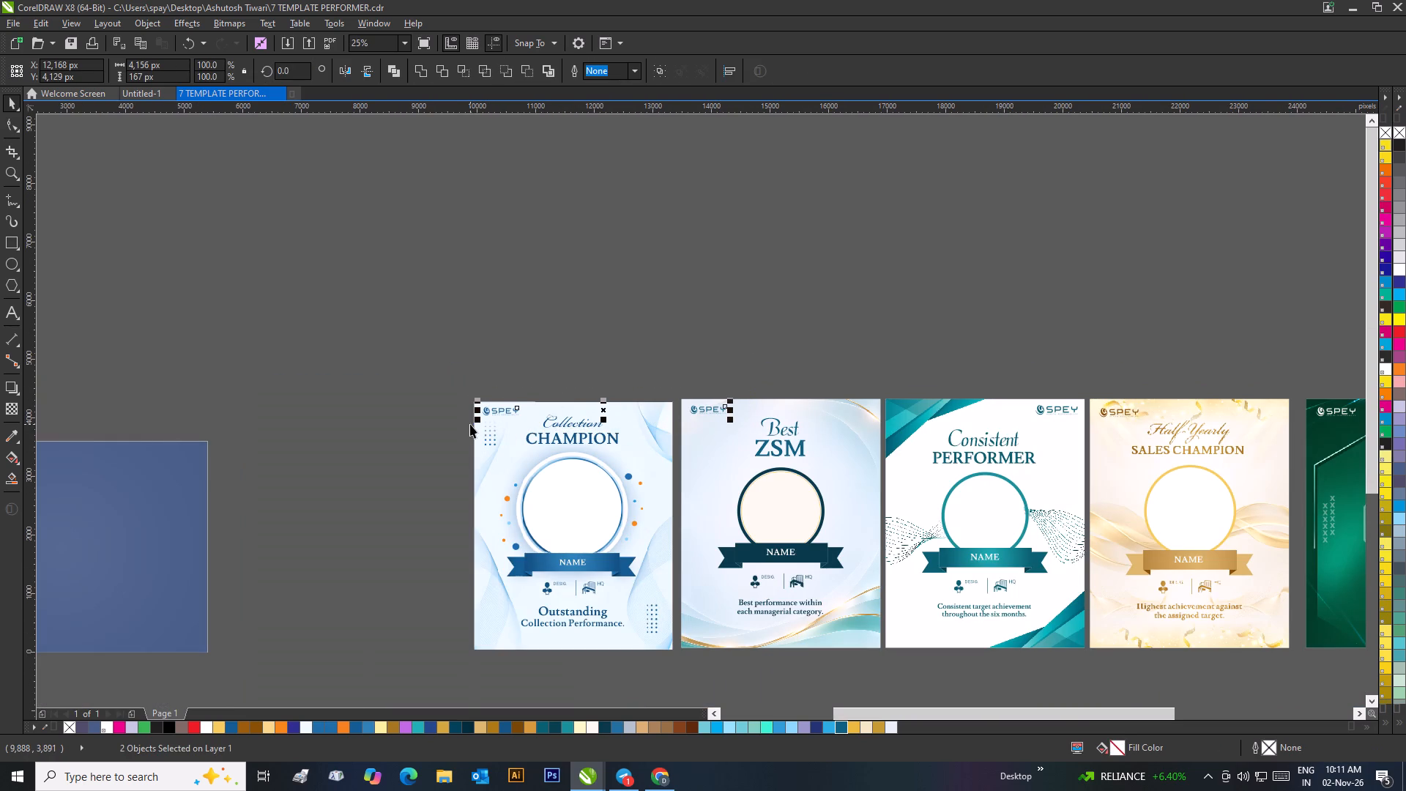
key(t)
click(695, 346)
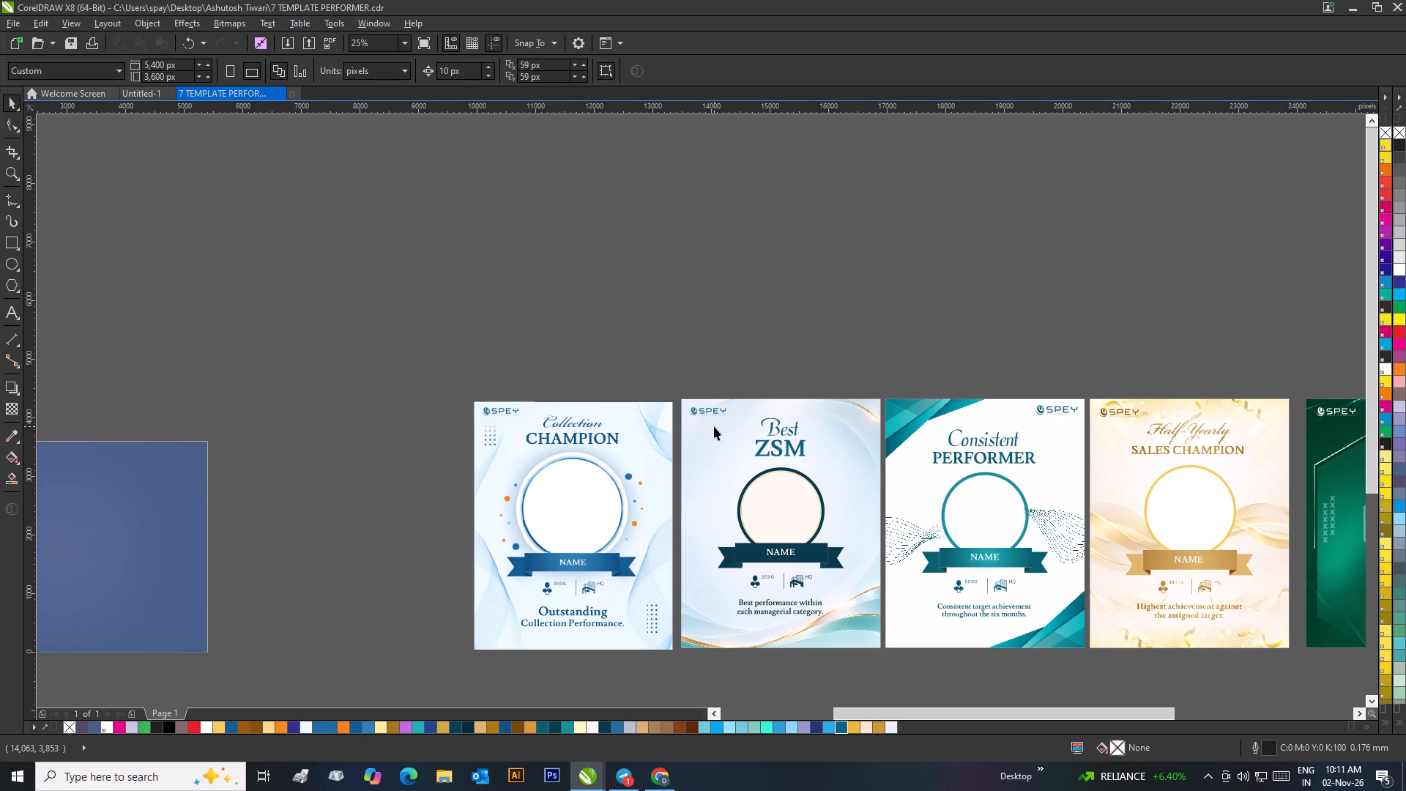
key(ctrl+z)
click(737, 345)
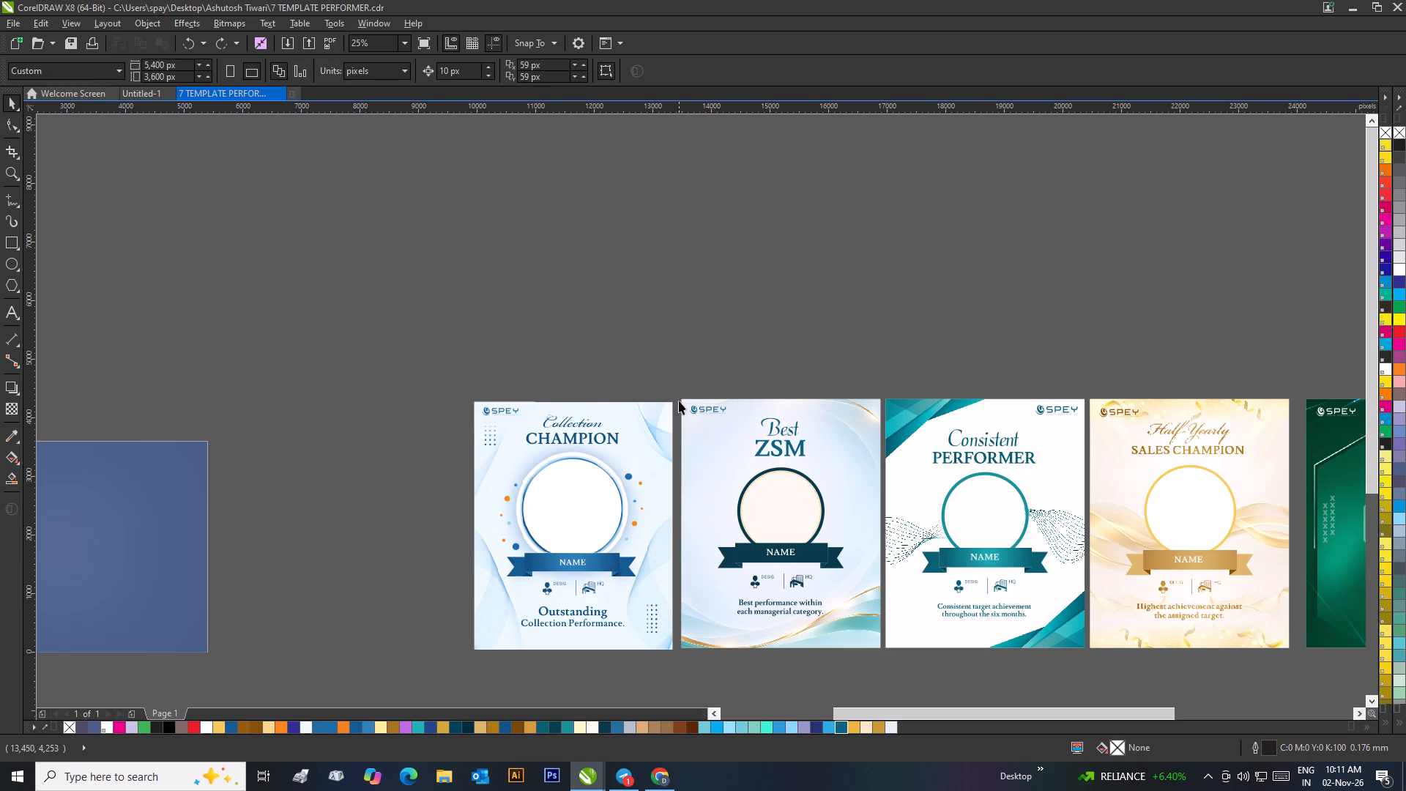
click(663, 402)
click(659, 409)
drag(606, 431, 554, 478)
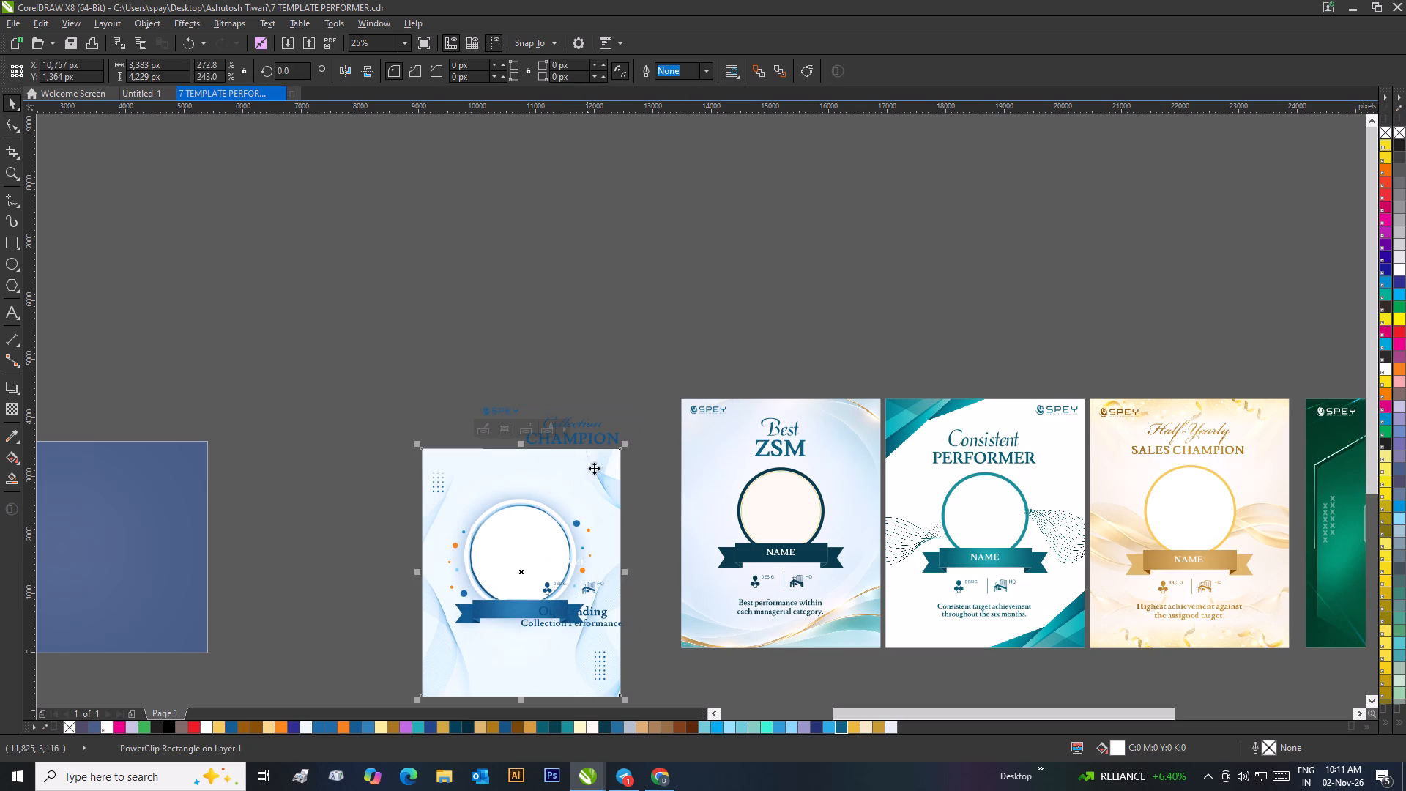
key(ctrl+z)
Group all objects of the Collection Champion template and align its top edge with the Best ZSM template.
drag(453, 368, 576, 601)
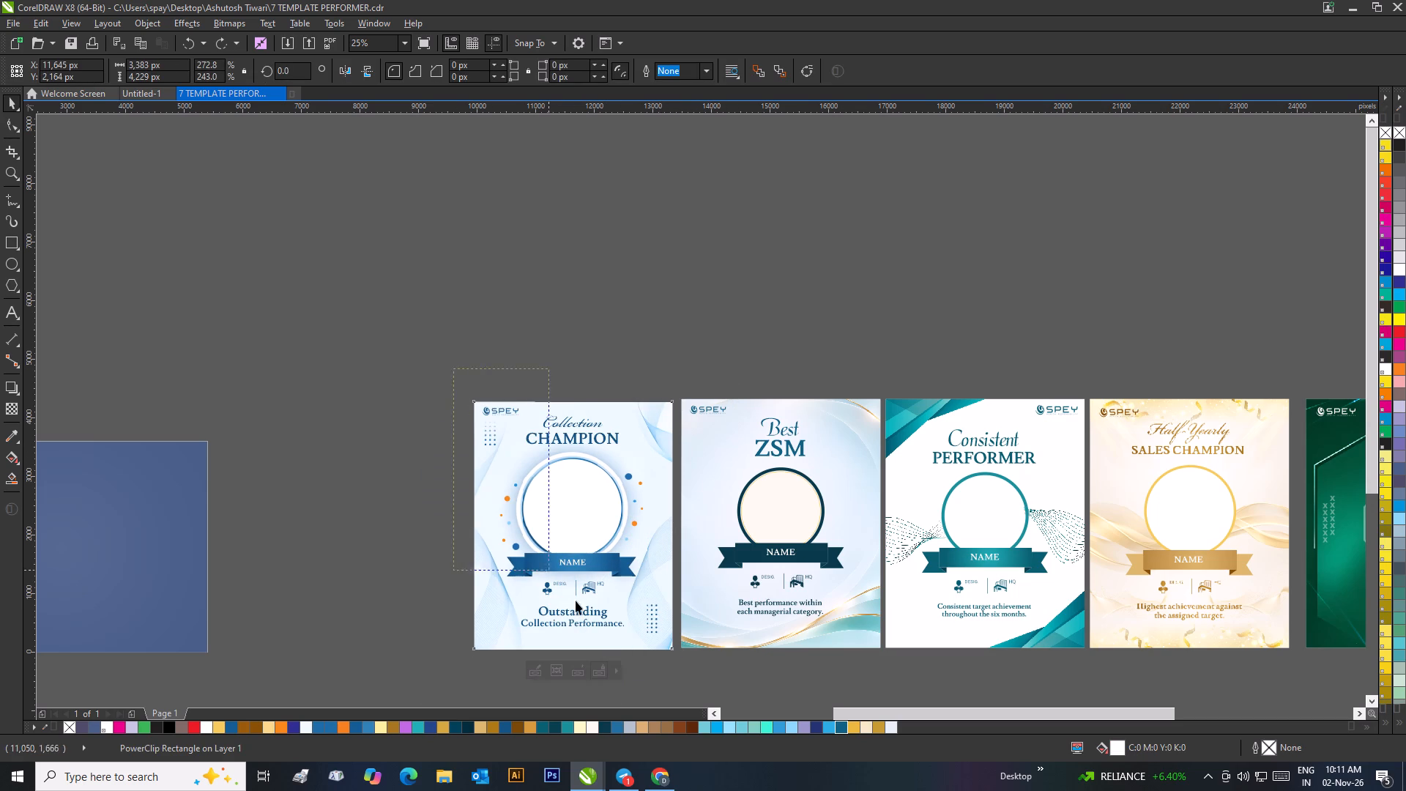
drag(576, 601, 680, 651)
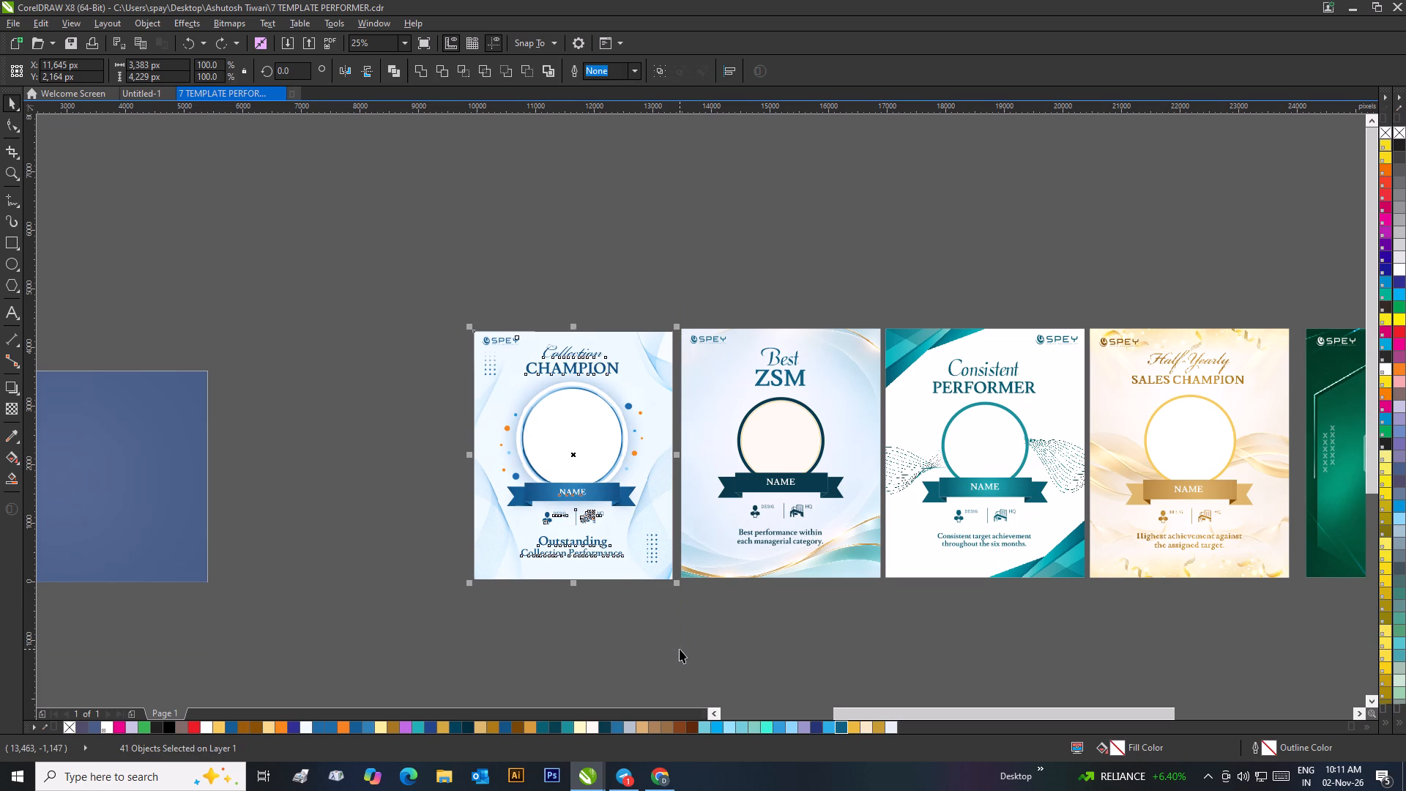
key(ctrl+g)
shift+click(693, 464)
key(t)
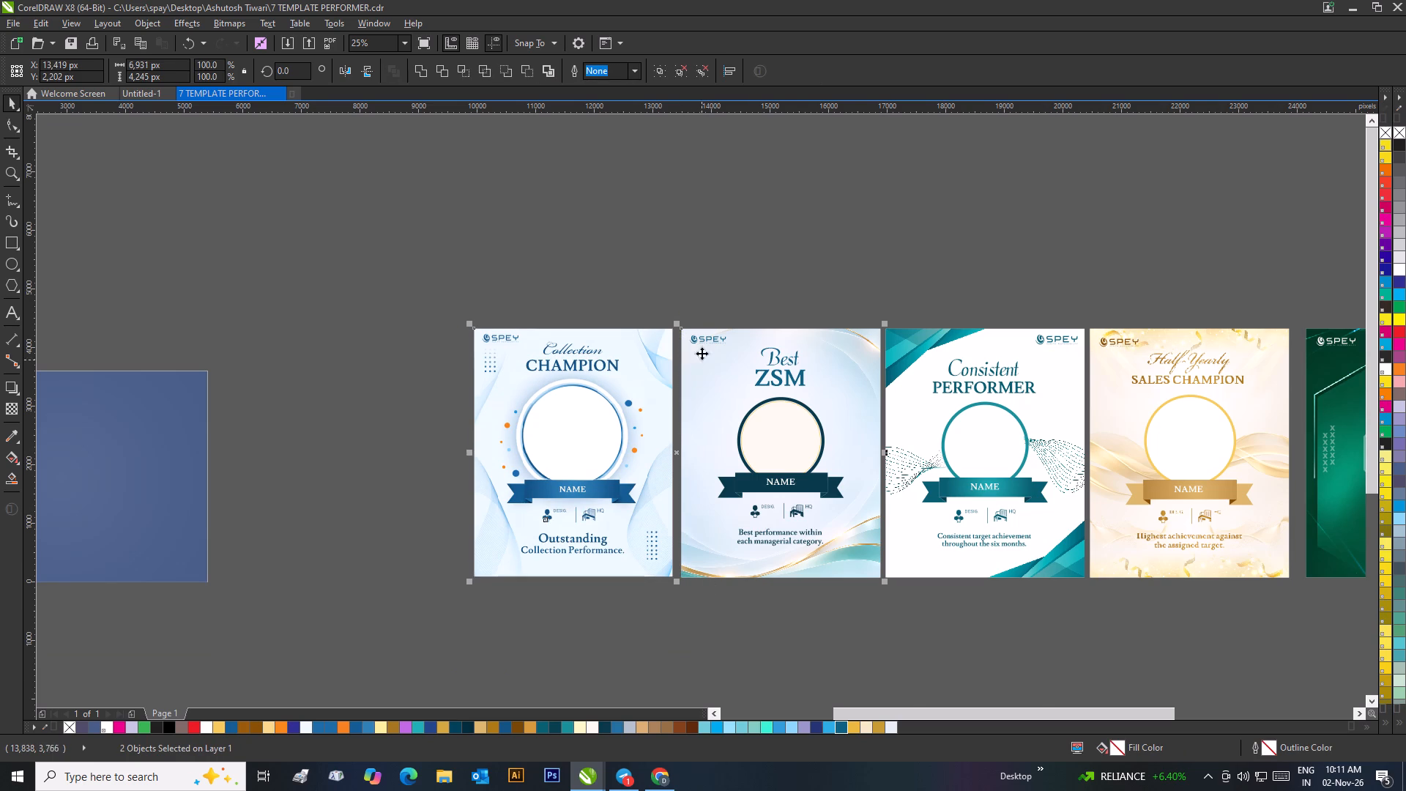
click(713, 304)
Ungroup all objects of the Collection Champion template.
scroll(710, 355, up, 1)
drag(822, 324, 149, 393)
click(228, 385)
right_click(228, 385)
click(248, 385)
right_click(263, 382)
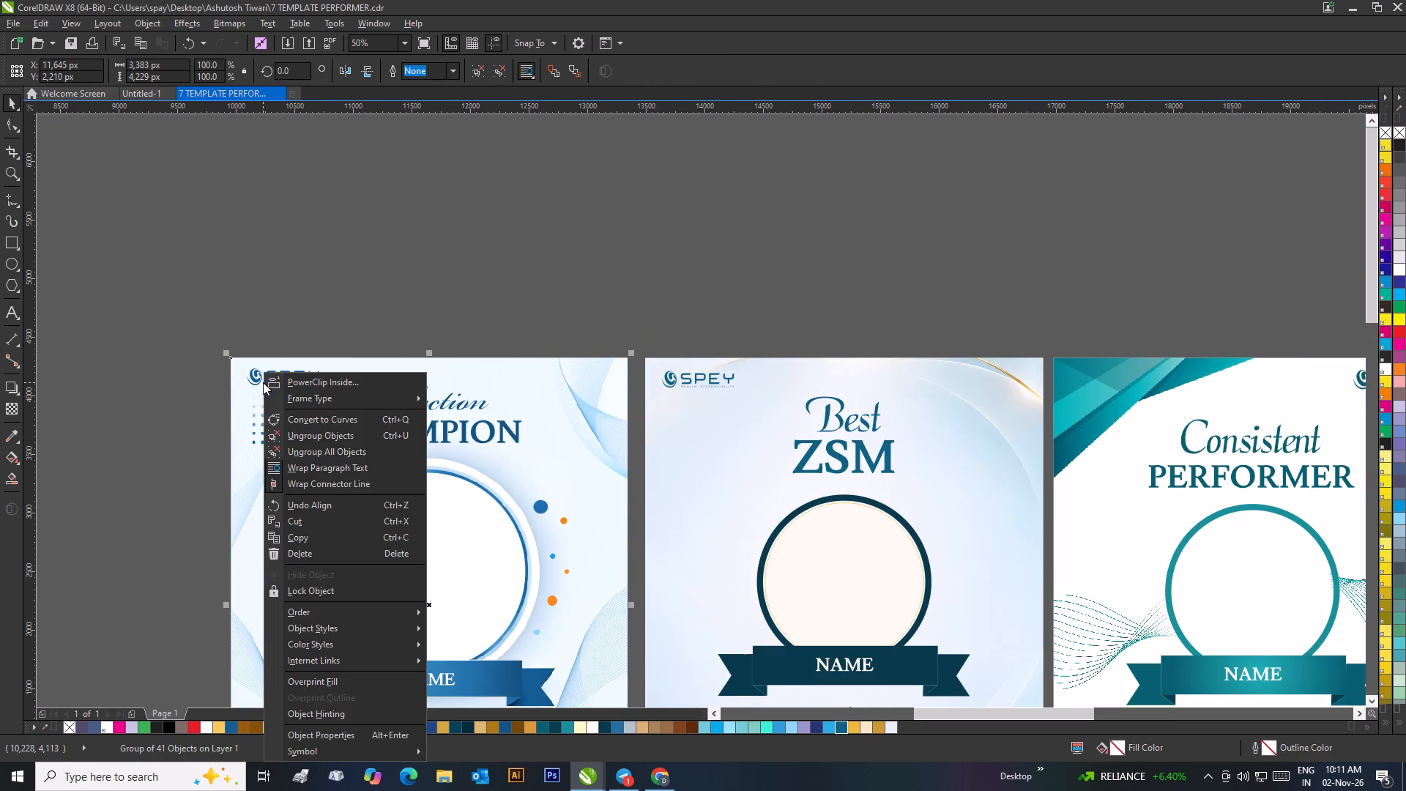
click(299, 455)
click(329, 331)
Top-align the SPEY logos of the Collection Champion and Best ZSM templates with each other.
drag(783, 344, 400, 412)
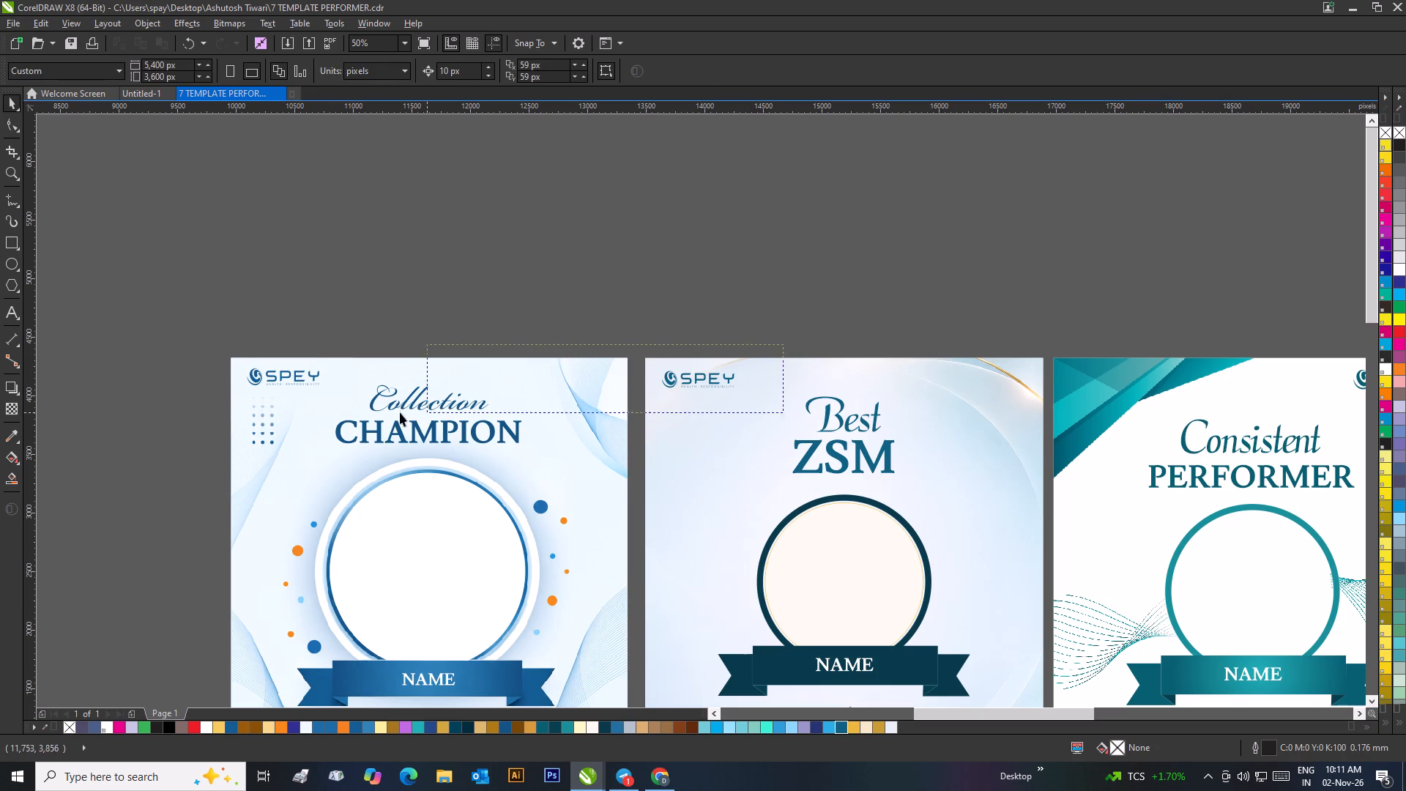
drag(400, 412, 233, 396)
key(t)
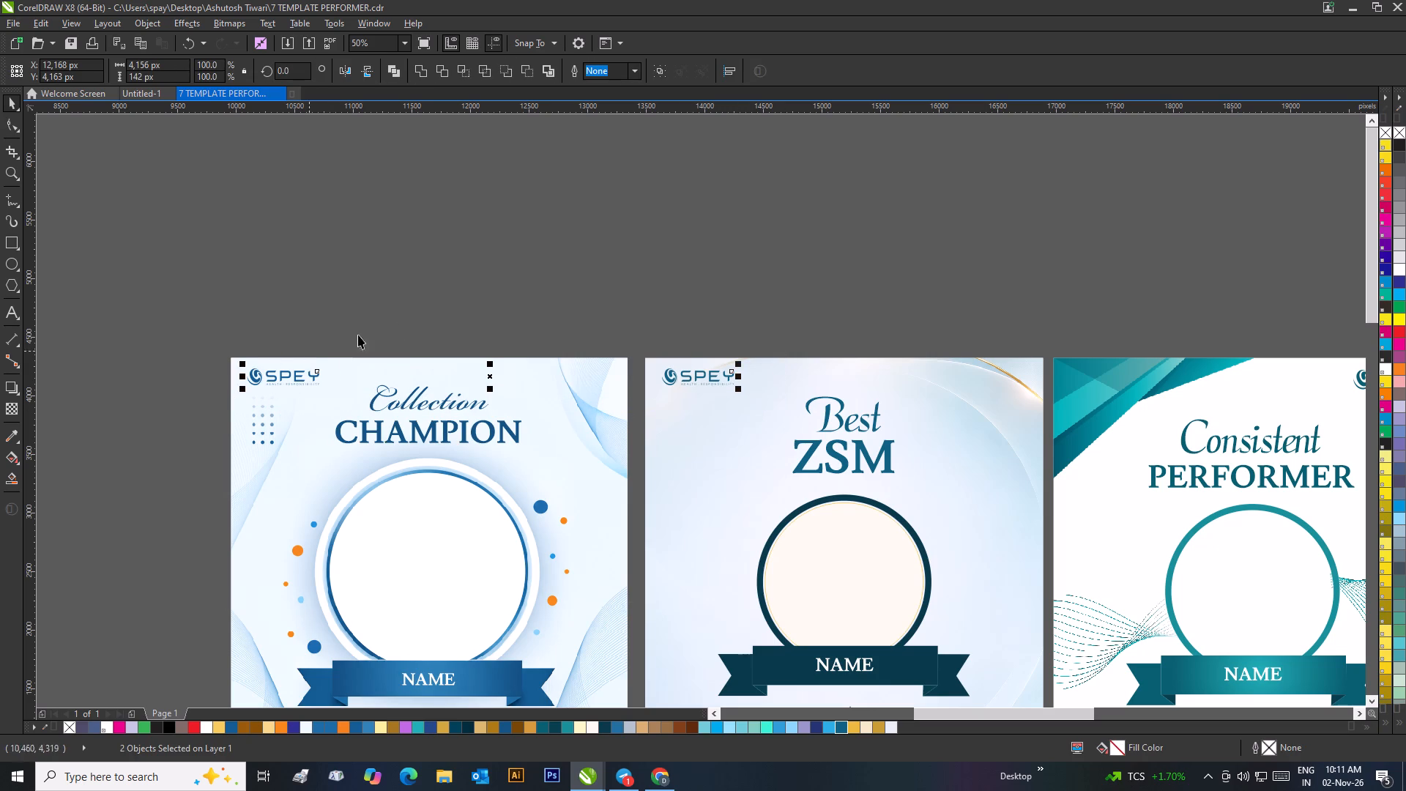
click(507, 310)
click(778, 333)
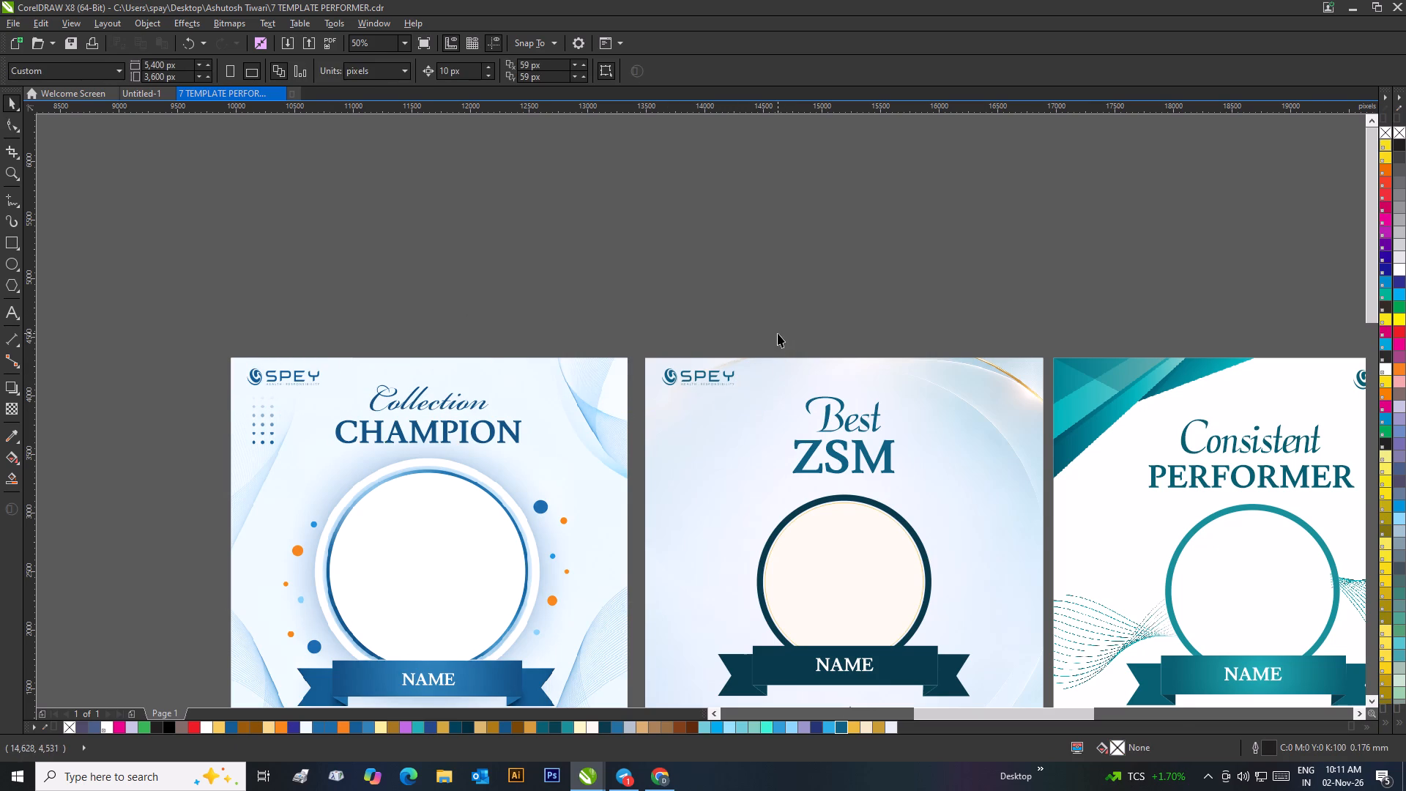
Fill the photo circle on the Best ZSM template with the sampled pale lavender background colour.
scroll(778, 333, down, 1)
scroll(703, 470, down, 1)
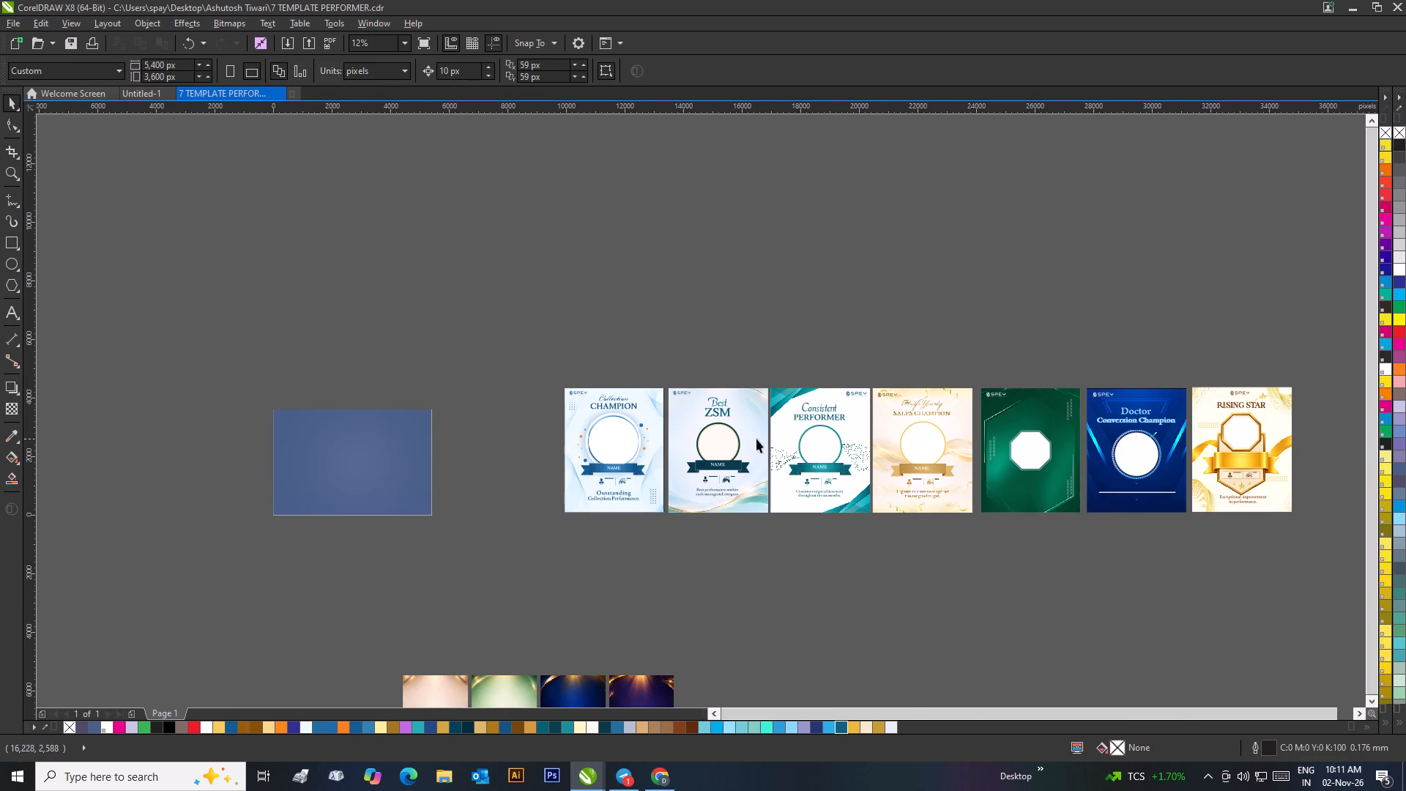
scroll(756, 439, up, 1)
click(620, 416)
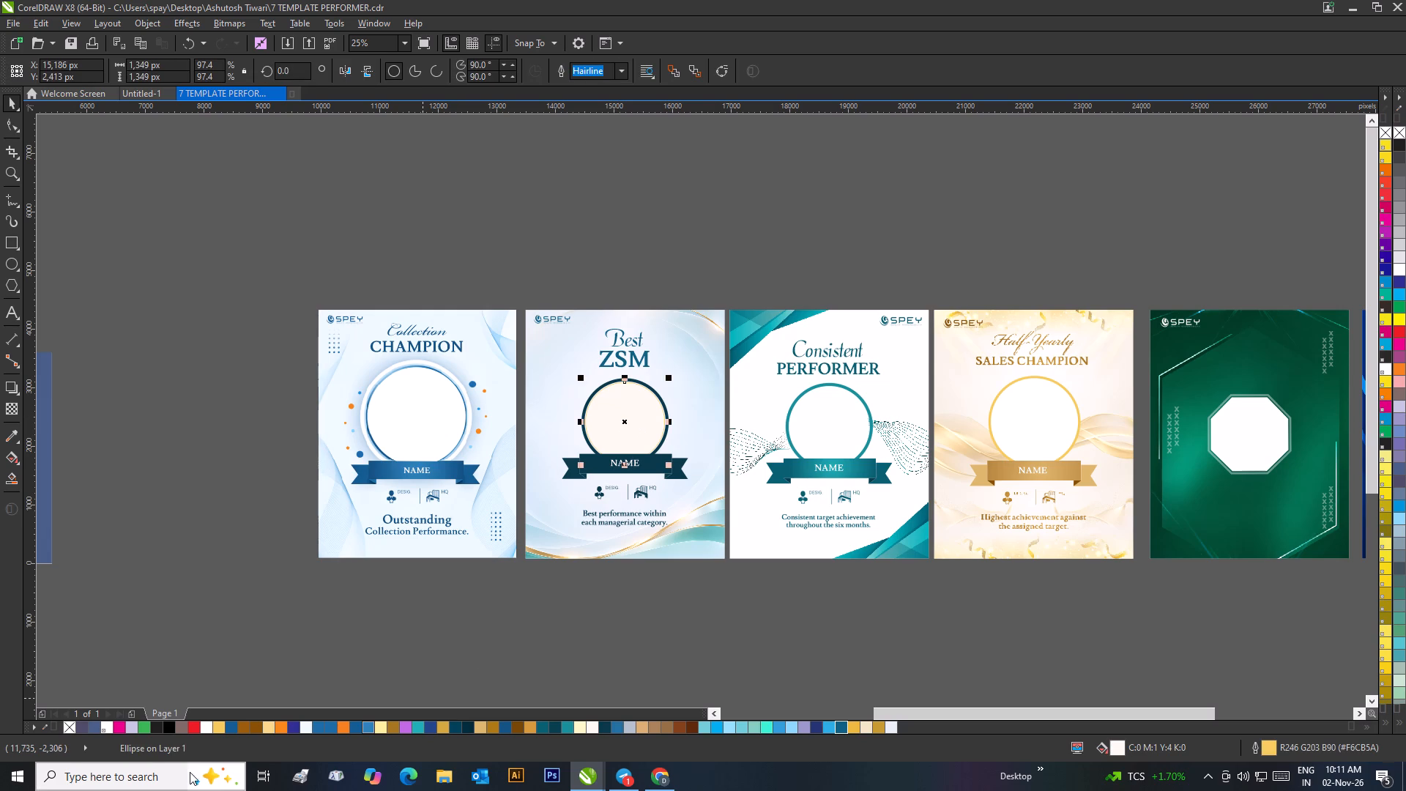
click(201, 724)
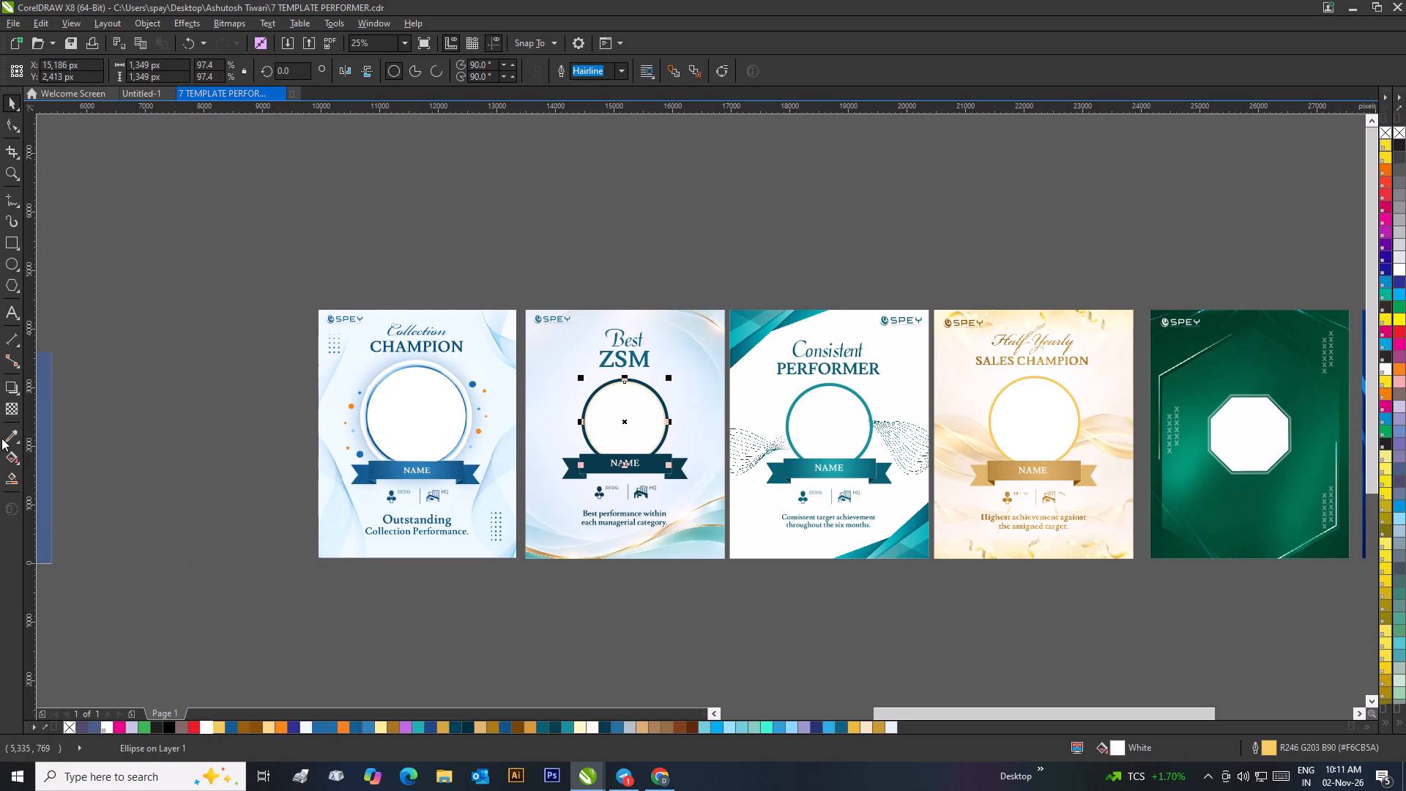
click(1, 438)
click(890, 726)
Remove the outline from the photo circle on the Best ZSM template.
click(798, 660)
click(783, 652)
click(629, 432)
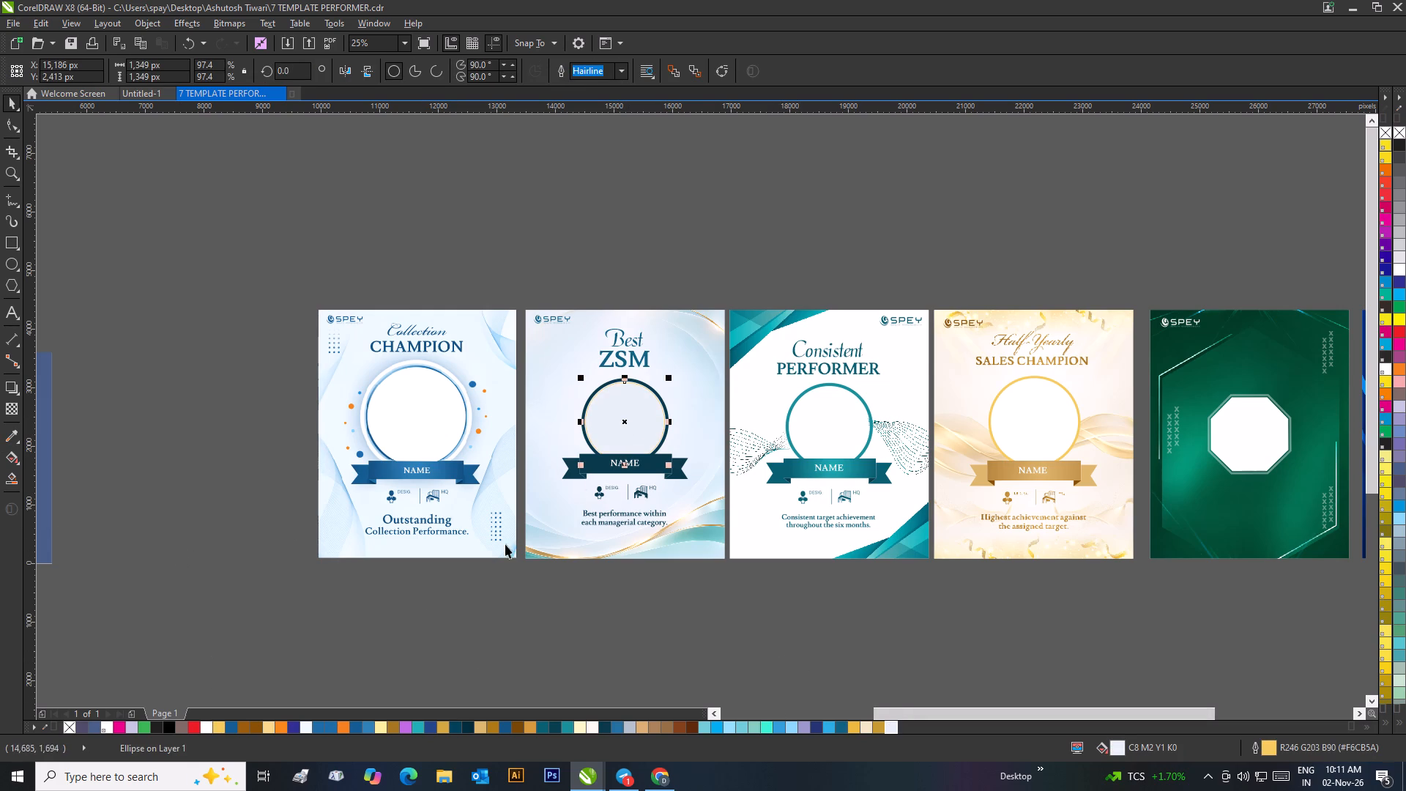
right_click(70, 723)
drag(134, 575, 145, 571)
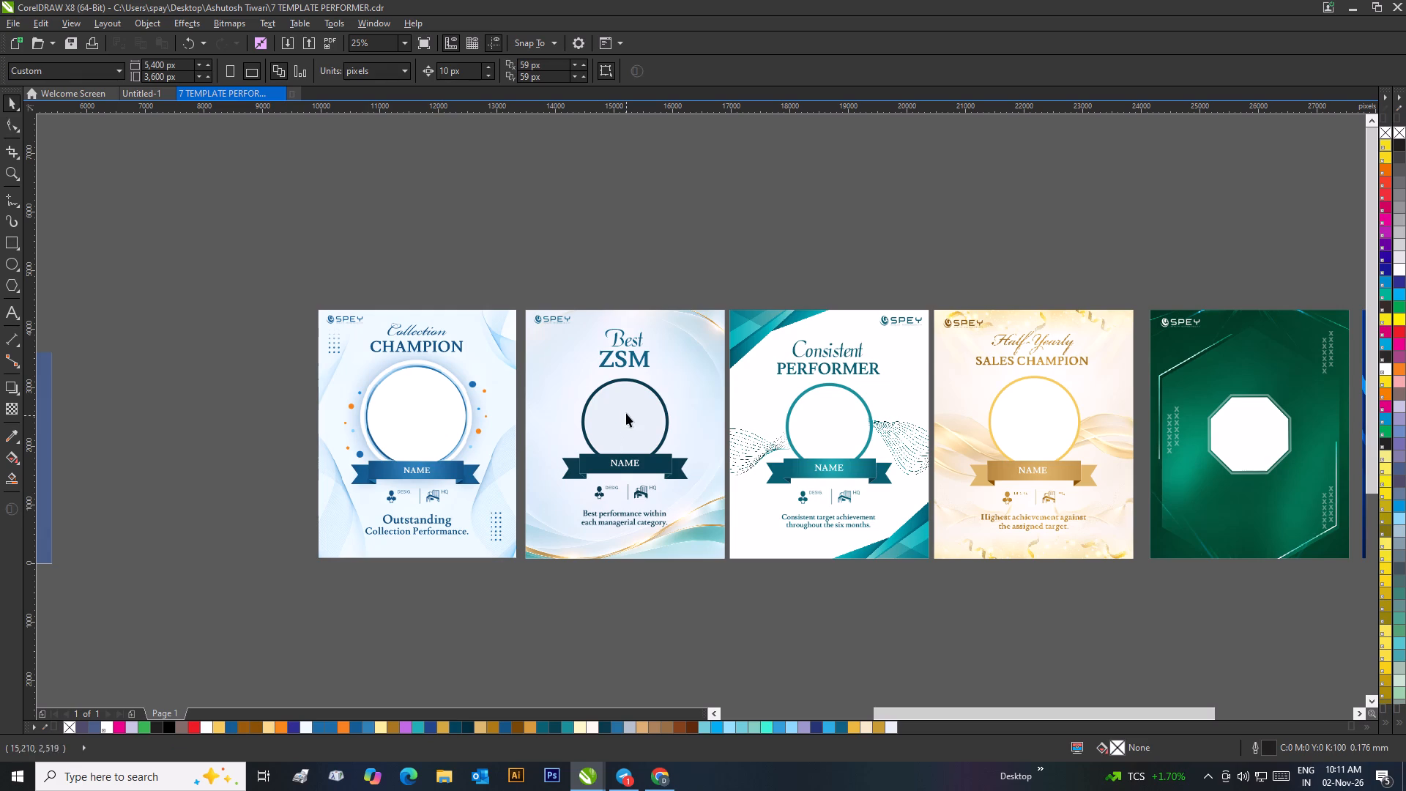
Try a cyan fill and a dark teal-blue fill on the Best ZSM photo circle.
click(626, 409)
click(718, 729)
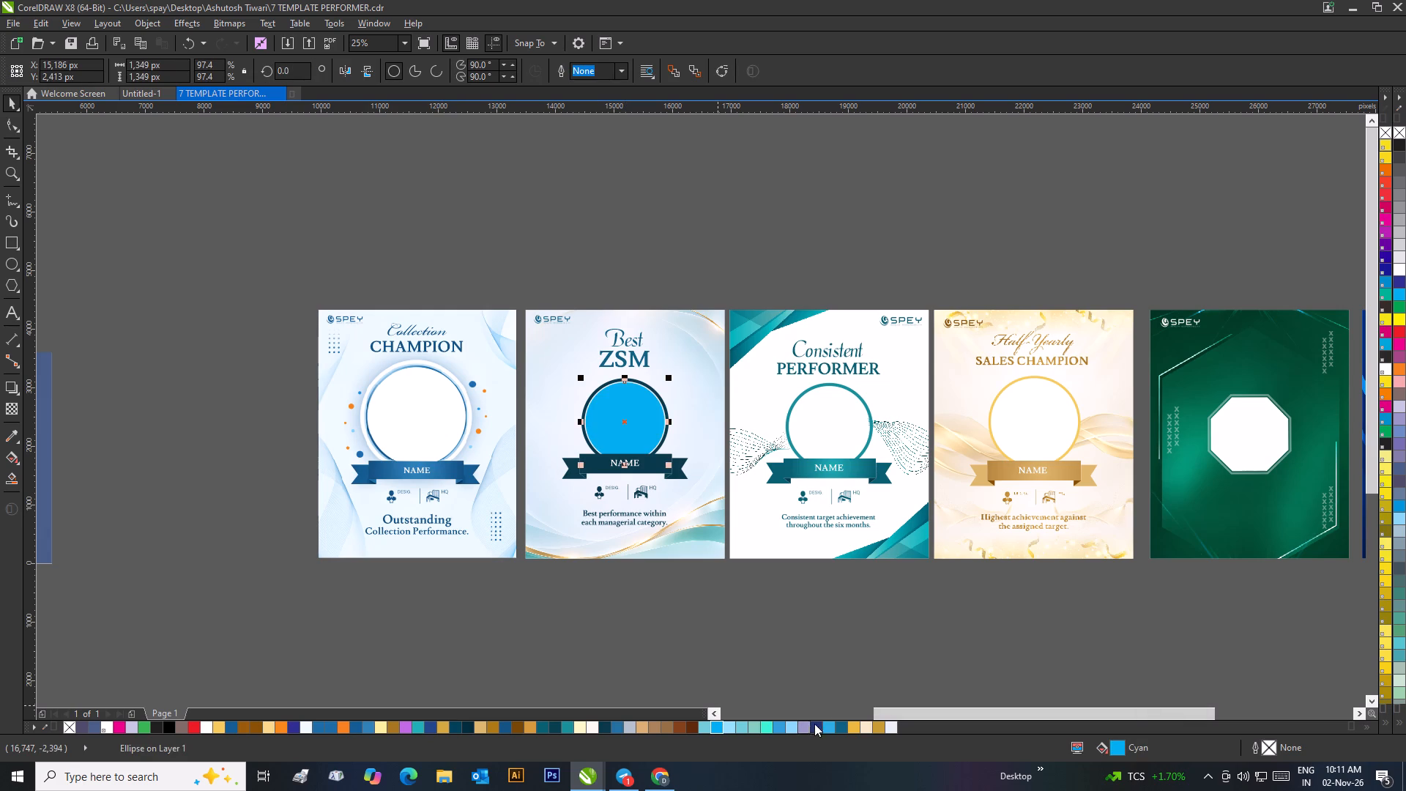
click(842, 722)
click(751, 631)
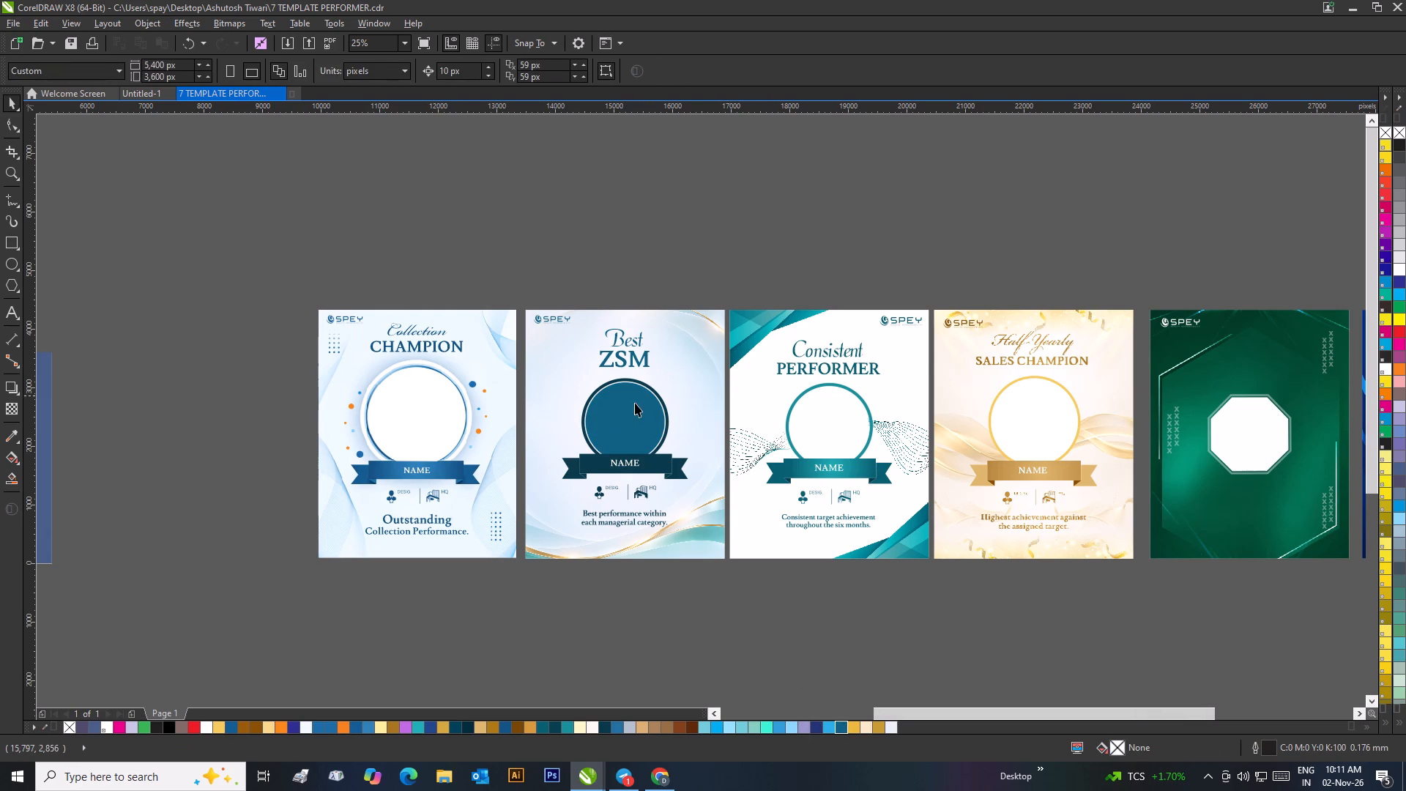
Fill the Best ZSM photo circle with white.
click(625, 413)
click(207, 728)
click(182, 552)
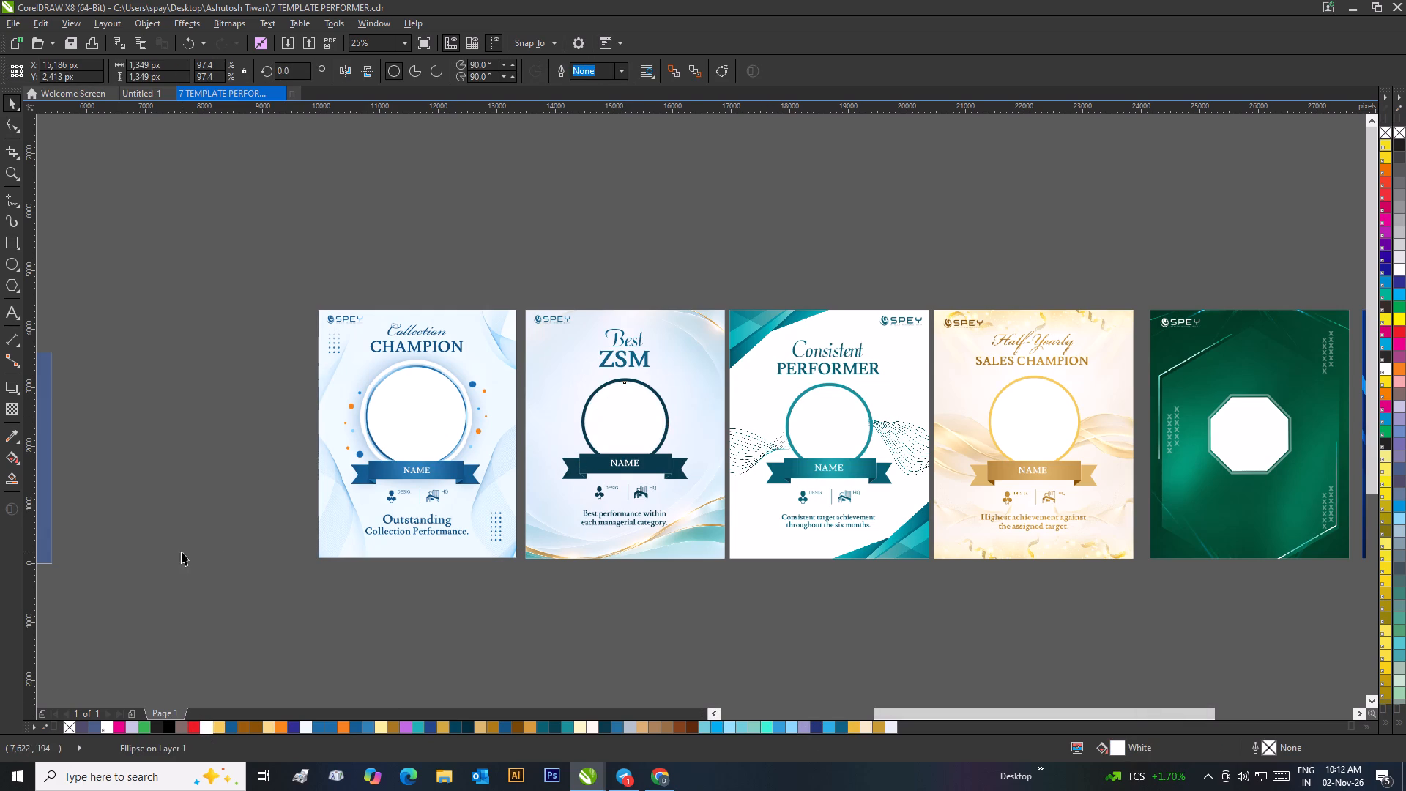
Look over the row of award templates from Collection Champion to Rising Star.
click(418, 416)
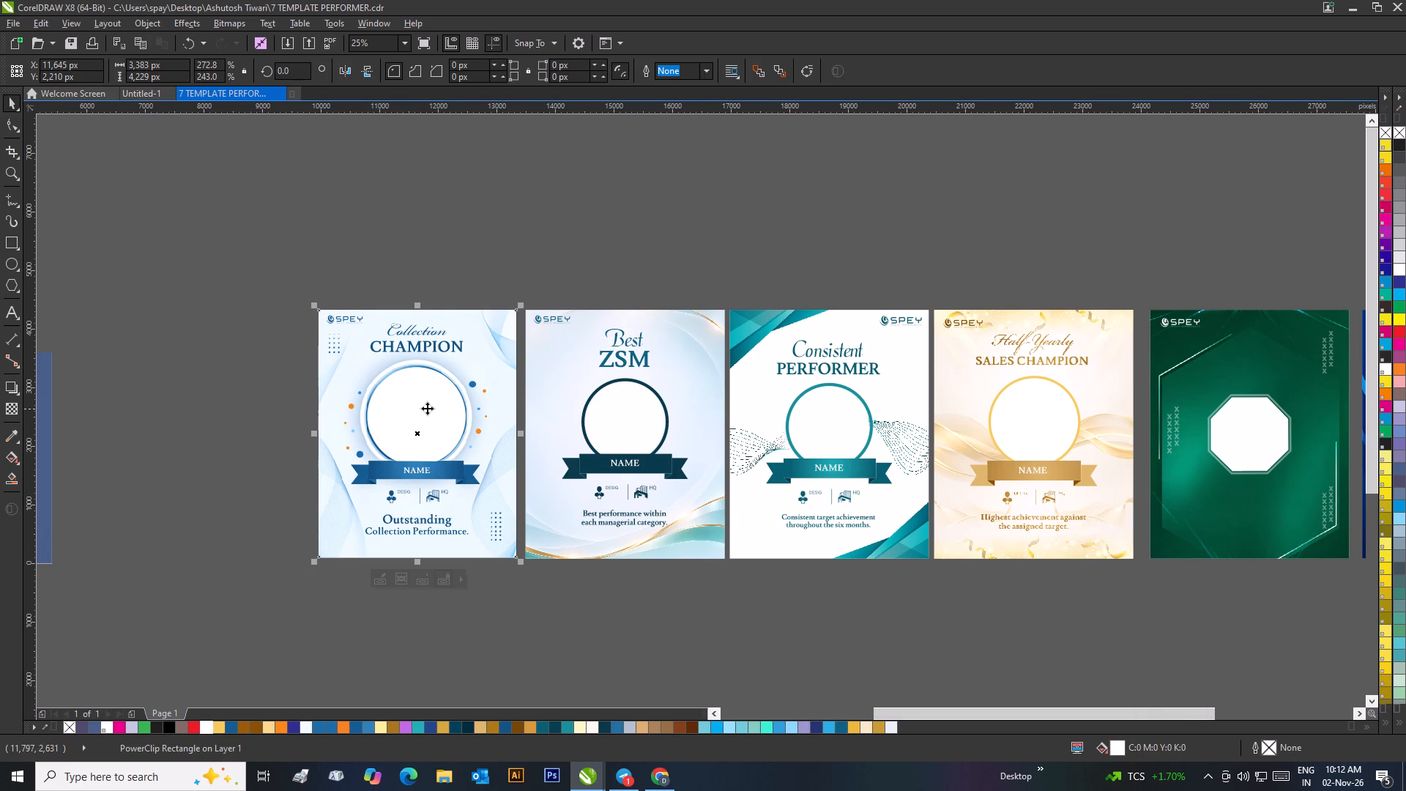
click(269, 395)
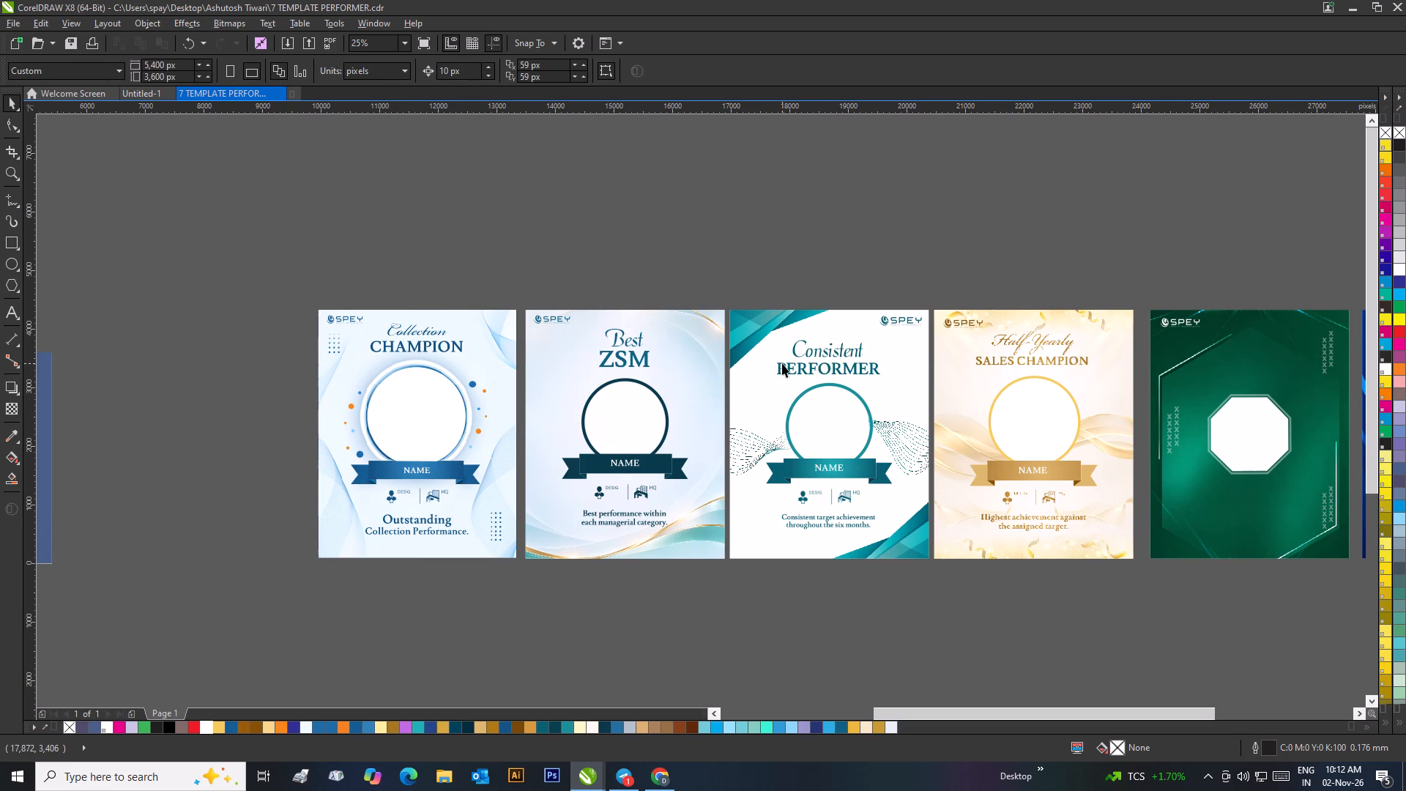
scroll(782, 363, down, 1)
scroll(620, 613, up, 1)
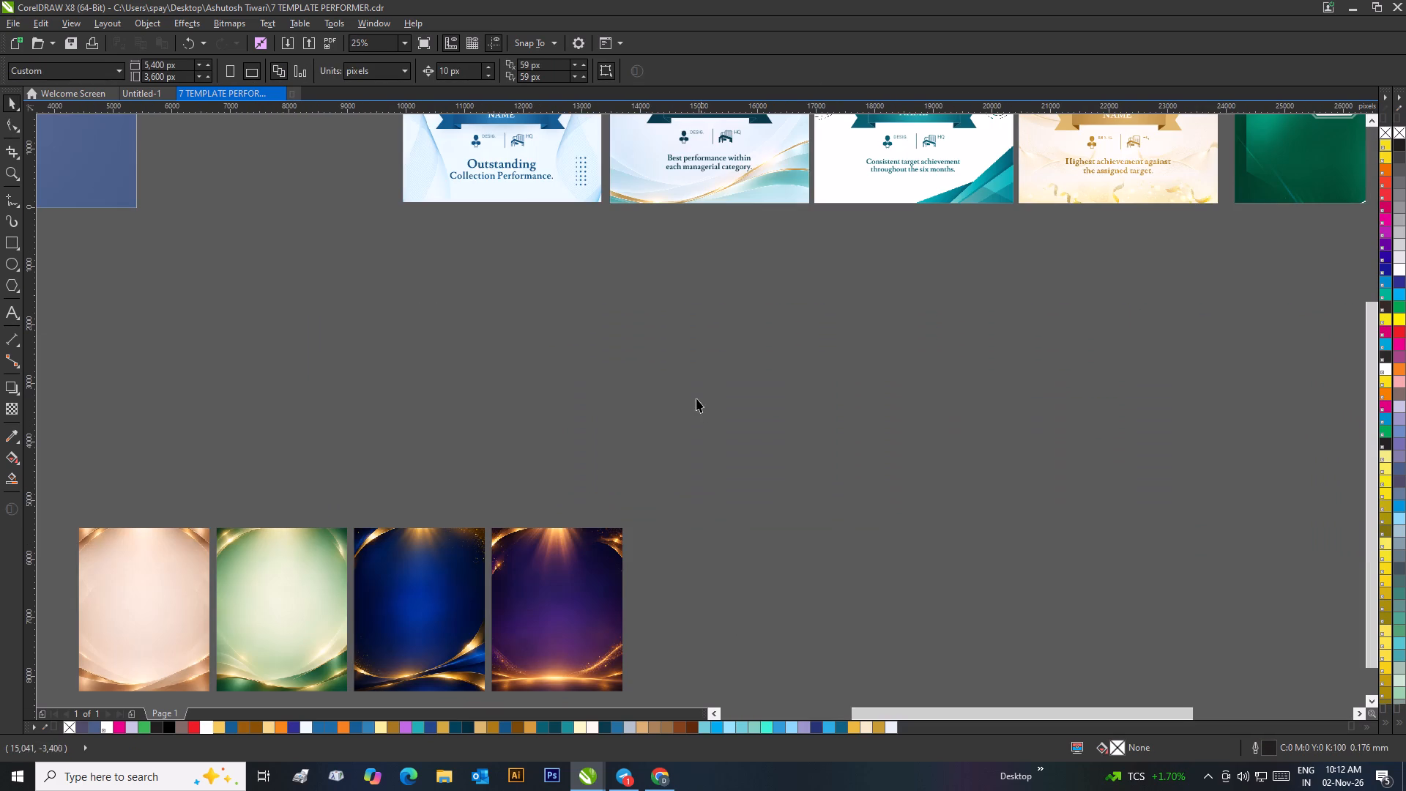
scroll(672, 442, down, 1)
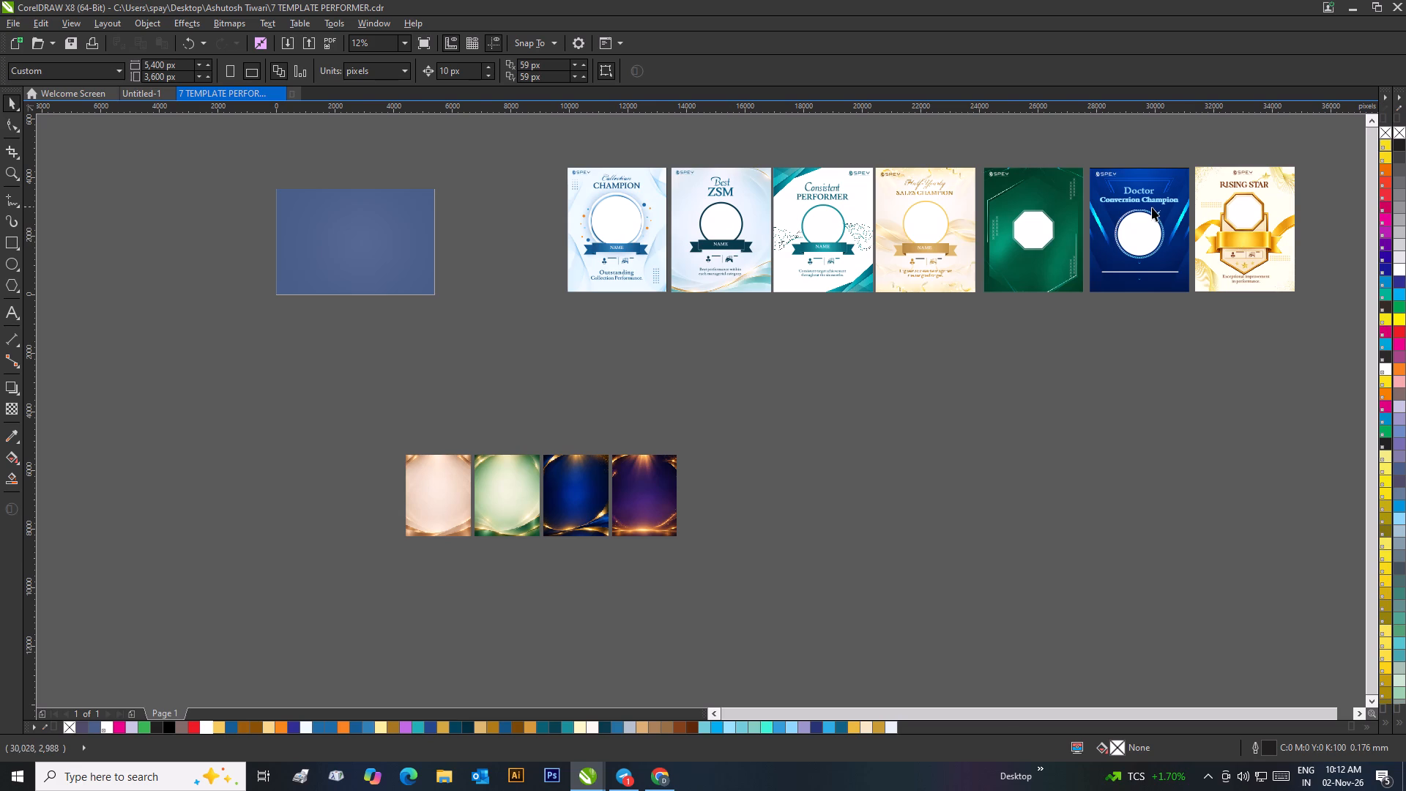
scroll(1152, 207, up, 1)
scroll(726, 428, down, 1)
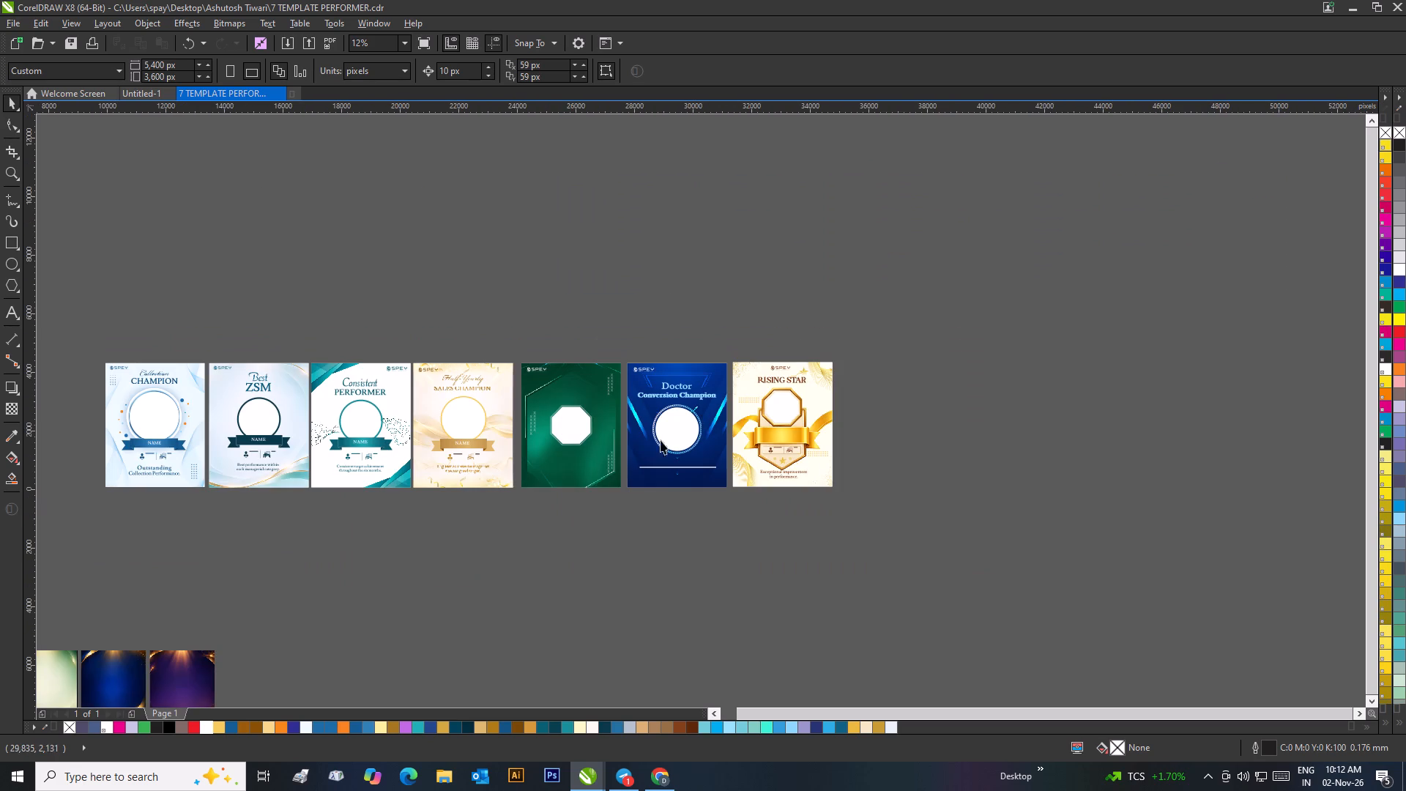
scroll(477, 474, up, 1)
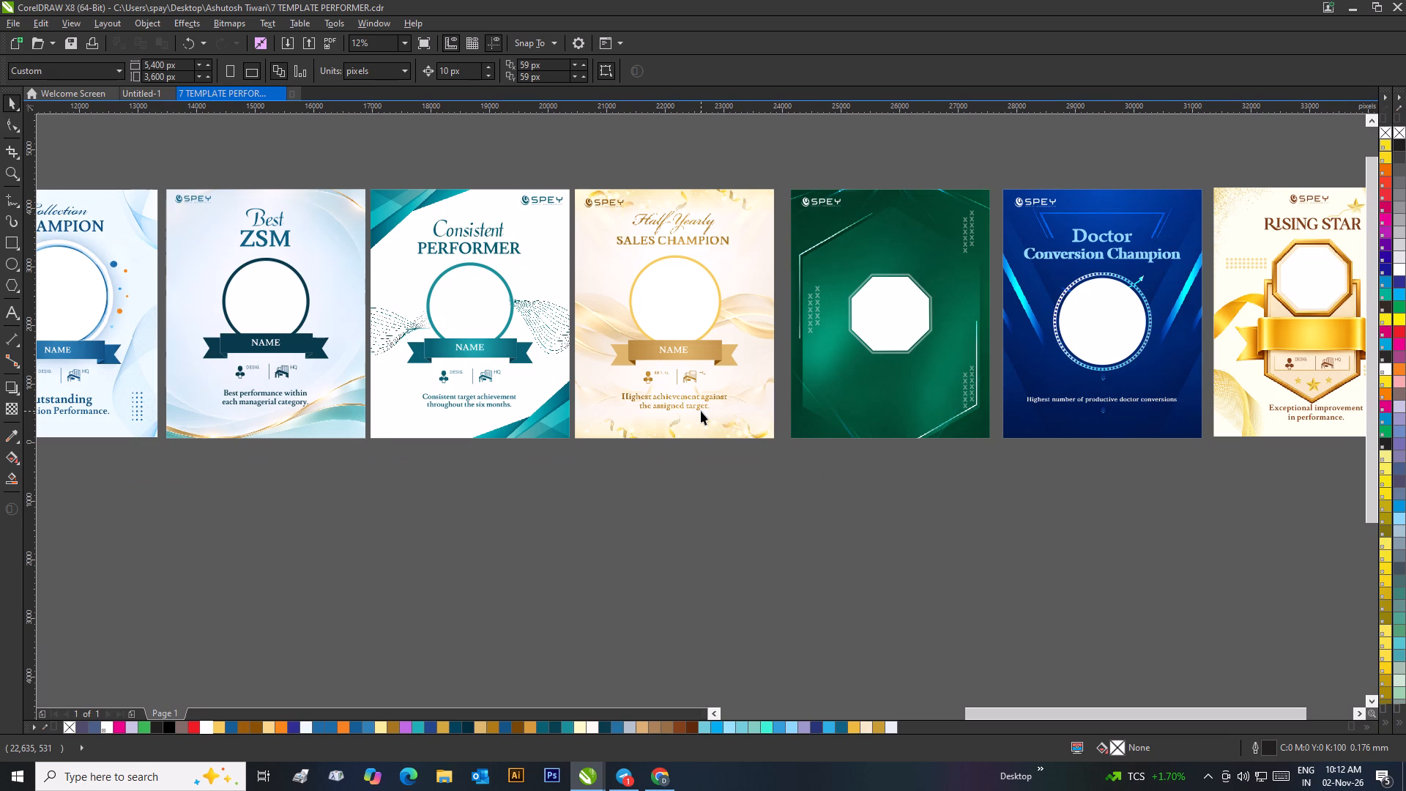
scroll(787, 429, down, 1)
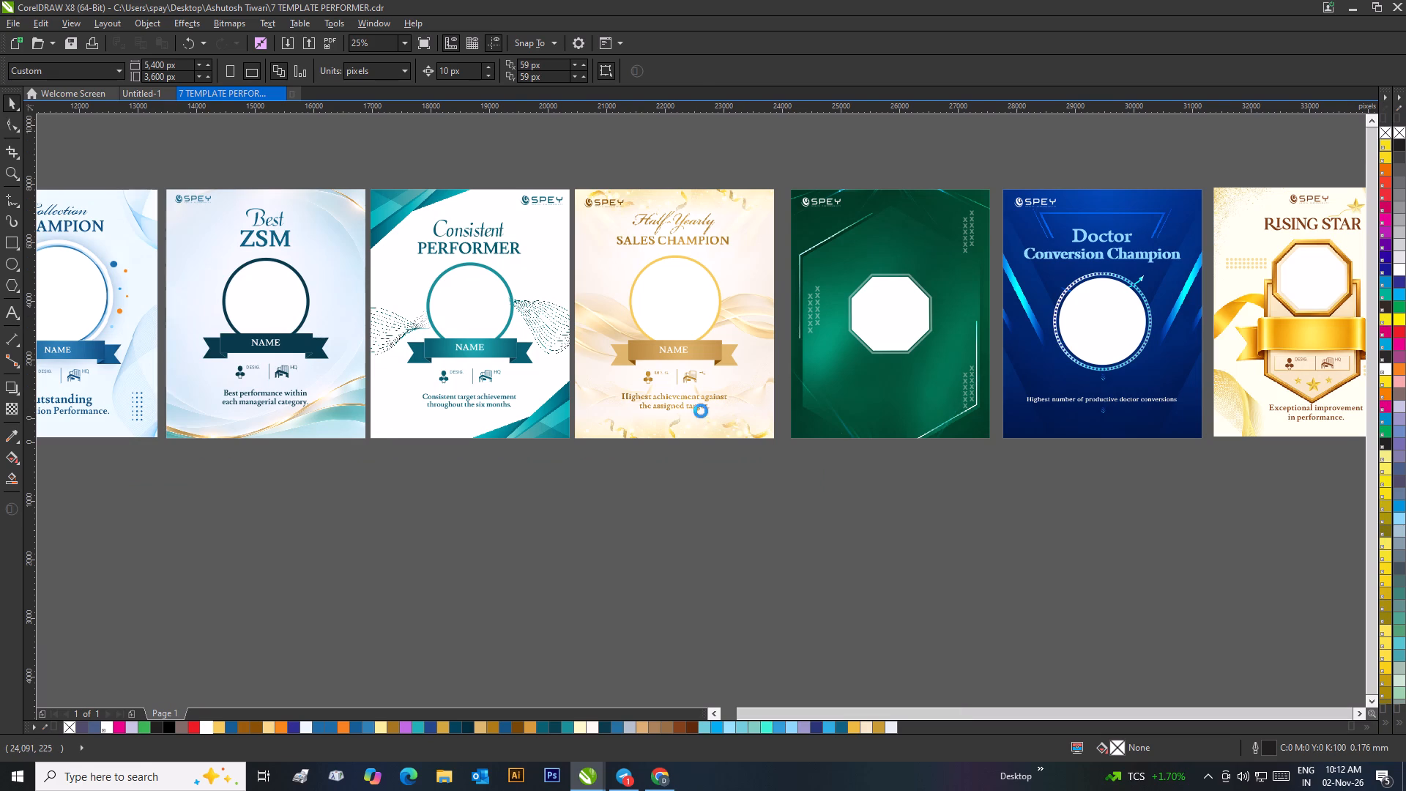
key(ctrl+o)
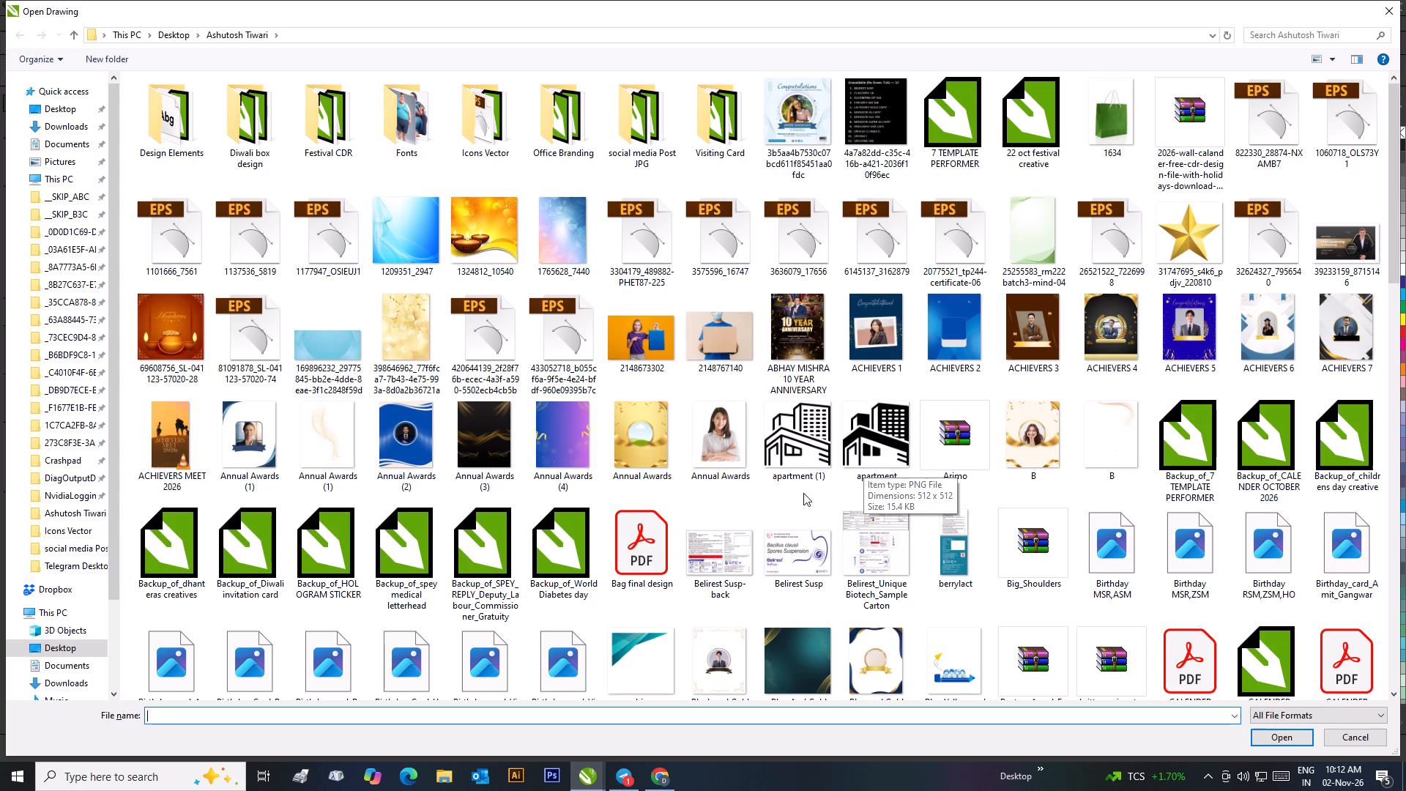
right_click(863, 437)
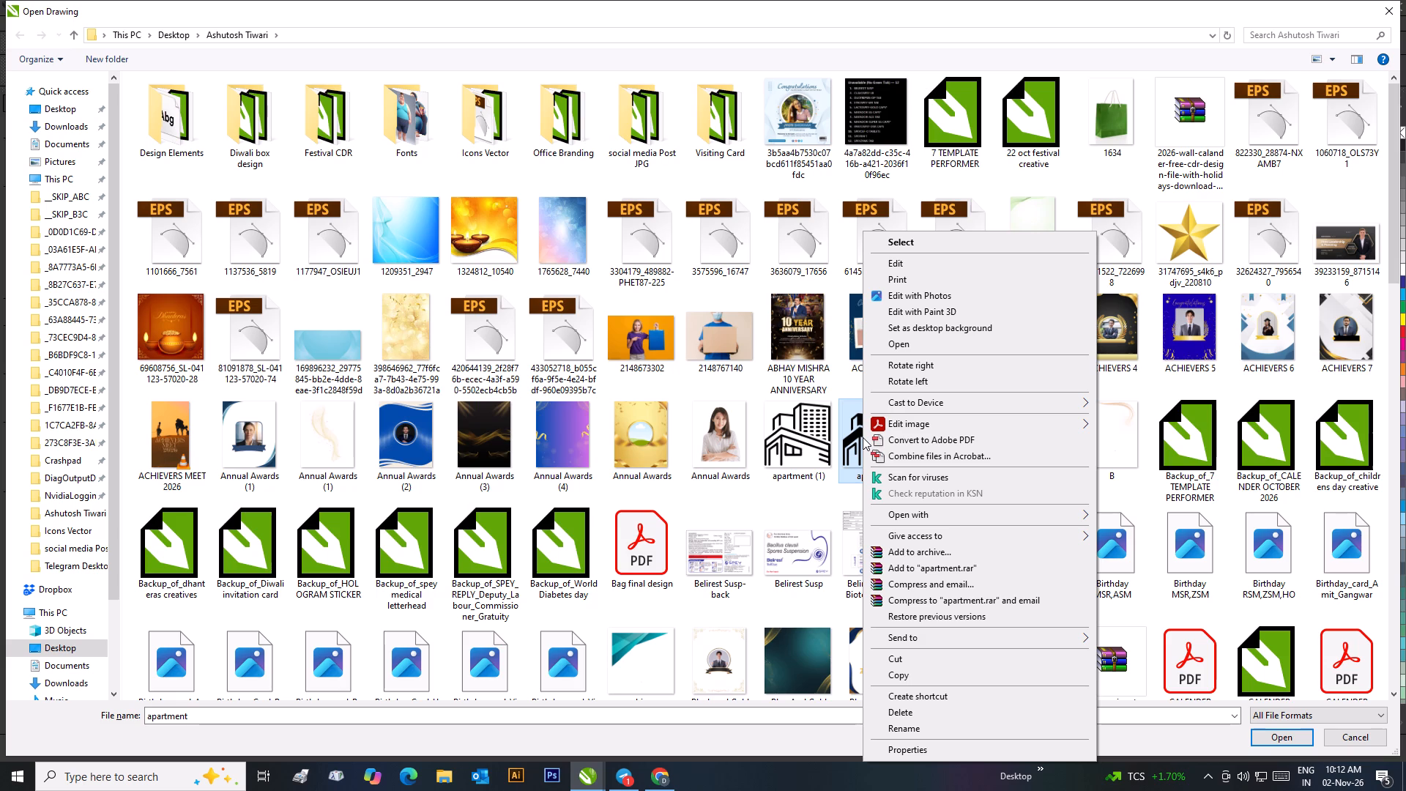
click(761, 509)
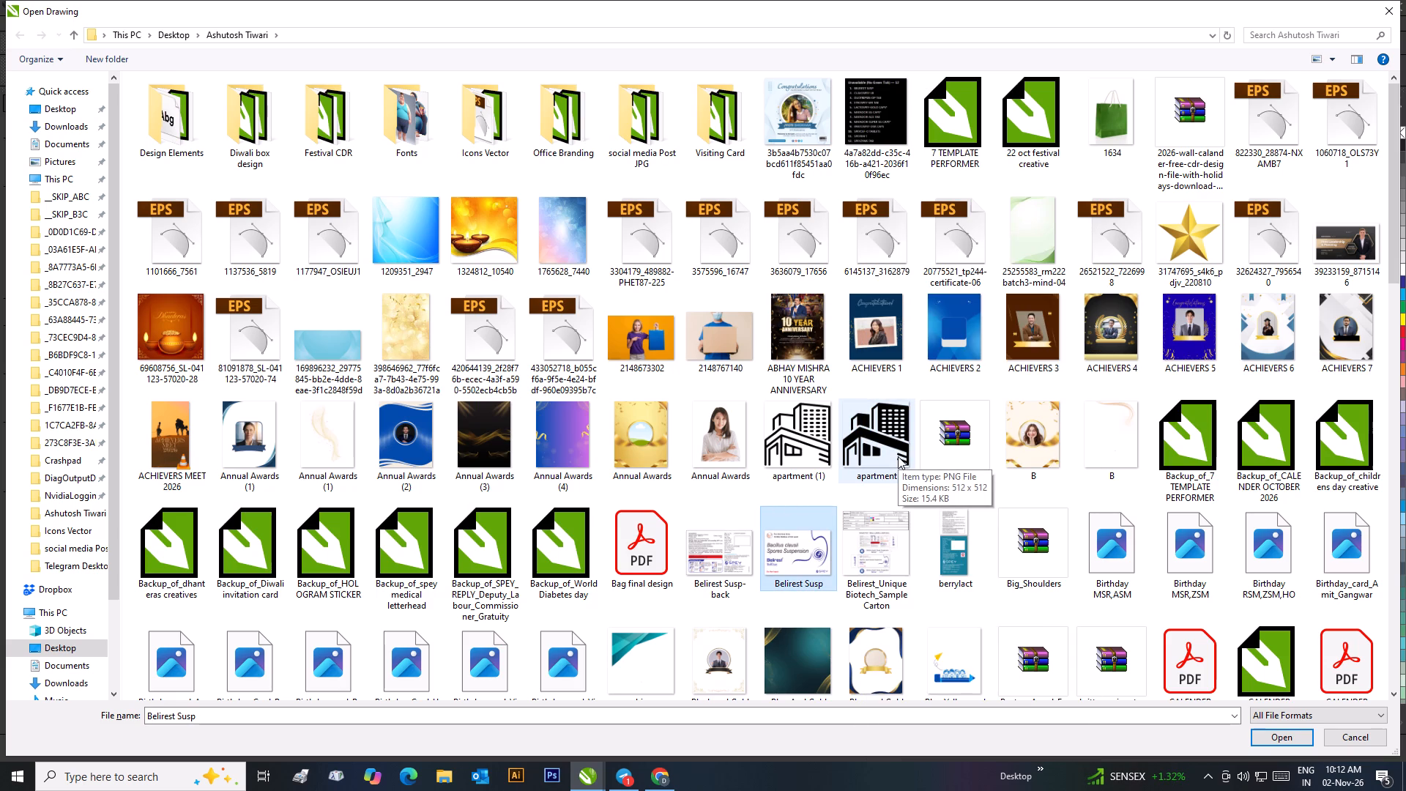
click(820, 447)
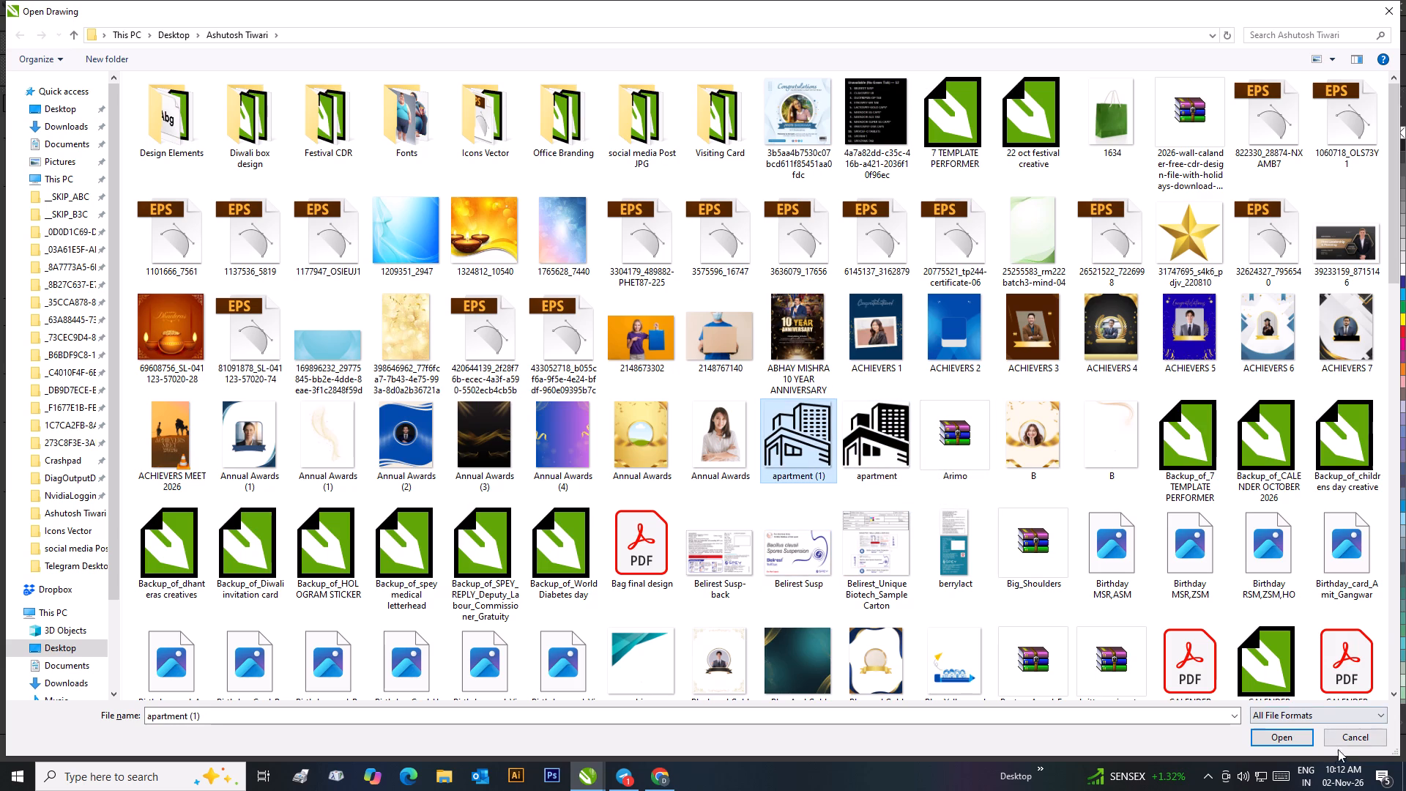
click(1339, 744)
click(293, 42)
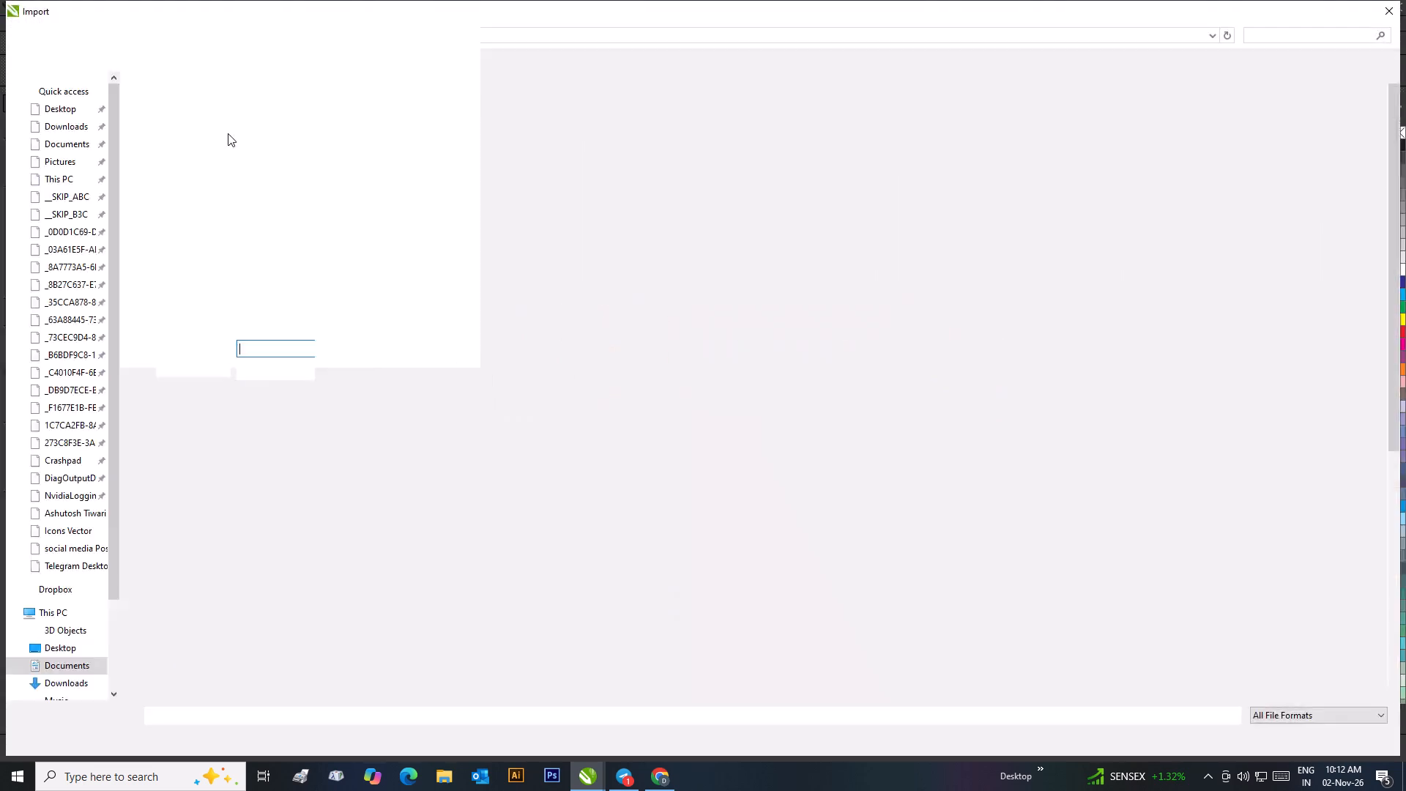
scroll(90, 124, up, 3)
click(67, 94)
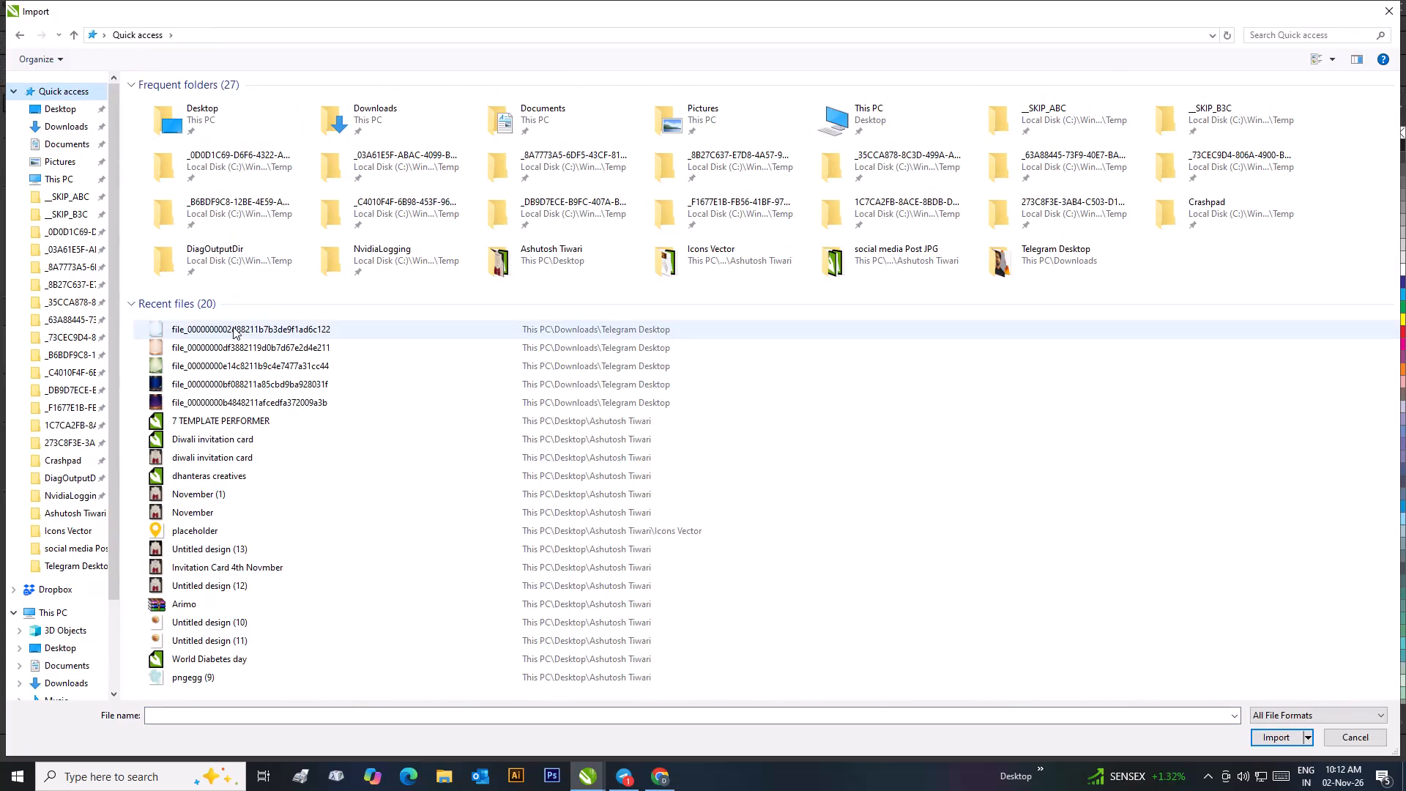
click(64, 514)
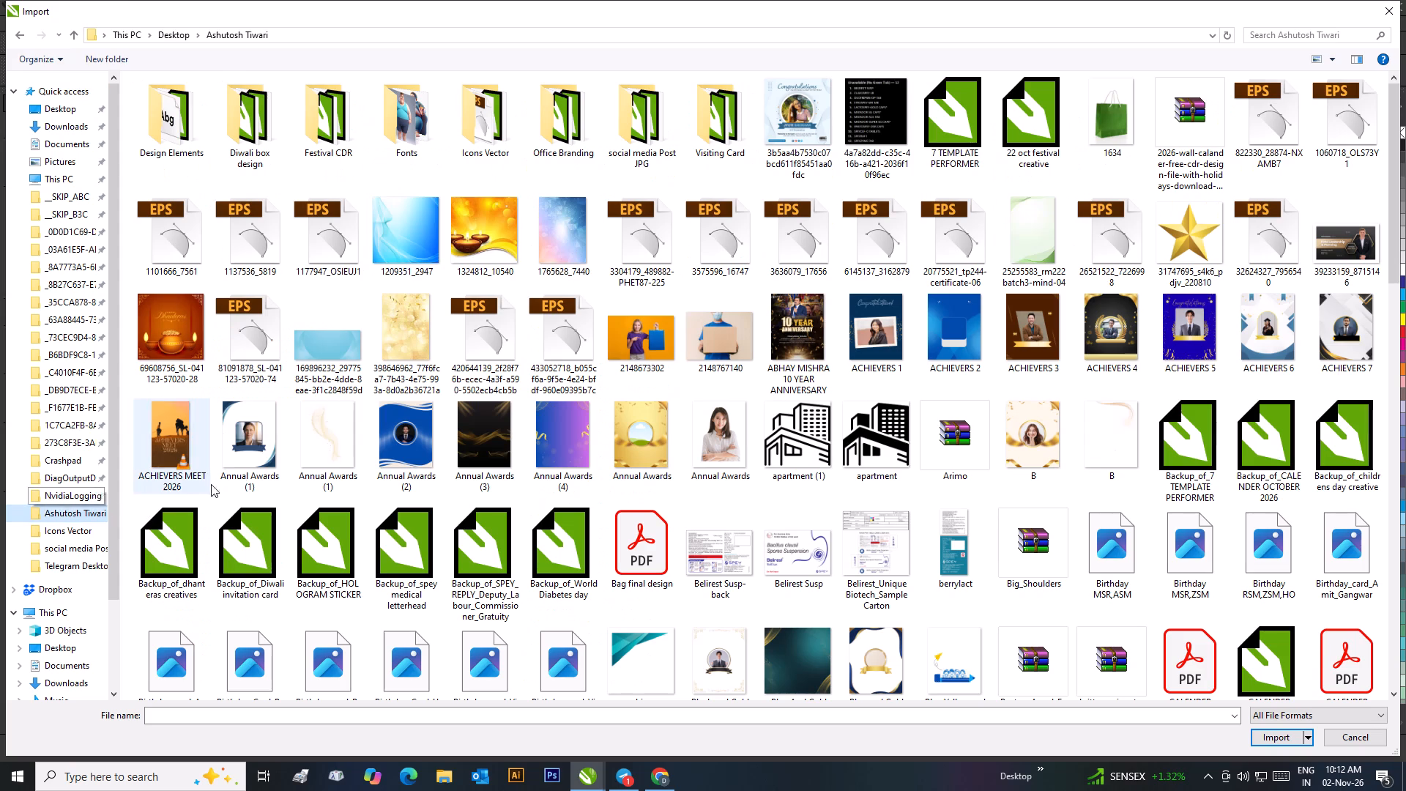
click(820, 448)
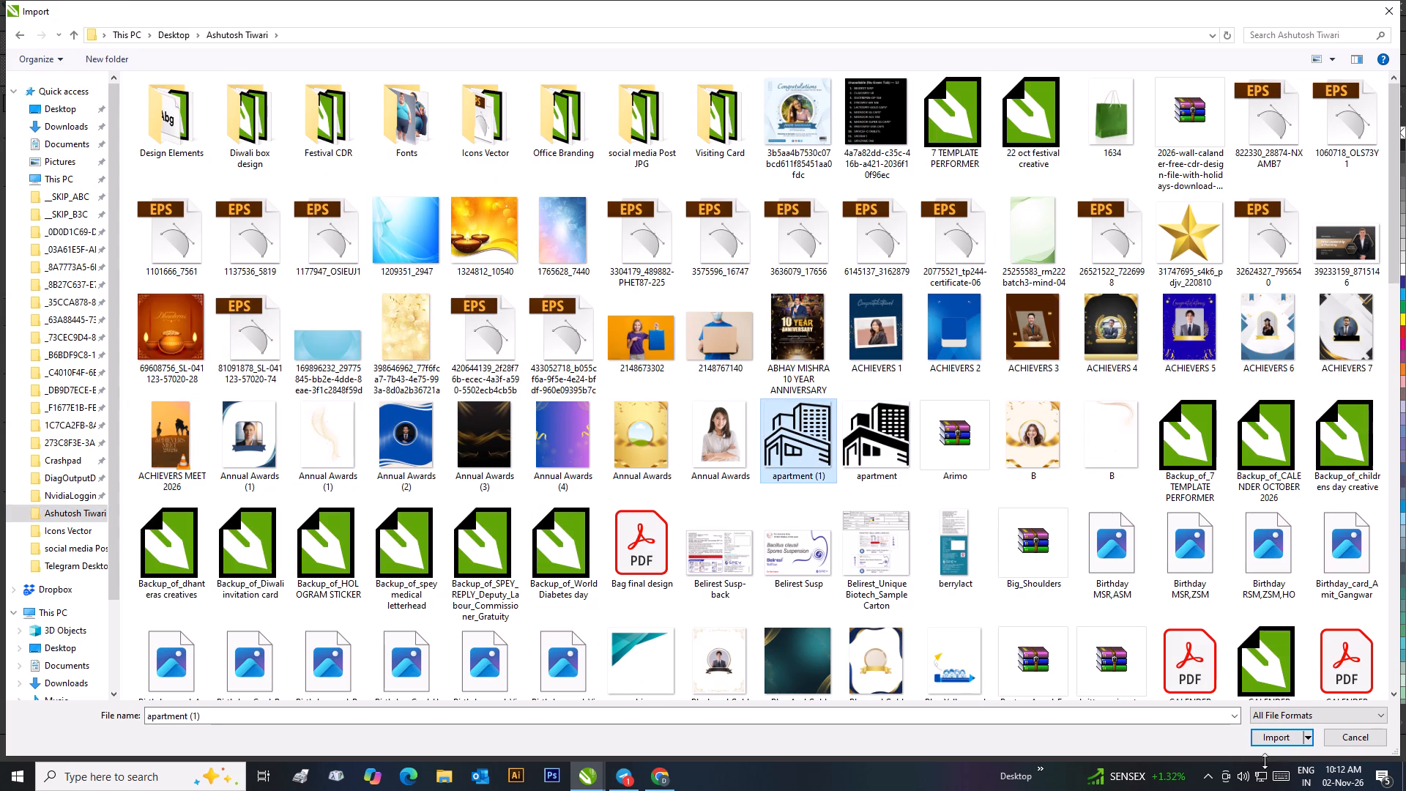
click(1278, 735)
click(618, 455)
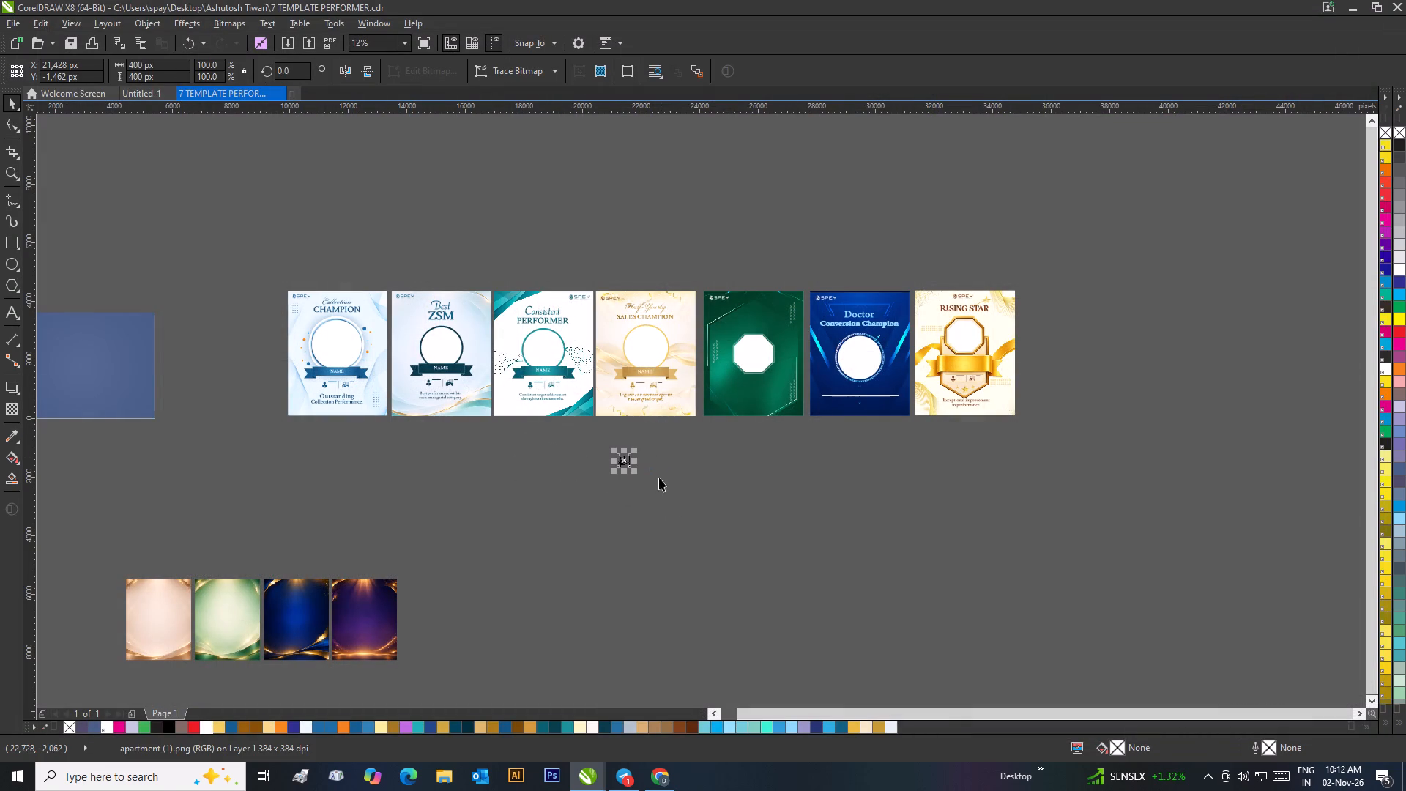
Enlarge the imported building image to about 1,850 px square and shift it slightly in the empty area below the templates.
drag(639, 477, 681, 532)
drag(648, 489, 685, 493)
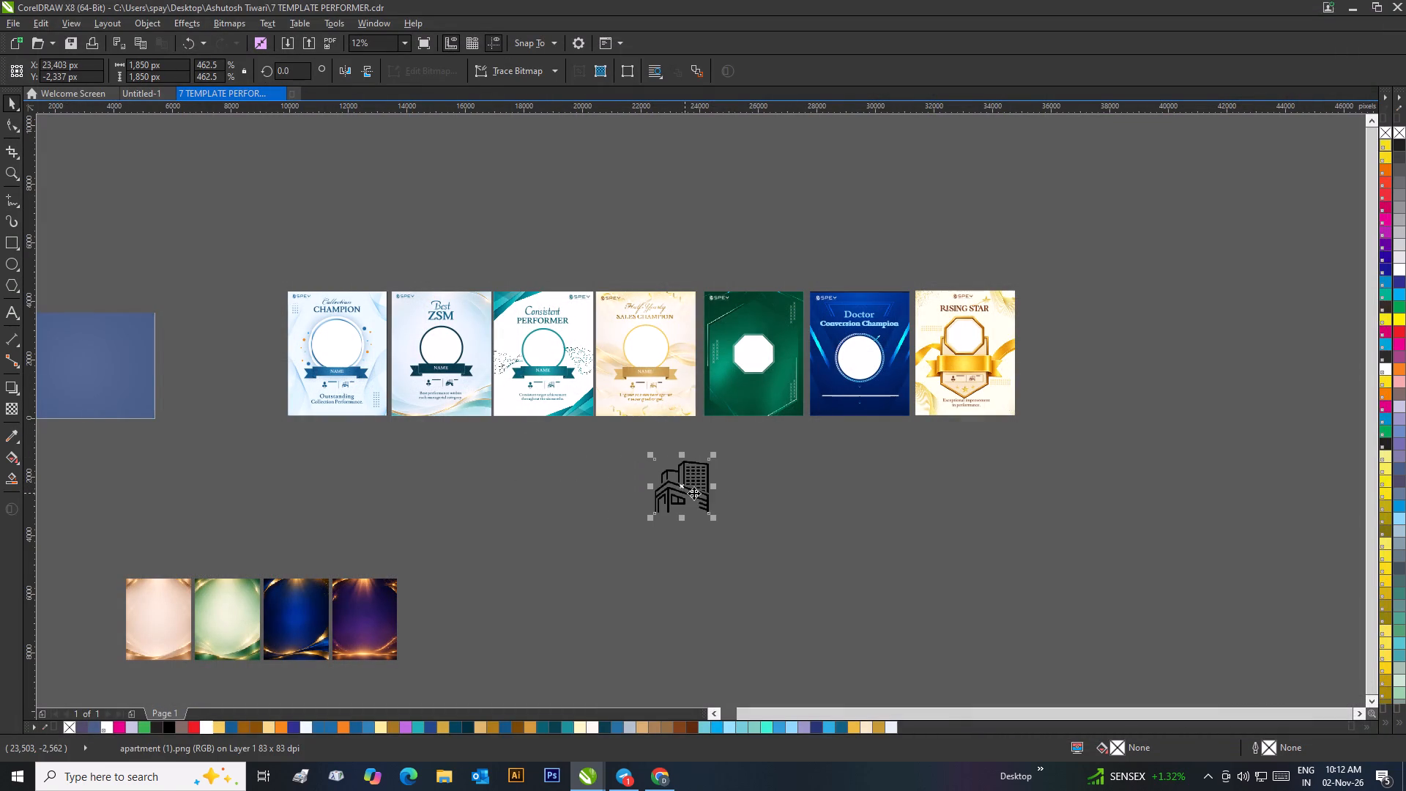
click(773, 507)
Trace the building bitmap into a vector group, move the trace aside and delete the original bitmap.
scroll(708, 493, up, 1)
click(679, 401)
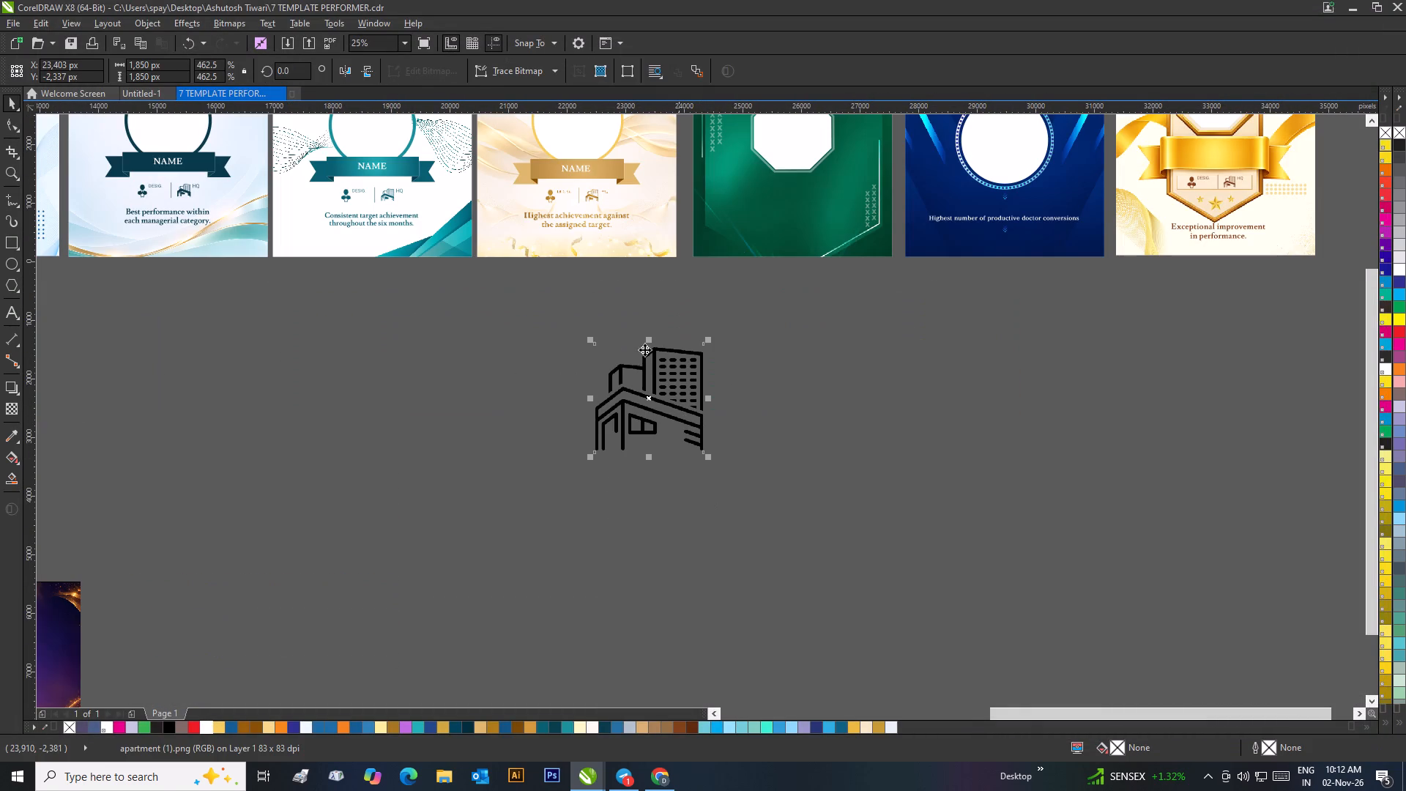
click(518, 76)
click(538, 97)
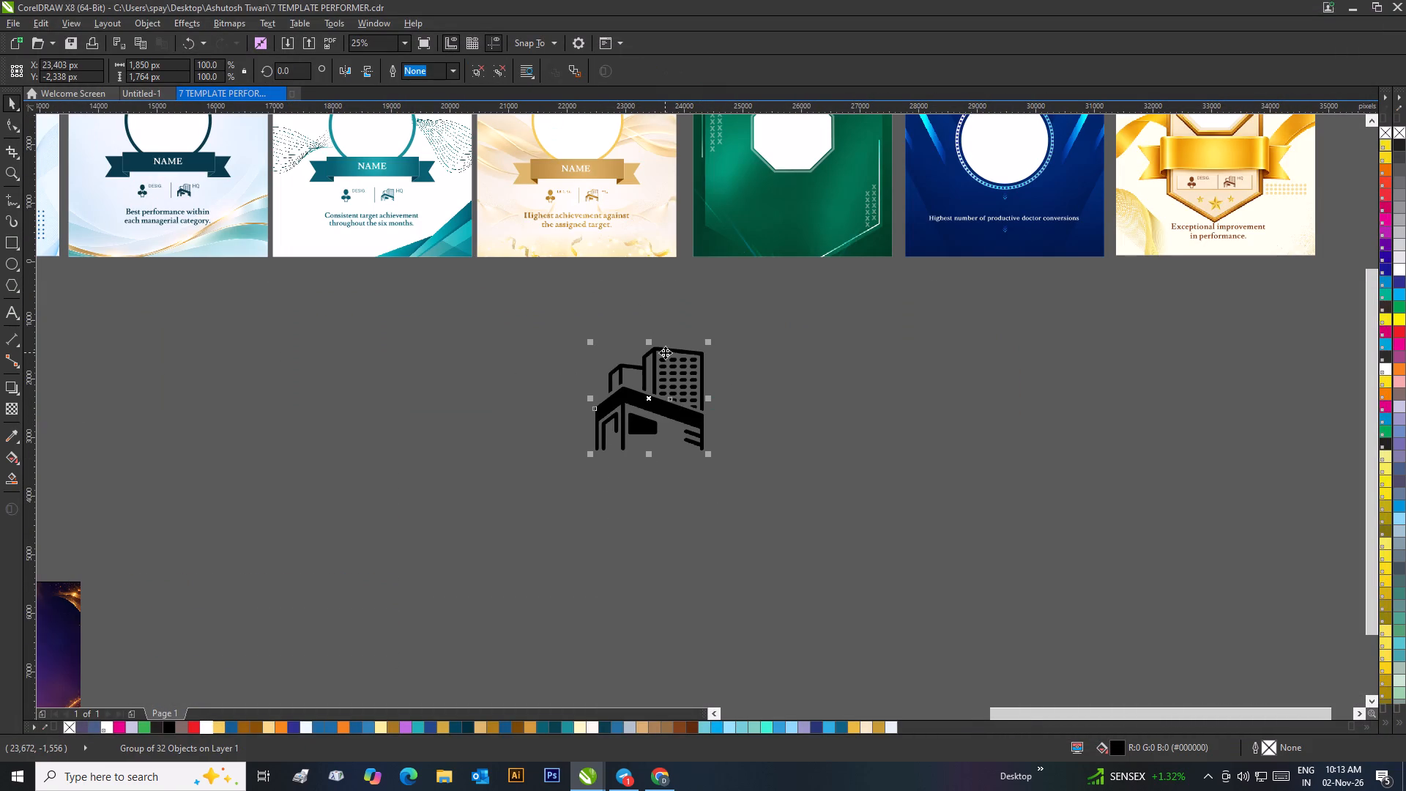
drag(667, 365, 508, 390)
click(633, 389)
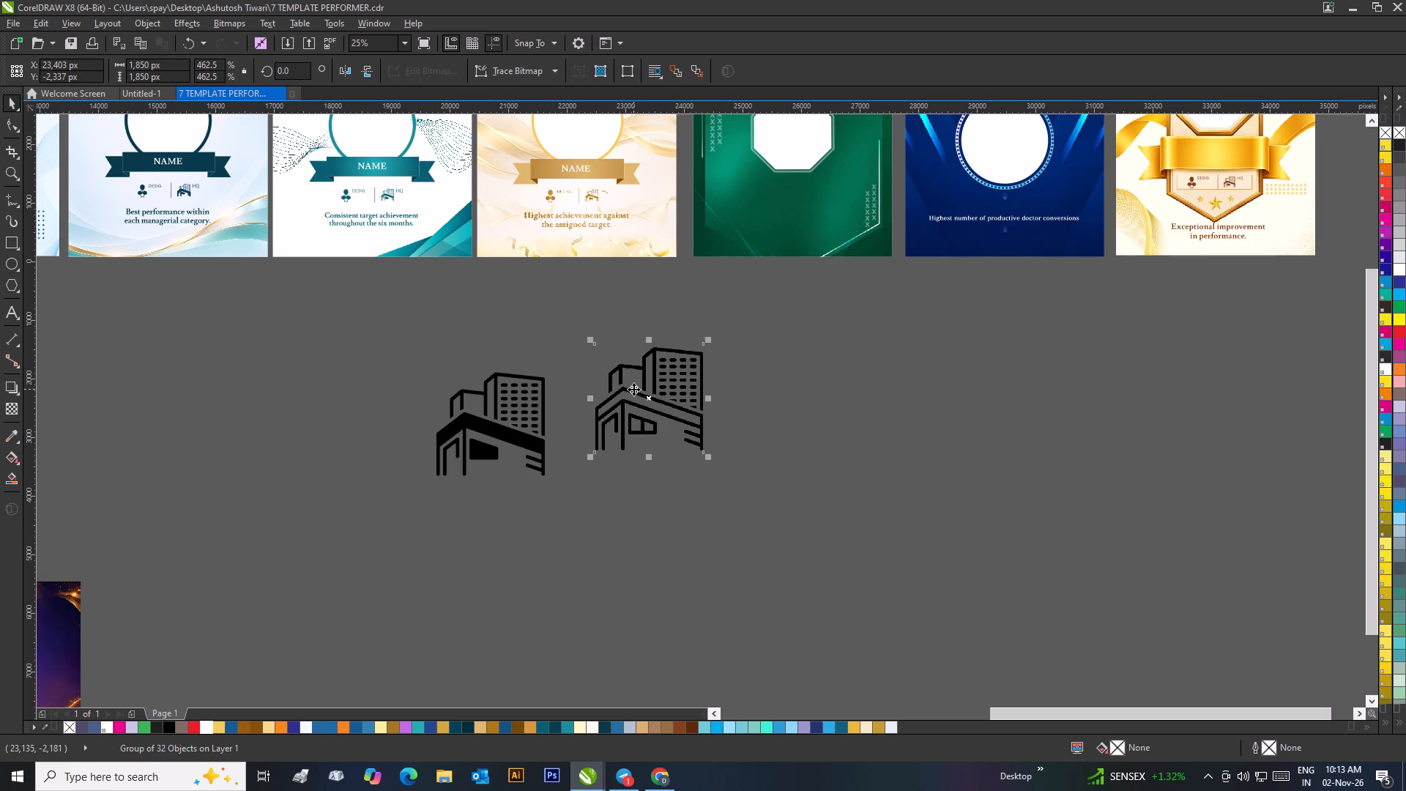
key(Delete)
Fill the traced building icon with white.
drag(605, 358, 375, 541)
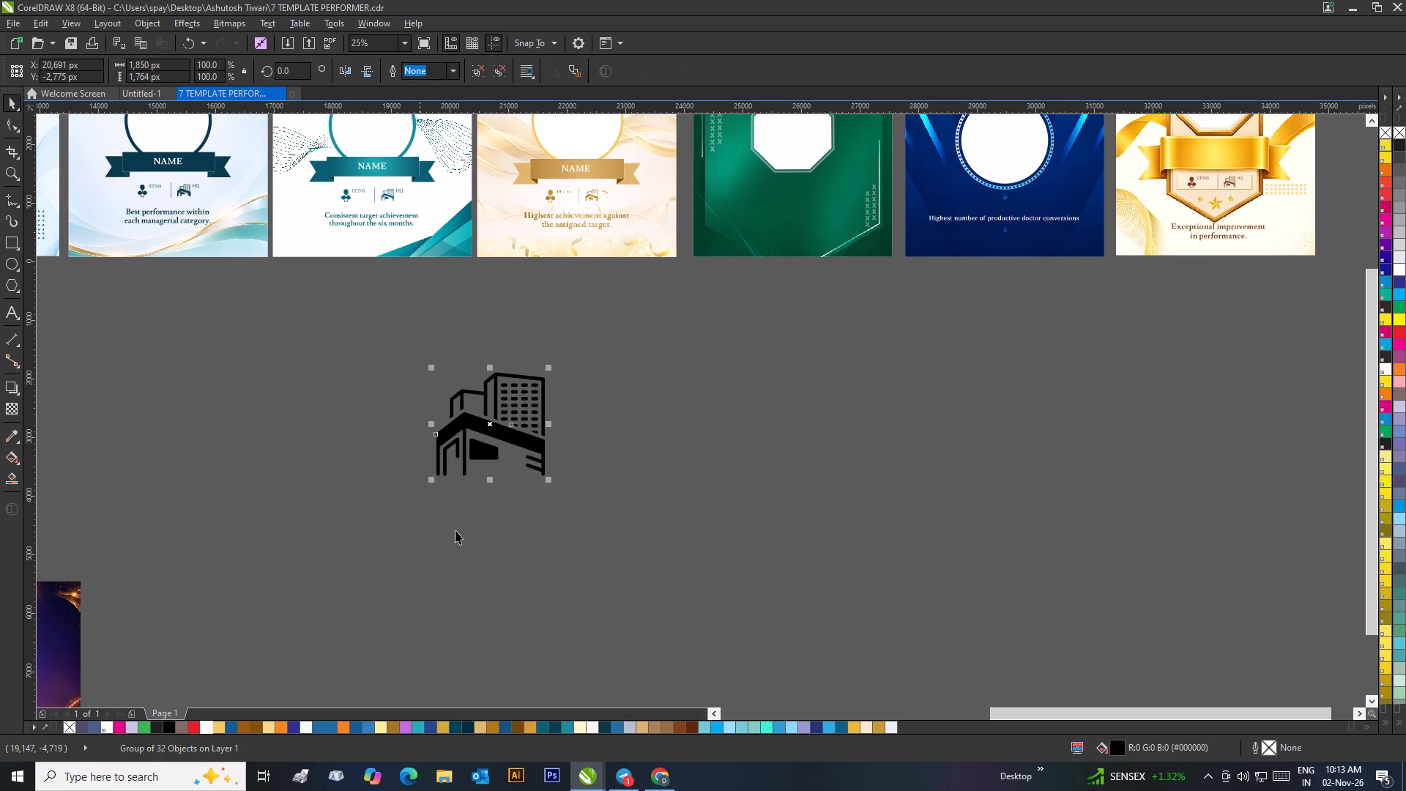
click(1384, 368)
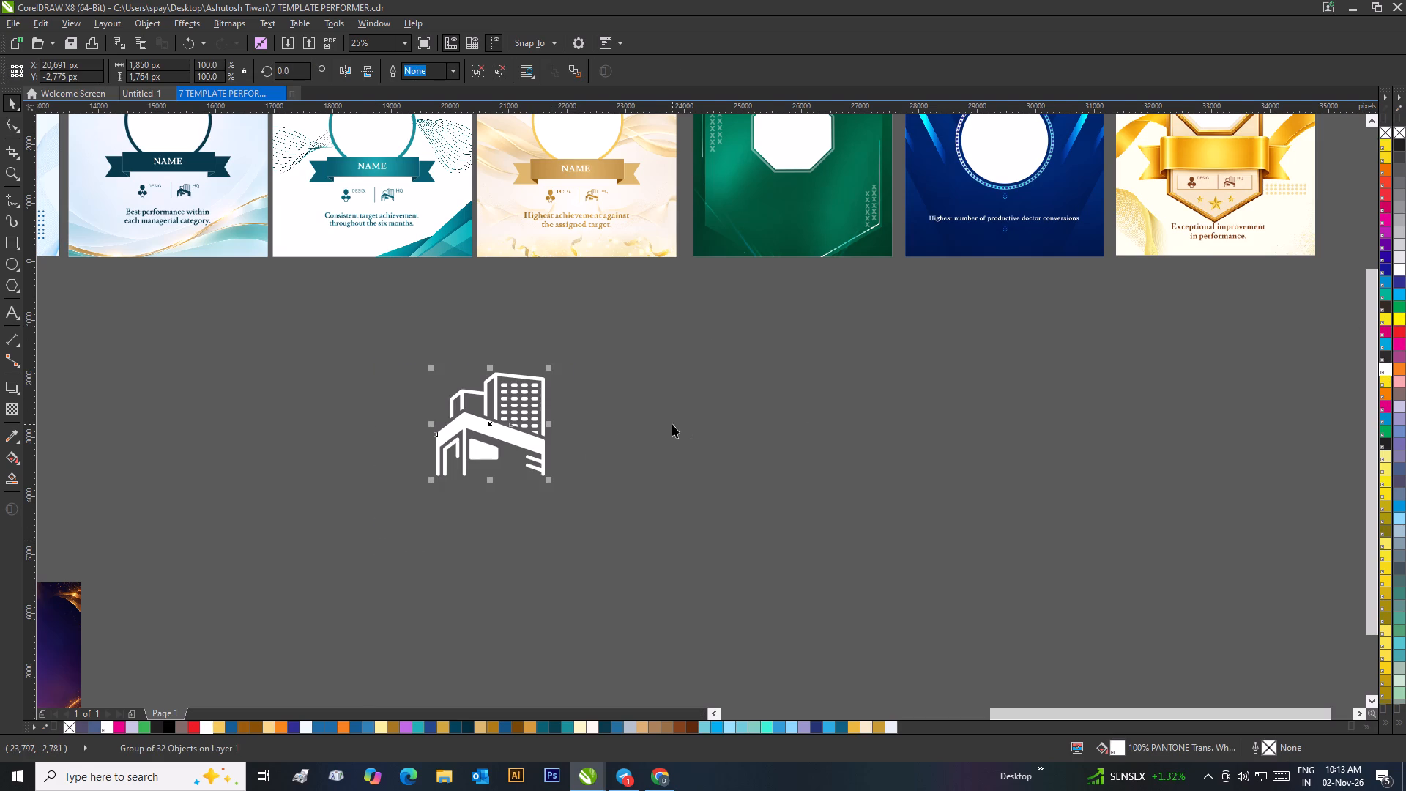
Move the traced building icon onto the upper part of the Best ZSM template.
scroll(672, 424, down, 1)
drag(611, 409, 512, 314)
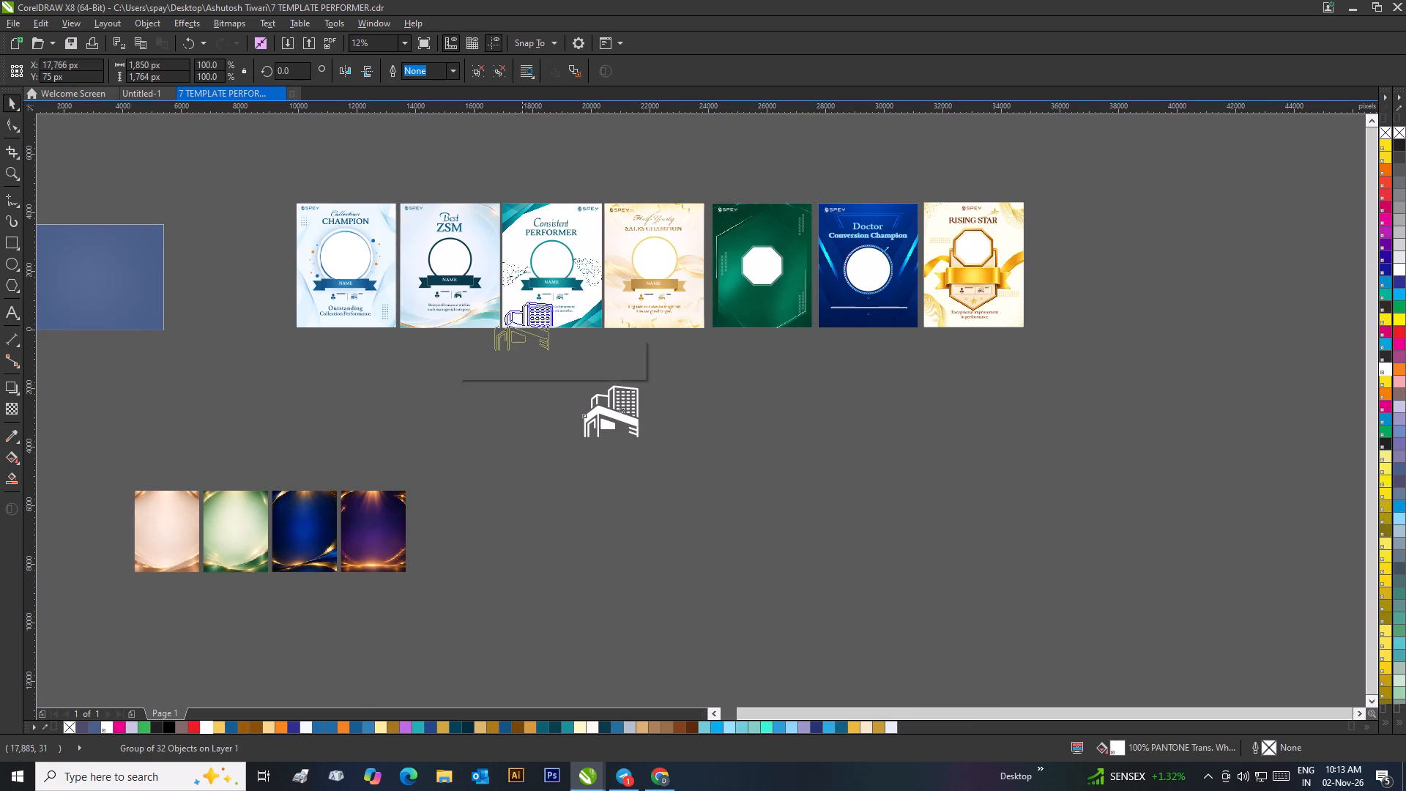
drag(512, 314, 436, 223)
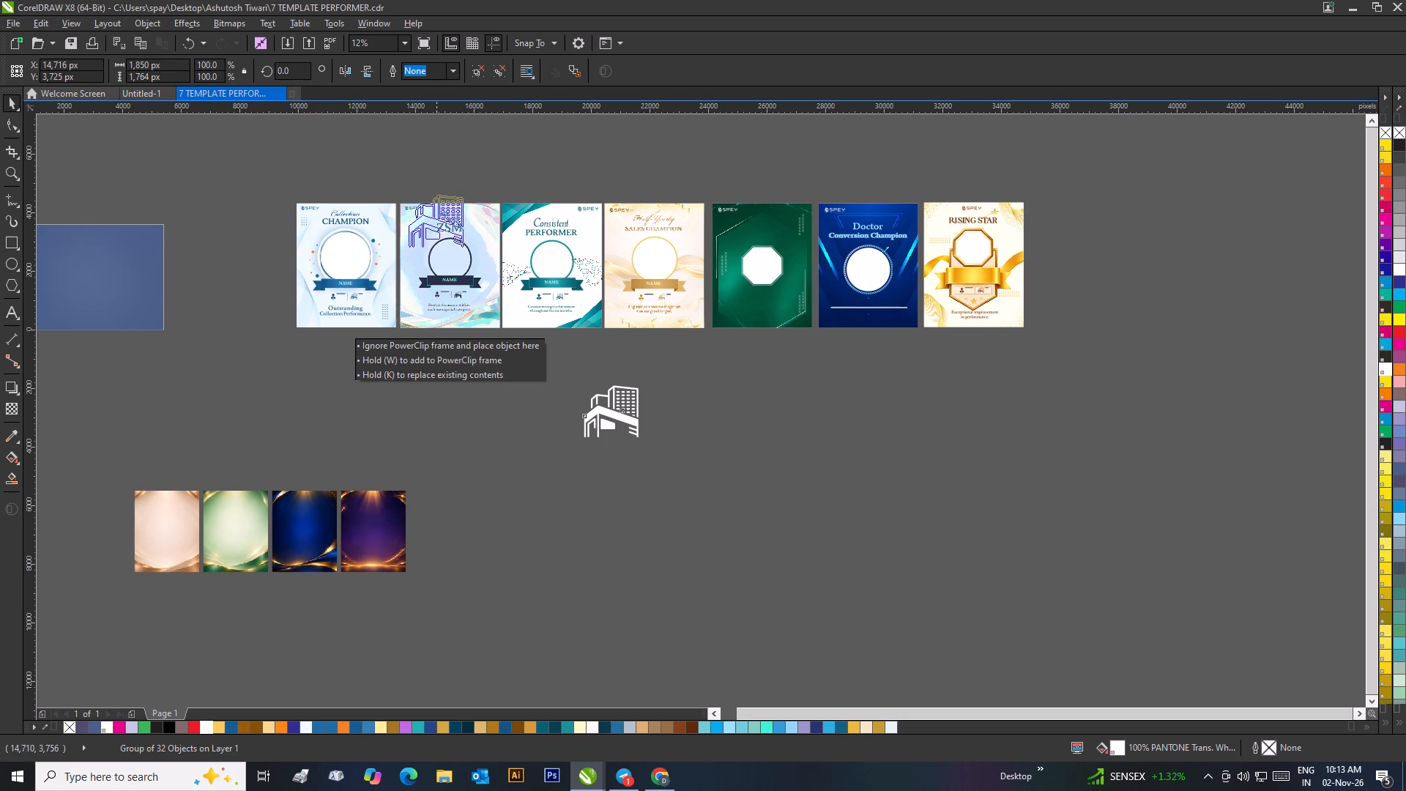
drag(436, 223, 435, 241)
Fill the building icon on the Best ZSM template with teal blue #0E6182.
scroll(445, 239, up, 1)
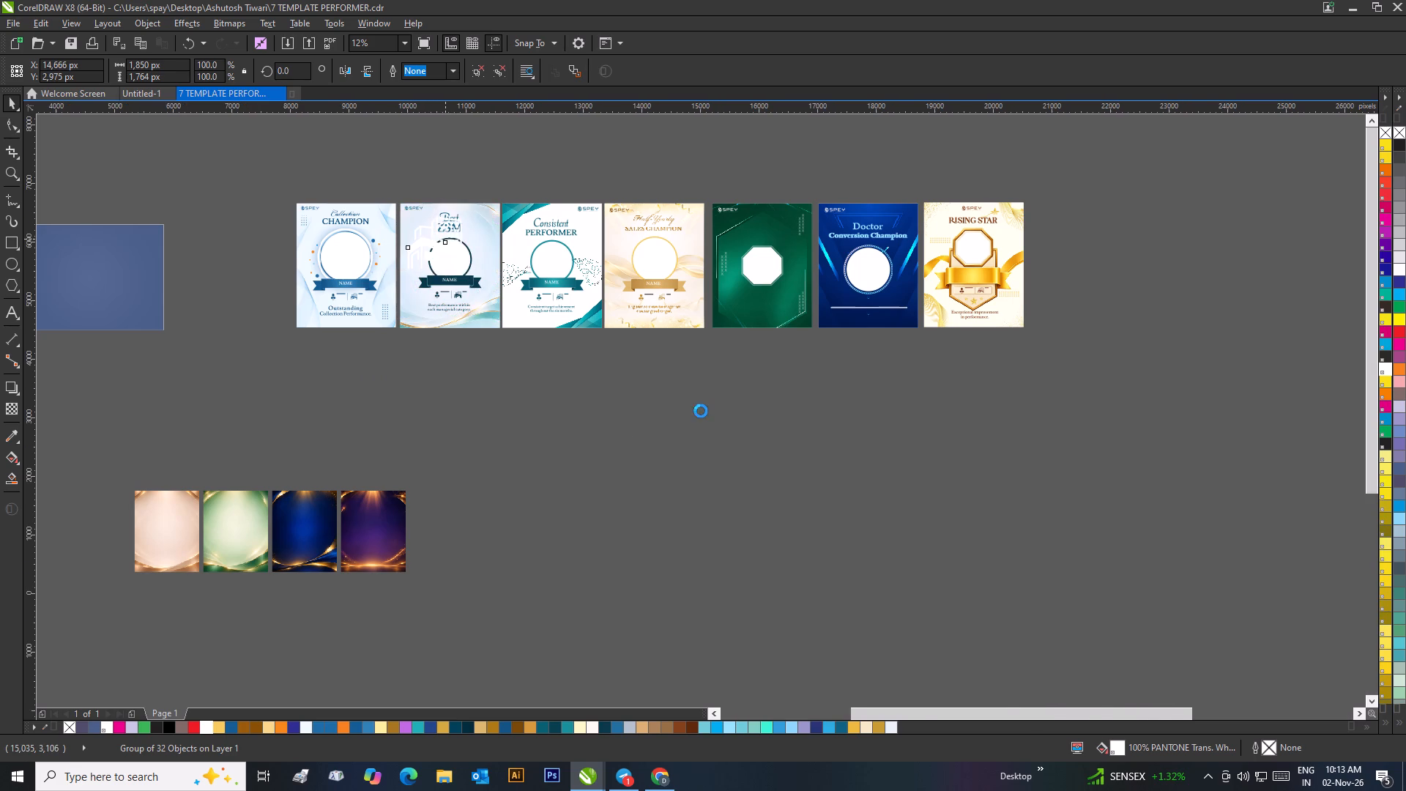
scroll(701, 411, up, 1)
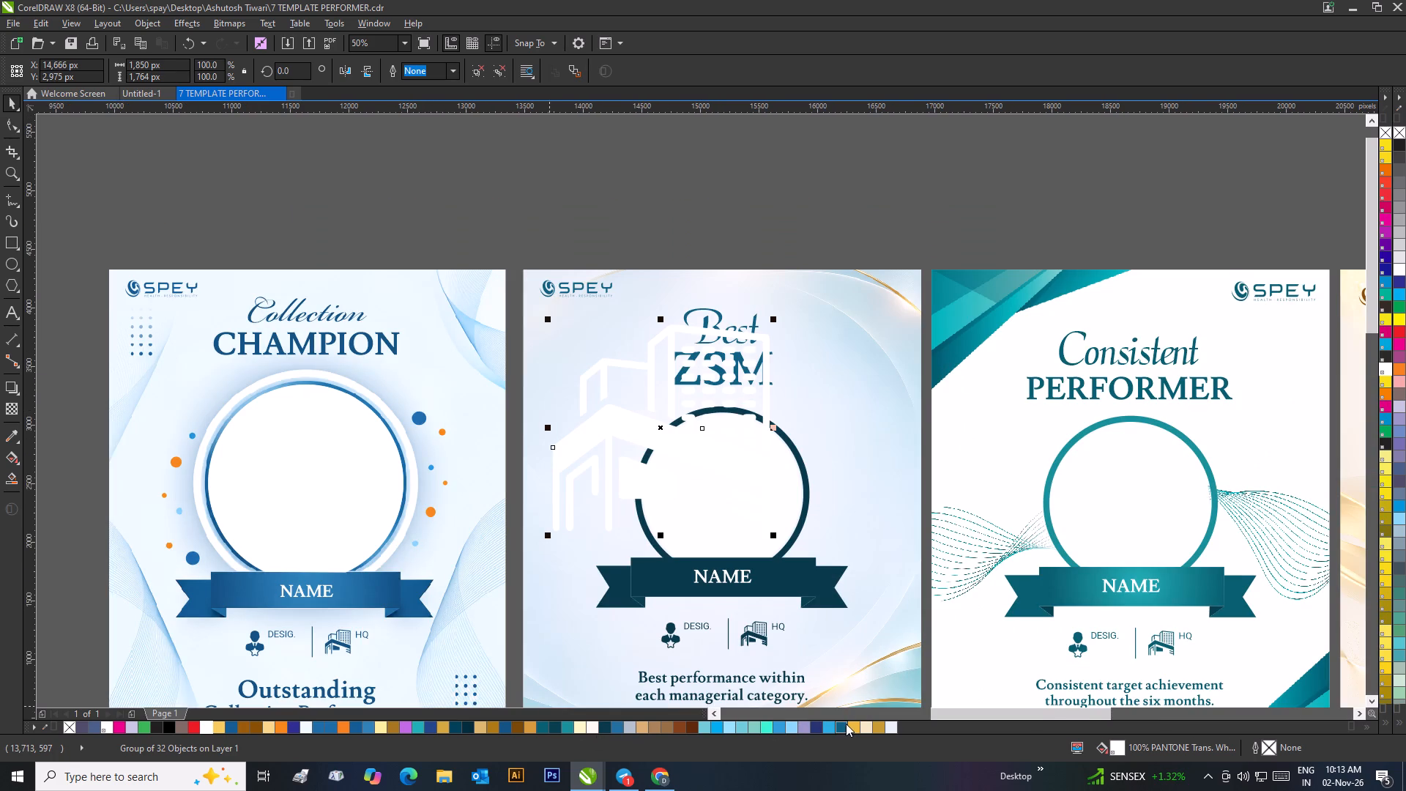
click(846, 724)
Scale the building icon down to about 903 × 861 px and place it beside the left edge of the Best ZSM photo circle.
drag(648, 434, 633, 405)
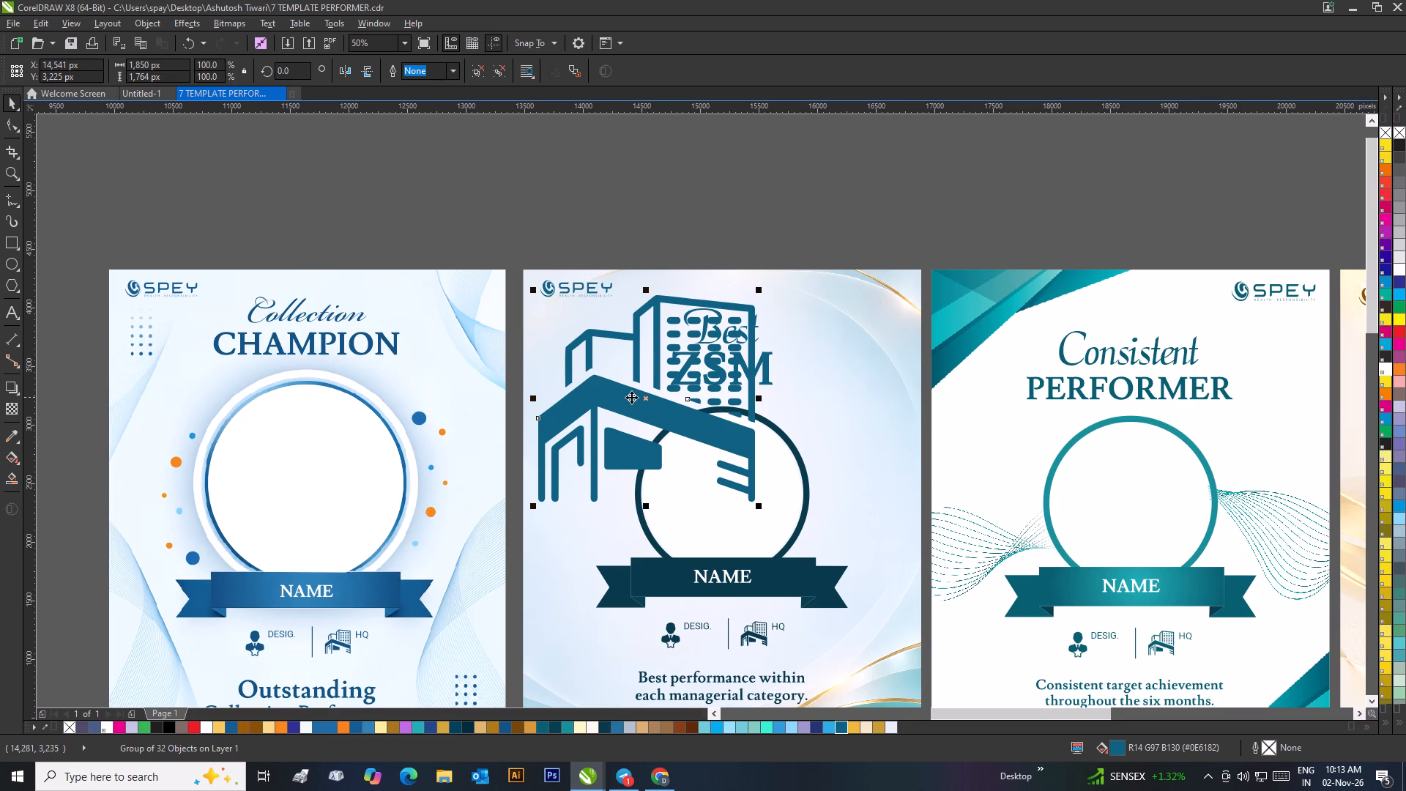
drag(631, 404, 622, 404)
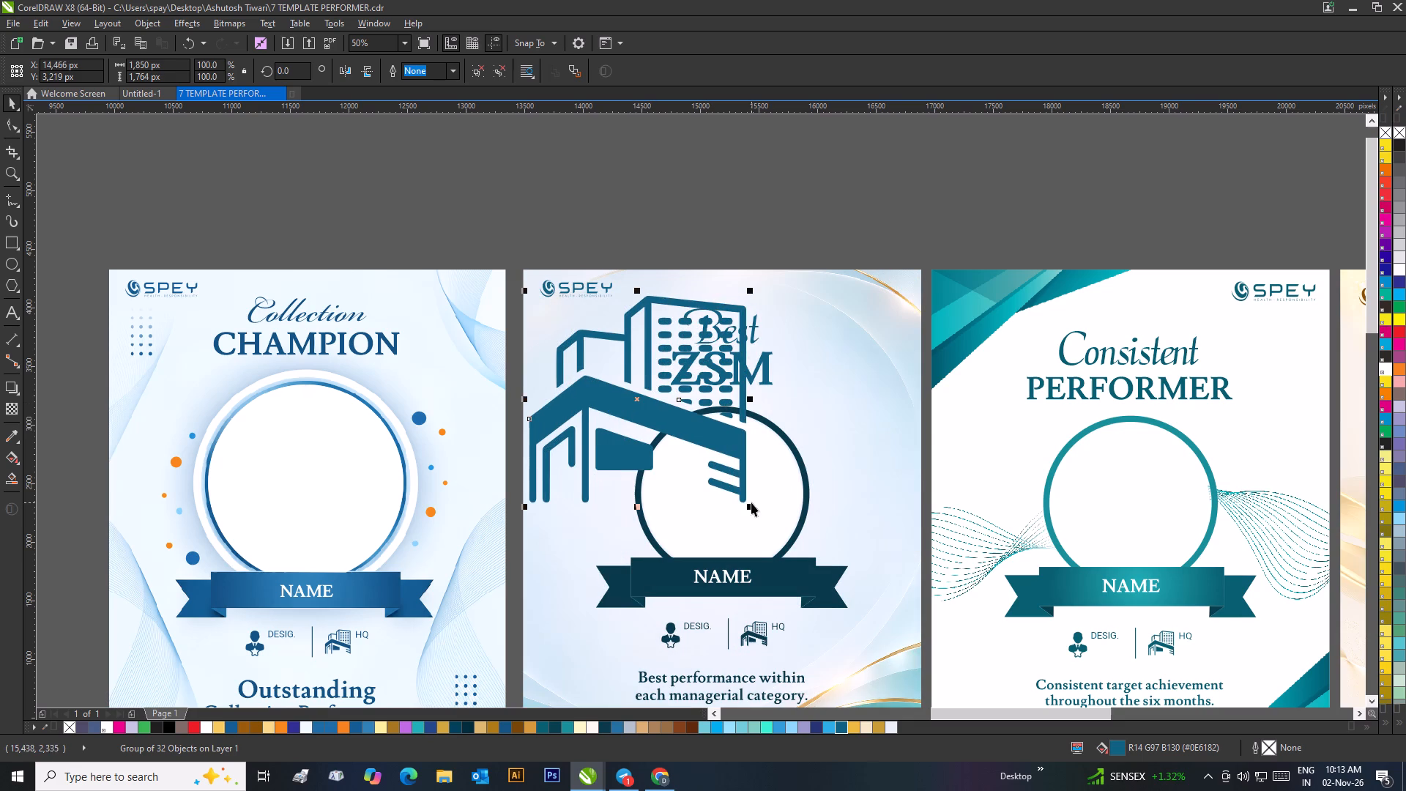
drag(750, 508, 639, 519)
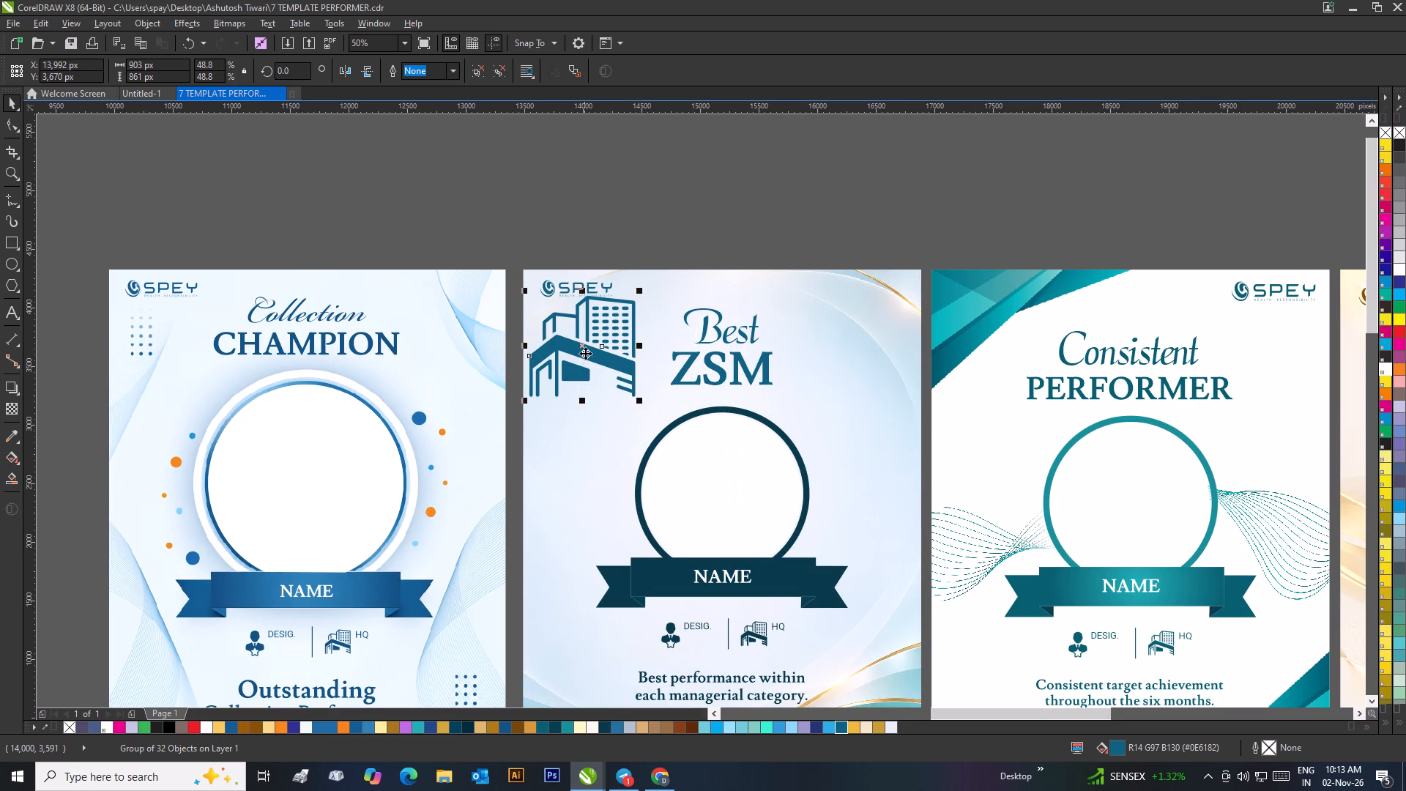
drag(587, 360, 587, 438)
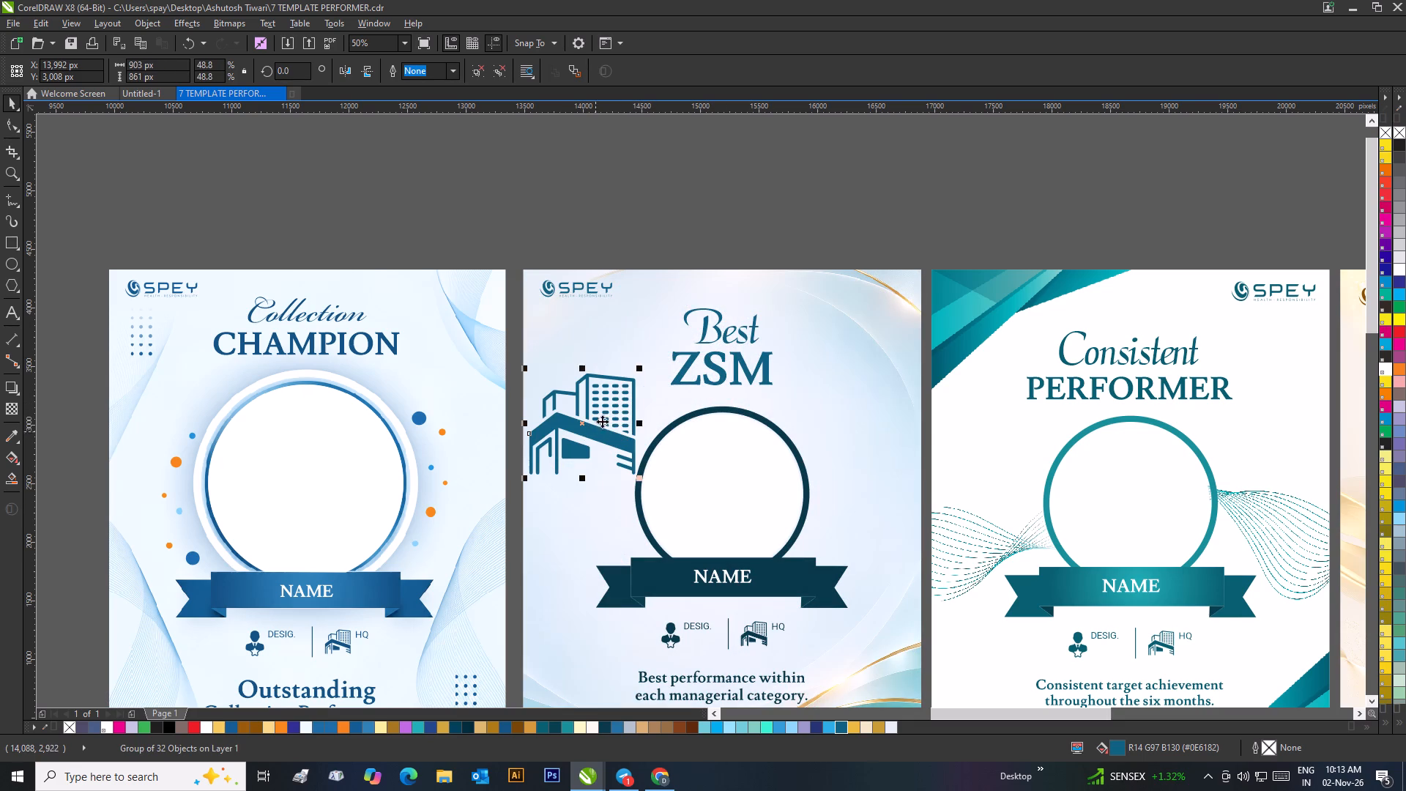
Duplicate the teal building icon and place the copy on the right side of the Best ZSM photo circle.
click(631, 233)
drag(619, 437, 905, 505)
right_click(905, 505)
Apply a uniform transparency of 91 to the building icon left of the Best ZSM photo circle.
click(622, 448)
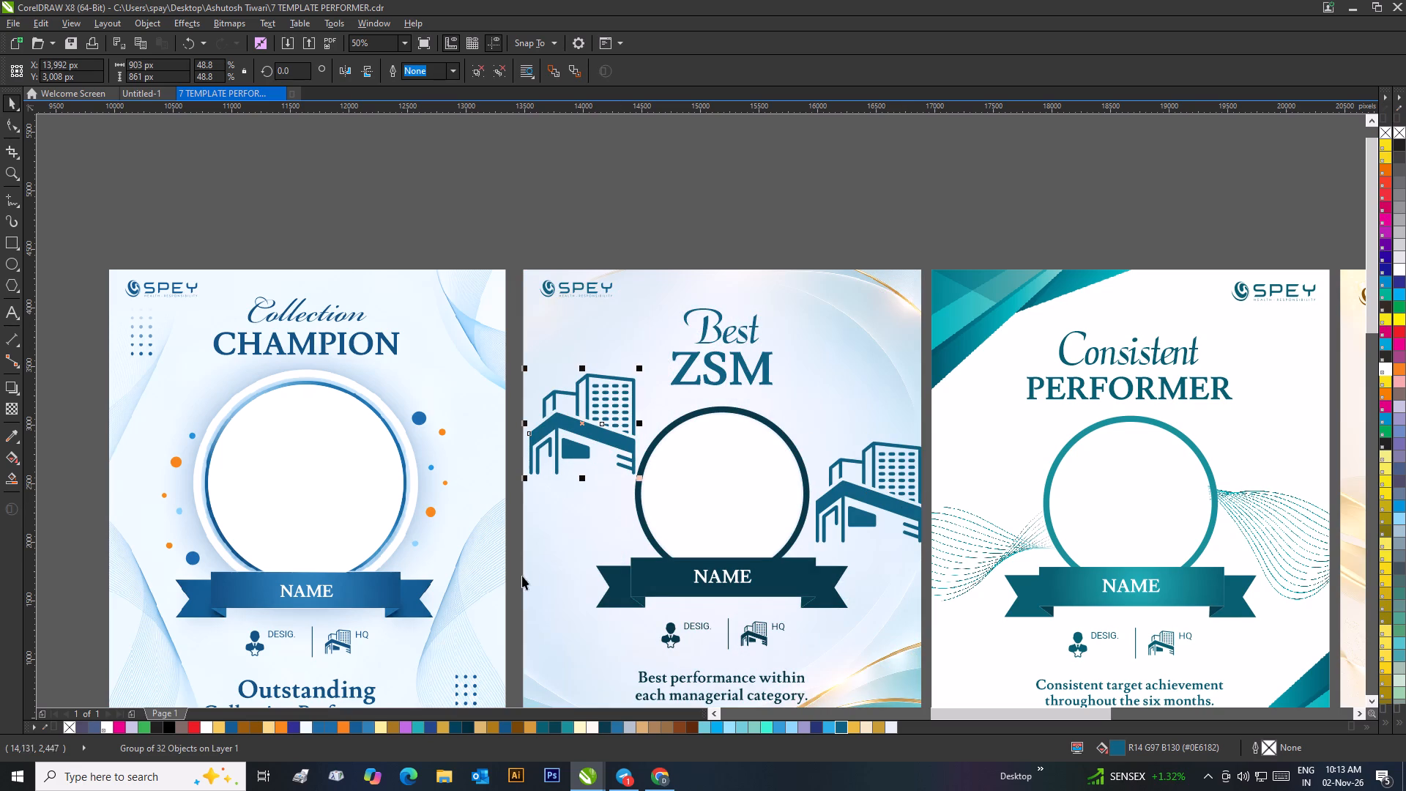
click(18, 419)
click(16, 415)
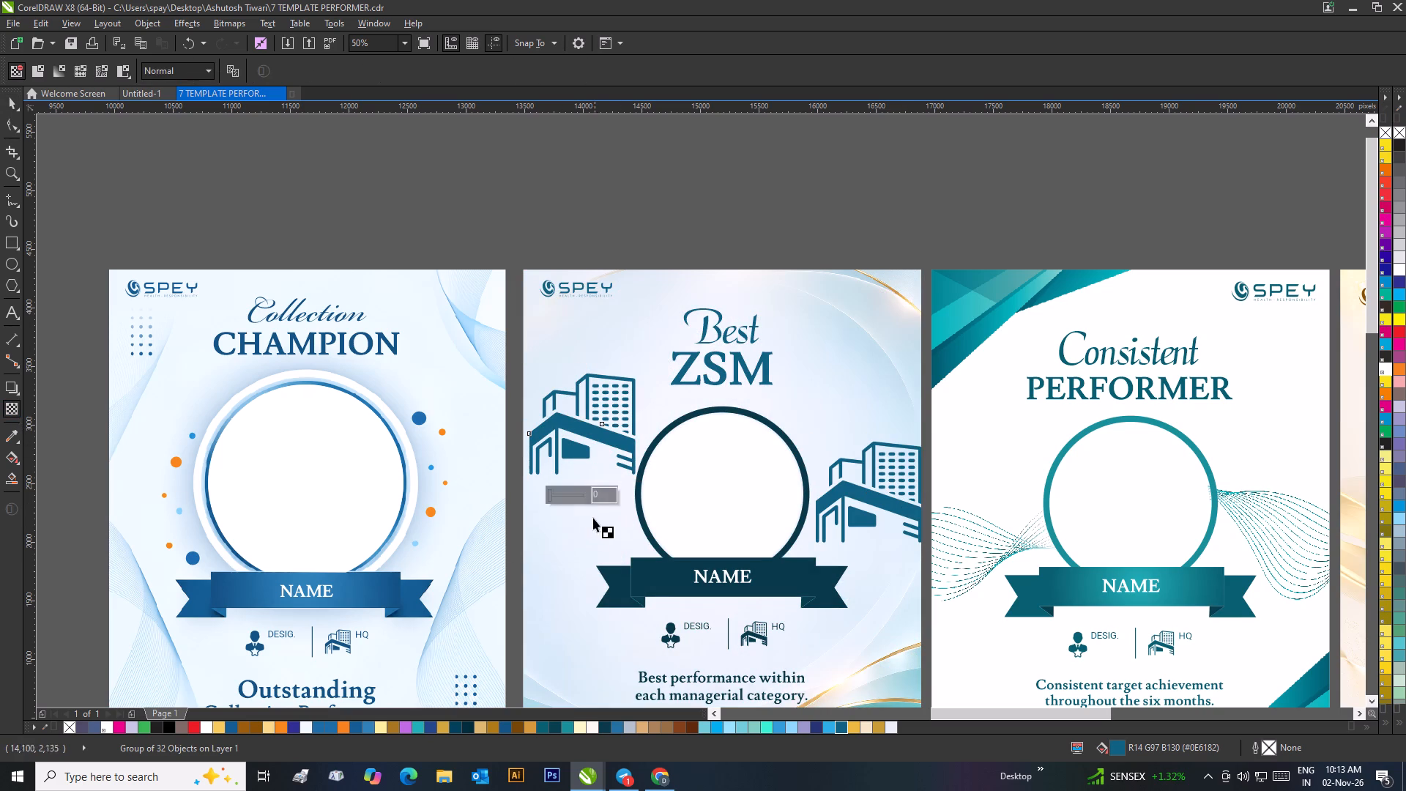
click(579, 494)
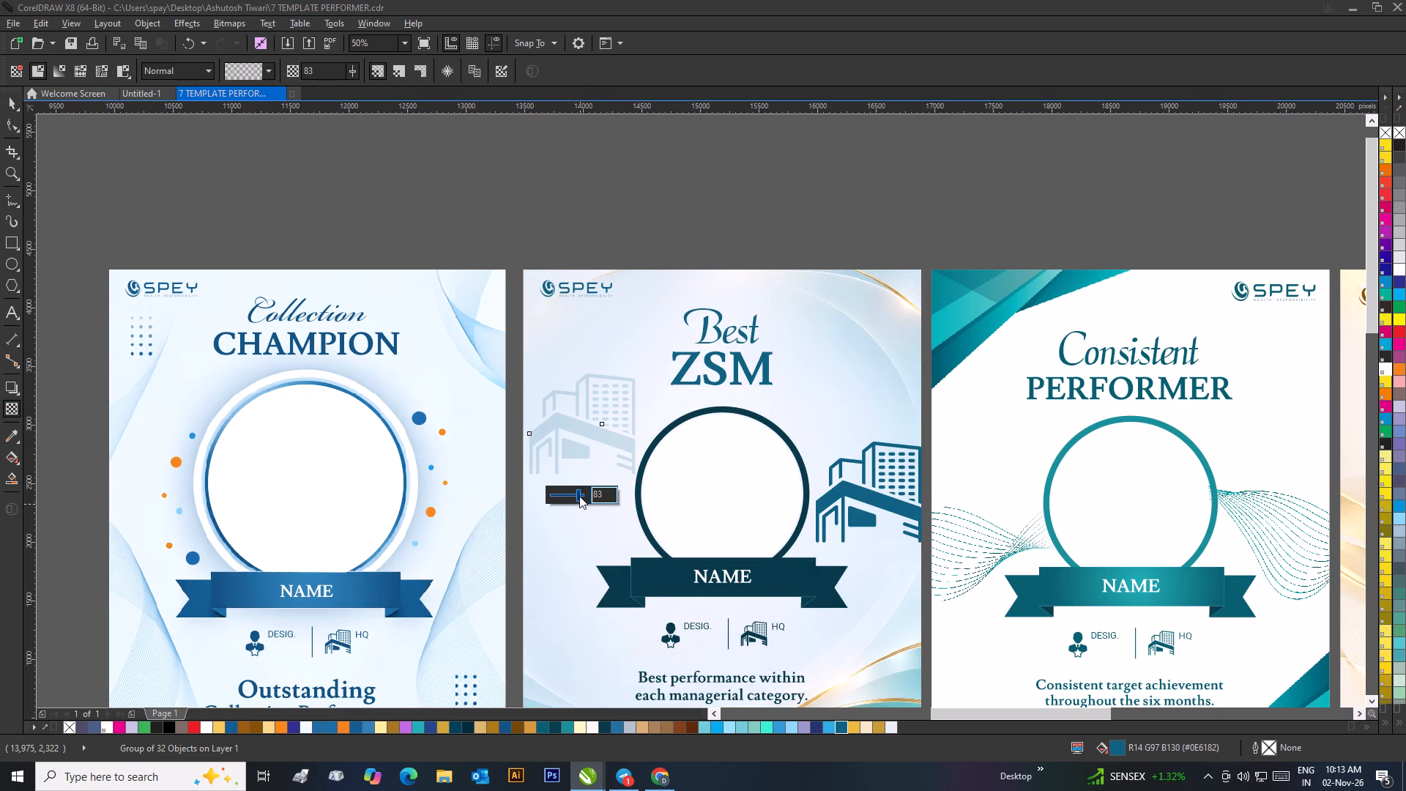
click(581, 494)
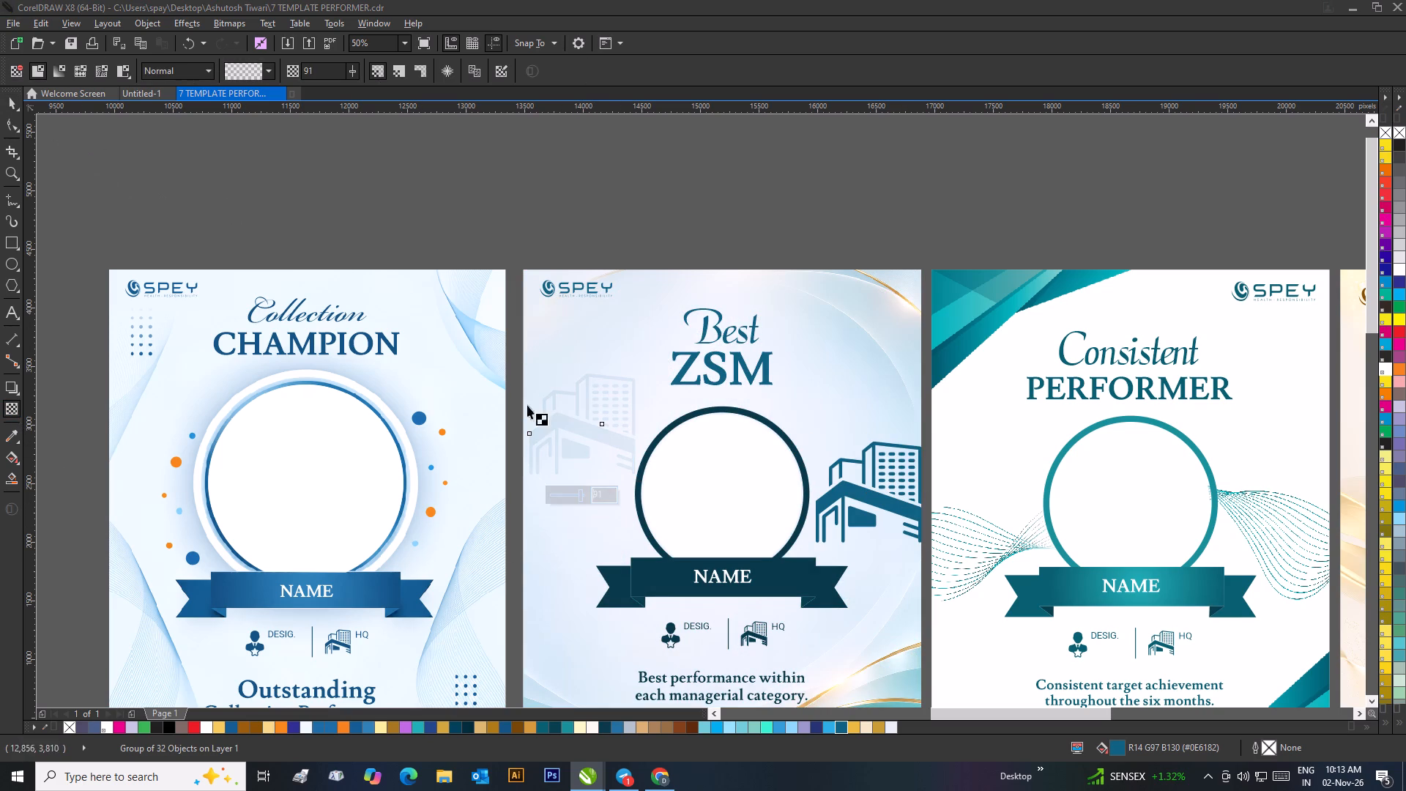
click(12, 105)
click(693, 162)
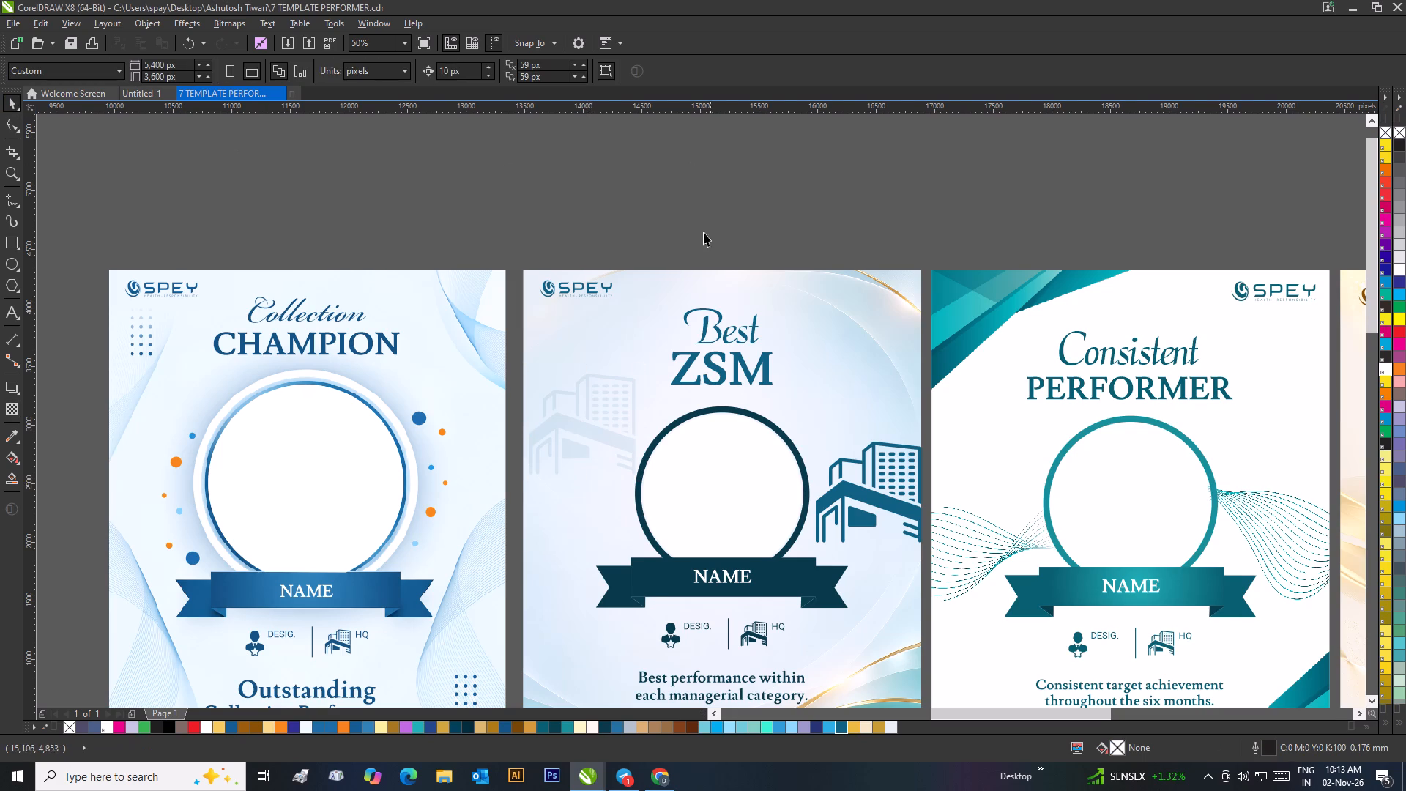
Enlarge the faded building icon to about 1,966 × 1,874 px and move it behind the Best ZSM title and photo circle.
scroll(702, 241, down, 2)
scroll(695, 472, up, 2)
click(632, 358)
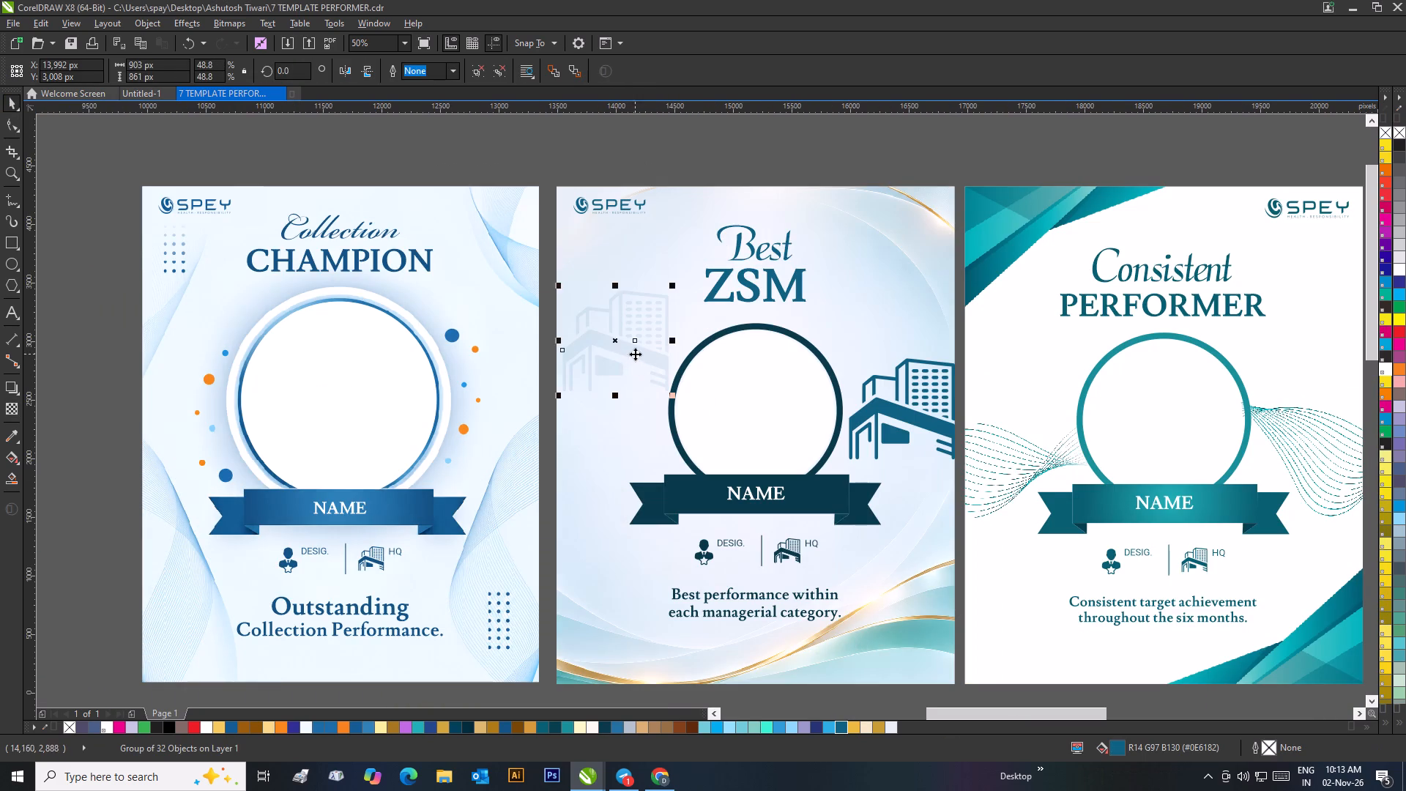
drag(635, 354, 640, 284)
drag(560, 328, 484, 410)
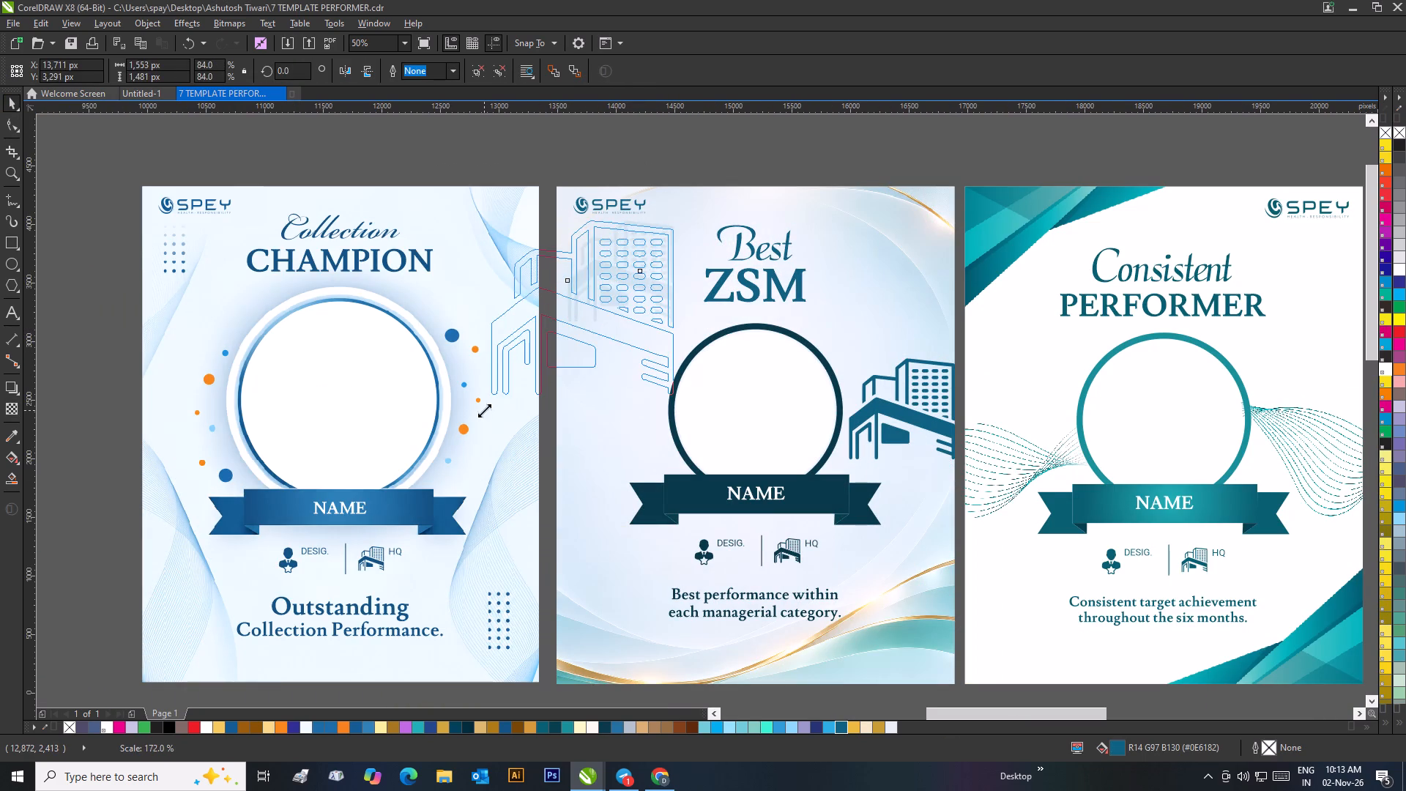
drag(484, 410, 505, 457)
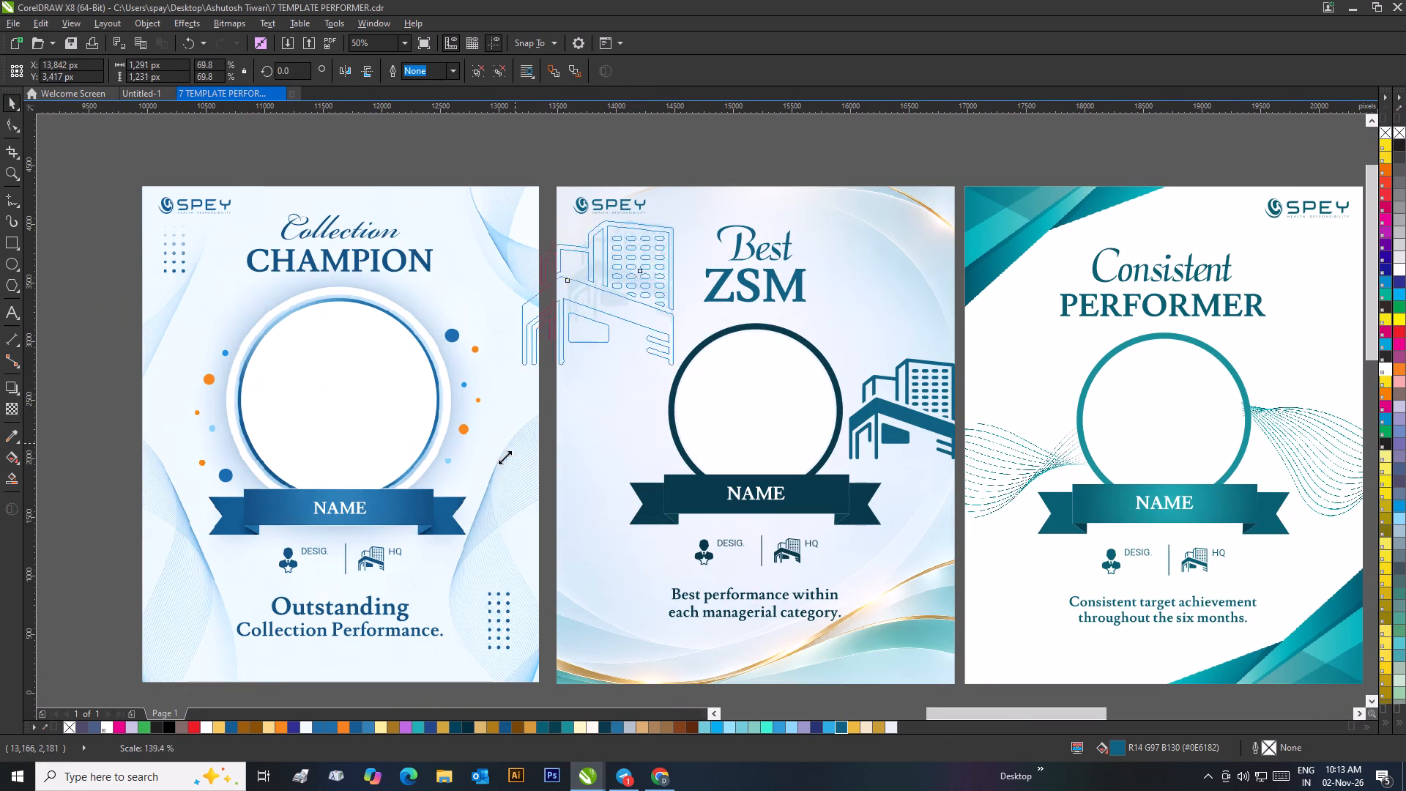
drag(505, 457, 436, 550)
scroll(542, 518, down, 1)
click(782, 213)
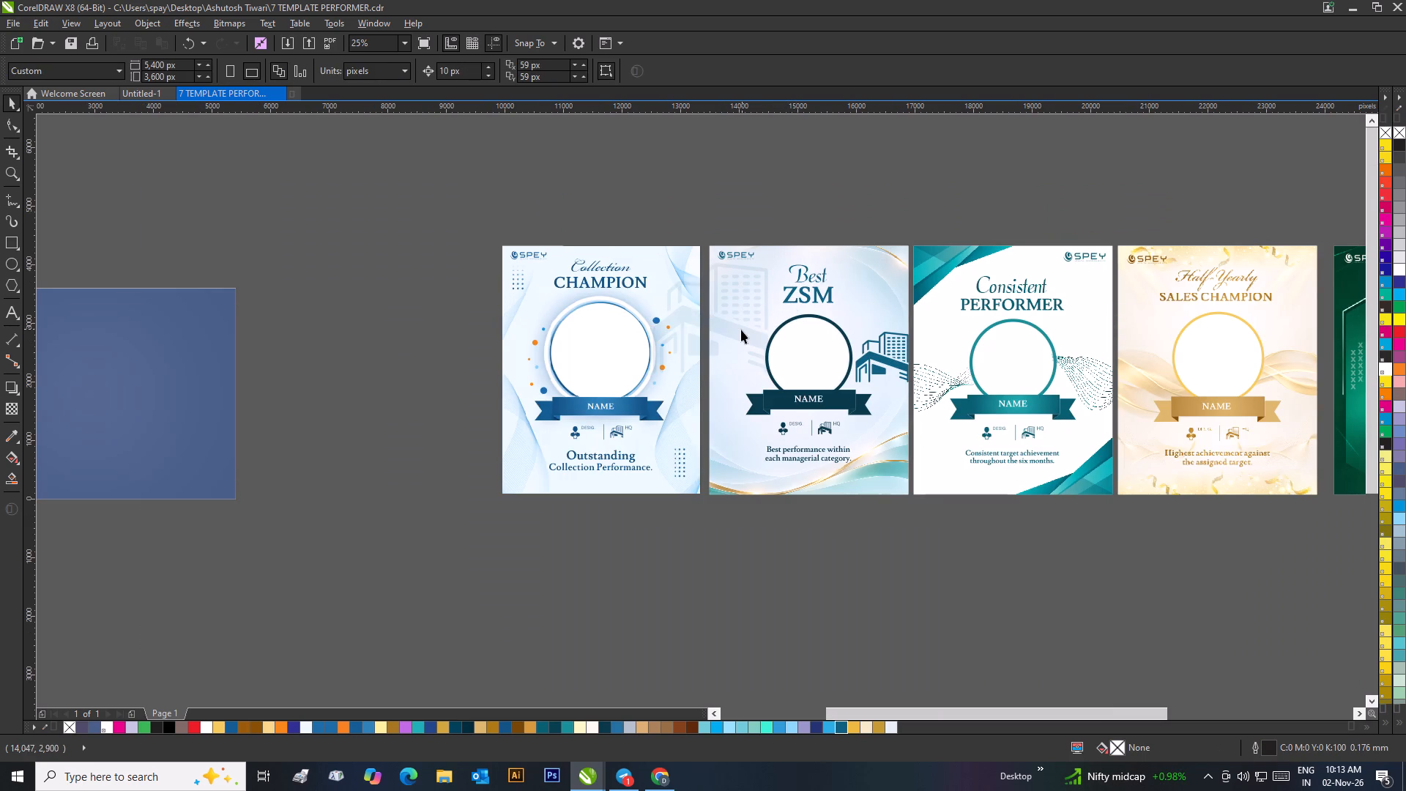
drag(740, 331, 817, 327)
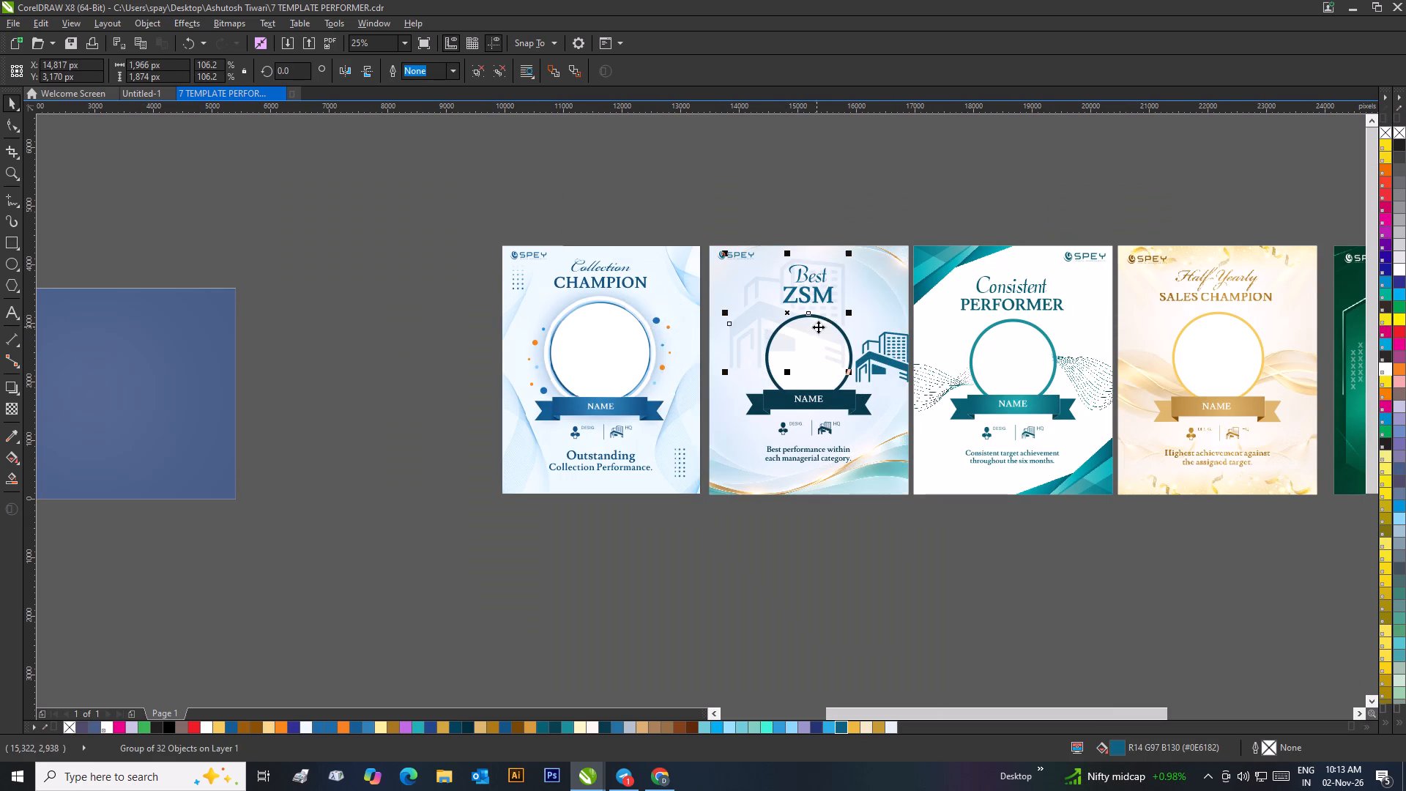
Delete the opaque building icon copy beside the Best ZSM photo circle.
click(885, 344)
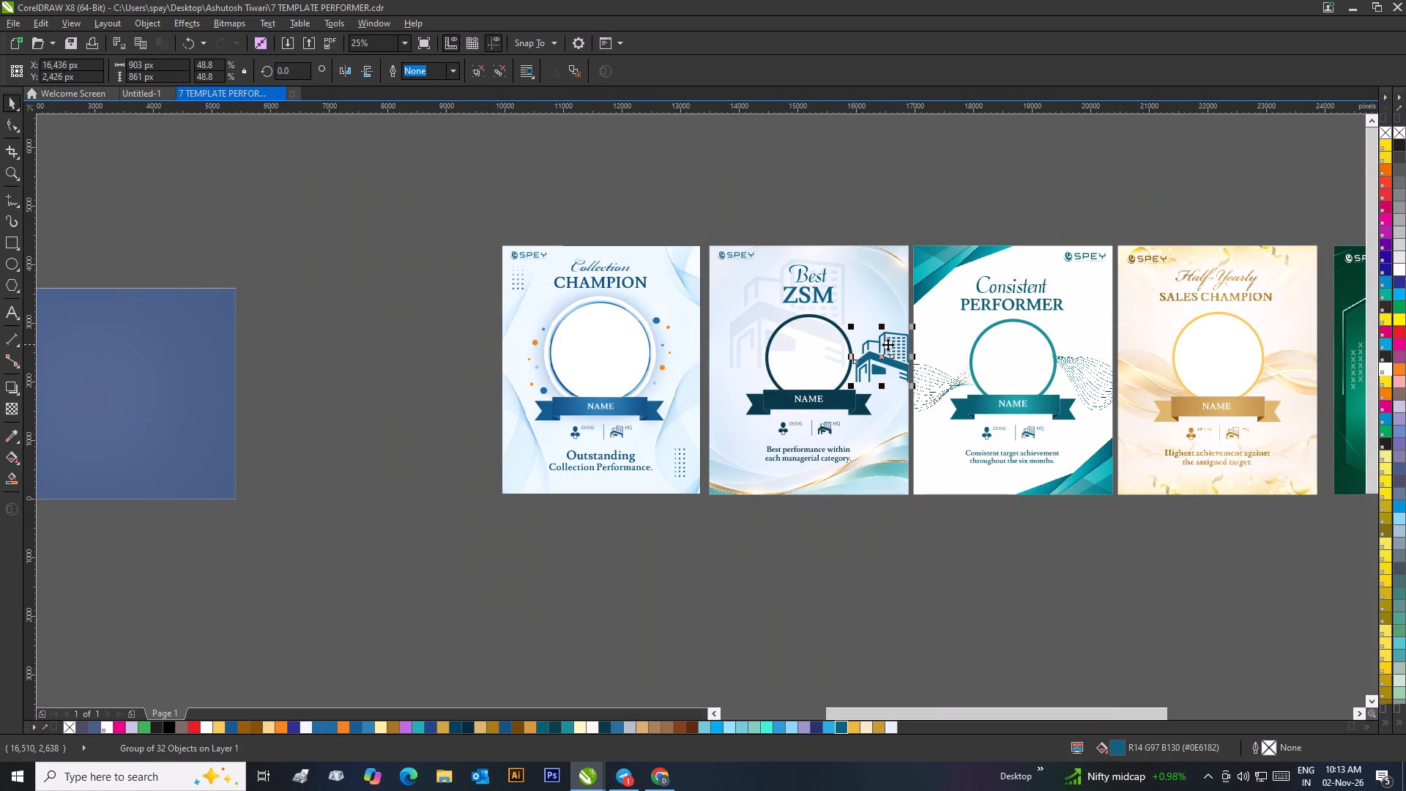
key(Delete)
Set the transparency of the large faded building icon on Best ZSM to 95.
click(741, 324)
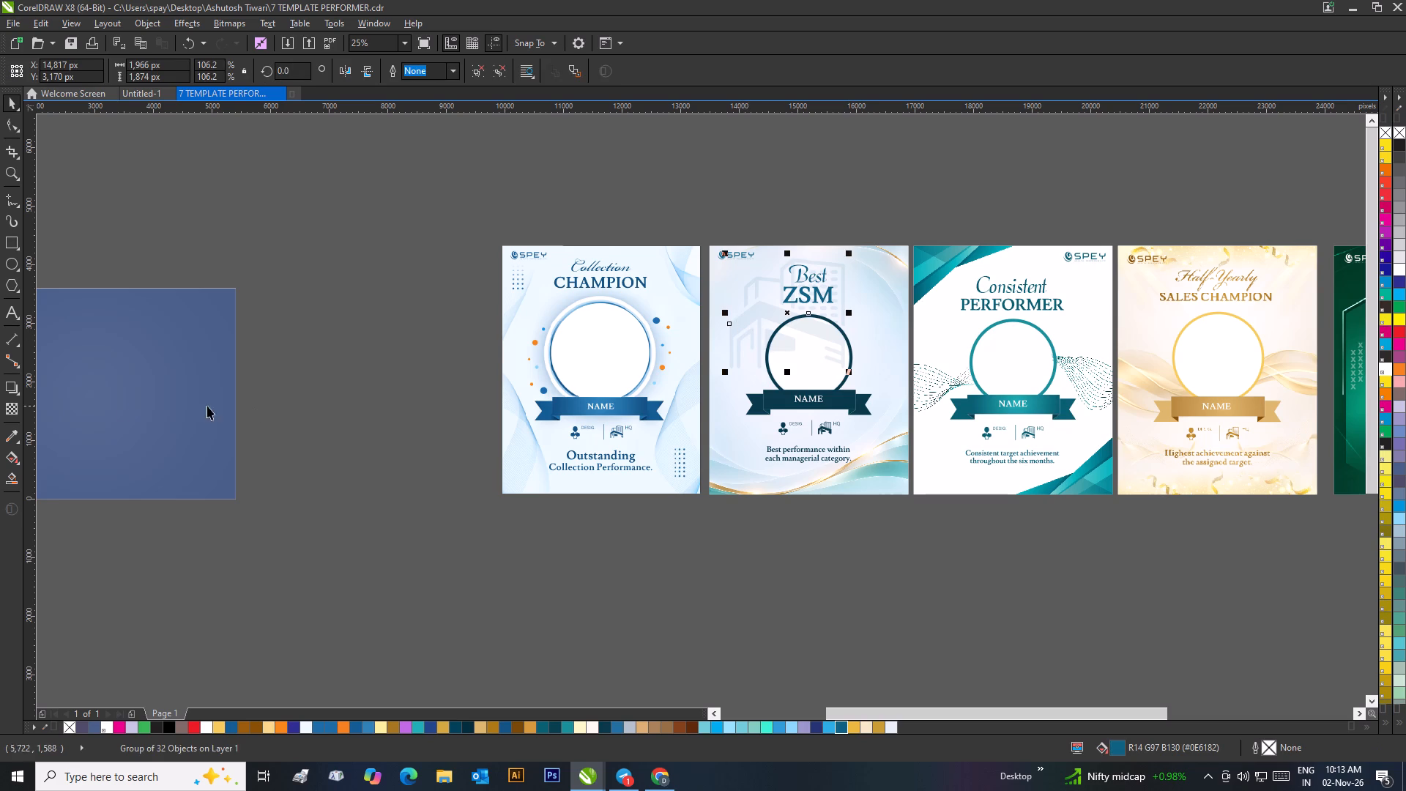
double_click(0, 404)
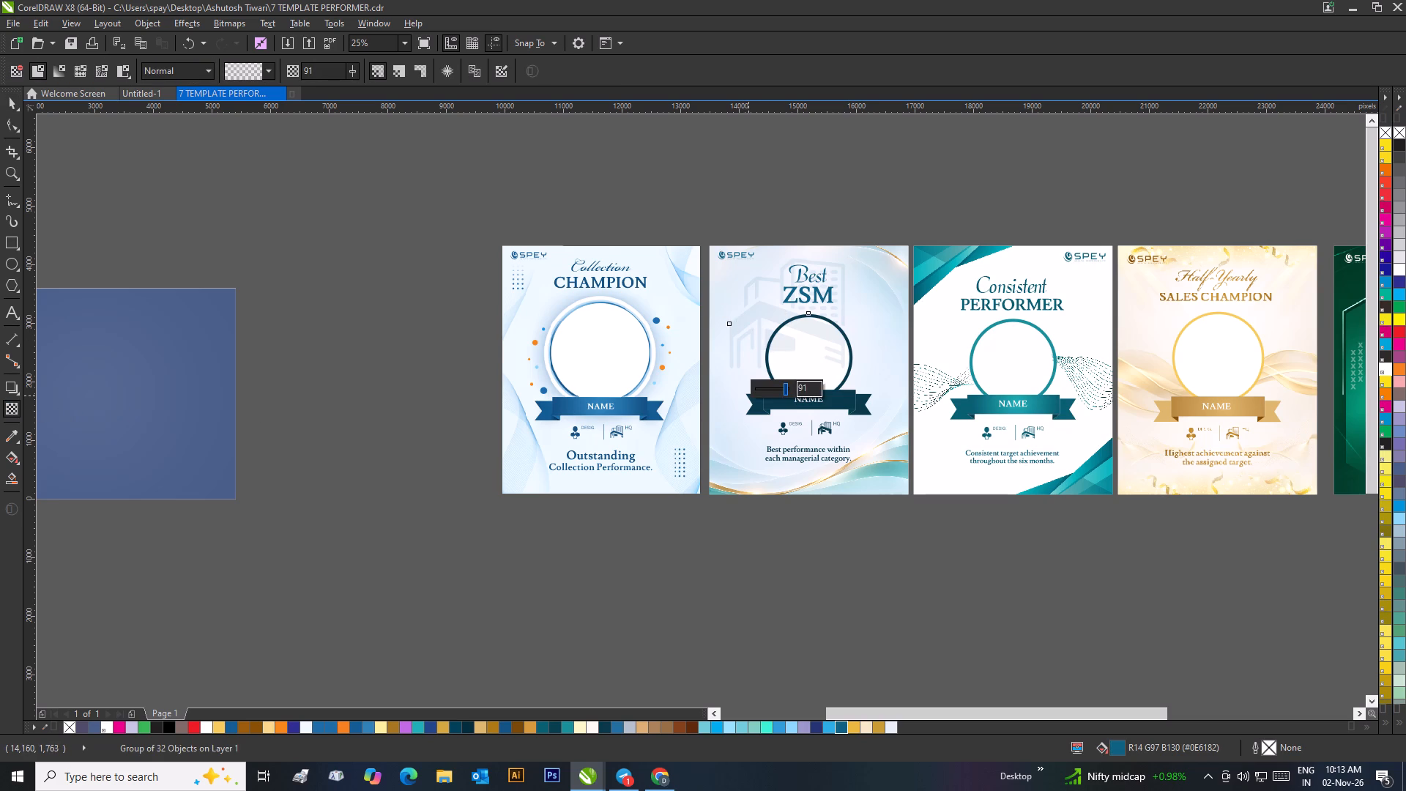
click(806, 390)
key(BackSpace)
key(5)
key(Return)
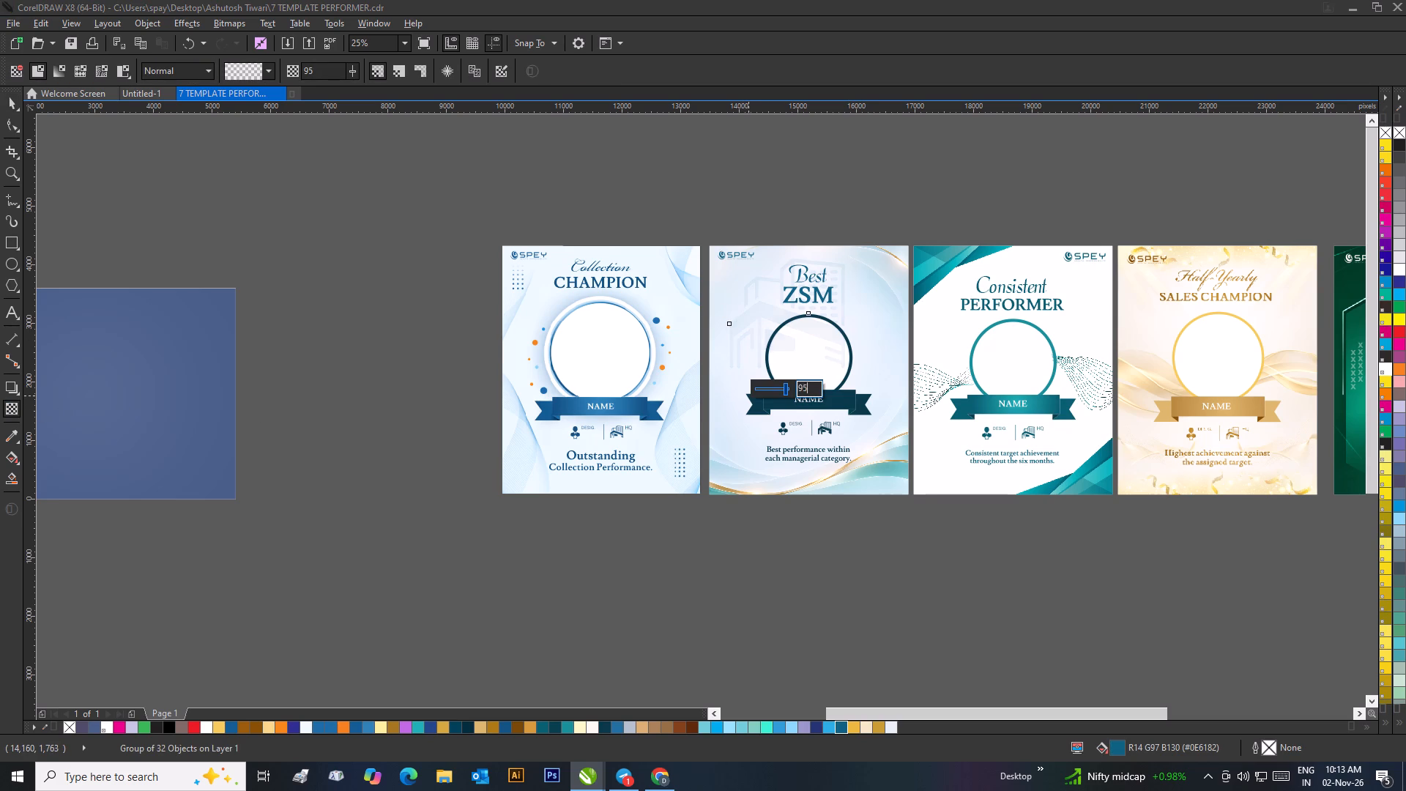
click(19, 104)
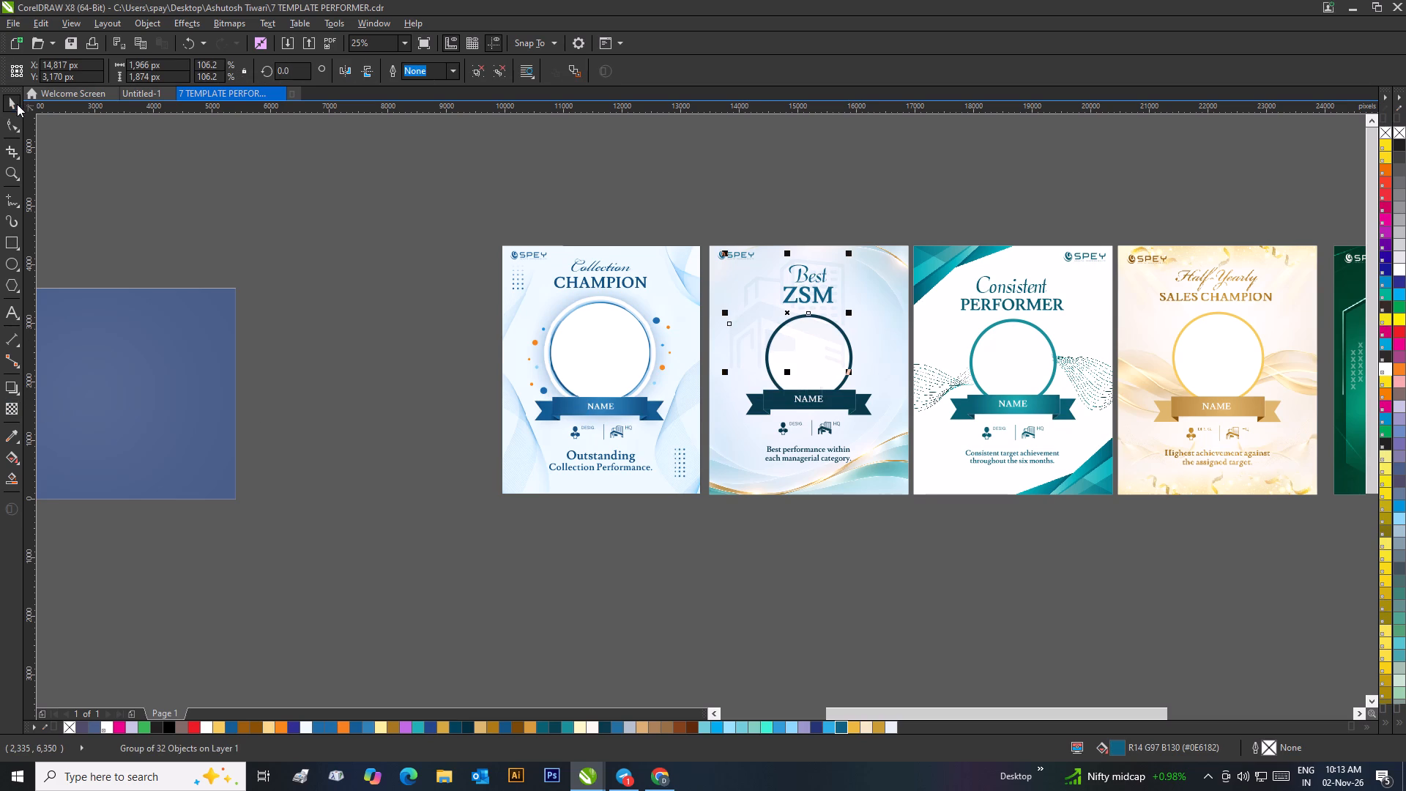
Scale the faded building icon down to about 1,538 × 1,466 px and centre it behind the Best ZSM title.
drag(850, 374, 825, 396)
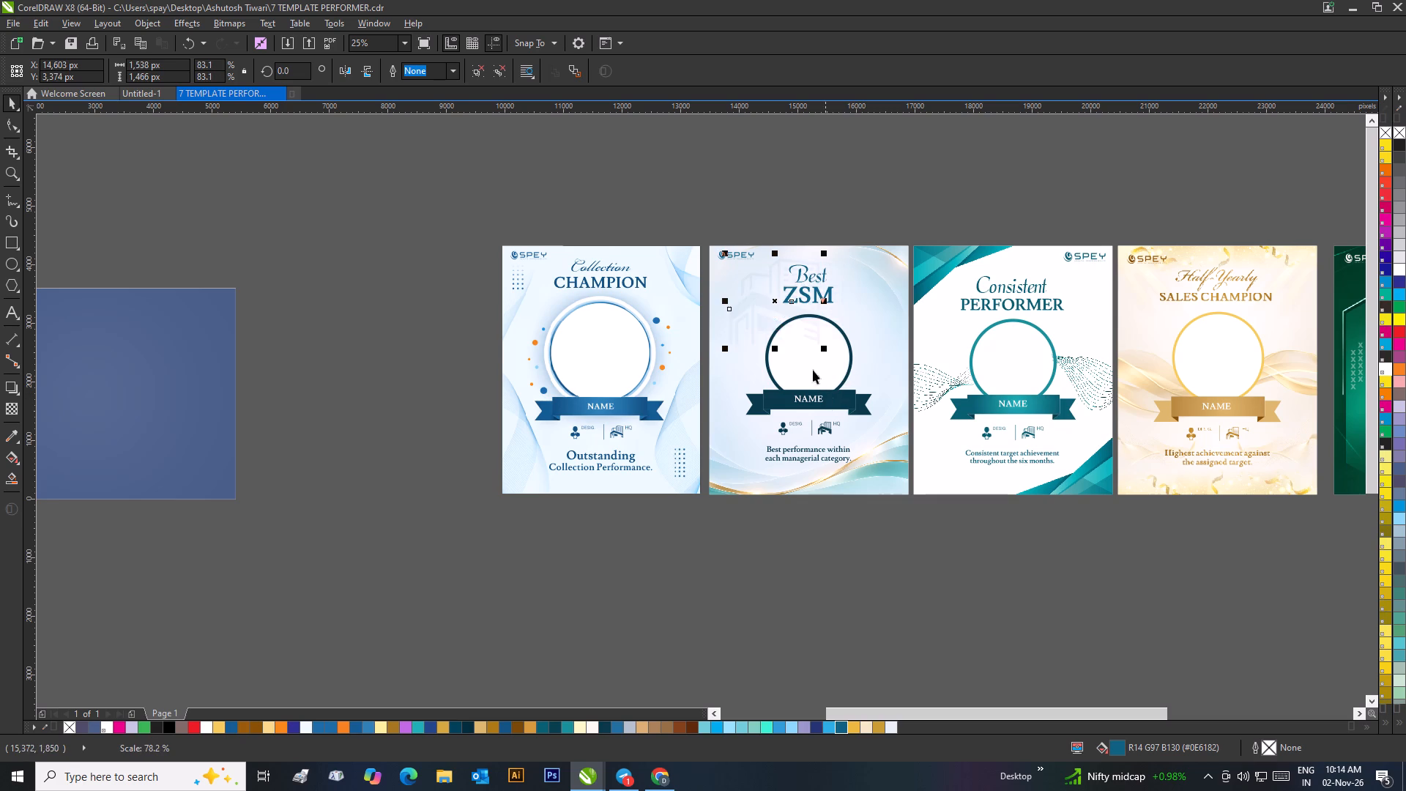
drag(774, 305, 795, 308)
drag(787, 308, 797, 307)
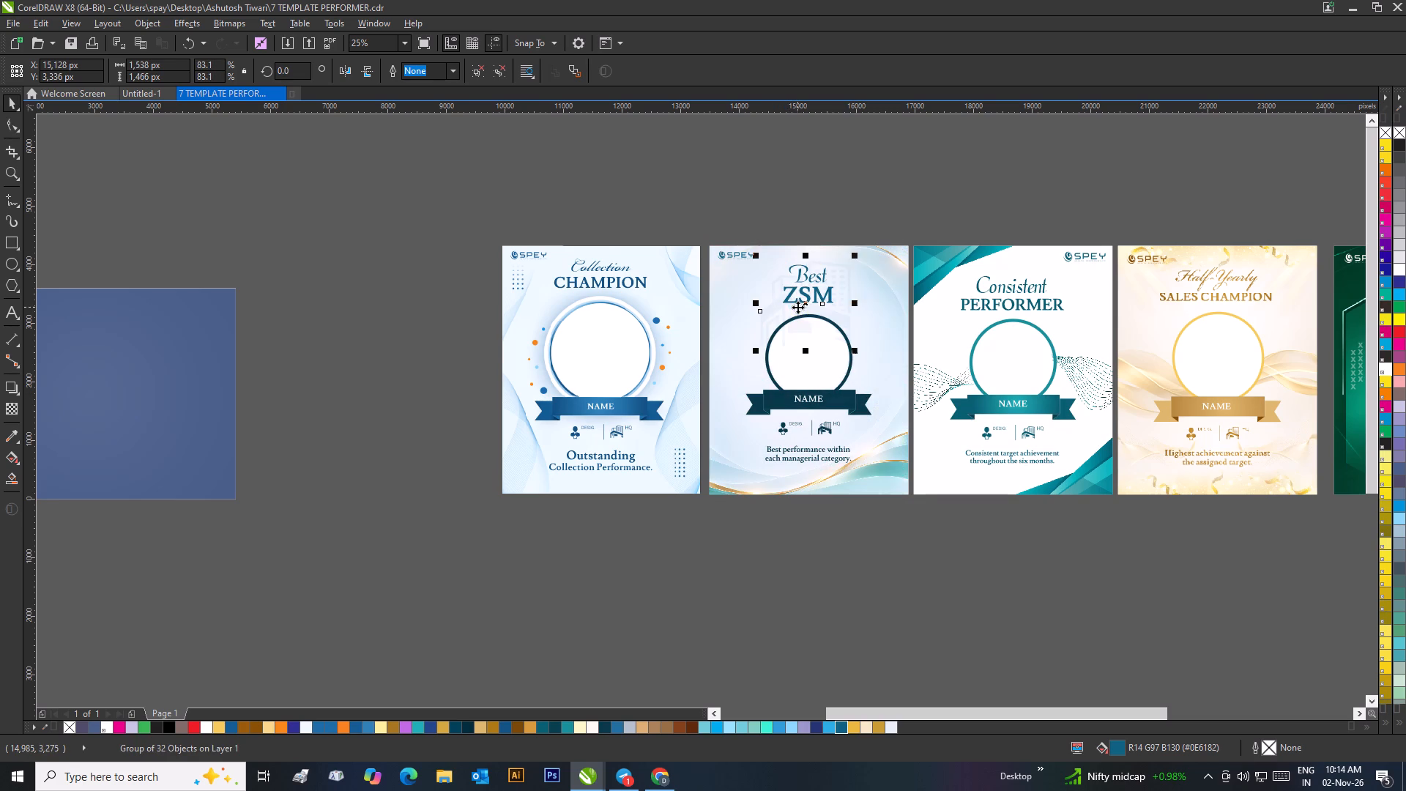
click(817, 189)
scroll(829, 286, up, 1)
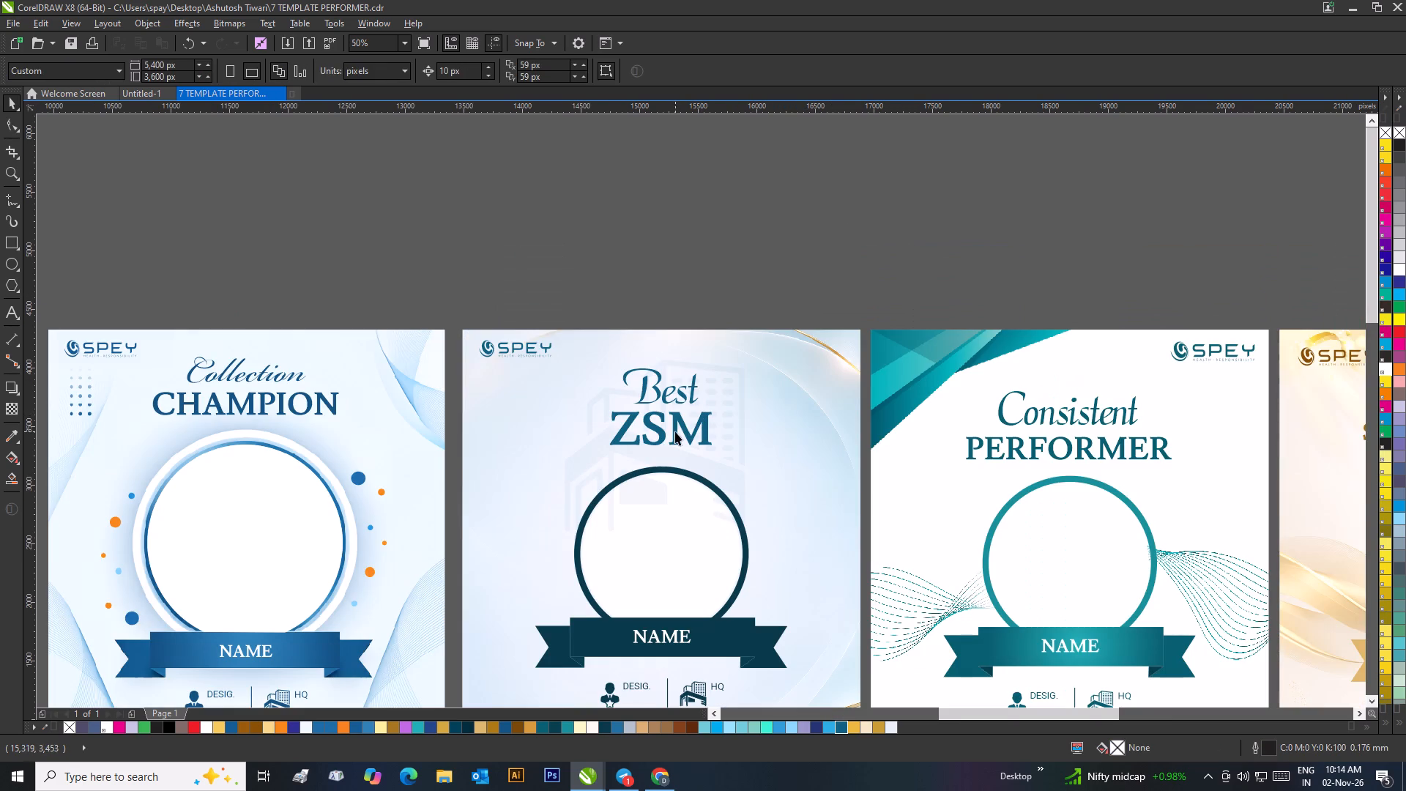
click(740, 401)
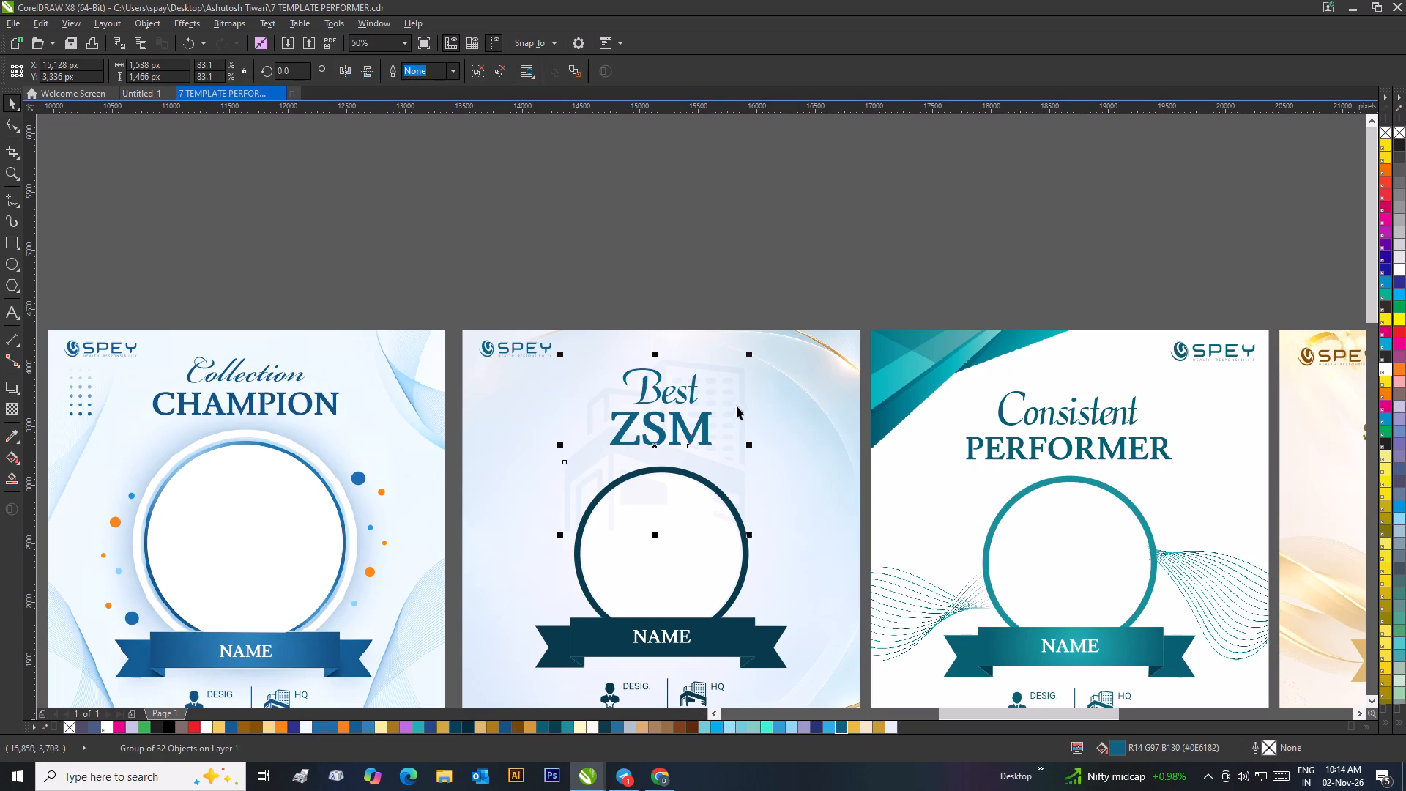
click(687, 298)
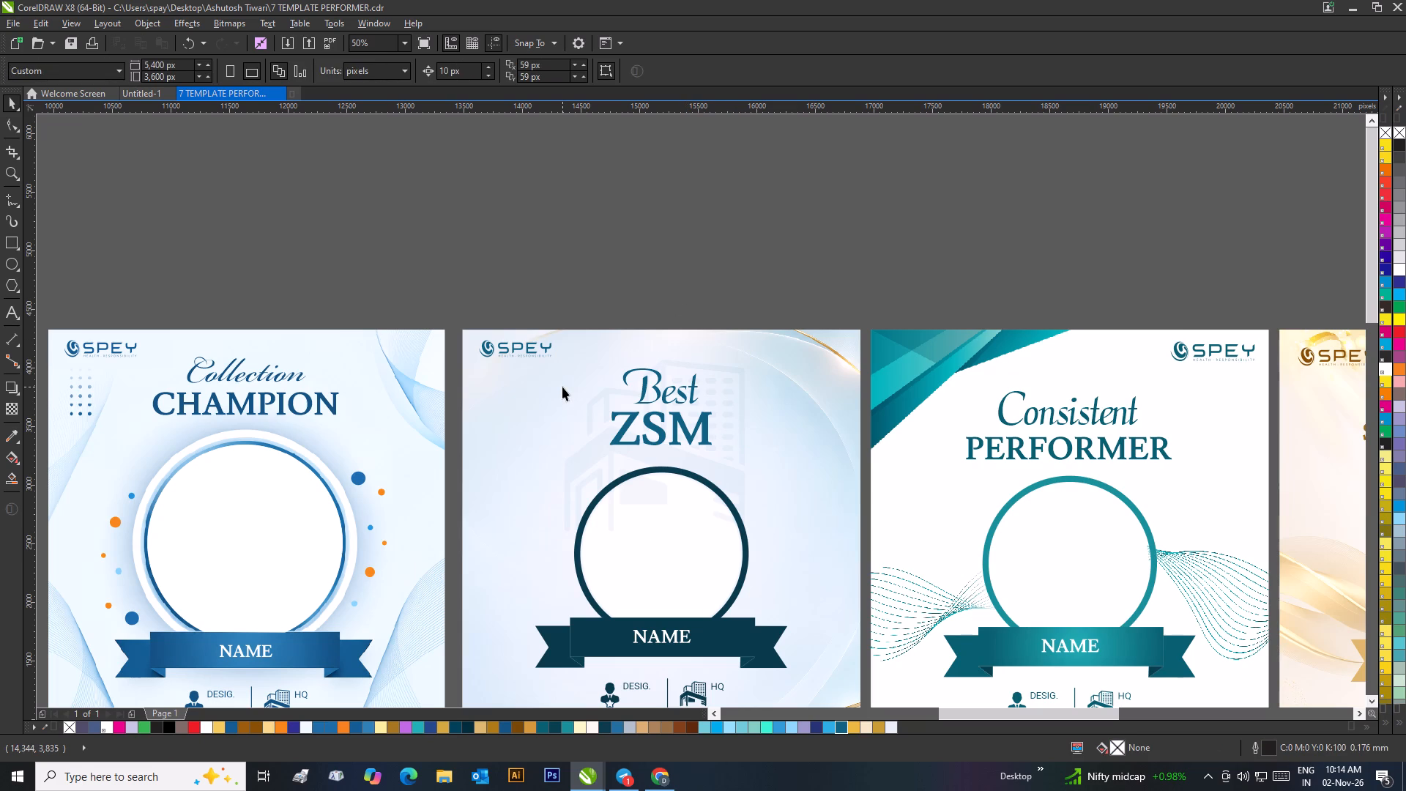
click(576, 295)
Move the blue and gold background image out of the spare backgrounds row, up towards the templates.
scroll(677, 420, down, 1)
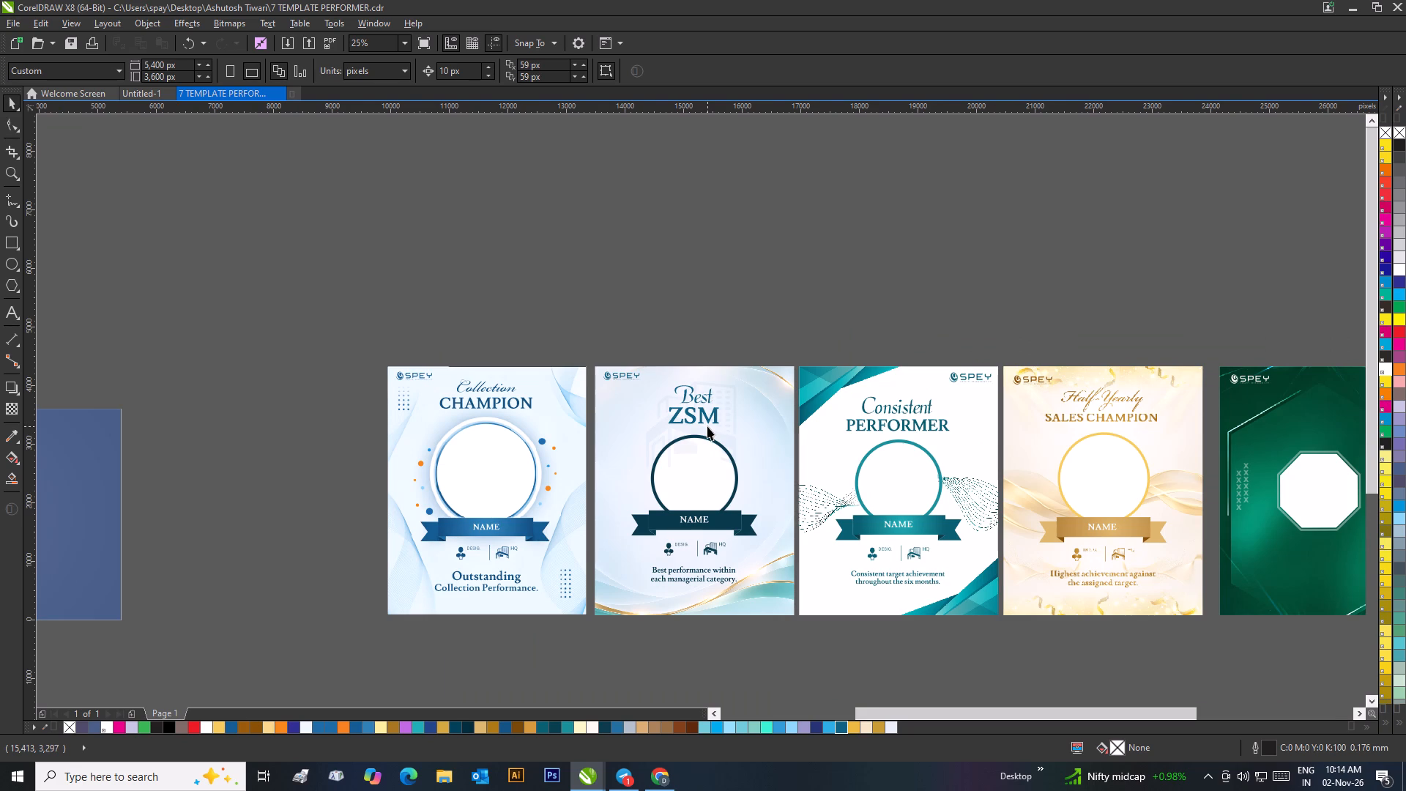
scroll(707, 426, down, 2)
scroll(647, 551, up, 2)
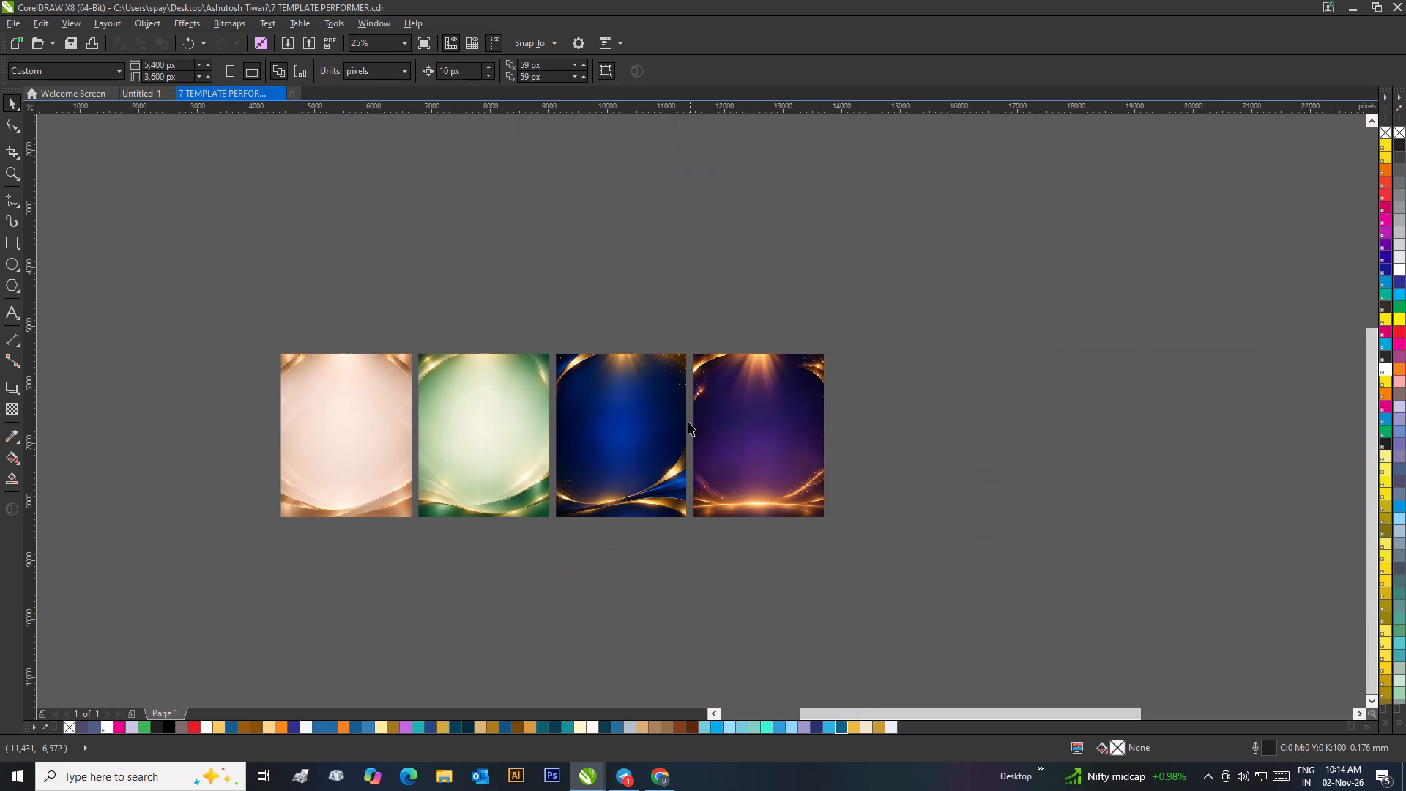
scroll(675, 428, down, 1)
click(674, 413)
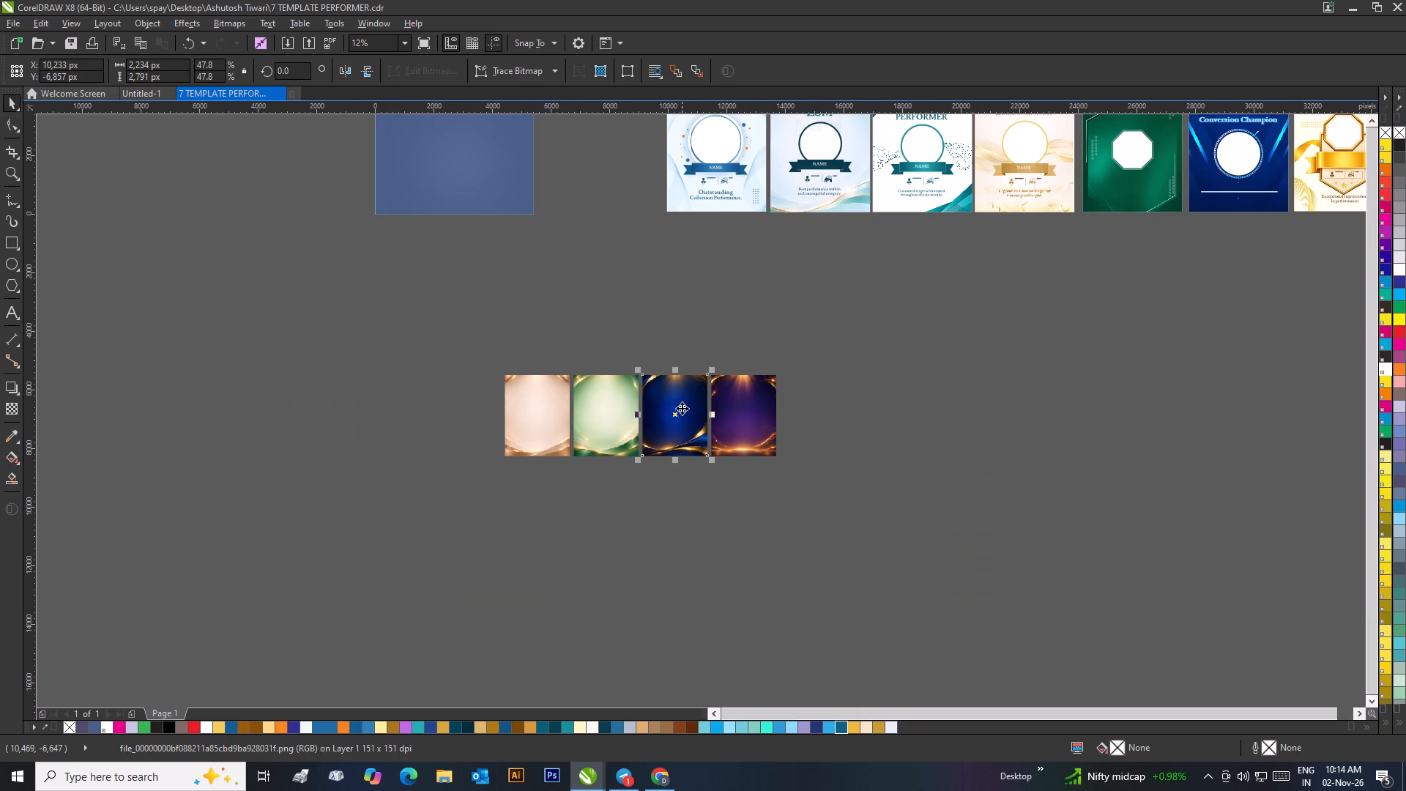
drag(682, 408, 794, 300)
Duplicate the complete Best ZSM template and place the copy to the left of the Collection Champion template.
scroll(794, 300, down, 1)
scroll(743, 354, up, 1)
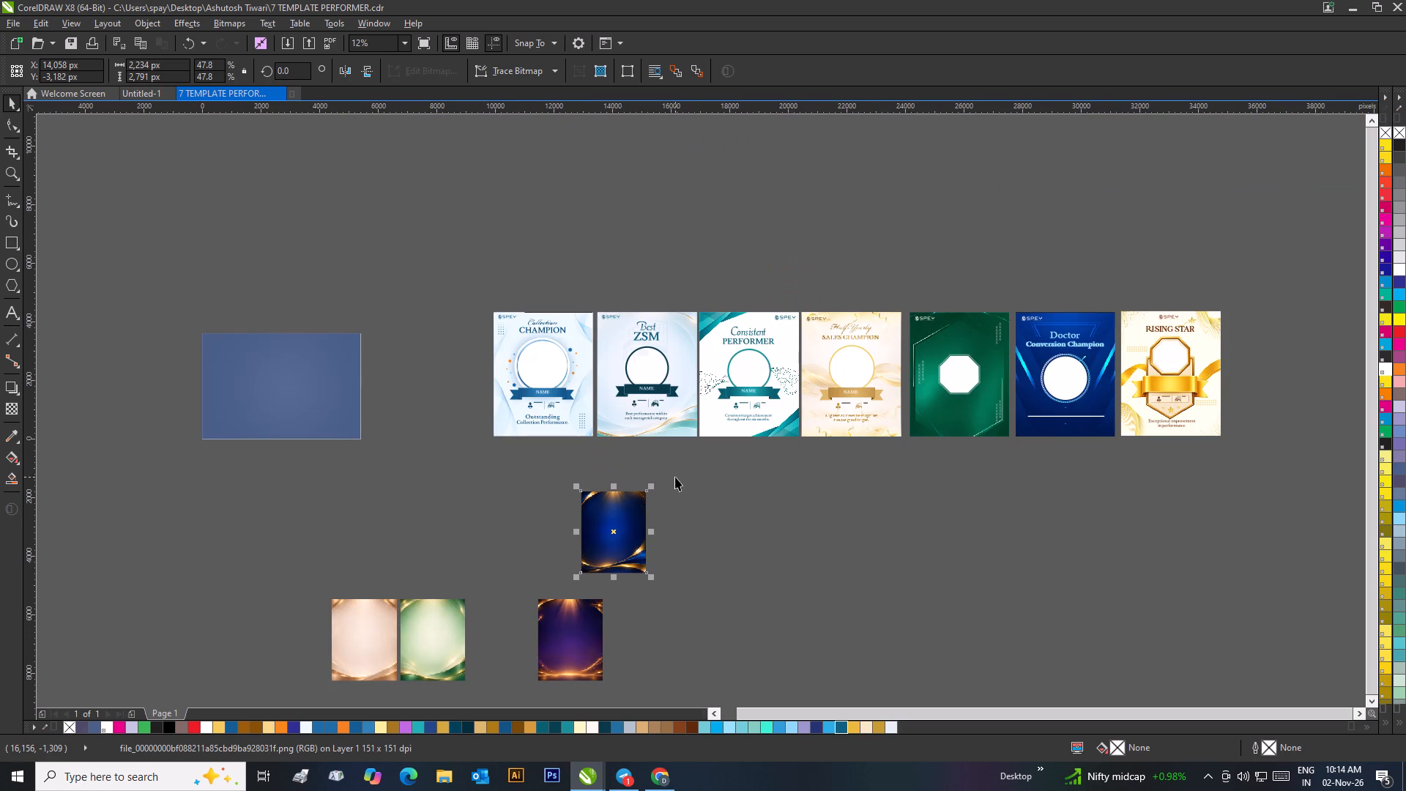
drag(592, 294, 703, 449)
drag(650, 376, 442, 377)
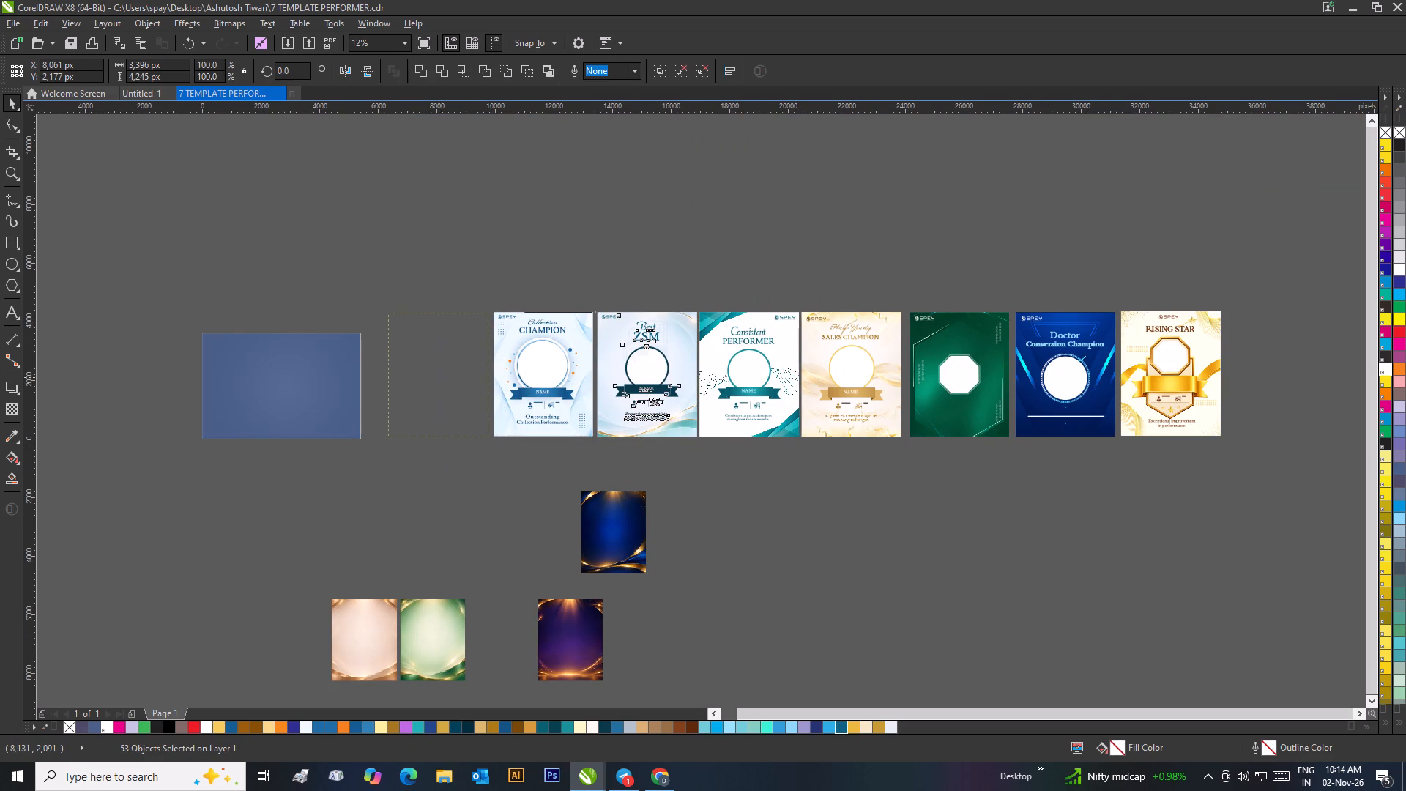
drag(442, 377, 443, 376)
right_click(443, 376)
click(718, 504)
PowerClip the blue and gold background image inside the copied Best ZSM template's background frame.
click(621, 510)
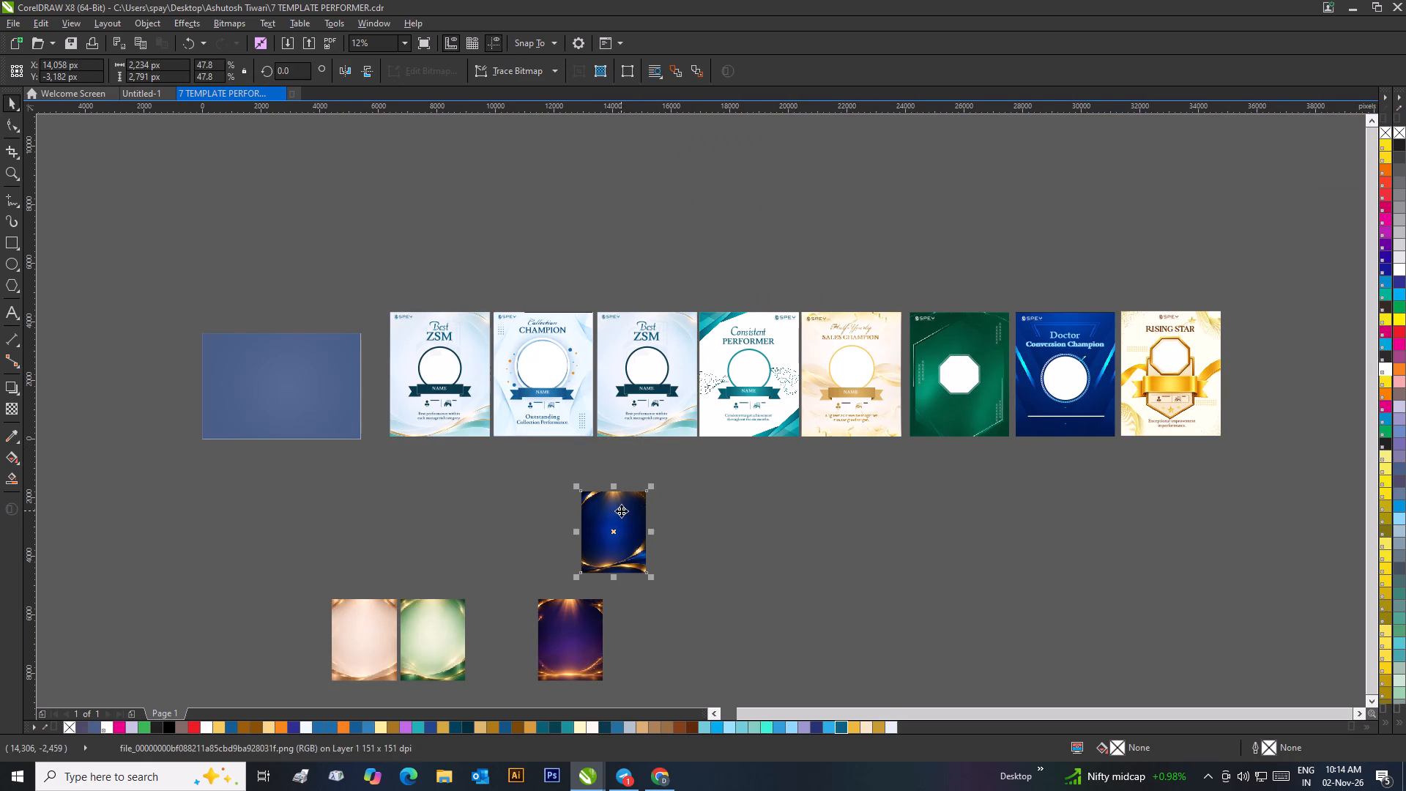
right_click(621, 510)
click(657, 100)
click(479, 352)
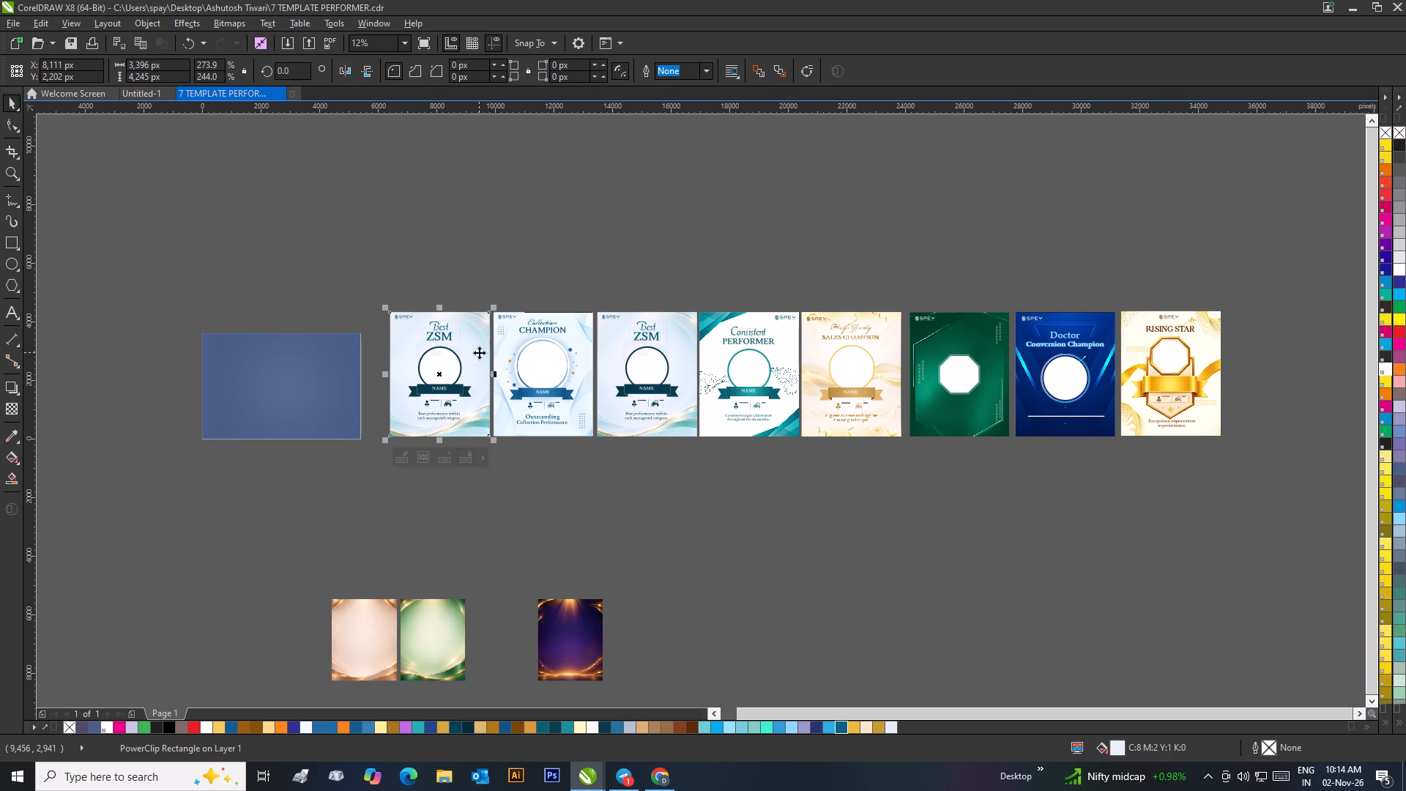
Open the PowerClip contents of the copied Best ZSM template and delete its light blue background image.
right_click(479, 352)
click(524, 355)
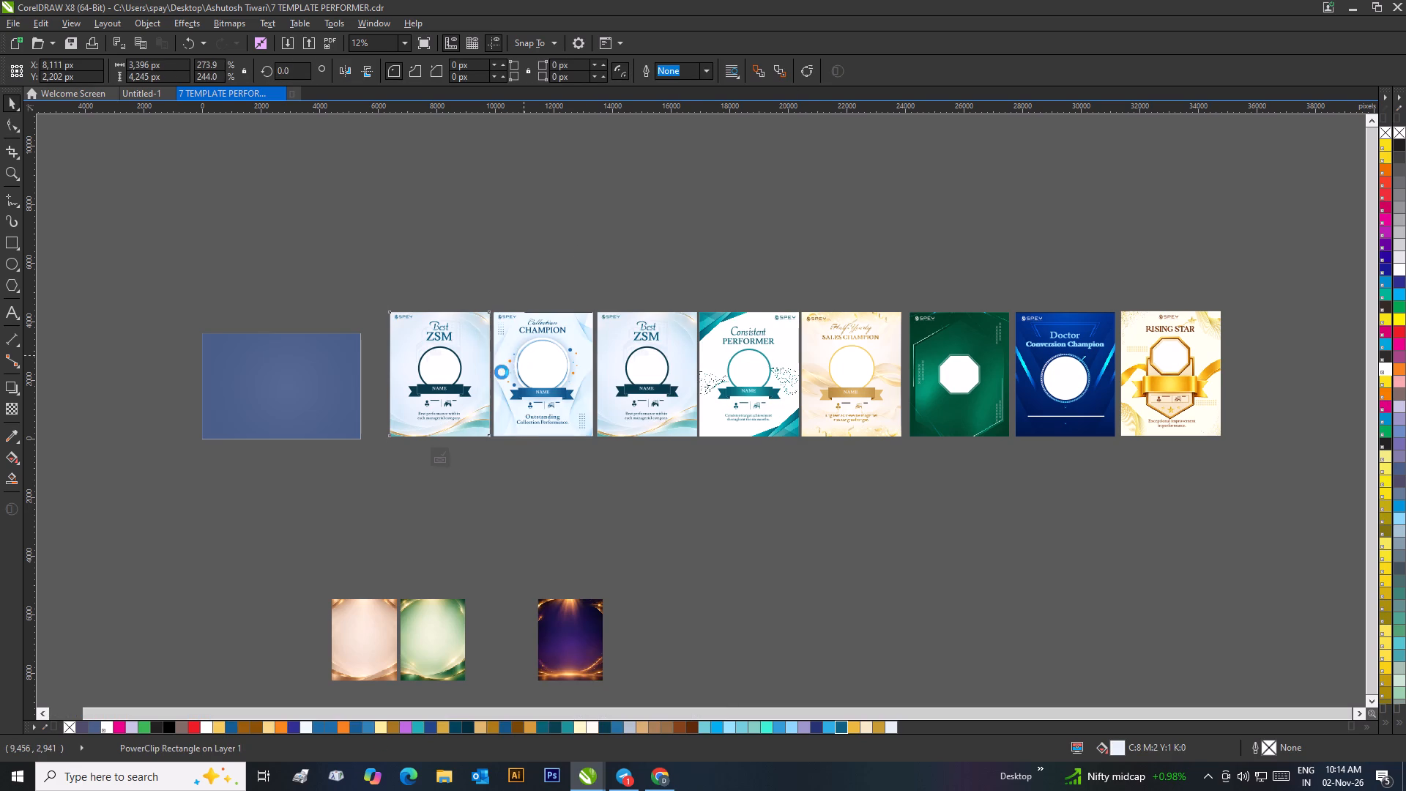
scroll(486, 376, up, 1)
click(636, 421)
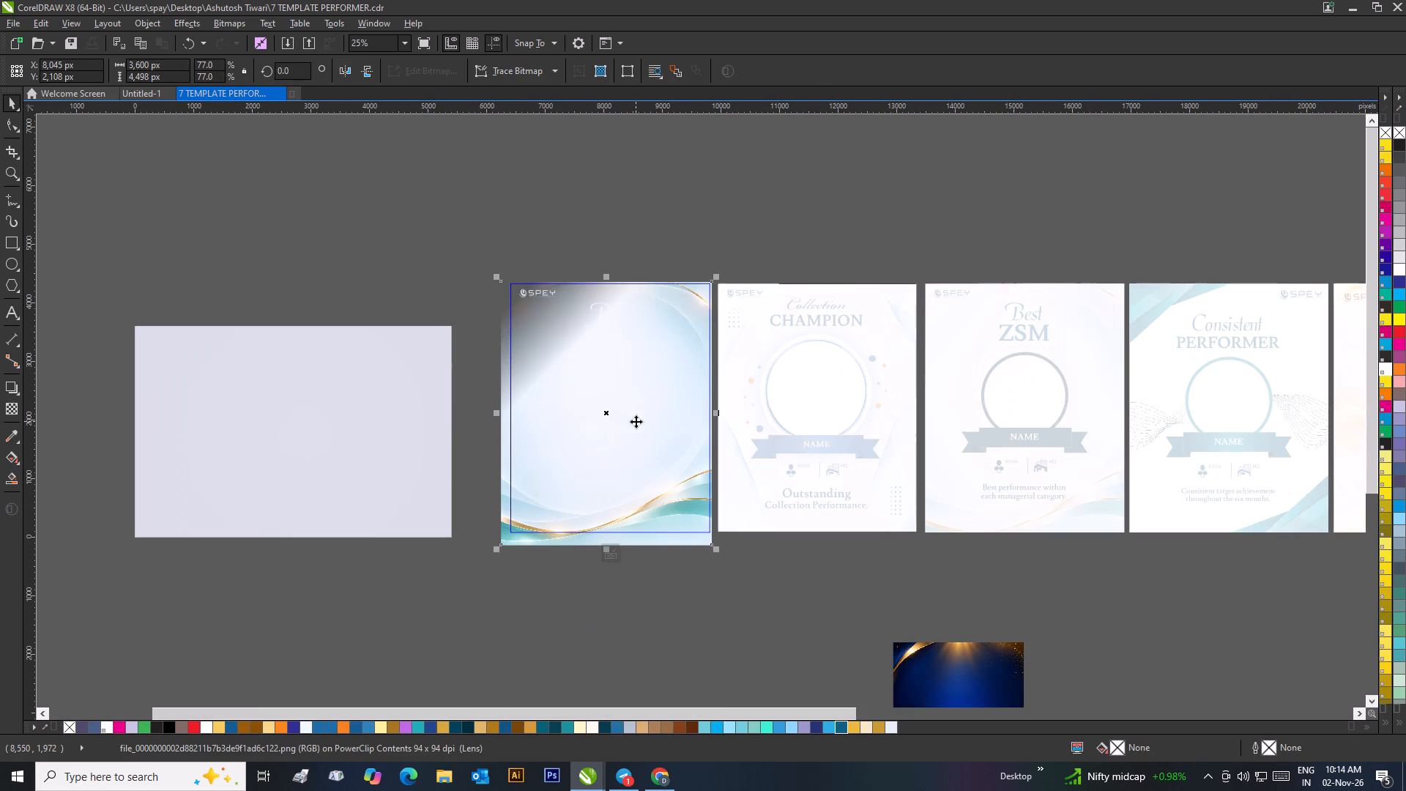
key(Delete)
Move the blue and gold image over the copied Best ZSM frame and enlarge it to about 3,643 × 4,552 px to cover it.
drag(939, 669, 592, 345)
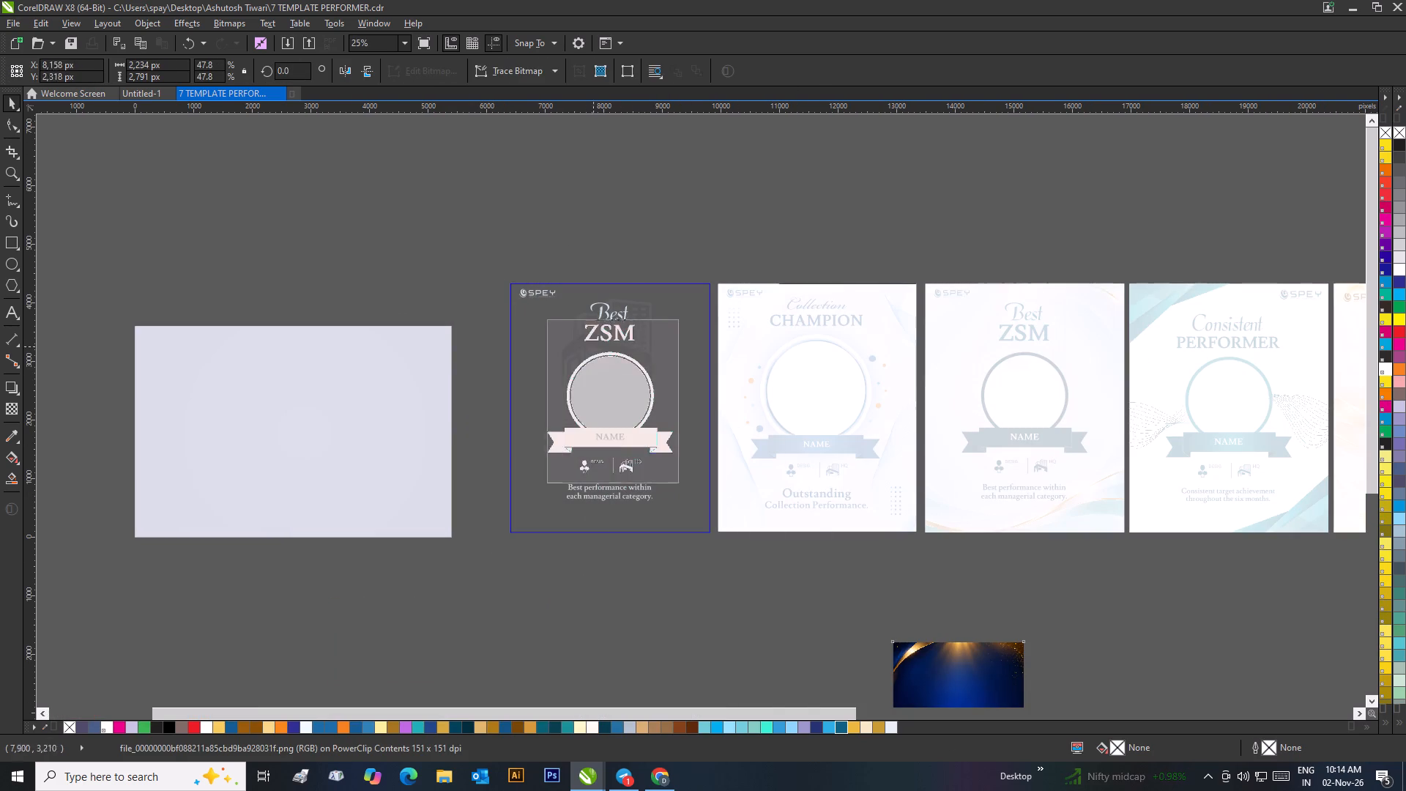
drag(592, 345, 540, 311)
scroll(518, 286, up, 2)
drag(712, 448, 741, 418)
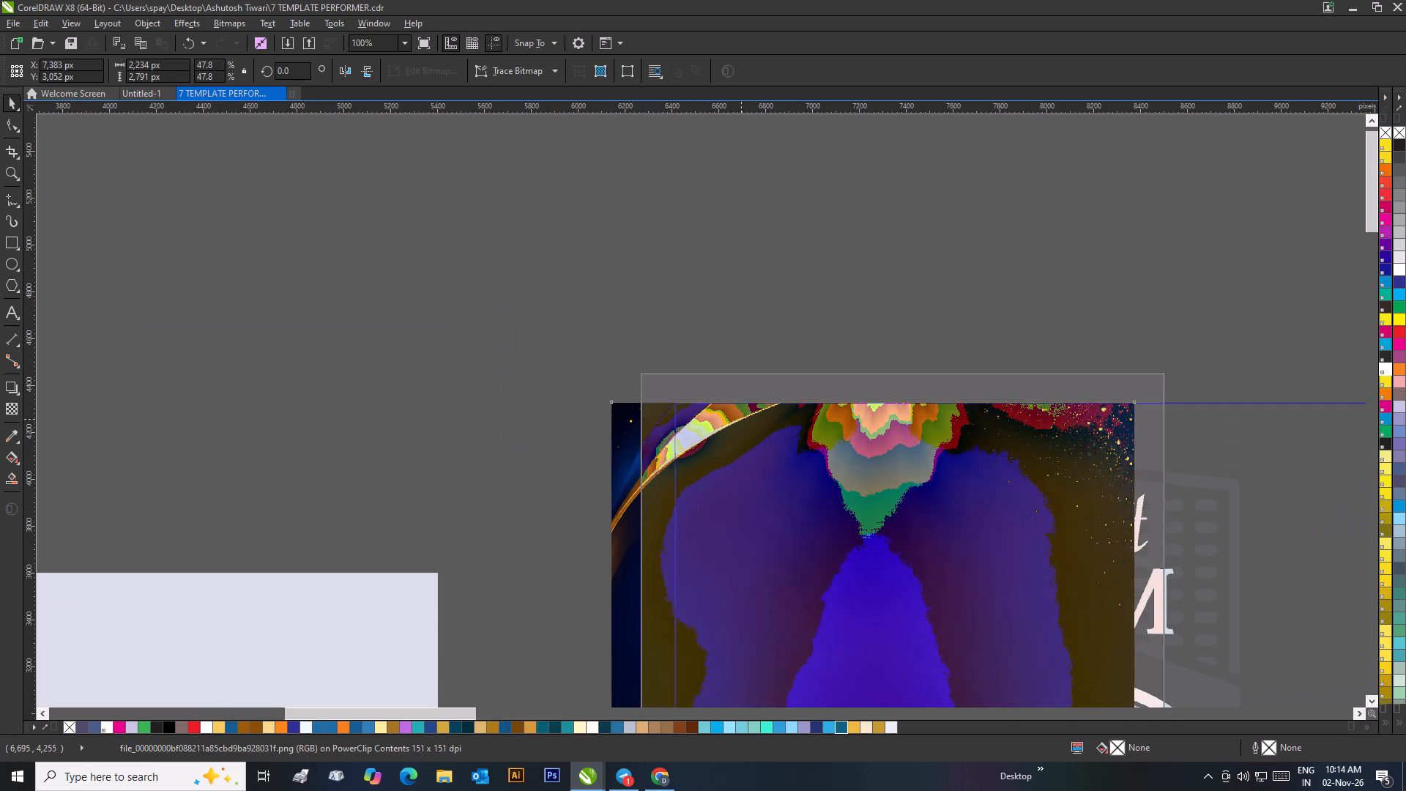
drag(741, 418, 738, 406)
drag(731, 442, 729, 469)
scroll(729, 469, down, 3)
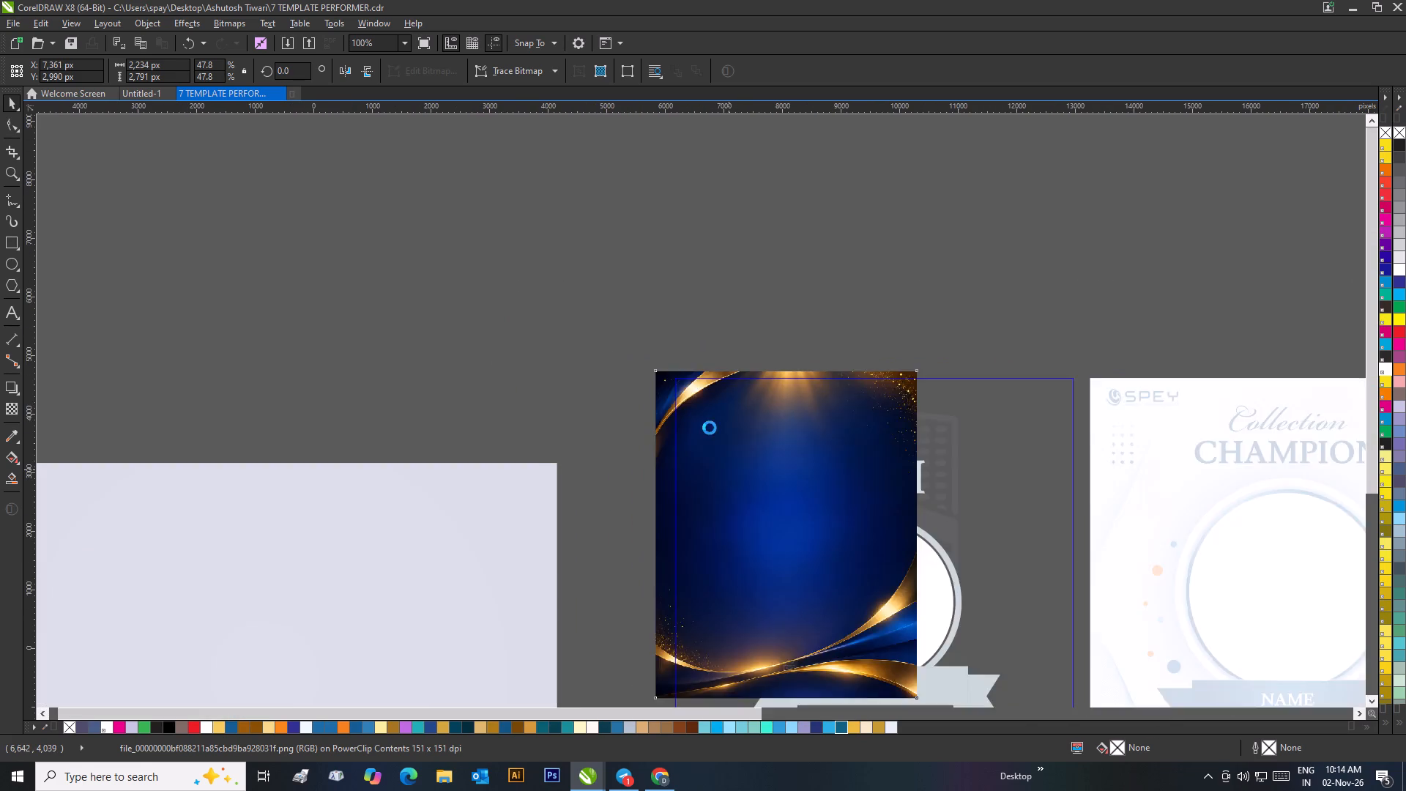
scroll(818, 579, up, 1)
drag(691, 368, 792, 502)
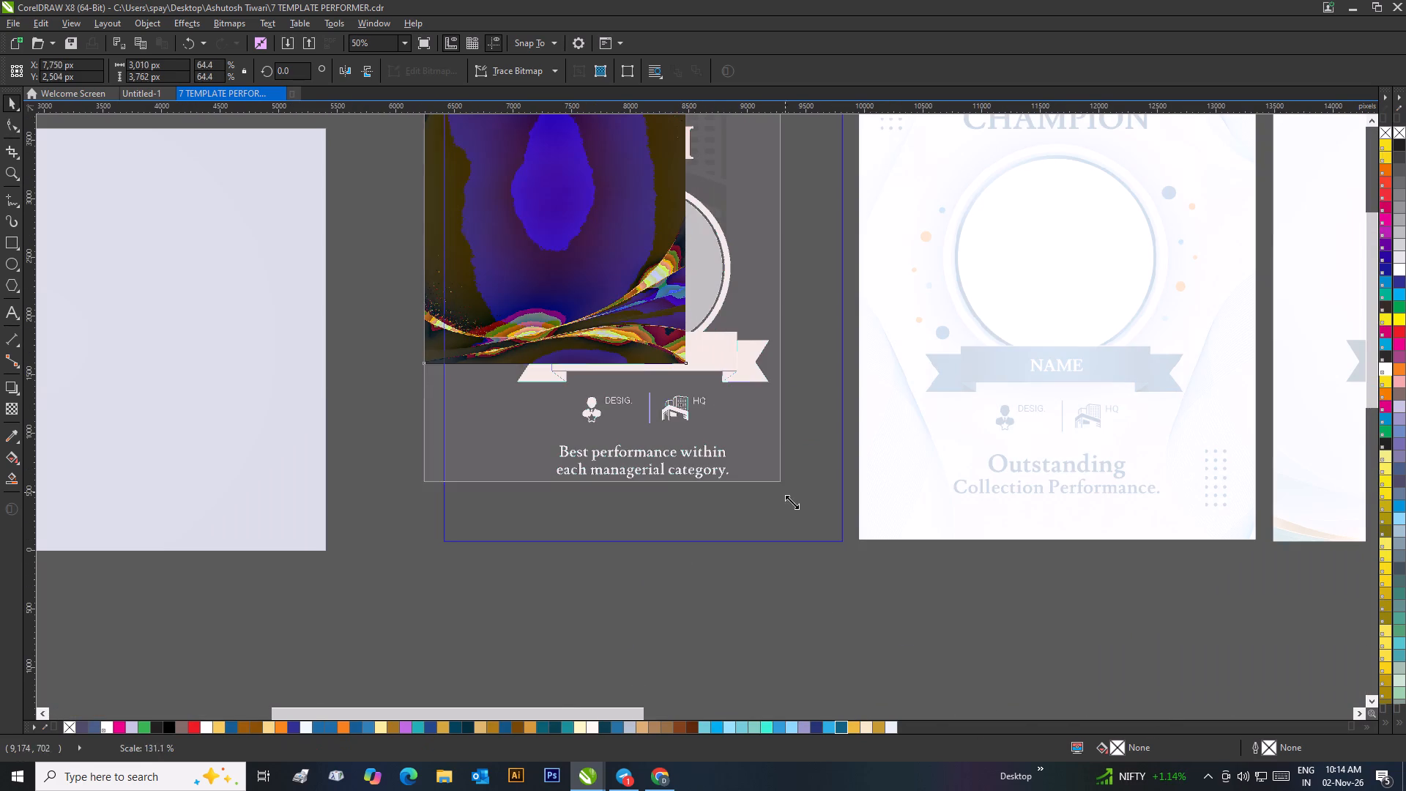
drag(792, 502, 863, 575)
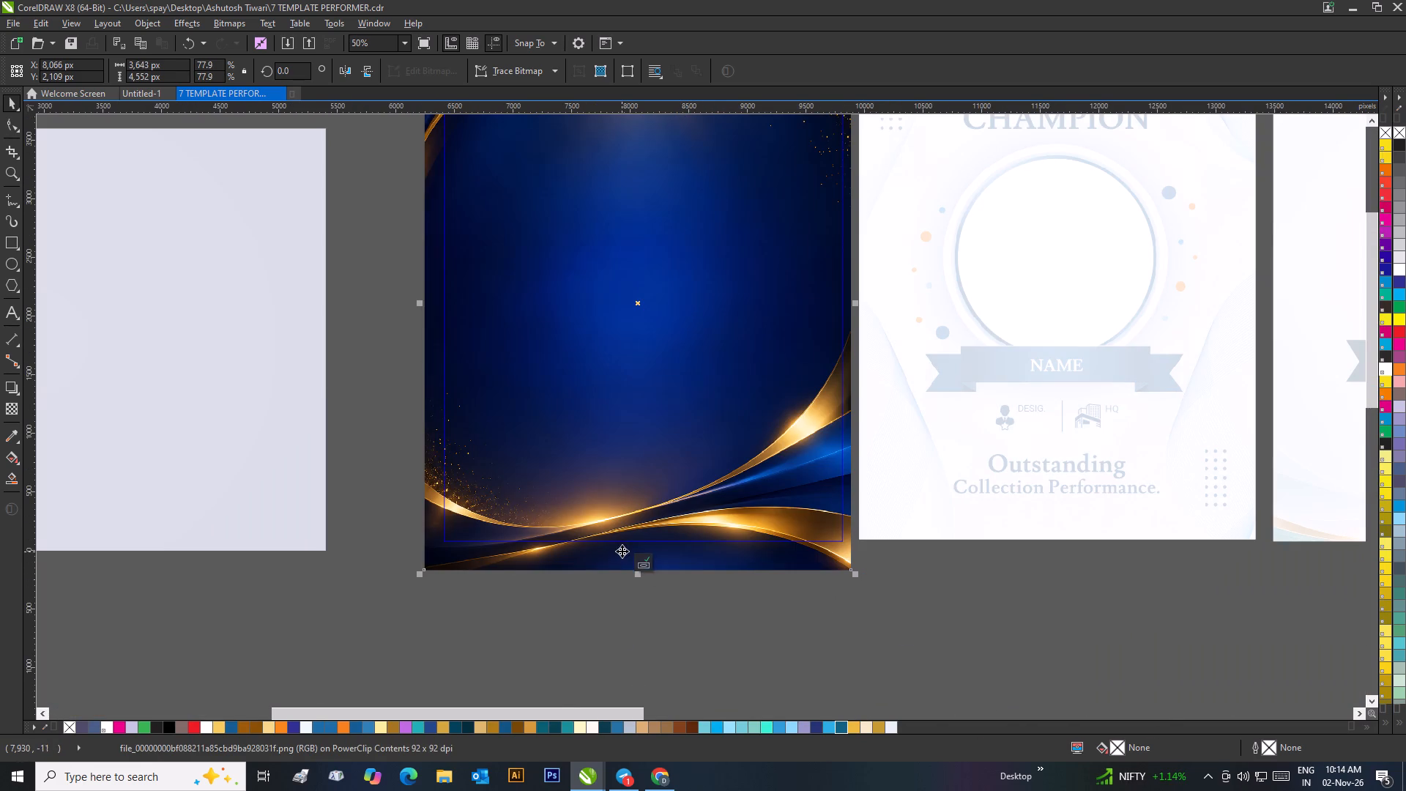
Finish editing the PowerClip contents of the copied Best ZSM template.
click(641, 559)
click(725, 622)
Fill the Best ZSM title text and the SPEY logo on the dark blue template with white.
scroll(725, 617, down, 1)
scroll(669, 191, up, 1)
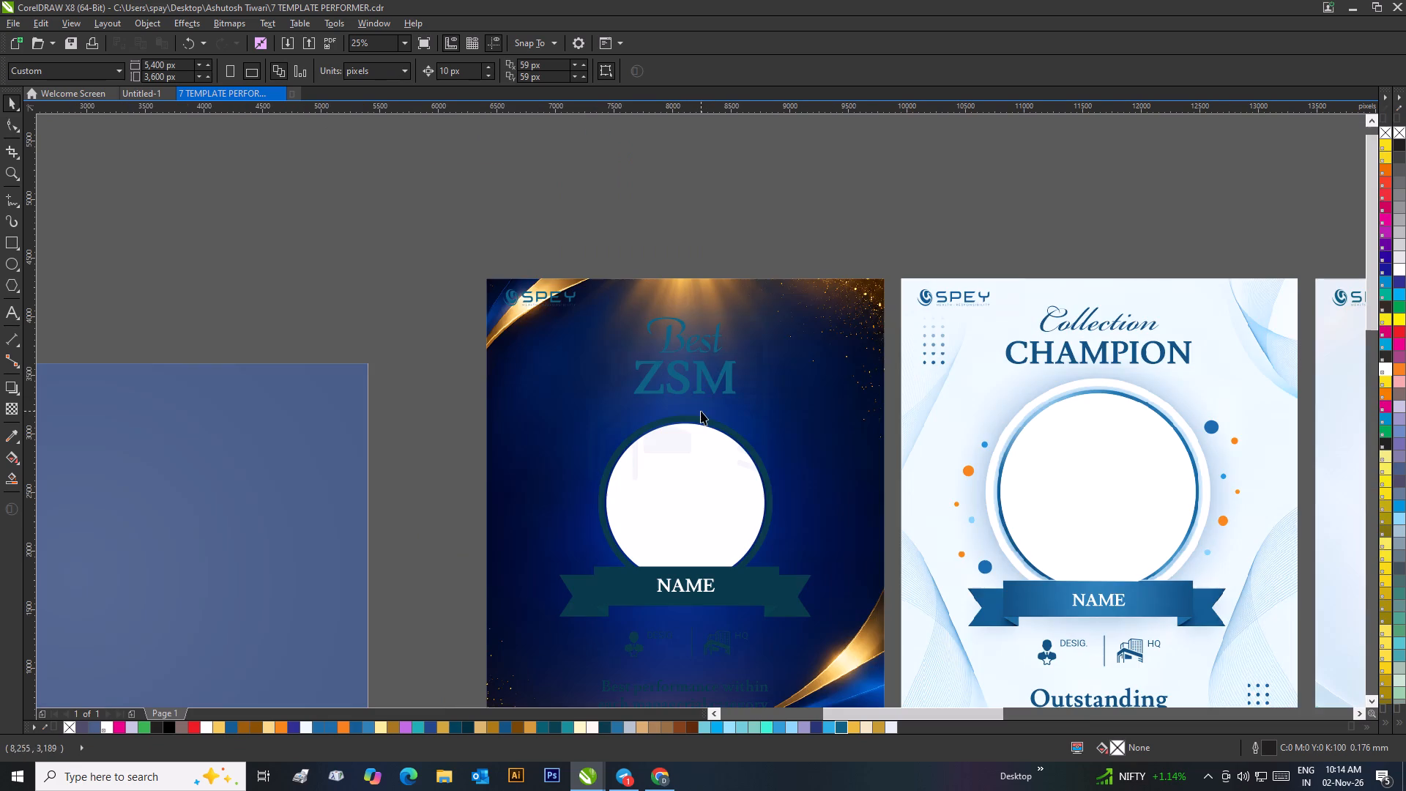
drag(596, 243, 778, 438)
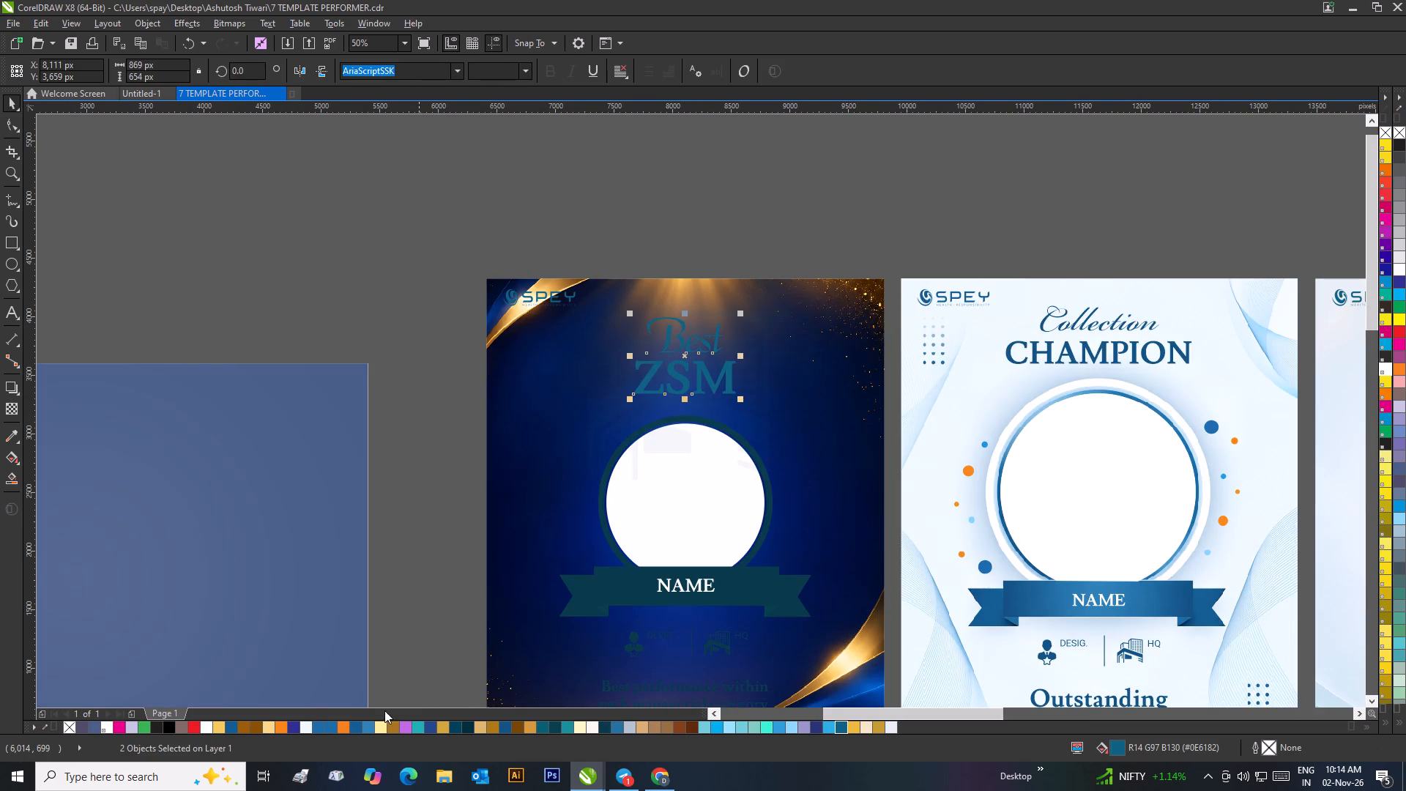
click(212, 727)
drag(408, 501, 408, 494)
drag(455, 259, 563, 305)
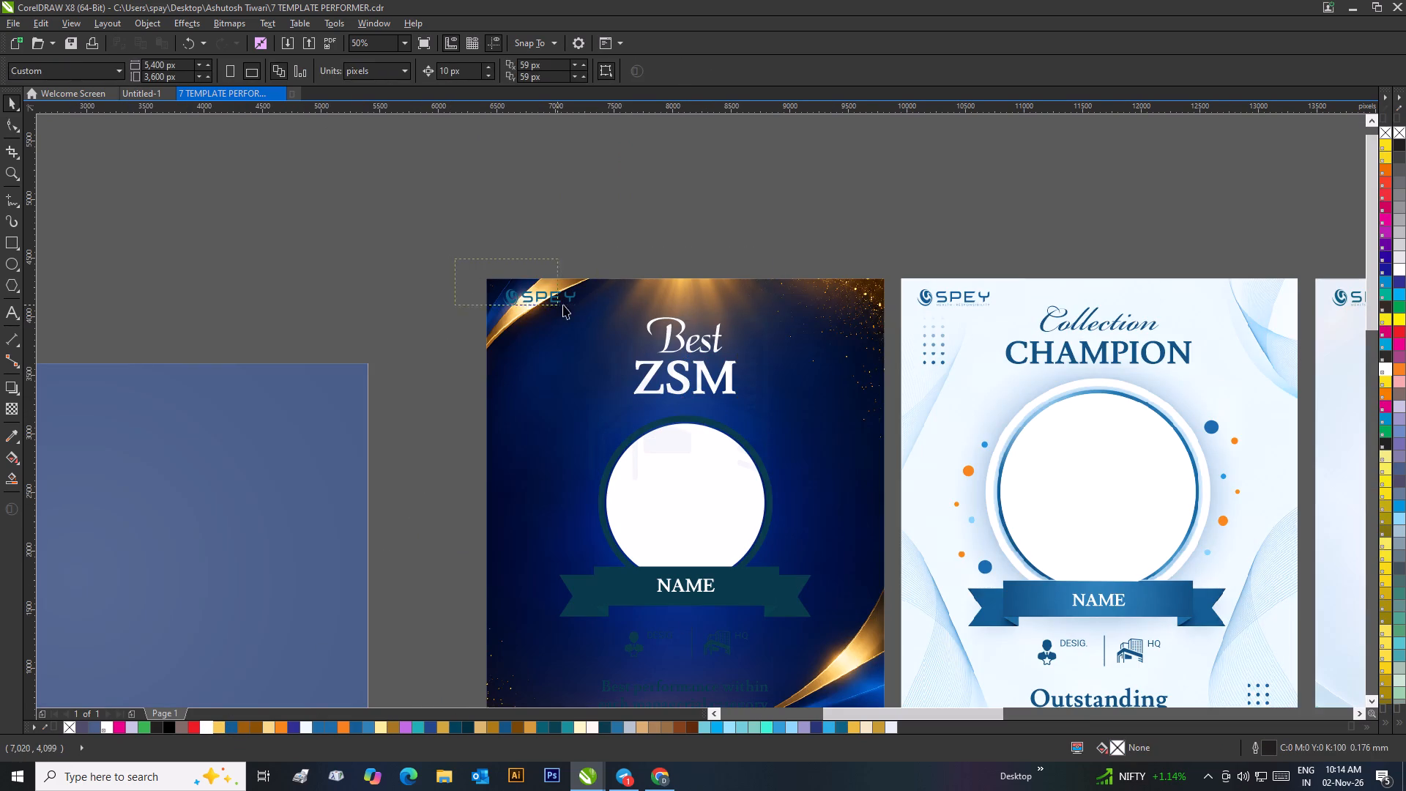
drag(563, 305, 601, 330)
click(205, 729)
click(425, 523)
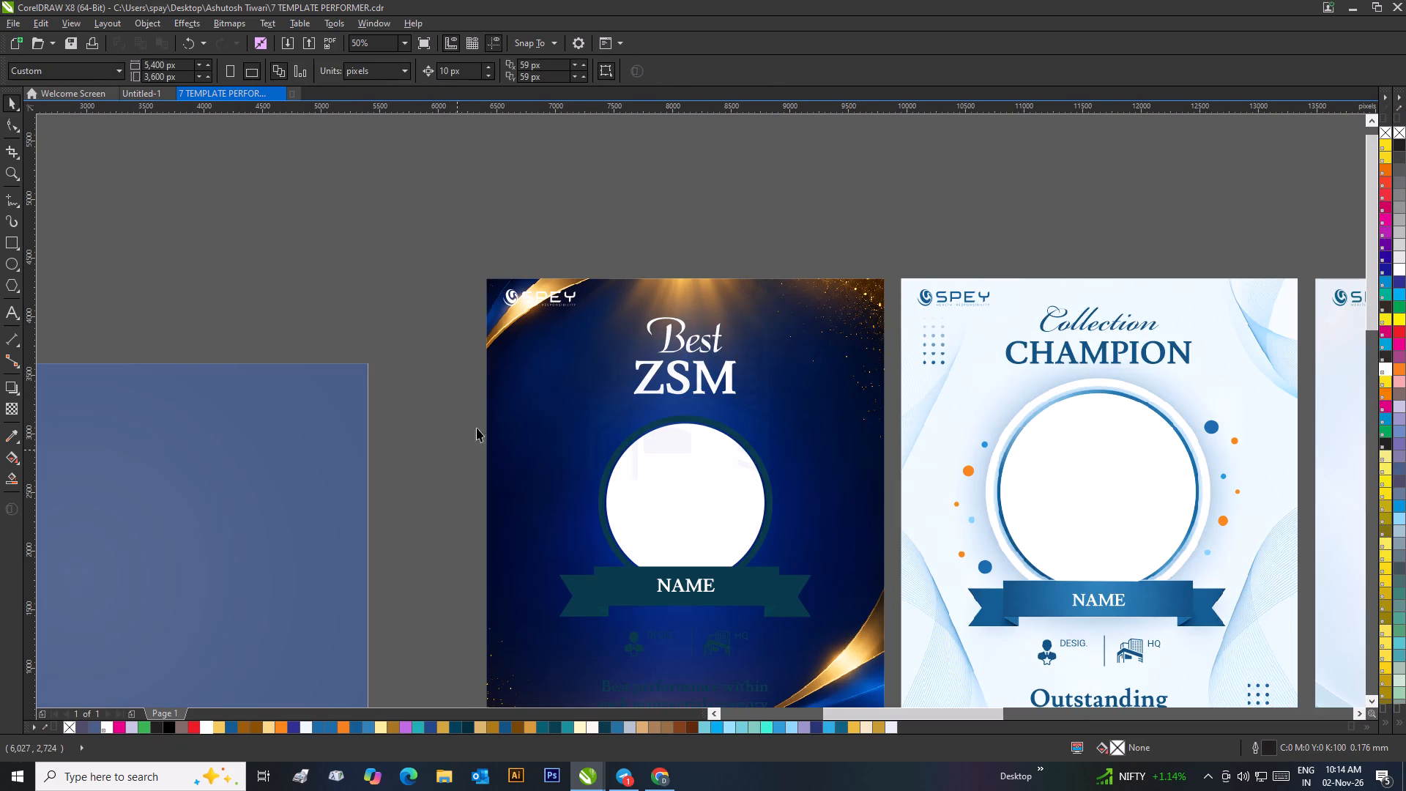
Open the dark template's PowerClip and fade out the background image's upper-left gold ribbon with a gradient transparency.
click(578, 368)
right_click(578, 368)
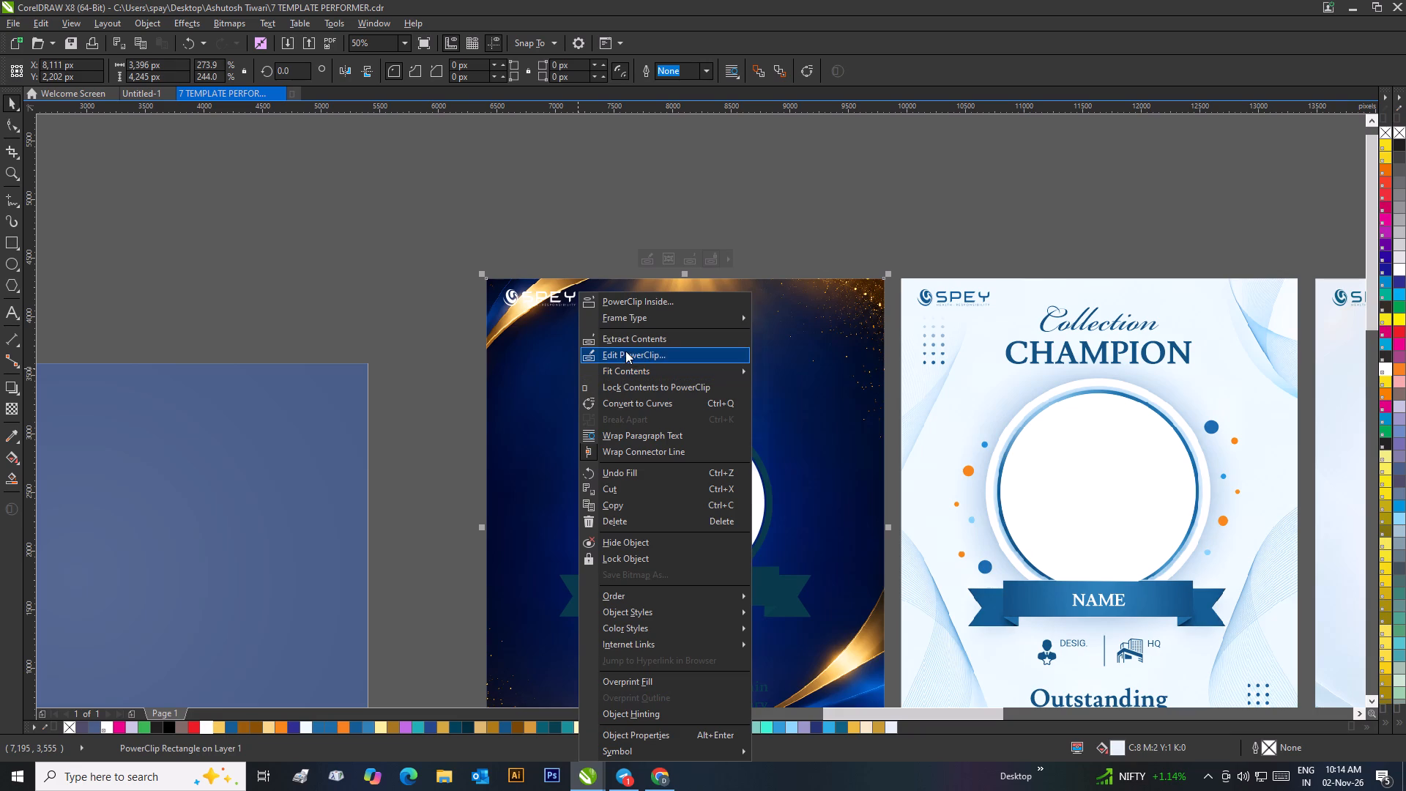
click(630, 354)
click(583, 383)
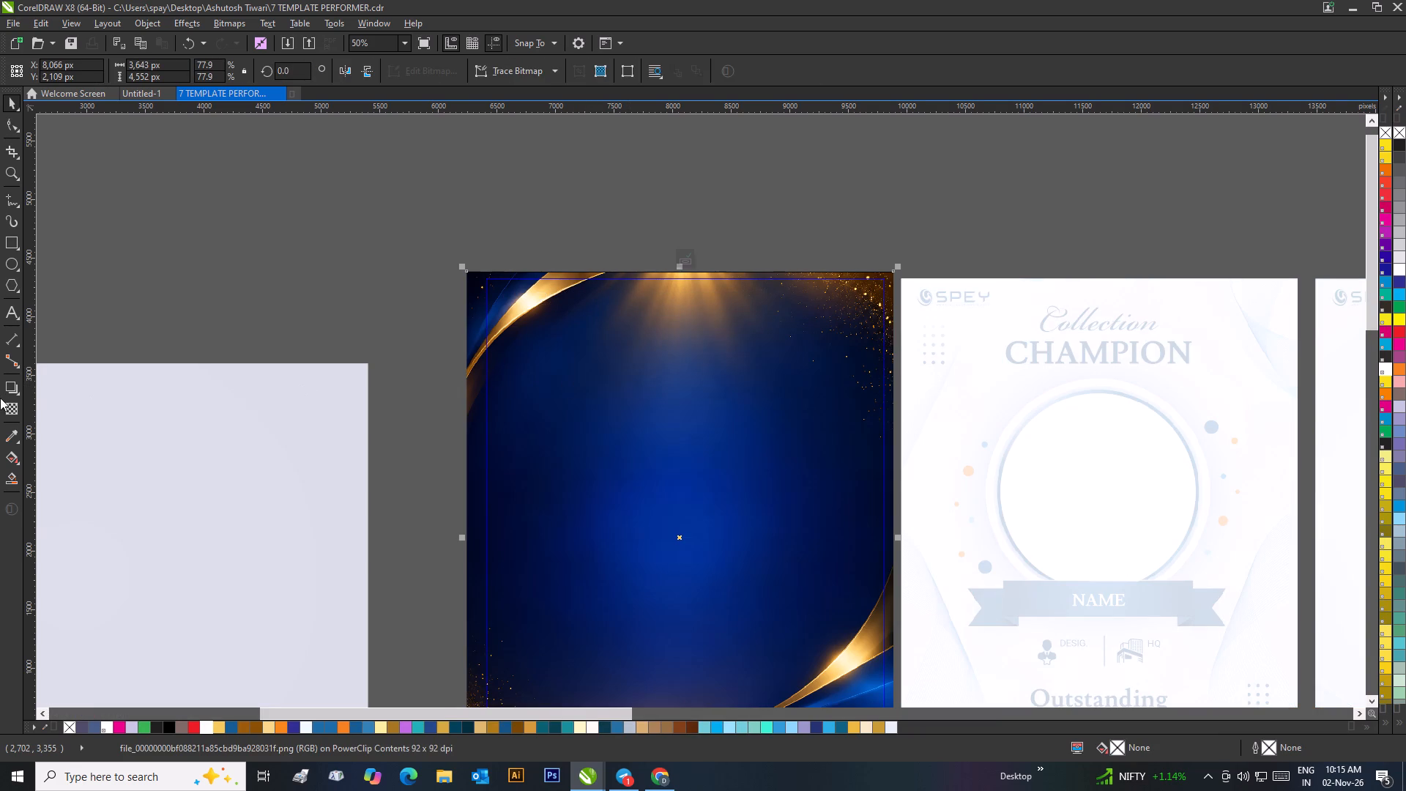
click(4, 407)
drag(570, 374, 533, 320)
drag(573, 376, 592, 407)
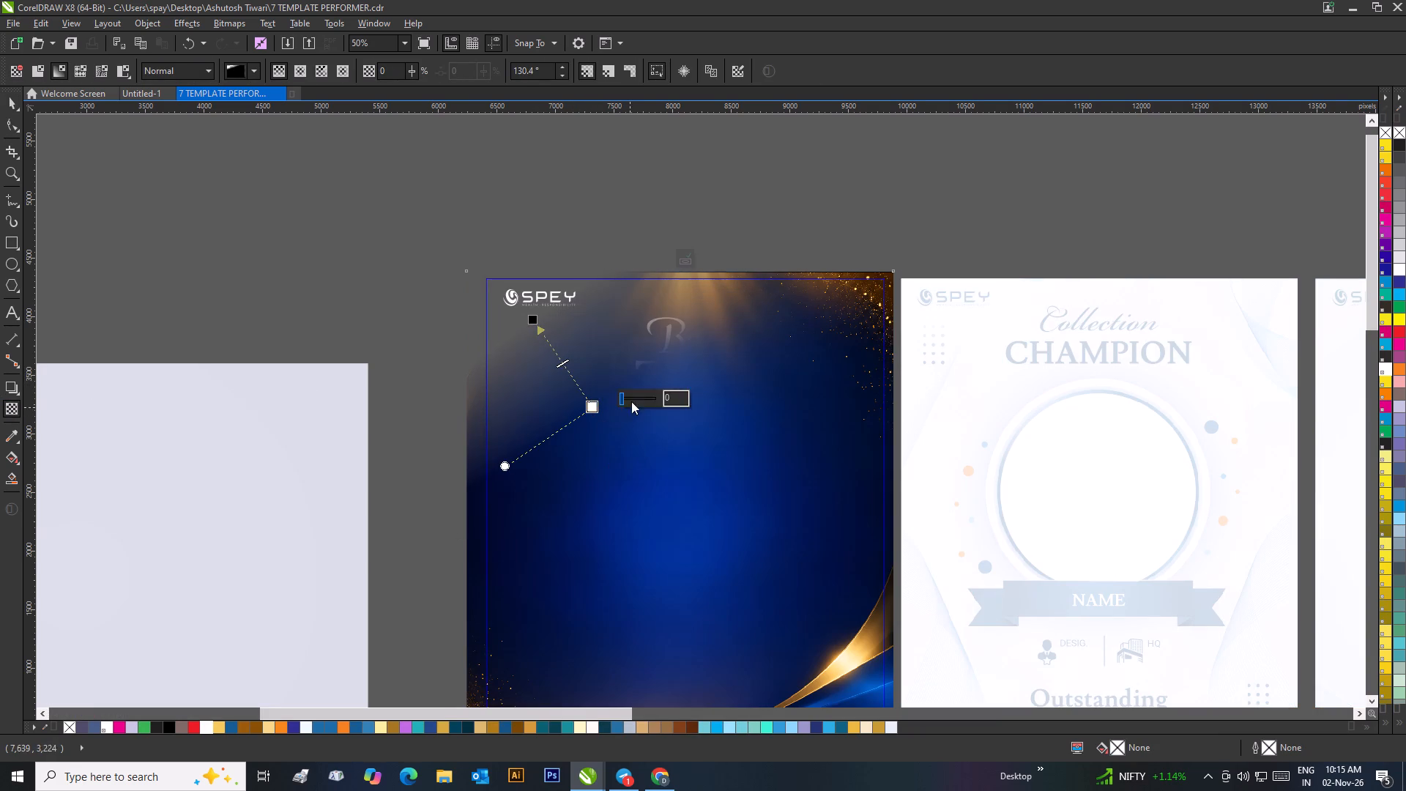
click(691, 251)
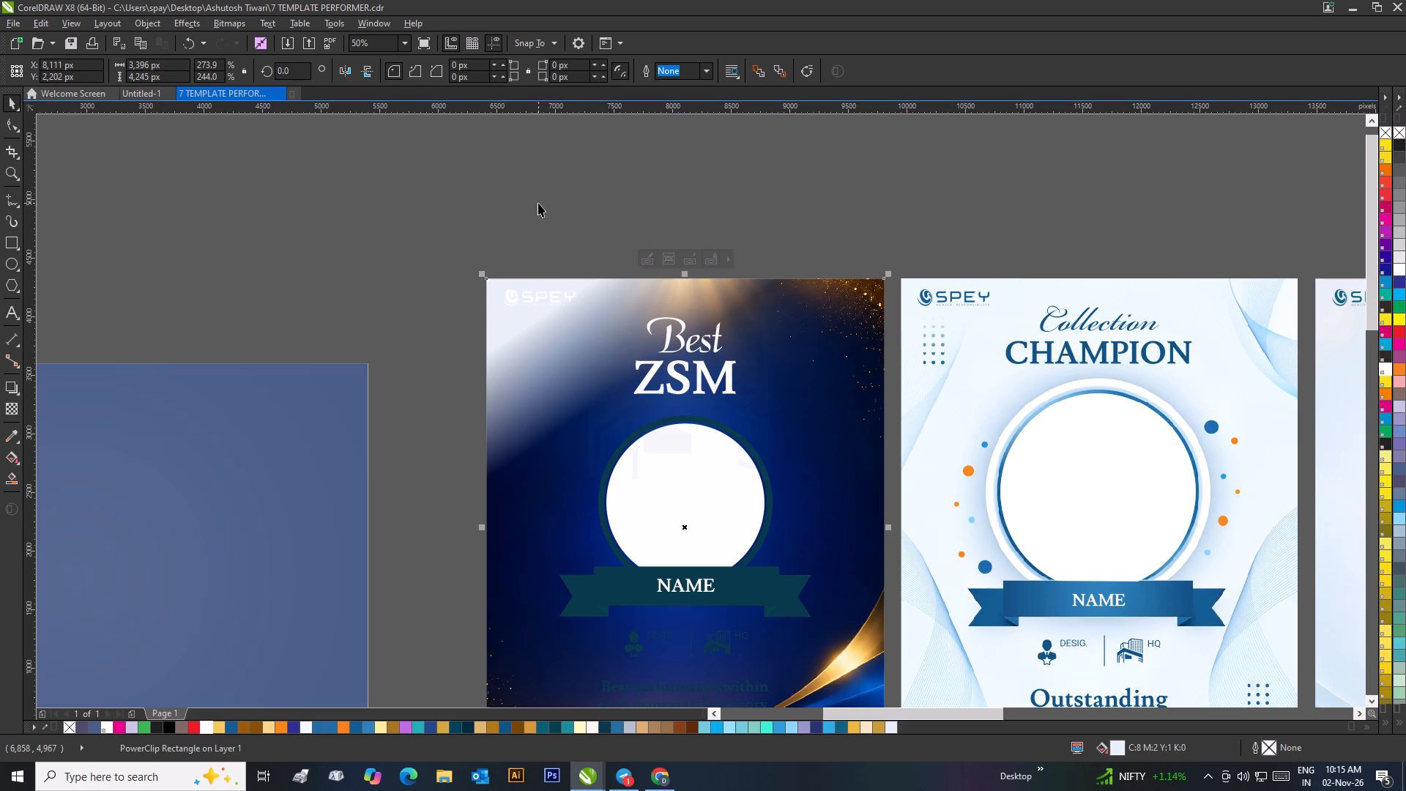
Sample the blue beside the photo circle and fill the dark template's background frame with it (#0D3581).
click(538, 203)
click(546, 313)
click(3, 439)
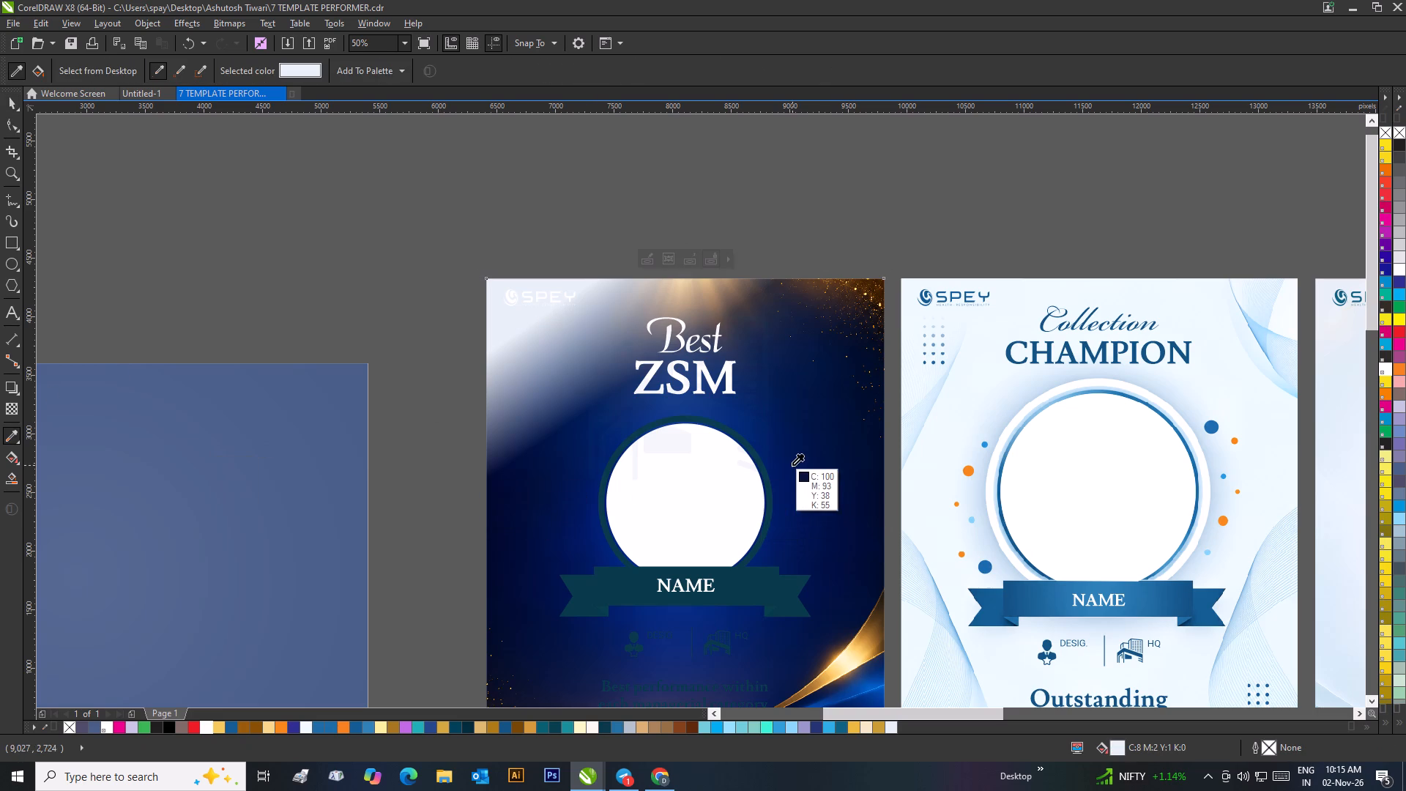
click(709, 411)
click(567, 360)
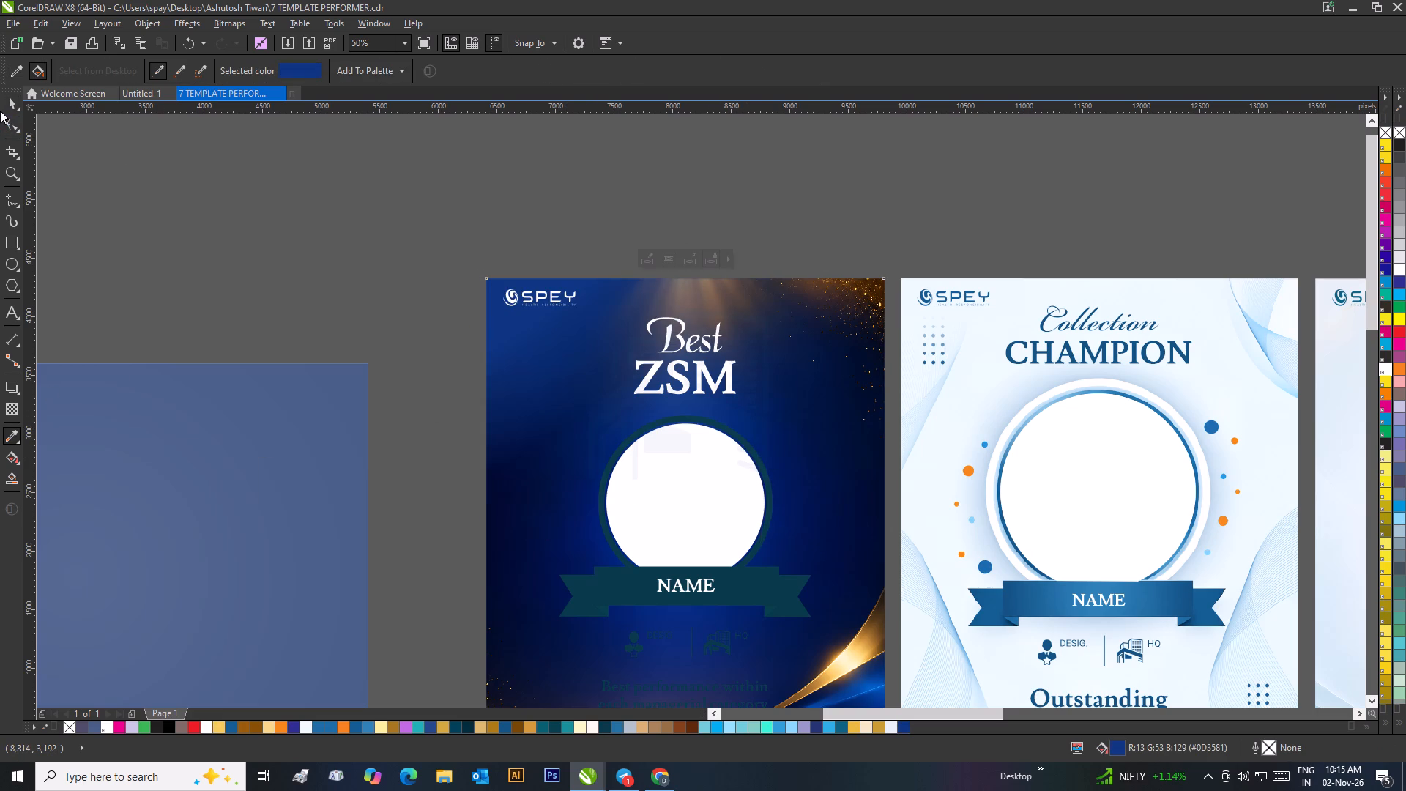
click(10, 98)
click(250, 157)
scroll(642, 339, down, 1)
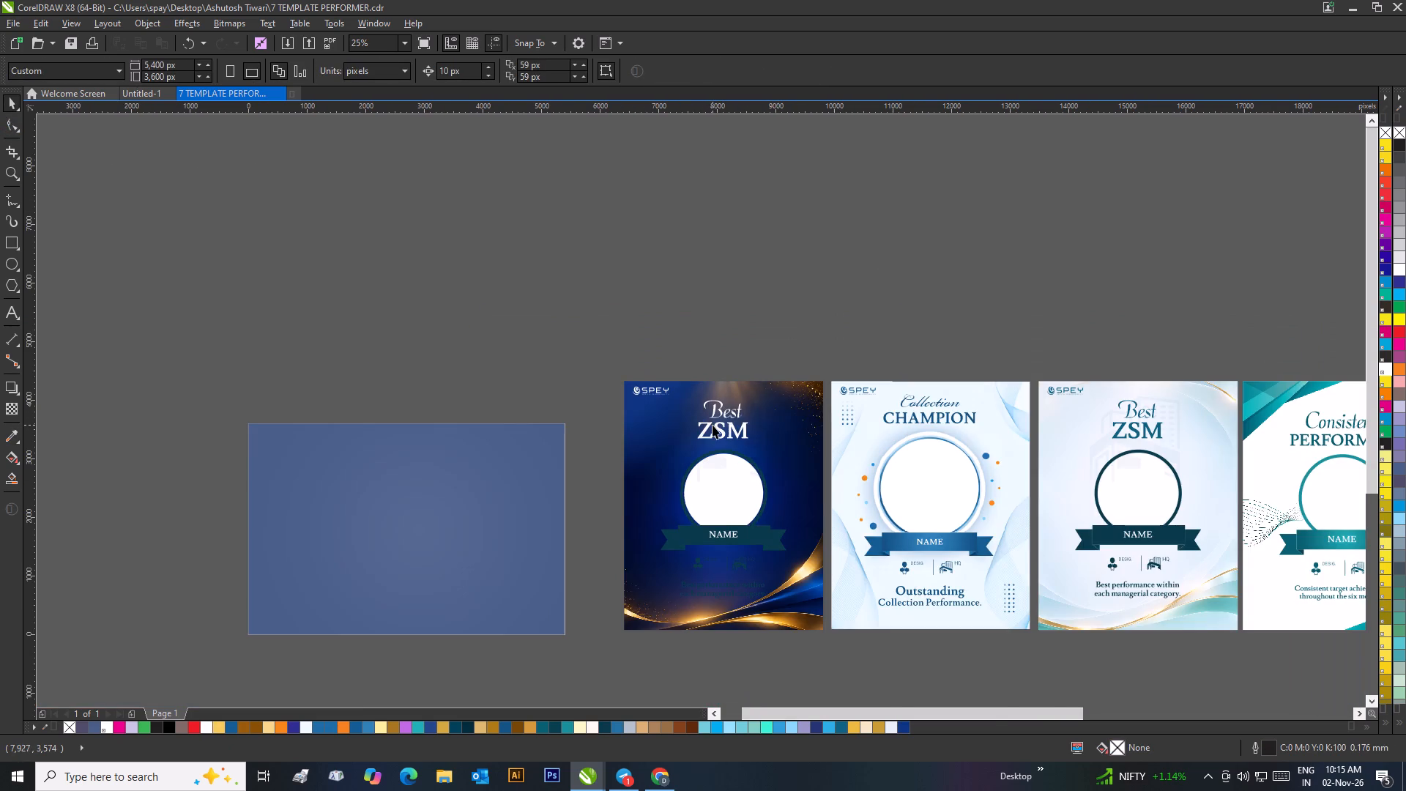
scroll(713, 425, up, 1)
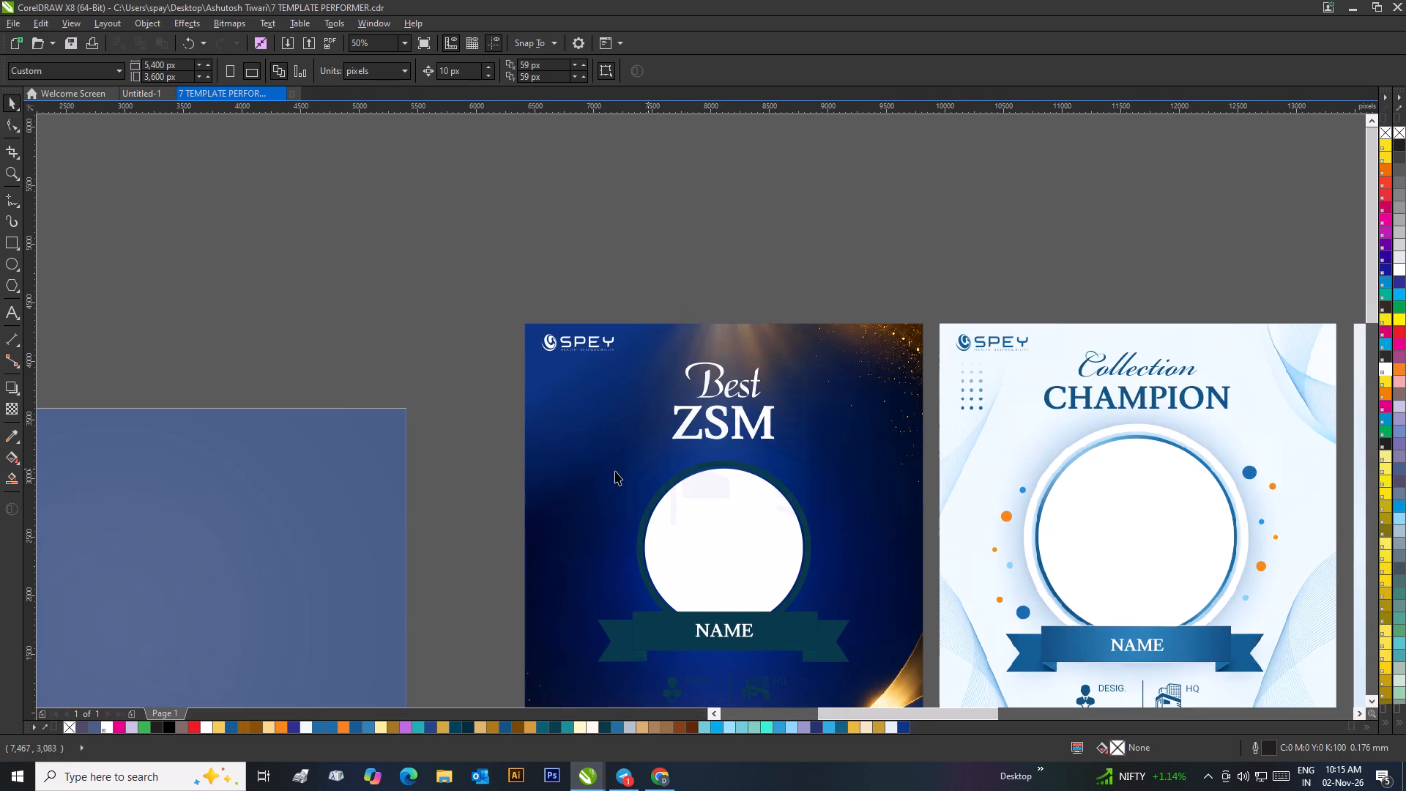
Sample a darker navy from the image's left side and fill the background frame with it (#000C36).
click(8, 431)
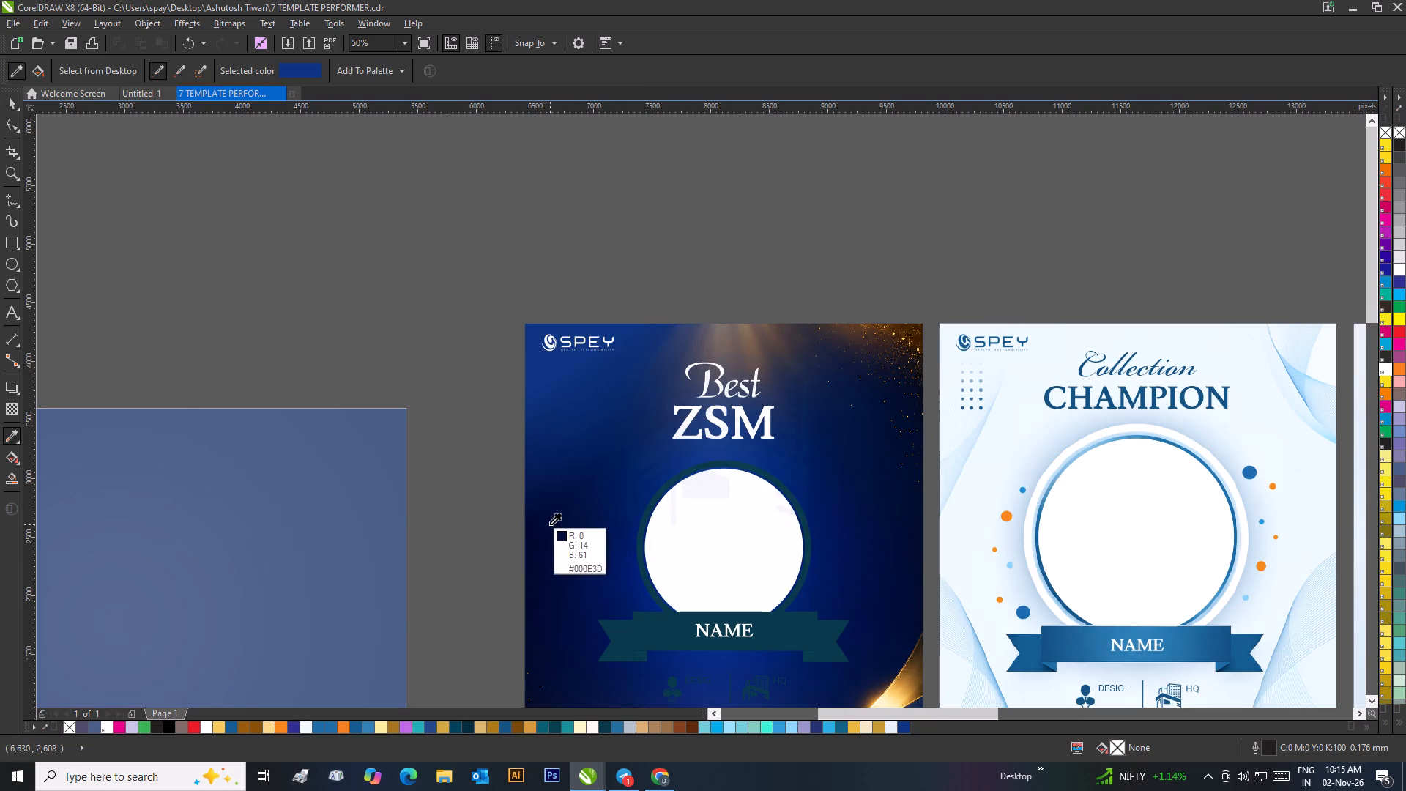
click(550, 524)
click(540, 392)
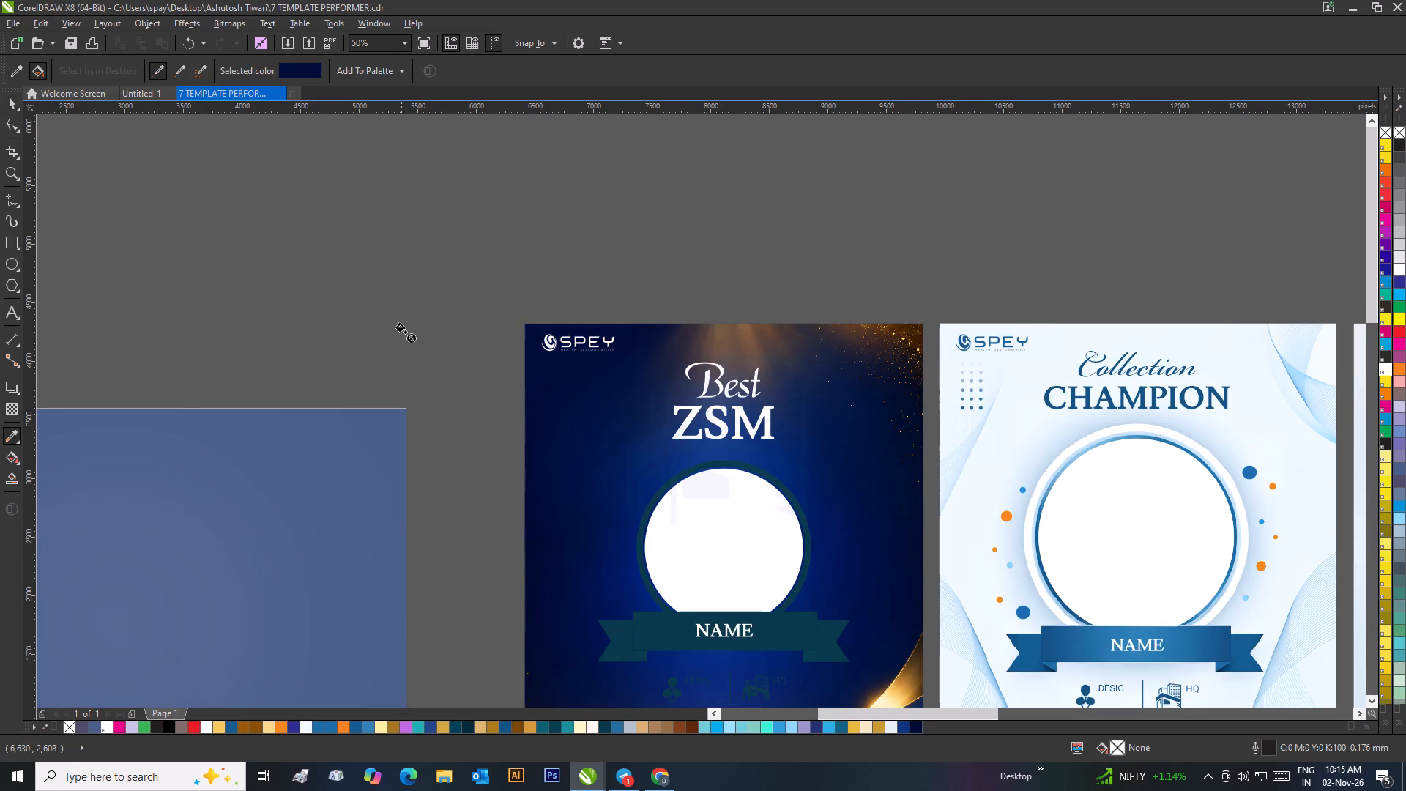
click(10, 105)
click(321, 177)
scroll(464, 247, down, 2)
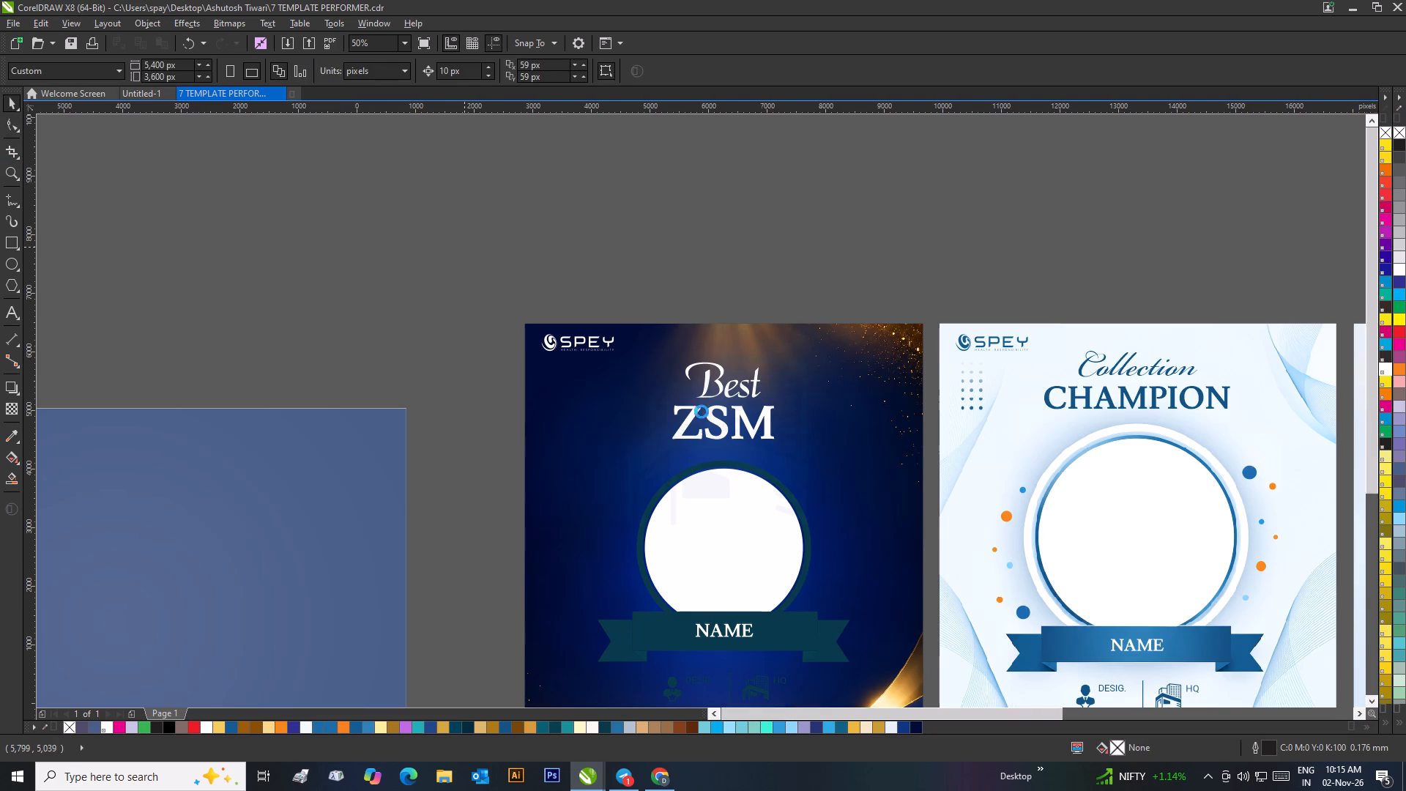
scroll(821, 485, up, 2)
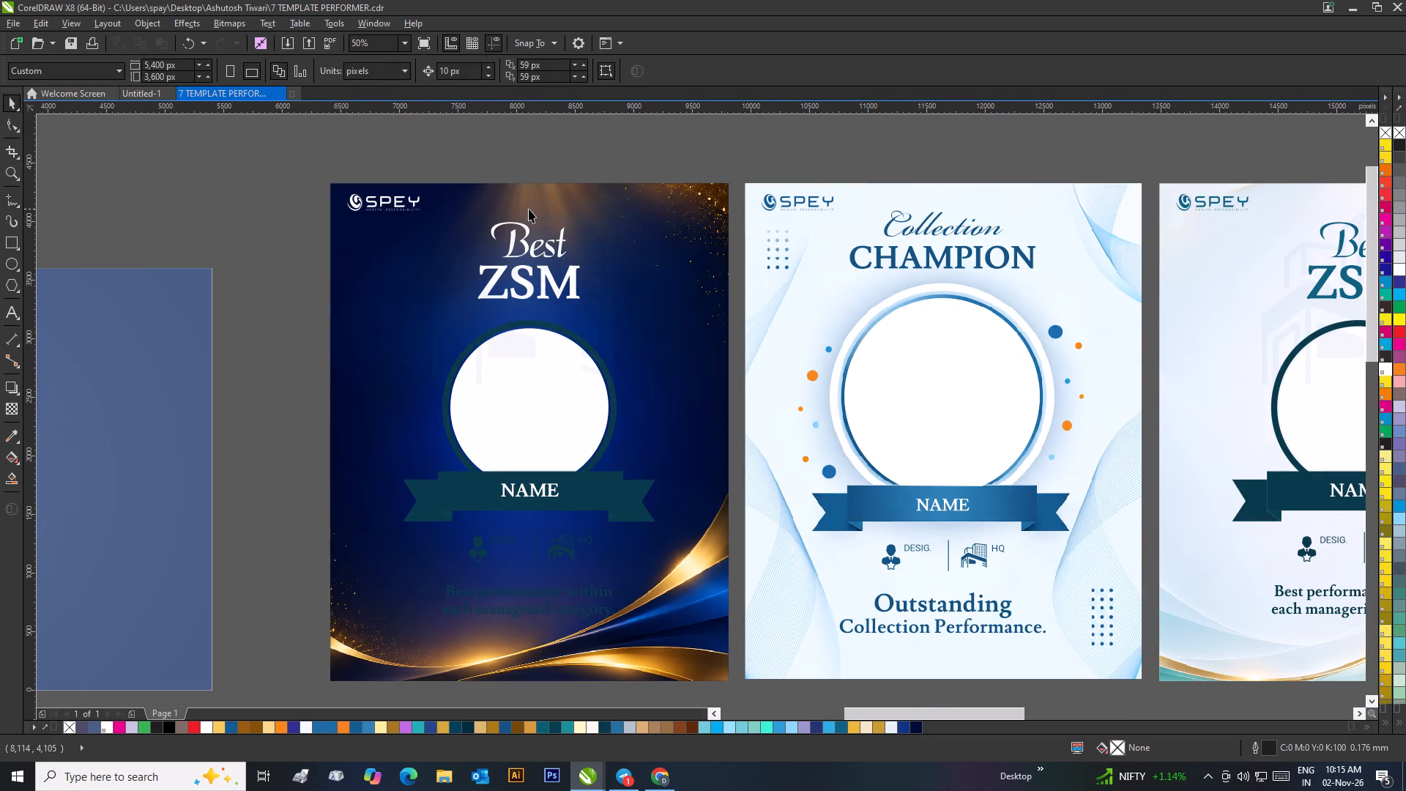
Inside the PowerClip, crop the background image to its upper-right gold-sparkle corner, about 1,198 × 1,494 px, and copy that piece.
click(632, 212)
right_click(632, 212)
click(677, 275)
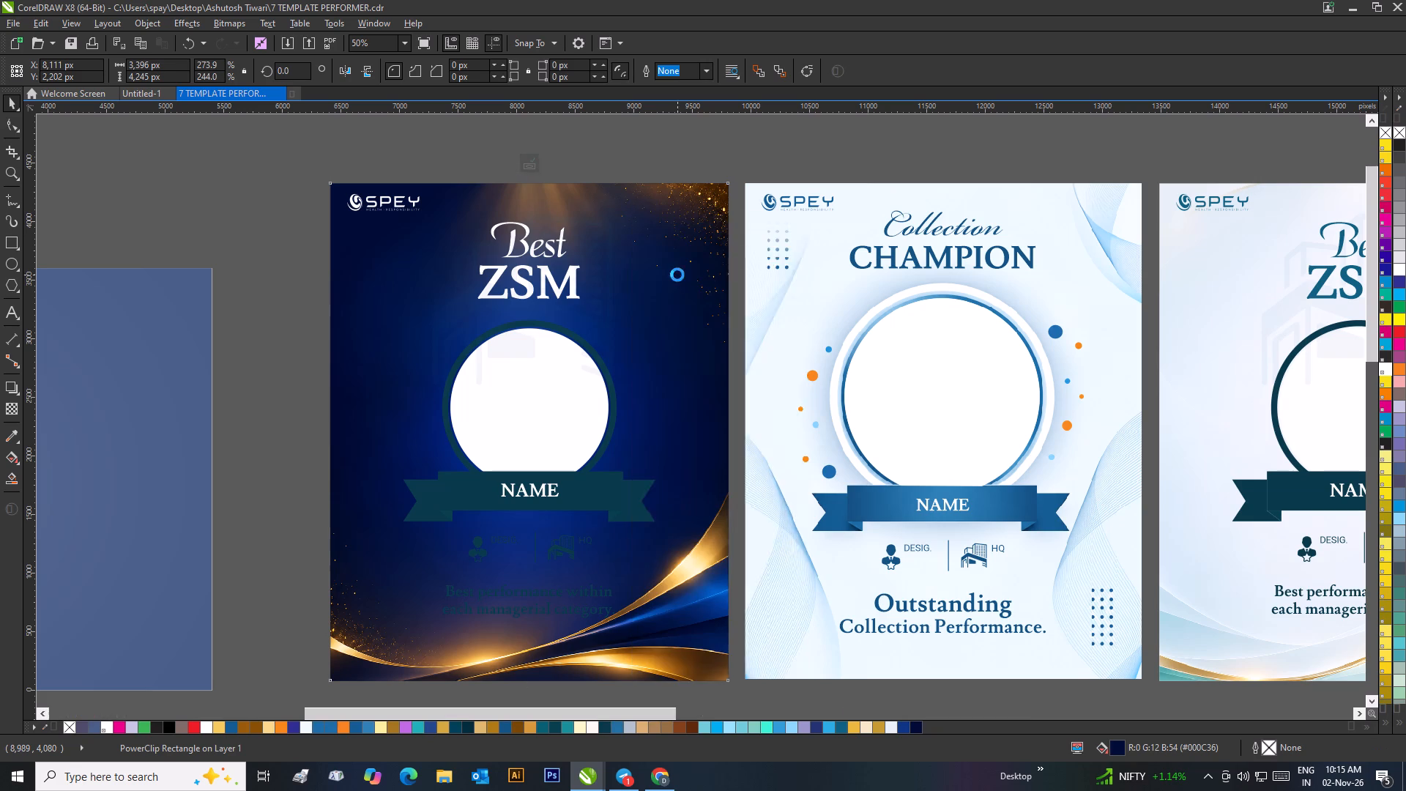
click(682, 231)
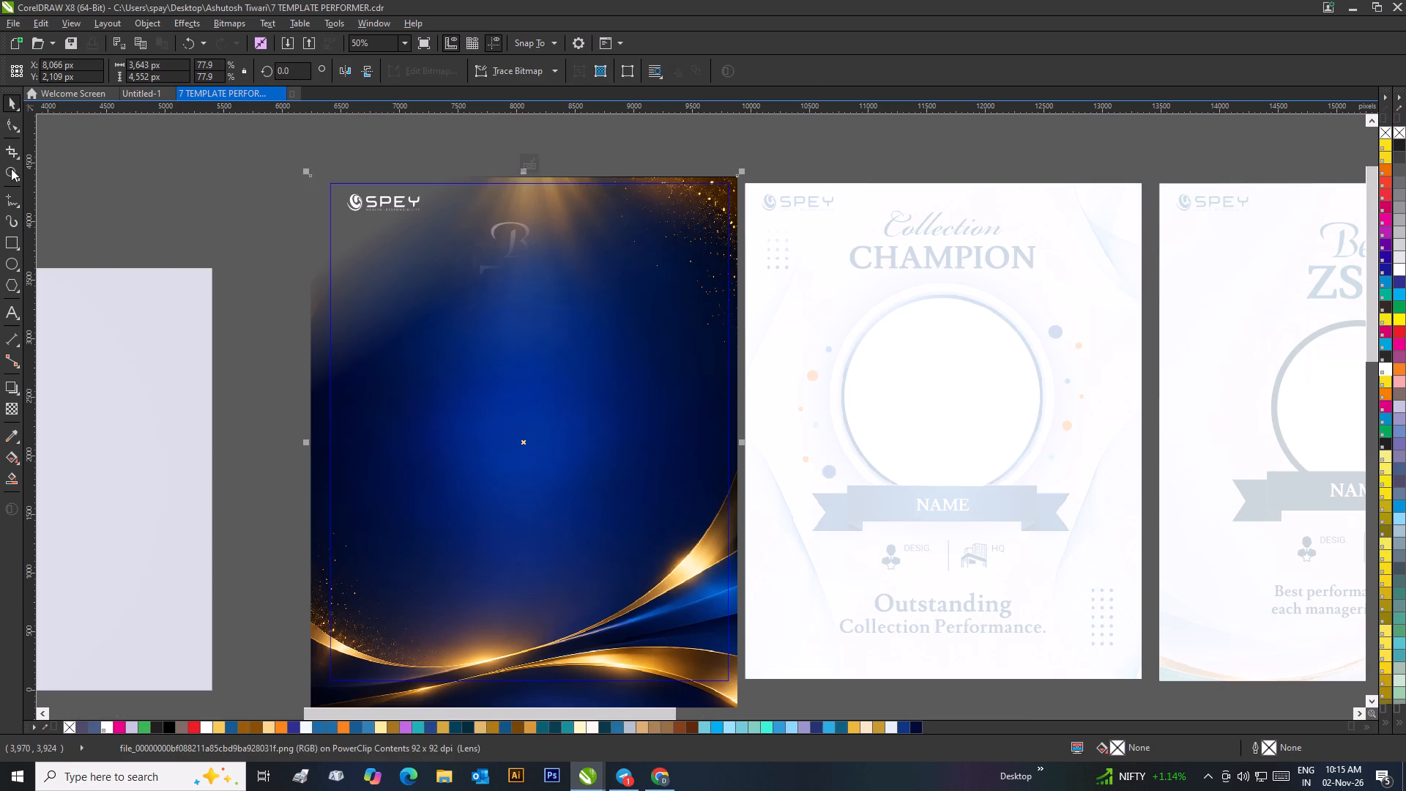
click(10, 155)
drag(597, 177, 740, 298)
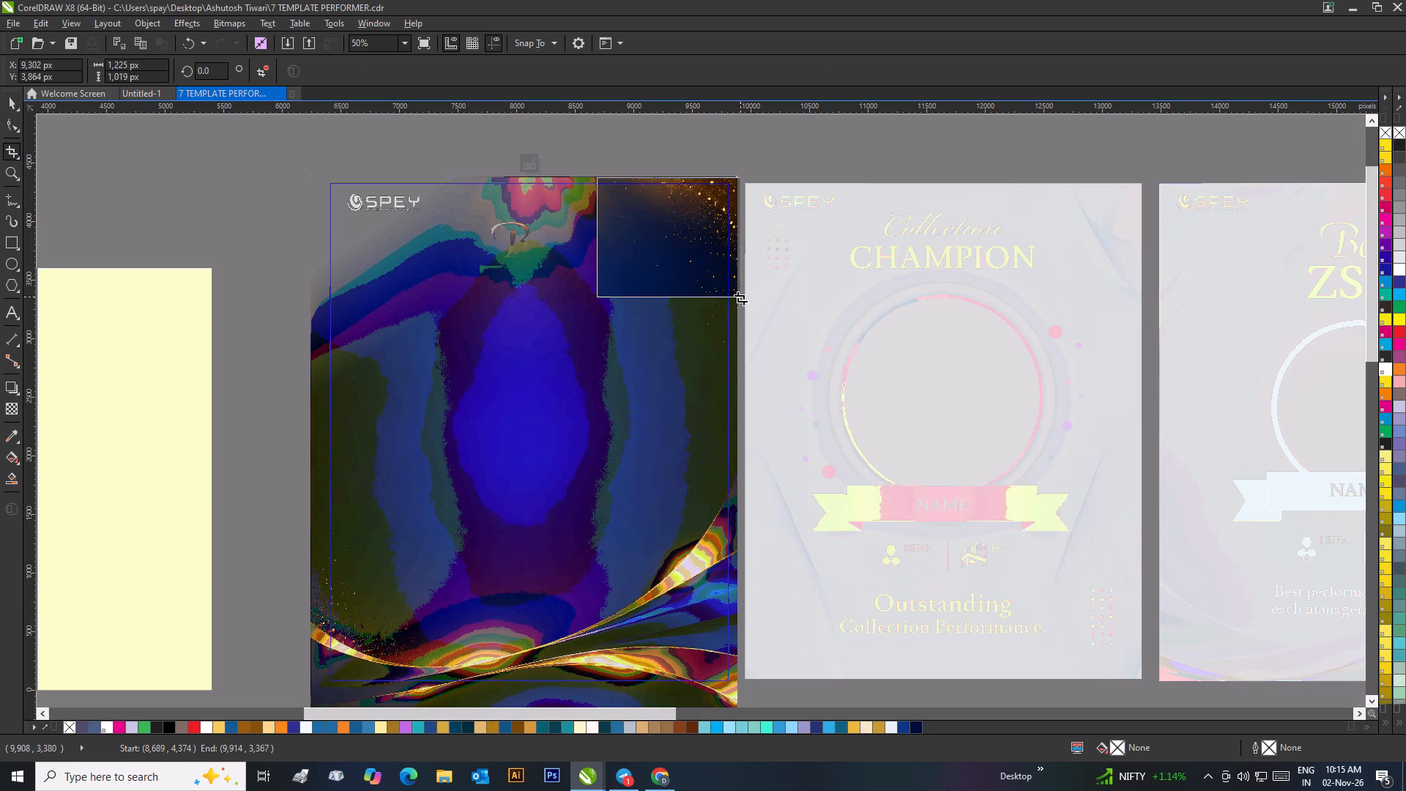
drag(740, 298, 738, 352)
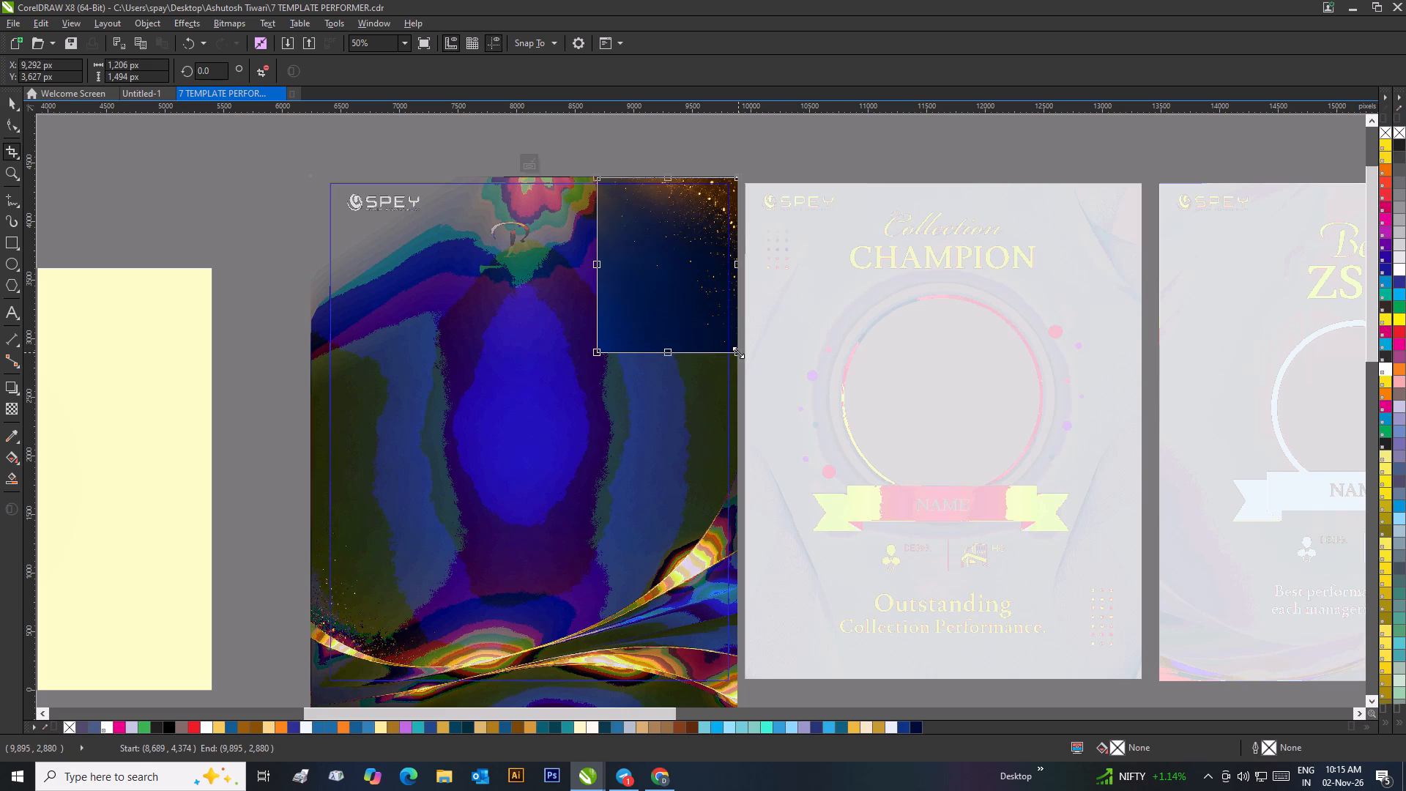
double_click(693, 250)
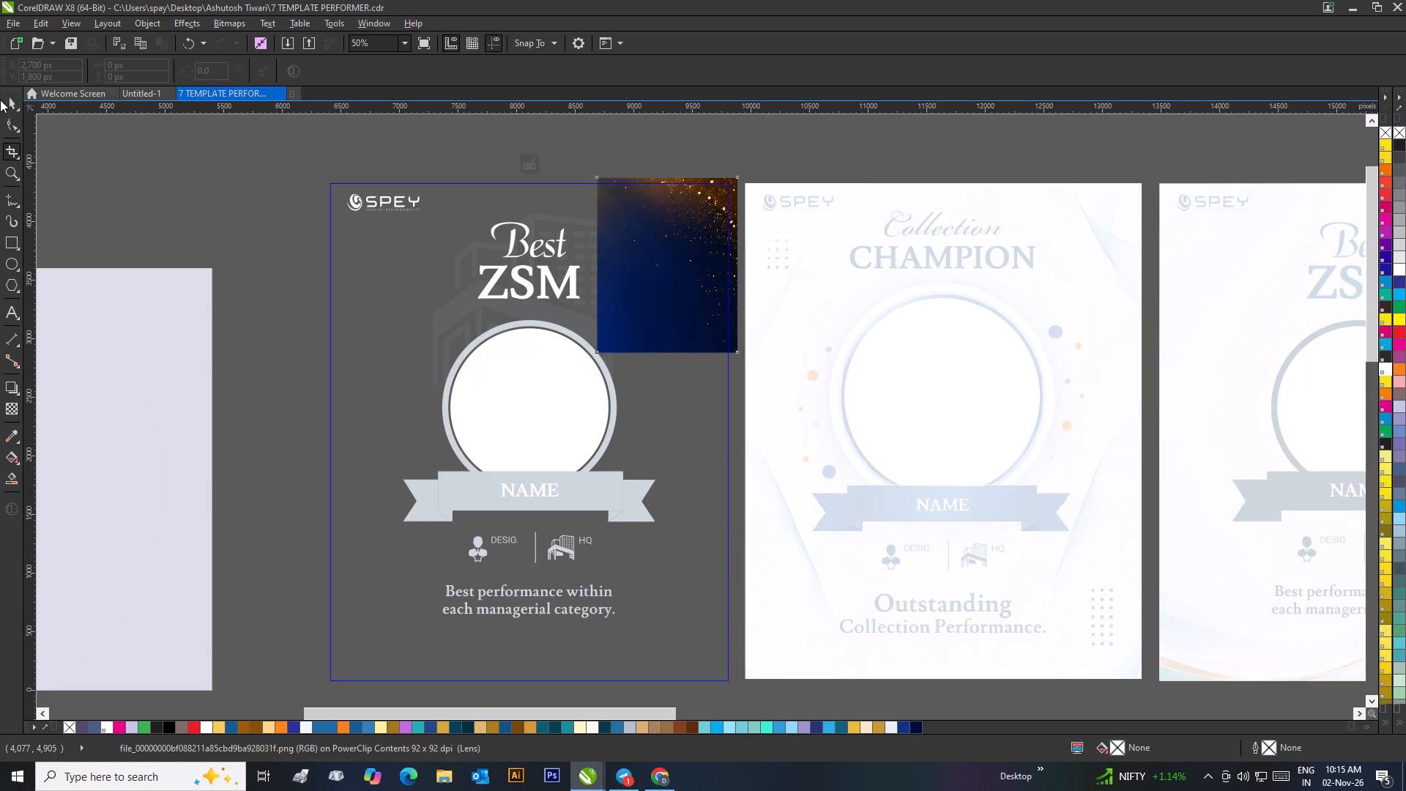
click(4, 94)
click(121, 118)
click(688, 199)
right_click(688, 199)
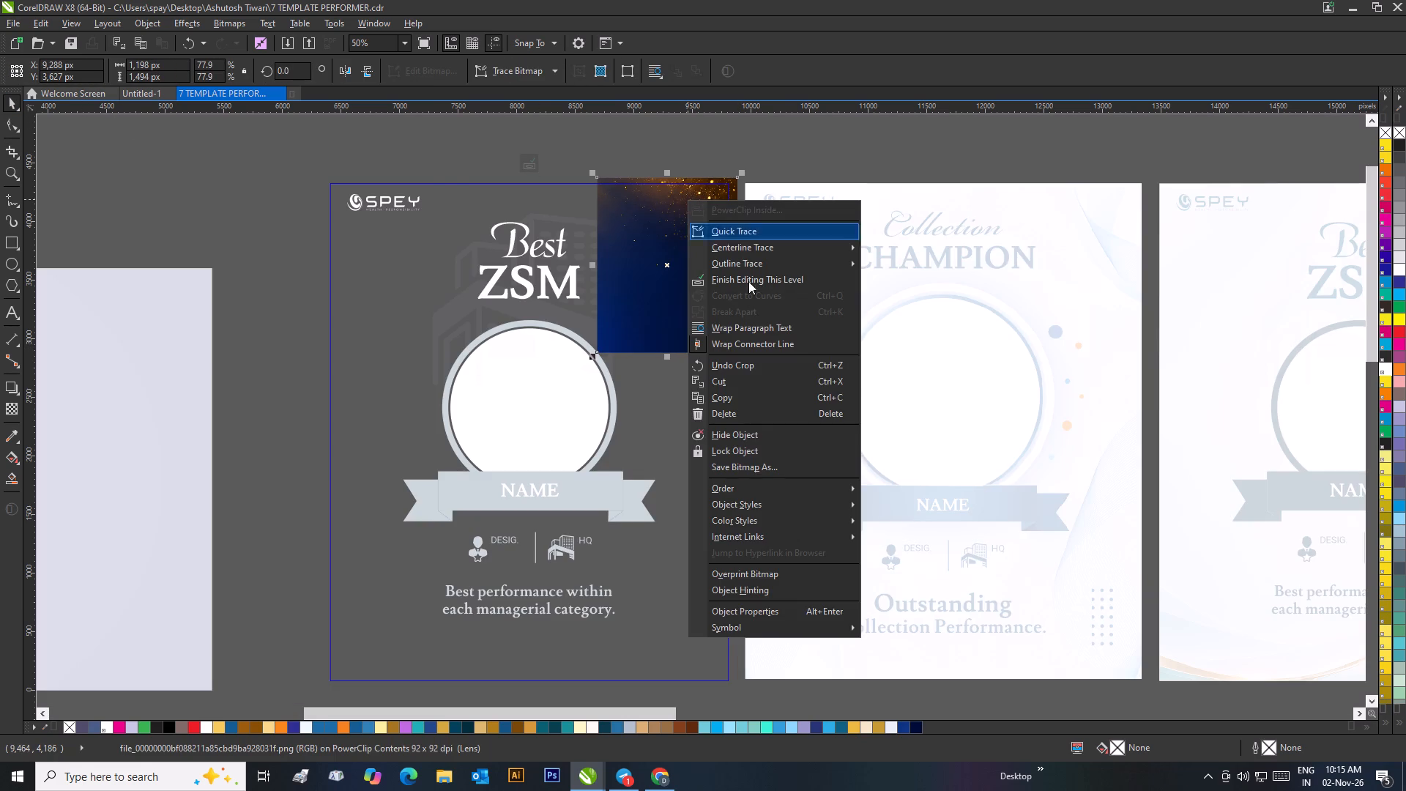
click(734, 398)
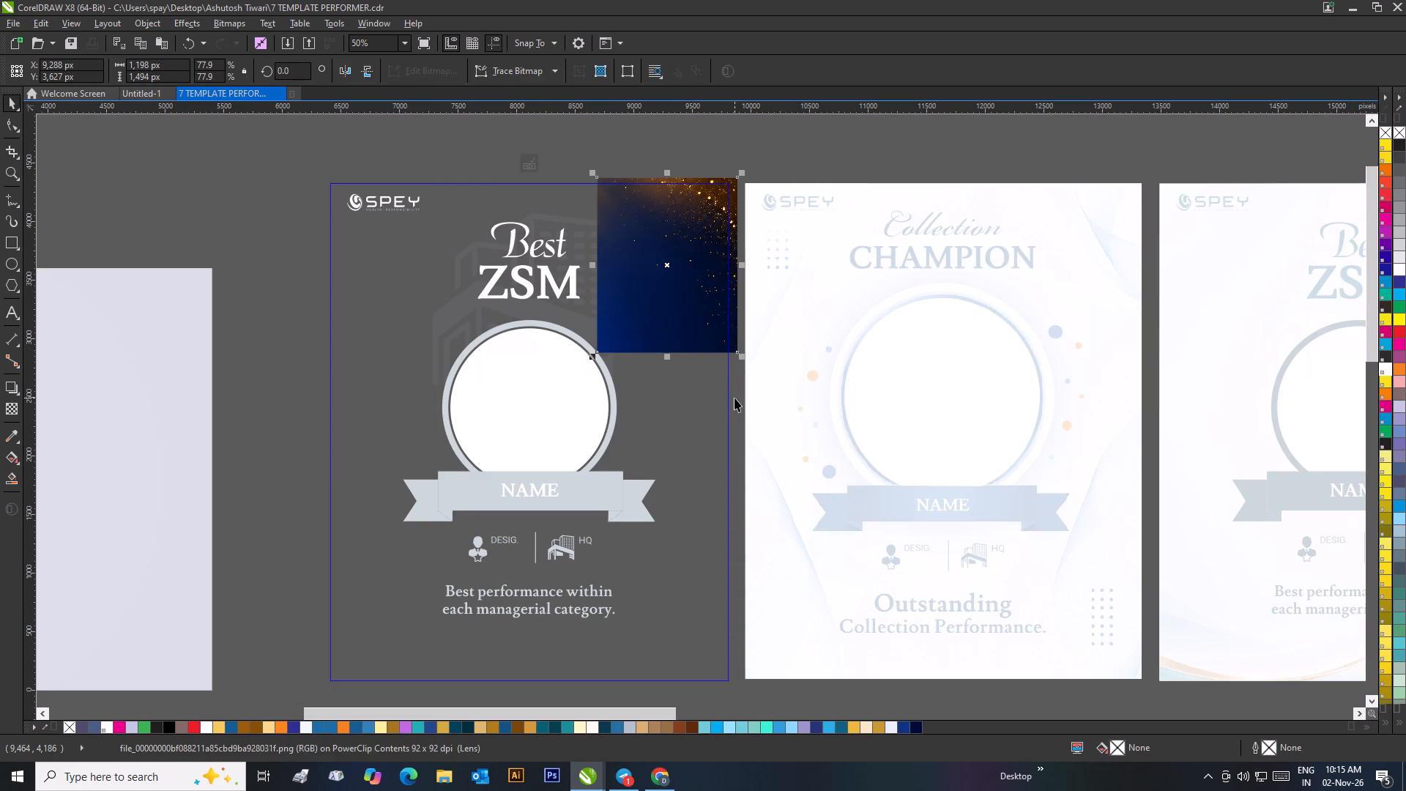
Undo the crop, the frame's blue fills and the gradient transparency, back to the full background image inside the PowerClip.
key(ctrl+z)
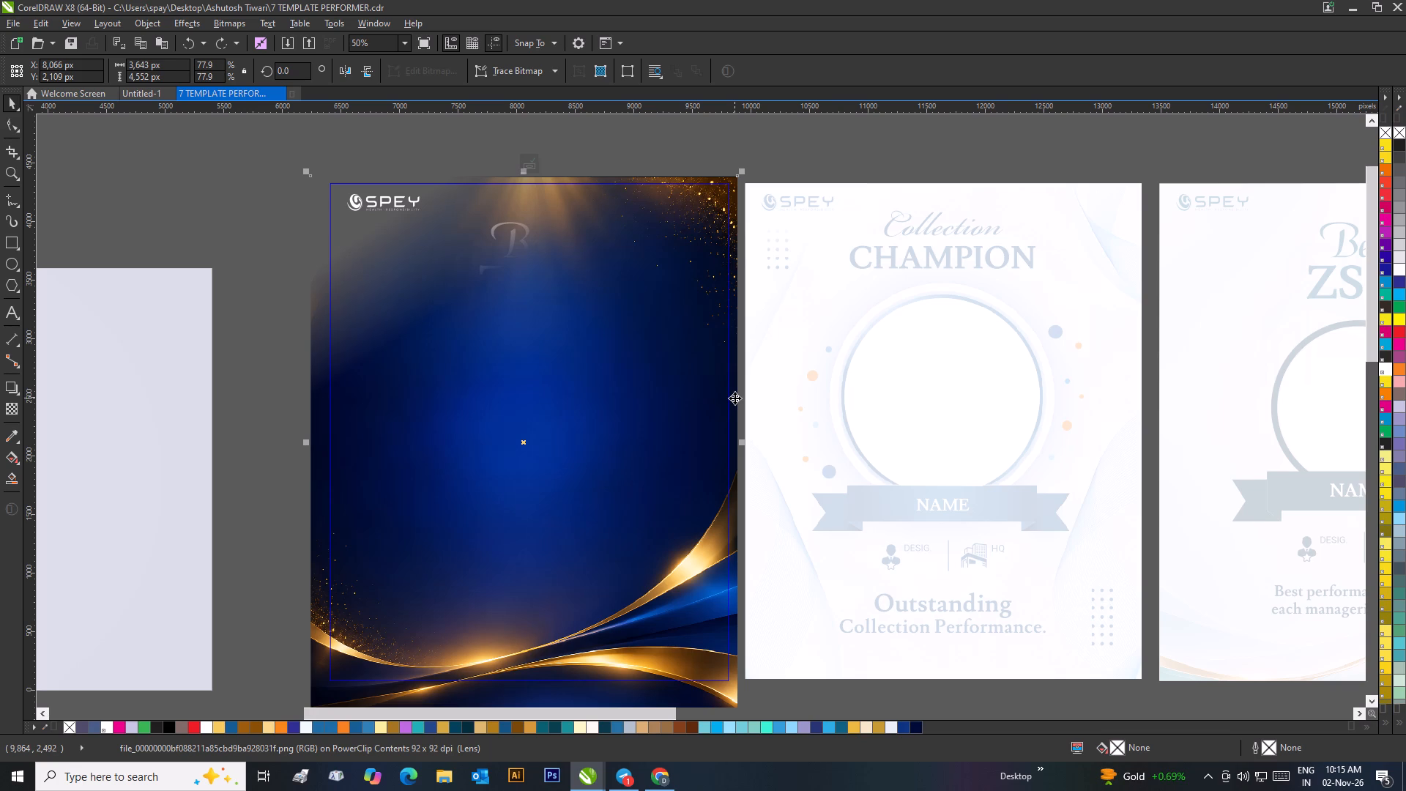
key(ctrl+z)
key(ctrl+z)
key(ctrl+z)
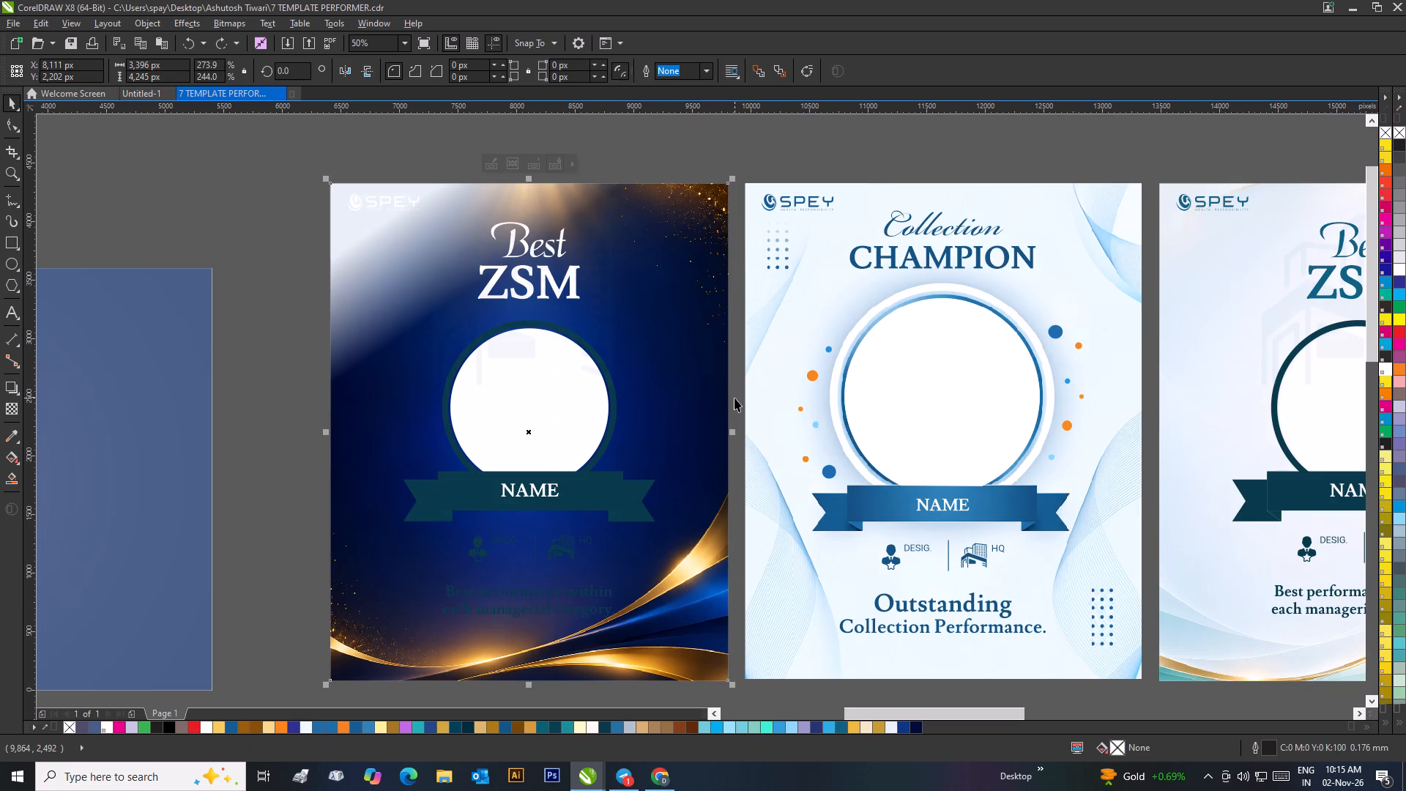
key(ctrl+z)
key(ctrl+z)
key(ctrl+z)
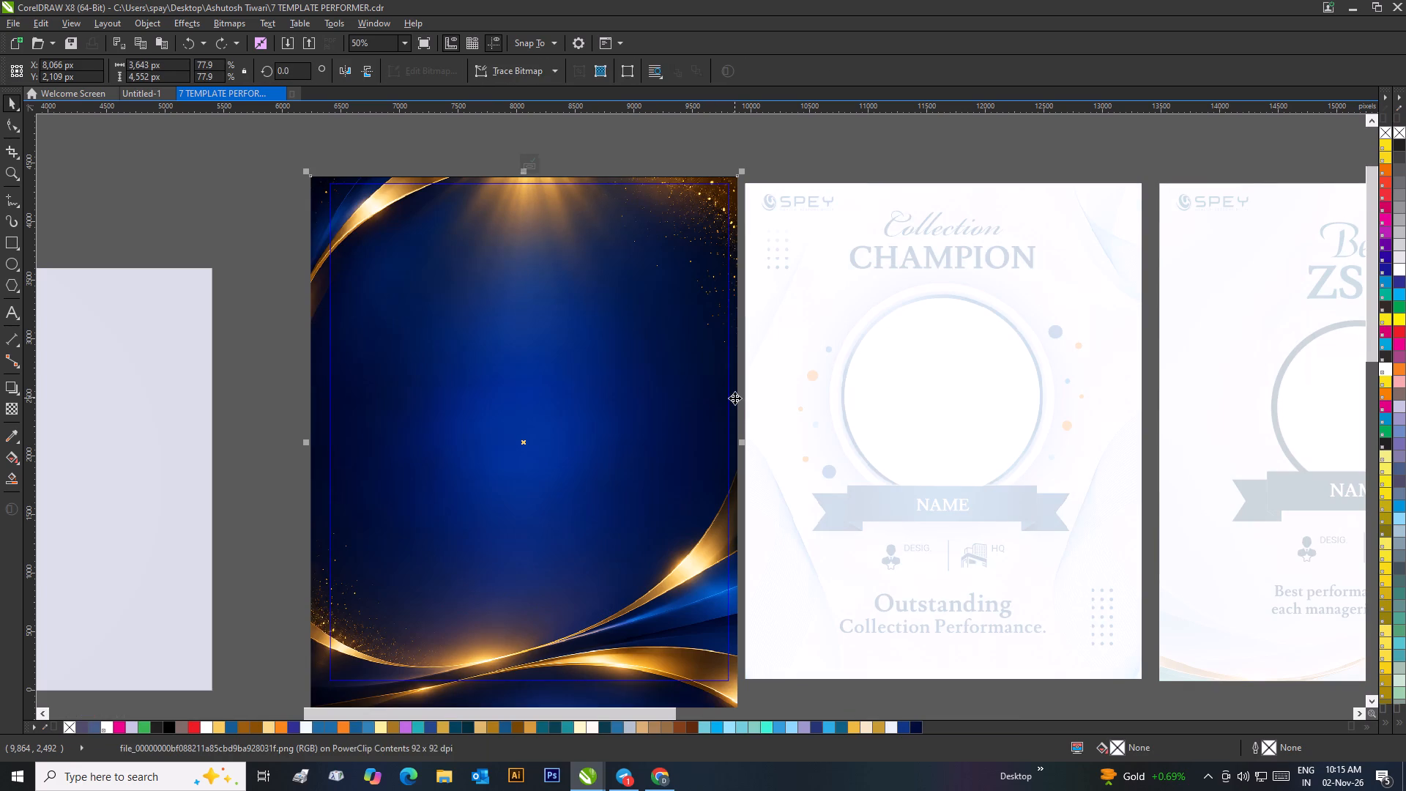
Paste the sparkle corner piece, mirror it horizontally and align it to the top left of the background image.
key(ctrl+v)
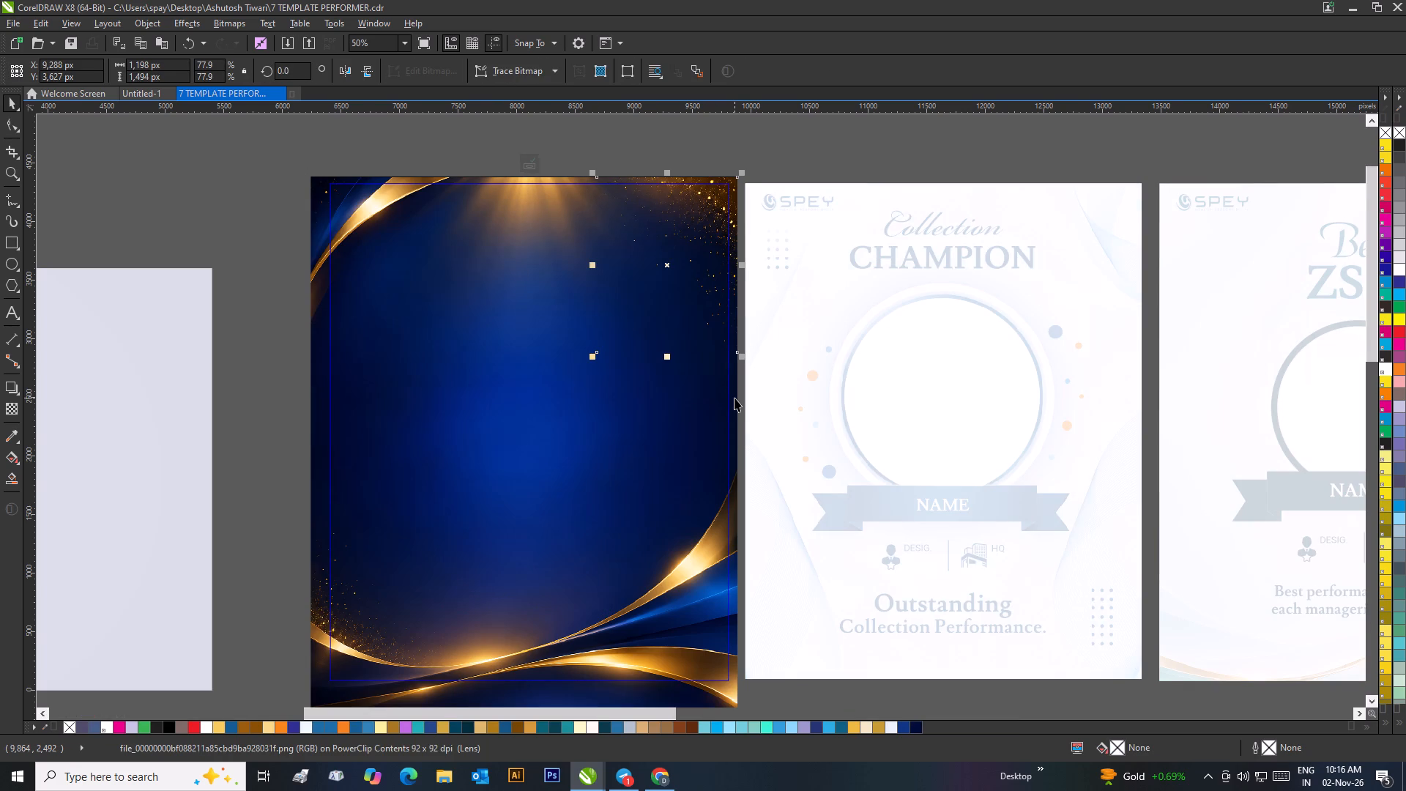
scroll(734, 398, up, 1)
scroll(435, 143, down, 1)
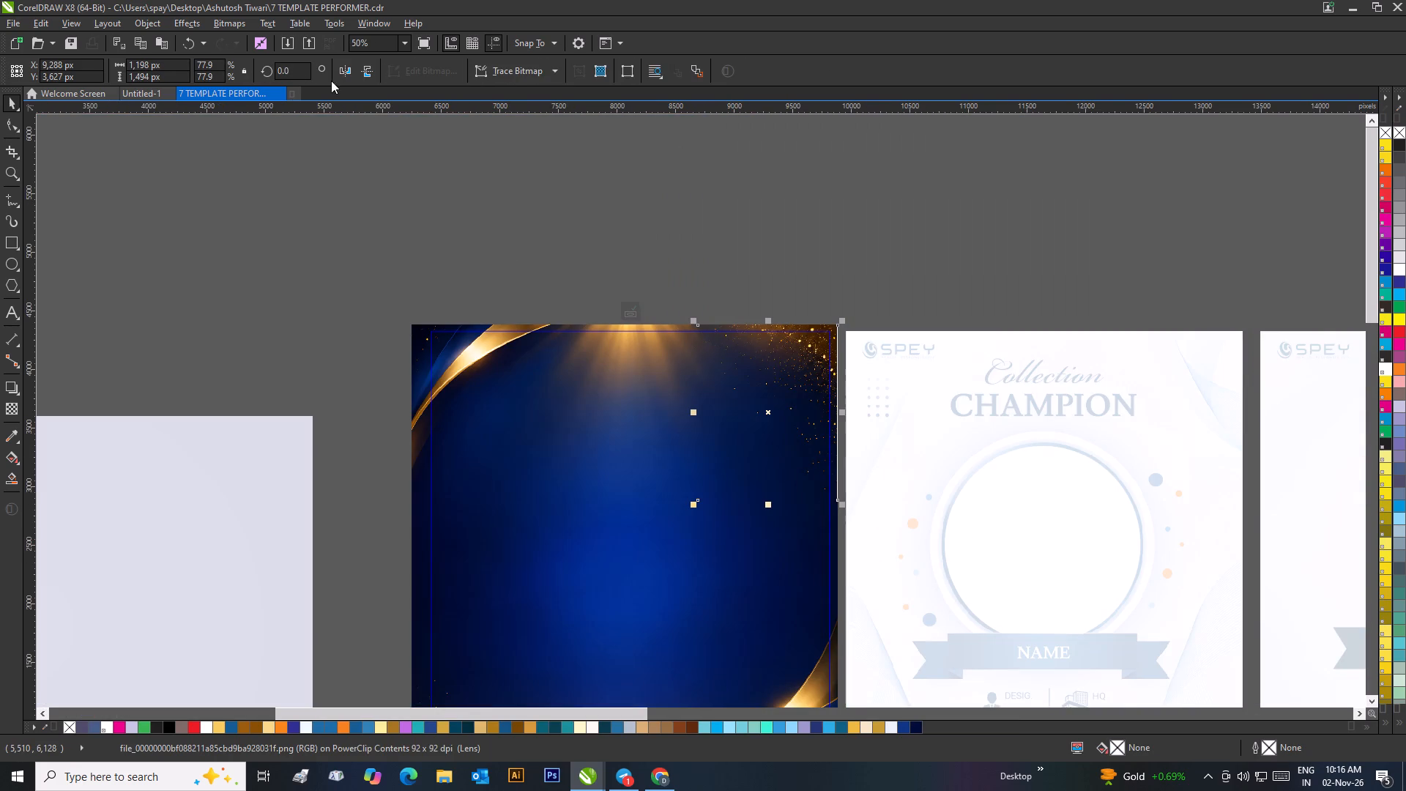
click(341, 64)
click(746, 234)
click(801, 428)
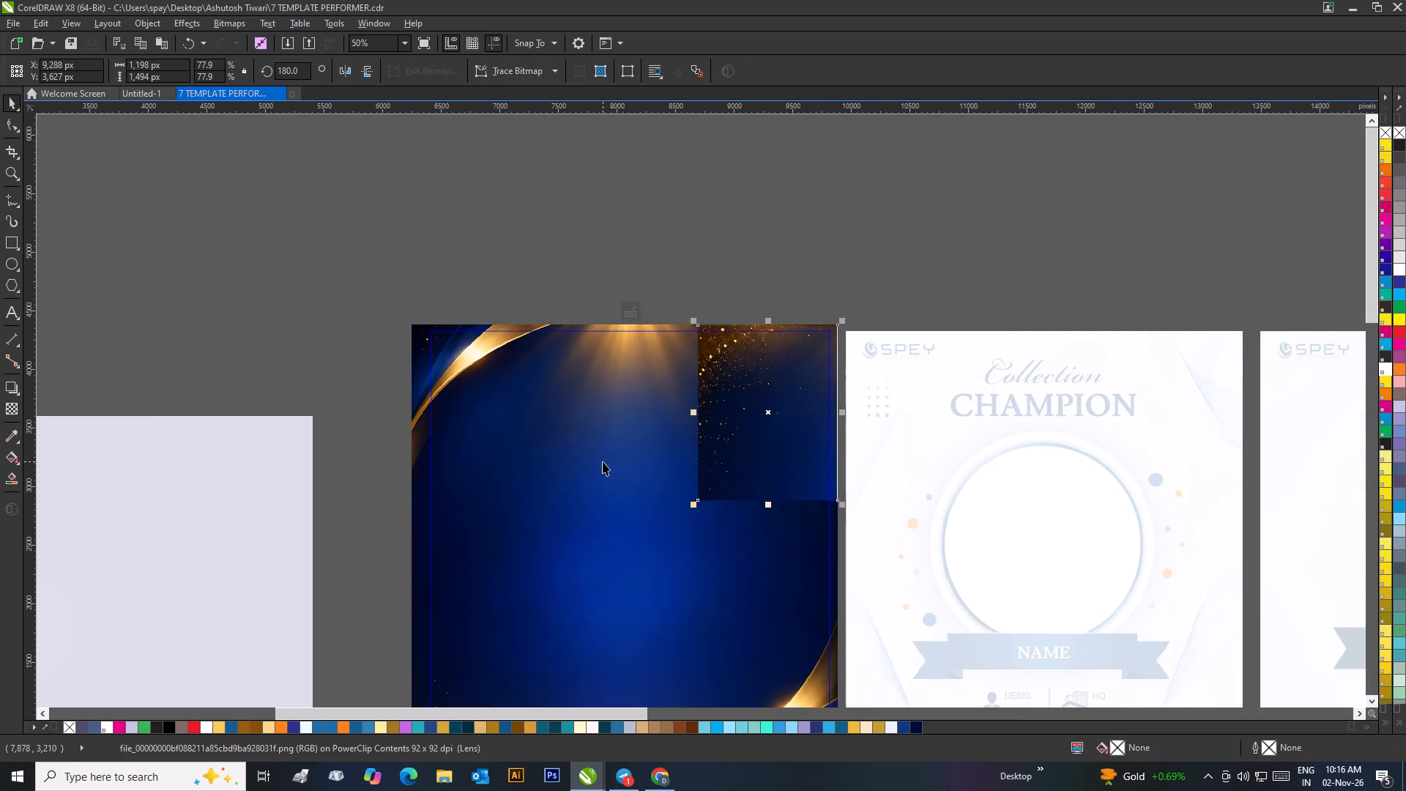
shift+click(603, 461)
text(tl)
click(673, 264)
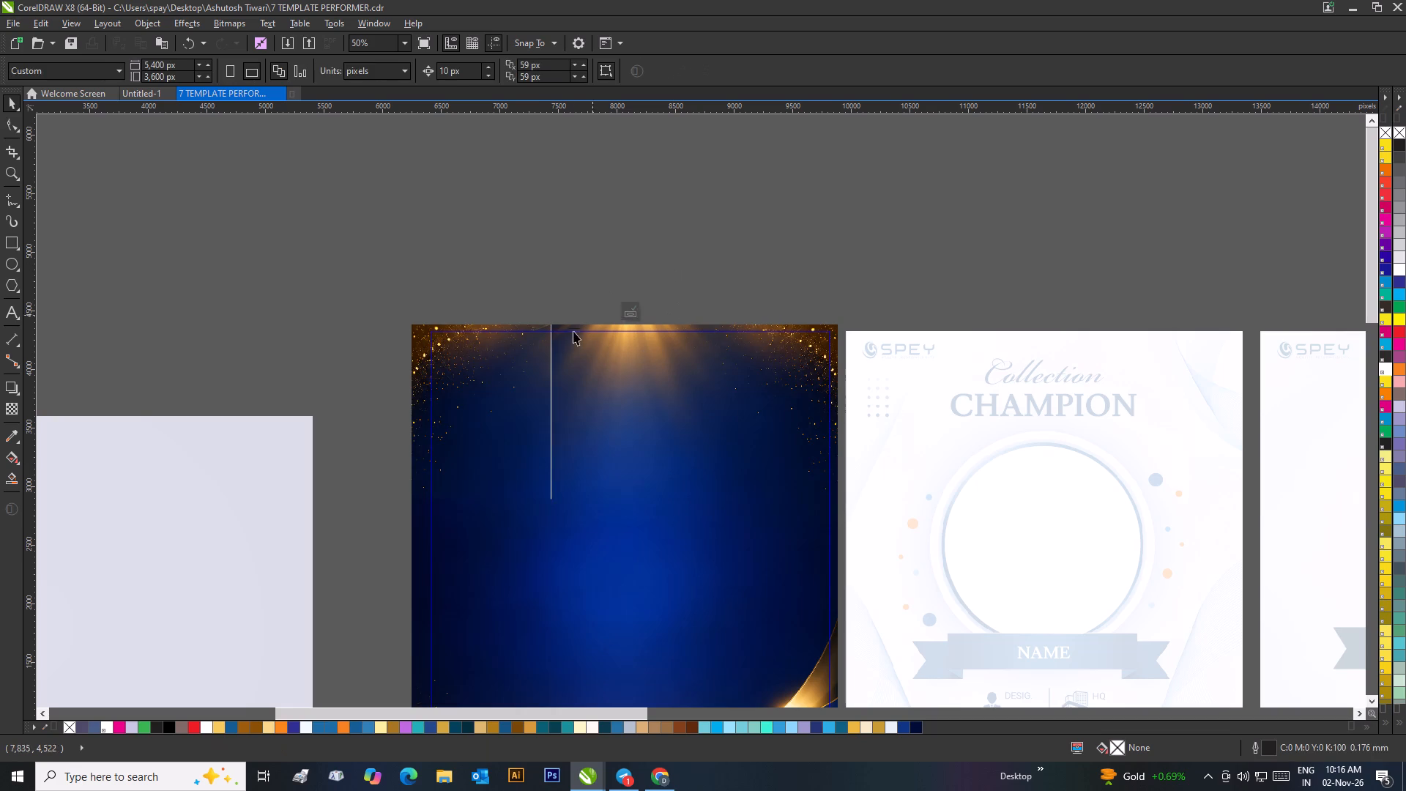
Move the mirrored sparkle piece slightly right and down, to about X 6,981 px, Y 3,601 px.
click(517, 372)
scroll(544, 373, up, 2)
scroll(723, 419, down, 1)
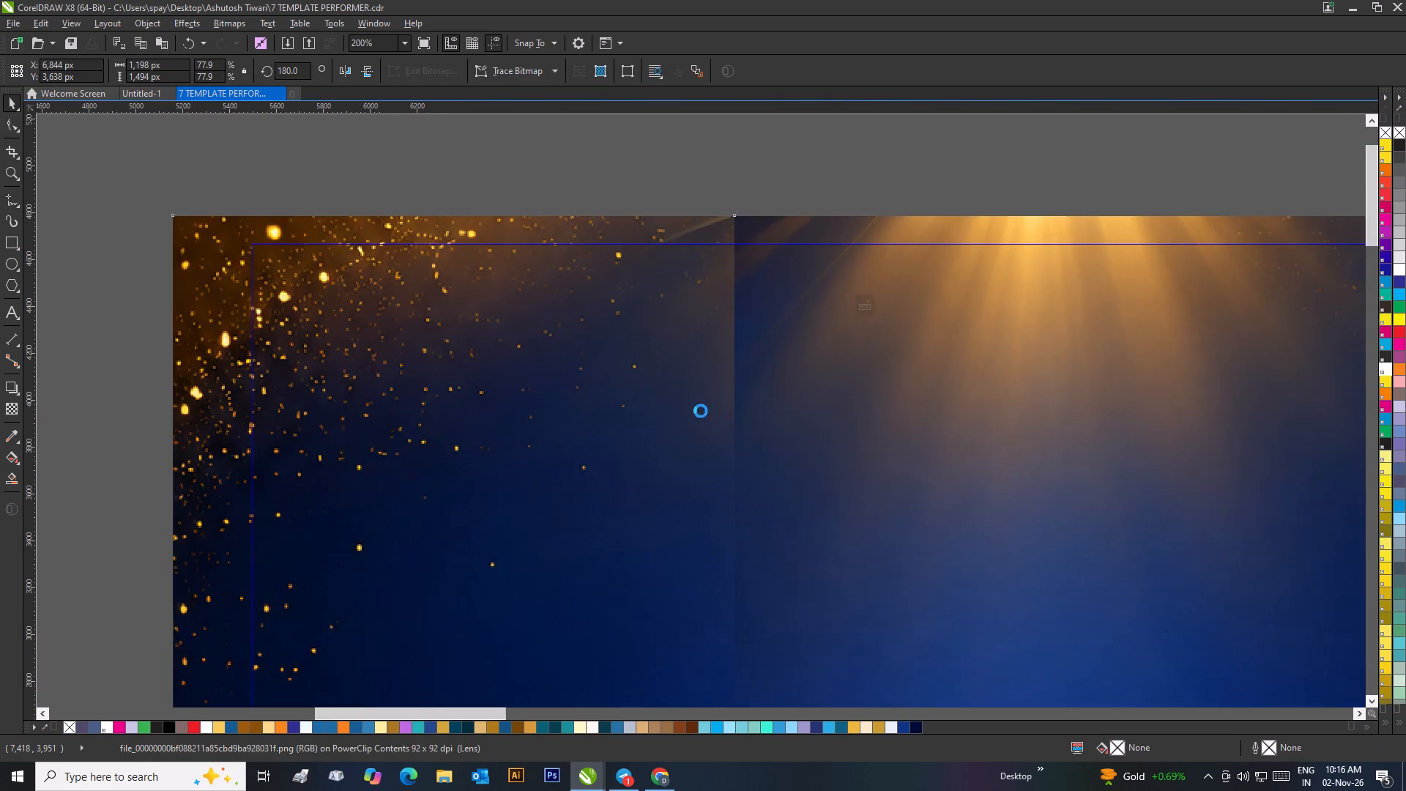
drag(691, 436, 704, 440)
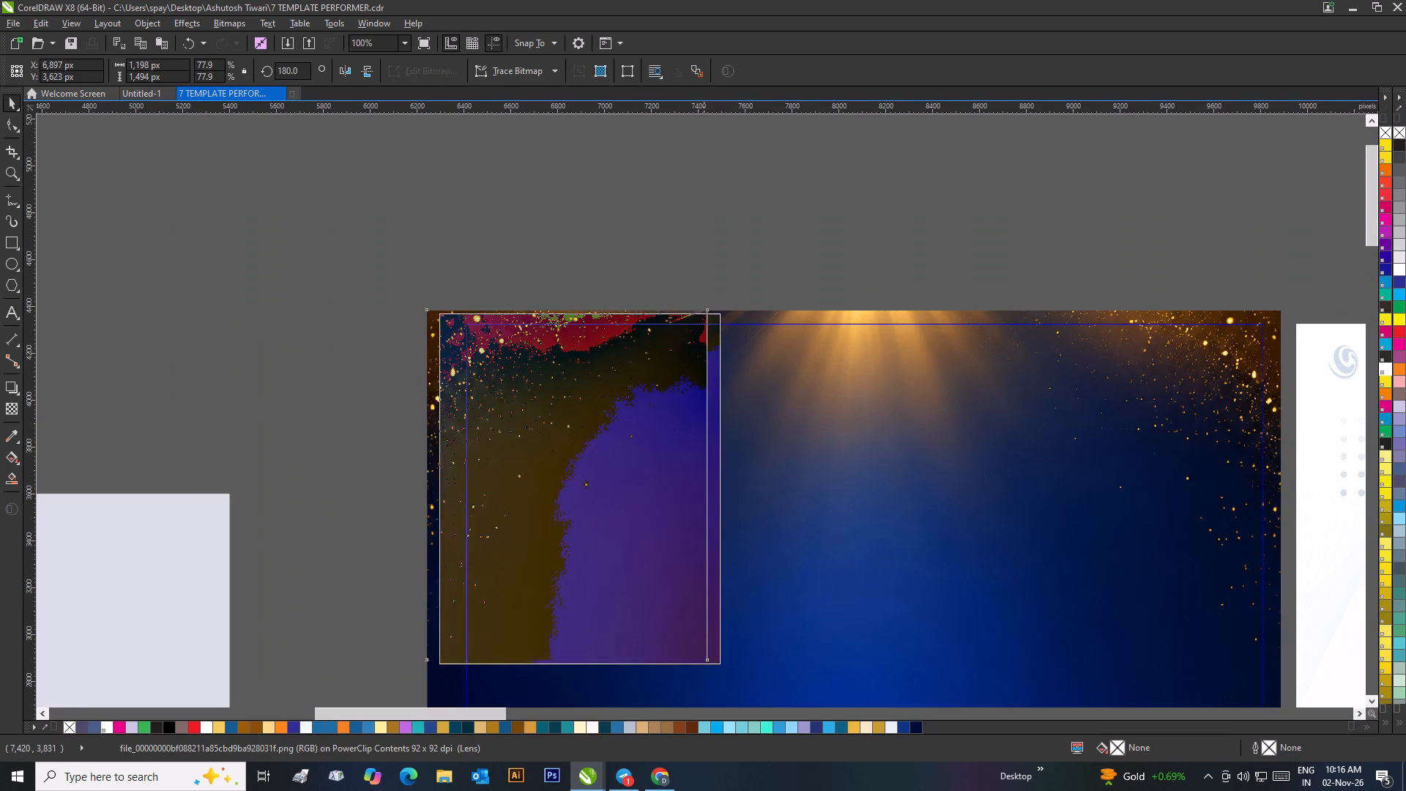
drag(704, 440, 723, 445)
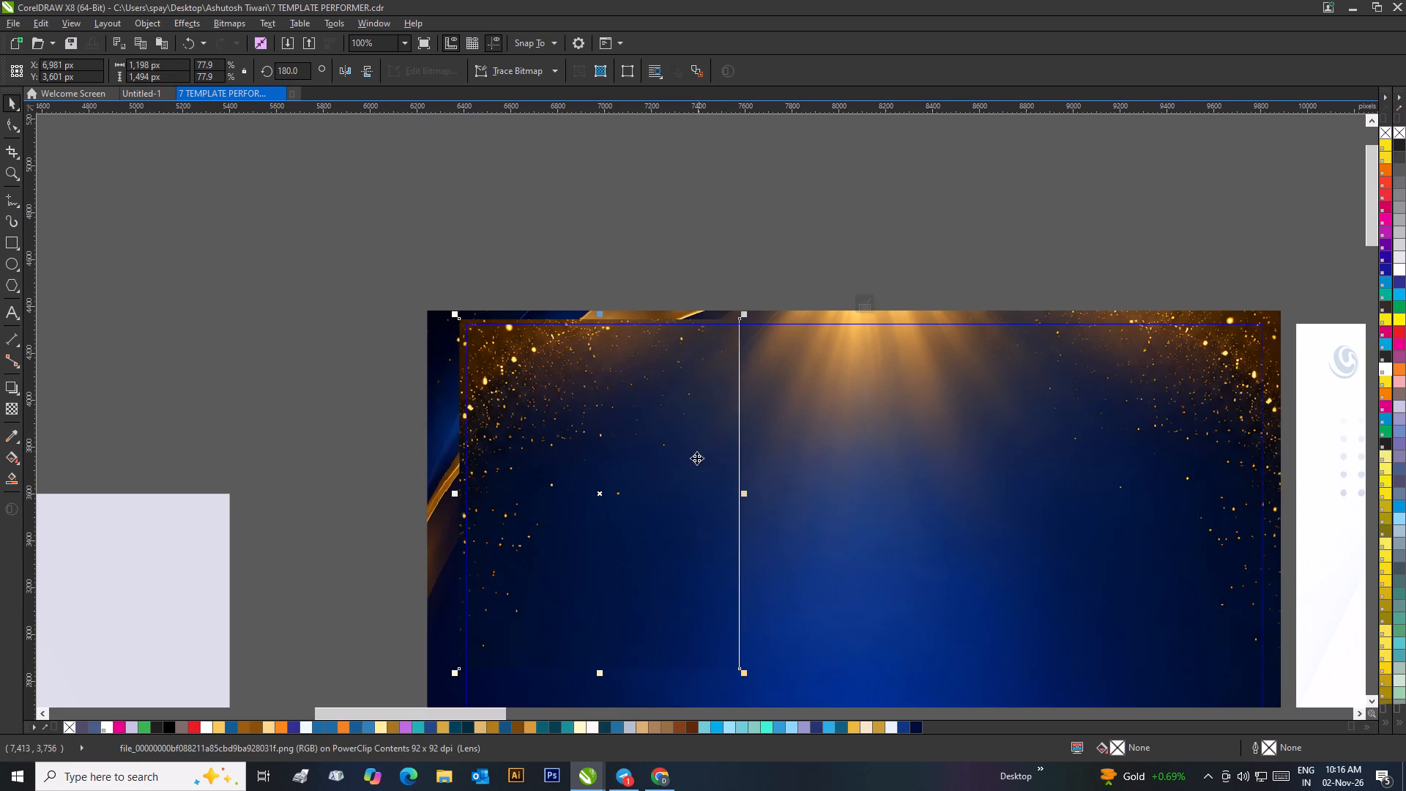
Apply a horizontal linear gradient transparency at 0° to the mirrored sparkle piece, fading out its right edge into the background.
click(9, 410)
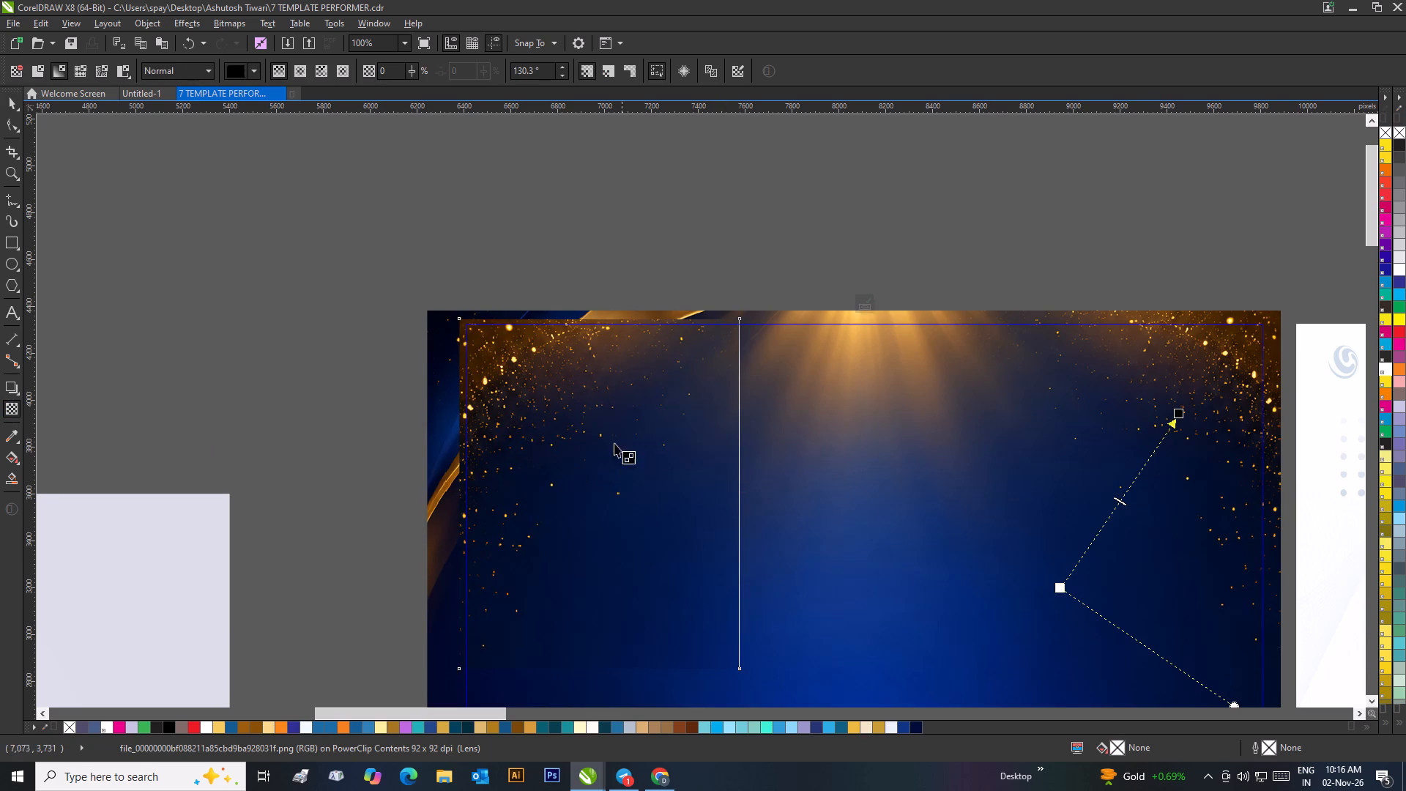
click(14, 101)
click(226, 206)
click(738, 445)
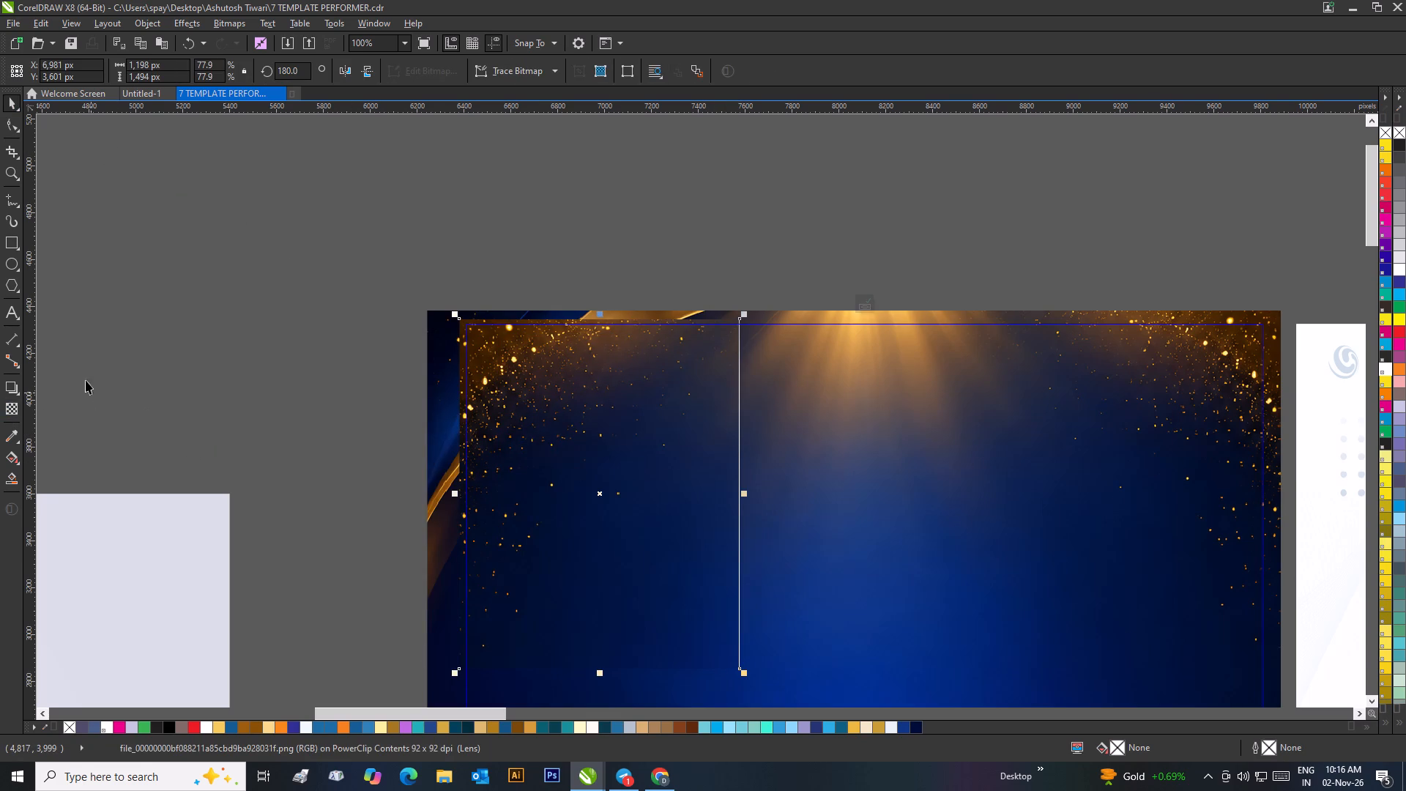
click(21, 403)
scroll(724, 403, down, 3)
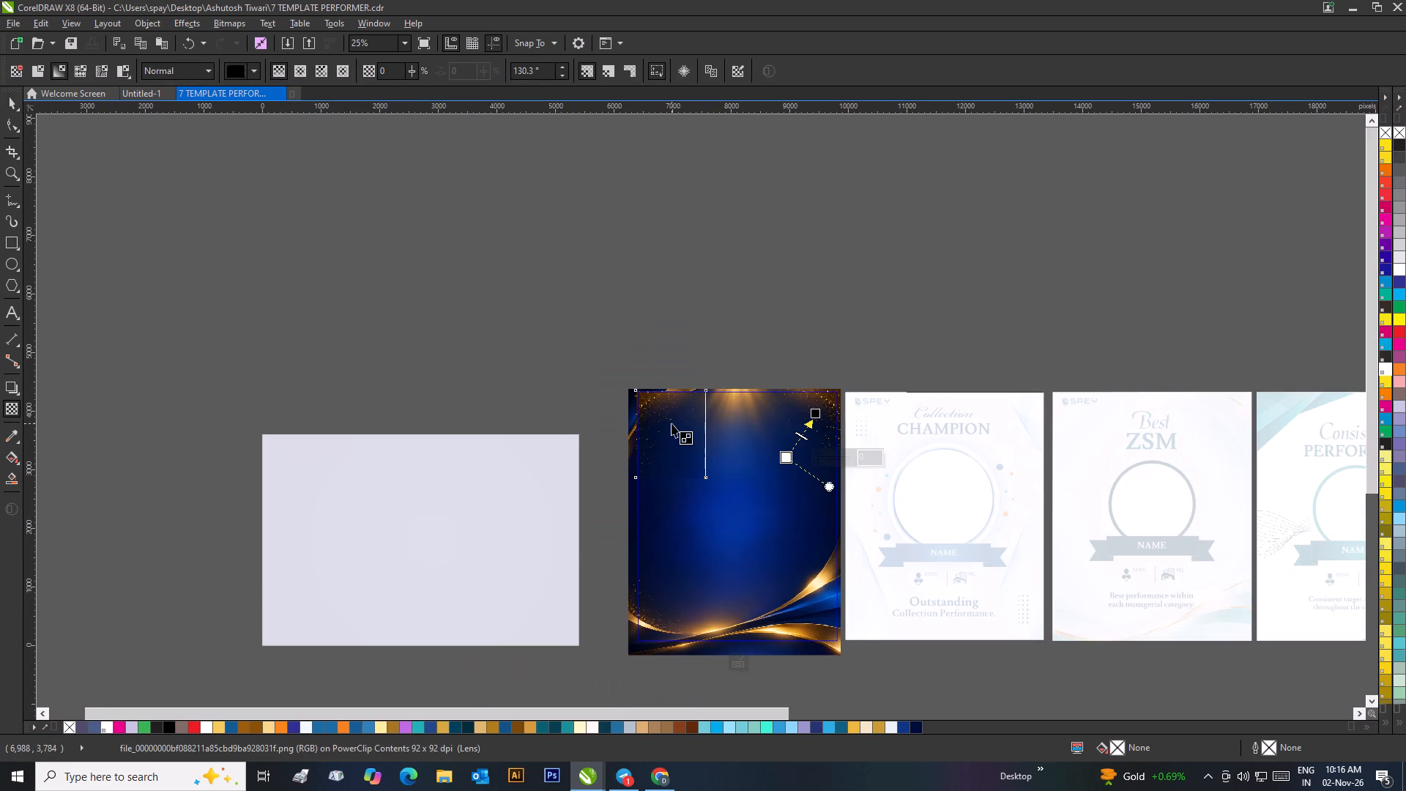
drag(669, 427, 693, 439)
scroll(688, 437, up, 3)
scroll(691, 368, down, 1)
drag(714, 352, 760, 346)
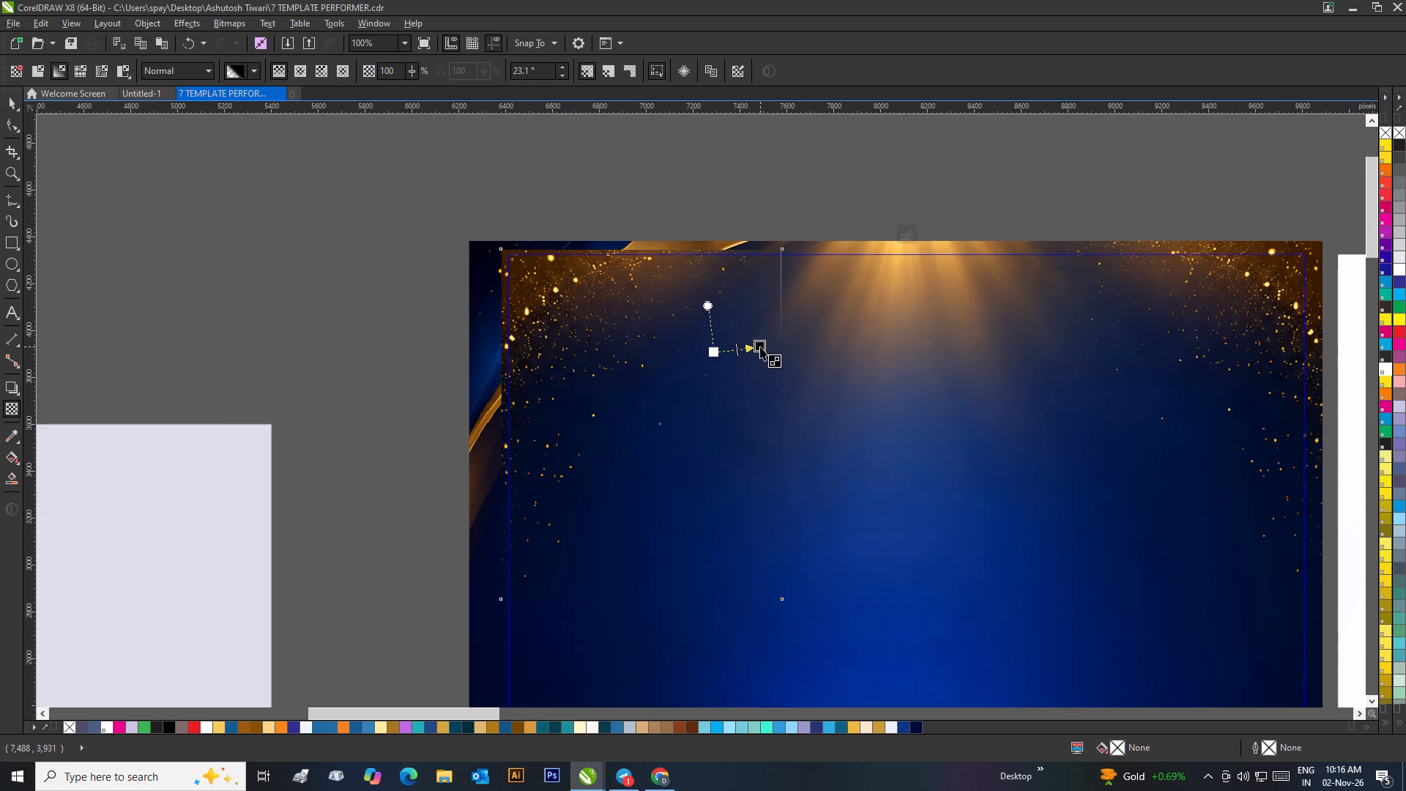
drag(760, 346, 777, 346)
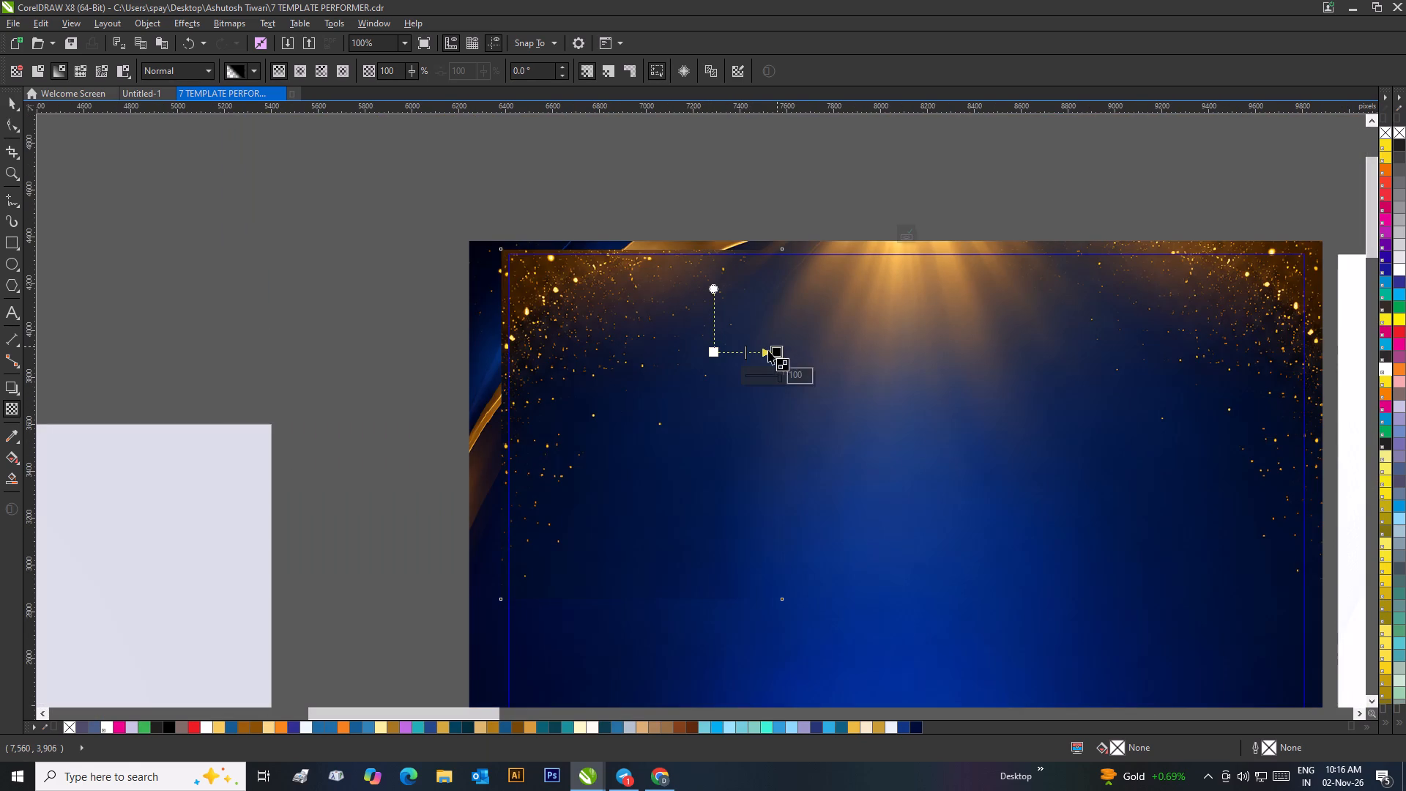
ctrl+drag(715, 354, 696, 354)
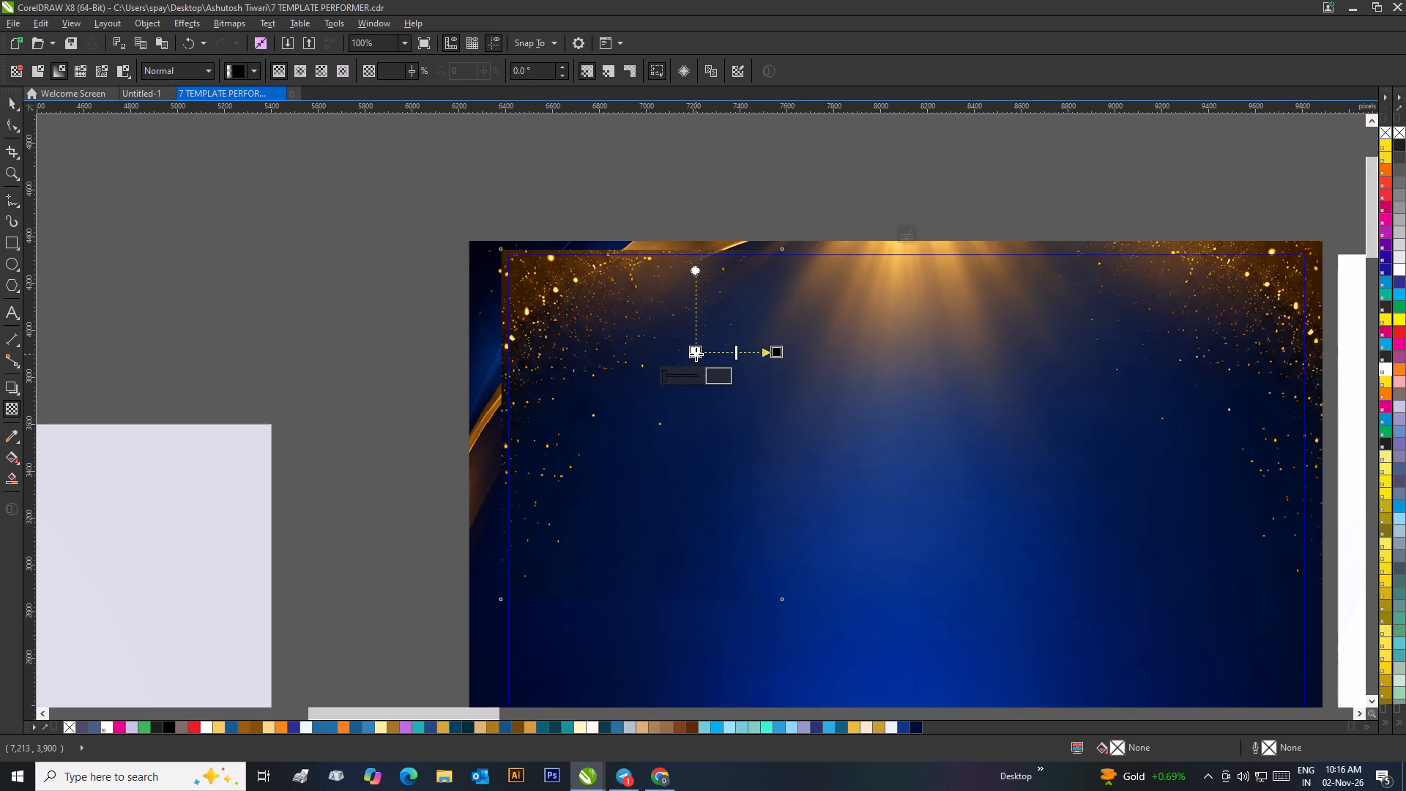
Convert the faded sparkle piece to a 300 dpi RGB Color (24-bit) bitmap with a transparent background.
click(231, 22)
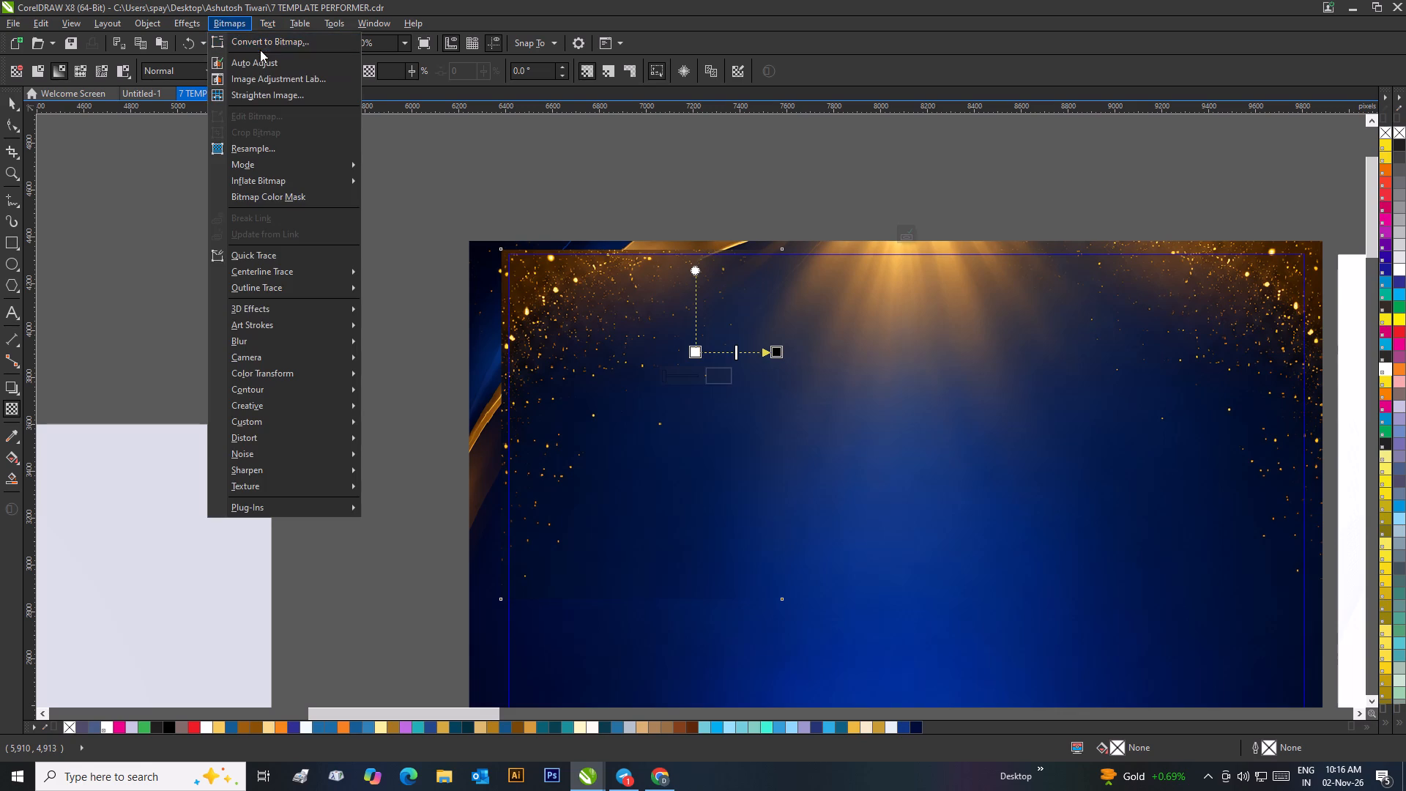
click(260, 50)
click(263, 45)
click(706, 343)
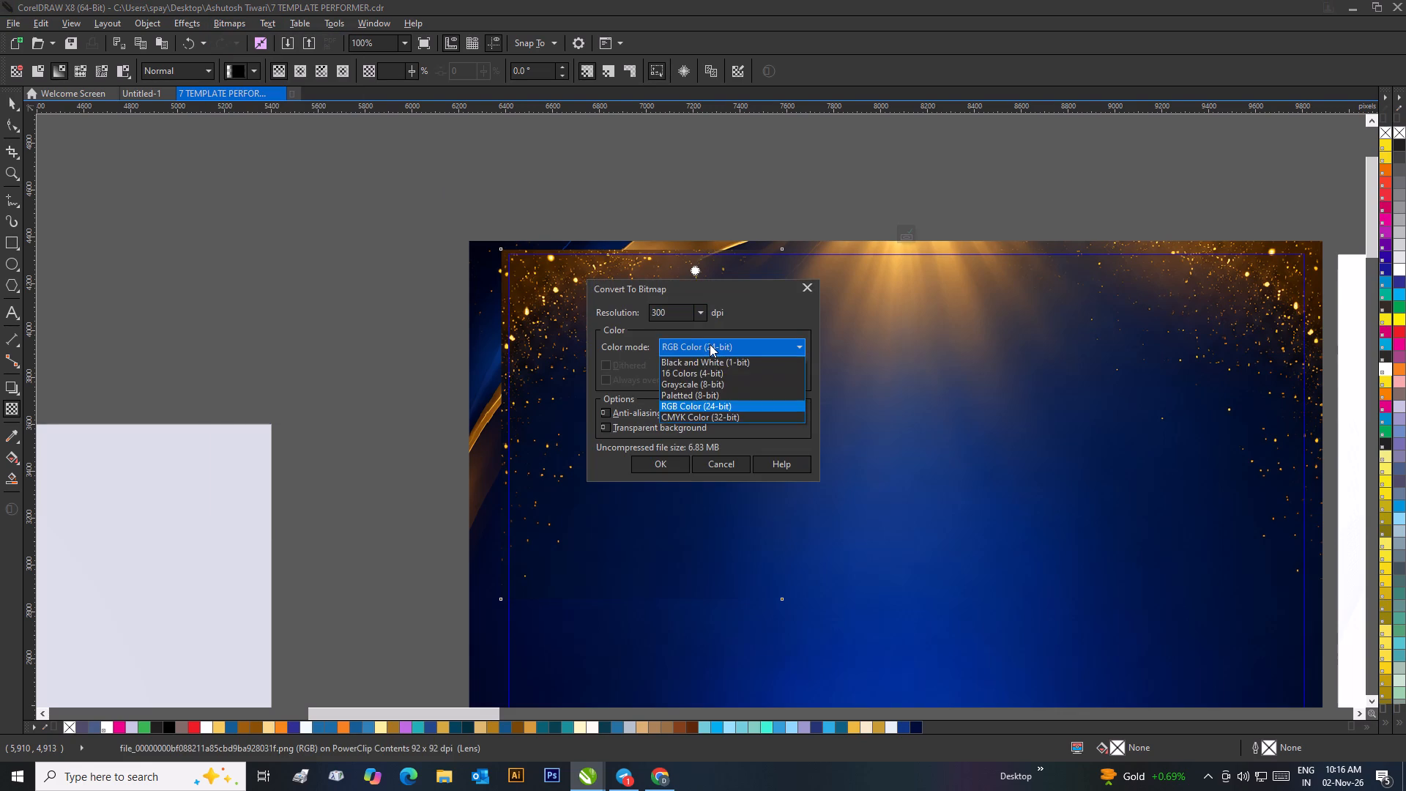
click(710, 344)
click(659, 459)
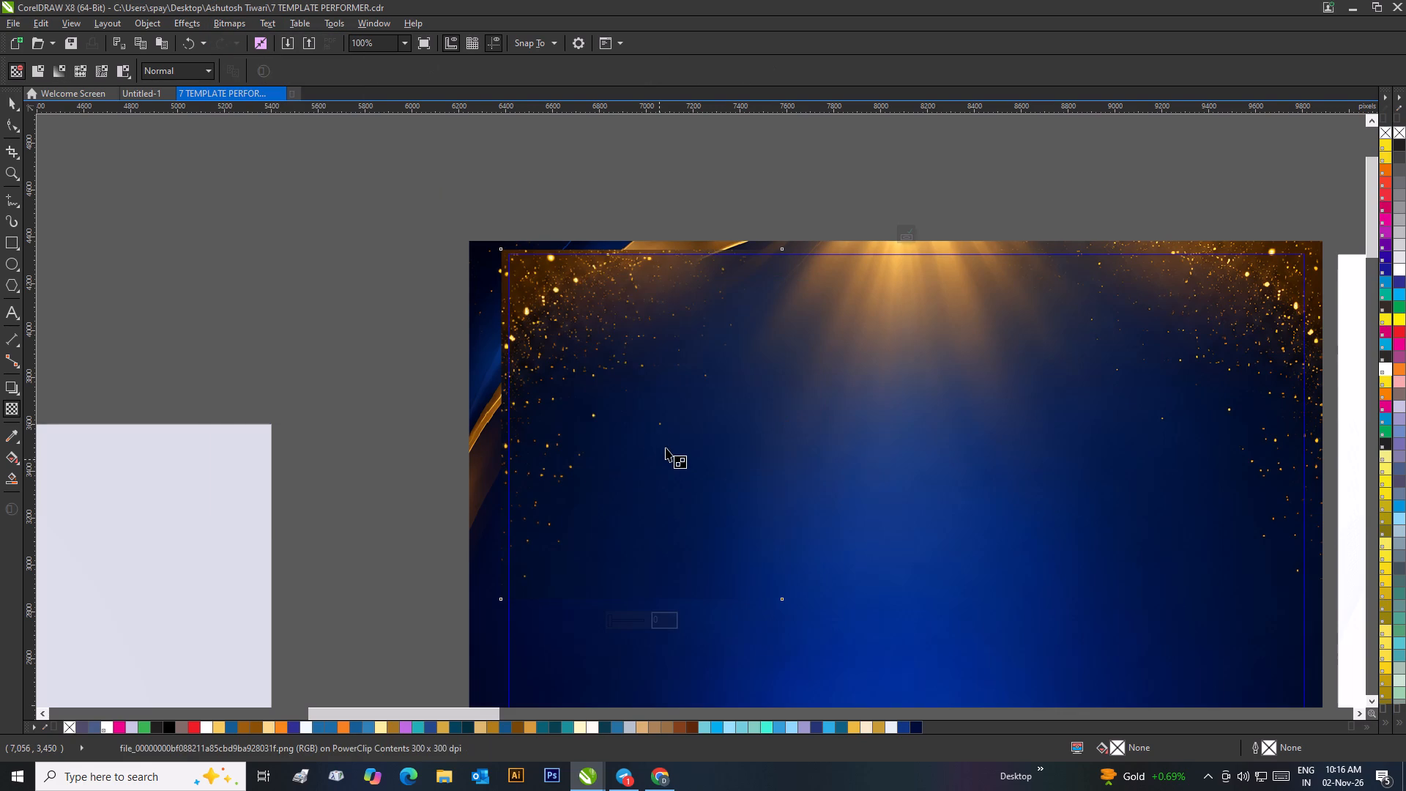
Fade the sparkle bitmap's bottom edge with a vertical linear gradient transparency at -90°, and finish editing the PowerClip.
ctrl+drag(636, 502, 639, 585)
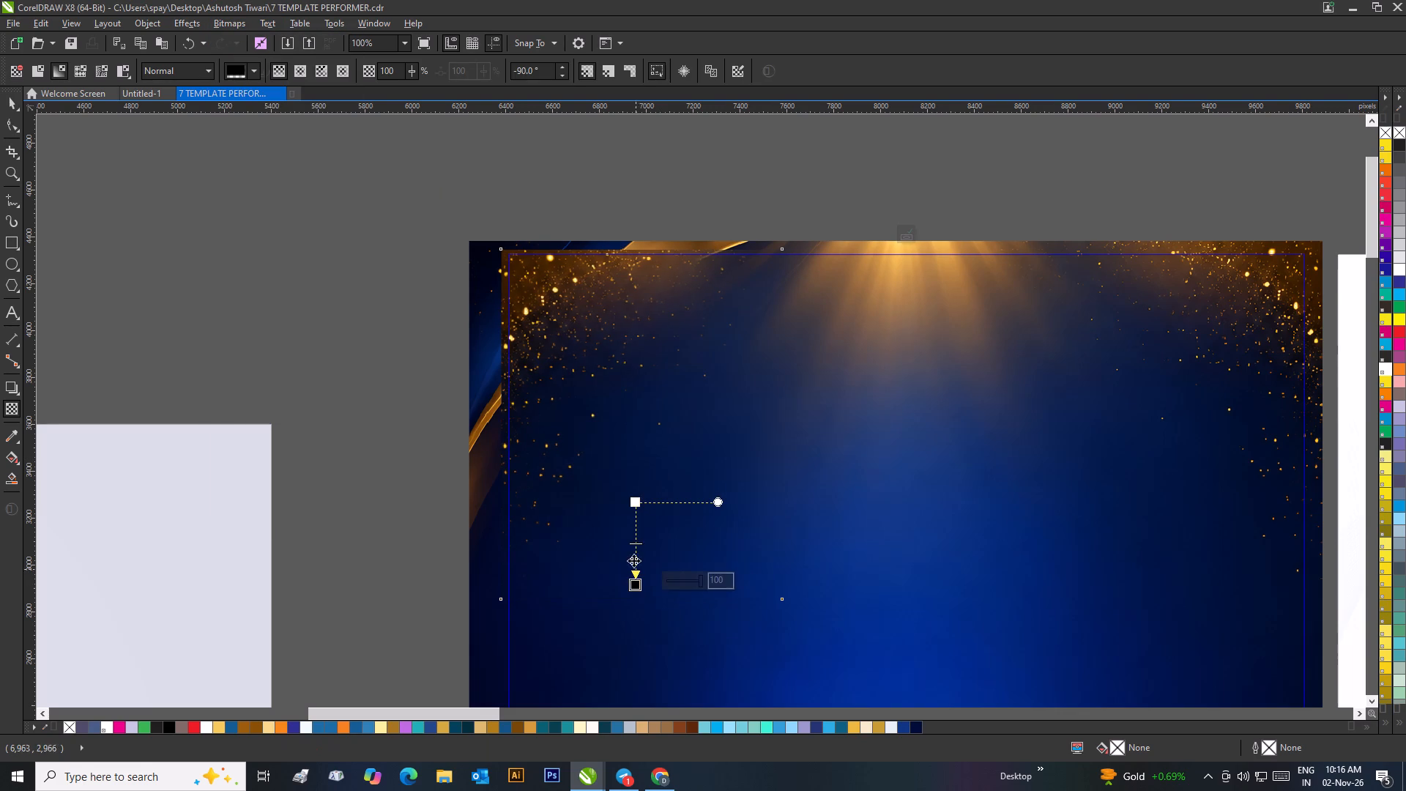
ctrl+drag(634, 498, 637, 466)
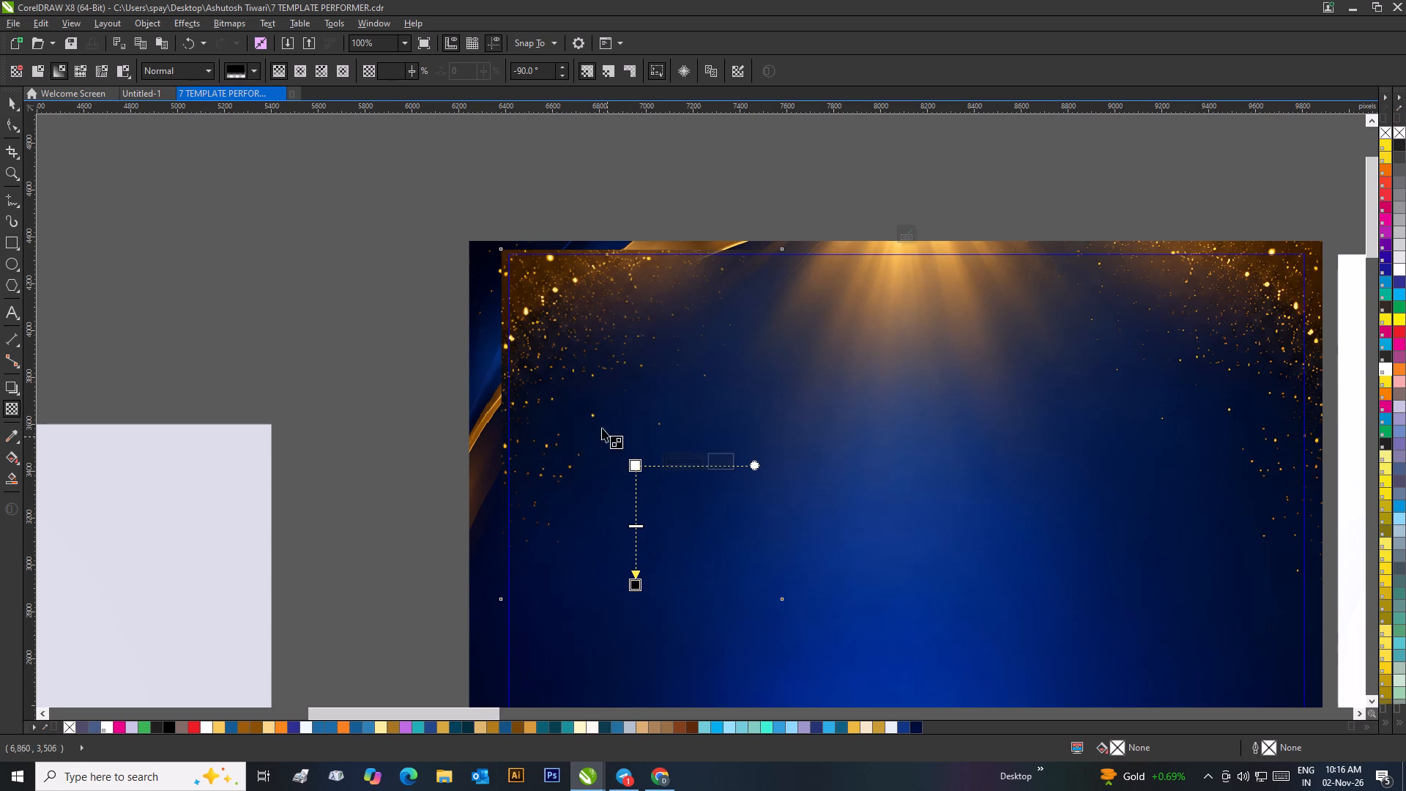
click(8, 108)
click(218, 195)
scroll(504, 295, down, 1)
scroll(756, 461, down, 1)
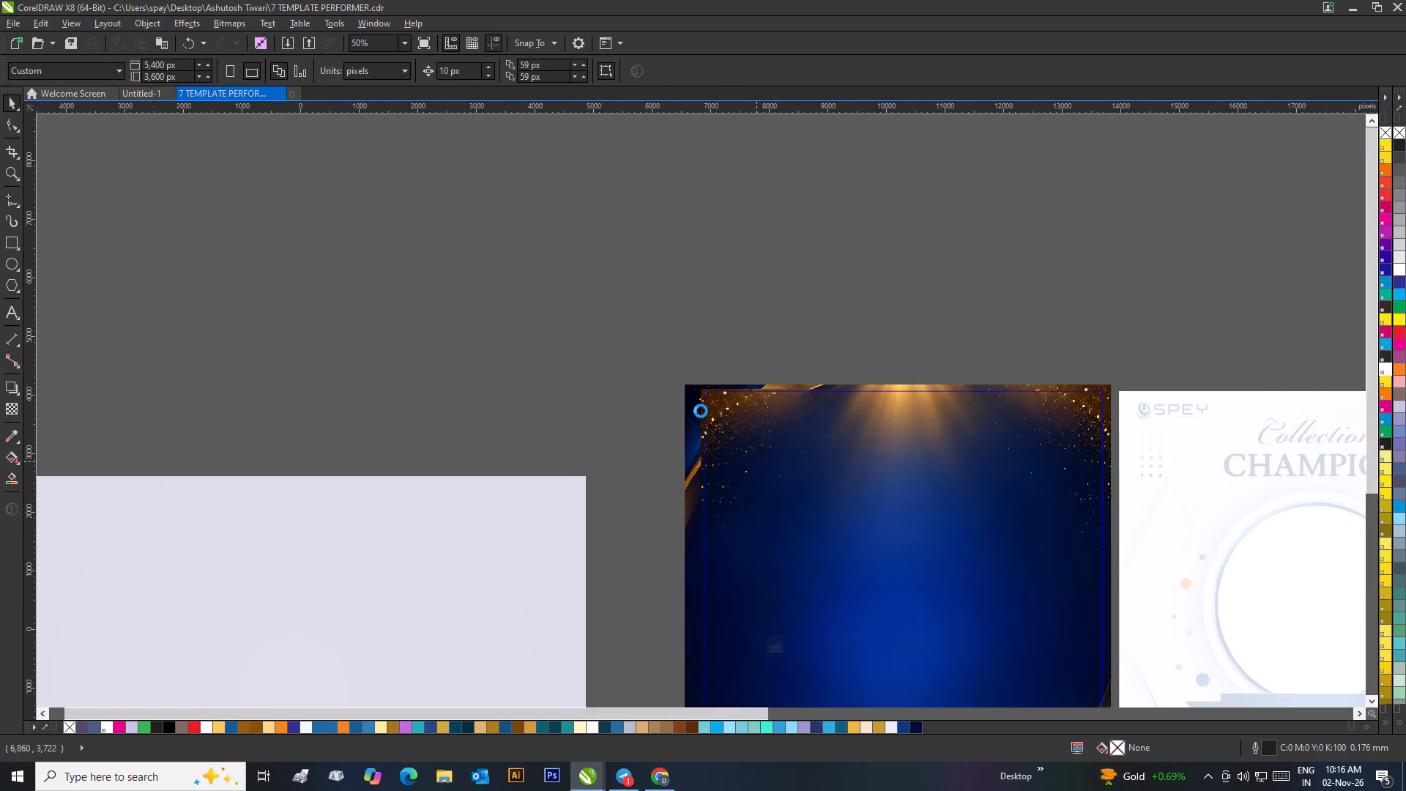
scroll(803, 445, up, 1)
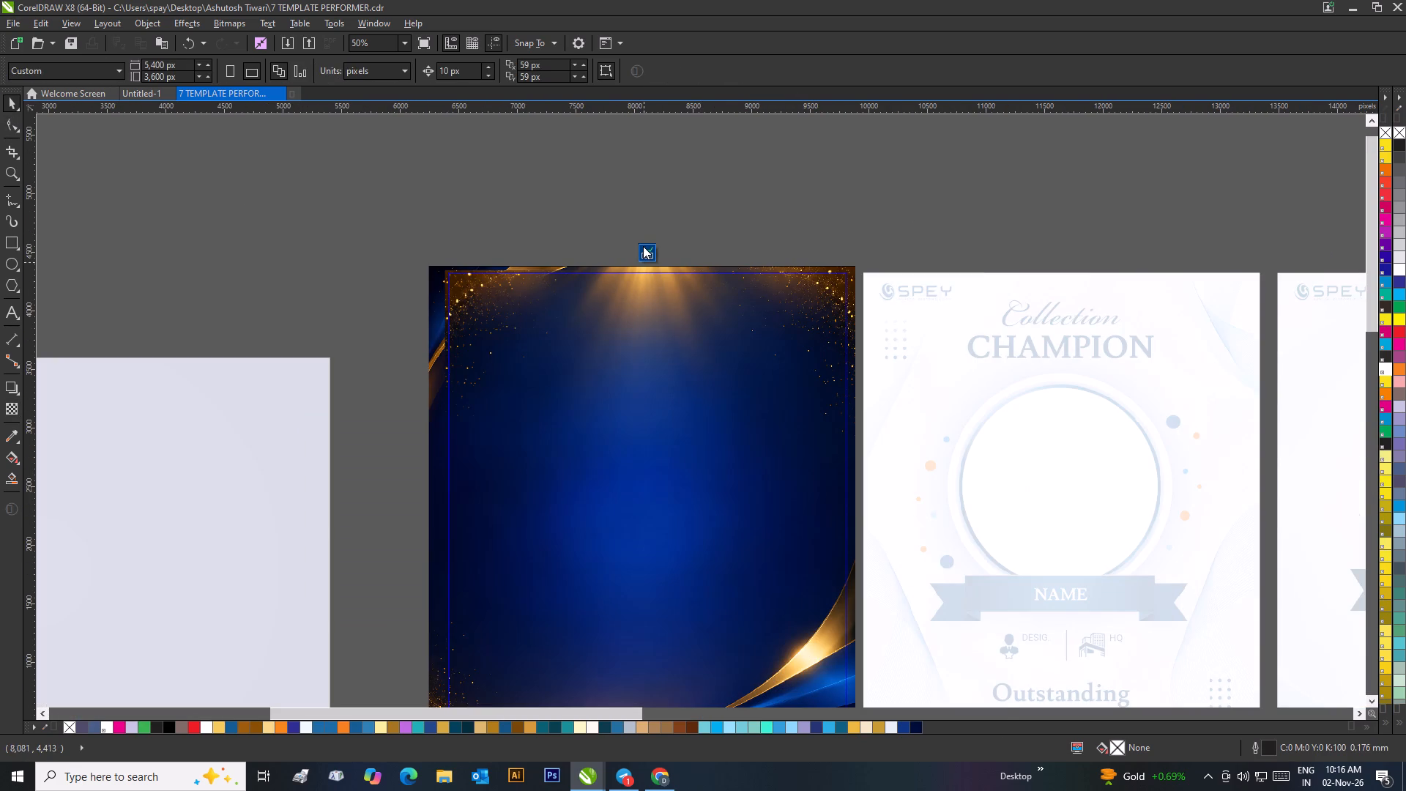
click(643, 246)
click(766, 227)
Recolour the NAME text on the dark Best ZSM template's ribbon to dark blue.
scroll(766, 227, down, 1)
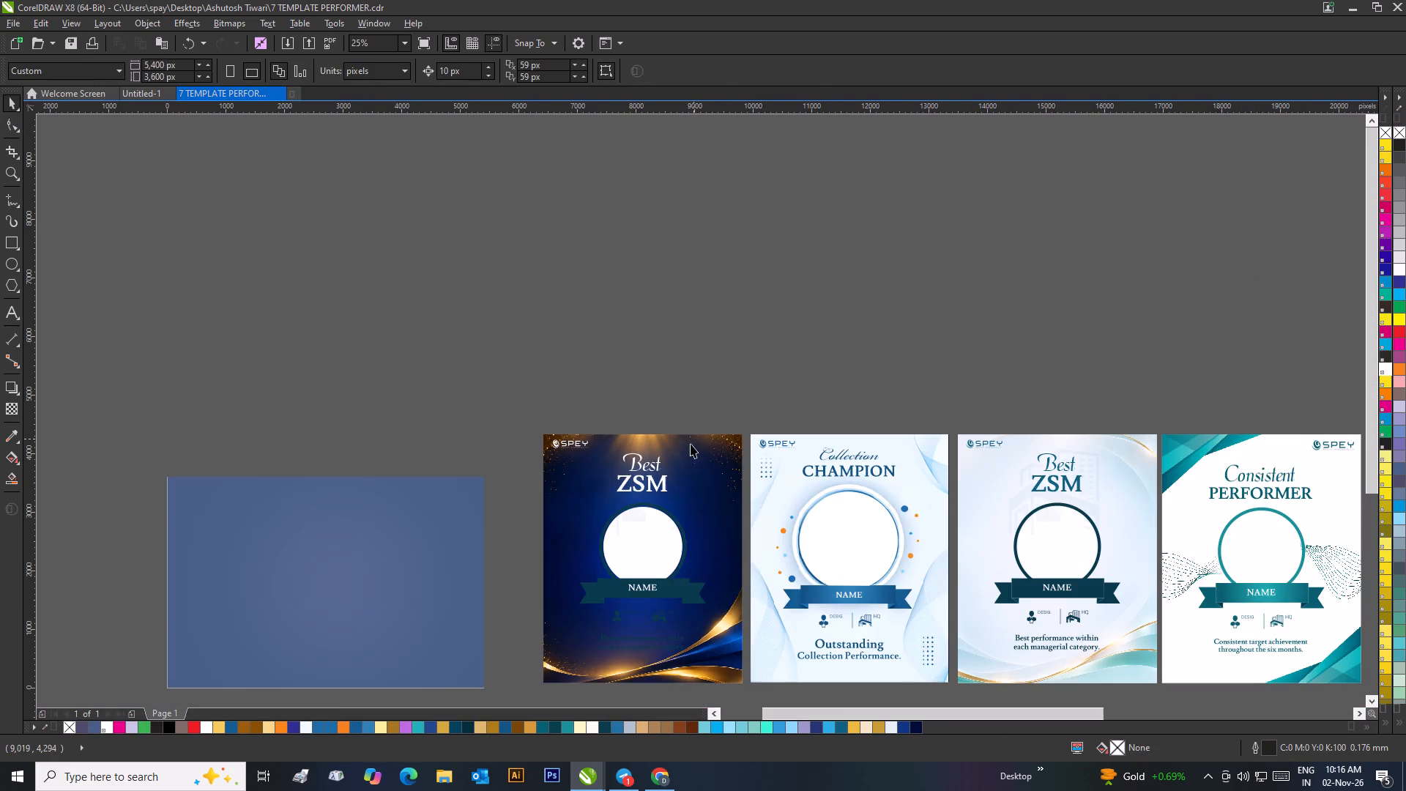
scroll(672, 486, up, 1)
scroll(701, 420, down, 1)
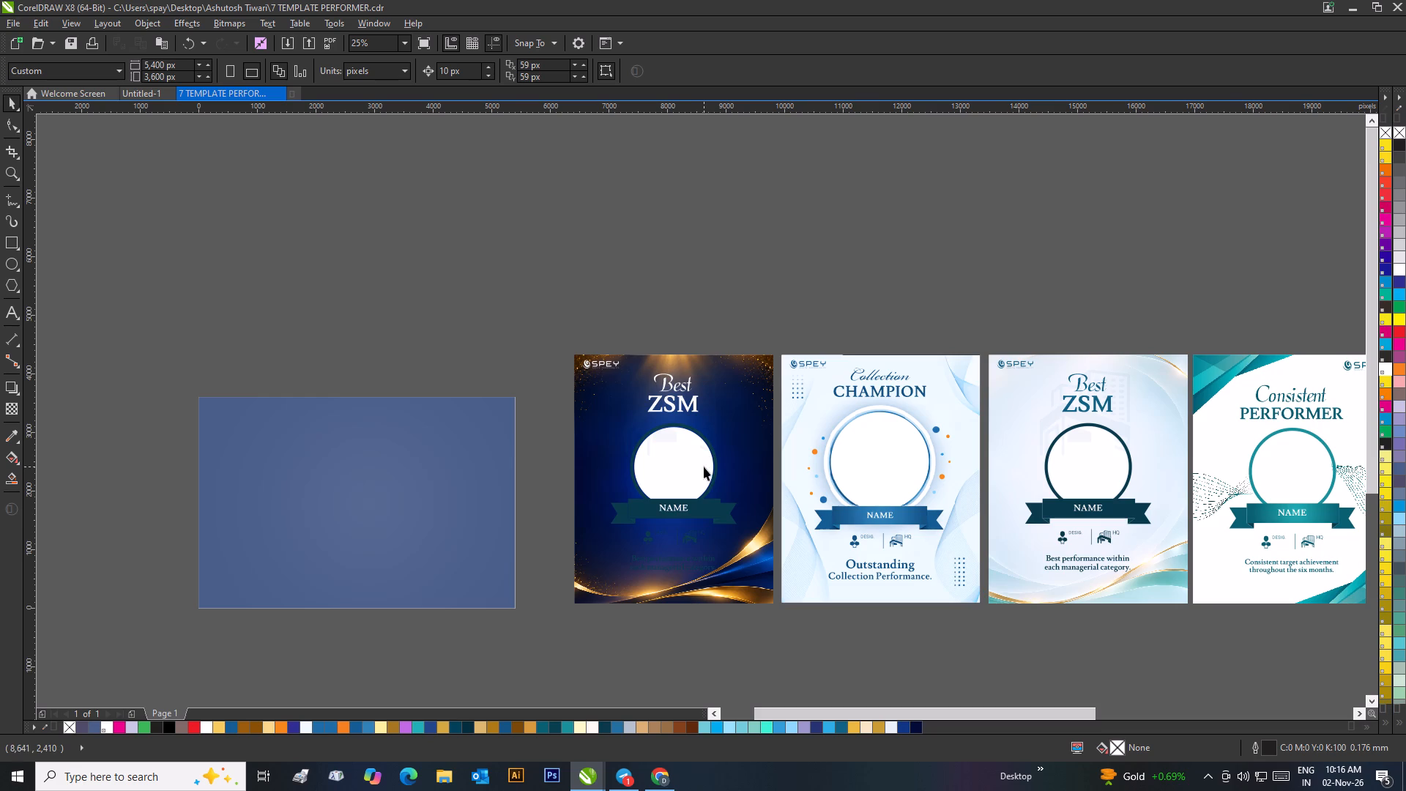
scroll(701, 467, up, 1)
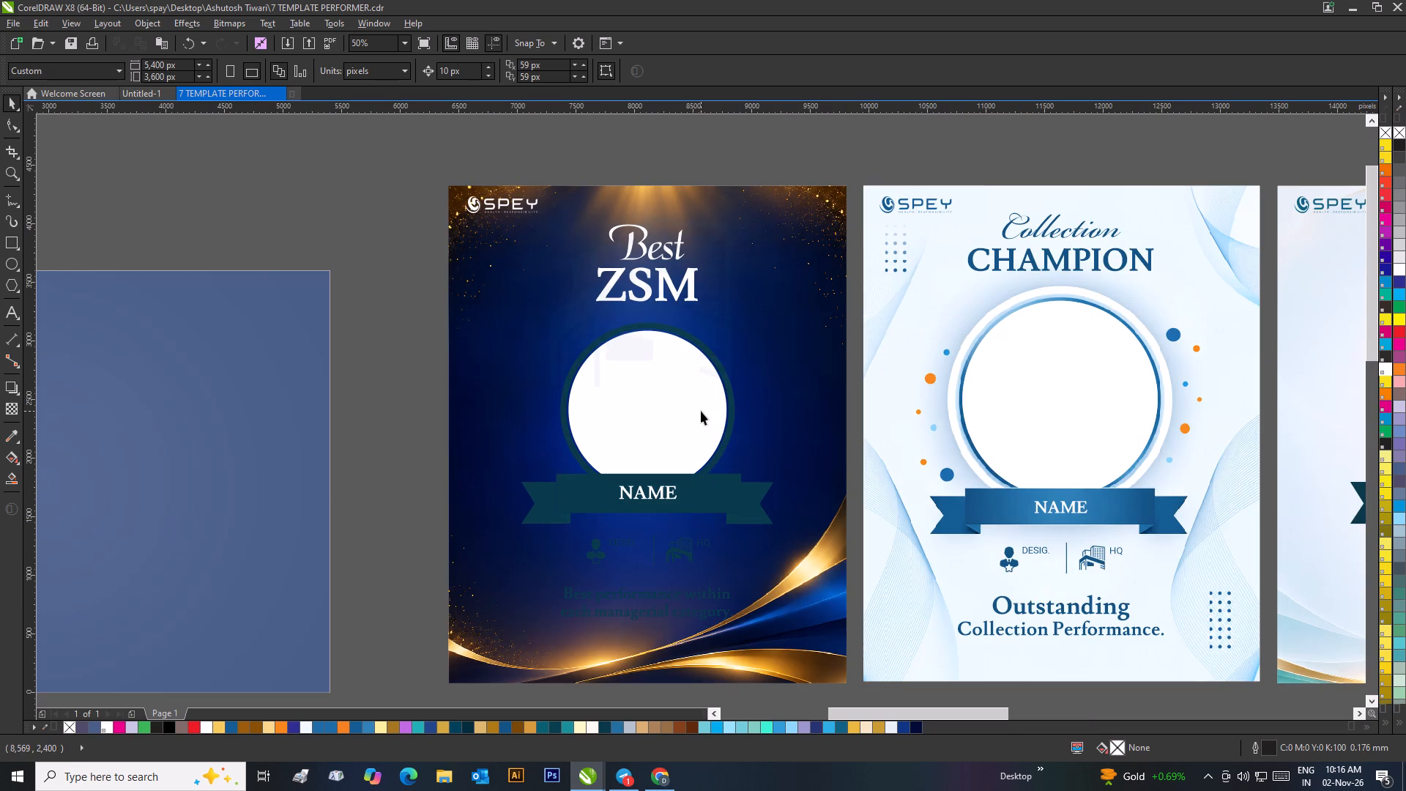
click(571, 491)
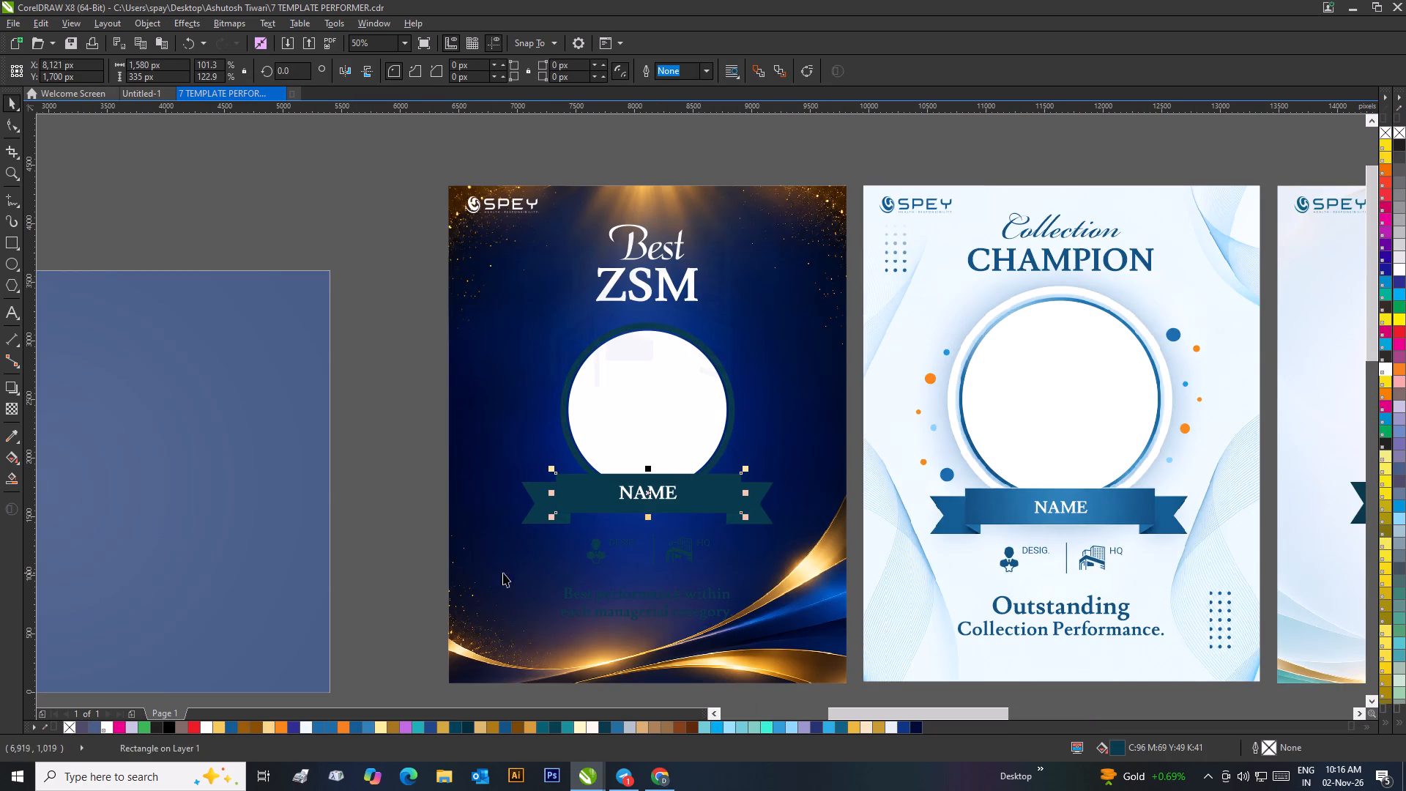
click(434, 439)
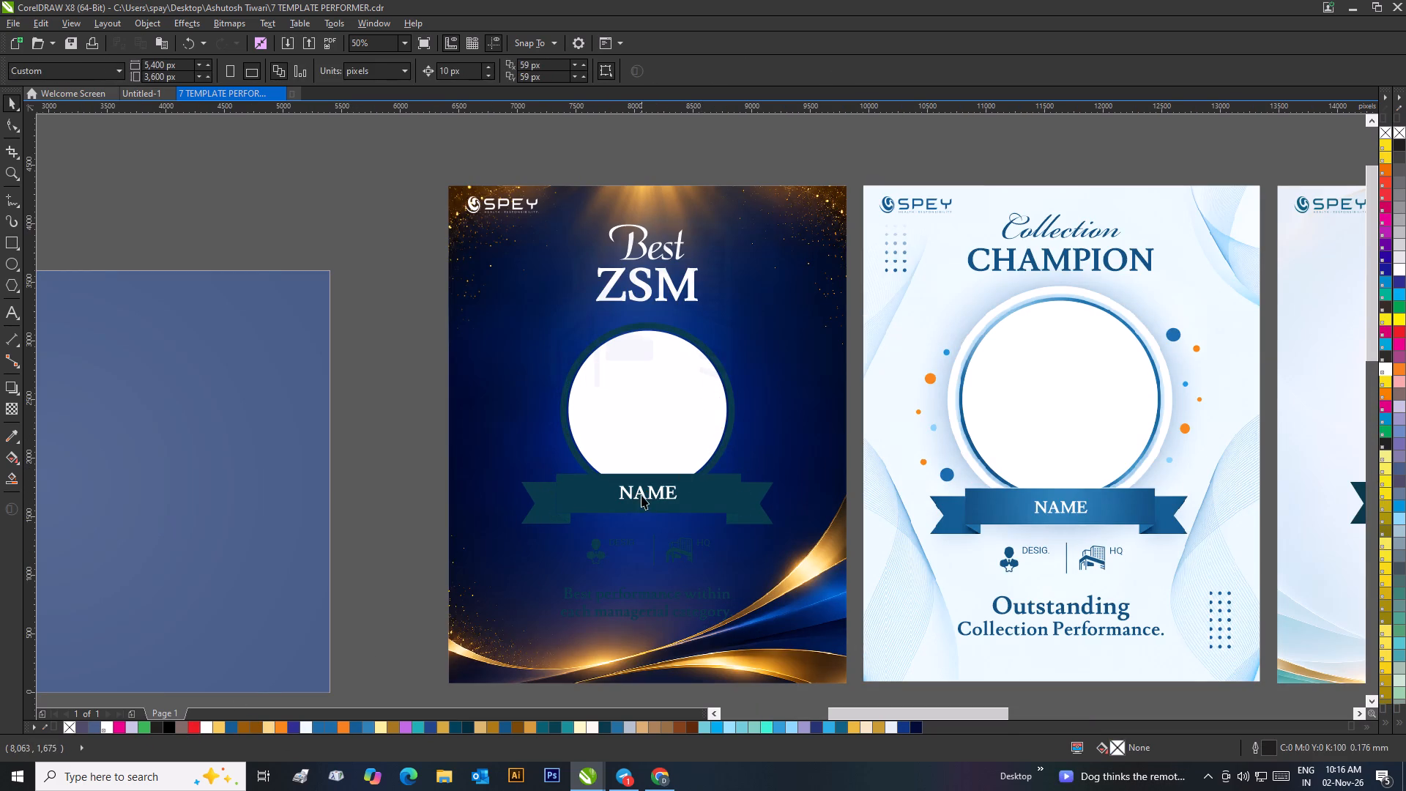
click(641, 495)
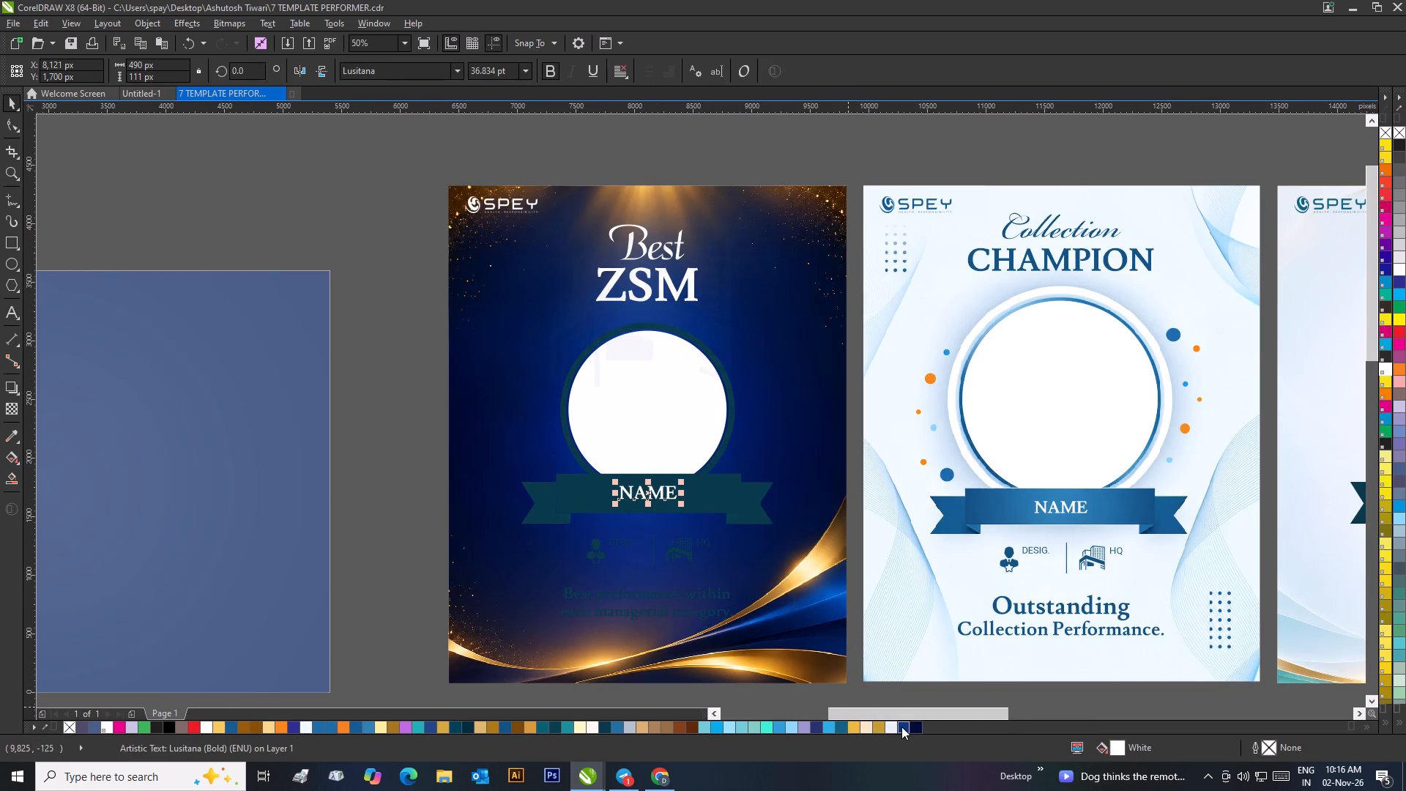
click(901, 727)
click(387, 417)
Fill the ribbon's centre rectangle and both ribbon tails on the dark Best ZSM template with white.
click(576, 499)
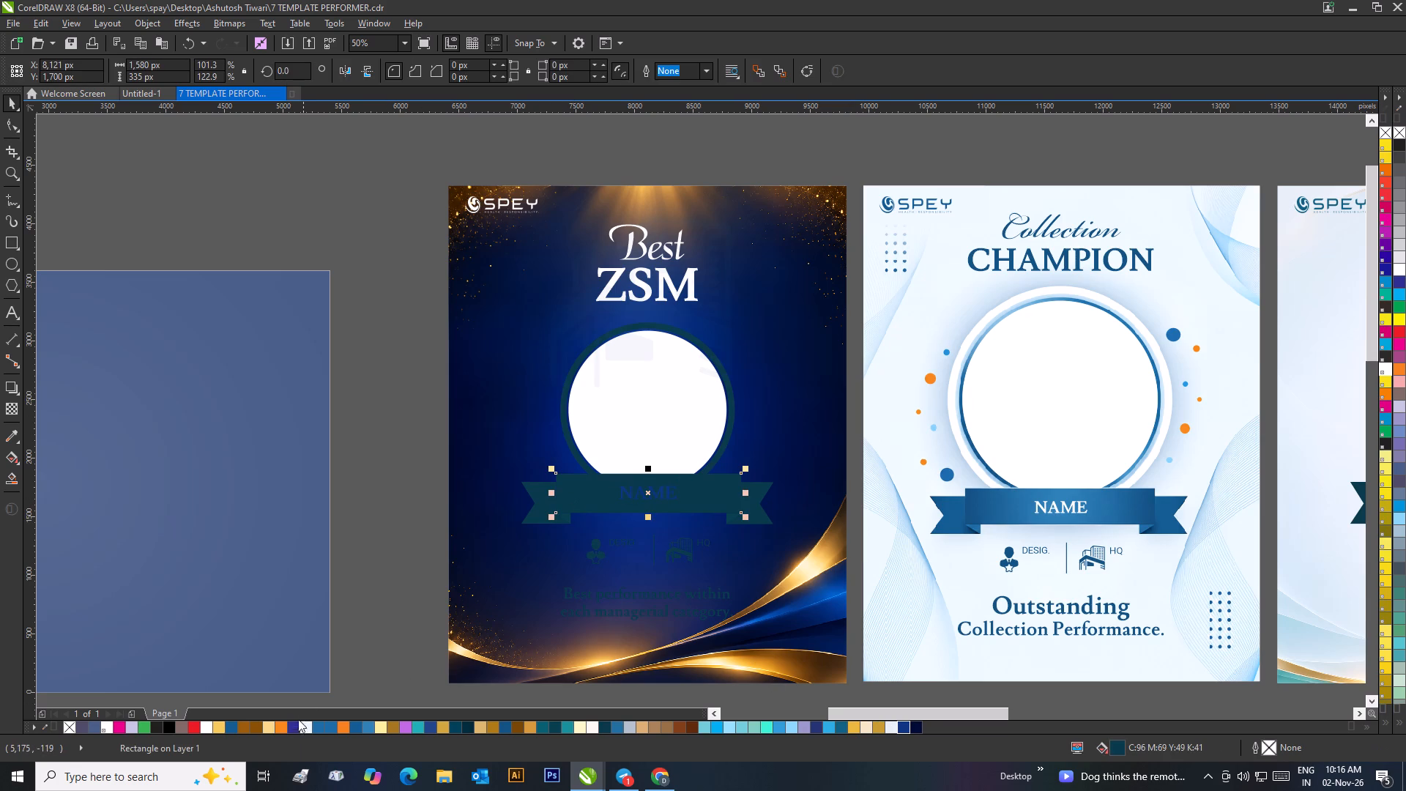
click(212, 727)
click(365, 552)
click(540, 508)
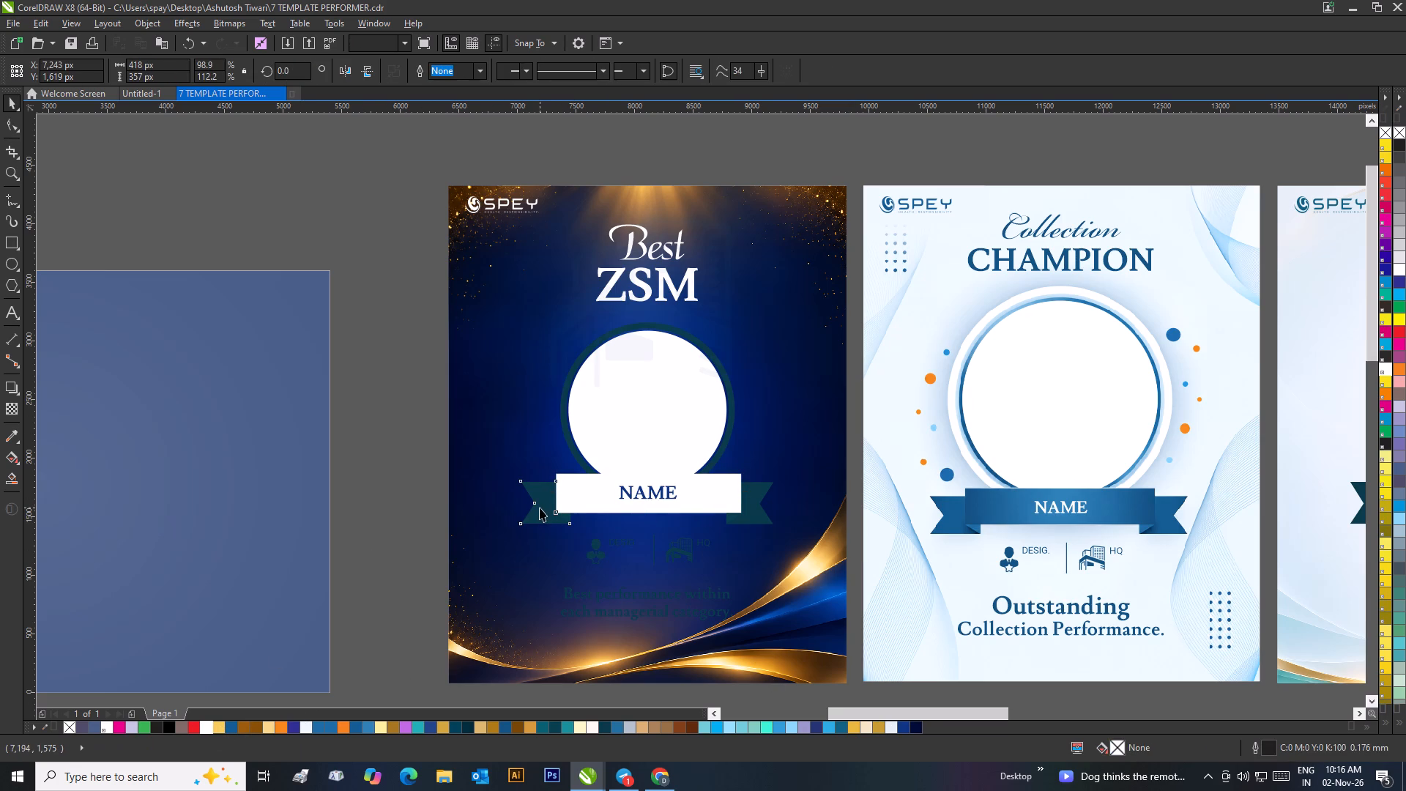
click(204, 726)
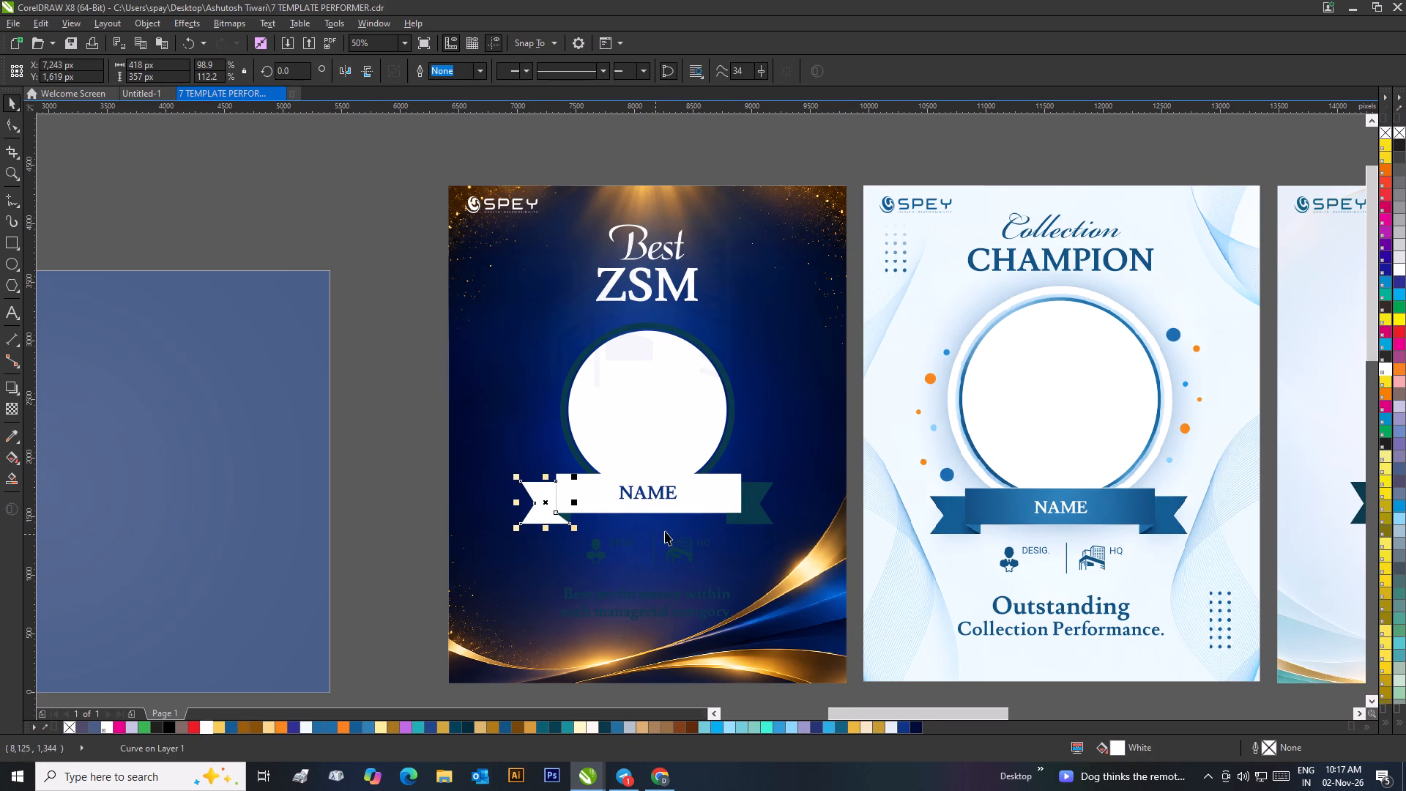
click(756, 505)
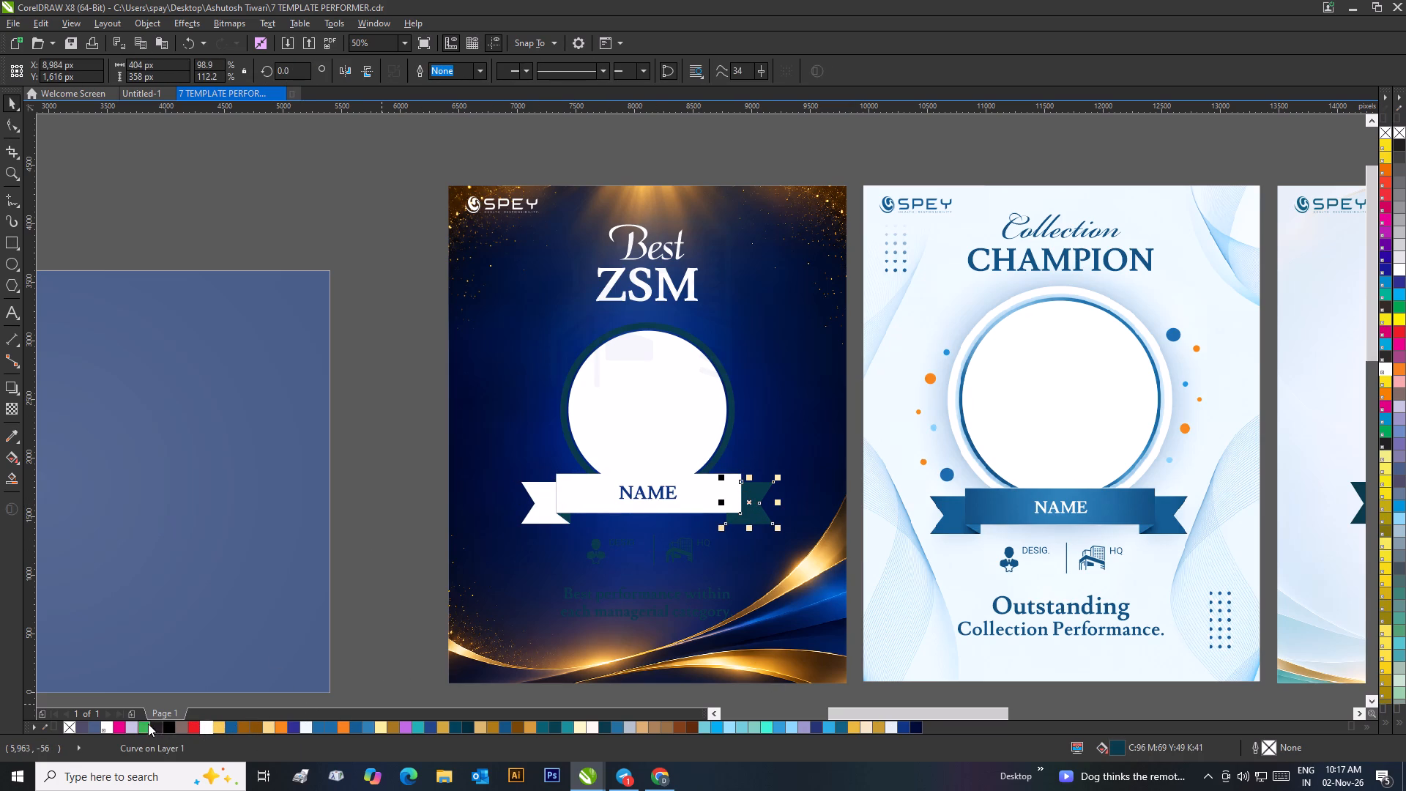
click(105, 724)
click(339, 532)
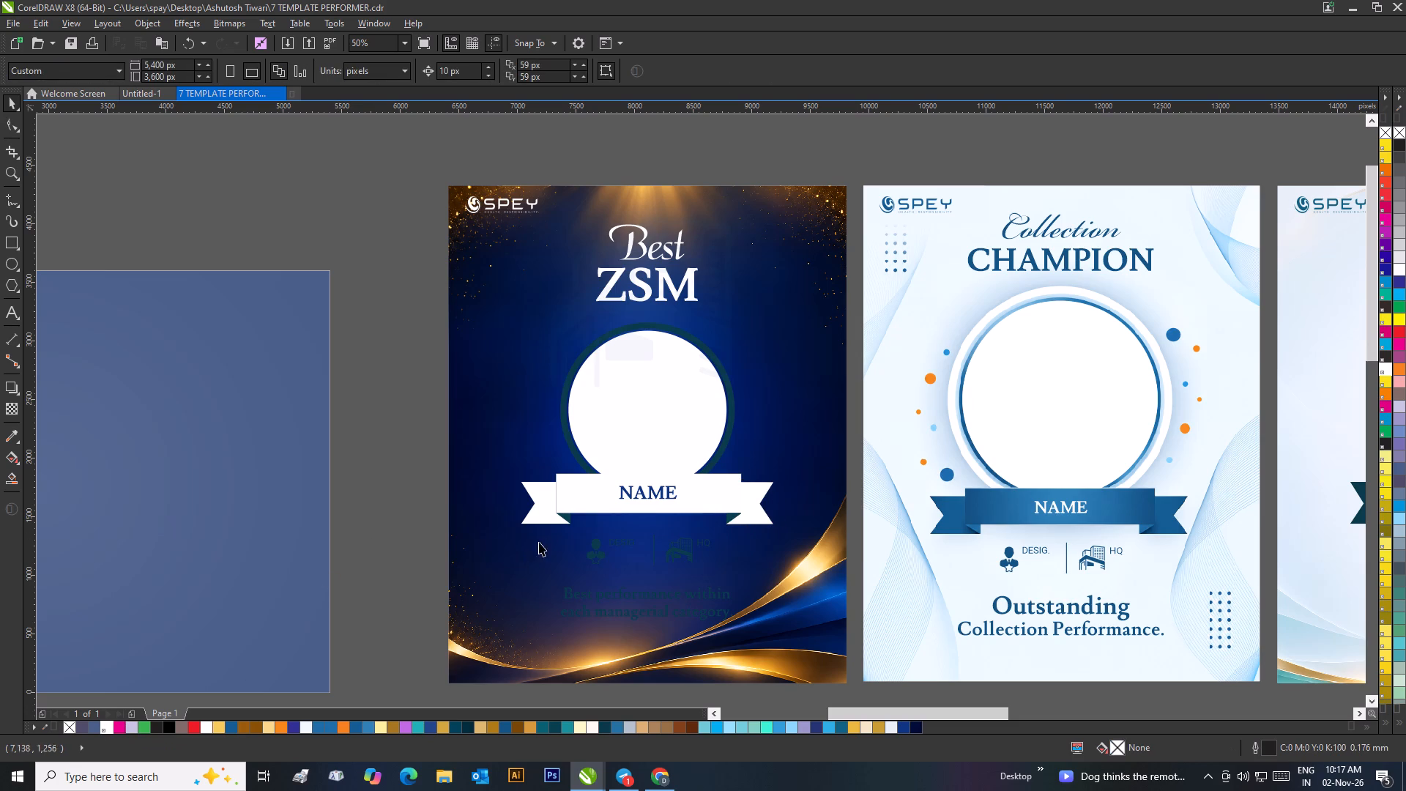
Fill the two small fold triangles under the ribbon with 20% Black.
scroll(569, 519, up, 2)
click(700, 411)
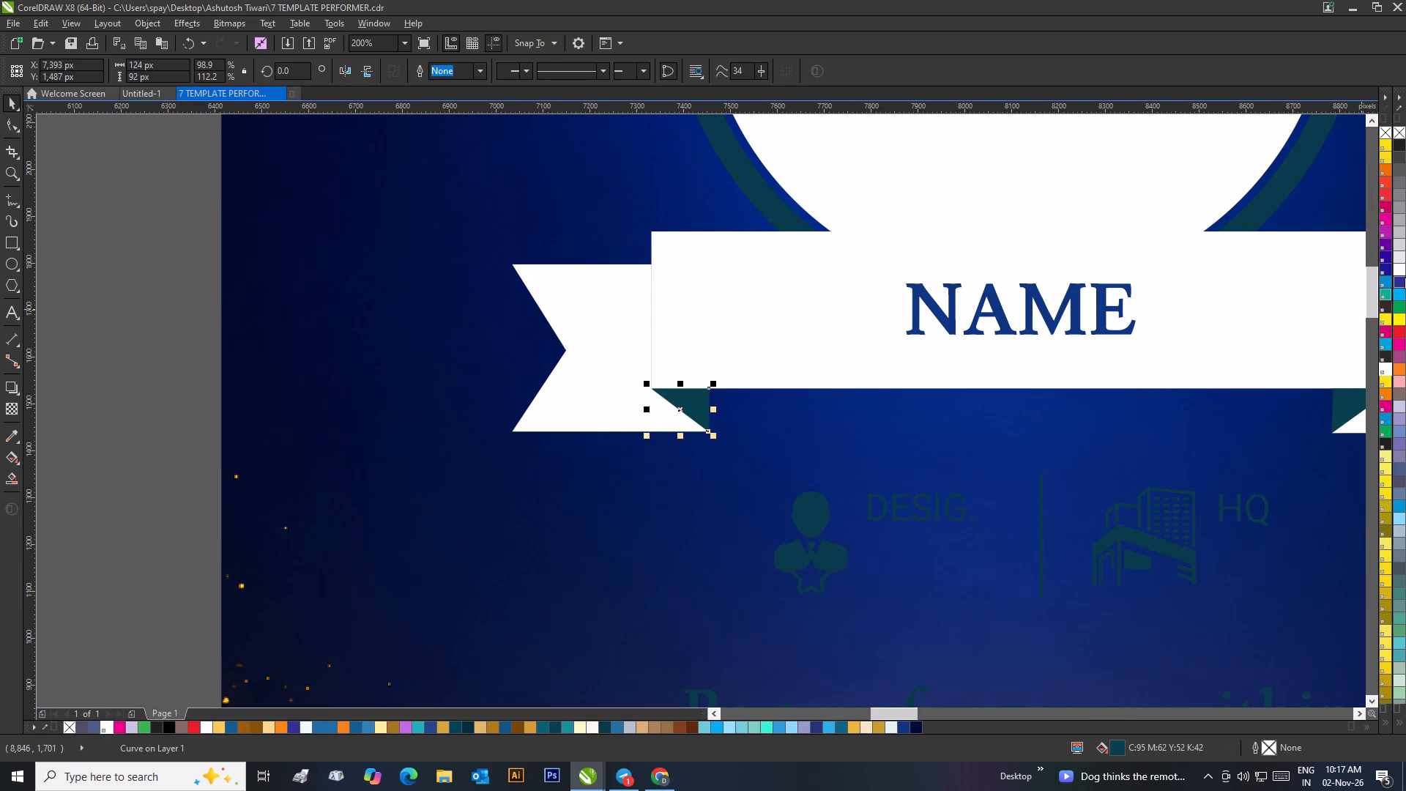
click(1405, 239)
click(1404, 239)
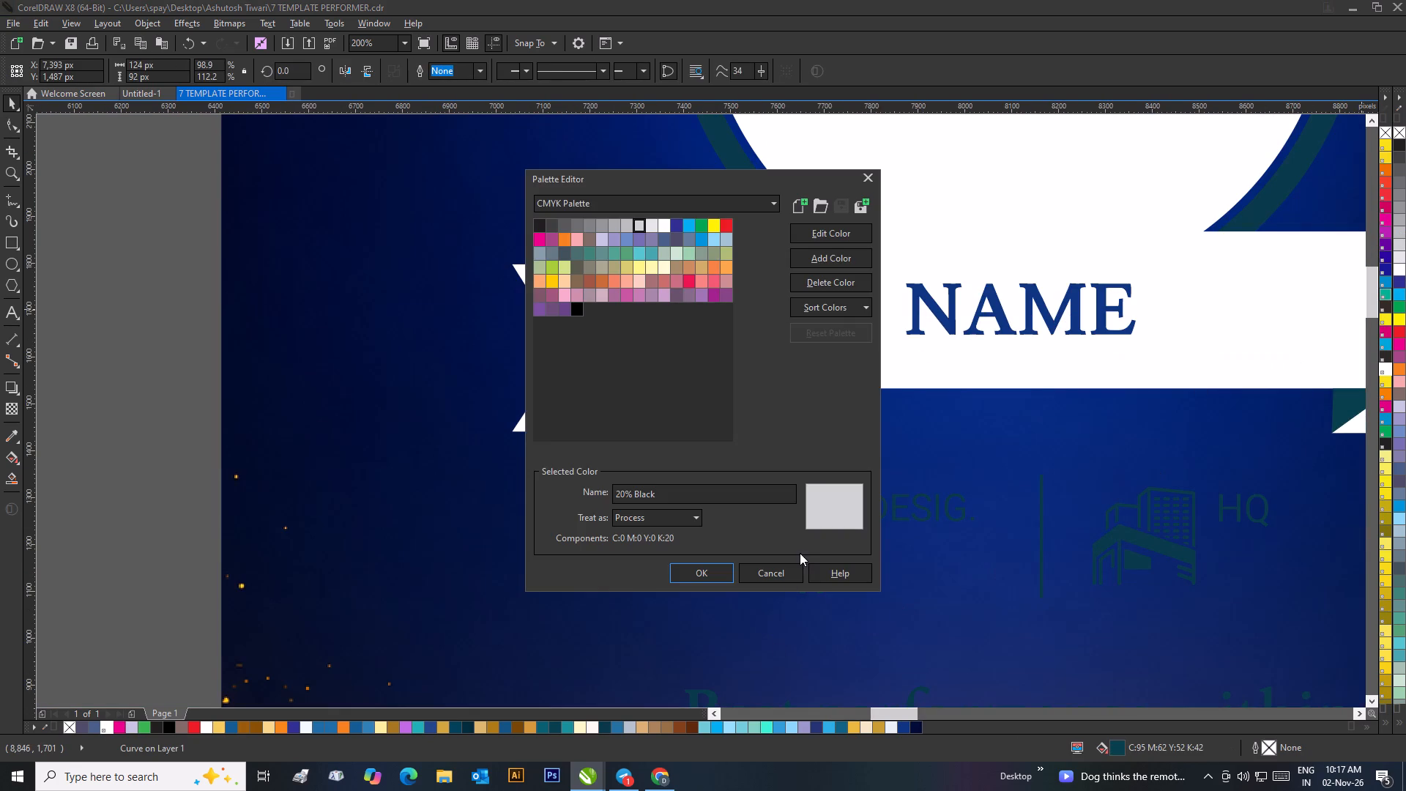
click(800, 552)
click(770, 574)
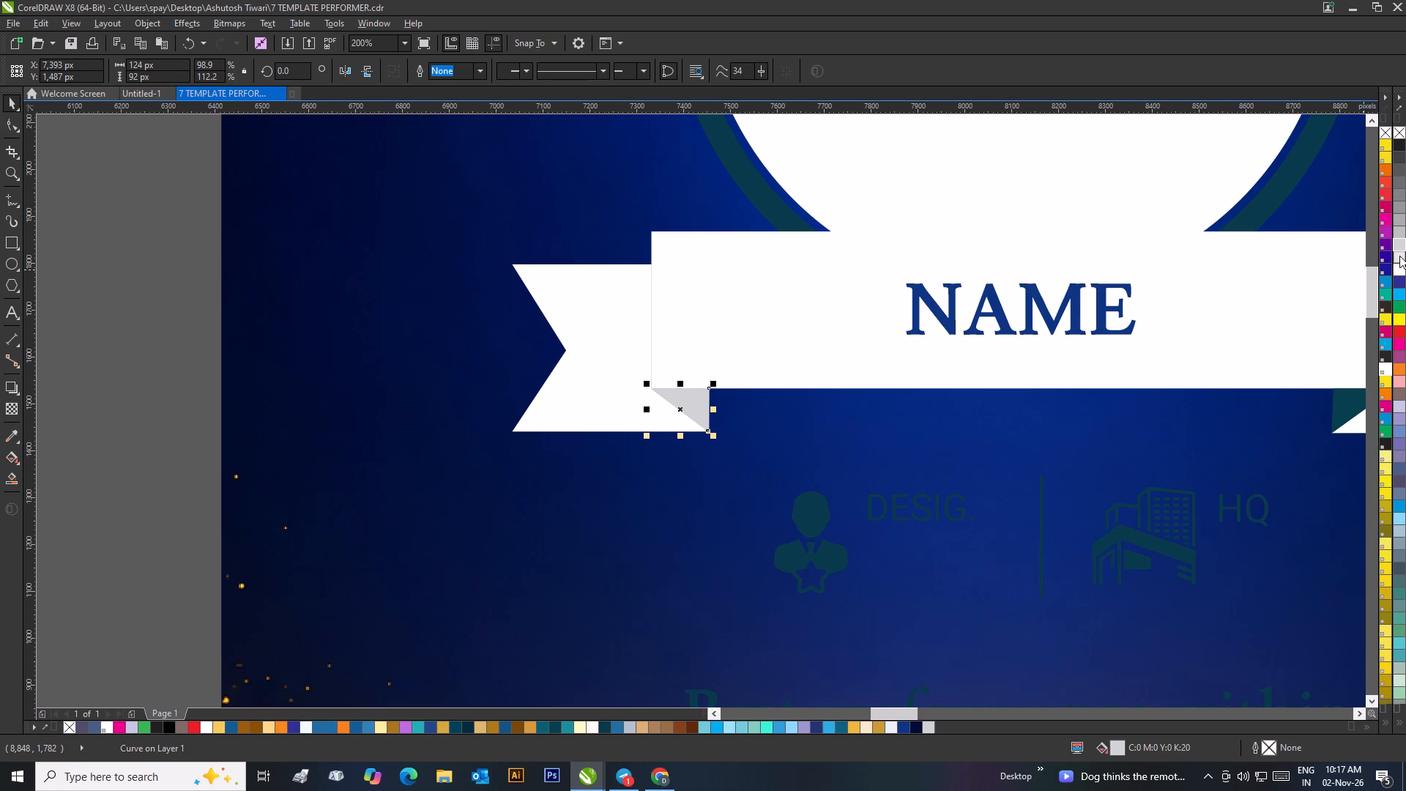
click(1399, 256)
click(1399, 242)
click(146, 343)
scroll(954, 436, down, 1)
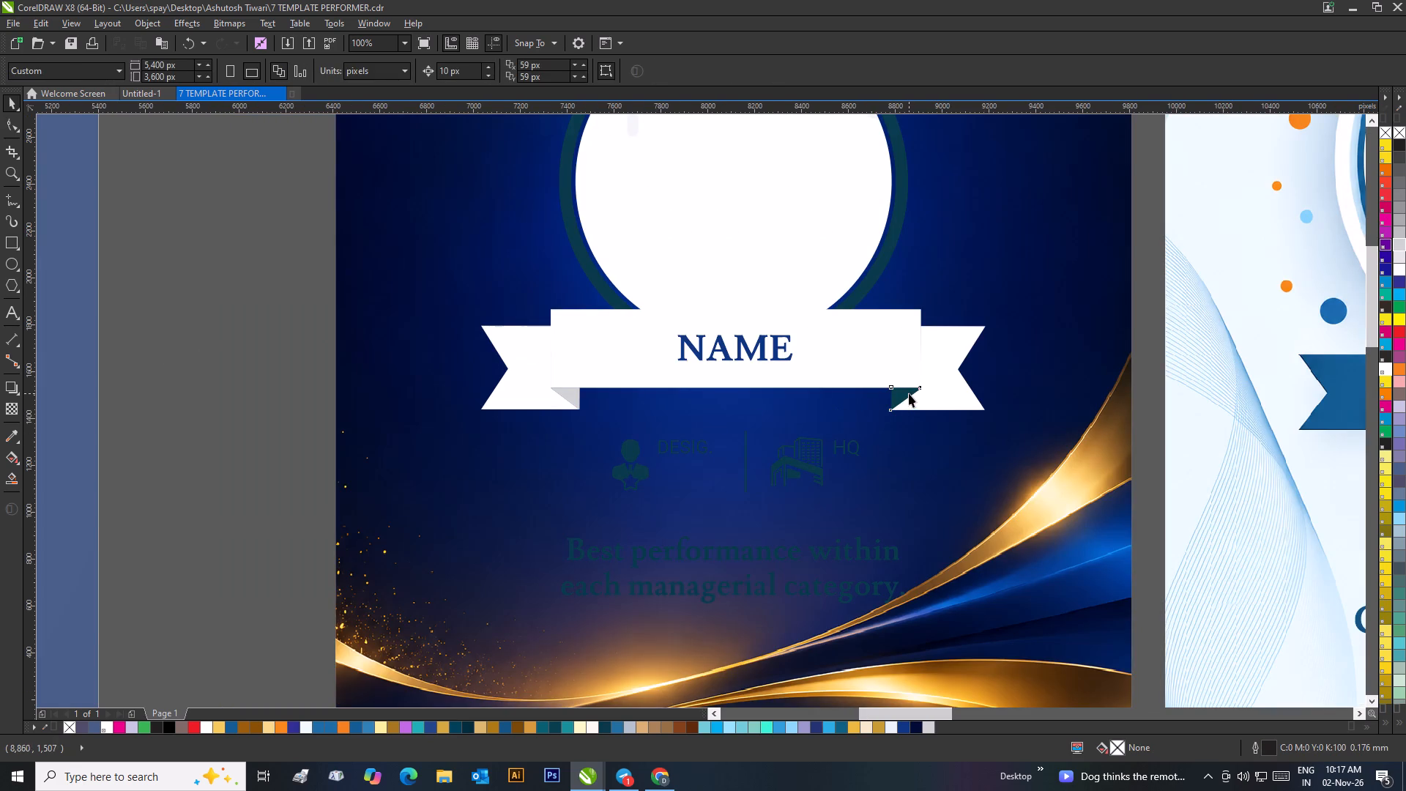
click(909, 393)
click(1400, 243)
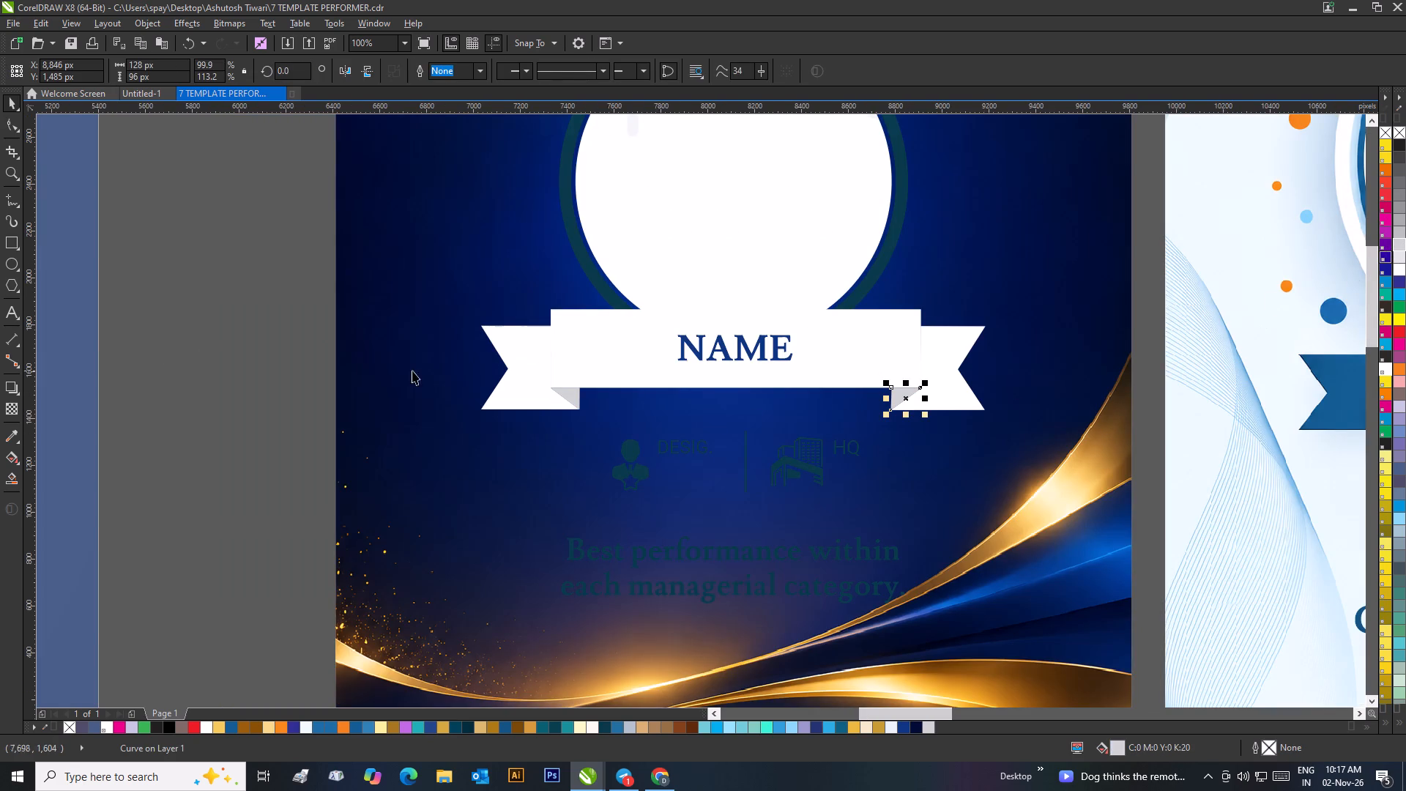
click(252, 369)
Fill the dark green ring around the photo circle on the dark Best ZSM template with white.
scroll(544, 385, down, 1)
scroll(767, 346, up, 1)
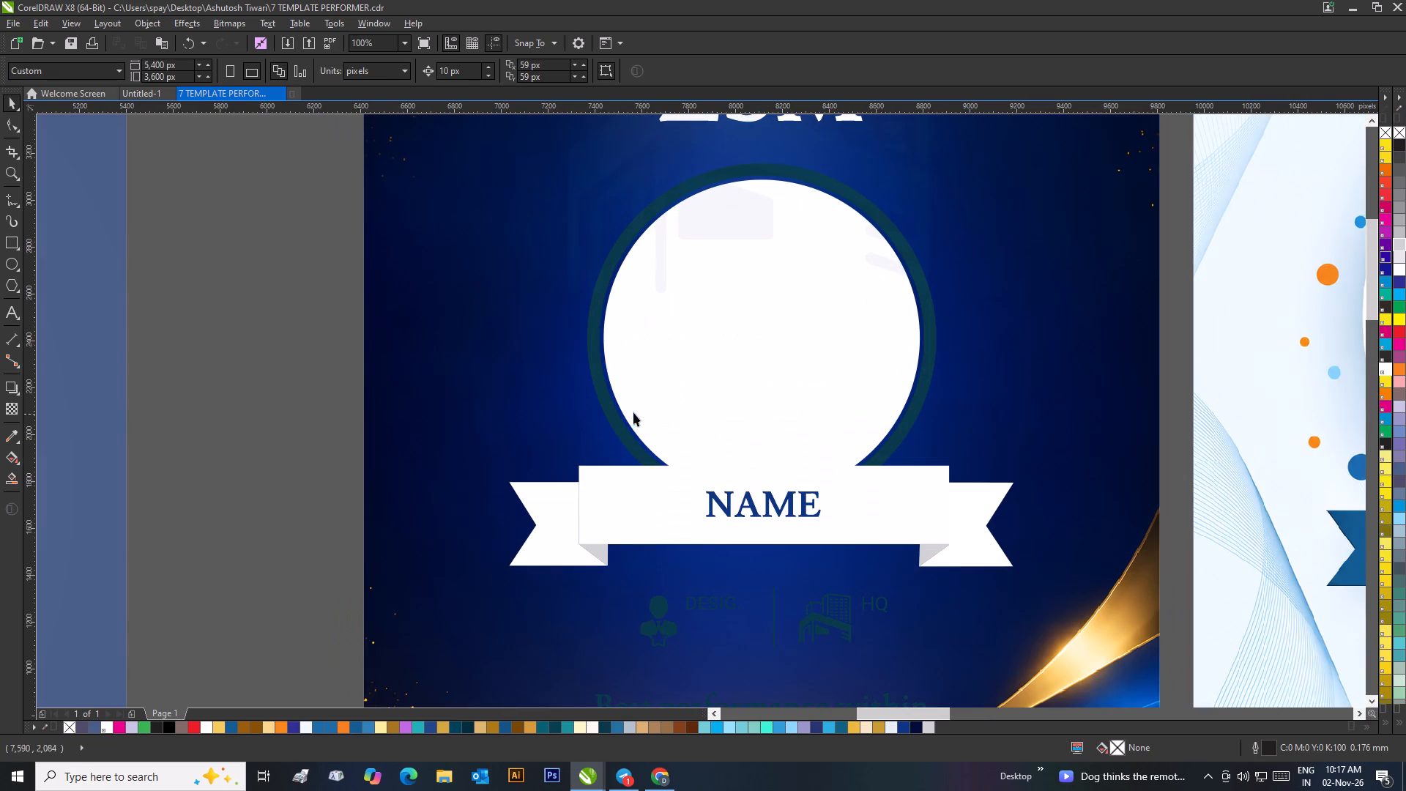
click(606, 399)
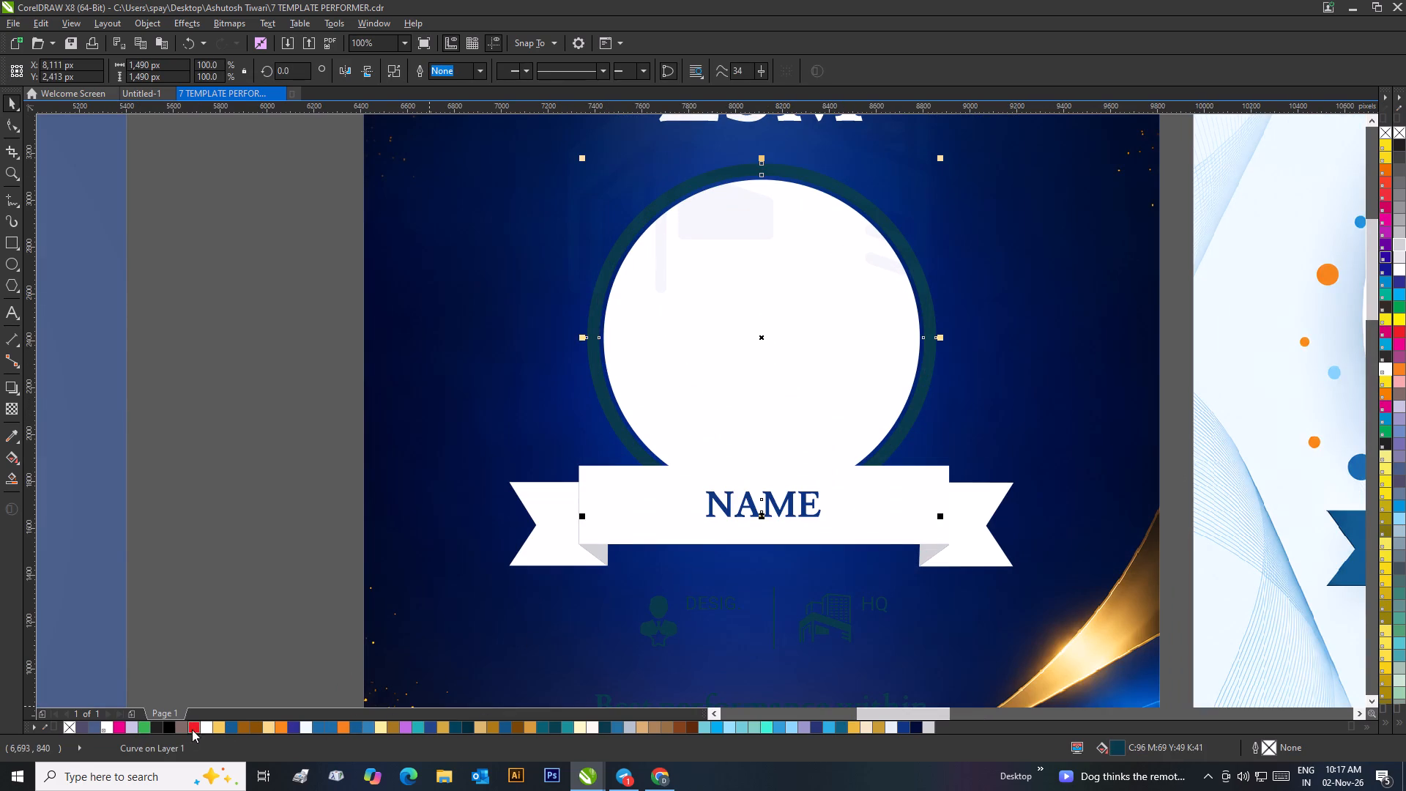
click(208, 727)
click(229, 607)
Delete the faint building watermark group behind the title and photo circle on the dark Best ZSM template.
scroll(615, 448, down, 1)
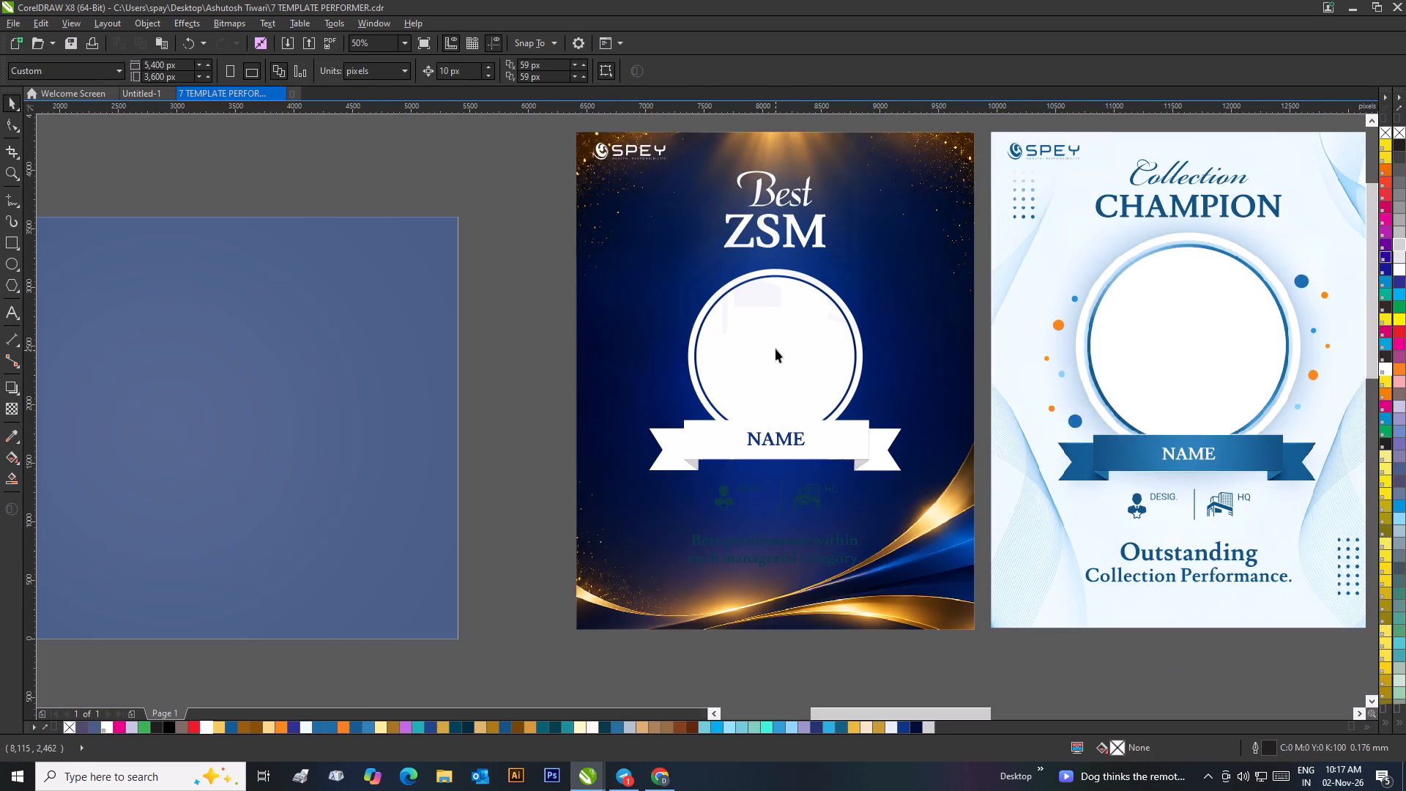
click(774, 297)
scroll(773, 297, up, 2)
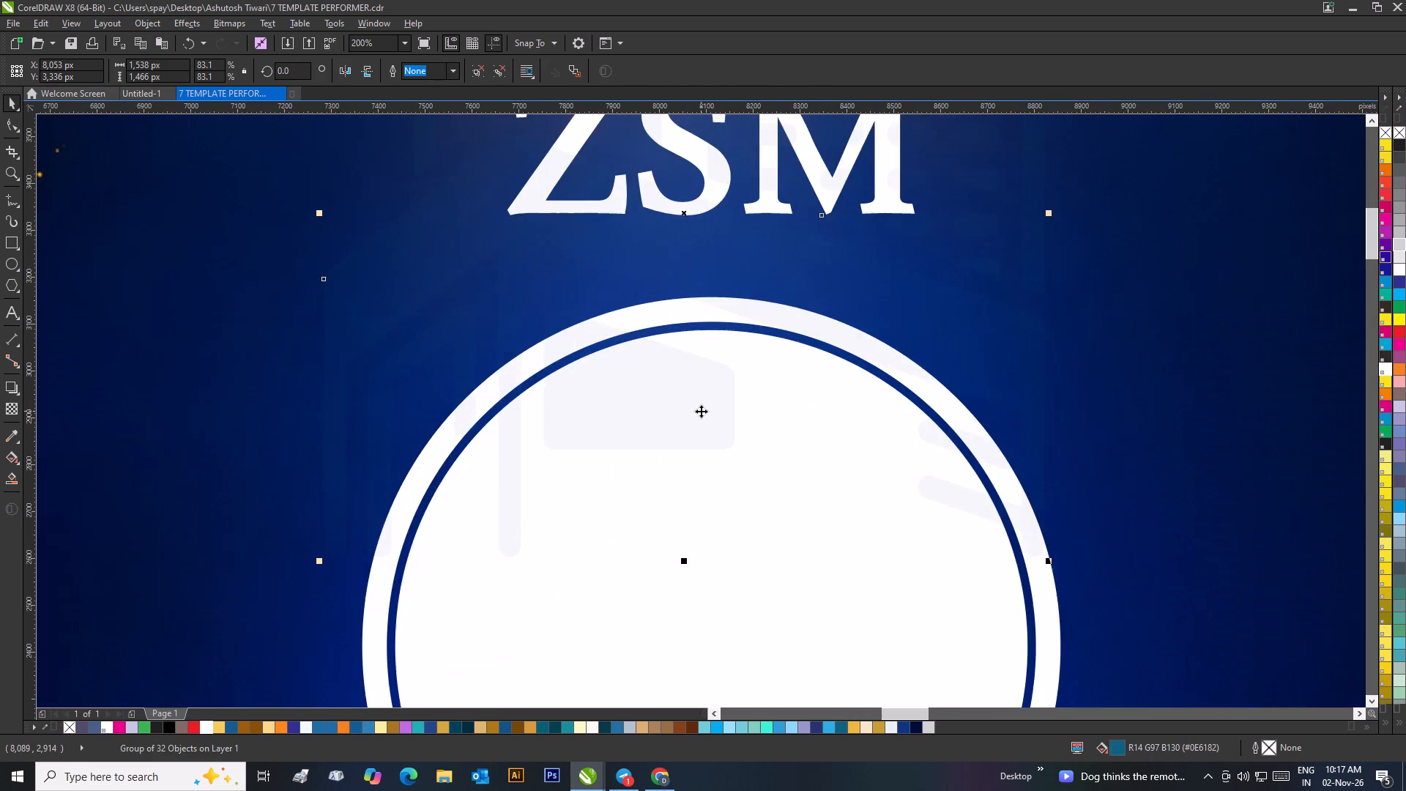
scroll(698, 413, down, 2)
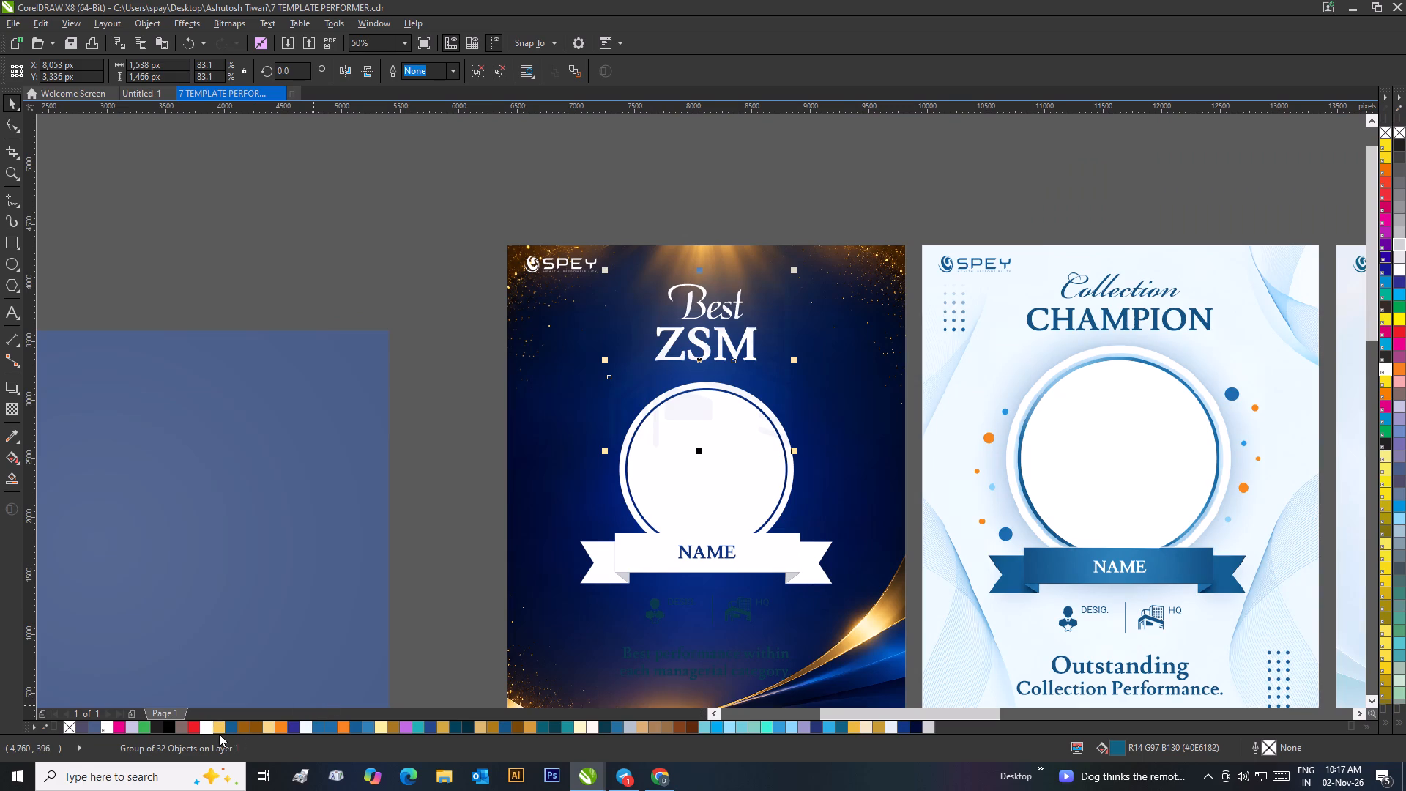
click(210, 727)
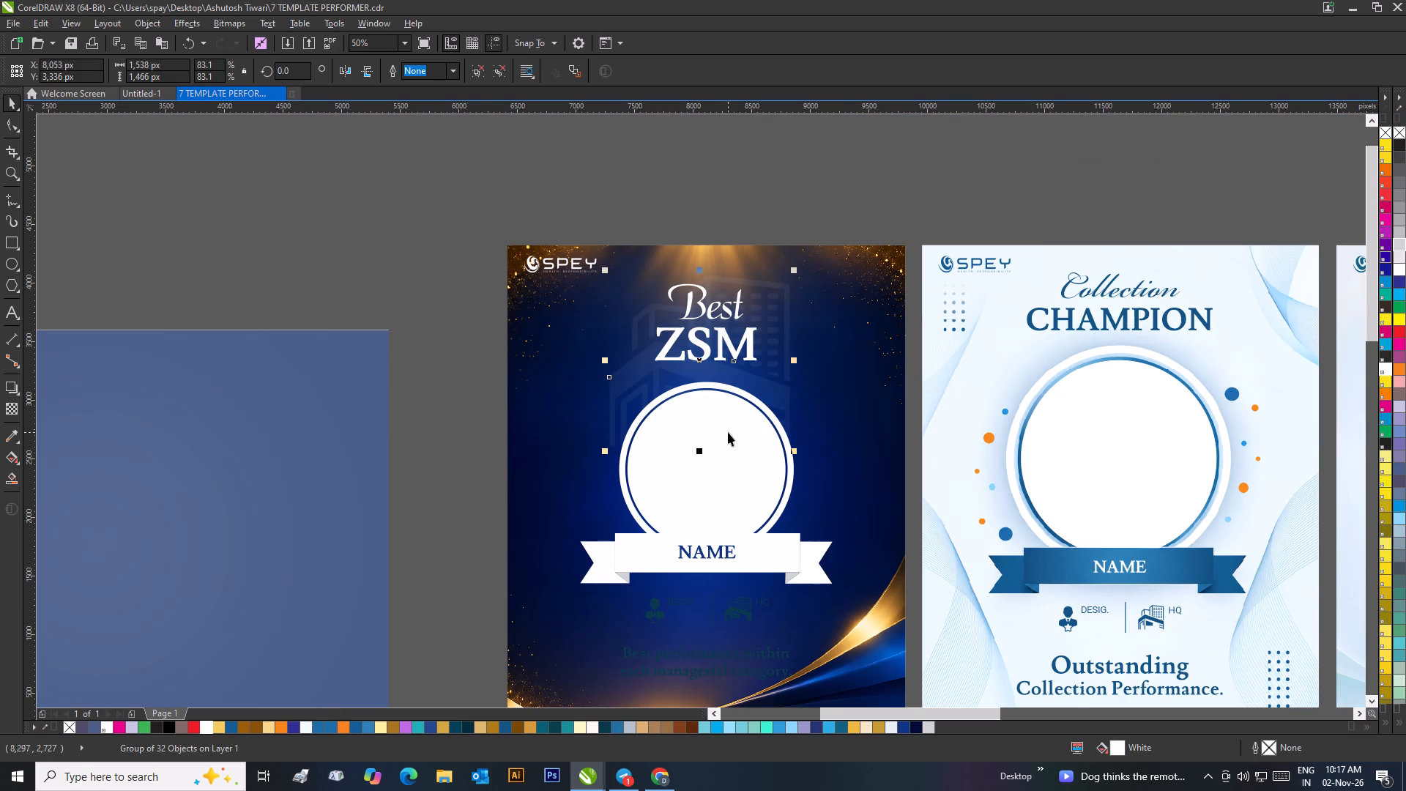
key(Delete)
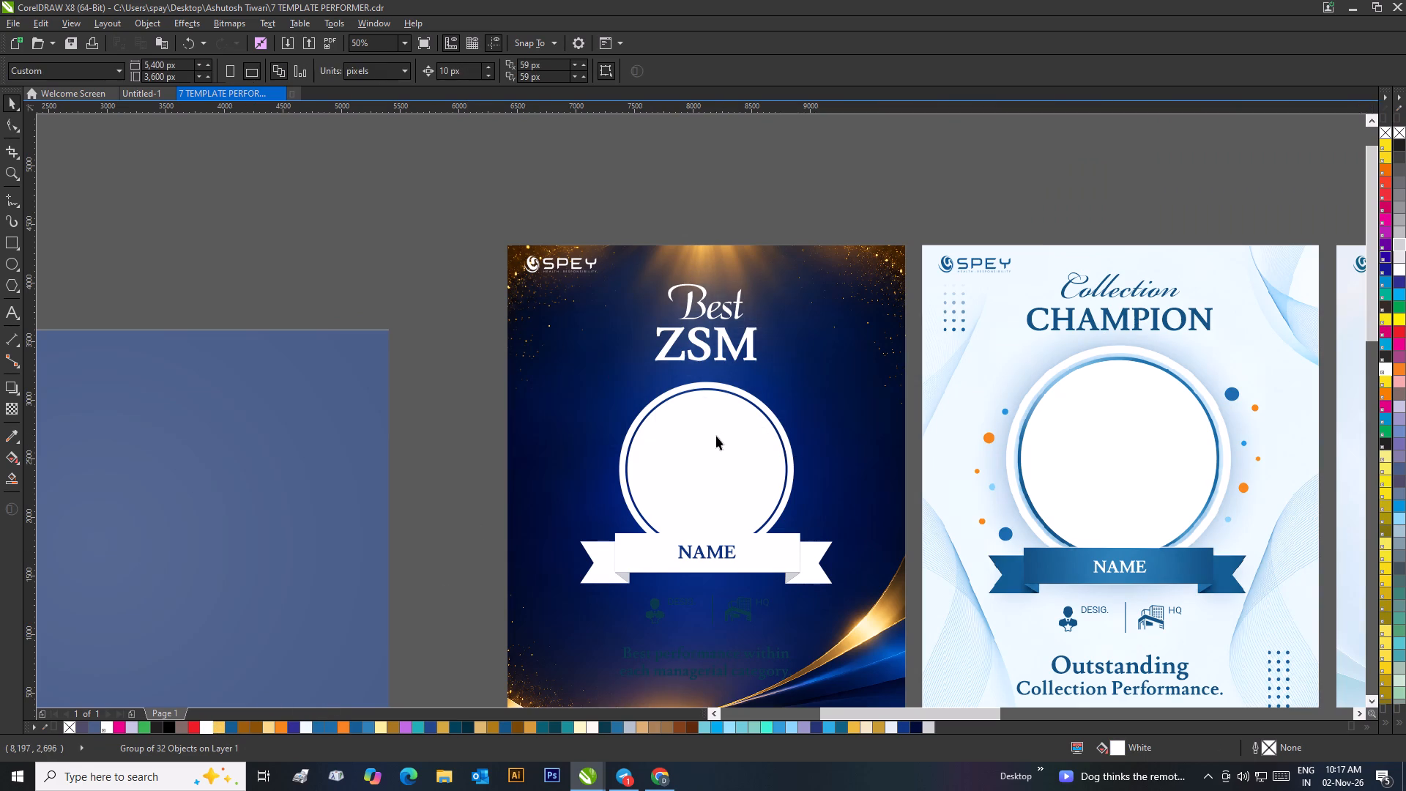
click(405, 216)
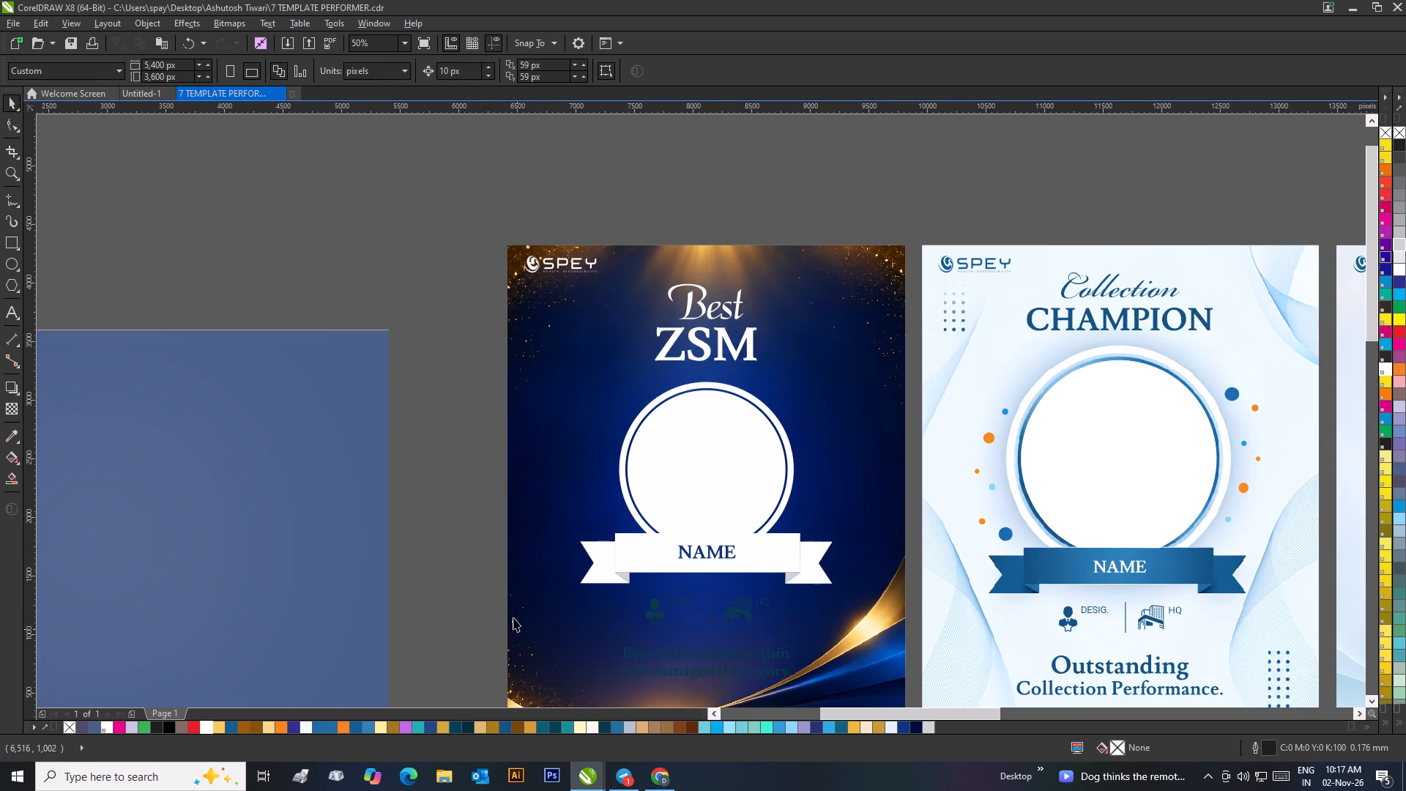
scroll(526, 497, down, 1)
key(ctrl+o)
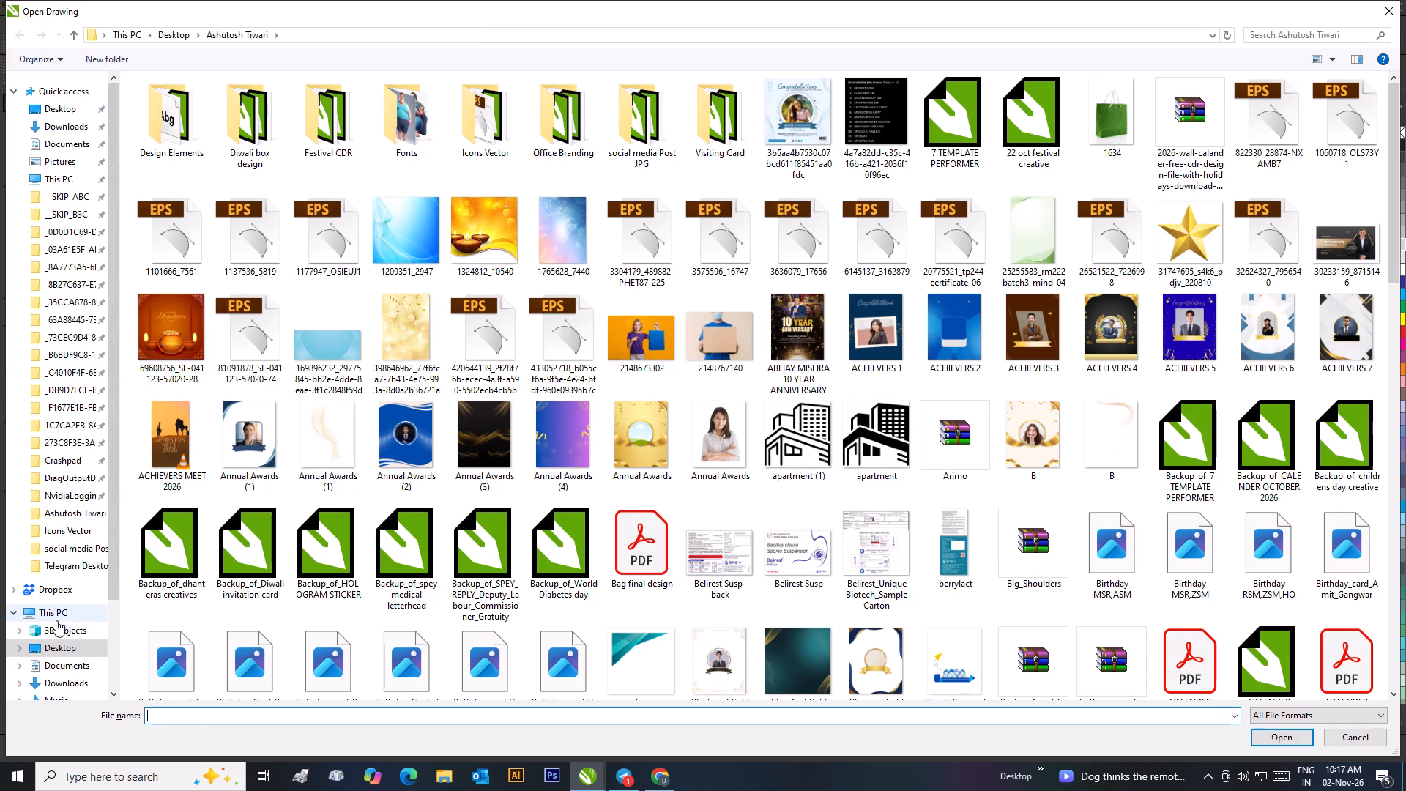
click(58, 517)
double_click(1292, 29)
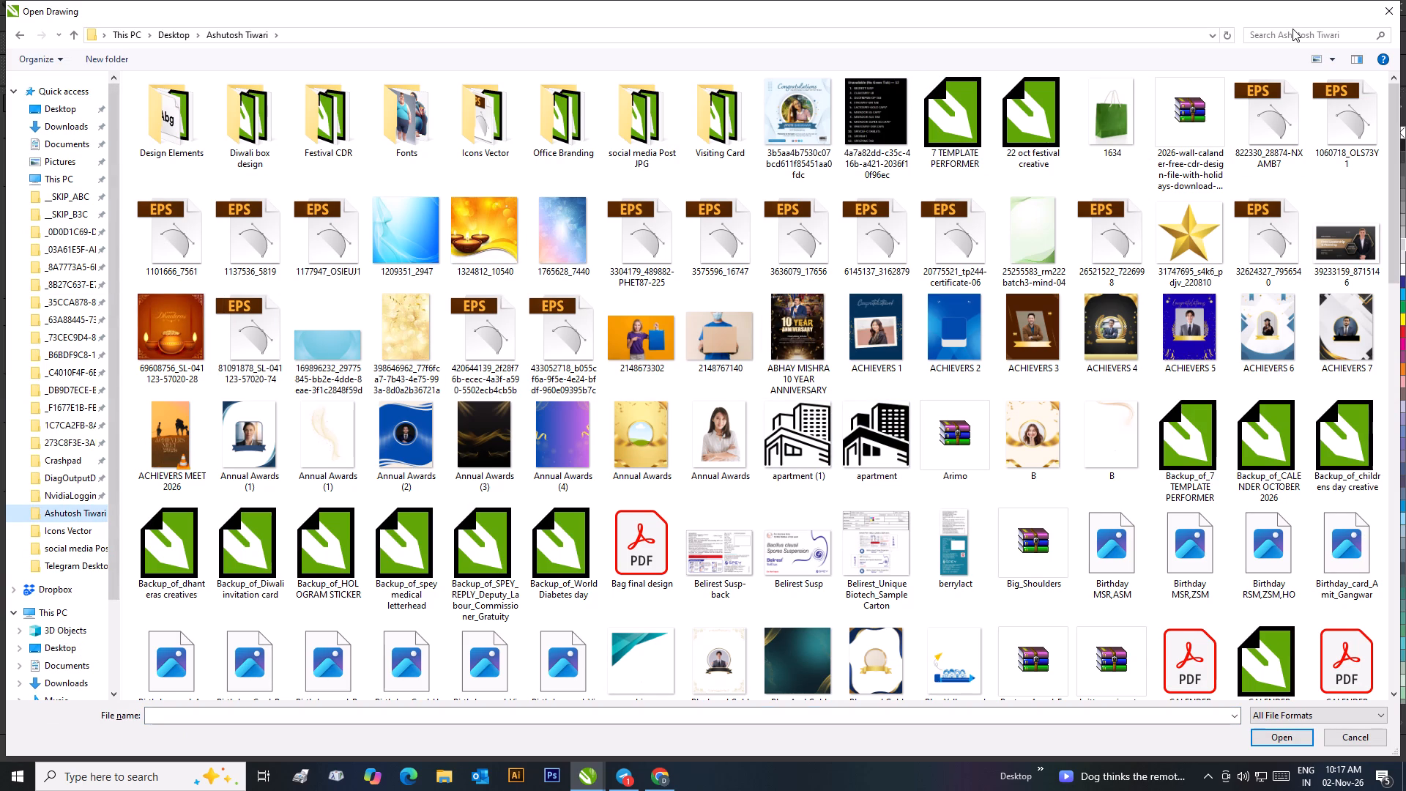
click(1290, 34)
text(invi)
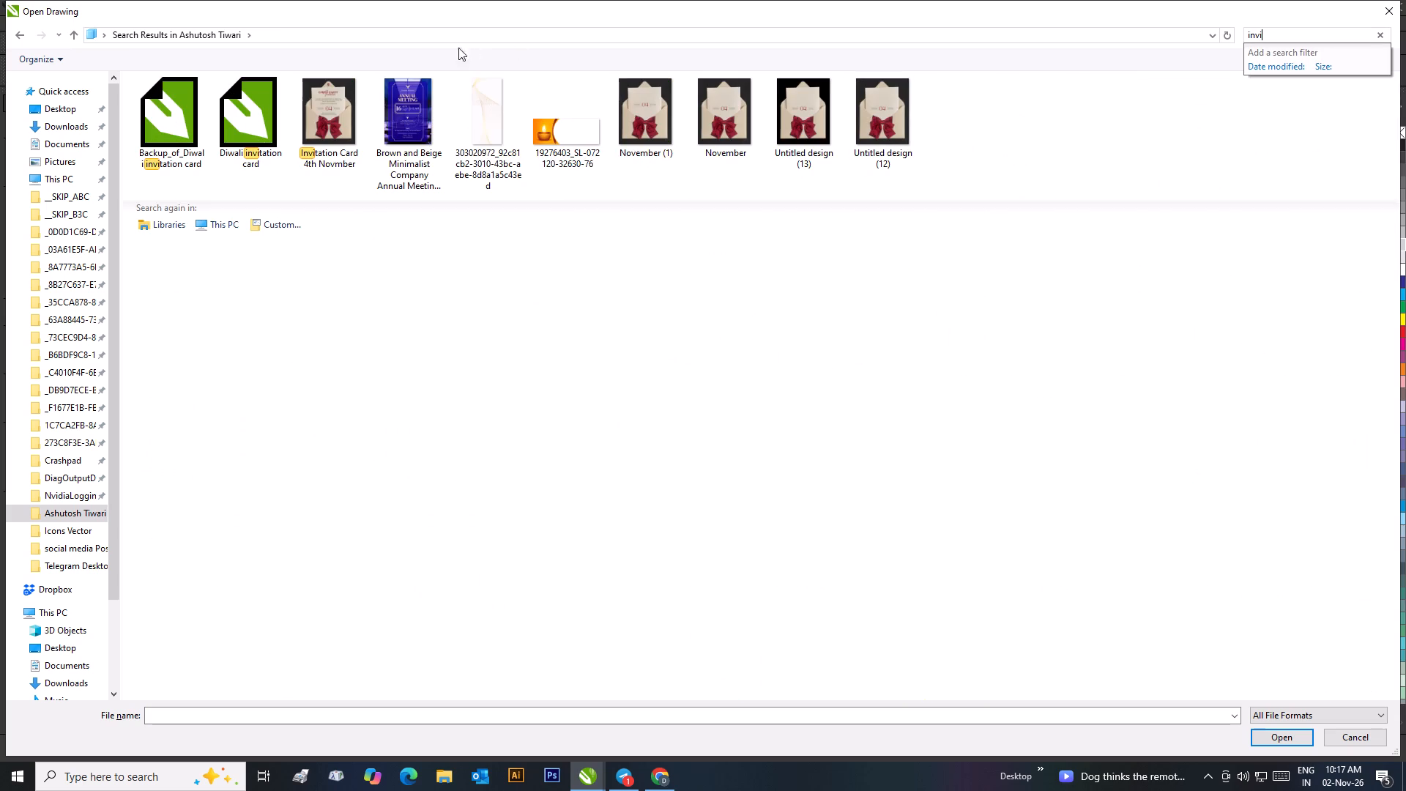
double_click(253, 116)
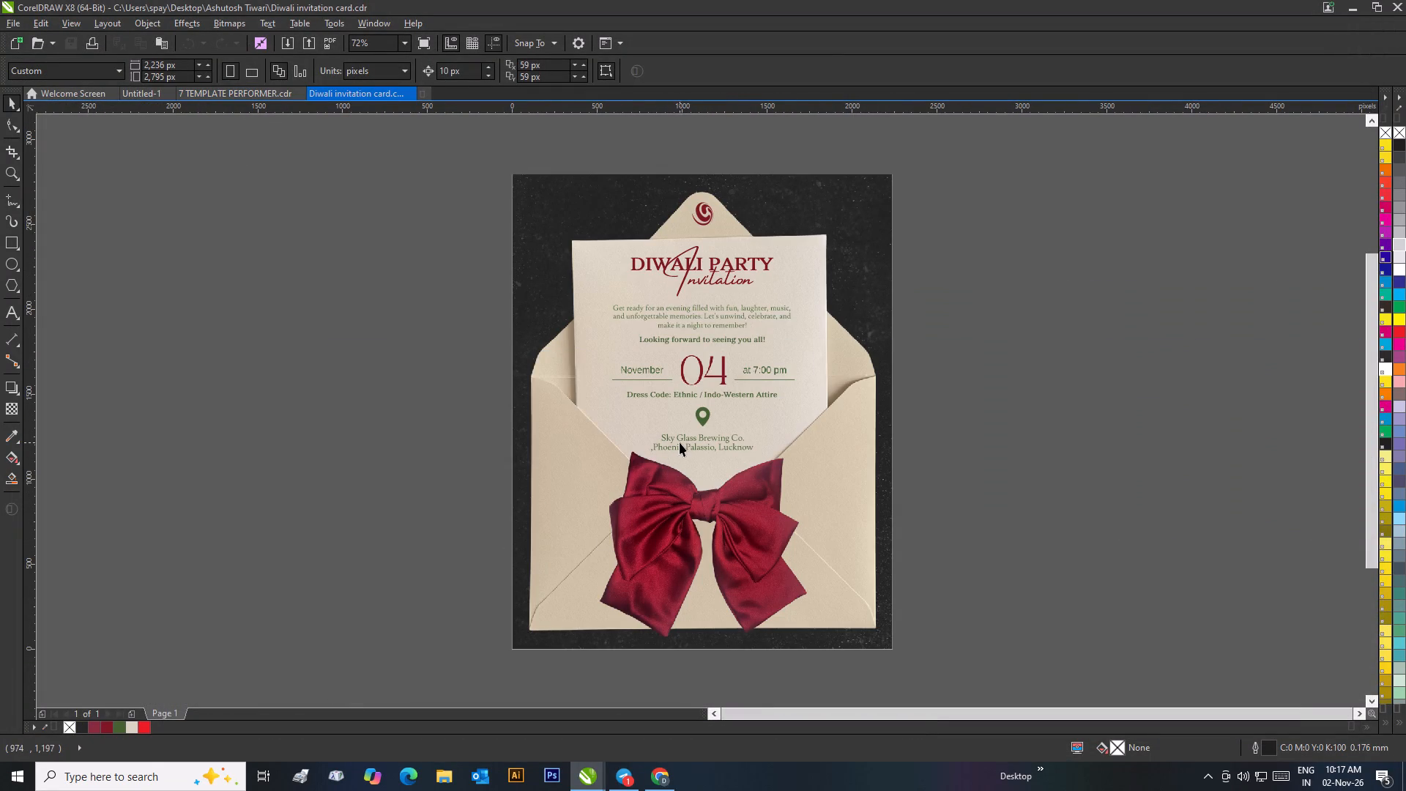
Ungroup the Diwali invitation artwork and select the red swirl logo on the envelope flap.
scroll(721, 215, up, 1)
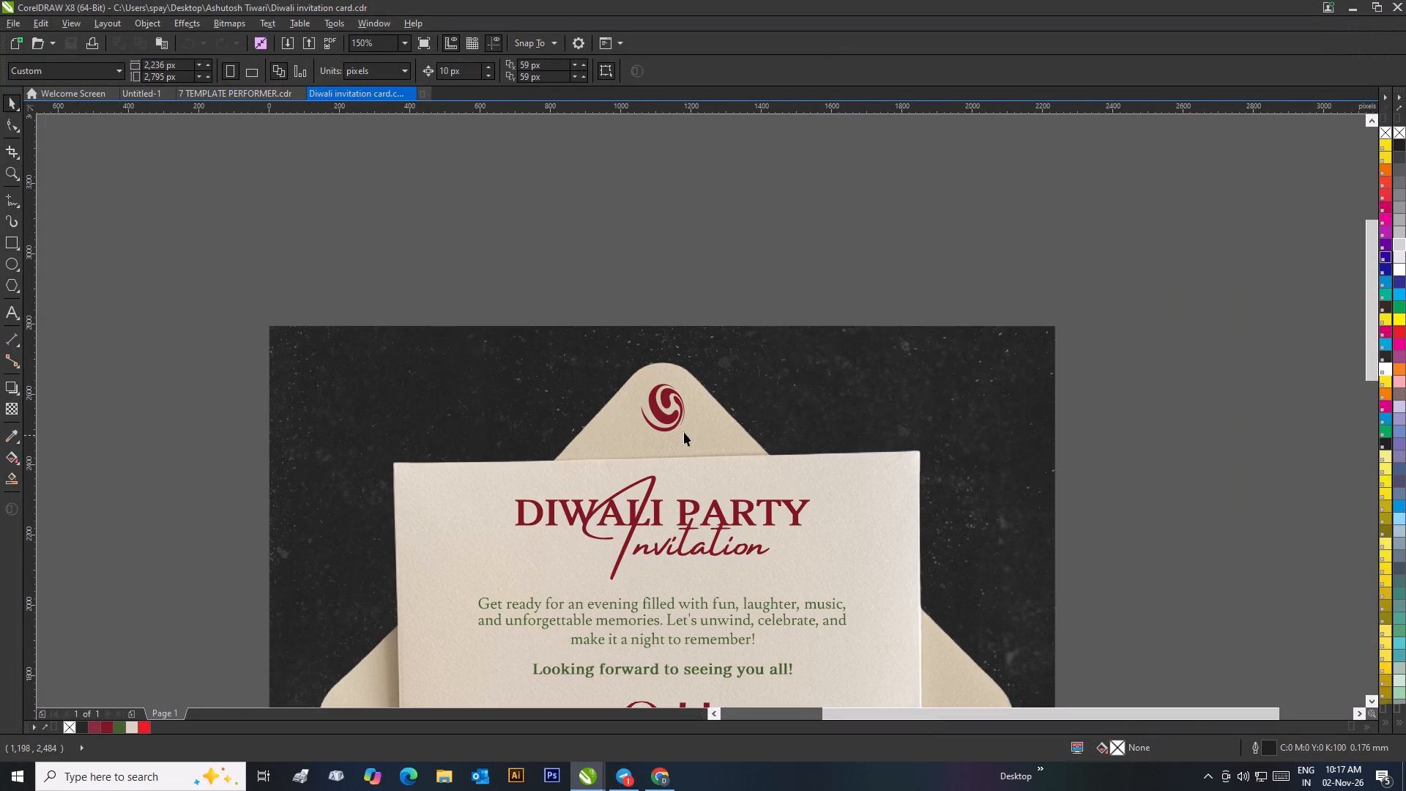
drag(595, 265, 703, 448)
click(668, 418)
right_click(668, 418)
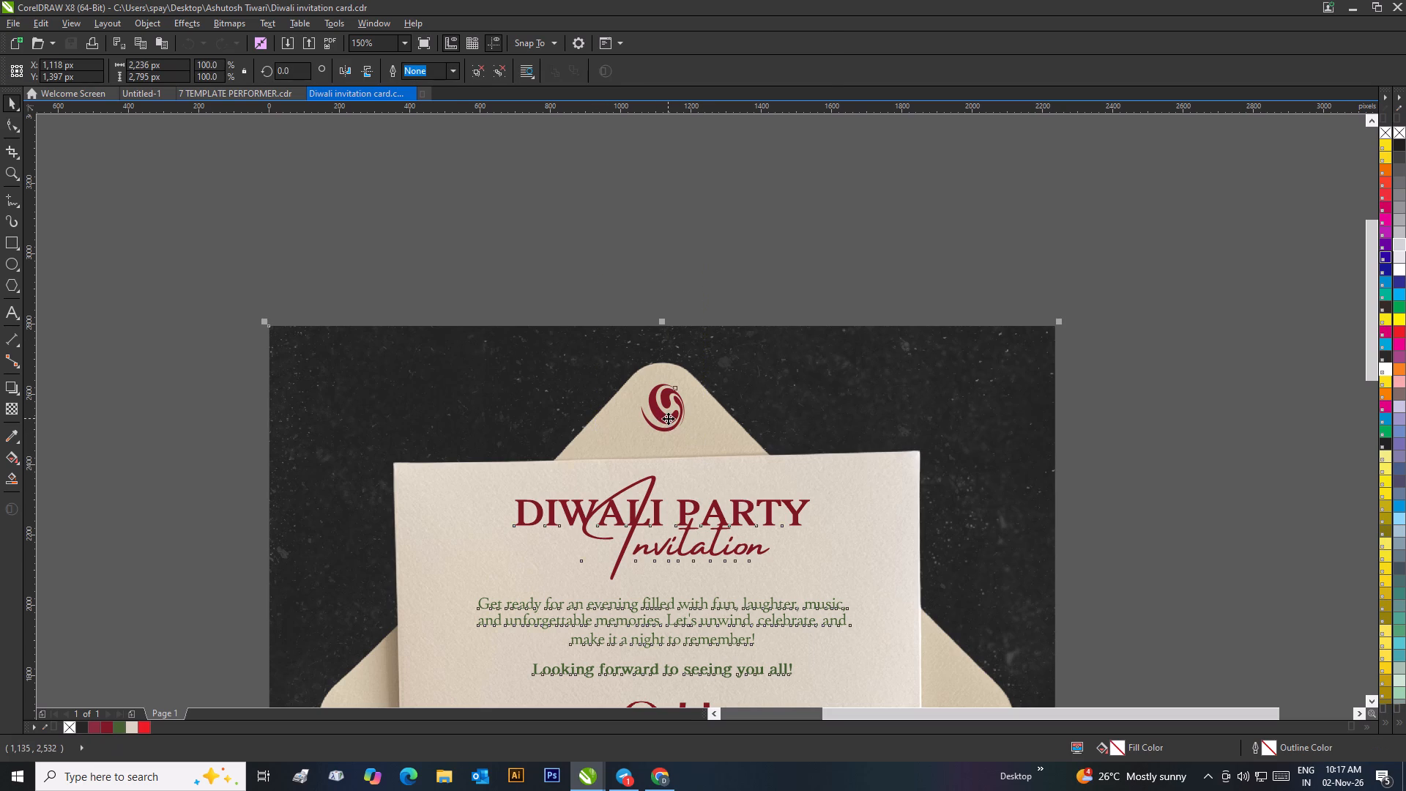
click(724, 114)
click(696, 179)
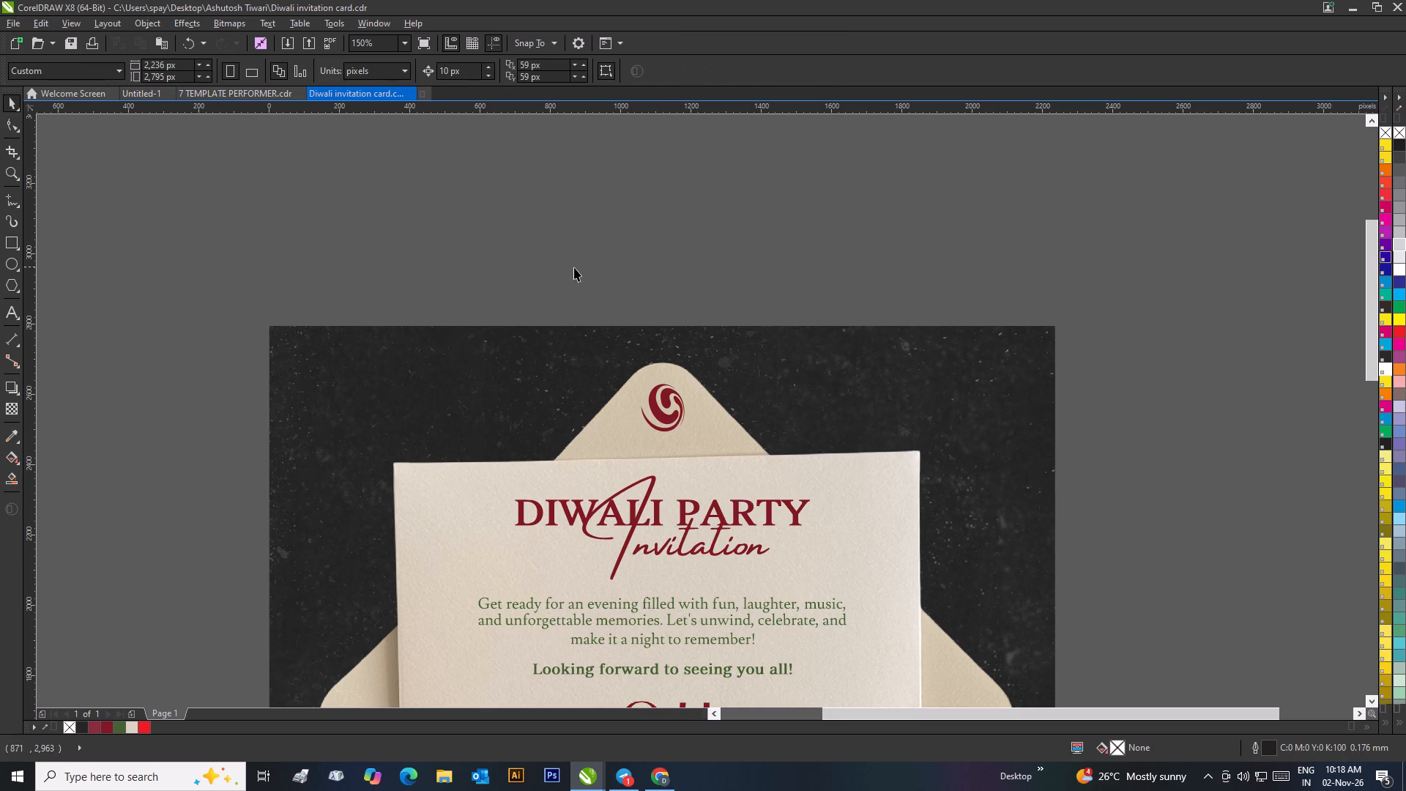
drag(574, 267, 726, 450)
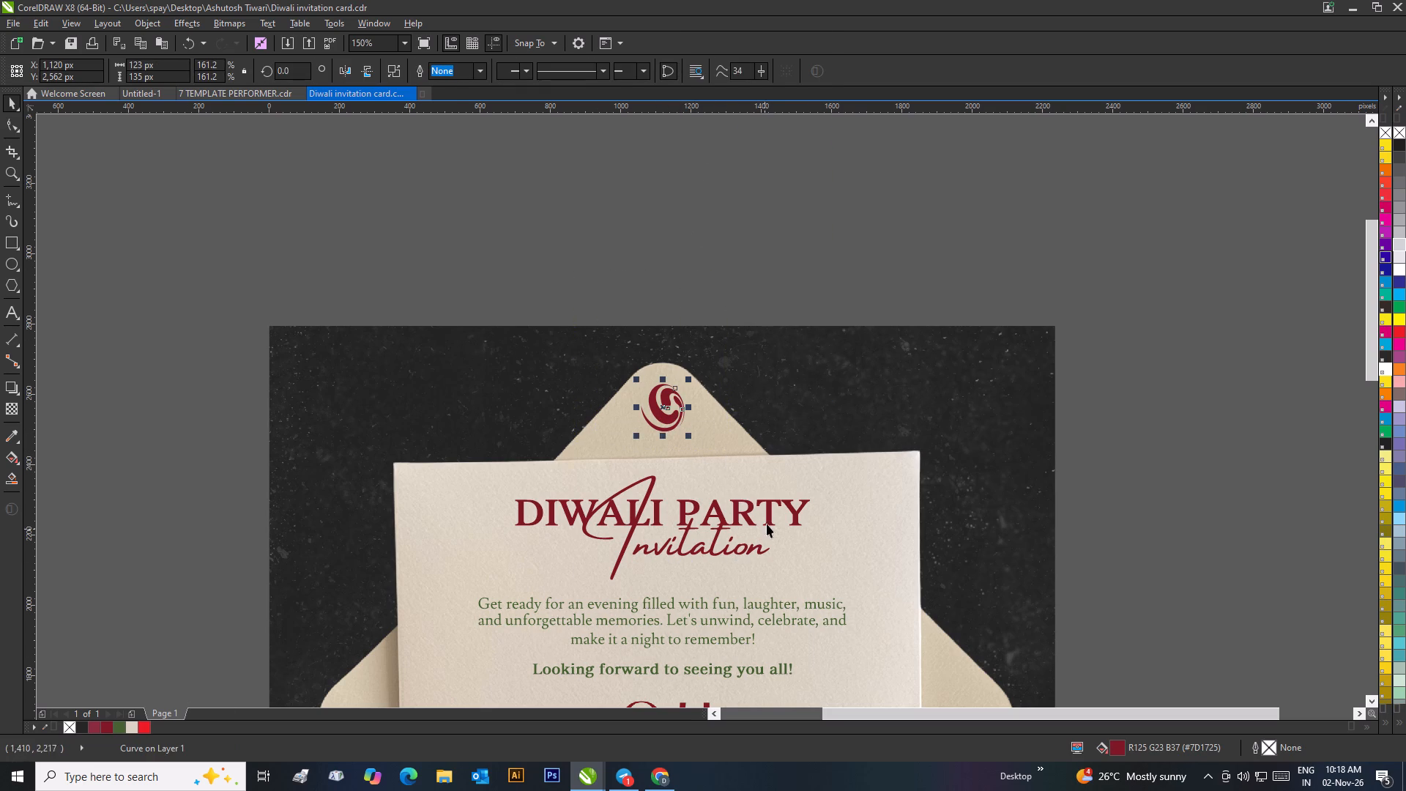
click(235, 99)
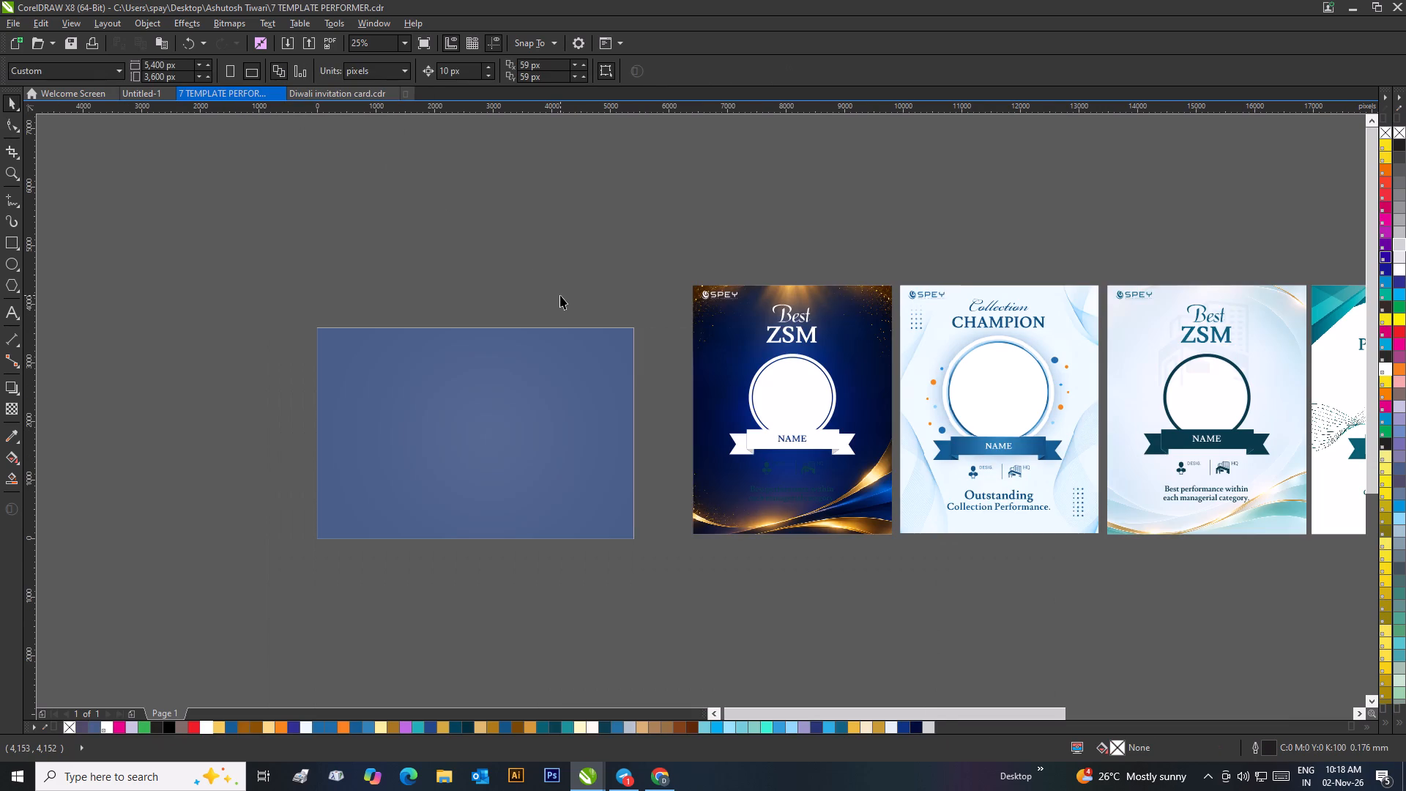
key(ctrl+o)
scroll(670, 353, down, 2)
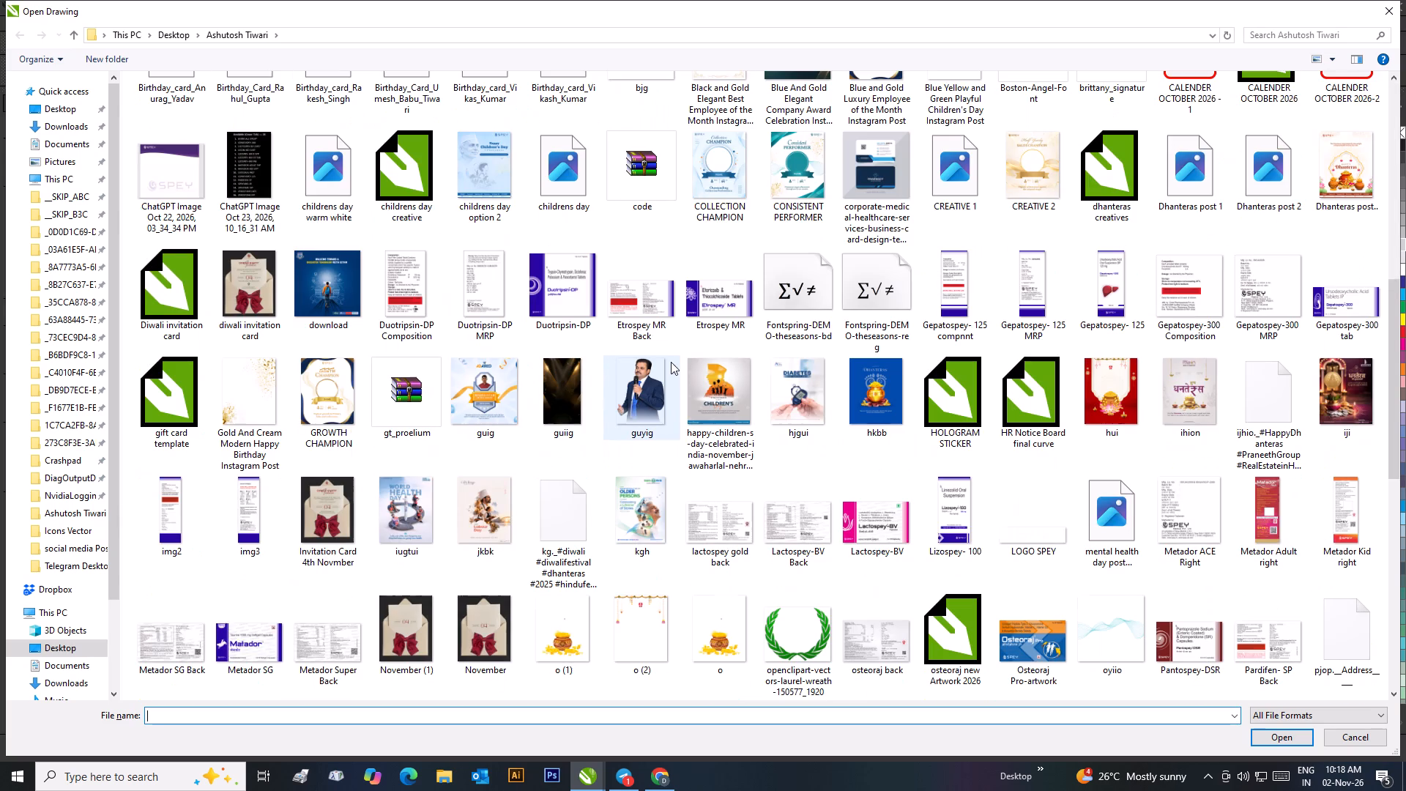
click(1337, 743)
Search for "hr" and open the HR Notice Board curve final drawing.
key(ctrl+o)
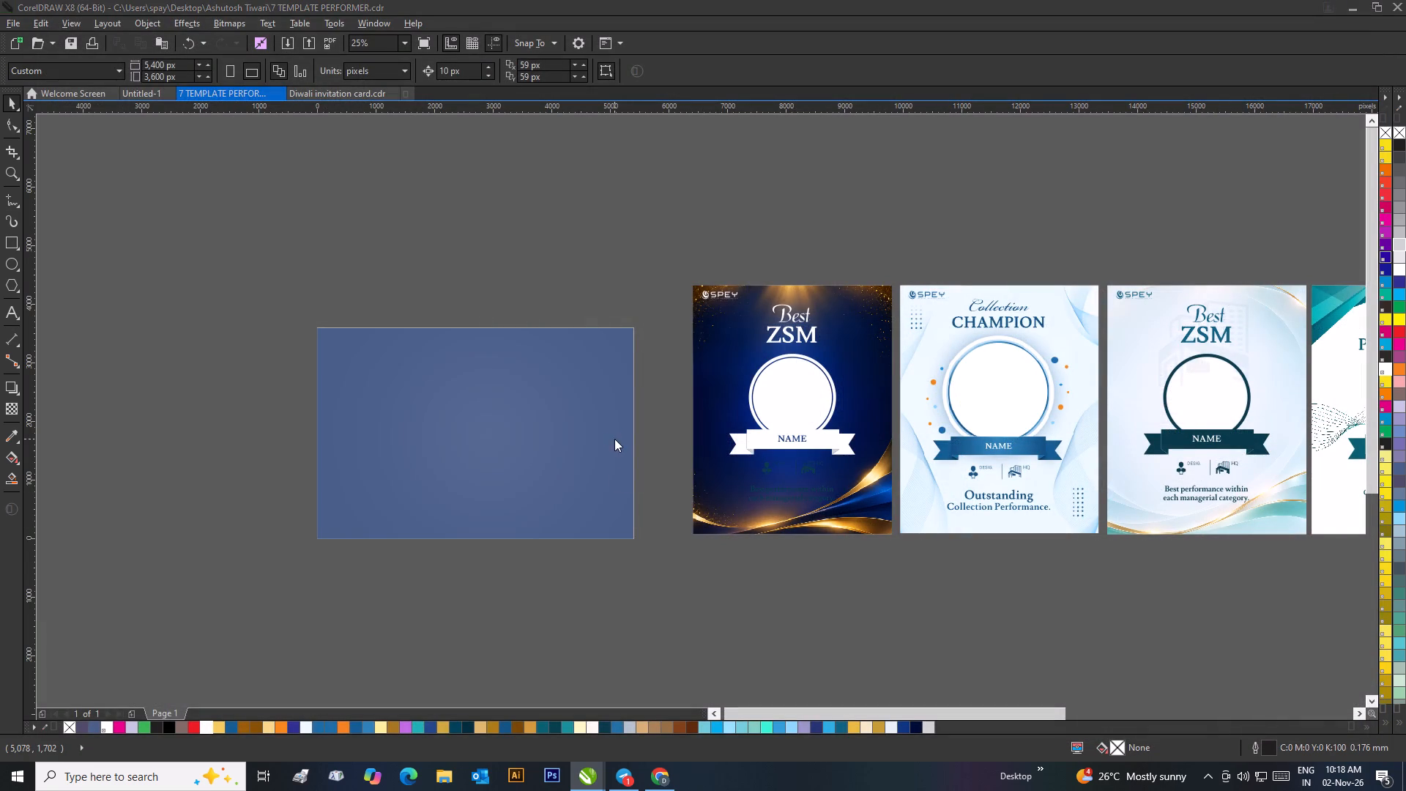
click(1259, 33)
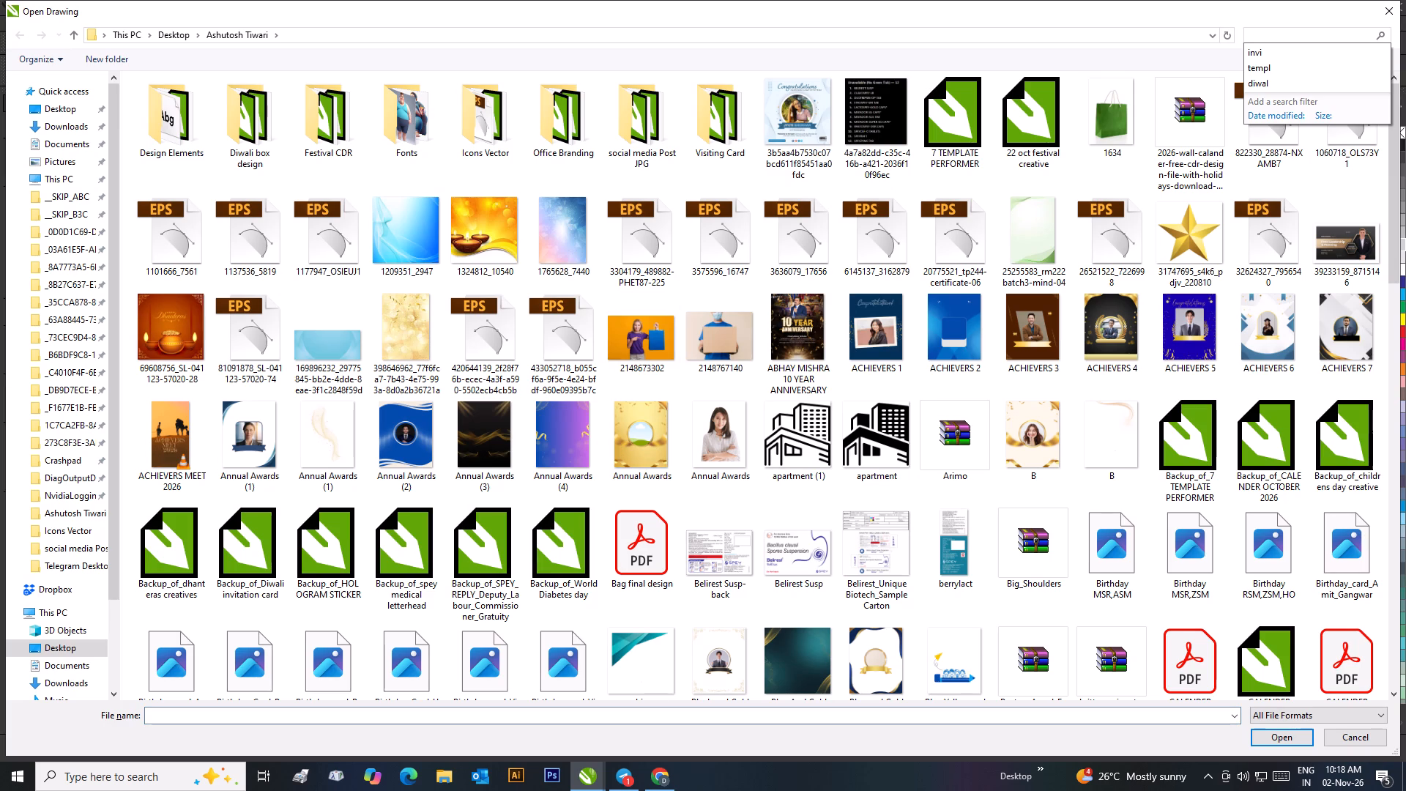
text(hr)
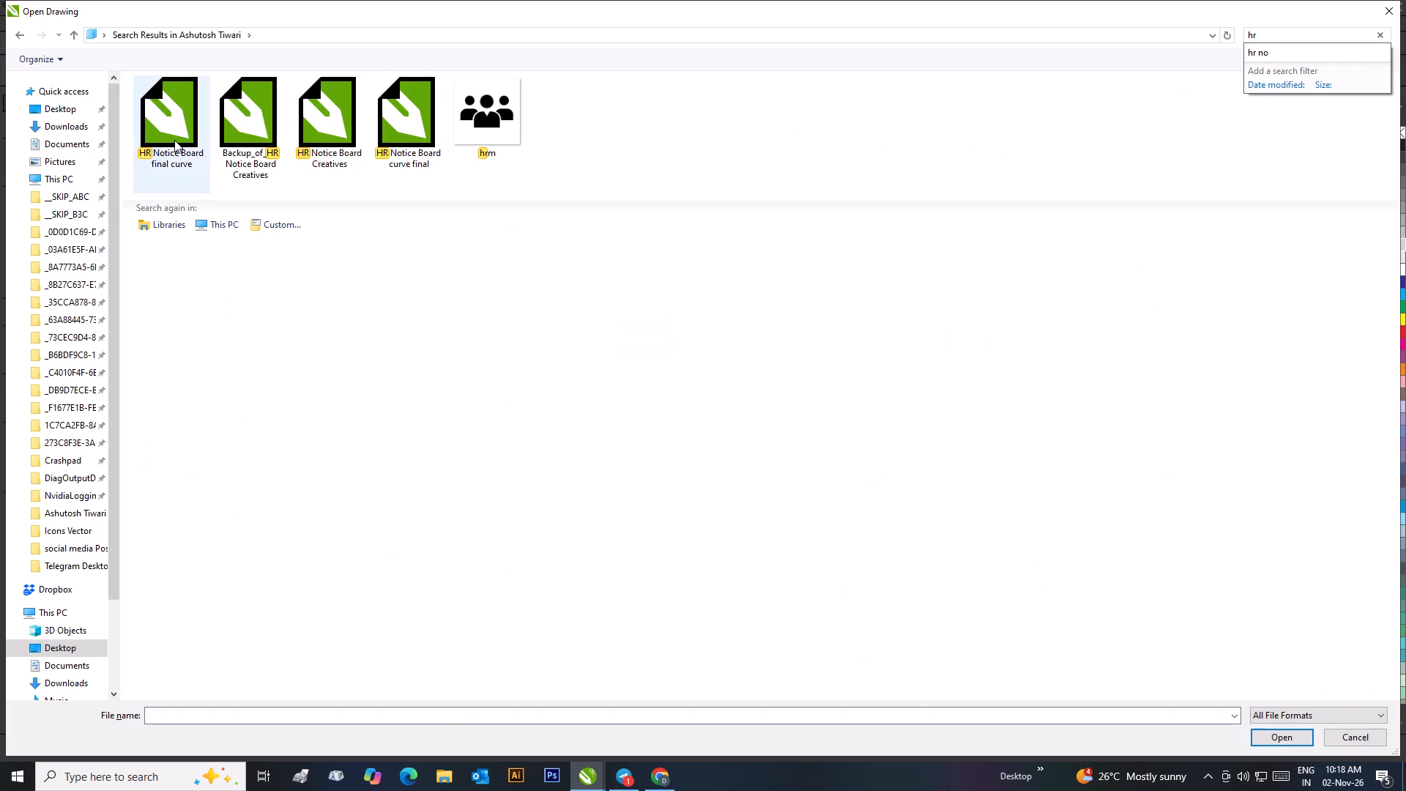
double_click(405, 127)
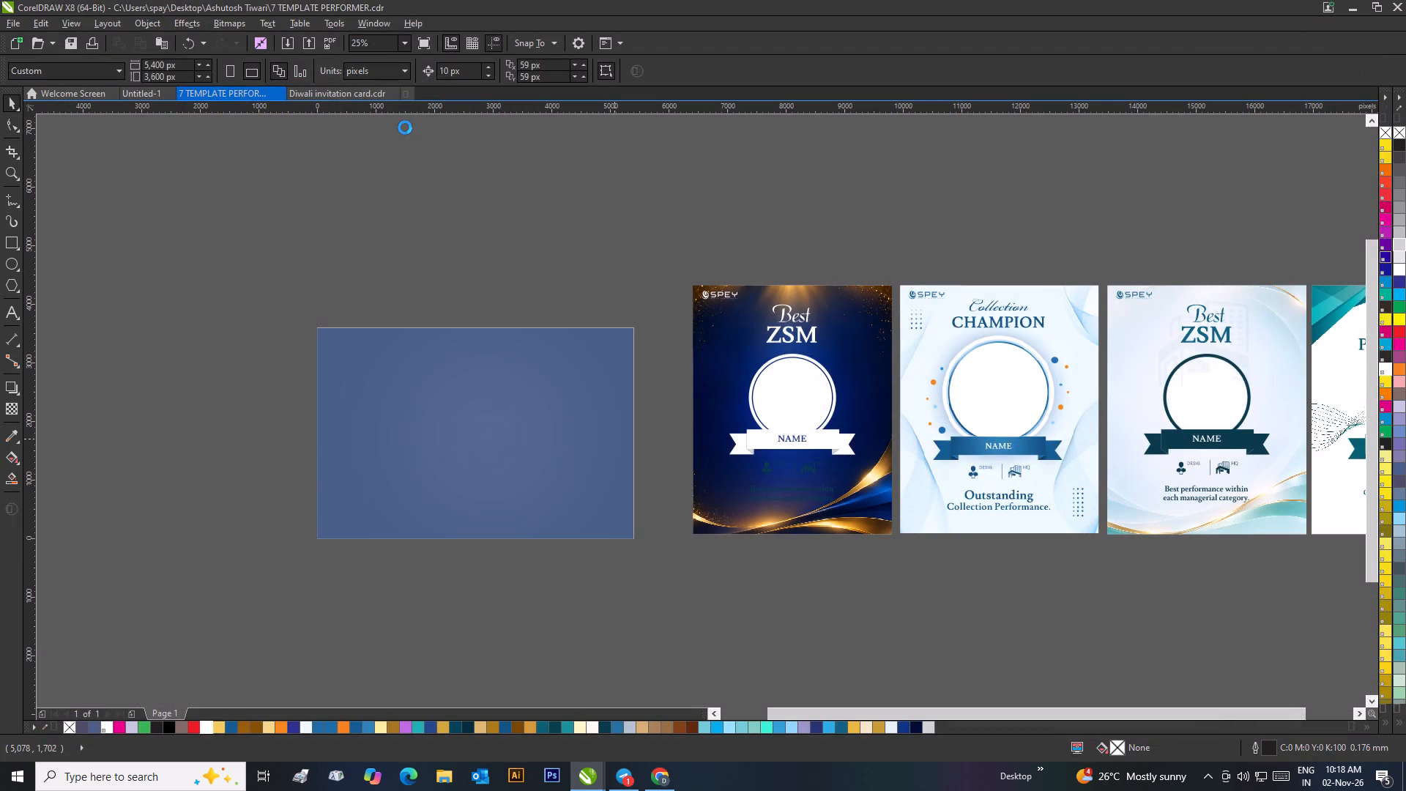
Ungroup the HR notice board artwork and move its blue header band to about X 8.36", Y 21.74".
click(508, 199)
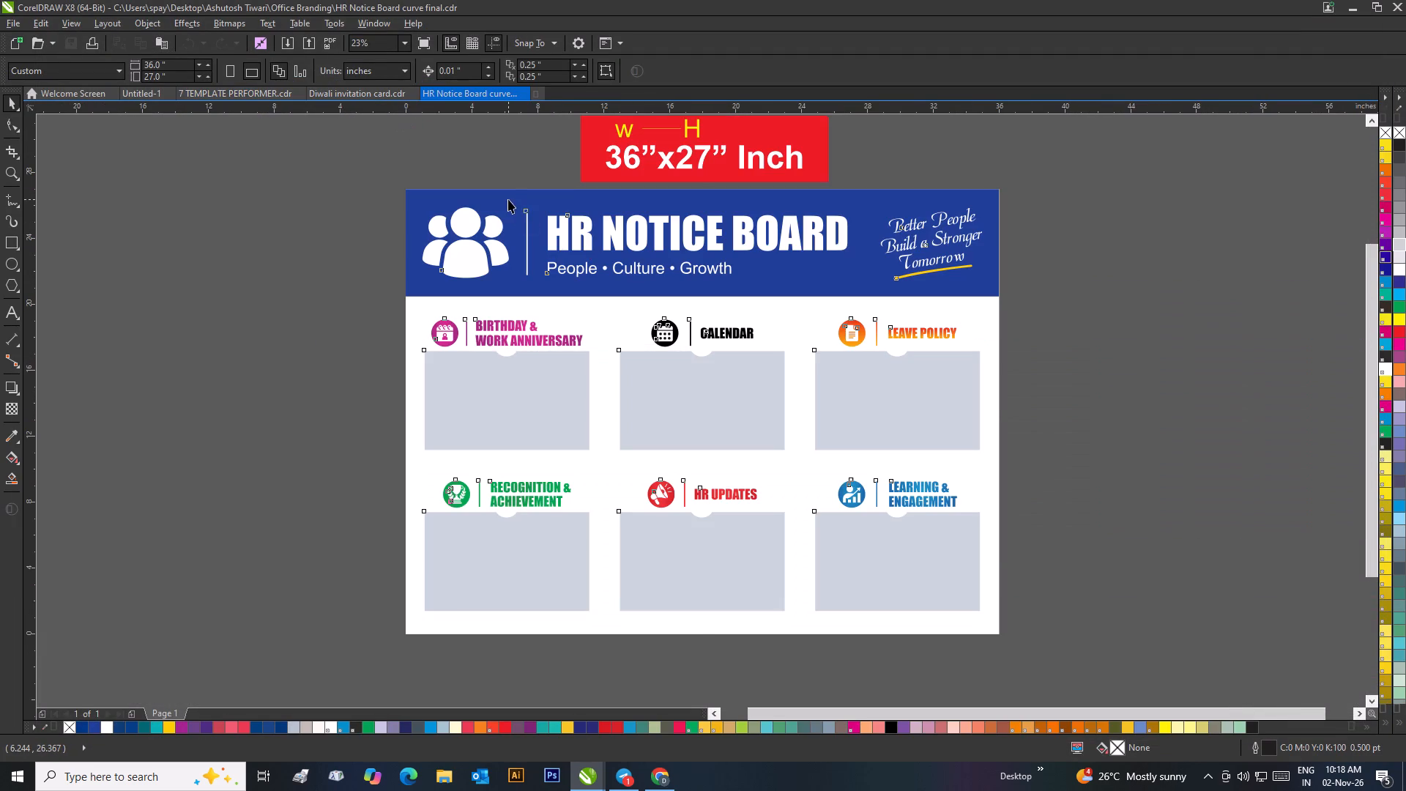
right_click(508, 199)
click(554, 275)
click(256, 198)
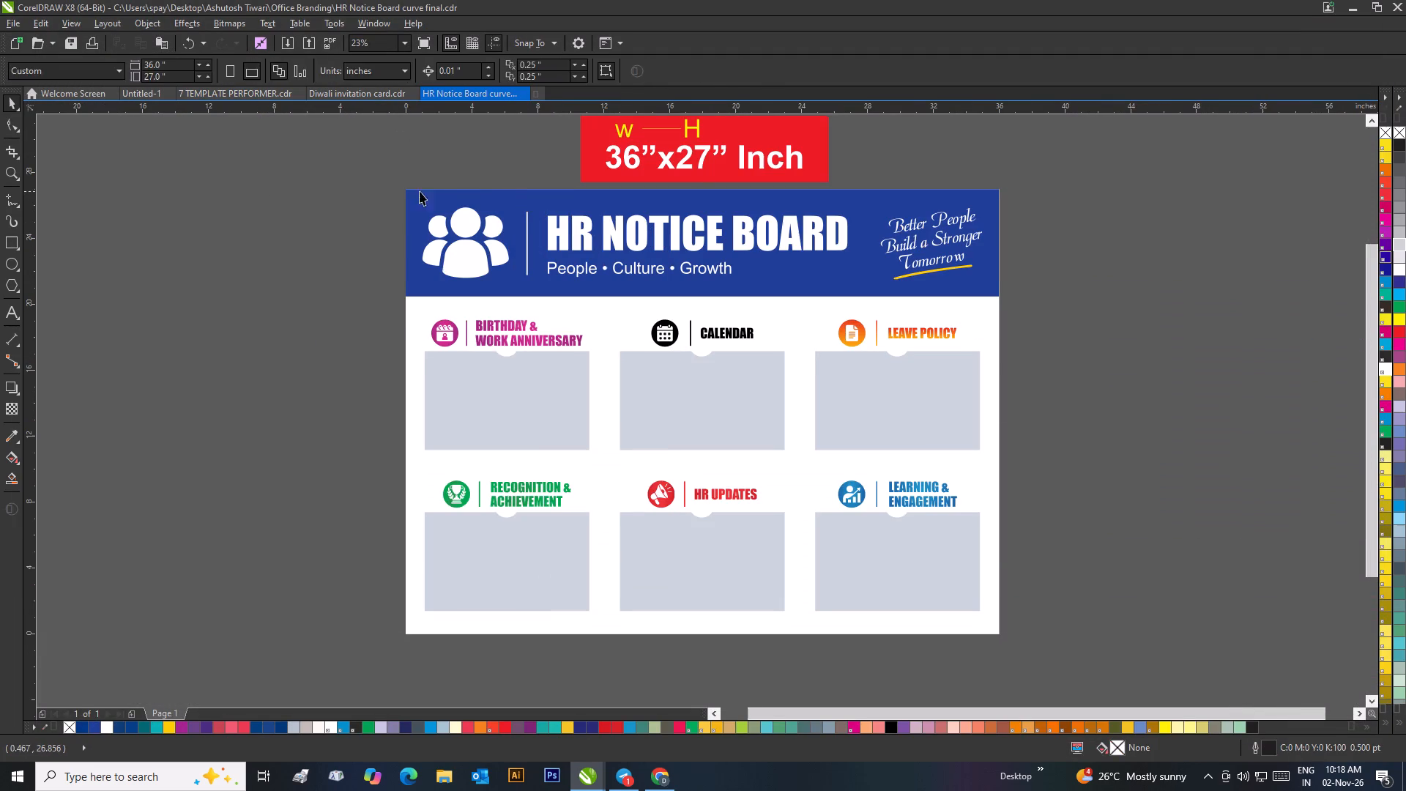
drag(484, 200, 325, 233)
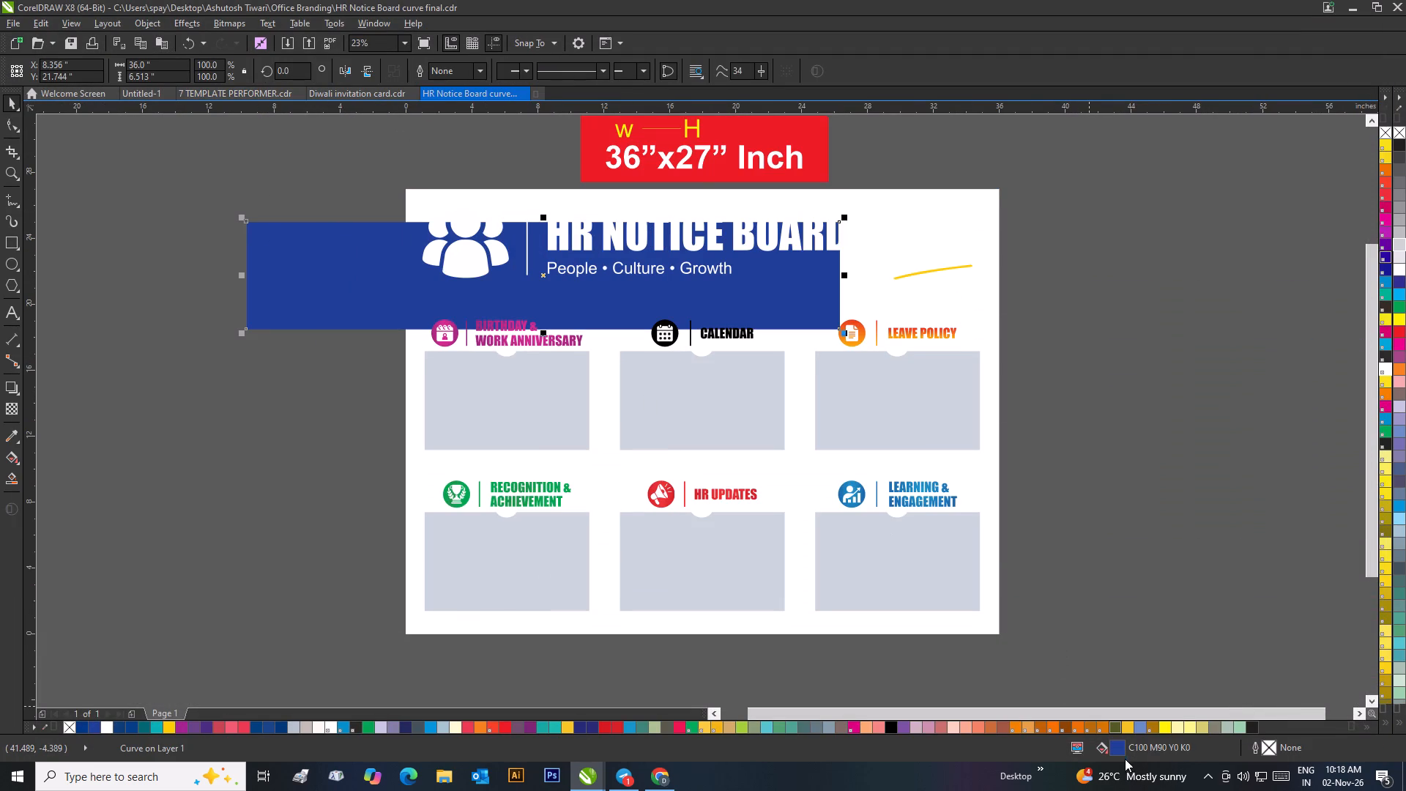
Examine the blue header band's fill colour values and the available colour models without changing the fill.
double_click(1123, 751)
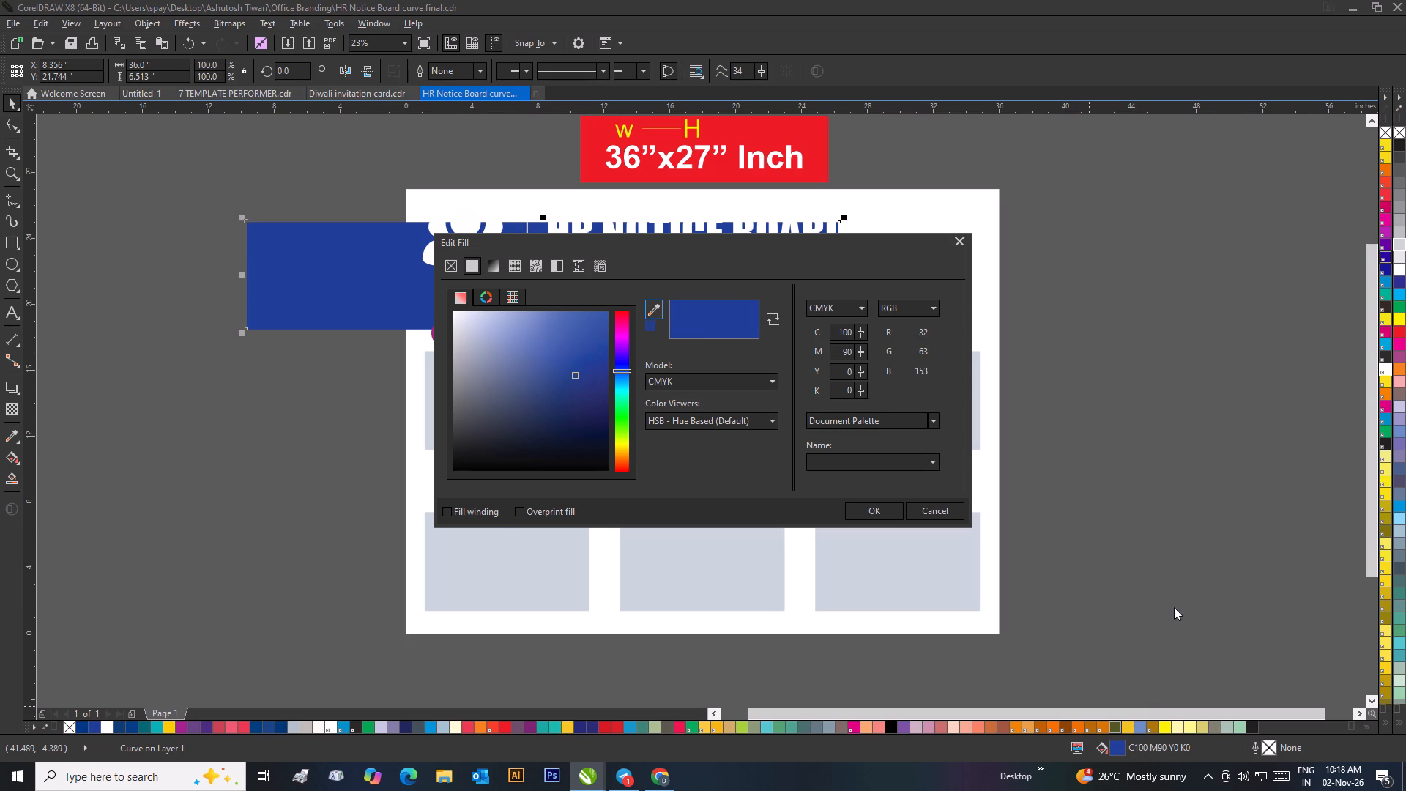
click(707, 389)
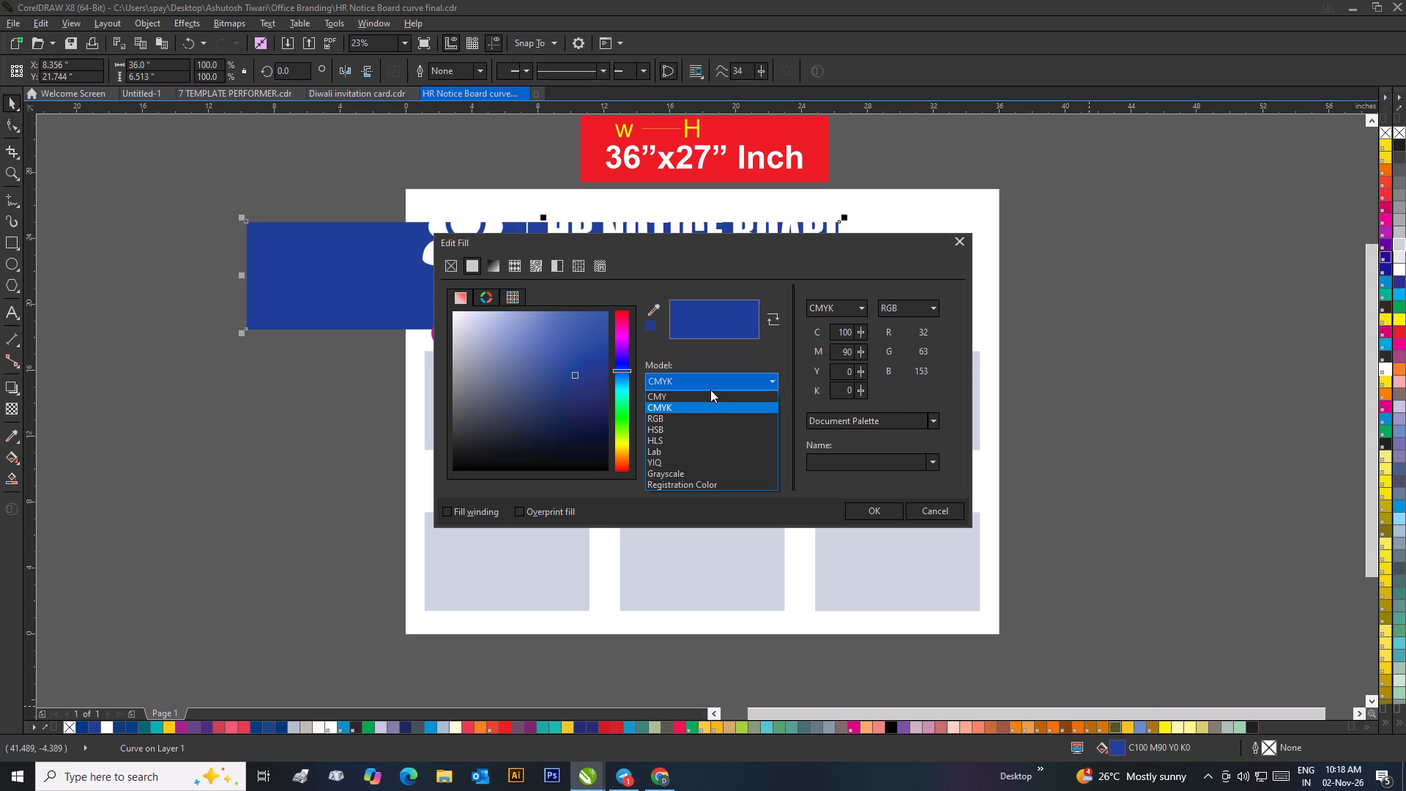
click(1213, 413)
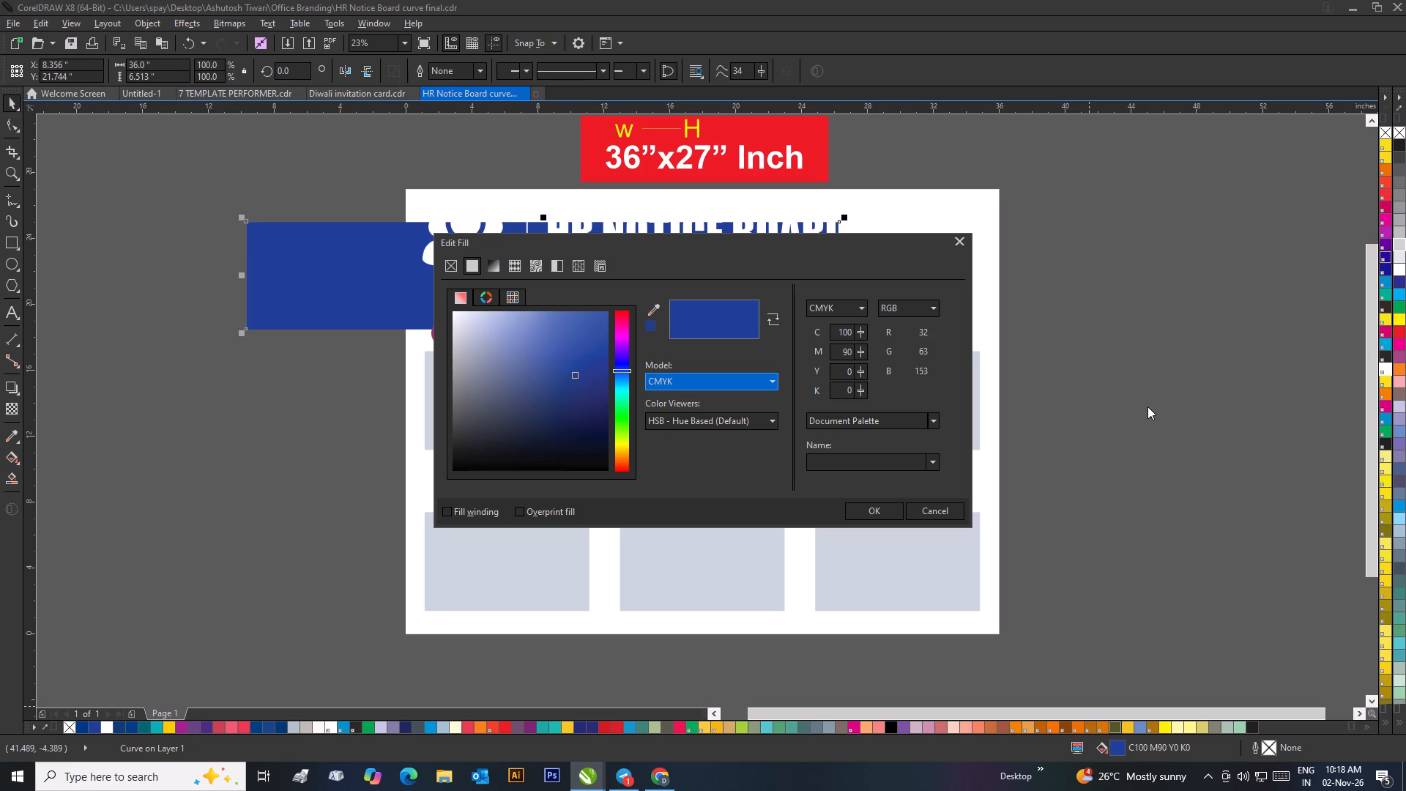
drag(951, 319, 964, 322)
click(962, 245)
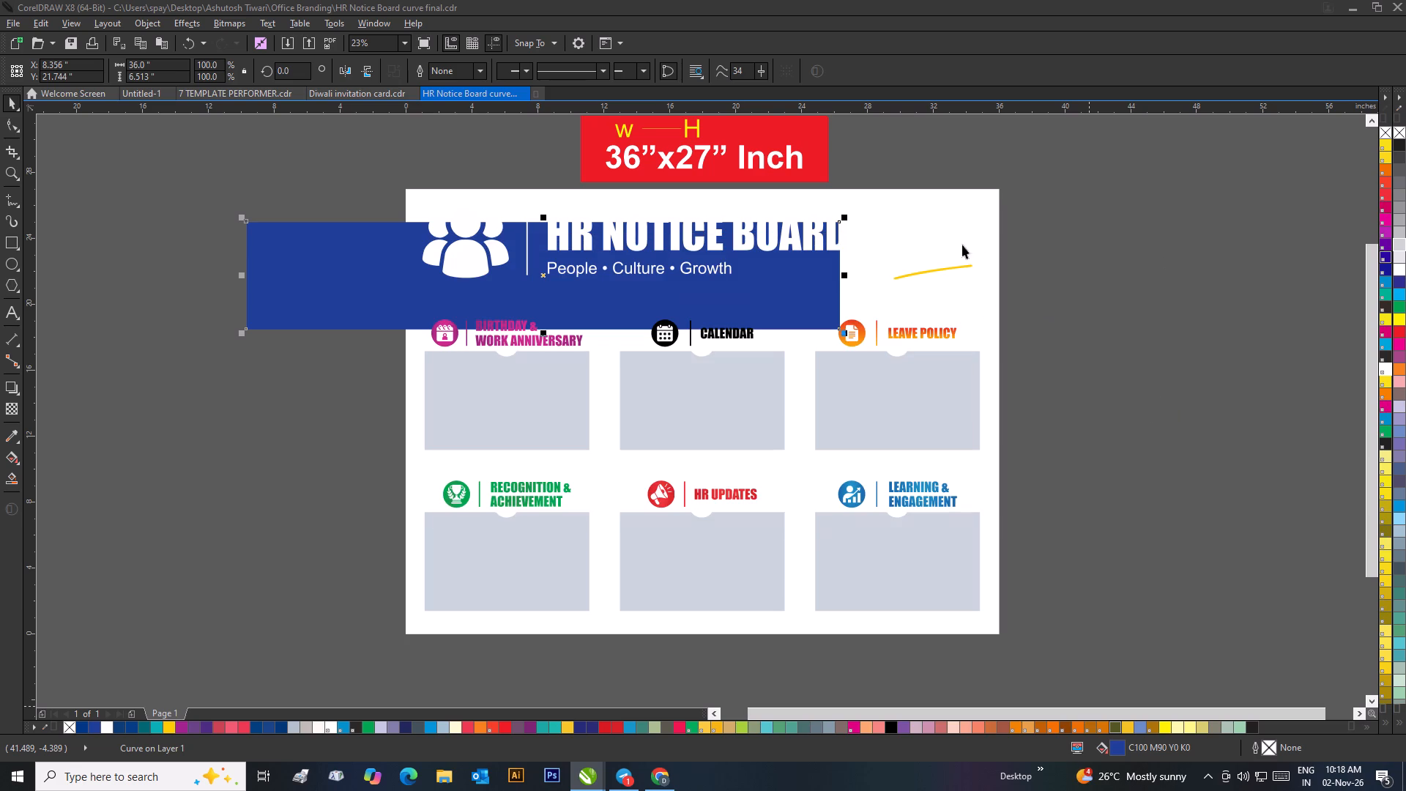
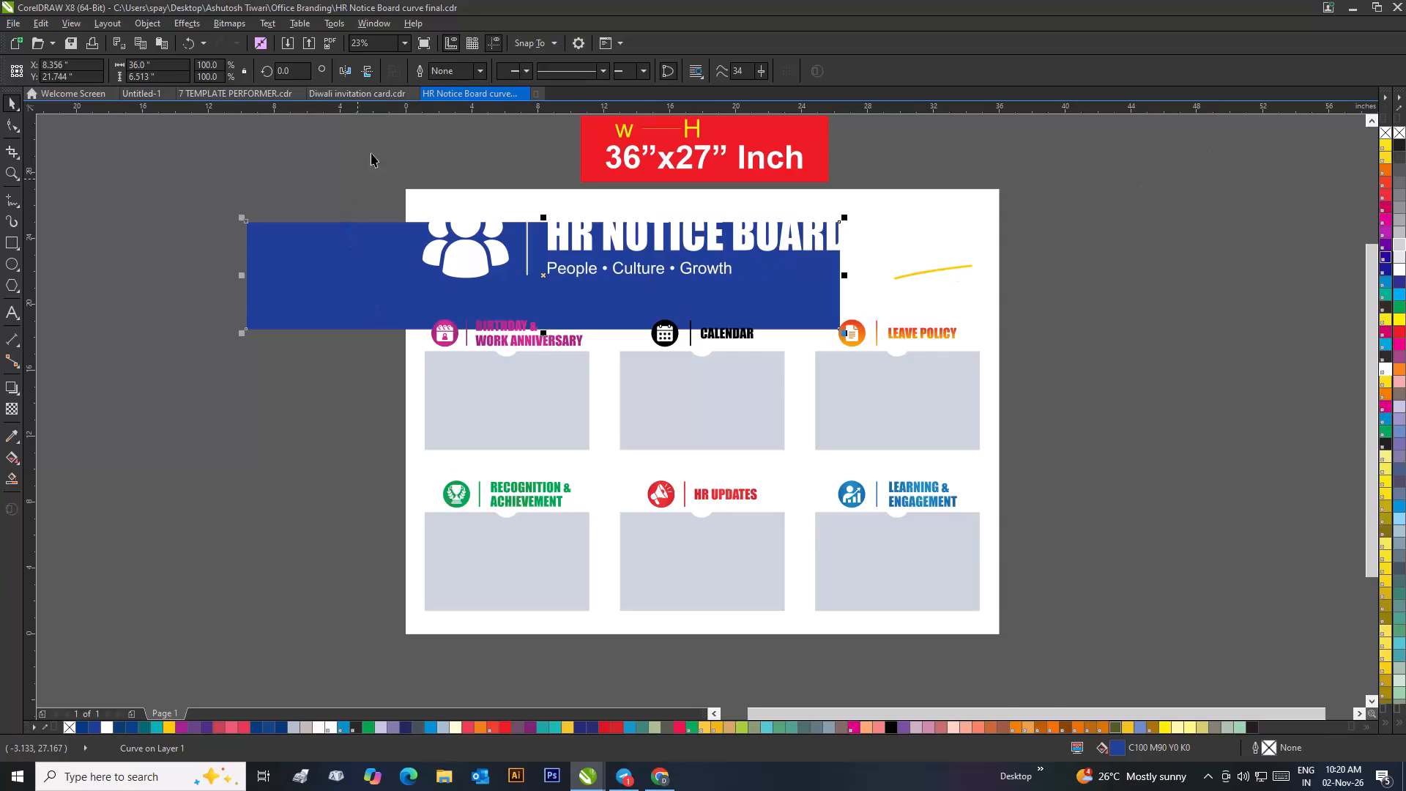
Copy the blue header band from the HR Notice Board drawing and paste it into the Diwali invitation card.
click(373, 98)
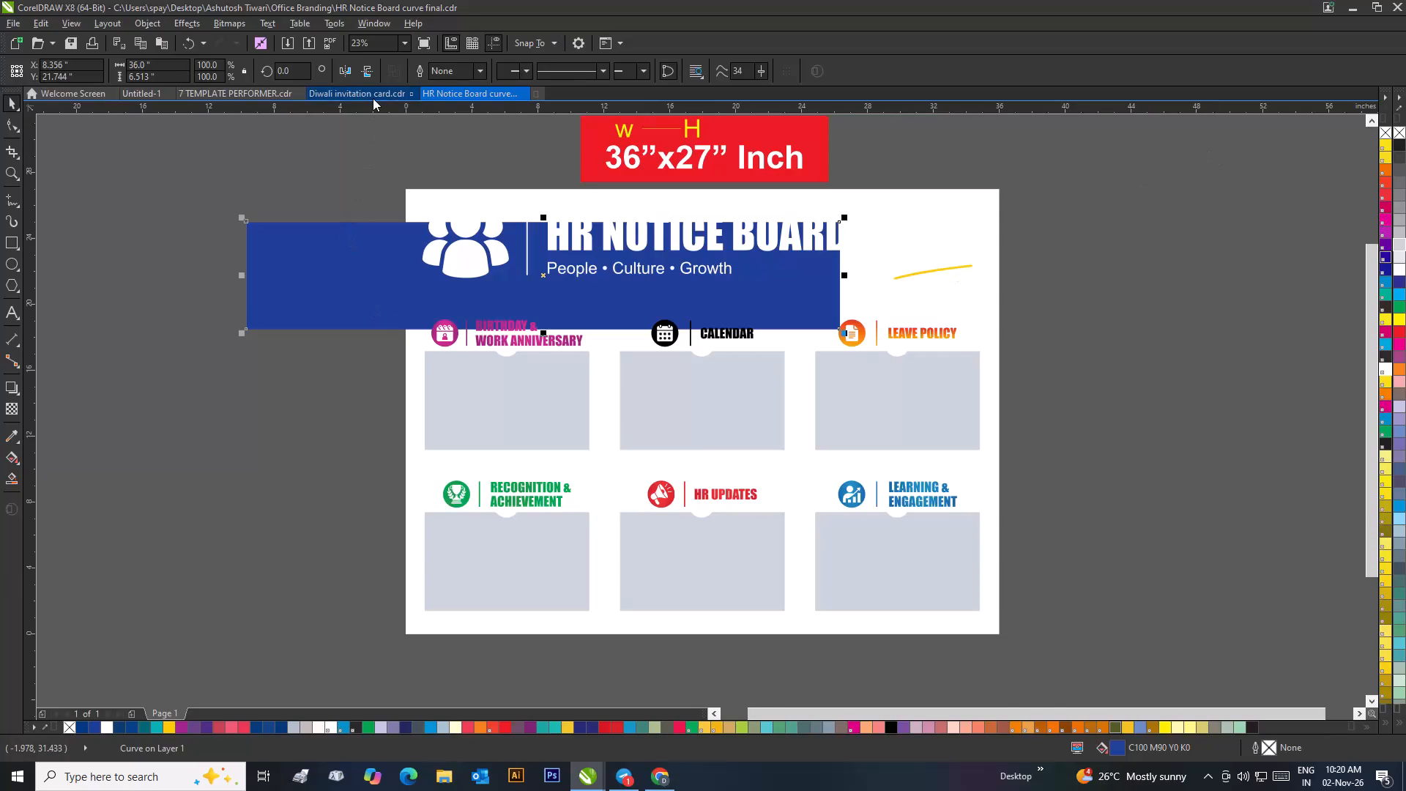
click(456, 89)
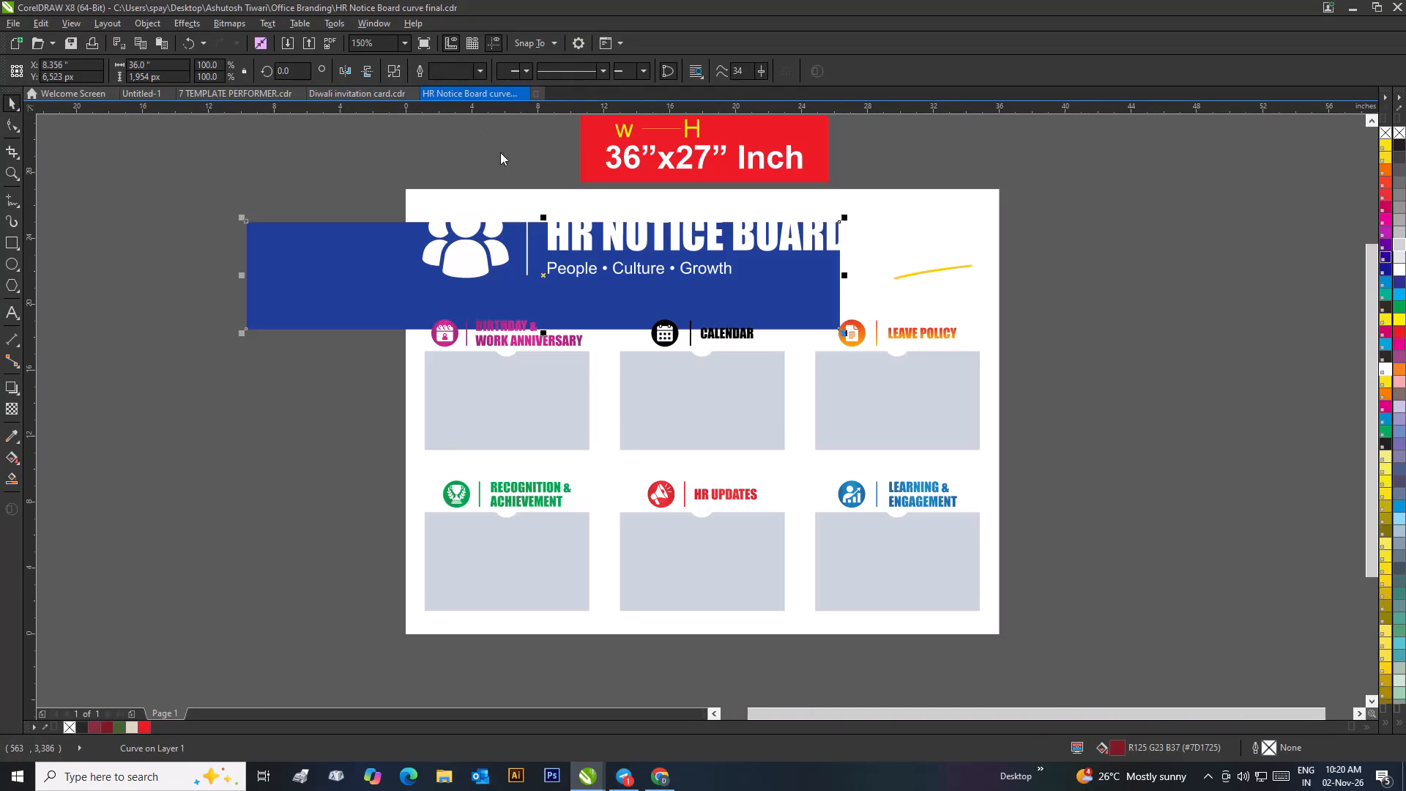
right_click(377, 296)
click(207, 397)
click(310, 300)
right_click(310, 299)
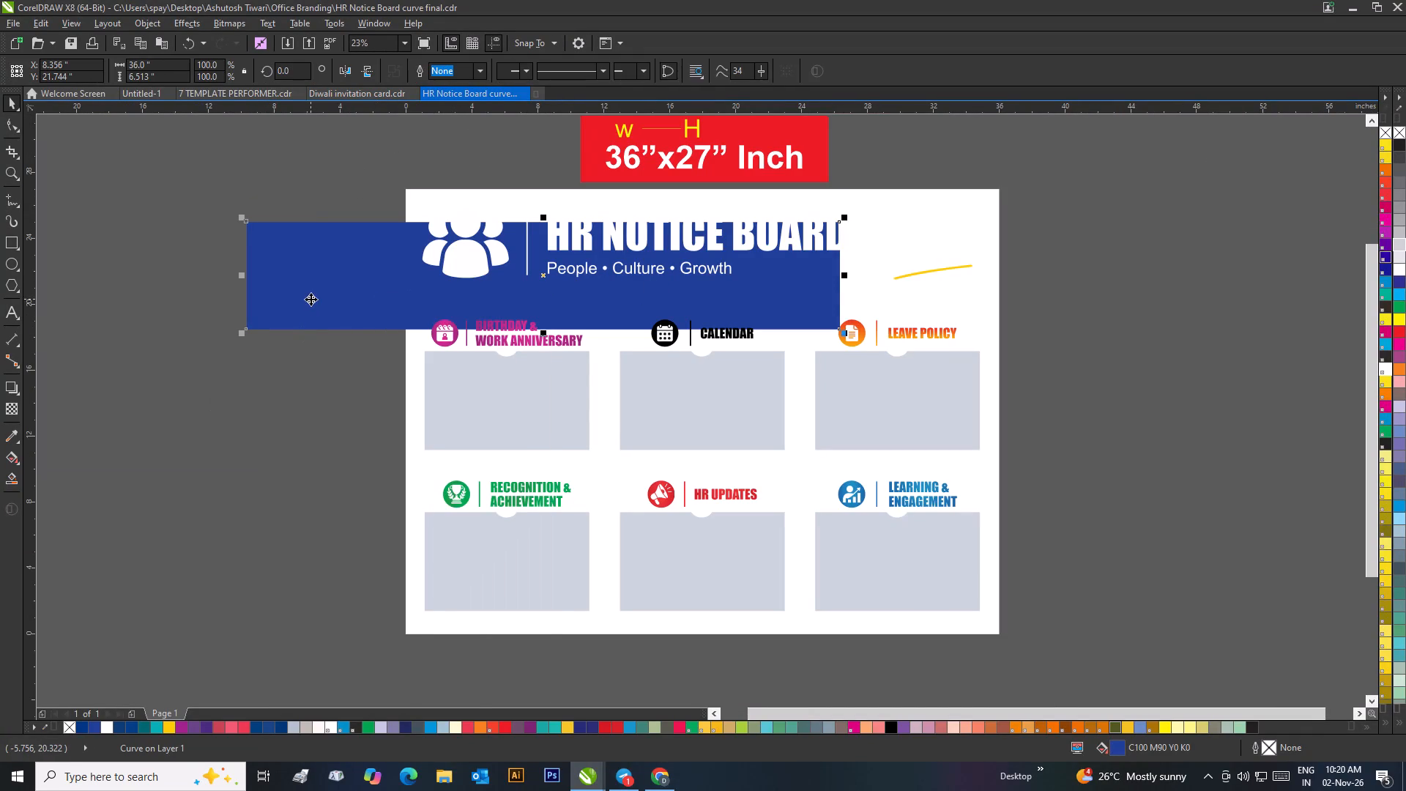
click(352, 447)
click(356, 99)
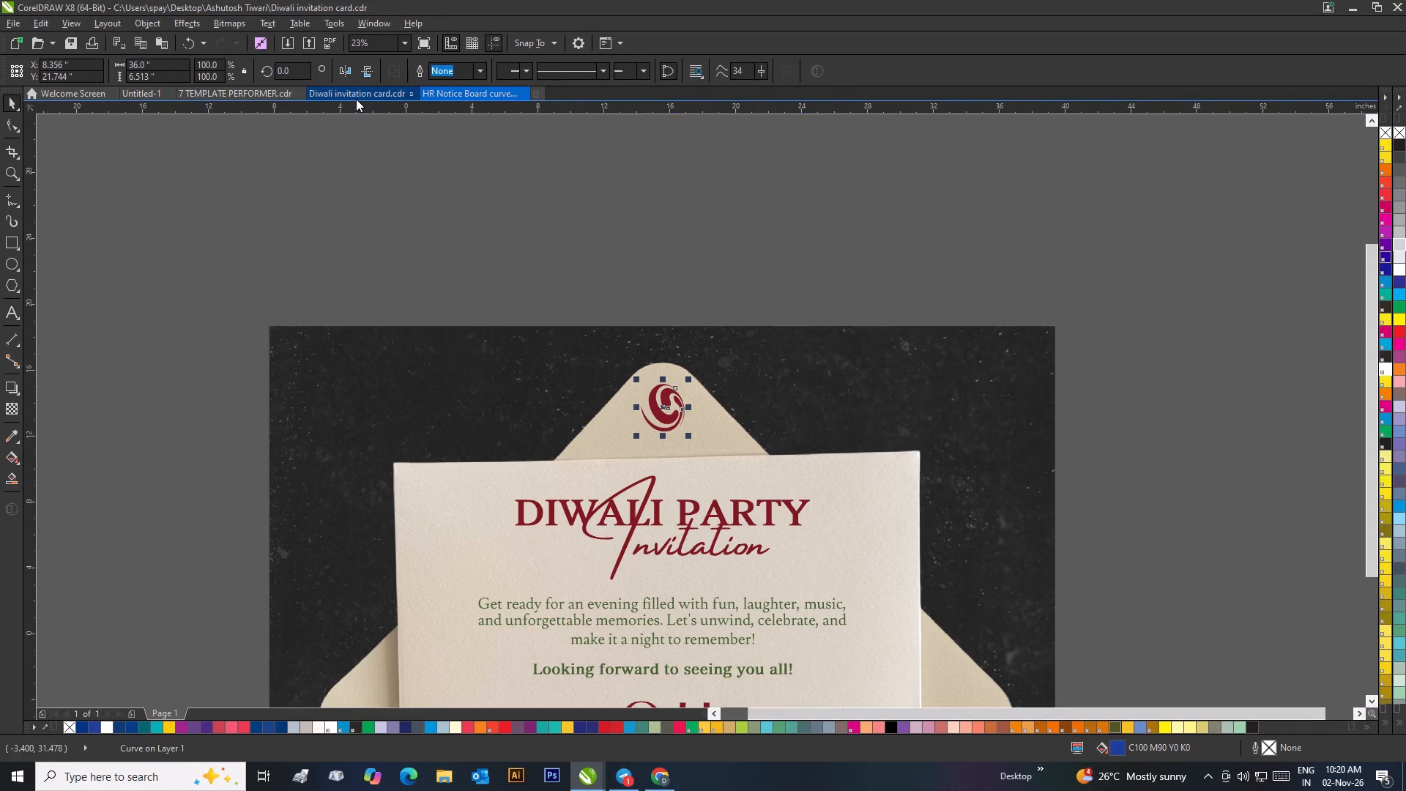
key(ctrl+v)
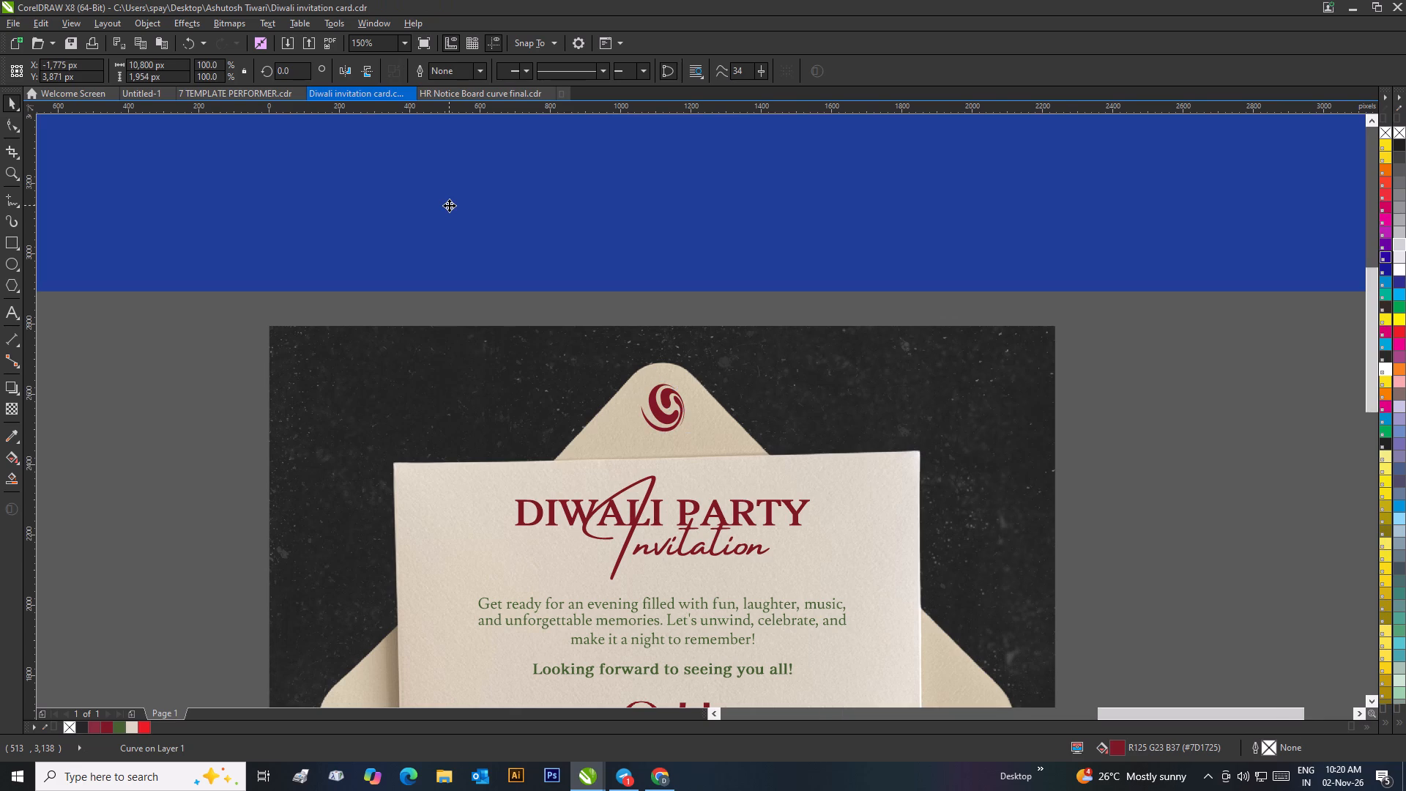
Sample the pasted band's blue with the Color Eyedropper and apply it to the swirl logo on the envelope flap.
click(228, 334)
click(14, 431)
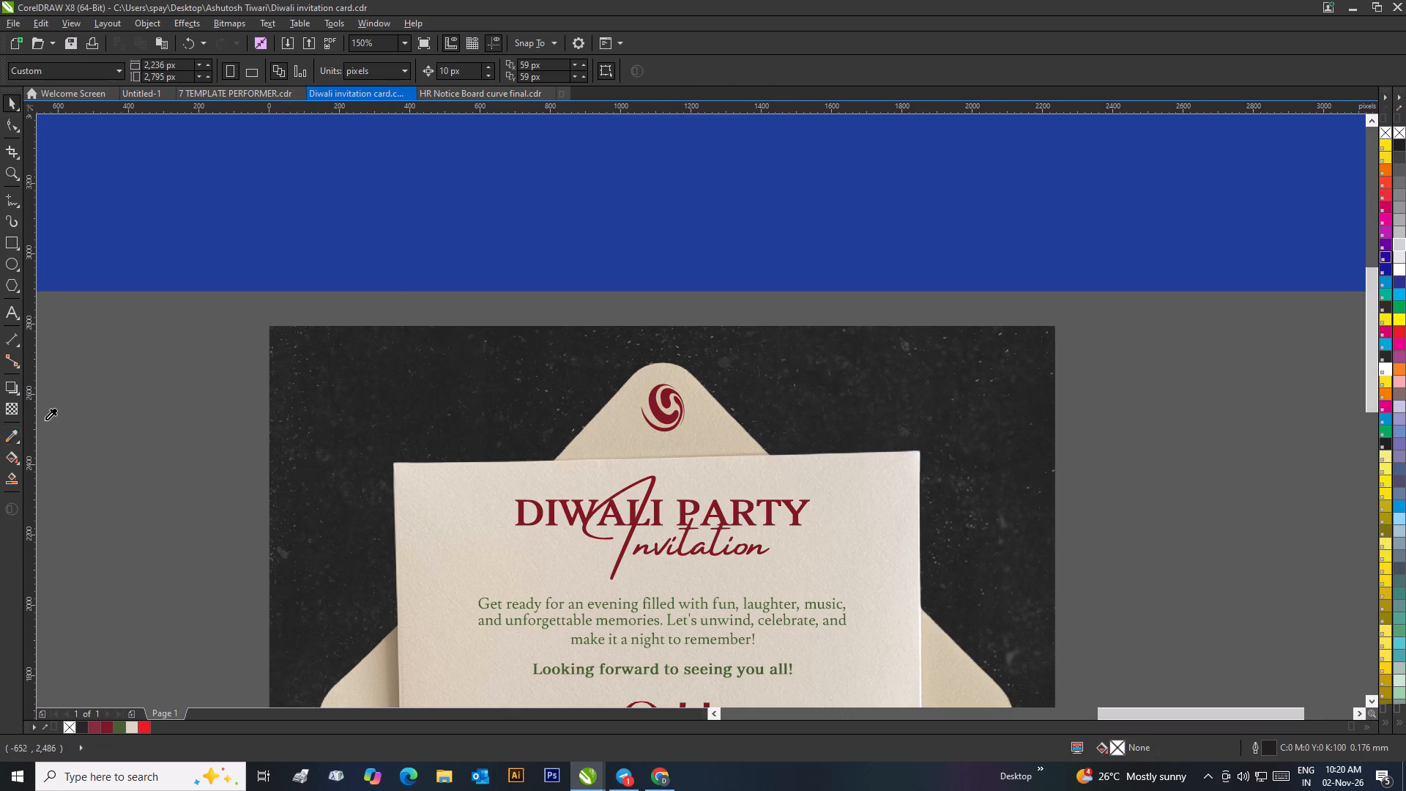
click(483, 243)
scroll(655, 413, up, 1)
click(717, 419)
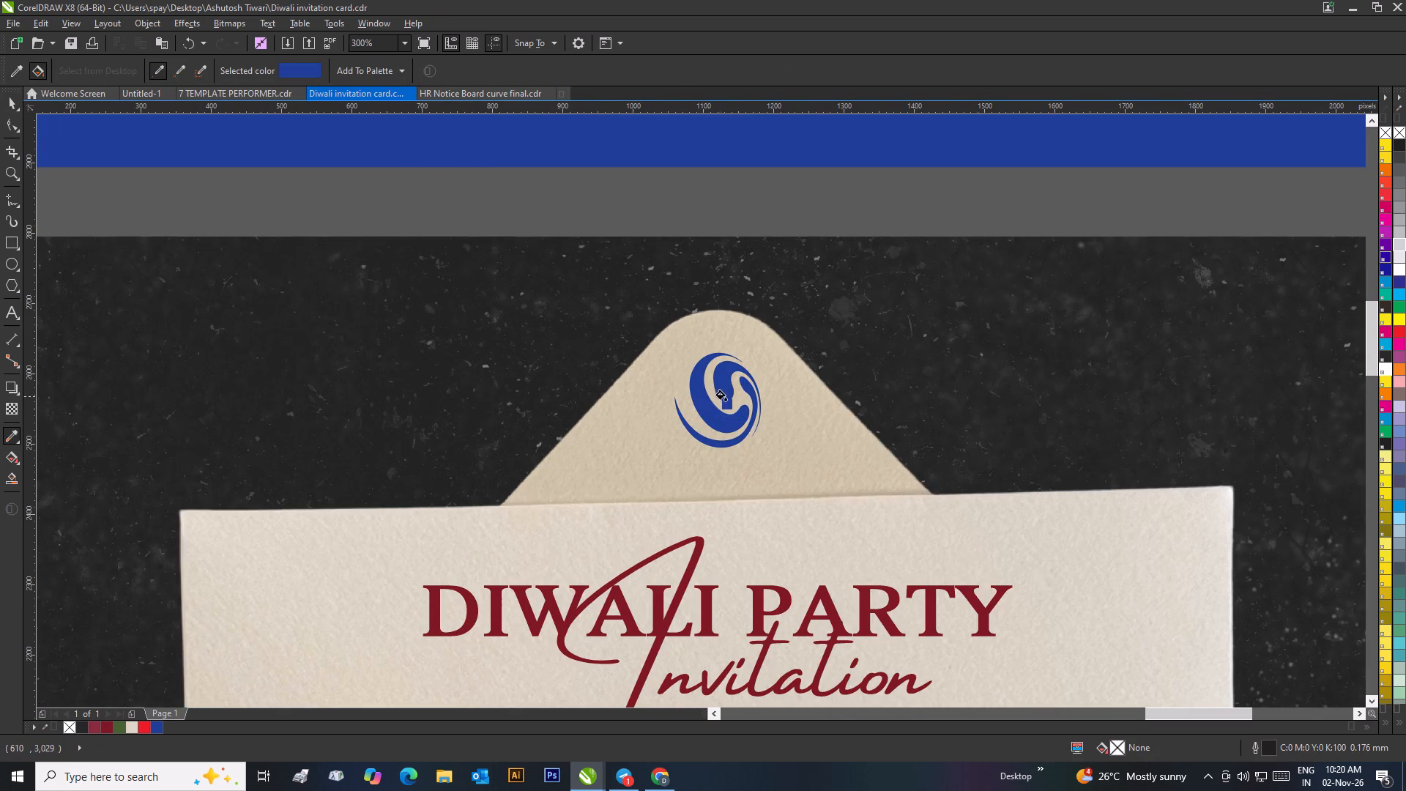
scroll(591, 364, down, 2)
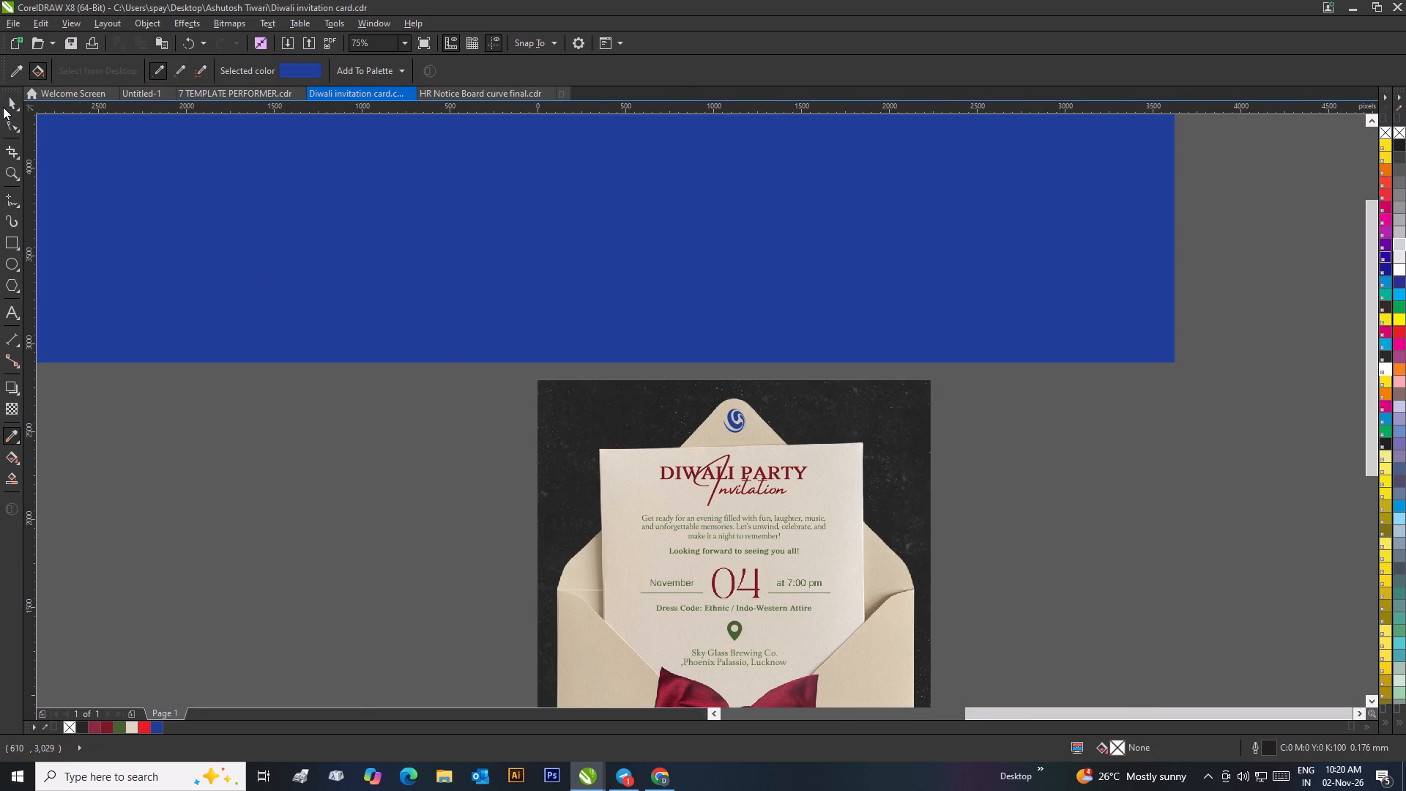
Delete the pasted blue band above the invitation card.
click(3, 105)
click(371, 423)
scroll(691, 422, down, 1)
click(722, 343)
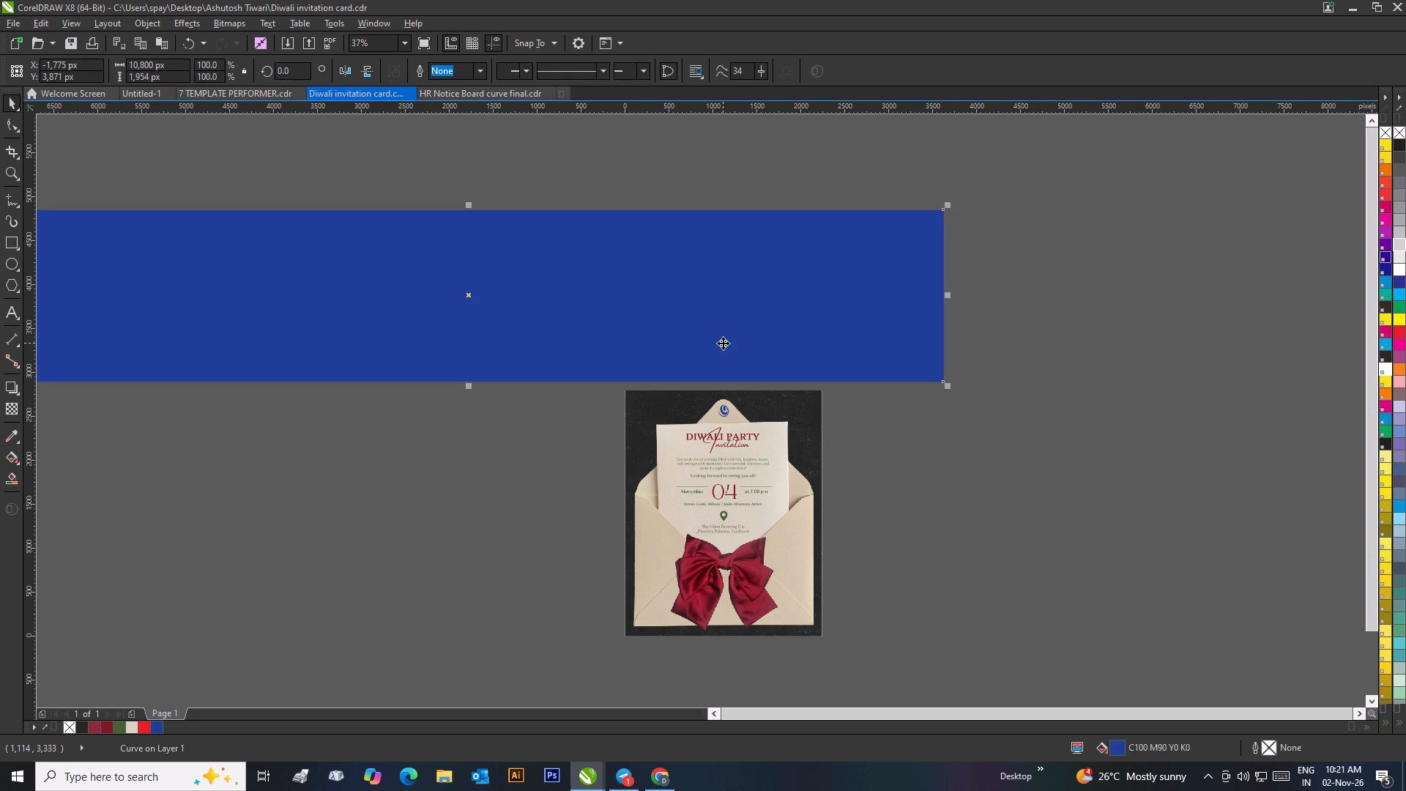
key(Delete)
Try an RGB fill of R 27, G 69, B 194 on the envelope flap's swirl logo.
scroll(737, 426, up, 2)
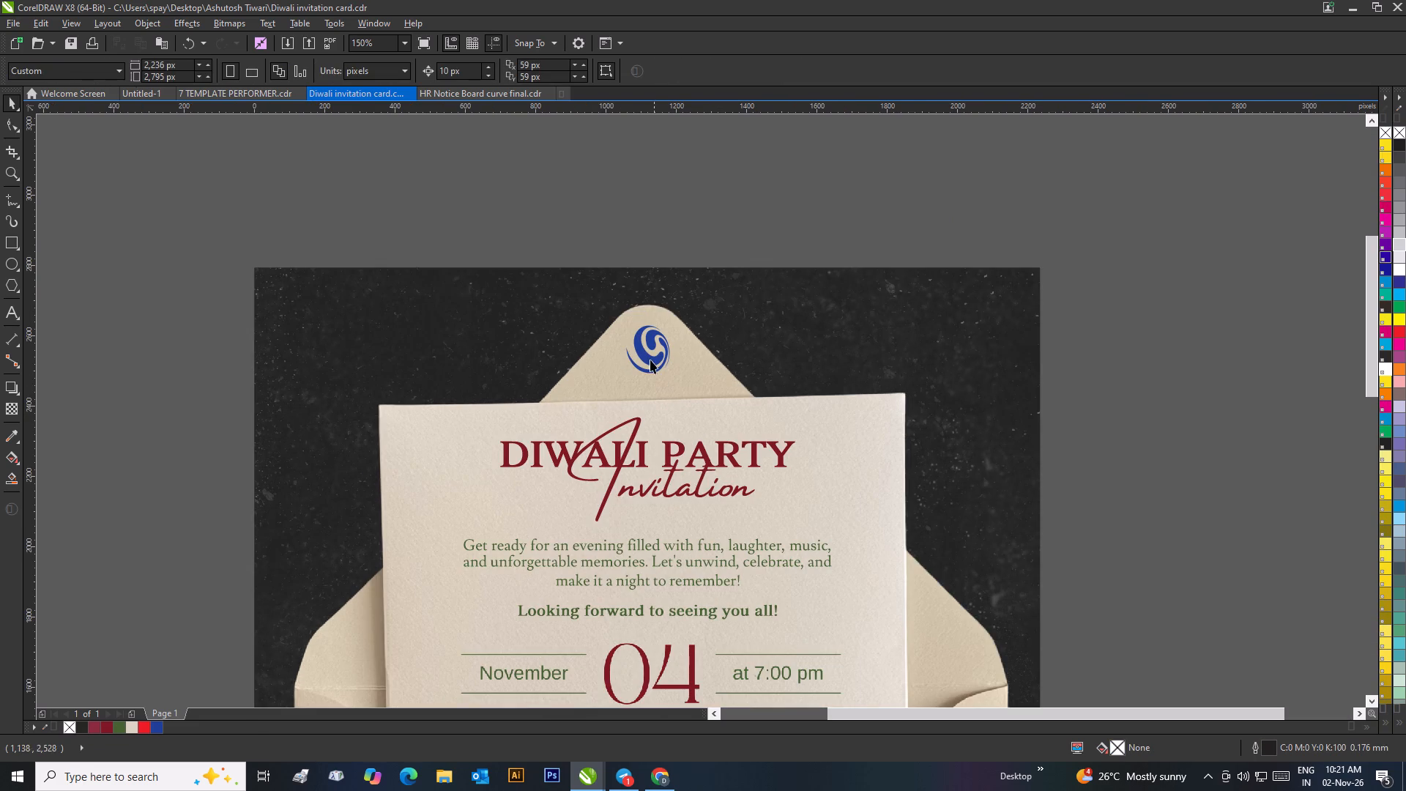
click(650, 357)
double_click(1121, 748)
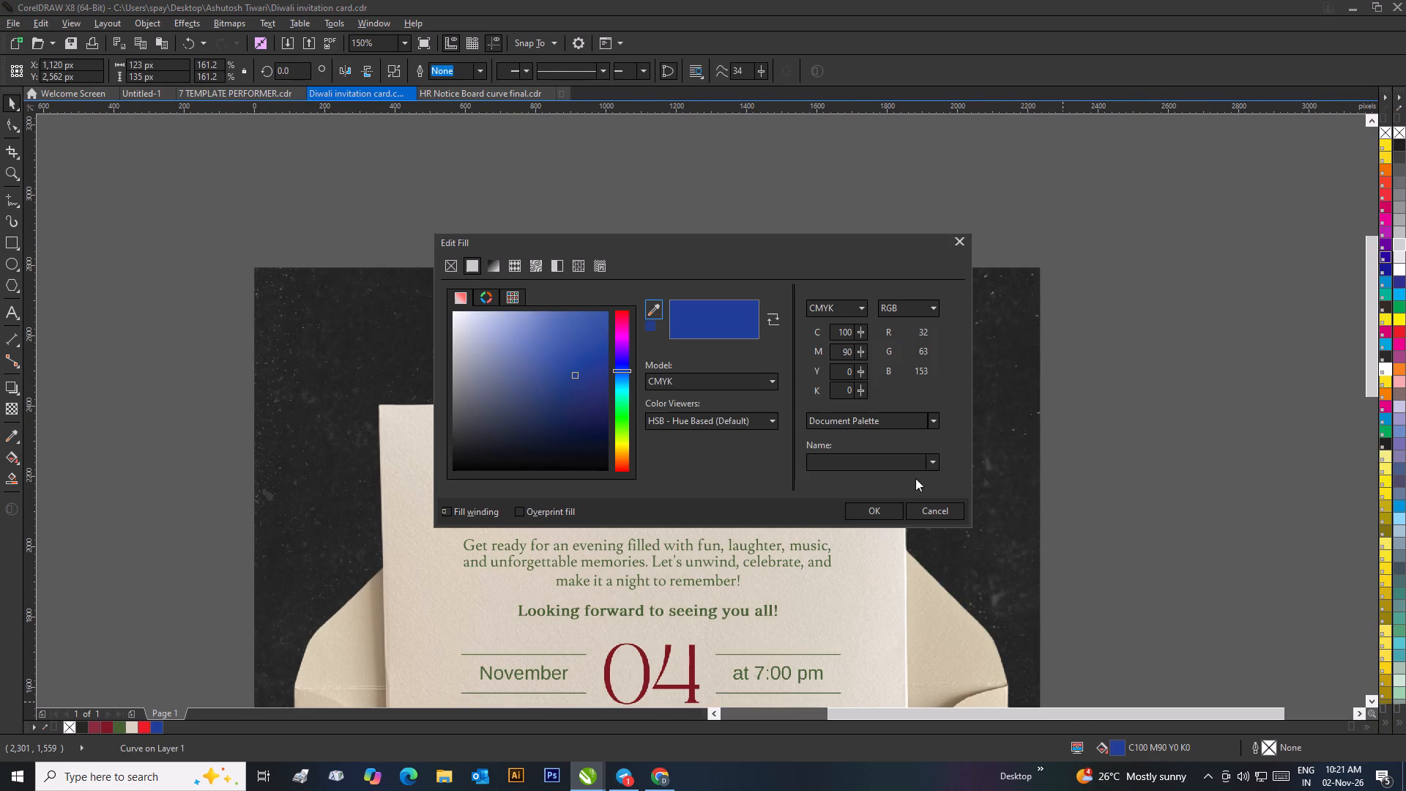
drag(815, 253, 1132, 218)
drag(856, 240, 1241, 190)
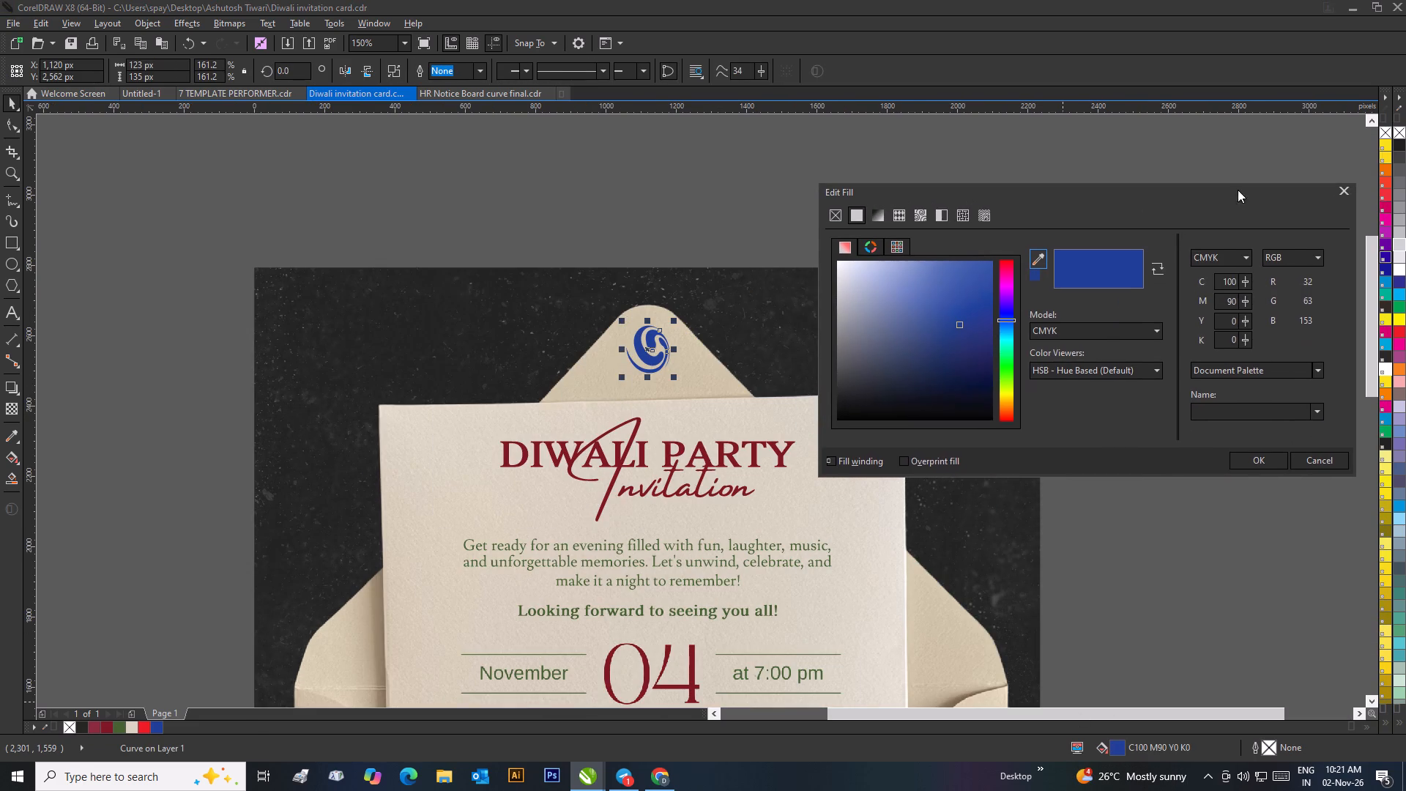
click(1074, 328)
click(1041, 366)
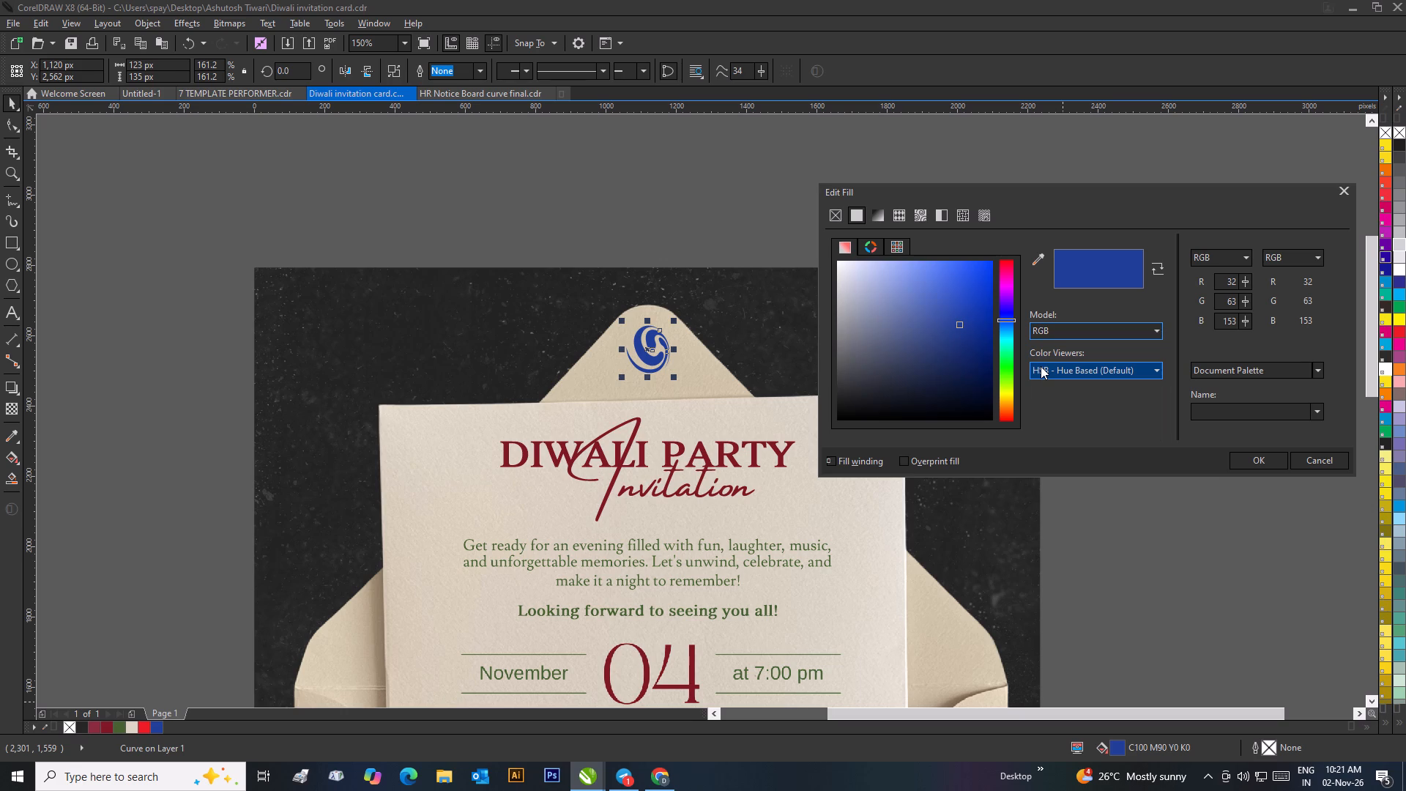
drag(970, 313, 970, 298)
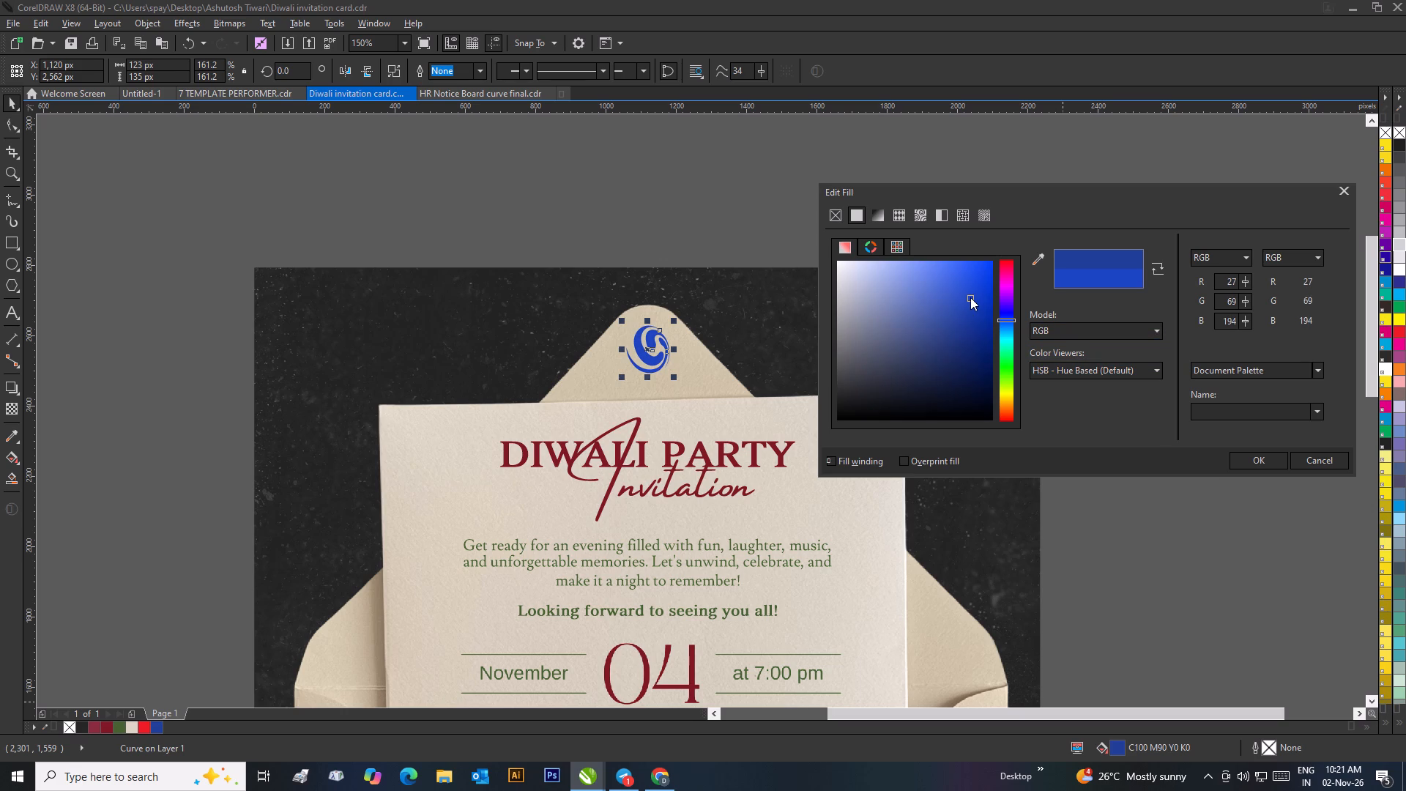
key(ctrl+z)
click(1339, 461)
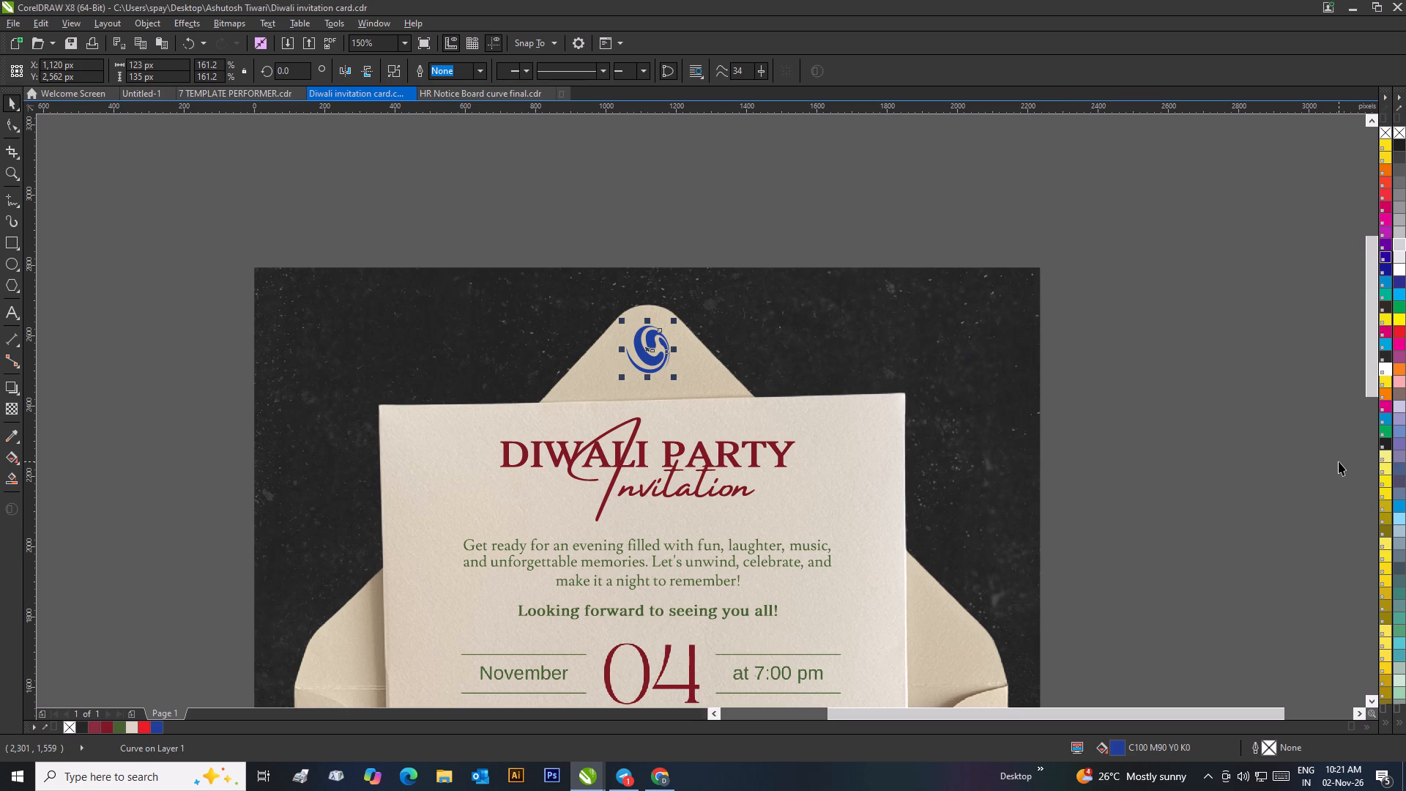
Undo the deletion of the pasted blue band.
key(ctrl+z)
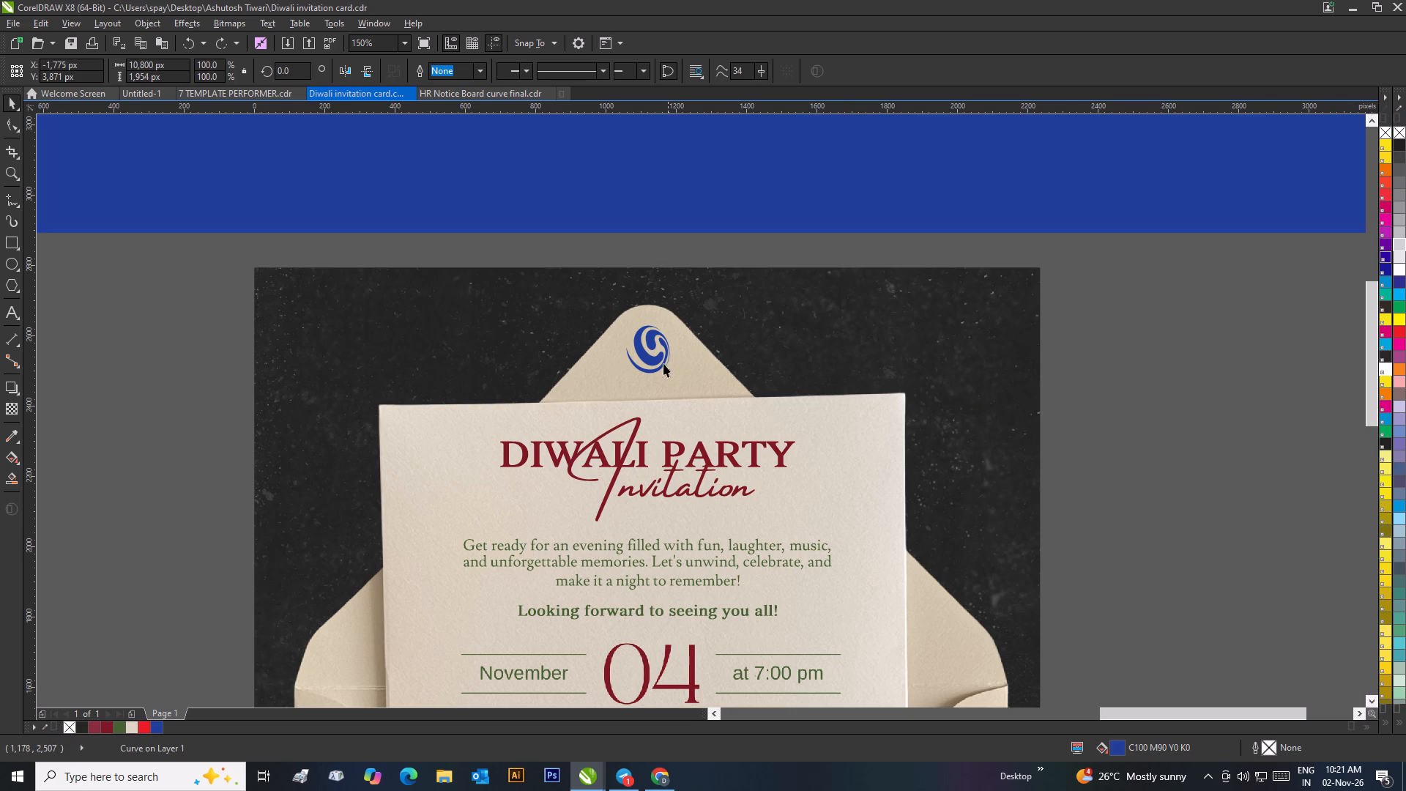
Switch the envelope flap swirl logo's fill to the RGB colour model, keeping the same blue.
double_click(656, 358)
click(15, 100)
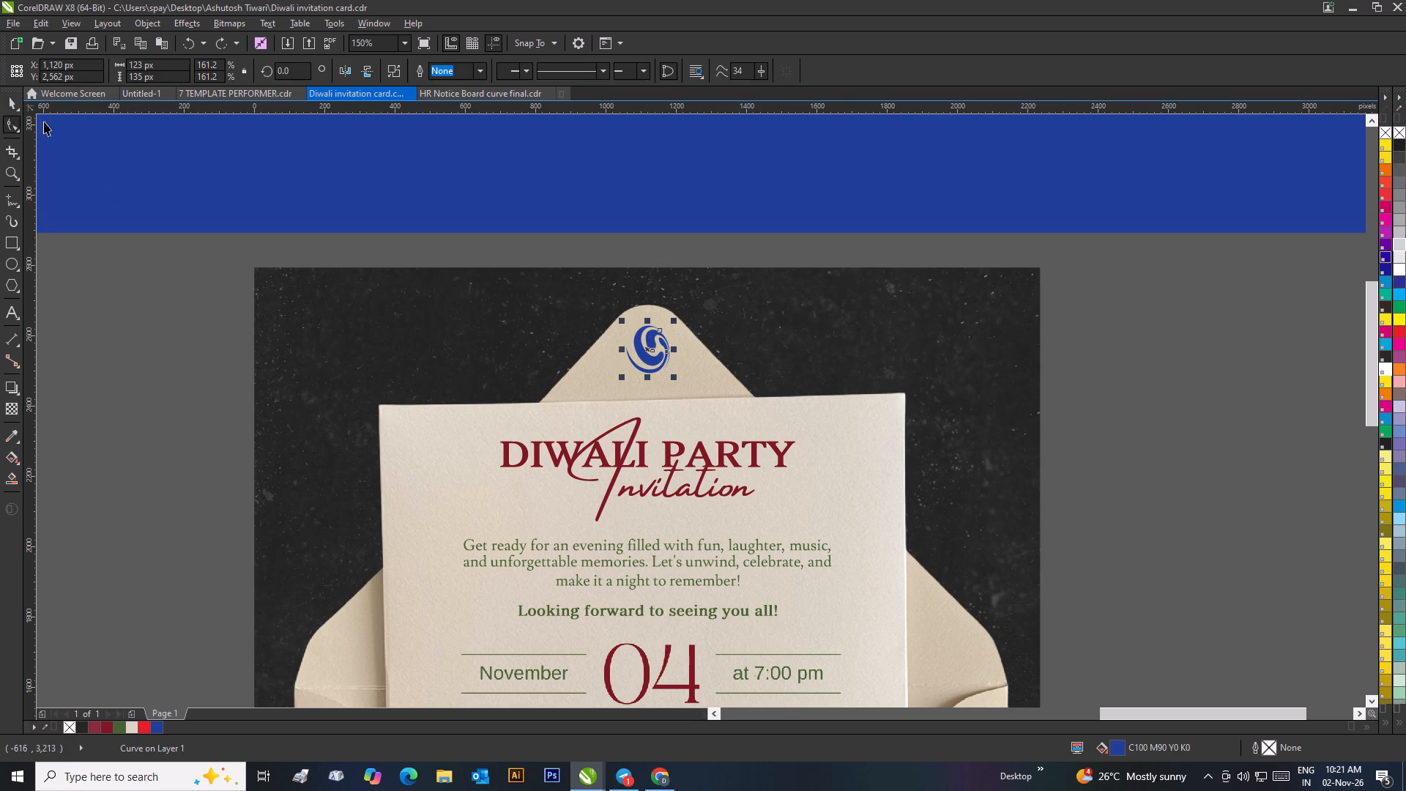
double_click(1117, 743)
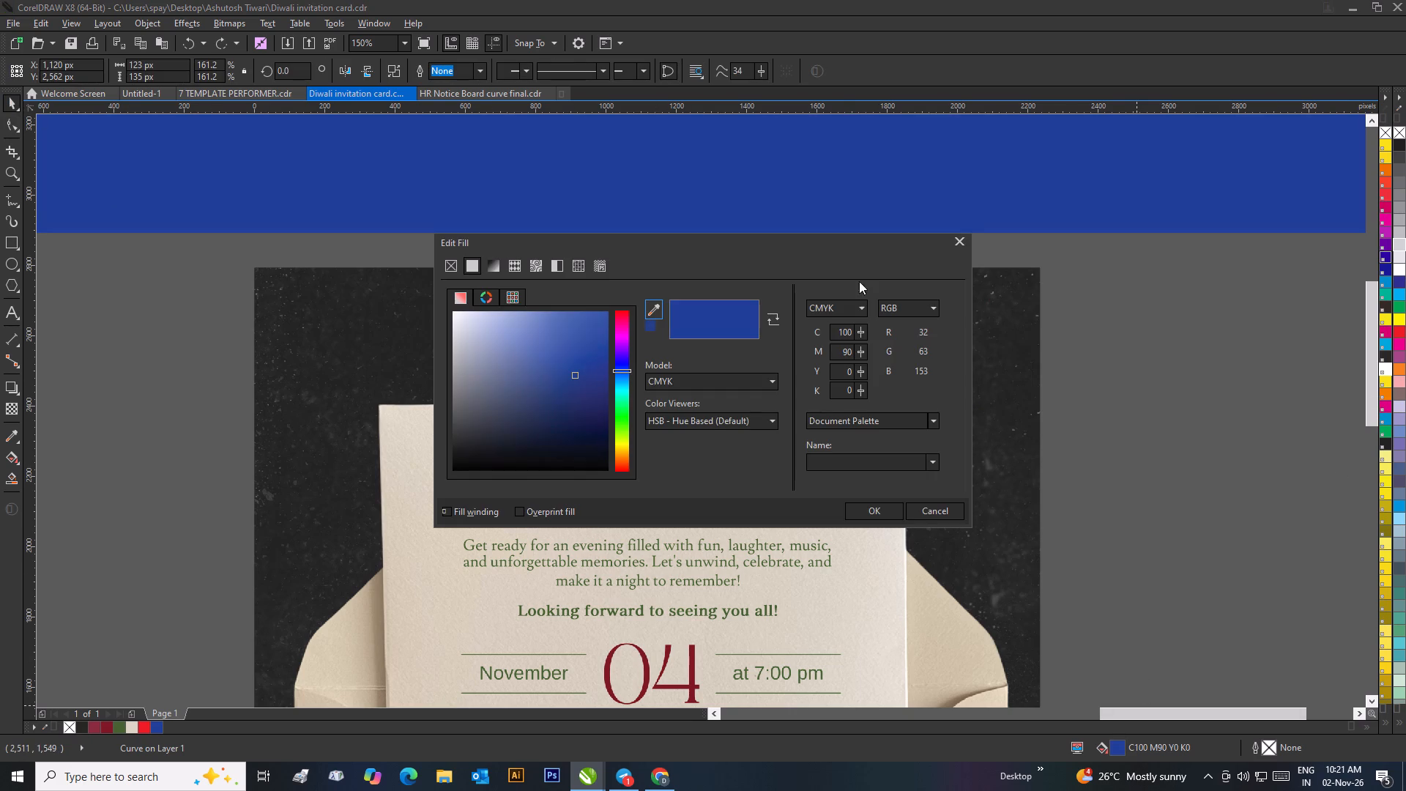
drag(831, 242, 1189, 222)
click(1049, 355)
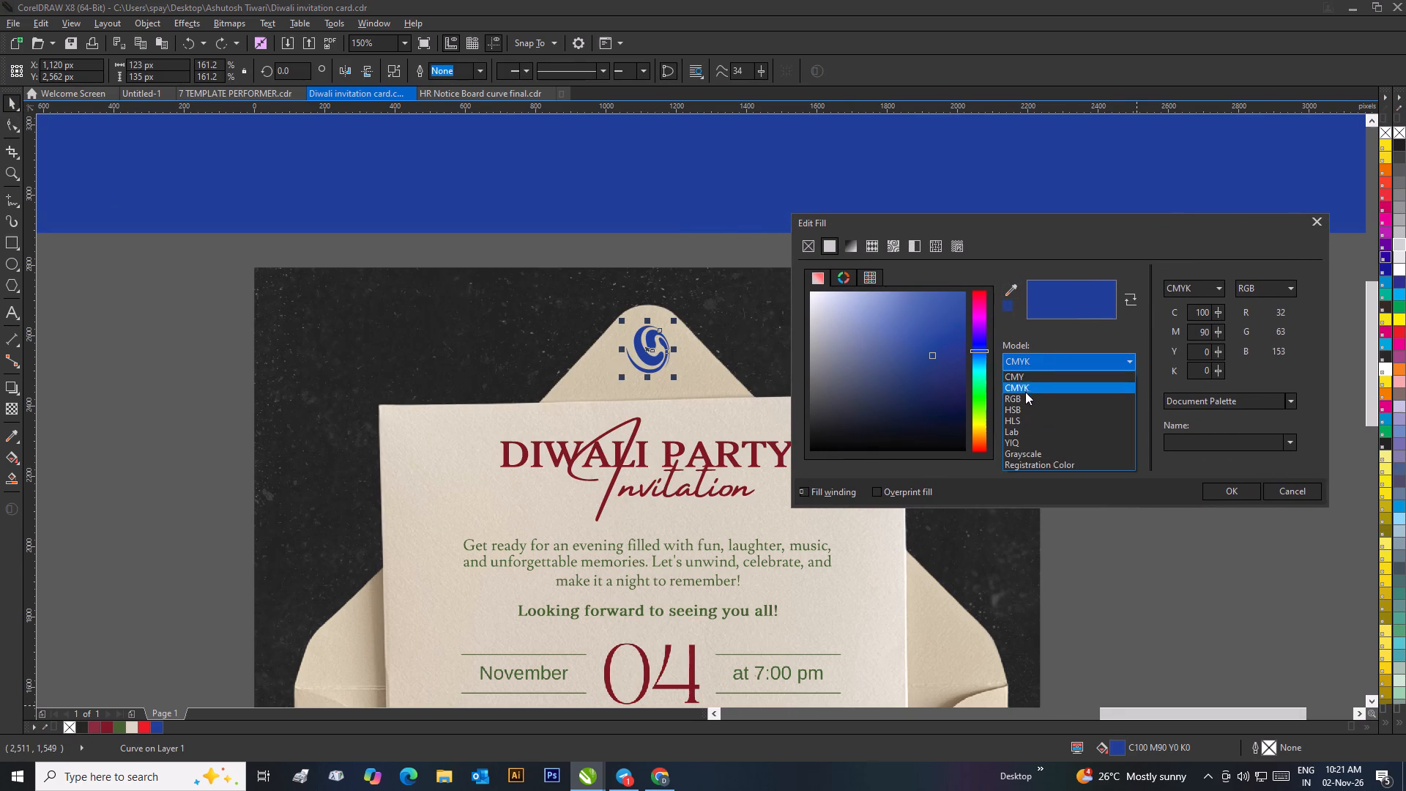
click(1020, 401)
click(1234, 497)
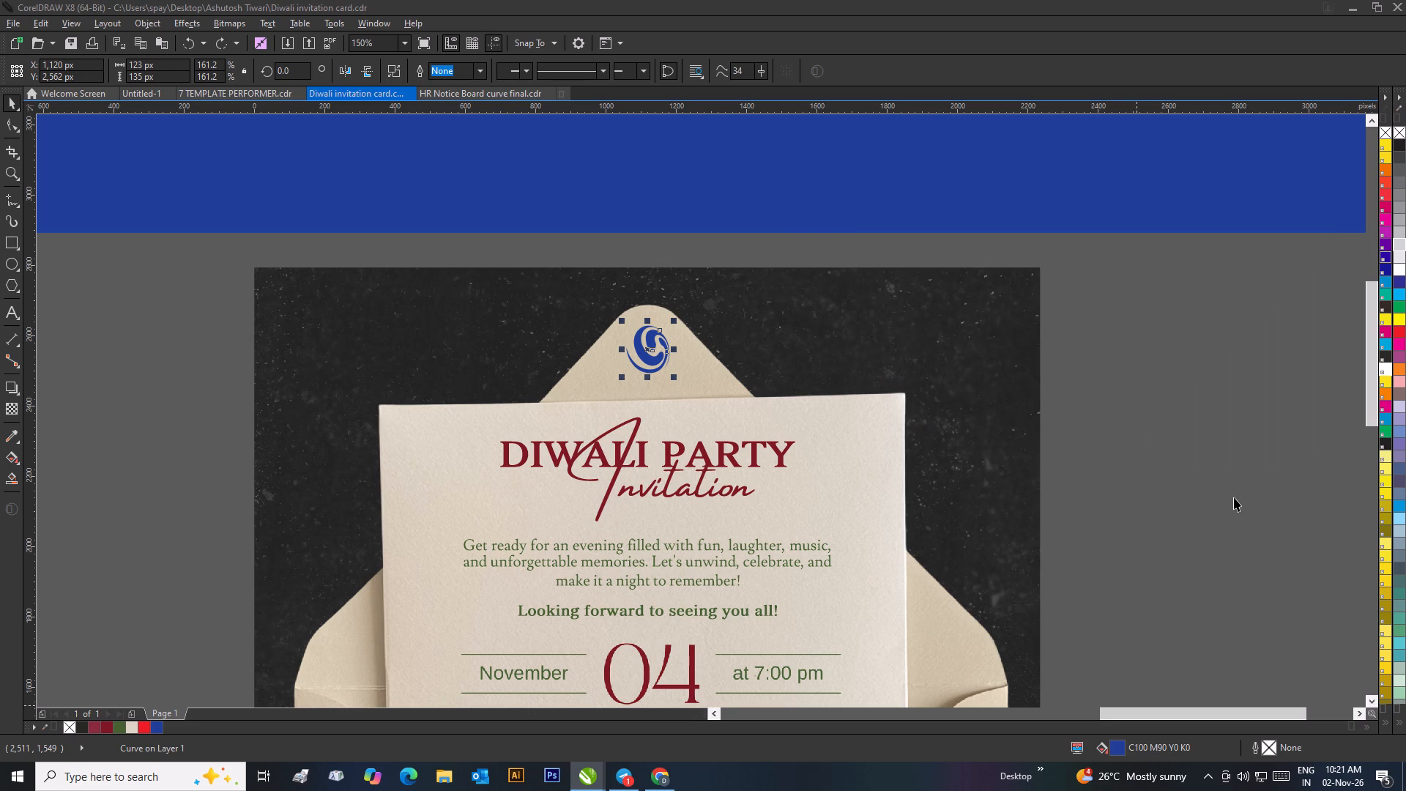
Delete the pasted blue band above the invitation card.
click(1178, 498)
scroll(845, 390, down, 1)
click(718, 313)
key(Delete)
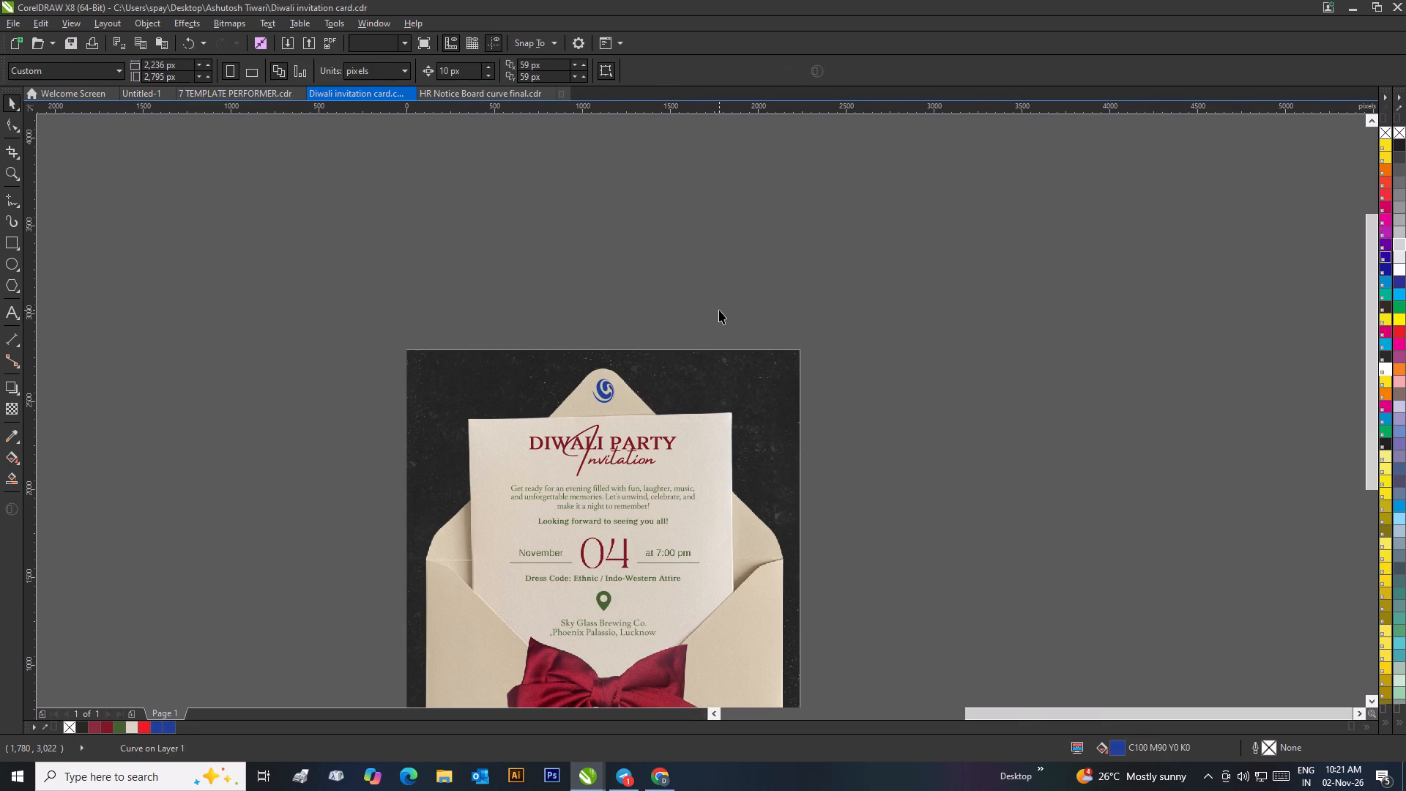
Save the drawing as Diwali invitation card in CDR format, replacing the existing file.
drag(579, 266, 641, 414)
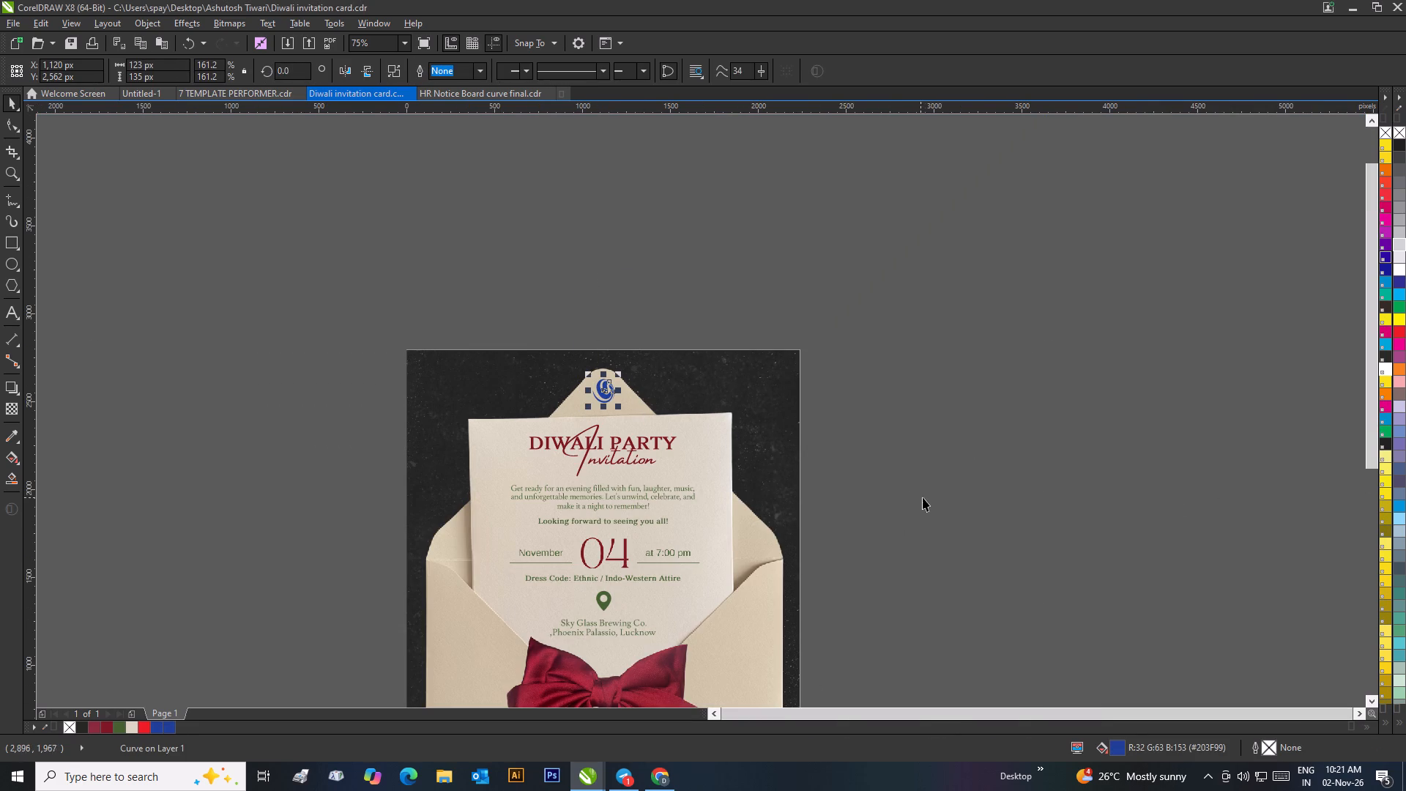
click(923, 497)
scroll(808, 478, down, 2)
scroll(669, 438, up, 1)
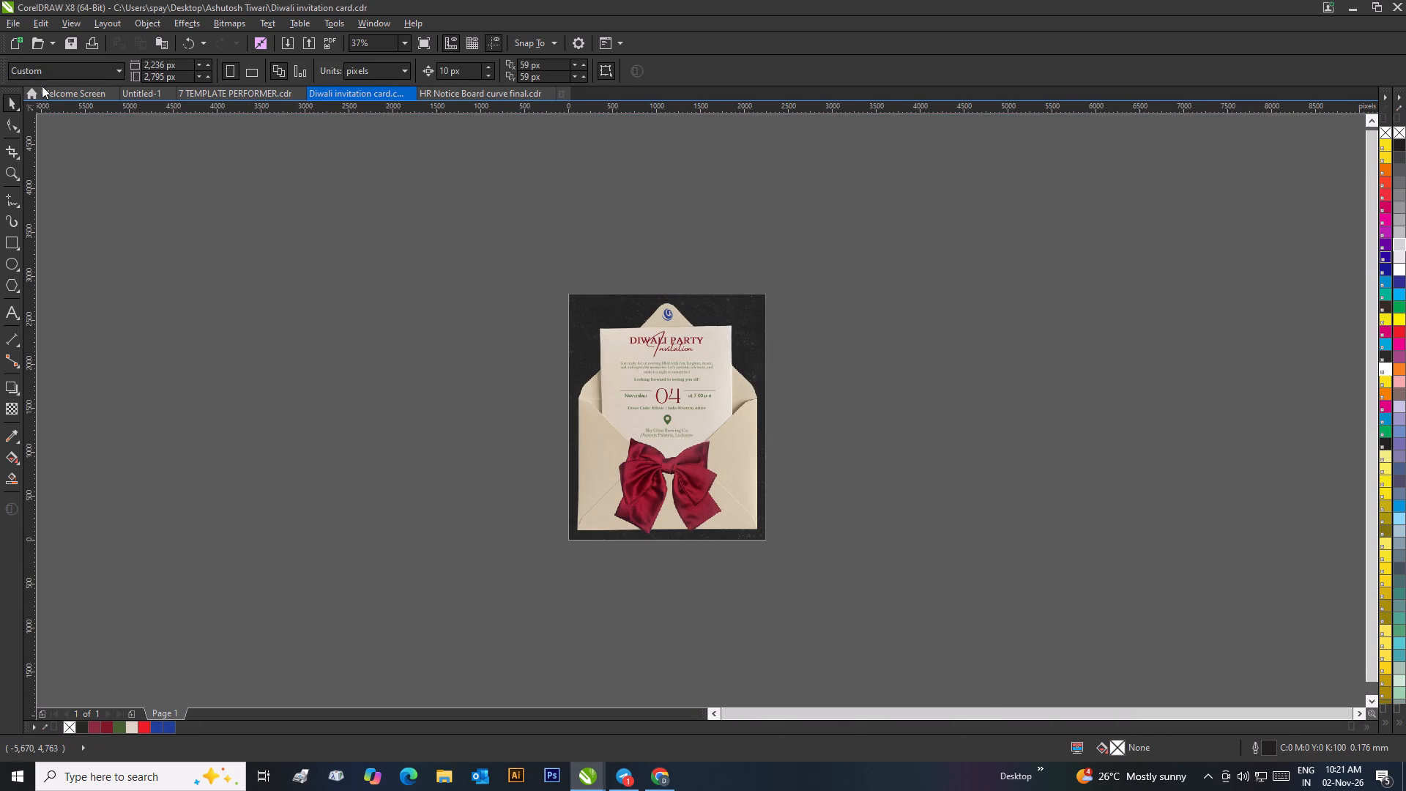
click(10, 22)
click(67, 170)
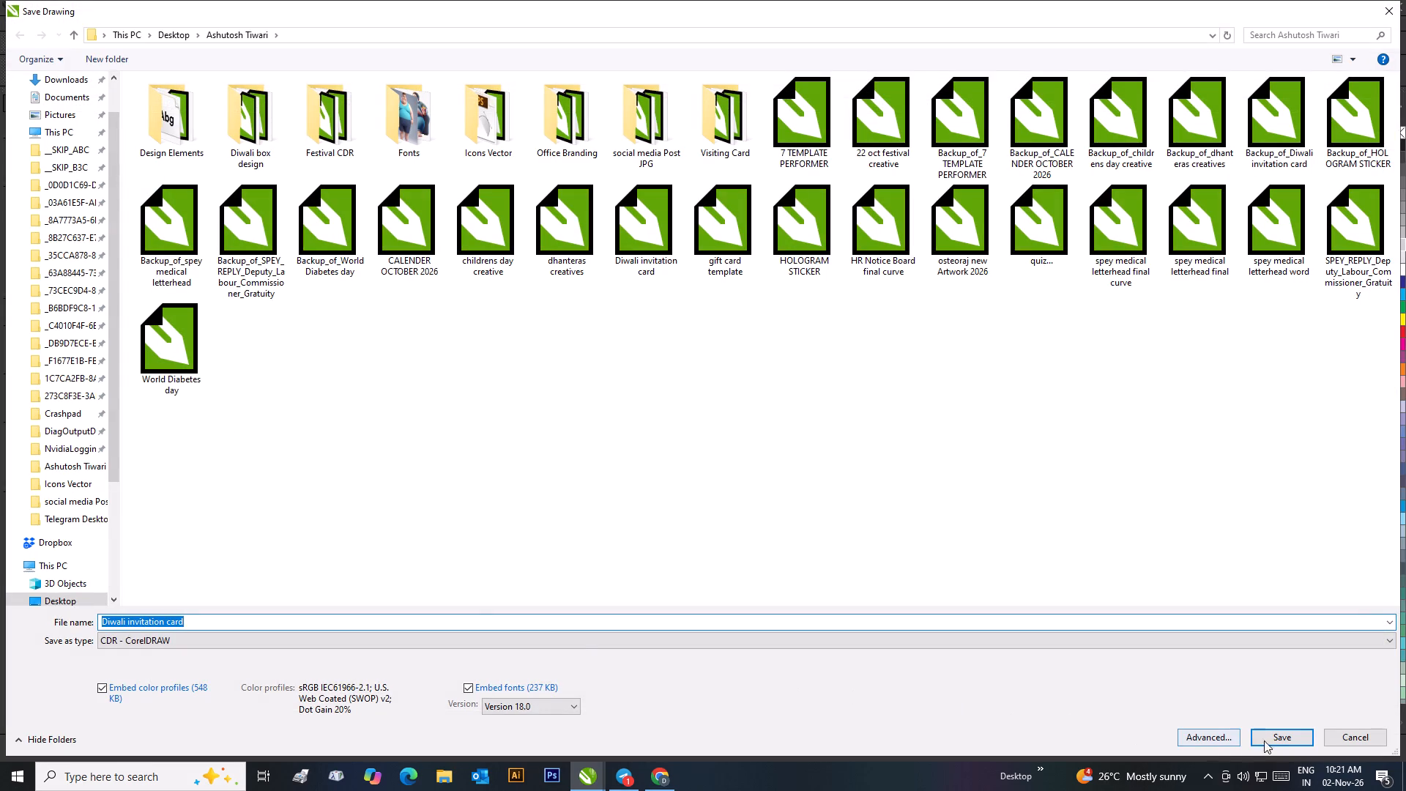
click(1279, 739)
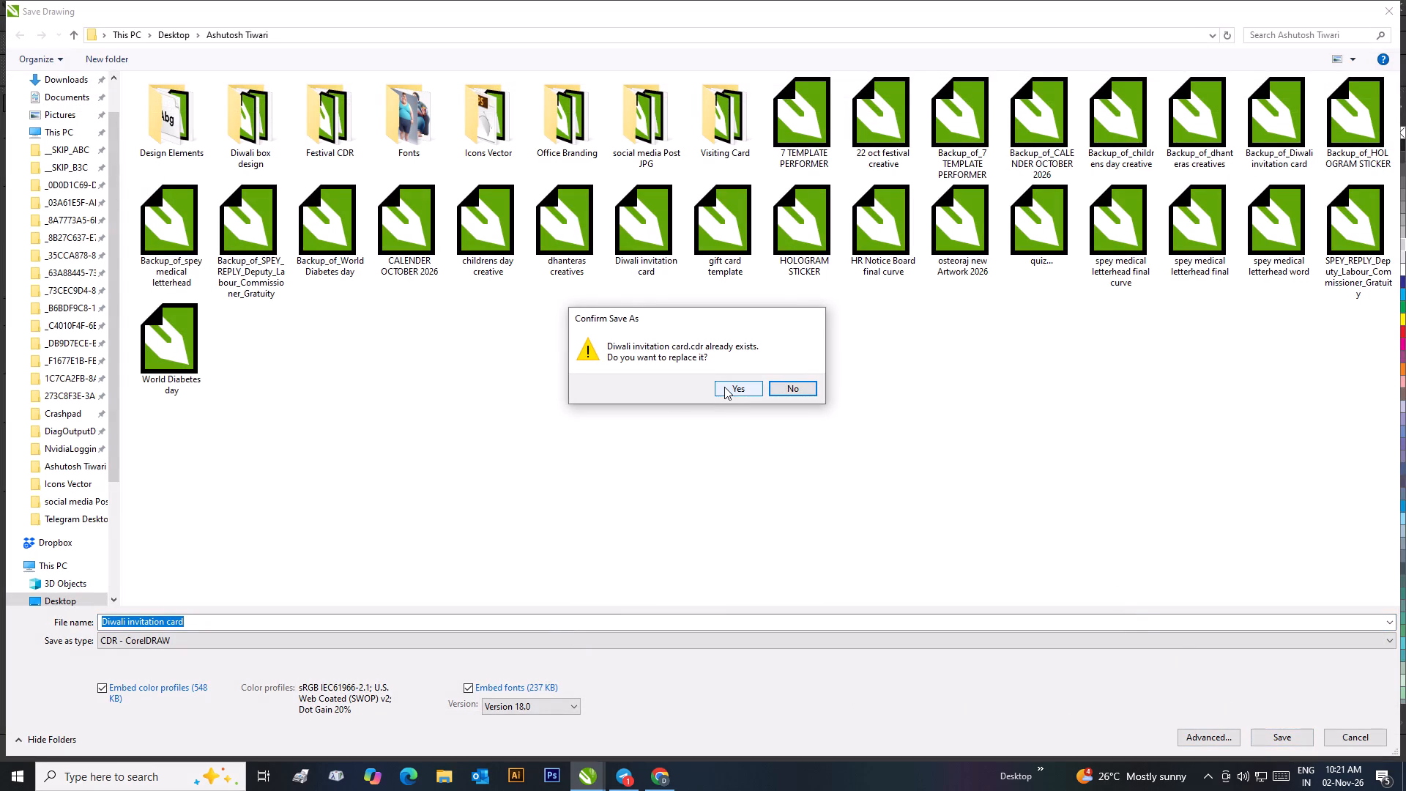
click(724, 387)
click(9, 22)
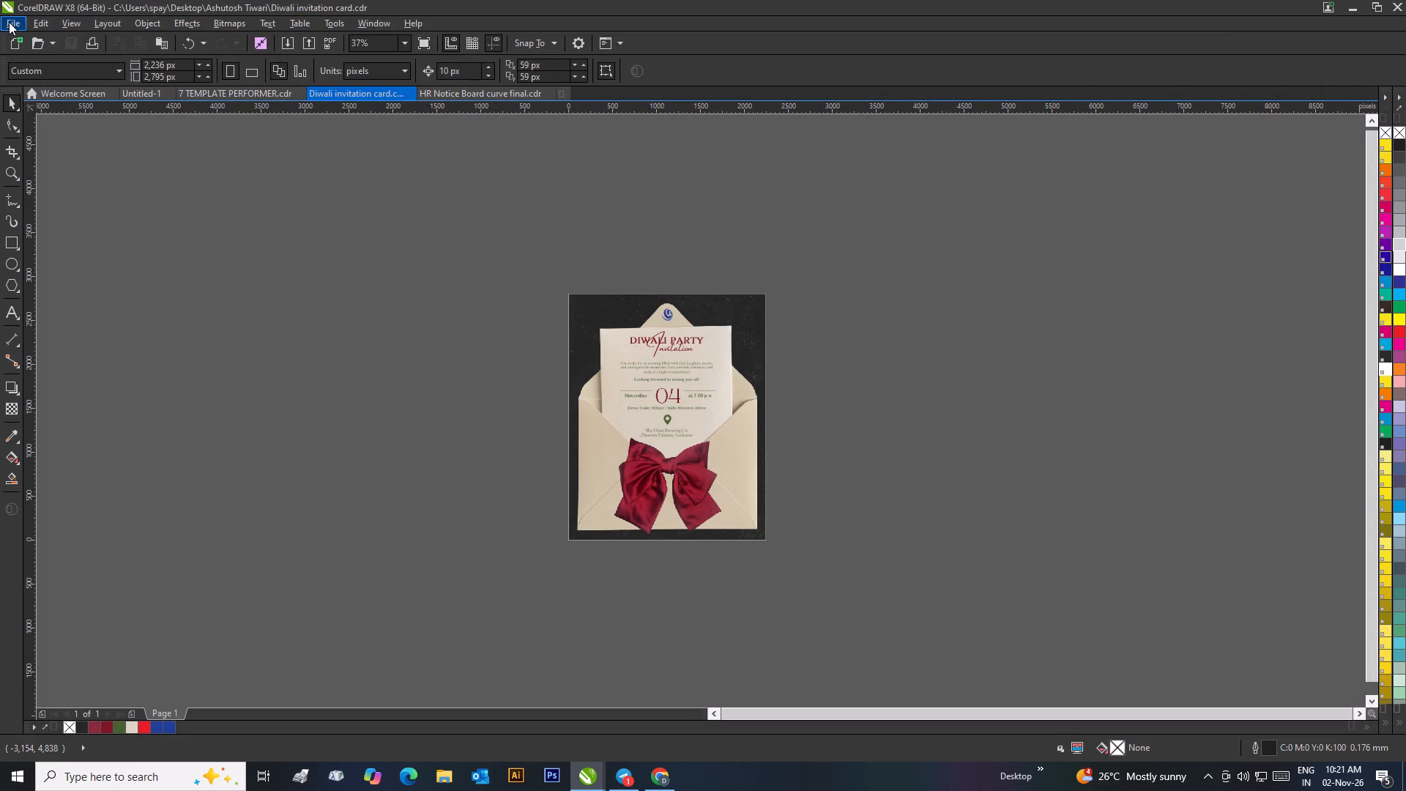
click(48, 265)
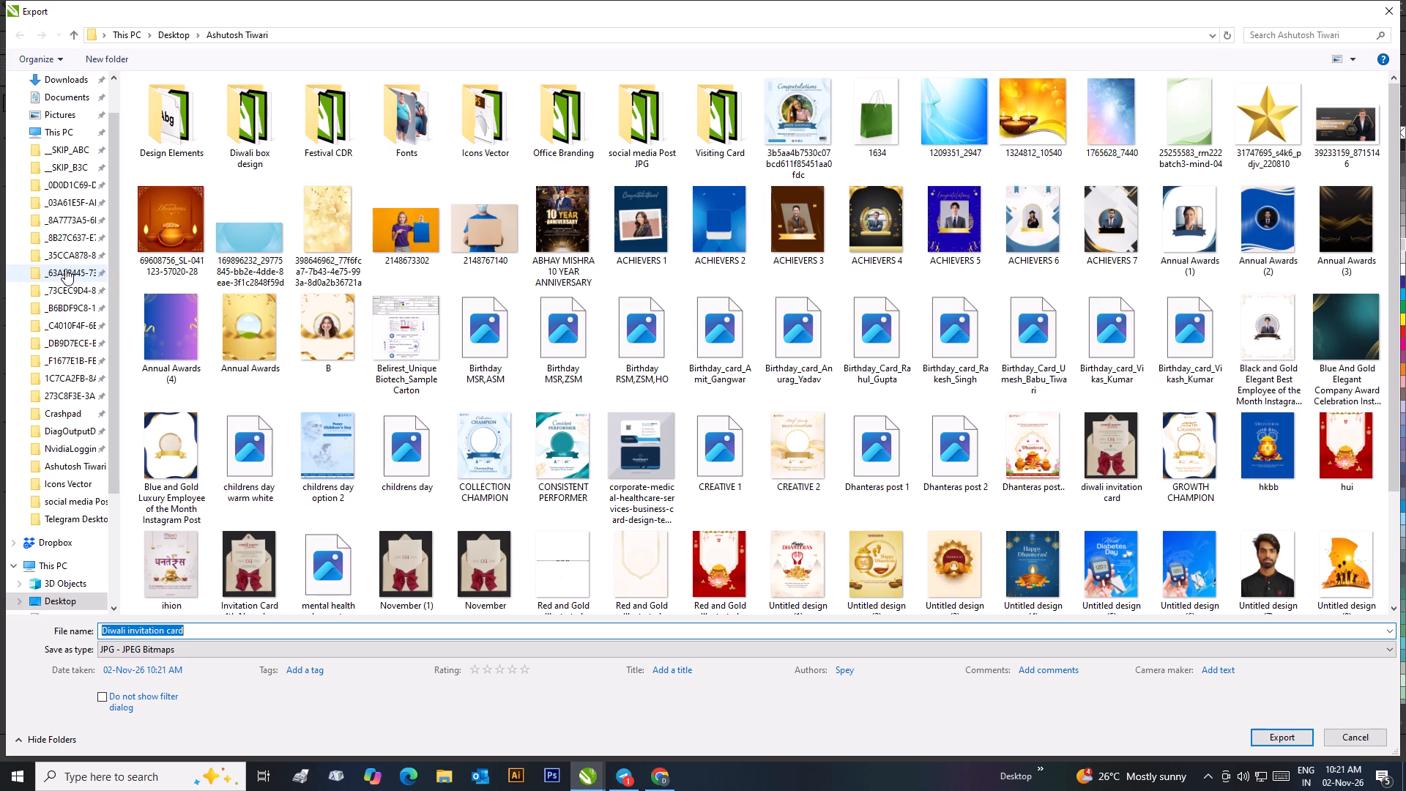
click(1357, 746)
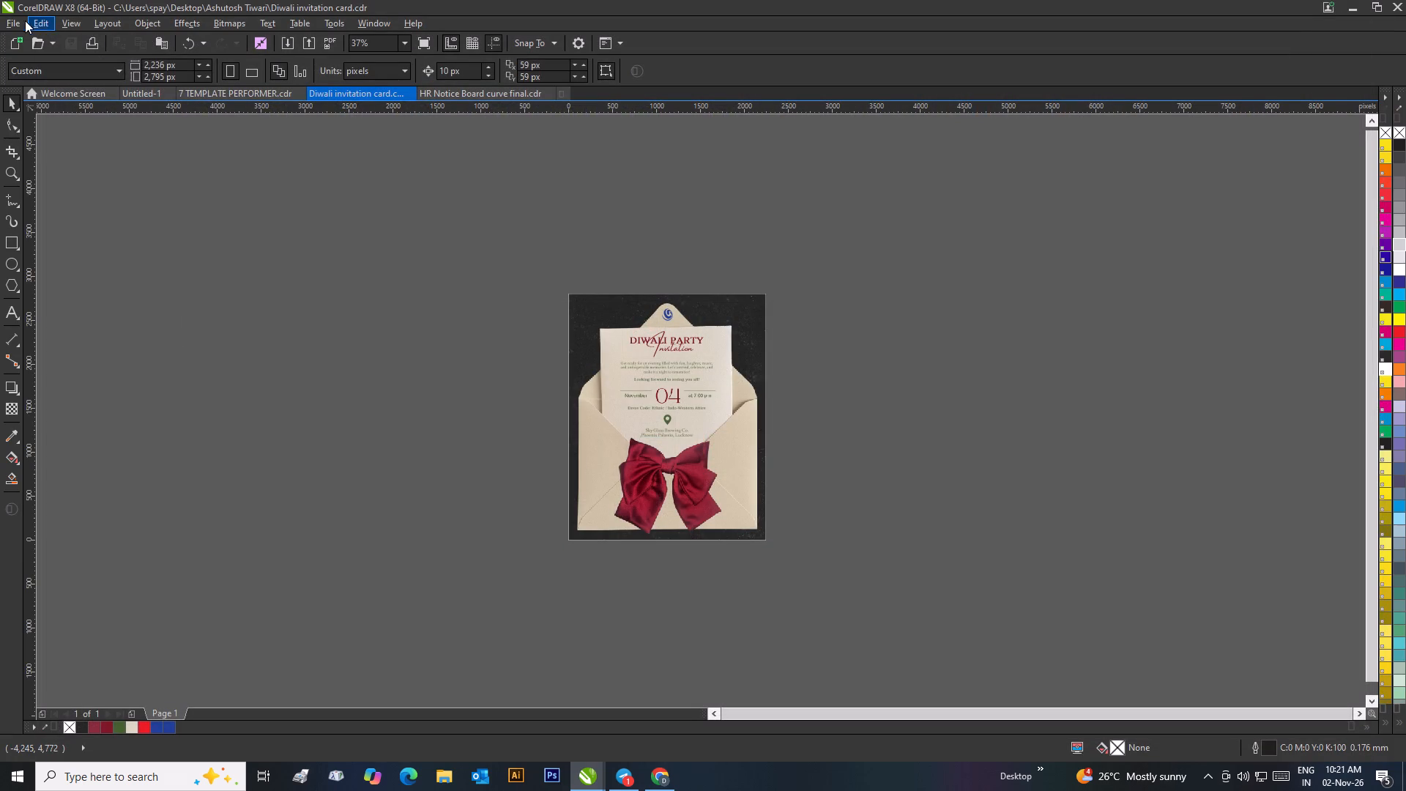
Export the invitation as a JPG named Diwali invitation card.
click(21, 21)
click(59, 259)
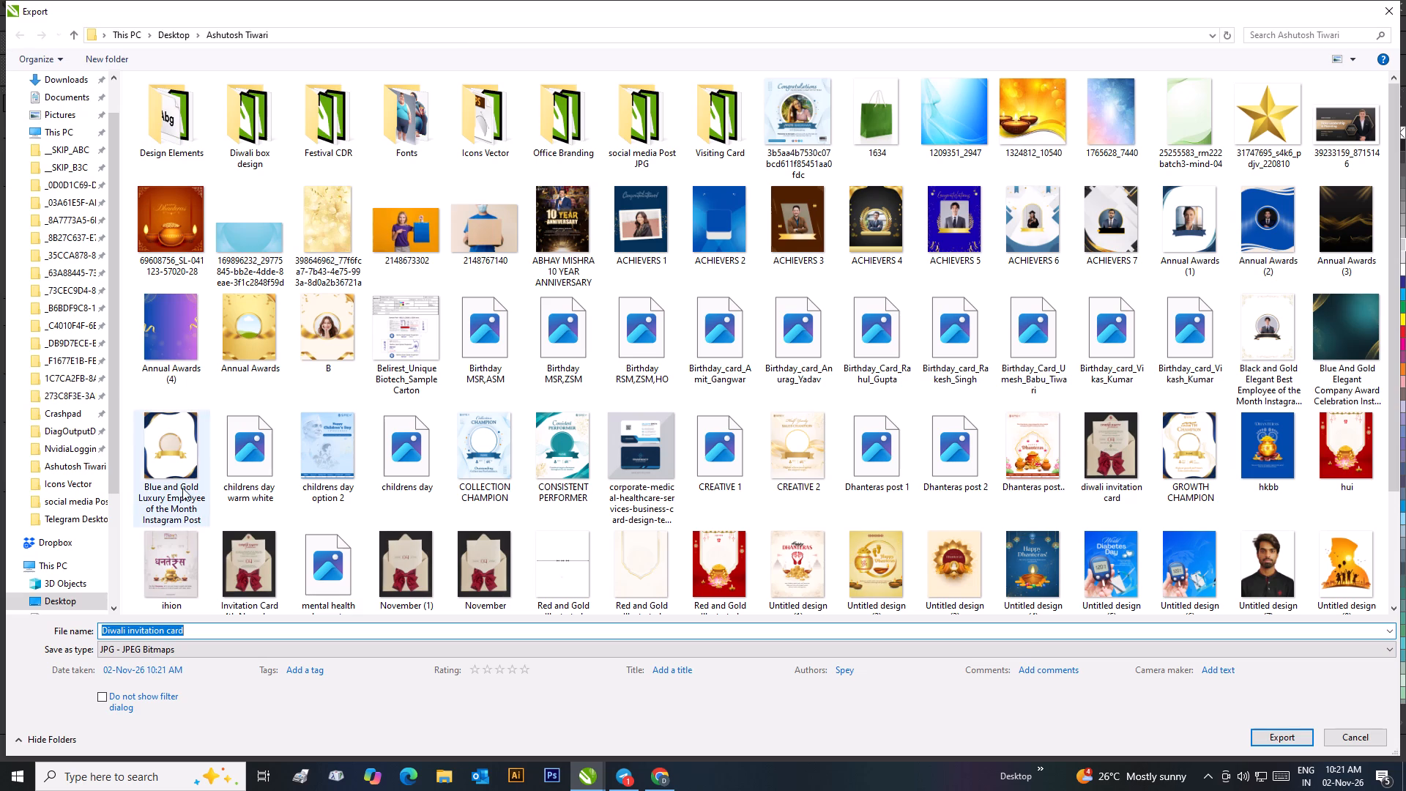
Complete the JPG export of Diwali invitation card with the colour mode set to RGB Color (24-bit).
click(1280, 736)
click(725, 387)
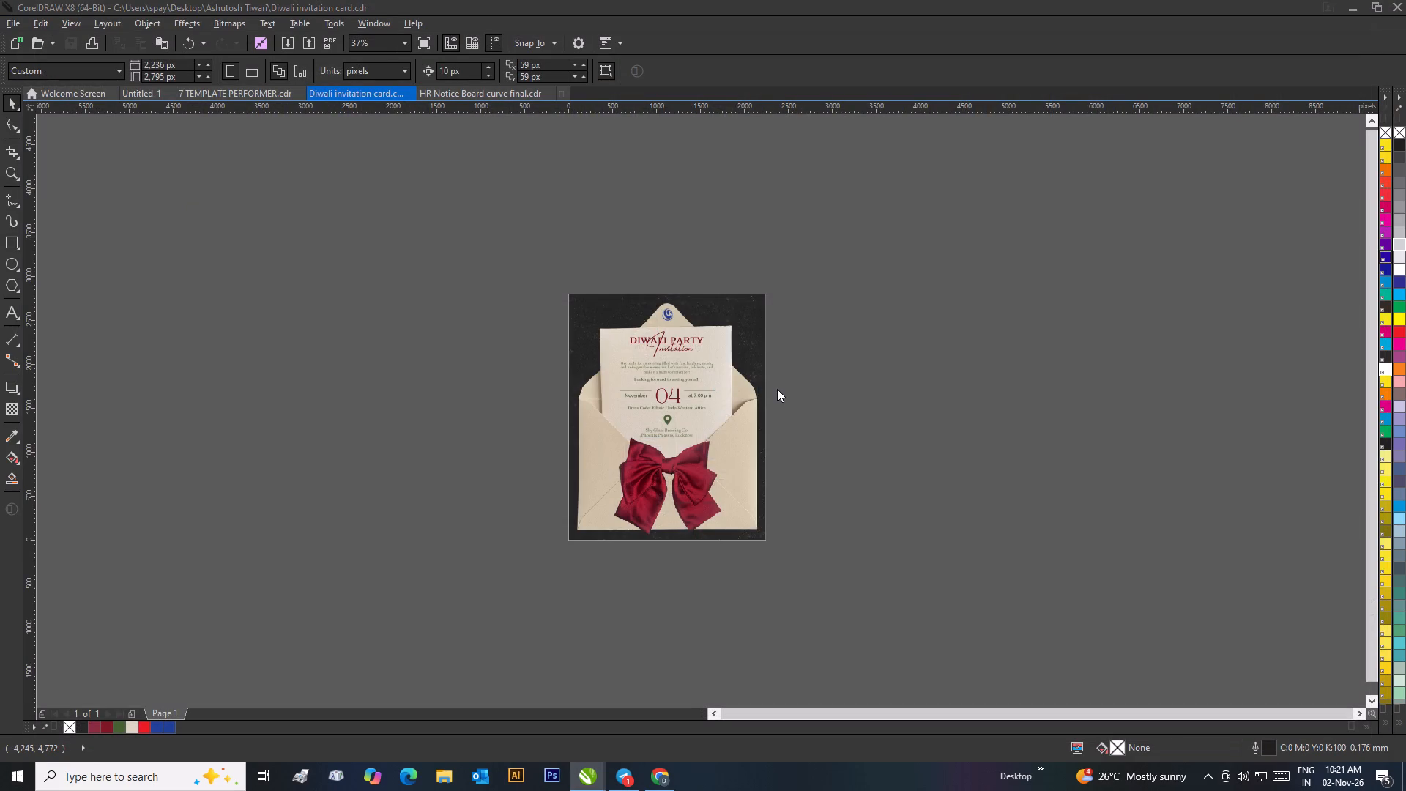
click(923, 310)
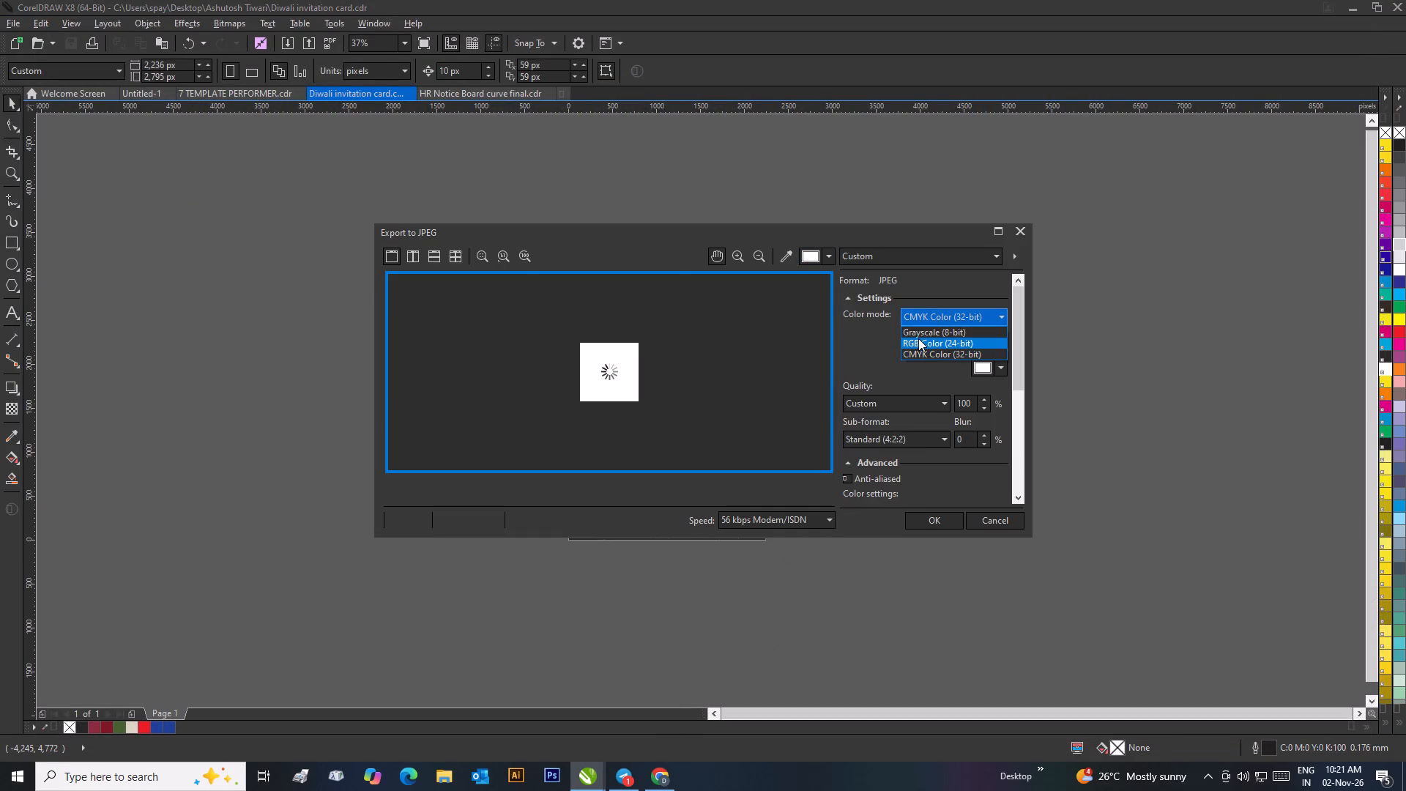
click(918, 338)
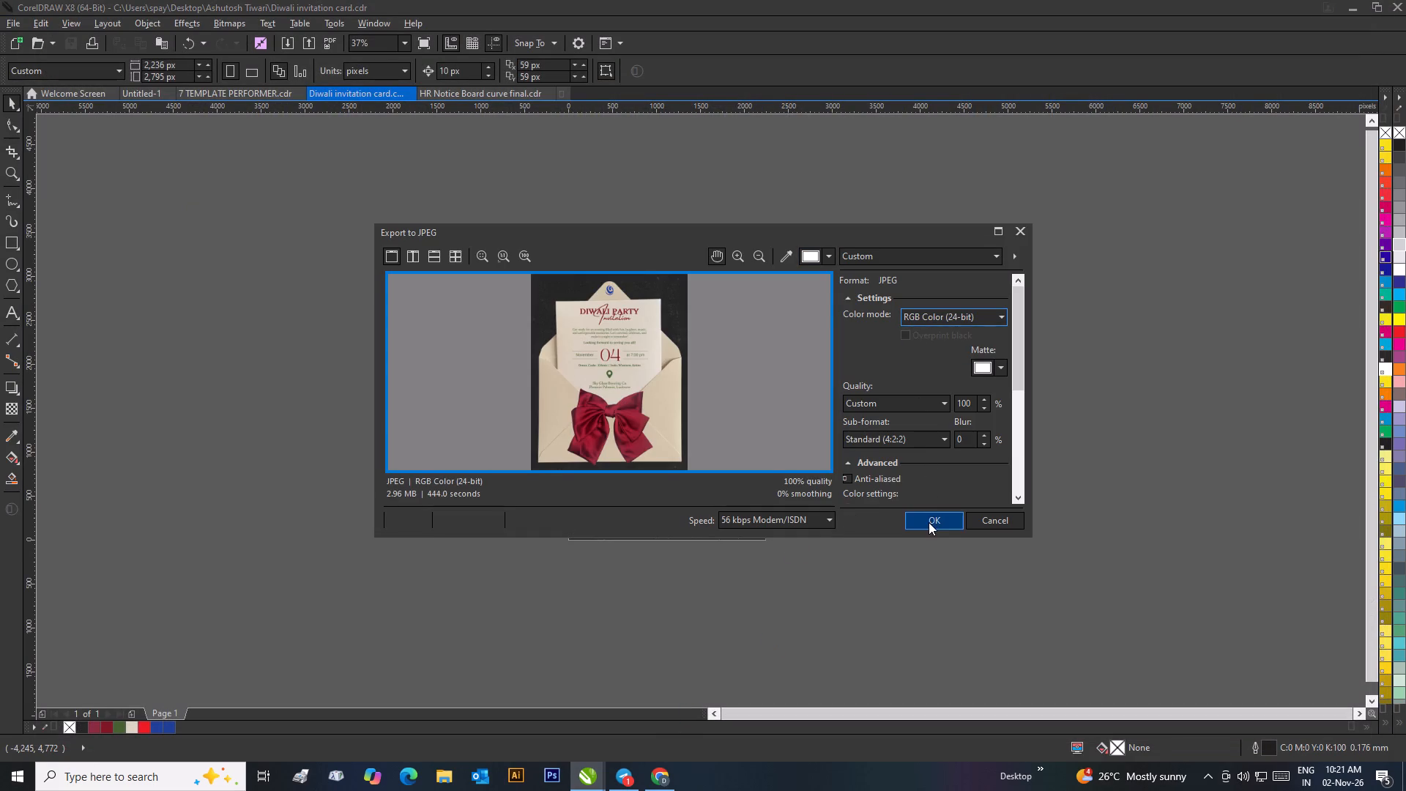
click(929, 523)
click(832, 529)
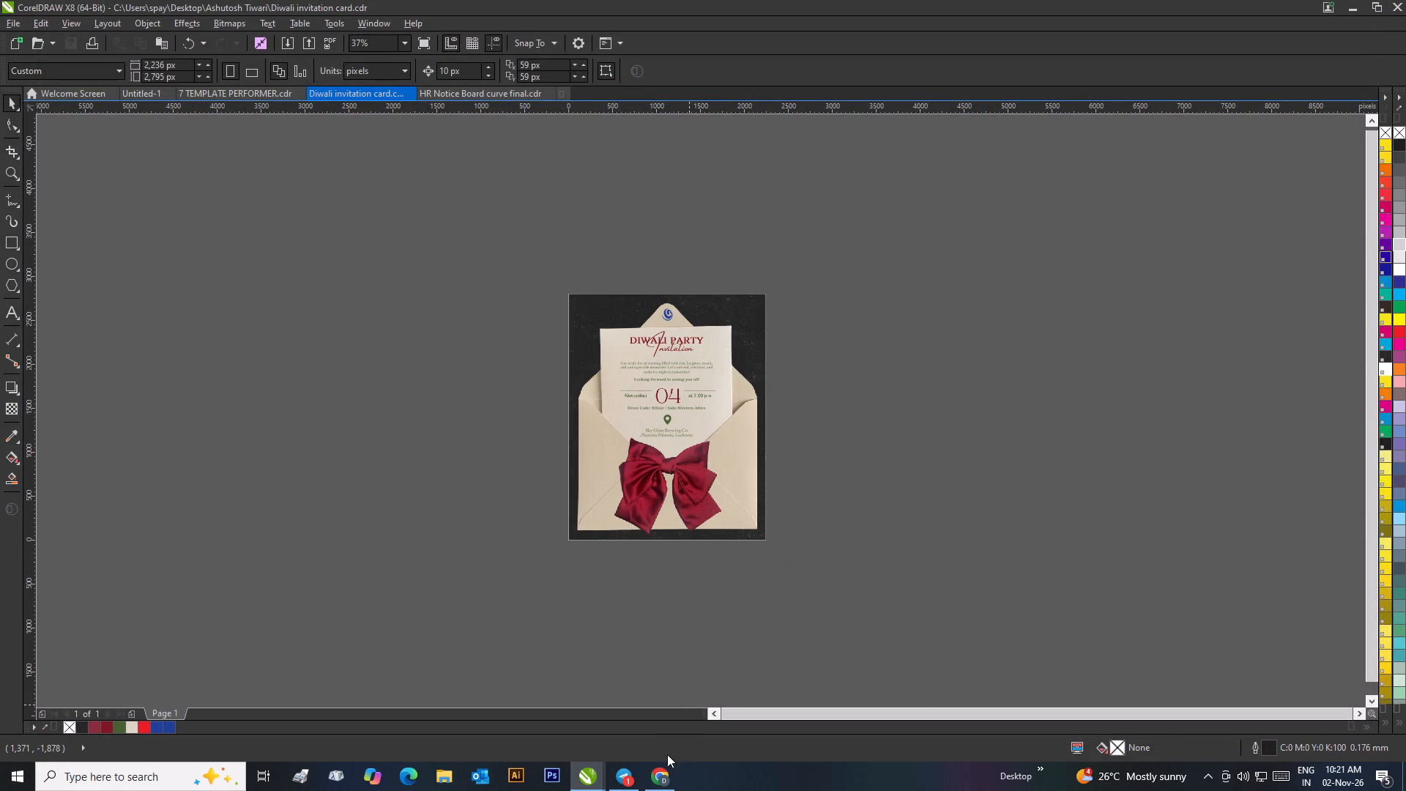
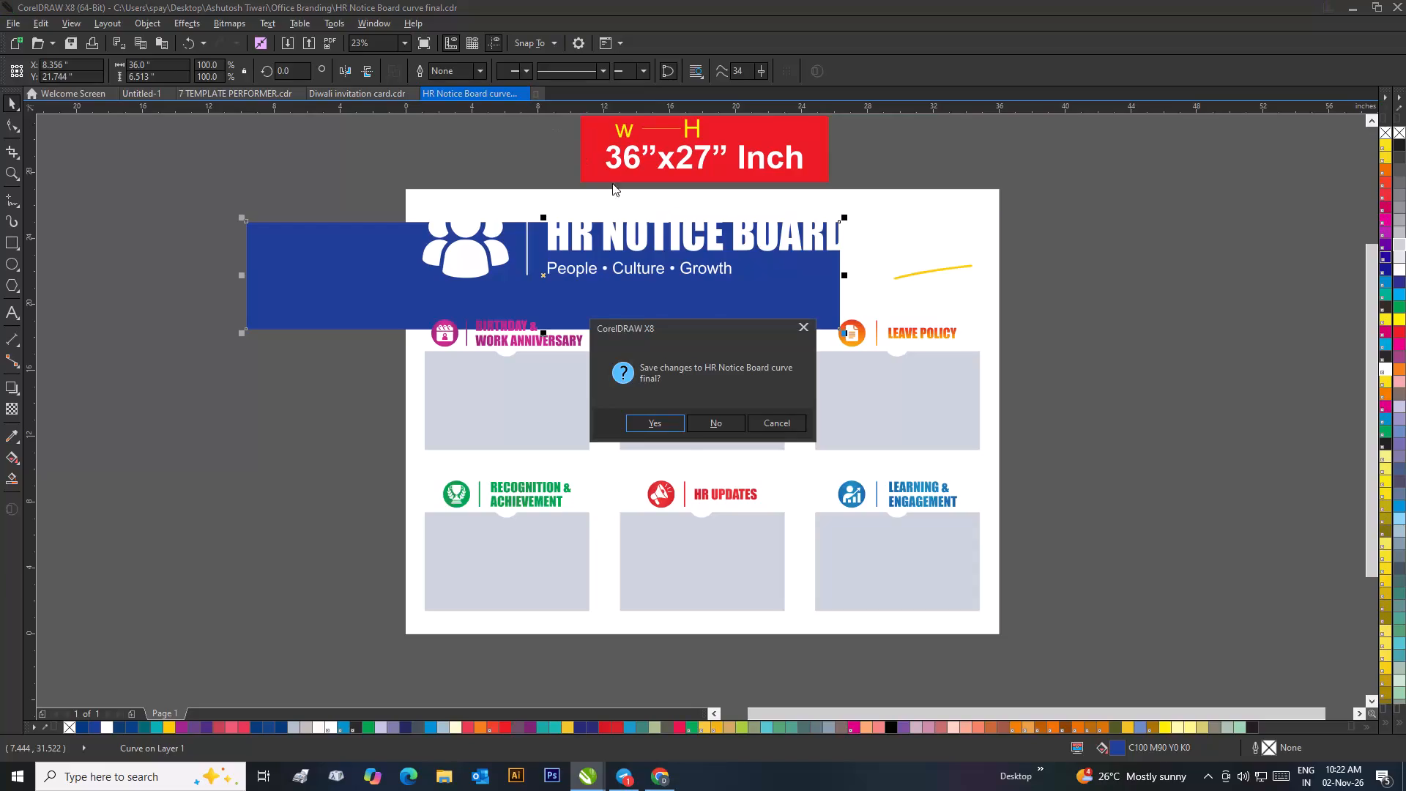
Close the HR Notice Board curve final drawing without saving its changes.
click(706, 426)
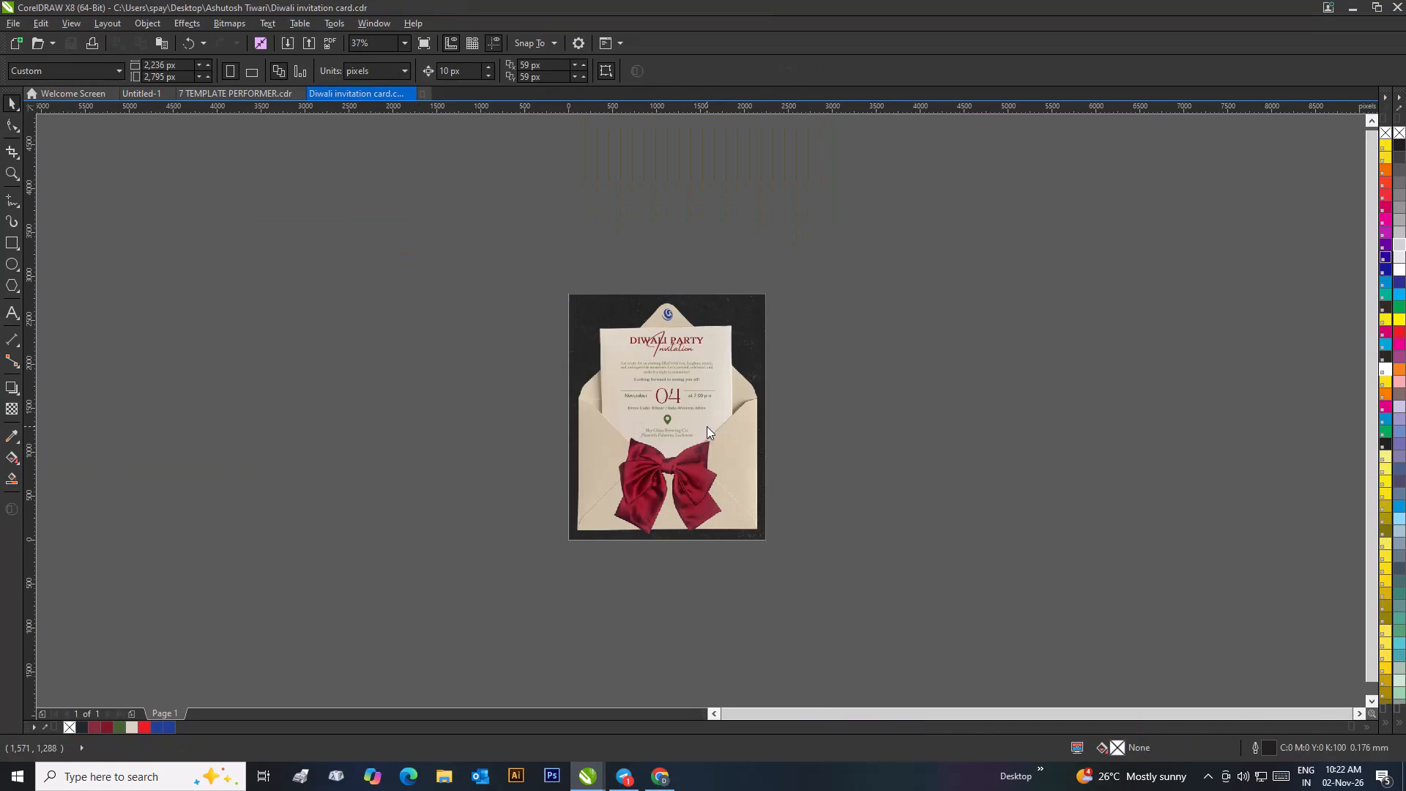
click(486, 182)
scroll(693, 364, down, 1)
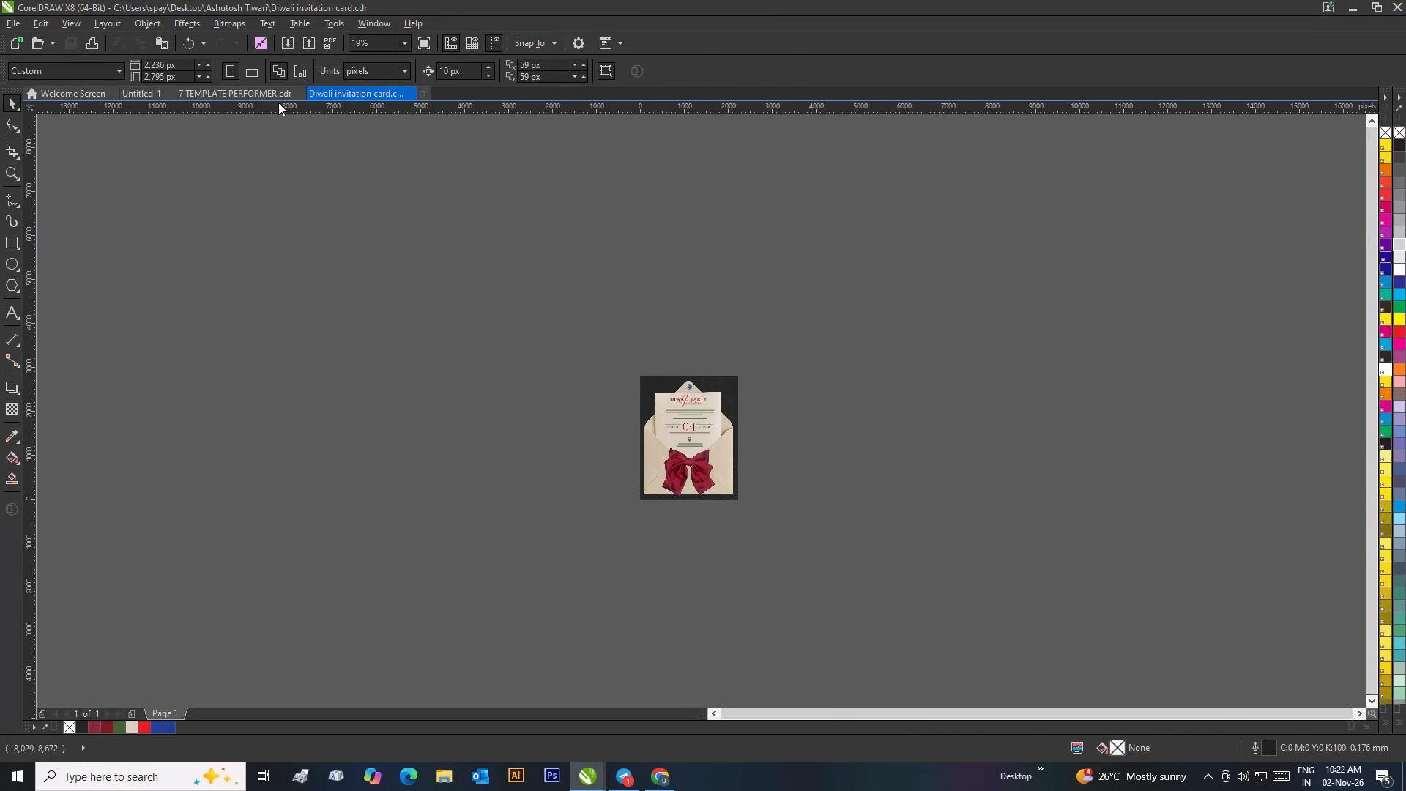
In the 7 TEMPLATE PERFORMER drawing, delete the dark purple and gold background image beside the peach and green ones.
click(261, 90)
click(504, 227)
scroll(641, 274, down, 2)
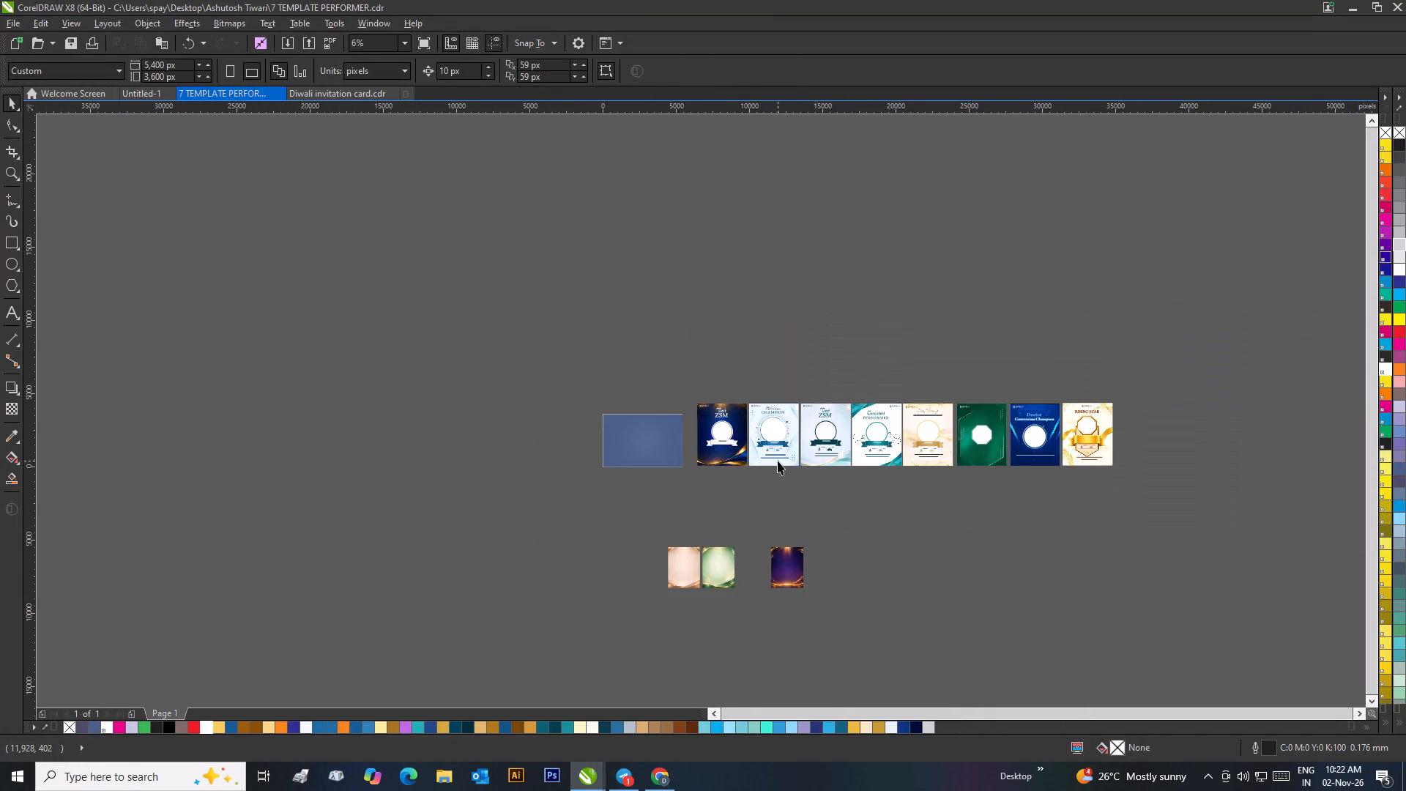
scroll(773, 459, up, 1)
scroll(617, 647, up, 1)
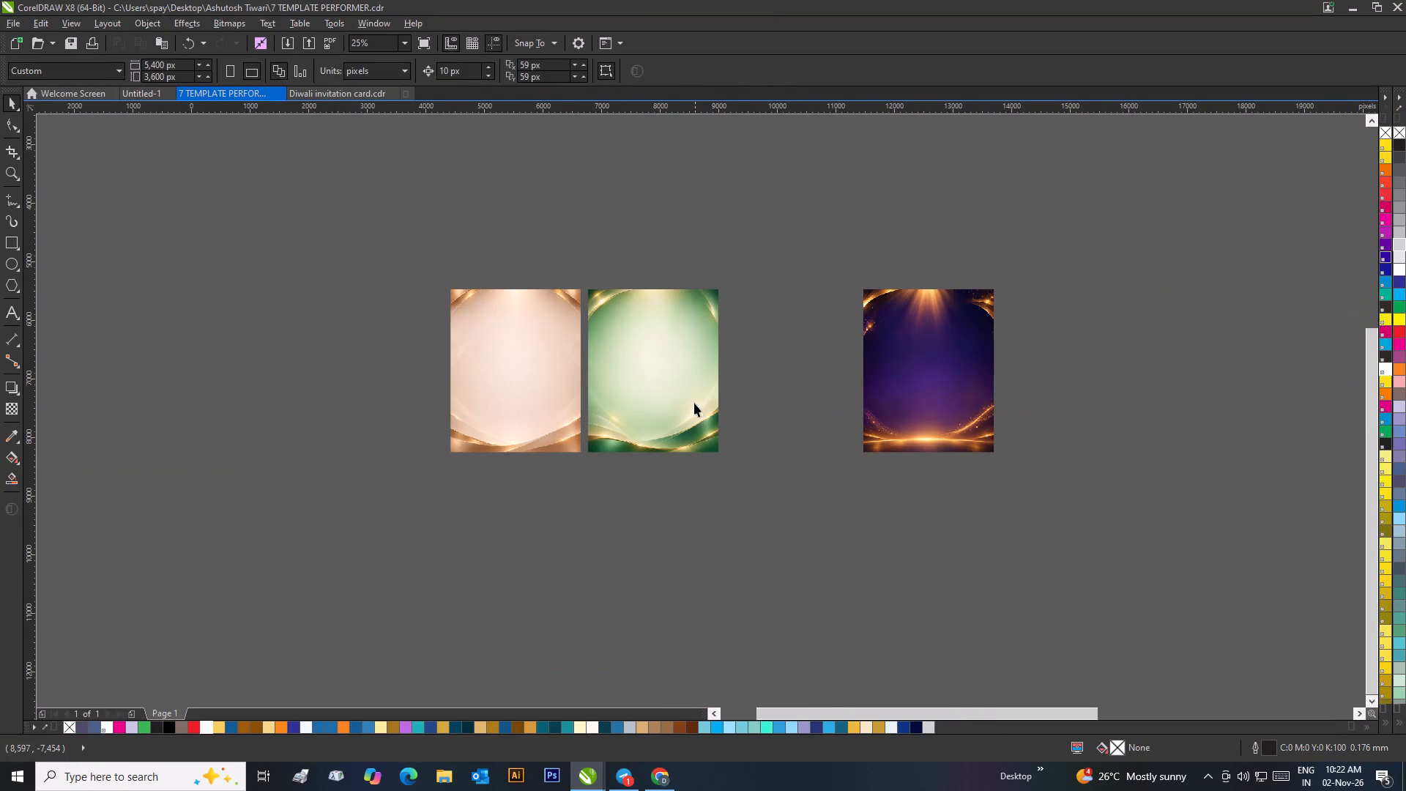
click(691, 393)
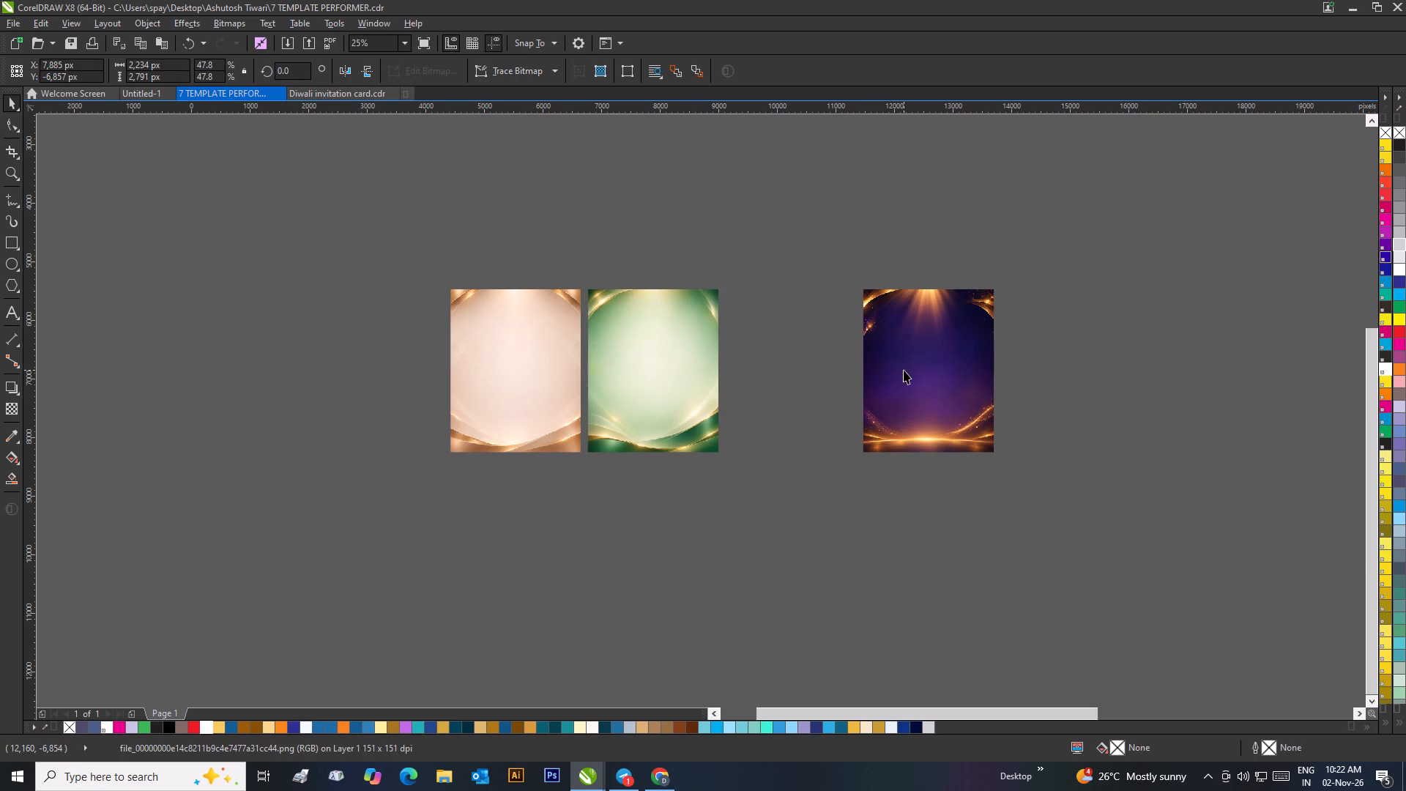
click(904, 370)
key(Delete)
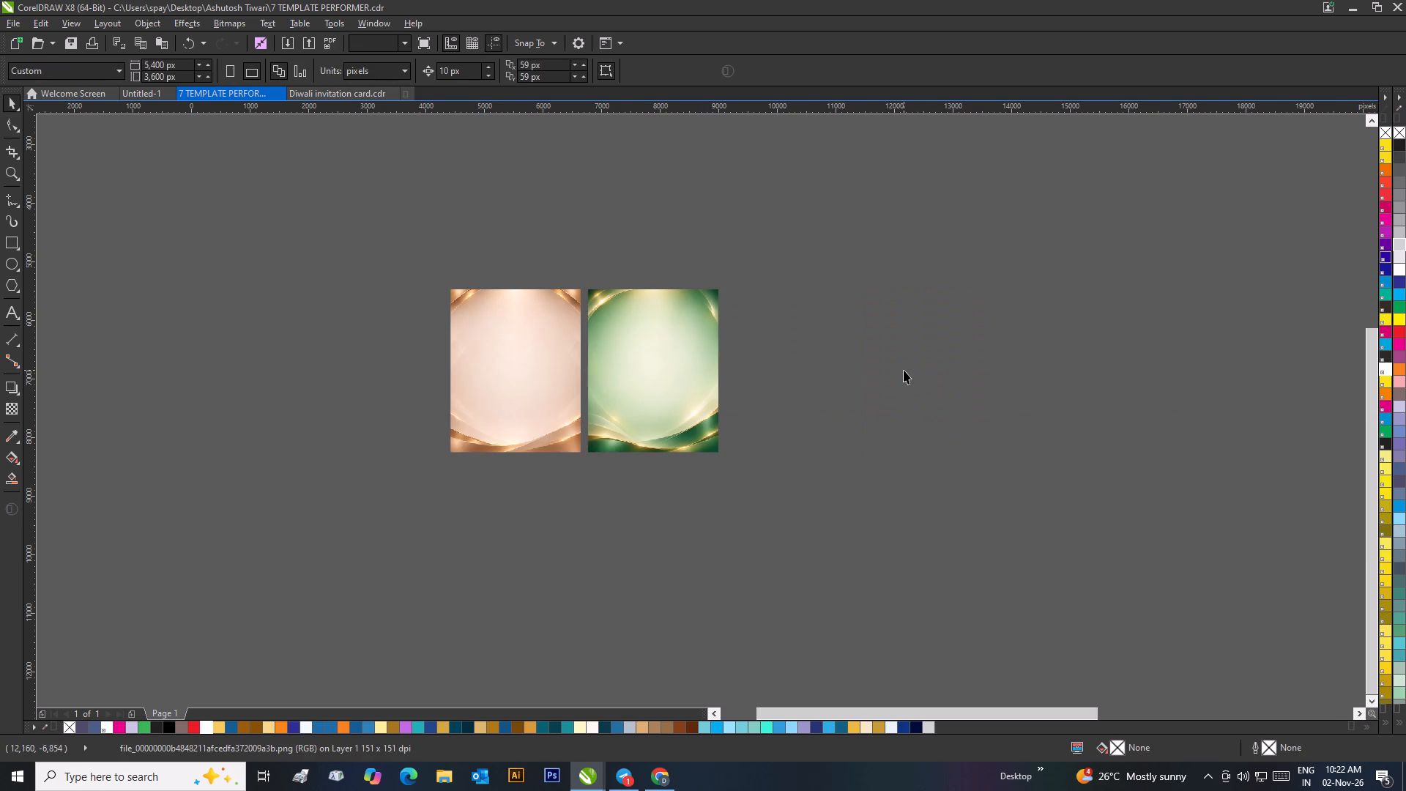
Duplicate the navy Best ZSM card and place the copy below the row of award templates.
scroll(819, 371, down, 2)
scroll(715, 310, up, 1)
scroll(613, 394, up, 1)
scroll(701, 411, down, 1)
drag(635, 281, 709, 420)
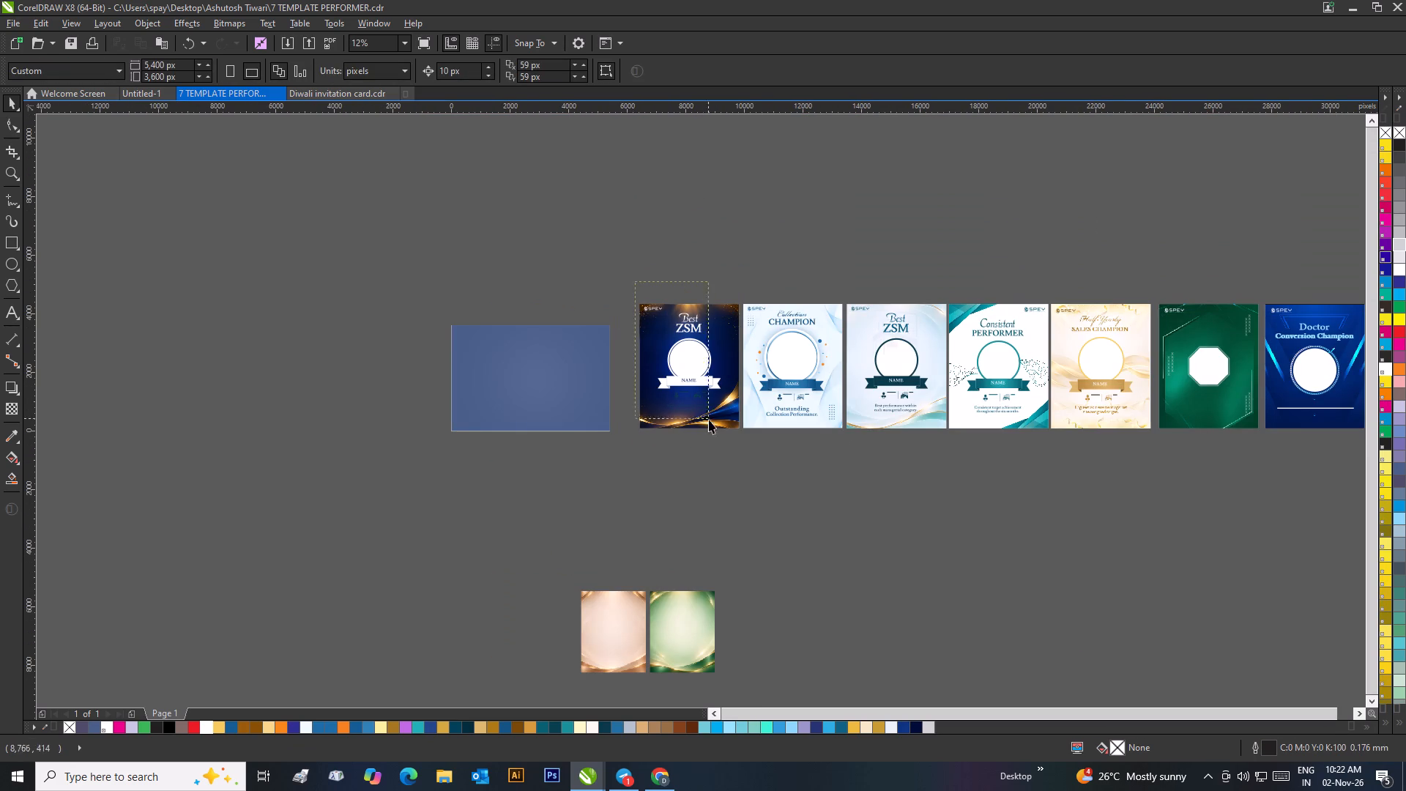
drag(709, 420, 740, 452)
drag(685, 368, 797, 515)
right_click(797, 515)
click(945, 524)
Move the green background image beside the copied Best ZSM card and delete the peach background image.
drag(672, 626, 697, 505)
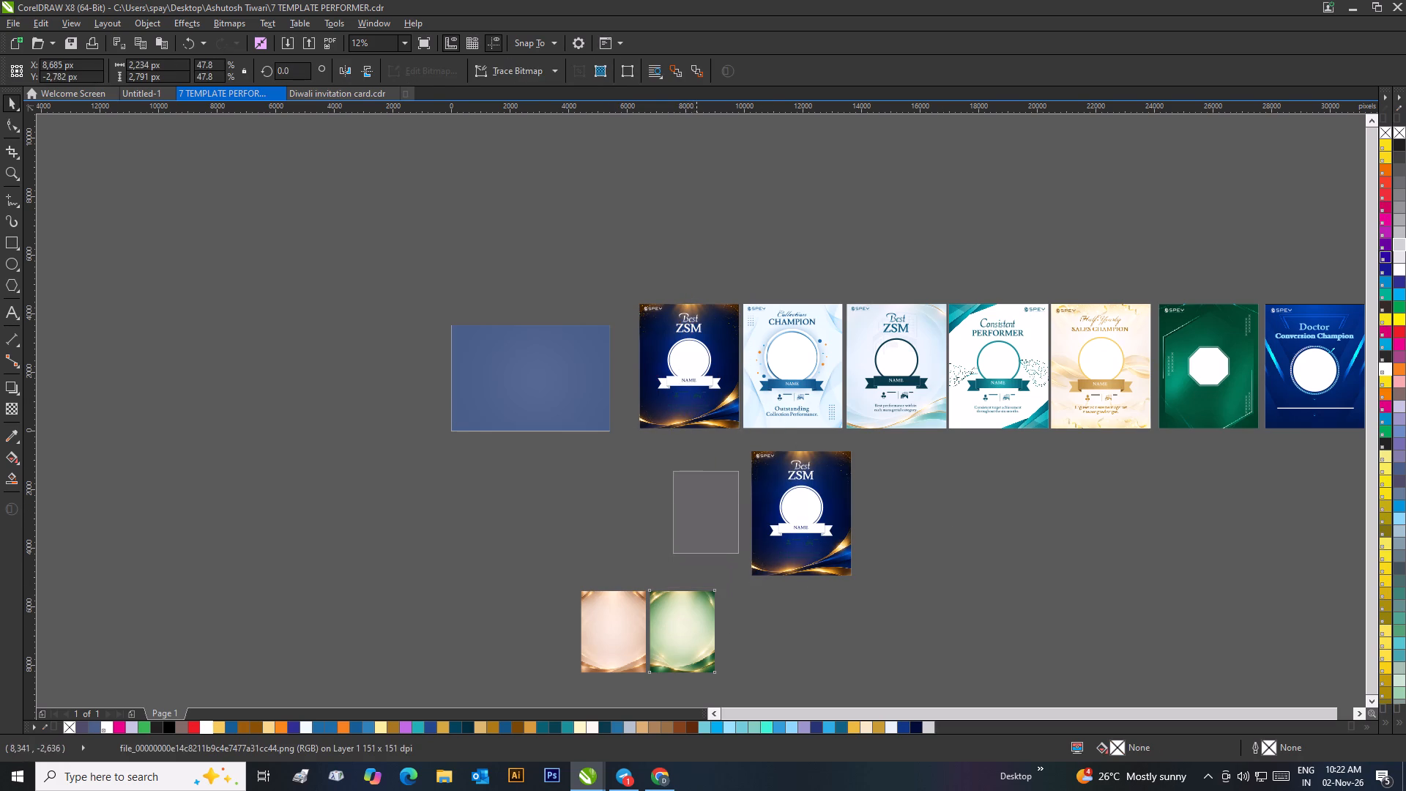
drag(697, 505, 698, 502)
click(632, 607)
key(Delete)
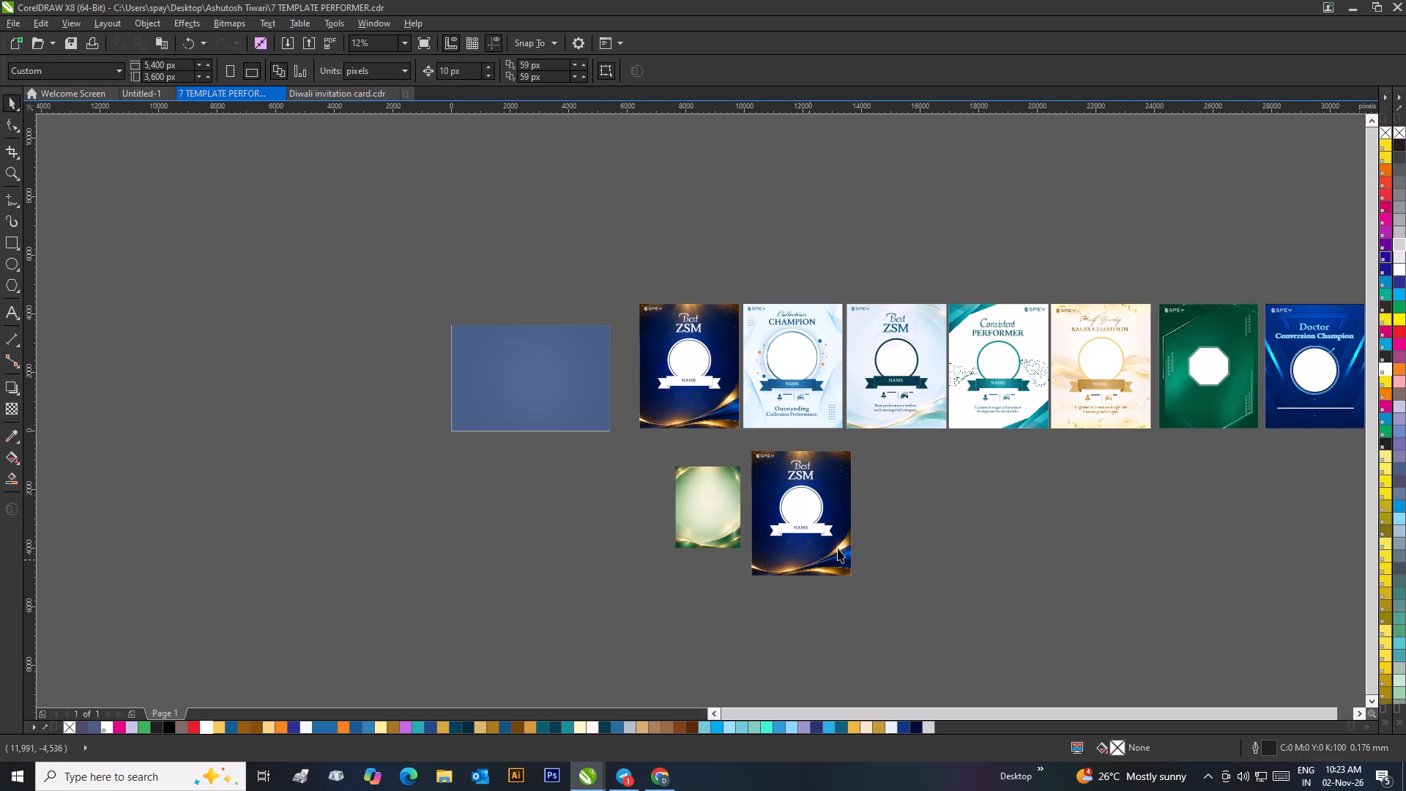
Open the copied card's PowerClip contents and delete the small corner overlay image and the navy background image.
scroll(812, 502, up, 1)
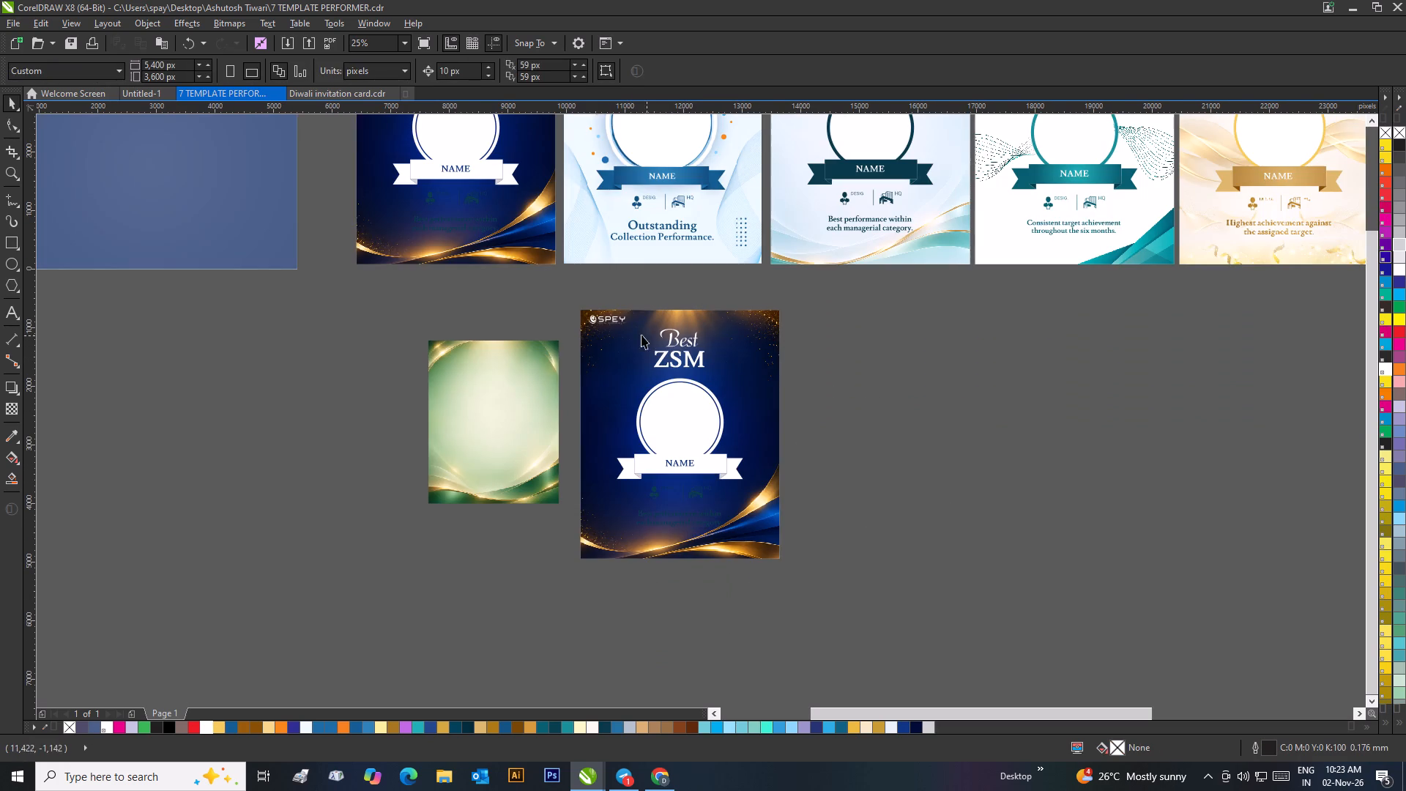
click(642, 357)
right_click(642, 357)
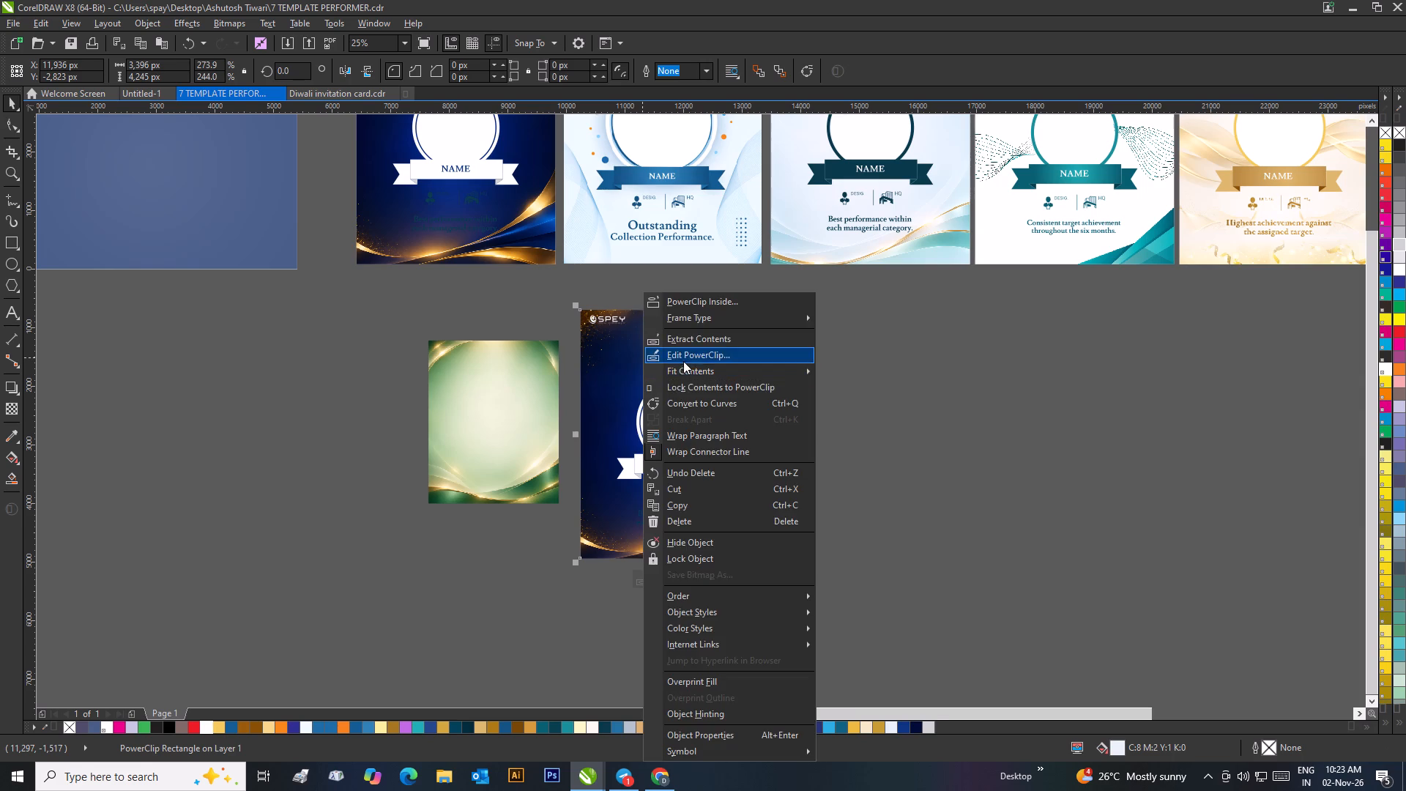
click(683, 360)
click(851, 370)
click(597, 324)
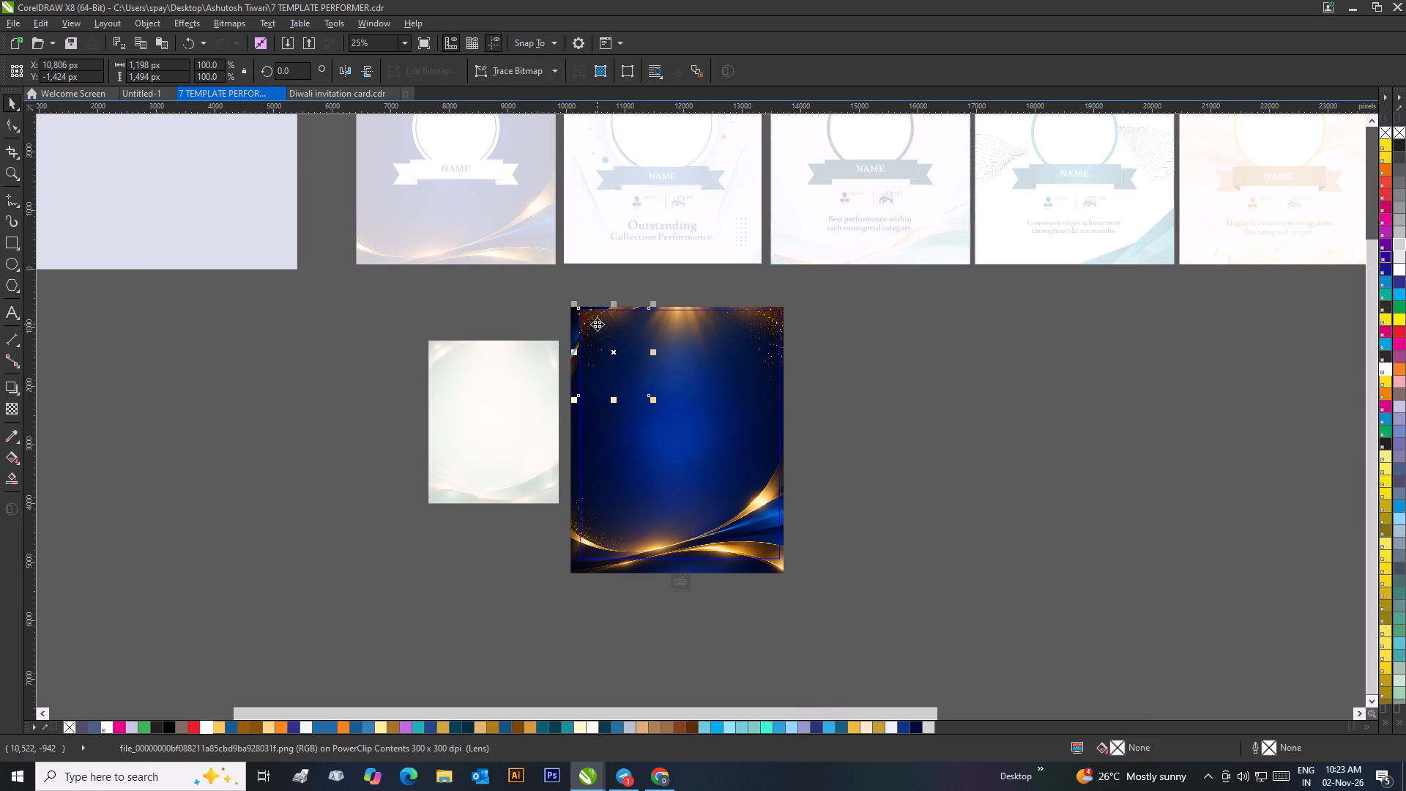
key(Delete)
click(597, 324)
key(Delete)
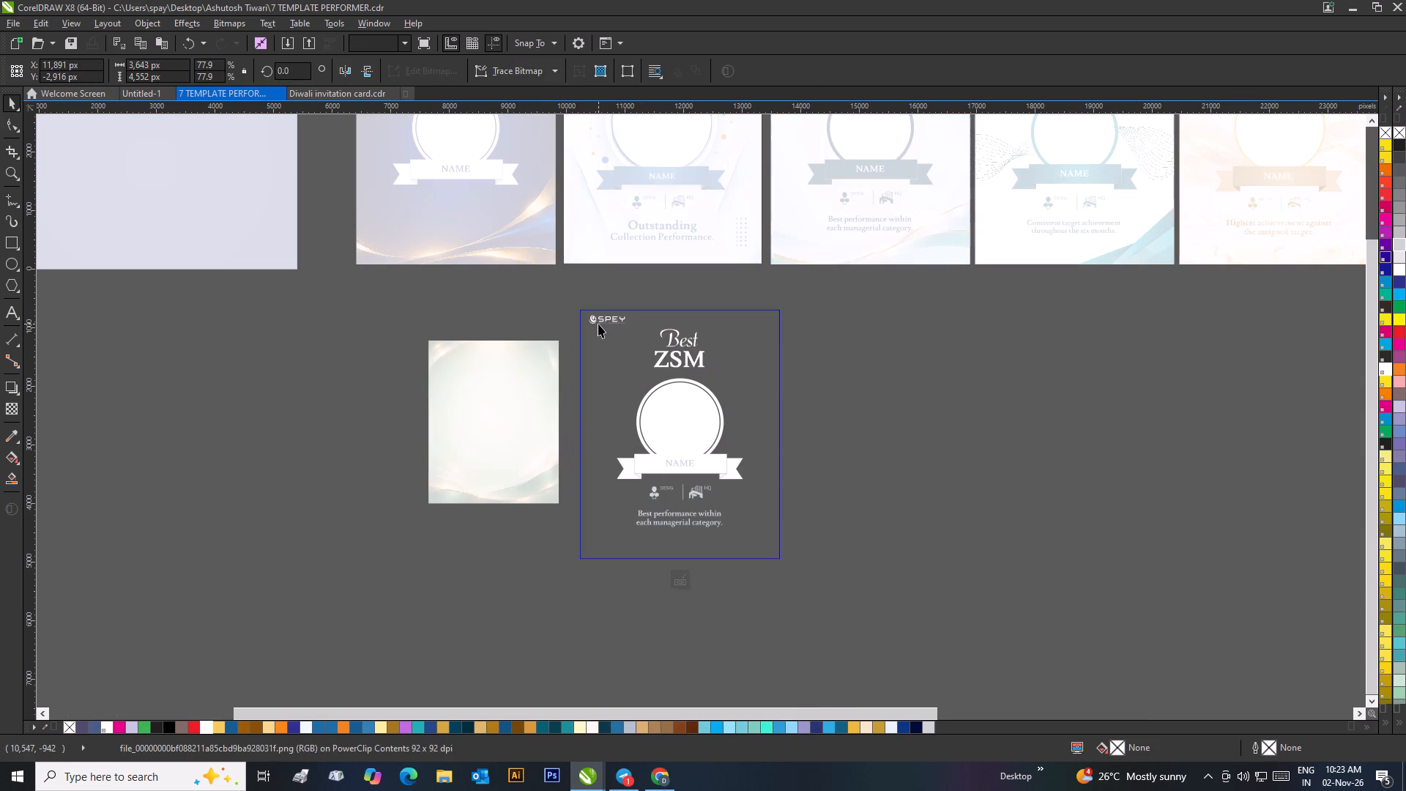
Import the green background file_00000000e14c8211b9c4e7477a31cc44 into the open PowerClip contents.
click(513, 393)
click(285, 44)
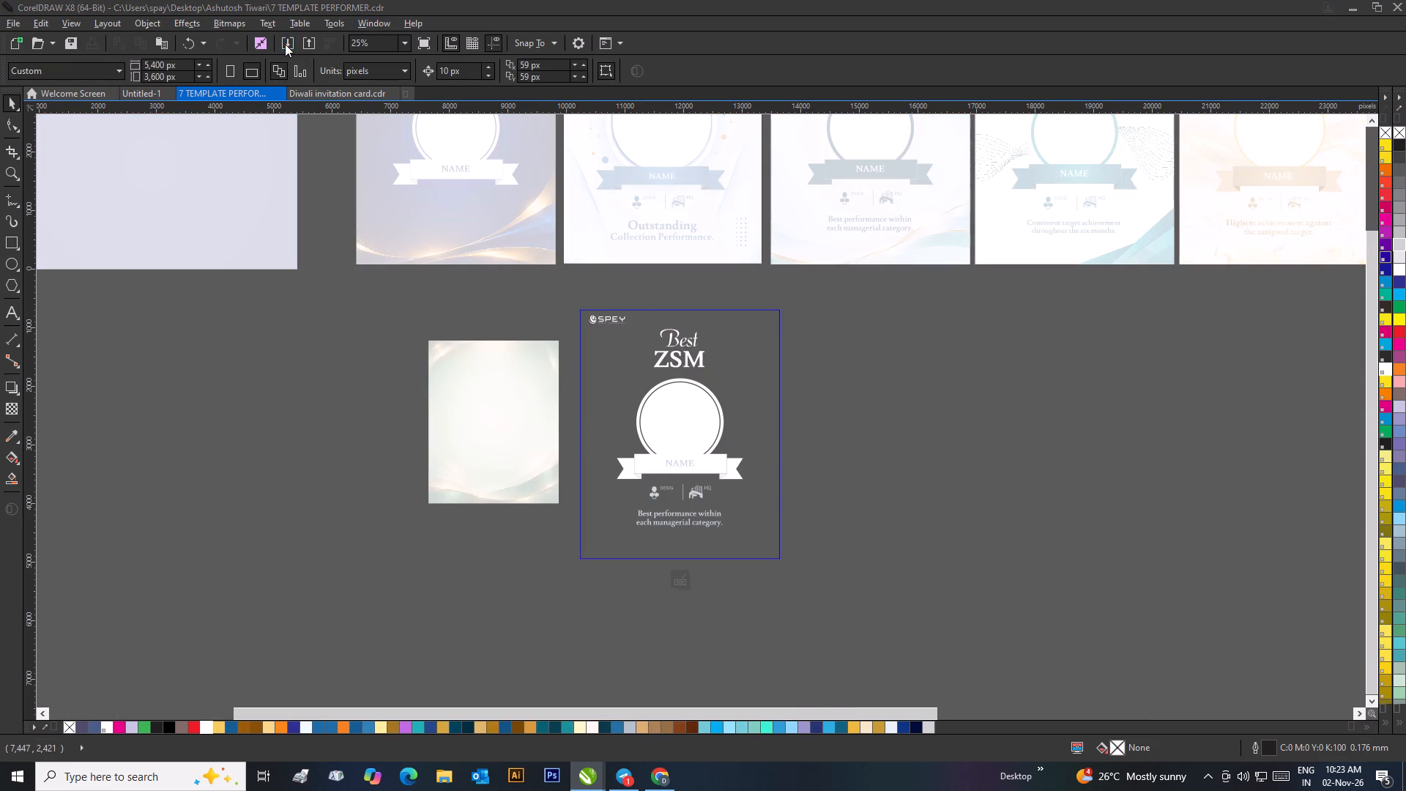
click(68, 99)
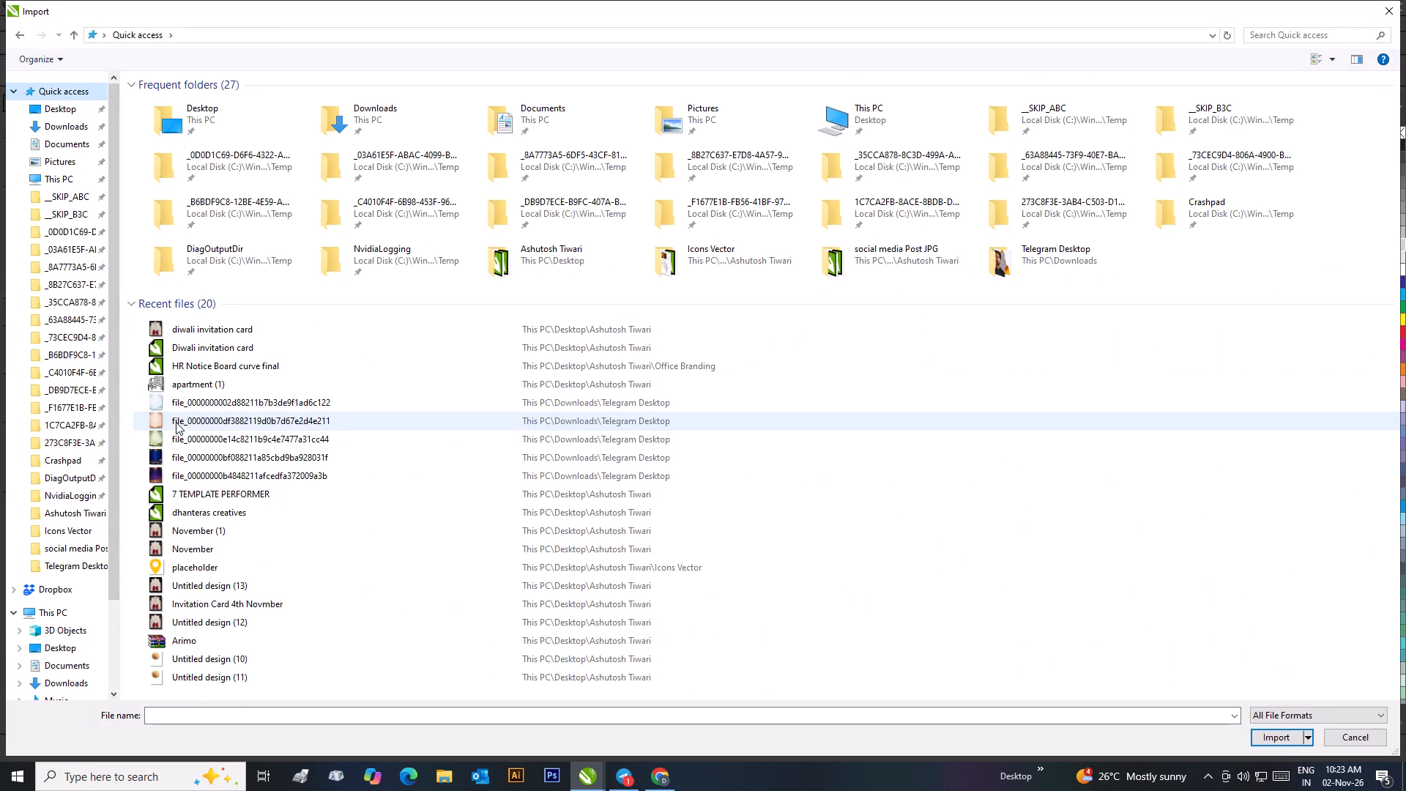
click(168, 435)
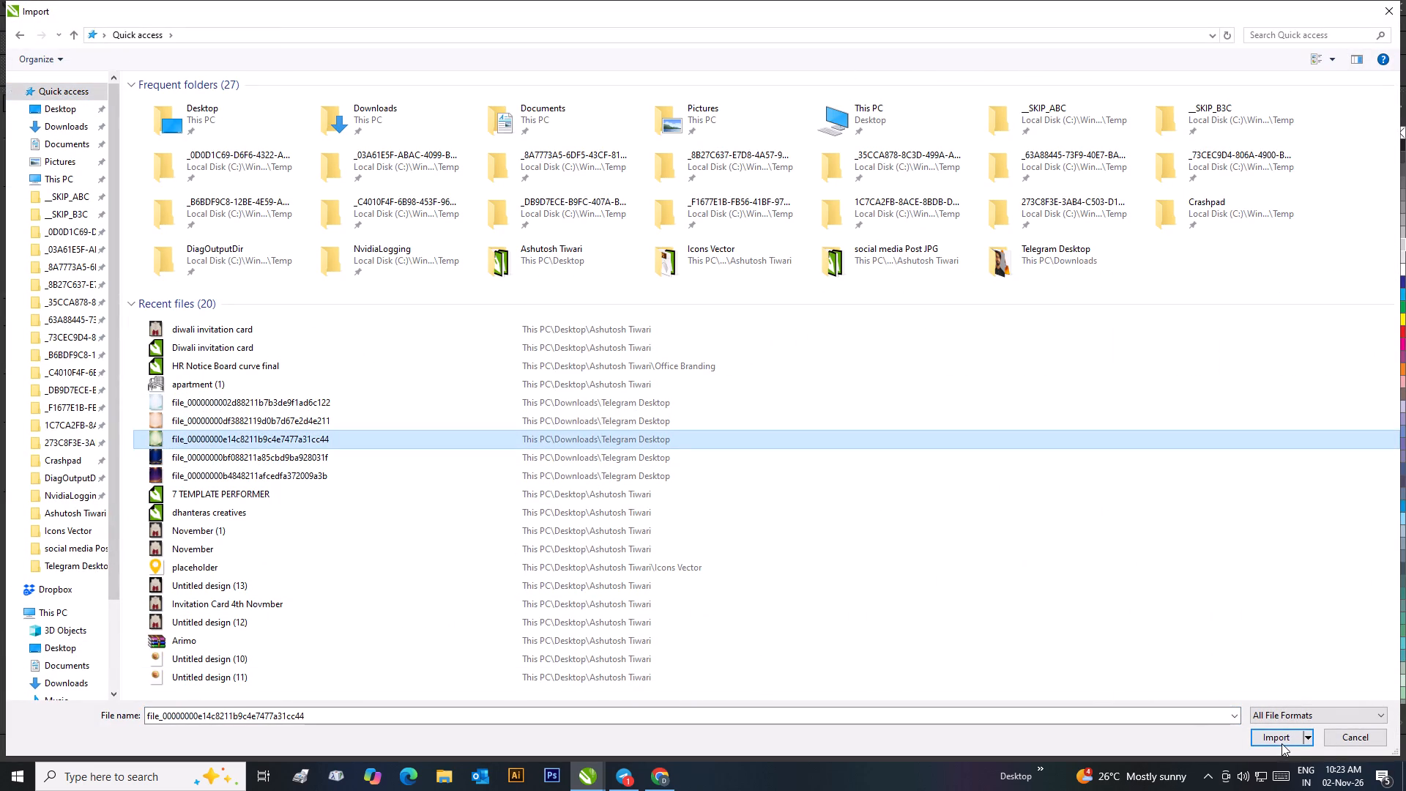
click(1282, 743)
click(480, 324)
Align the green background with the card frame, scale it to about 74% to cover the frame, and finish editing the PowerClip.
drag(549, 365, 562, 365)
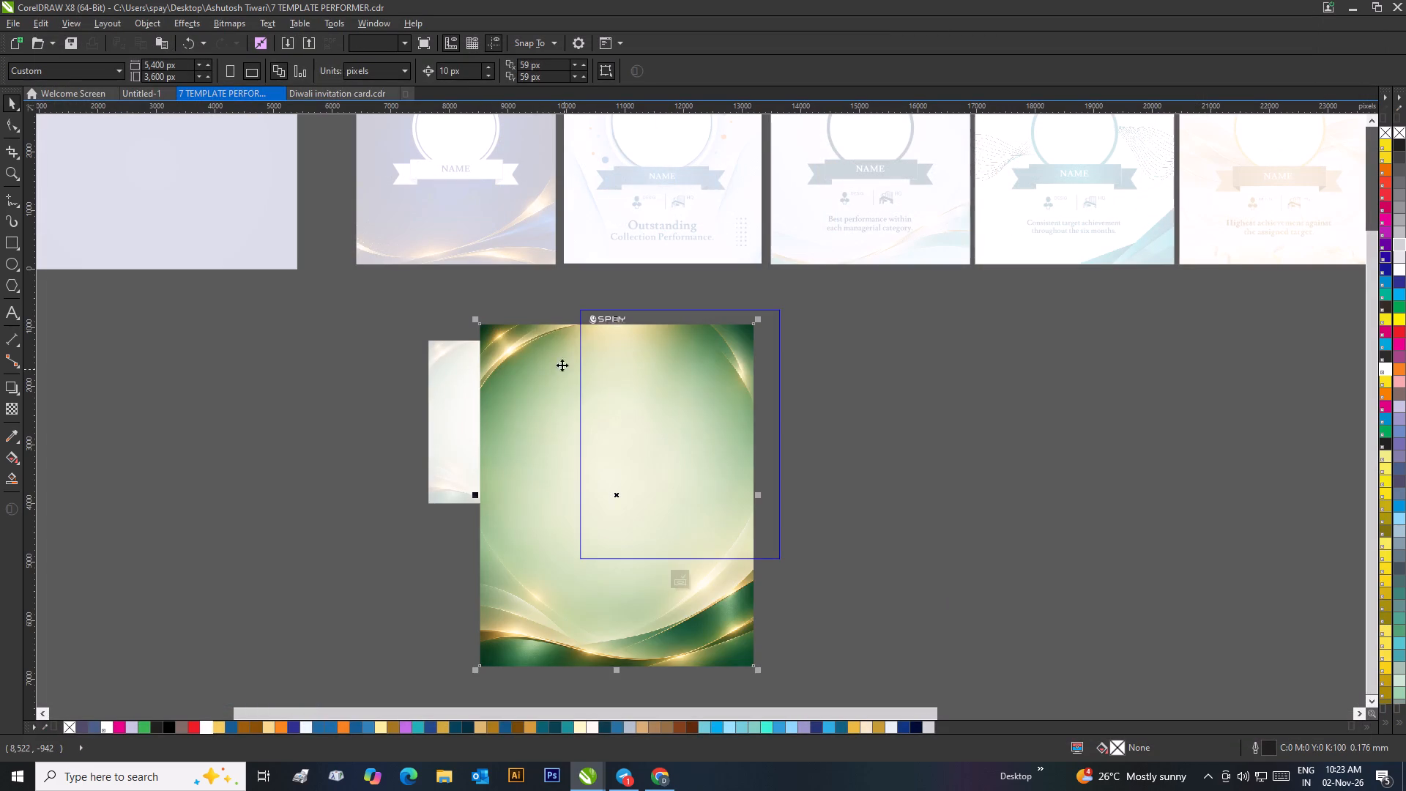
drag(562, 365, 663, 360)
scroll(619, 320, up, 3)
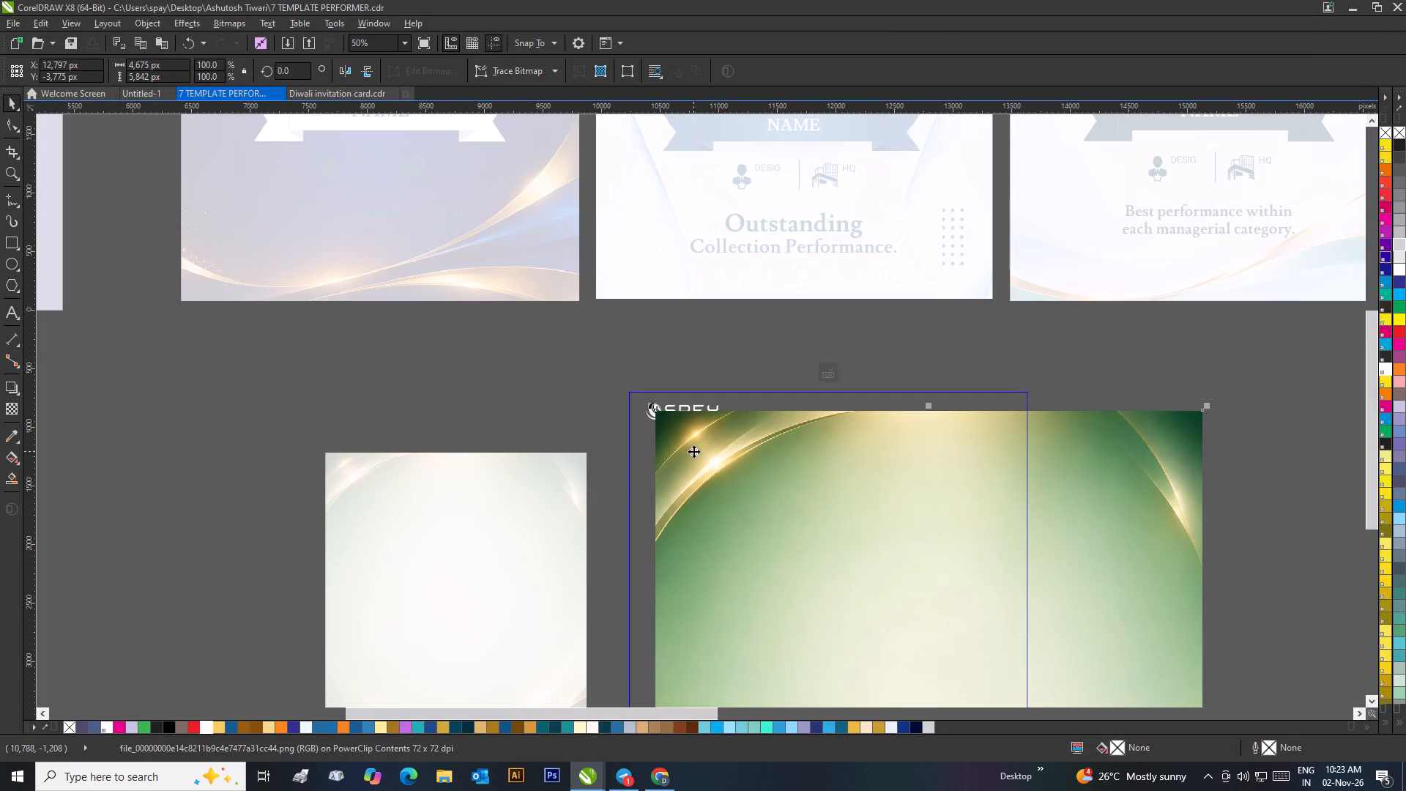
drag(686, 450, 655, 428)
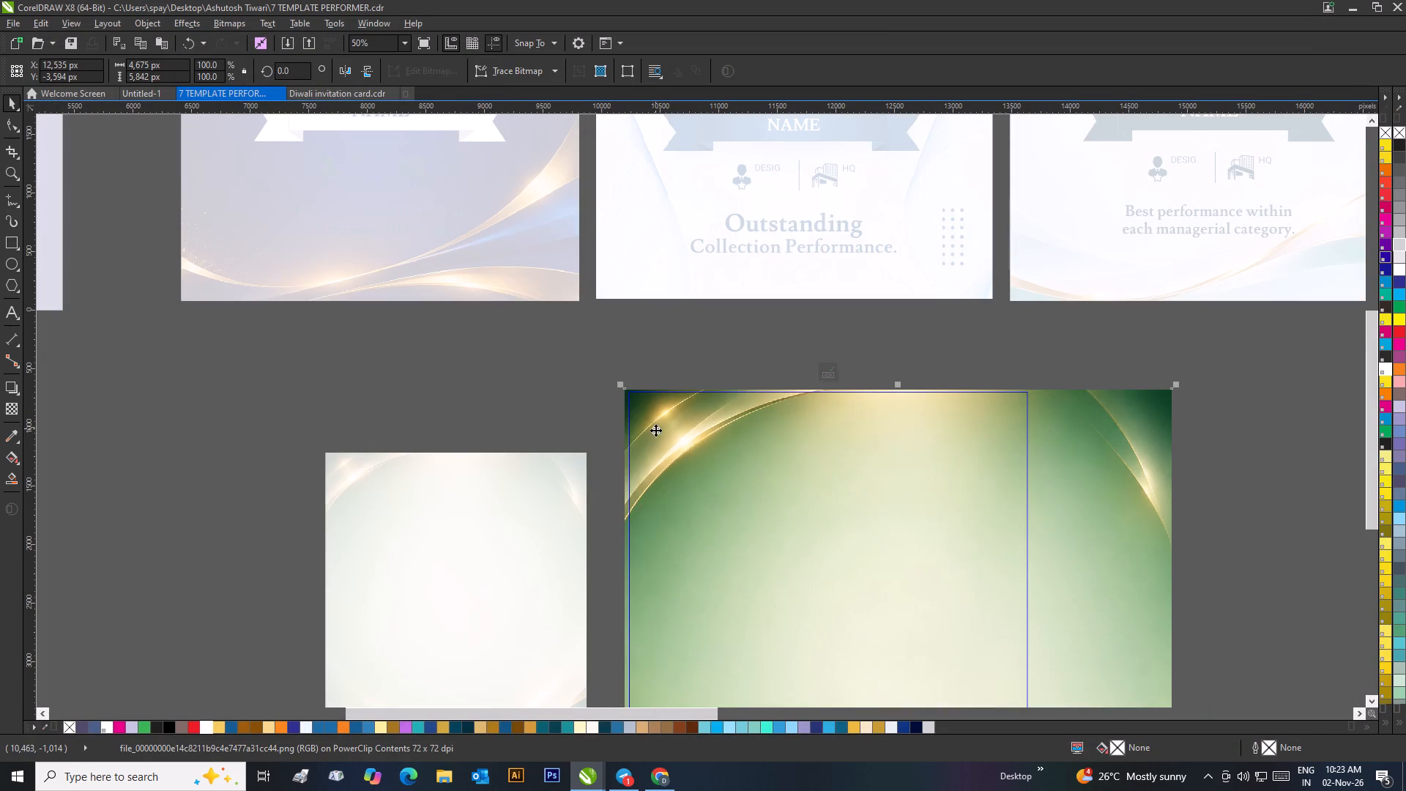
scroll(675, 450, down, 2)
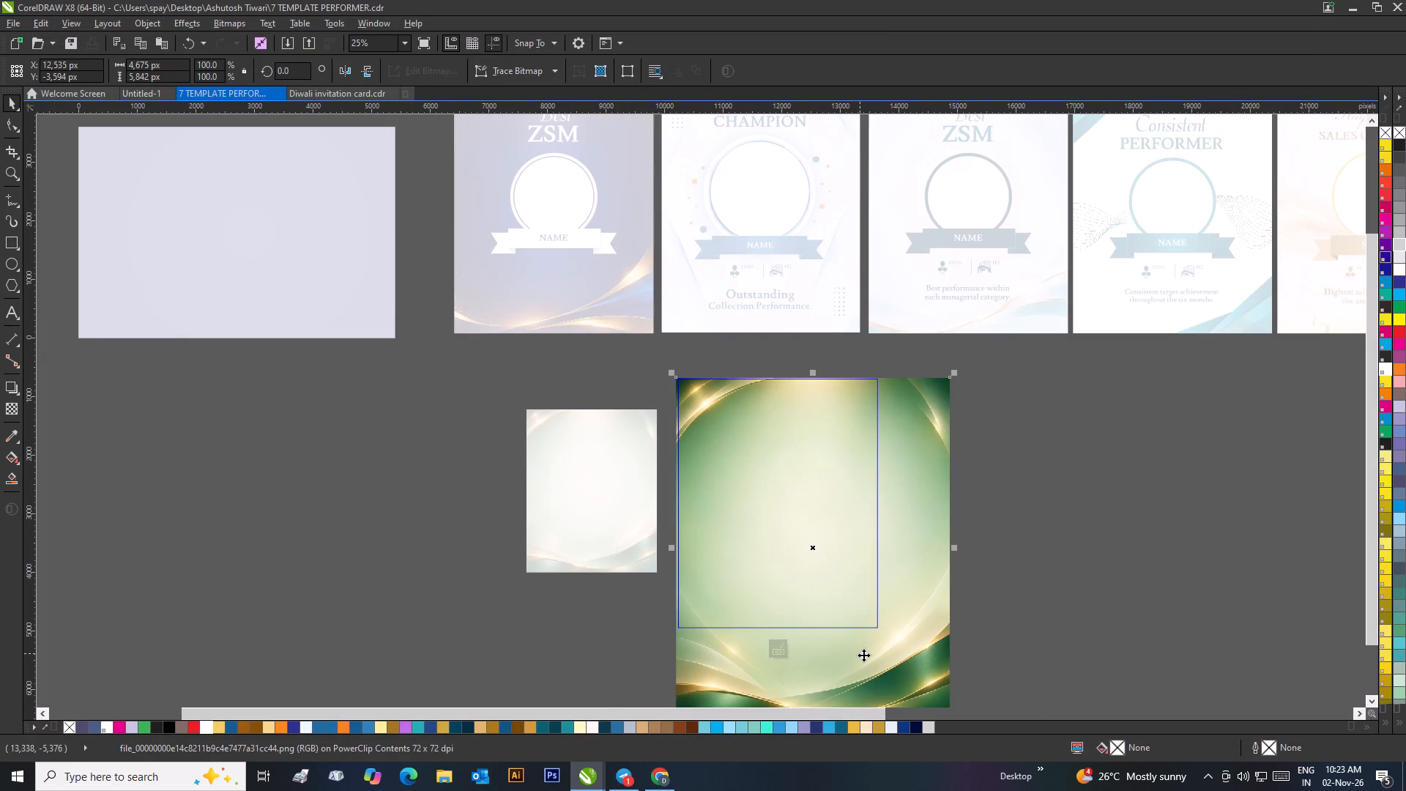
scroll(866, 655, down, 1)
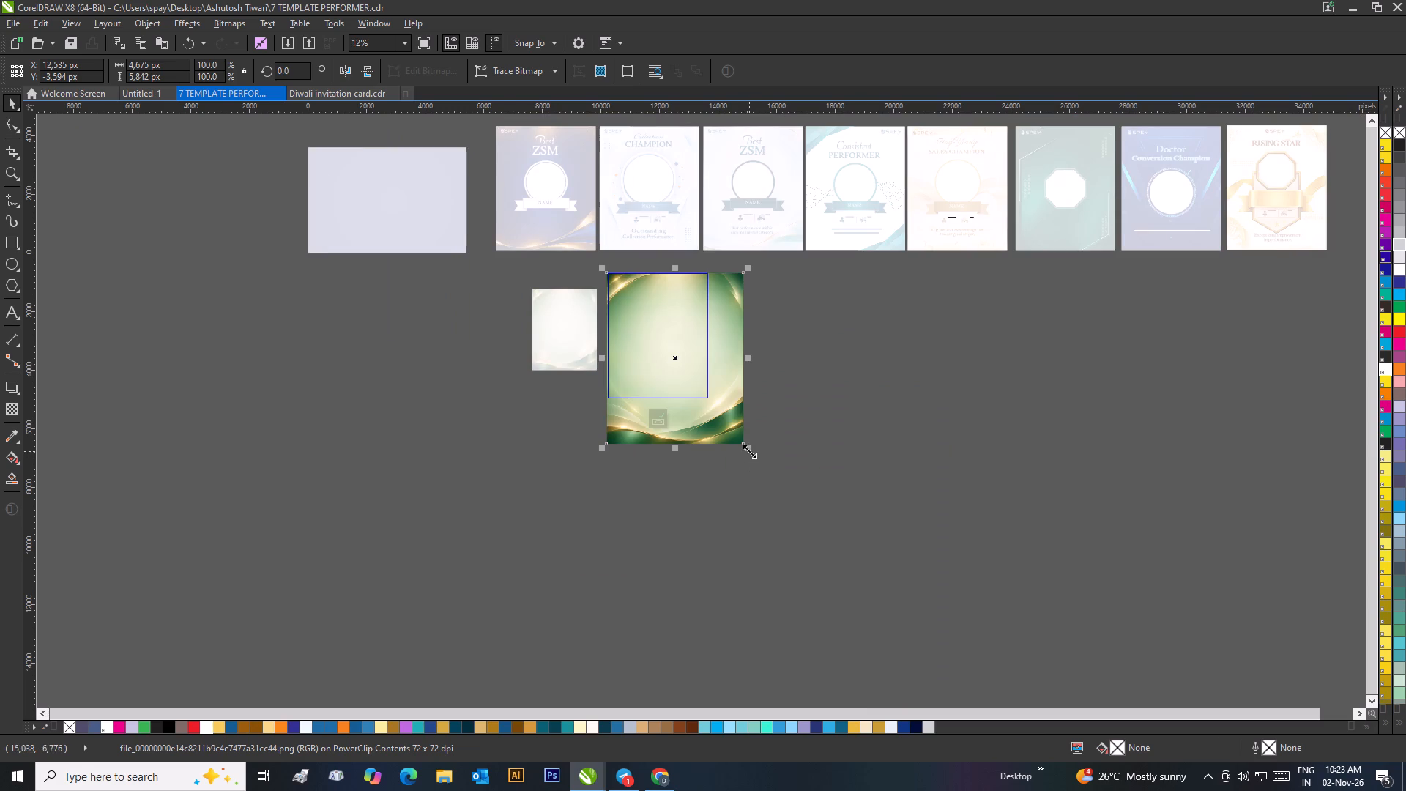
drag(749, 451, 714, 409)
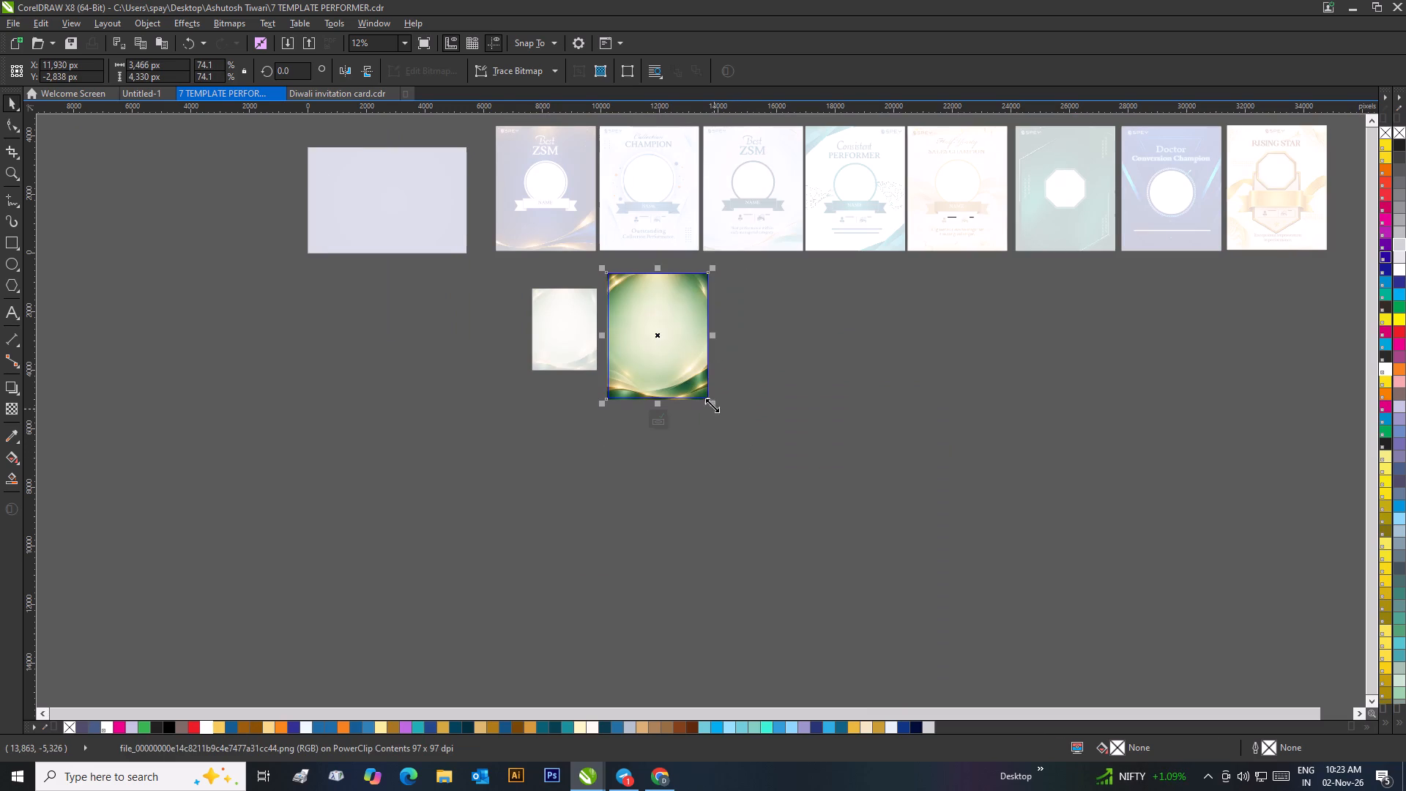
scroll(702, 399, up, 5)
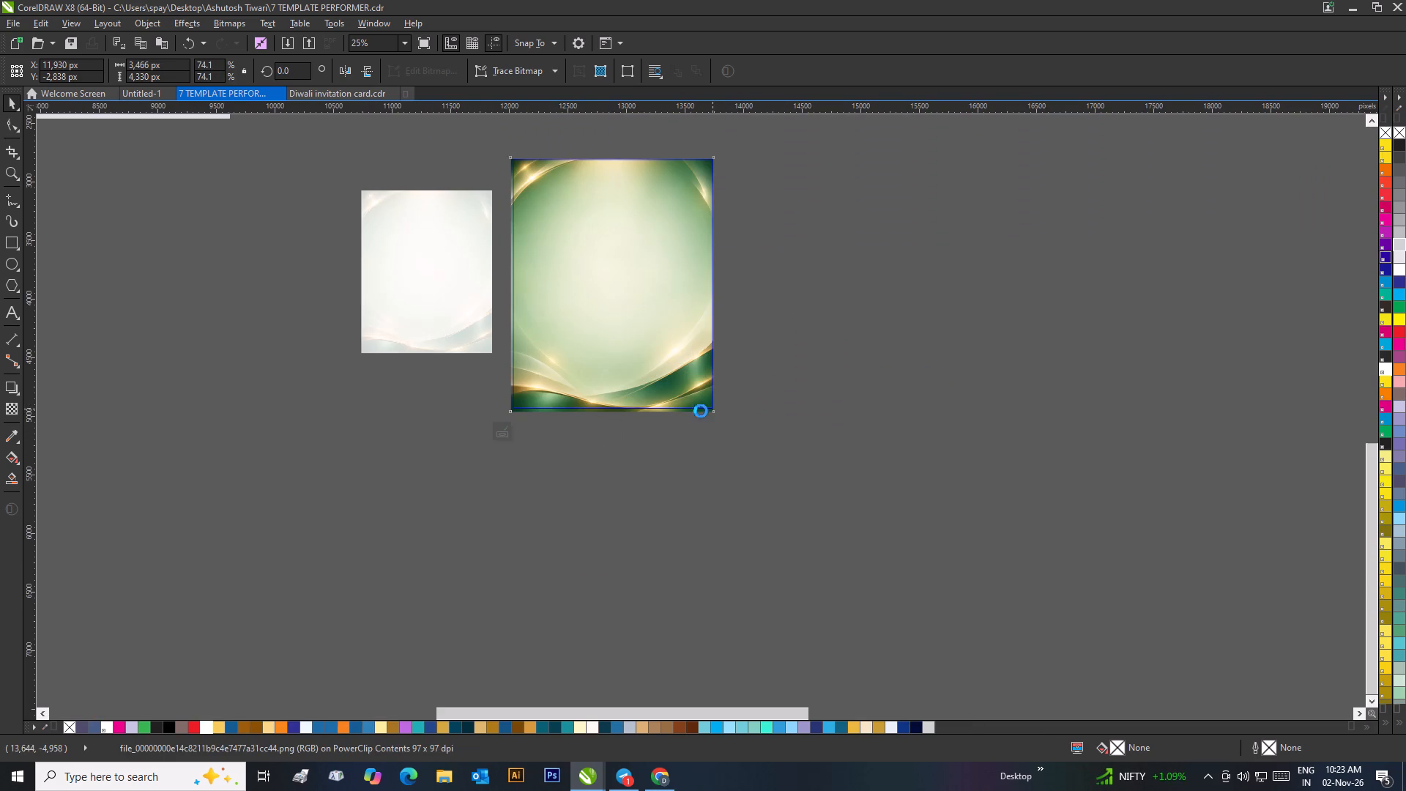
click(507, 427)
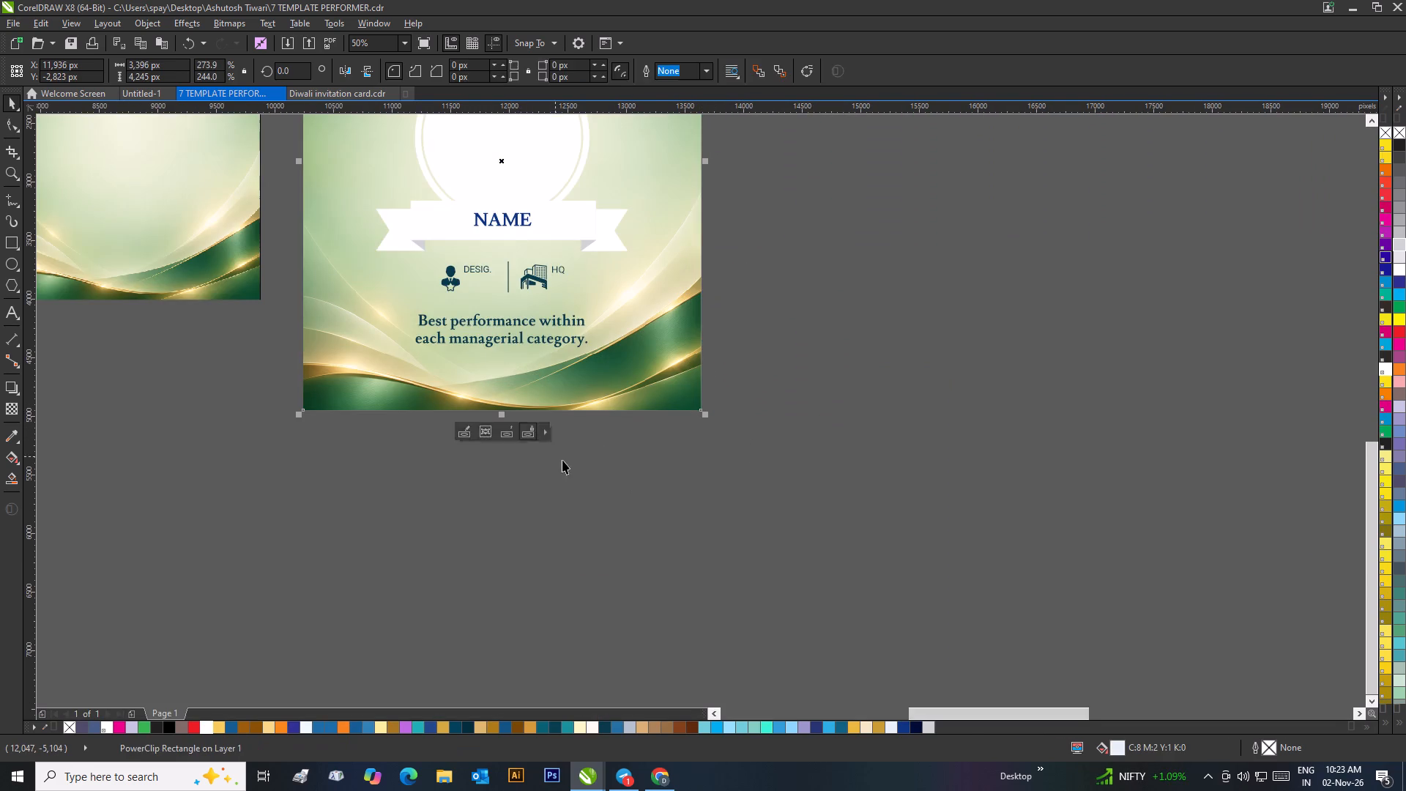
click(583, 467)
Move the white SPEY logo to the green card's upper right corner, centred at about X 13,179 px, Y -891 px.
scroll(582, 473, down, 2)
scroll(691, 354, up, 1)
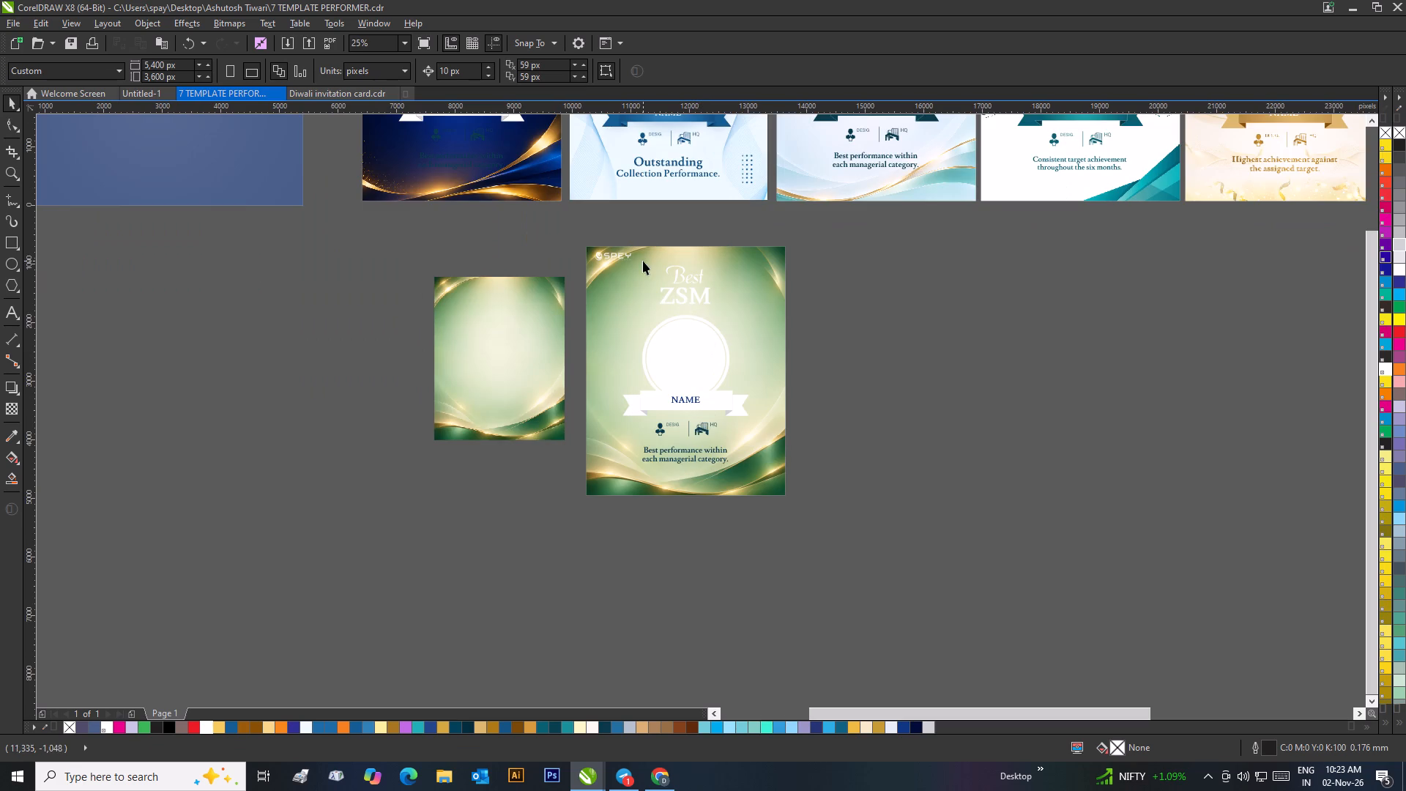
drag(578, 234, 642, 275)
scroll(630, 262, up, 2)
scroll(692, 435, down, 1)
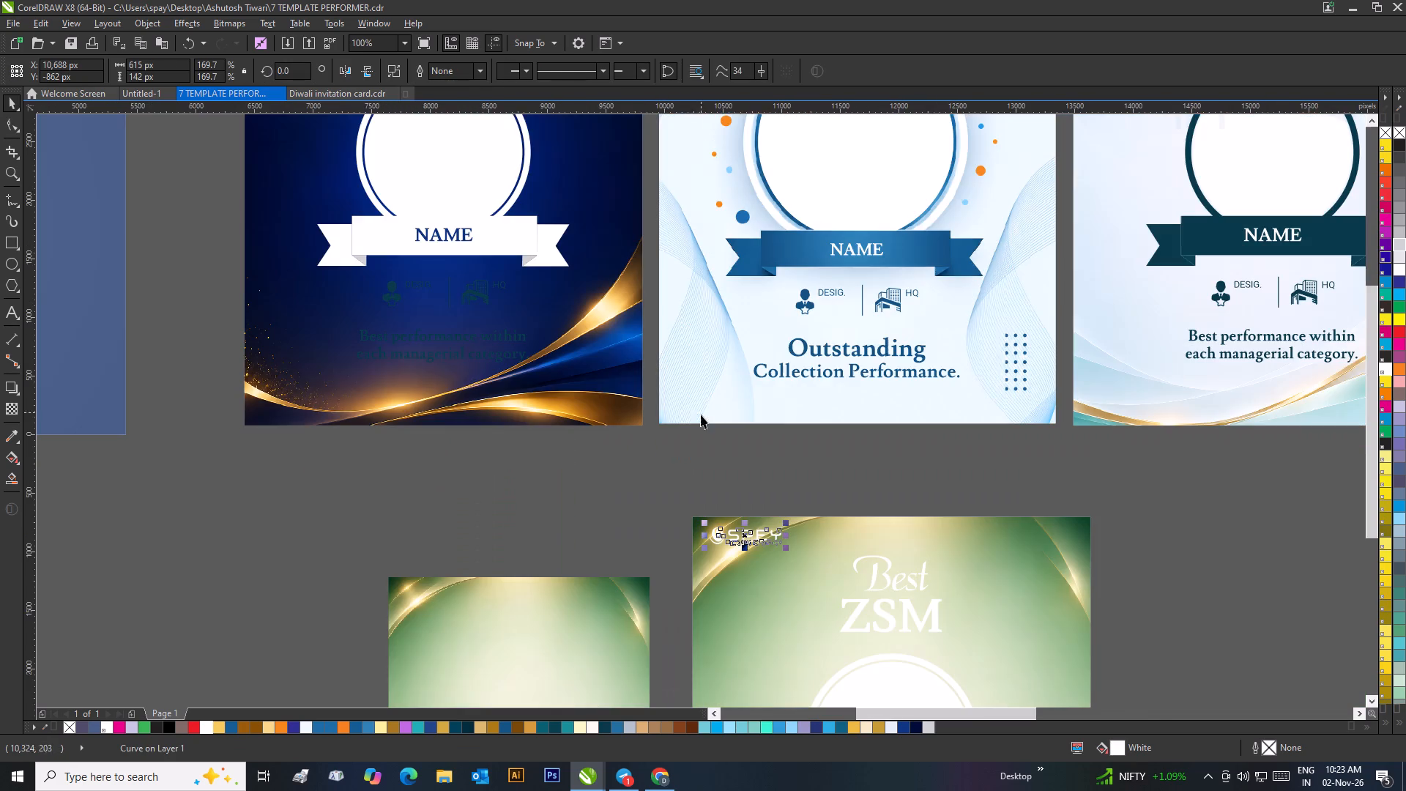
scroll(1007, 548, down, 1)
drag(573, 403, 605, 406)
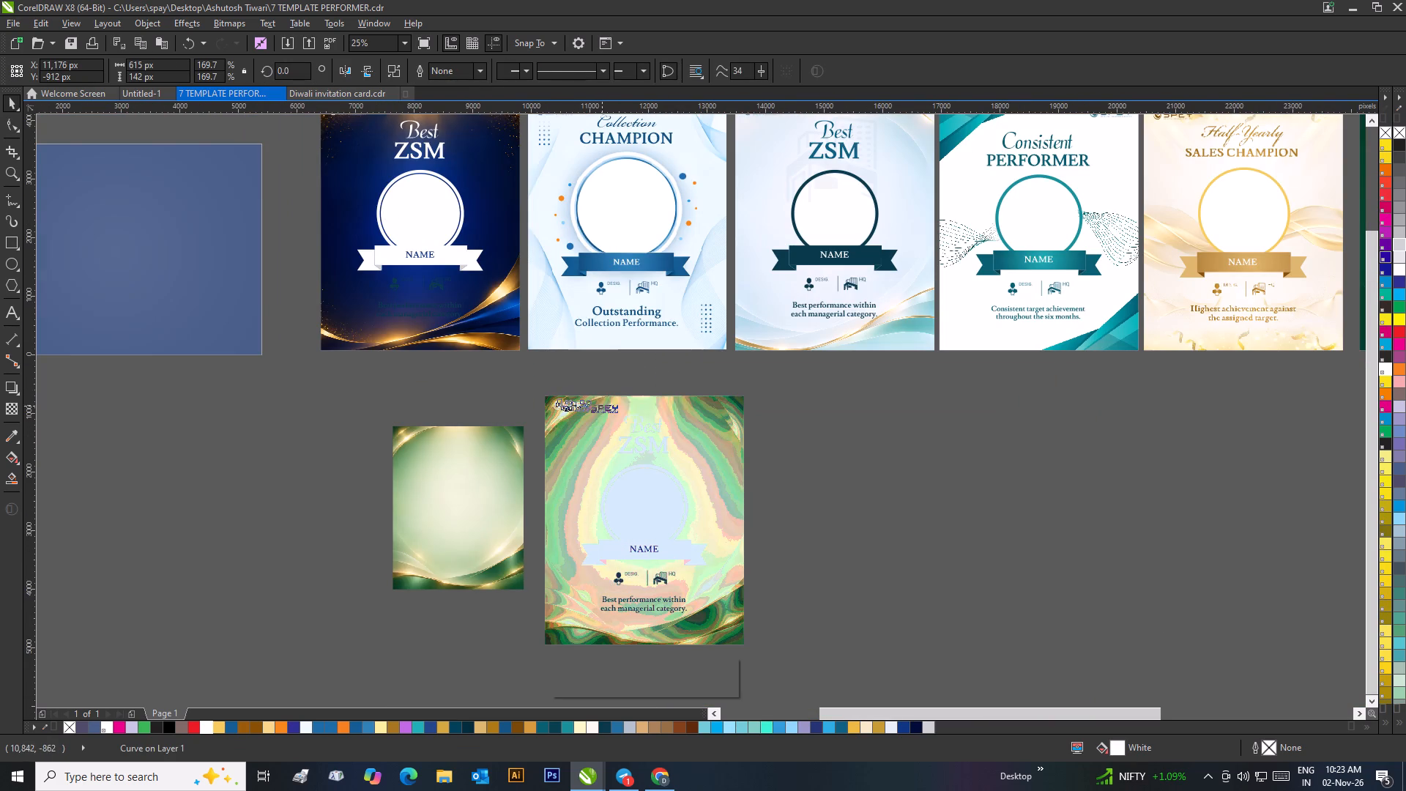
drag(605, 406, 718, 405)
scroll(738, 413, up, 2)
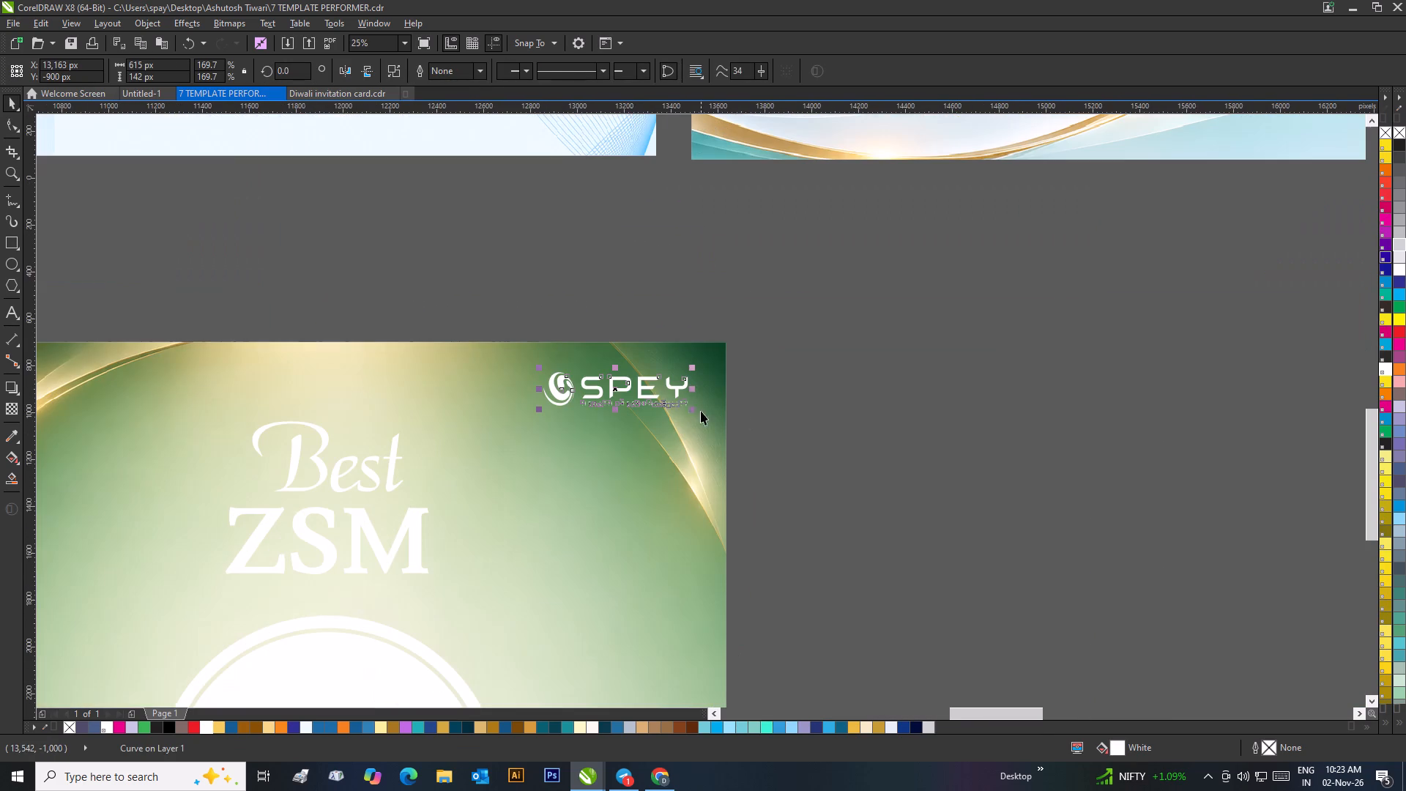
click(649, 388)
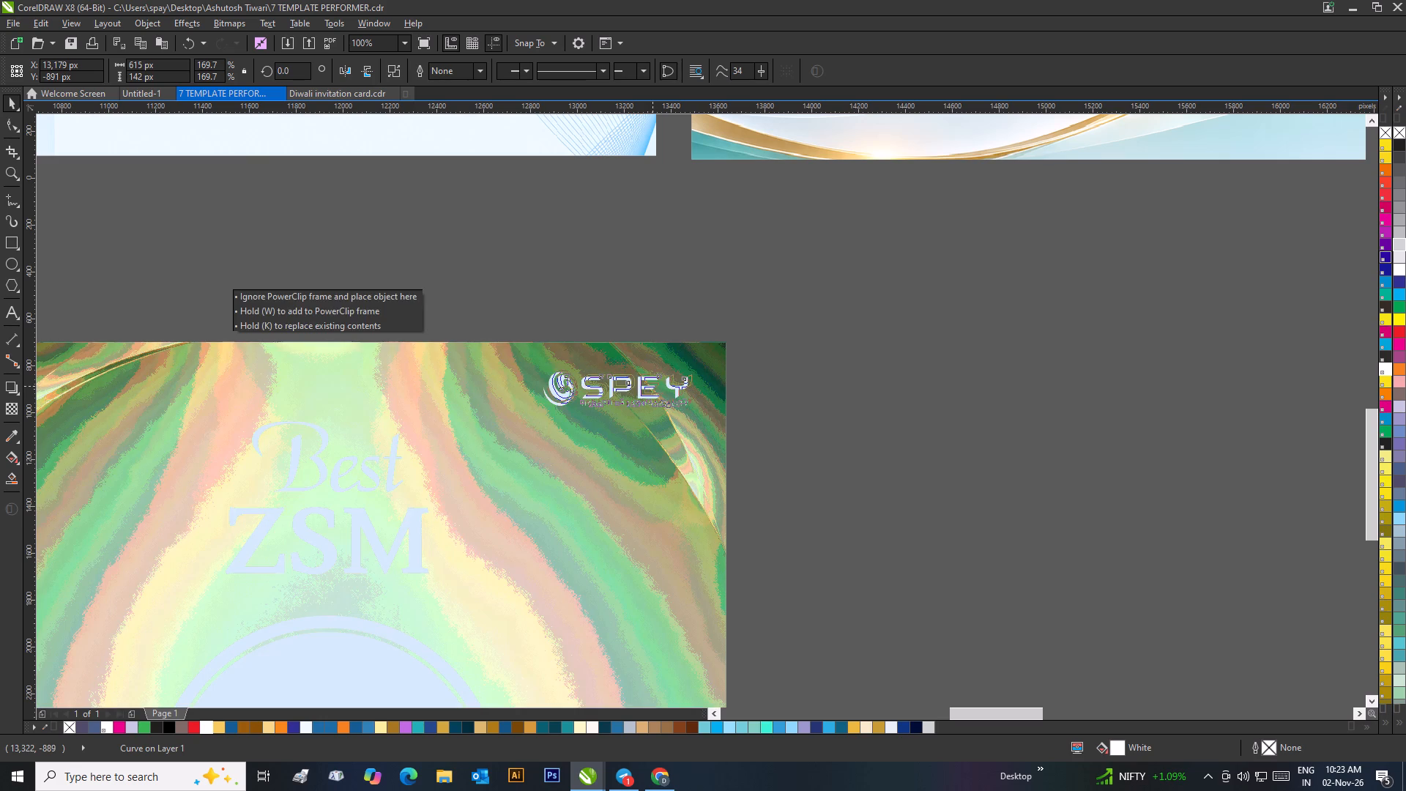
click(784, 406)
scroll(743, 396, down, 1)
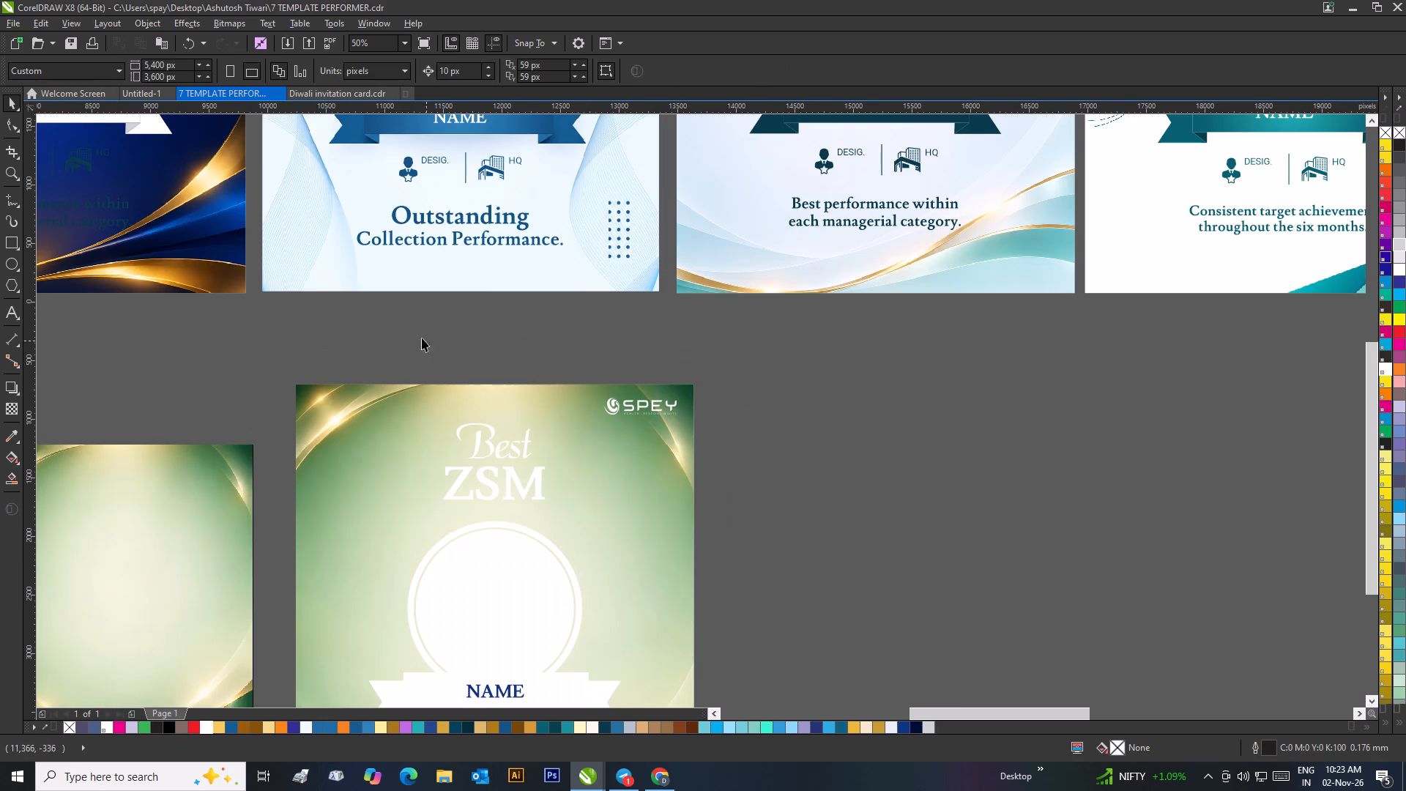
Sample the dark green from the card's lower left corner and apply it to the "Best performance within each managerial category." text.
scroll(488, 504, down, 1)
scroll(699, 509, up, 1)
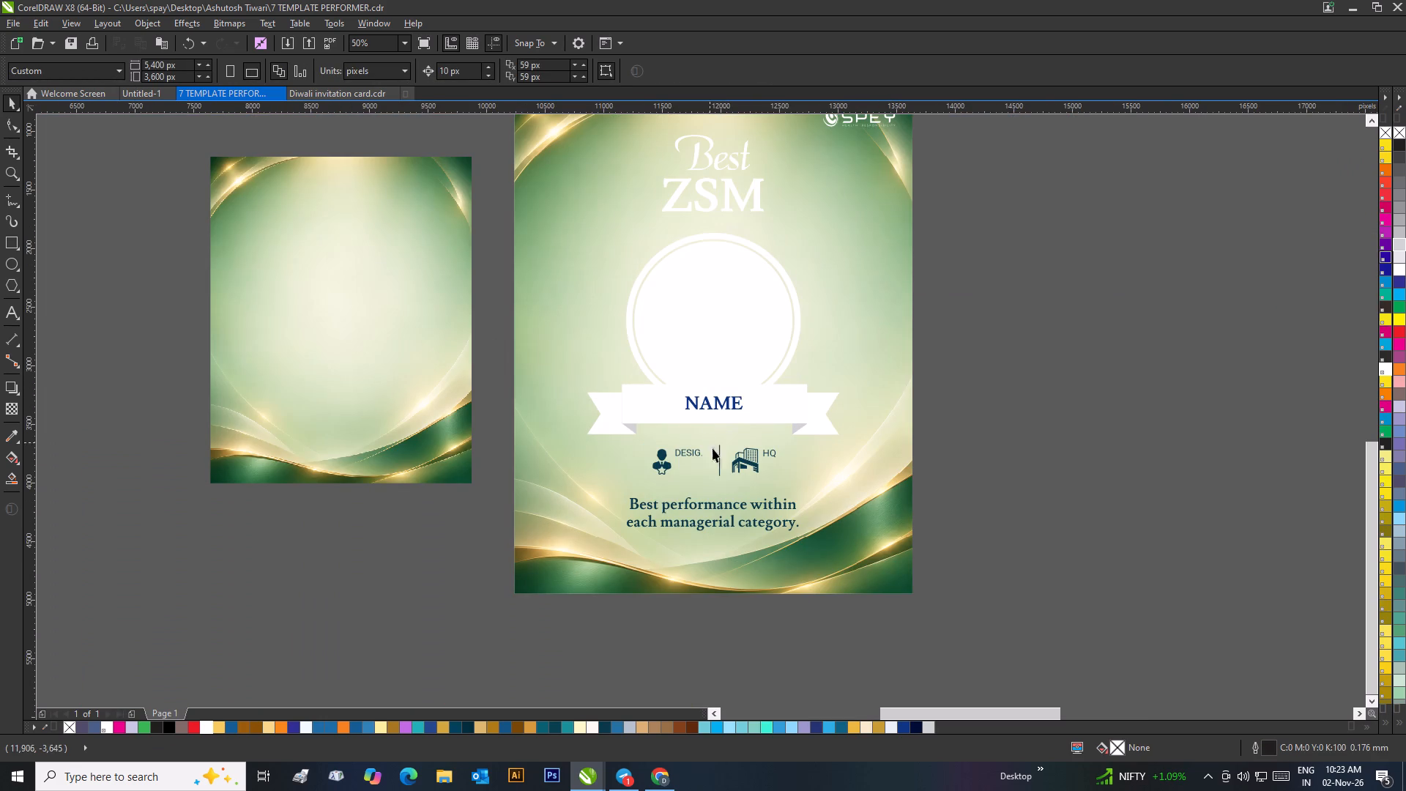
click(705, 509)
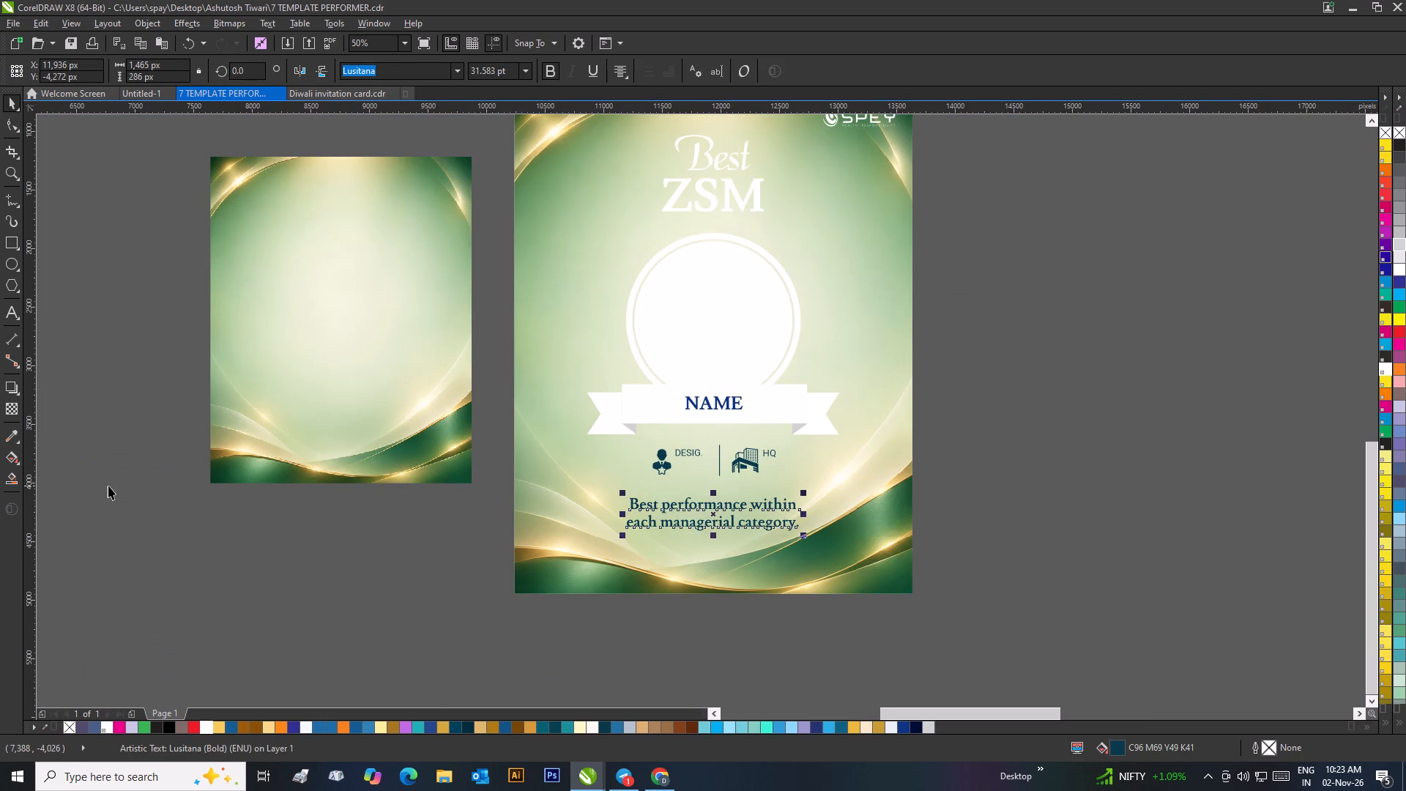
click(7, 436)
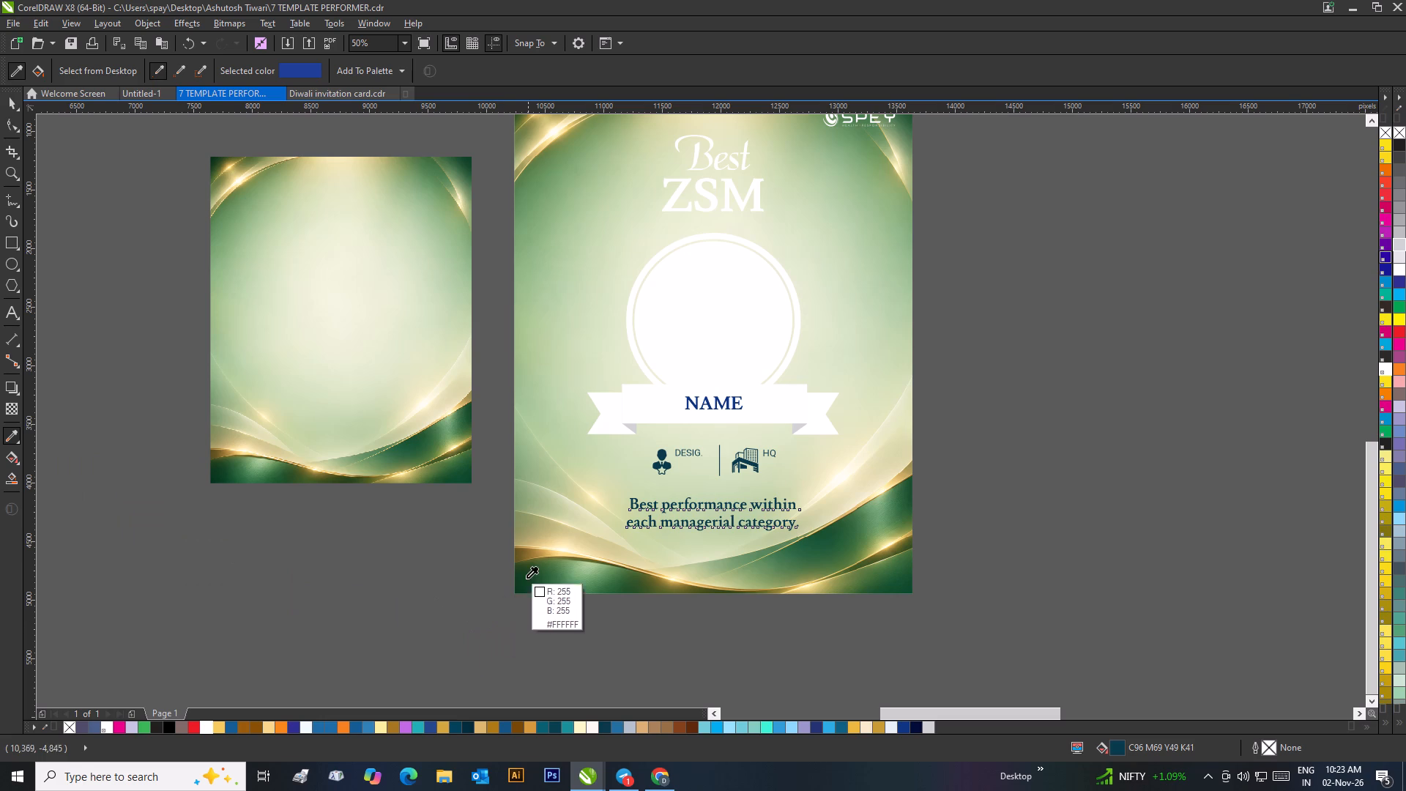
click(523, 577)
scroll(641, 521, up, 3)
click(691, 358)
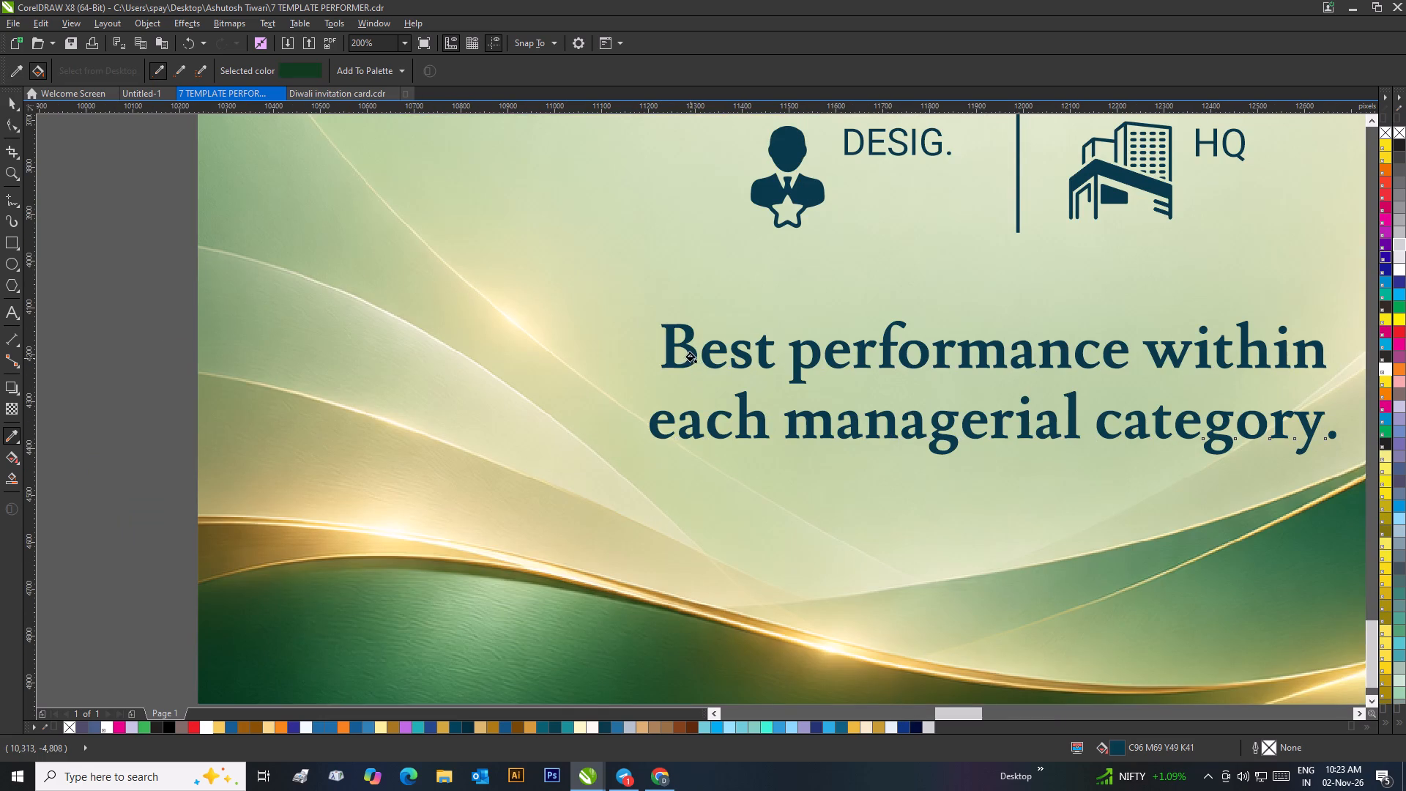
Fill the person icon and the DESIG. text with the sampled dark green, undoing any misplaced fill.
scroll(698, 379, down, 2)
scroll(712, 404, up, 2)
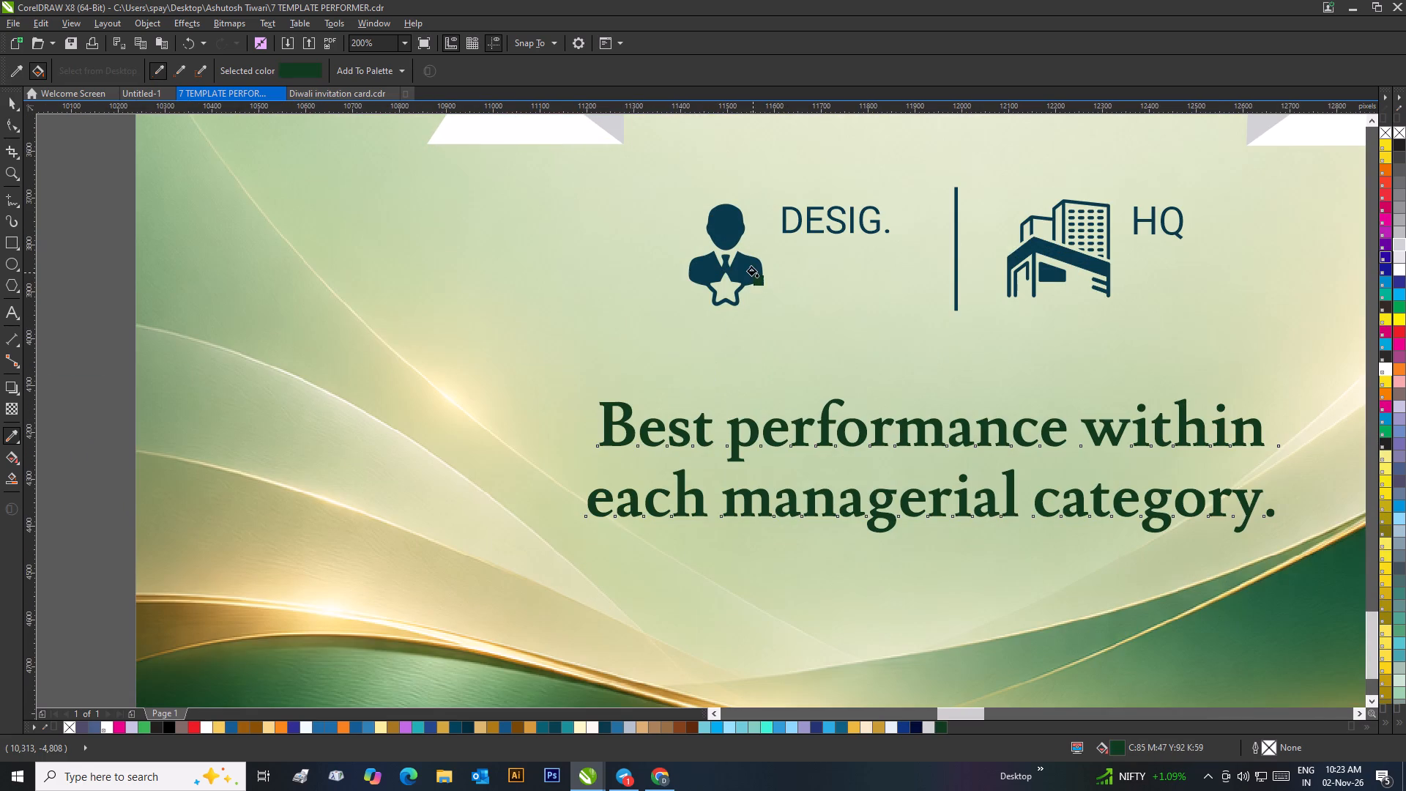
click(753, 272)
click(812, 218)
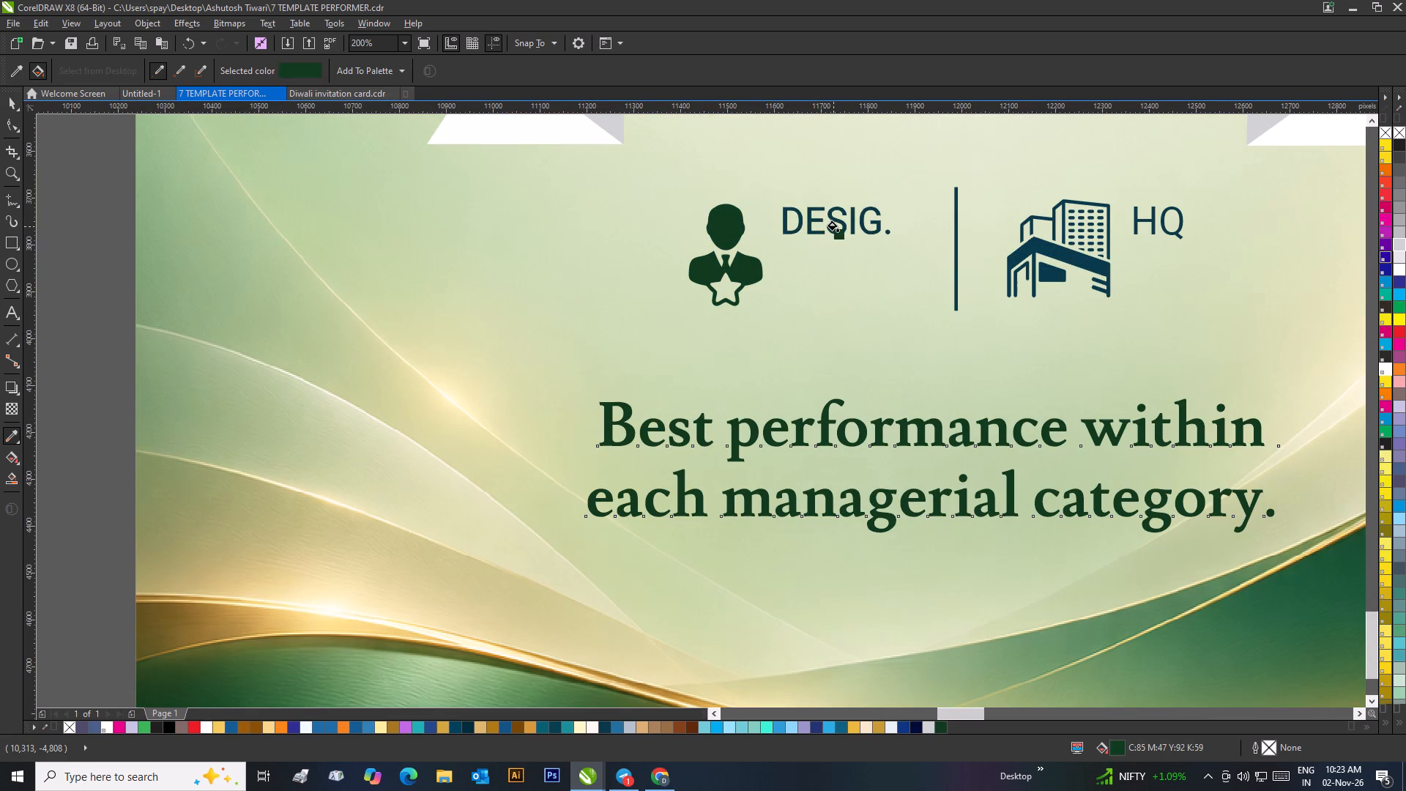
scroll(831, 225, up, 2)
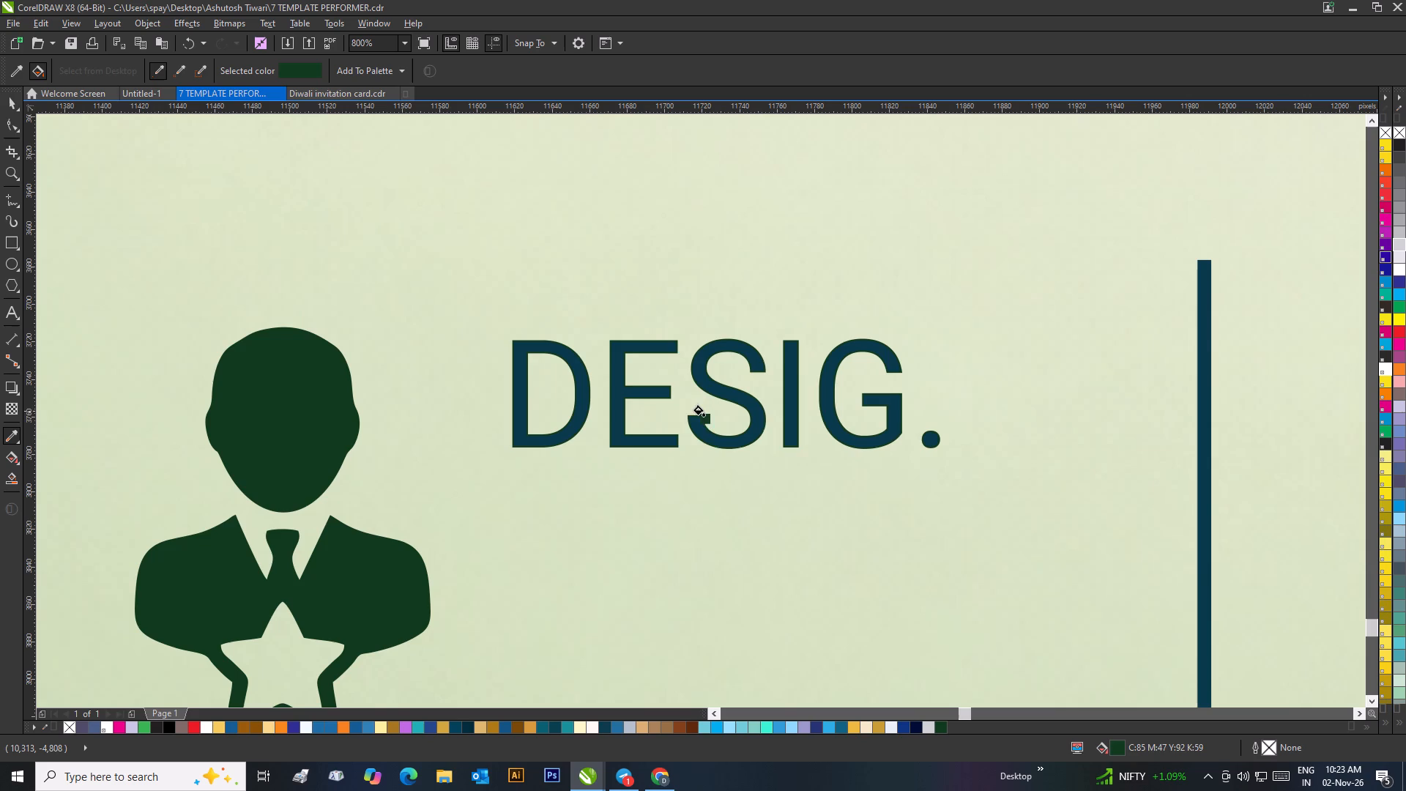
key(ctrl+z)
click(621, 390)
scroll(696, 410, down, 2)
scroll(811, 442, up, 1)
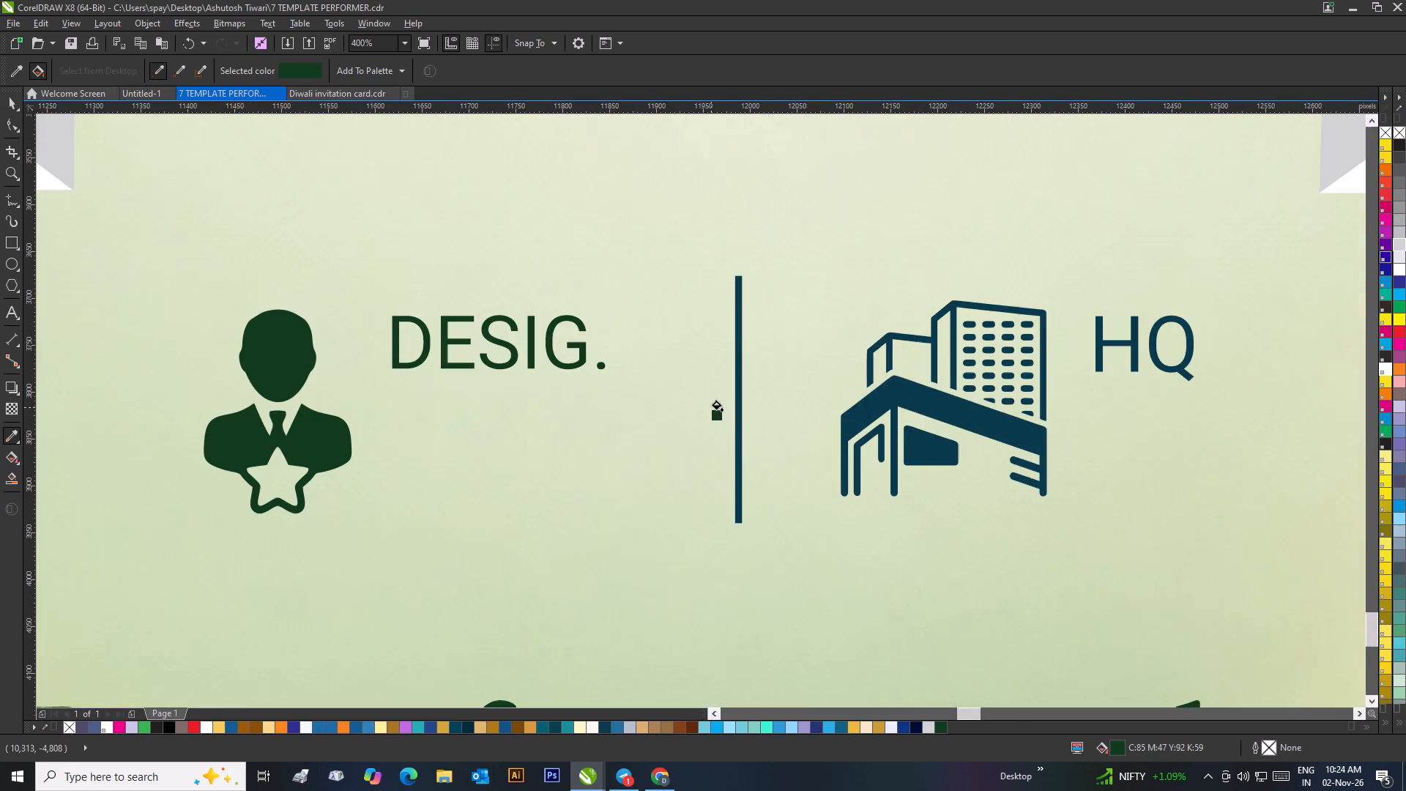
Fill the divider line, the HQ building icon's main parts and the HQ text with the sampled dark green.
click(903, 397)
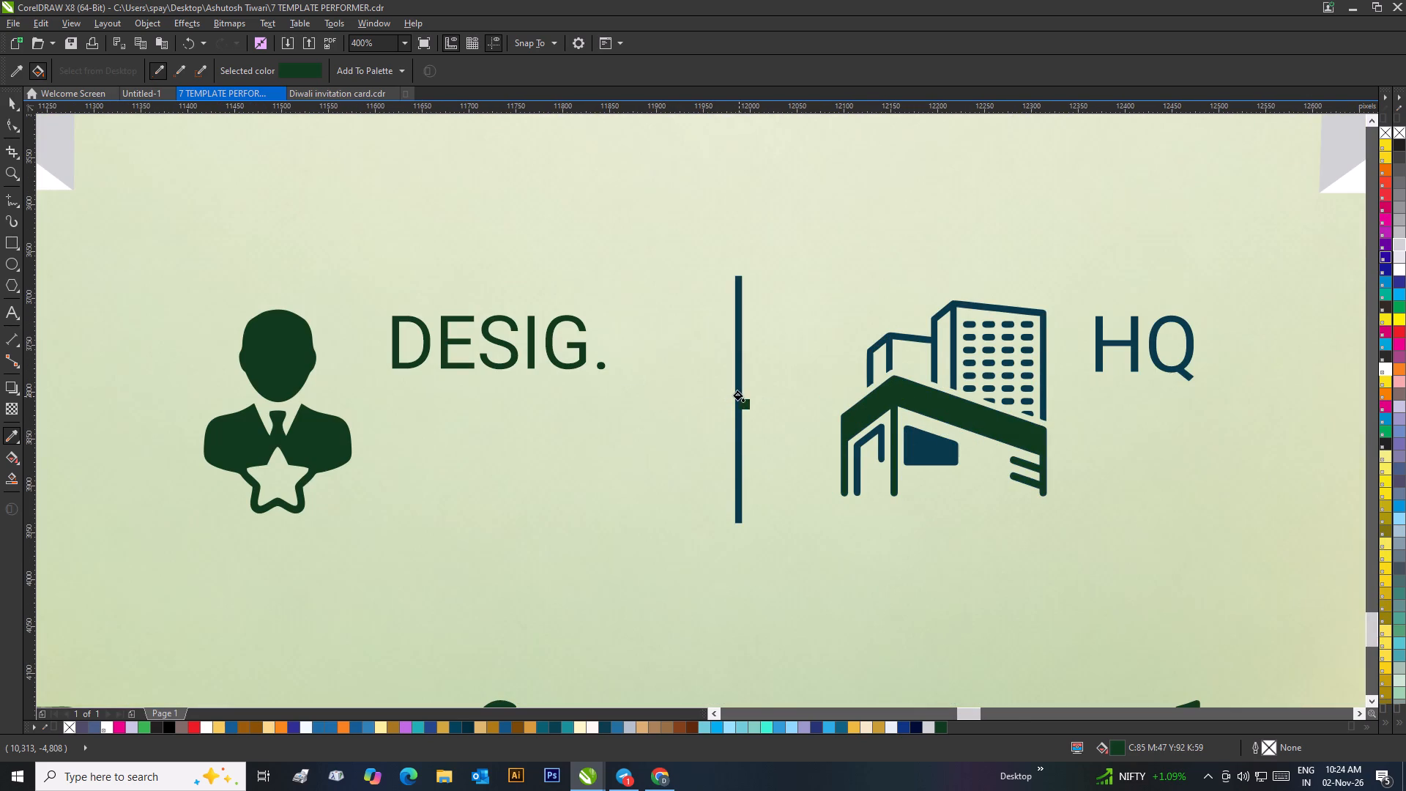
click(739, 396)
click(888, 344)
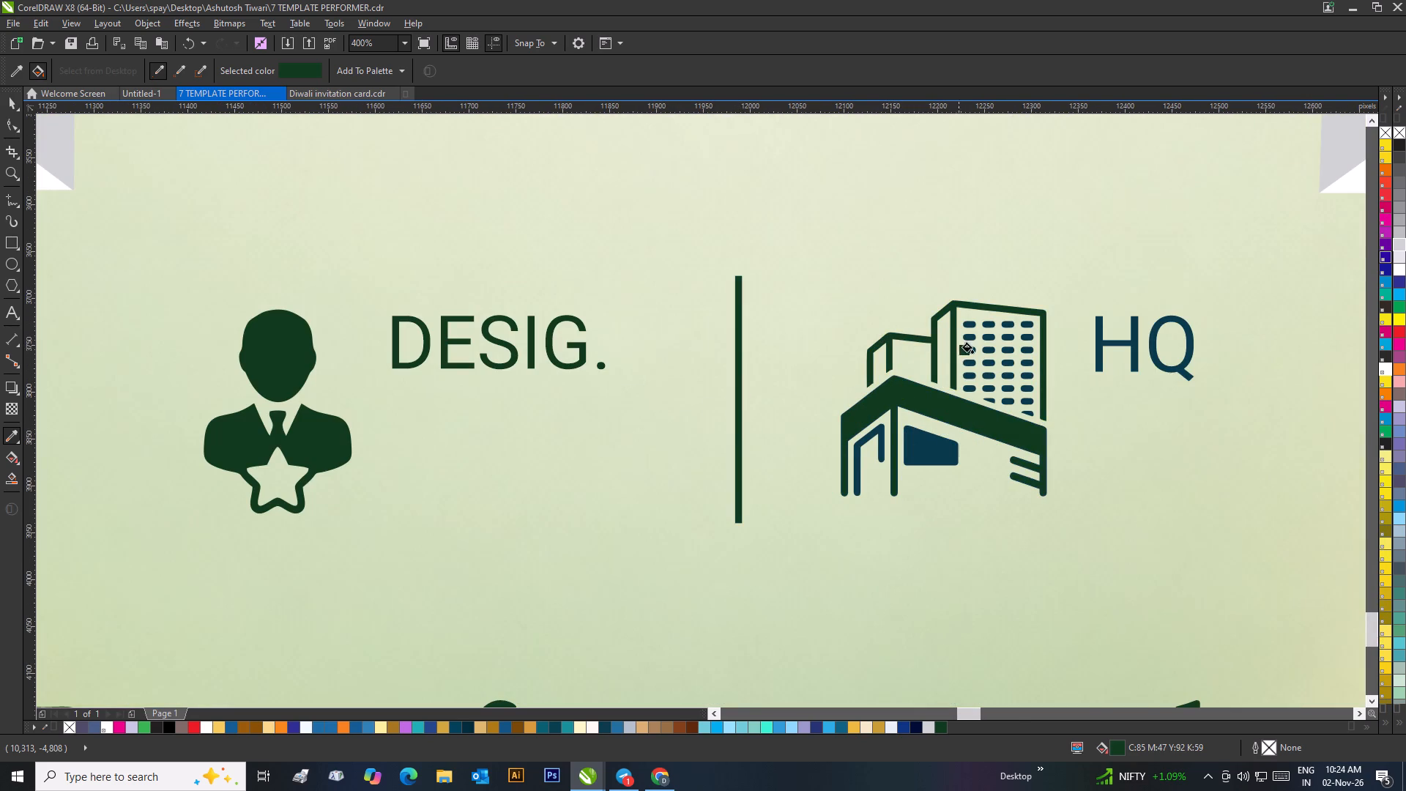
scroll(992, 353, up, 3)
click(656, 296)
scroll(657, 295, down, 2)
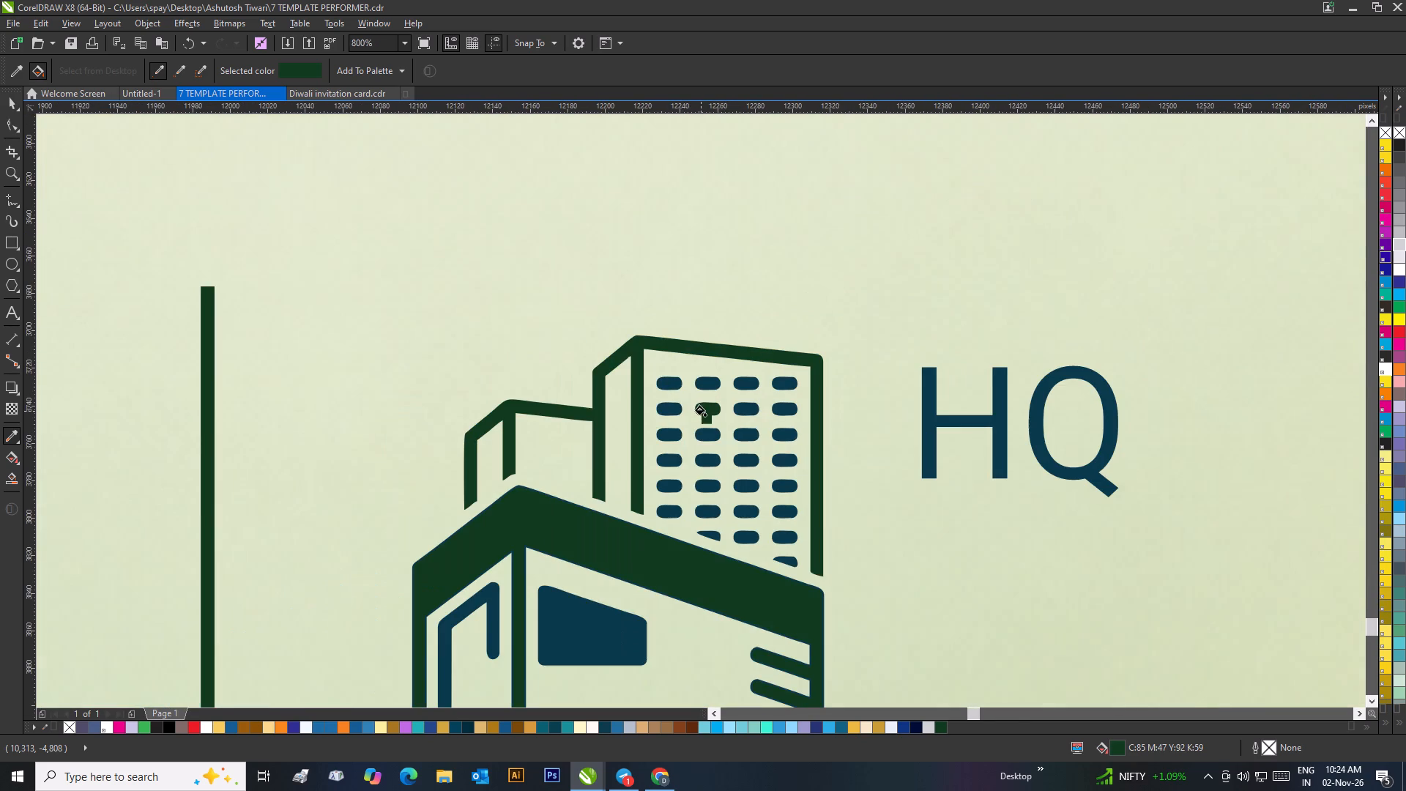
click(586, 634)
click(494, 598)
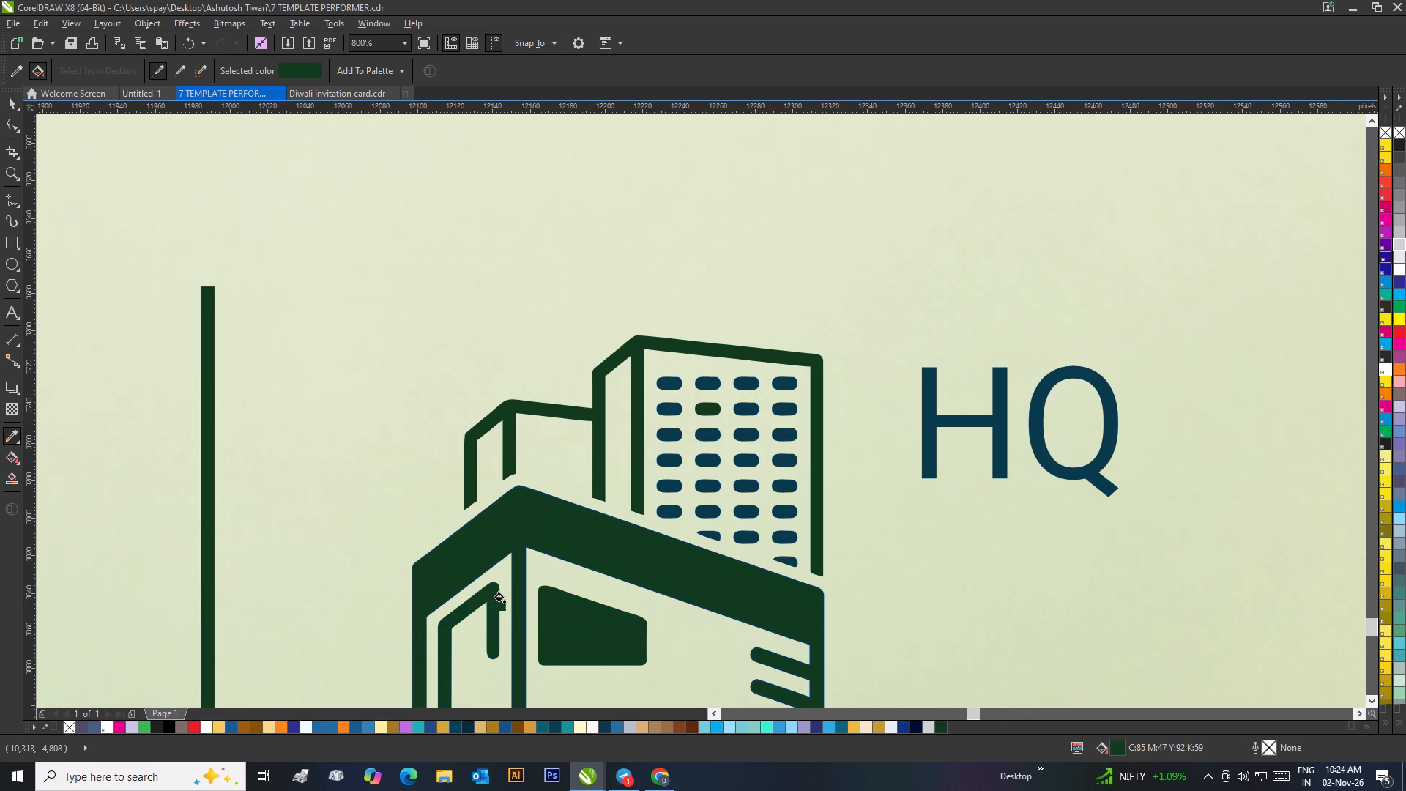
scroll(619, 617, down, 2)
scroll(768, 369, up, 2)
click(721, 383)
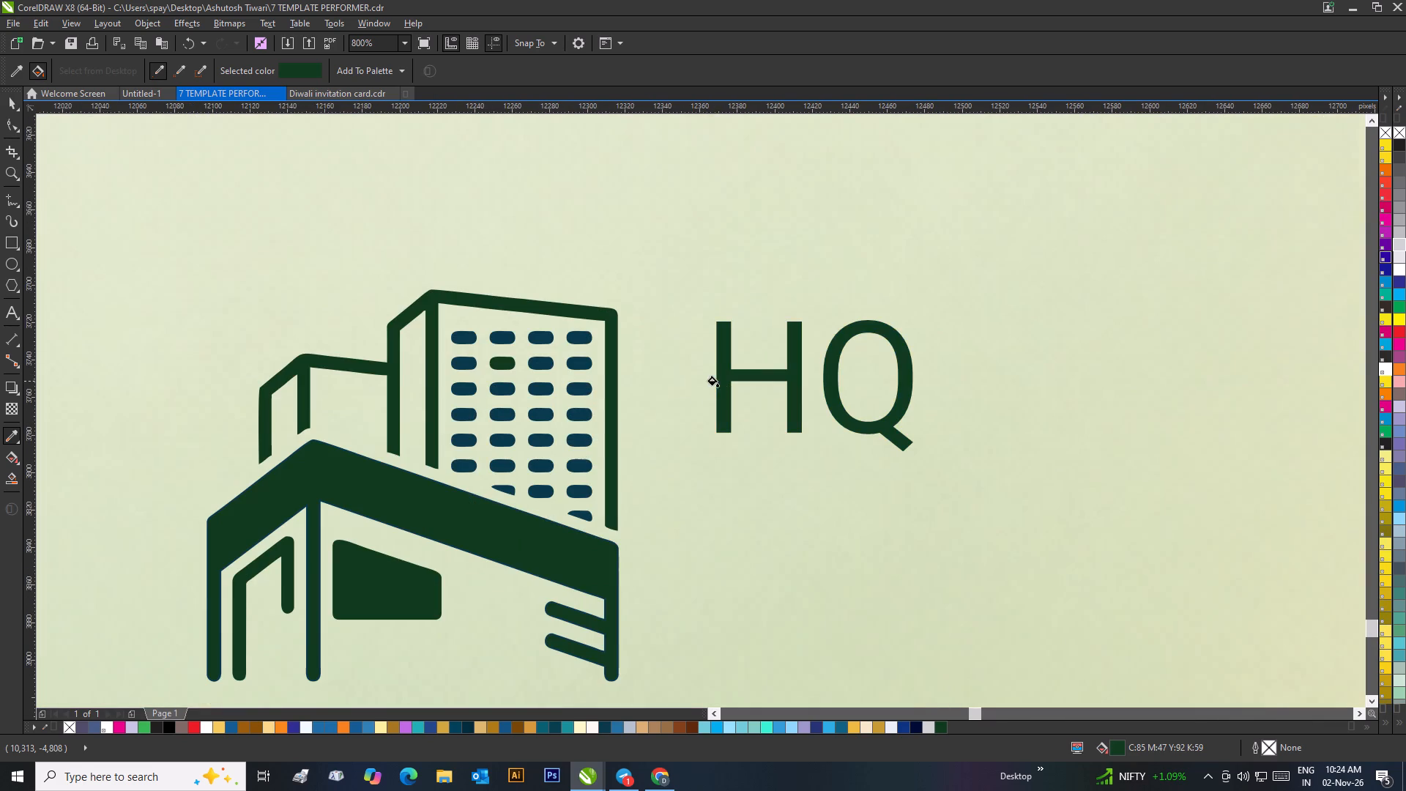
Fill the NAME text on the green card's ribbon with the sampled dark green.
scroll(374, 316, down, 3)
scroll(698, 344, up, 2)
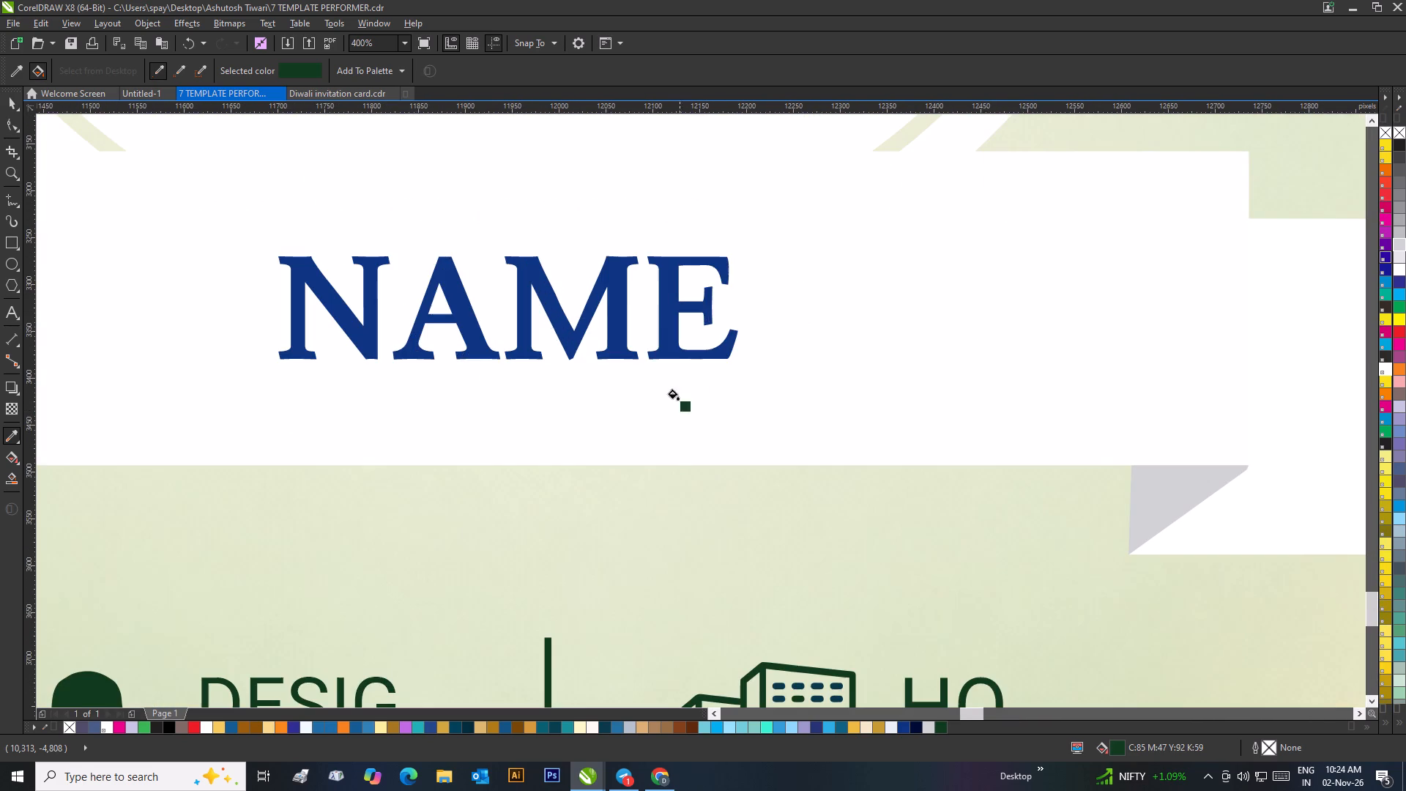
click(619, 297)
Fill the photo circle's outer ring, the name ribbon's centre and both ribbon tails with the sampled dark green.
scroll(618, 298, down, 2)
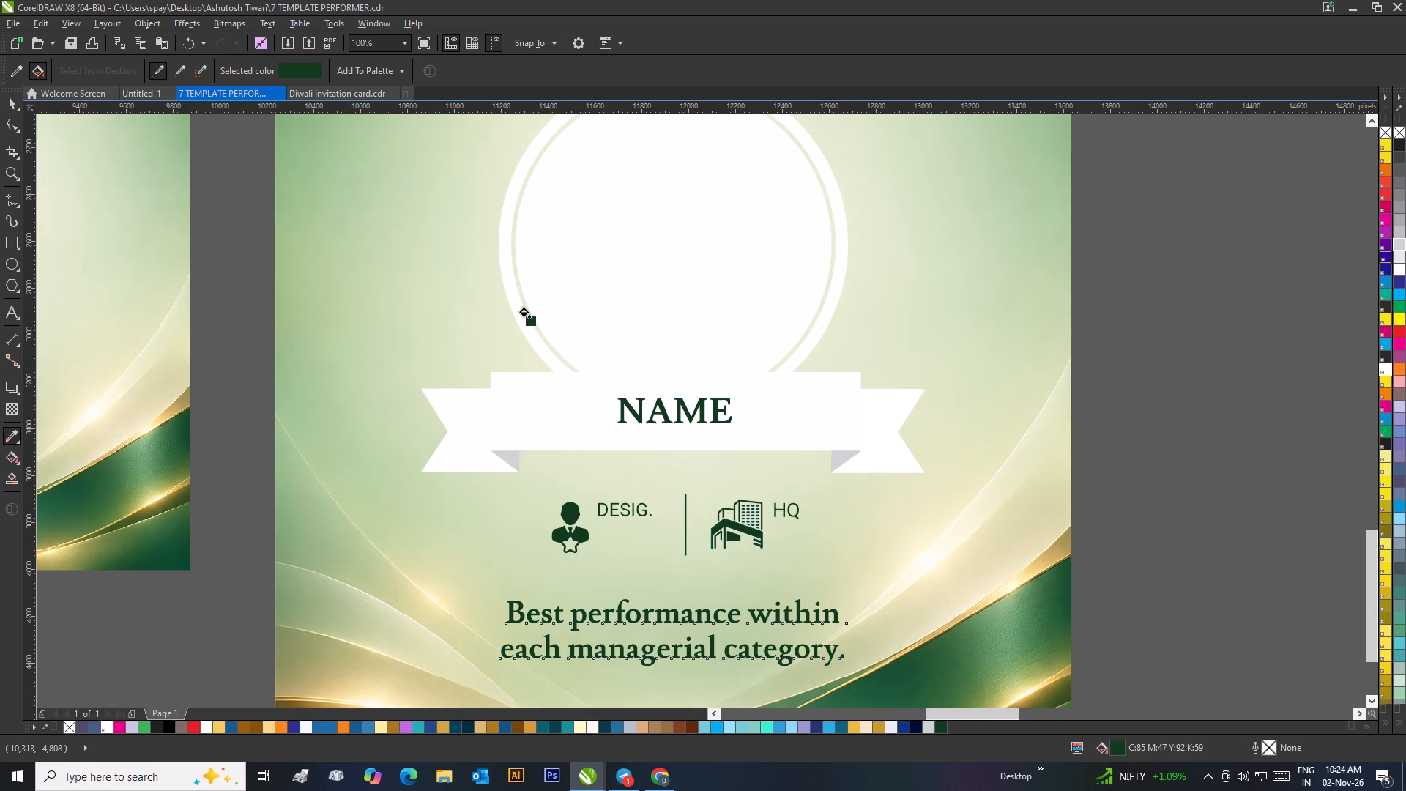
click(521, 319)
click(521, 387)
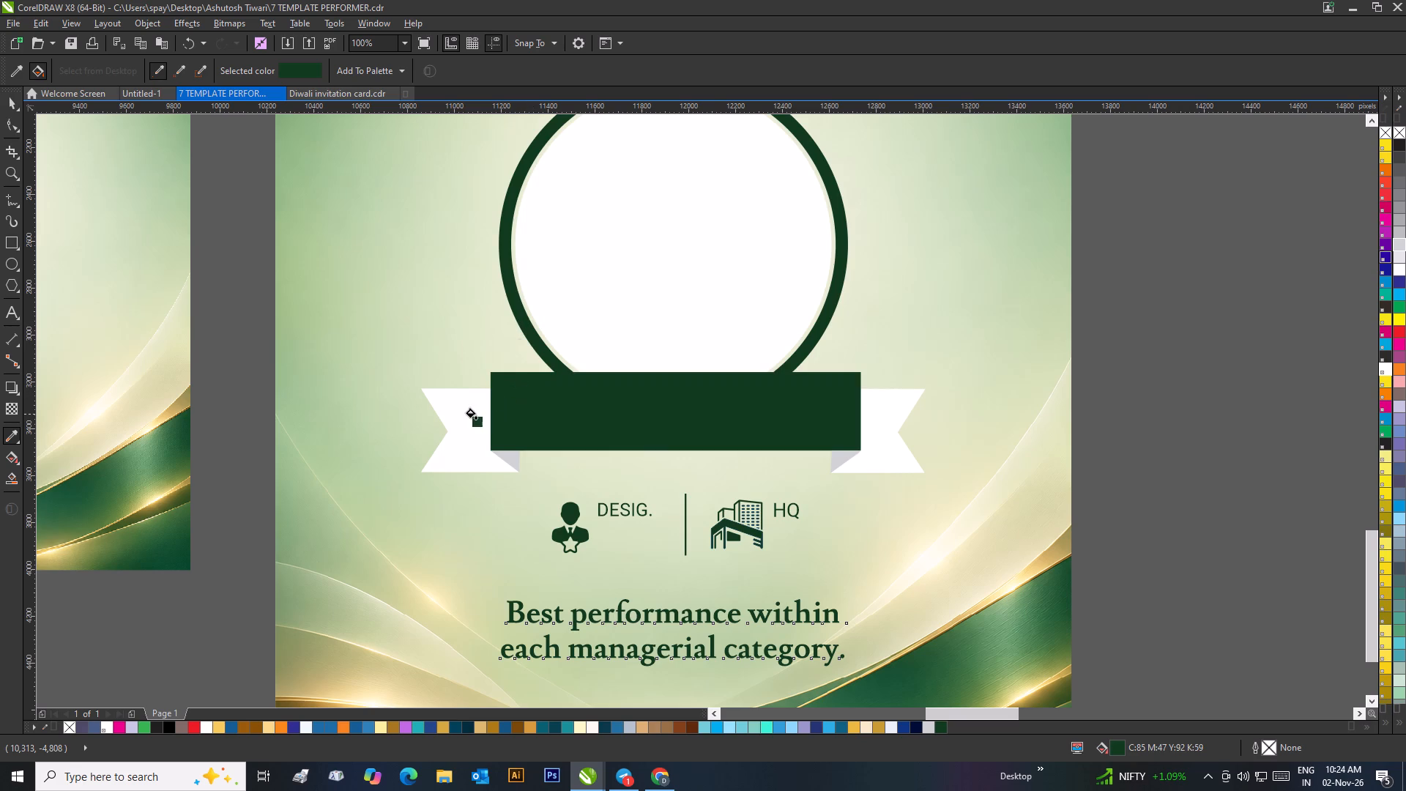
click(471, 414)
click(875, 431)
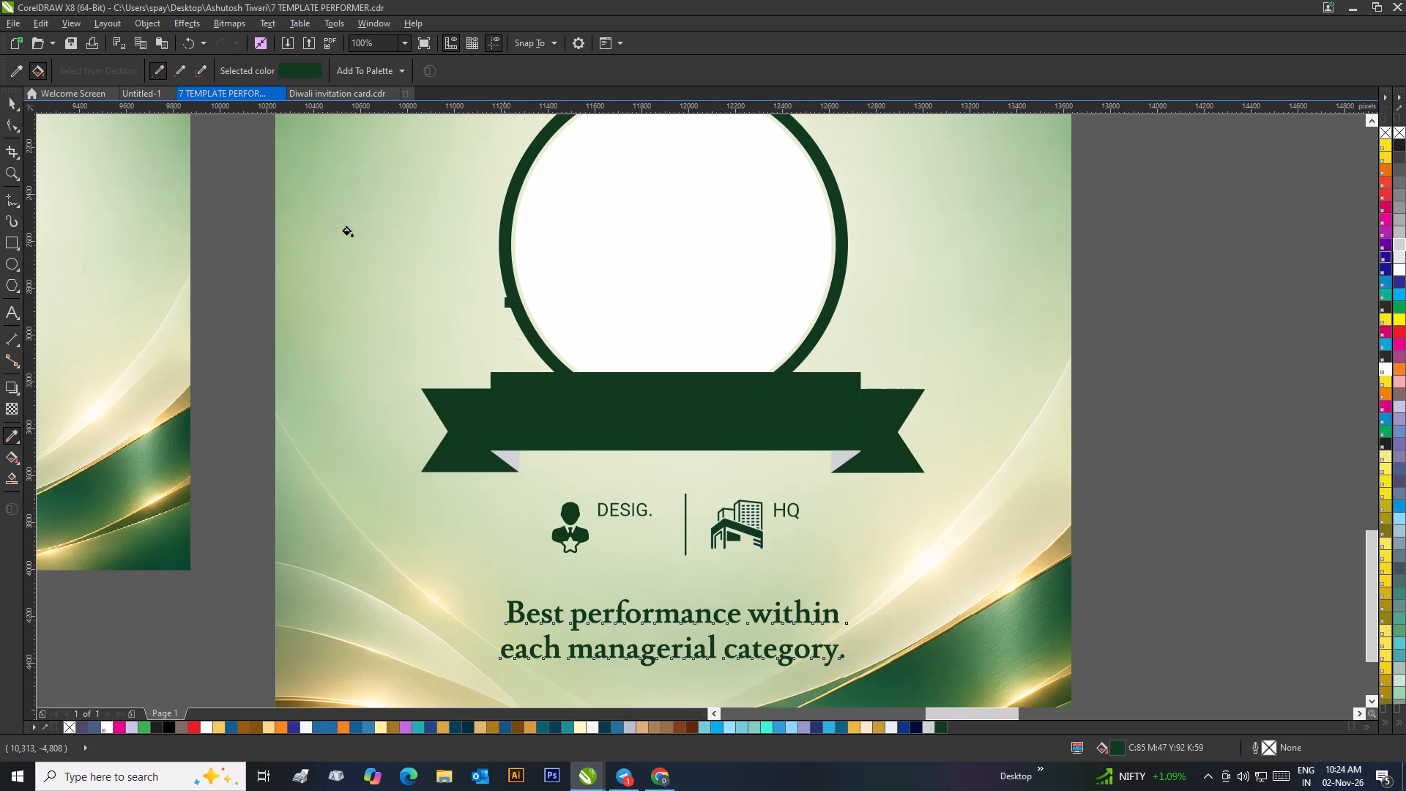
Recolour the NAME text on the dark green ribbon pale yellow #FDEE9D, trying white first.
click(10, 100)
click(266, 332)
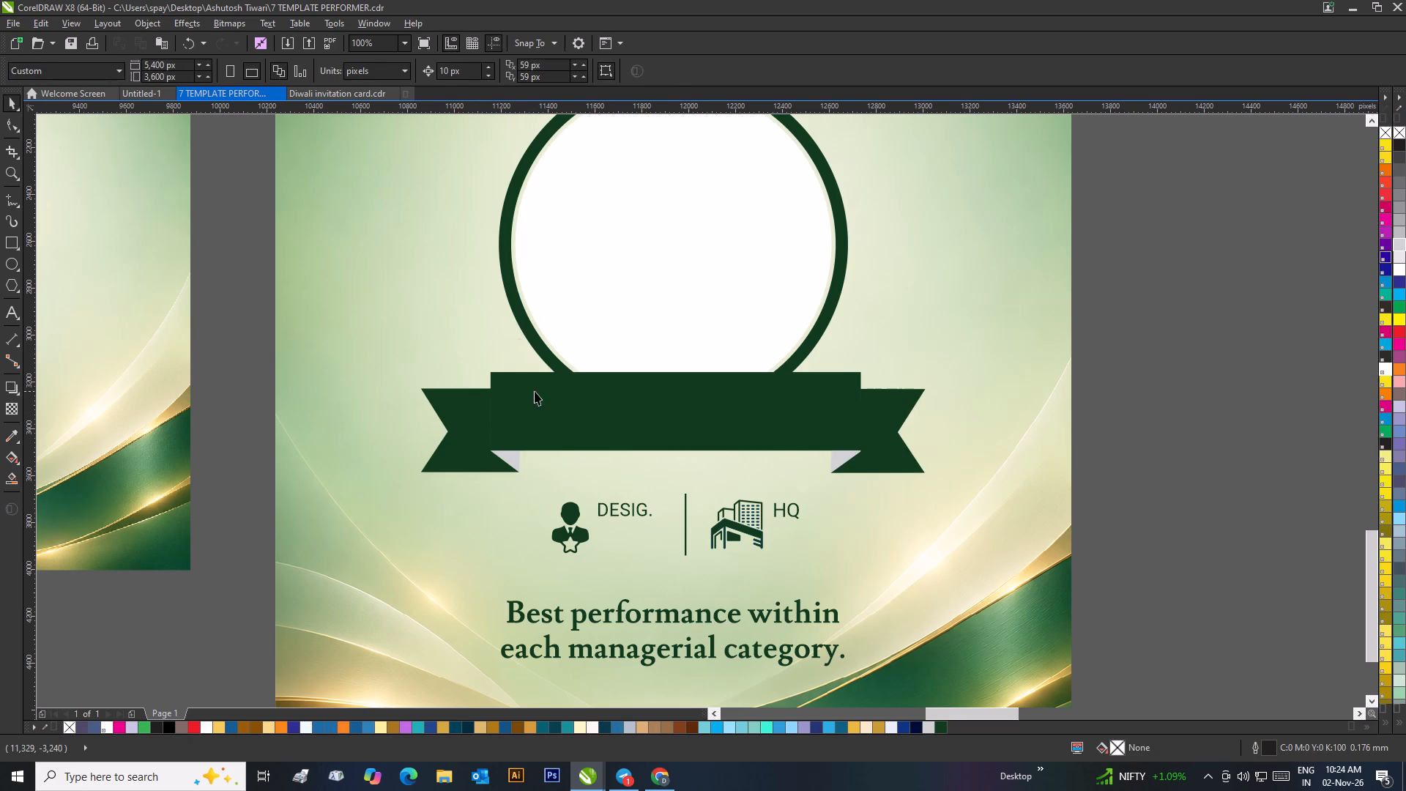
drag(1183, 381, 574, 436)
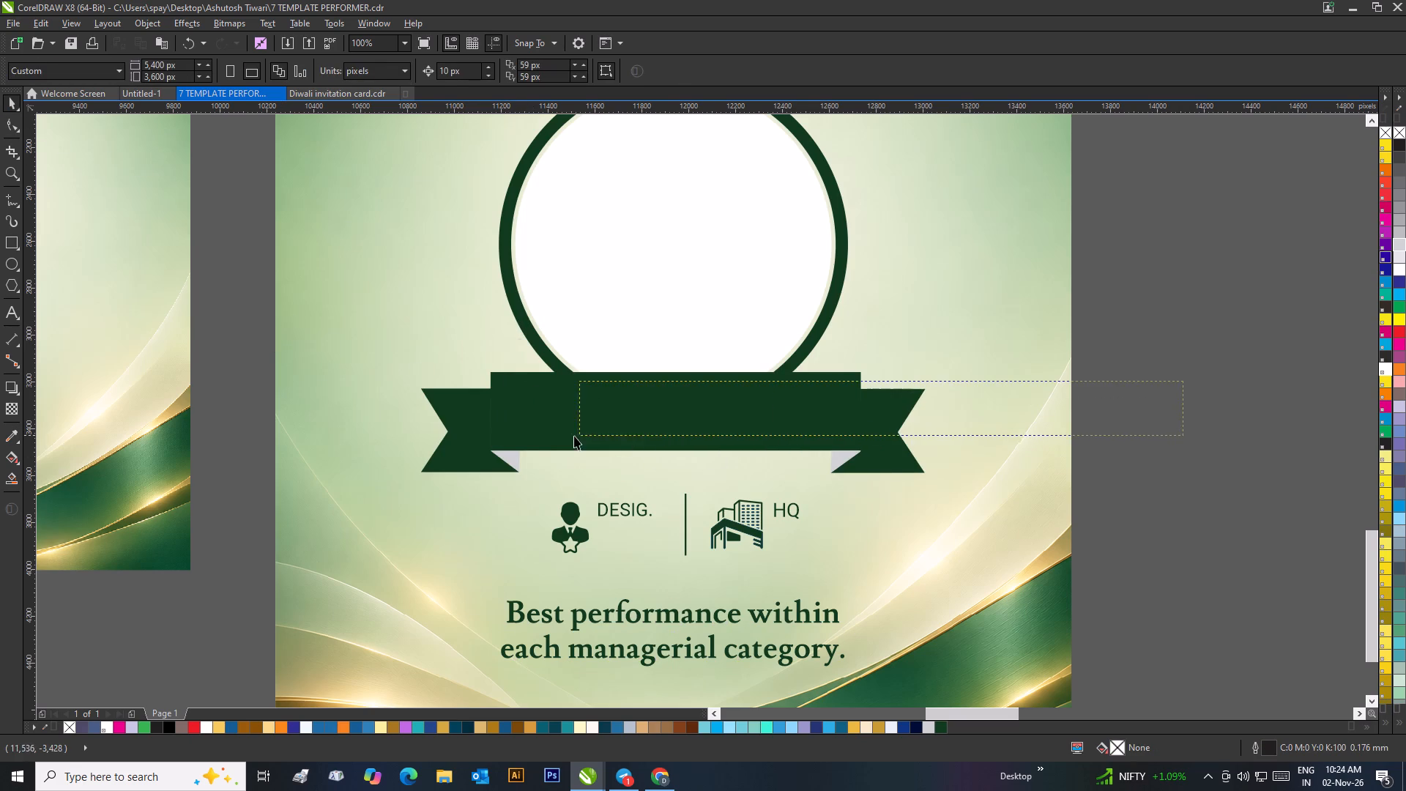
drag(574, 436, 544, 443)
click(212, 723)
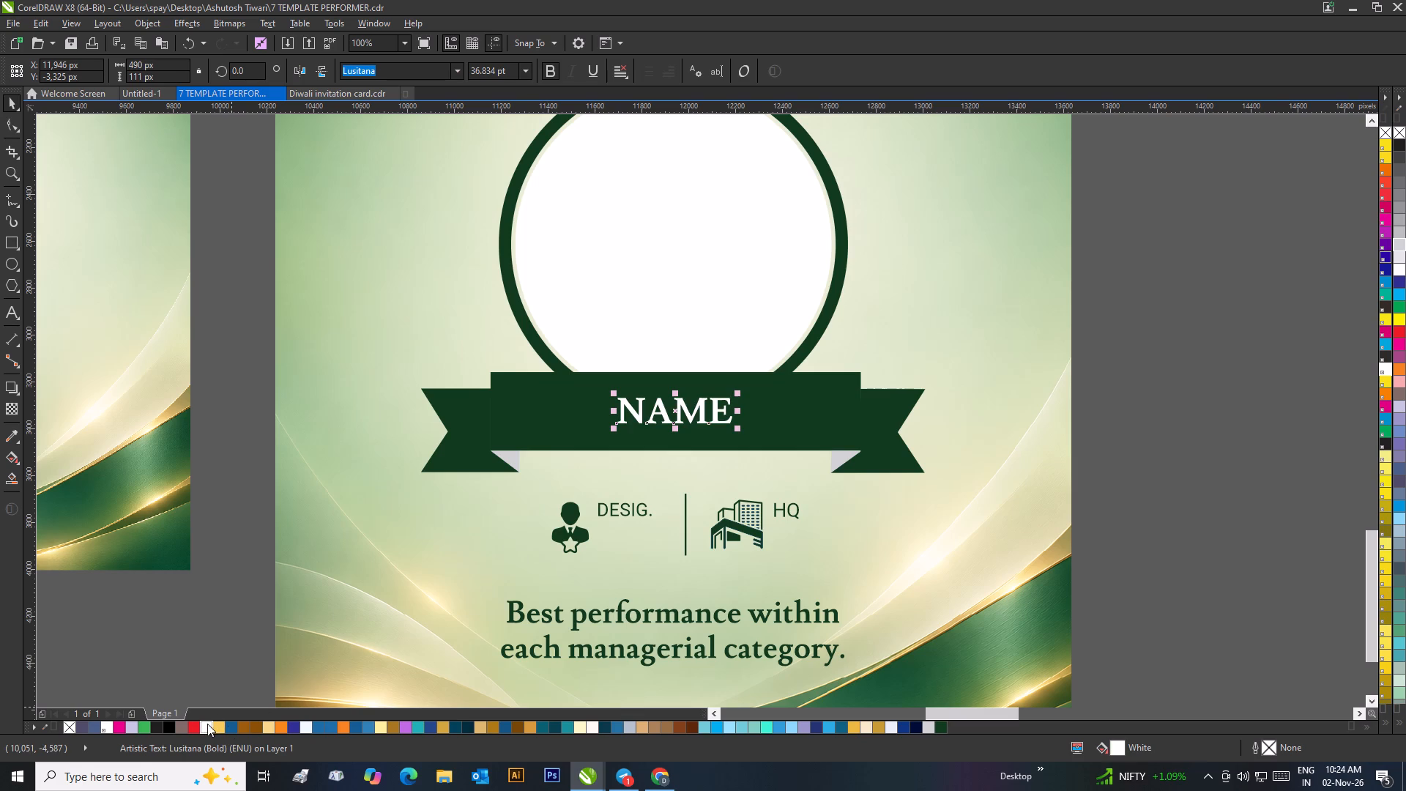
click(377, 724)
click(225, 502)
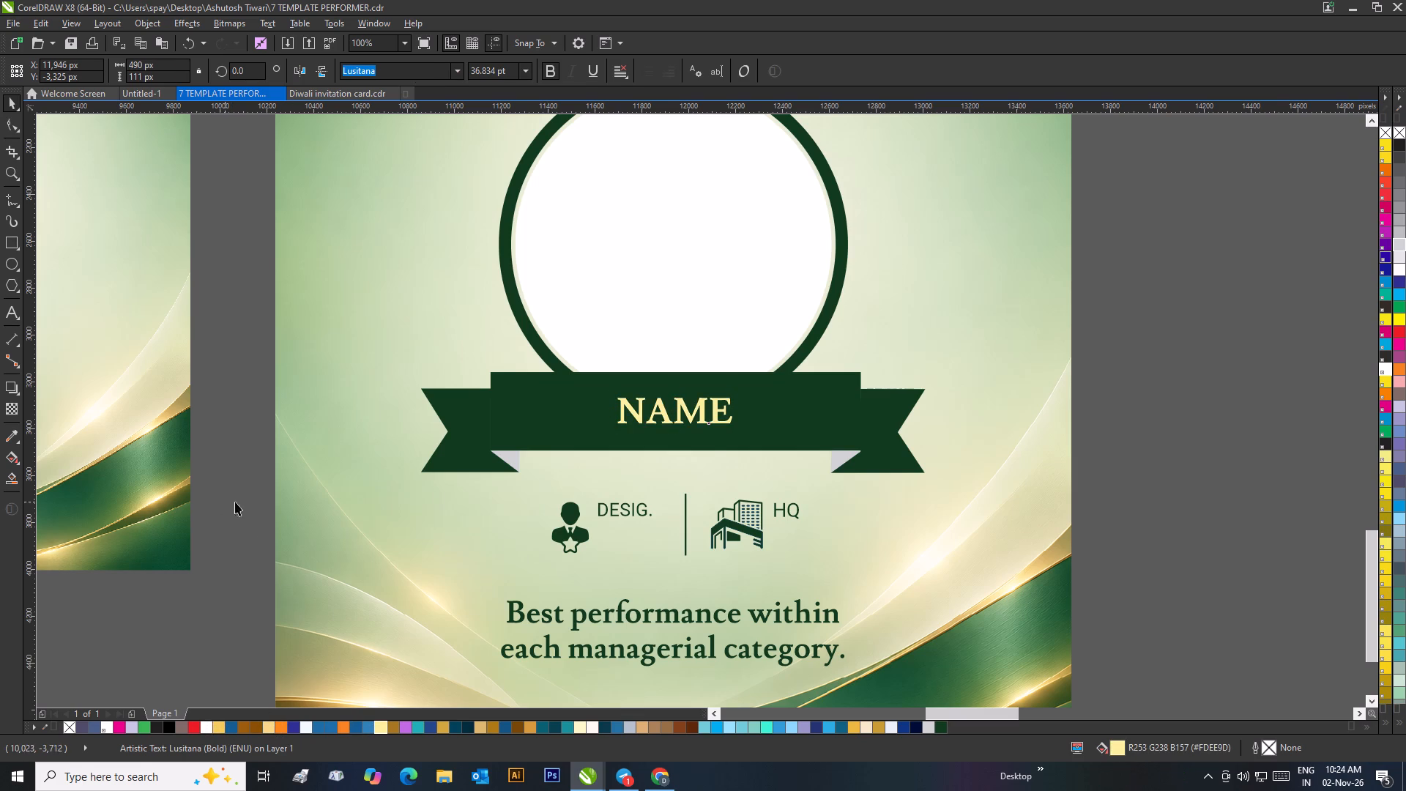
Fill the Best ZSM heading on the green card with the dark green C85 M47 Y92 K59.
scroll(708, 445, down, 1)
scroll(789, 157, down, 1)
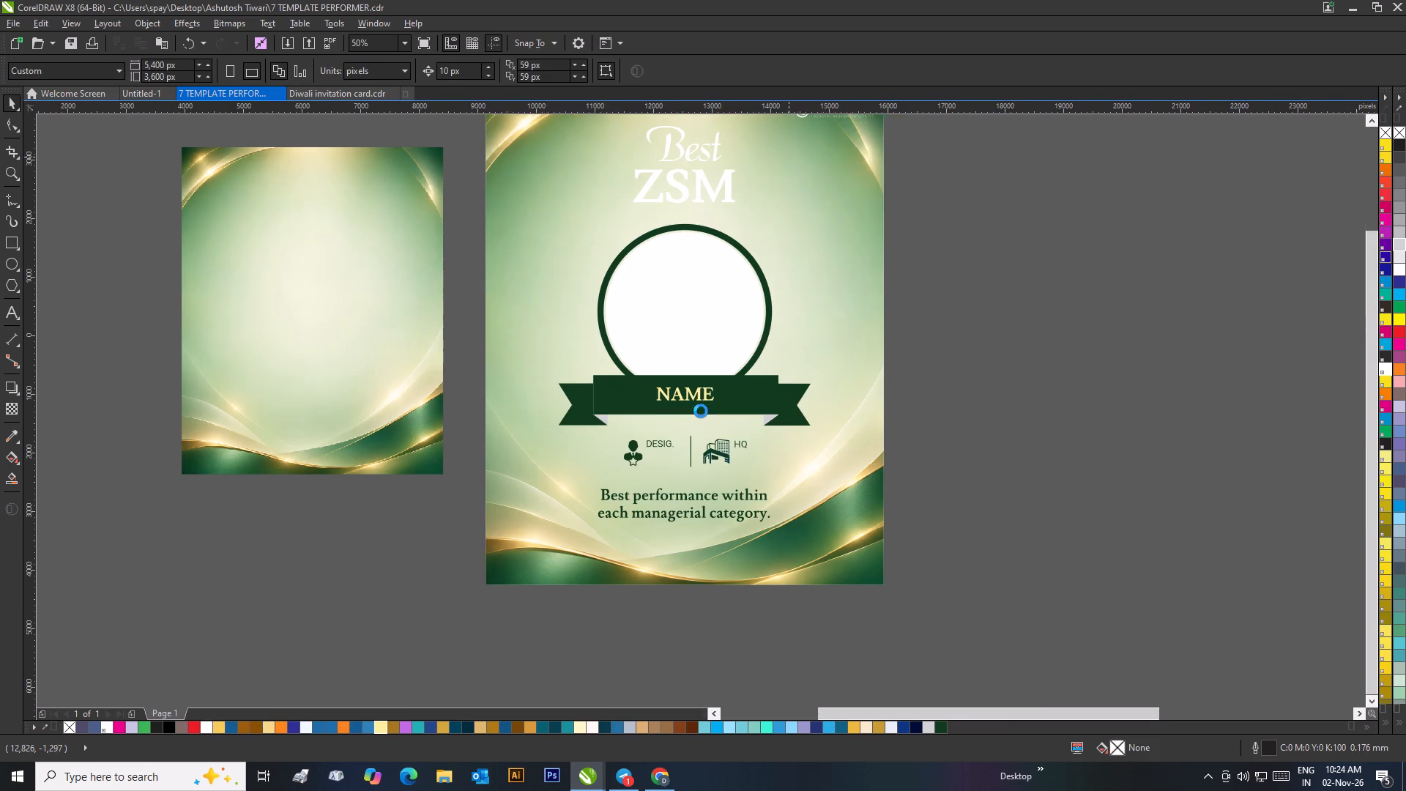
scroll(669, 383, up, 1)
drag(587, 368, 722, 528)
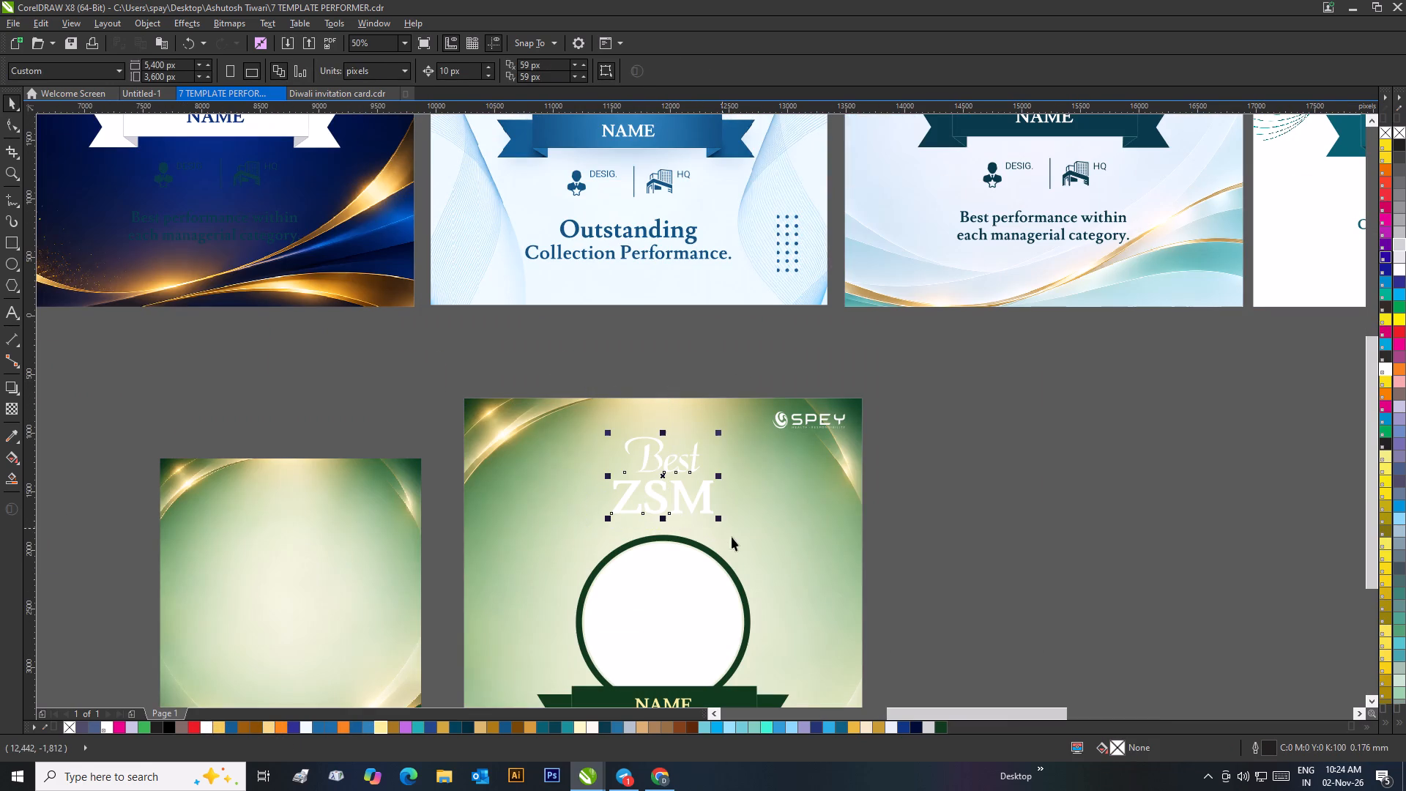
click(942, 721)
click(942, 590)
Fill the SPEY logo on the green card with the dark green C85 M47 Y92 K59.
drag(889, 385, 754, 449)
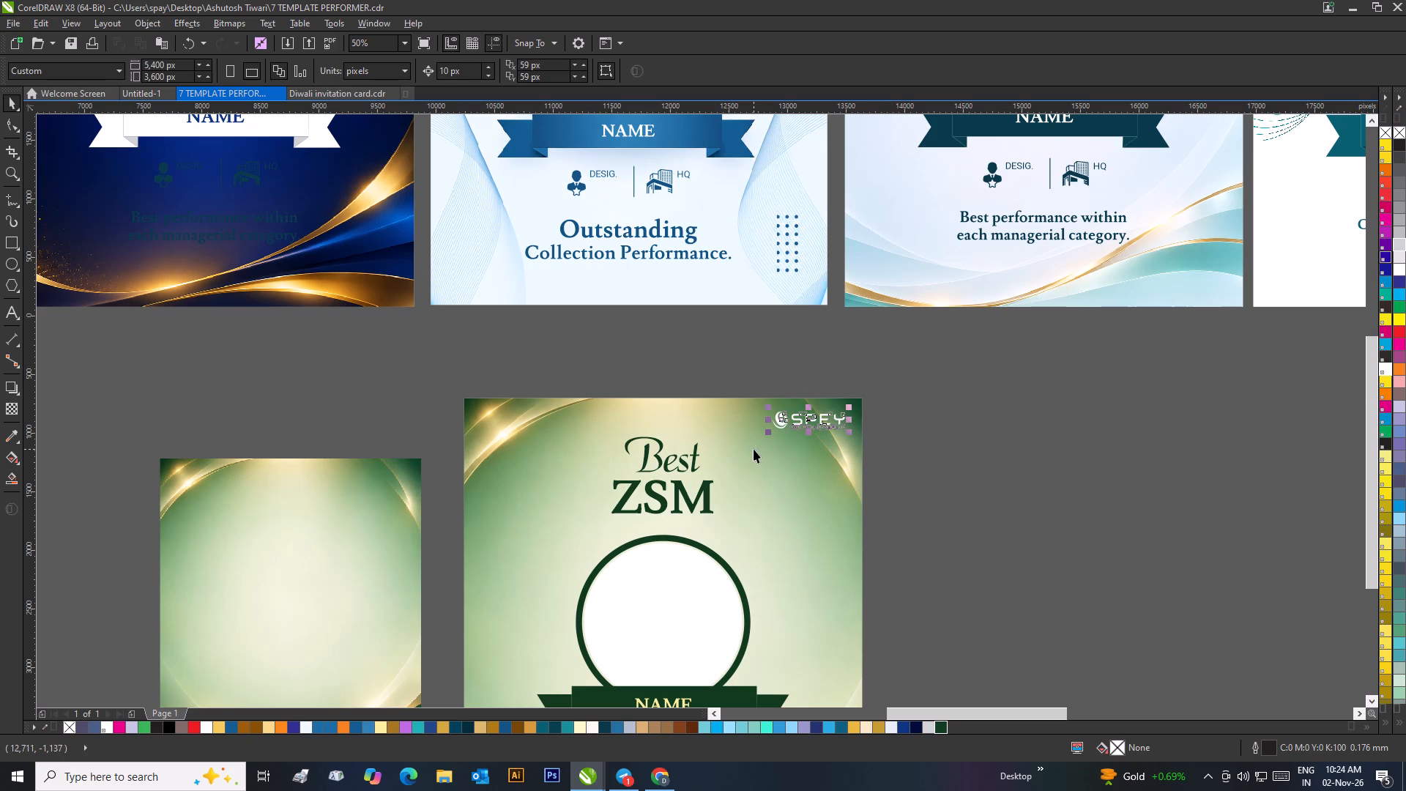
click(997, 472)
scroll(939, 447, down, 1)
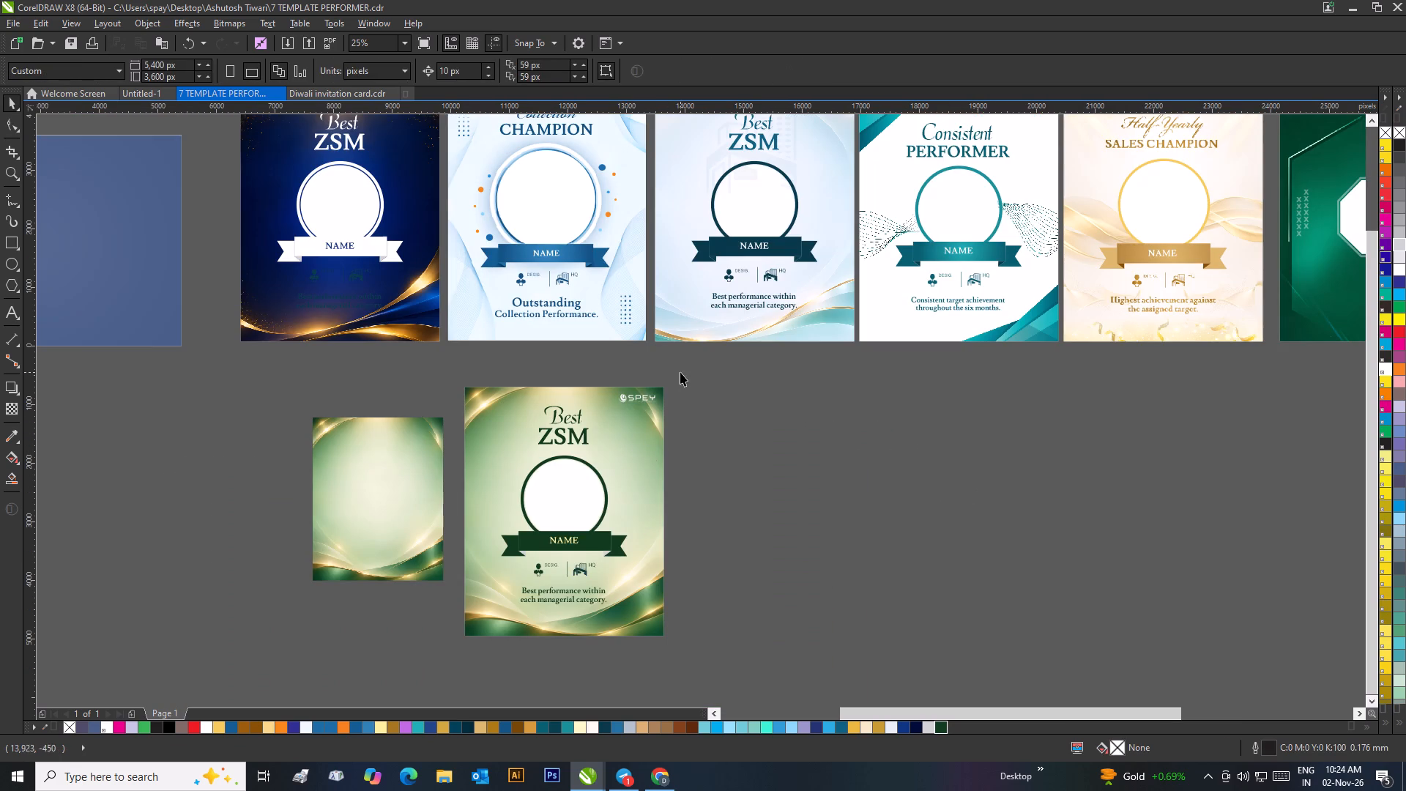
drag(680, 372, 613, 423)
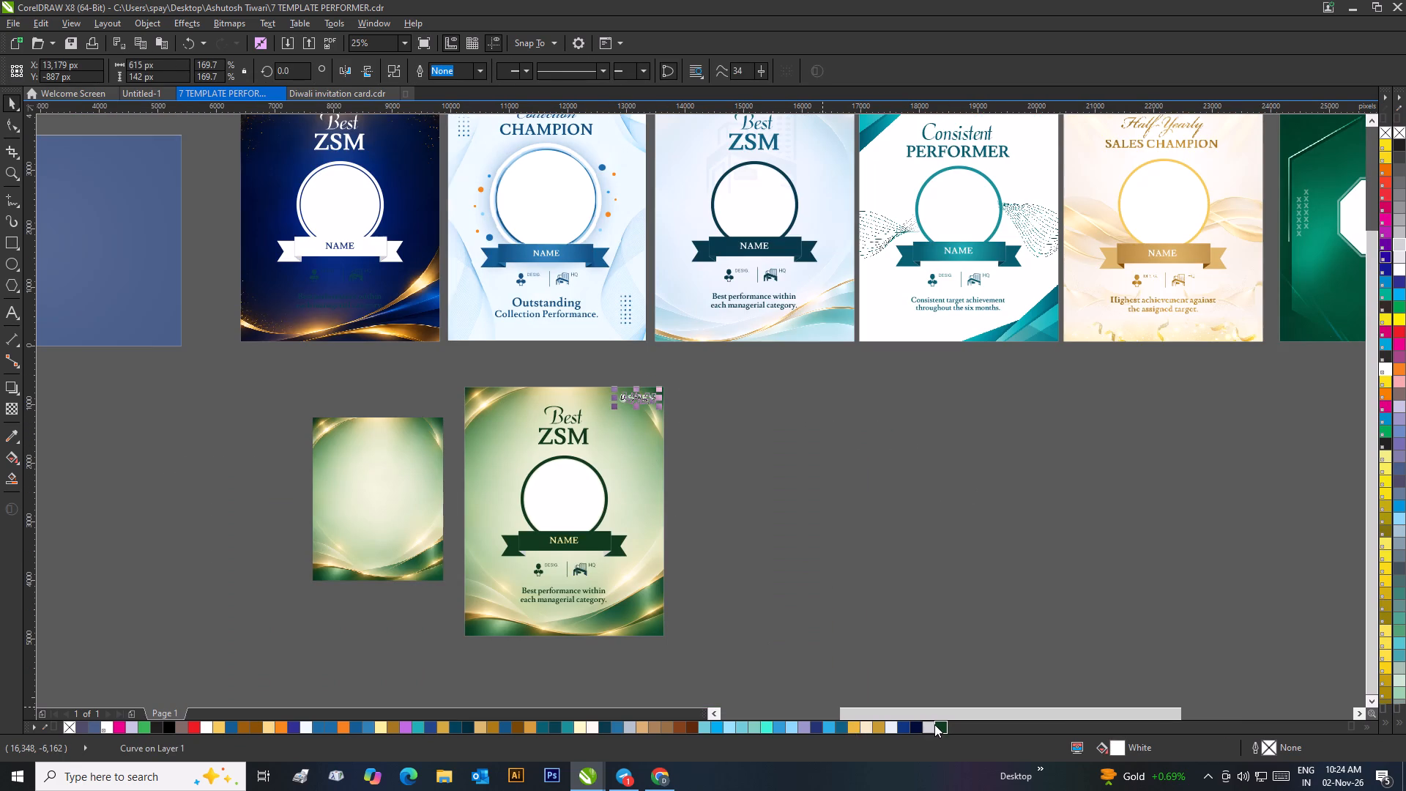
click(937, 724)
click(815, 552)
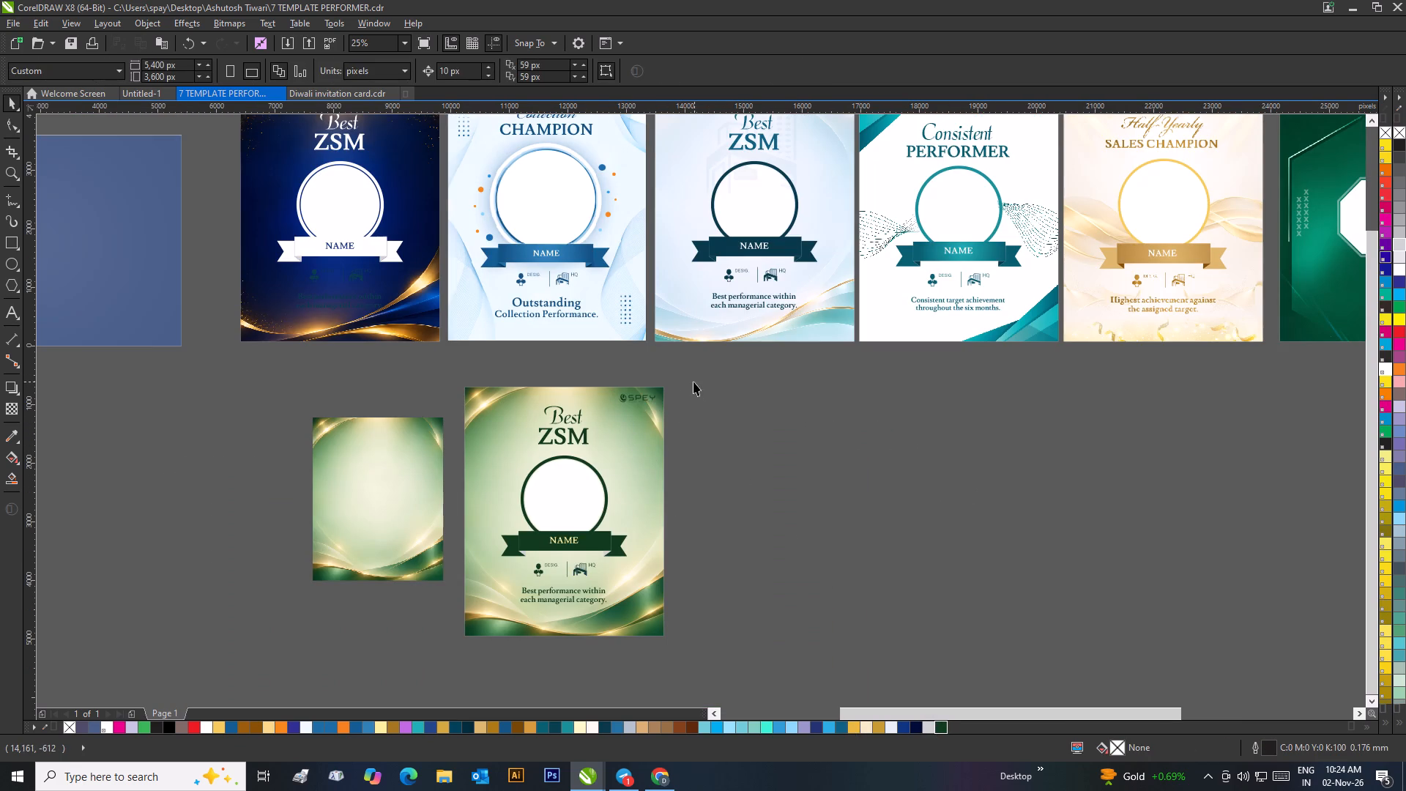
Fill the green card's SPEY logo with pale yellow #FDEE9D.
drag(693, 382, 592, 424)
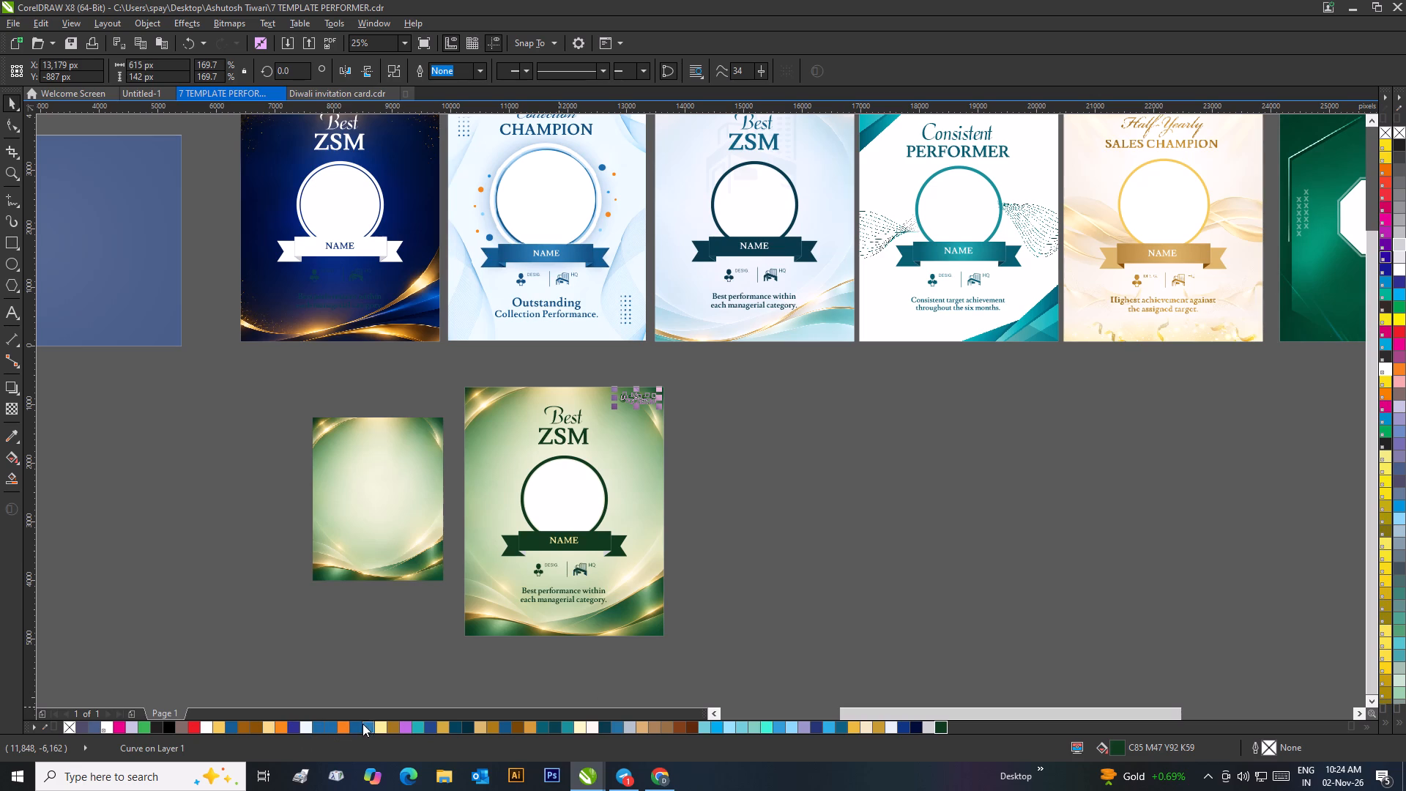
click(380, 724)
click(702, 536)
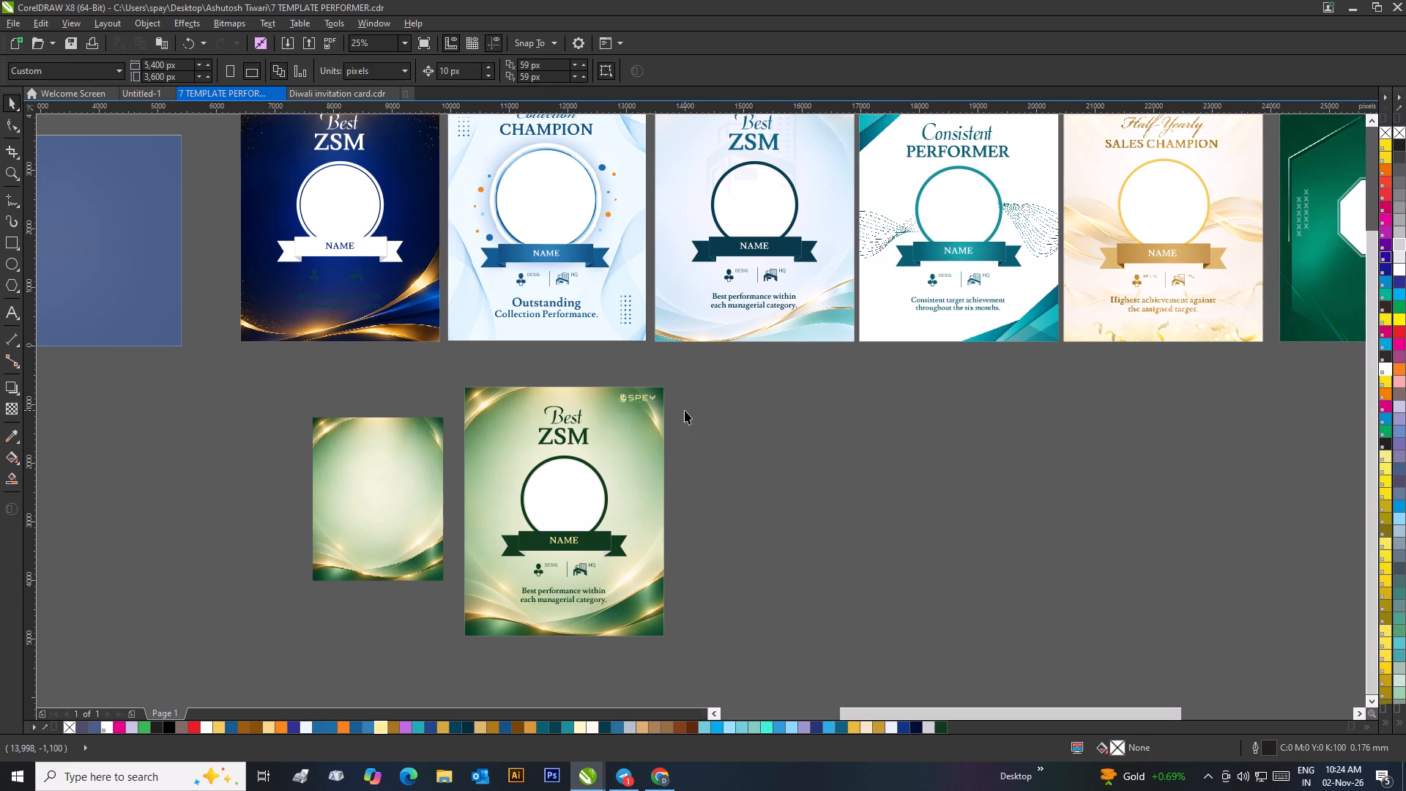
Copy the blue SPEY emblem from the Diwali invitation card document and paste it into 7 TEMPLATE PERFORMER.
scroll(633, 430, up, 1)
scroll(674, 428, down, 1)
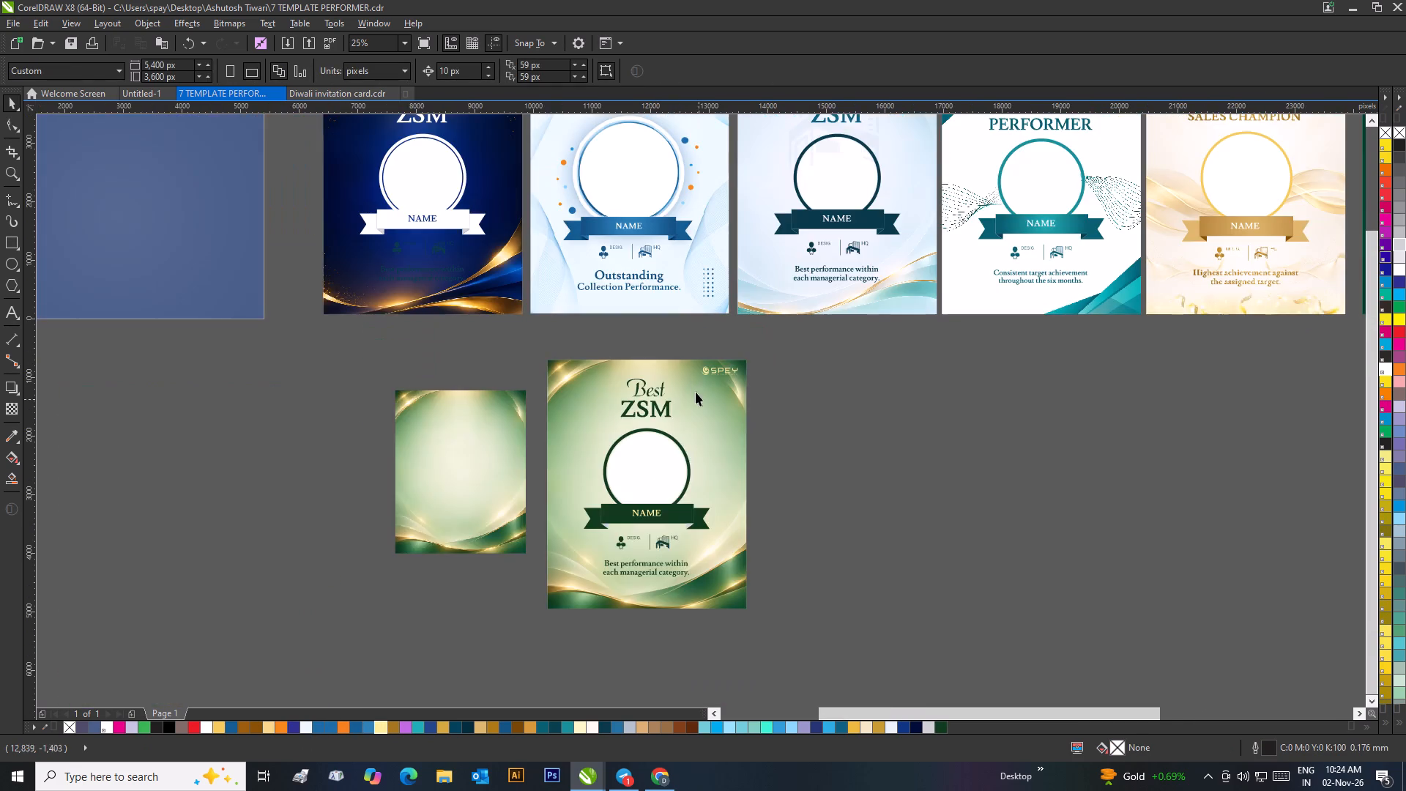
scroll(691, 376, up, 1)
drag(702, 355, 876, 443)
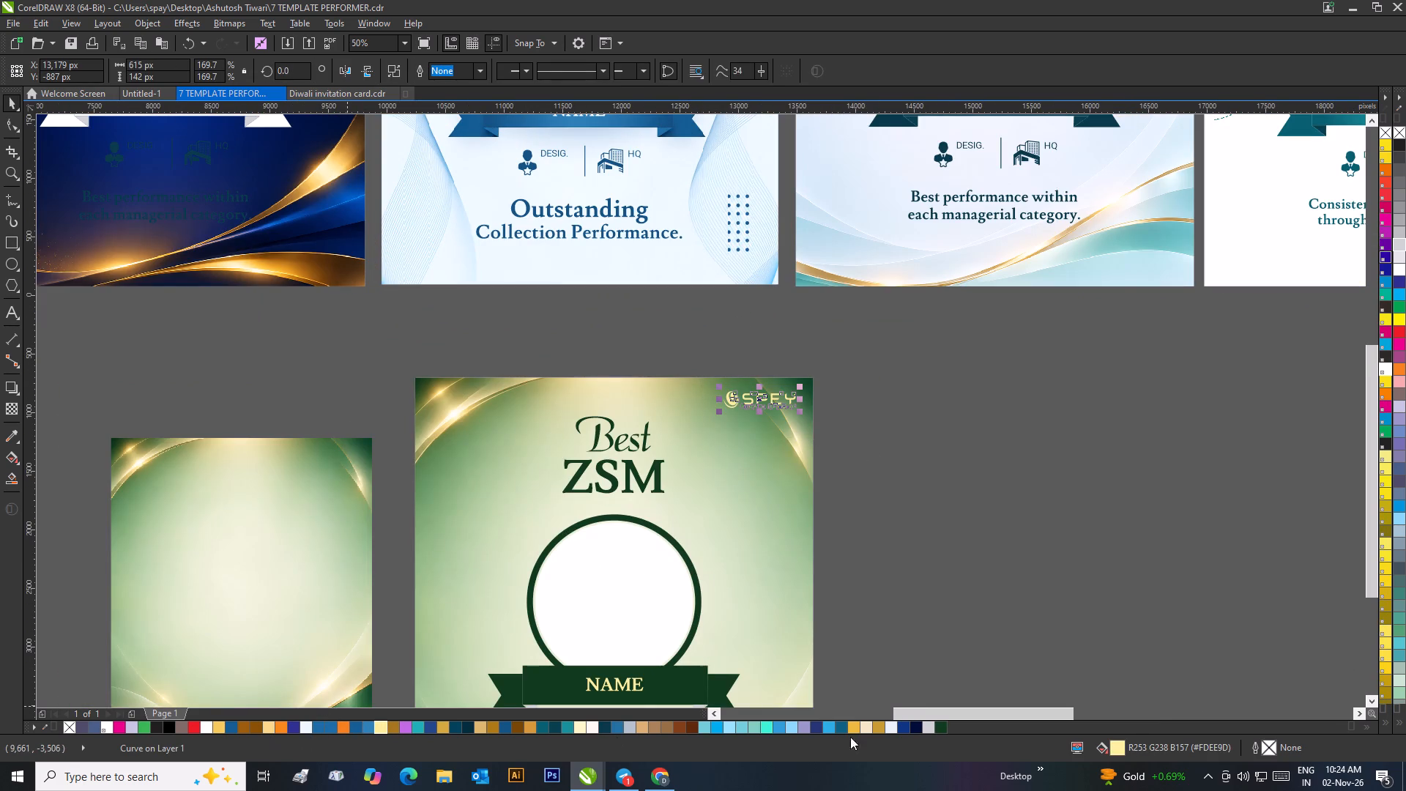
click(347, 89)
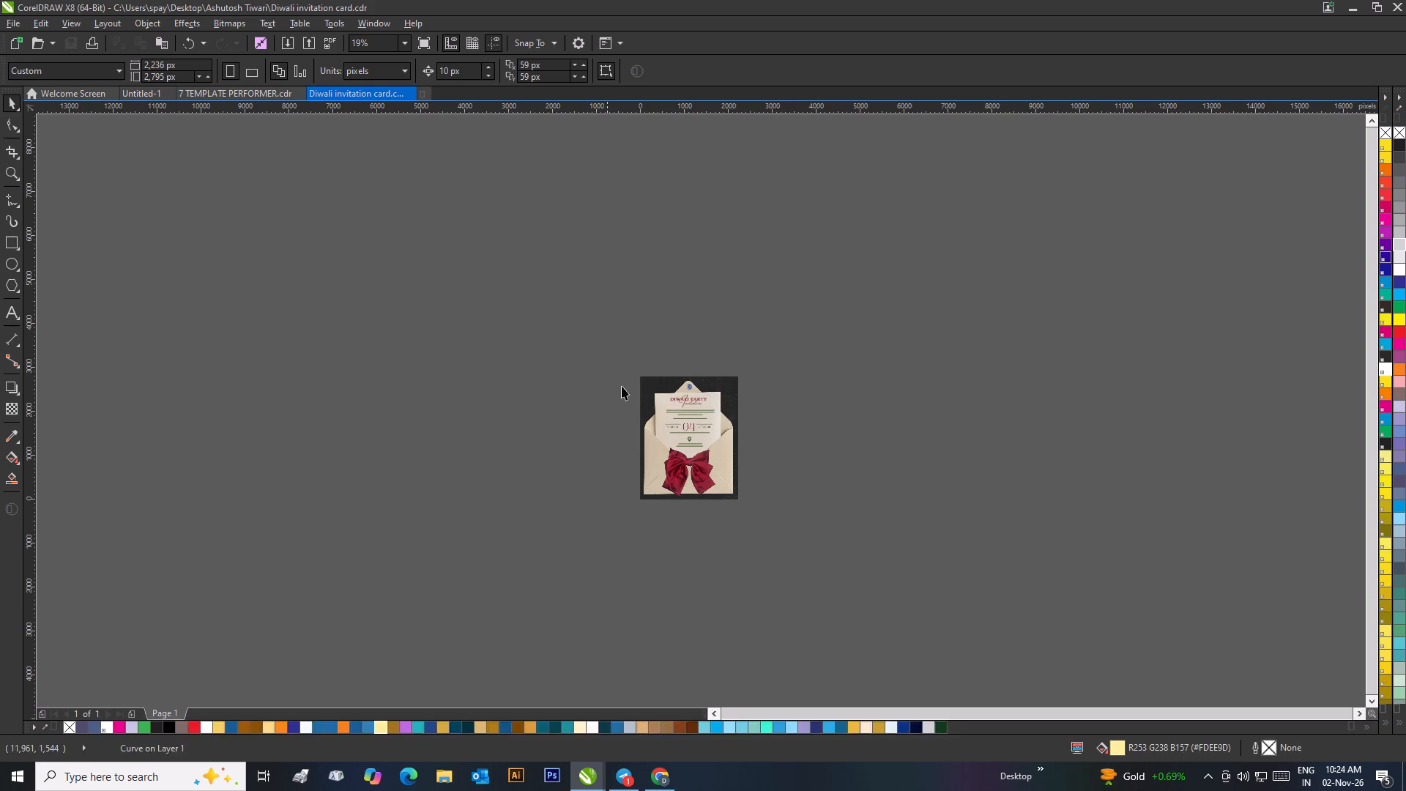
scroll(686, 395, up, 2)
click(711, 382)
right_click(711, 382)
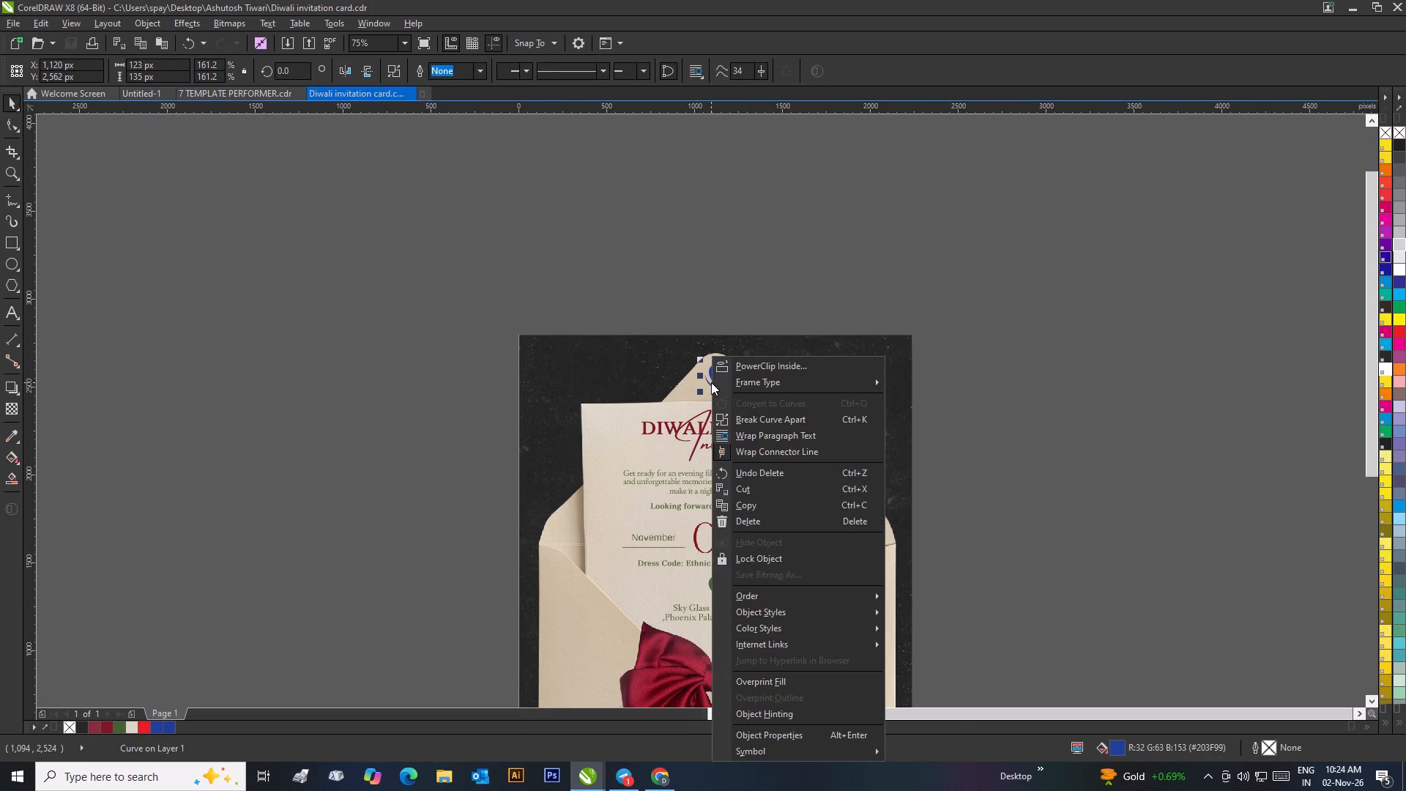
click(743, 500)
click(264, 95)
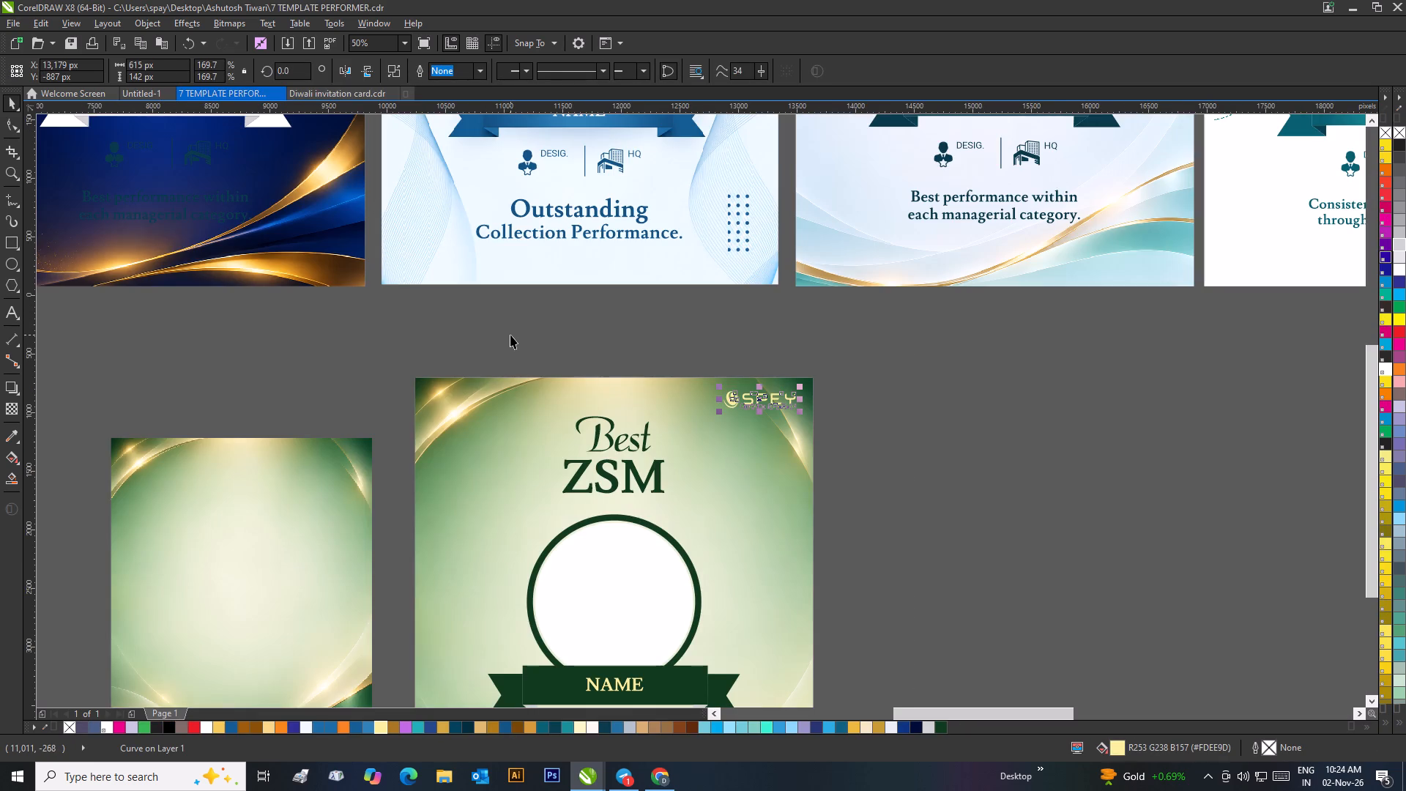
key(ctrl+v)
Enlarge the pasted blue emblem to about 3,045 × 3,349 px.
scroll(534, 352, down, 2)
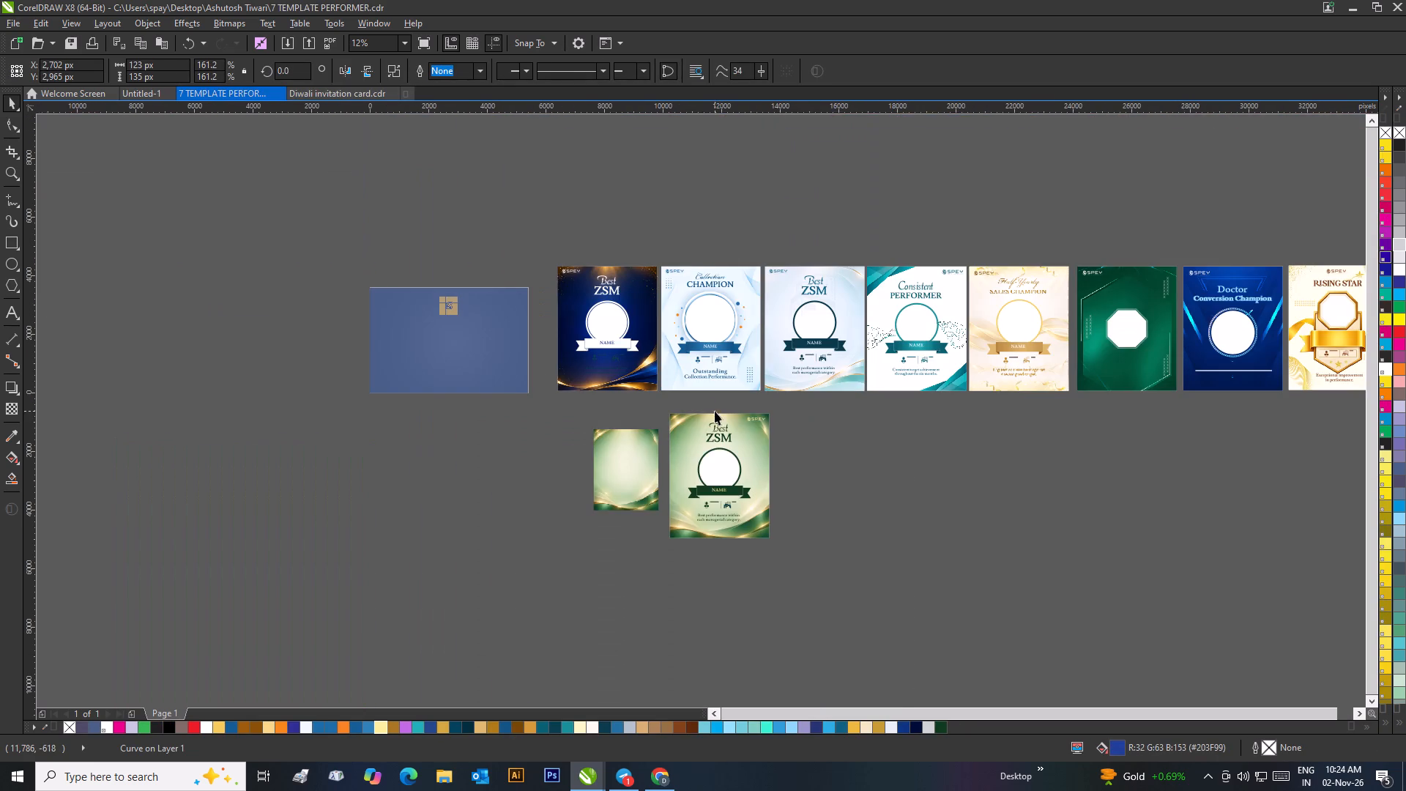
scroll(715, 411, down, 2)
scroll(685, 405, up, 1)
drag(611, 380, 654, 427)
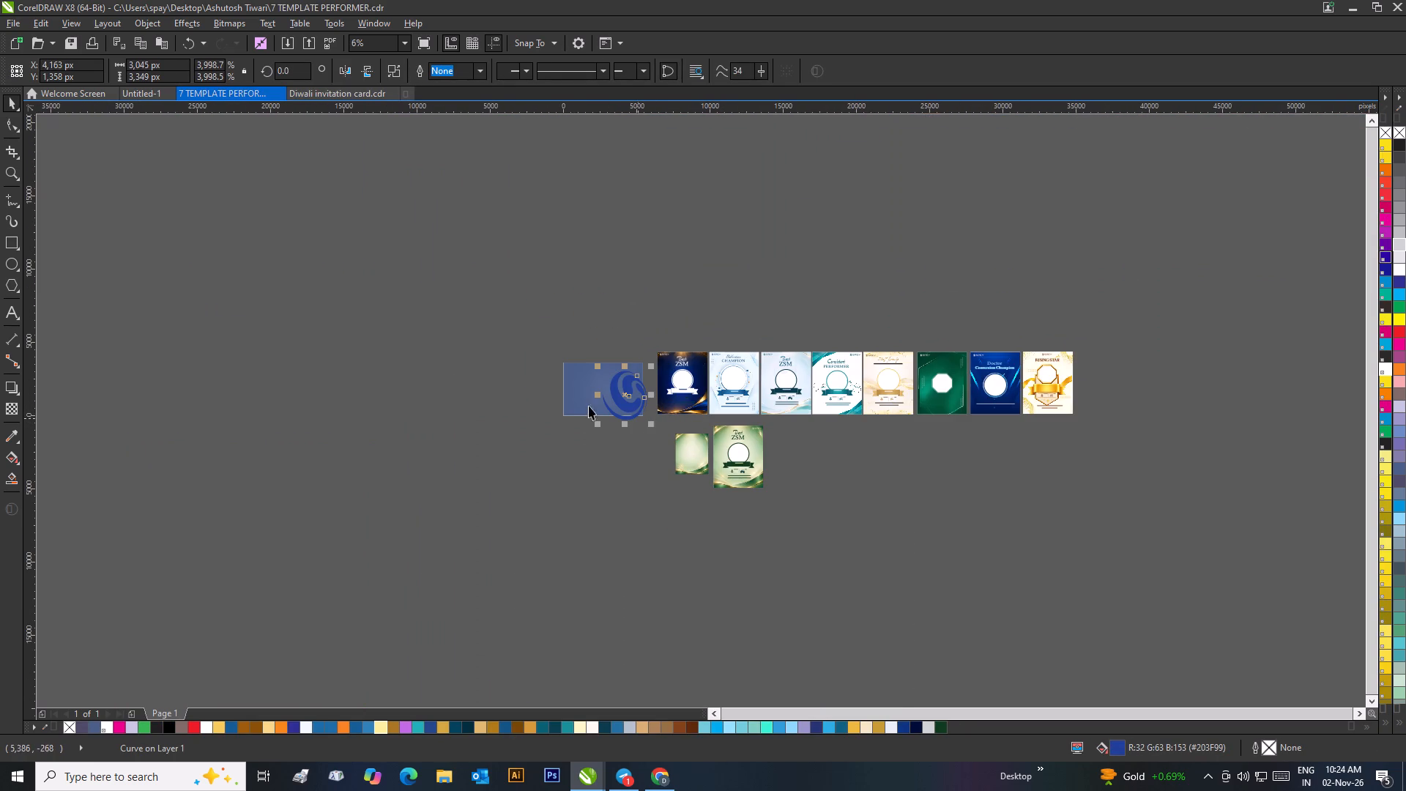
Sample the blue #203F99 from the enlarged emblem and apply it to the green card's SPEY logo.
click(12, 437)
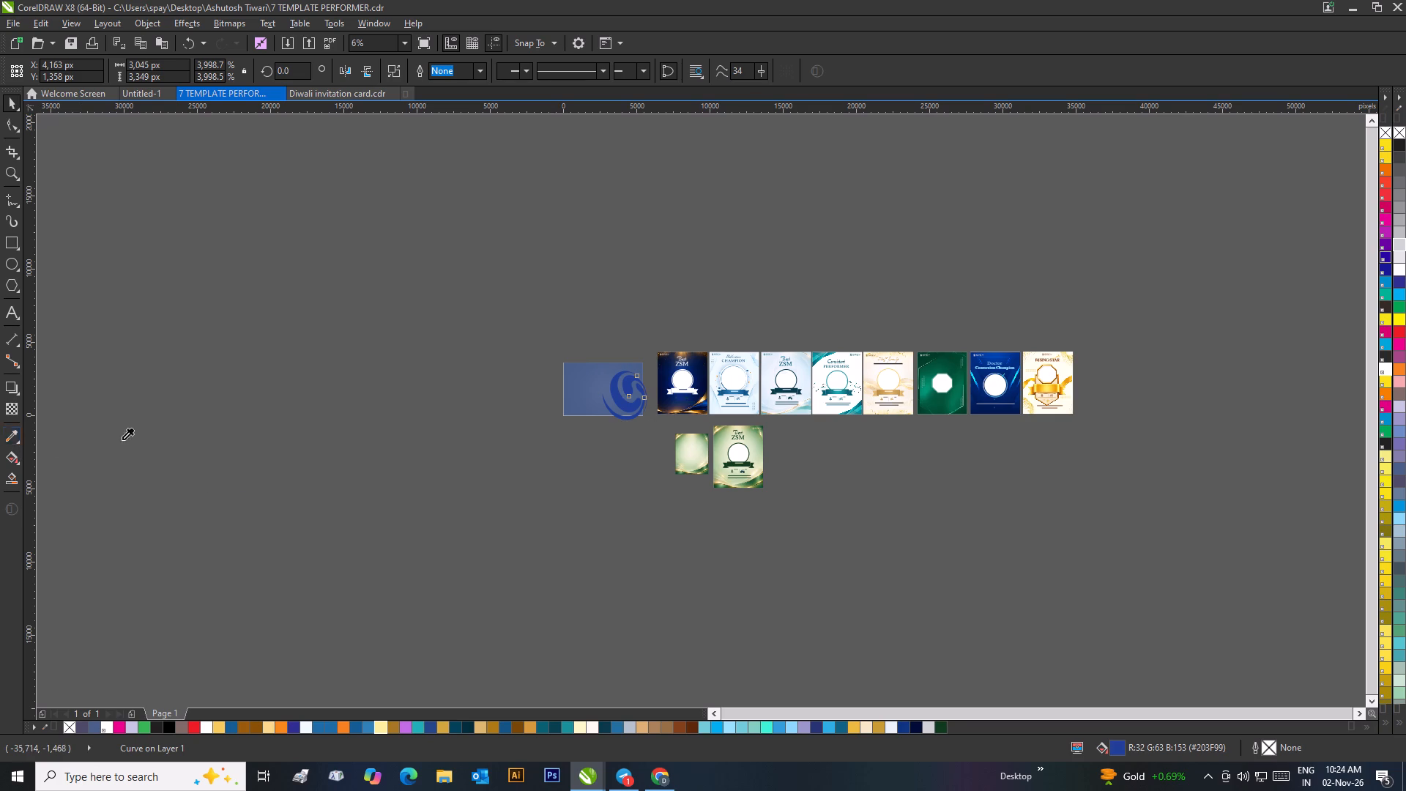
click(625, 405)
scroll(744, 453, up, 7)
scroll(699, 405, down, 3)
scroll(748, 258, up, 3)
click(627, 333)
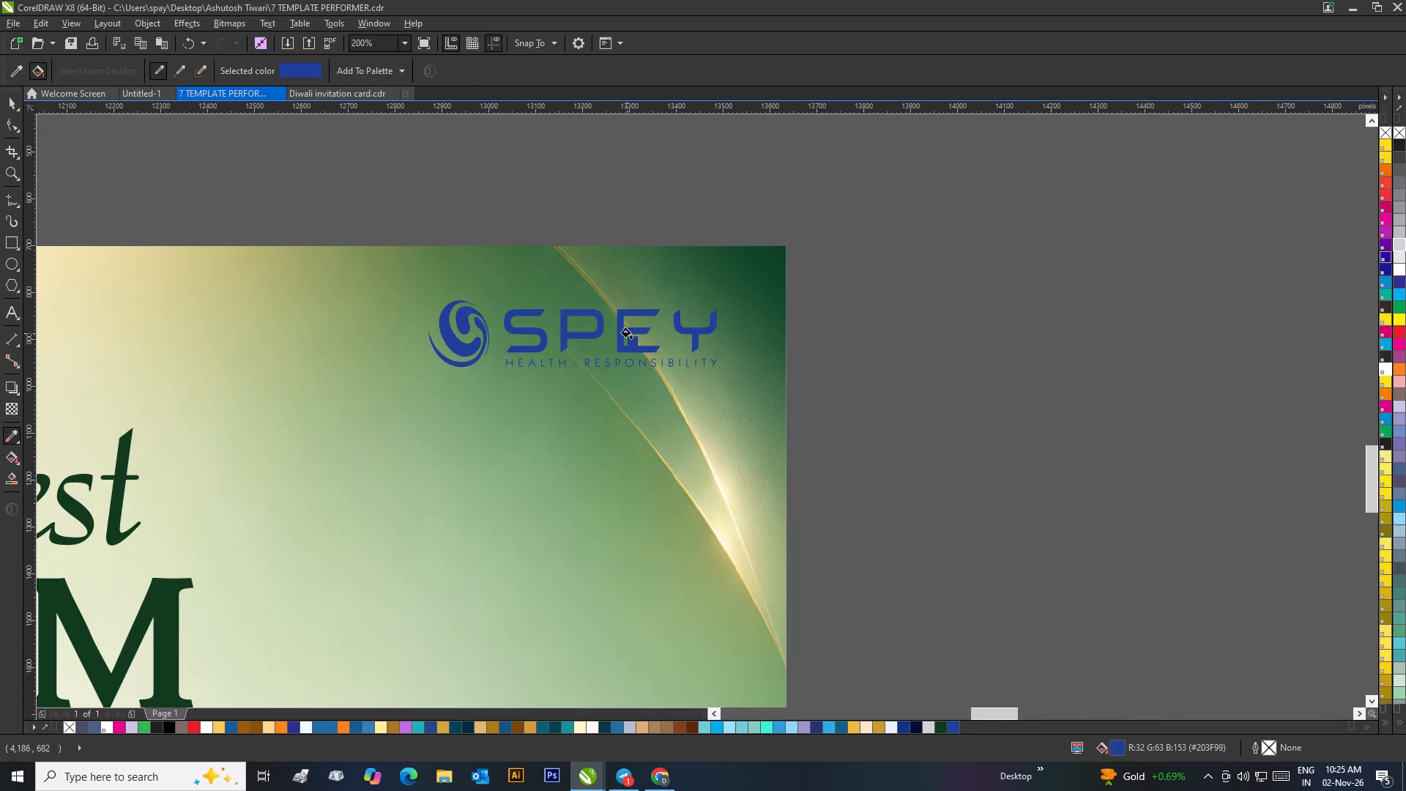
Fill the SPEY logo on the Collection Champion card with the sampled blue #203F99.
scroll(624, 346, down, 2)
scroll(690, 414, down, 2)
scroll(702, 318, up, 1)
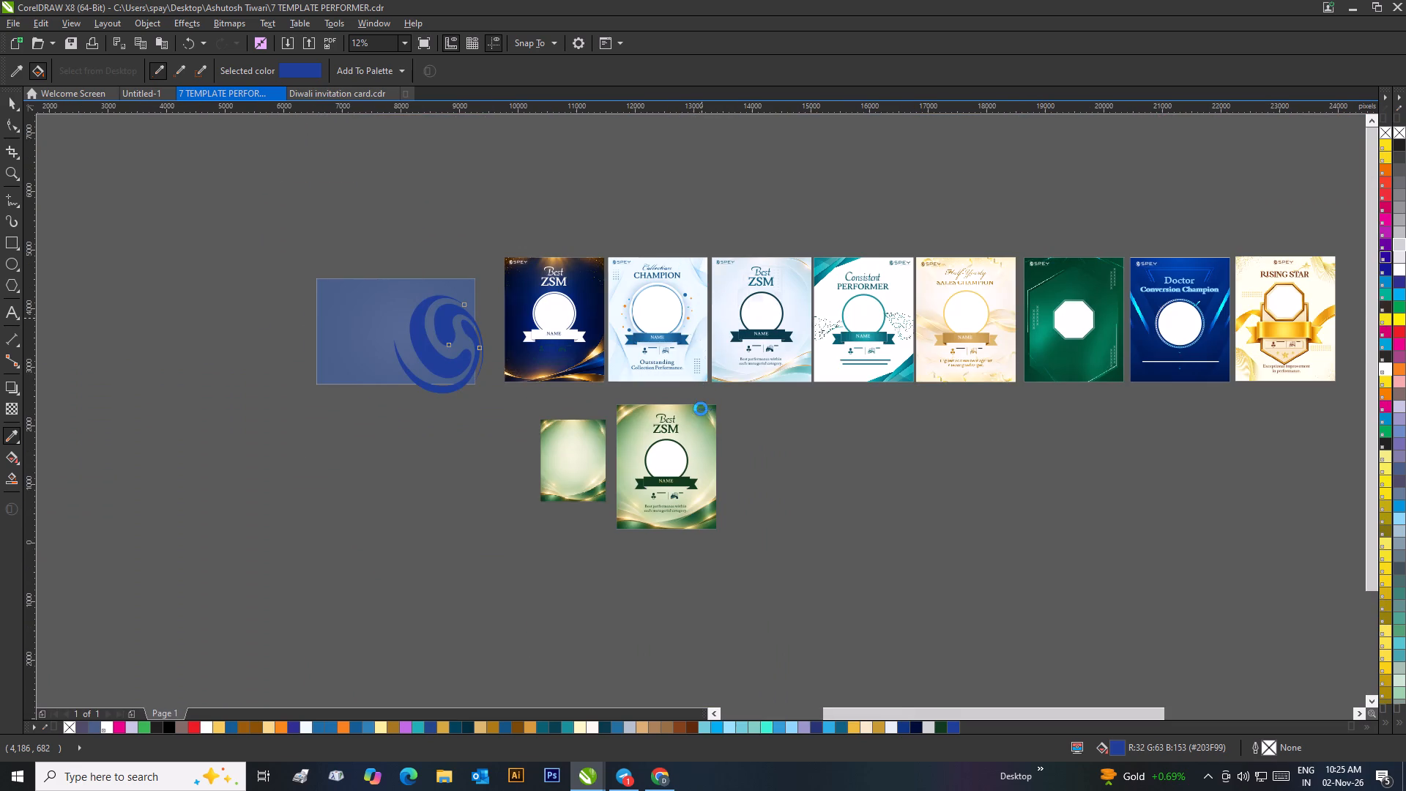
scroll(701, 409, up, 1)
scroll(586, 362, down, 1)
scroll(614, 334, up, 2)
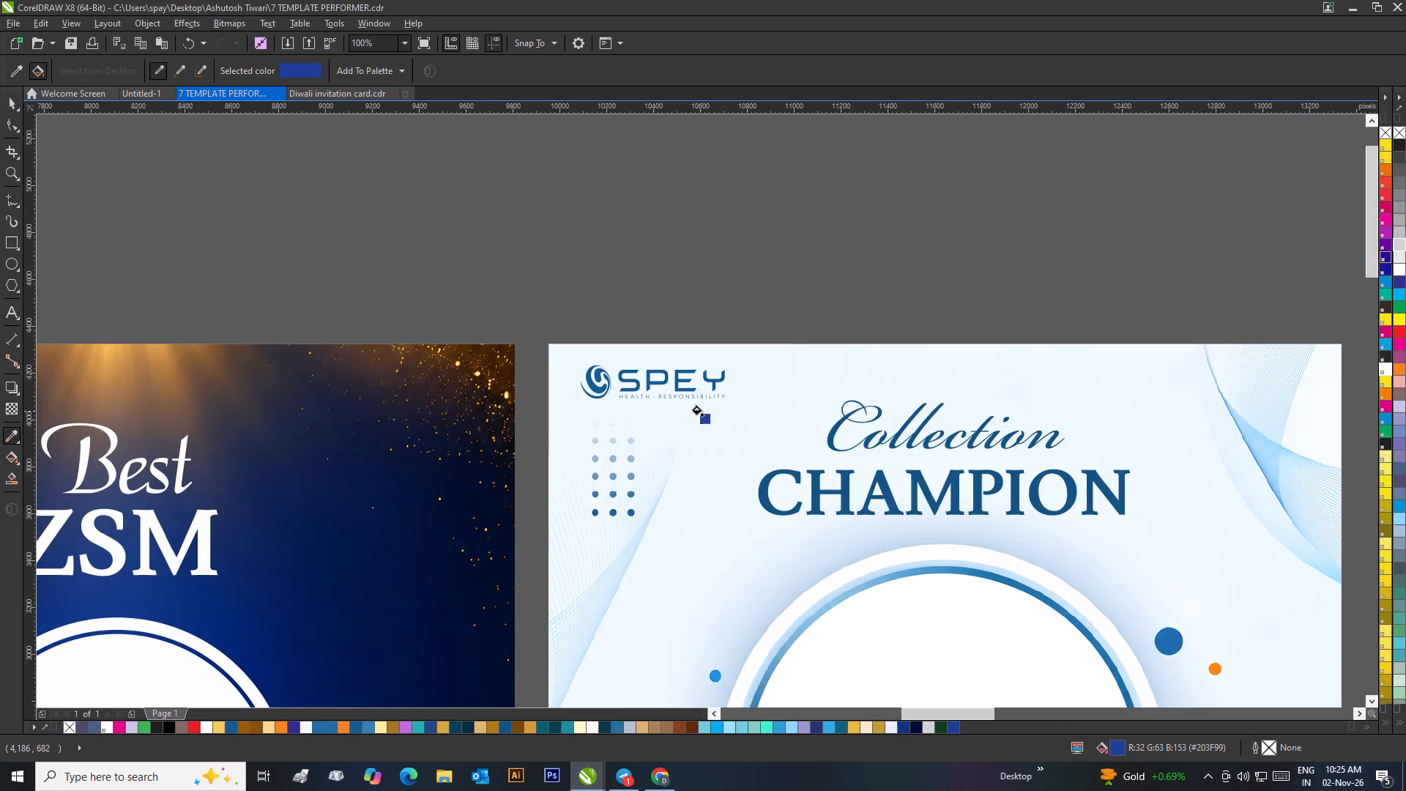
scroll(646, 382, up, 3)
click(728, 408)
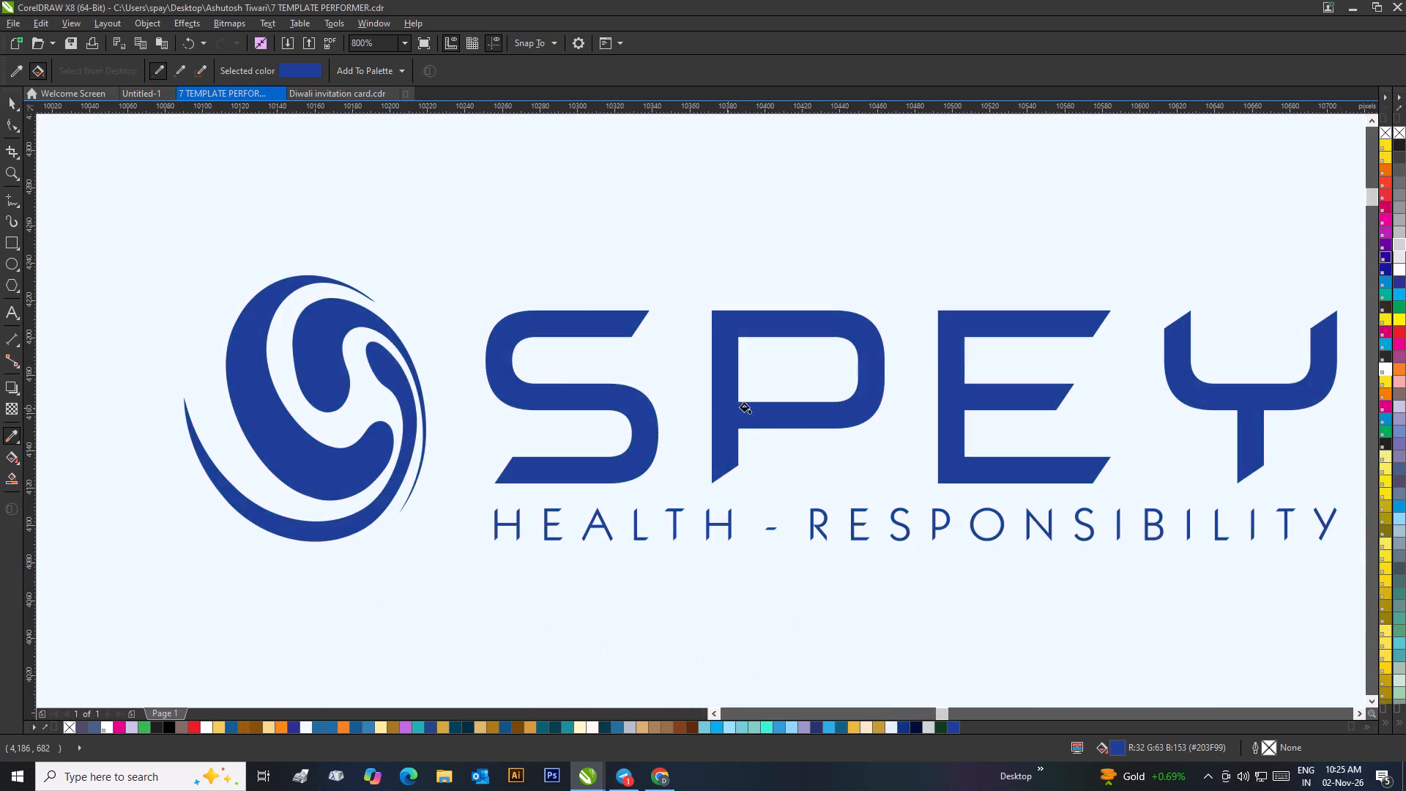
Fill the white SPEY logo on the navy-and-gold Best ZSM card with the sampled blue #203F99.
scroll(753, 416, down, 5)
scroll(488, 413, up, 4)
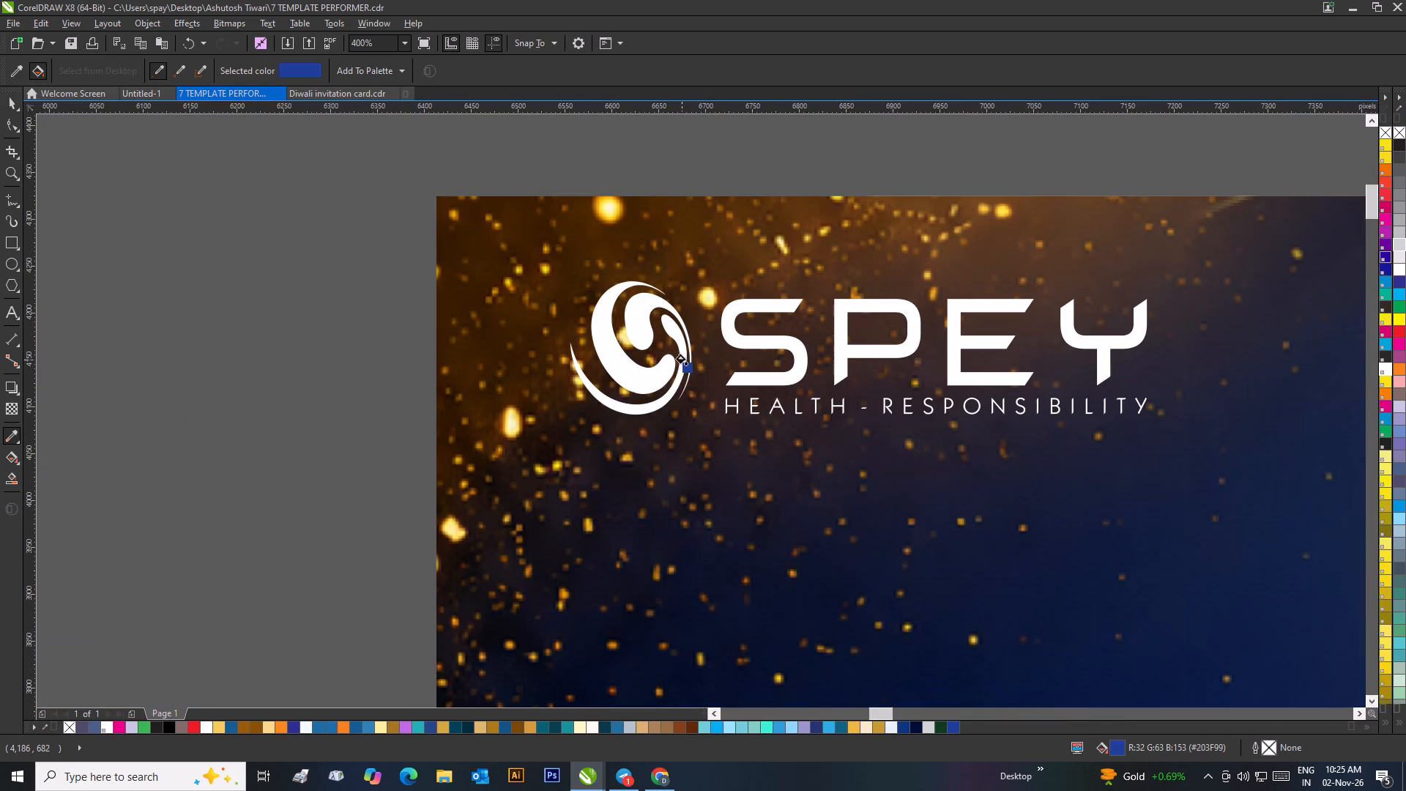
click(663, 370)
scroll(663, 370, down, 4)
scroll(733, 427, down, 2)
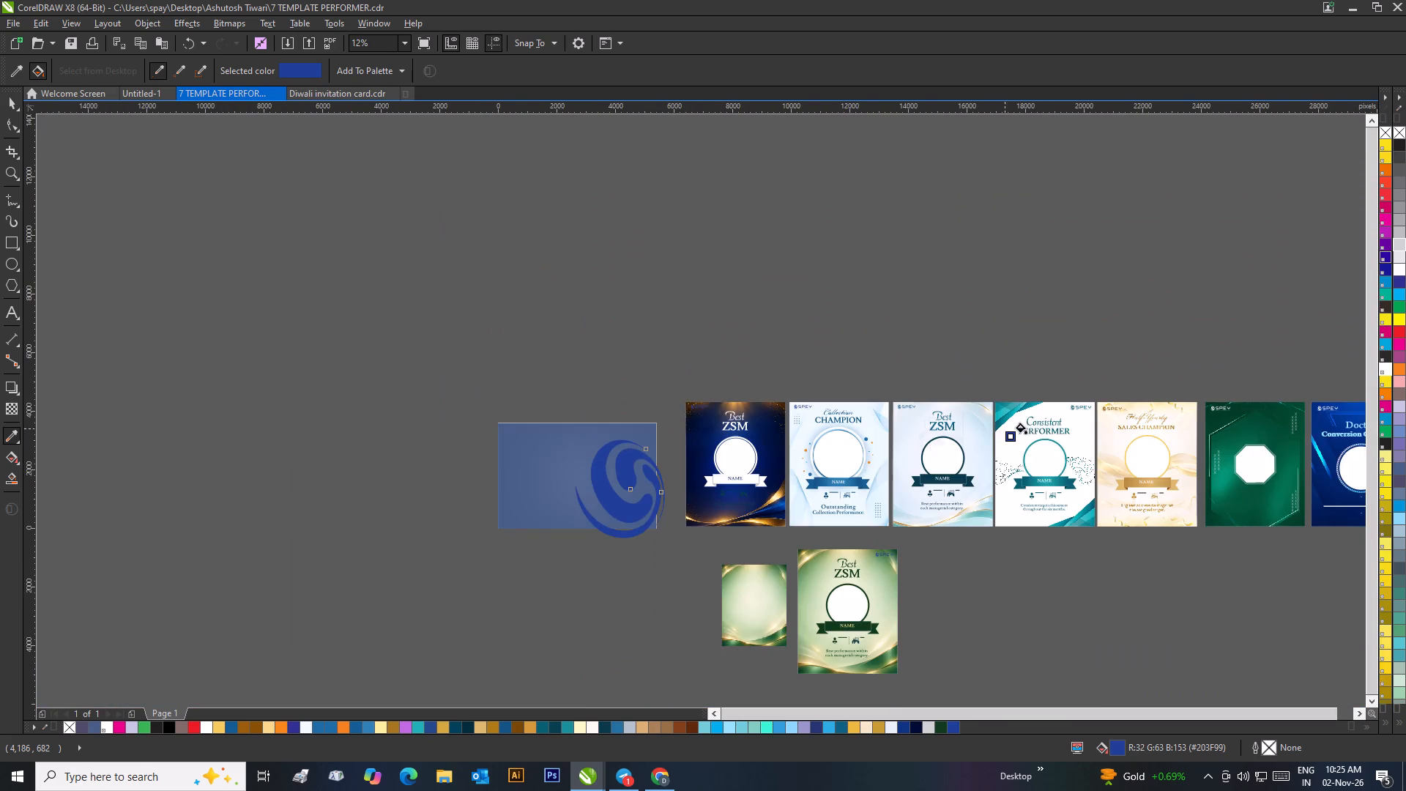
Fill the SPEY logos on the Consistent Performer and Half-Yearly Sales Champion cards with the sampled blue #203F99.
scroll(1046, 420, up, 3)
scroll(929, 401, up, 2)
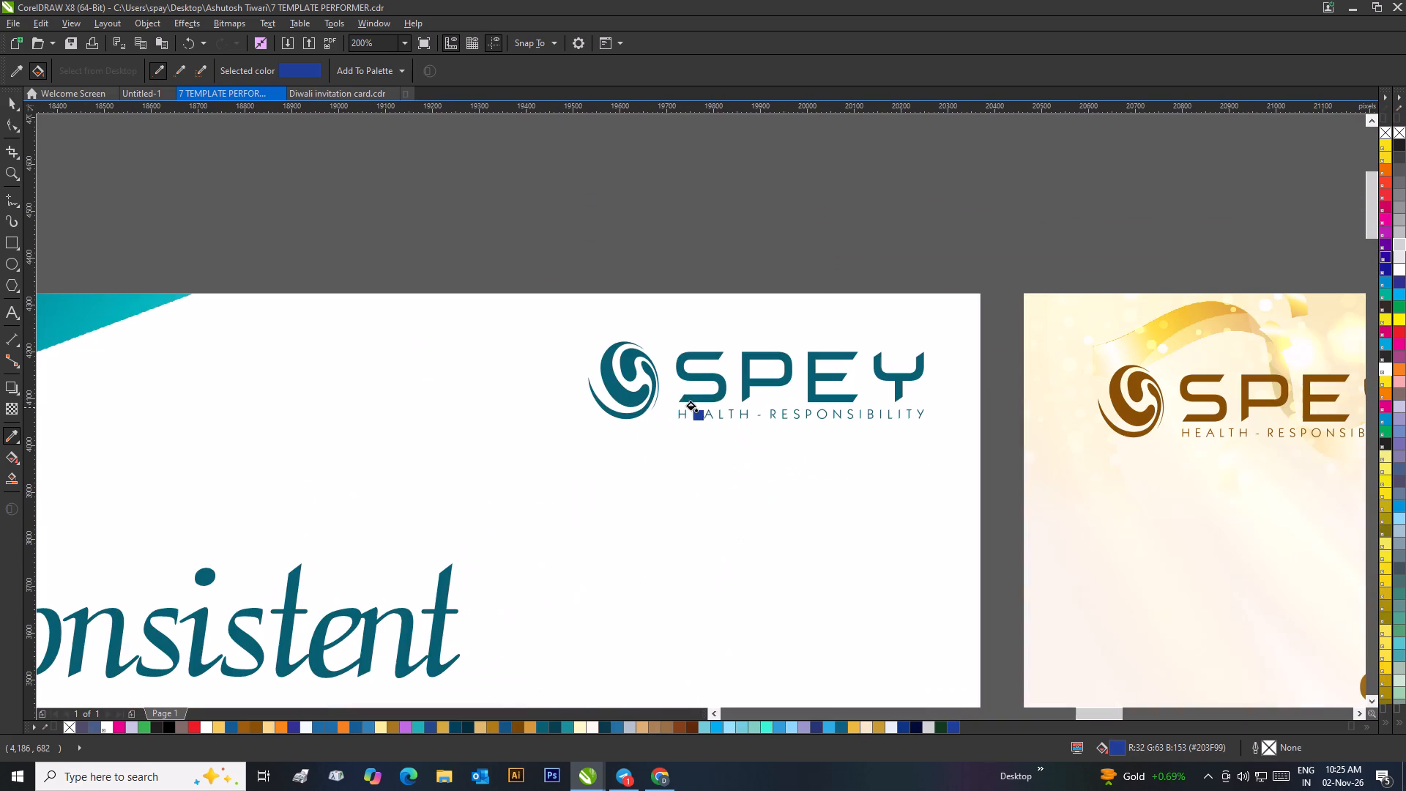
click(699, 378)
scroll(697, 384, down, 2)
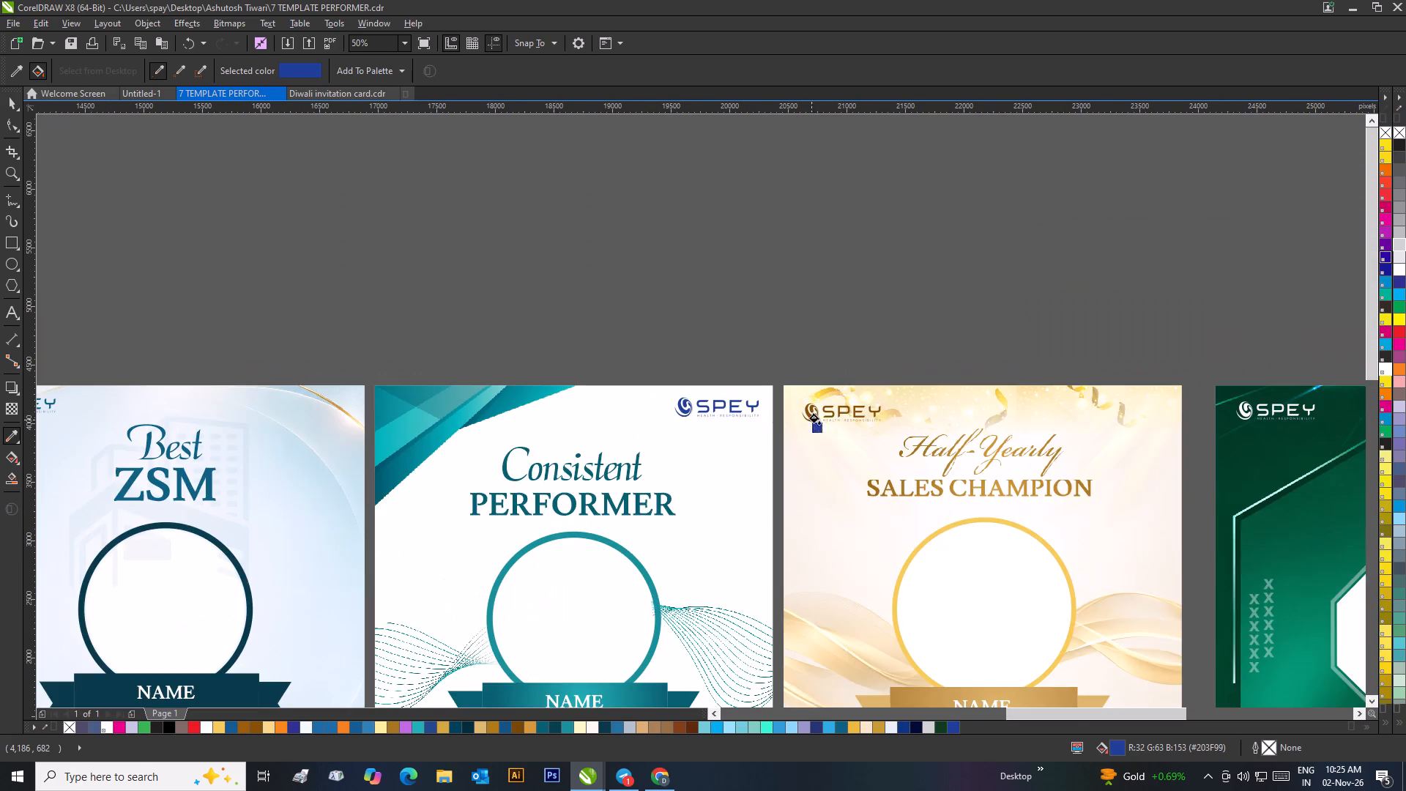
scroll(849, 414, up, 3)
click(620, 401)
Fill the white SPEY logos on the dark green octagon card and the Doctor Conversion Champion card with the sampled blue #203F99.
scroll(617, 408, down, 4)
scroll(726, 416, down, 2)
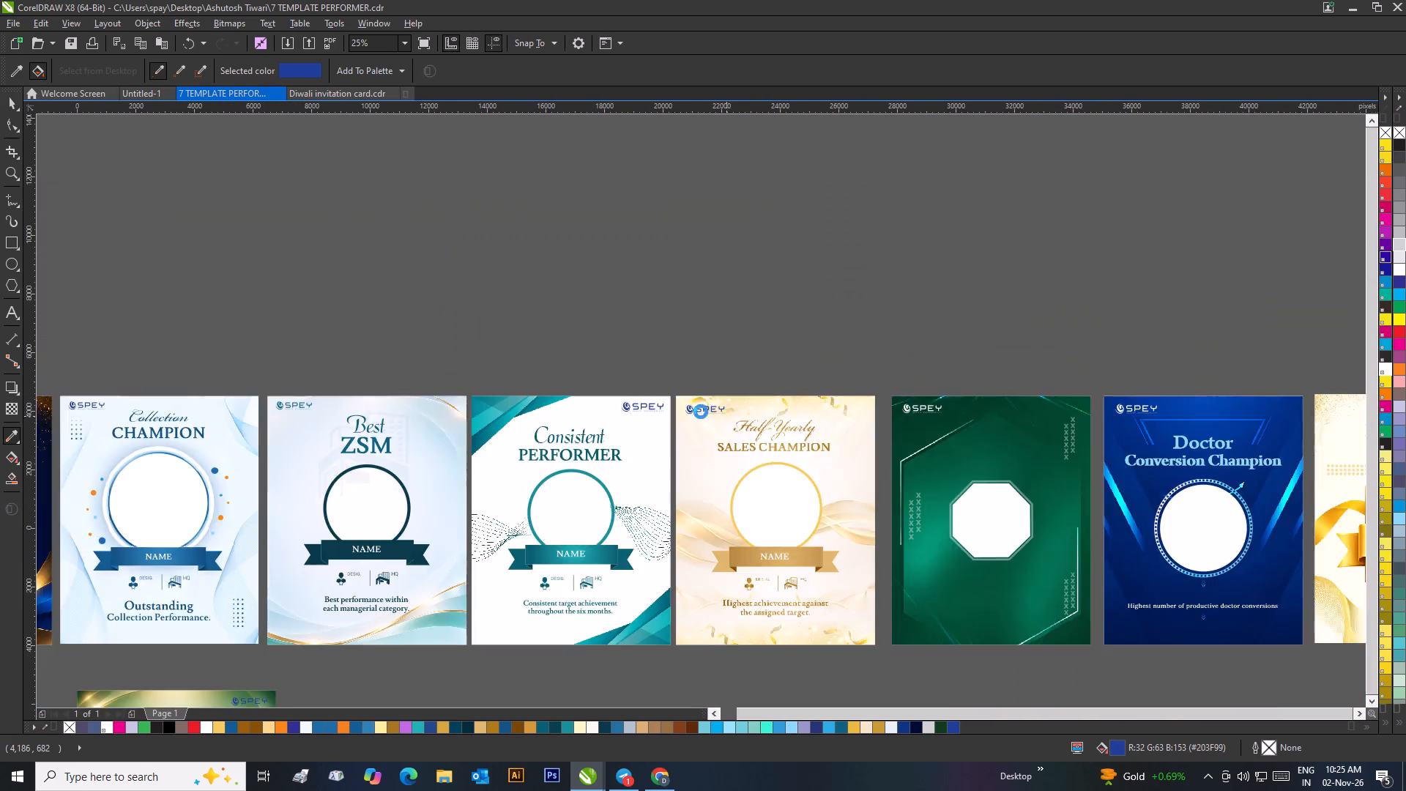
scroll(745, 416, up, 6)
scroll(742, 357, up, 2)
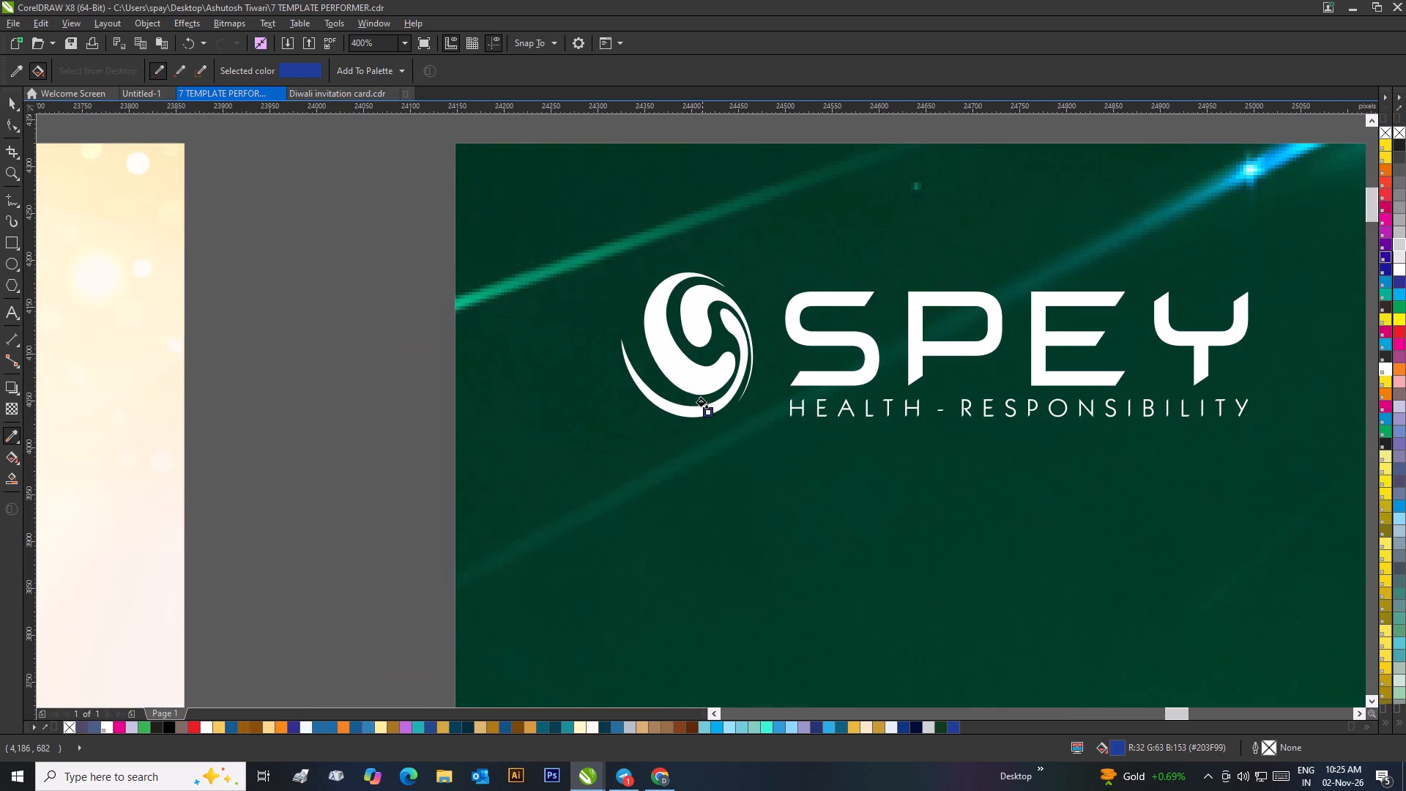
click(707, 382)
scroll(699, 387, down, 5)
scroll(890, 420, up, 3)
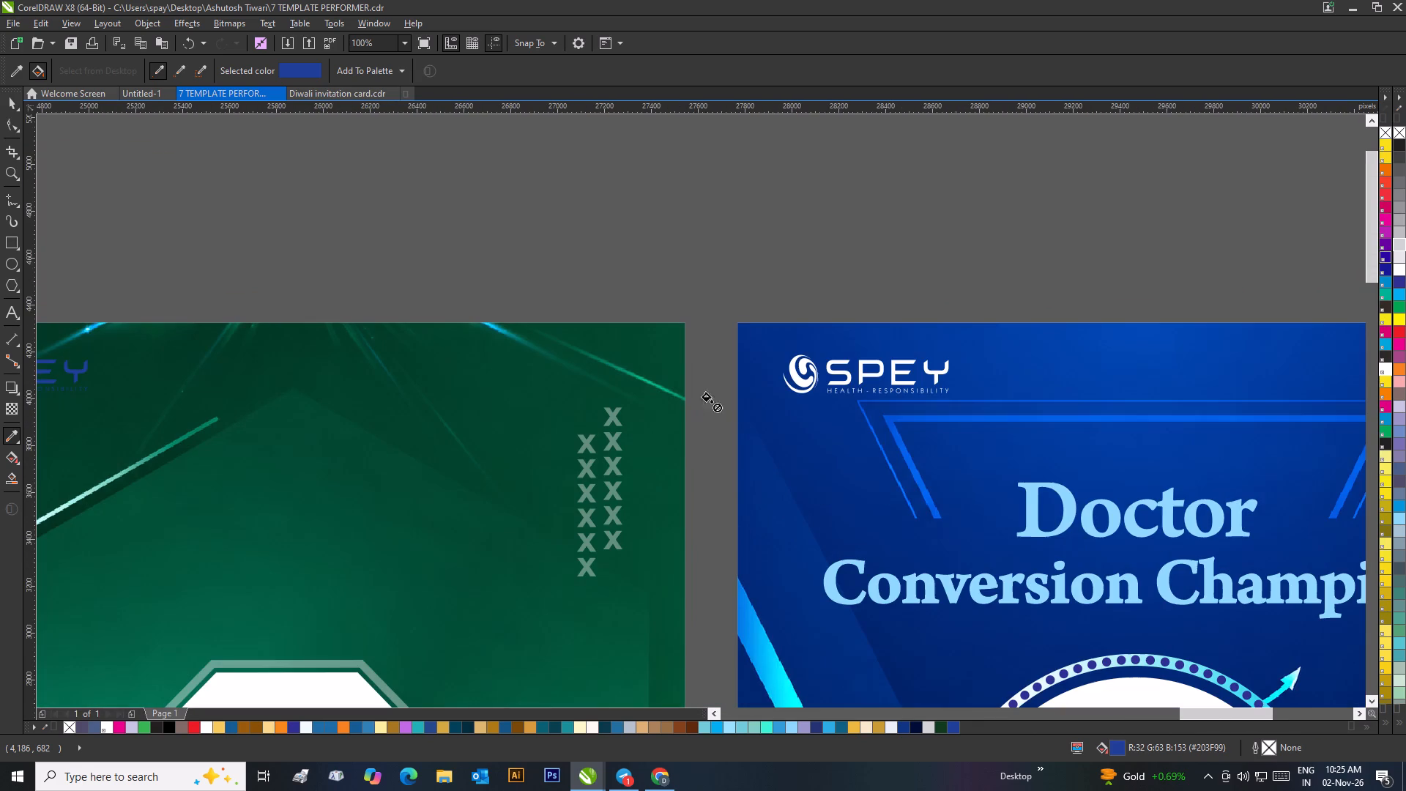
scroll(798, 379, up, 2)
click(705, 417)
Fill the brown SPEY logo on the Rising Star card with the sampled blue #203F99.
scroll(681, 417, down, 3)
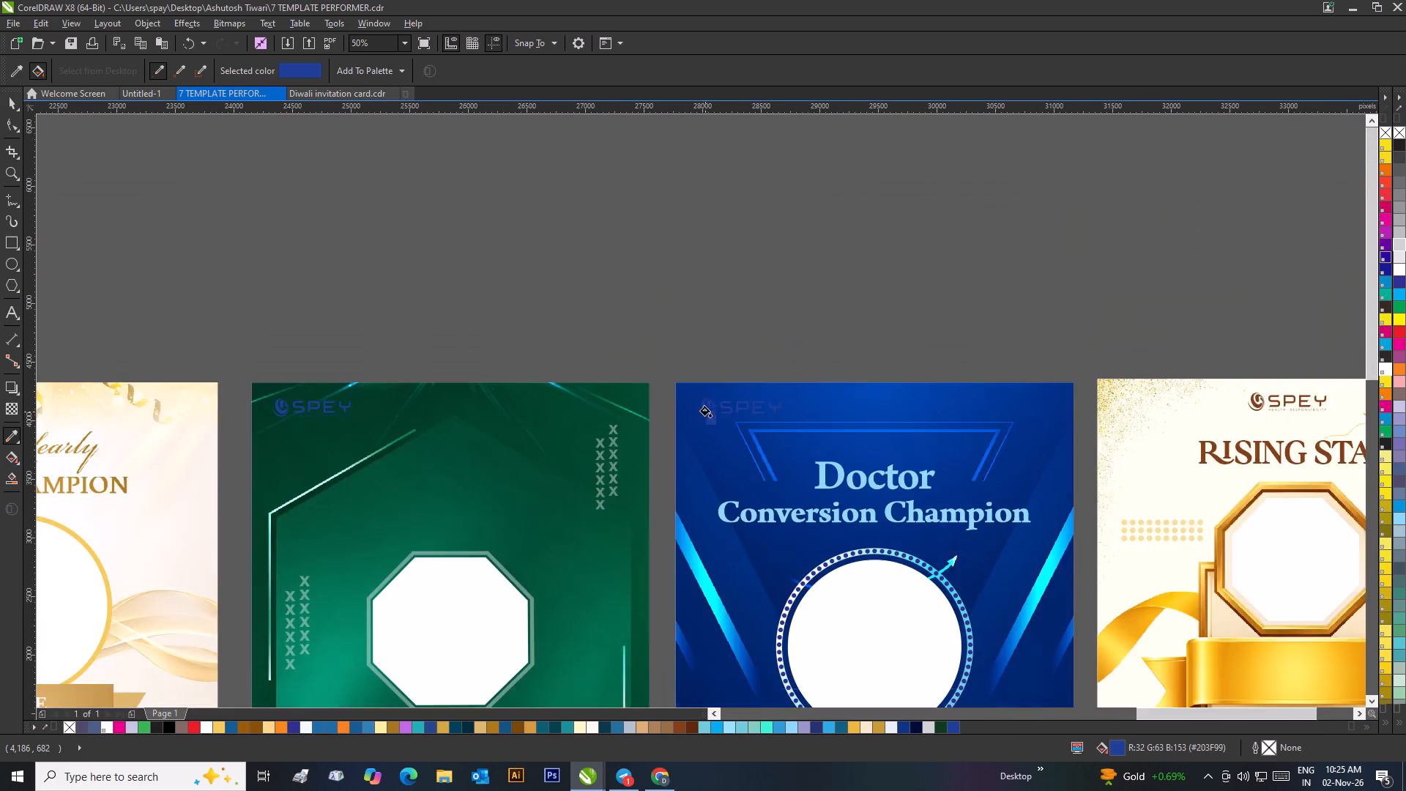
scroll(706, 412, down, 1)
scroll(962, 406, up, 3)
scroll(830, 412, up, 2)
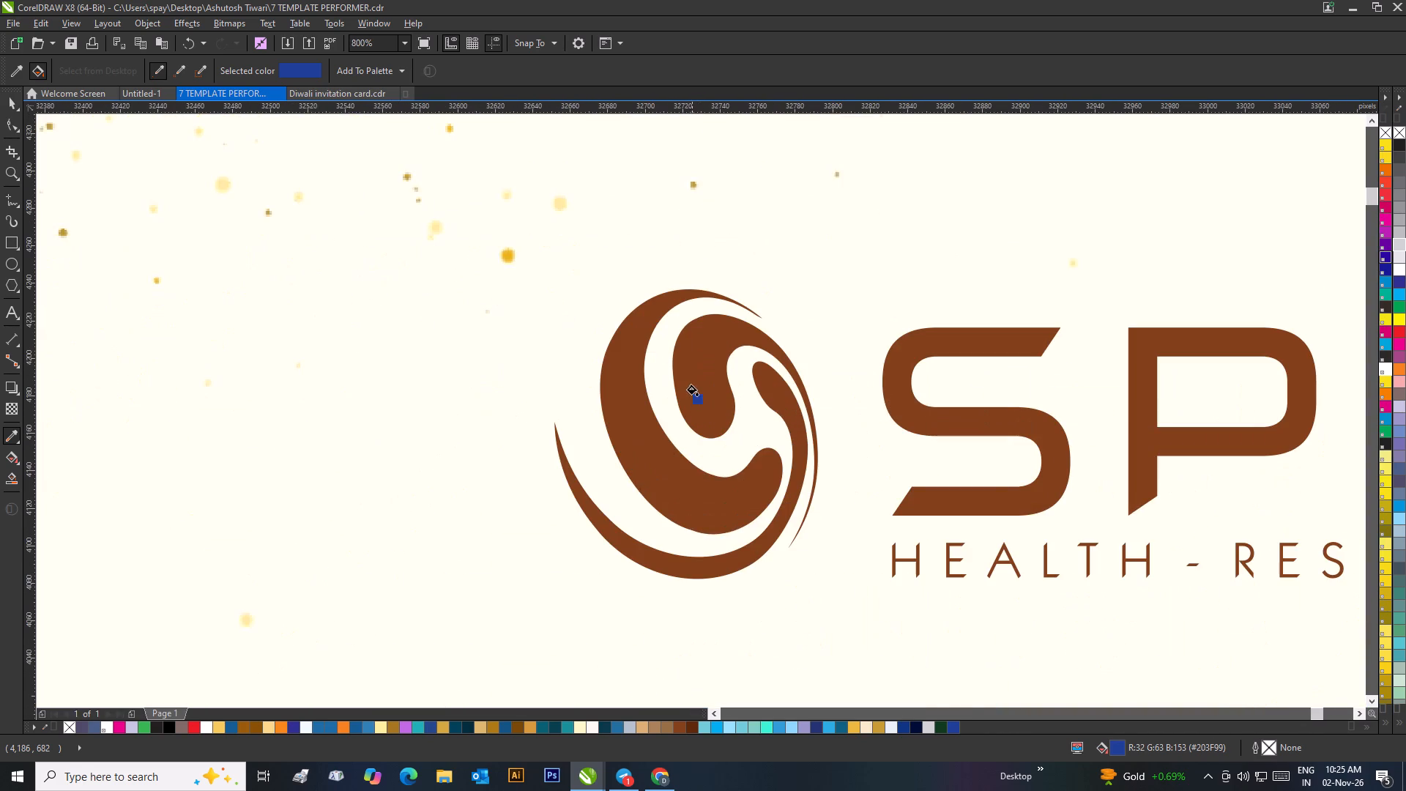
click(693, 390)
scroll(691, 390, down, 8)
scroll(655, 413, up, 1)
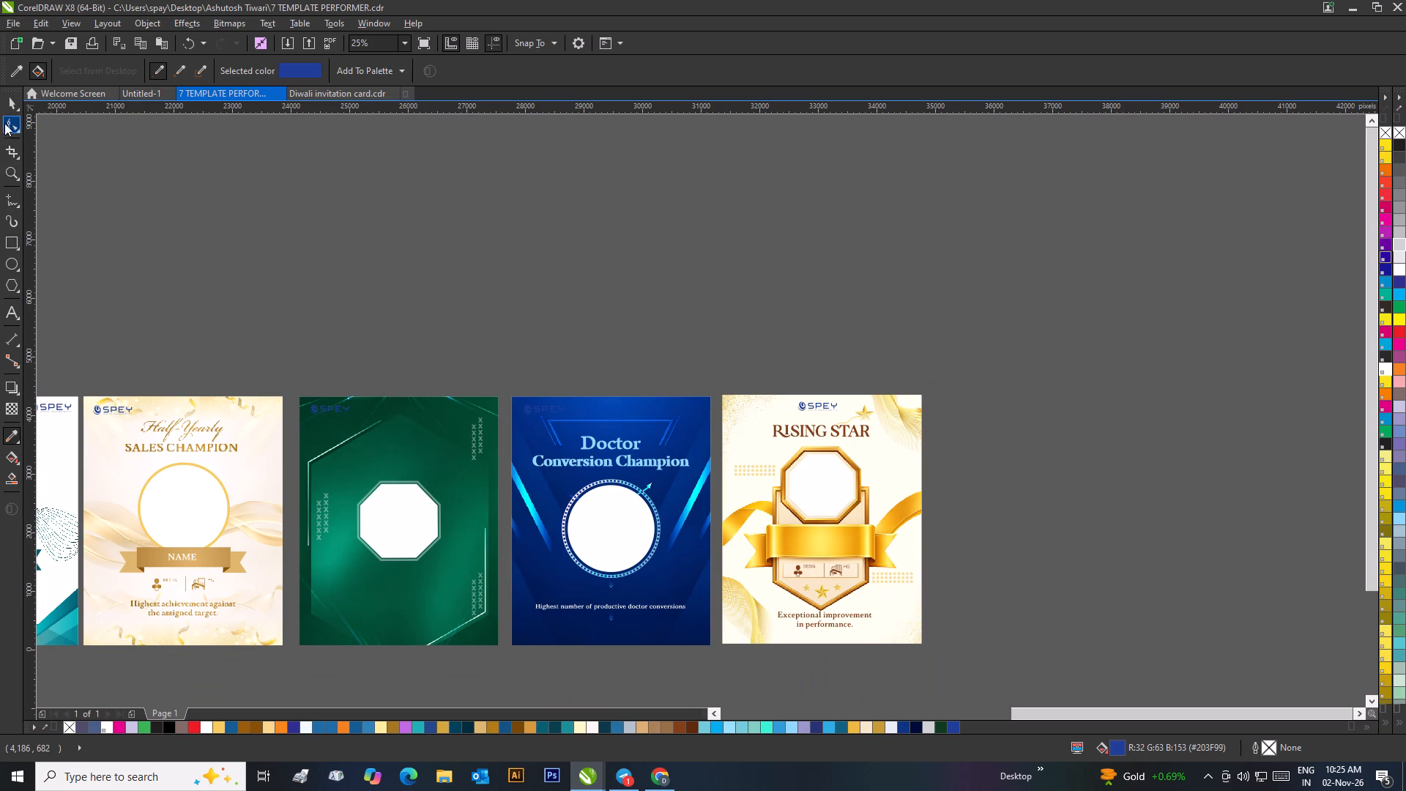
click(7, 104)
click(300, 170)
Draw a rectangle about 919 × 316 px around the SPEY logo in the corner of the navy-and-gold Best ZSM card.
scroll(756, 294, down, 2)
scroll(380, 456, up, 1)
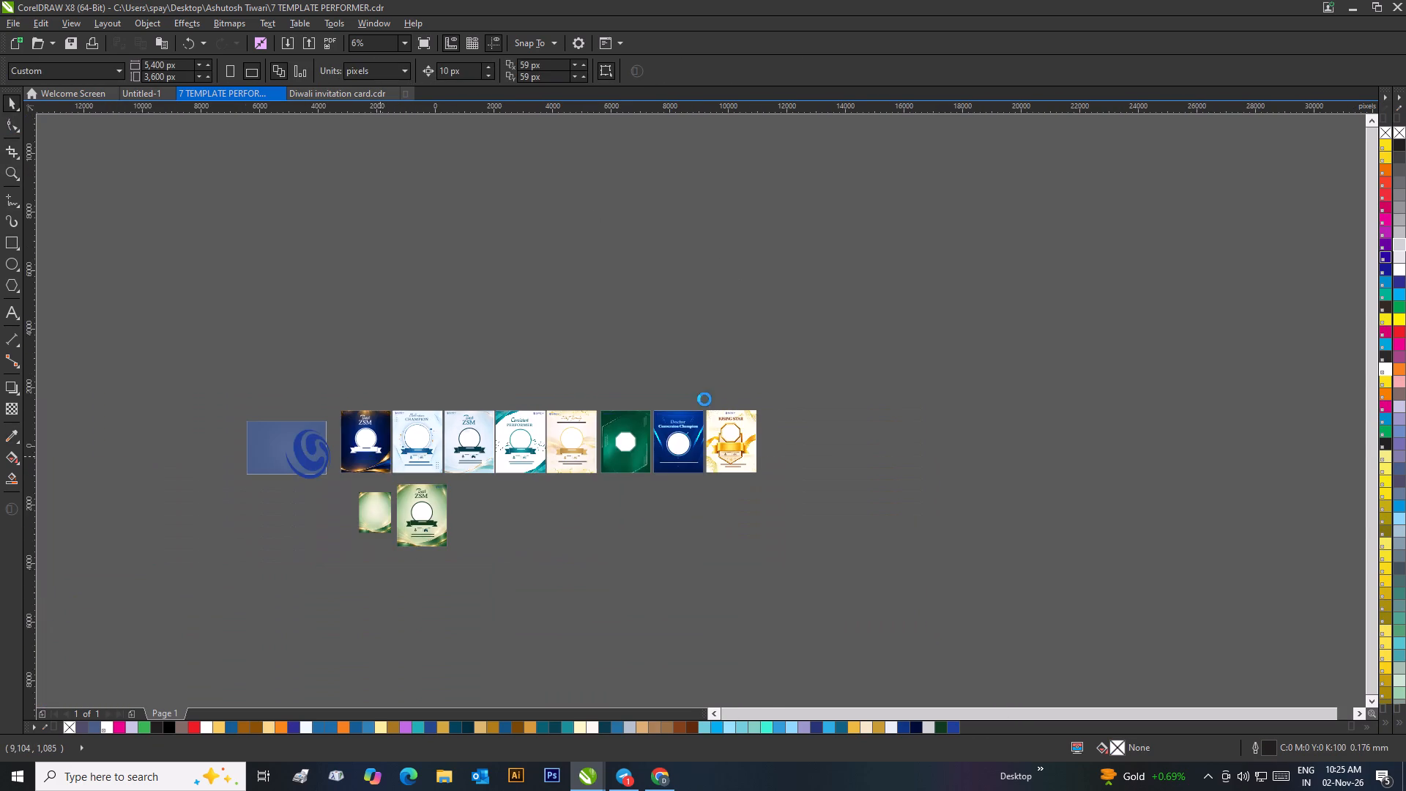
scroll(704, 399, up, 2)
scroll(589, 291, up, 2)
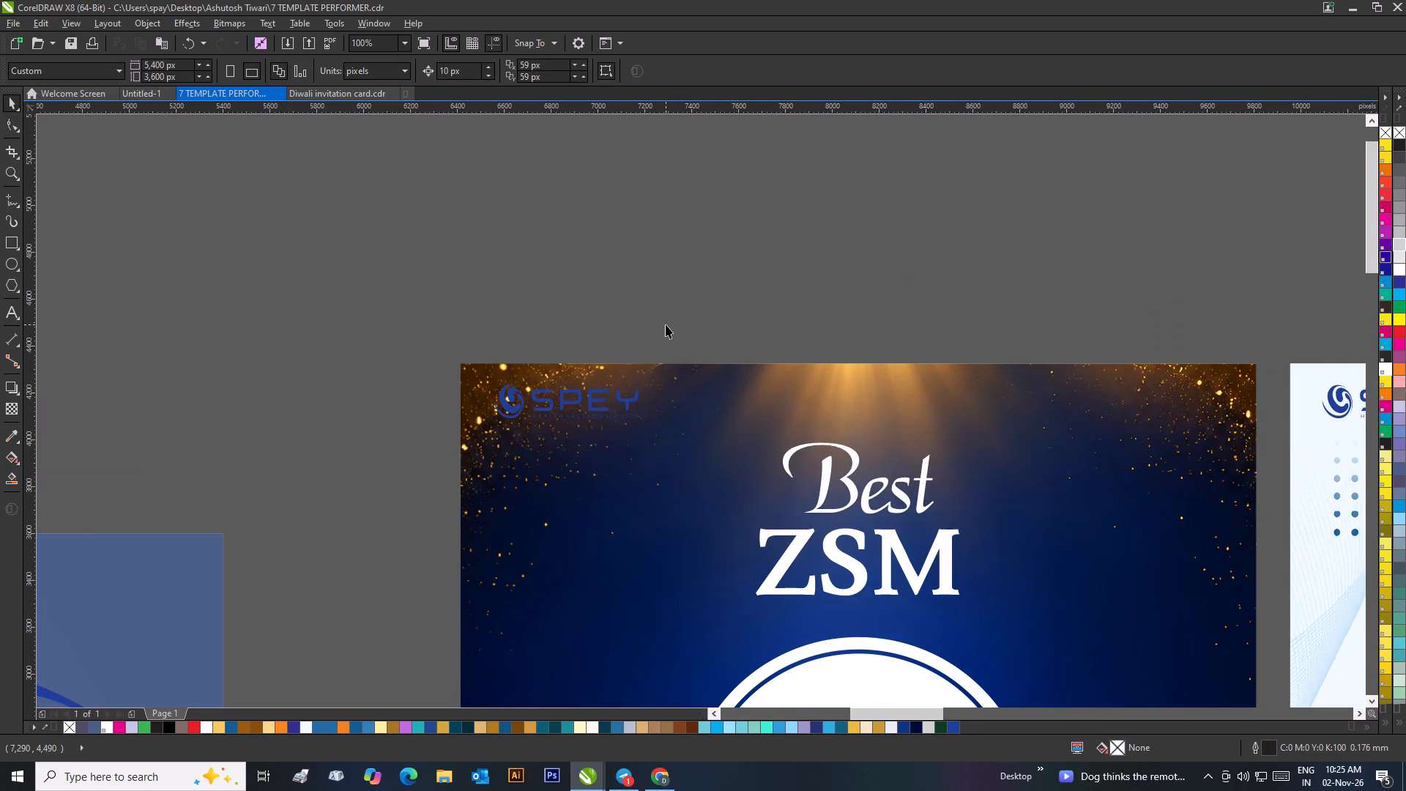
click(666, 324)
click(3, 235)
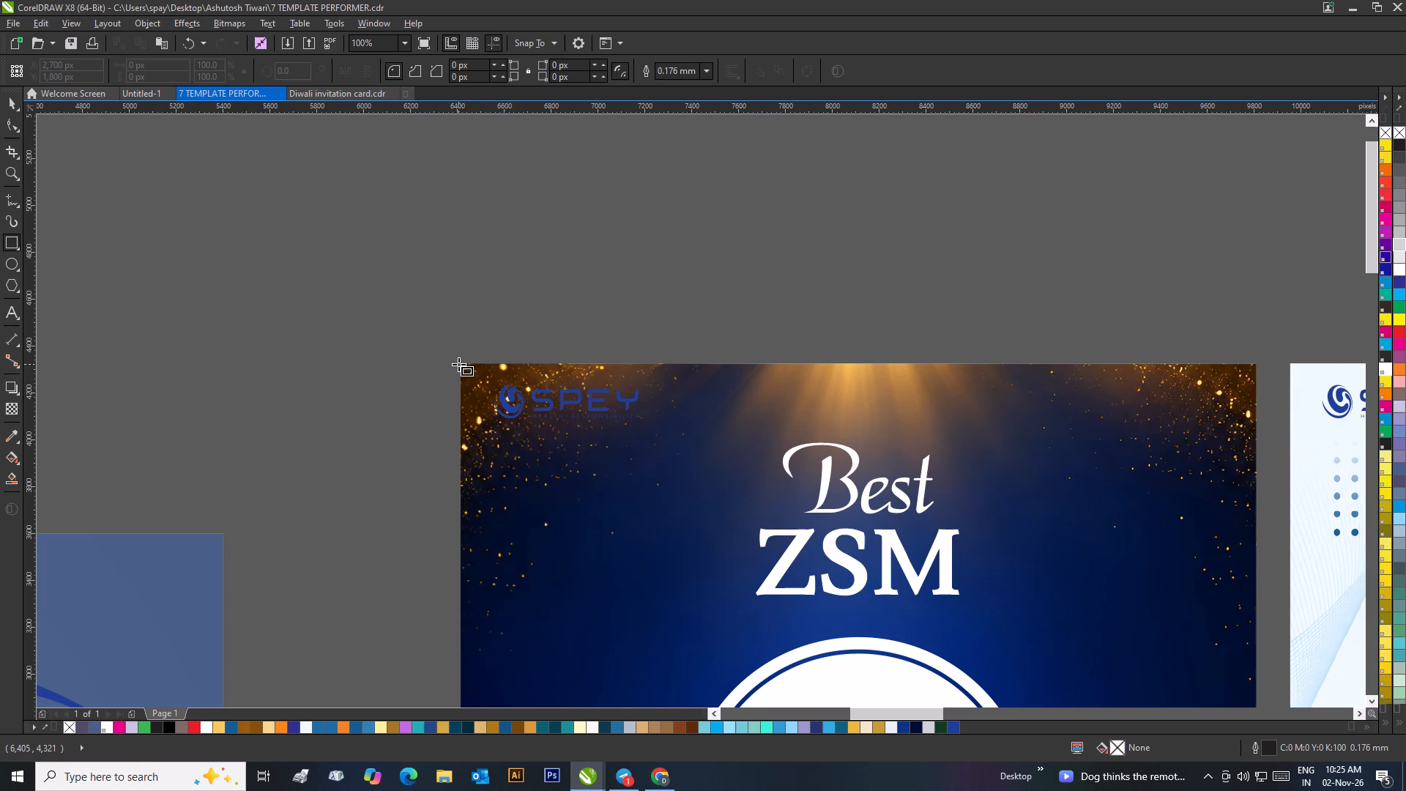
drag(458, 364, 681, 421)
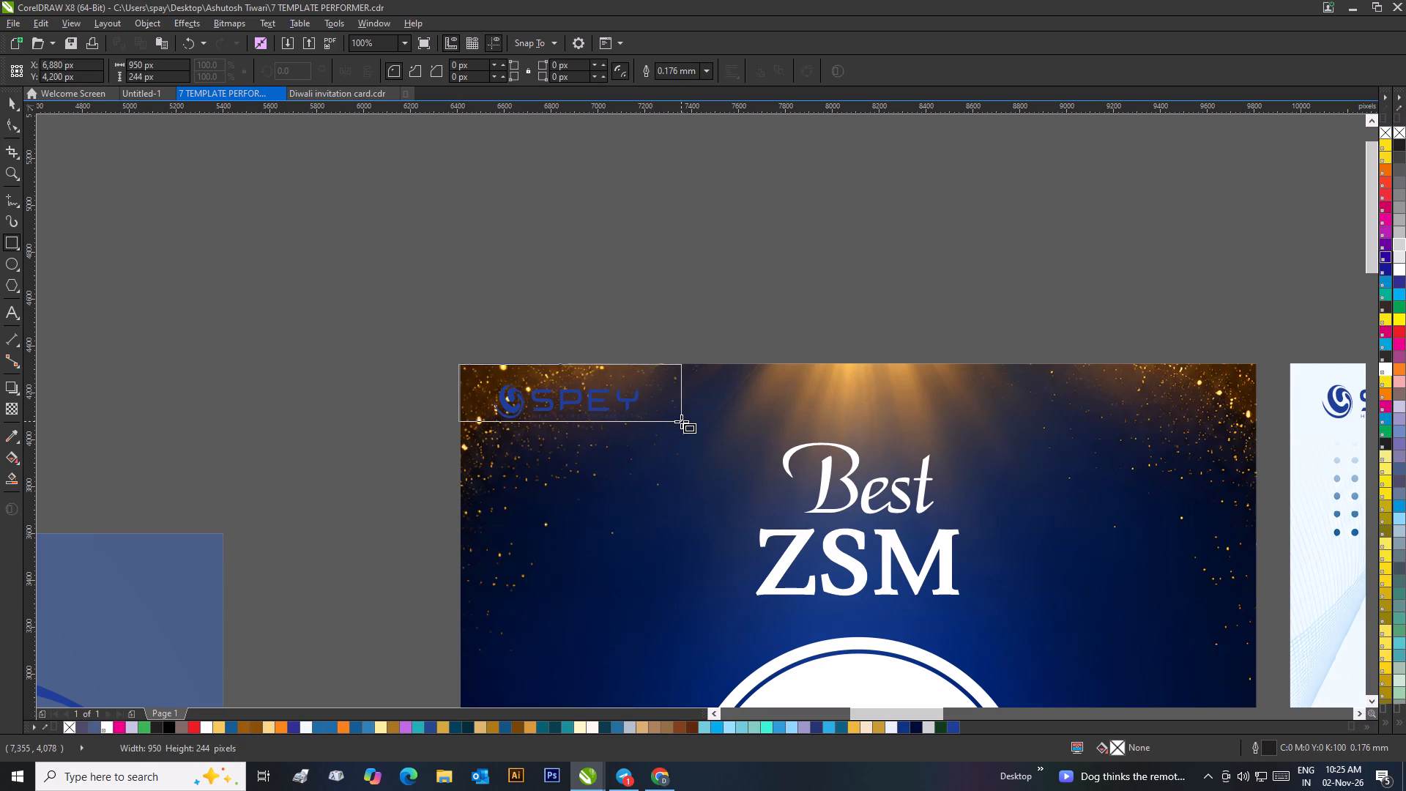
drag(681, 421, 674, 438)
click(7, 105)
click(213, 245)
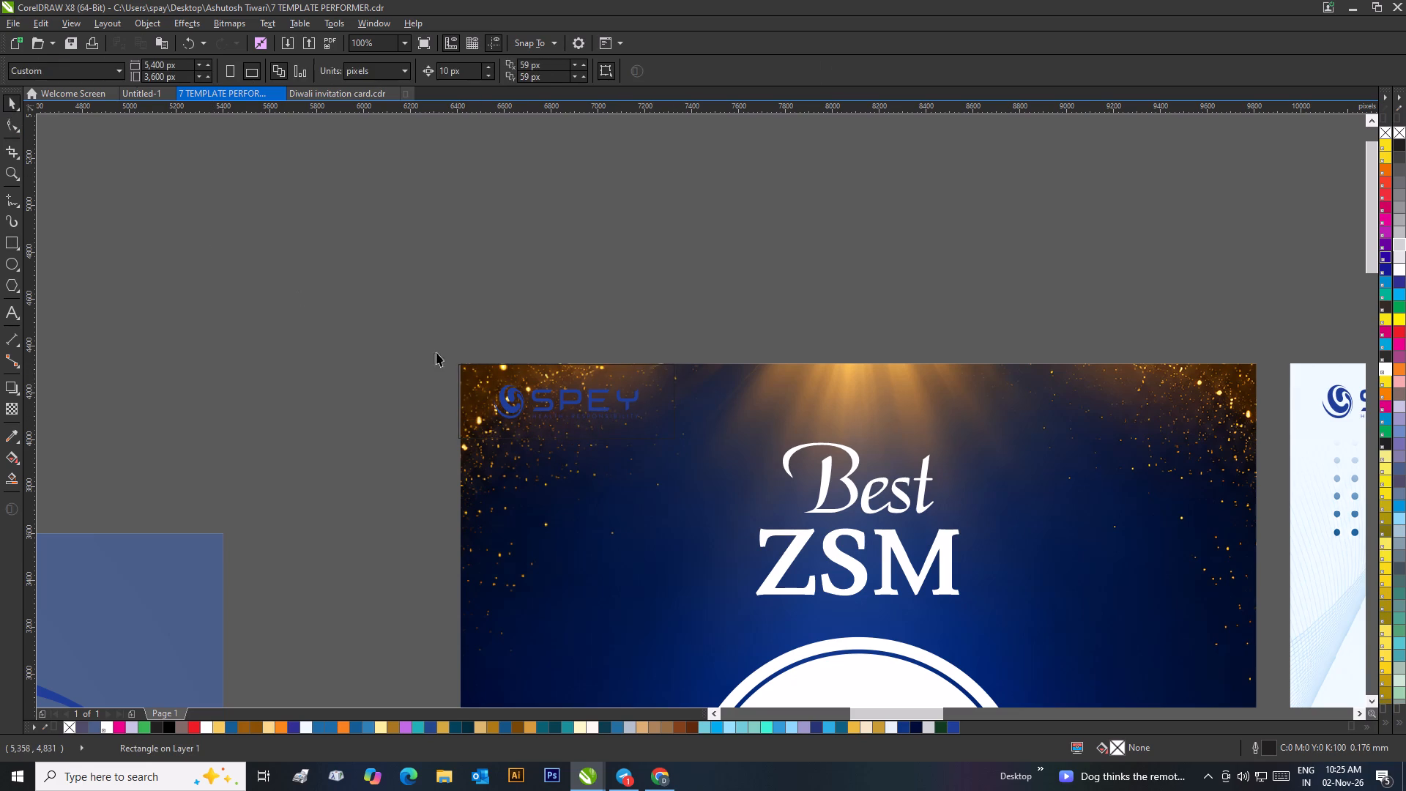
Align the new rectangle to the top and left edges of the navy-and-gold card's background.
click(642, 379)
shift+click(721, 380)
key(t)
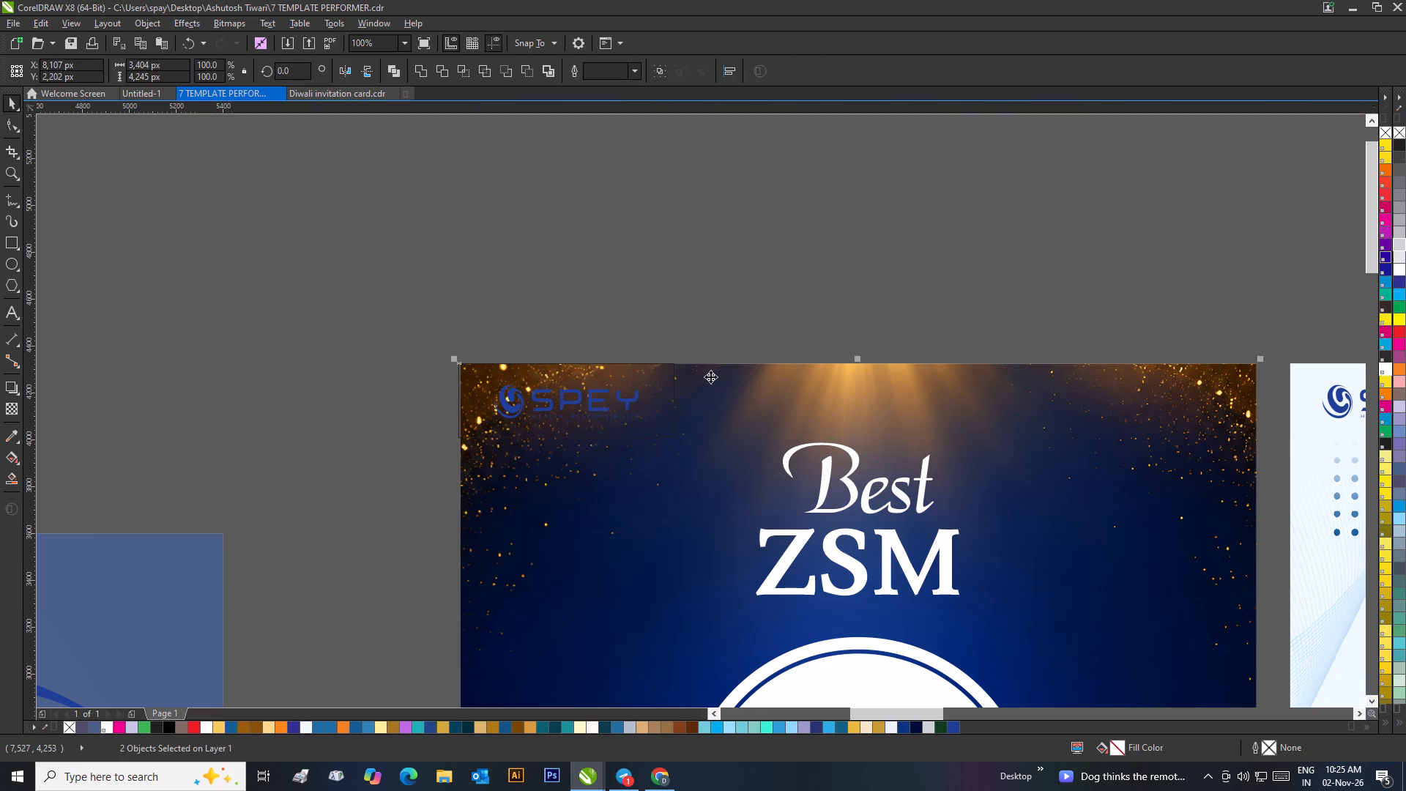
key(l)
click(661, 314)
click(626, 400)
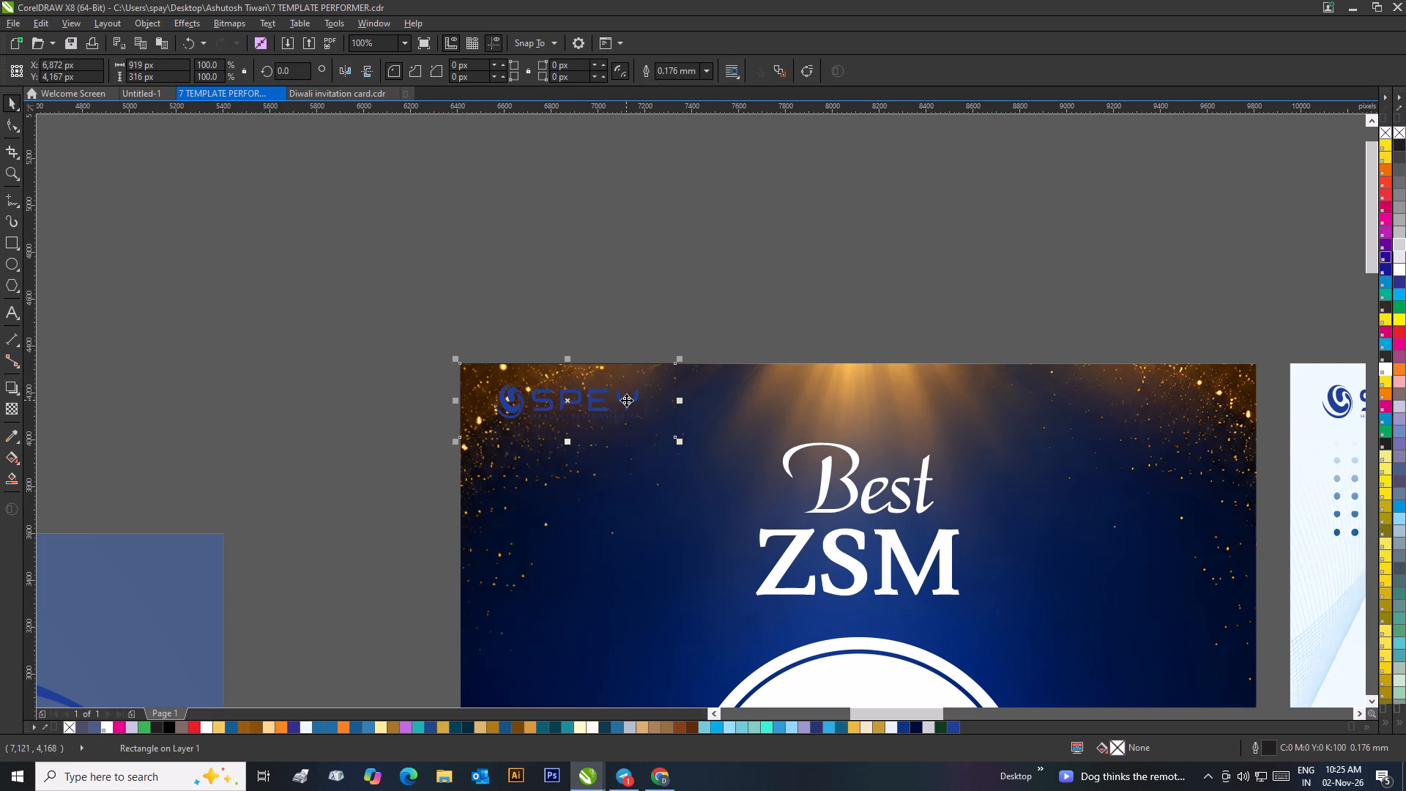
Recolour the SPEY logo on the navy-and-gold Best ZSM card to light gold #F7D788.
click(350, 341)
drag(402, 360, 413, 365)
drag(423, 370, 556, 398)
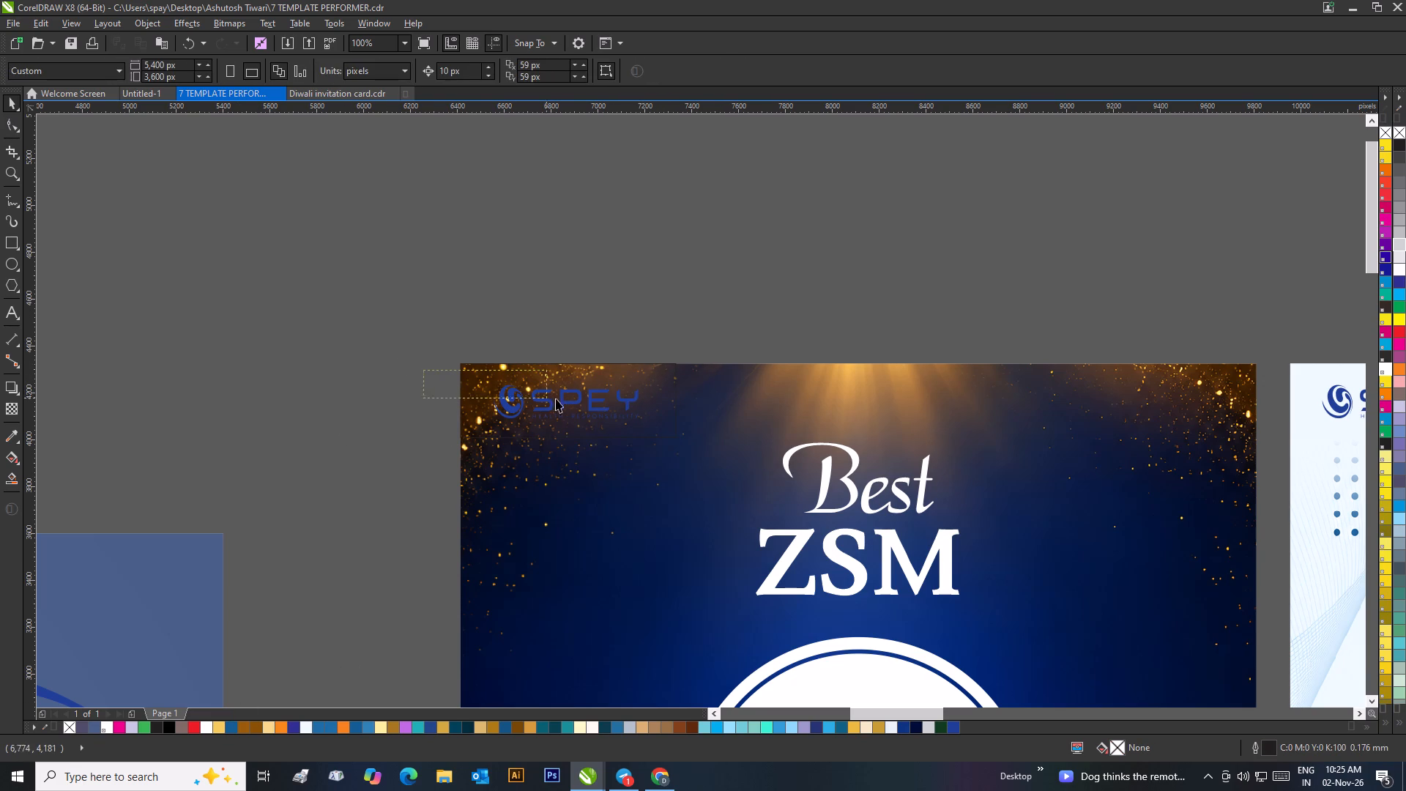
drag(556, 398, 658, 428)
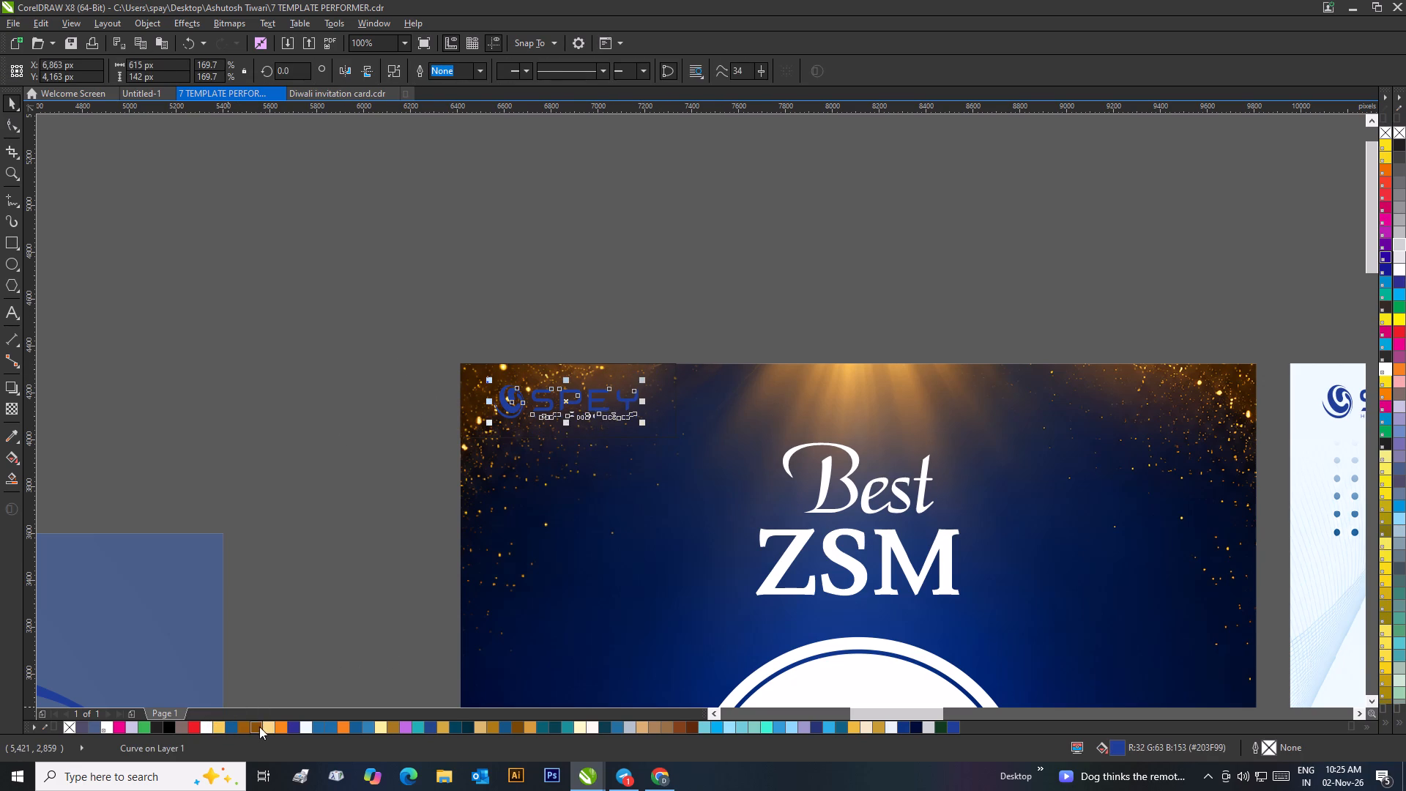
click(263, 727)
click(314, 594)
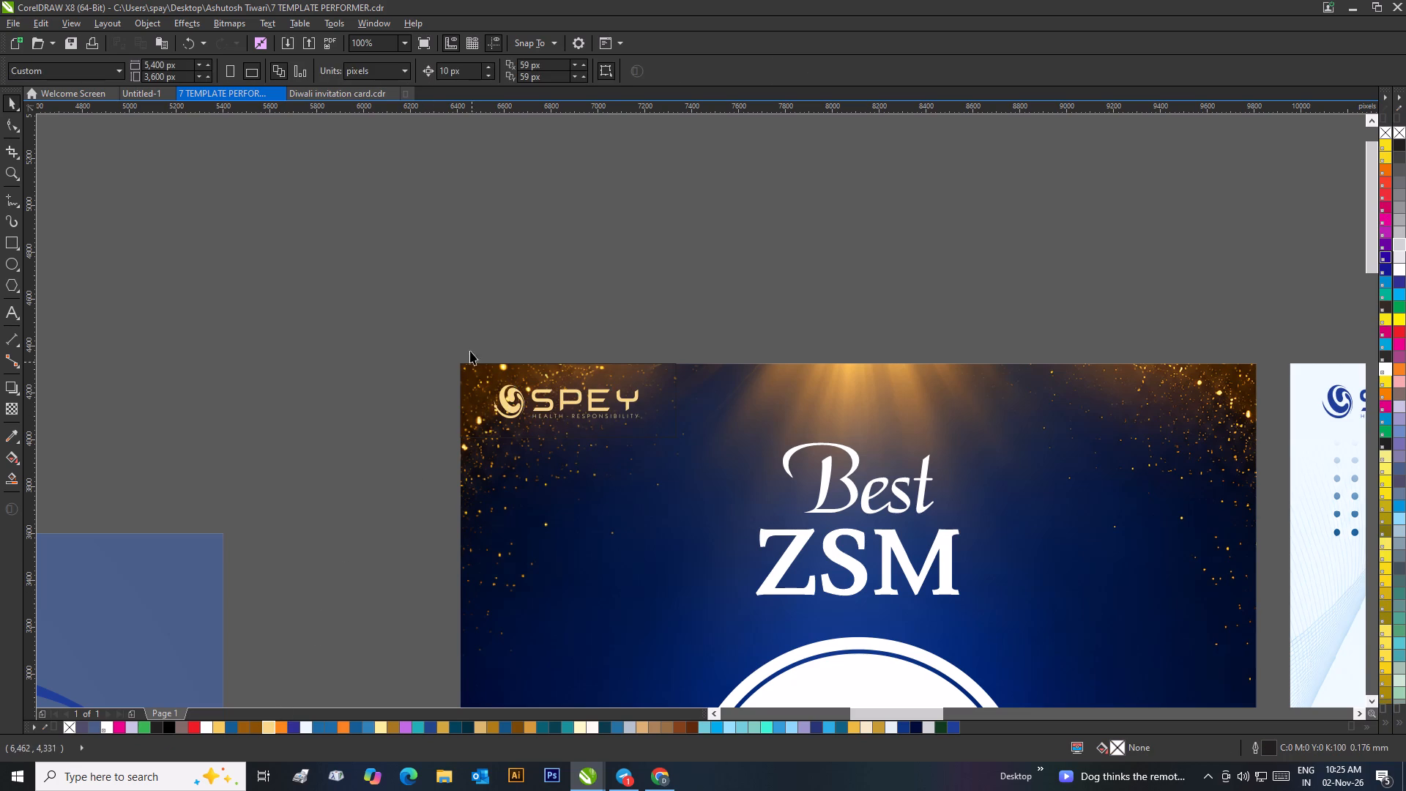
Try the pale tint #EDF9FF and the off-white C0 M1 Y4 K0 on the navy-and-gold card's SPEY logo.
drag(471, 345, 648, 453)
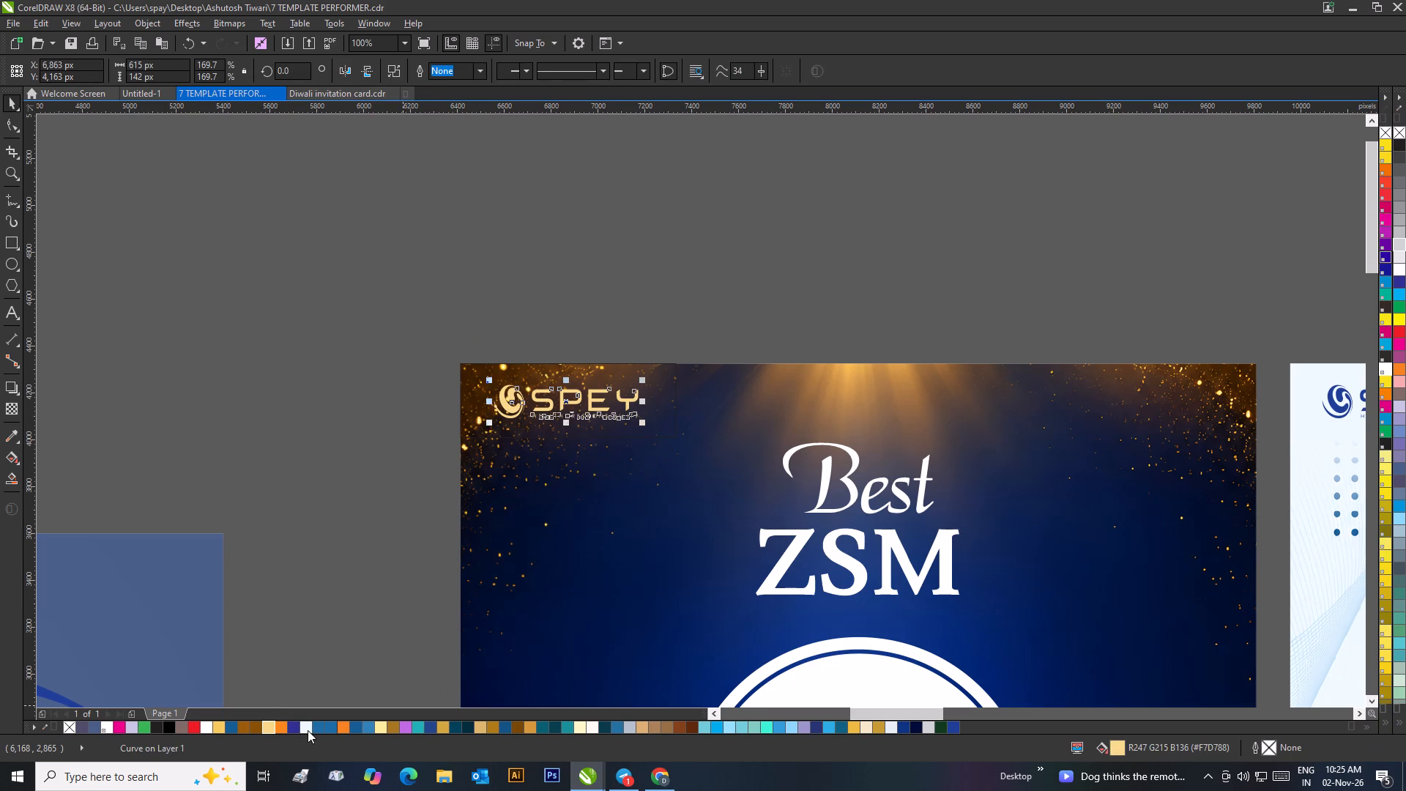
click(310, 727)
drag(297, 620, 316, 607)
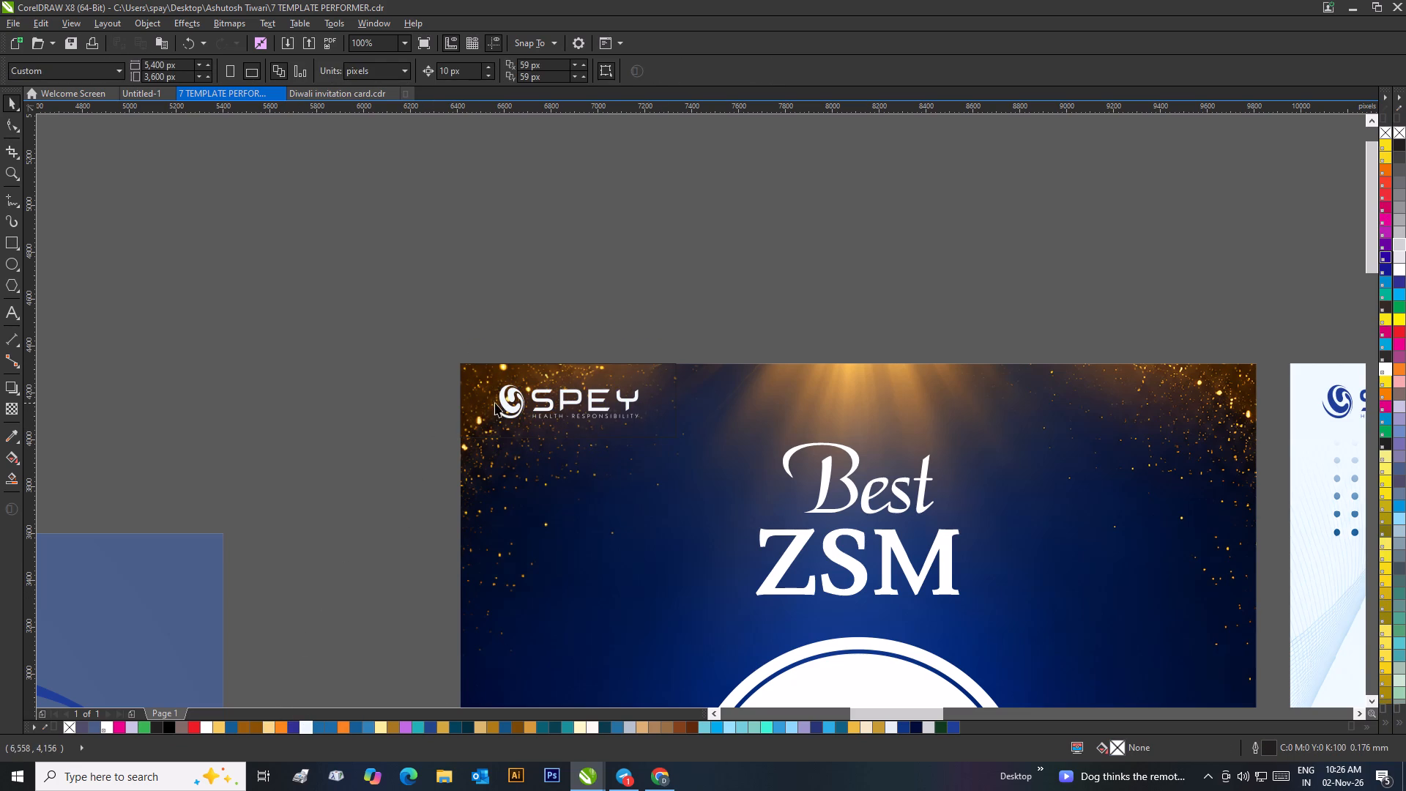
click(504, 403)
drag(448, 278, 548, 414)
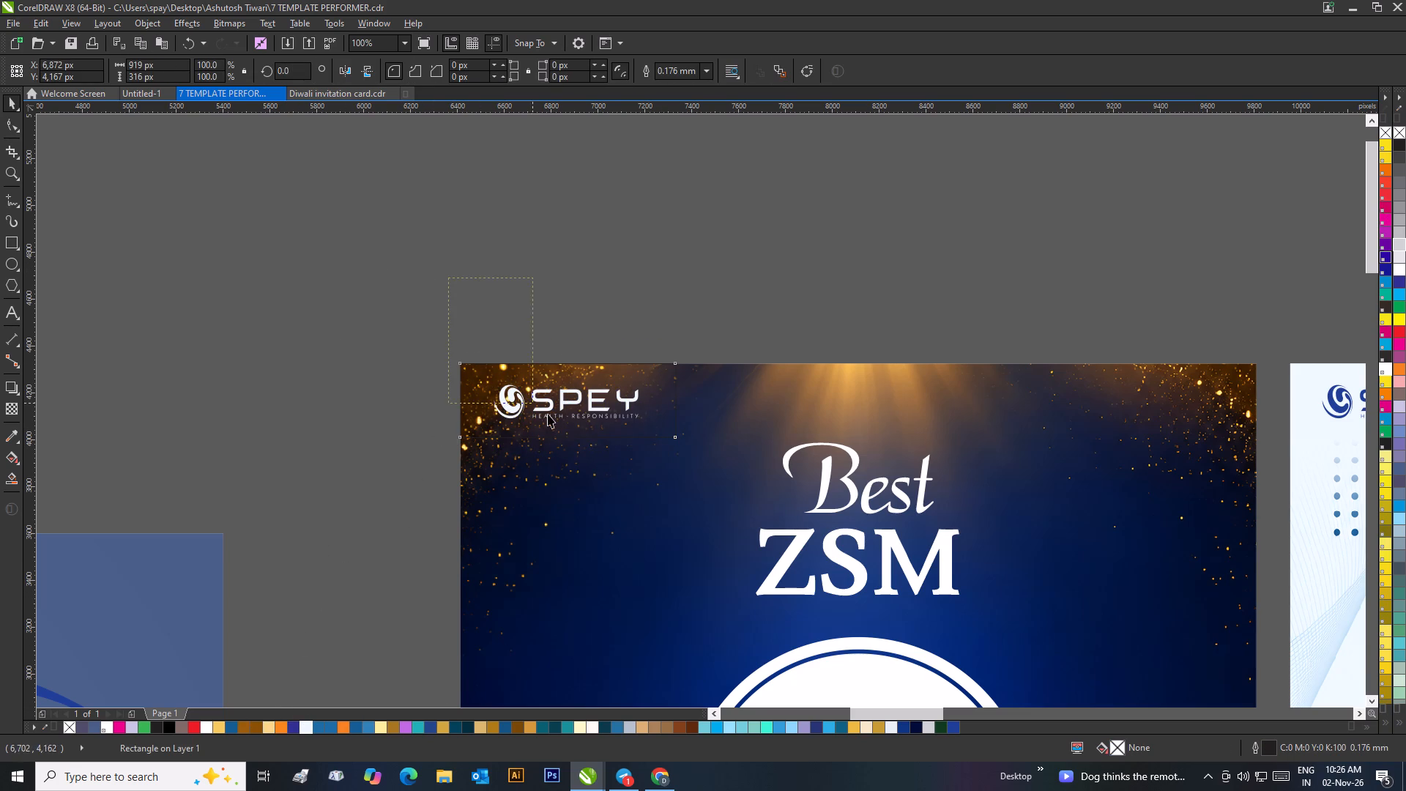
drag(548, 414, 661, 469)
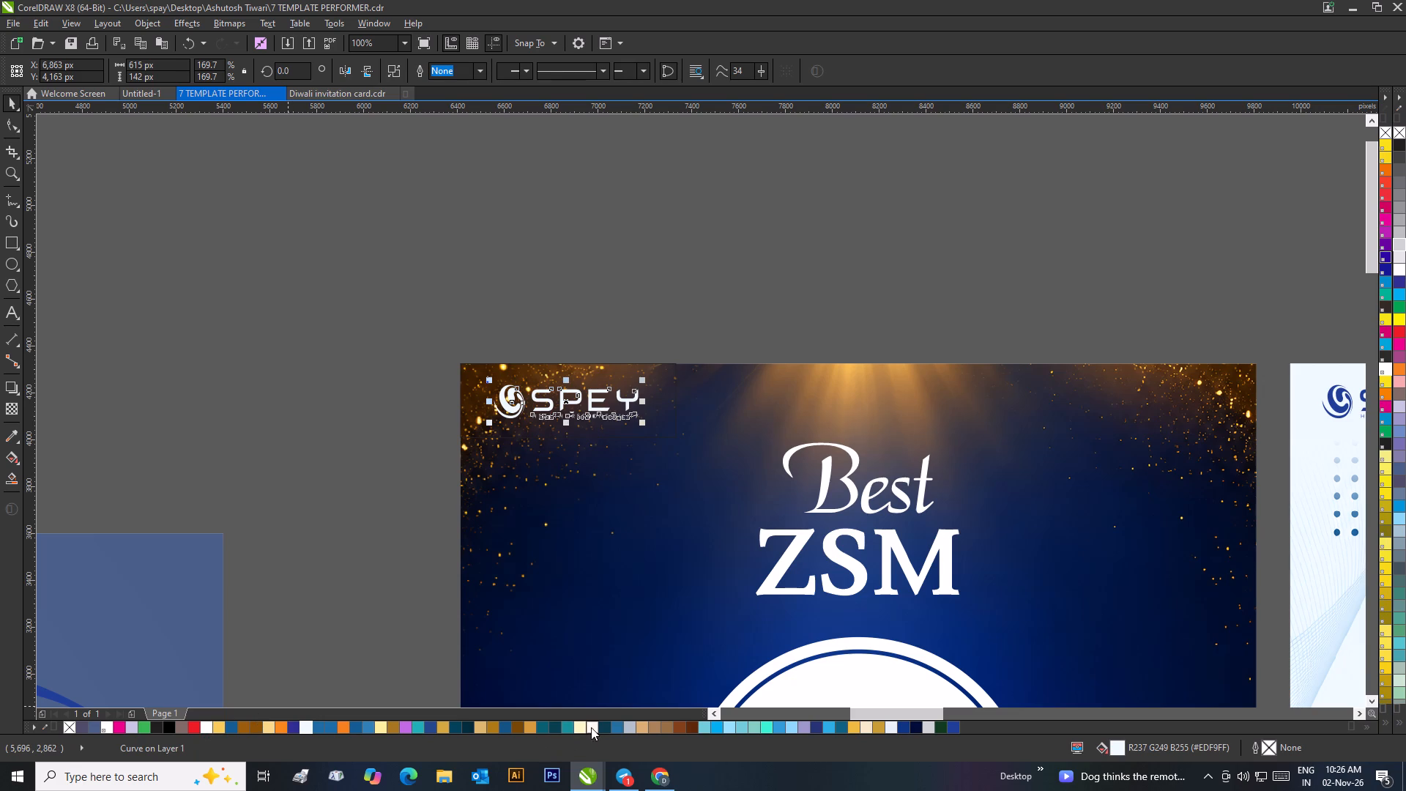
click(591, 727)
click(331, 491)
Fill the rectangle around the navy-and-gold card's SPEY logo with the off-white C0 M1 Y4 K0.
click(469, 404)
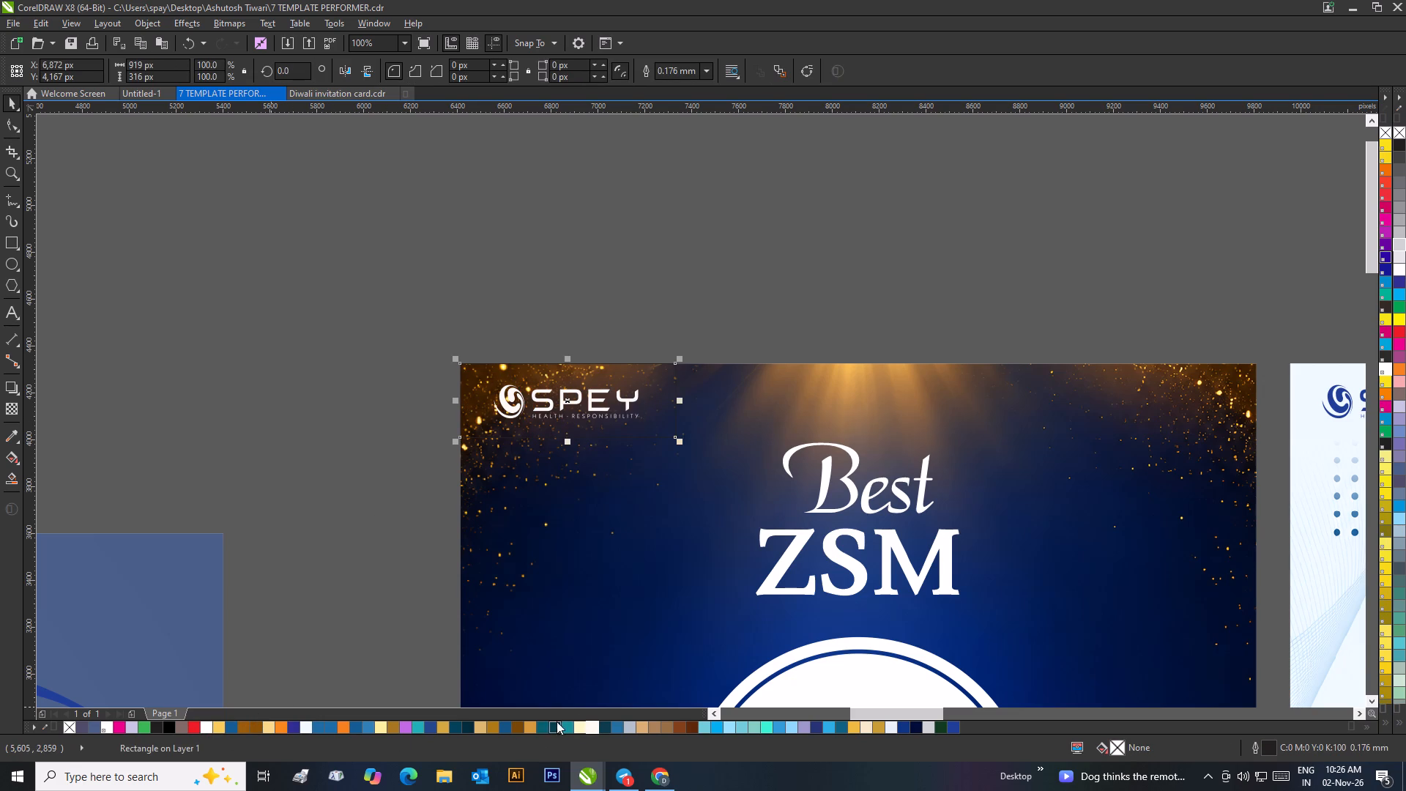
click(589, 729)
click(475, 329)
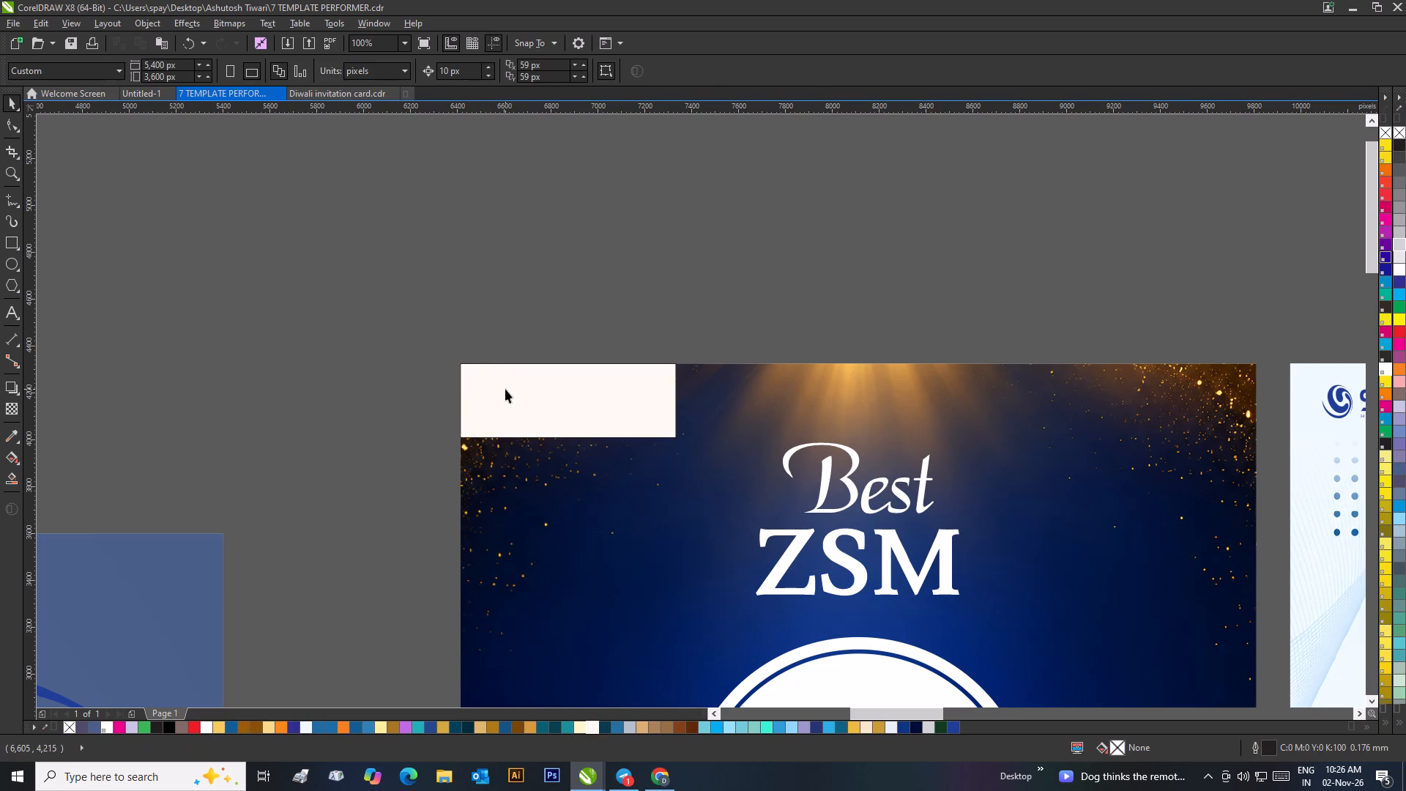
Fill the SPEY logo at the off-white rectangle with the brand blue #203F99.
drag(474, 315, 695, 519)
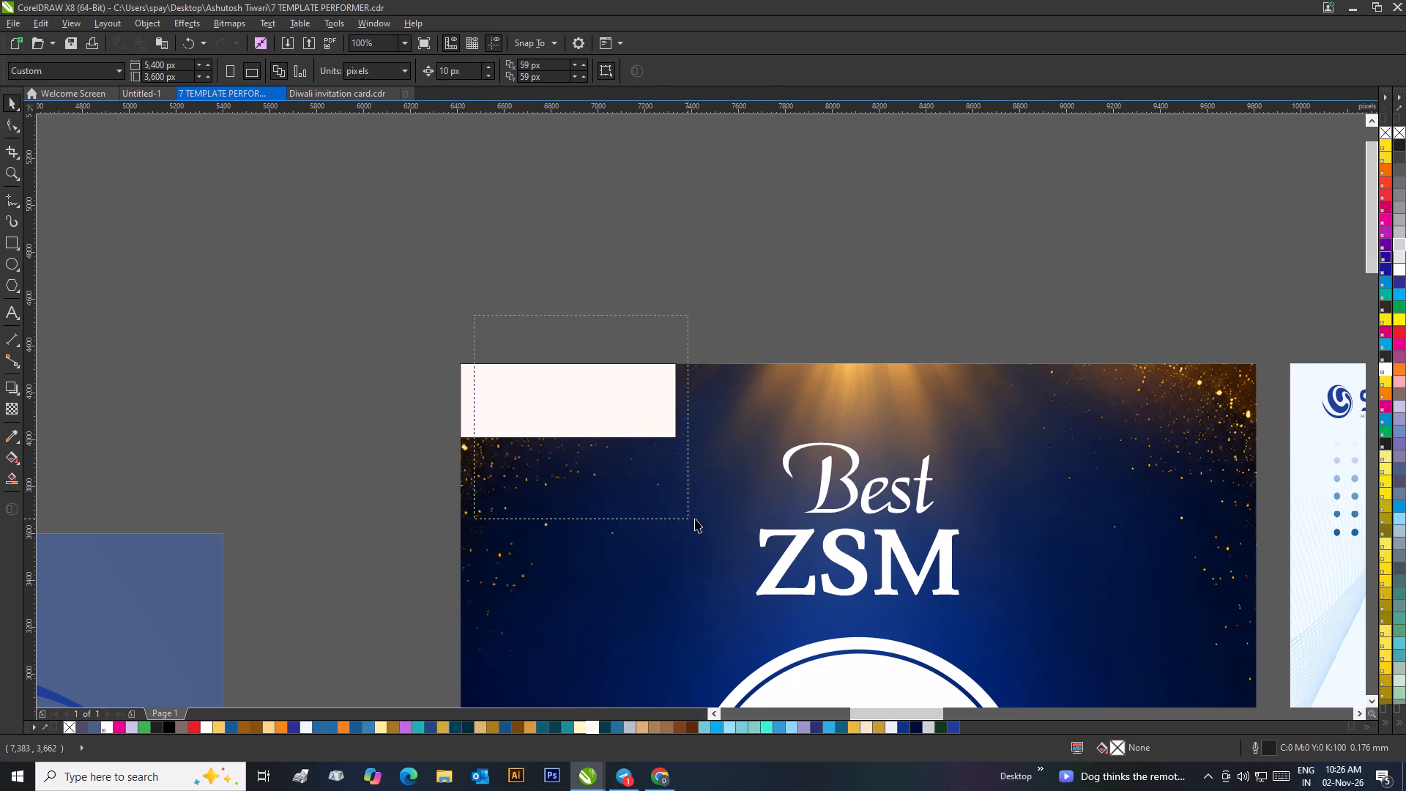
drag(695, 519, 700, 519)
click(955, 727)
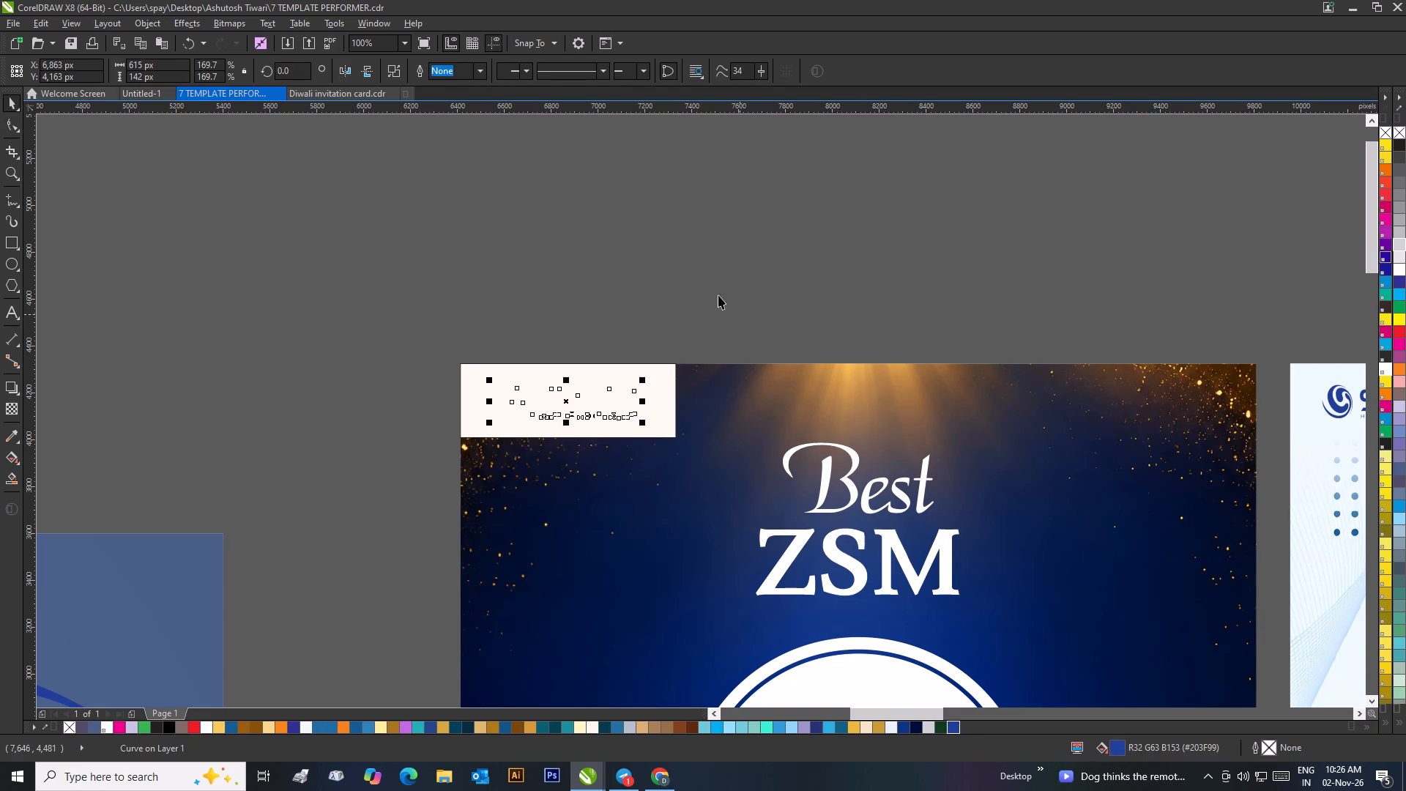
click(691, 264)
Move the off-white rectangle back in the stacking order, behind the SPEY logo but in front of the card background.
click(655, 401)
key(ctrl+Page_Down)
key(ctrl+Page_Down)
key(ctrl+Page_Down)
key(ctrl+Page_Down)
key(ctrl+Page_Down)
key(ctrl+Page_Down)
key(ctrl+Page_Down)
key(ctrl+Page_Down)
key(ctrl+Page_Down)
key(ctrl+Page_Down)
key(ctrl+Page_Down)
key(ctrl+Page_Down)
key(ctrl+Page_Down)
key(ctrl+Page_Down)
key(ctrl+Page_Down)
key(ctrl+Page_Down)
key(ctrl+Page_Down)
key(ctrl+Page_Down)
key(ctrl+Page_Down)
key(ctrl+Page_Down)
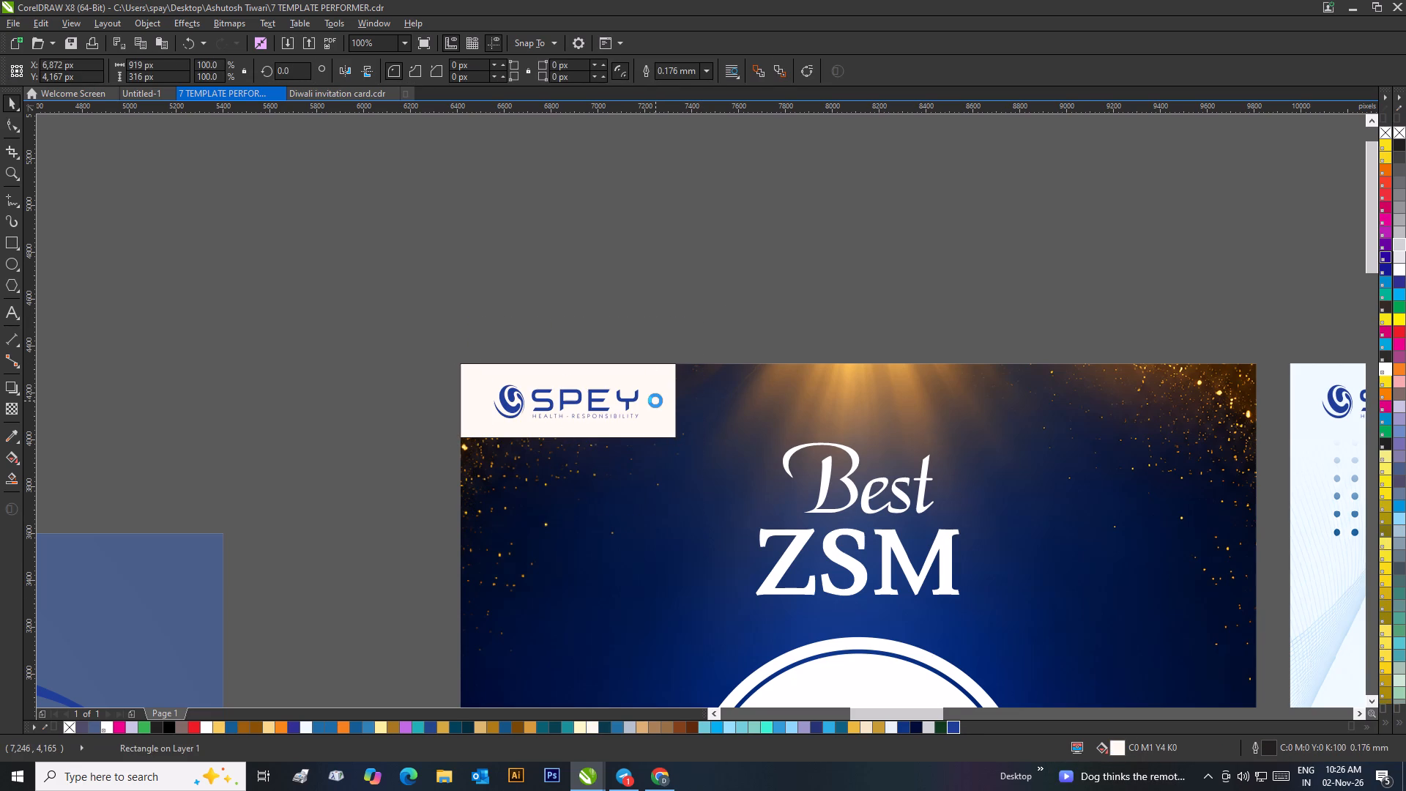
click(669, 303)
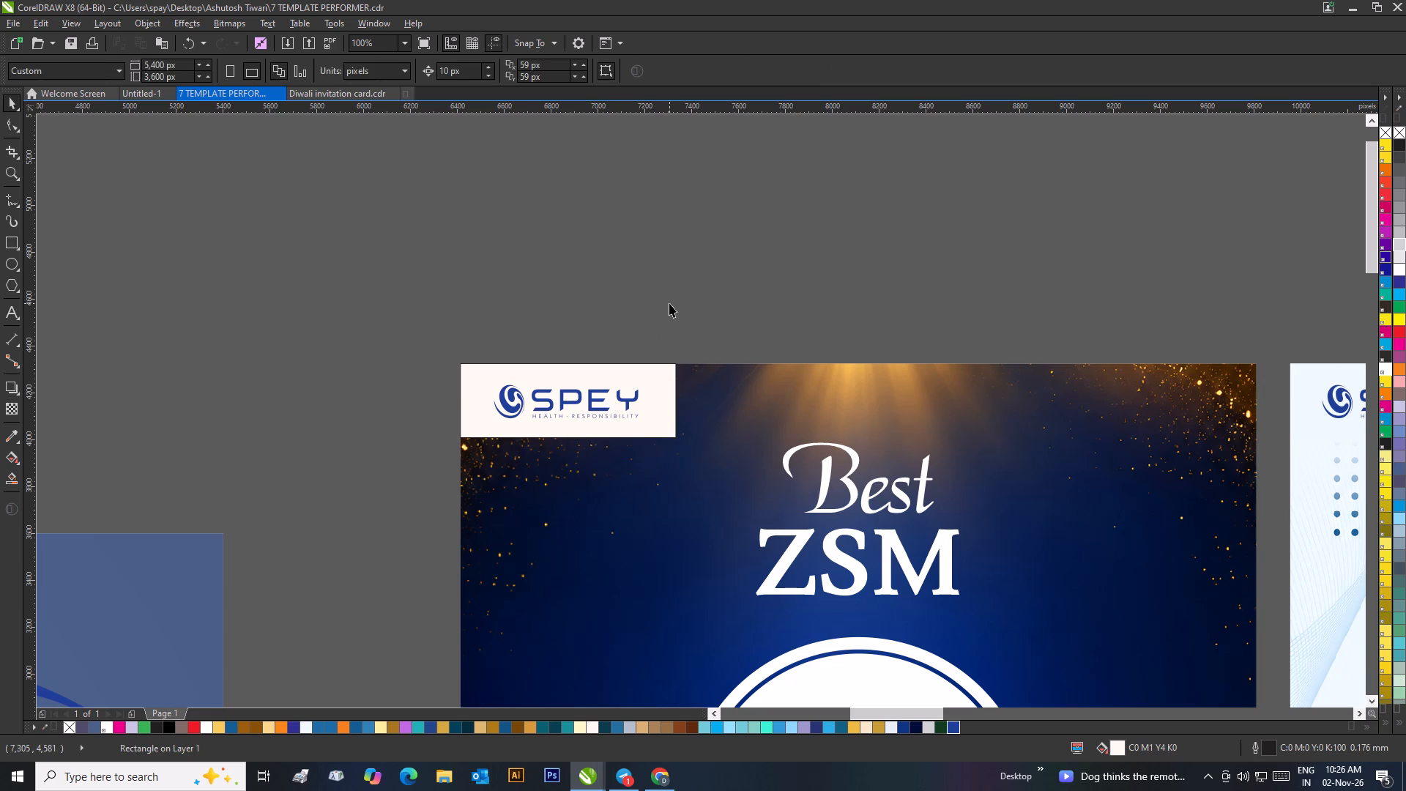
Set the off-white rectangle's outline width to None.
click(667, 400)
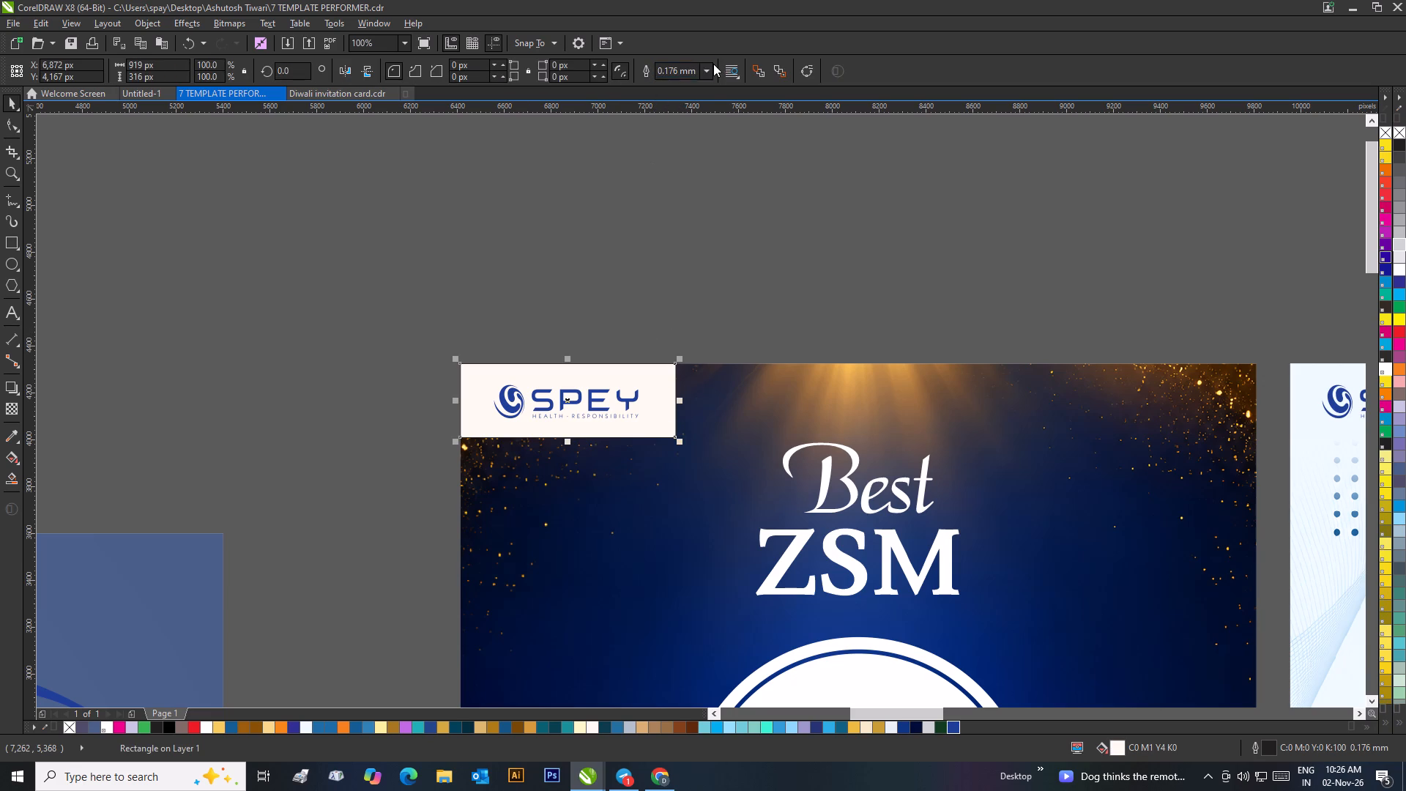
click(711, 65)
click(681, 83)
click(680, 196)
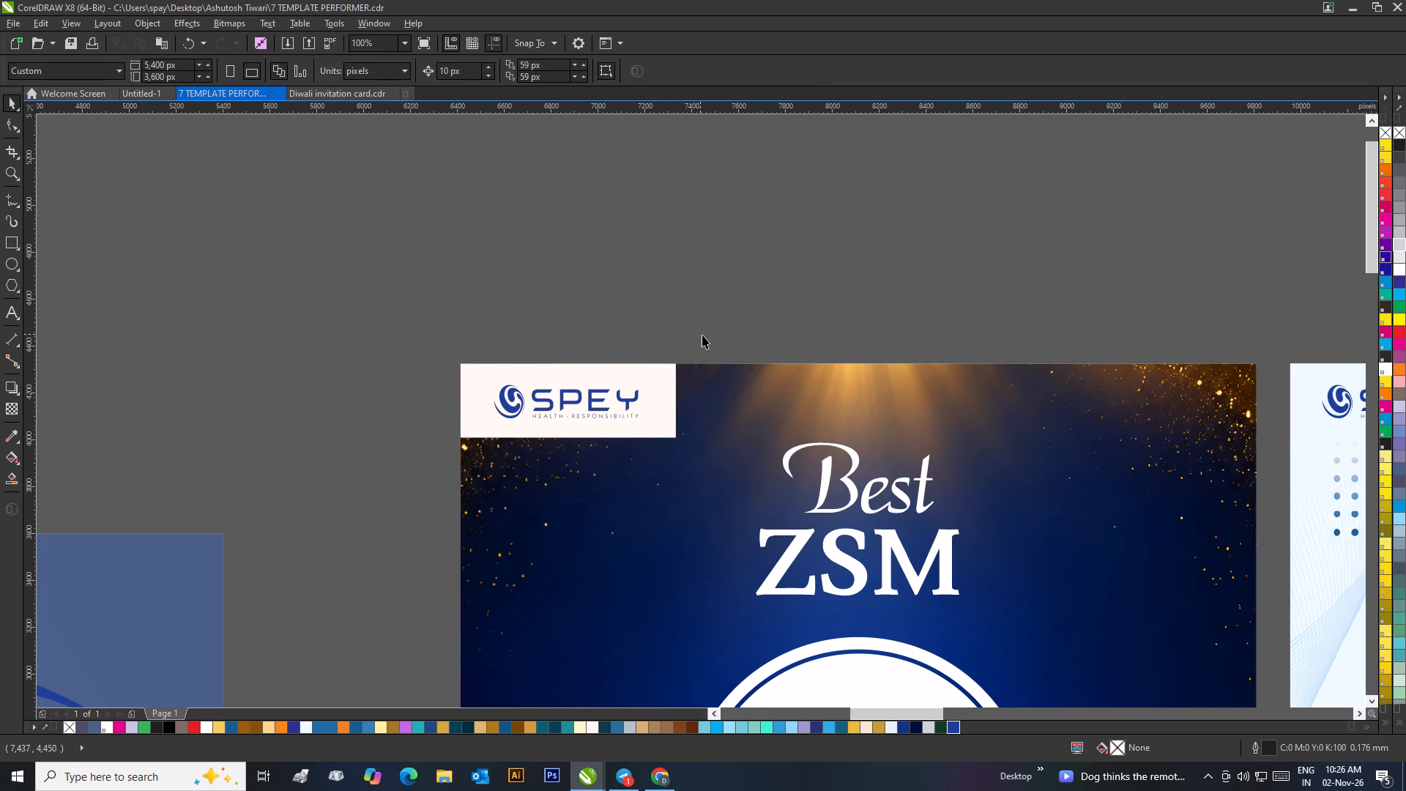
Centre the blue SPEY logo horizontally and vertically within the off-white rectangle.
drag(723, 319, 680, 320)
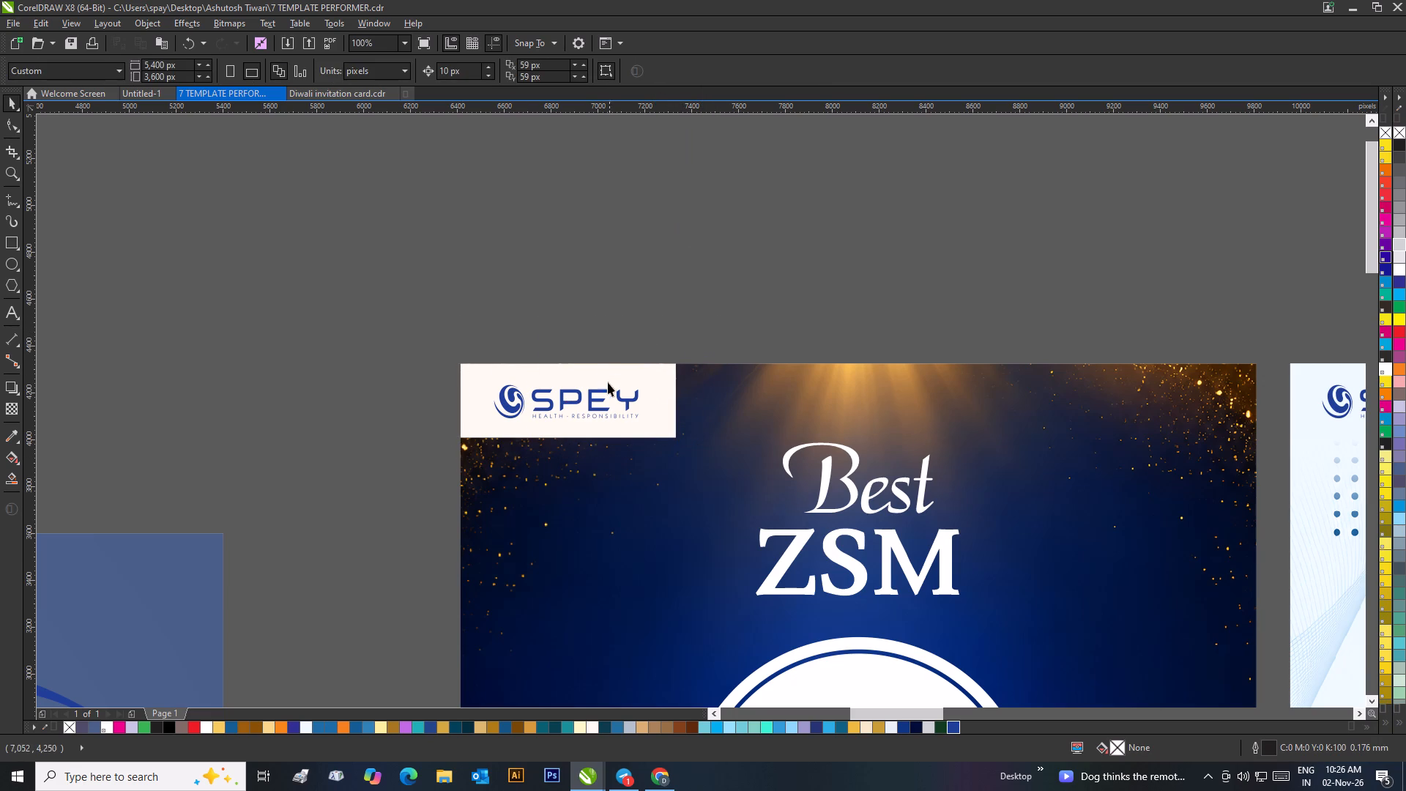
click(597, 390)
shift+click(663, 381)
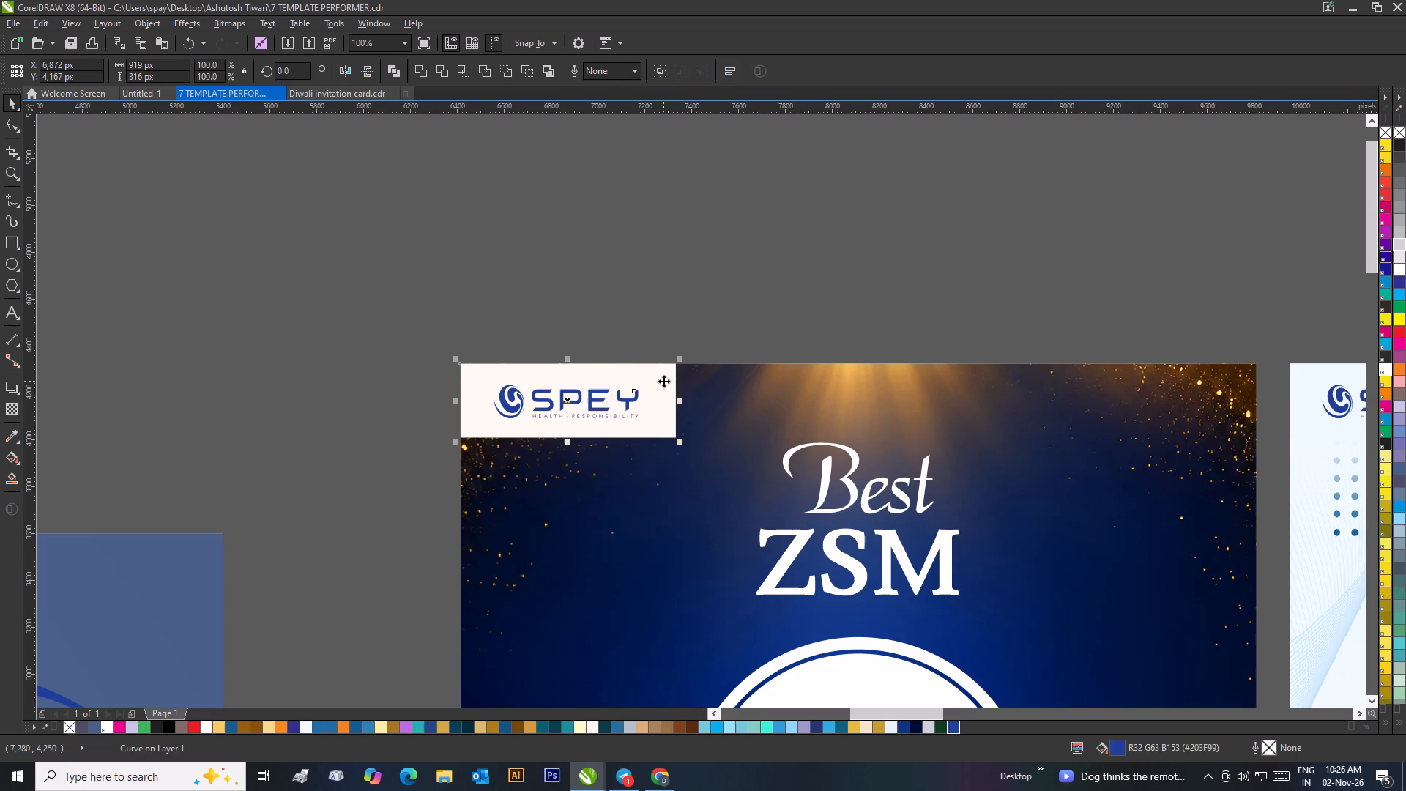
key(c)
key(e)
click(649, 297)
Group the SPEY logo with its off-white rectangle on the navy-and-gold Best ZSM card.
drag(696, 345, 432, 468)
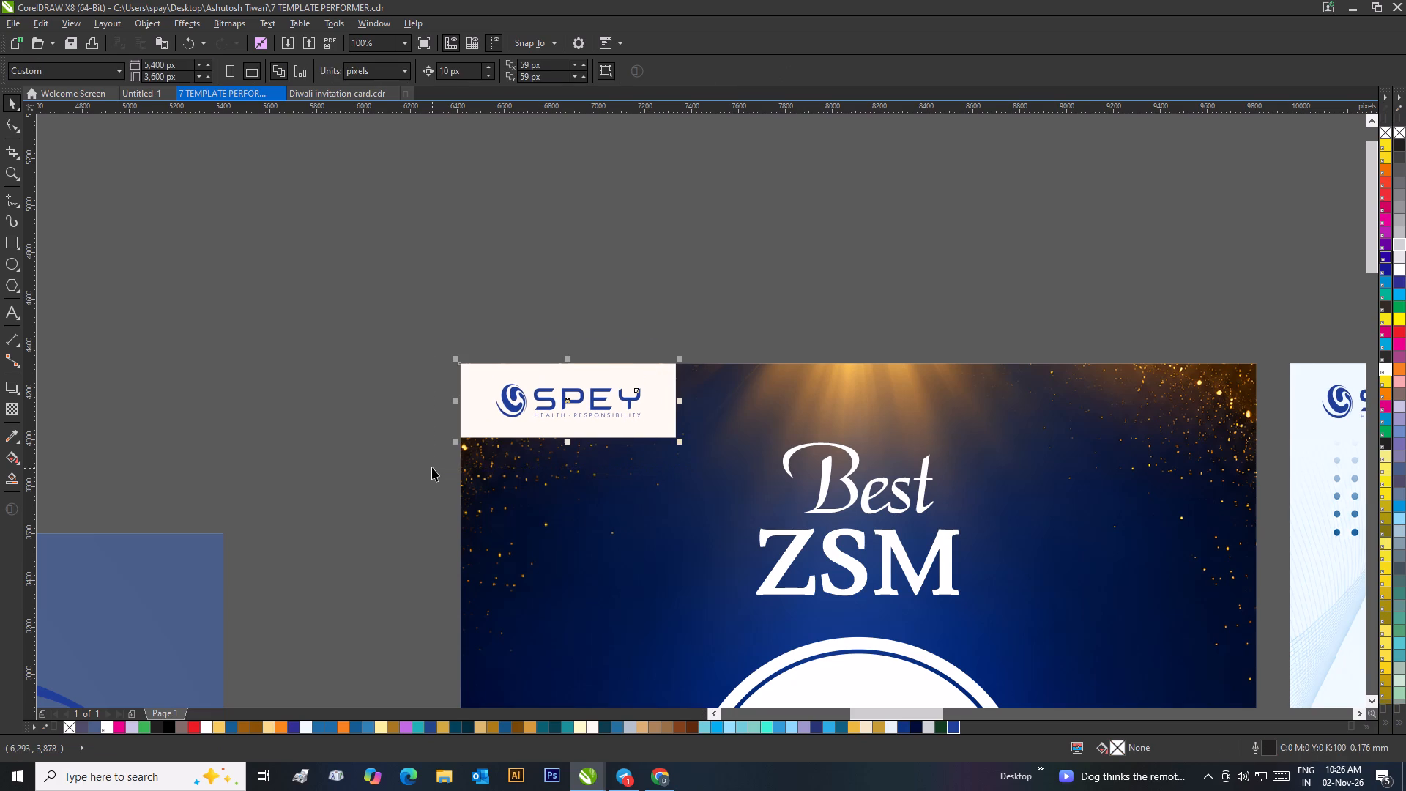
key(ctrl+g)
click(539, 272)
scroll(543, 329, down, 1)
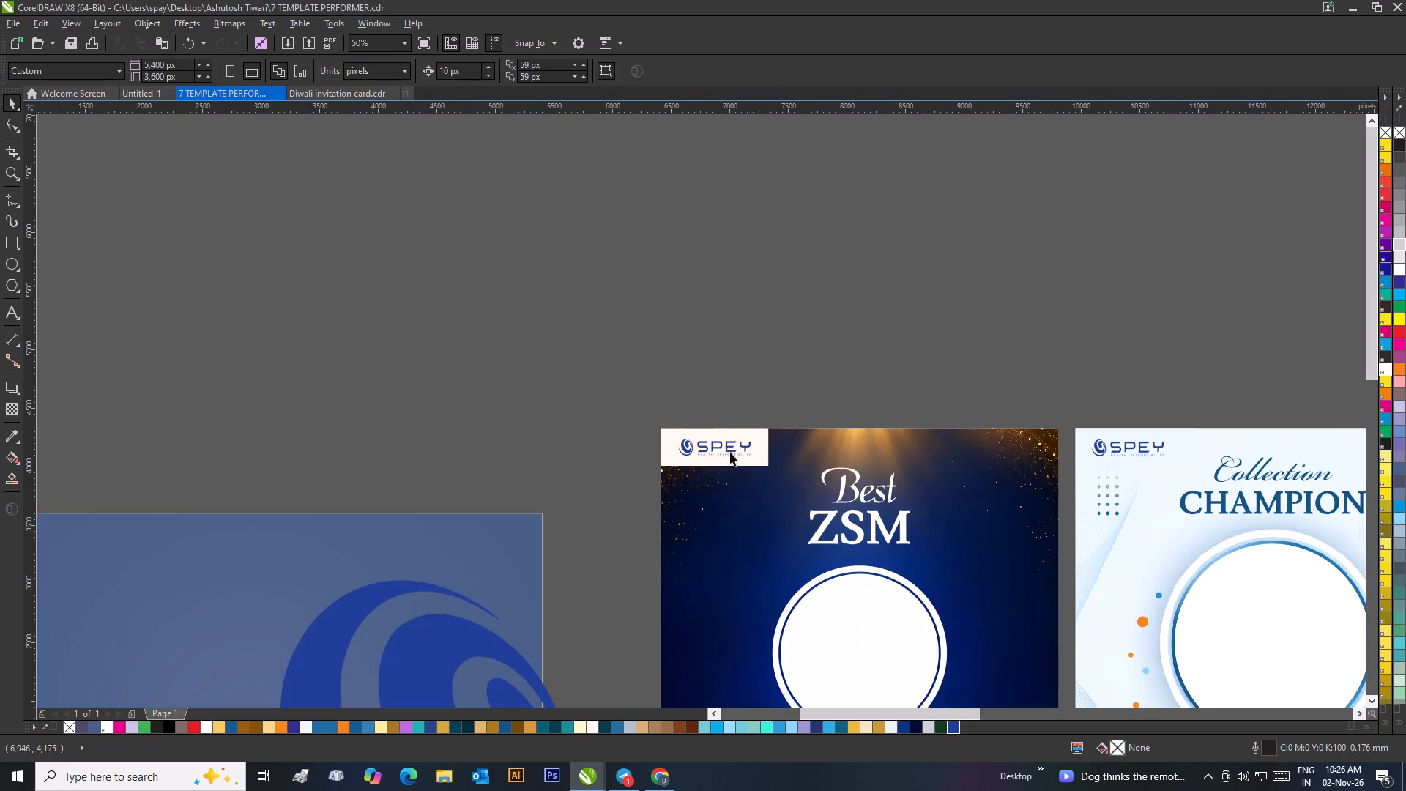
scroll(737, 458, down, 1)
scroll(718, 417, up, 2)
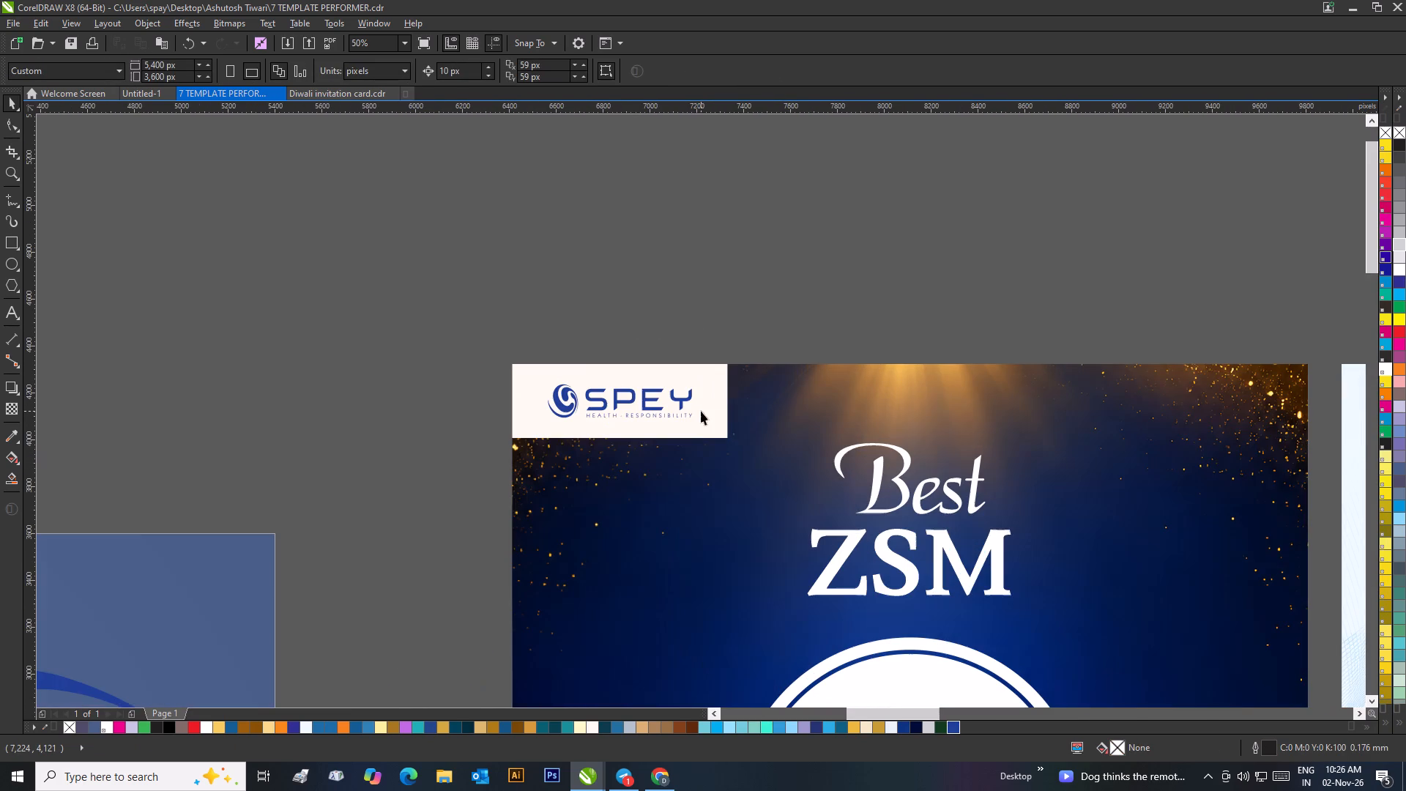
Ungroup all objects in the SPEY logo and off-white rectangle group on the navy-and-gold Best ZSM card.
click(701, 411)
right_click(701, 411)
double_click(620, 252)
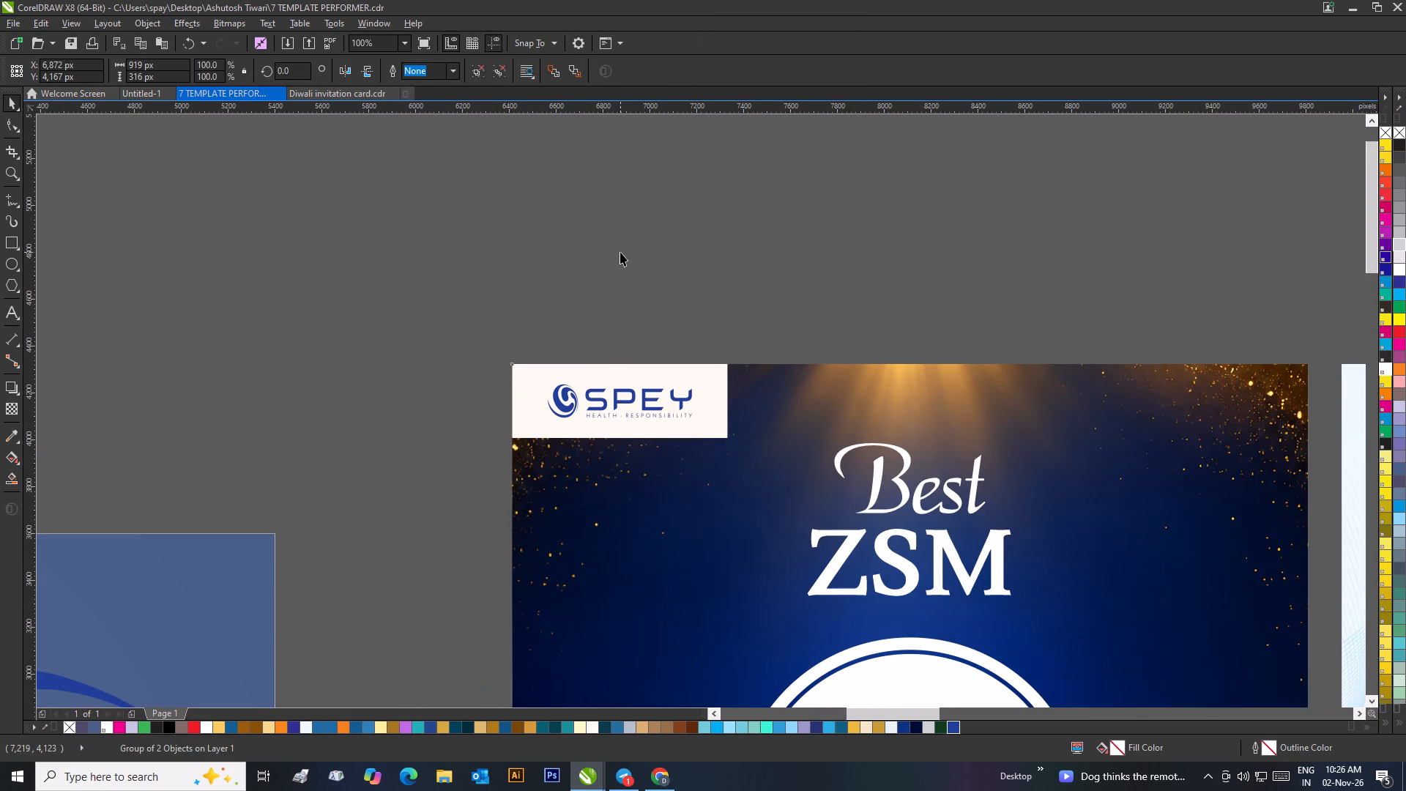
click(715, 398)
click(677, 333)
click(704, 401)
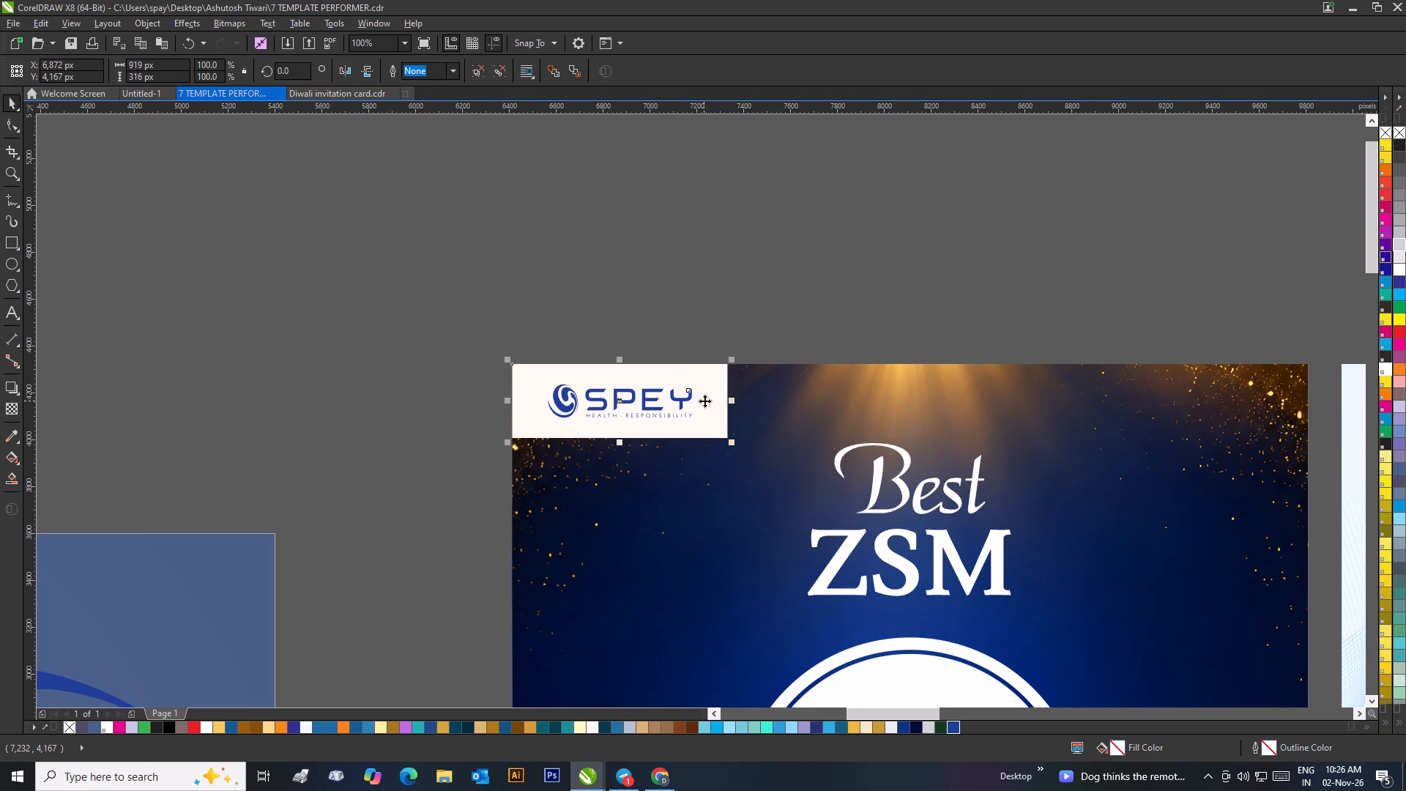
right_click(702, 396)
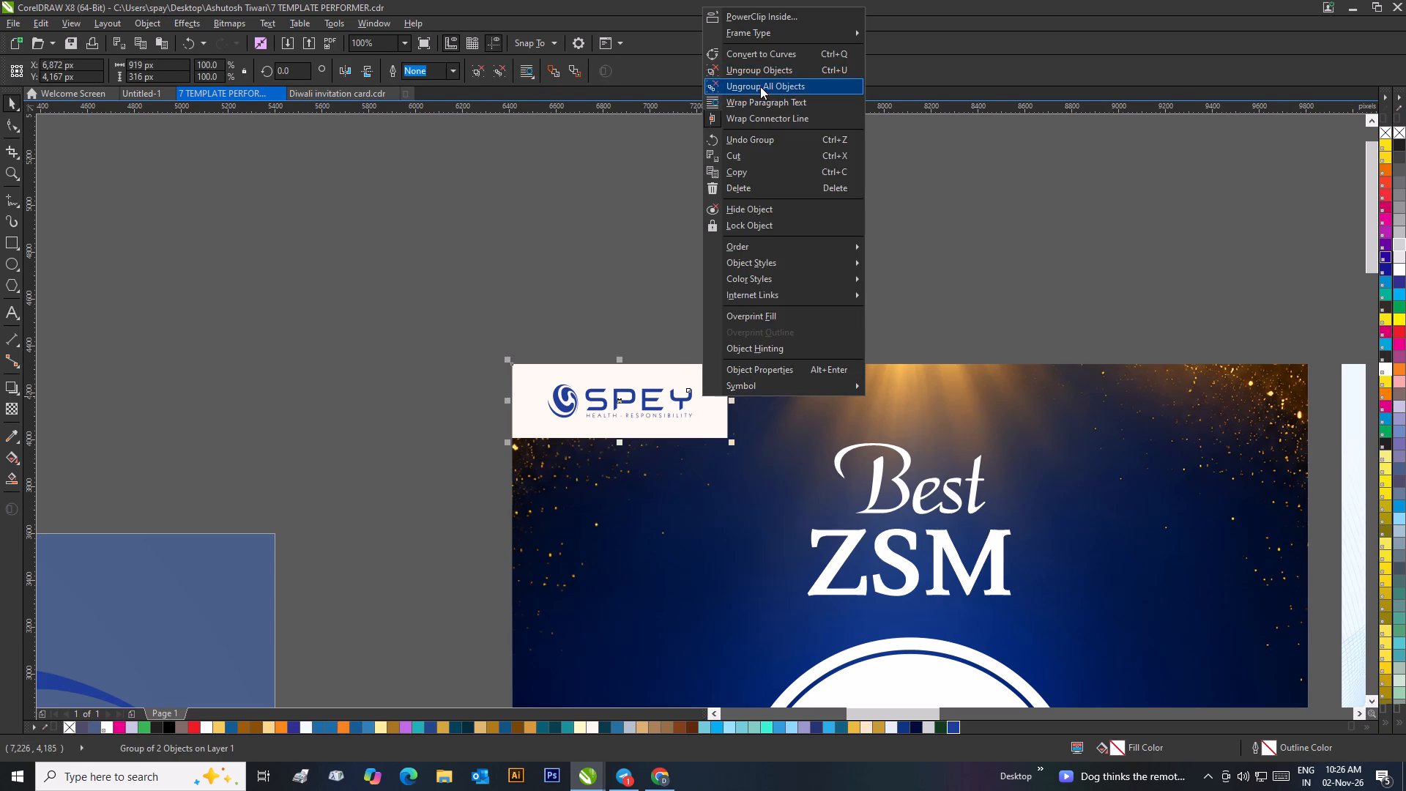
click(760, 86)
click(748, 162)
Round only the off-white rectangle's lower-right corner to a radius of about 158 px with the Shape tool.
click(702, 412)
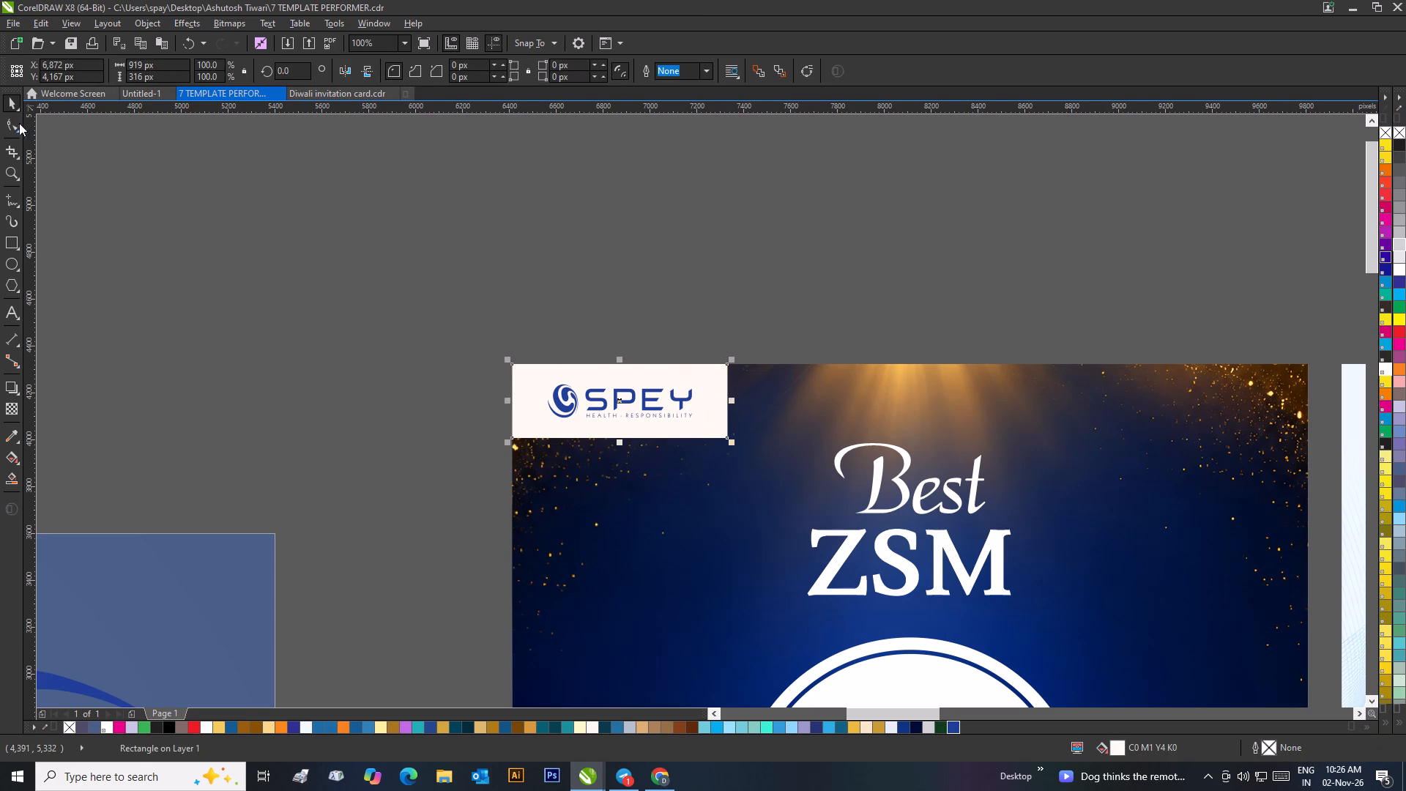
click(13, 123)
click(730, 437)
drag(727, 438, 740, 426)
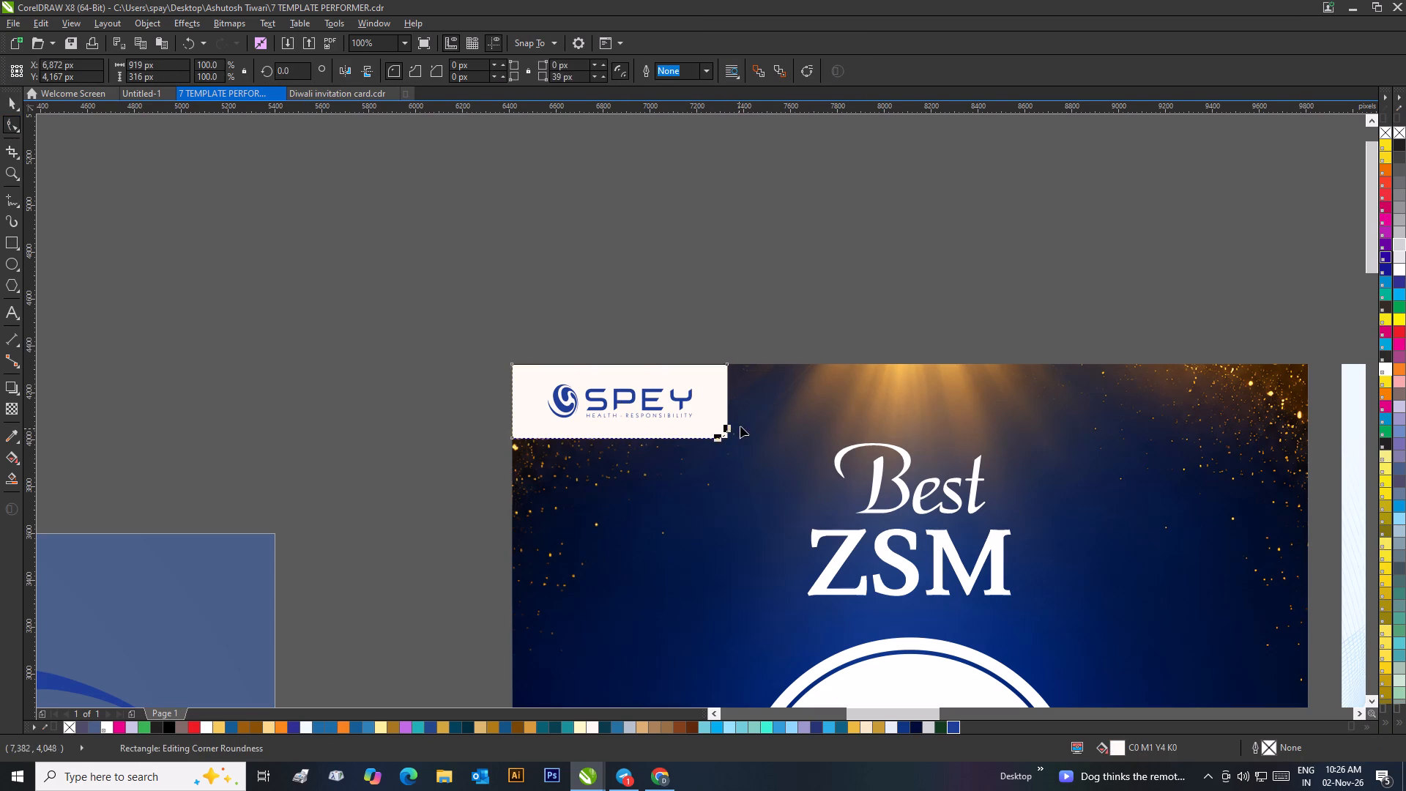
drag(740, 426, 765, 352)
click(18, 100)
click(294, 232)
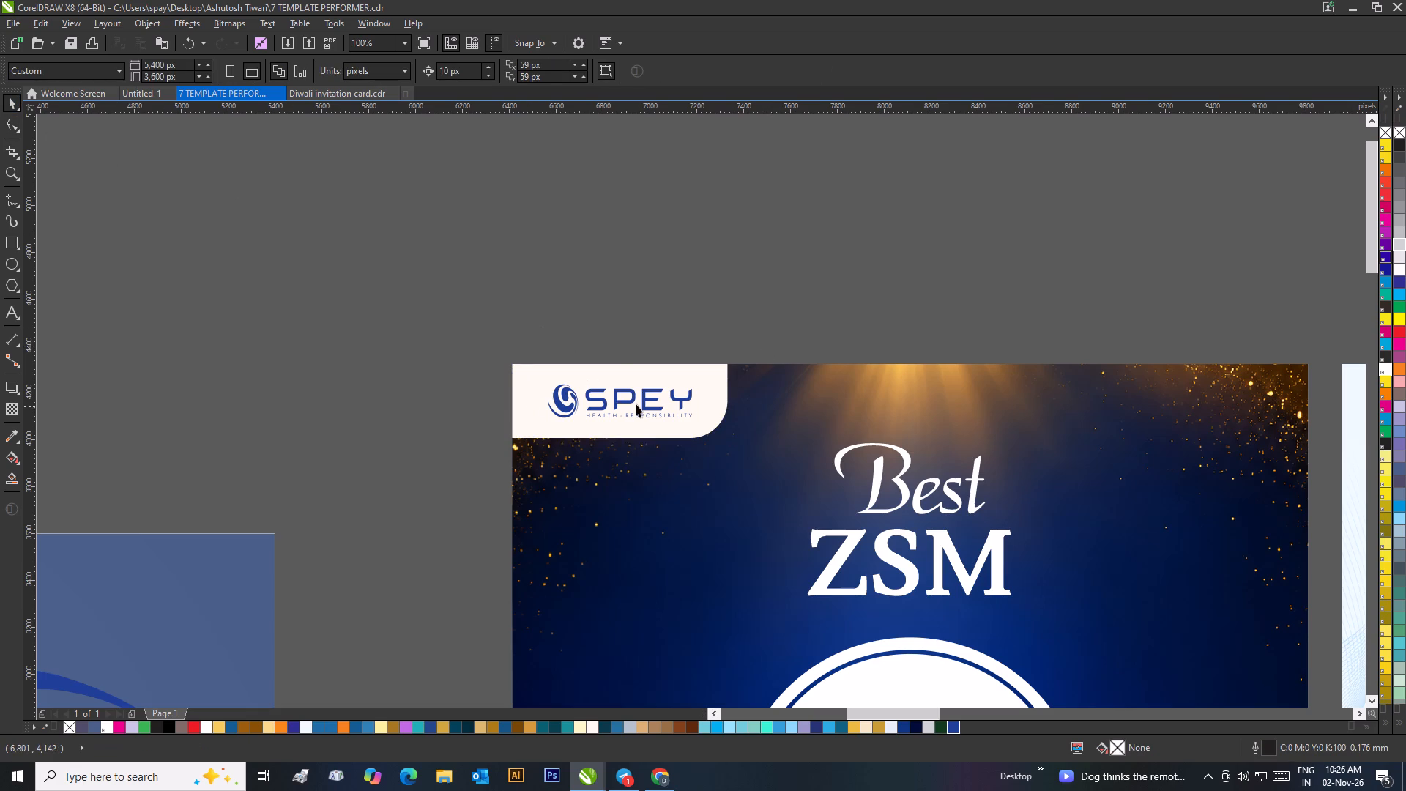
Inspect the logo and its rounded off-white backing on the navy-and-gold Best ZSM card at different zoom levels.
scroll(687, 386, up, 1)
scroll(701, 411, down, 1)
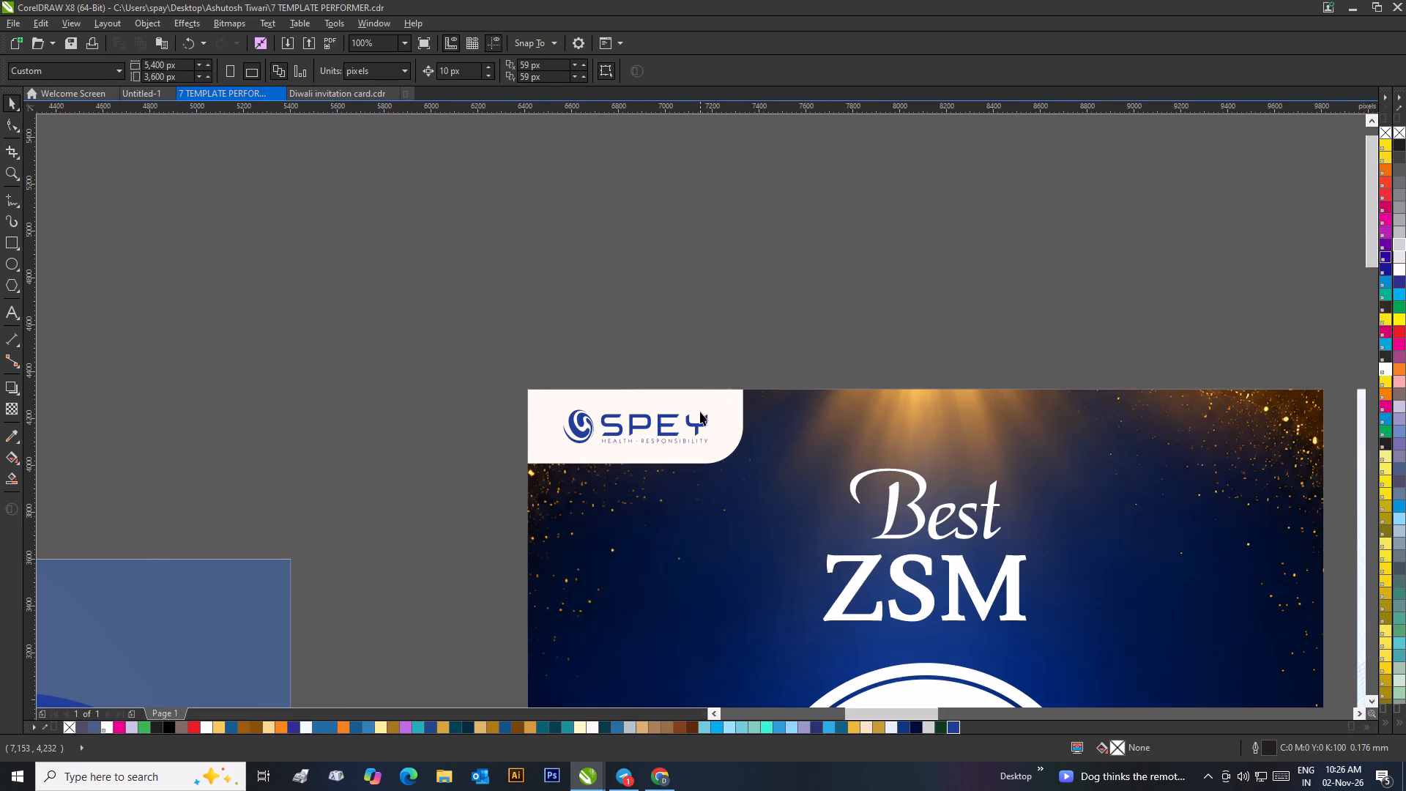
scroll(709, 384, down, 1)
drag(732, 405, 600, 467)
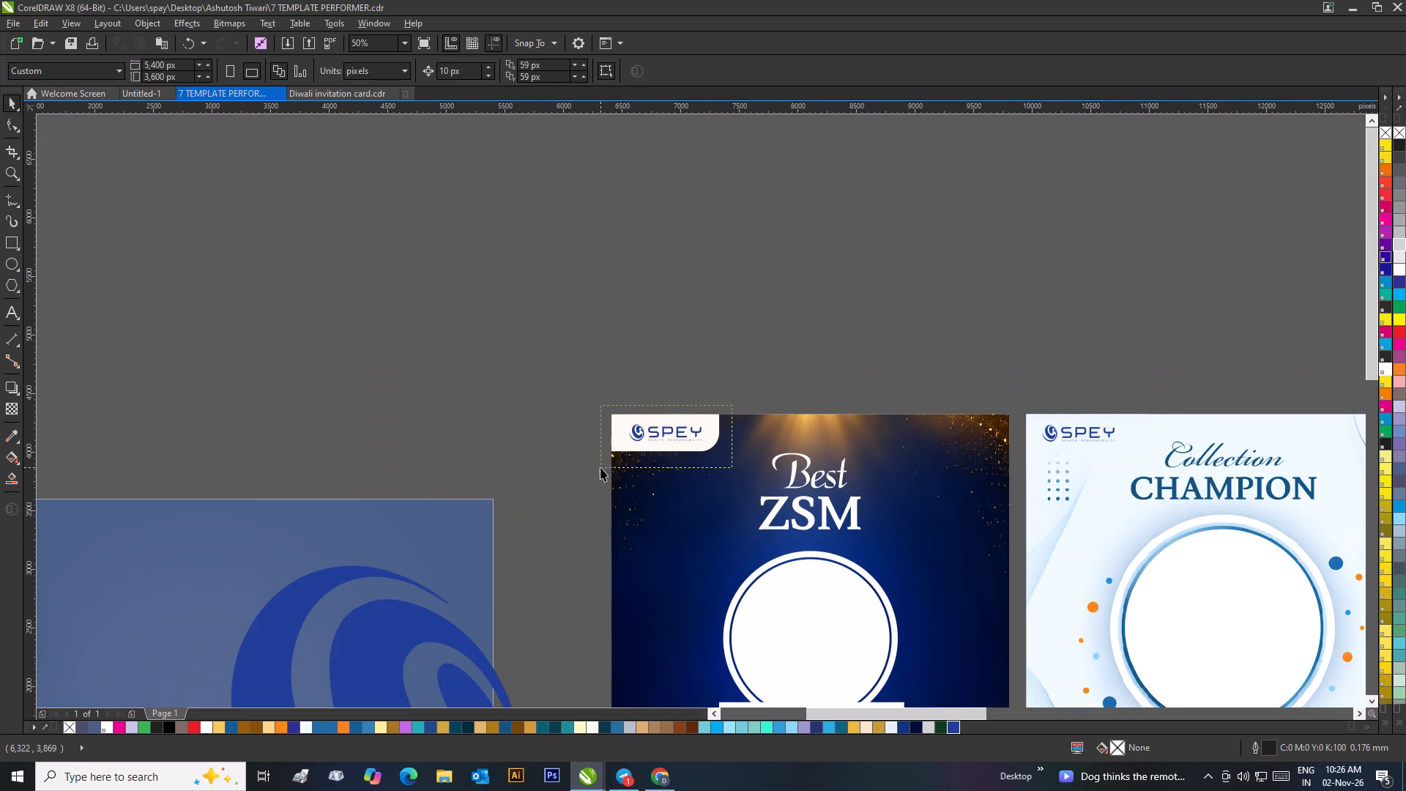
drag(600, 467, 729, 414)
scroll(717, 423, up, 1)
click(686, 428)
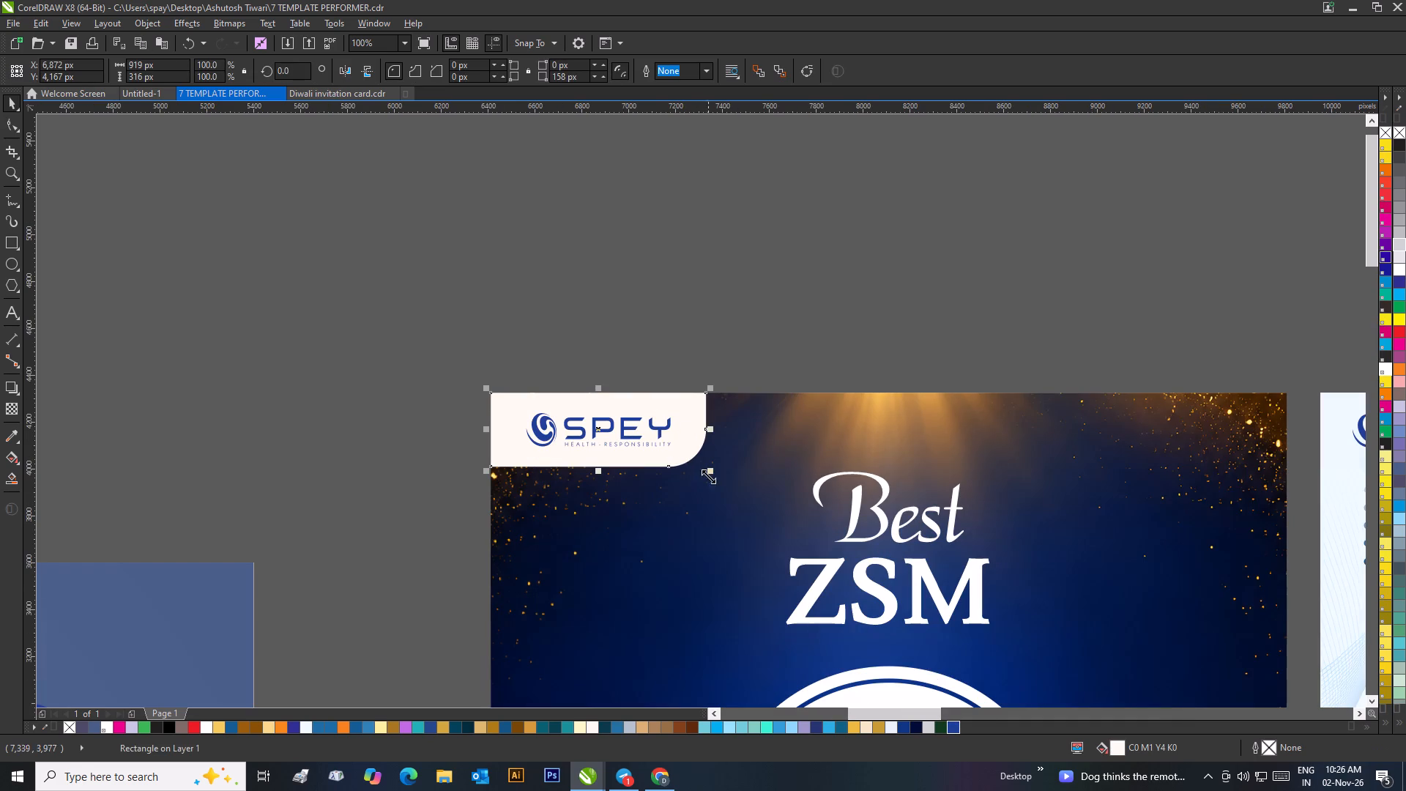
click(697, 351)
scroll(695, 369, down, 1)
scroll(699, 431, up, 1)
click(701, 413)
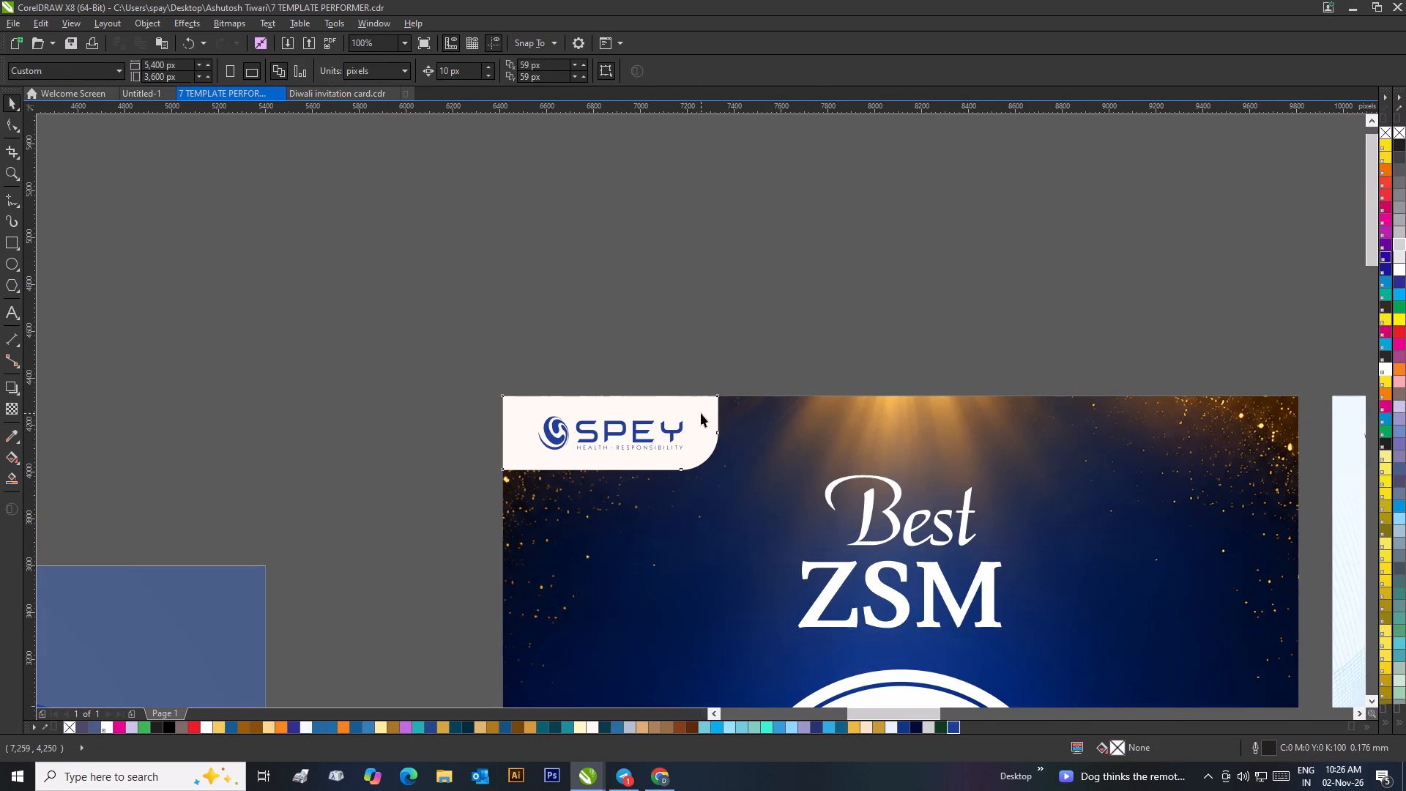
scroll(701, 413, down, 1)
click(706, 378)
scroll(702, 417, up, 1)
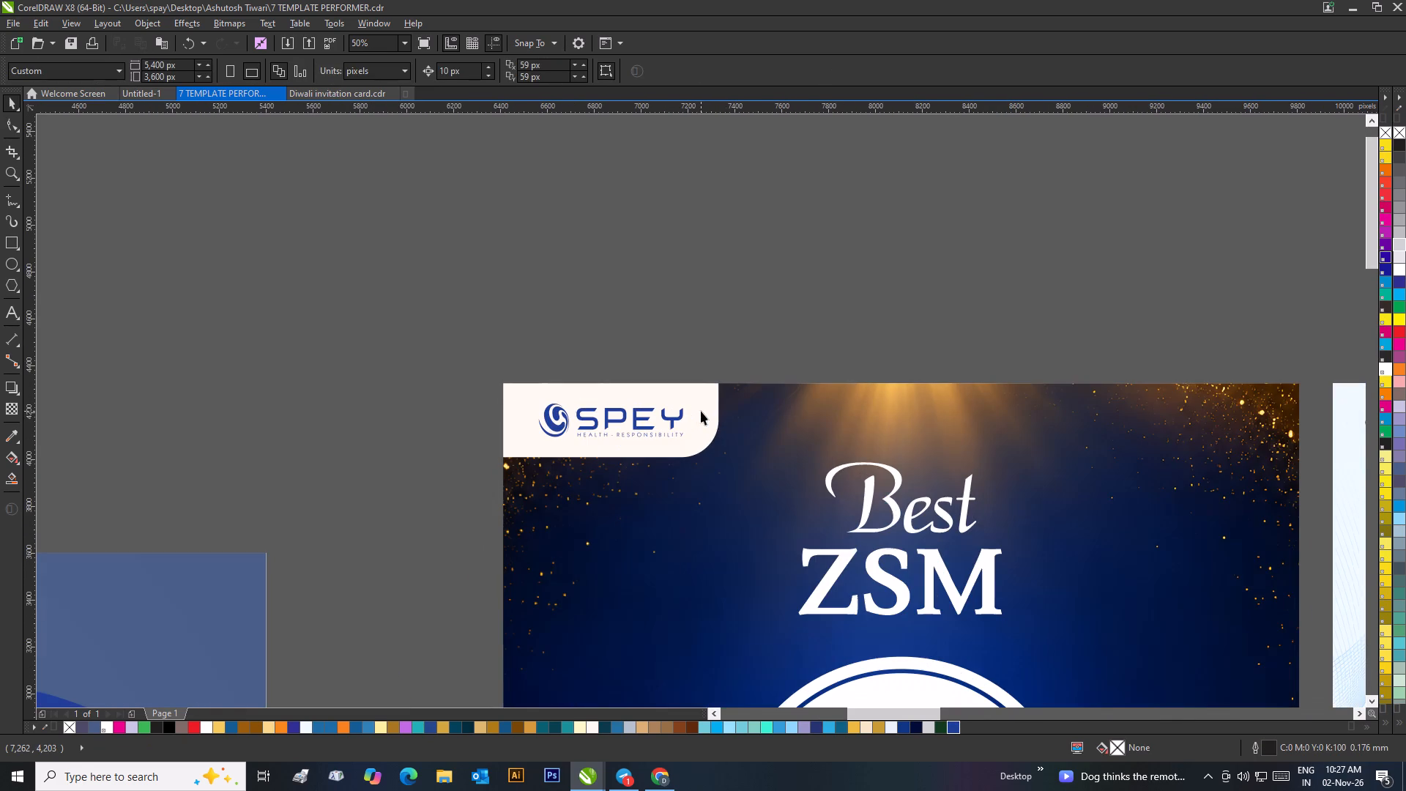
scroll(701, 411, down, 1)
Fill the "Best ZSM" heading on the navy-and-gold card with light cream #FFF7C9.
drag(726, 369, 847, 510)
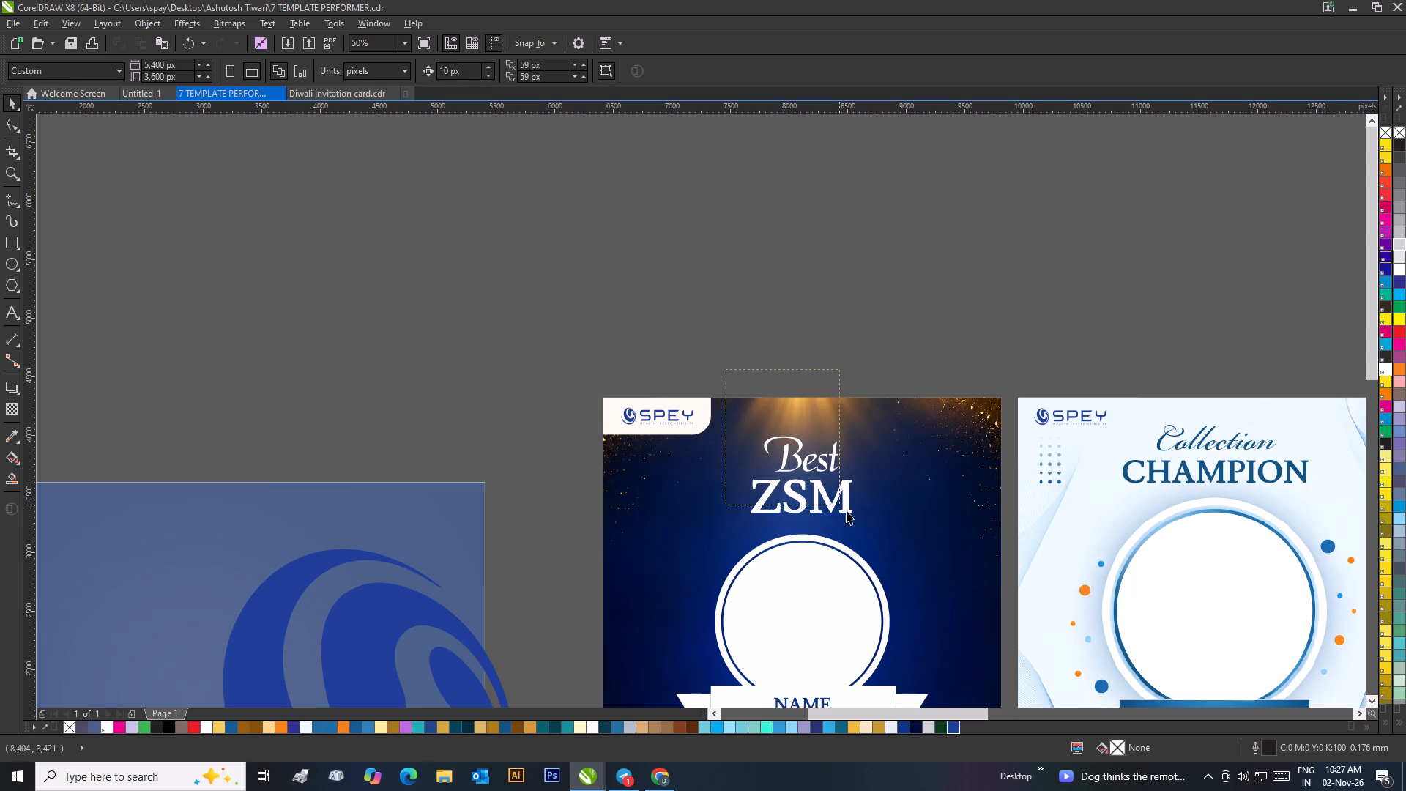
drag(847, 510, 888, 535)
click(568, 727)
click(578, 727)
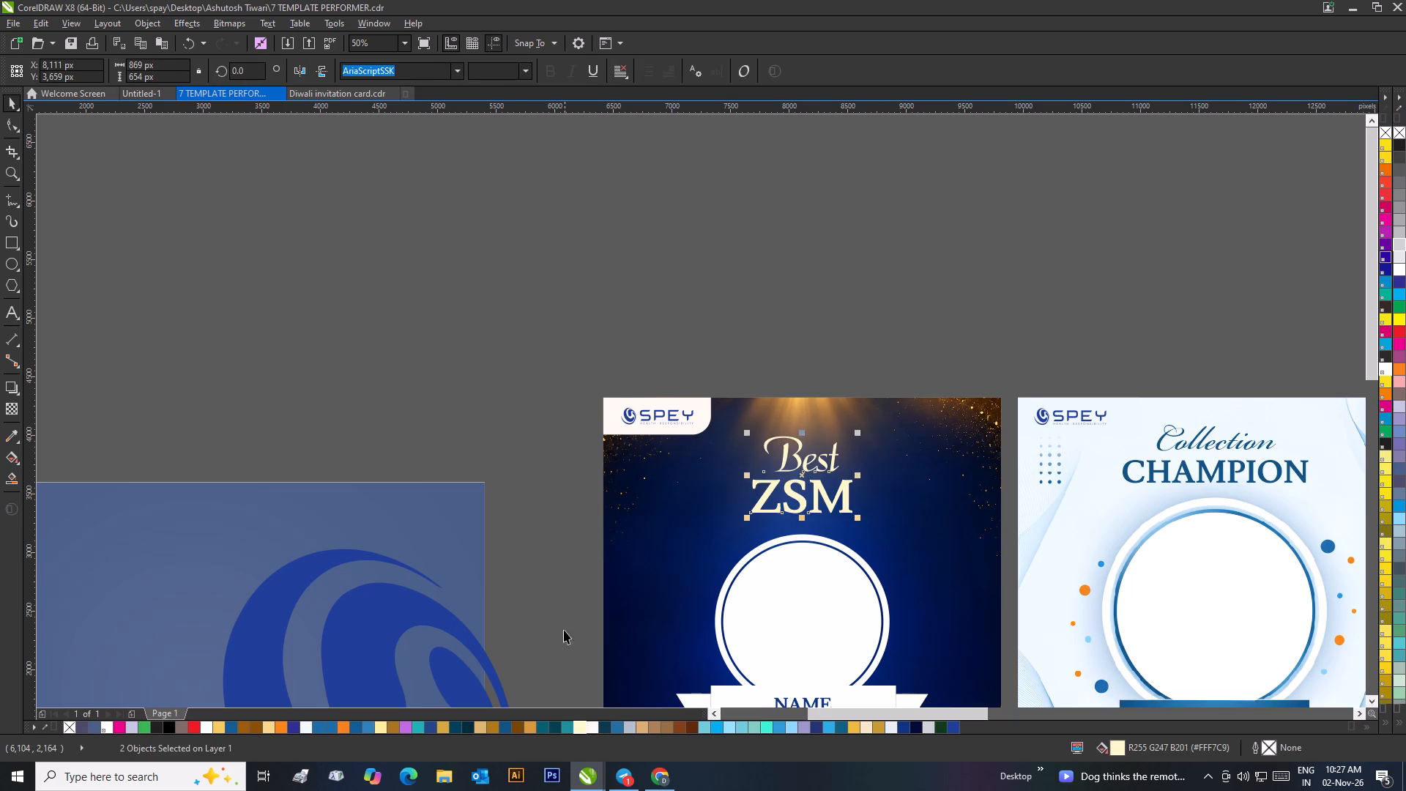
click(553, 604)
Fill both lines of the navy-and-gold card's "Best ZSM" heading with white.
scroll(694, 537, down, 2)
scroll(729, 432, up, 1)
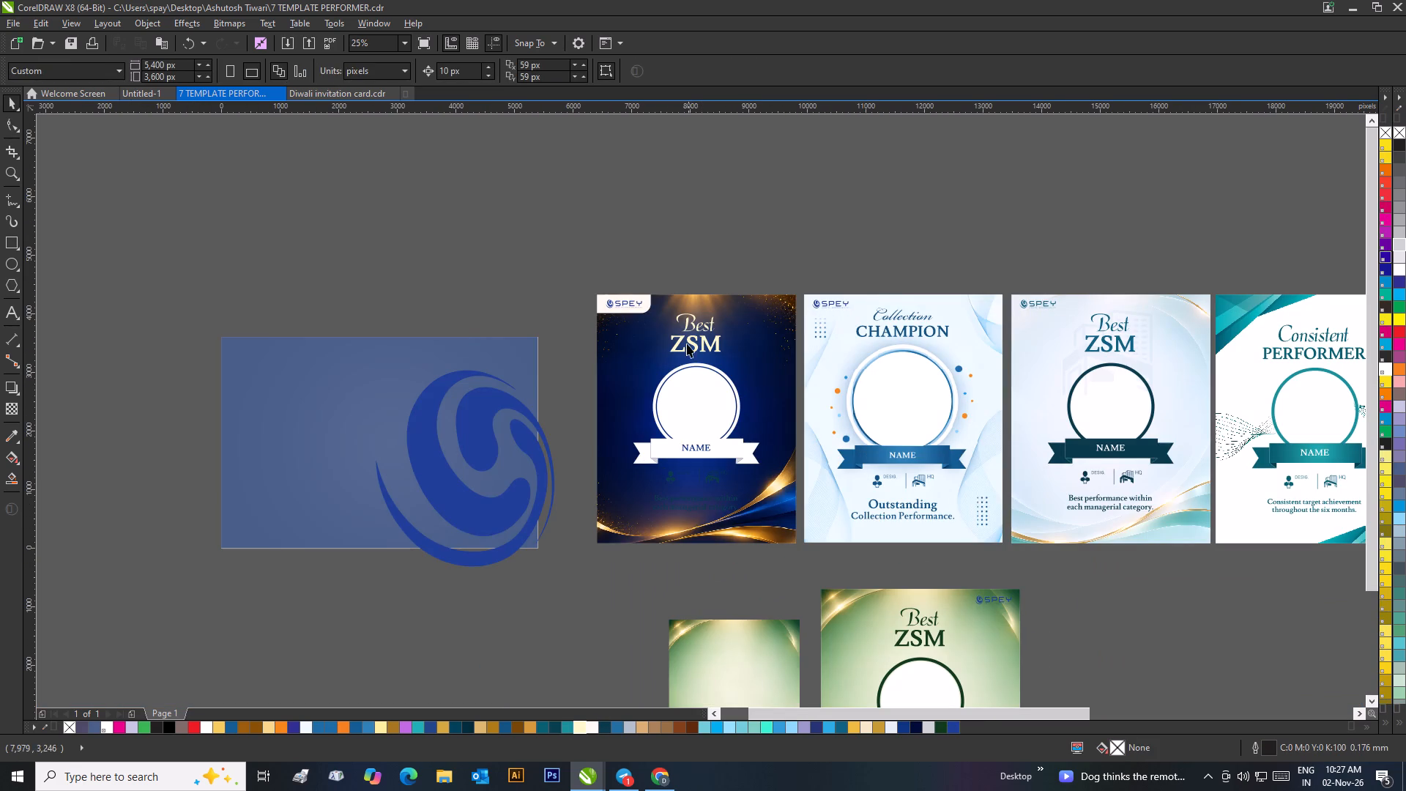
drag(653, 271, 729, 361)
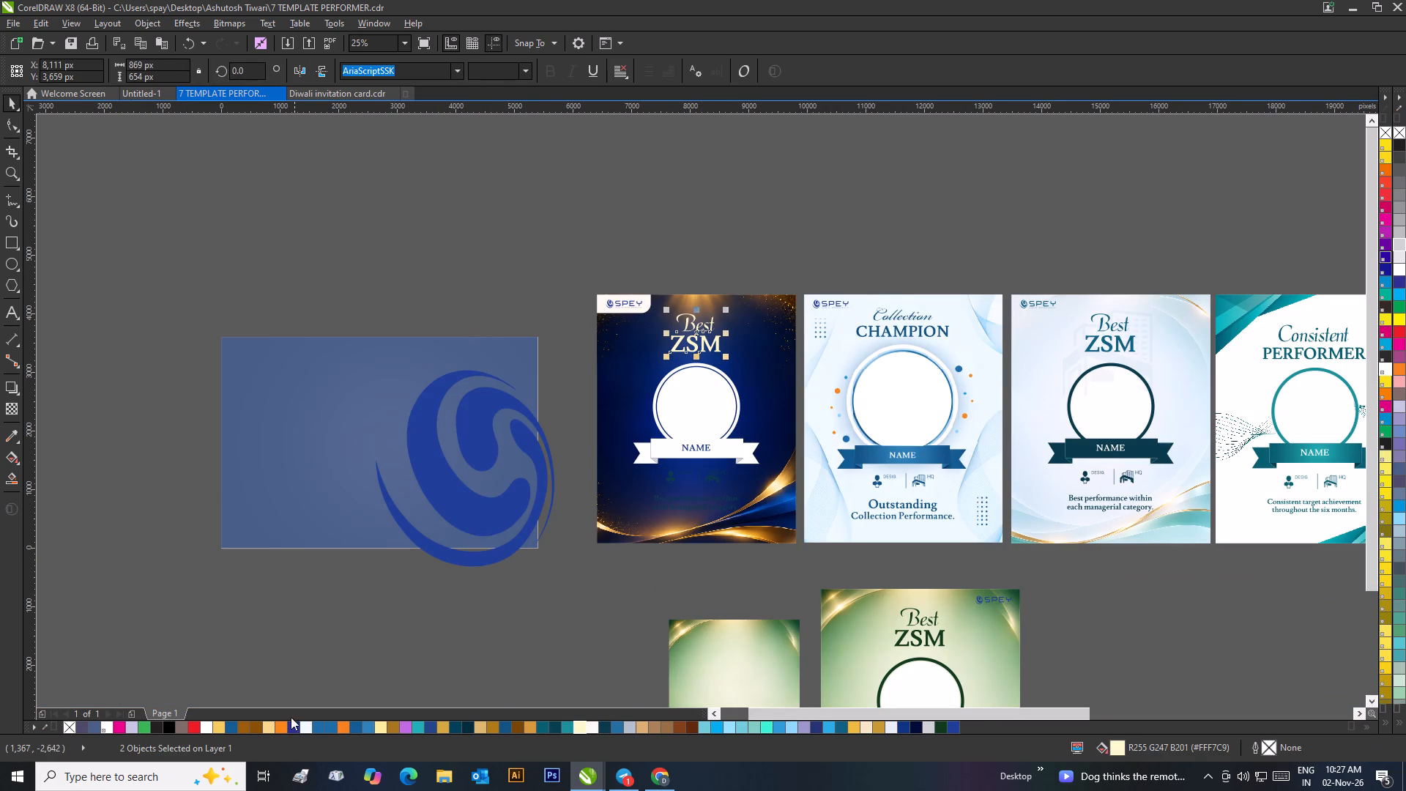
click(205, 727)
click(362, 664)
Fill the "ZSM" and "Best" texts on the navy-and-gold card with off-white C0 M1 Y4 K0.
scroll(702, 367, up, 2)
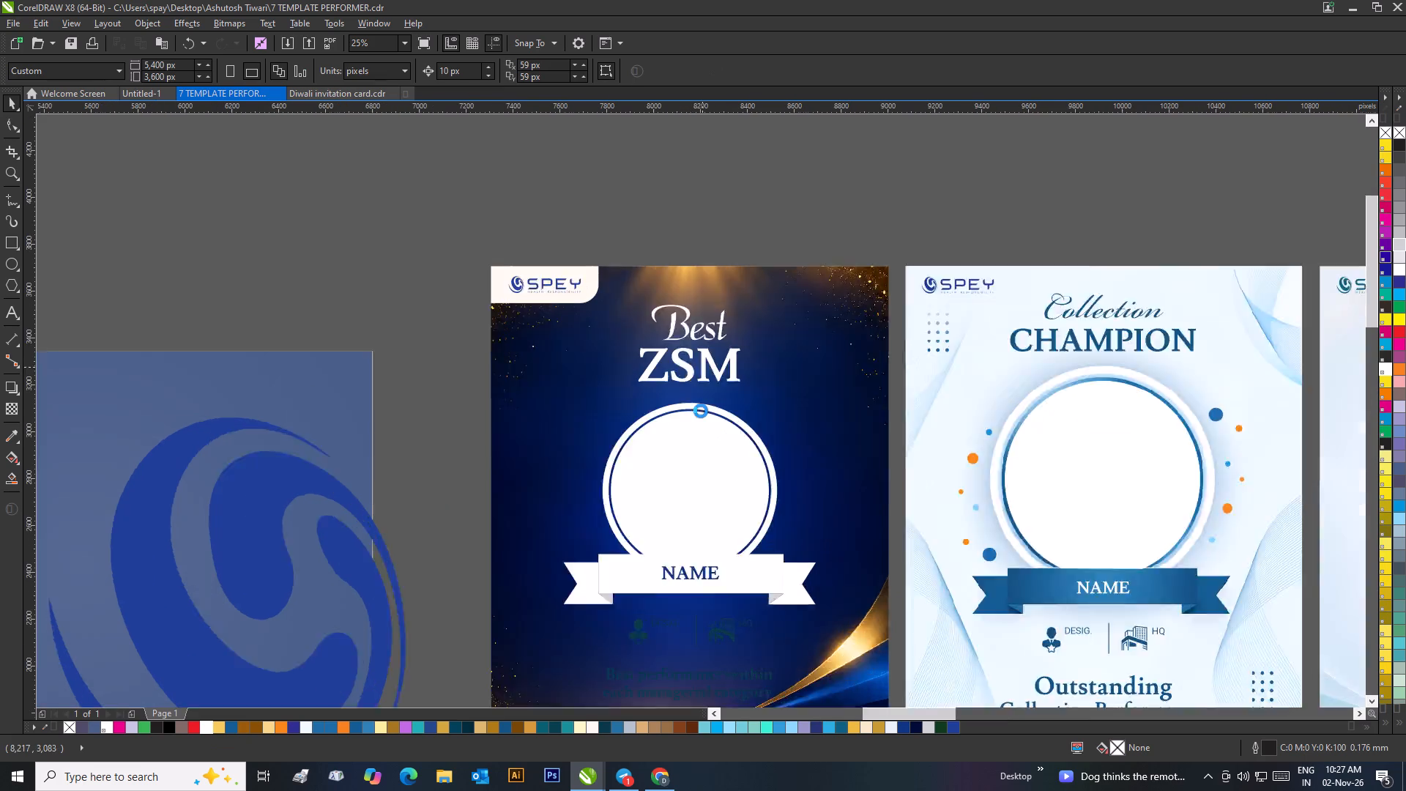
click(674, 335)
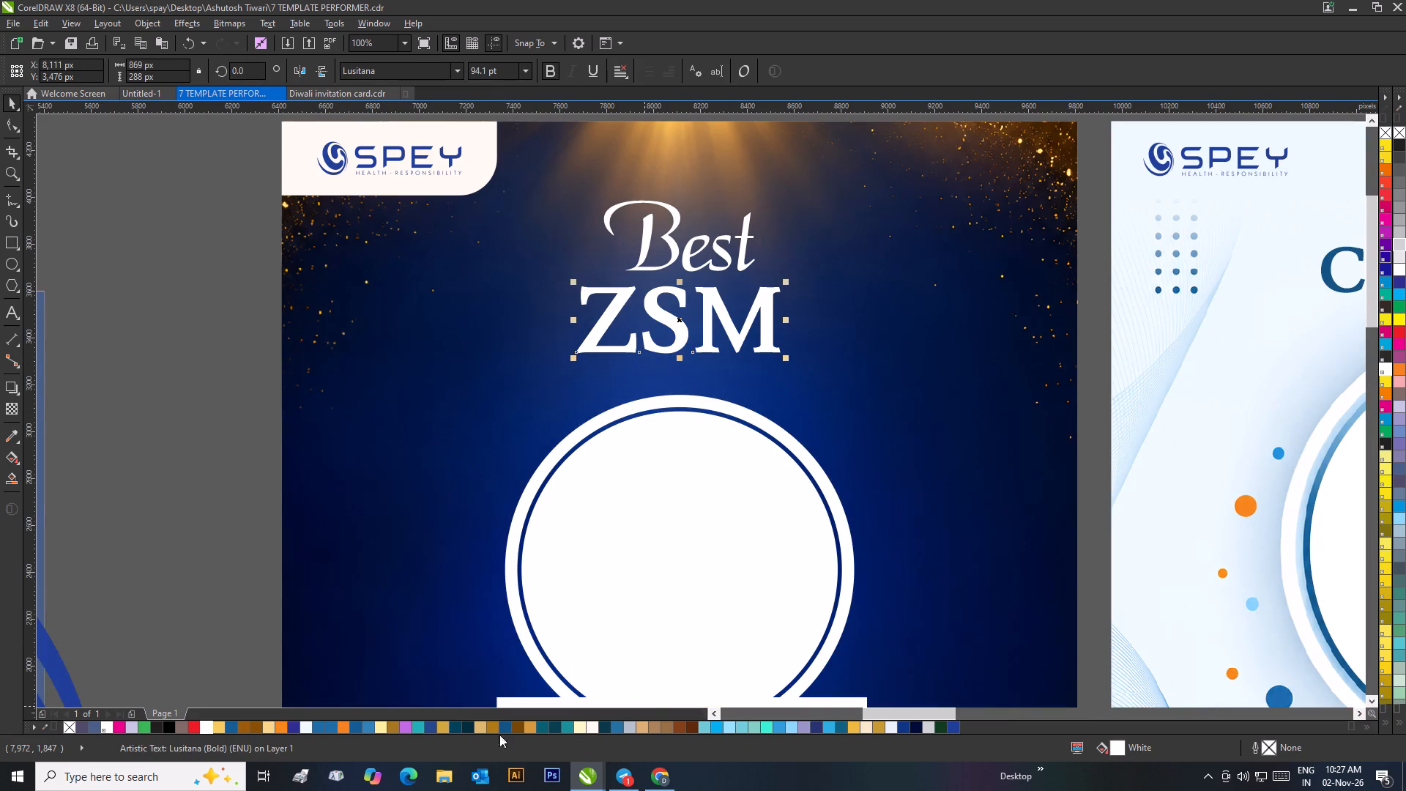
click(594, 724)
click(220, 323)
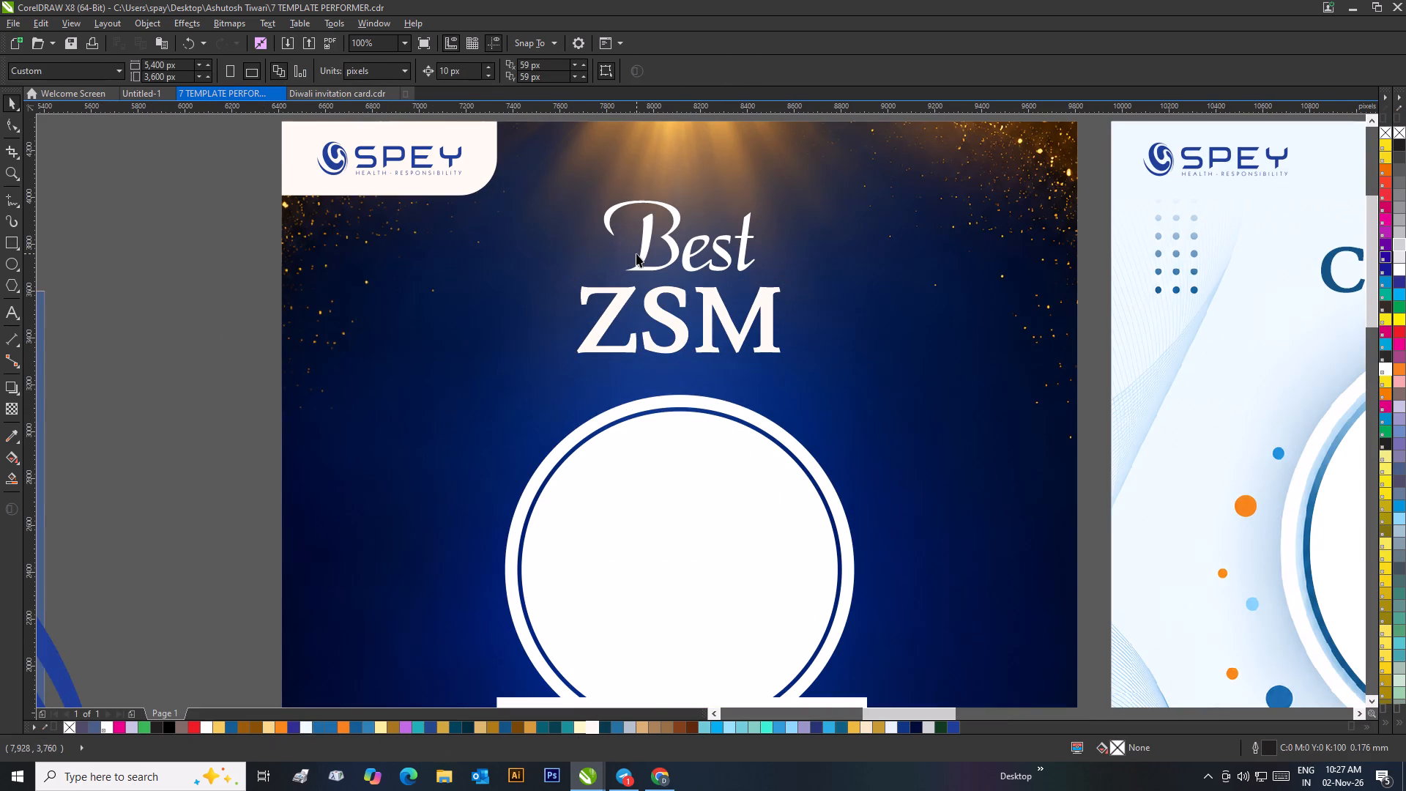
click(642, 251)
click(595, 728)
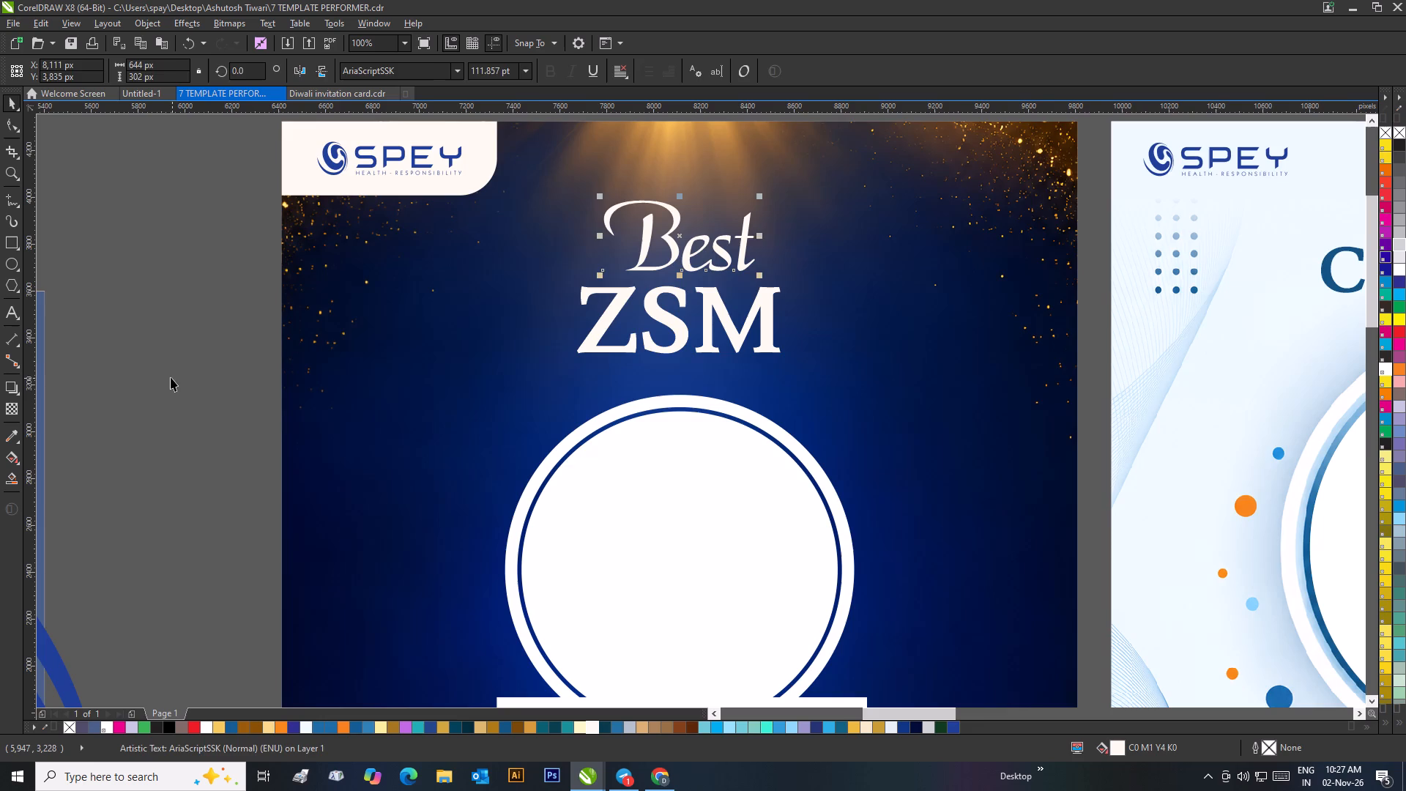
click(170, 377)
Review the navy-and-gold Best ZSM card and its logo backing alongside the other award cards.
scroll(409, 335, down, 1)
scroll(701, 411, down, 1)
scroll(841, 437, up, 2)
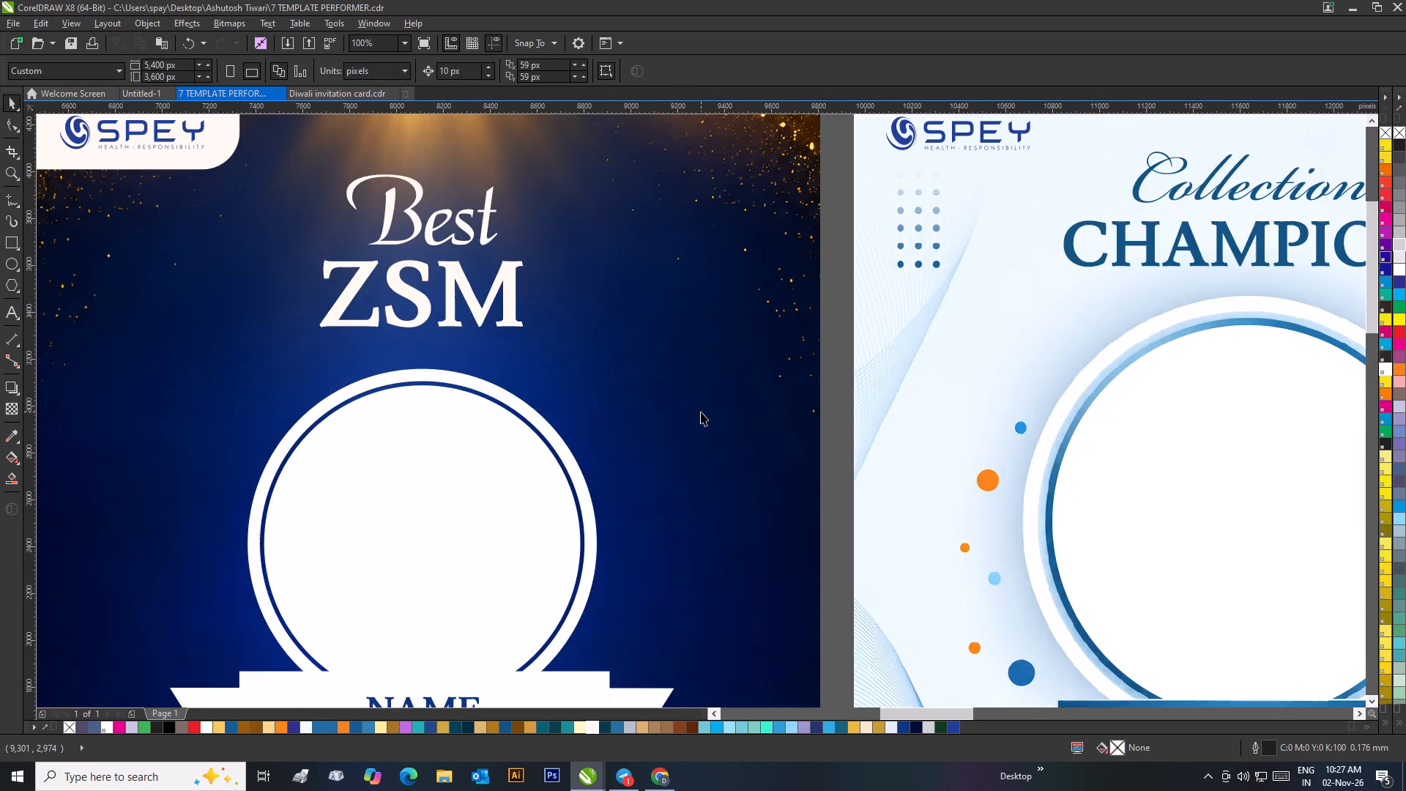
scroll(701, 412, down, 1)
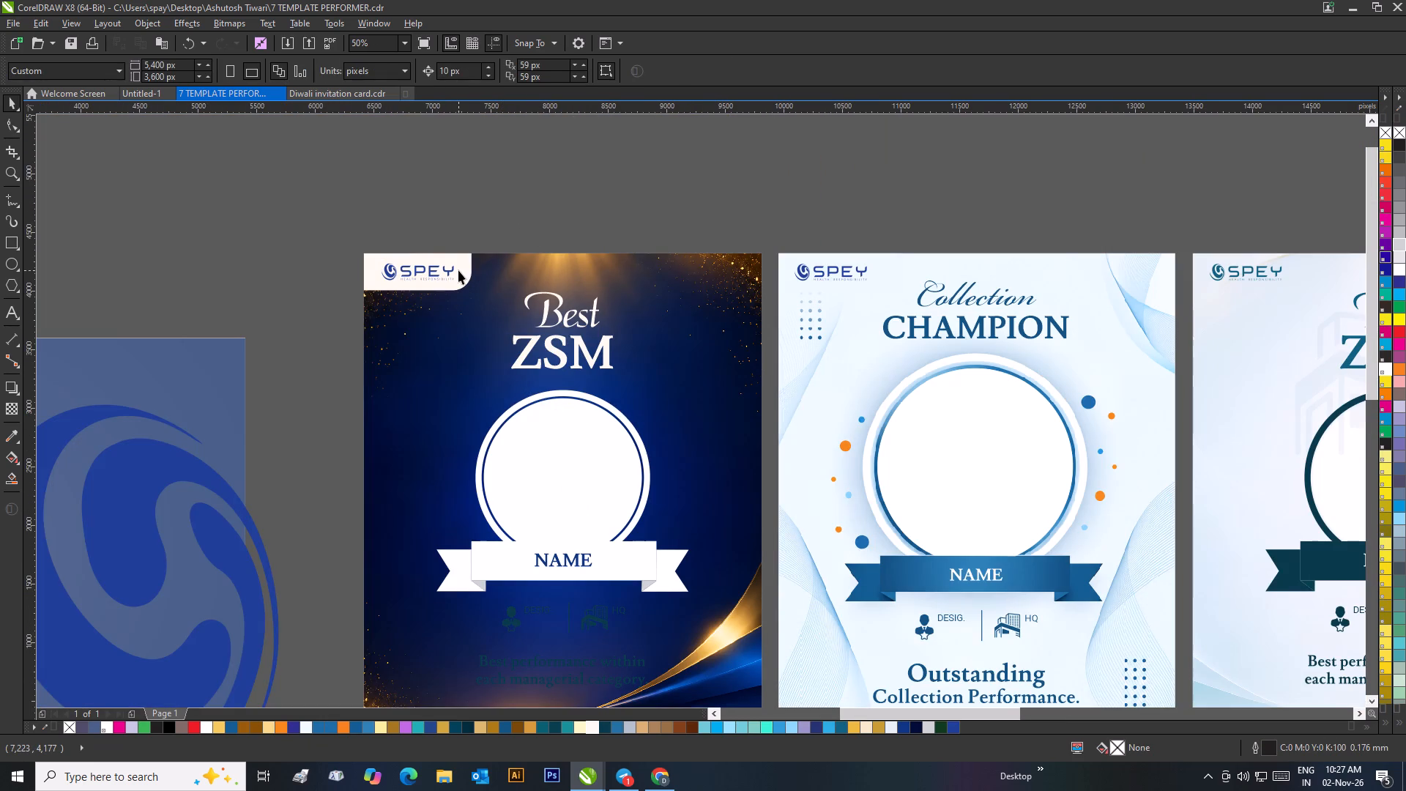
click(458, 270)
scroll(458, 270, down, 3)
scroll(781, 466, up, 3)
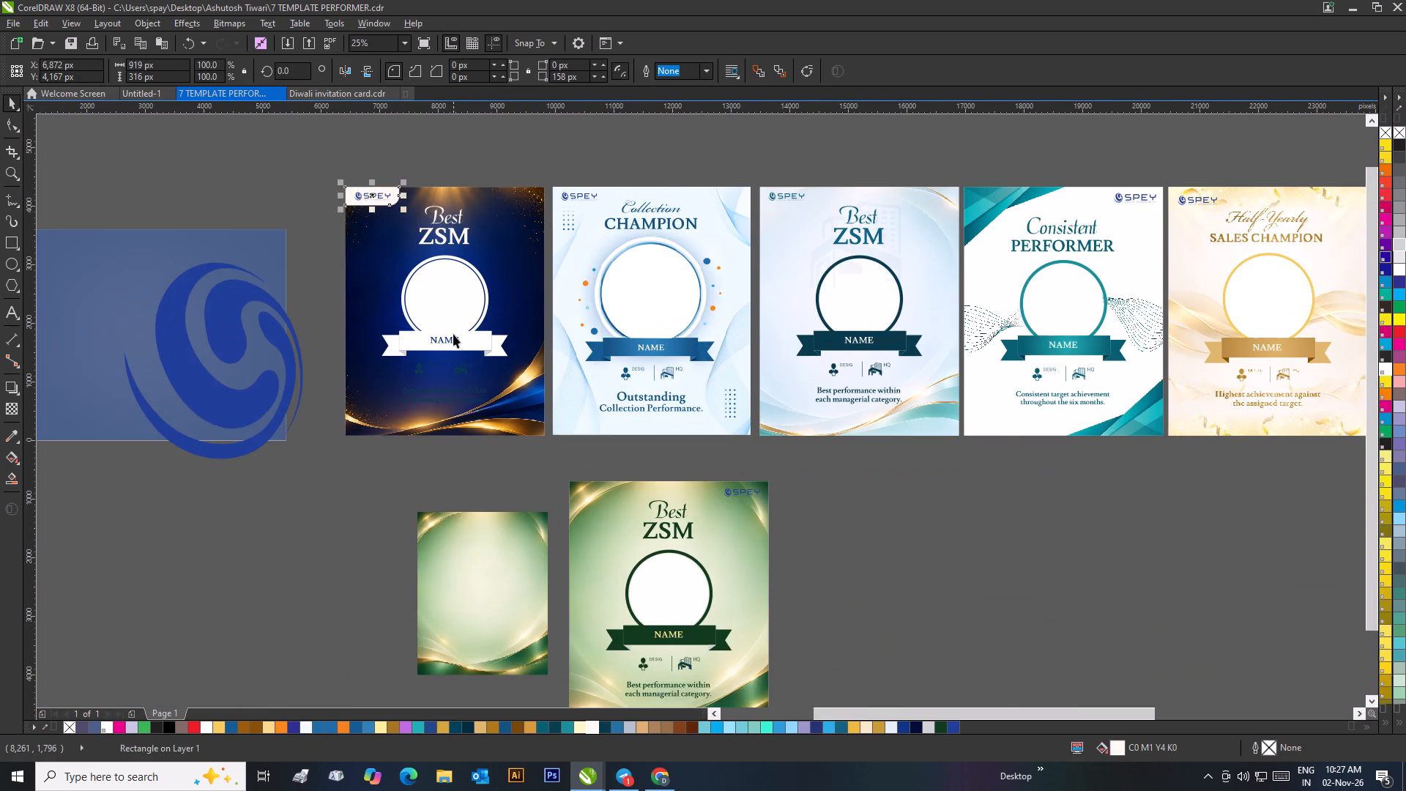
scroll(453, 334, up, 1)
scroll(647, 437, down, 2)
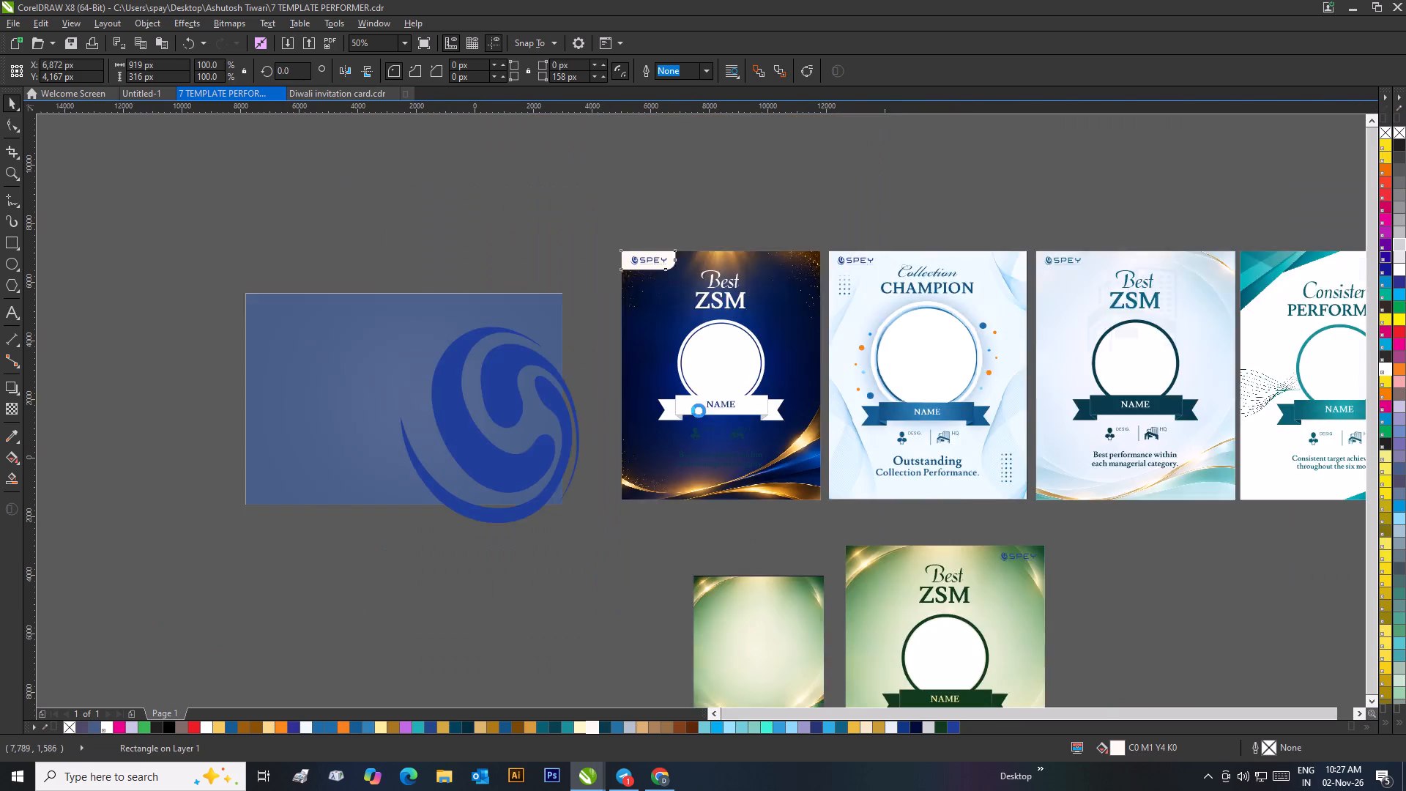
click(742, 280)
scroll(754, 370, up, 1)
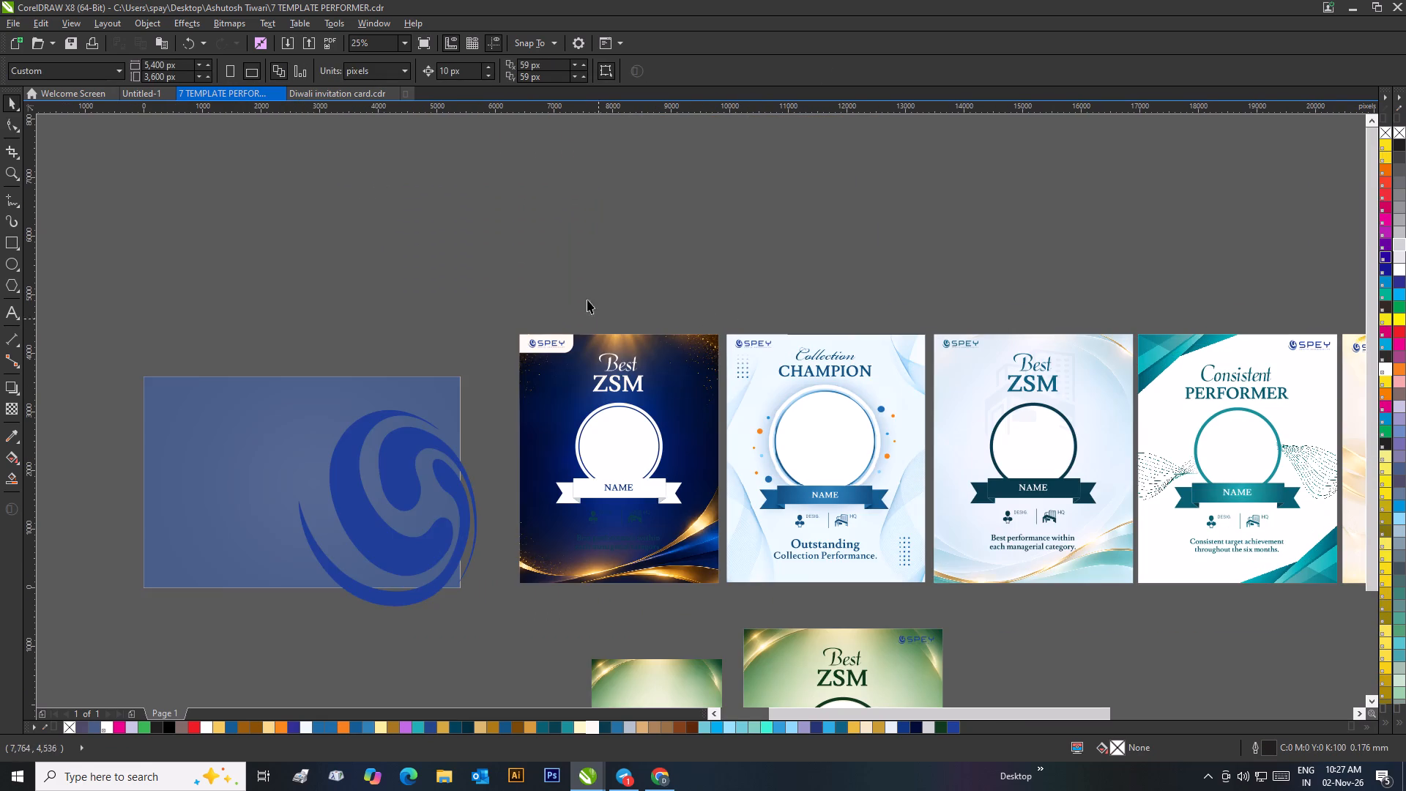
click(581, 286)
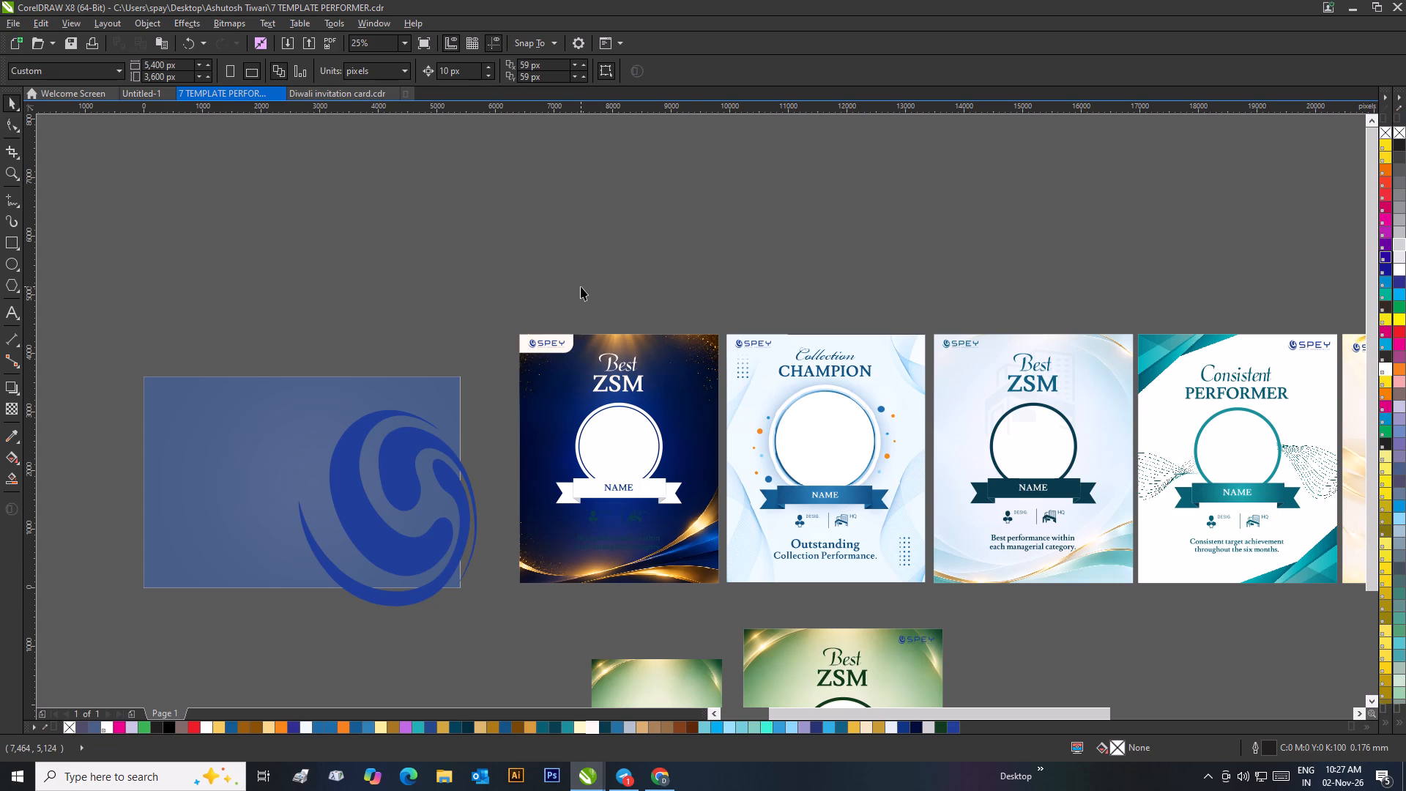
click(581, 286)
Delete the off-white rectangle behind the SPEY logo on the navy-and-gold Best ZSM card.
click(570, 340)
key(Delete)
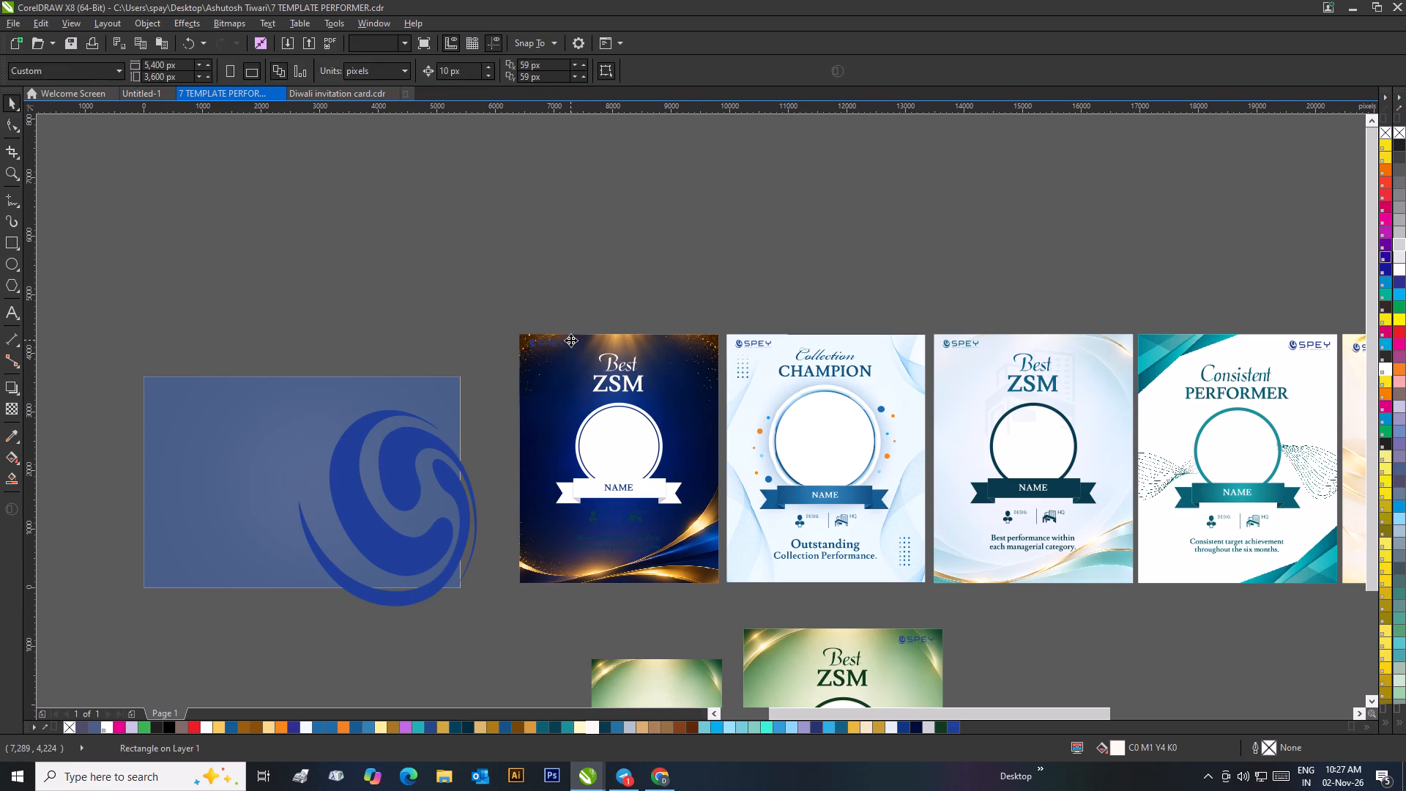
Fill the SPEY logo on the navy-and-gold Best ZSM card with white.
drag(585, 324, 516, 372)
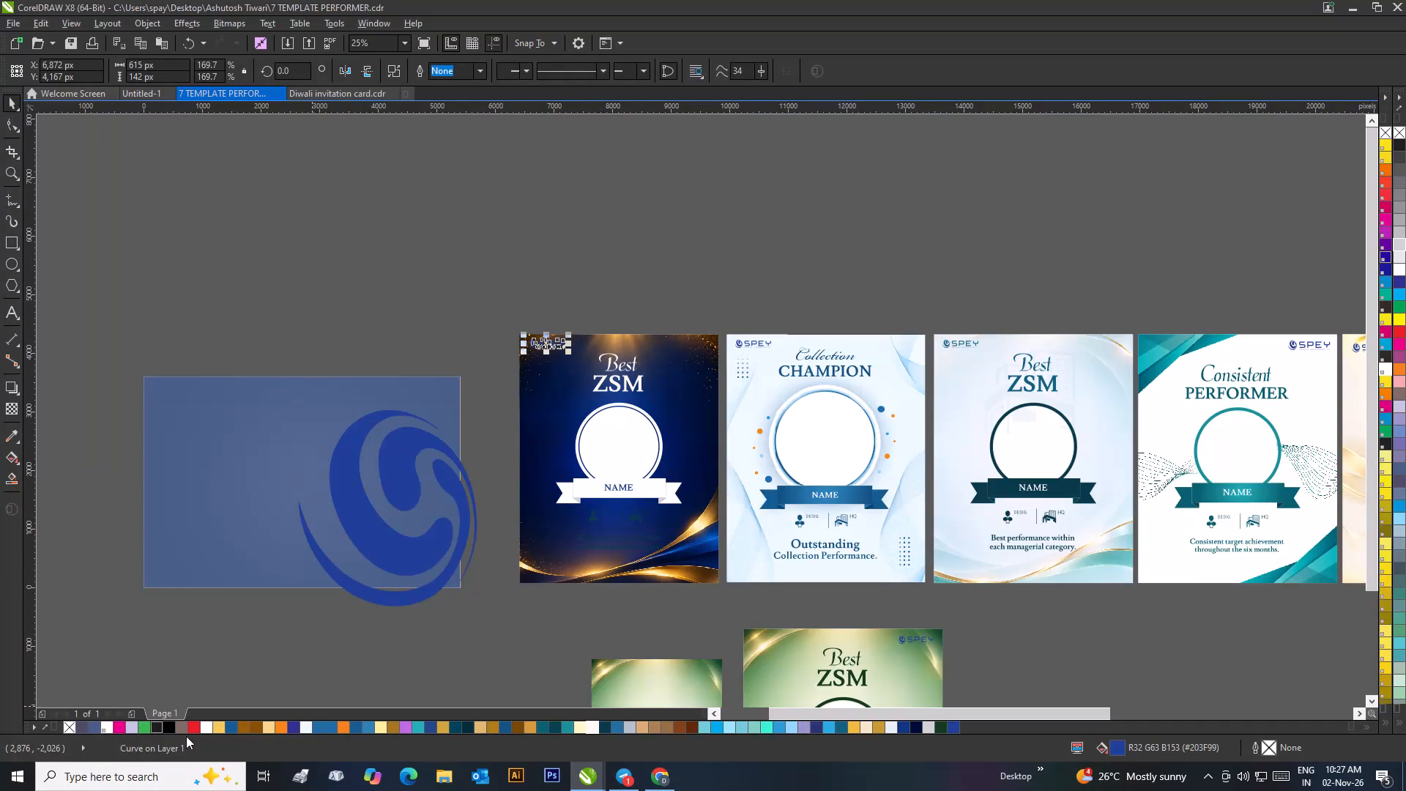
click(201, 725)
click(408, 645)
Check the fill colour of the SPEY logo on the Collection Champion card.
scroll(589, 376, up, 1)
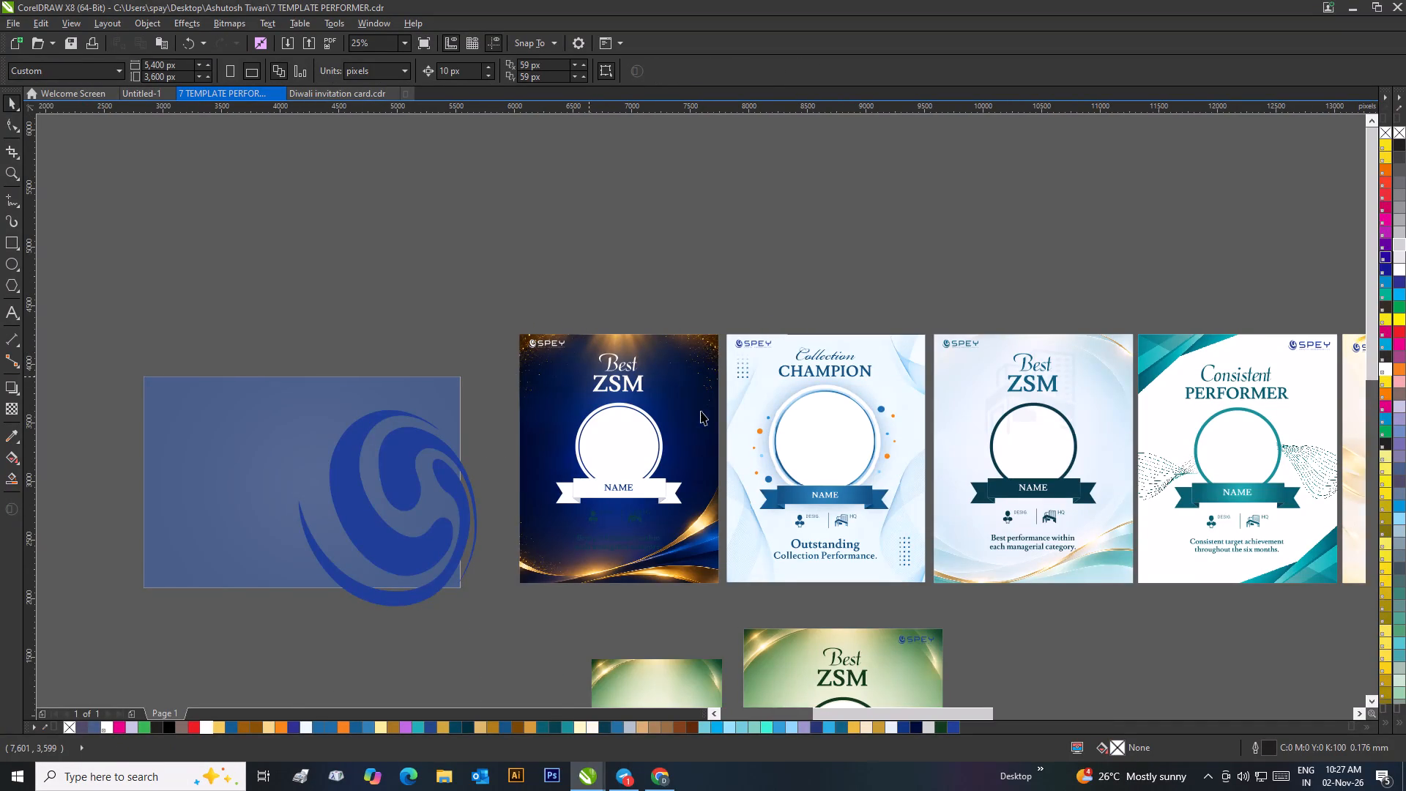
scroll(701, 417, down, 2)
scroll(830, 406, up, 2)
scroll(525, 340, up, 1)
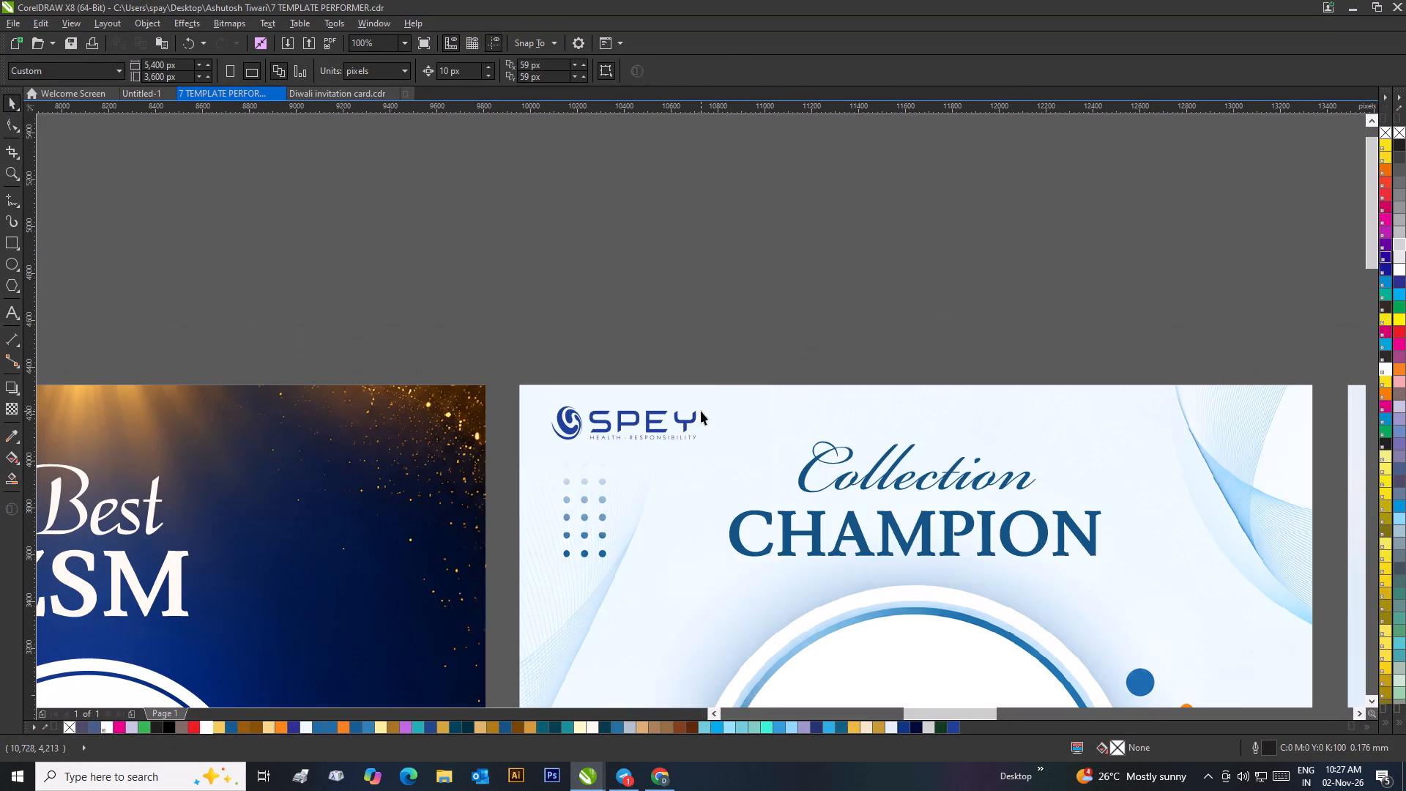
drag(737, 346, 510, 461)
scroll(533, 433, down, 2)
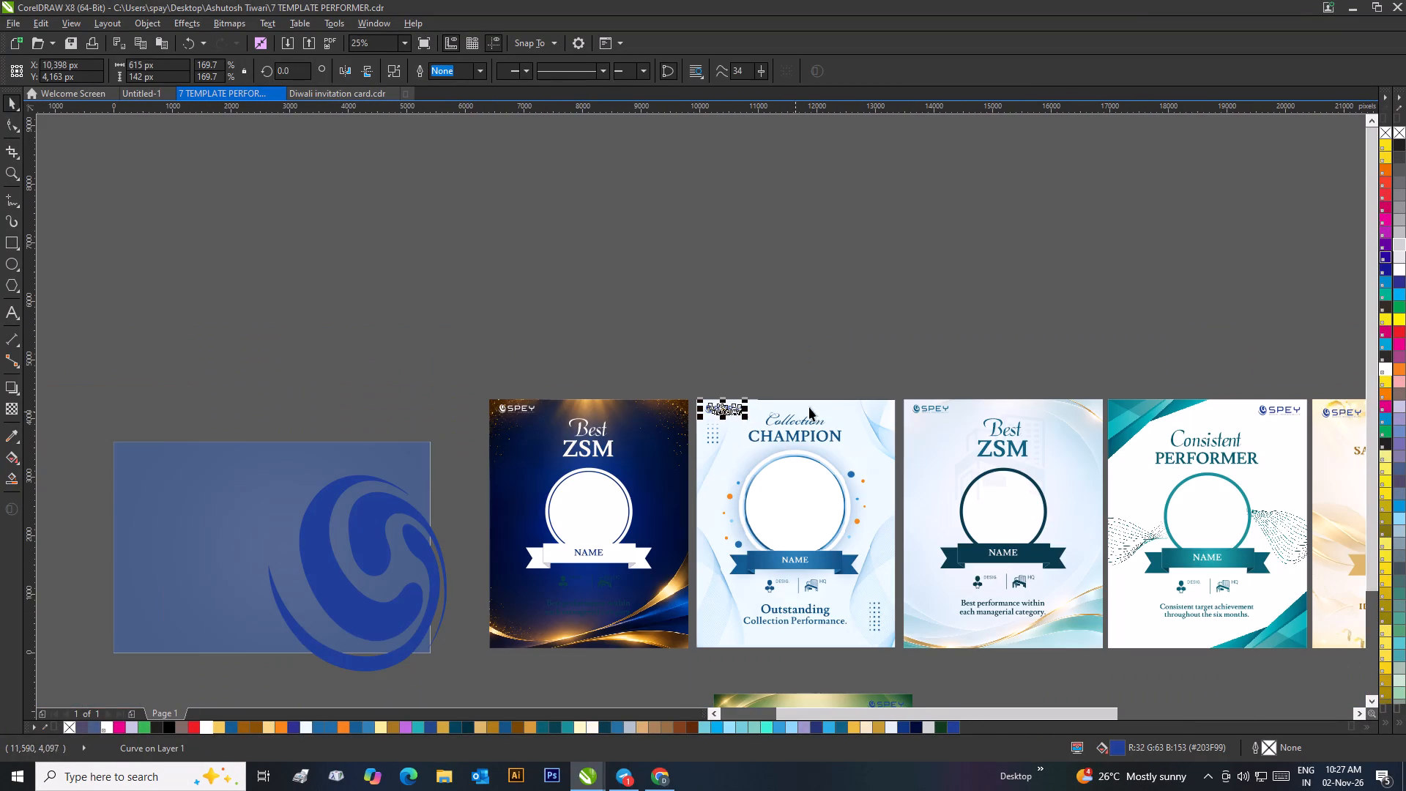
click(888, 352)
Fill the SPEY logo on the light-blue Best ZSM card with the brand blue.
scroll(851, 363, down, 1)
scroll(759, 439, up, 3)
drag(540, 308, 726, 419)
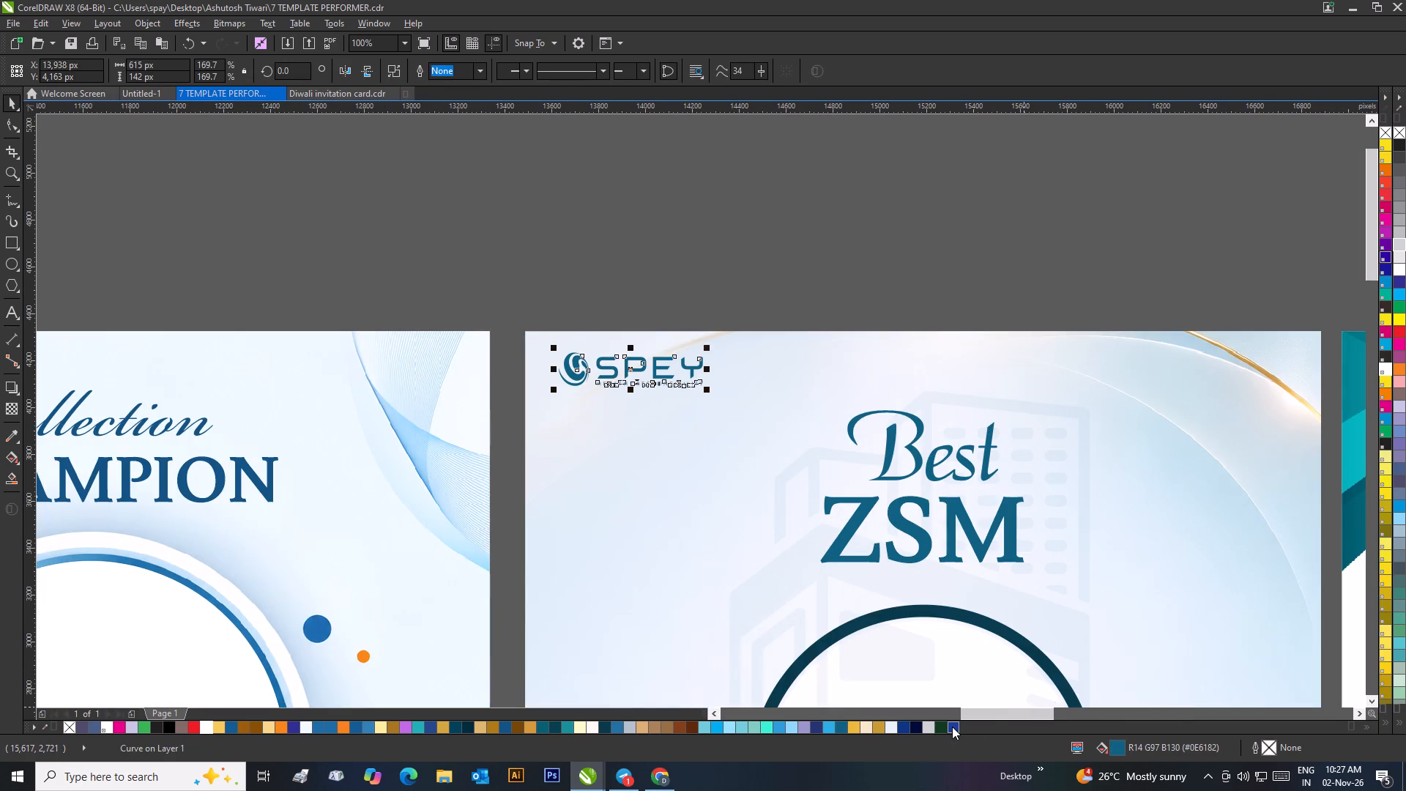
click(951, 727)
drag(775, 272, 766, 278)
Top-align the SPEY logos on the five cards from navy-and-gold Best ZSM to Half-Yearly Sales Champion.
scroll(566, 301, down, 3)
scroll(879, 423, up, 2)
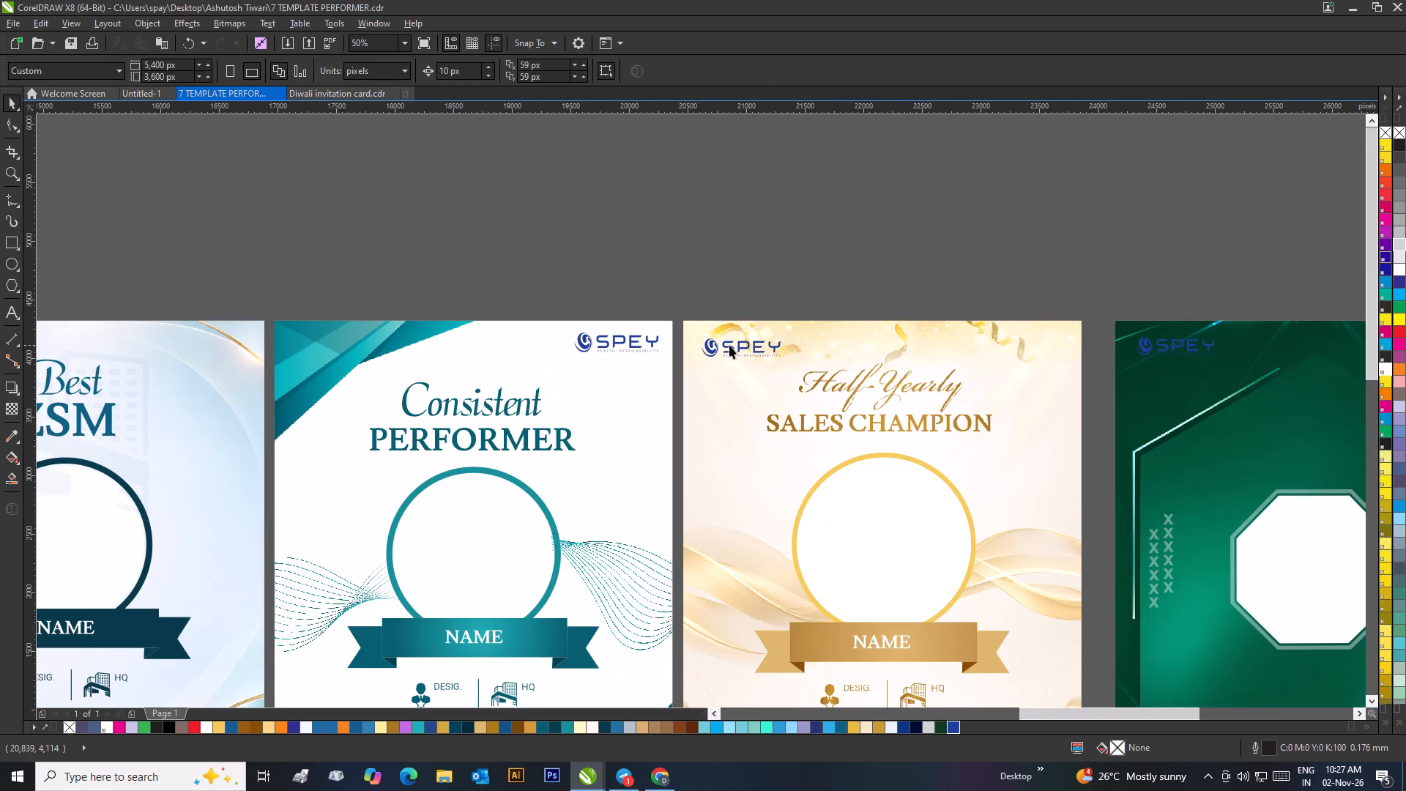
scroll(731, 344, up, 1)
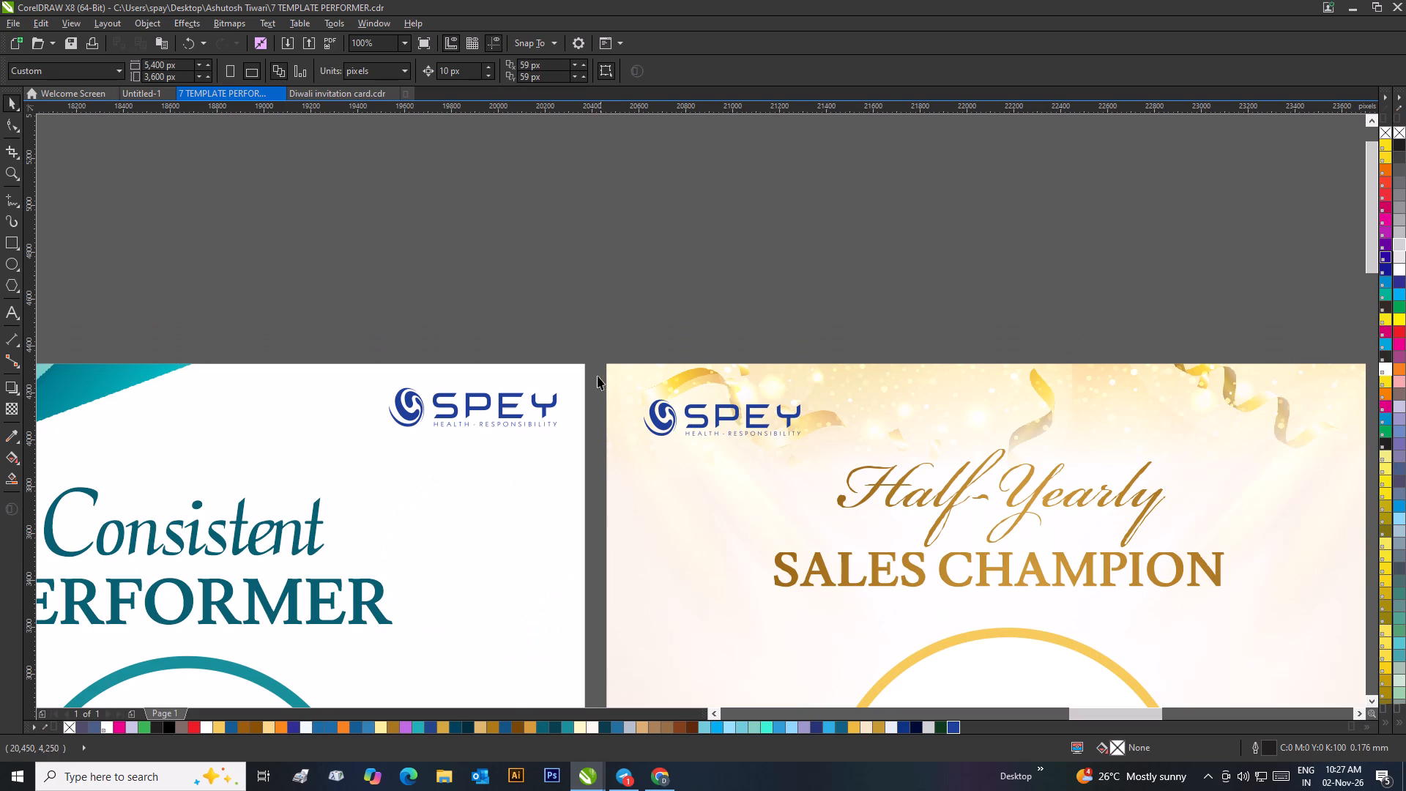
scroll(608, 351, down, 2)
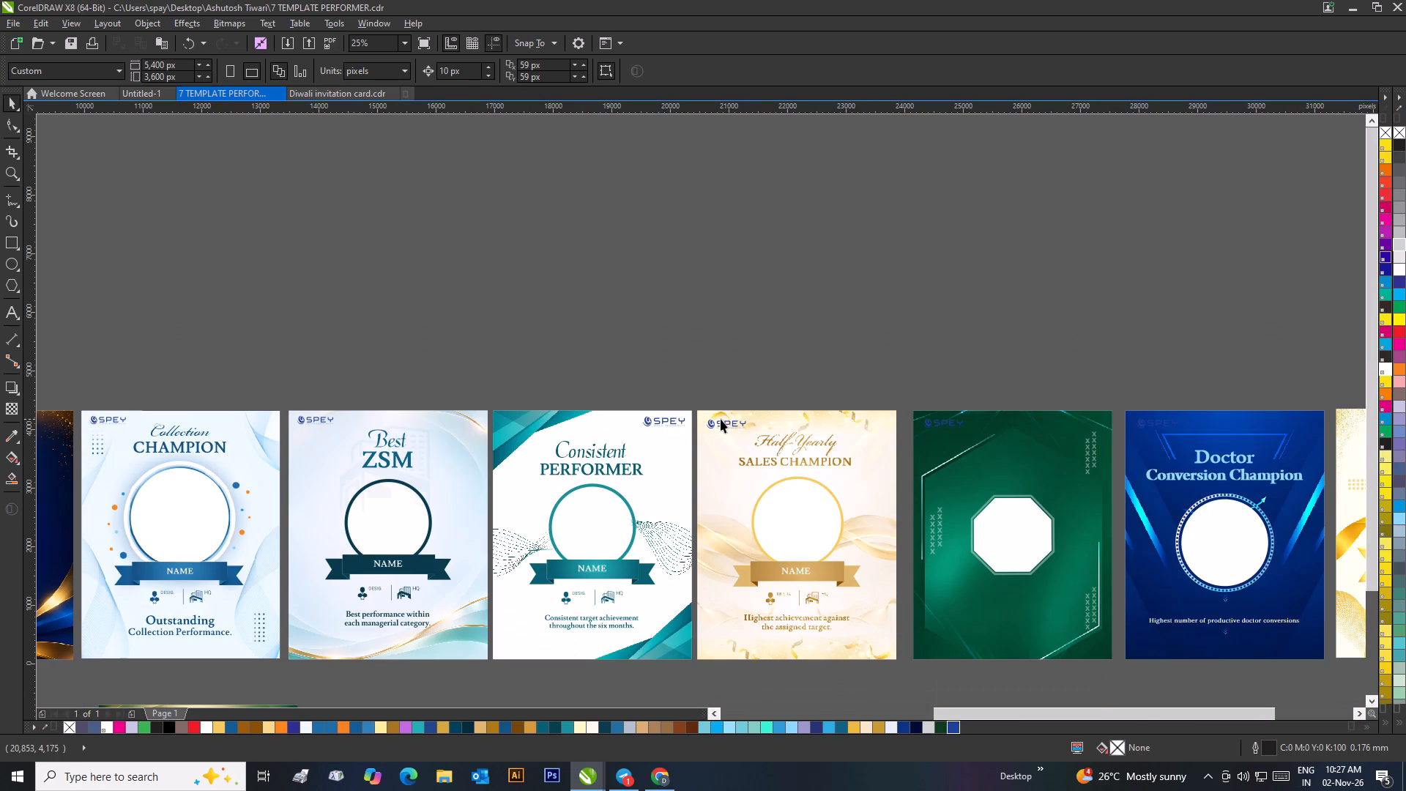
scroll(793, 424, down, 1)
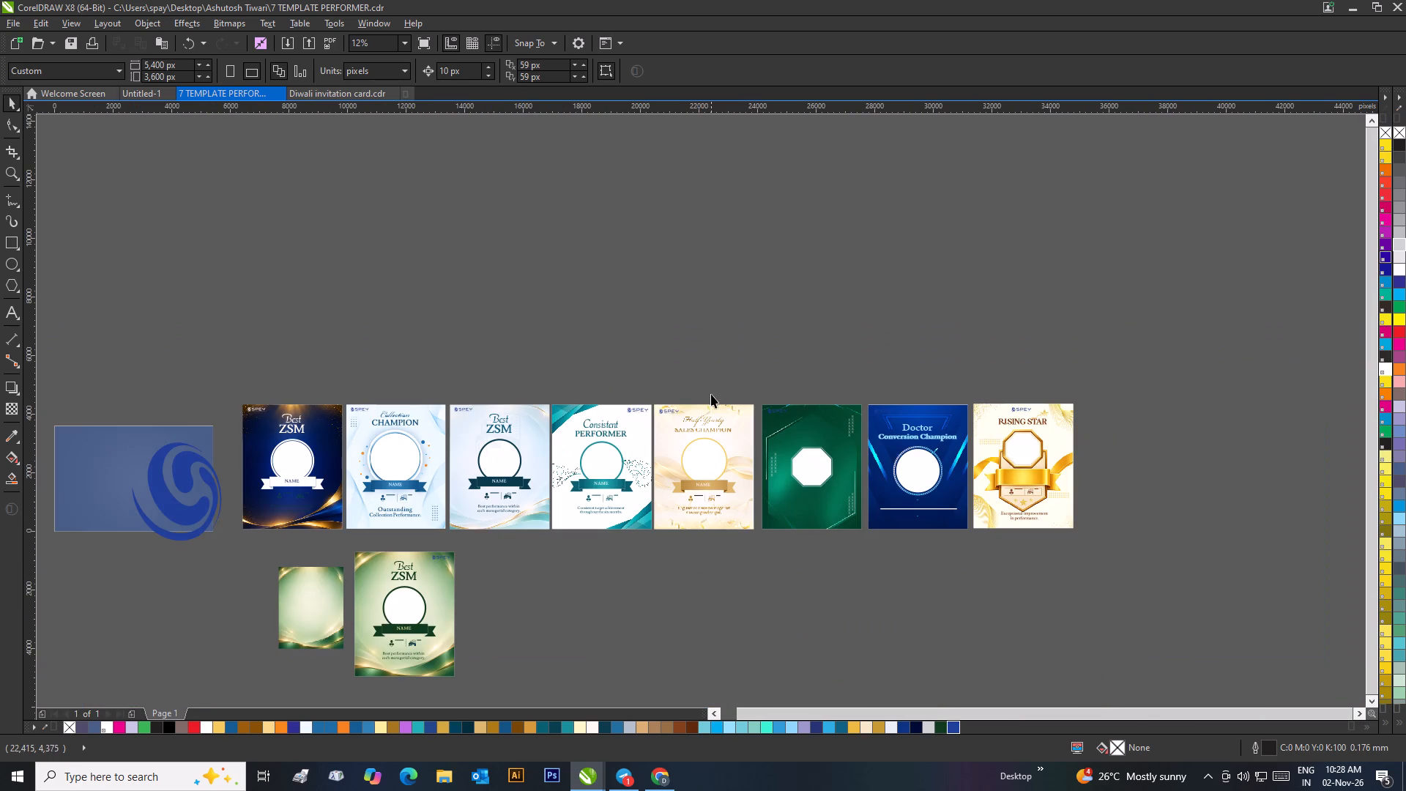
drag(711, 393, 223, 418)
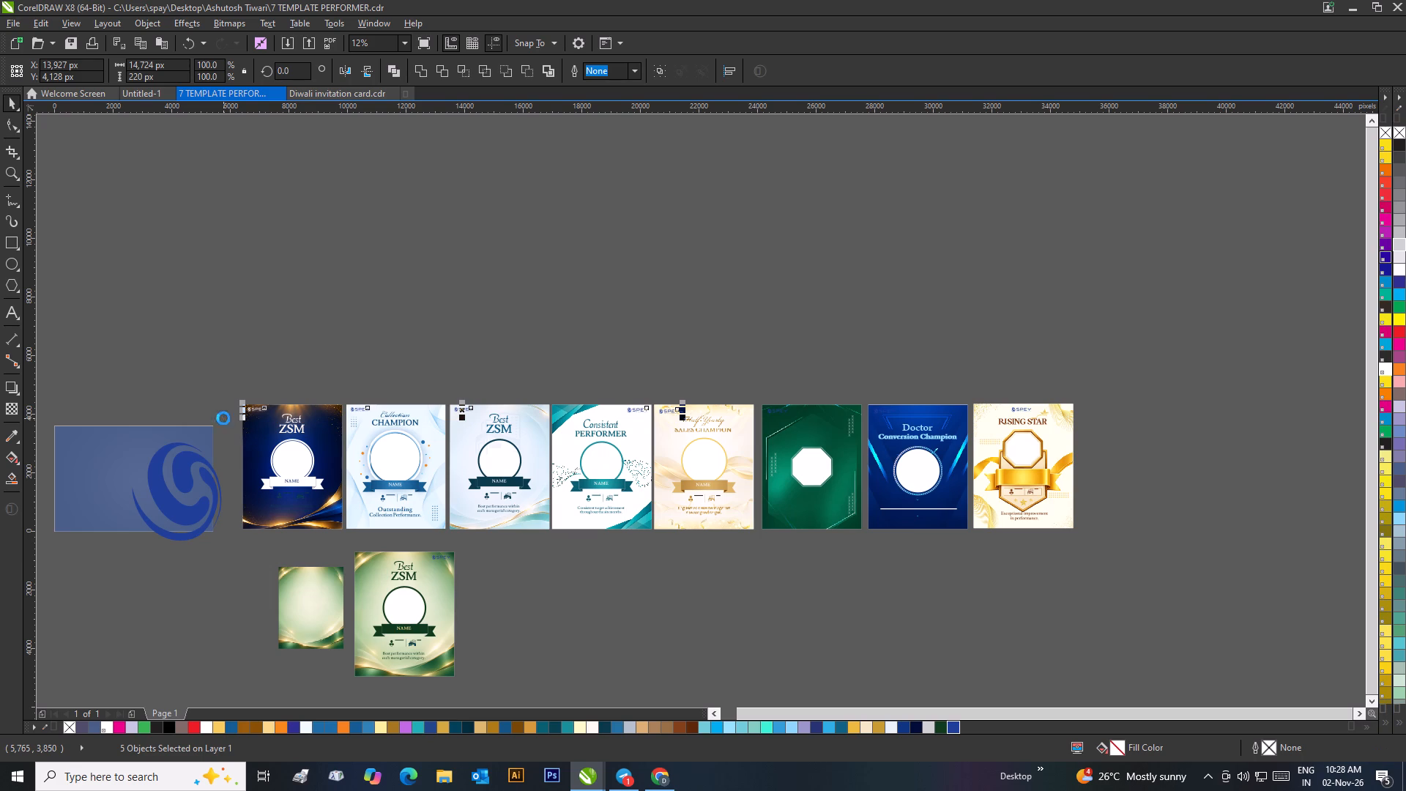
key(t)
click(287, 341)
Fill the SPEY logo on the green card with off-white.
scroll(345, 422, up, 3)
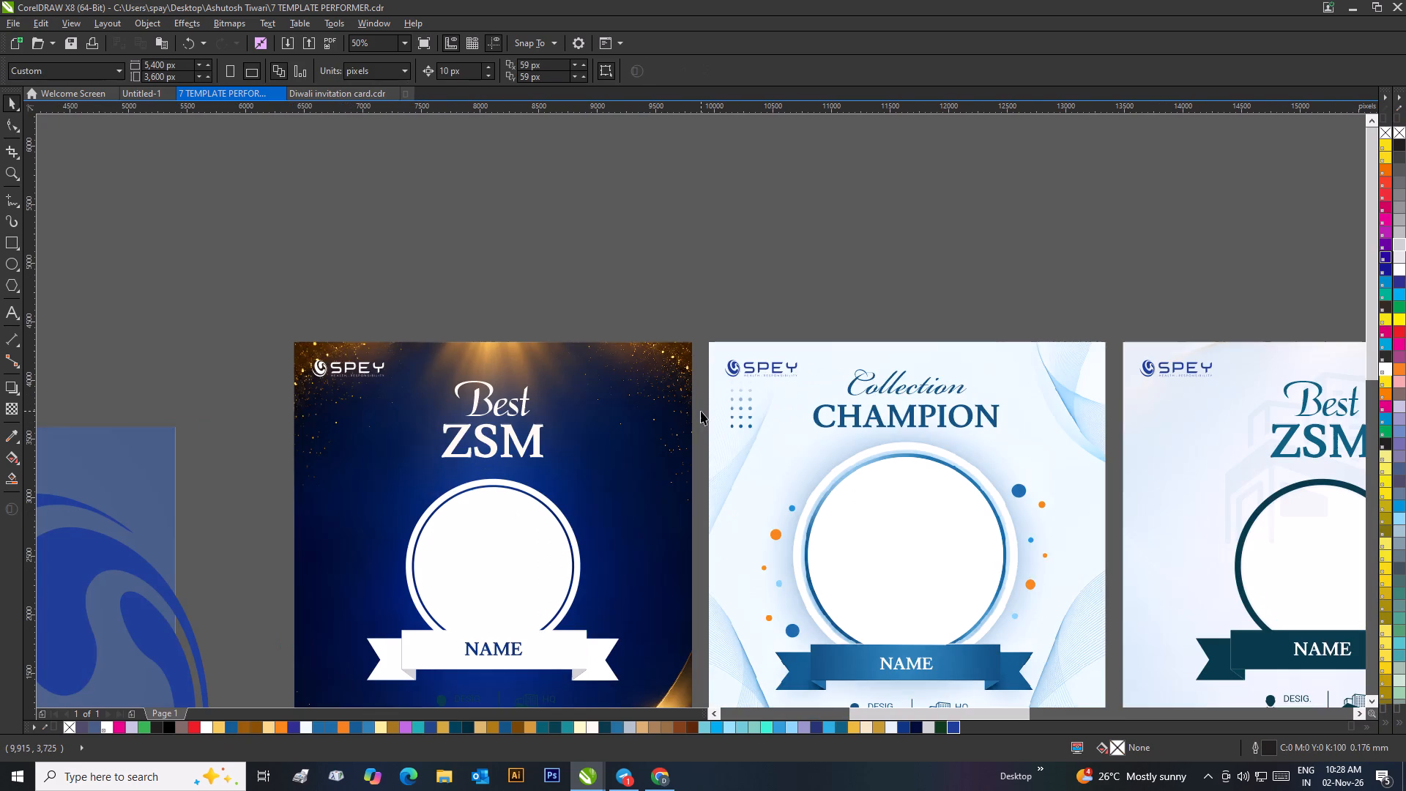
scroll(771, 404, up, 1)
scroll(695, 412, down, 3)
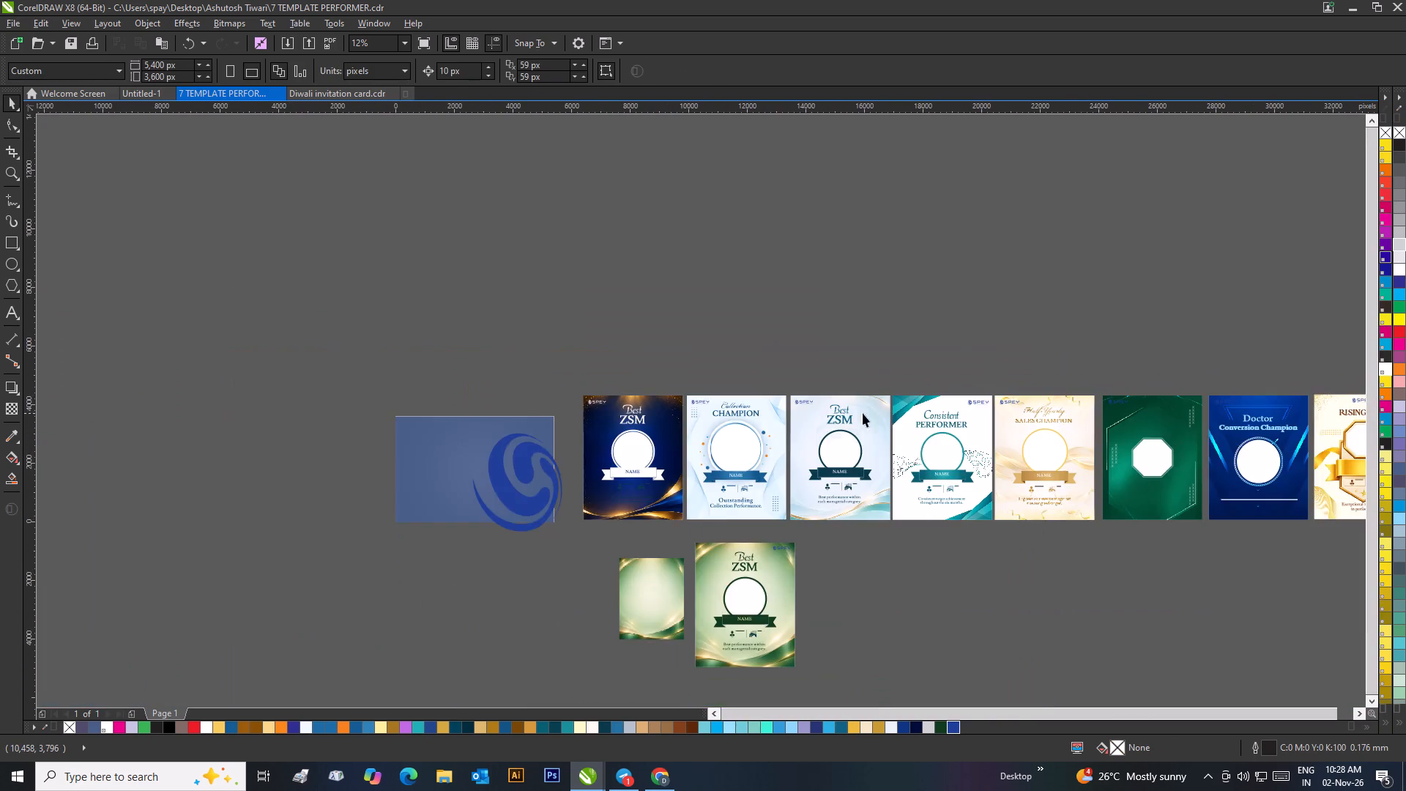
scroll(893, 413, up, 2)
scroll(701, 411, down, 1)
scroll(963, 413, up, 1)
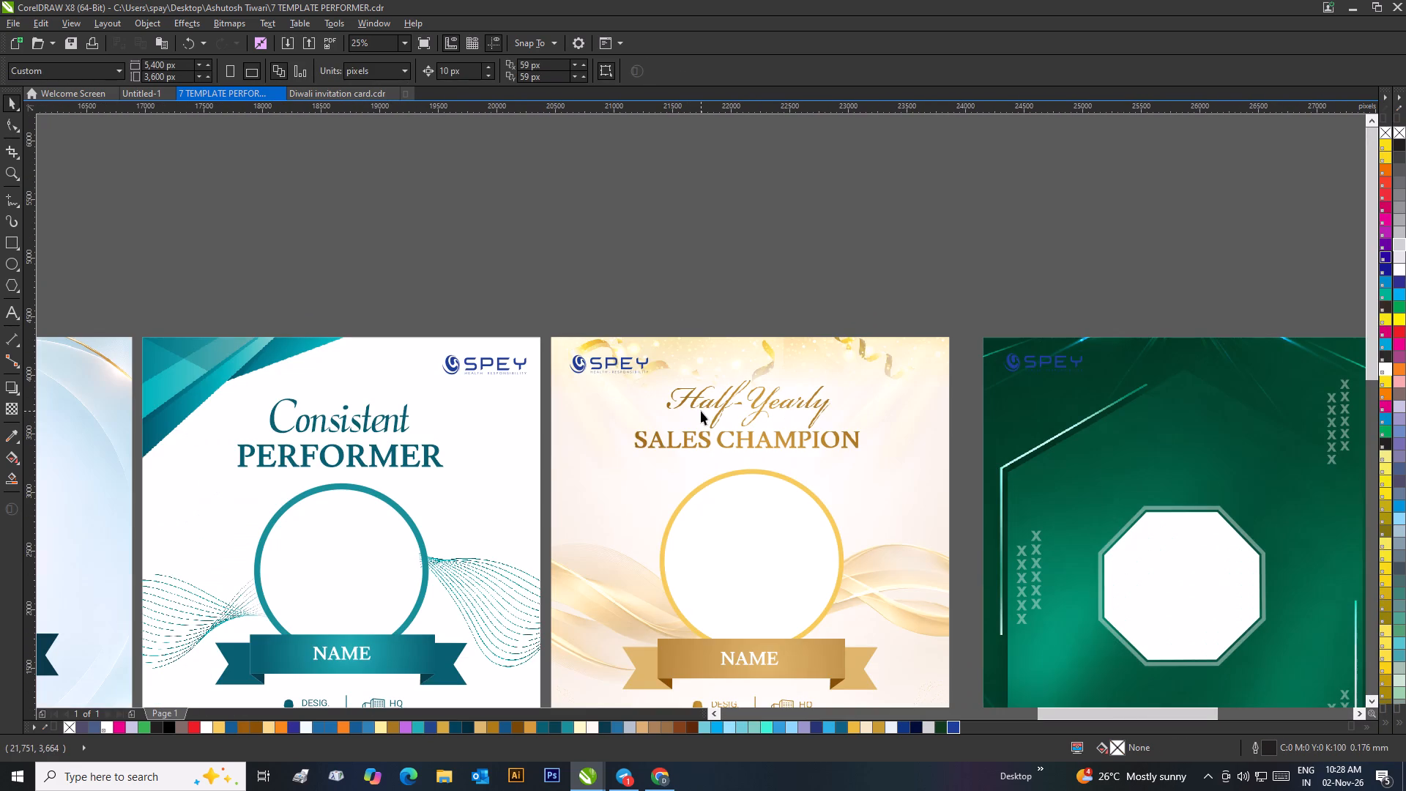
scroll(734, 406, down, 2)
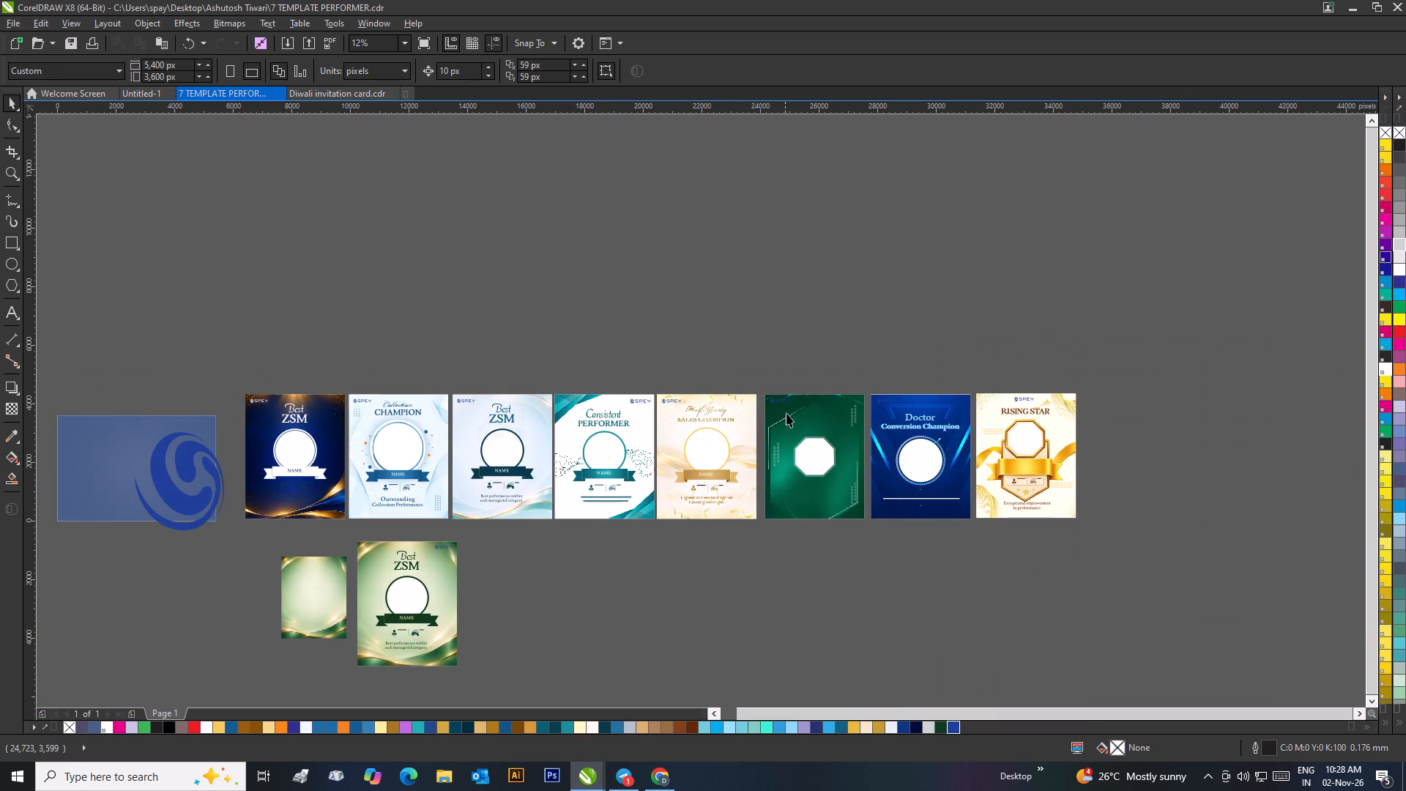
scroll(789, 411, up, 2)
click(680, 376)
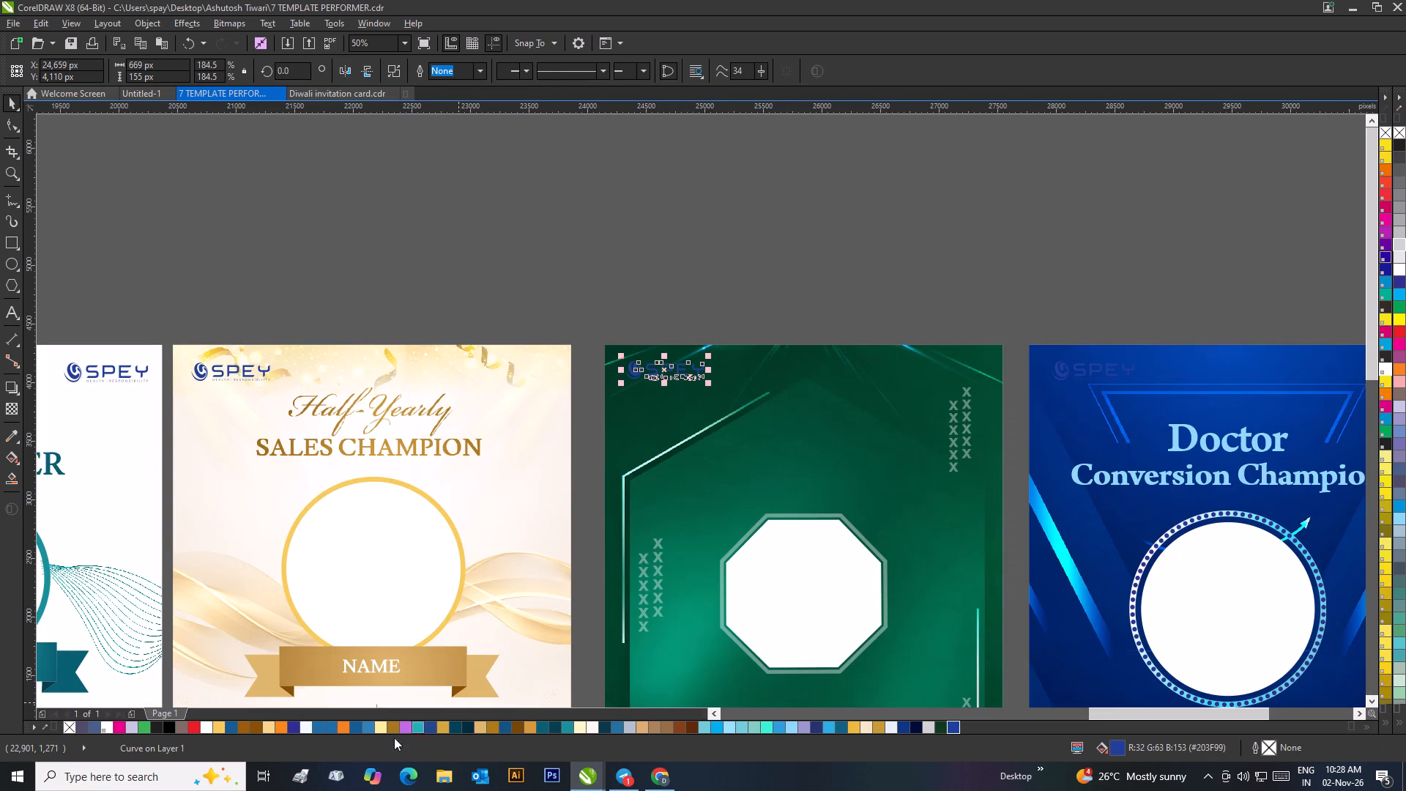
click(209, 726)
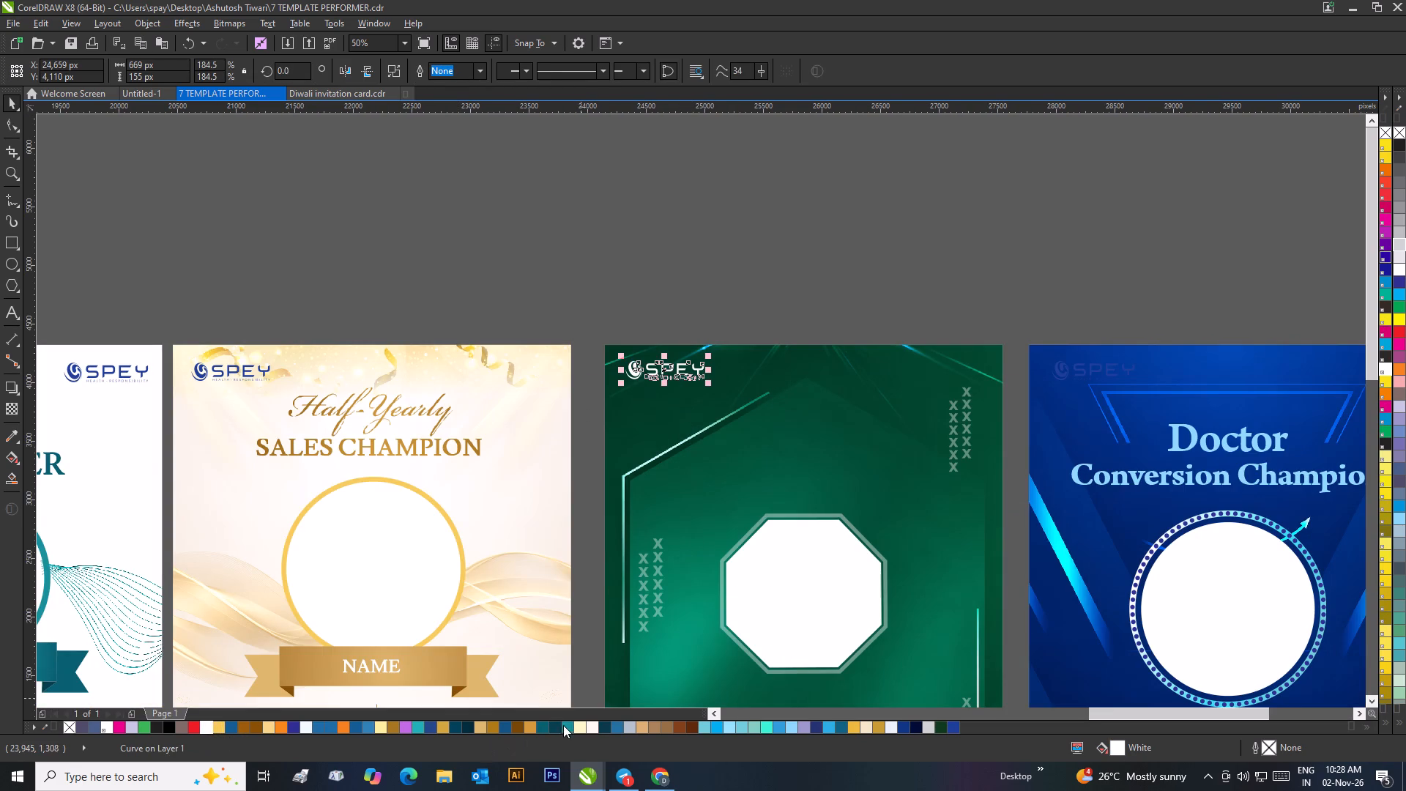
click(595, 727)
click(773, 291)
scroll(706, 357, up, 2)
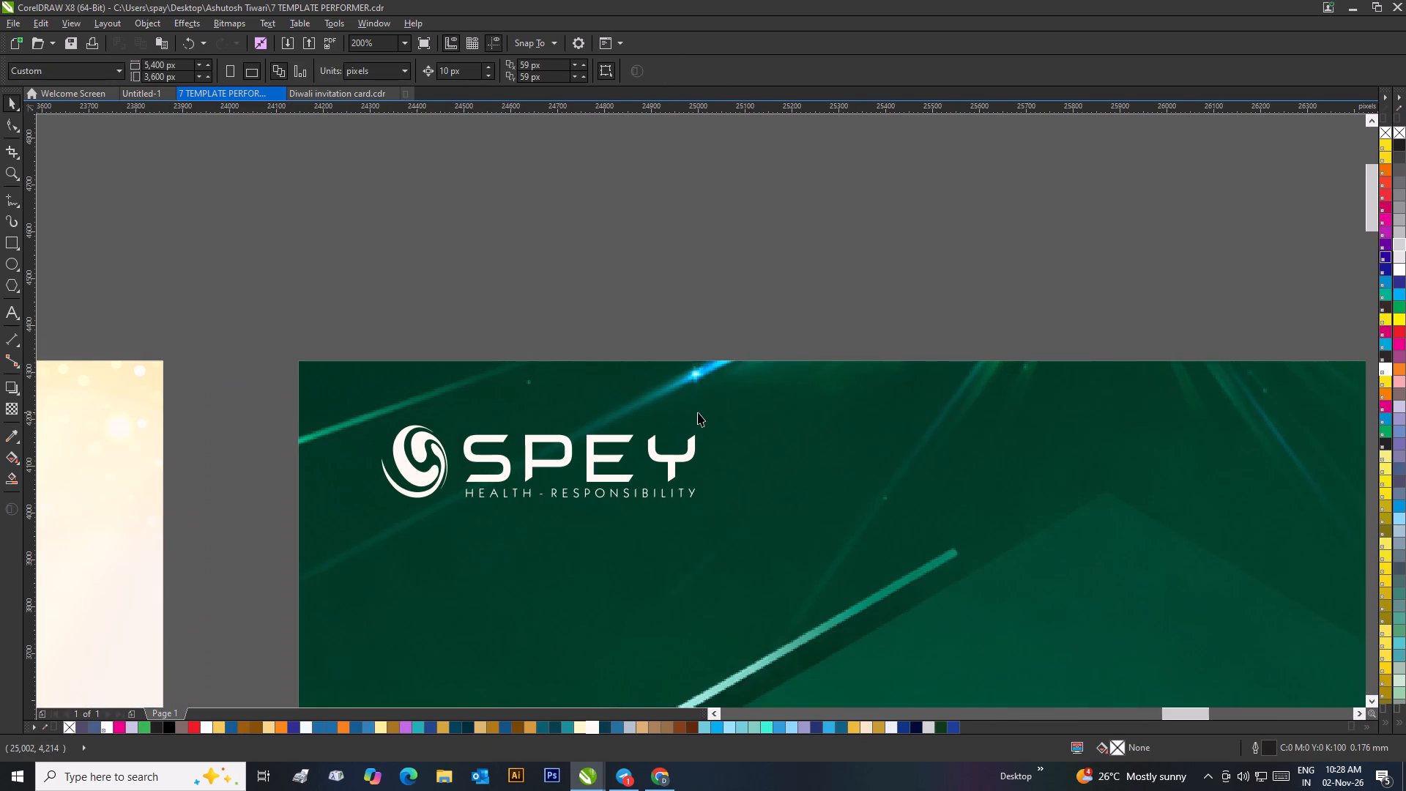
Top-align the SPEY logos on the Half-Yearly Sales Champion, green and Doctor Conversion Champion cards.
scroll(692, 416, down, 3)
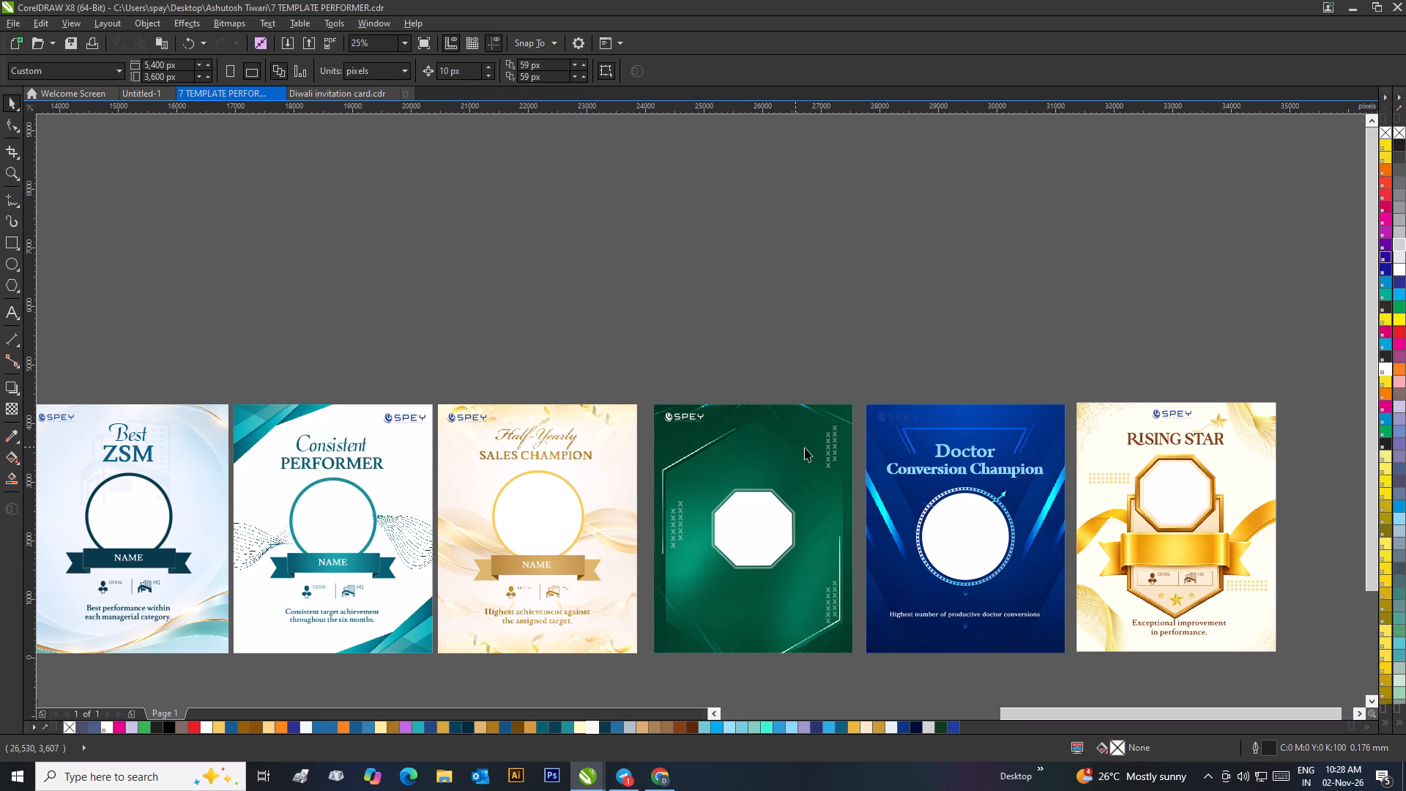
scroll(944, 423, up, 1)
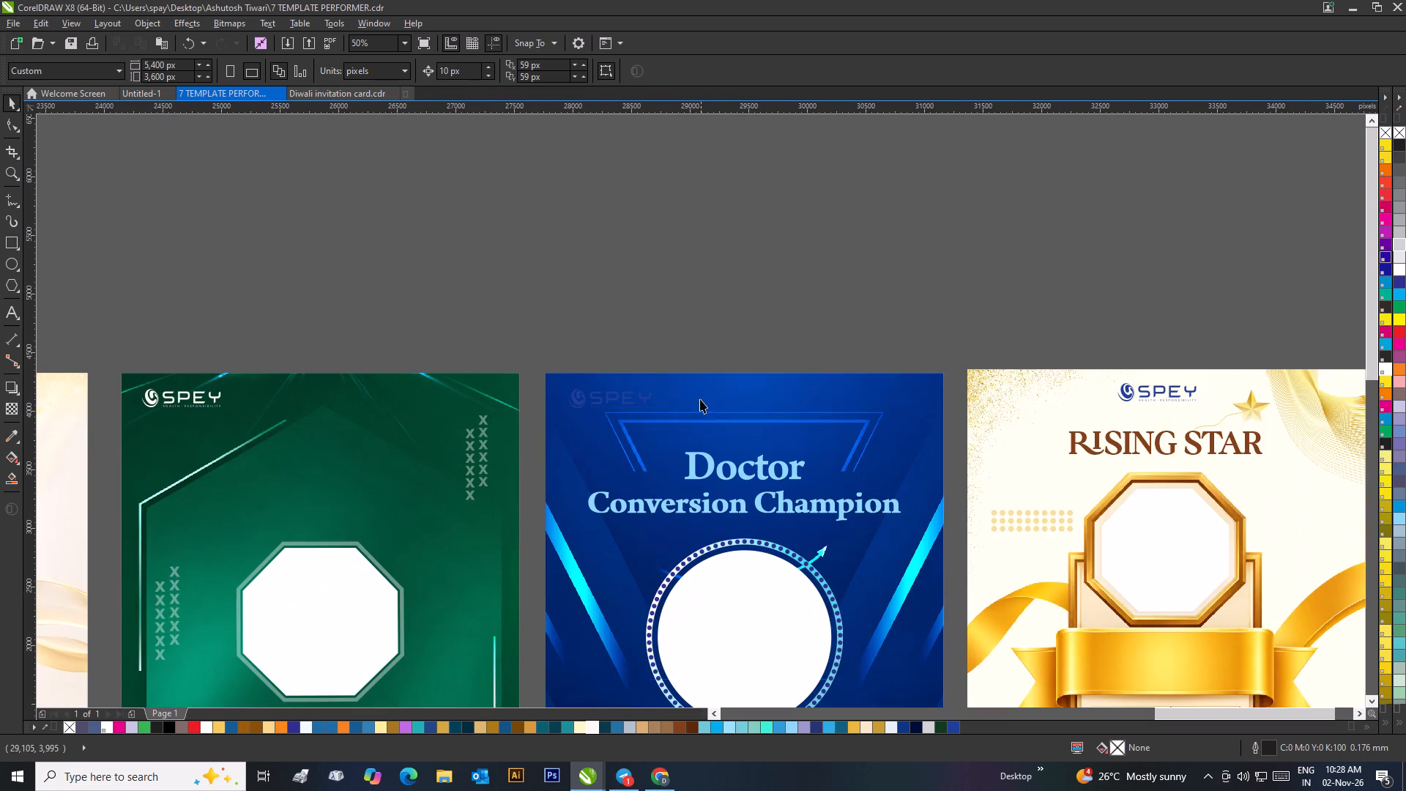
drag(707, 348, 0, 469)
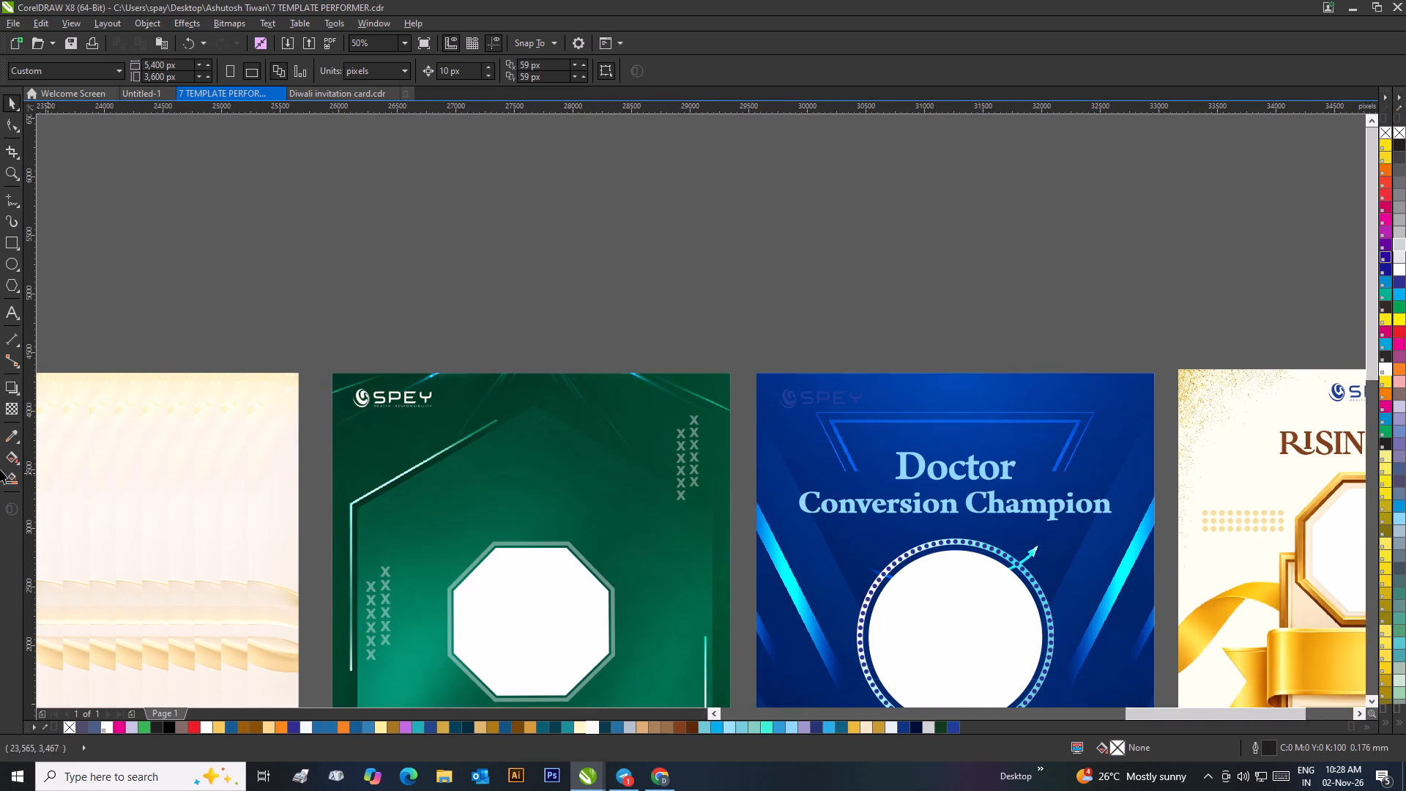
drag(0, 469, 223, 434)
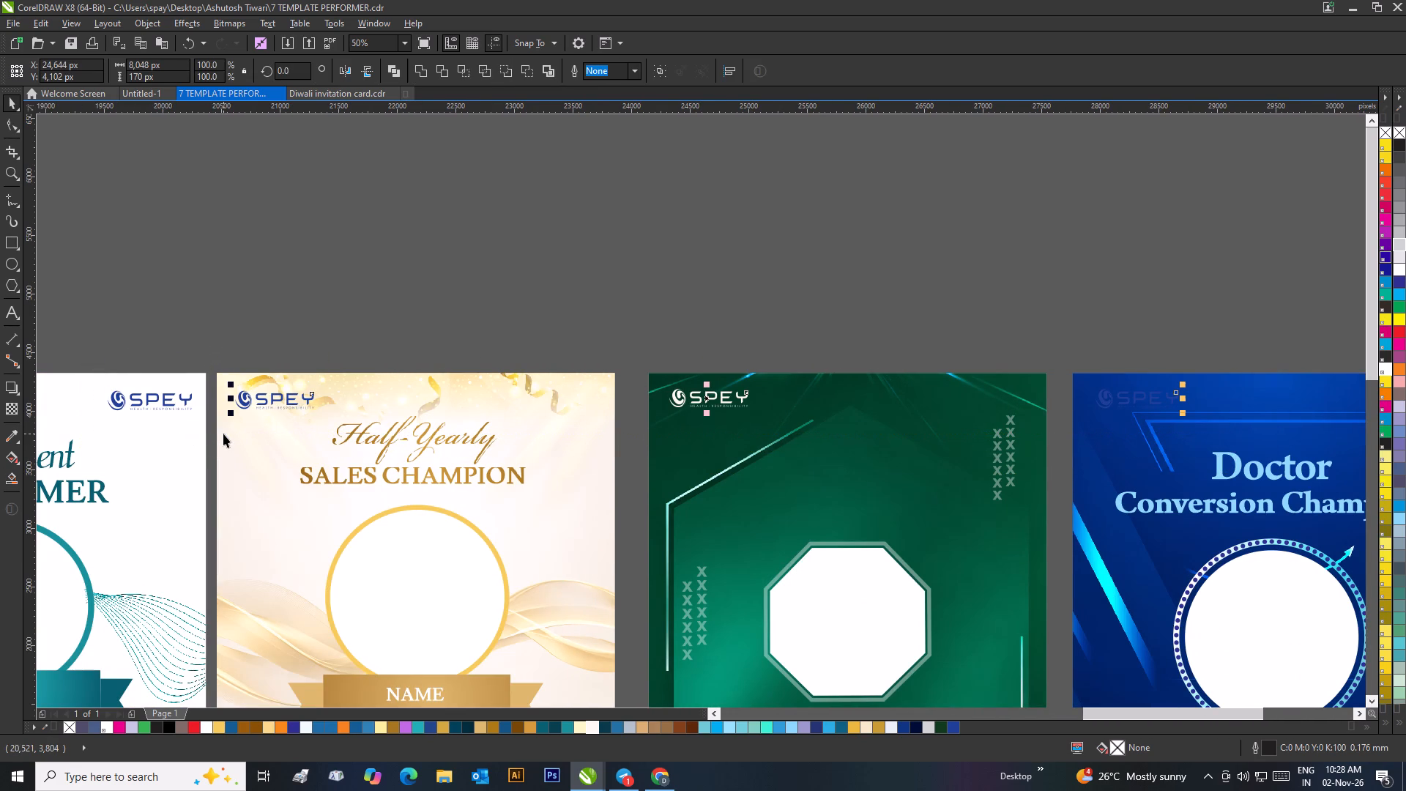
key(t)
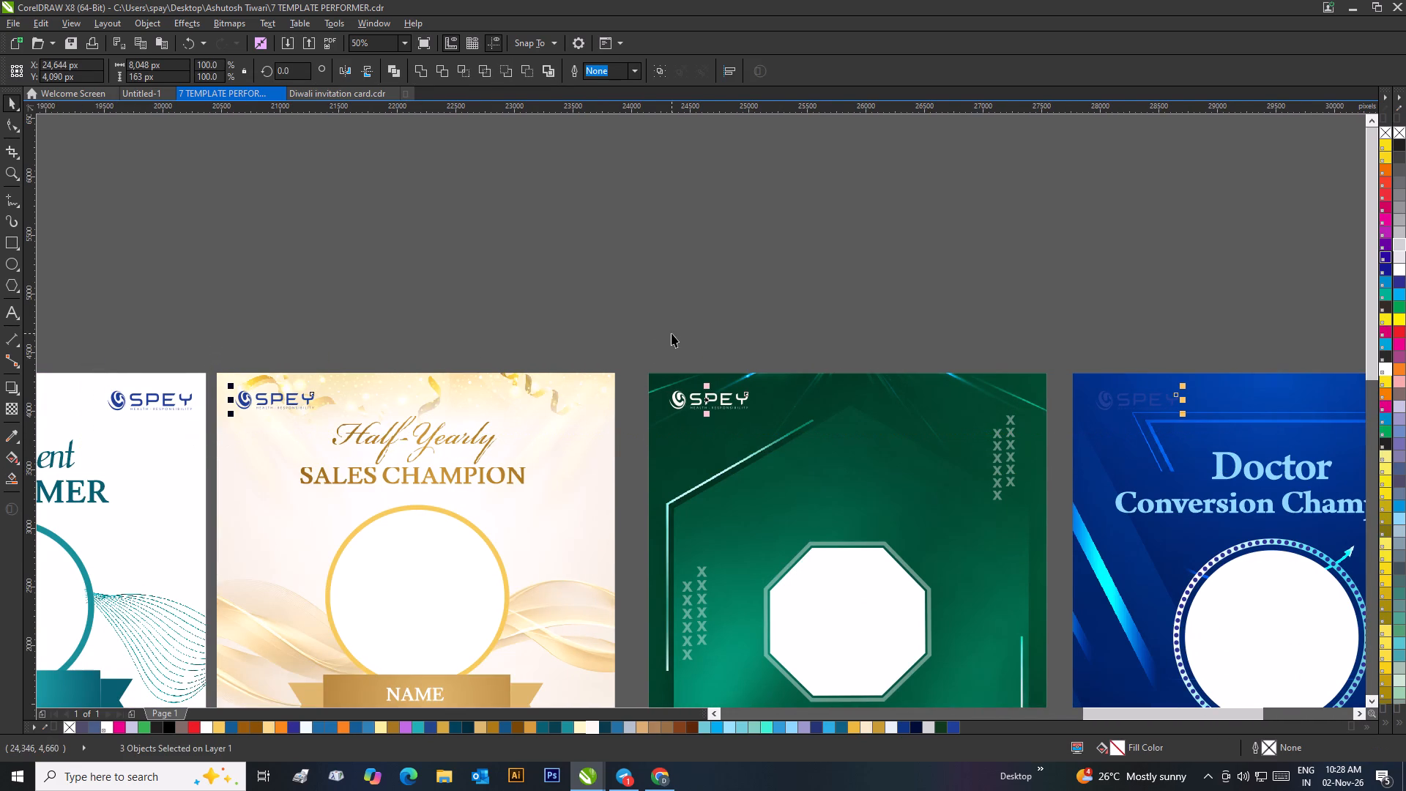
click(672, 333)
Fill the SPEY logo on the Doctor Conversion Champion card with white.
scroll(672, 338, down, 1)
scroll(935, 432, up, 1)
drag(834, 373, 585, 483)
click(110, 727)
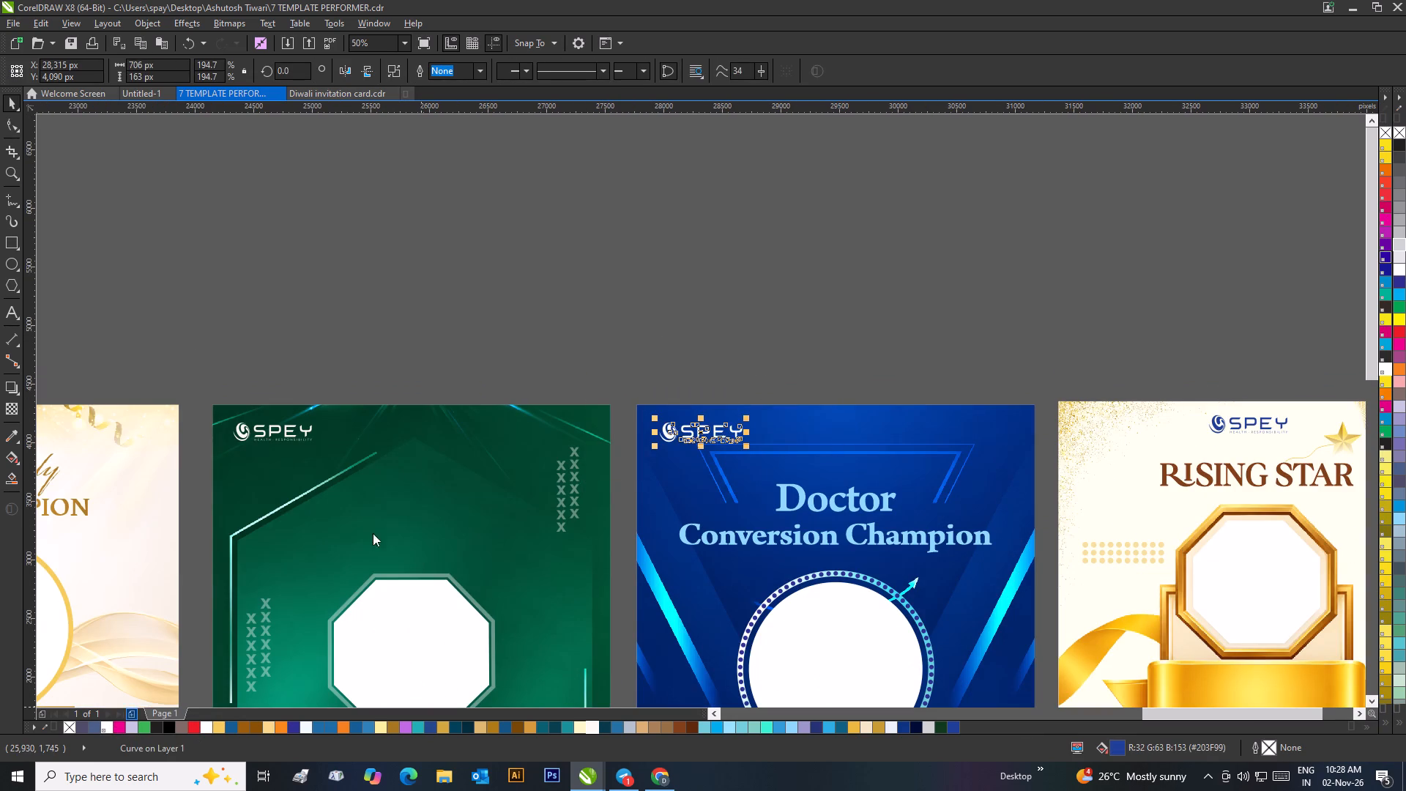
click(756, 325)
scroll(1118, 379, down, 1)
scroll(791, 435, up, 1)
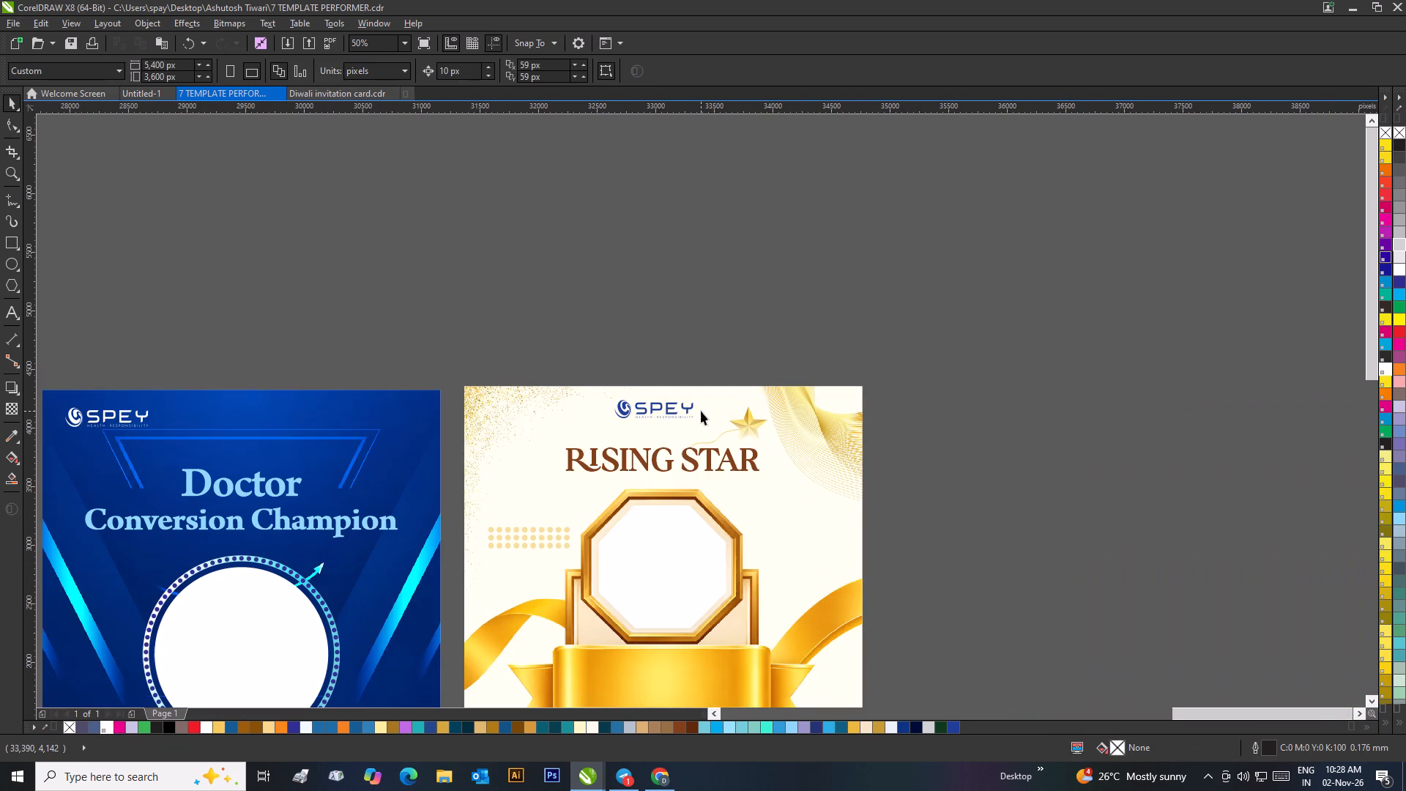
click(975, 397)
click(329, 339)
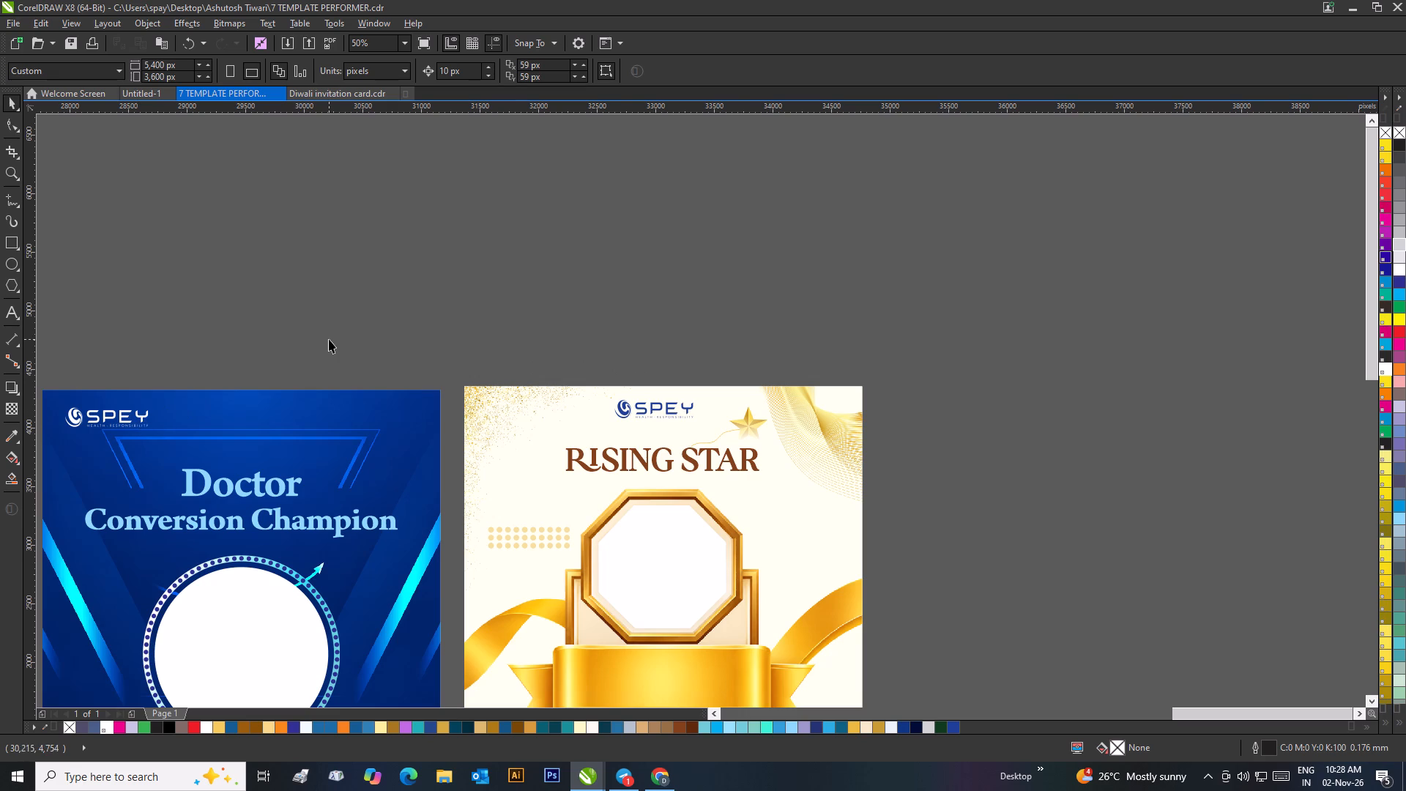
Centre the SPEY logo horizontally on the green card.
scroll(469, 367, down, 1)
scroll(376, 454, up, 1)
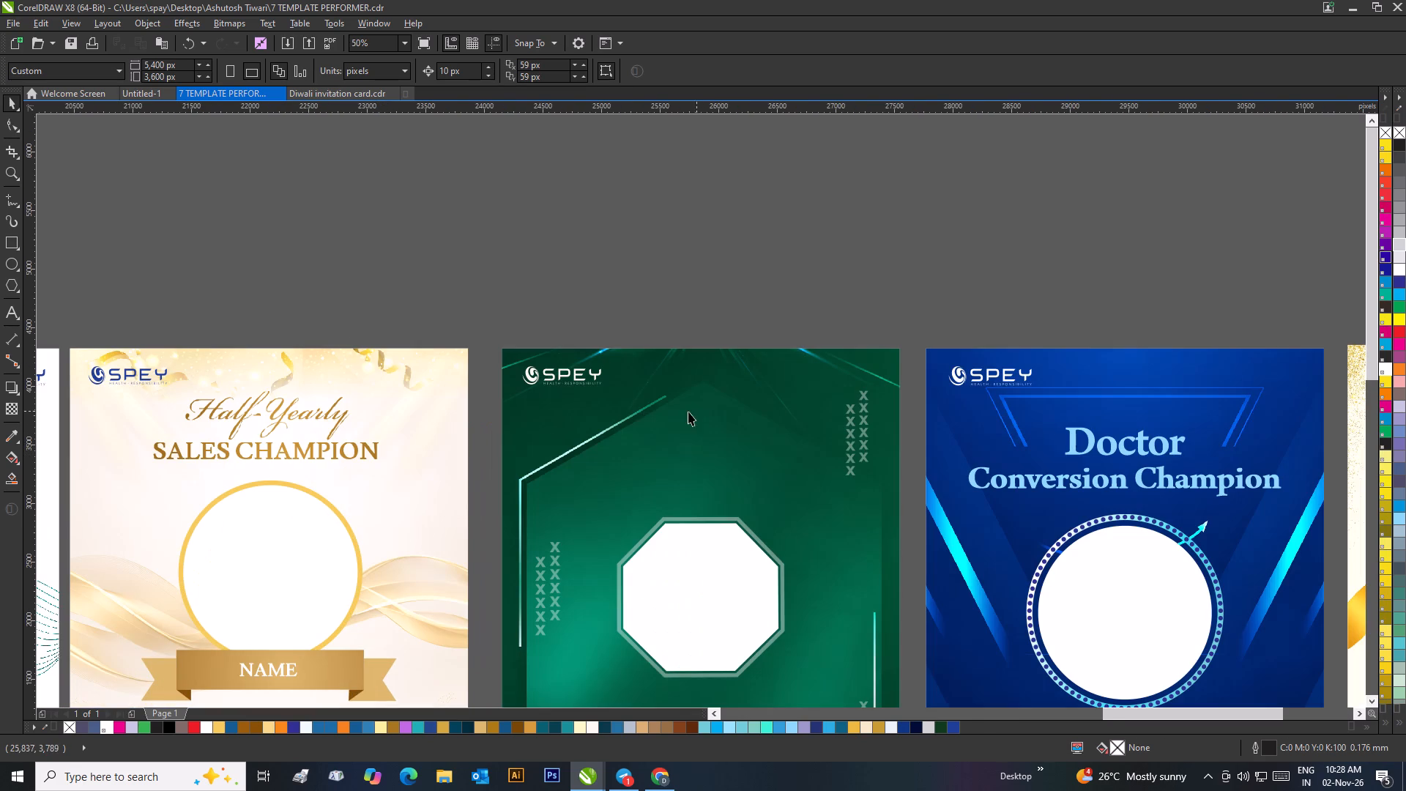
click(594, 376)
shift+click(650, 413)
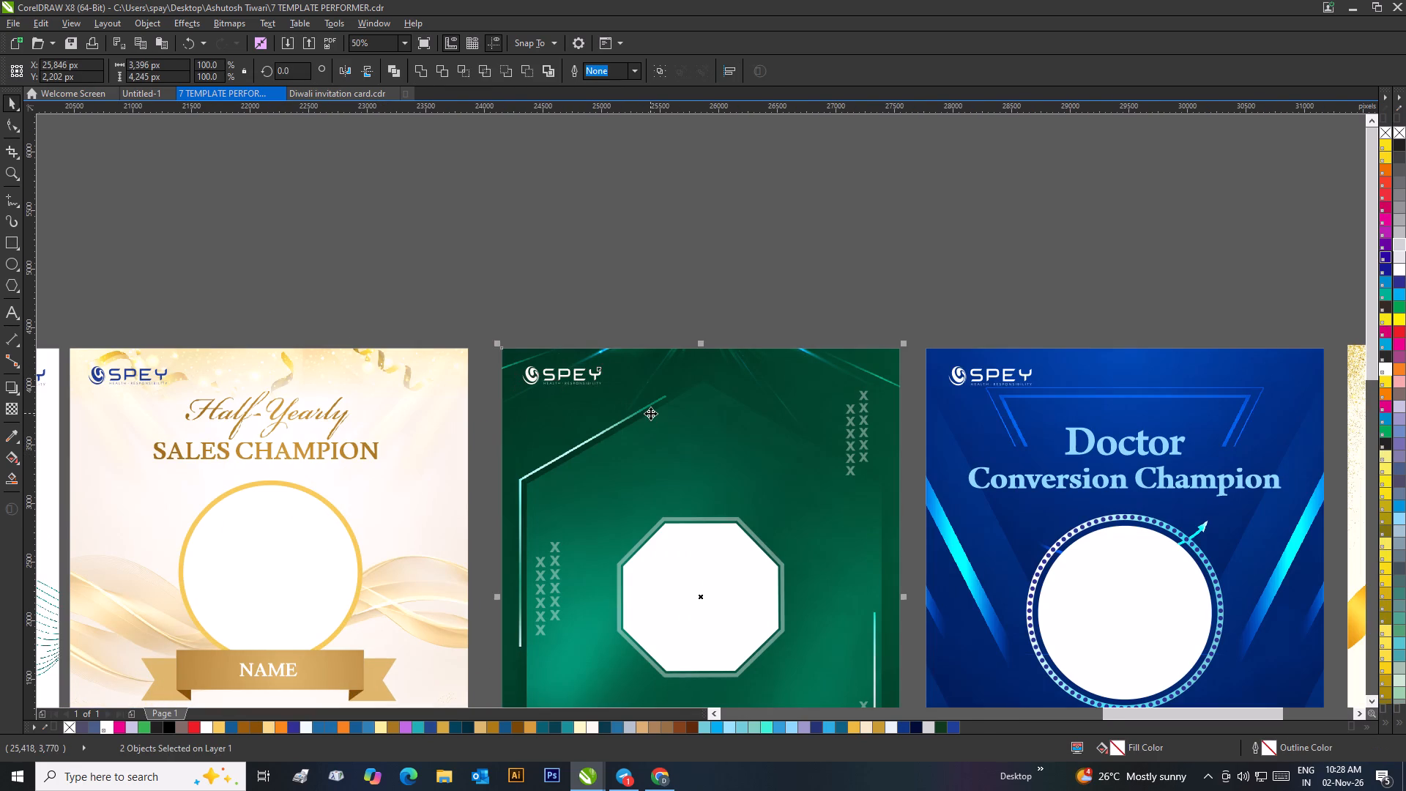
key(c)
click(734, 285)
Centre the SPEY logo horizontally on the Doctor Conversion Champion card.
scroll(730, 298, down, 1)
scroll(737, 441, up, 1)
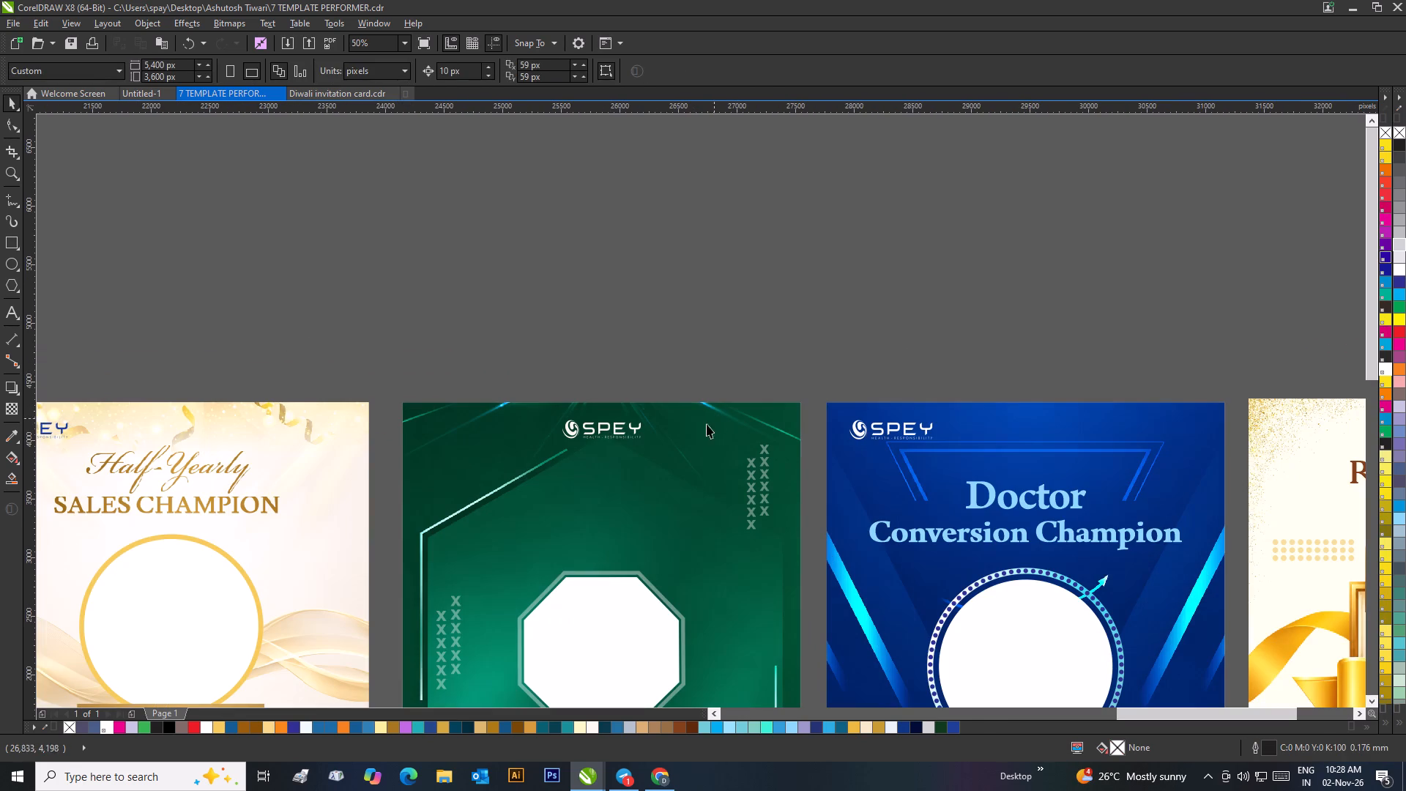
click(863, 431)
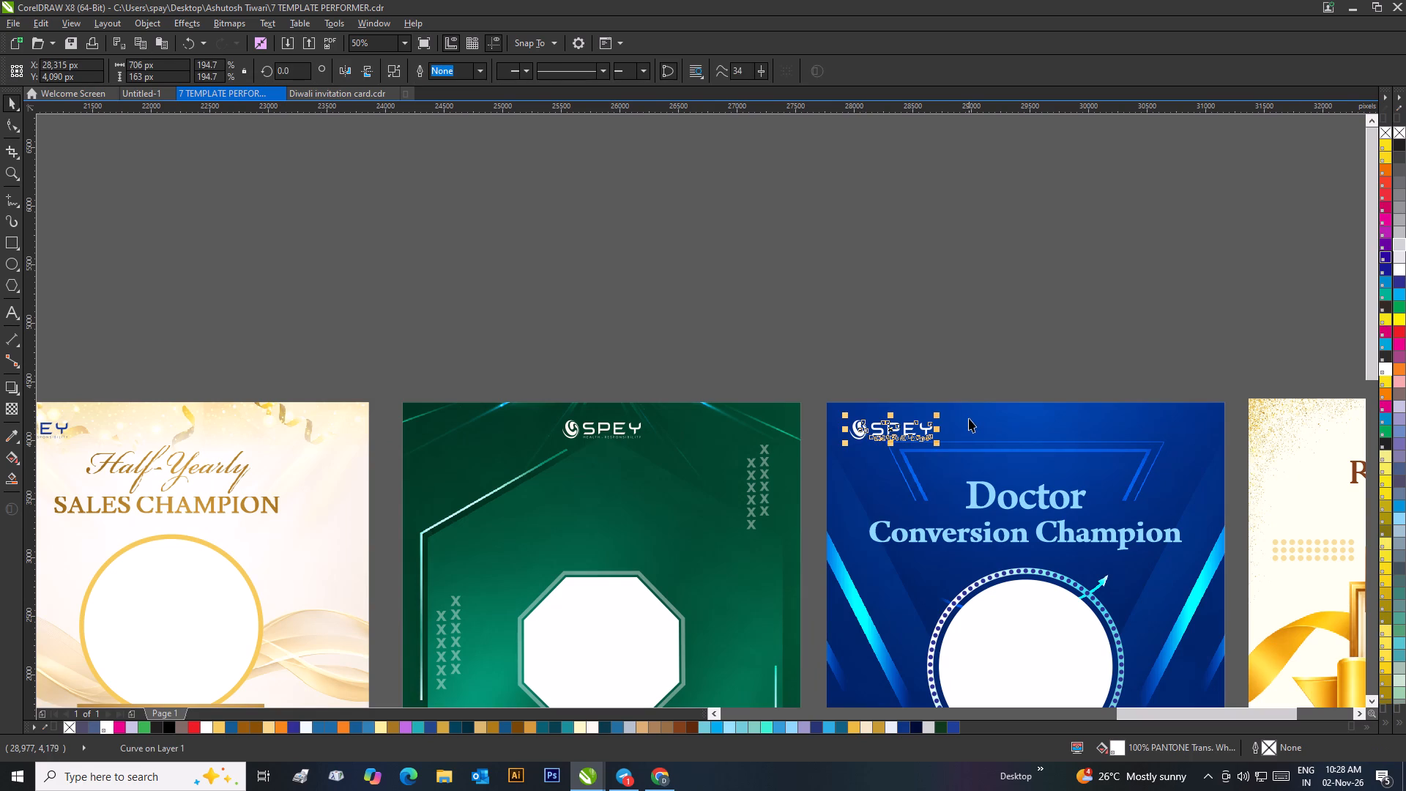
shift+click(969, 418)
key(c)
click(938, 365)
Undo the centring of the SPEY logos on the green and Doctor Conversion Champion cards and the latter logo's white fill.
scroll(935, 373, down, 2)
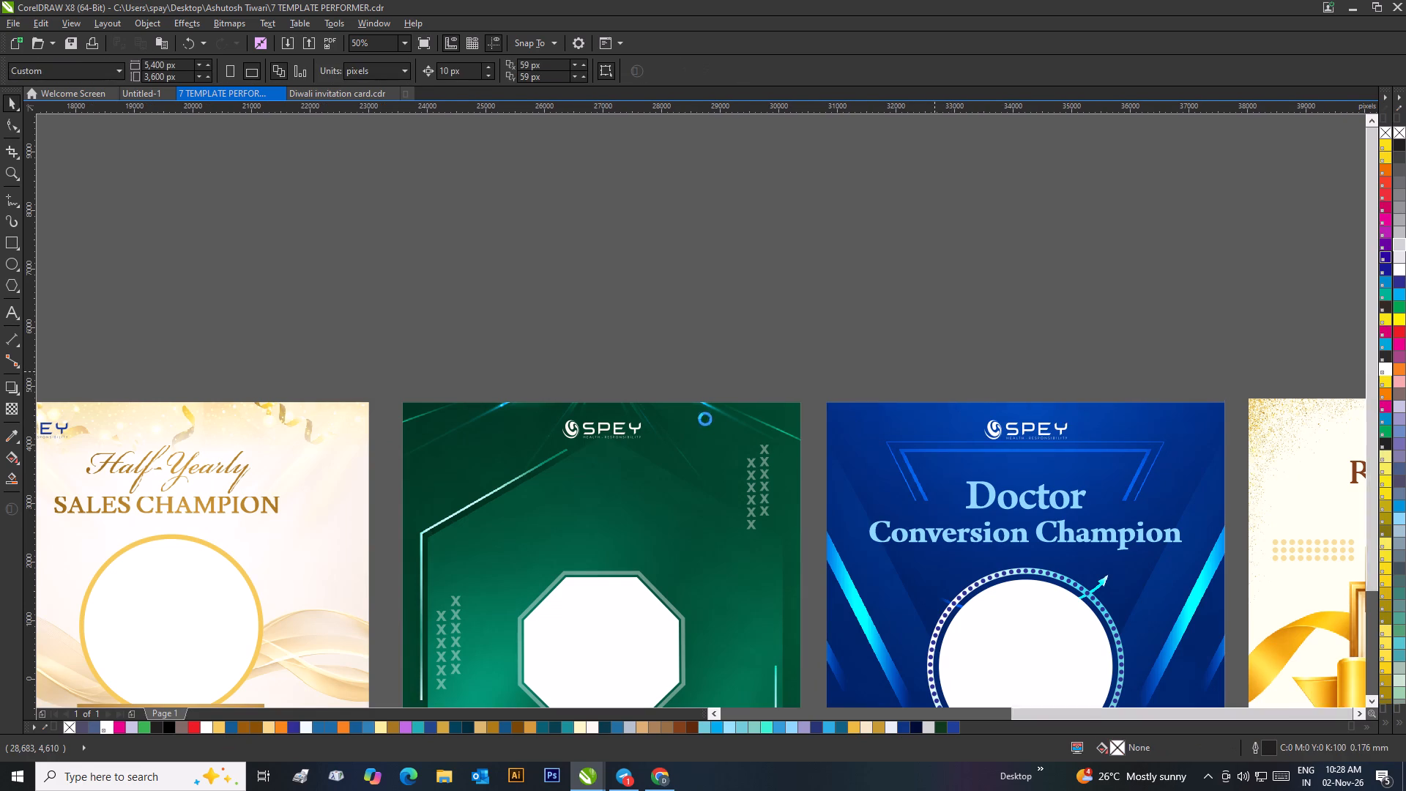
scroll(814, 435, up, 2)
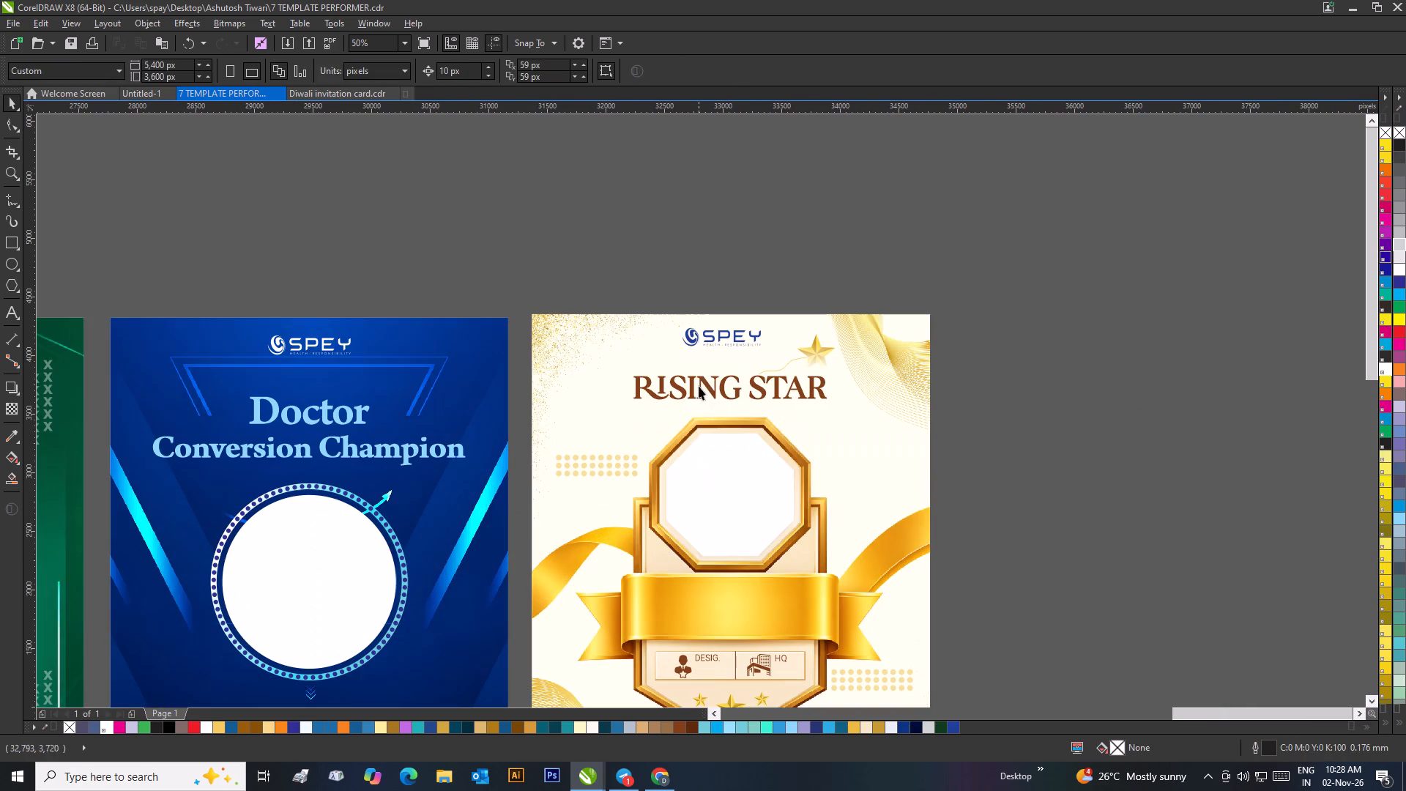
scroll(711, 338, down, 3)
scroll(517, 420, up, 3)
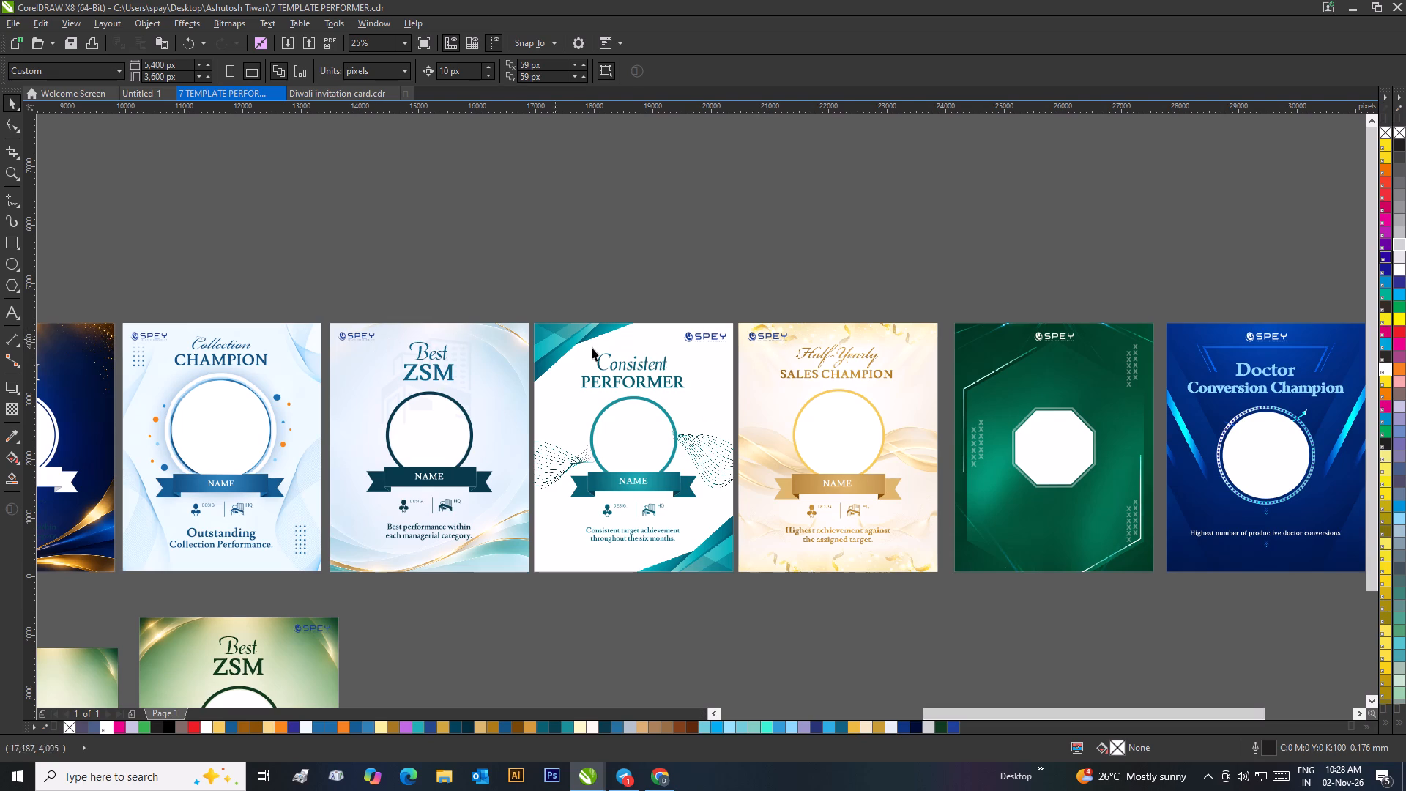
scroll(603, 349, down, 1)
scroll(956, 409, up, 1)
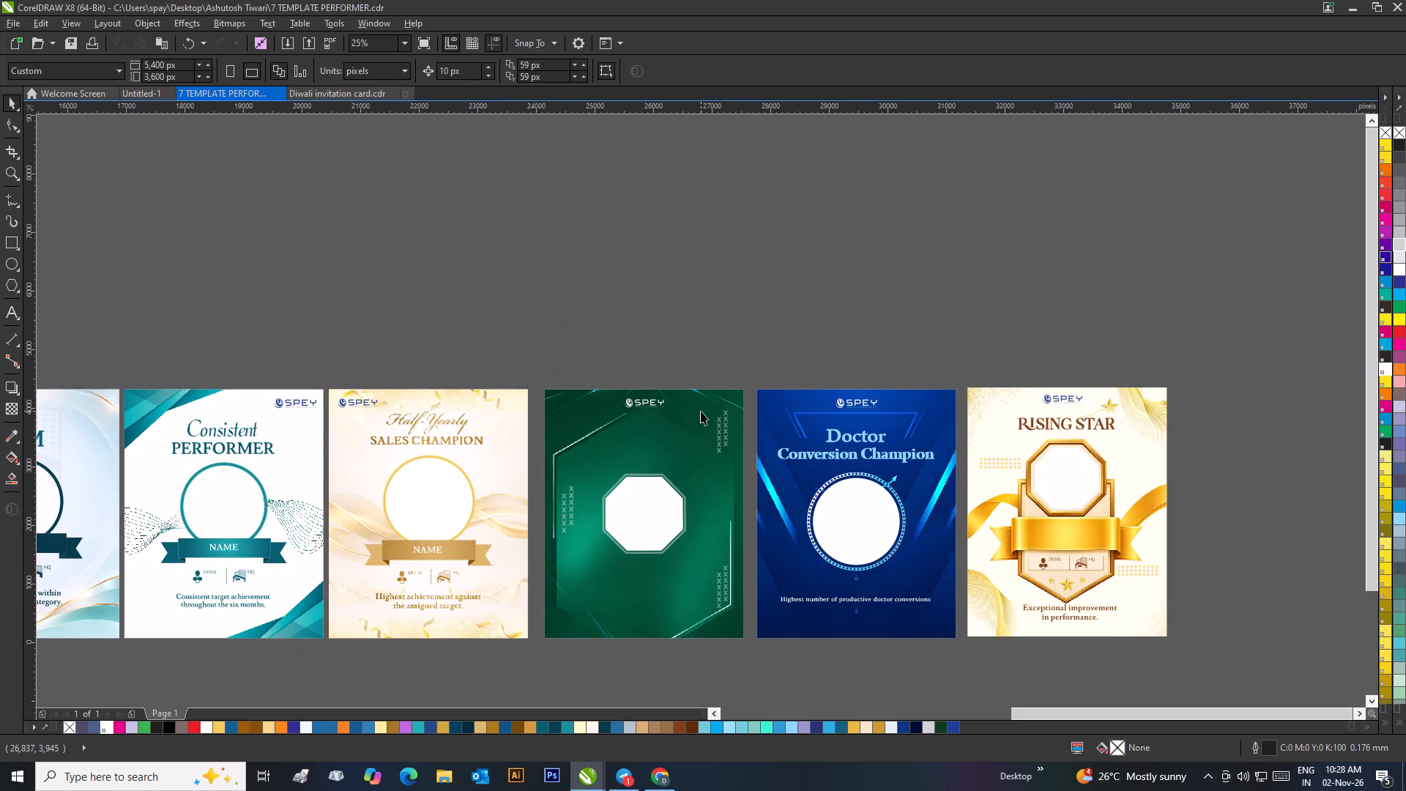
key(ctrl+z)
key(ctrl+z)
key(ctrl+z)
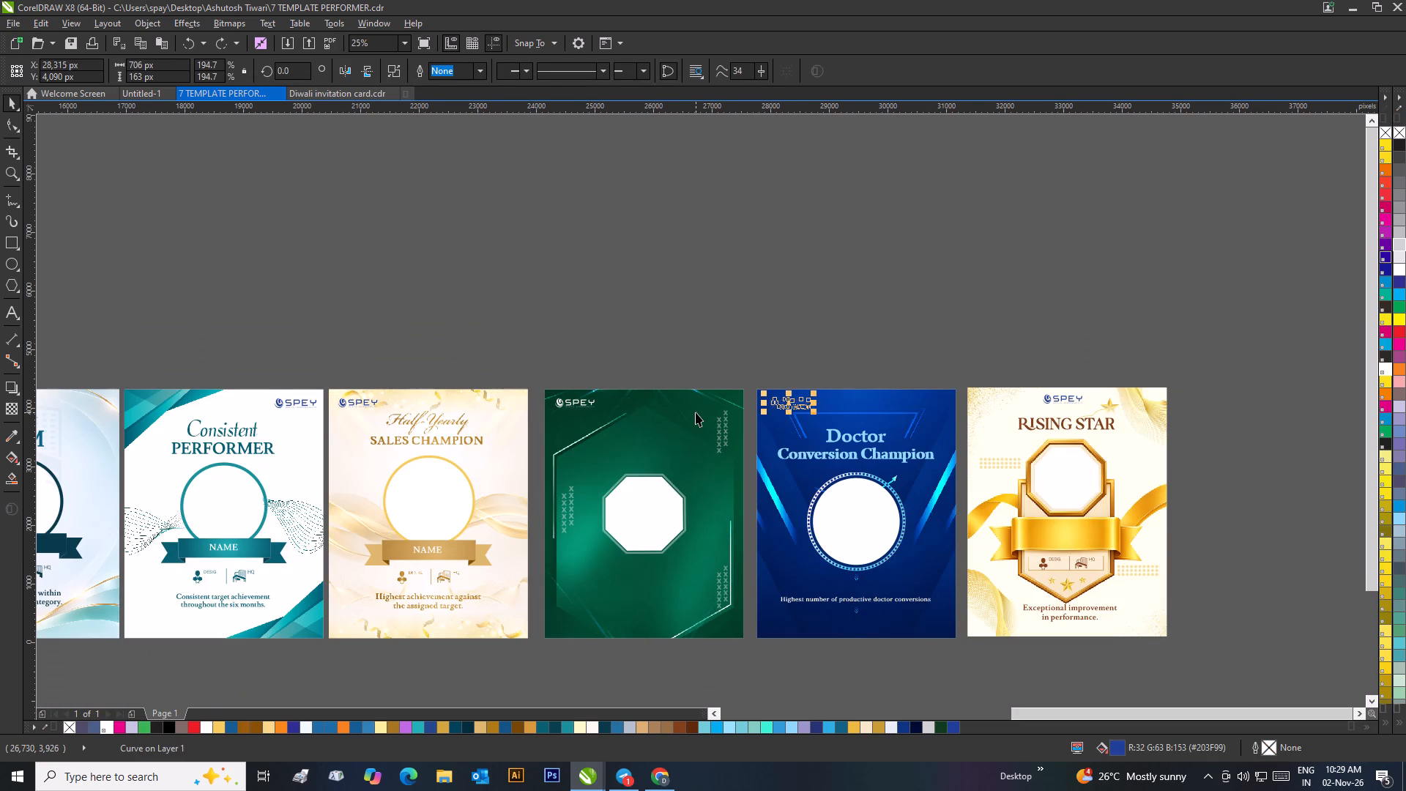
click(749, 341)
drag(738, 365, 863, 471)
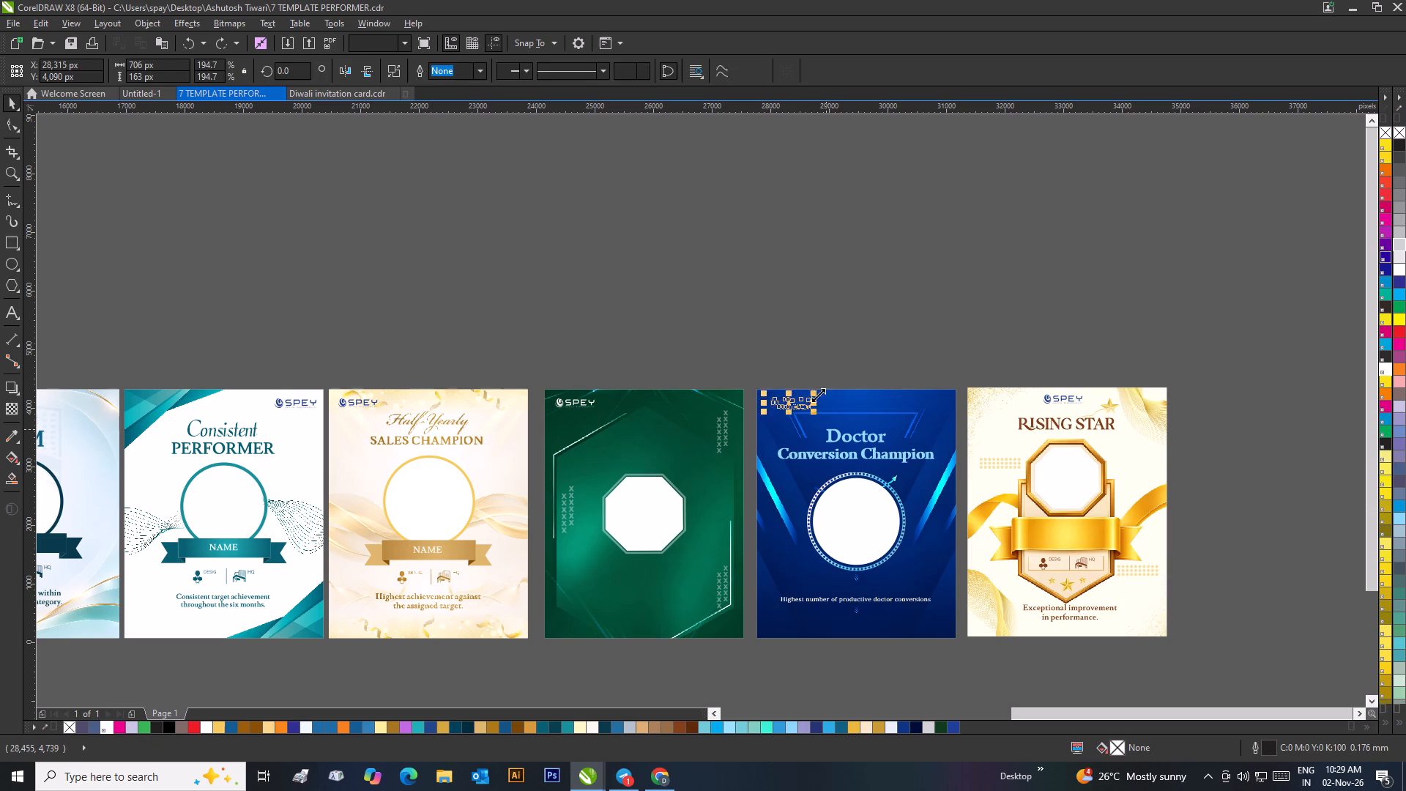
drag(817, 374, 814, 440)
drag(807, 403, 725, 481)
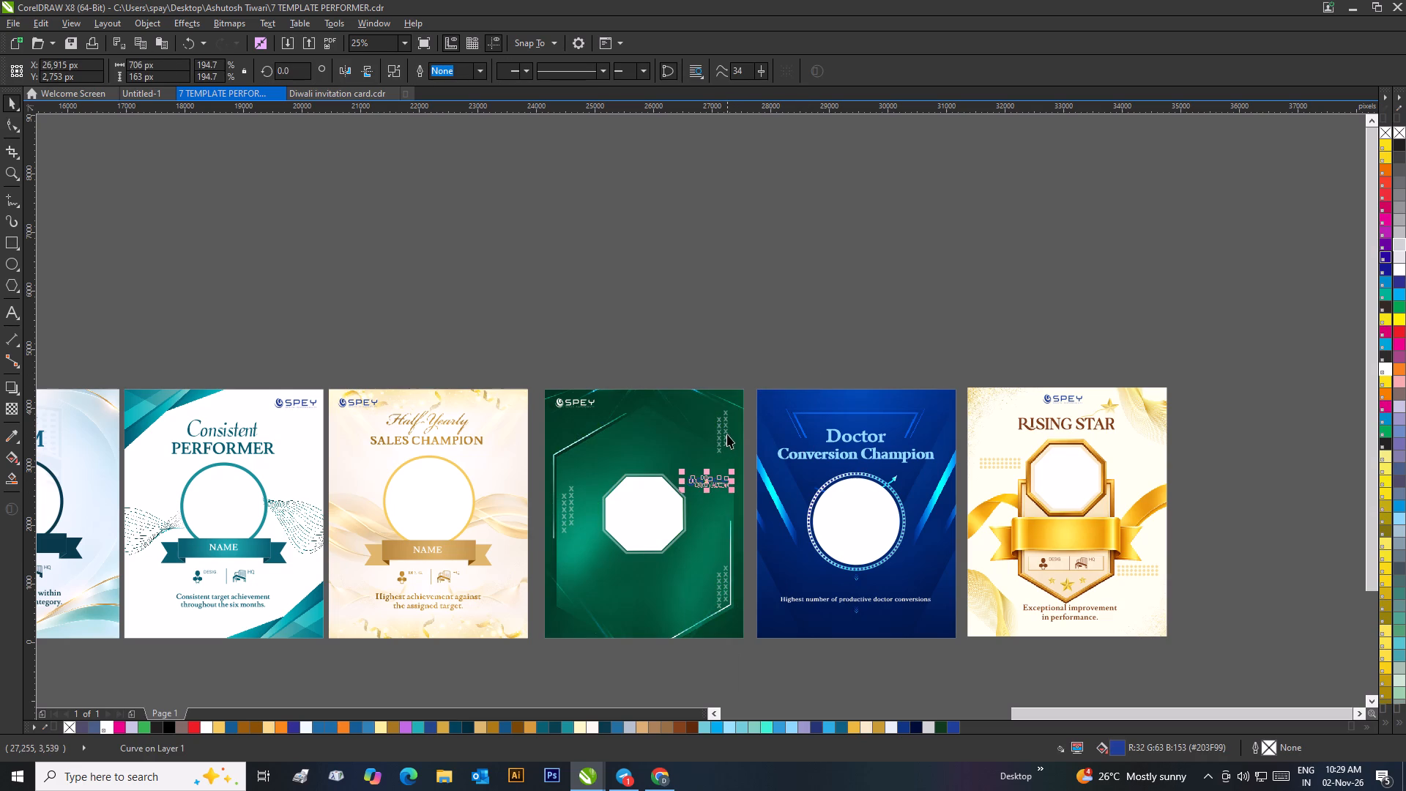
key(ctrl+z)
Fill the SPEY logo on the Doctor Conversion Champion card with white.
click(773, 291)
drag(722, 305, 863, 458)
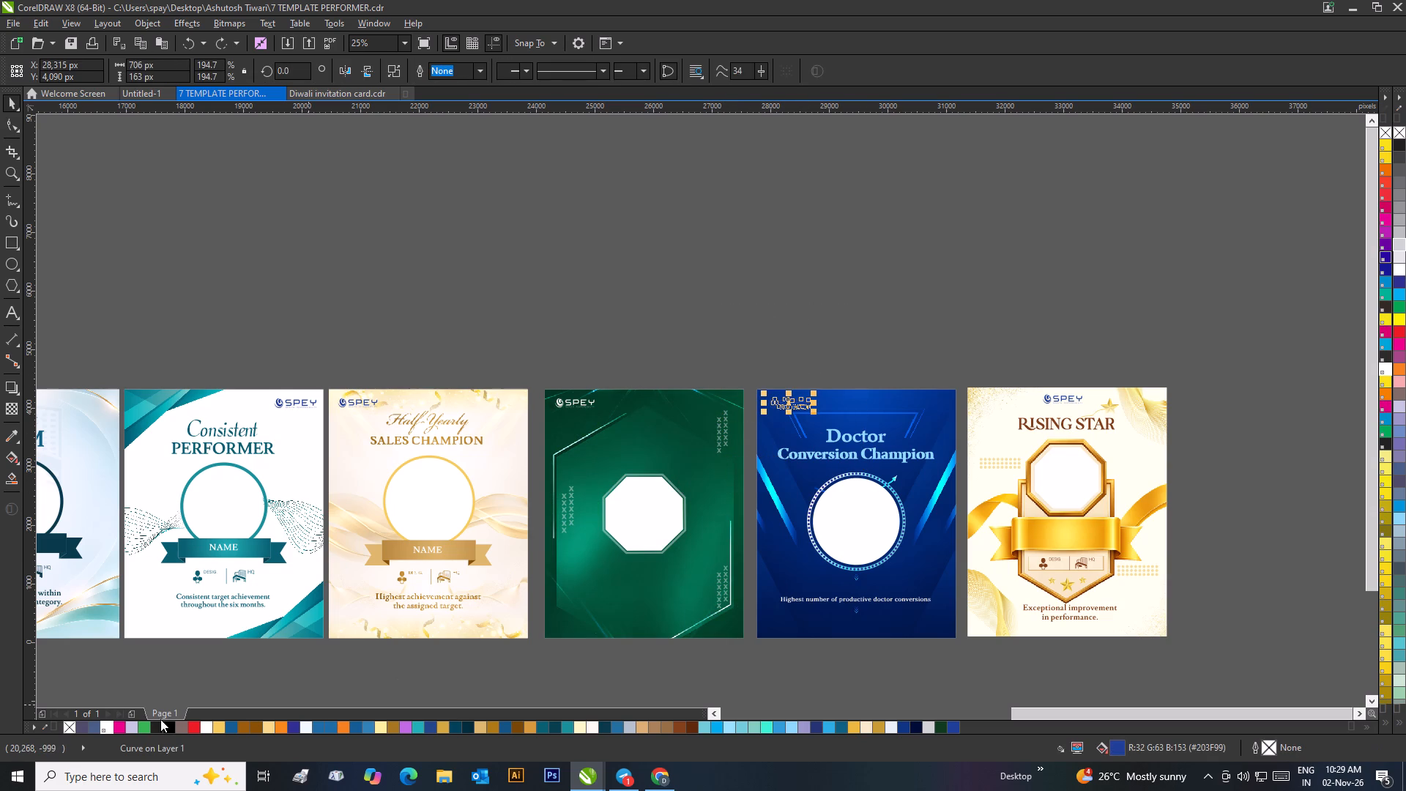
click(108, 723)
click(652, 357)
Top-align the SPEY logos on the green and Doctor Conversion Champion cards.
drag(837, 373, 680, 442)
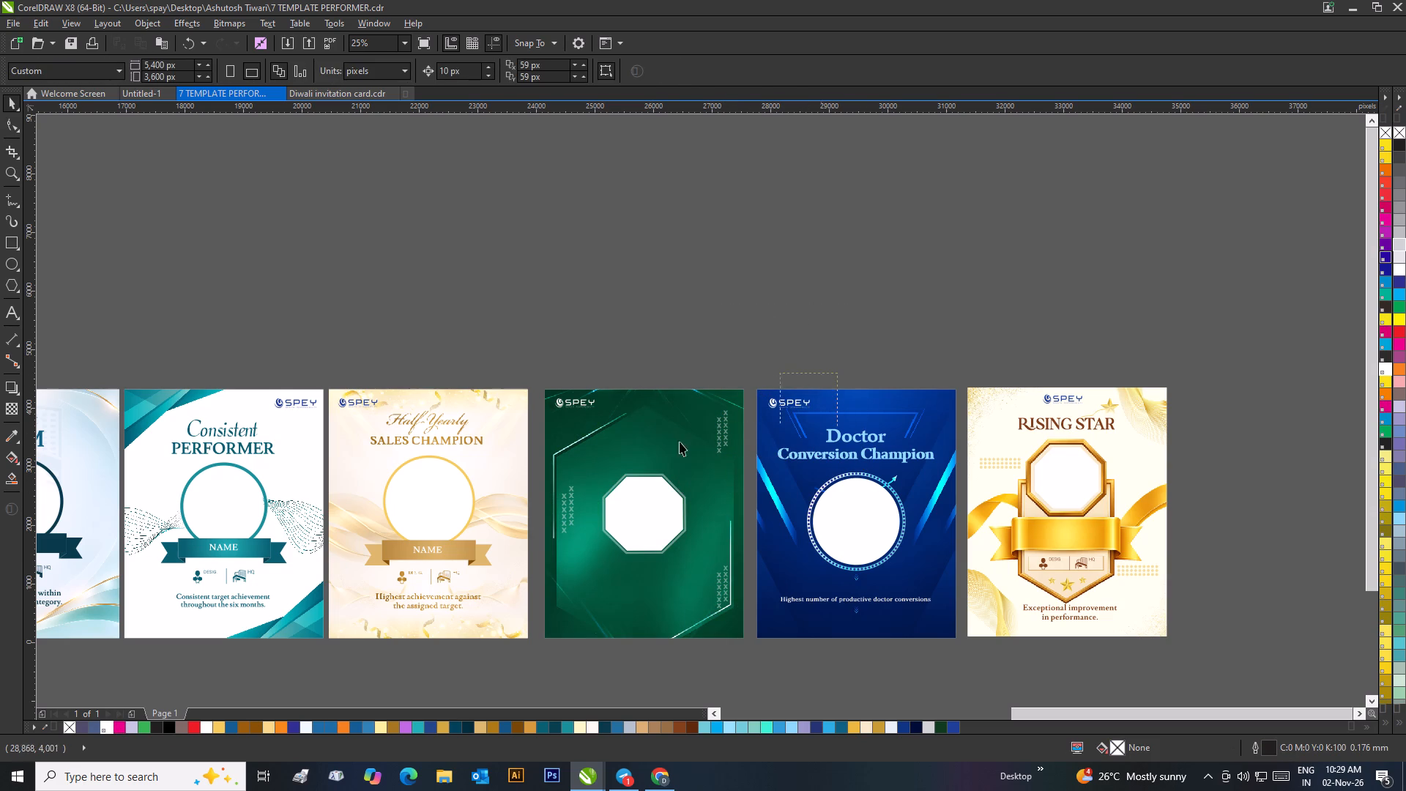
drag(680, 442, 525, 437)
key(t)
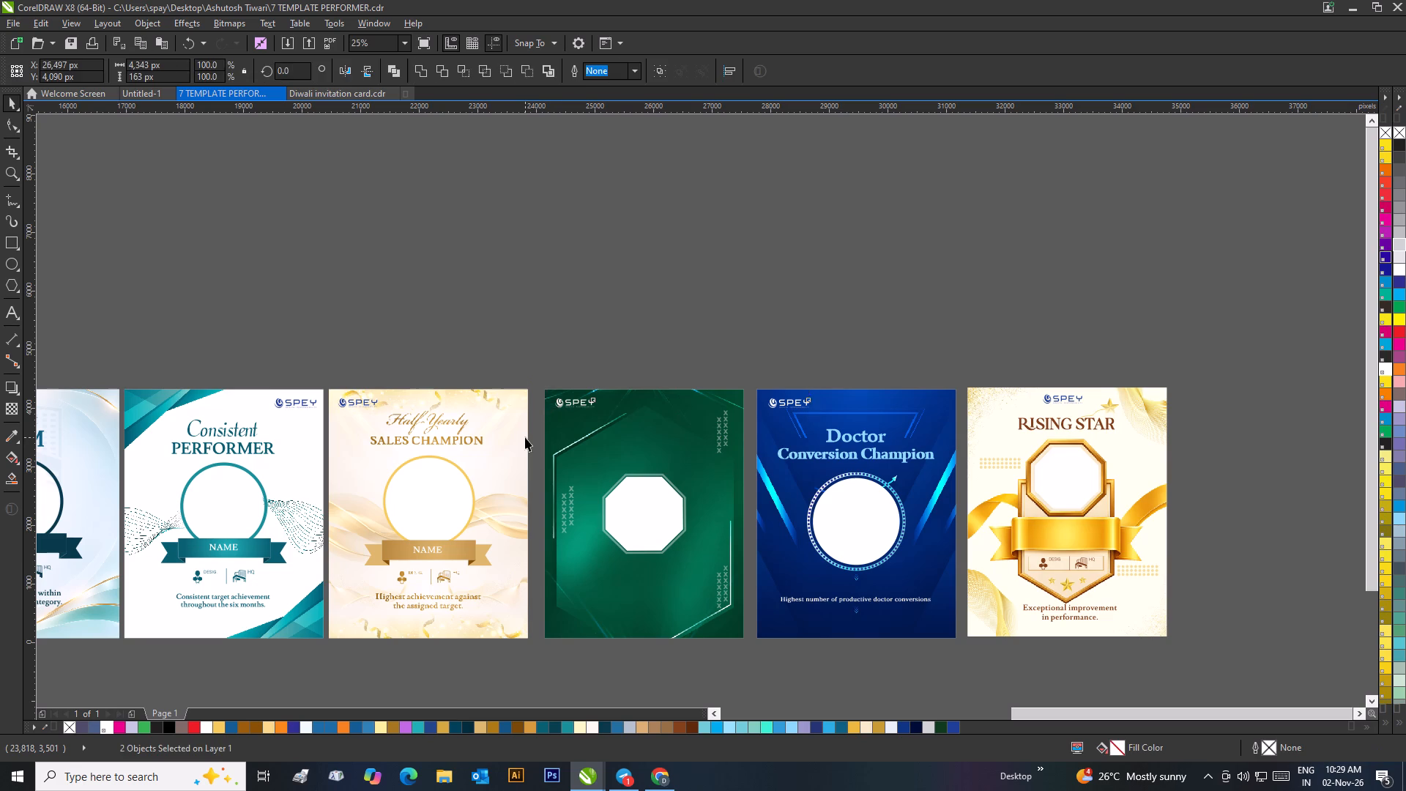
Examine the logo placement on the Doctor Conversion Champion and Rising Star cards, and review the full set of cards.
click(760, 316)
scroll(1071, 409, up, 1)
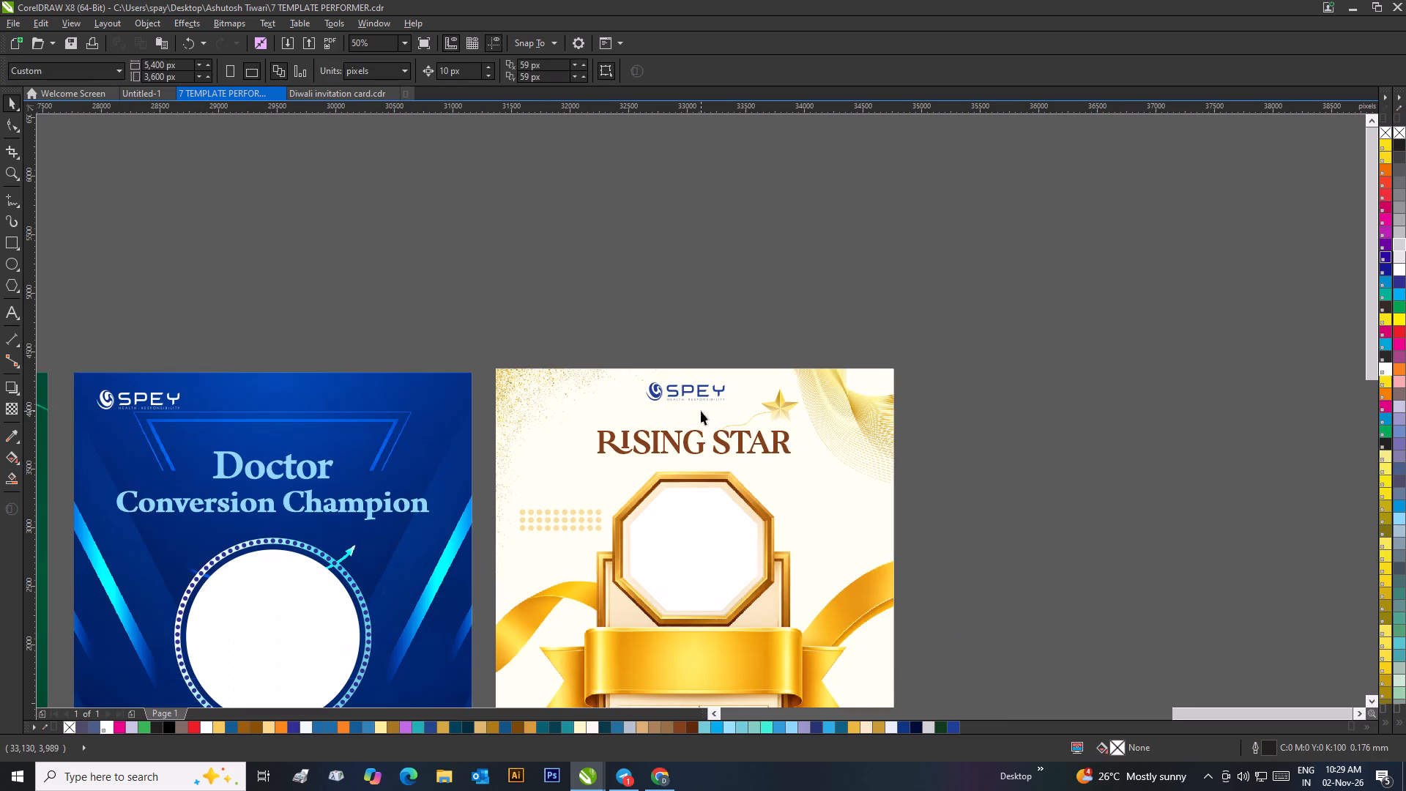
scroll(701, 411, up, 1)
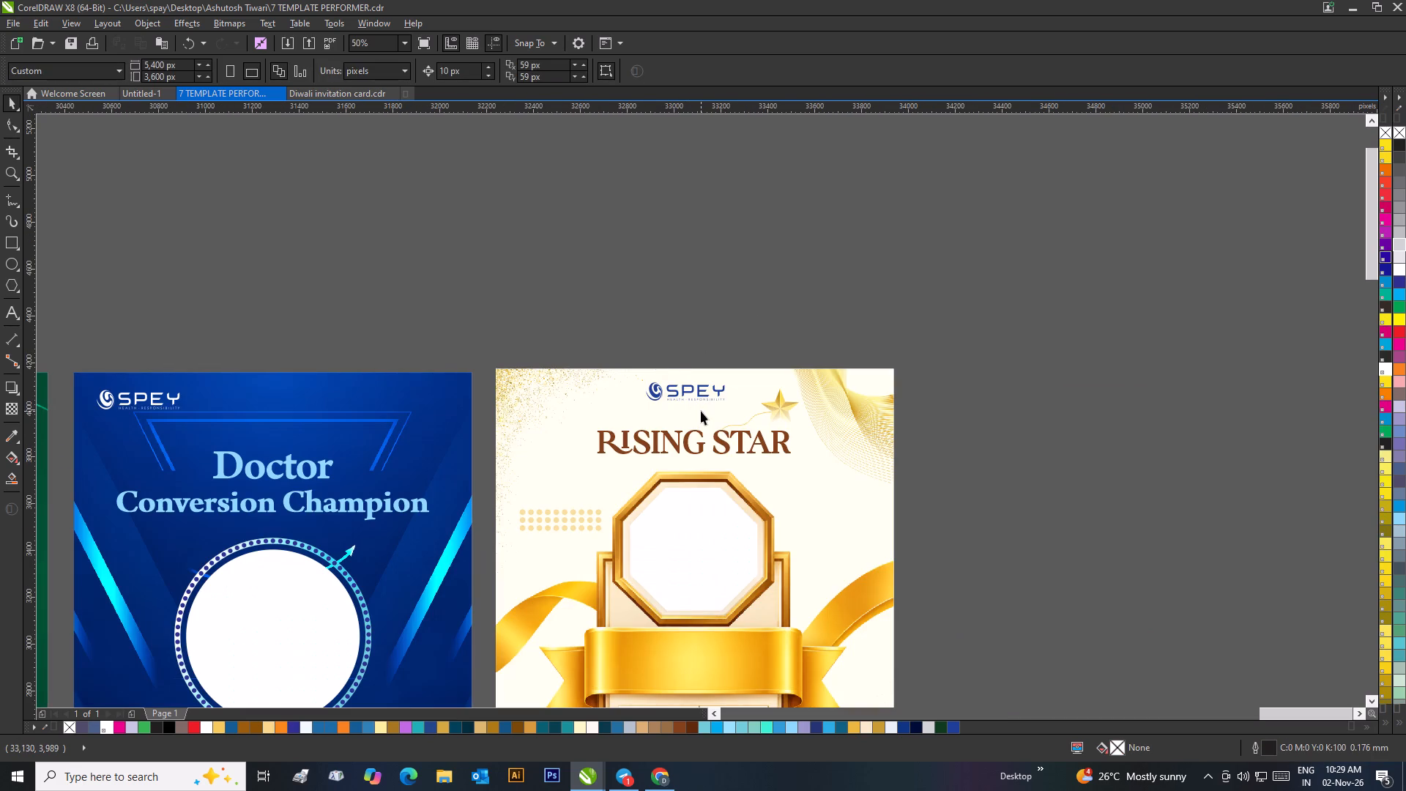
scroll(866, 420, down, 1)
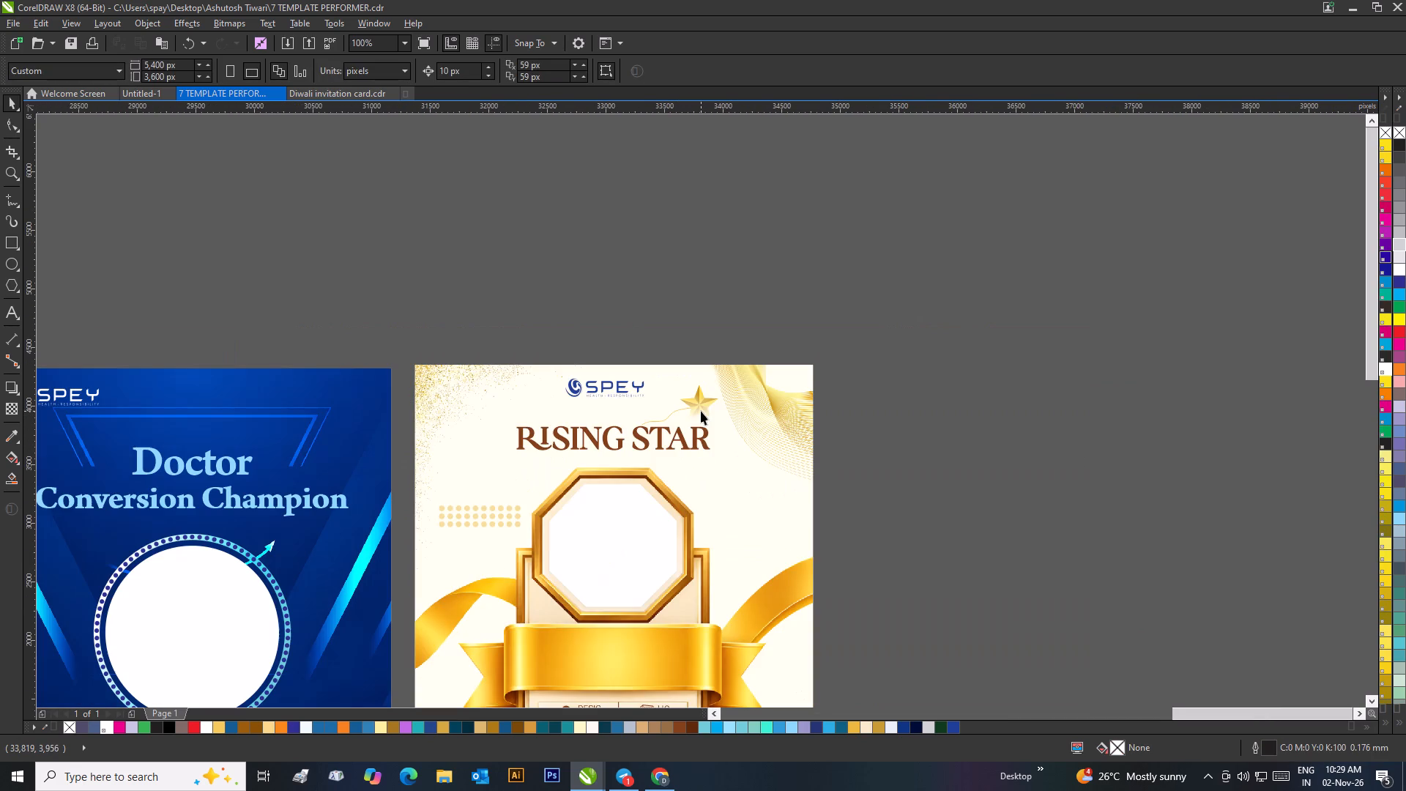
scroll(701, 411, down, 2)
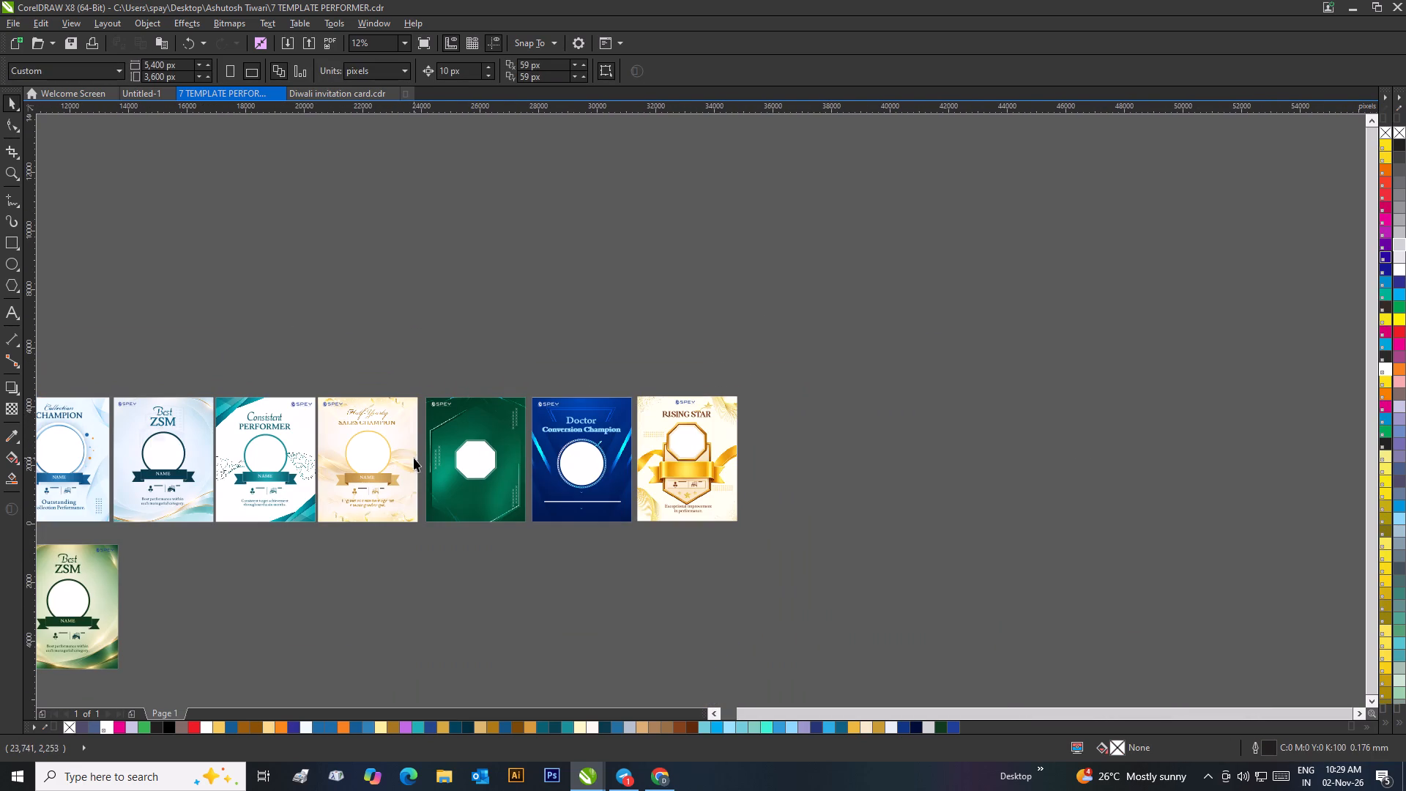
scroll(414, 458, down, 1)
scroll(552, 470, up, 1)
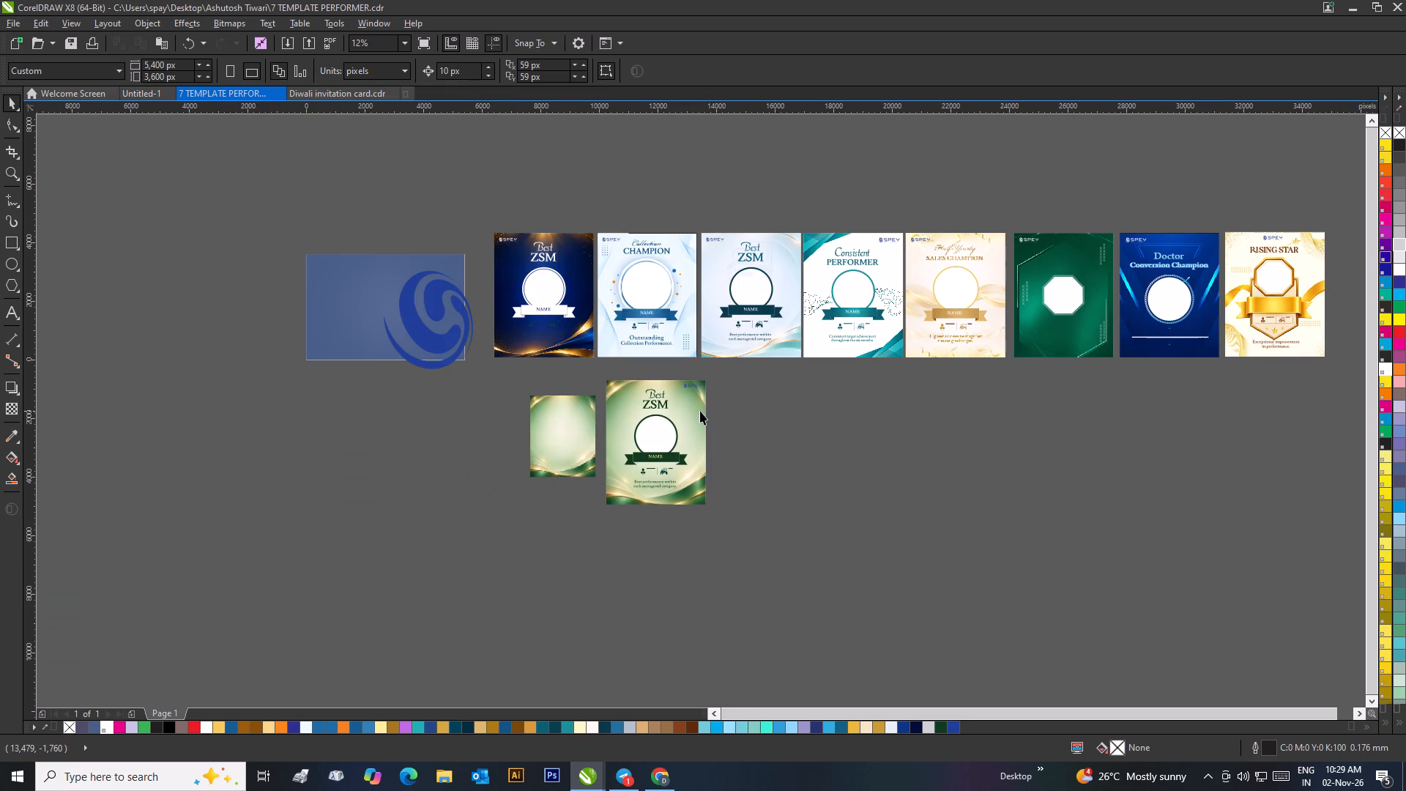
click(843, 505)
Delete the leftover artwork: the dark navy Best ZSM card, the blue emblem artwork on the page, and the blank green background.
drag(486, 209, 598, 377)
key(Delete)
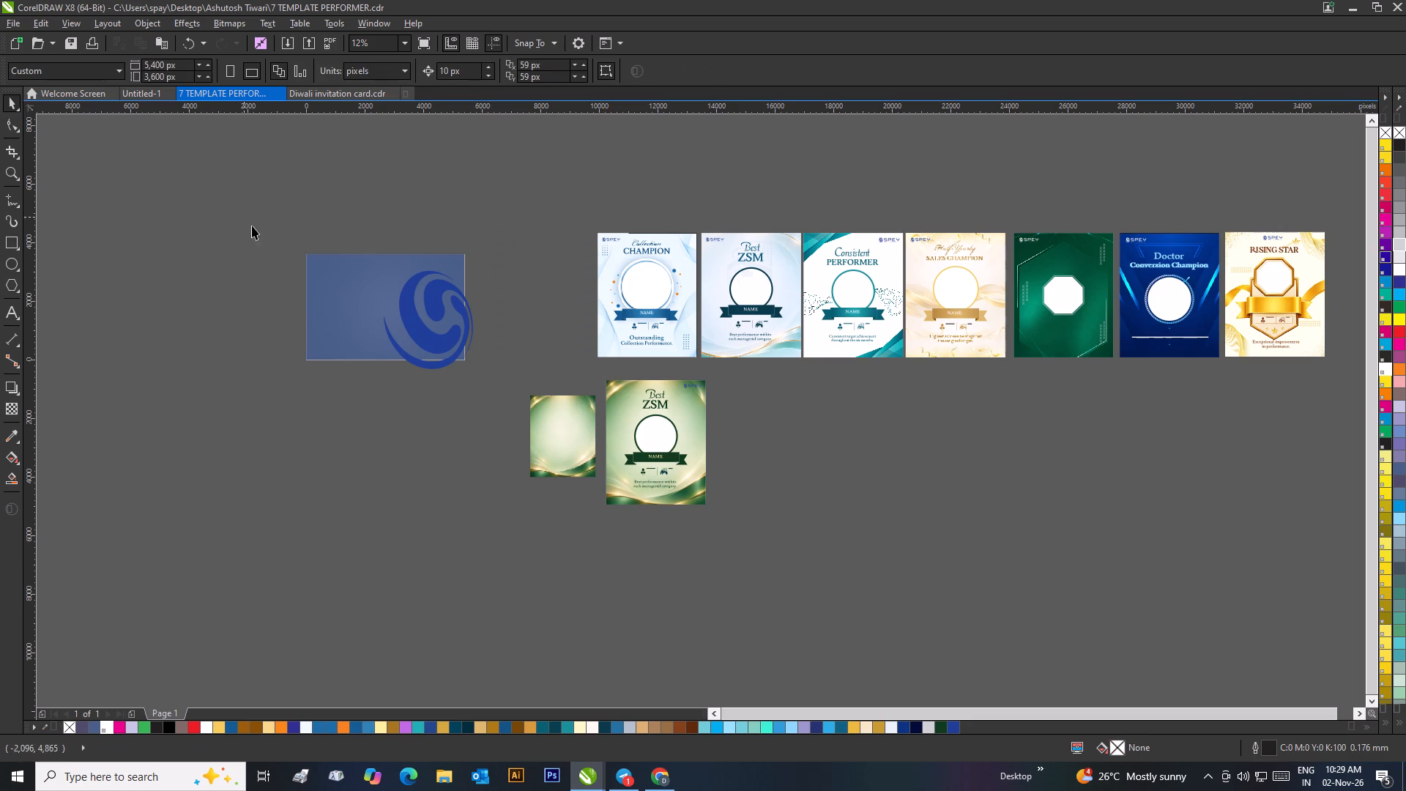
drag(252, 226, 505, 454)
key(Delete)
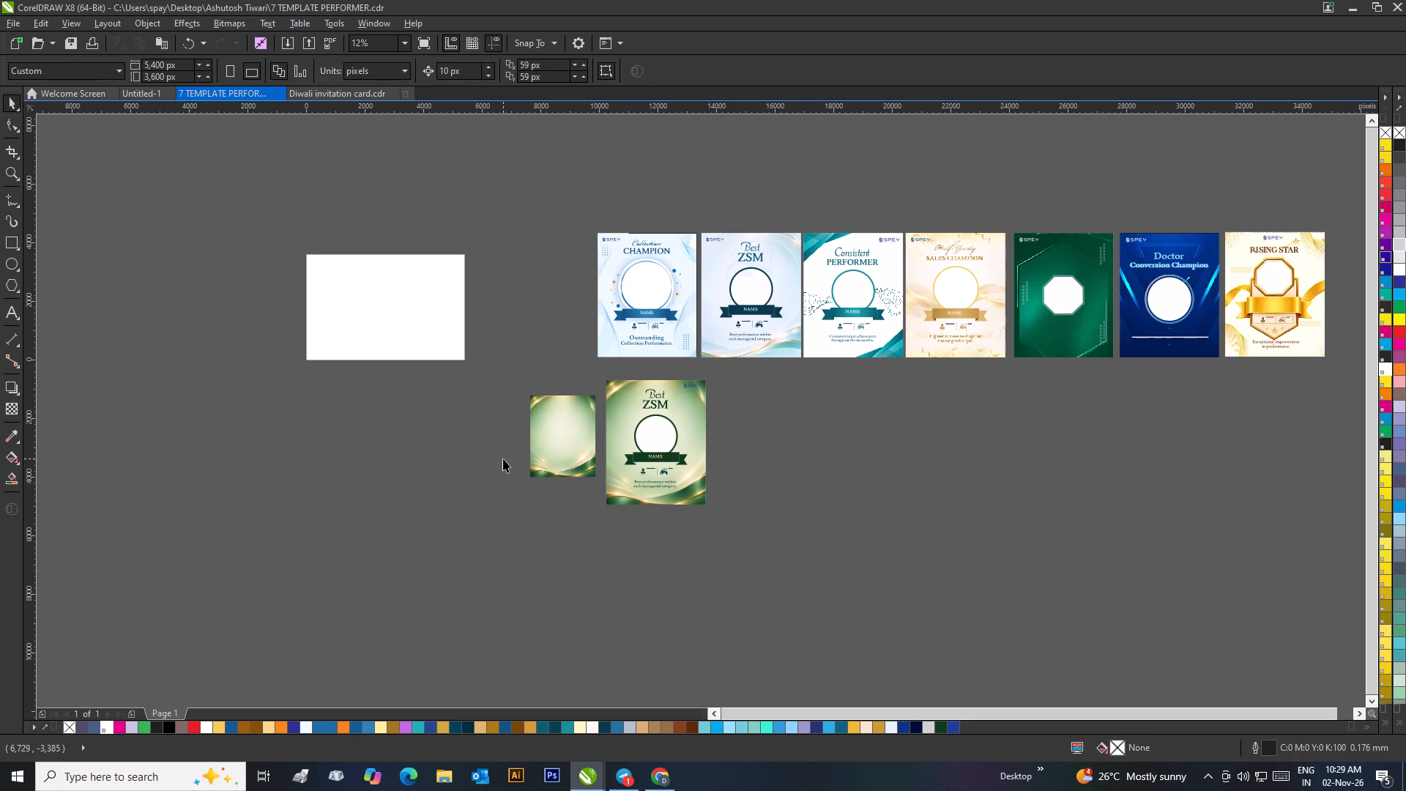
drag(505, 380, 609, 560)
key(Delete)
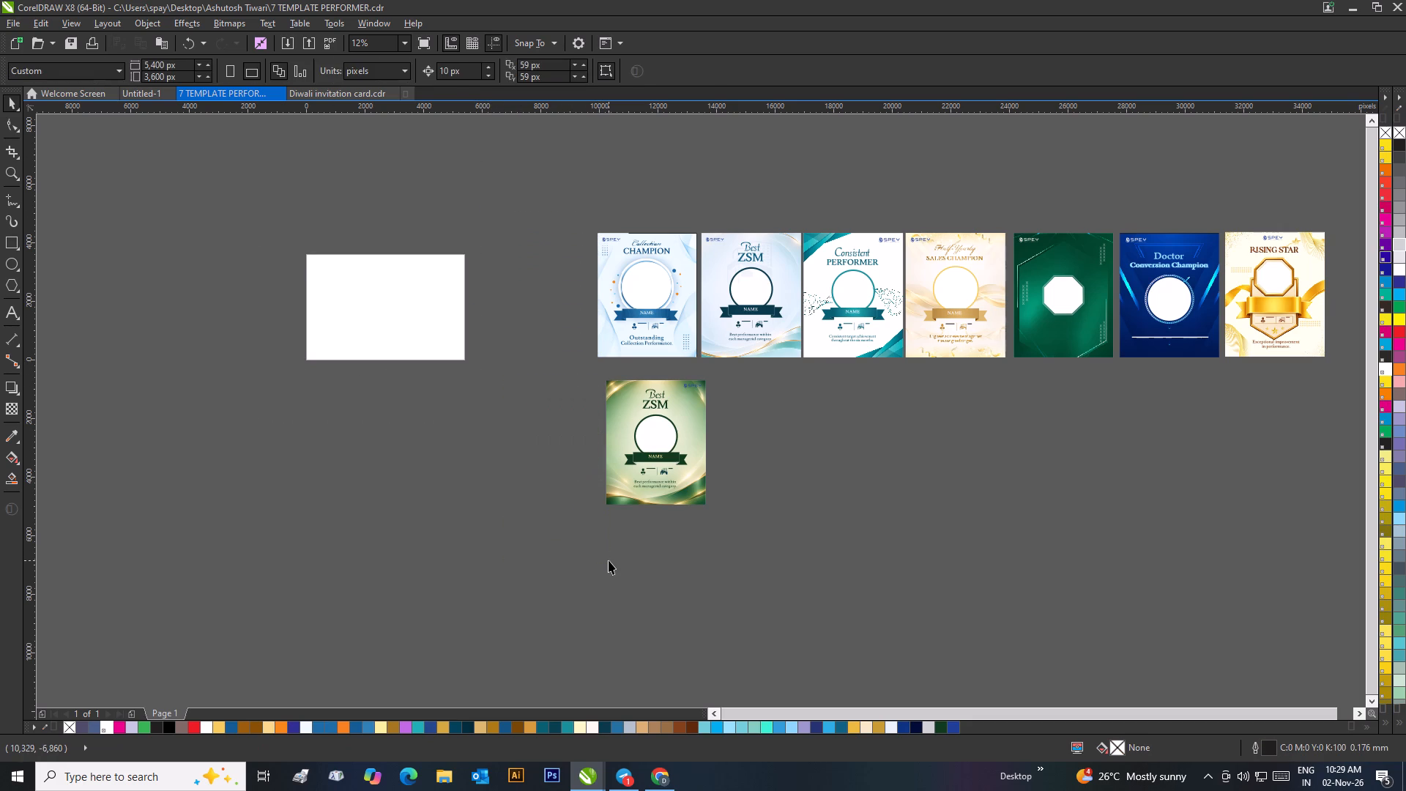
Fill the SPEY logo on the green Best ZSM card with white.
scroll(760, 486, up, 1)
scroll(708, 377, down, 1)
click(699, 407)
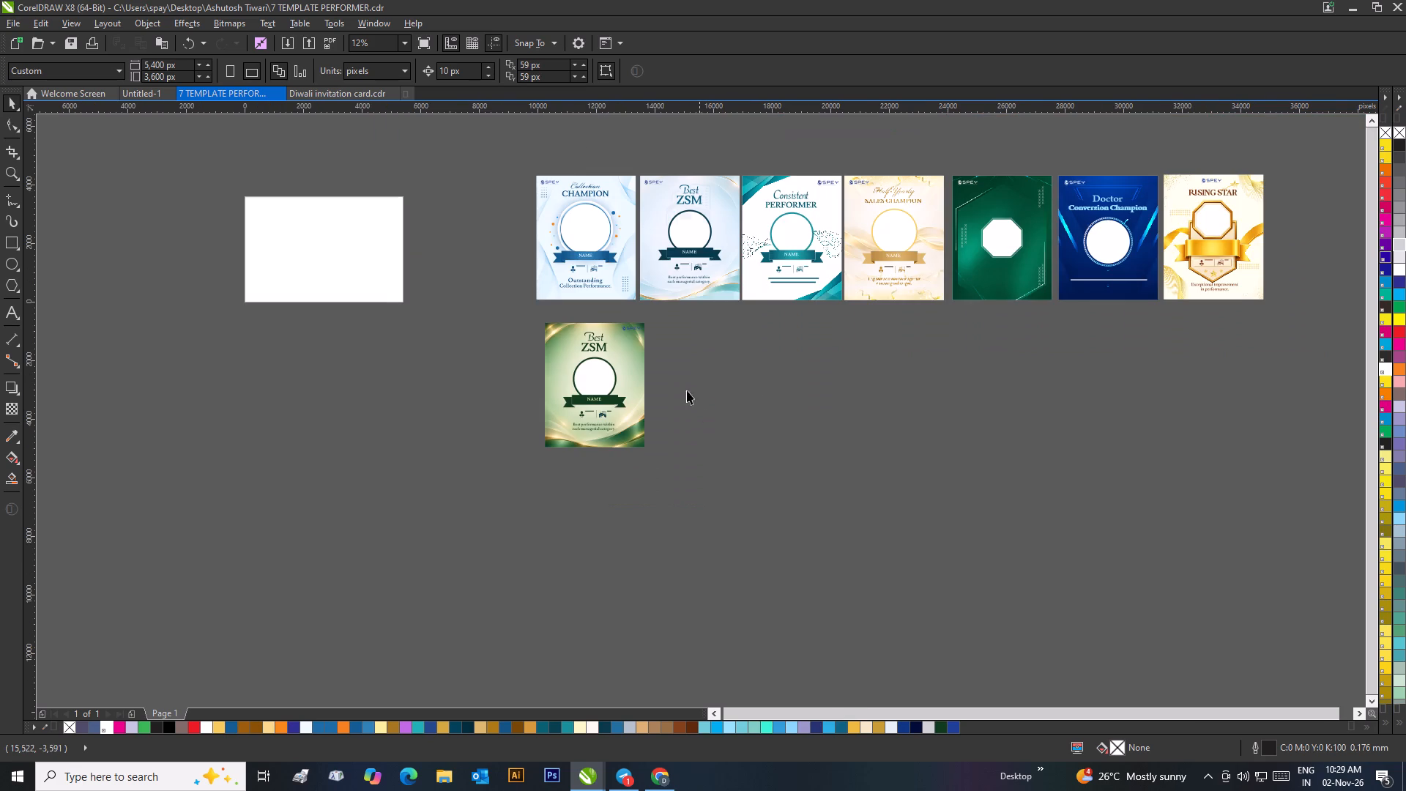
scroll(648, 352, up, 1)
drag(708, 343, 644, 381)
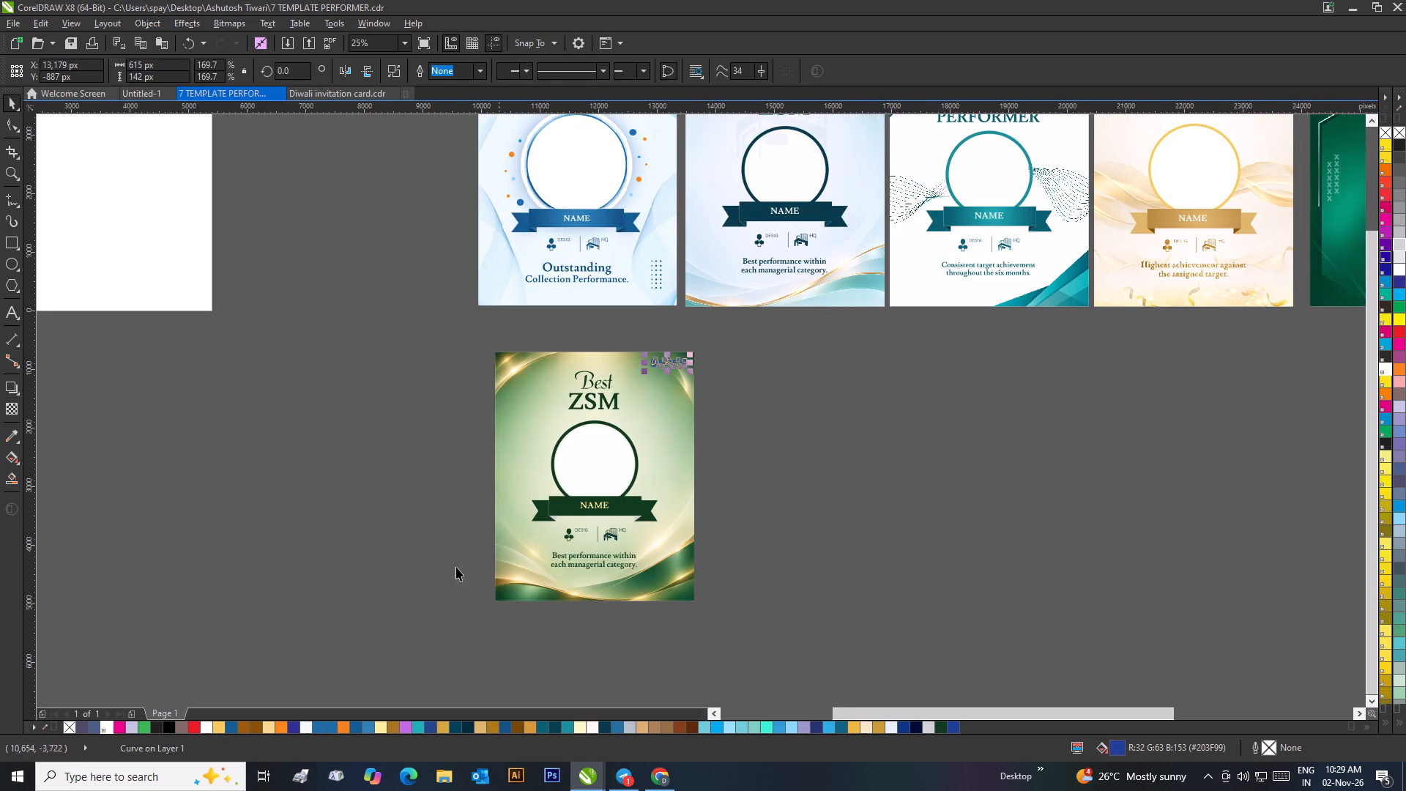
click(206, 731)
click(290, 615)
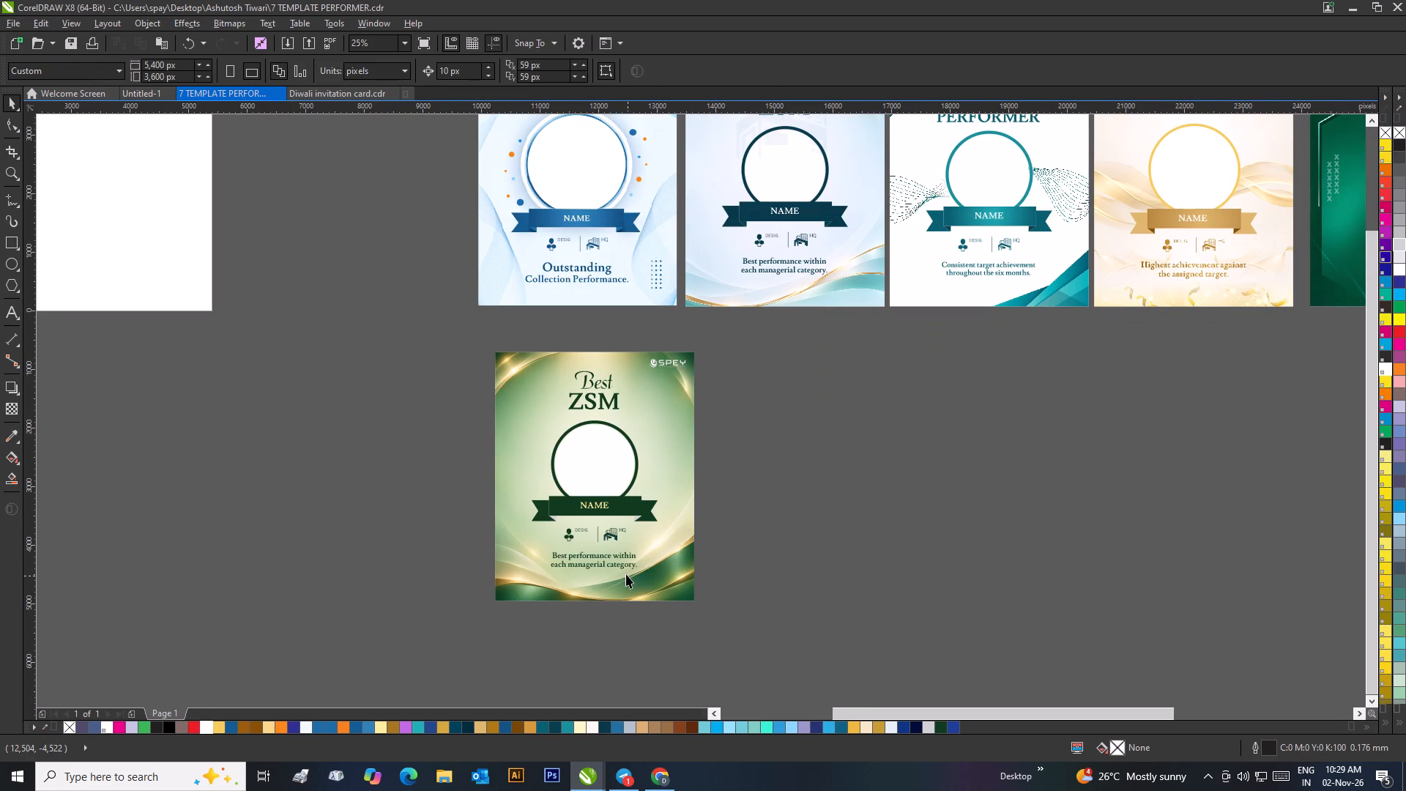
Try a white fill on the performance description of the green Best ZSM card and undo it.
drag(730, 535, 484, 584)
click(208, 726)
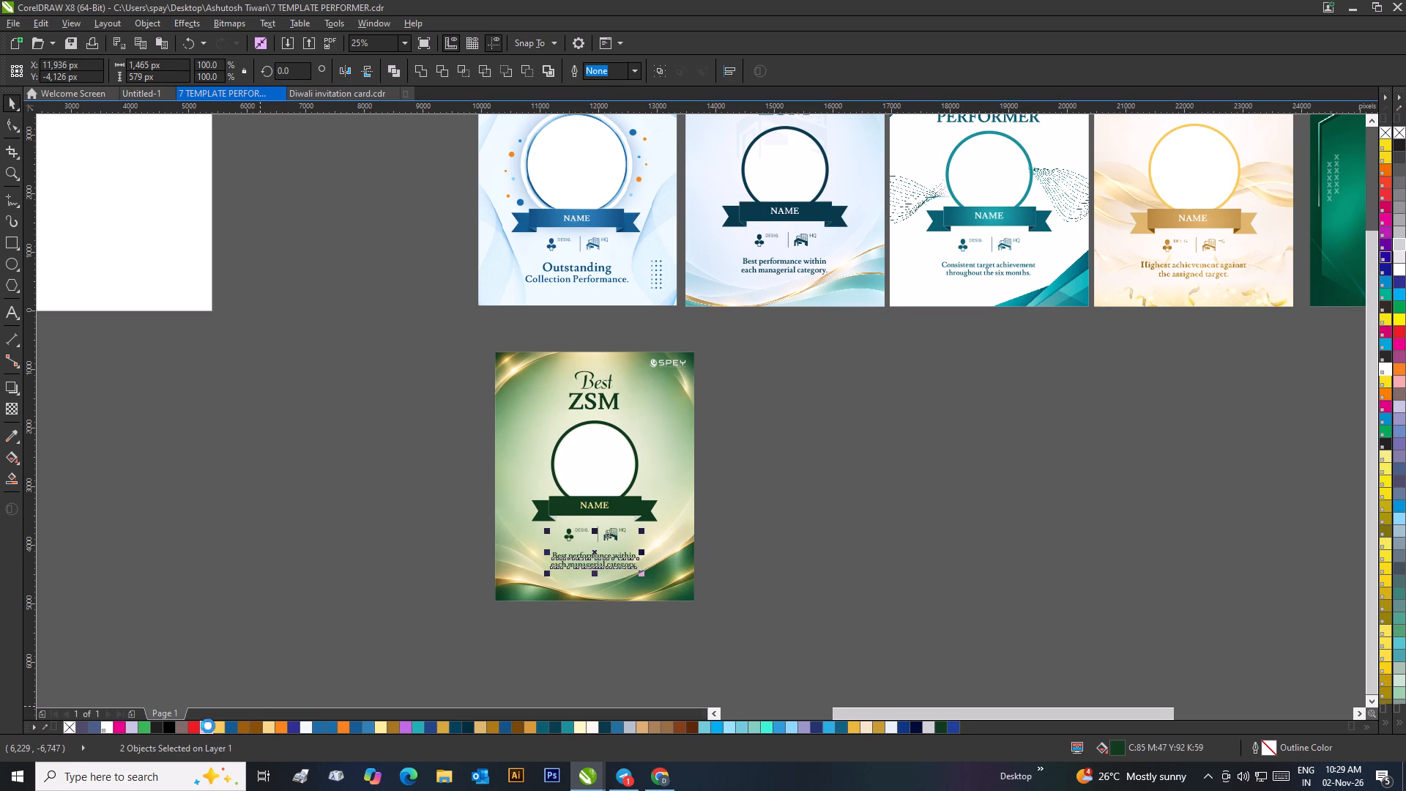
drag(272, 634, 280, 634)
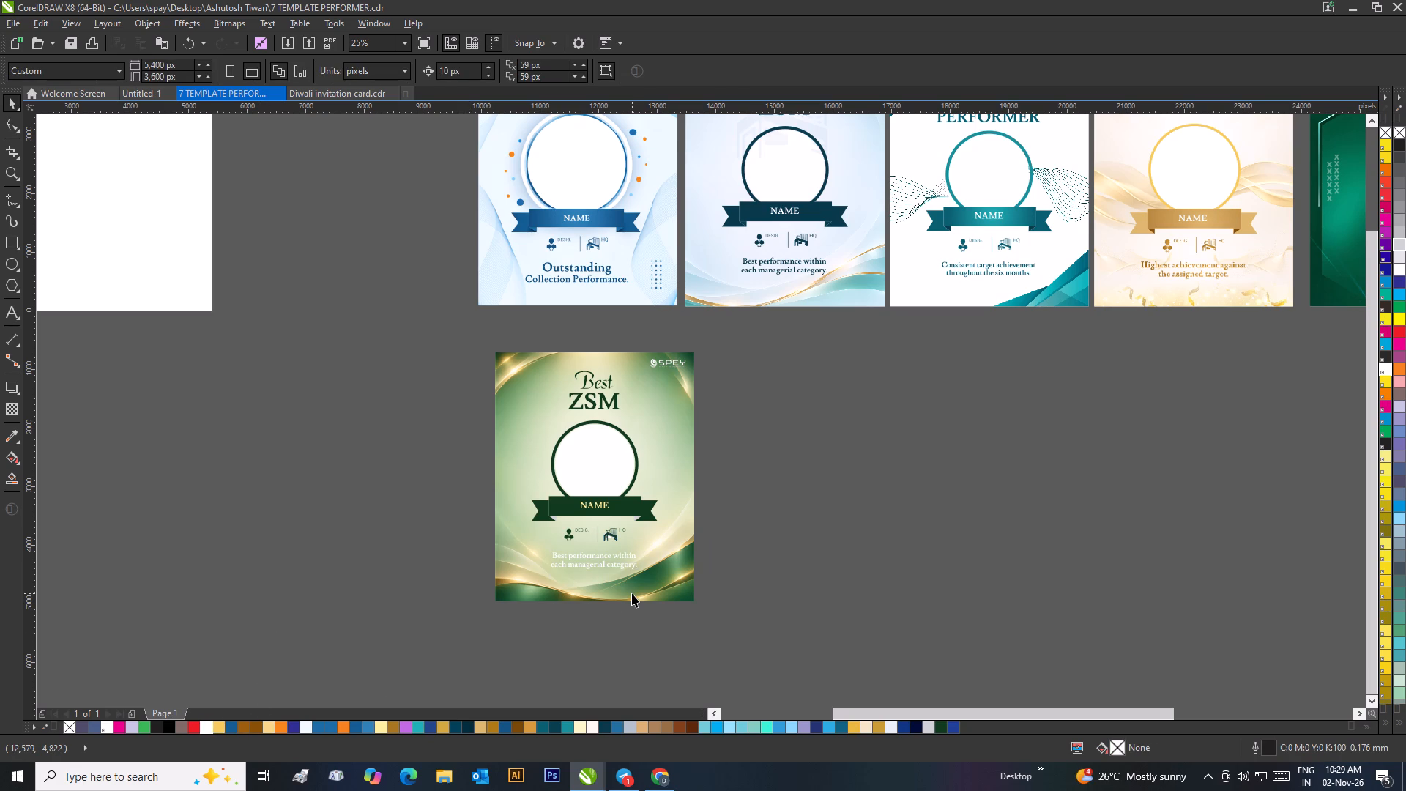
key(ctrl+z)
Examine the green Best ZSM card's logo, heading, name ribbon and description for legibility.
click(866, 519)
scroll(723, 390, up, 1)
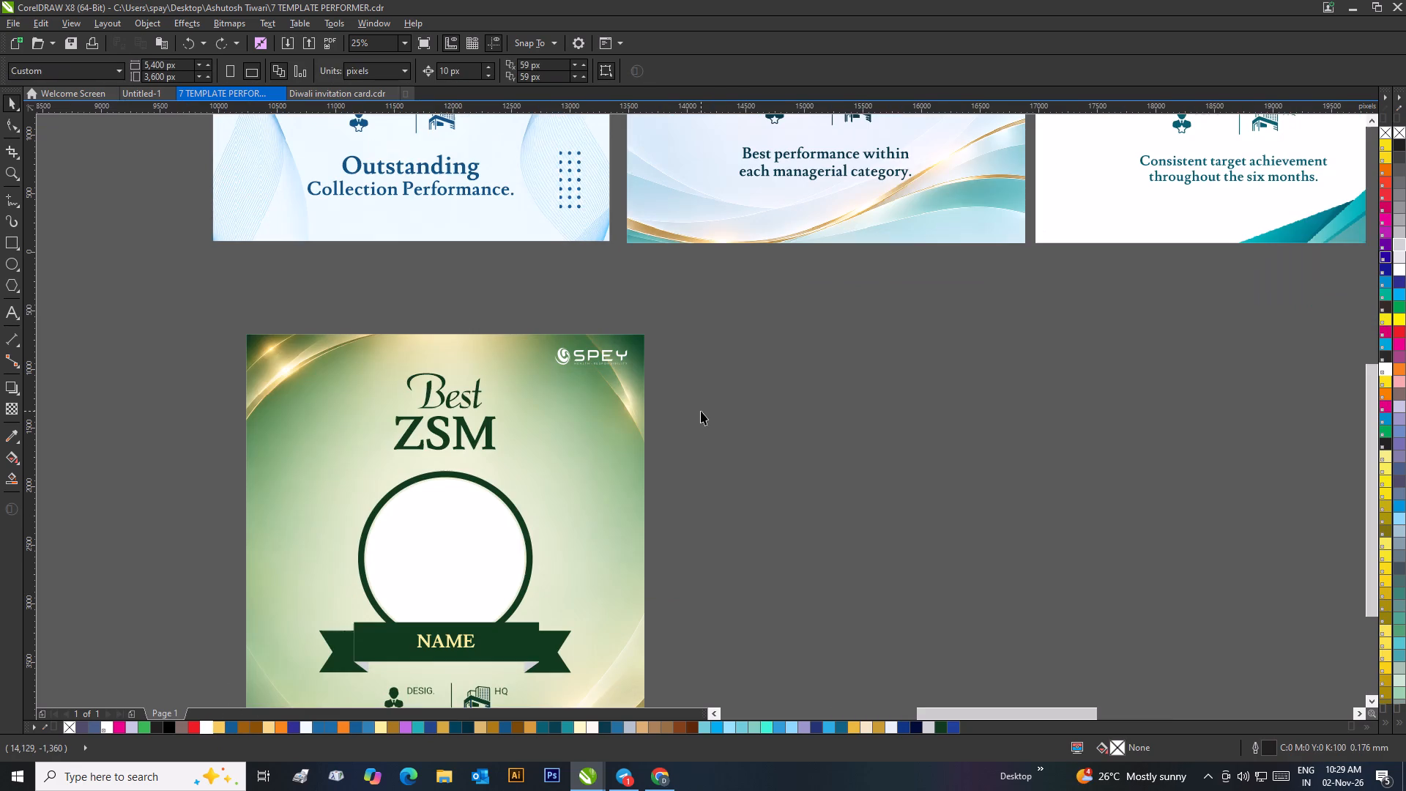
scroll(693, 415, down, 1)
scroll(696, 416, up, 1)
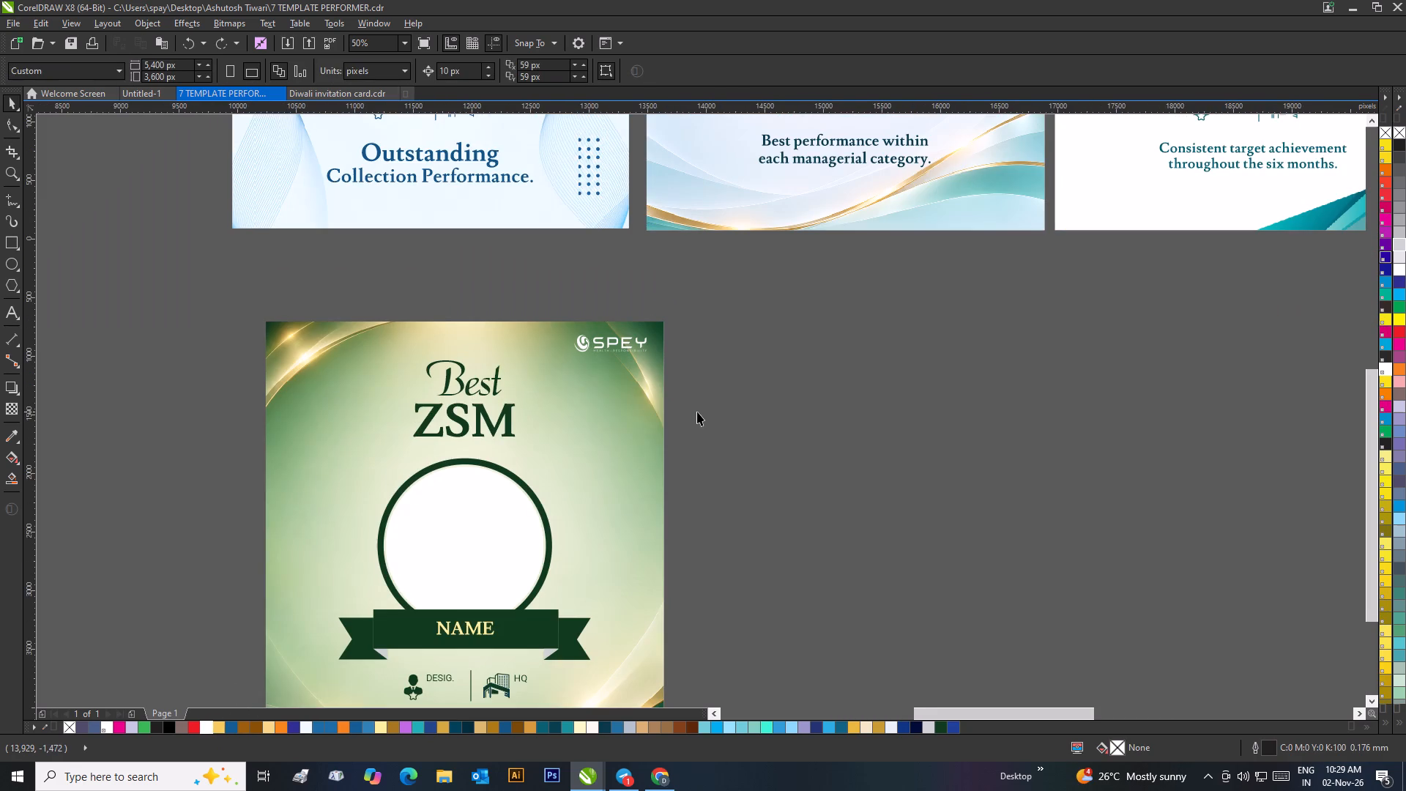
click(498, 426)
scroll(498, 426, down, 1)
click(905, 425)
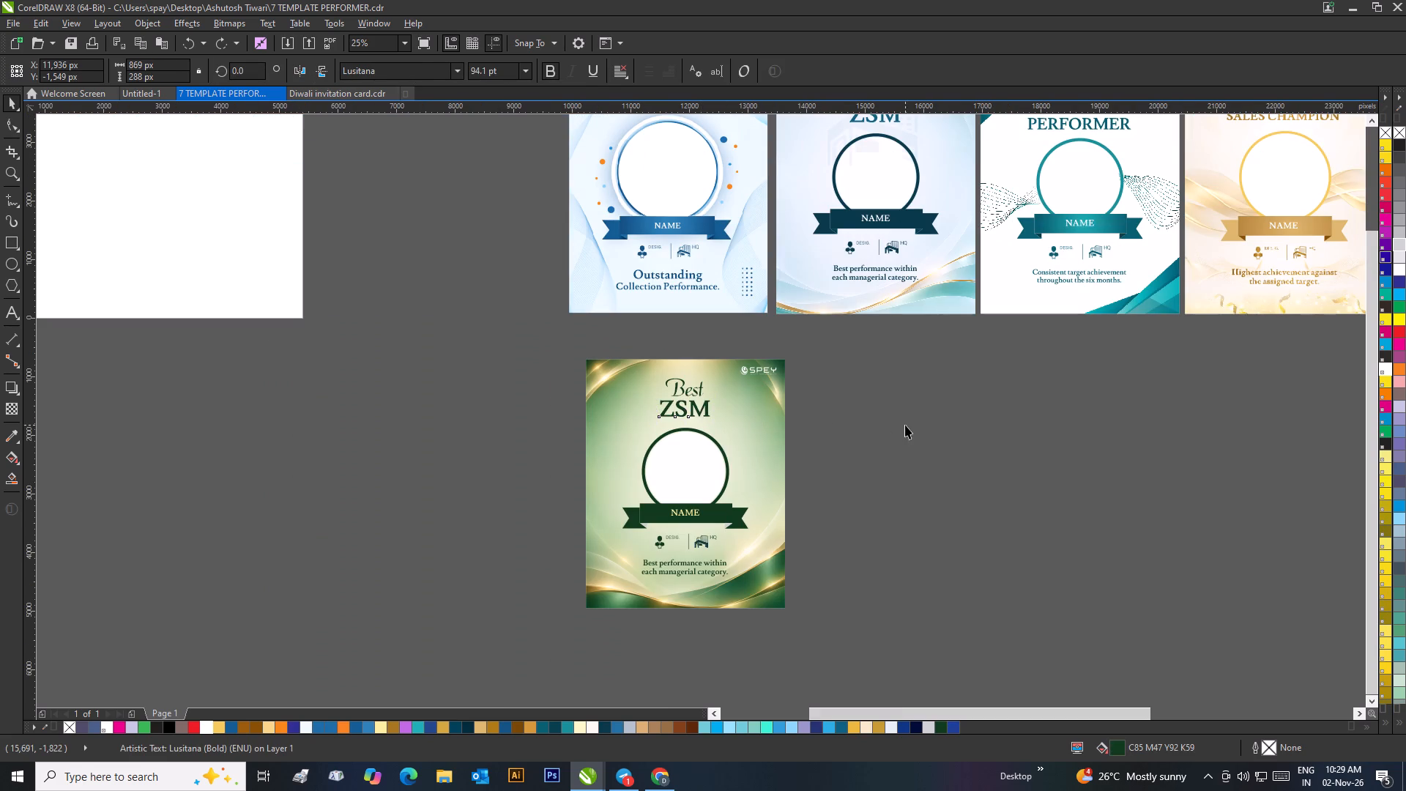
scroll(695, 535, up, 1)
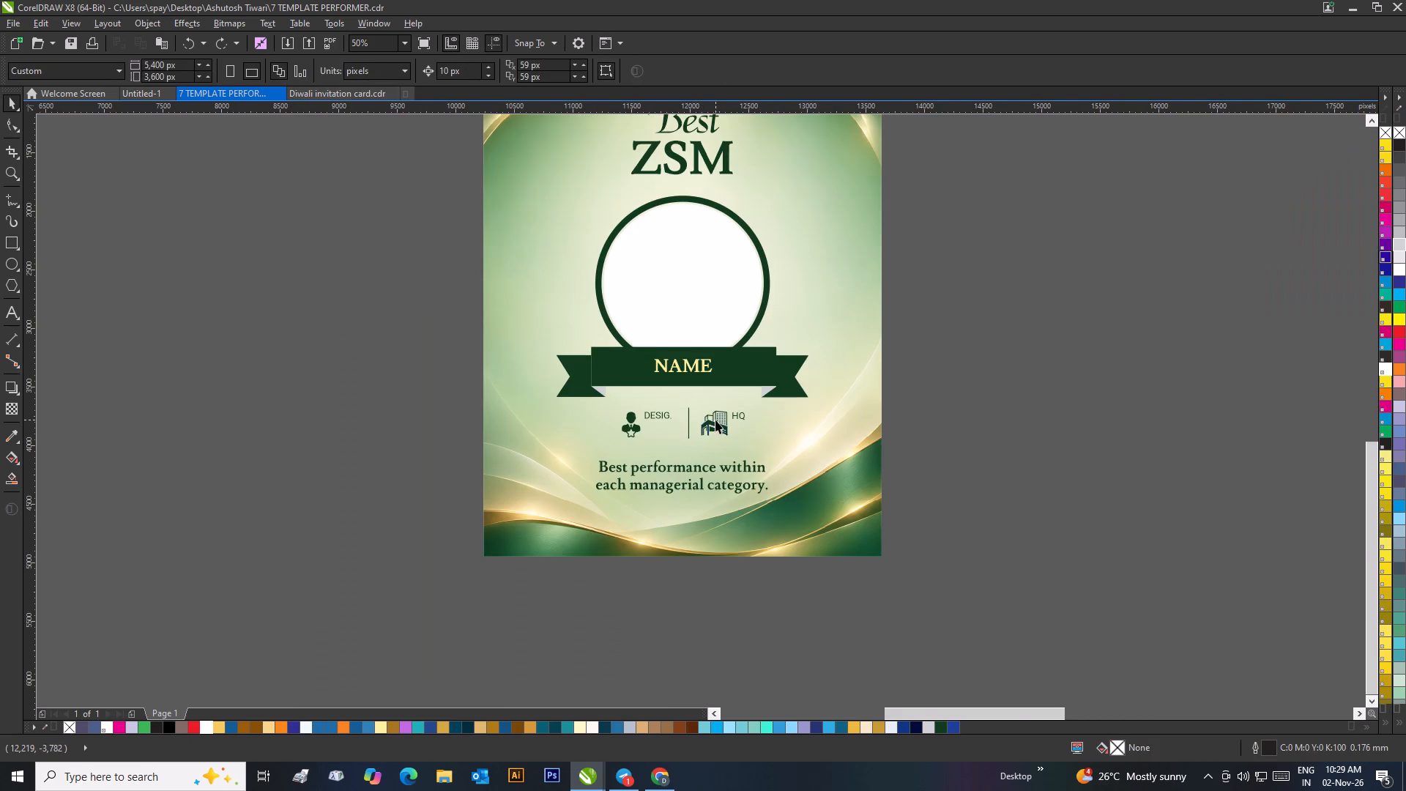
scroll(715, 420, up, 1)
scroll(701, 411, down, 1)
click(948, 385)
scroll(808, 380, down, 2)
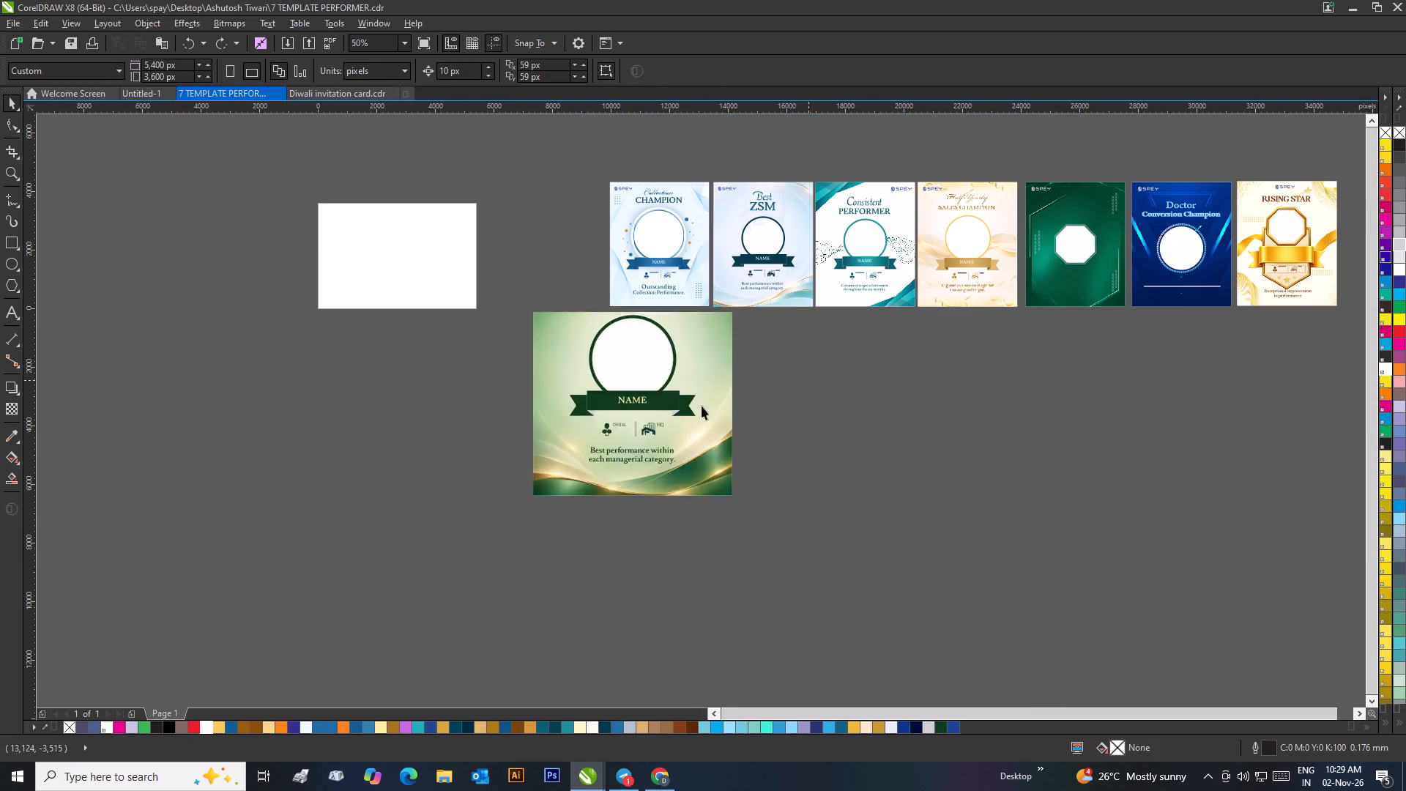
Group all the objects of the green Best ZSM card.
drag(731, 324, 584, 480)
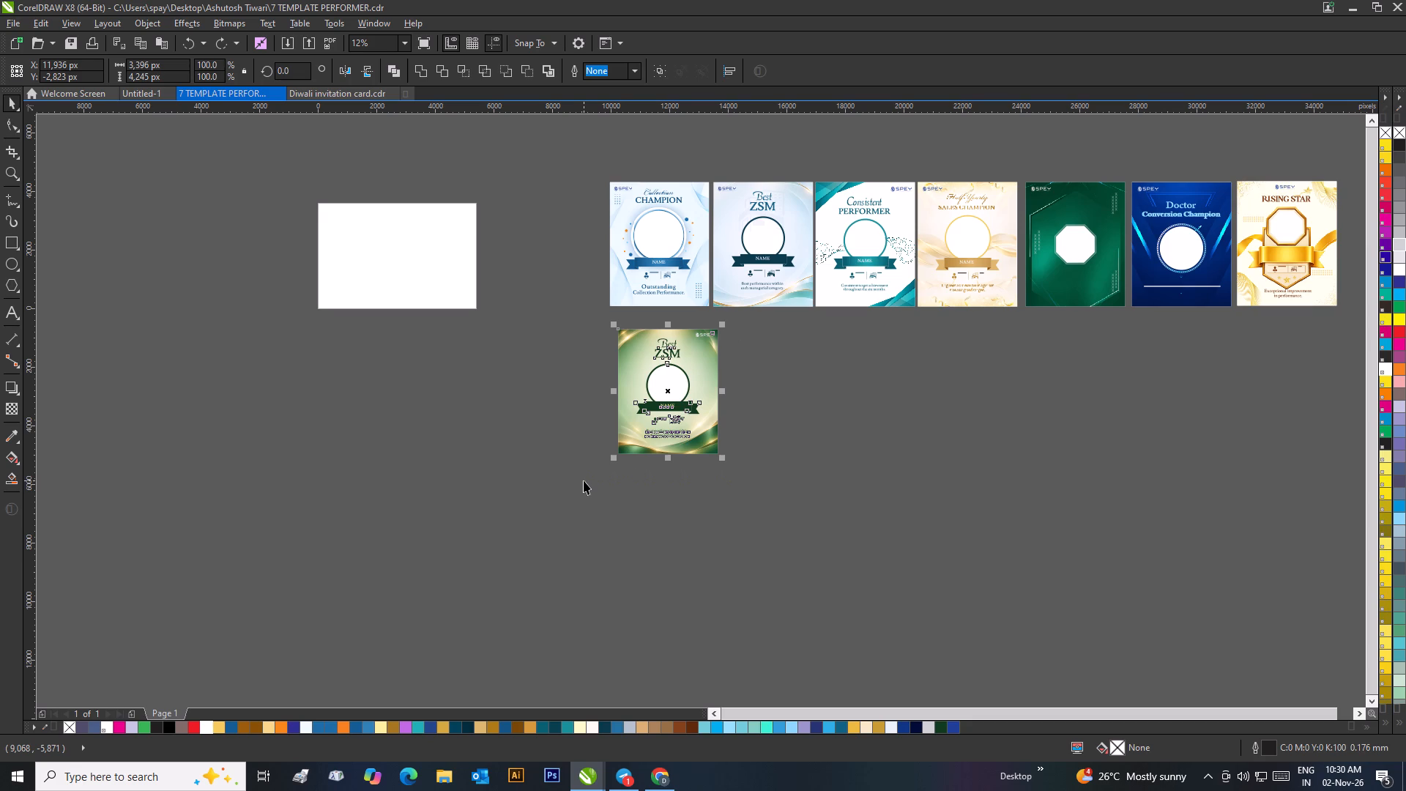
key(ctrl+g)
click(853, 464)
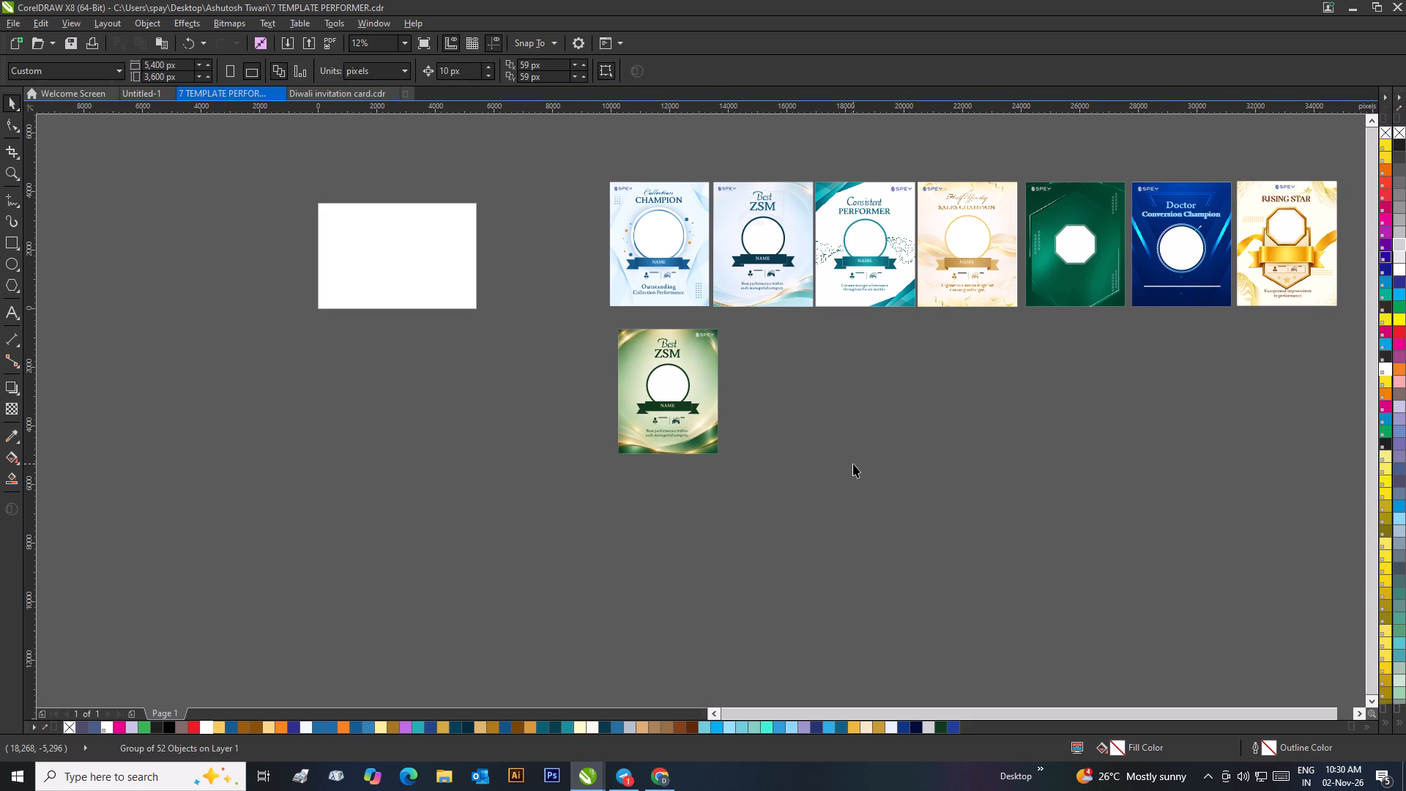
Move the grouped green Best ZSM card to the start of the card row, beside the Collection Champion card.
scroll(820, 275, up, 1)
scroll(701, 412, down, 1)
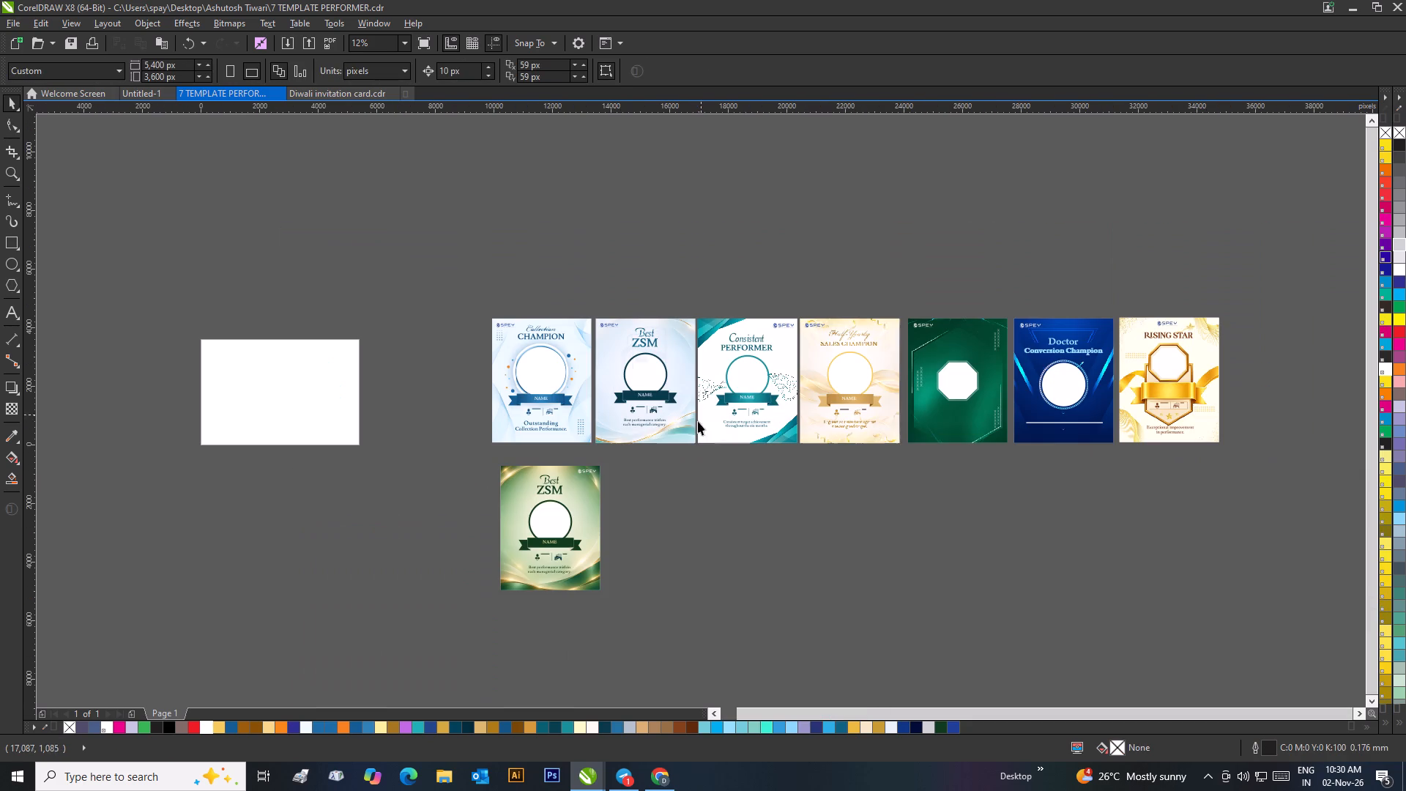
drag(577, 490, 461, 346)
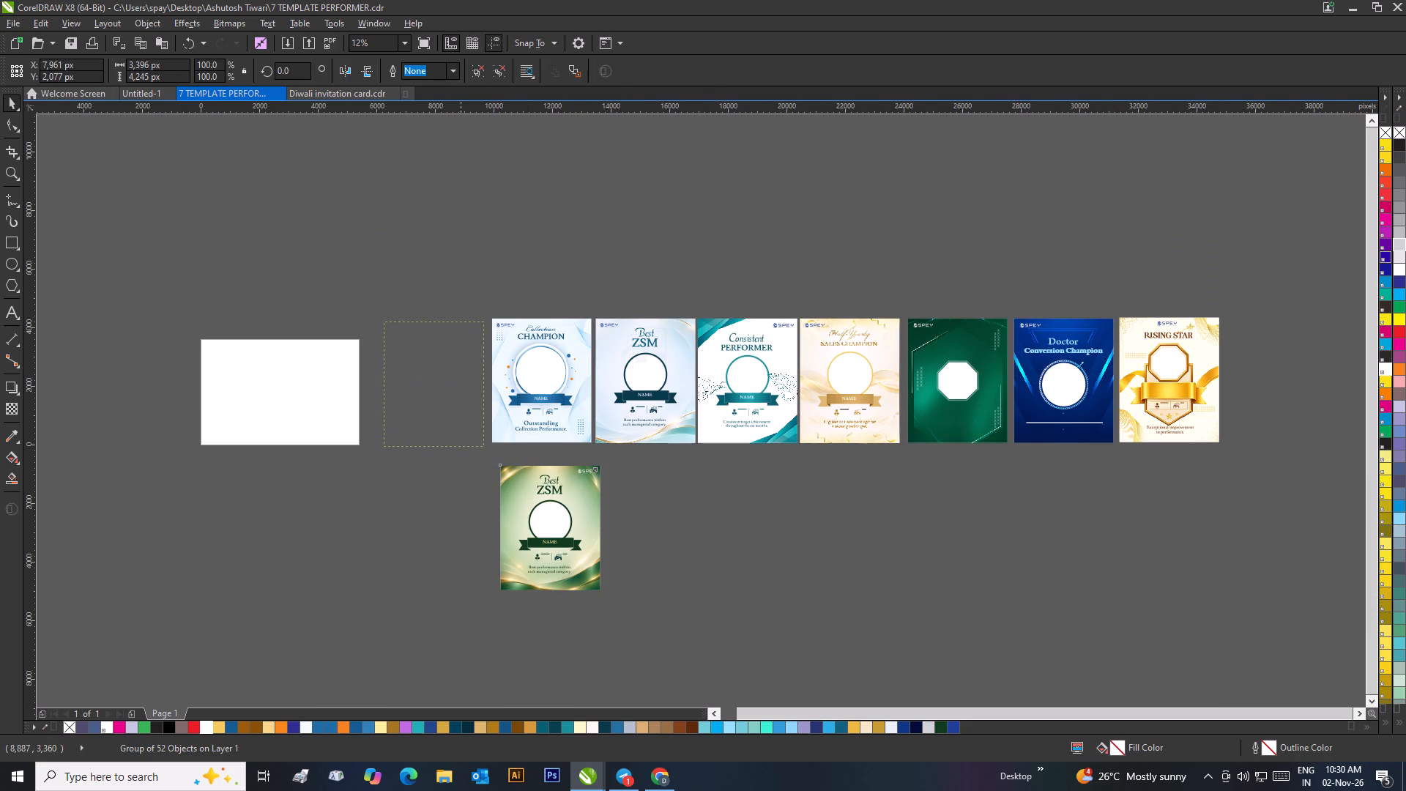
drag(461, 346, 464, 343)
click(628, 478)
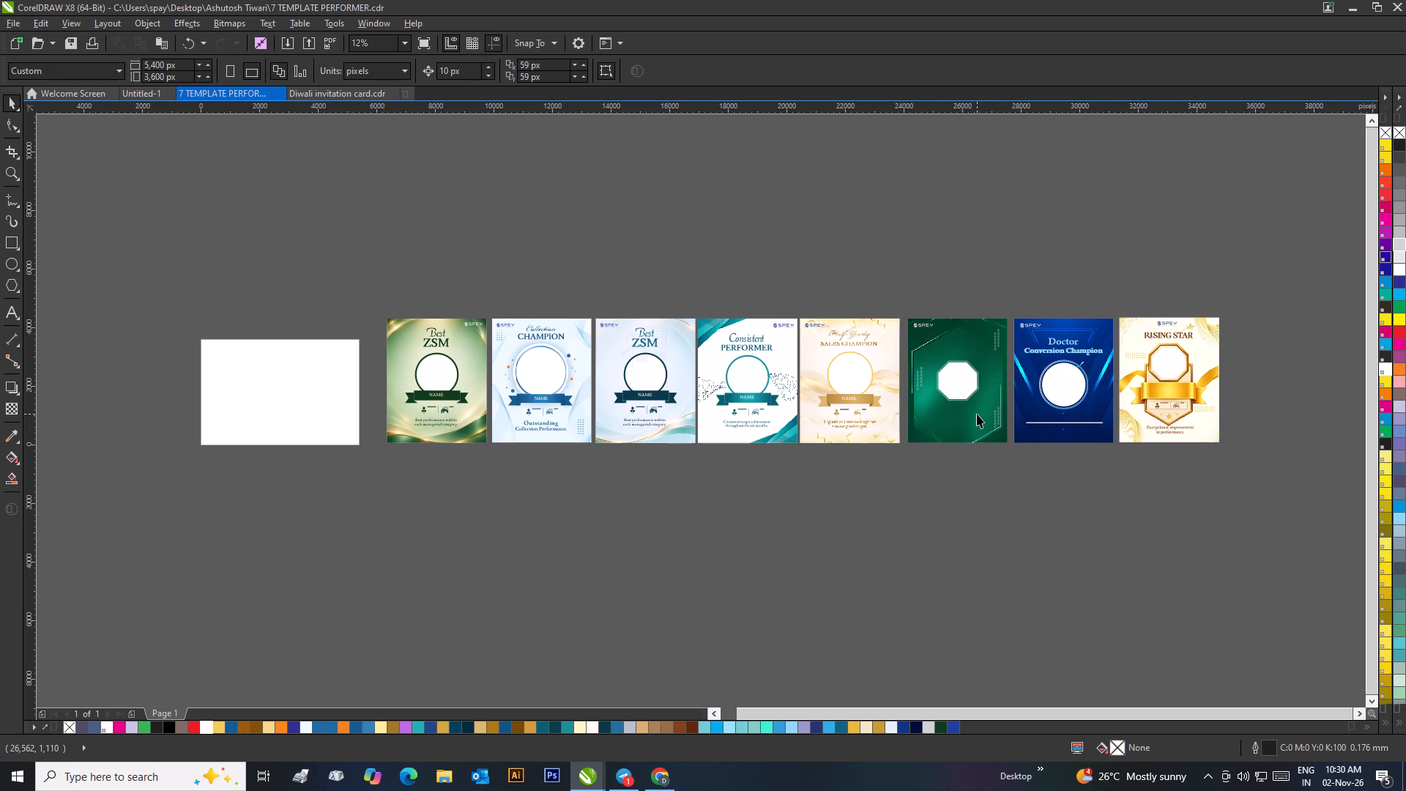
Copy the NAME text from the Half-Yearly Sales Champion card onto the dark green card, just below its octagonal frame.
scroll(955, 366, up, 1)
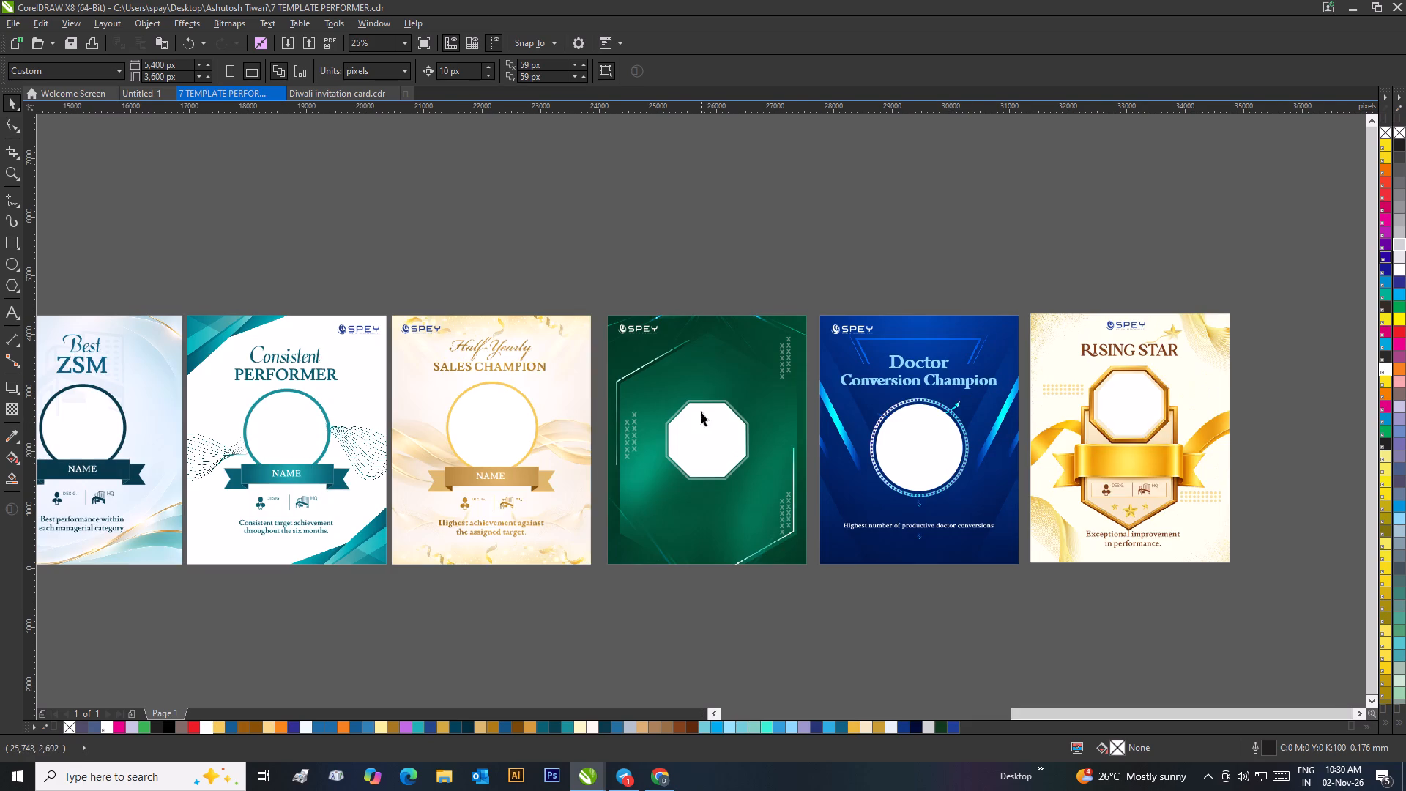
click(729, 211)
click(557, 249)
scroll(739, 413, up, 1)
scroll(702, 415, down, 1)
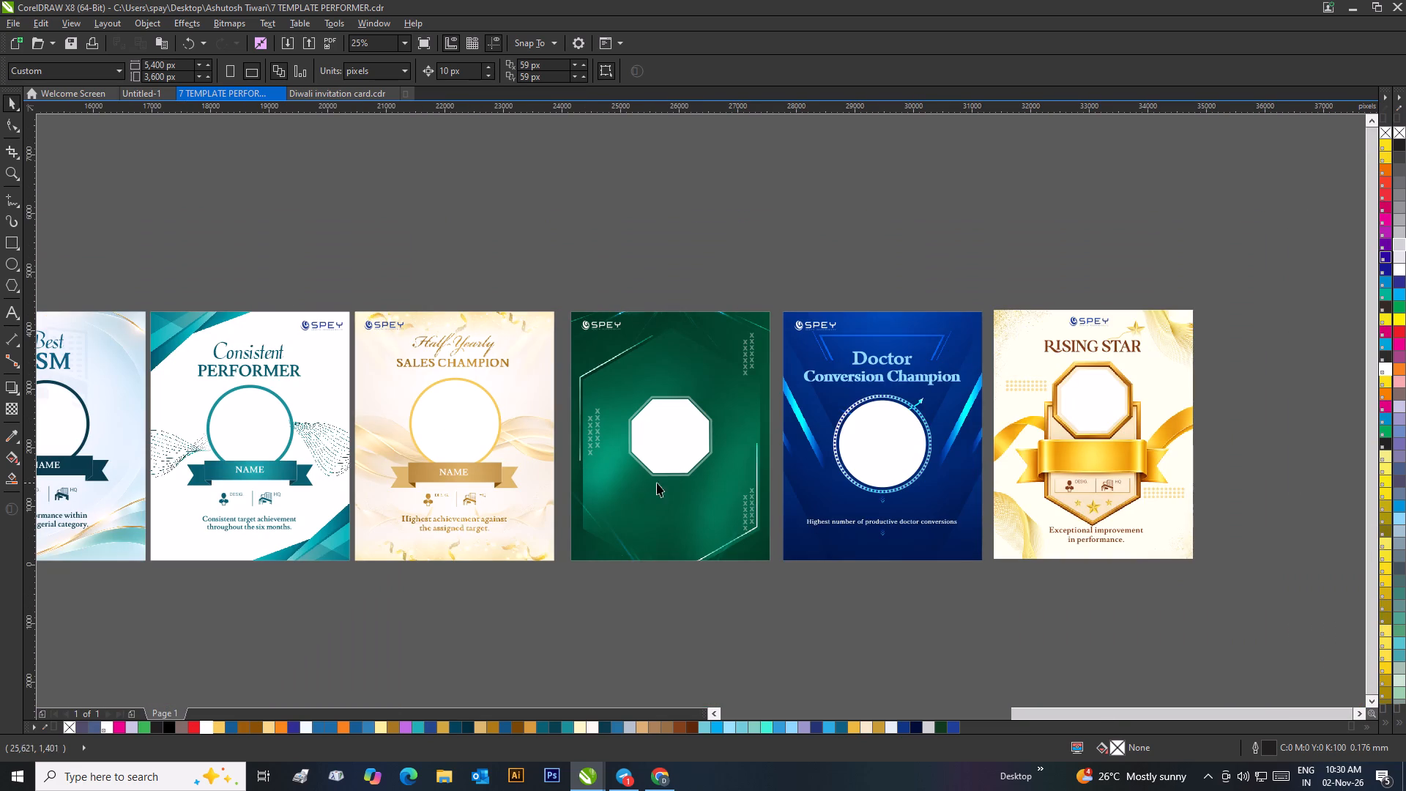
click(455, 472)
drag(453, 470, 668, 494)
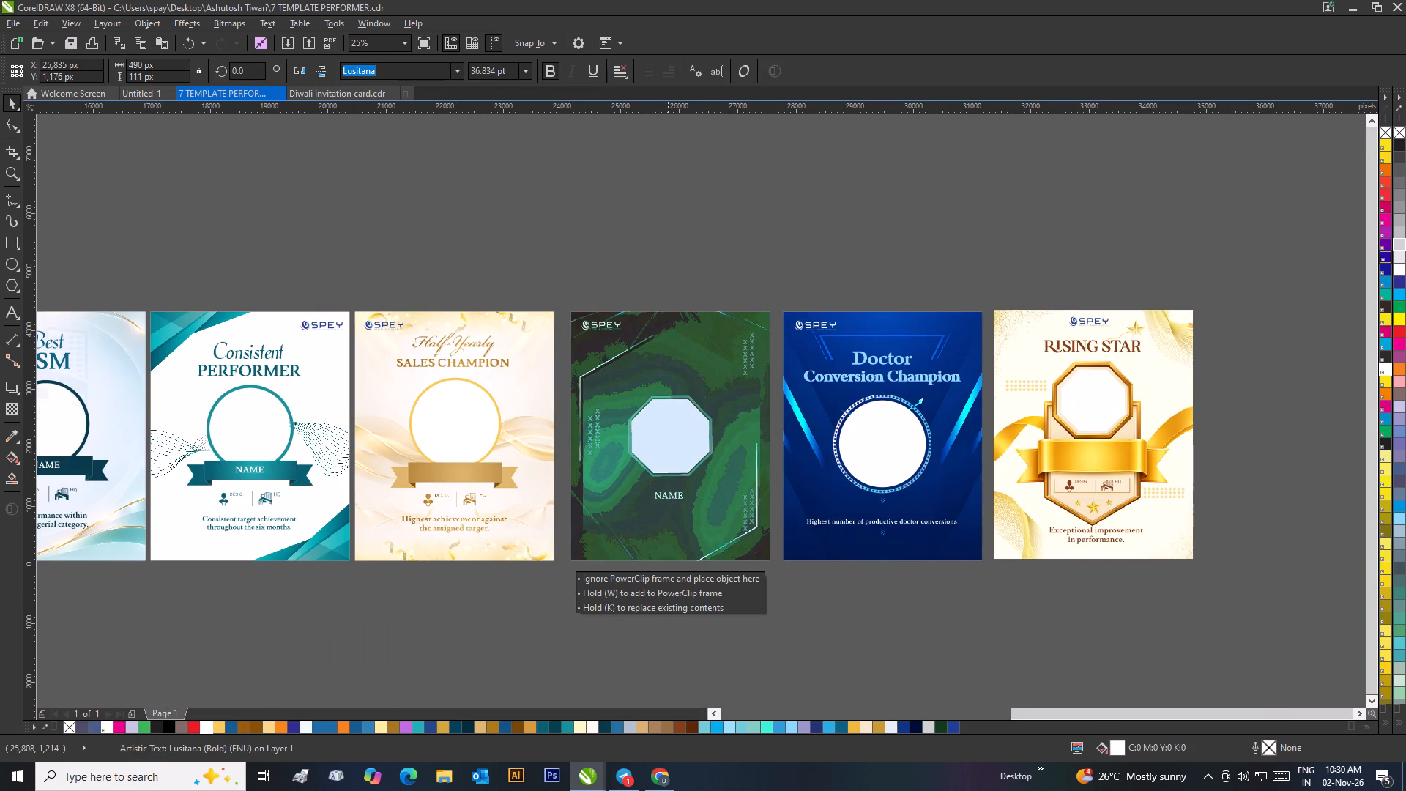
drag(668, 494, 669, 491)
right_click(669, 491)
click(686, 612)
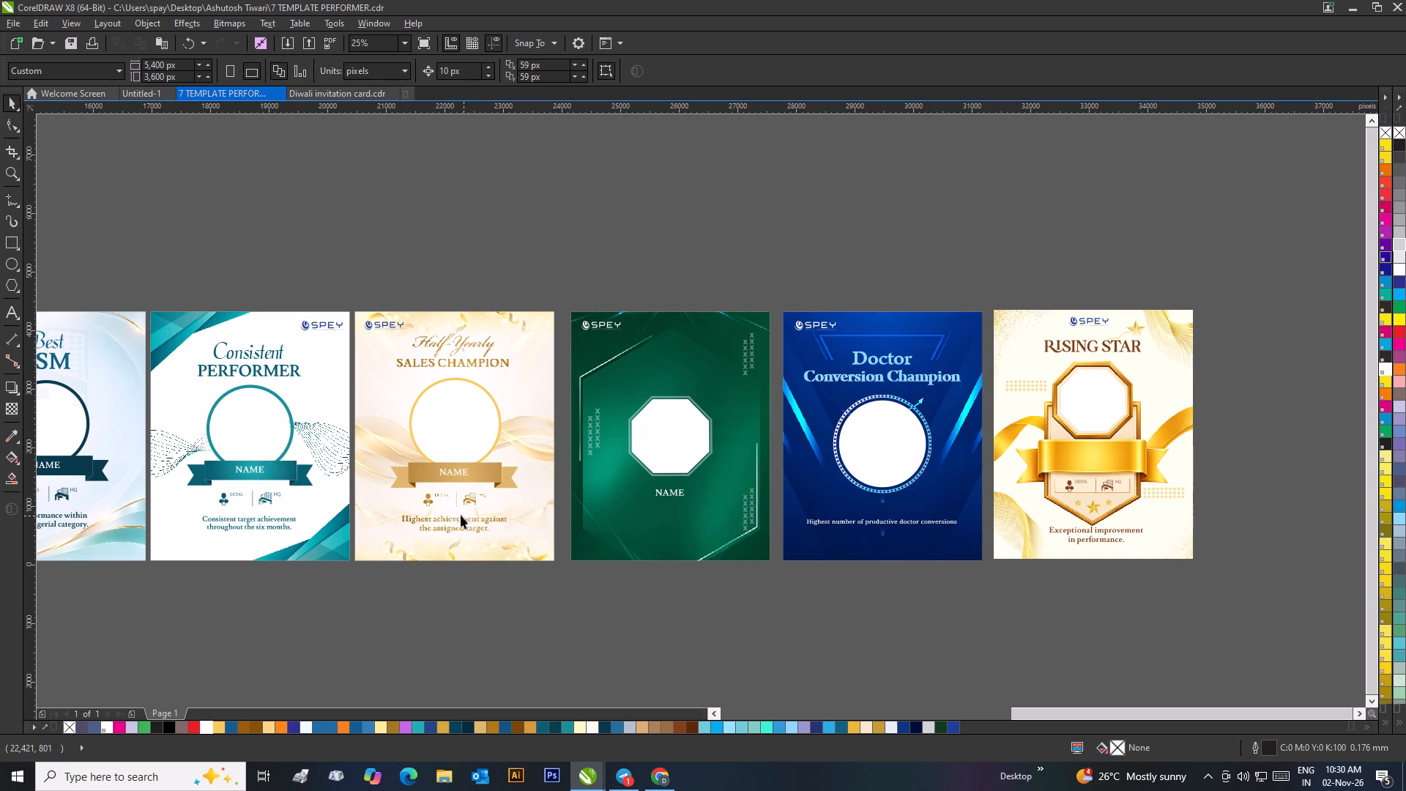
Copy the designation and HQ icons and labels from the Half-Yearly Sales Champion card to the empty area below the dark green card.
drag(352, 479, 503, 519)
drag(467, 500, 661, 542)
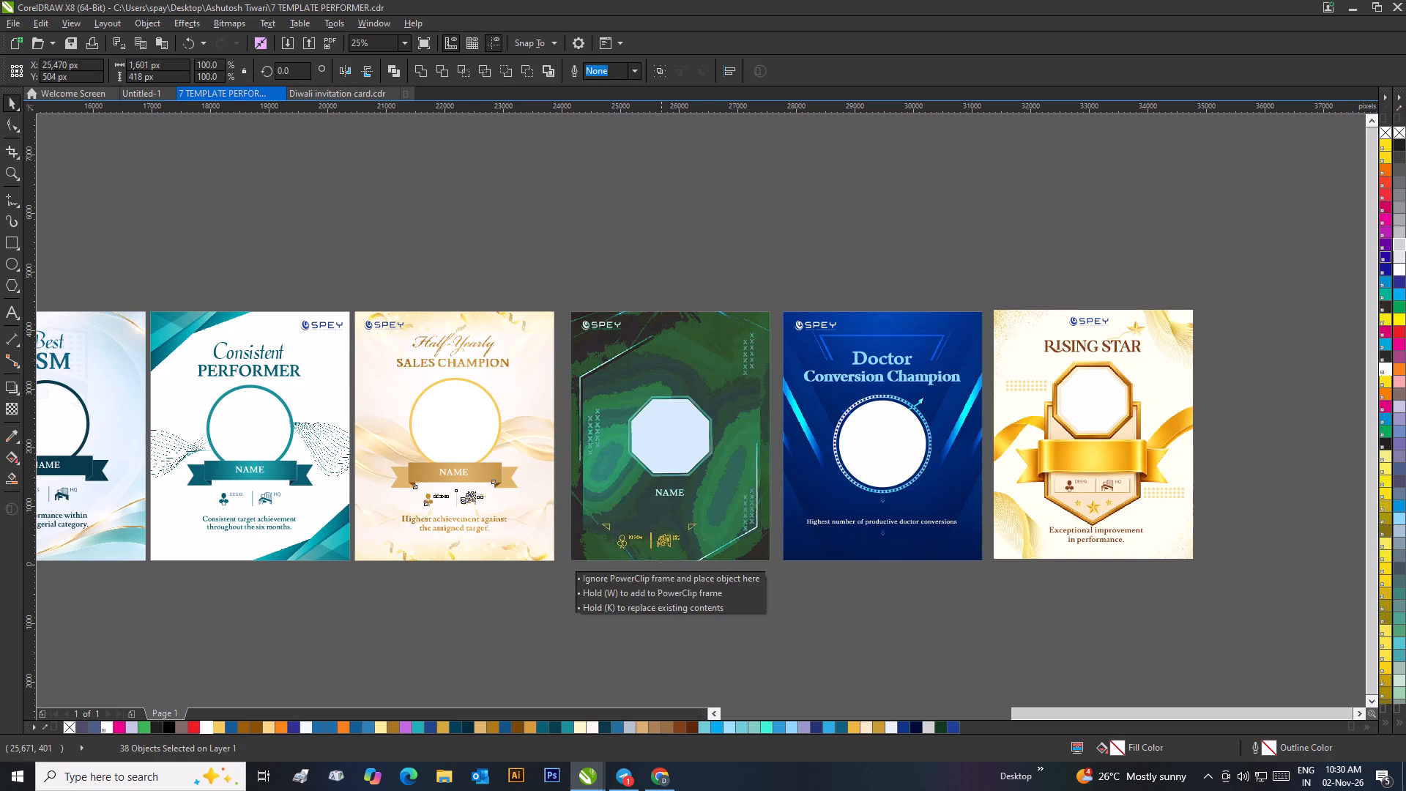
drag(661, 542, 727, 628)
right_click(727, 628)
click(834, 641)
Delete the two stray ribbon-fold pieces from the copied designation and HQ details.
drag(799, 595, 748, 621)
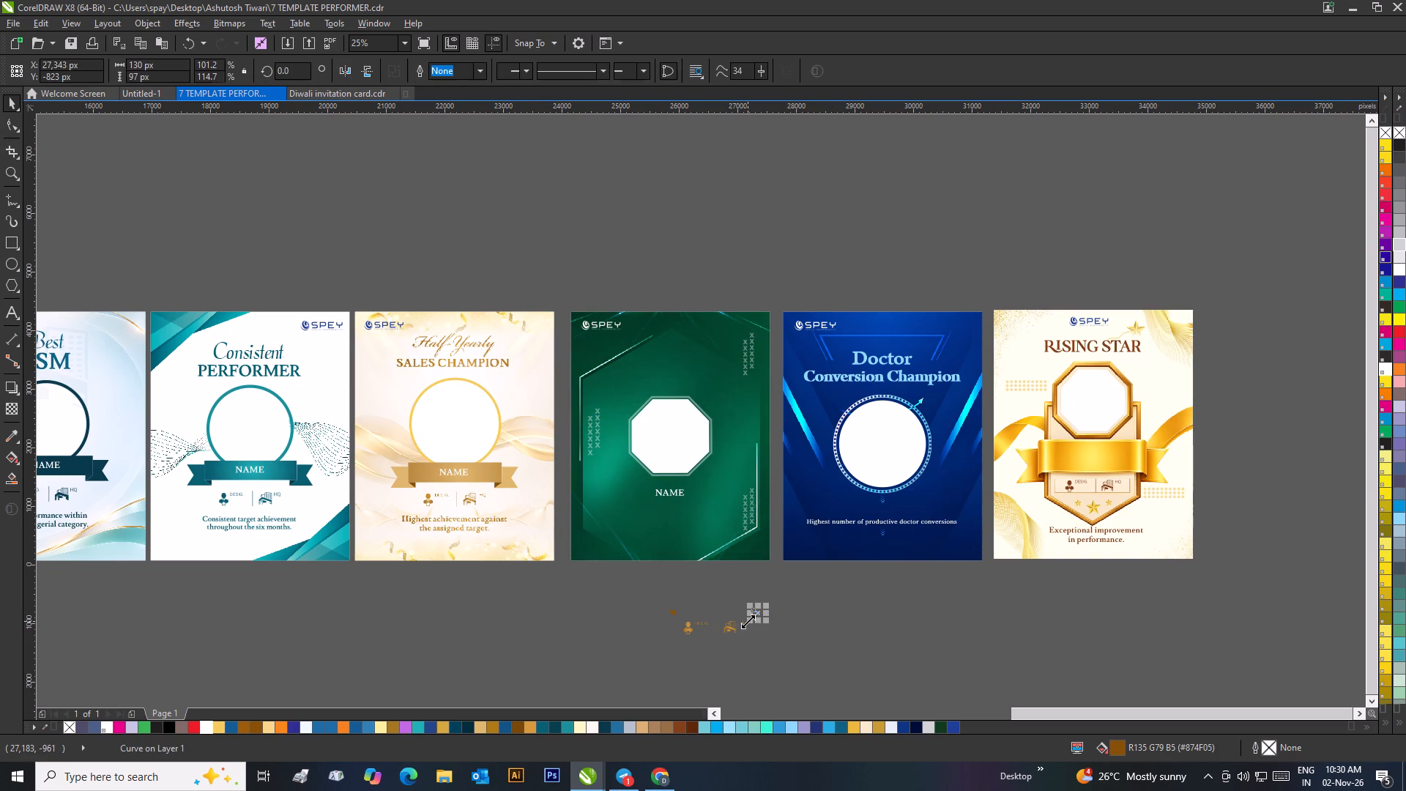
key(Delete)
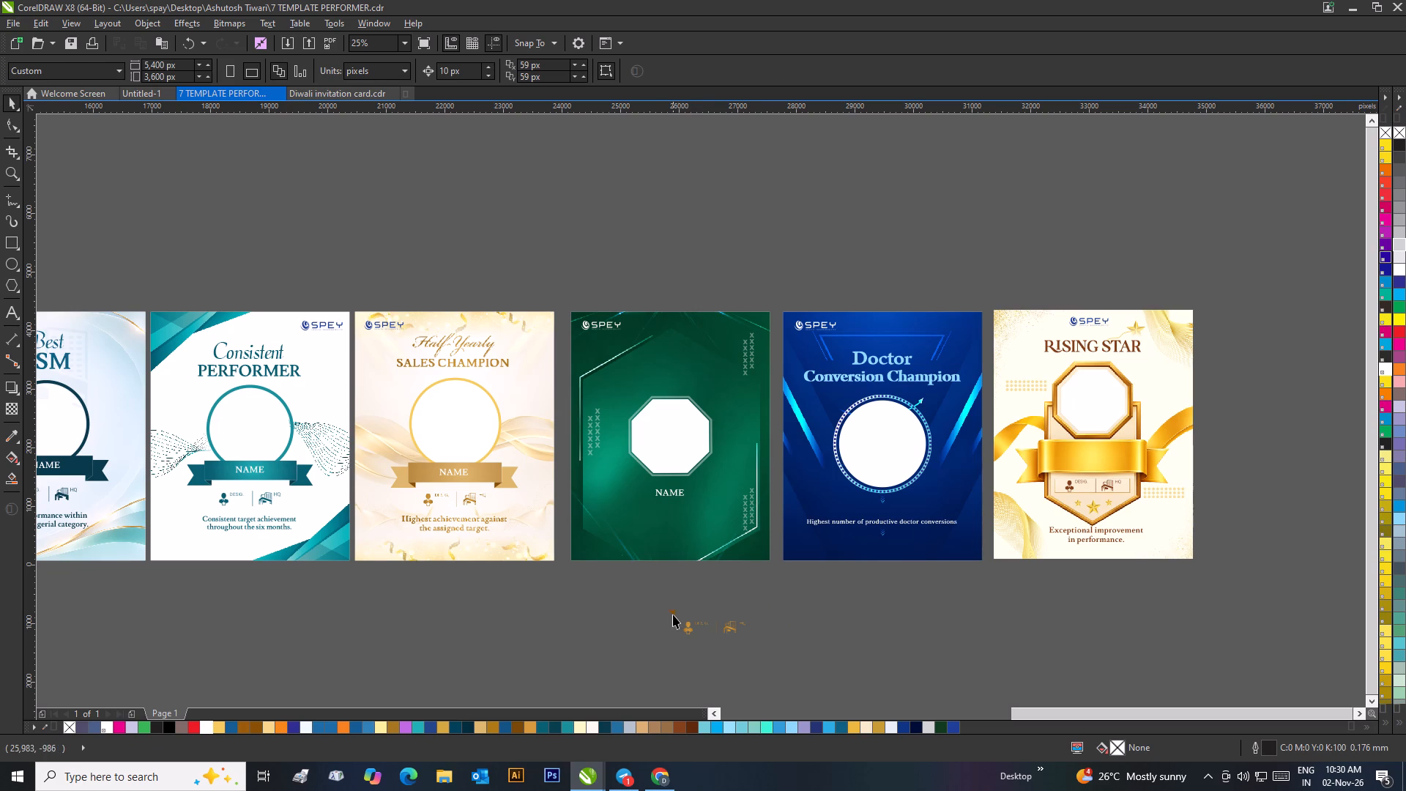
click(673, 614)
key(Delete)
Place the copied designation and HQ details as a single white group below the NAME text on the dark green card.
drag(667, 603, 788, 653)
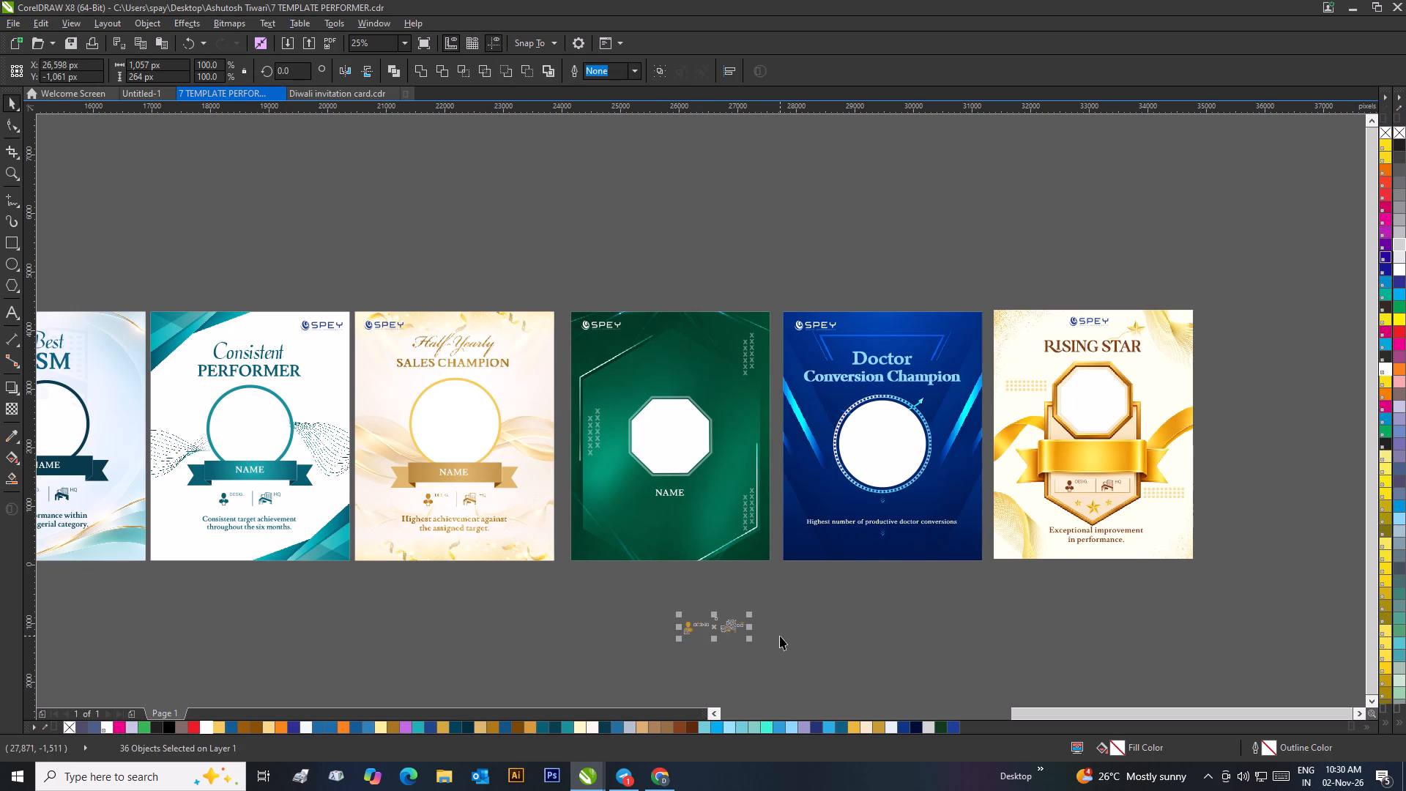
key(ctrl+g)
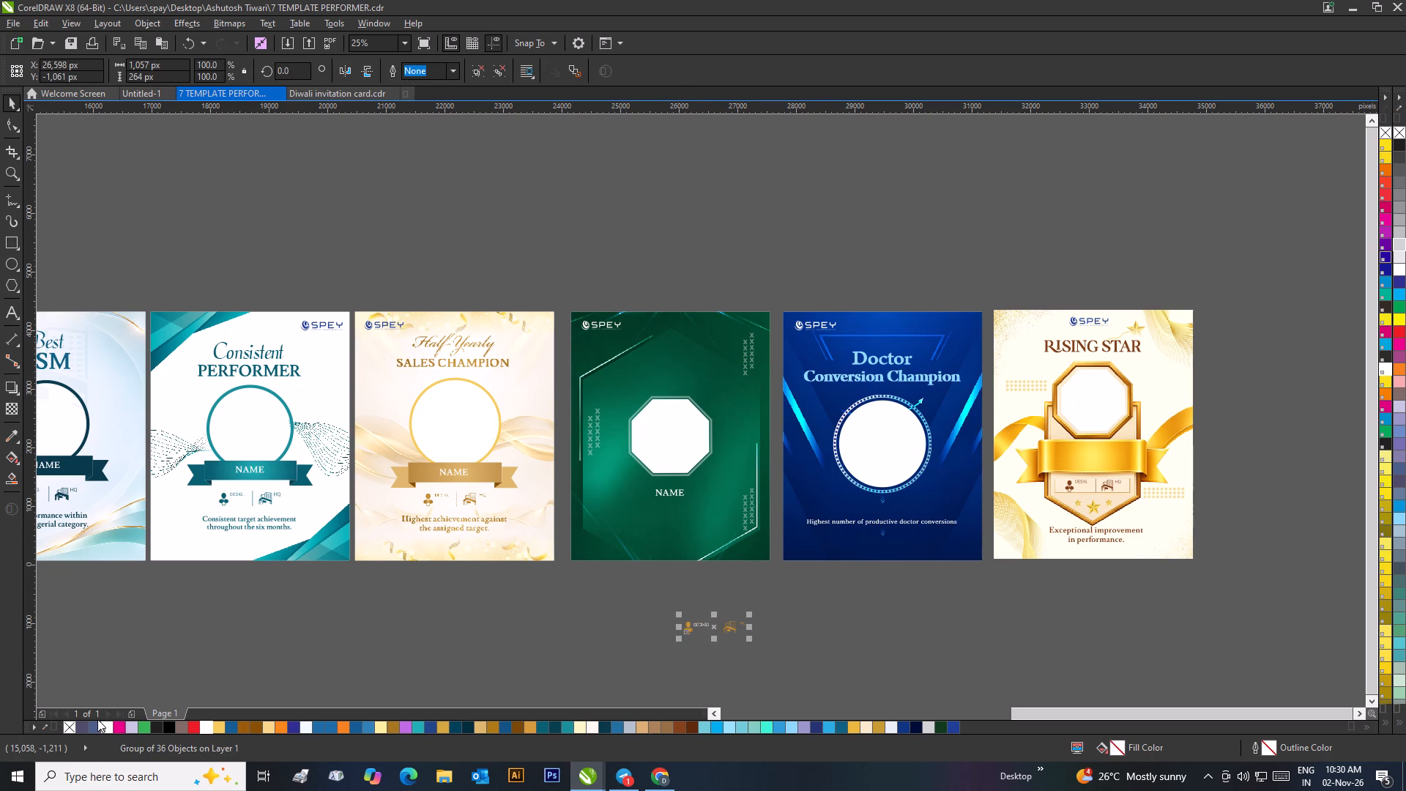
click(105, 726)
drag(717, 627, 674, 511)
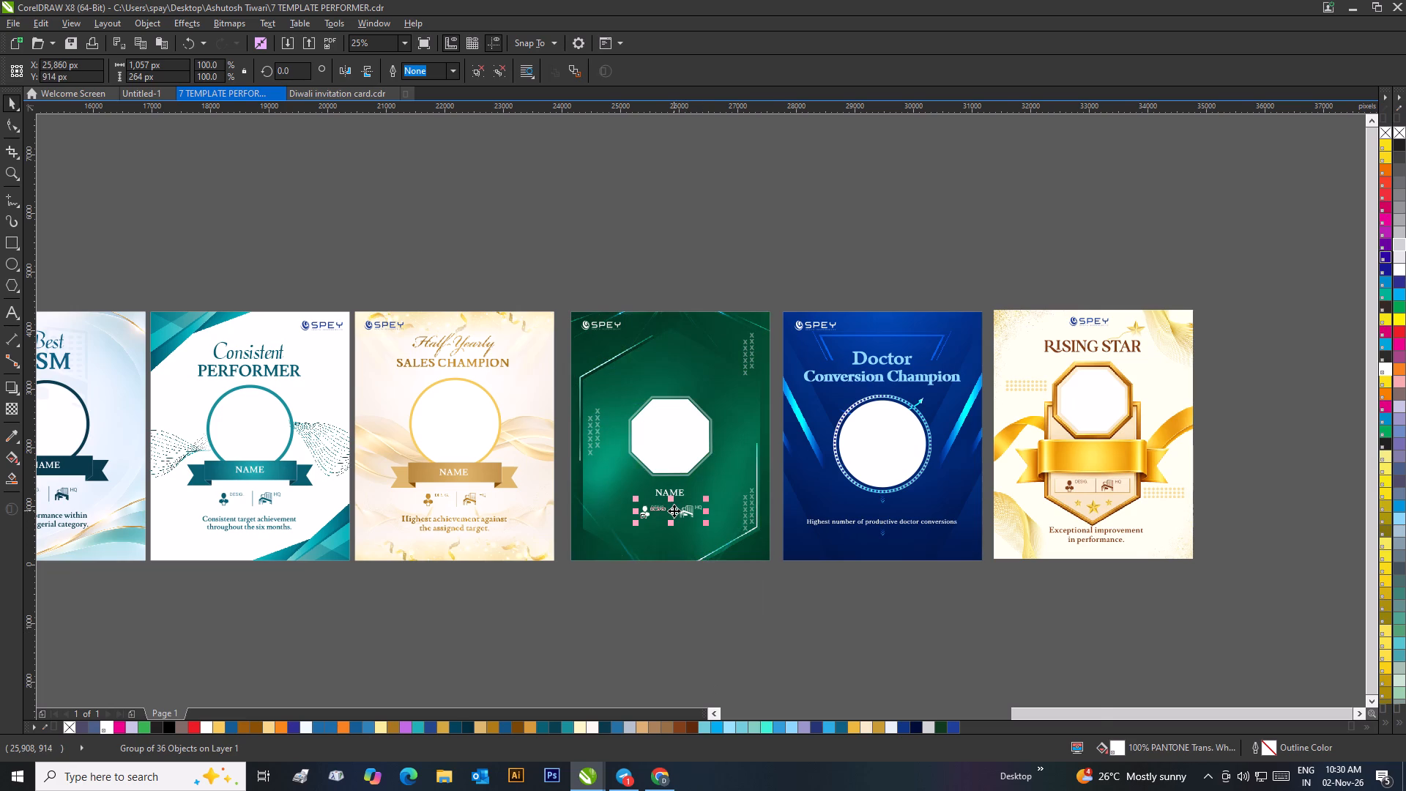
Widen the spacing on the dark green card by moving NAME slightly up and the designation and HQ group slightly down.
scroll(674, 510, up, 1)
scroll(692, 412, up, 1)
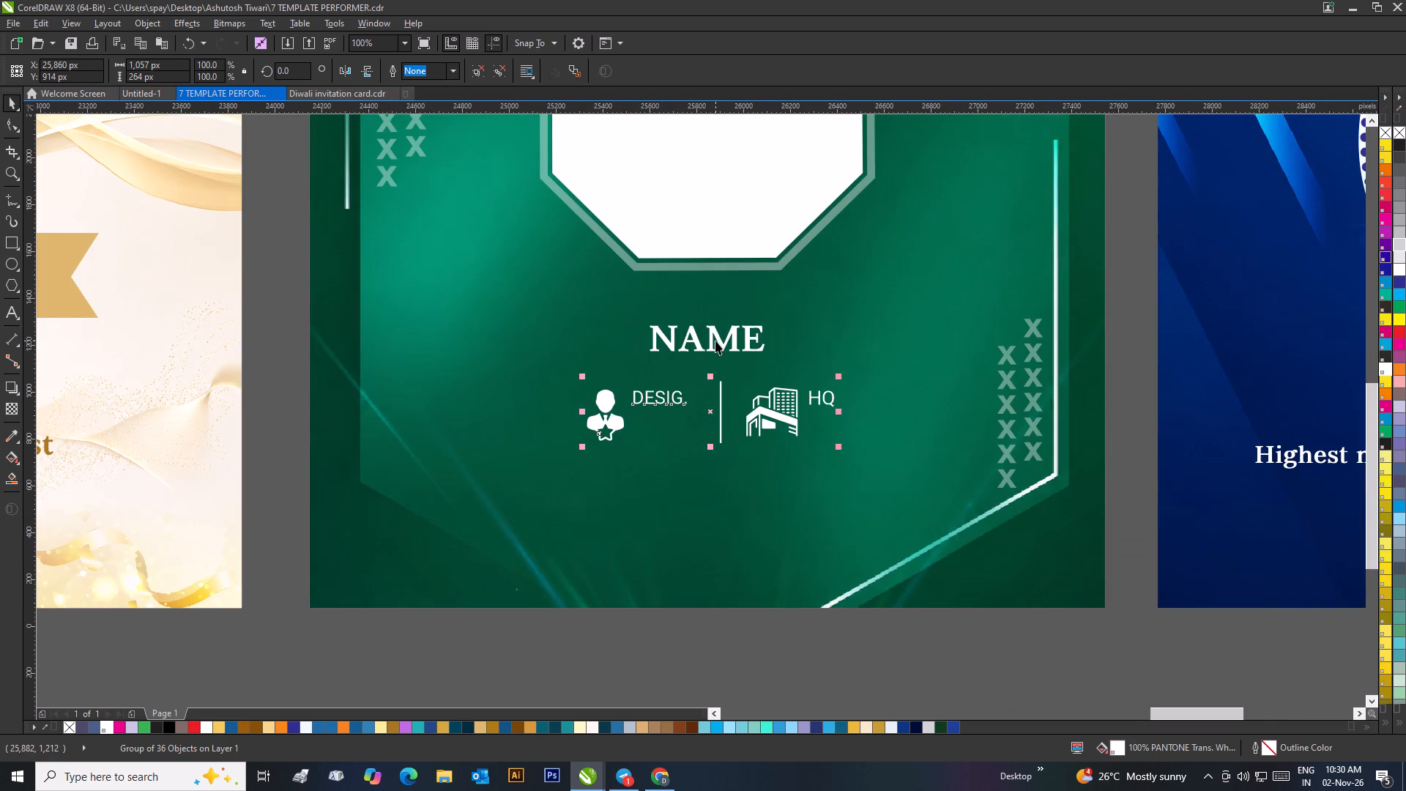
drag(715, 341, 708, 329)
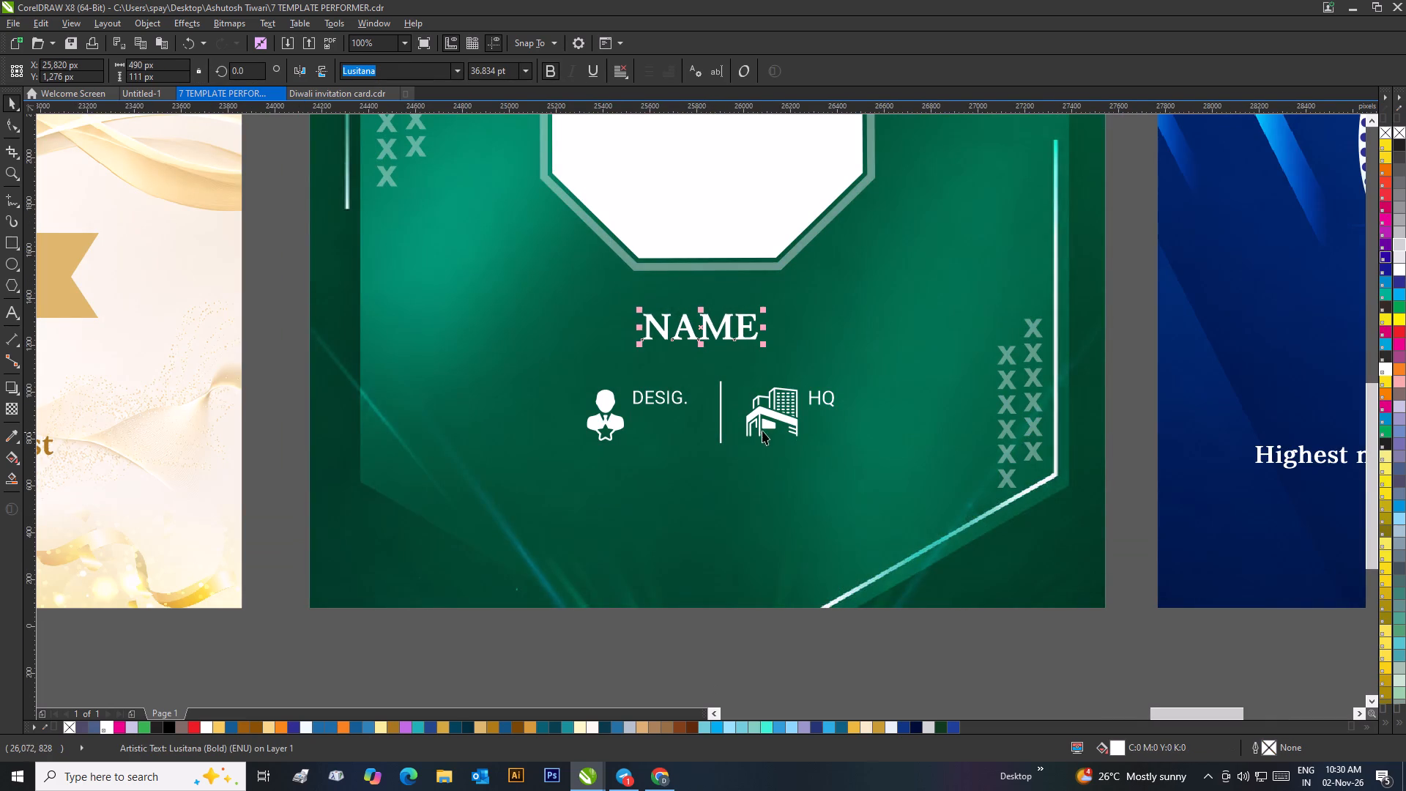
drag(760, 409, 751, 438)
scroll(751, 437, down, 1)
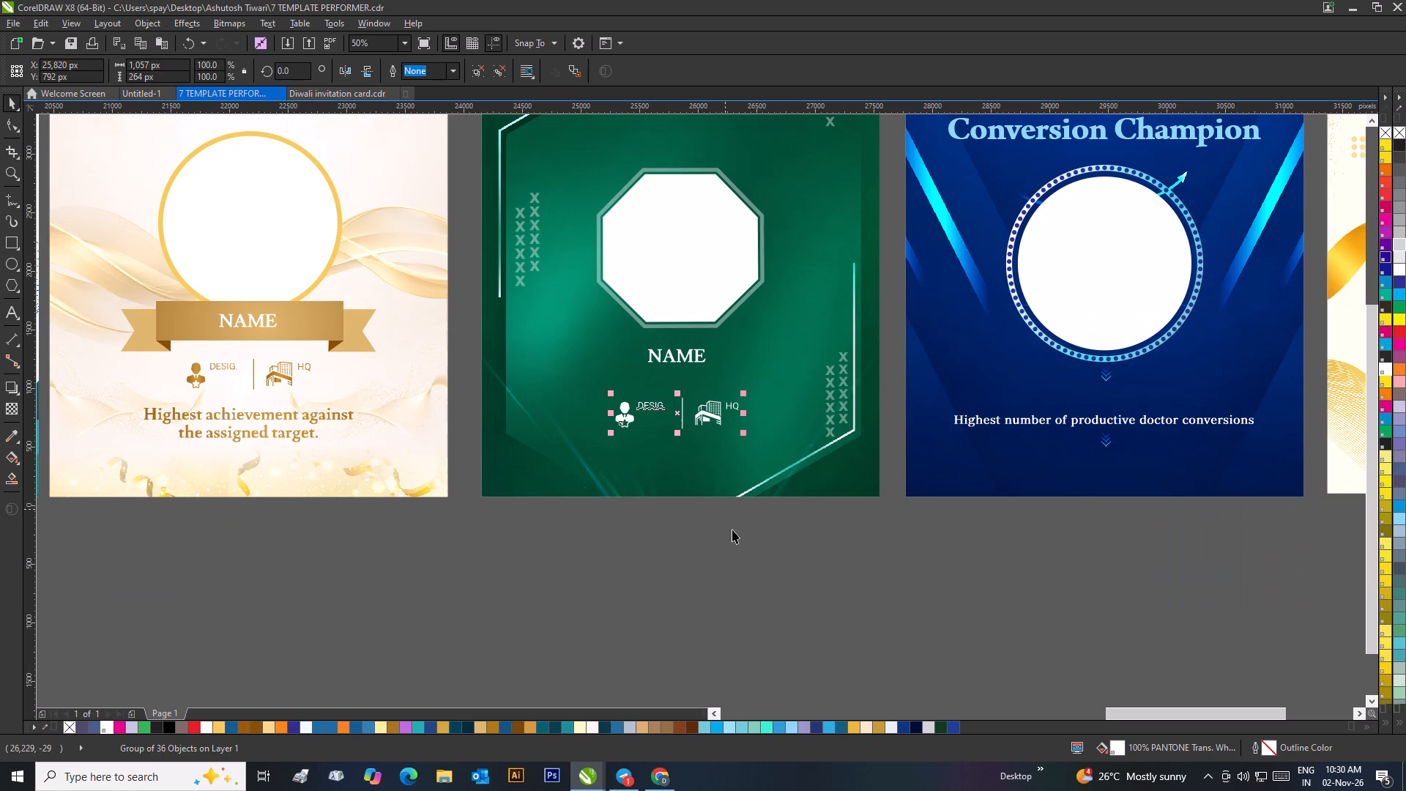
click(747, 597)
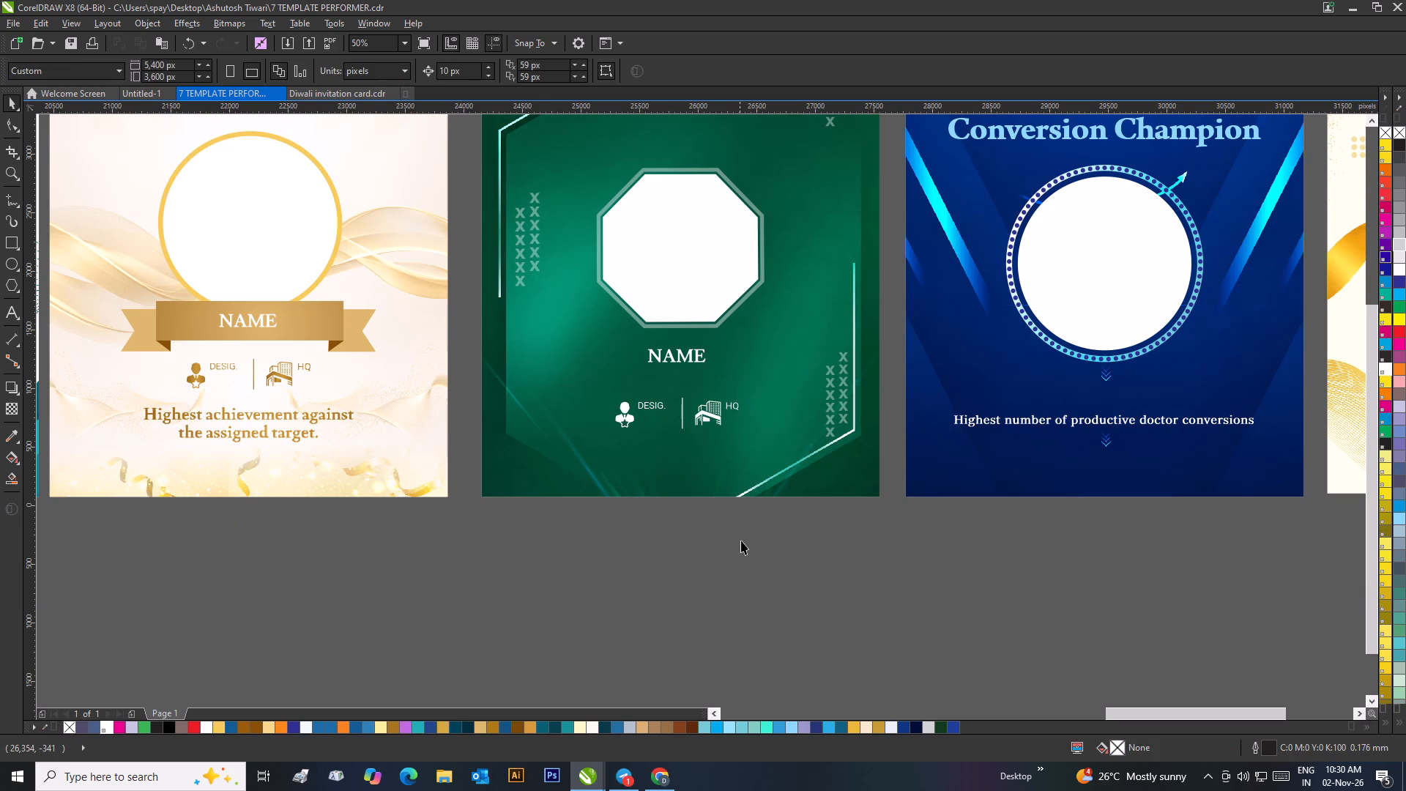
Review the full row of award cards, comparing their names, details, captions and logos.
scroll(741, 541, down, 1)
scroll(559, 355, up, 1)
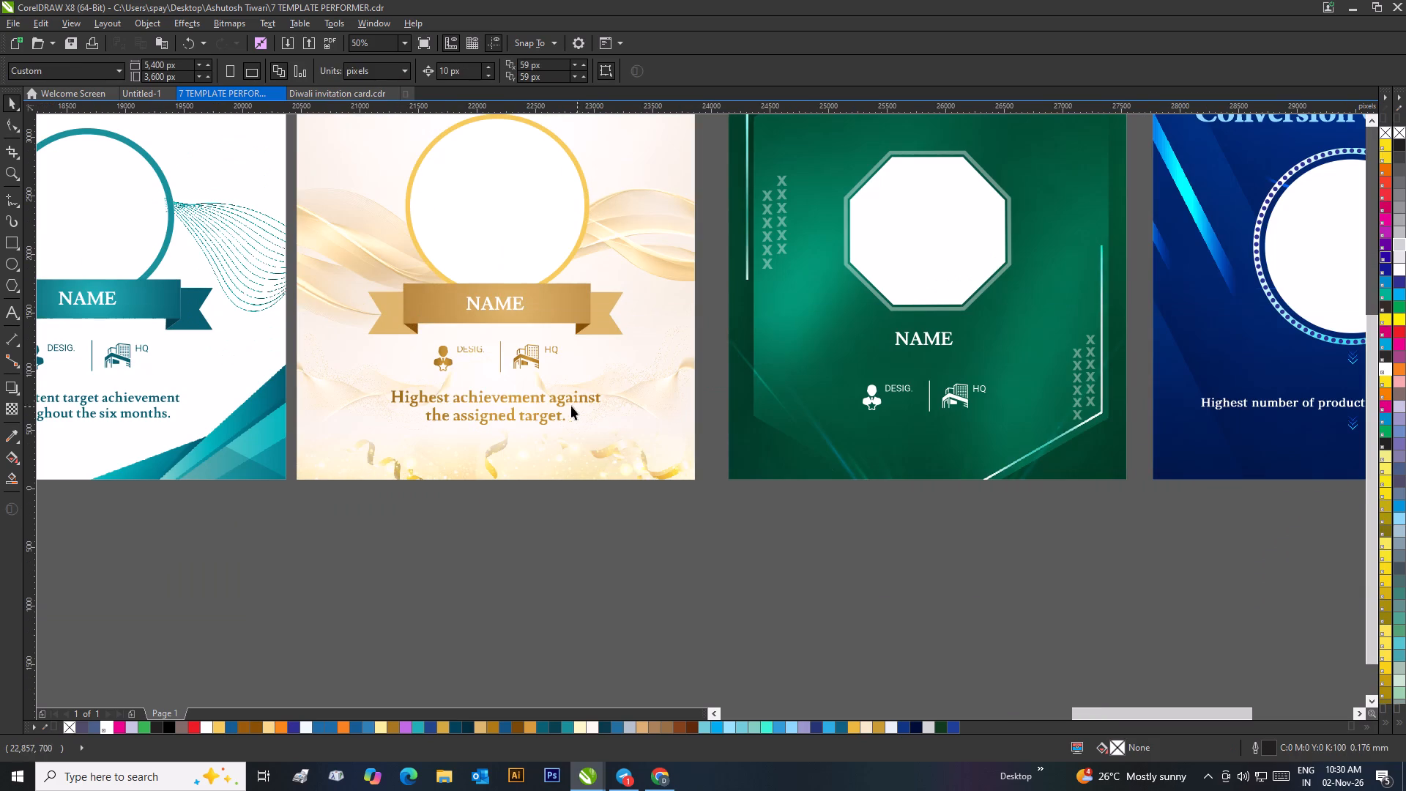
scroll(565, 404, down, 3)
scroll(761, 415, up, 1)
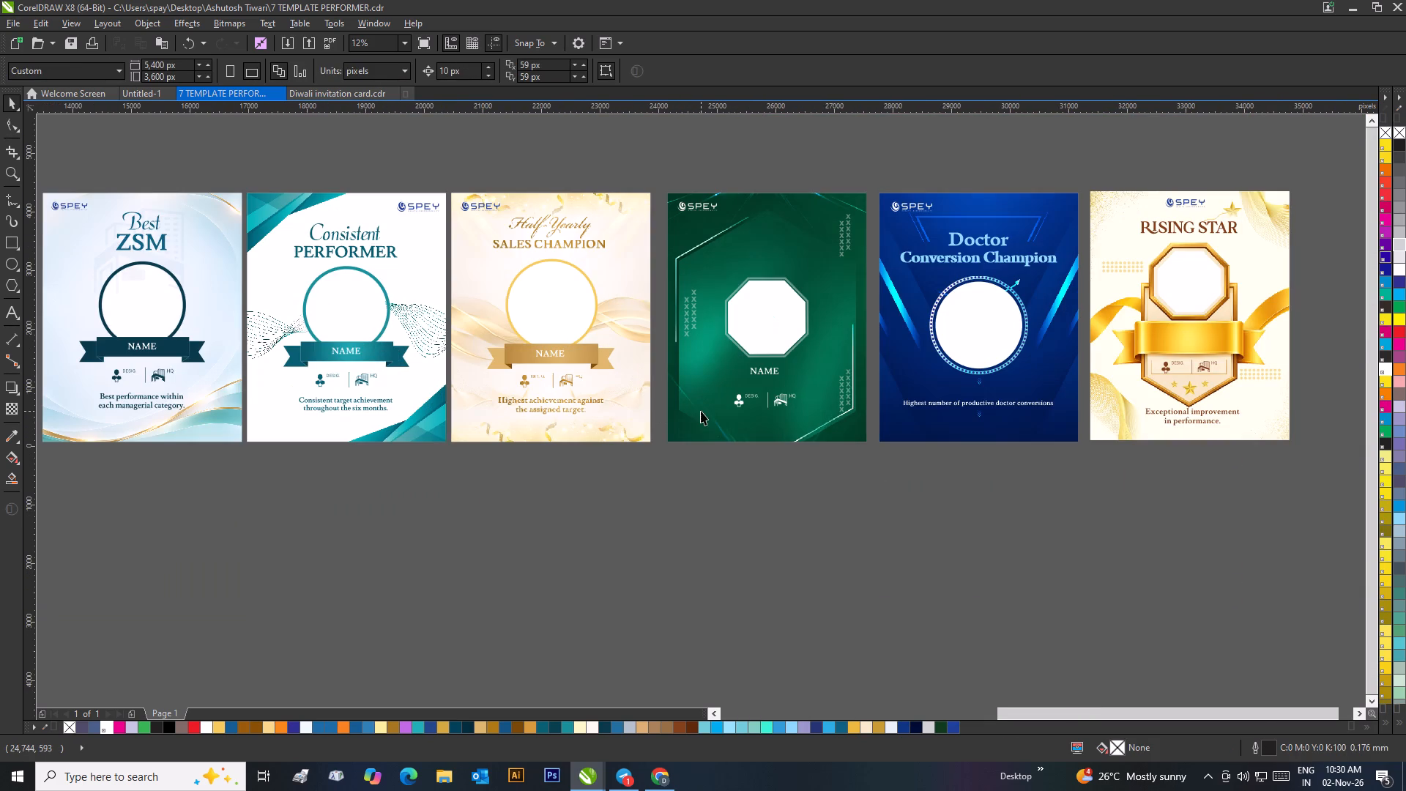
click(805, 486)
click(703, 530)
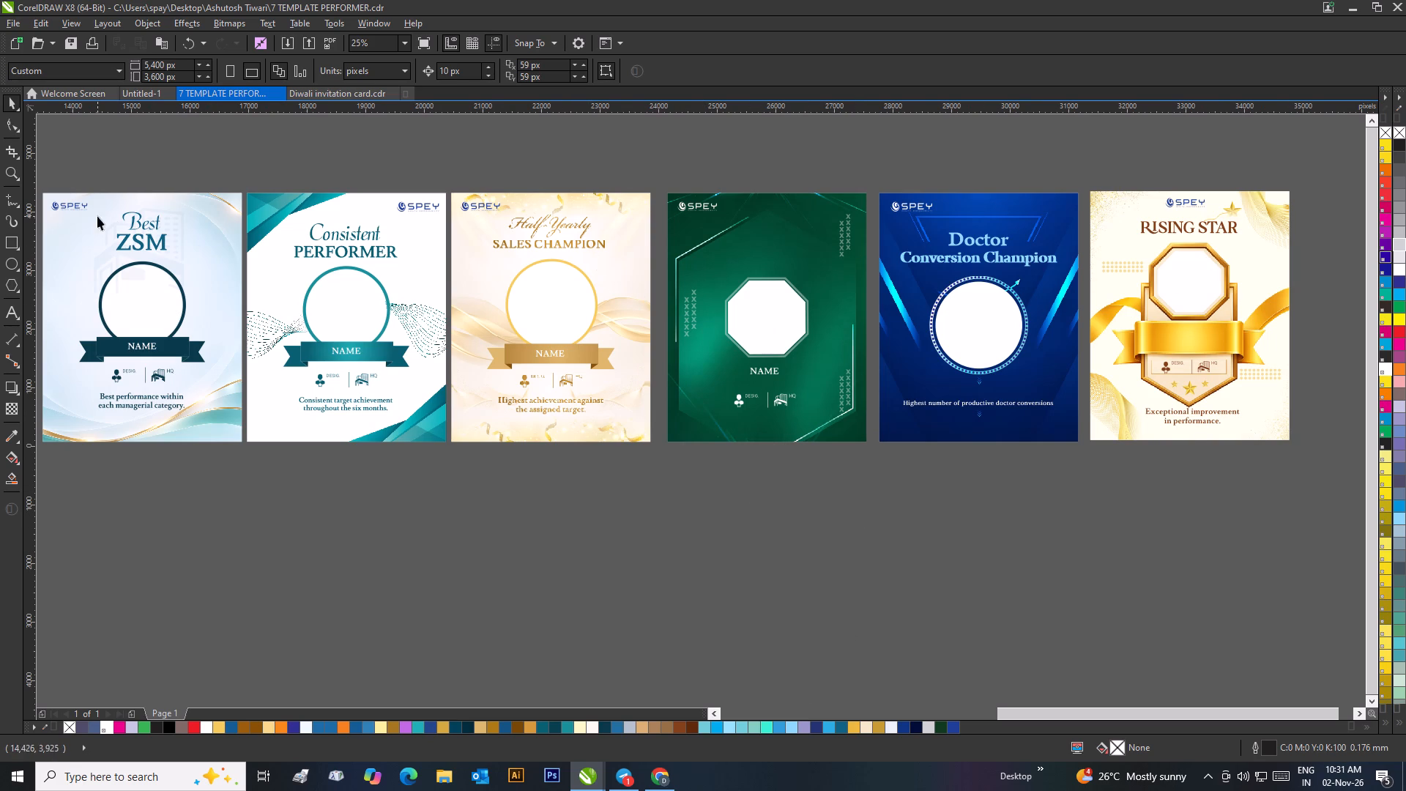
scroll(279, 253, down, 1)
scroll(565, 406, up, 1)
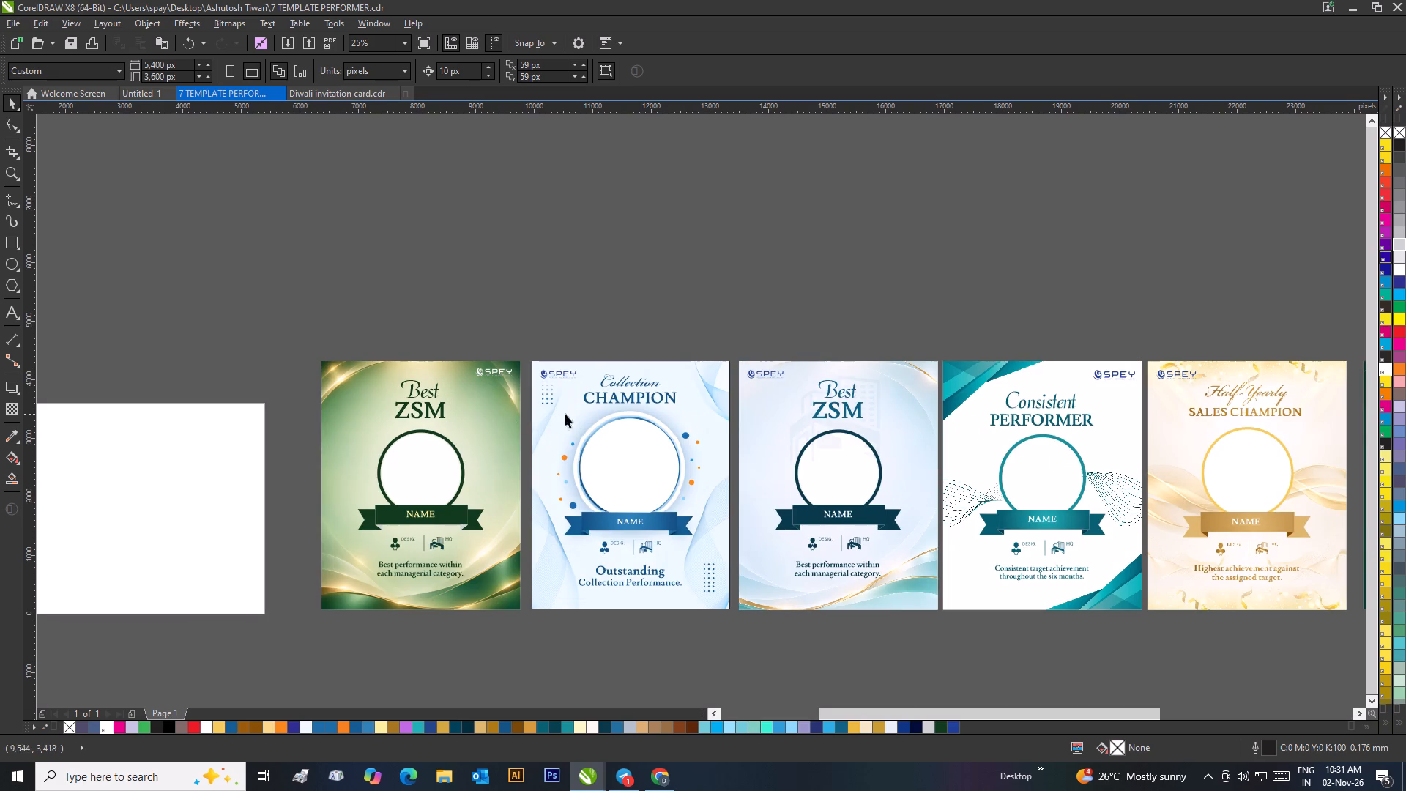
scroll(886, 426, down, 1)
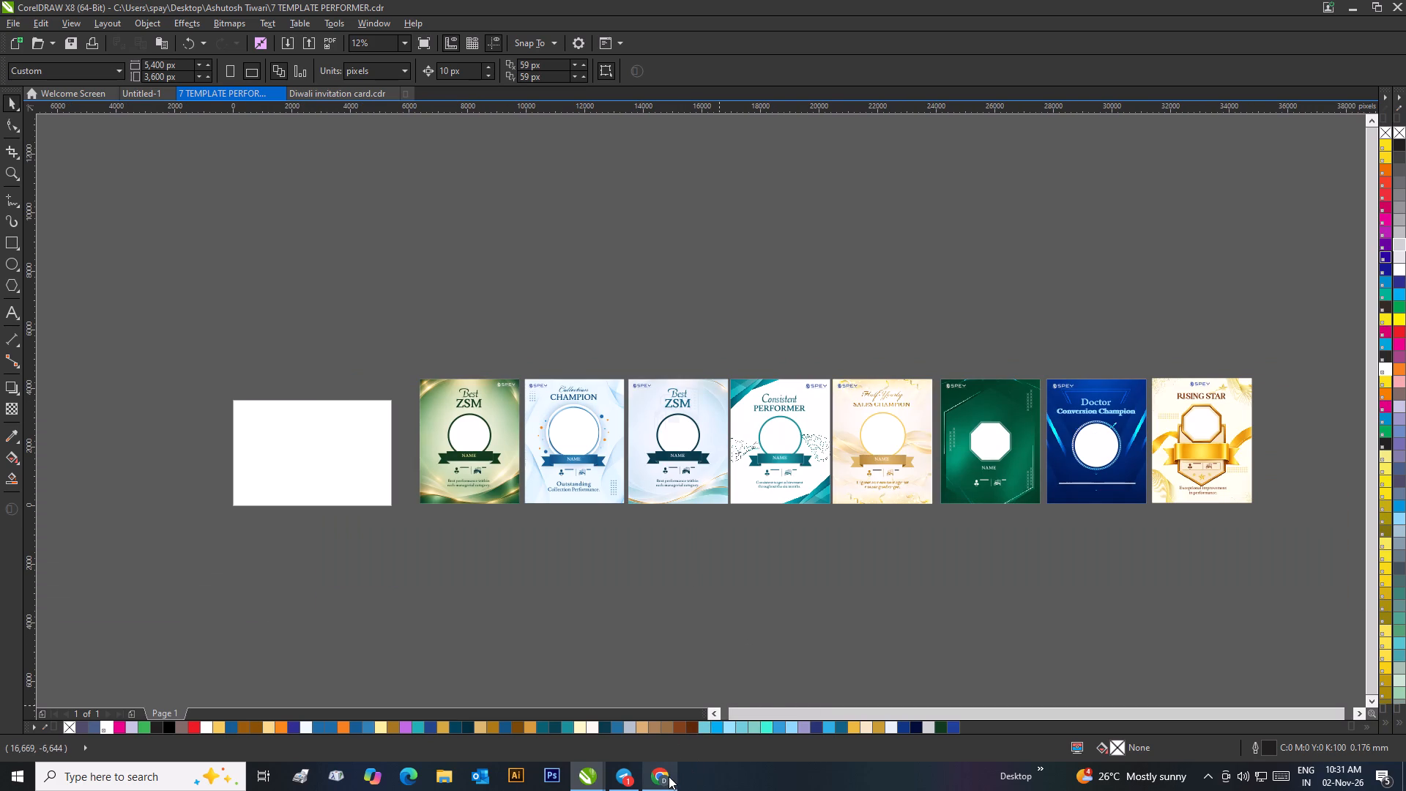
click(727, 619)
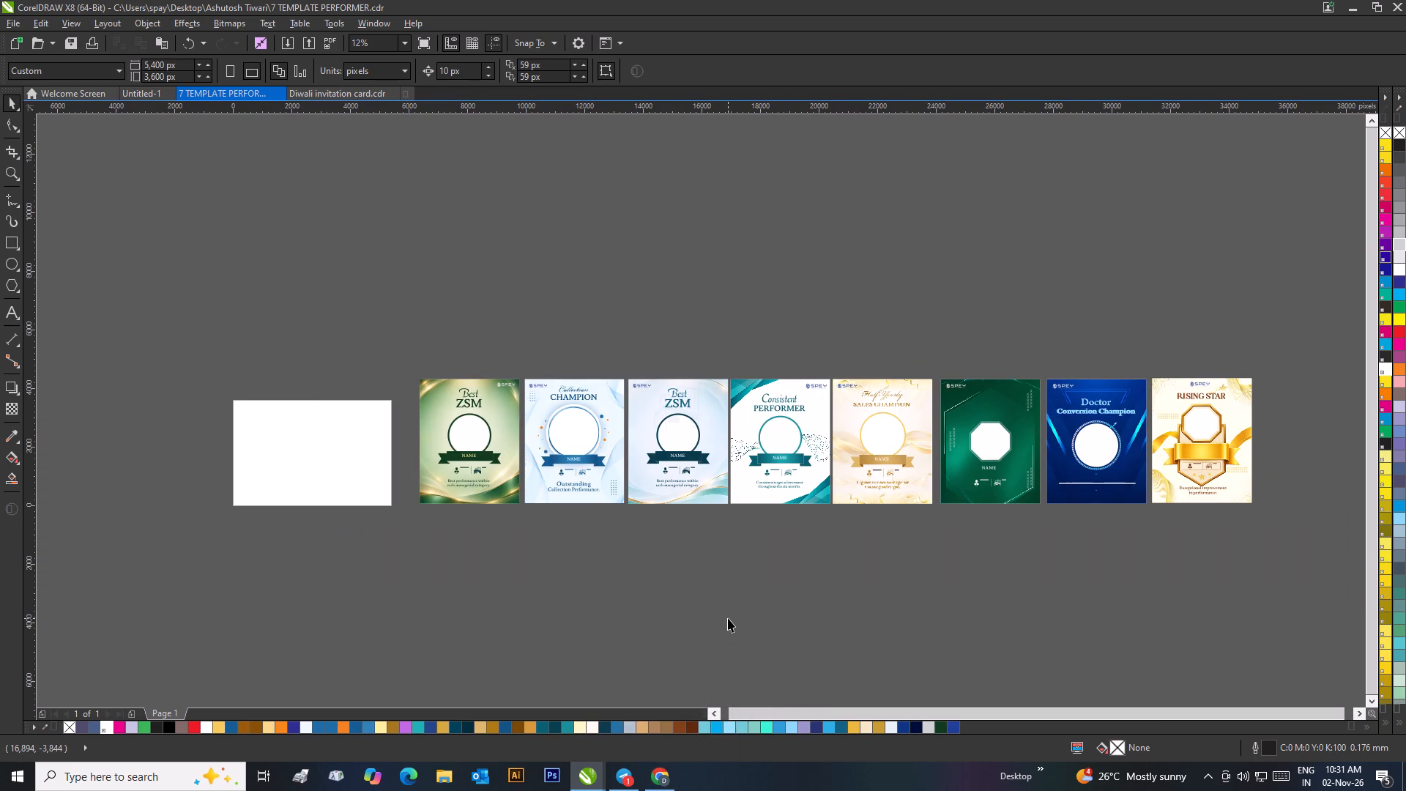
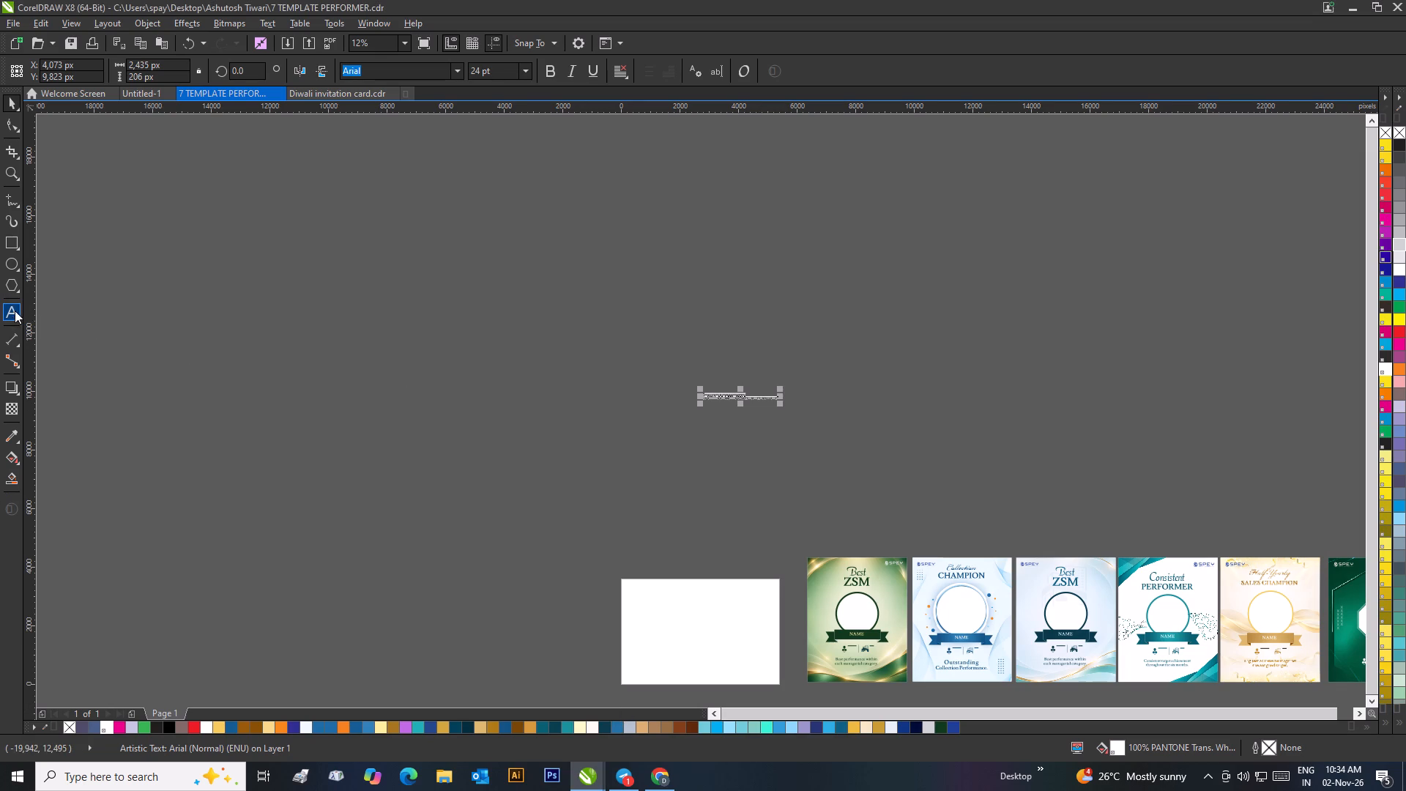
click(15, 311)
click(705, 441)
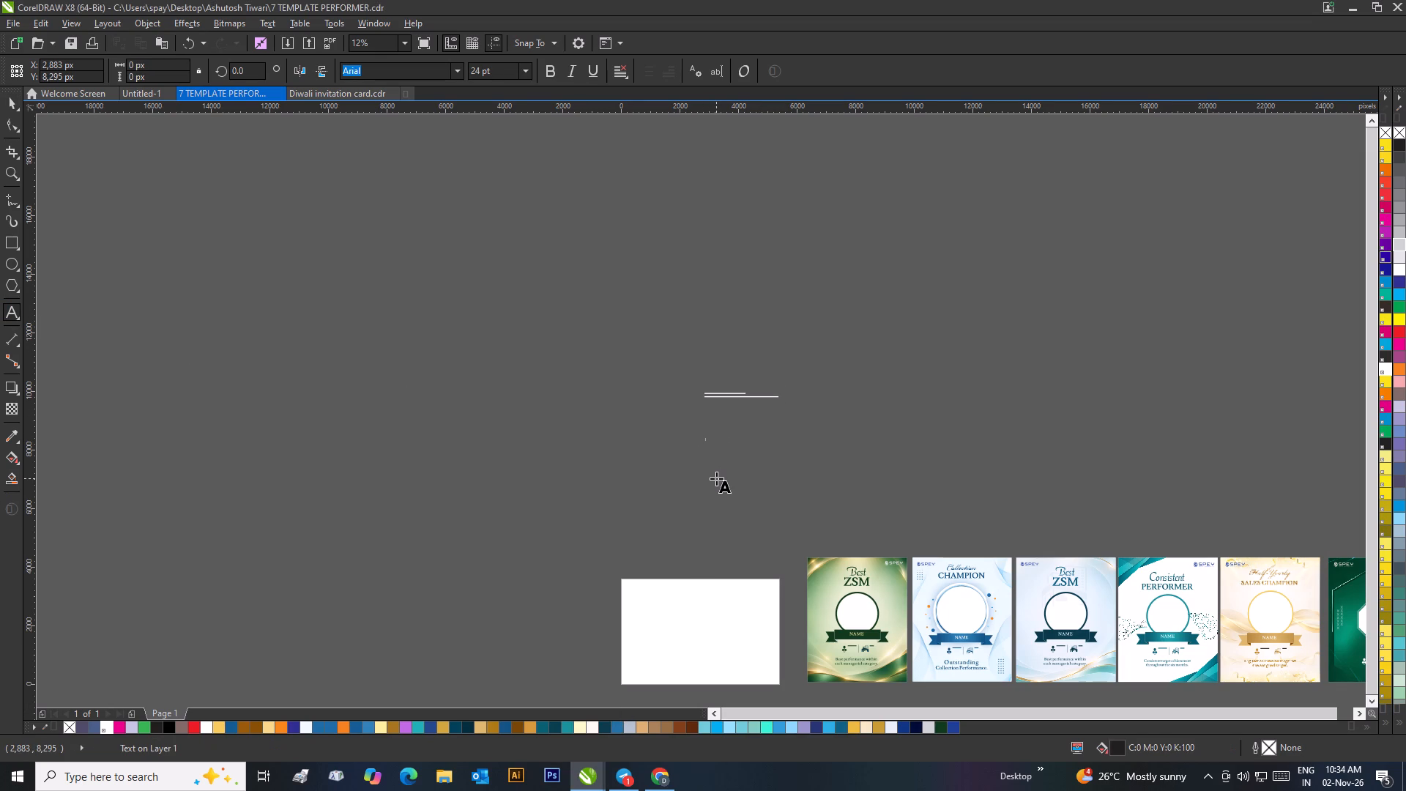
key(ctrl+v)
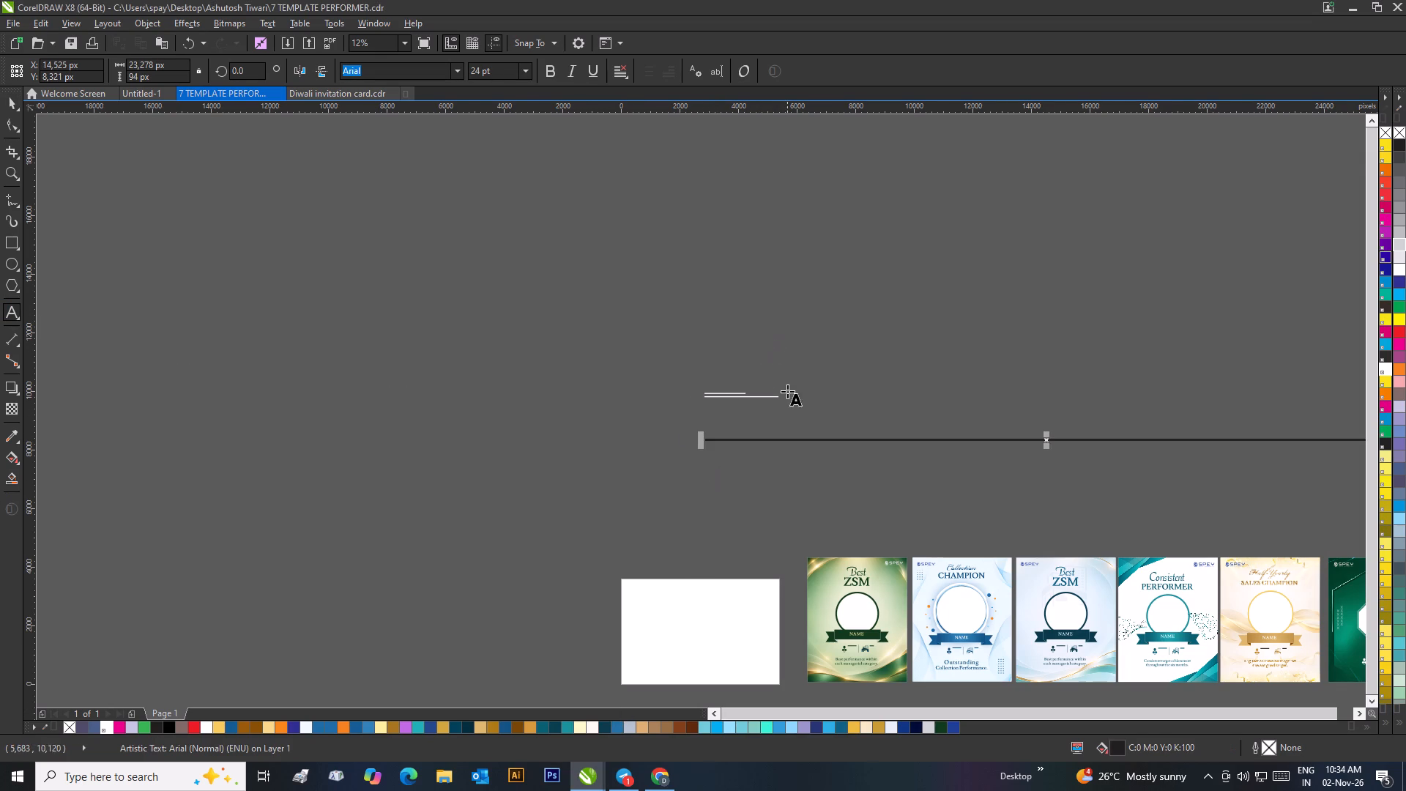
Put the Collection Champion description on its own line and leave a blank line before entry 3.
scroll(784, 417, up, 4)
scroll(633, 448, down, 1)
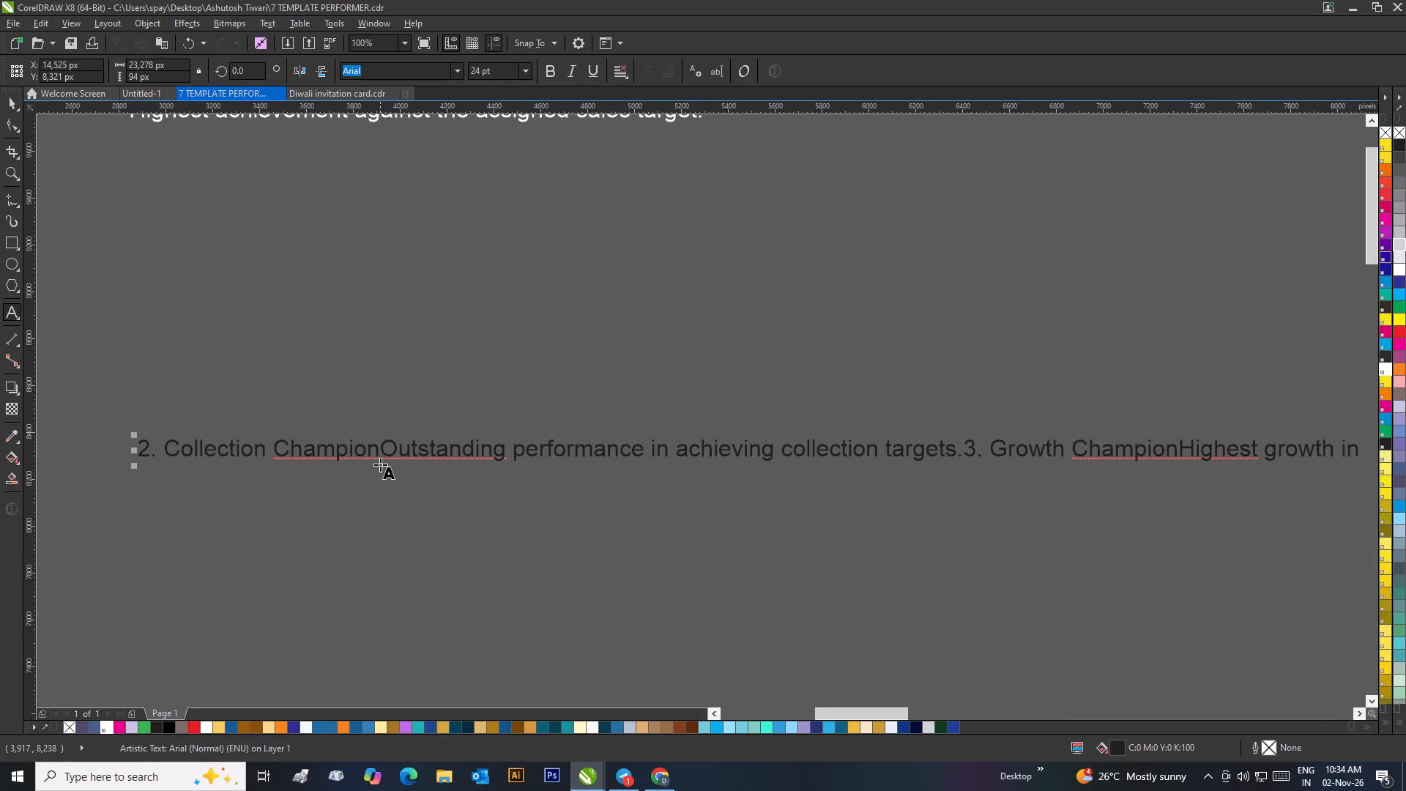
click(380, 455)
key(Return)
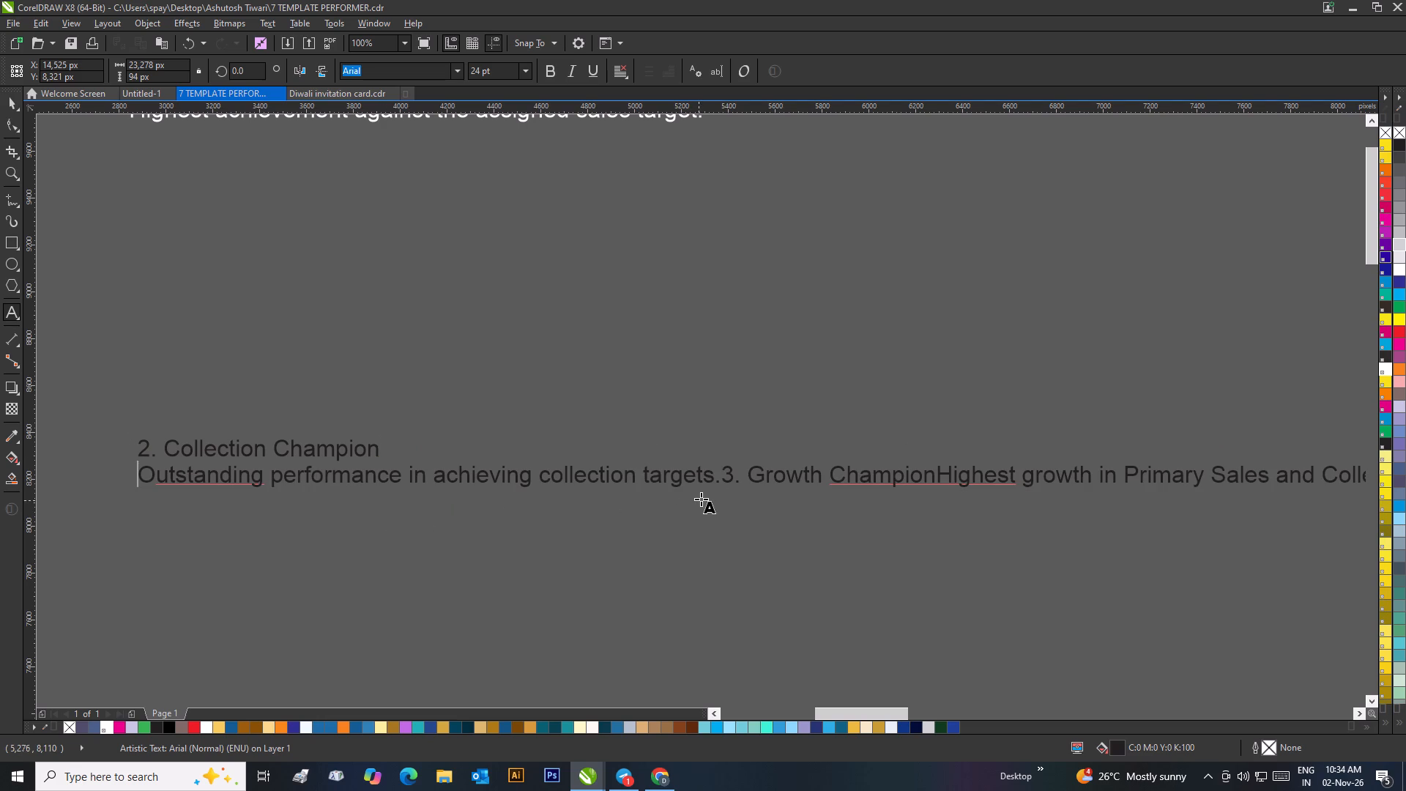
click(726, 480)
key(Return)
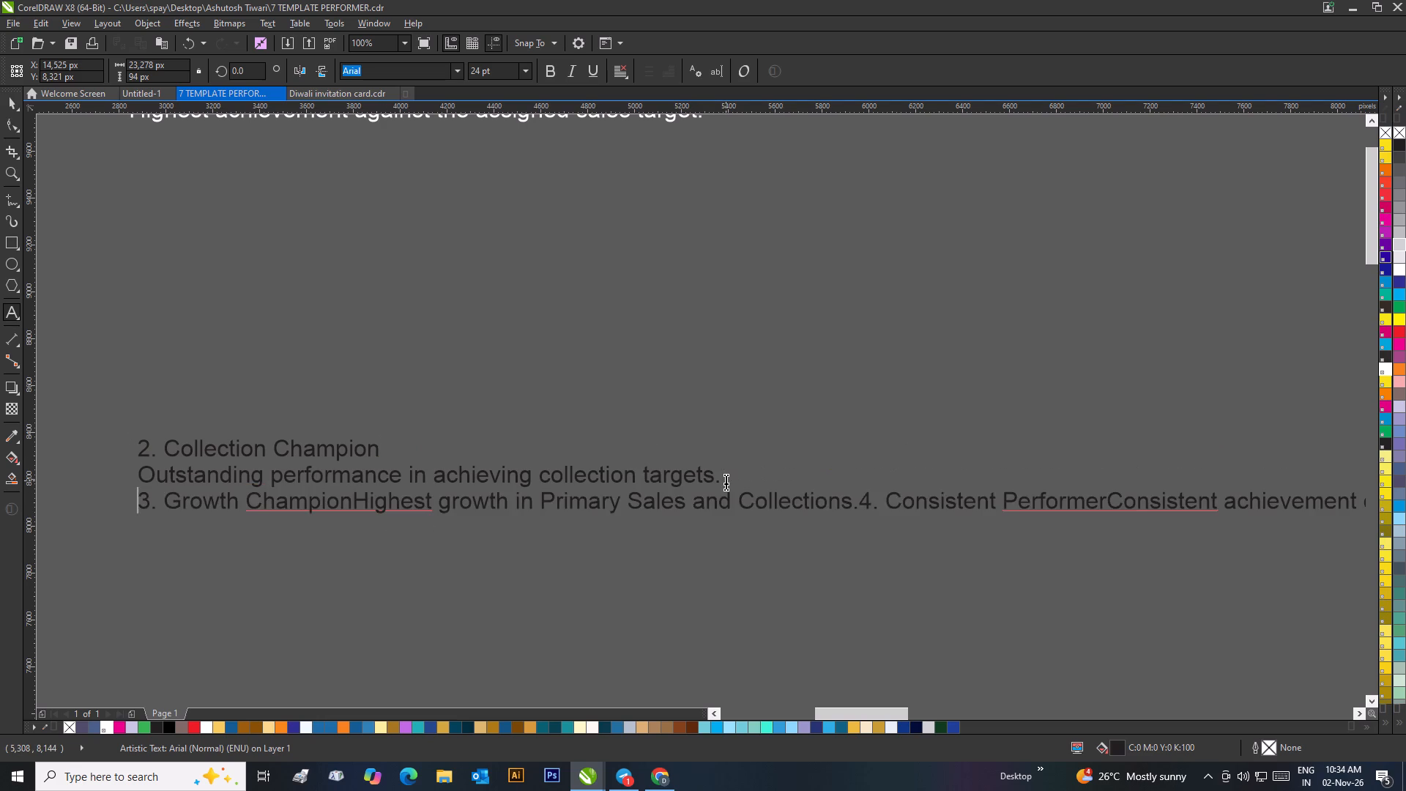
key(Return)
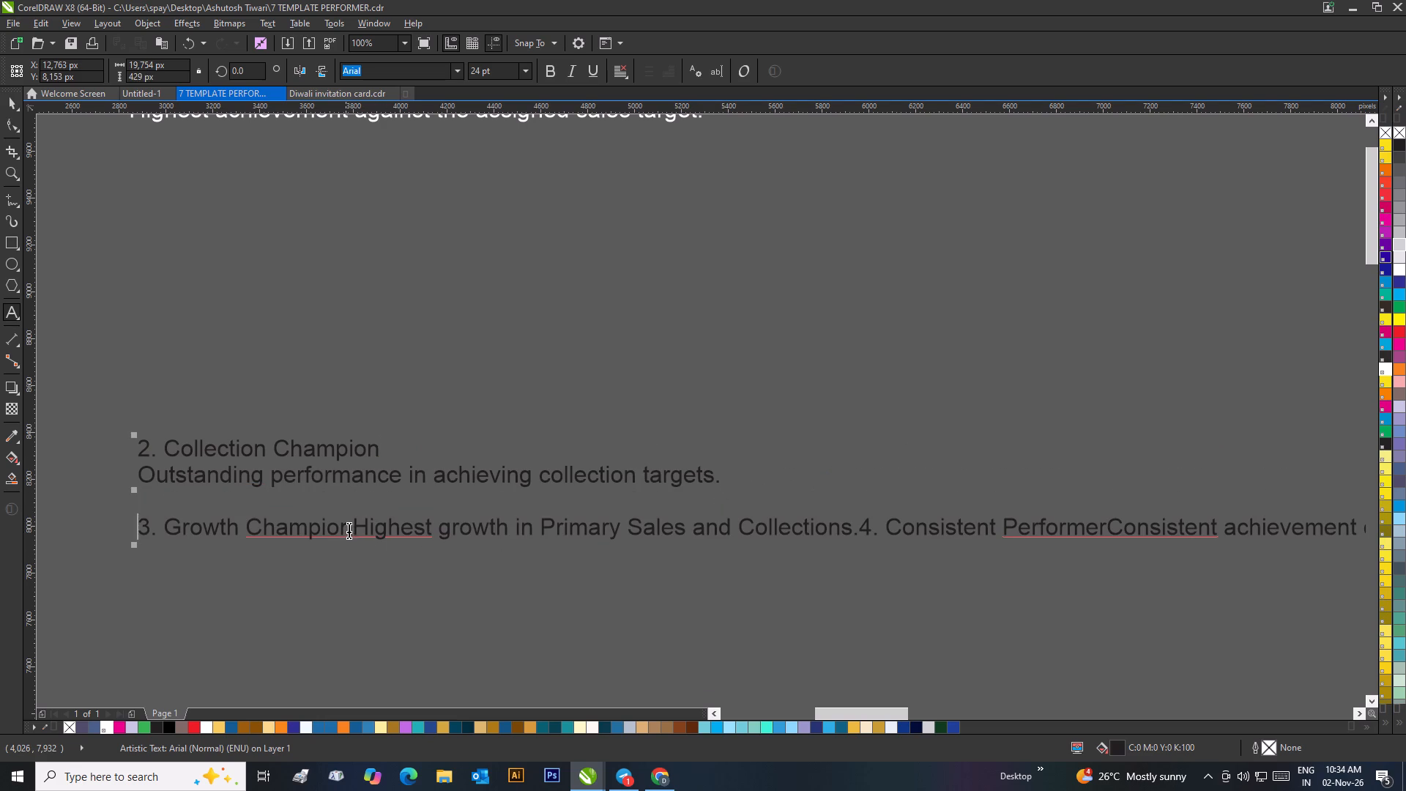
Put the Growth Champion description on its own line and leave a blank line before entry 4.
click(356, 527)
key(Return)
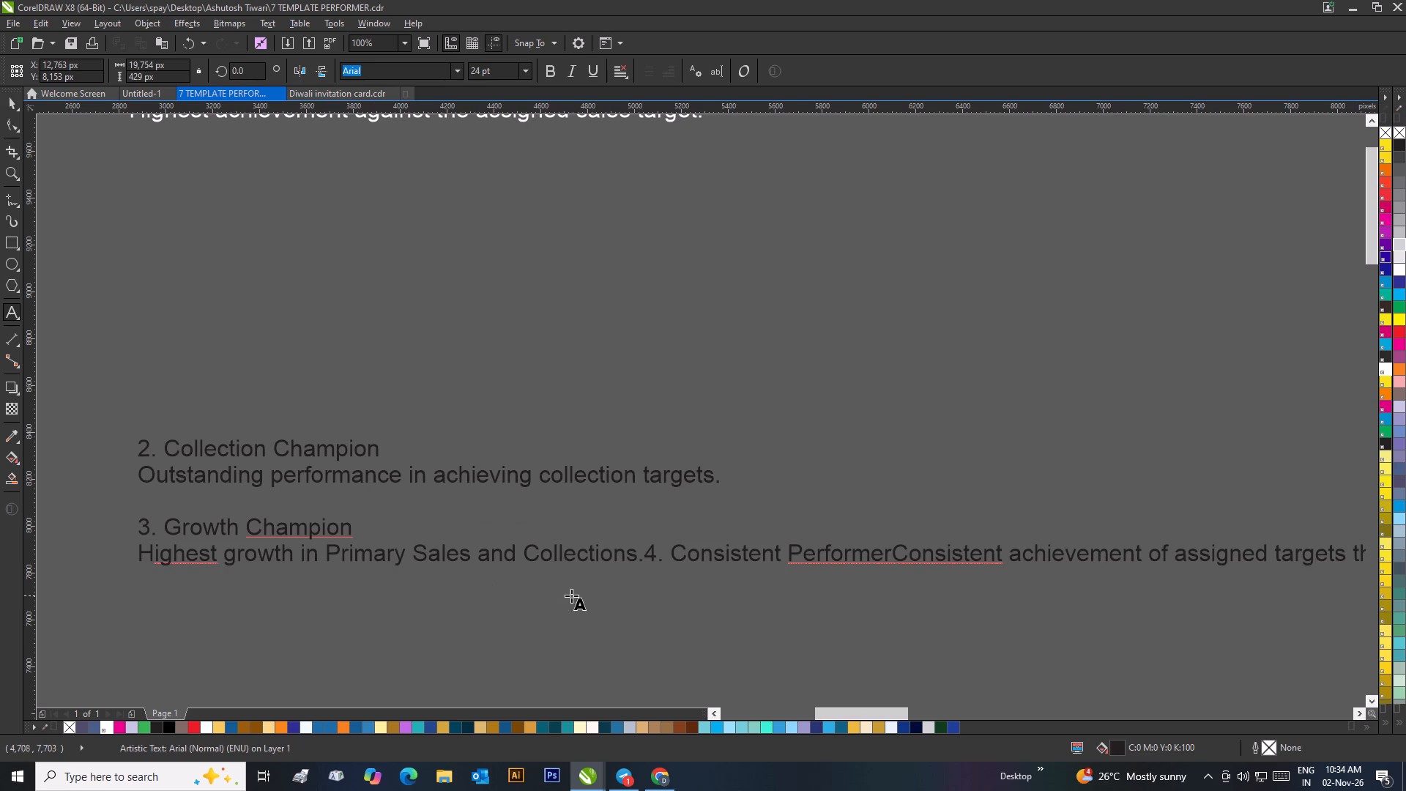
click(642, 554)
key(Return)
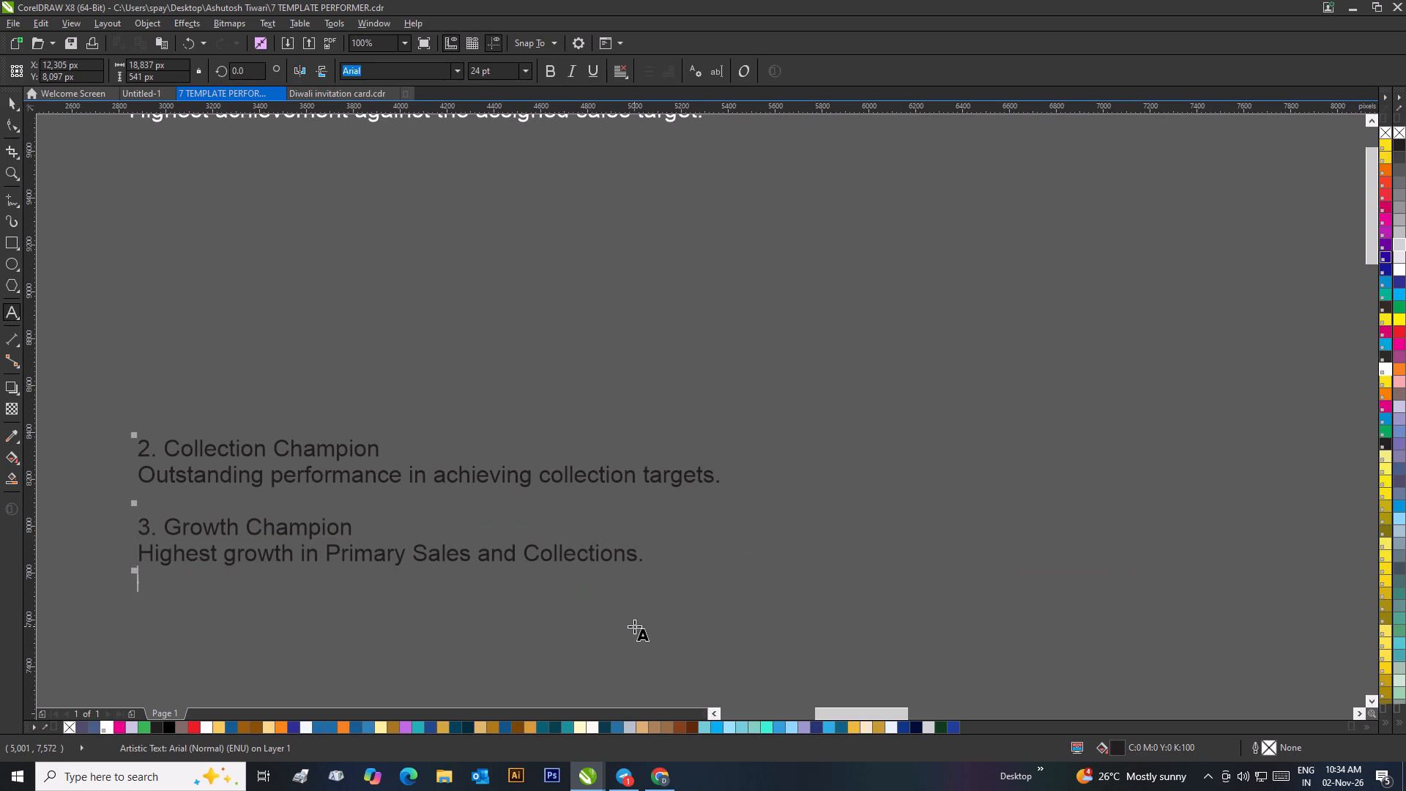
key(Return)
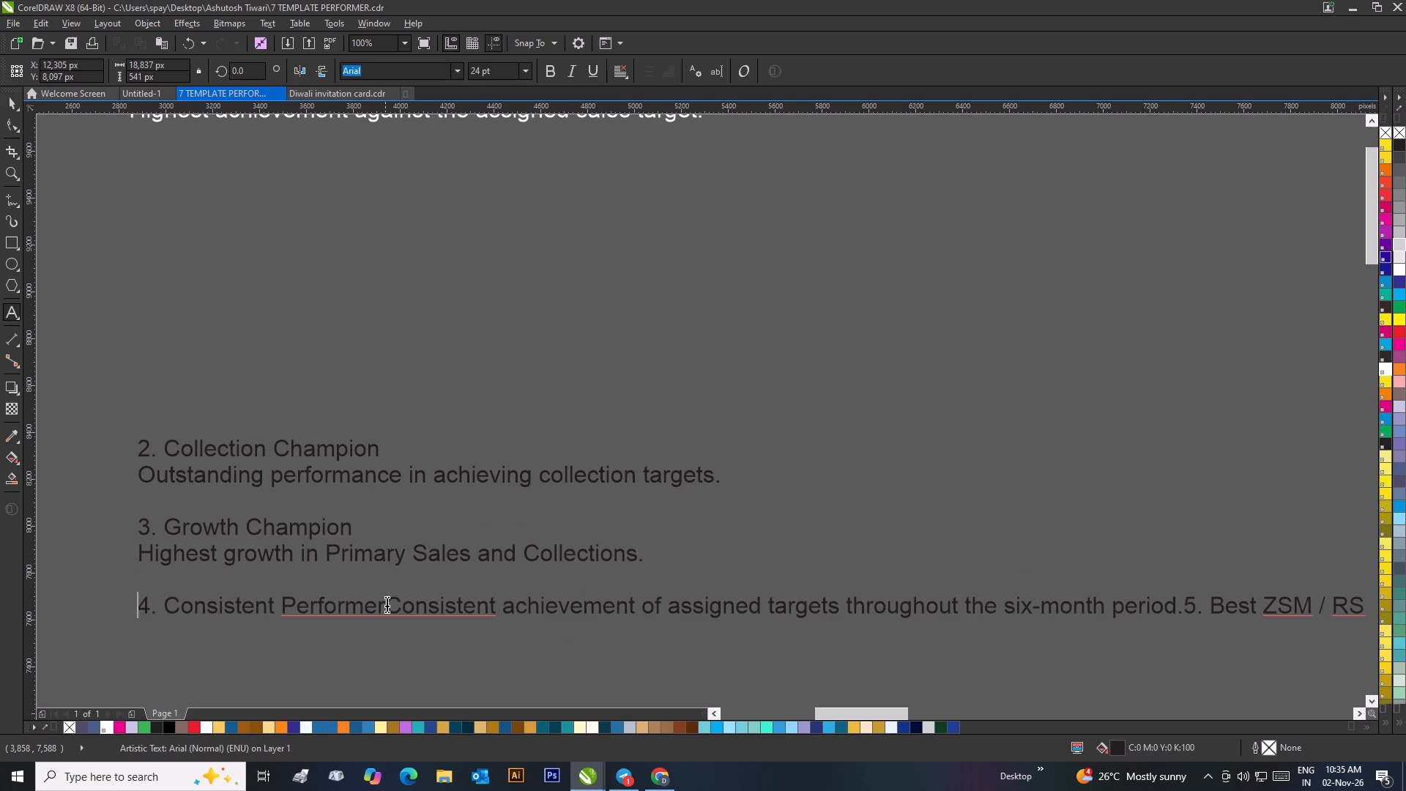
Put the Consistent Performer description on its own line and leave a blank line before entry 5.
click(387, 603)
key(Return)
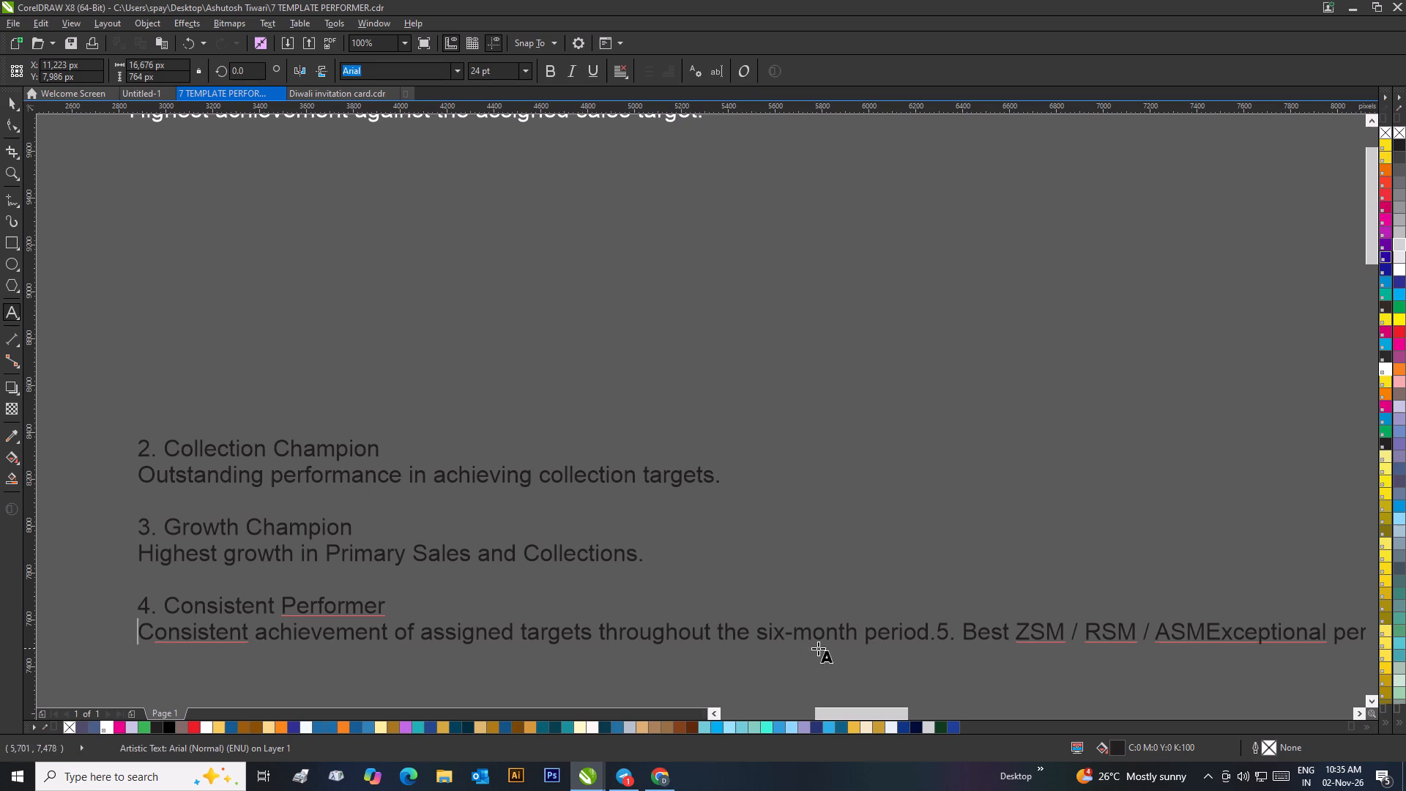
click(940, 631)
key(Return)
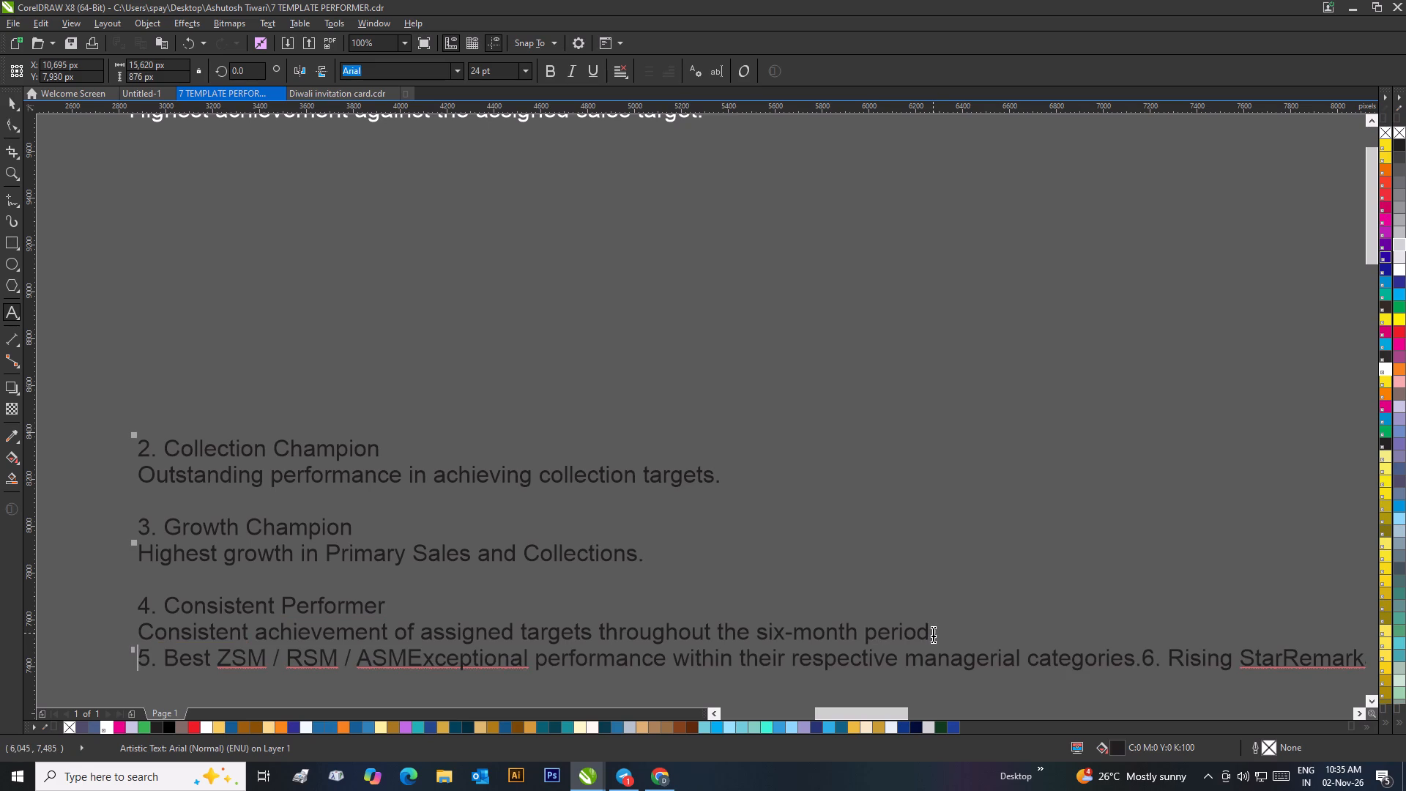
key(Return)
Put the Best ZSM / RSM / ASM description on its own line and leave a blank line before entry 6.
scroll(927, 633, down, 2)
scroll(693, 413, up, 1)
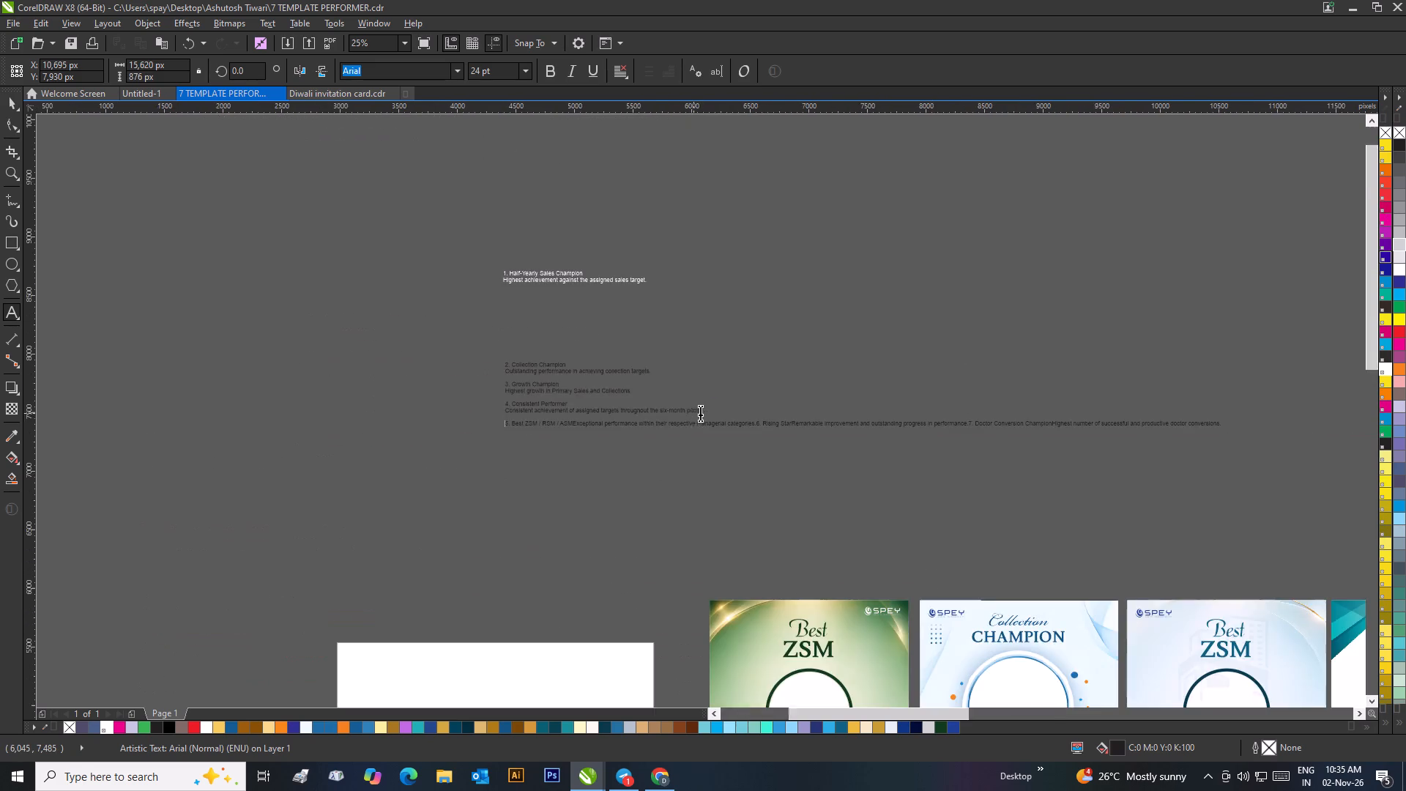
scroll(700, 412, up, 1)
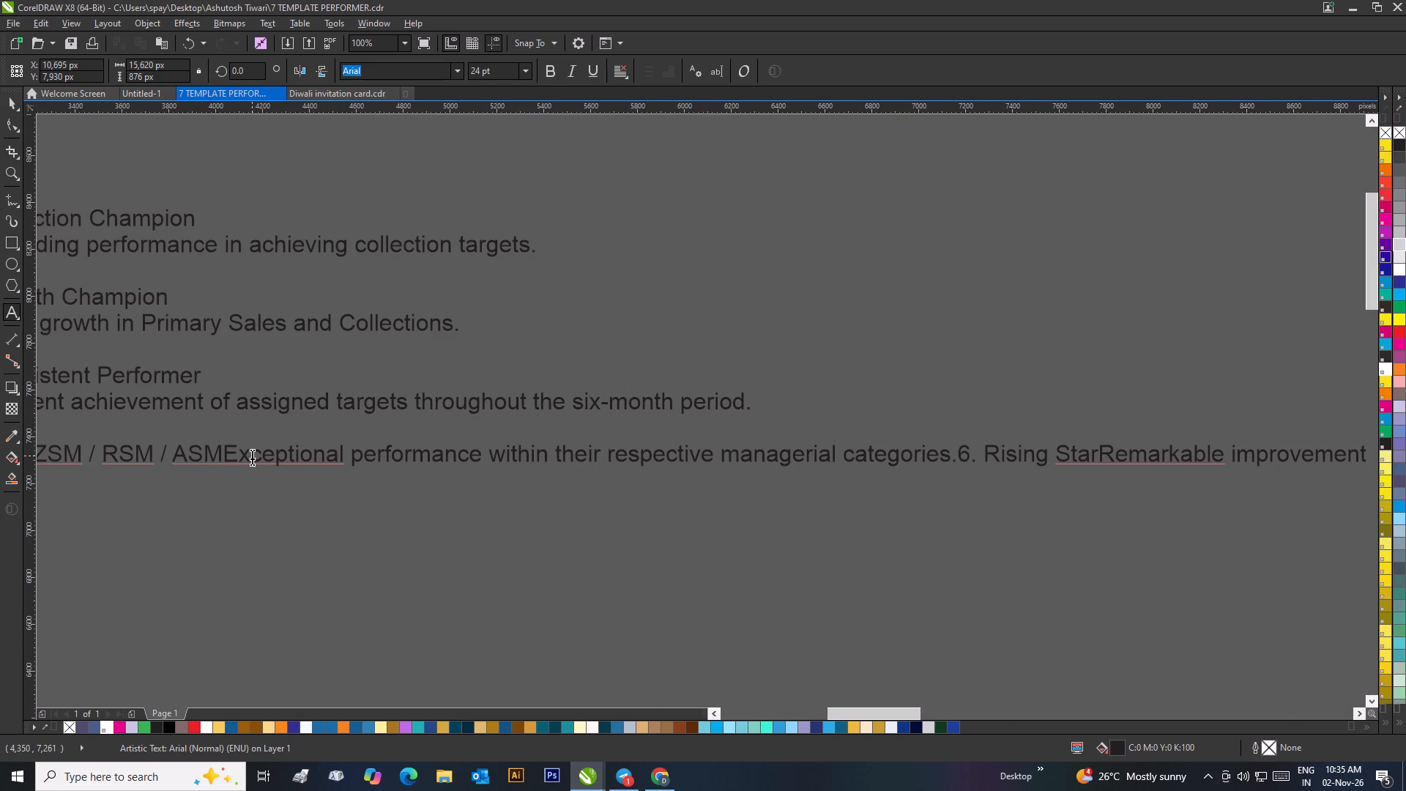
click(237, 455)
click(226, 453)
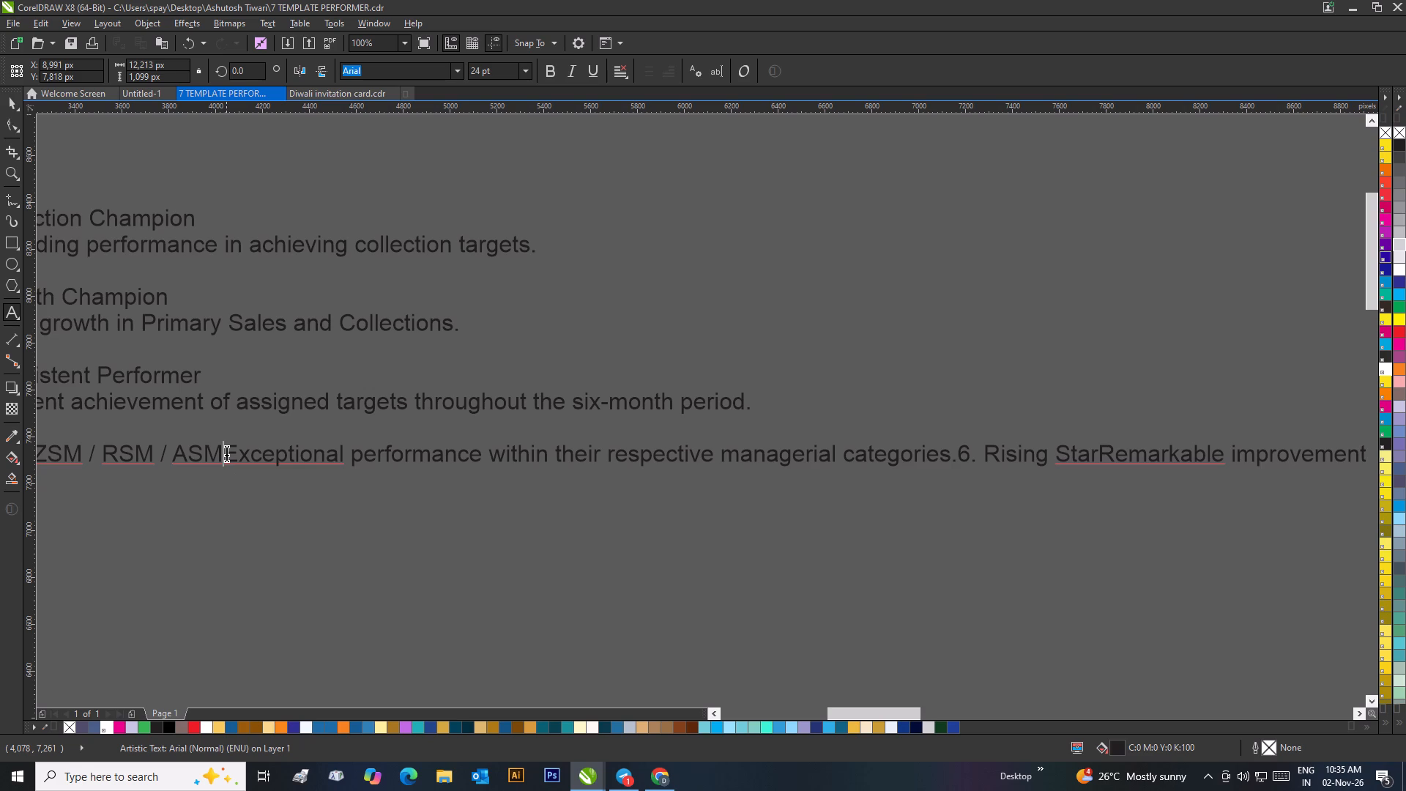
key(Return)
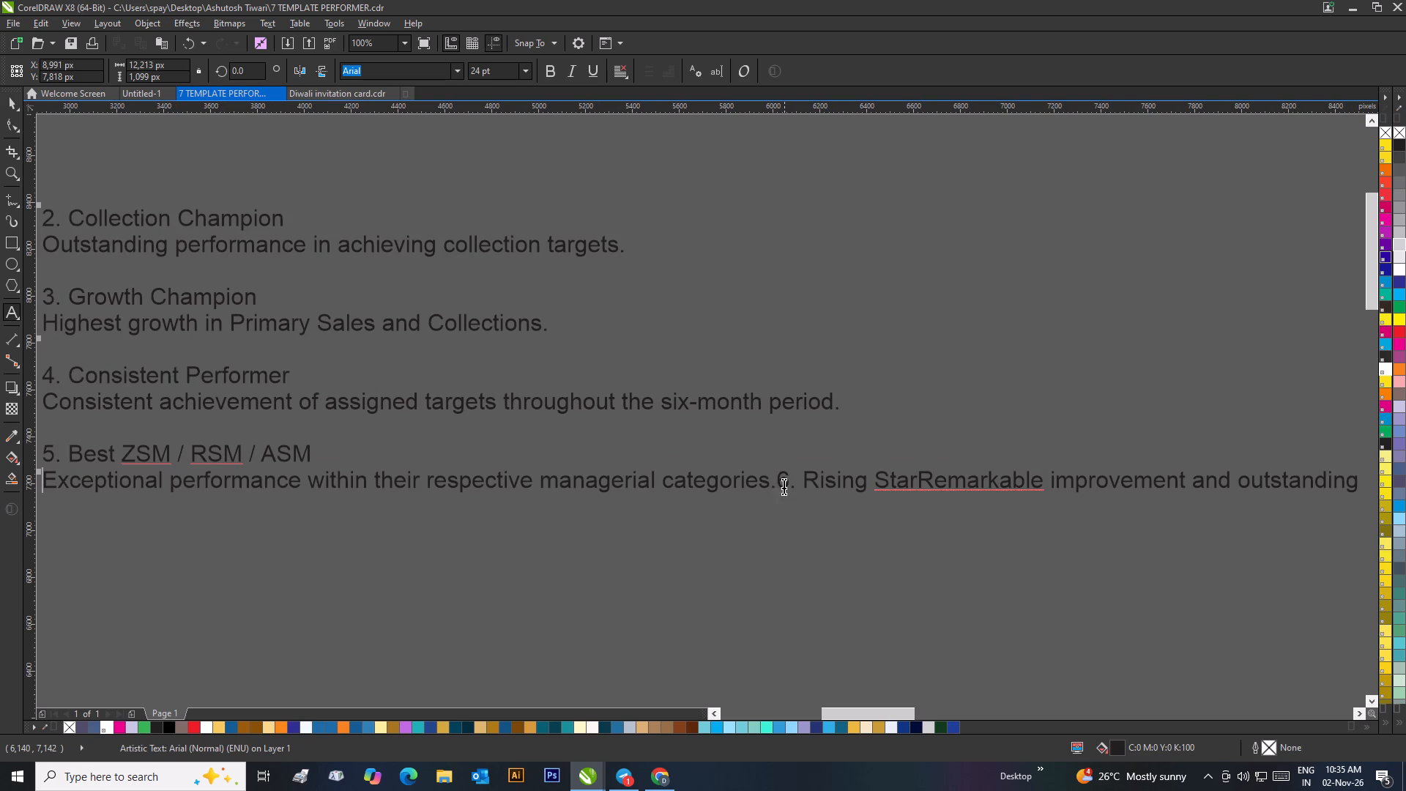
click(778, 482)
key(Return)
key(Return)
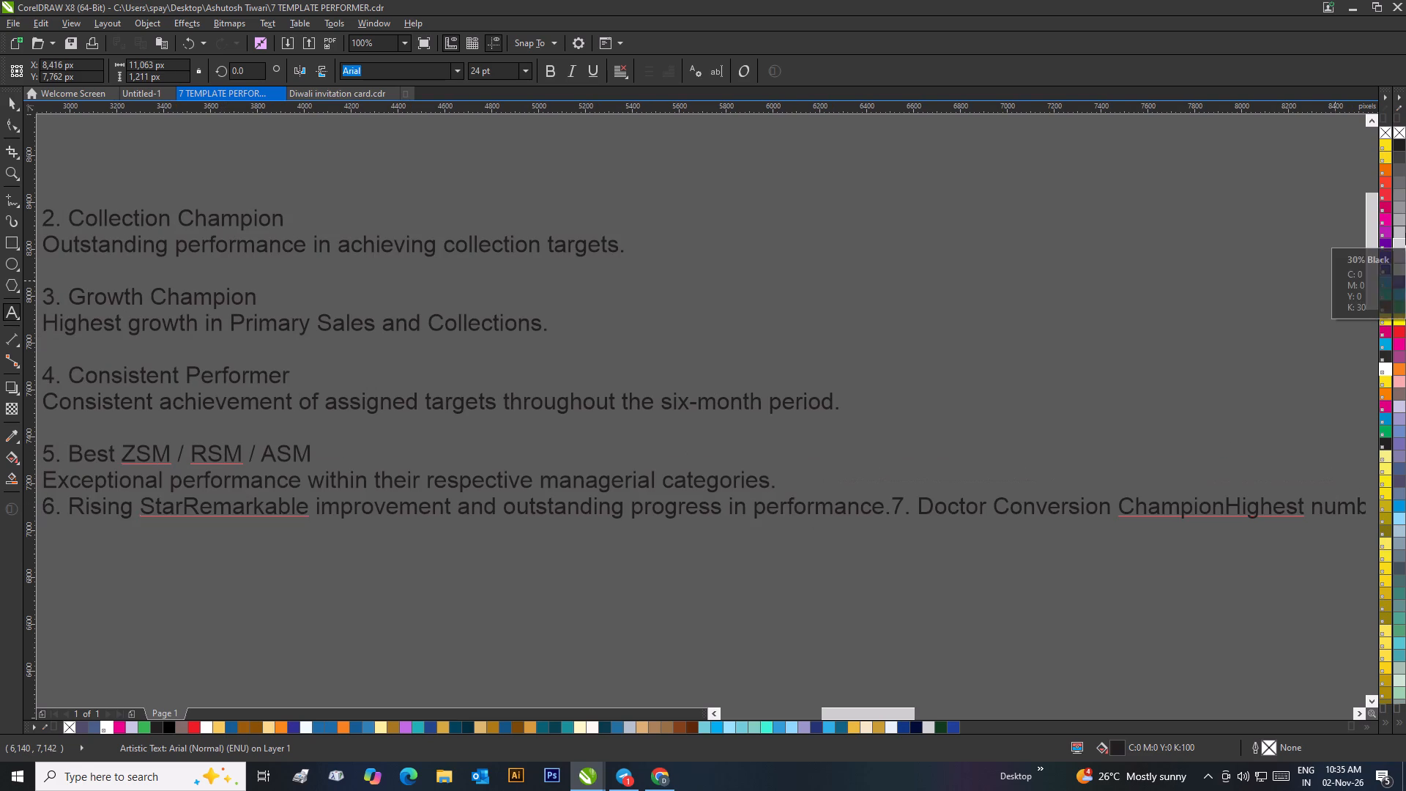
Put the Rising Star description on its own line and leave a blank line before entry 7.
scroll(975, 409, down, 1)
scroll(561, 456, up, 1)
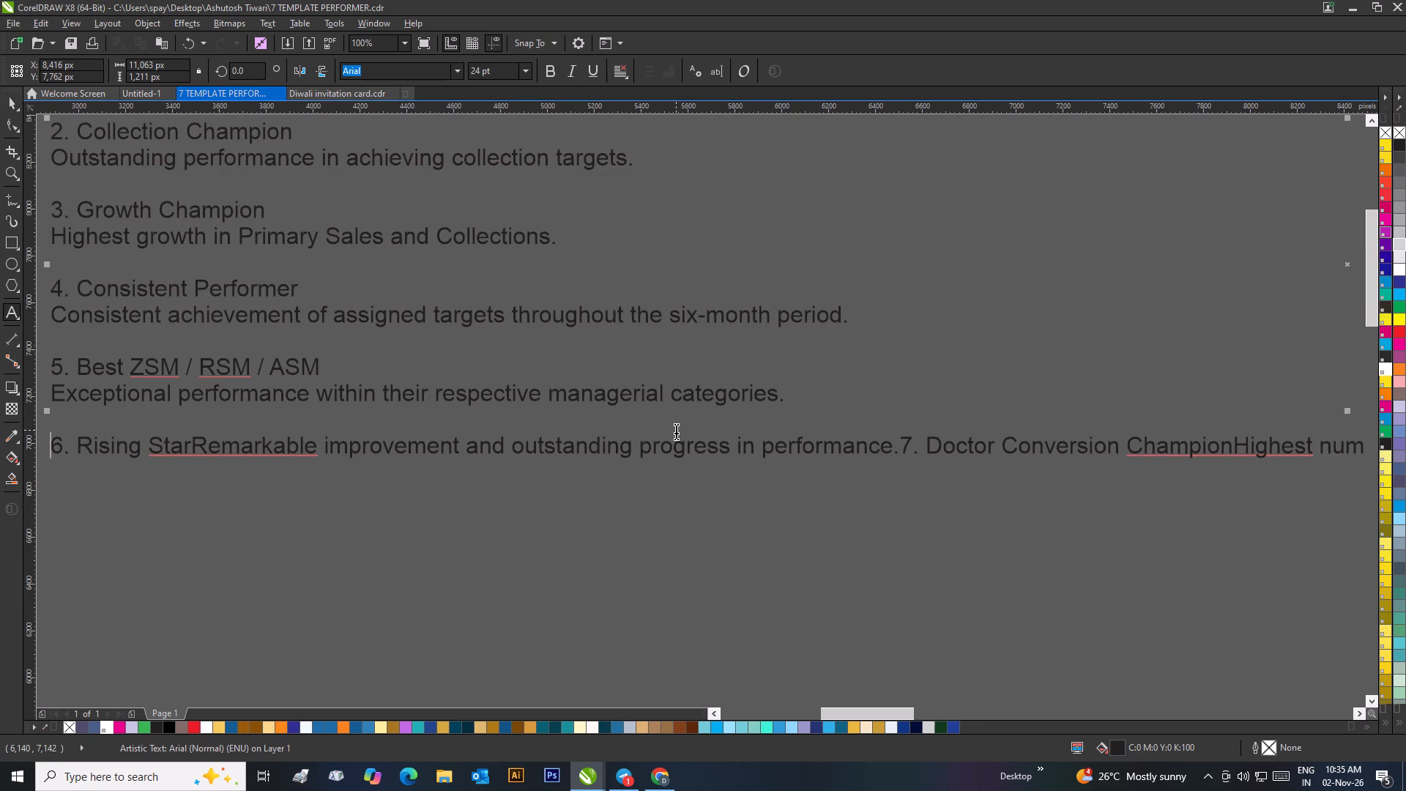
click(190, 446)
key(Return)
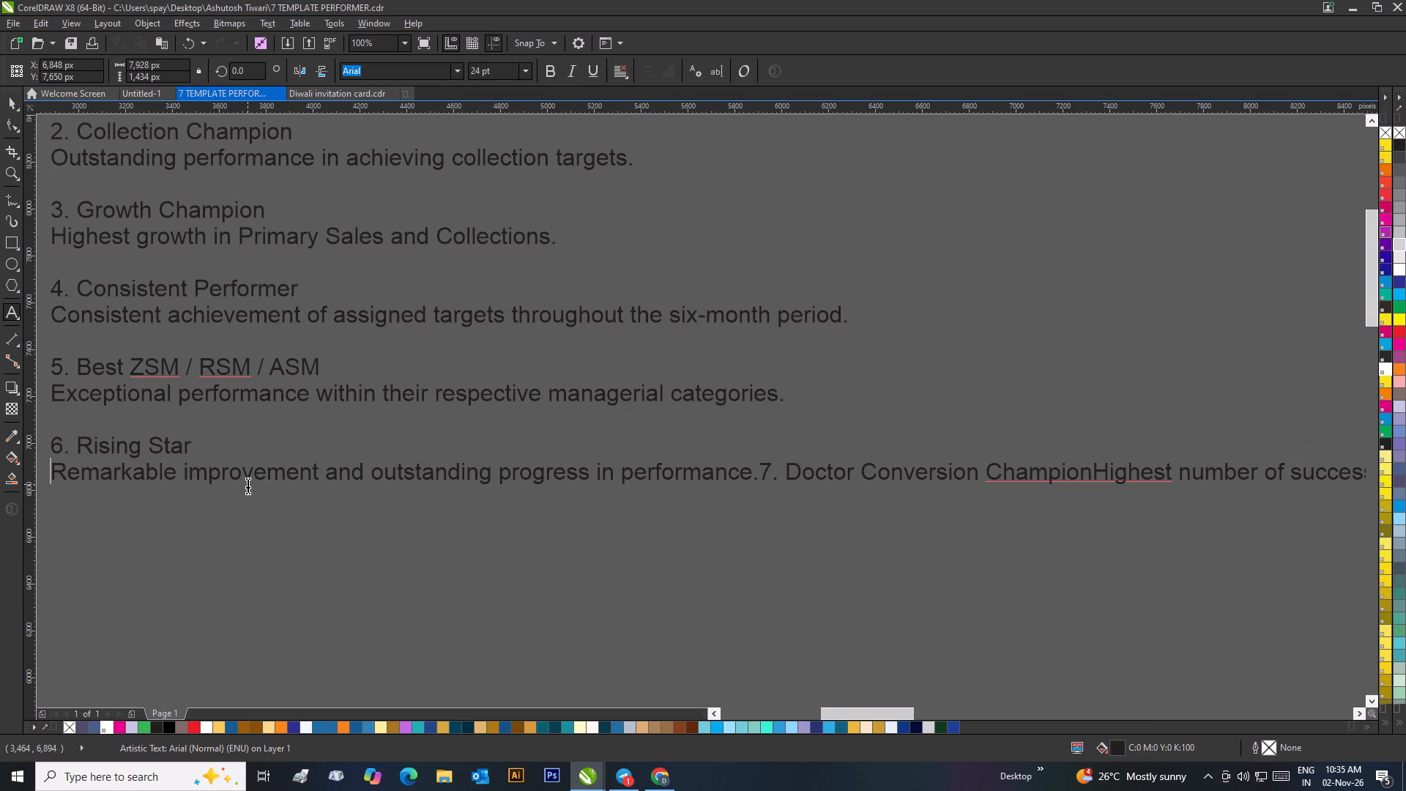
click(762, 472)
key(Return)
key(Return)
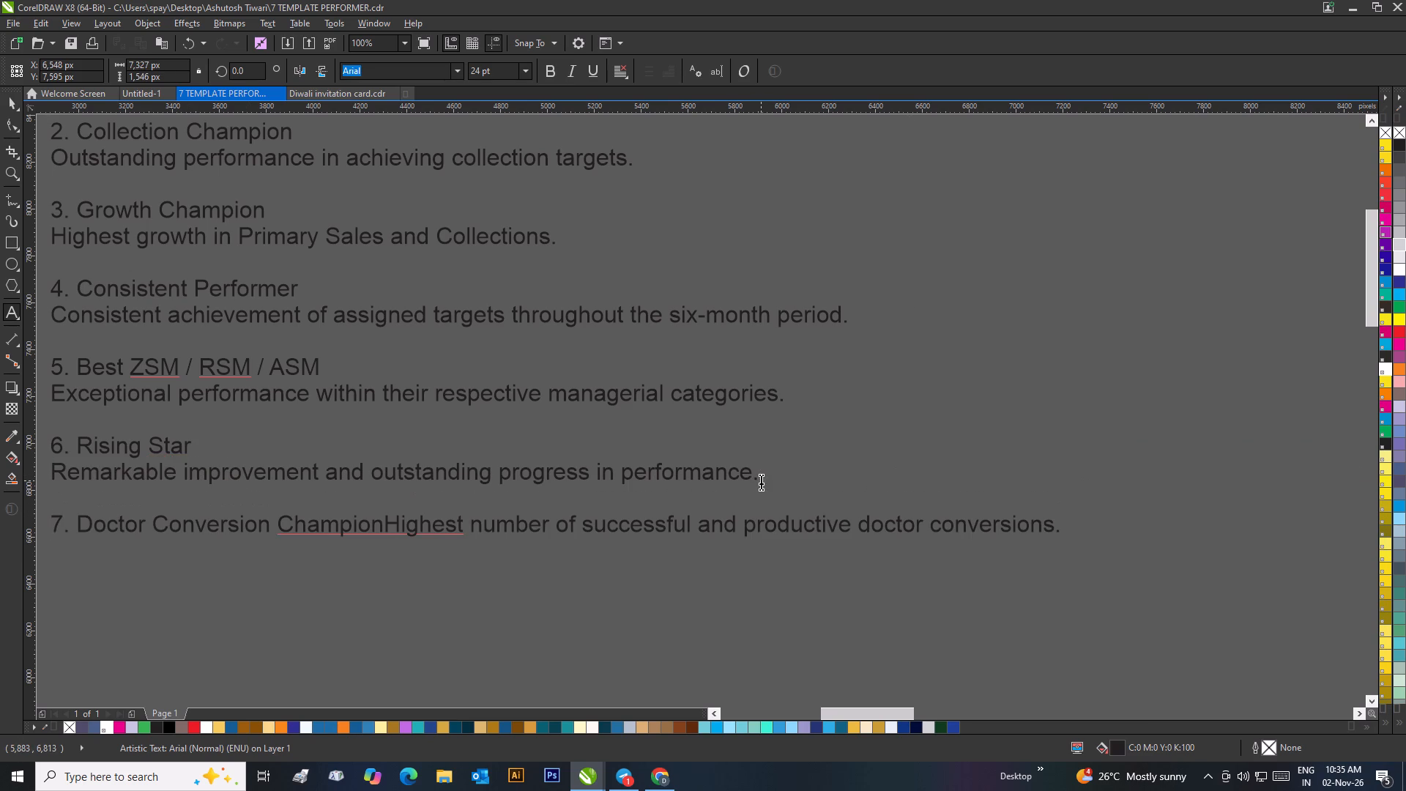
Break entry 7 after "Doctor Conversion Champion" so its description starts on its own line.
click(383, 526)
key(Return)
Fill the text block of award entries 2 to 7 with white and deselect it.
scroll(395, 519, down, 1)
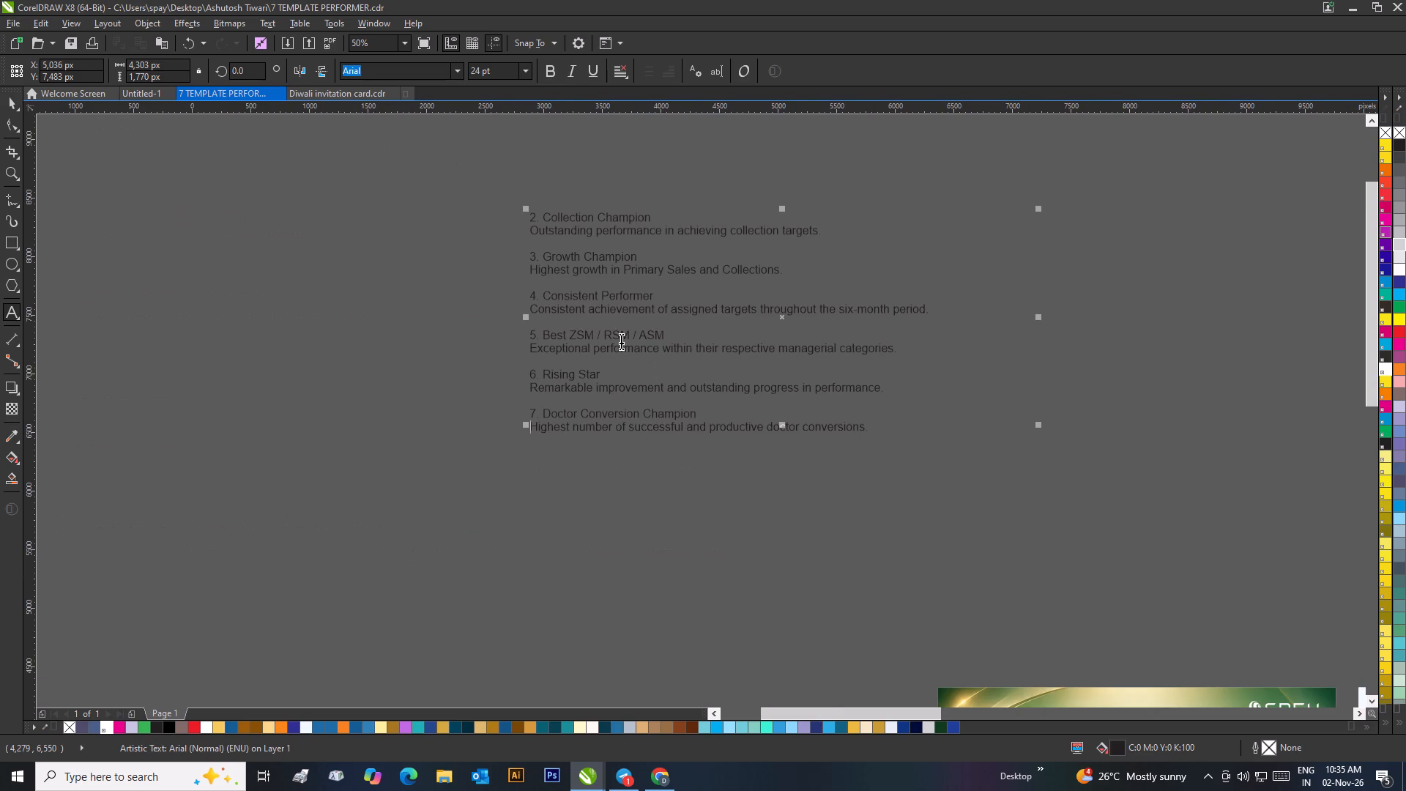
click(14, 105)
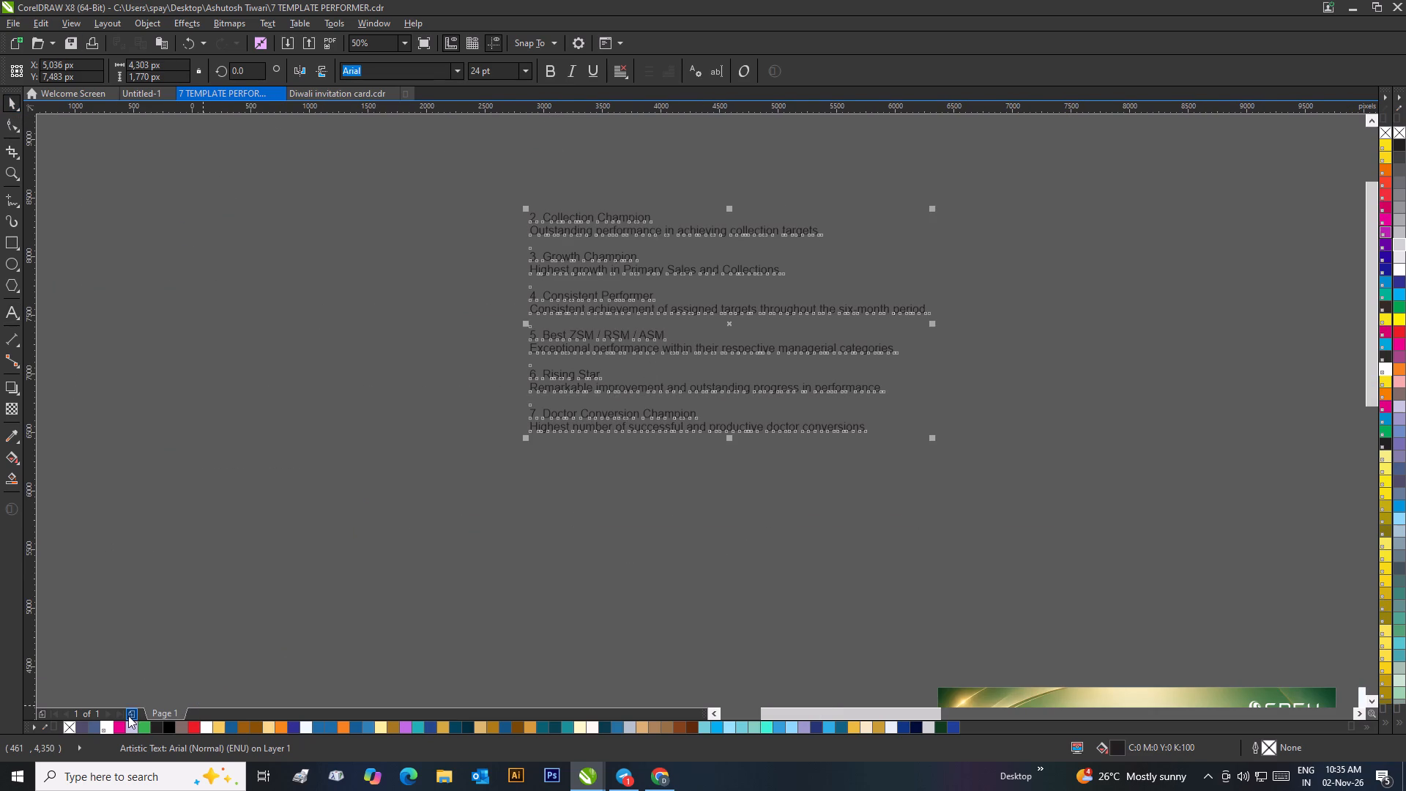
click(100, 727)
click(108, 725)
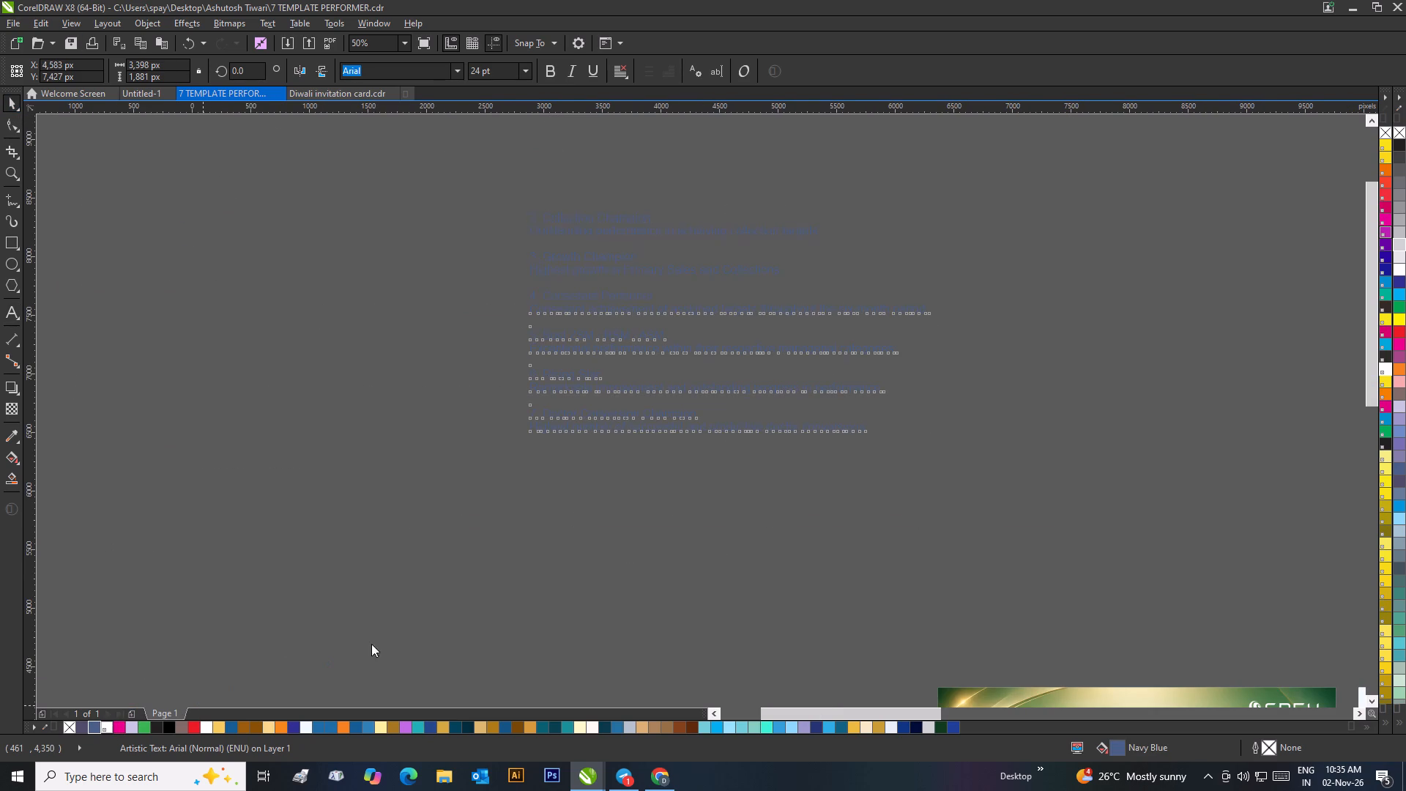
click(419, 622)
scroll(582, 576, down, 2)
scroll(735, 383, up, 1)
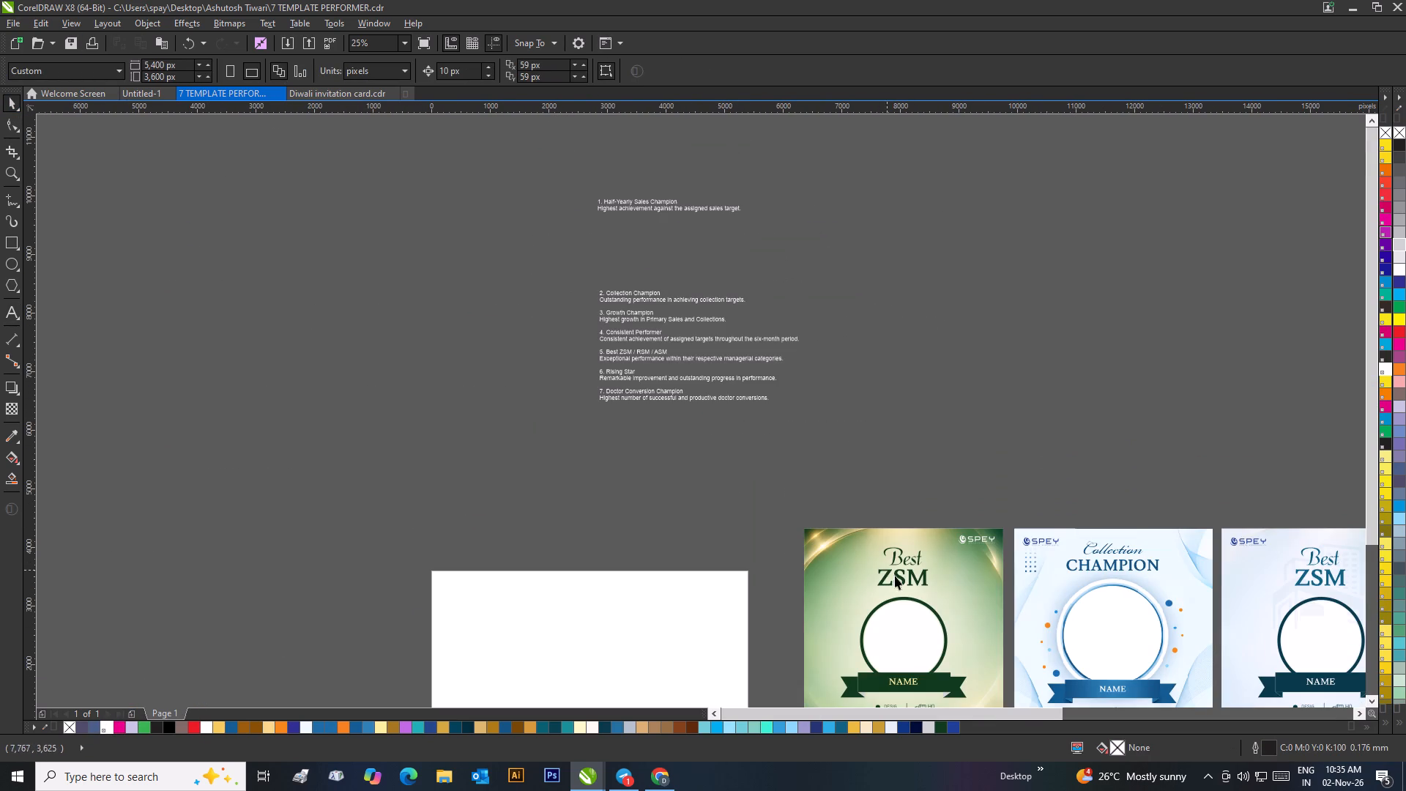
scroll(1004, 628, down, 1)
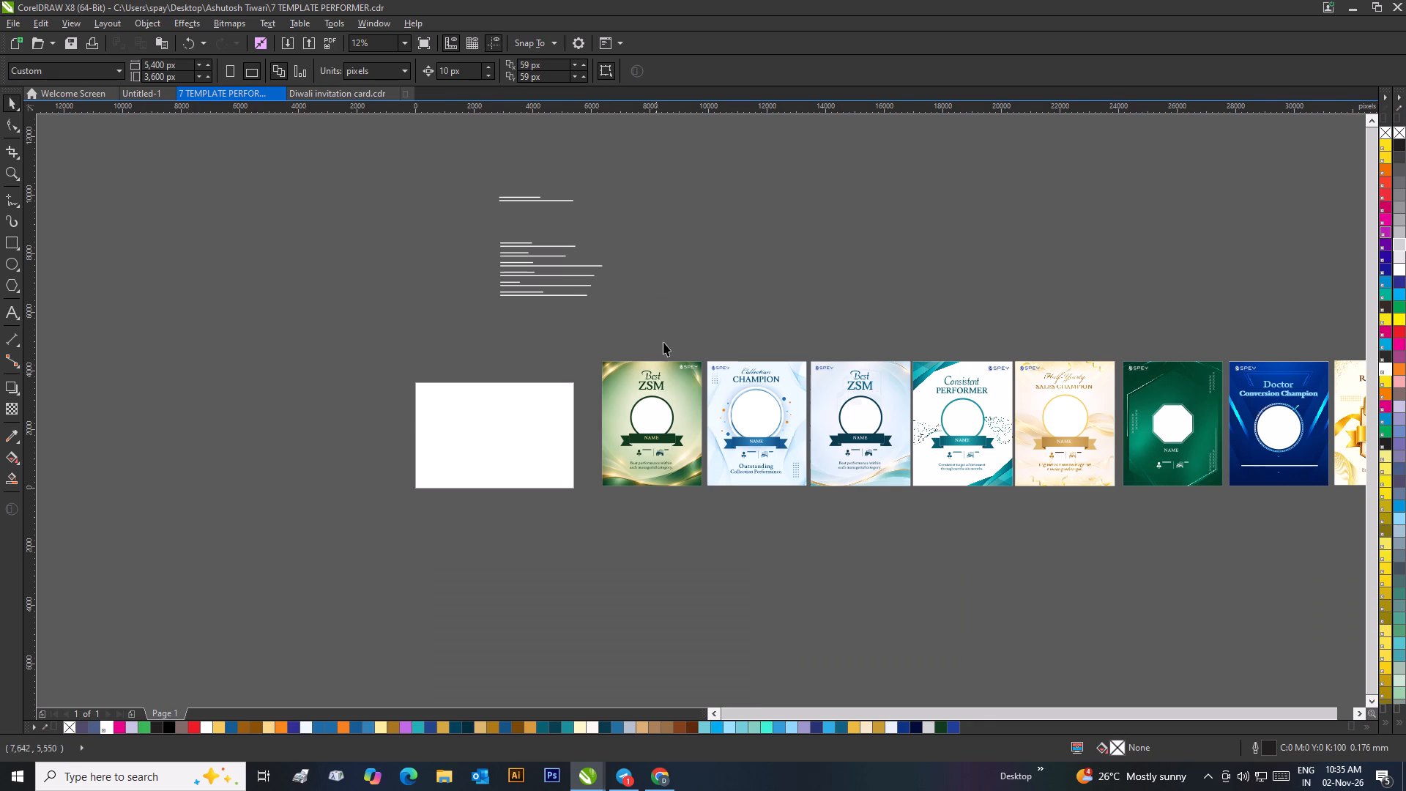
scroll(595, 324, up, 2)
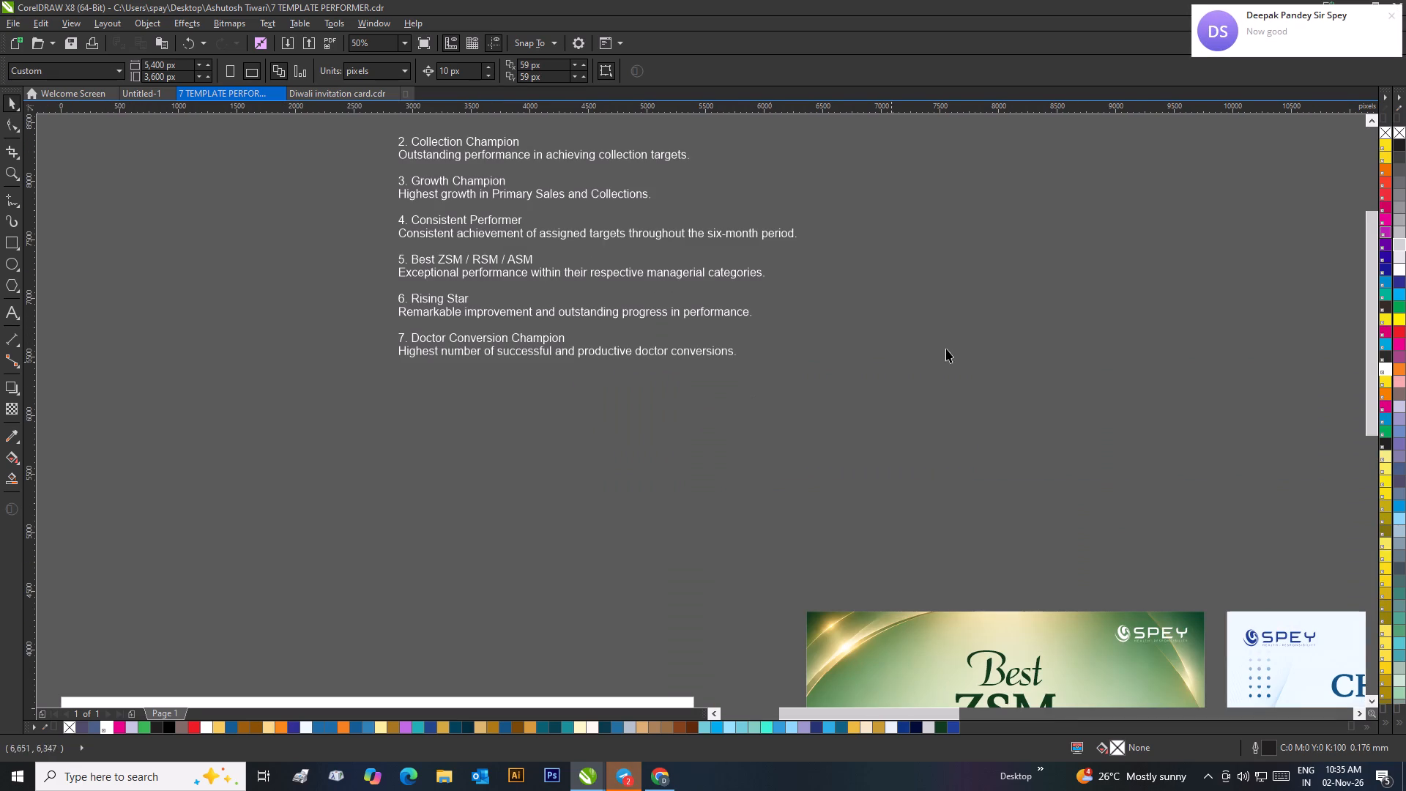
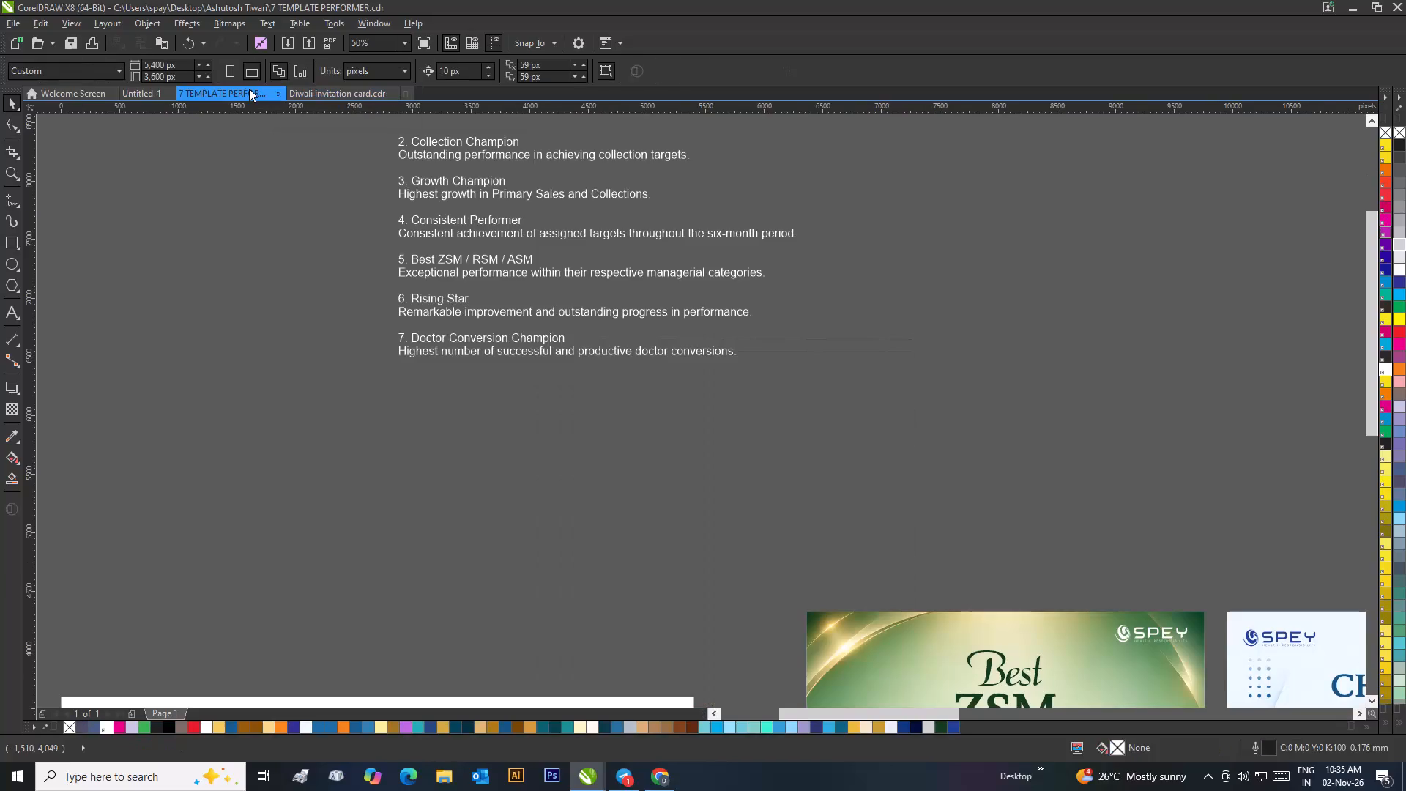
Move the "1. Half-Yearly Sales Champion" text directly above entry 2, lined up with the left edge of the award list.
click(310, 237)
scroll(346, 264, down, 2)
scroll(722, 420, up, 1)
scroll(887, 535, down, 1)
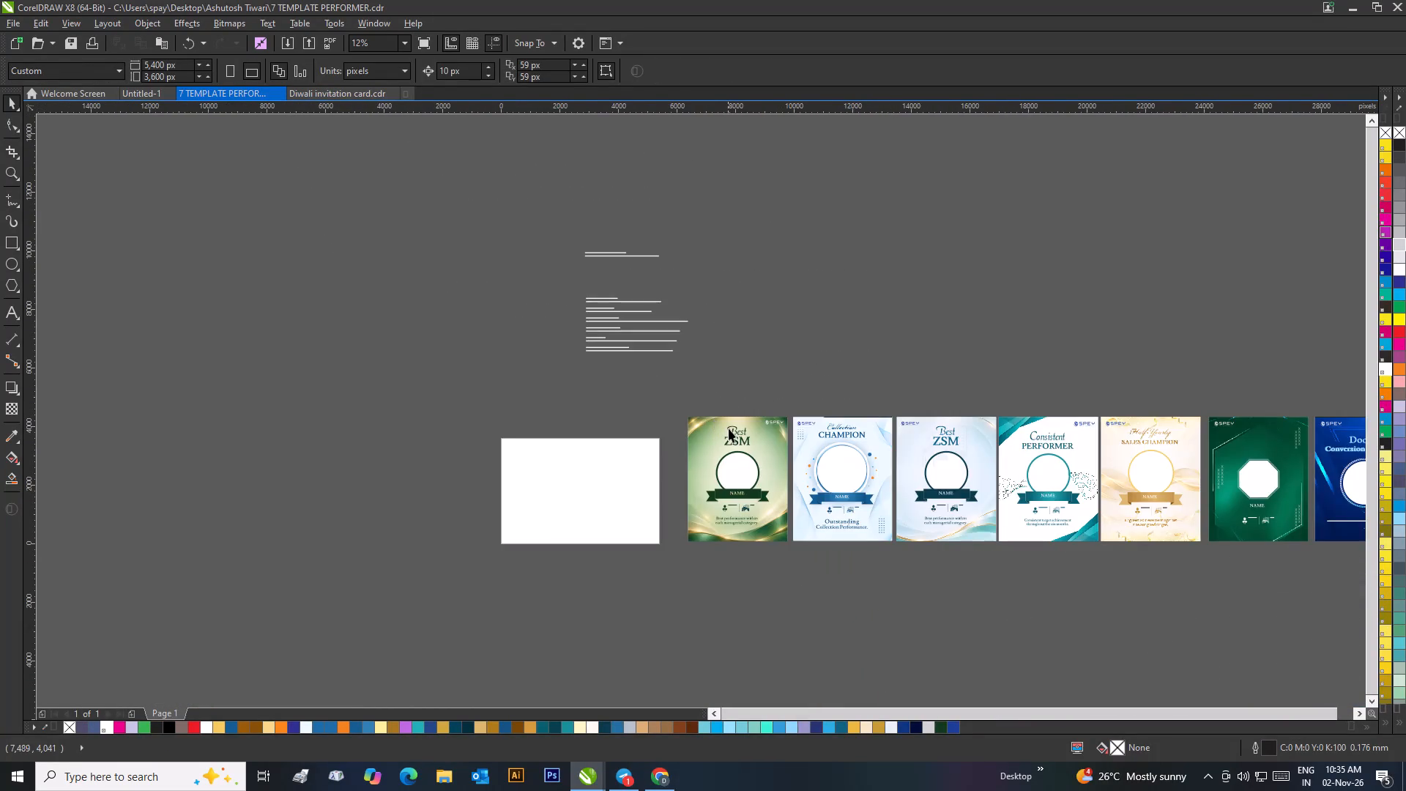
scroll(733, 434, up, 1)
click(762, 322)
scroll(589, 266, down, 1)
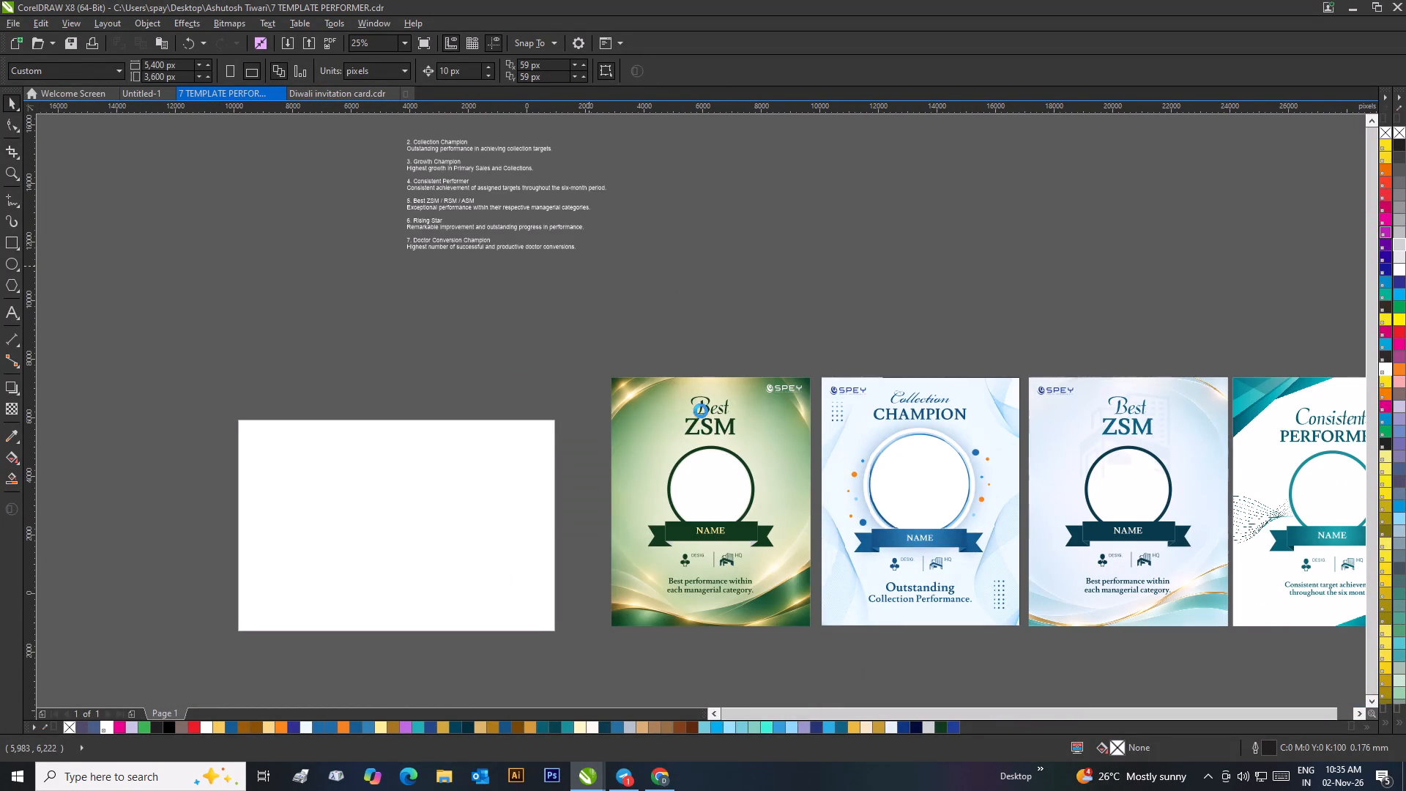
scroll(700, 400, up, 1)
scroll(605, 269, up, 1)
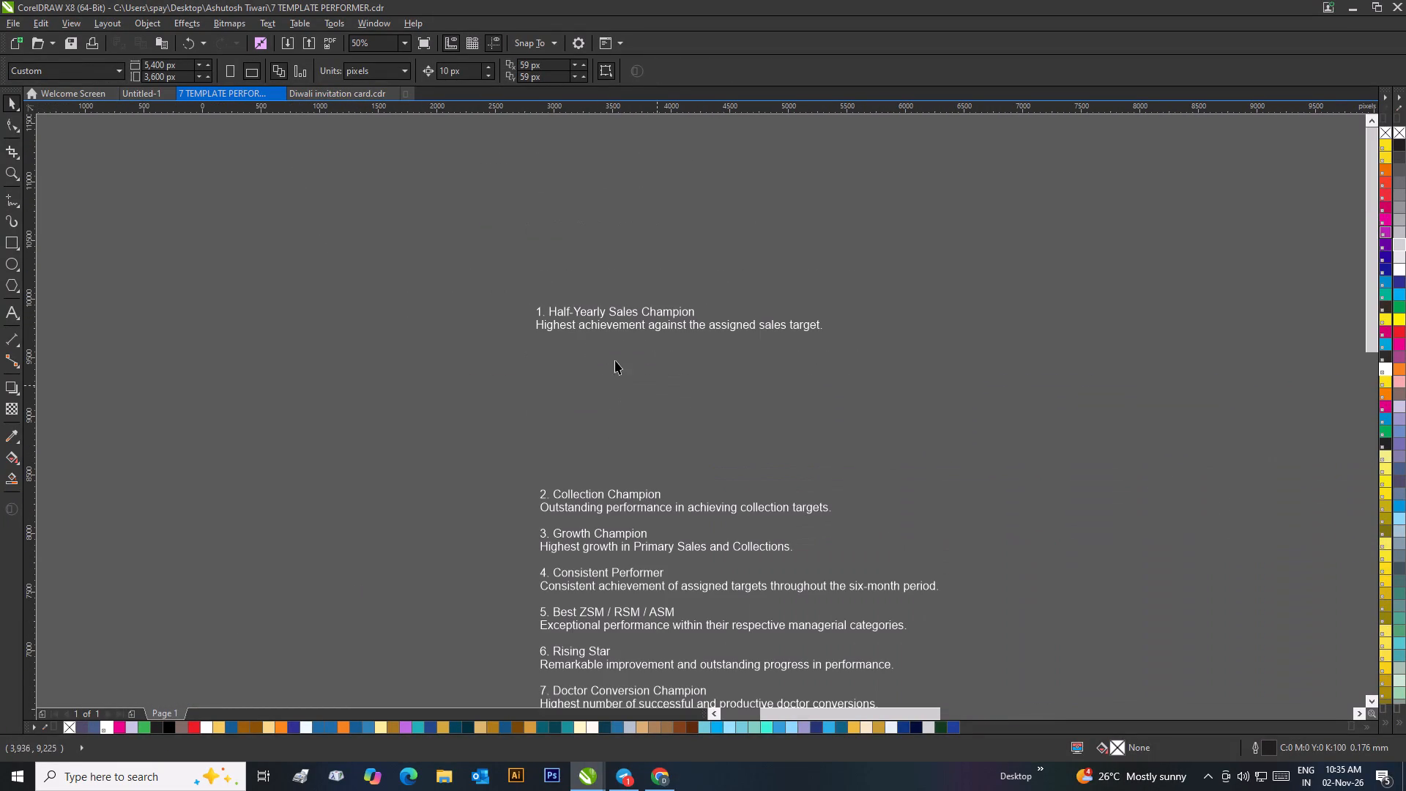
drag(509, 289, 849, 357)
scroll(708, 349, down, 1)
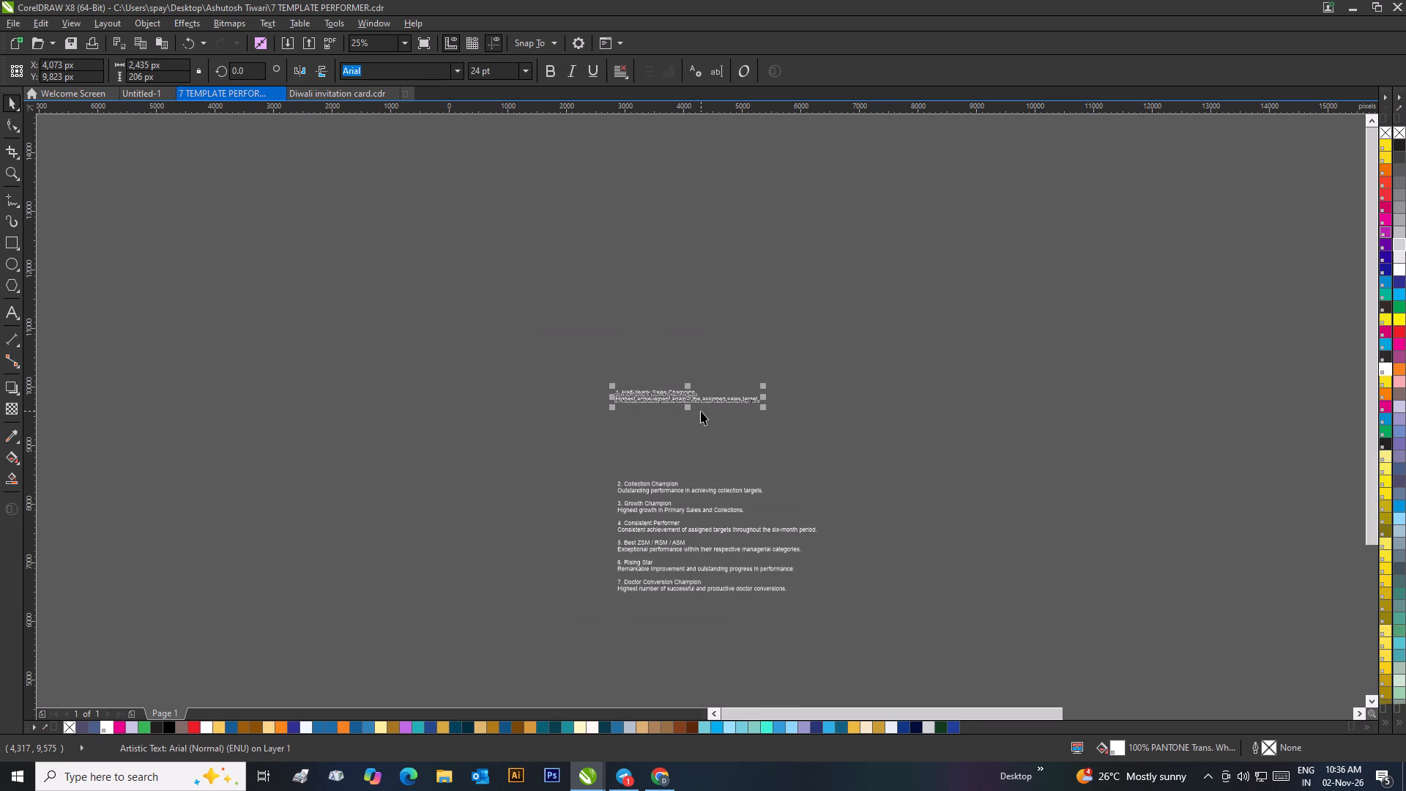
scroll(701, 411, up, 2)
scroll(701, 411, down, 4)
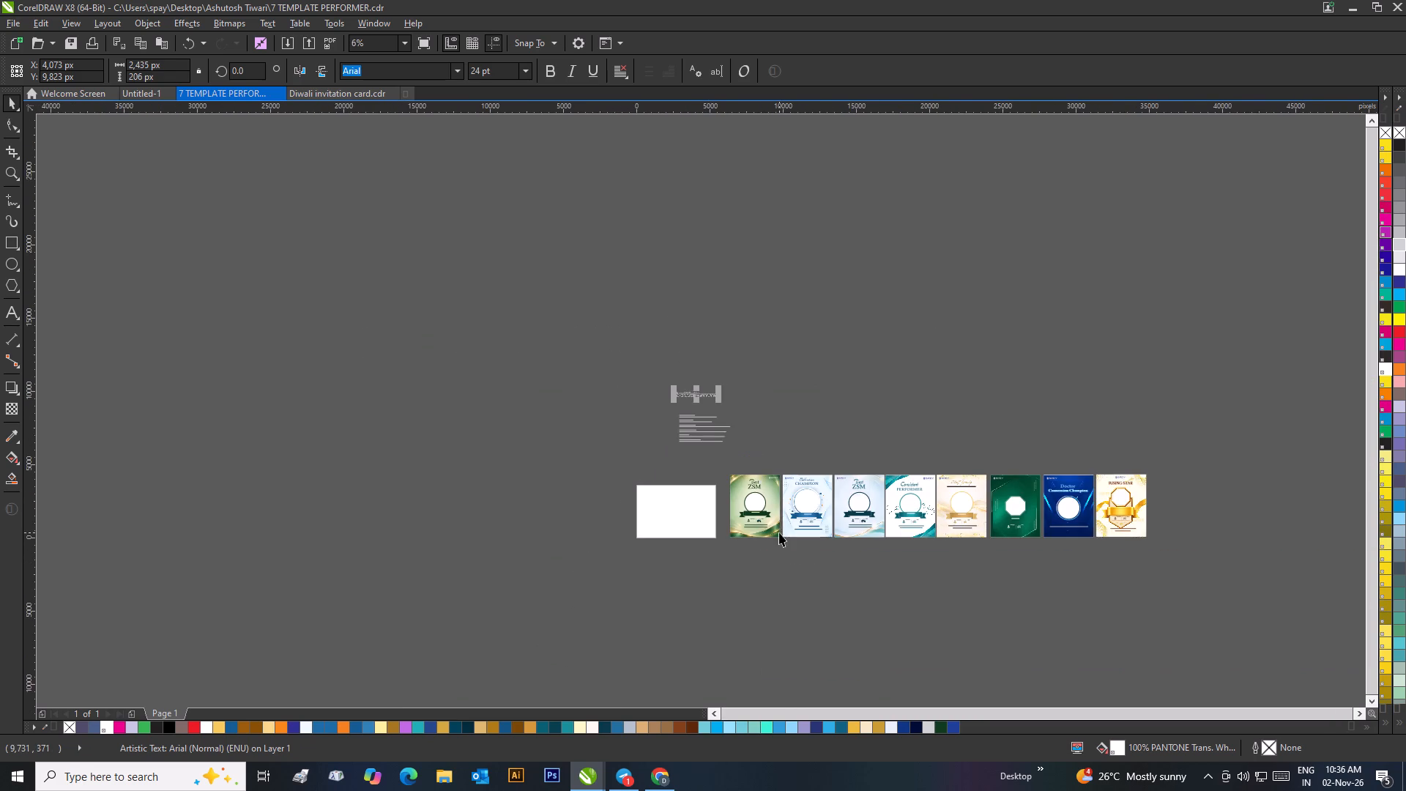
scroll(775, 521, up, 2)
scroll(786, 376, down, 1)
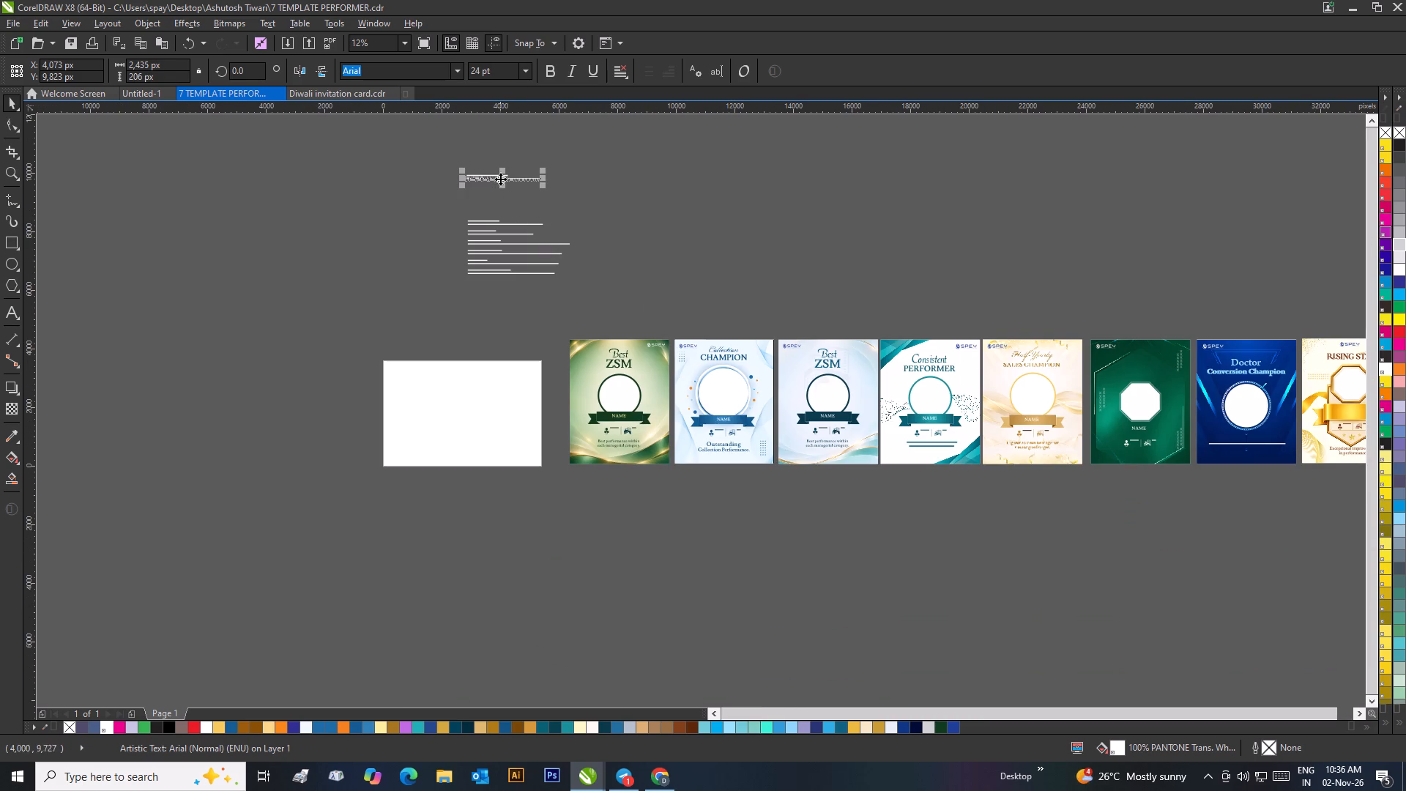
drag(501, 178, 507, 213)
scroll(500, 215, up, 3)
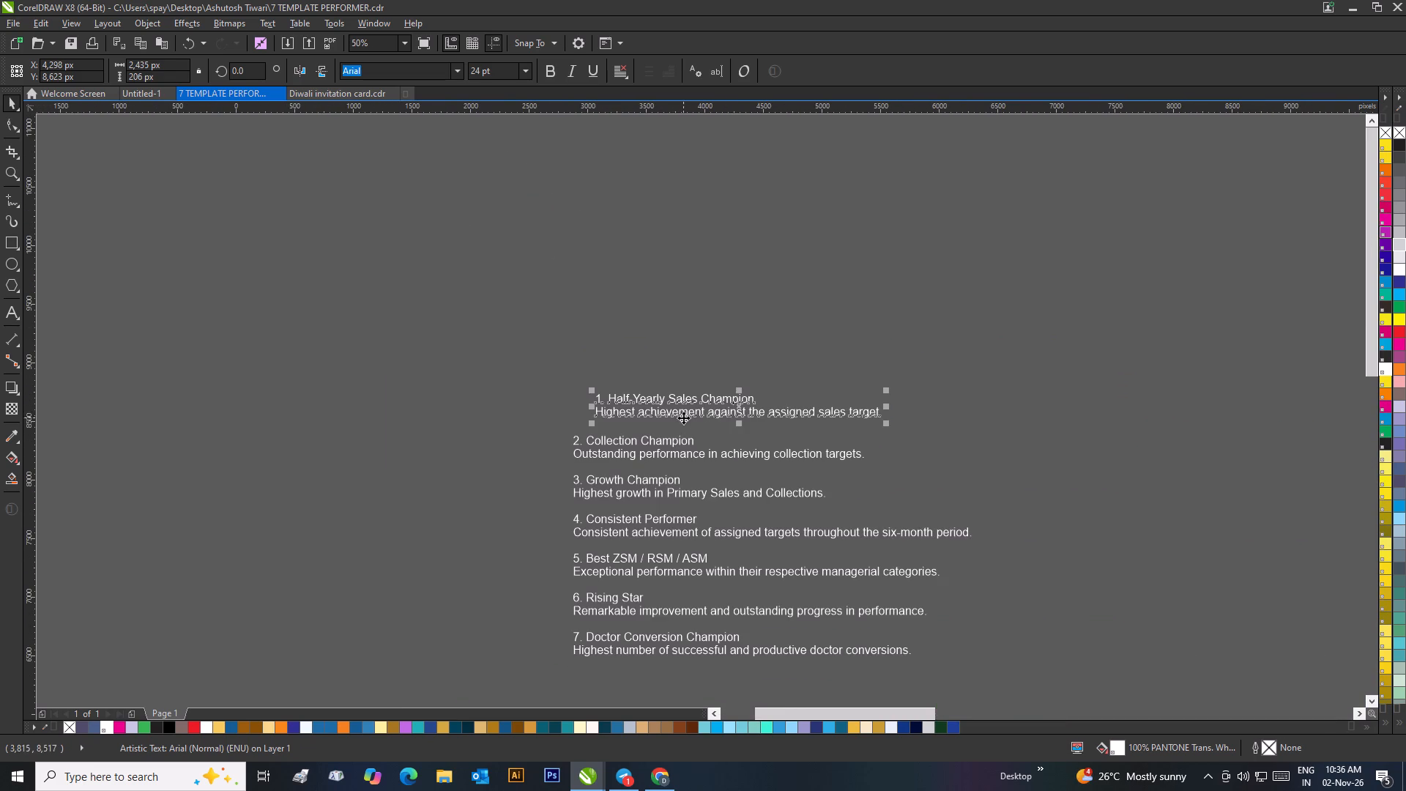
drag(685, 415, 661, 425)
click(666, 376)
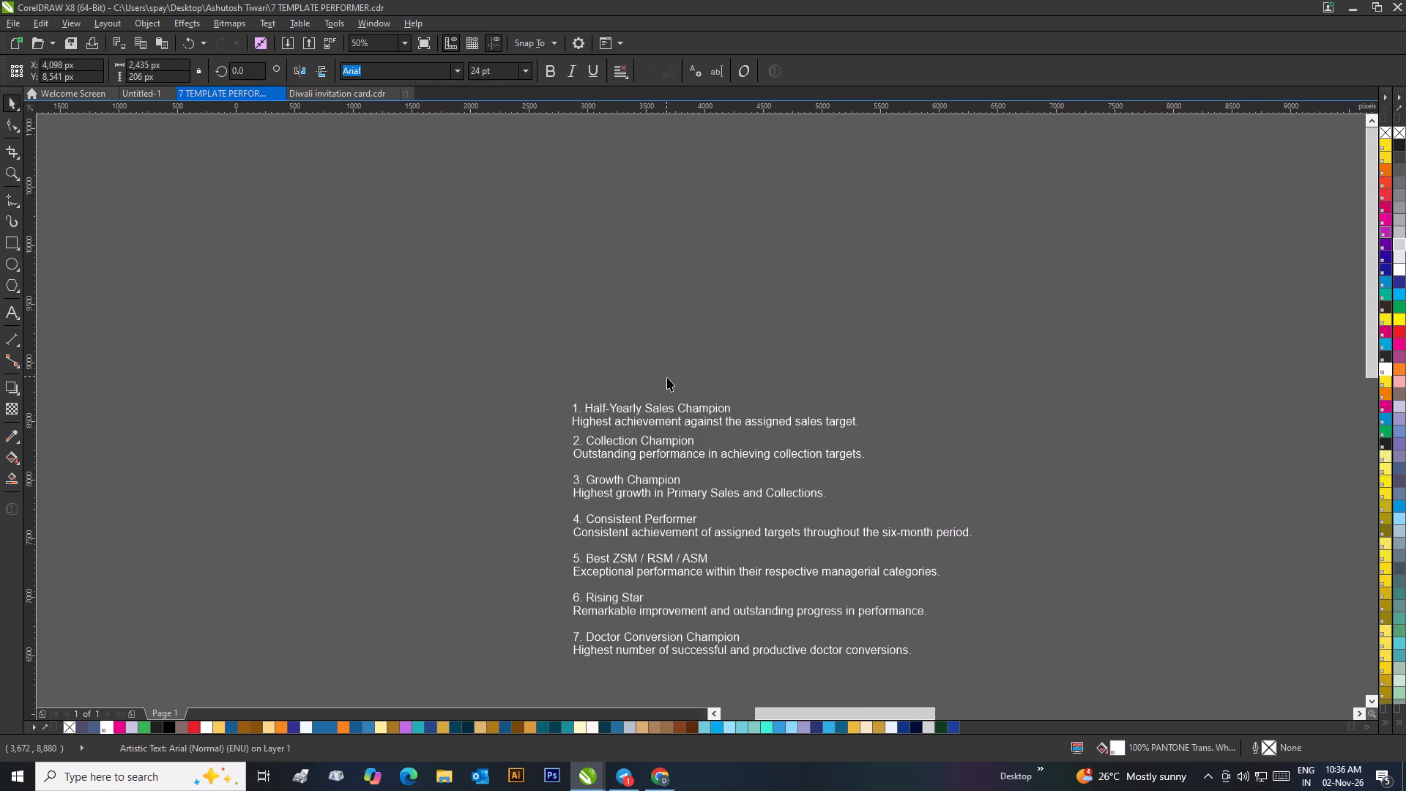
Group the gold Half-Yearly Sales Champion card and move it below the card row to start a second row.
scroll(667, 387, down, 2)
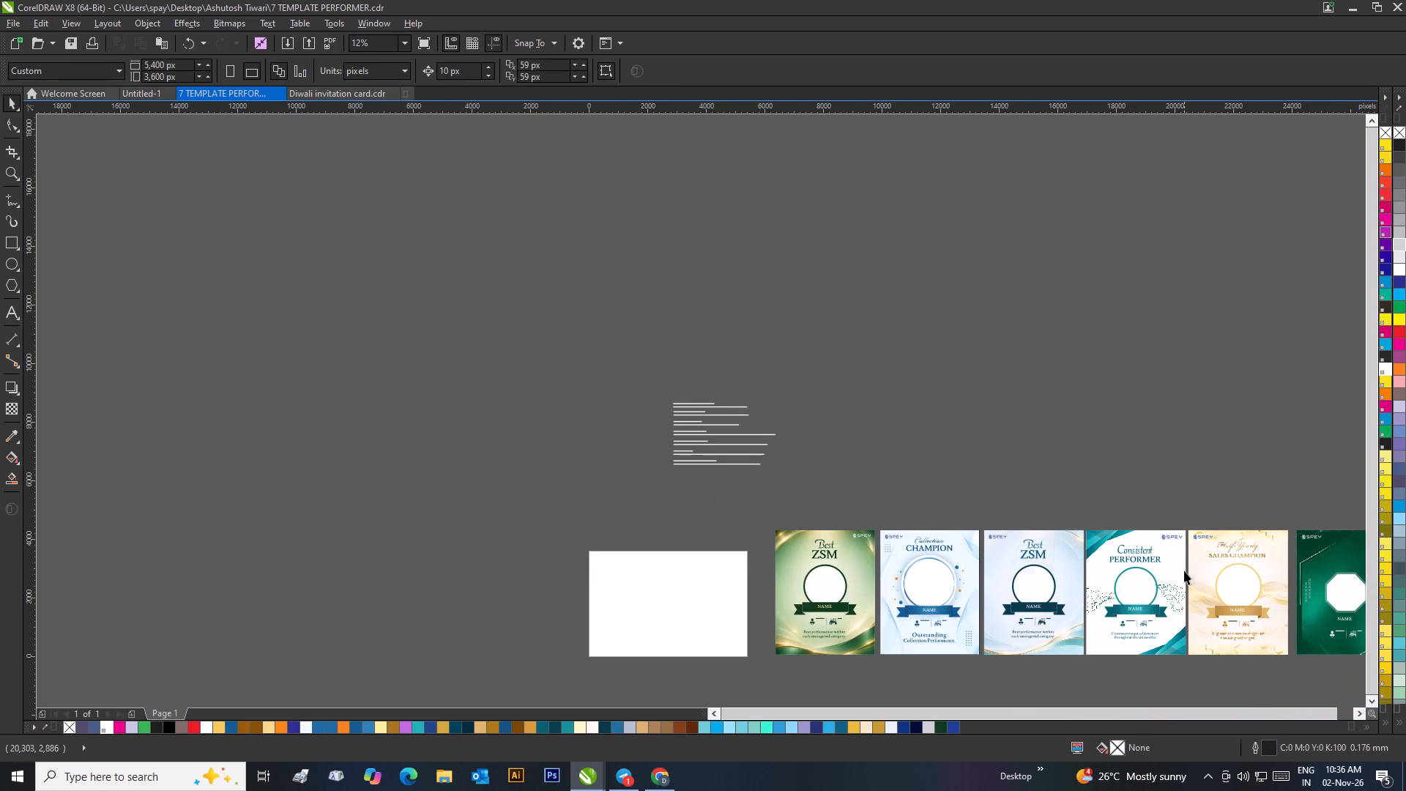
scroll(1184, 571, up, 1)
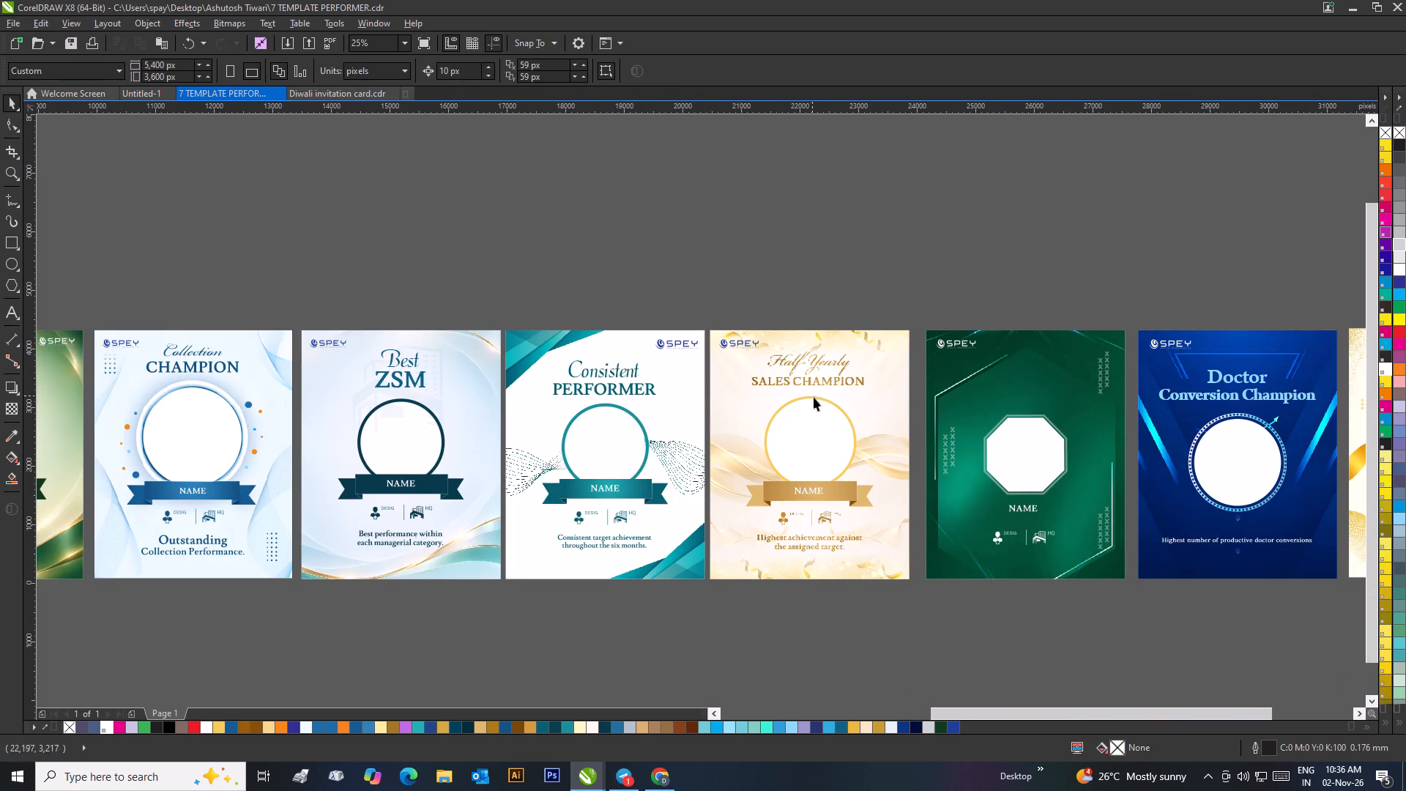
scroll(814, 407, up, 1)
scroll(681, 393, down, 1)
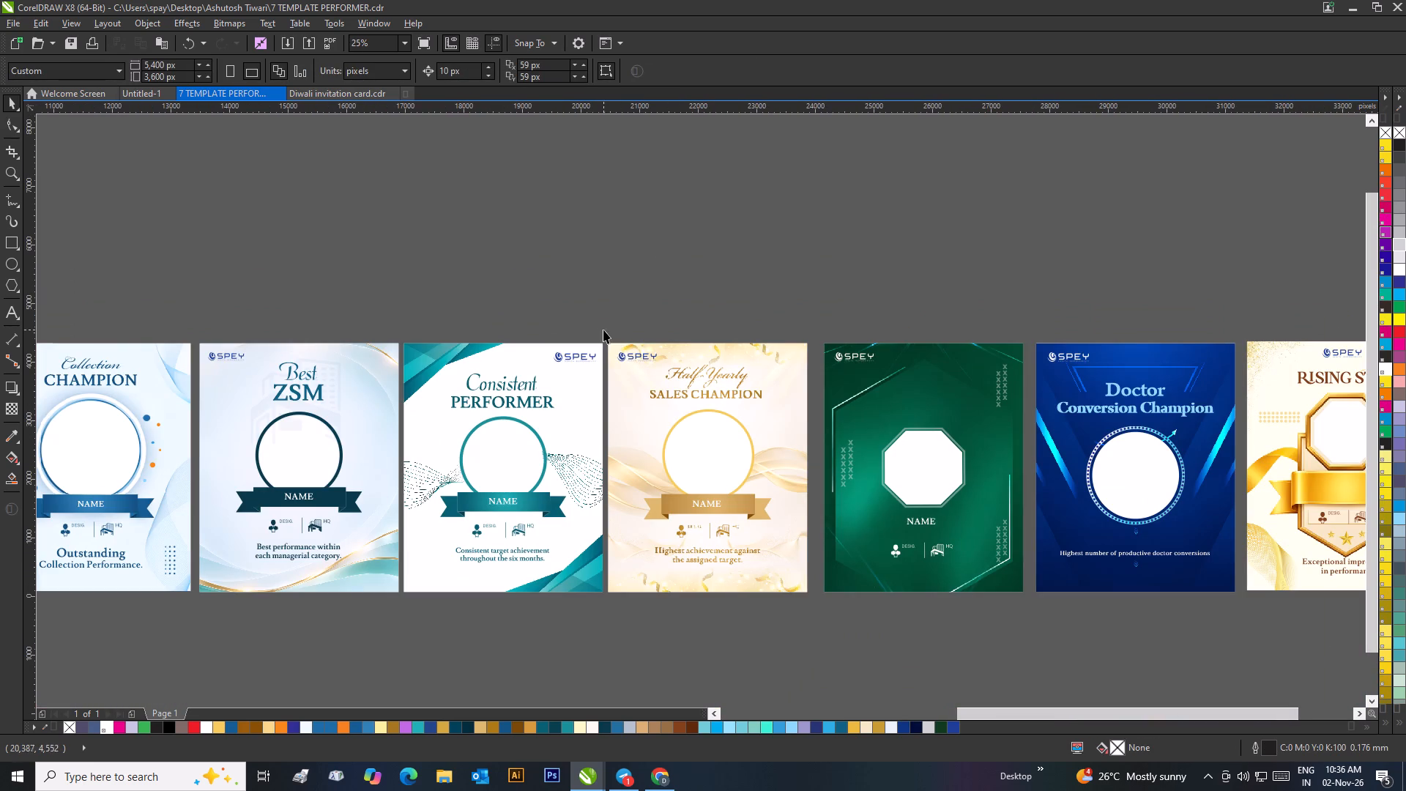
drag(599, 329, 822, 614)
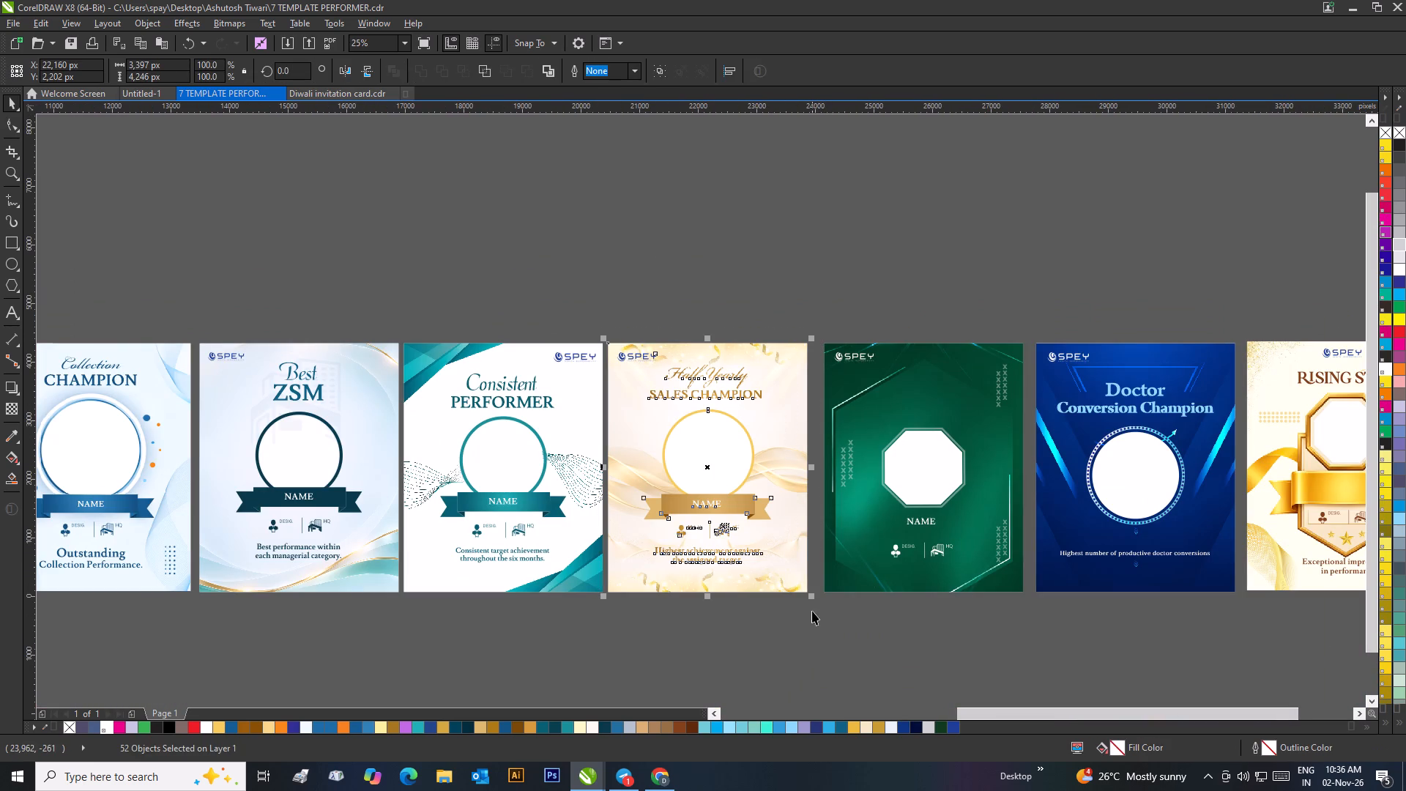
key(ctrl+g)
scroll(776, 541, down, 2)
drag(690, 406, 551, 478)
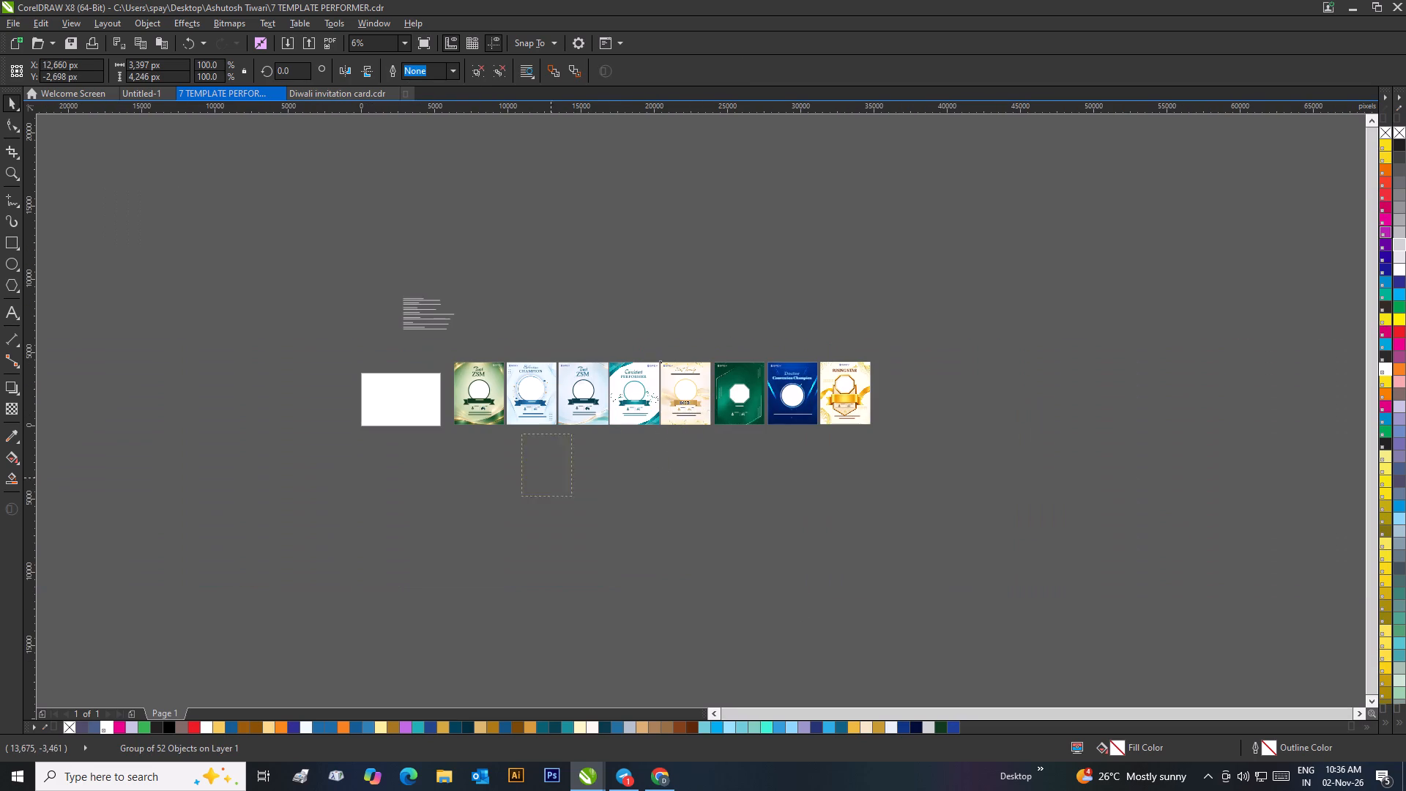
drag(551, 478, 477, 479)
click(548, 479)
Group the Collection Champion card, place it directly after the Half-Yearly Sales Champion card and align their tops.
scroll(453, 345, up, 2)
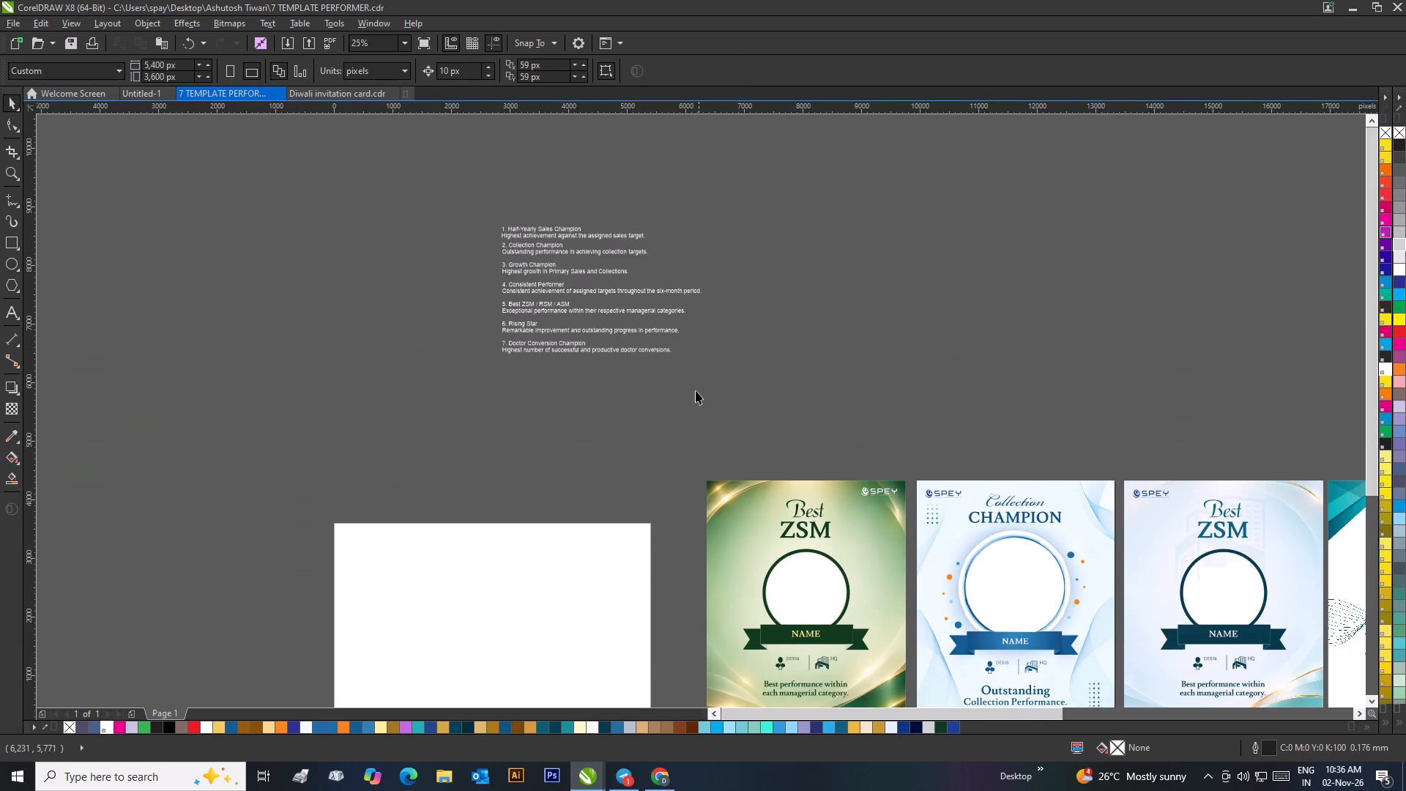
scroll(714, 363, down, 1)
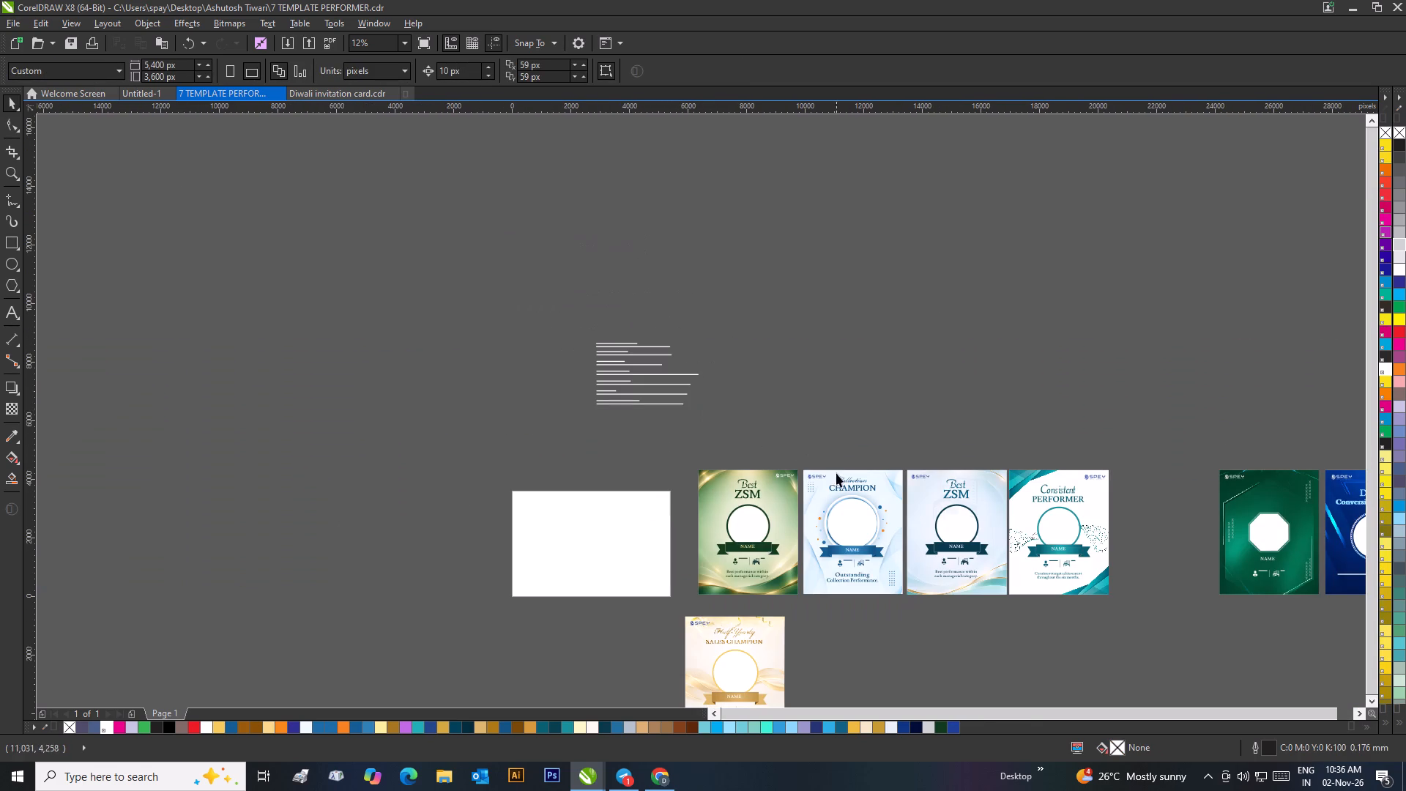
drag(802, 460, 903, 600)
key(ctrl+g)
drag(855, 546, 863, 604)
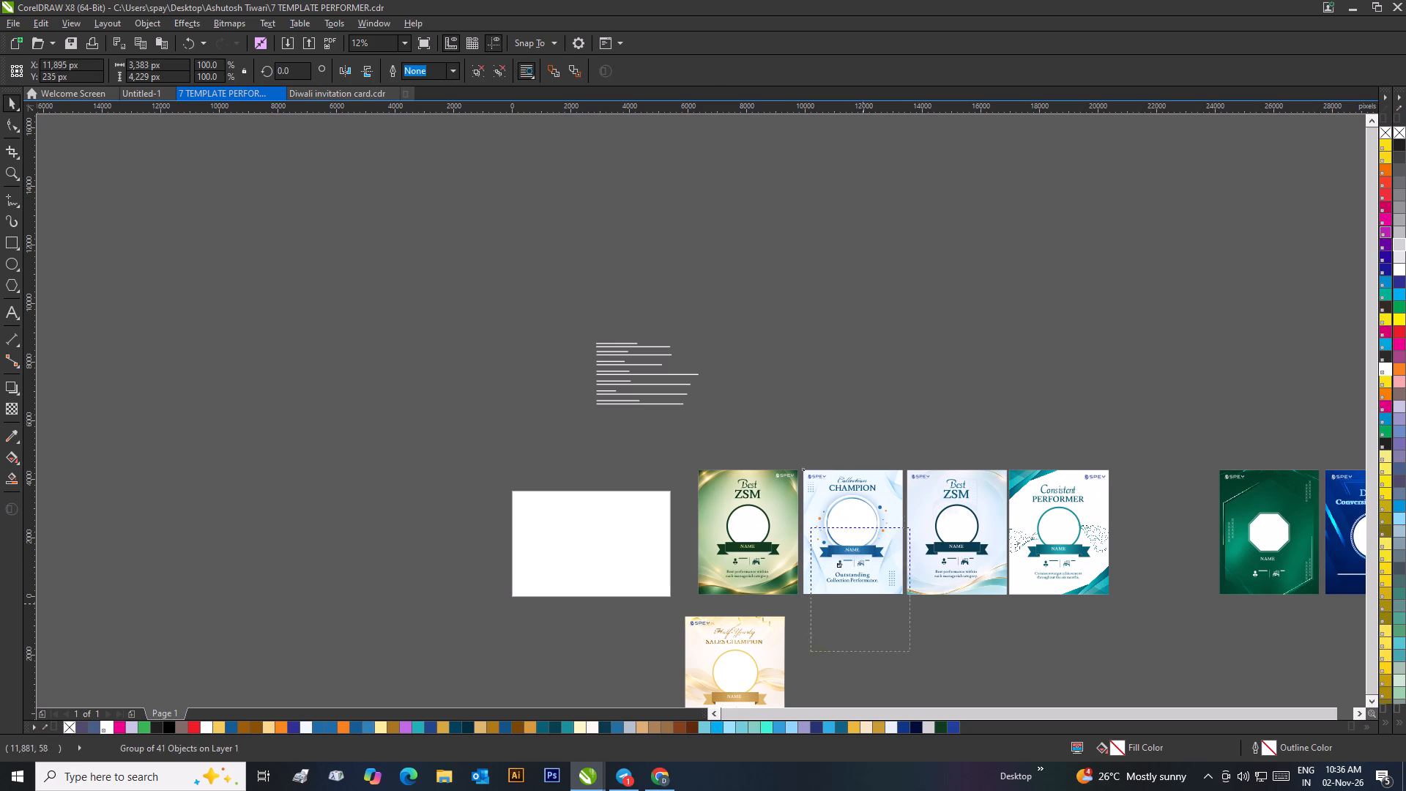
drag(863, 604, 838, 680)
shift+click(770, 647)
key(t)
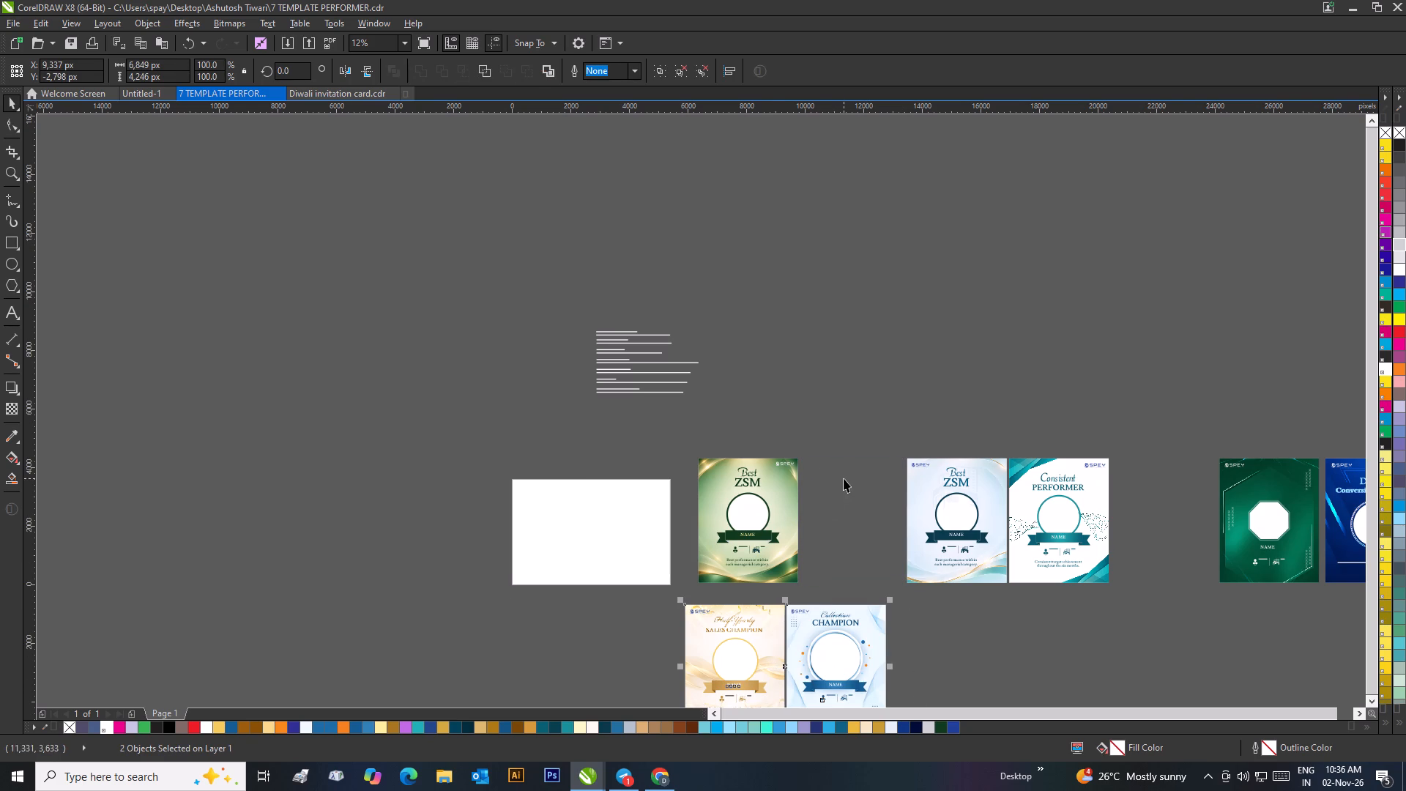
click(844, 478)
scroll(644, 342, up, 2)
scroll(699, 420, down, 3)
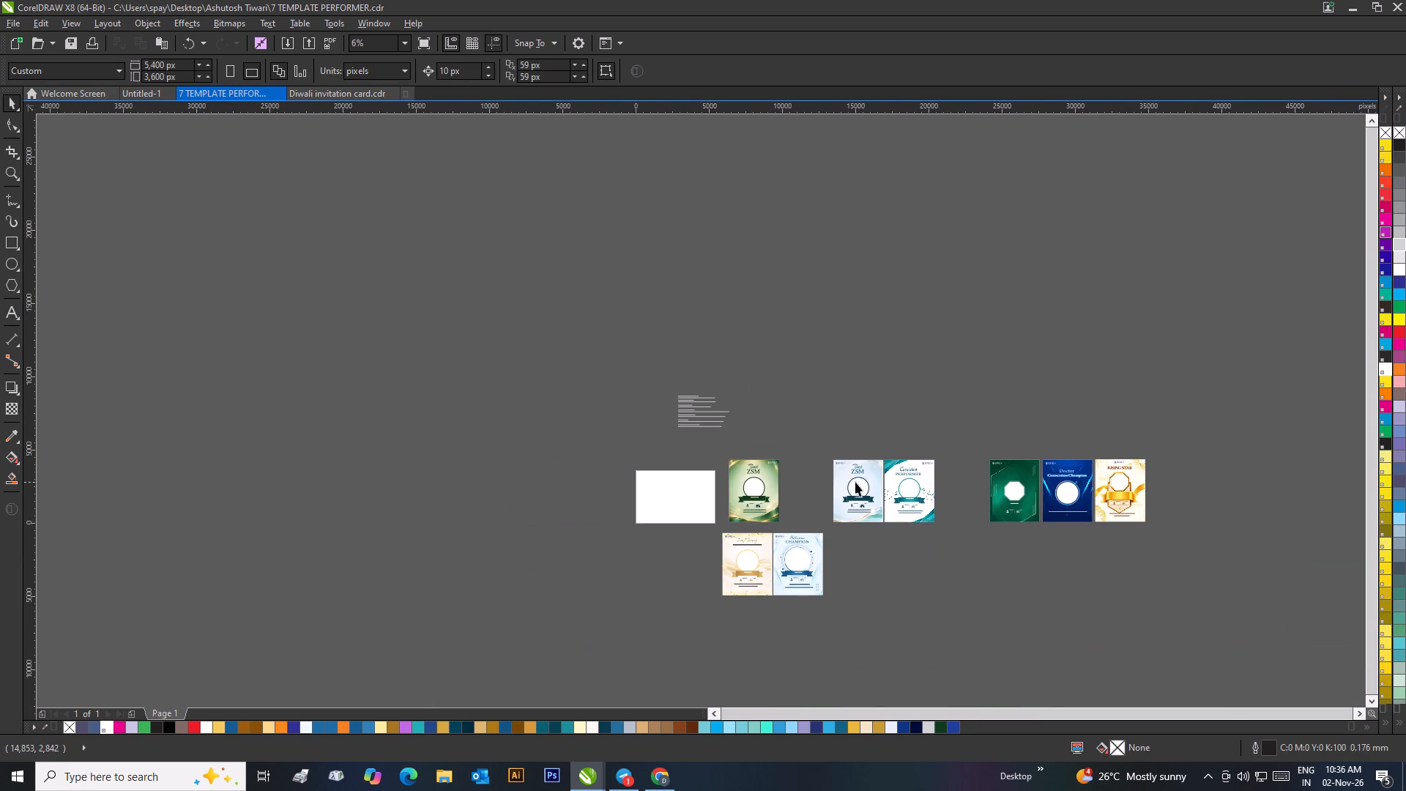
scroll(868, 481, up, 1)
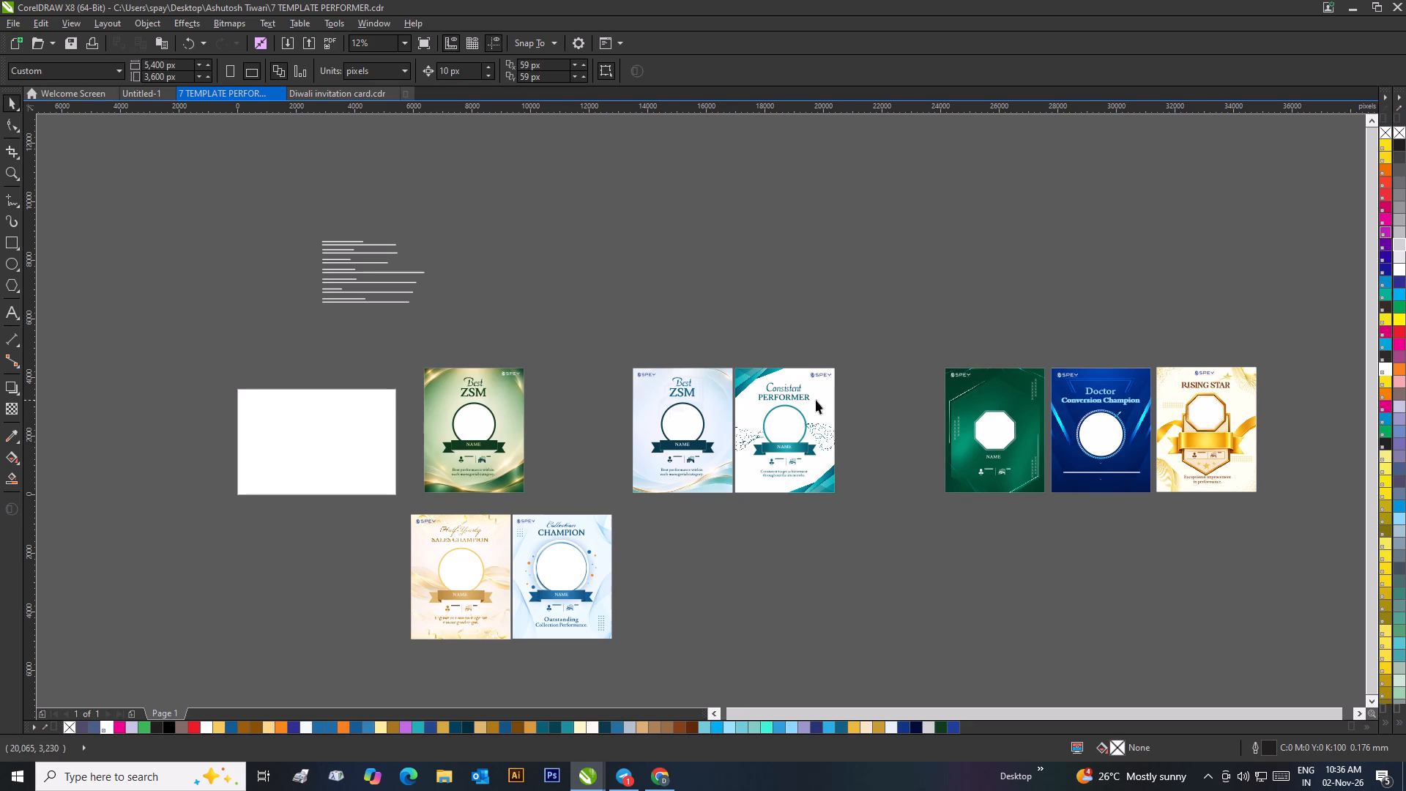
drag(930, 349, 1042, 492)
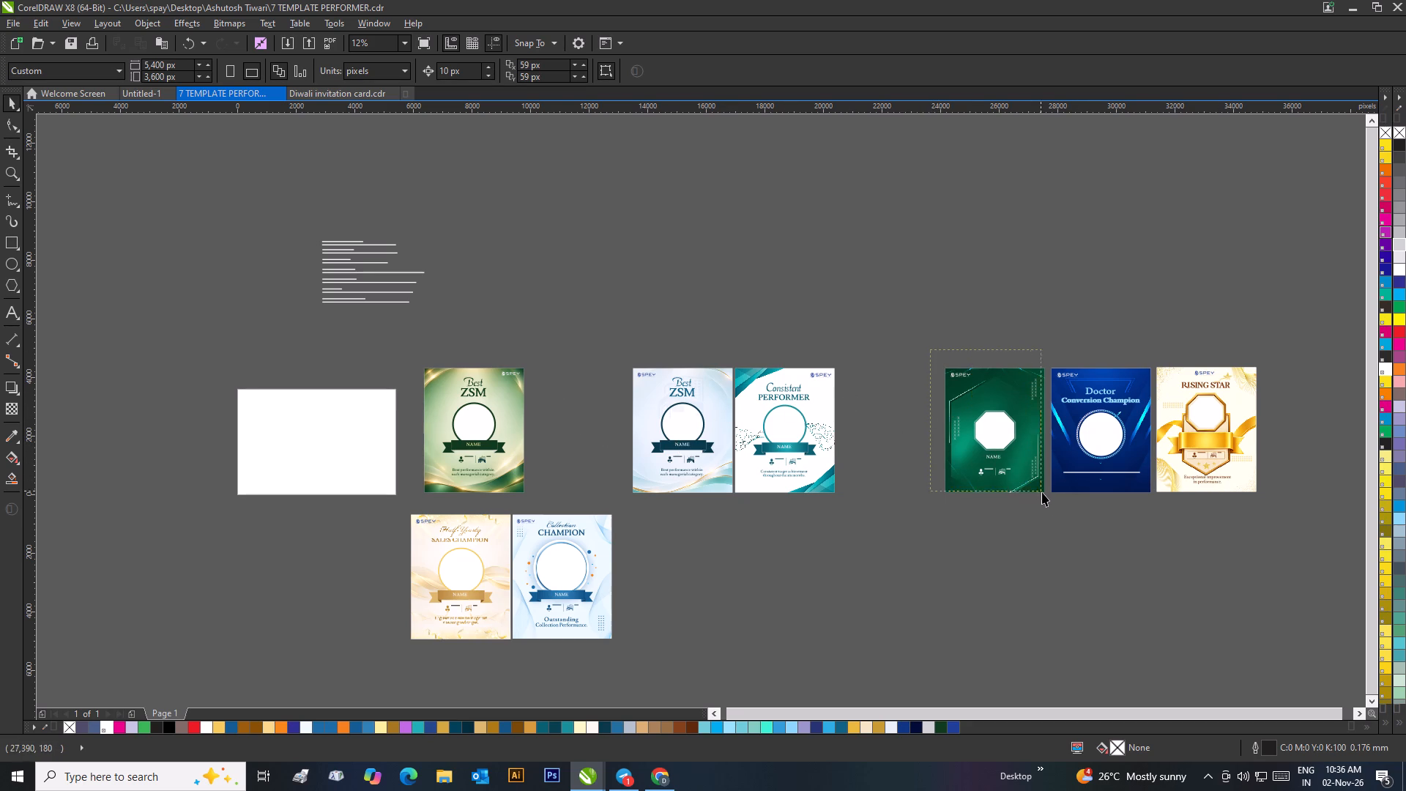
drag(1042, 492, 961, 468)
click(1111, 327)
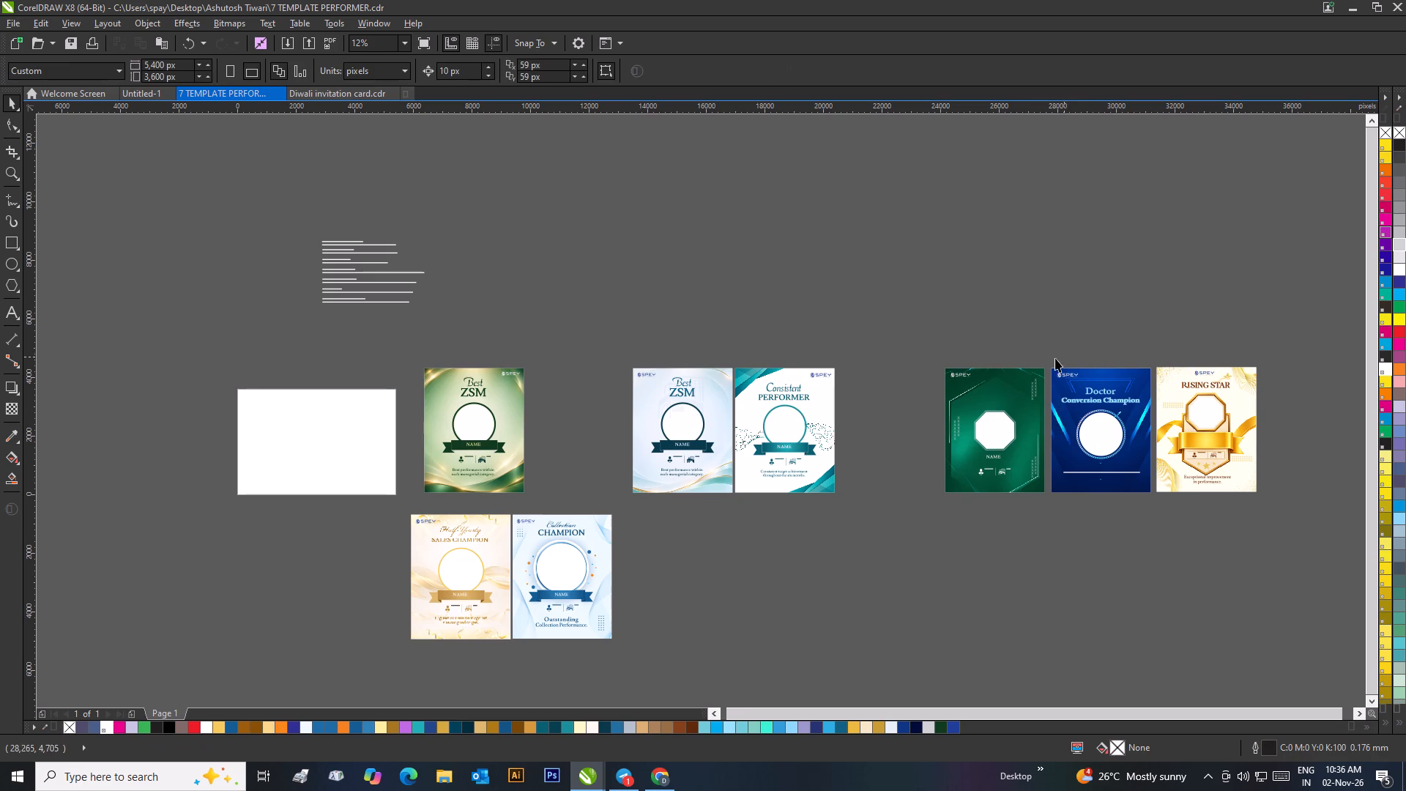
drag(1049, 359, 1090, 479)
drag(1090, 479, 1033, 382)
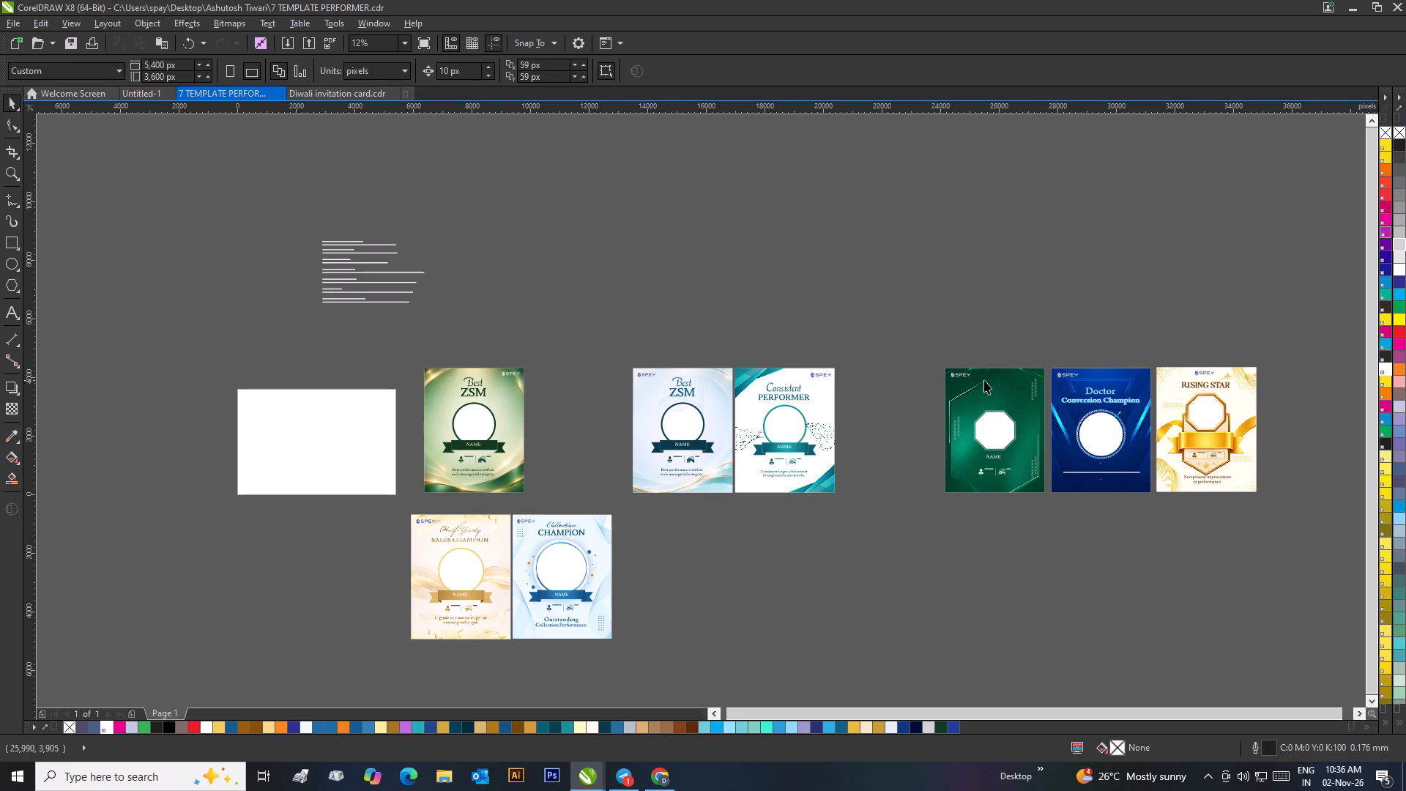
Group the untitled dark green card and place it third in the new row, after the Collection Champion card.
drag(929, 346, 1046, 508)
key(ctrl+g)
drag(994, 428, 989, 445)
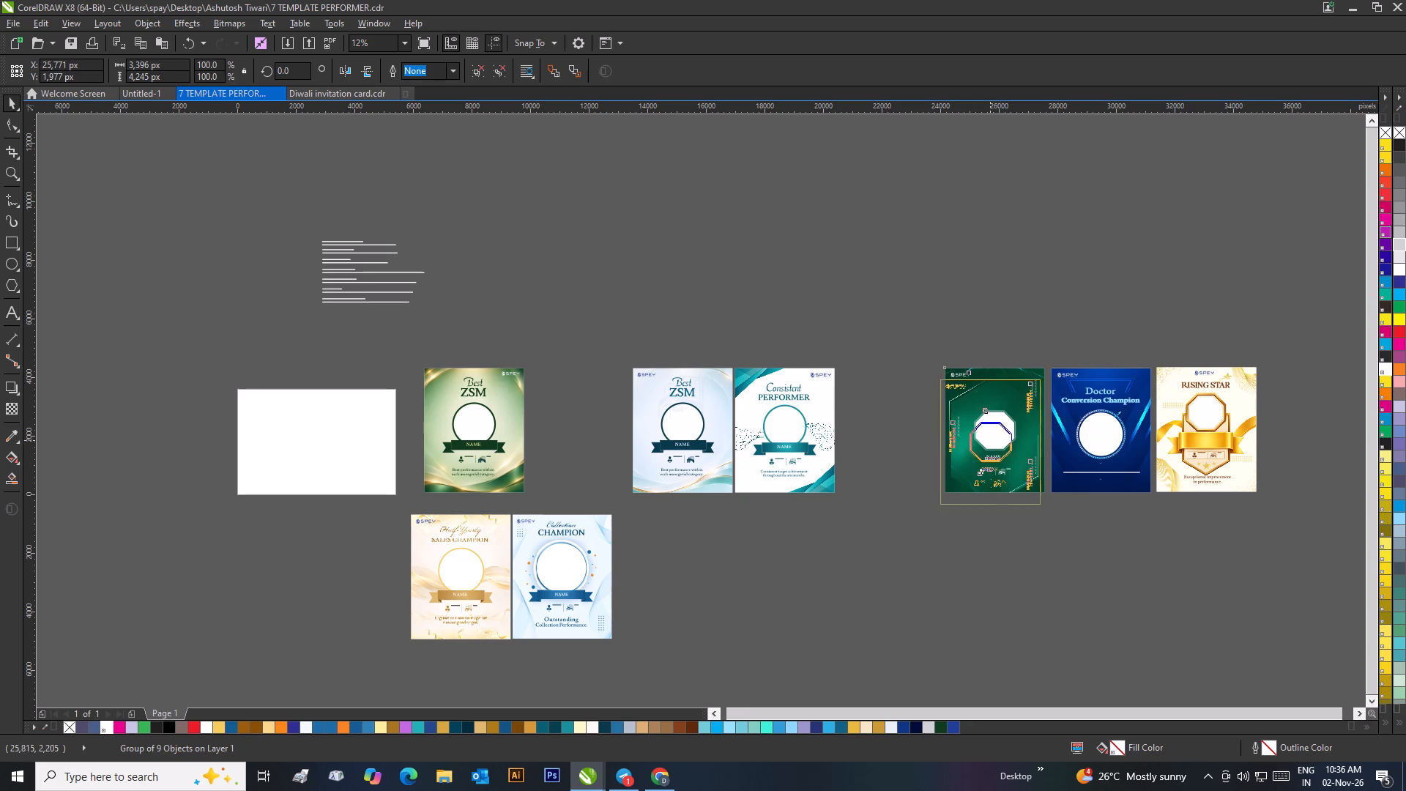
drag(989, 445, 665, 574)
click(756, 569)
Group the Consistent Performer card, place it fourth in the new row after the dark green card and align their tops.
scroll(364, 245, up, 2)
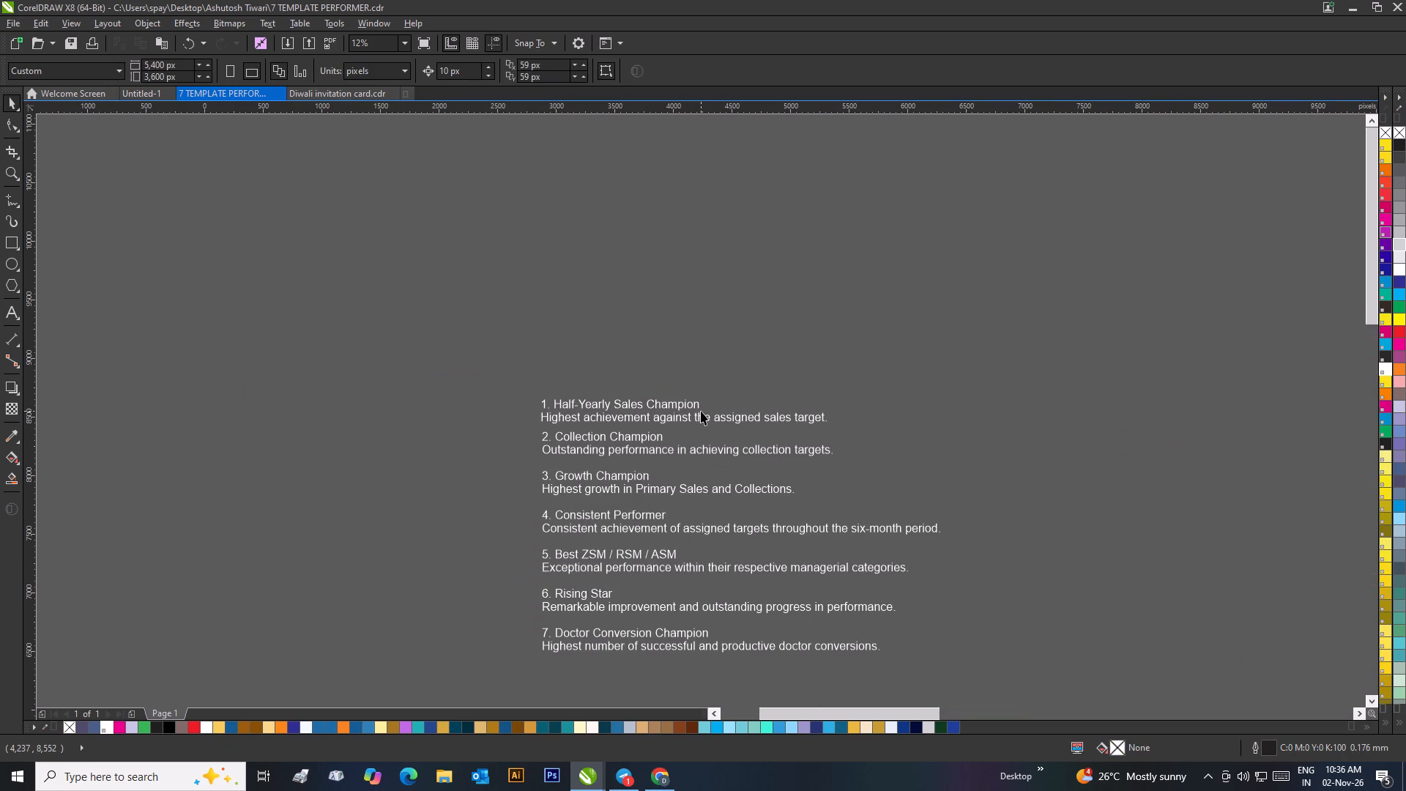
scroll(728, 475, down, 3)
scroll(897, 479, up, 1)
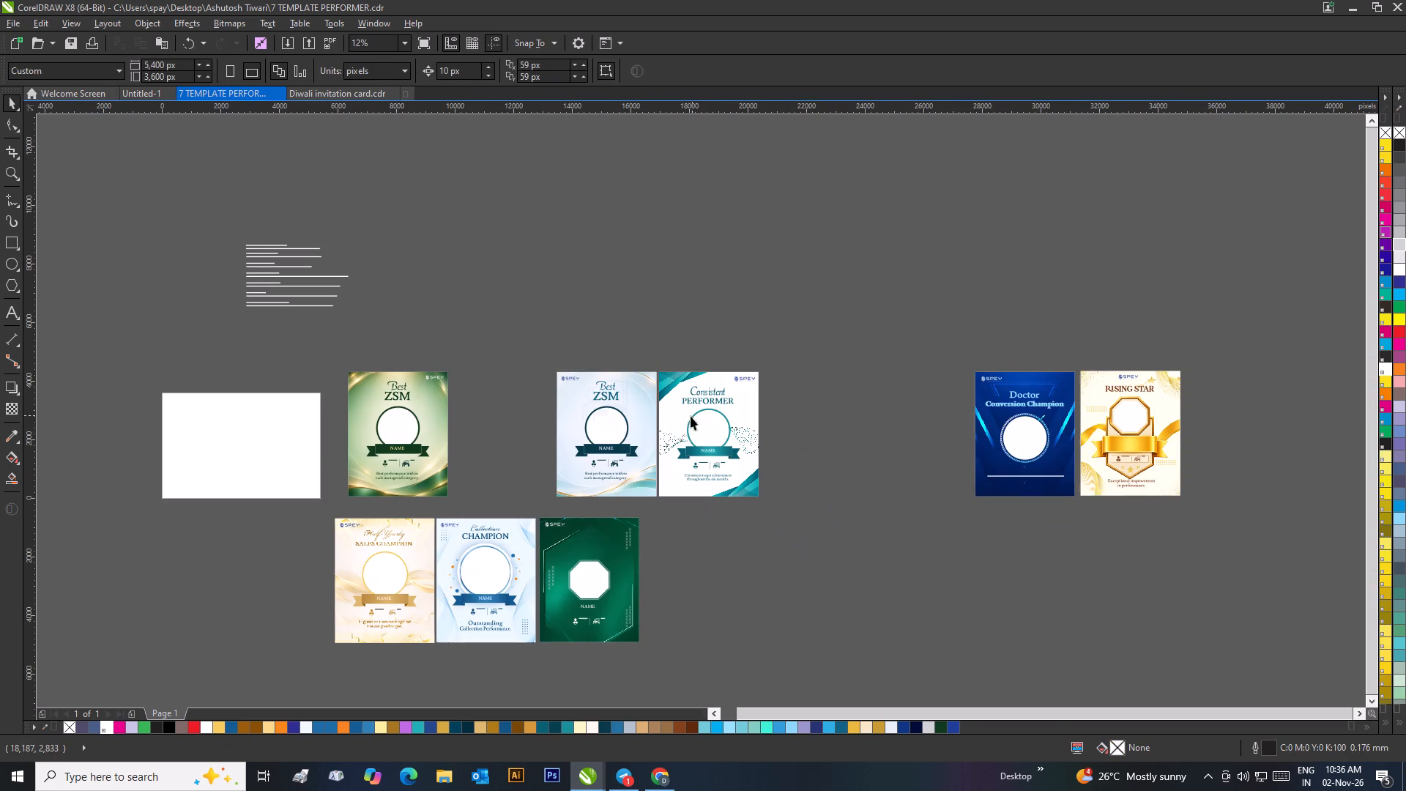
drag(656, 372, 775, 486)
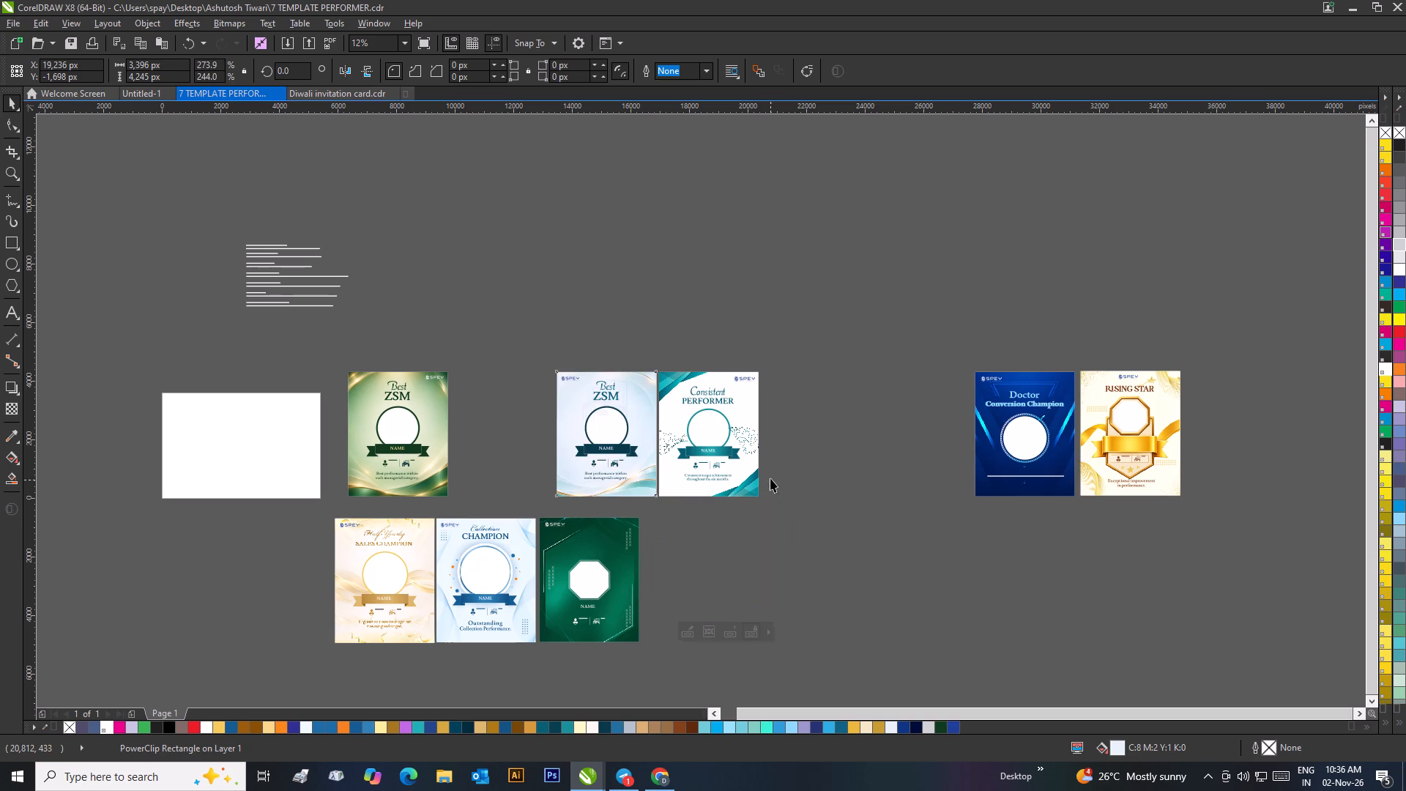
key(ctrl+z)
drag(803, 327, 654, 516)
key(ctrl+g)
drag(702, 431, 695, 572)
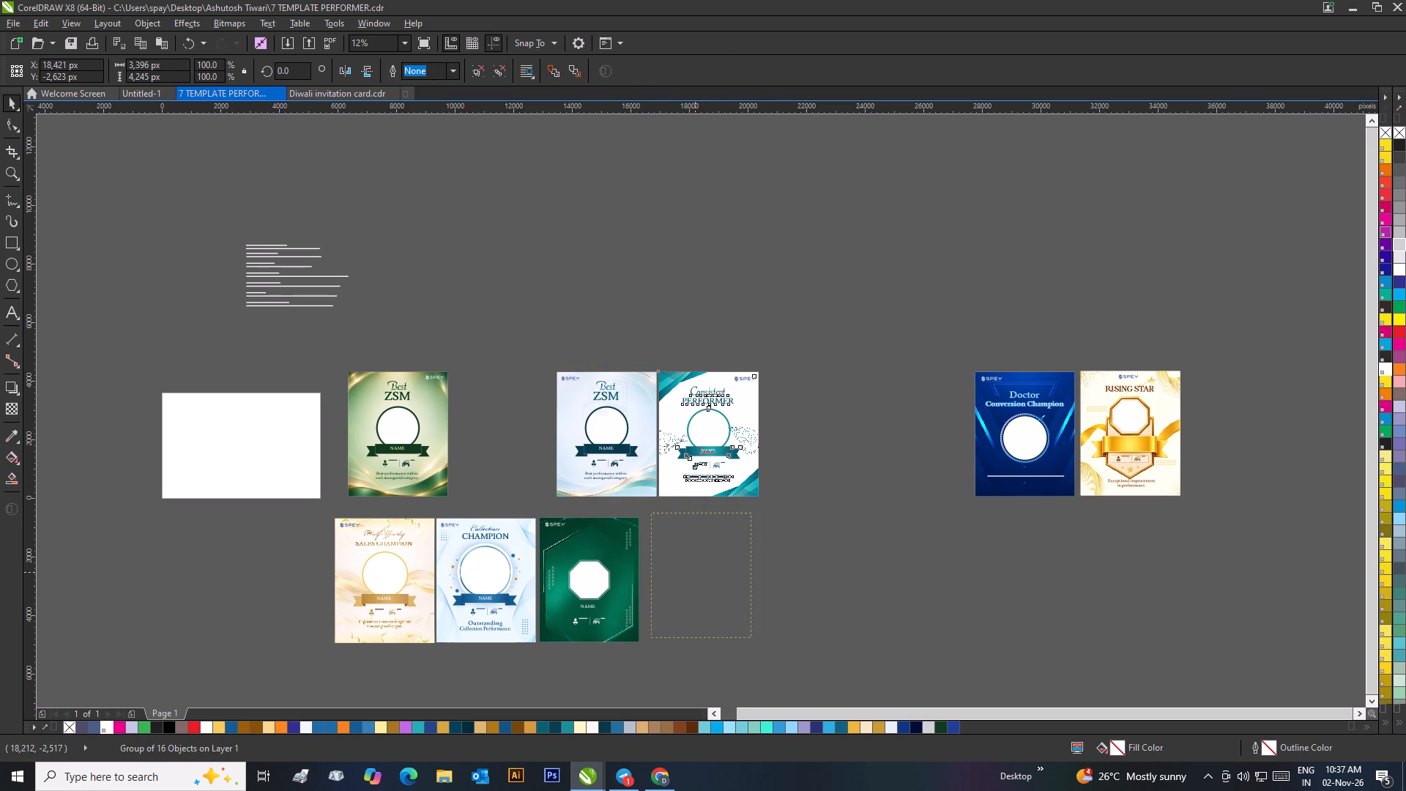
drag(695, 572, 685, 575)
shift+click(627, 557)
key(t)
click(797, 530)
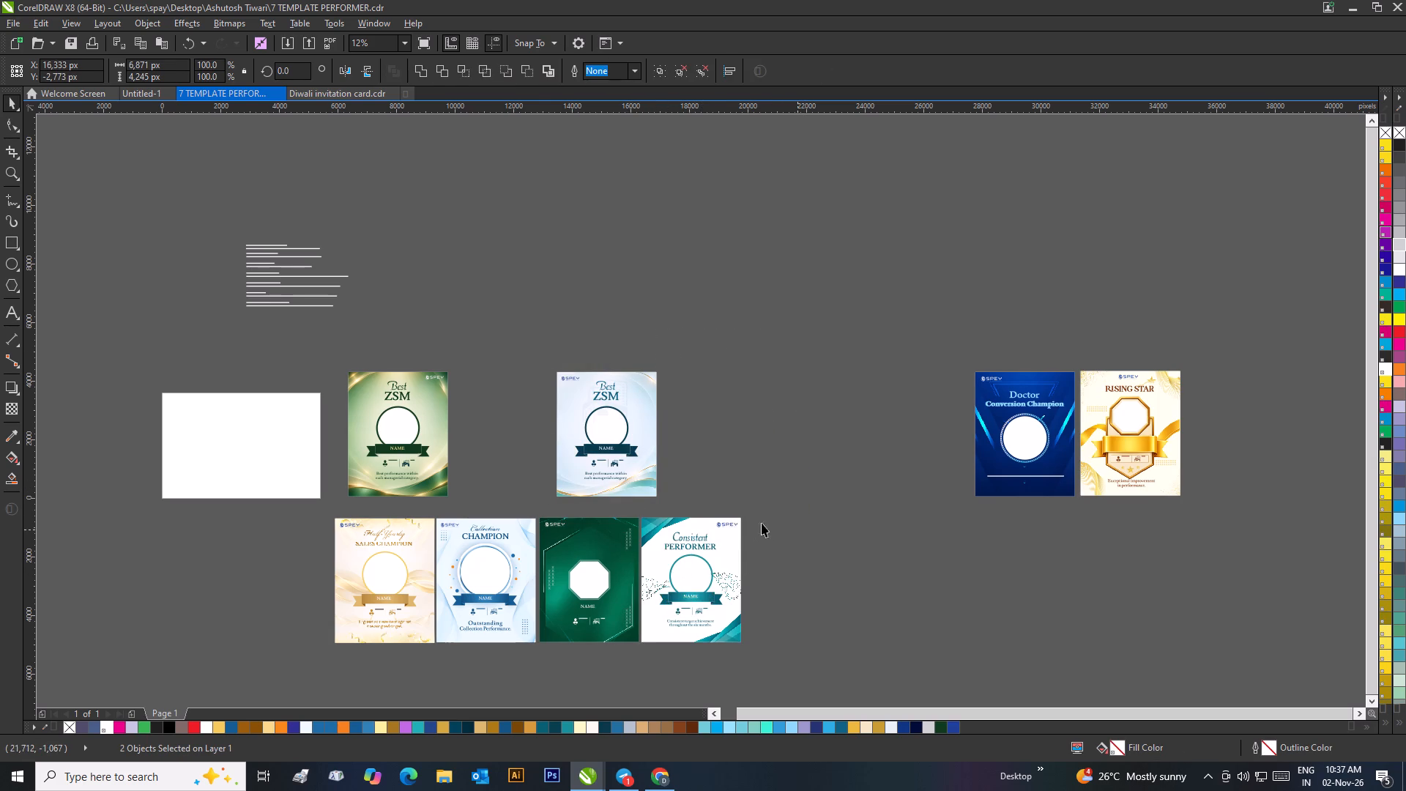
Group the green Best ZSM card, place it fifth after the Consistent Performer card and align their tops.
scroll(293, 297, up, 1)
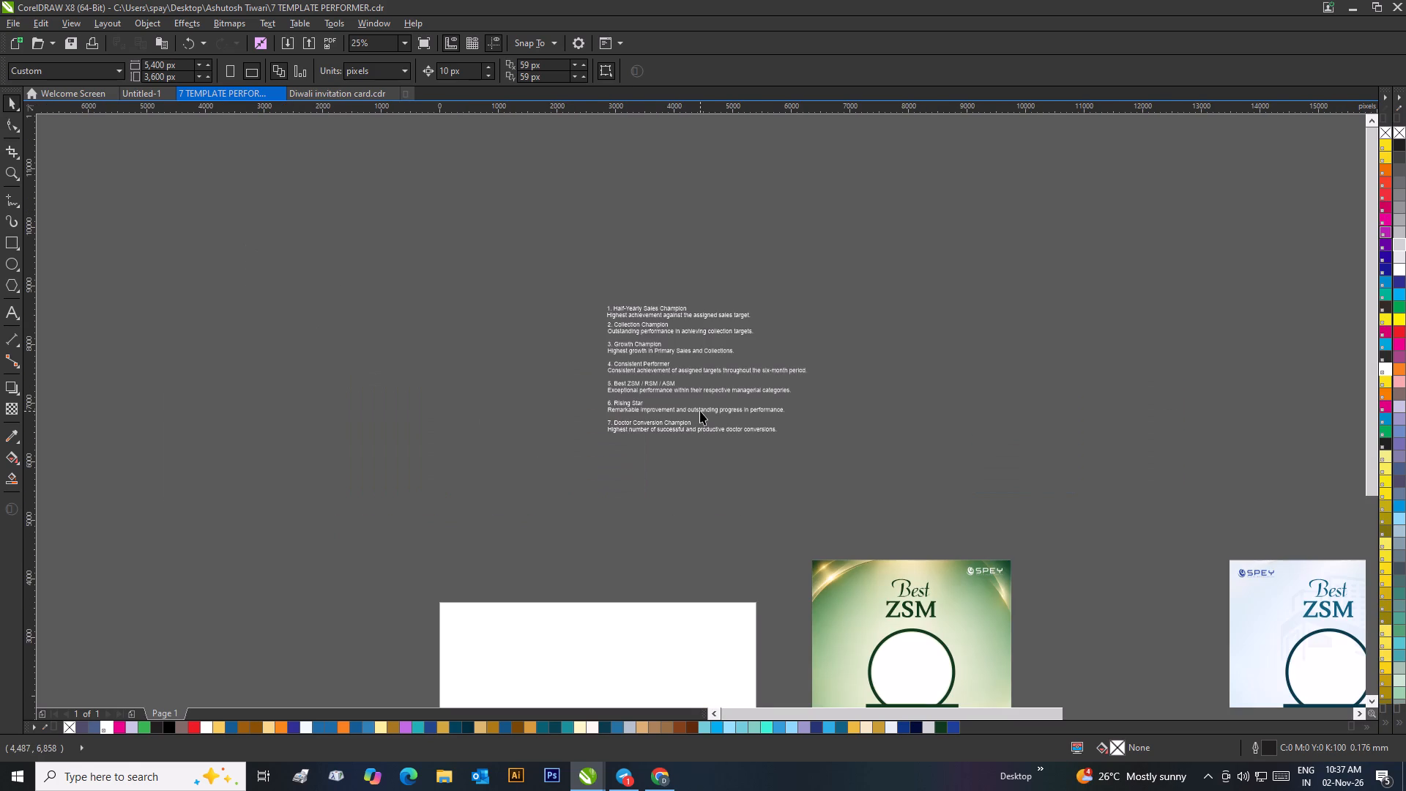
scroll(700, 411, down, 1)
scroll(1031, 594, up, 1)
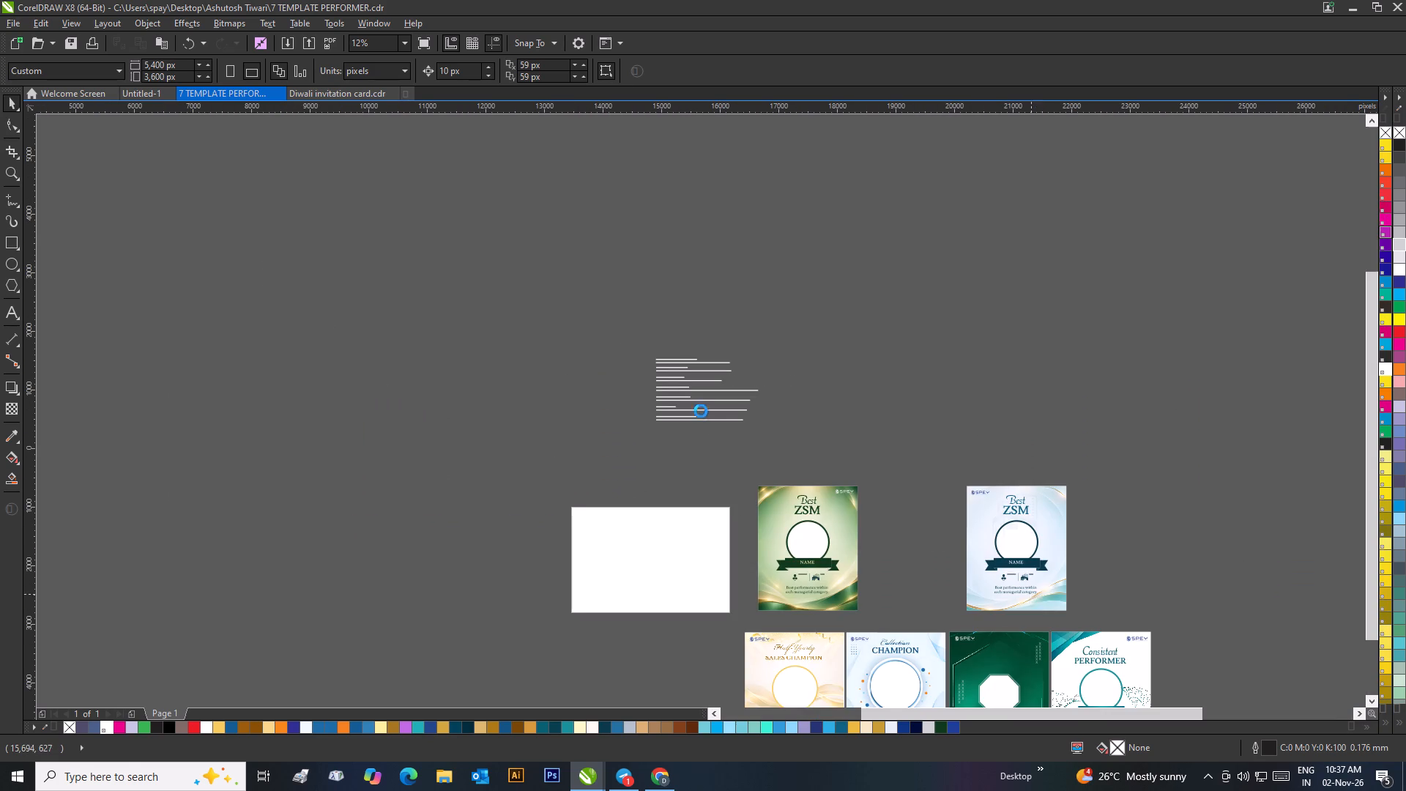
scroll(710, 377, down, 1)
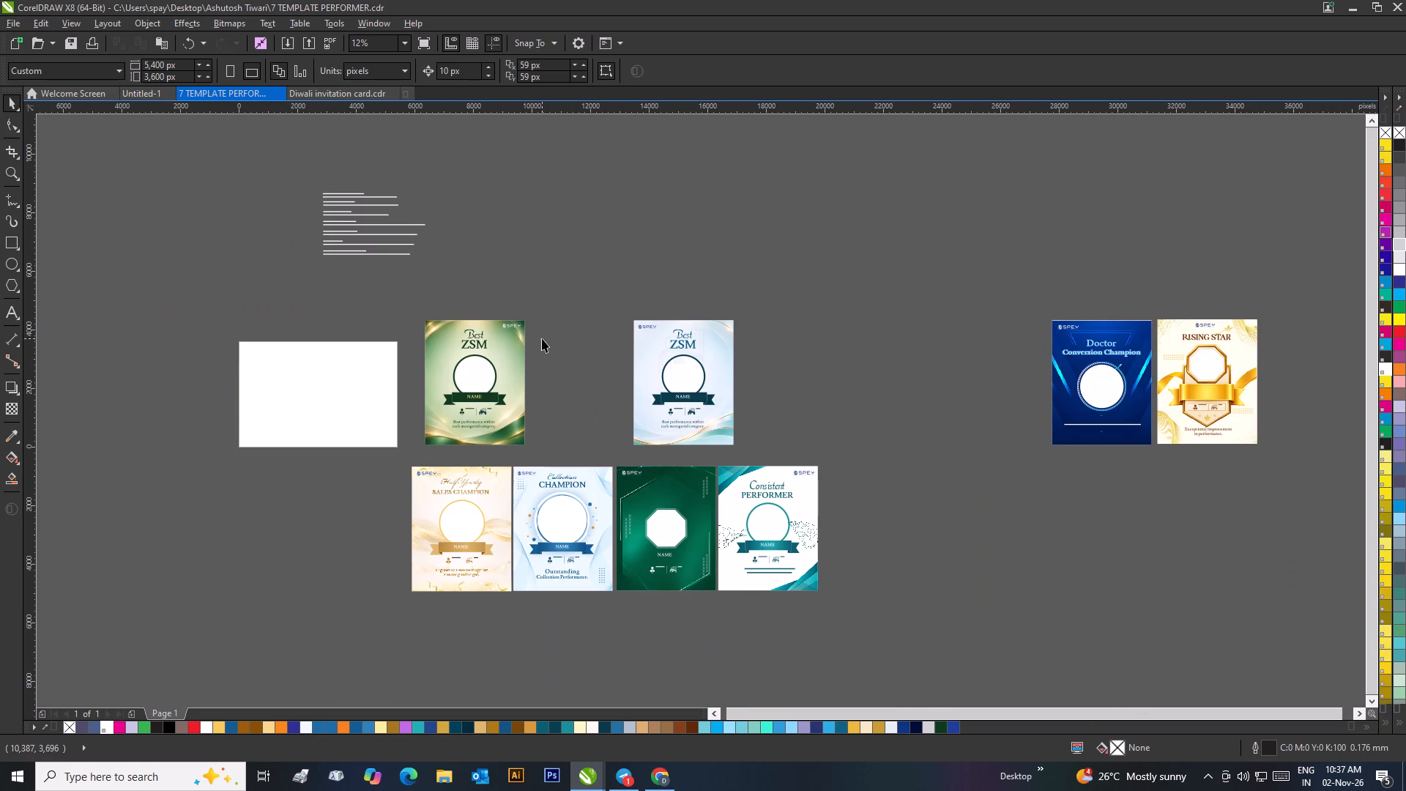
drag(548, 308, 415, 453)
key(ctrl+g)
drag(489, 380, 815, 520)
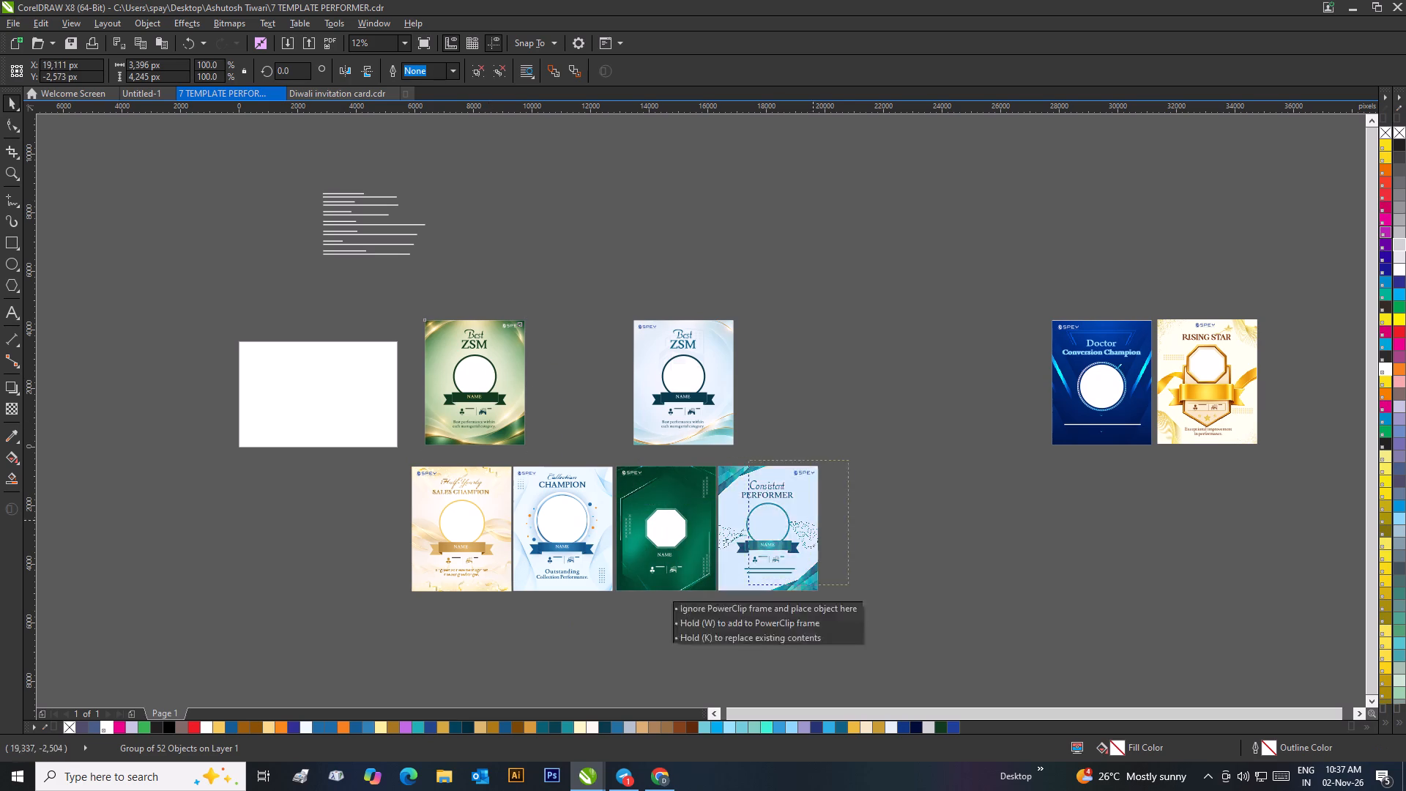
drag(815, 520, 885, 527)
click(953, 516)
click(867, 508)
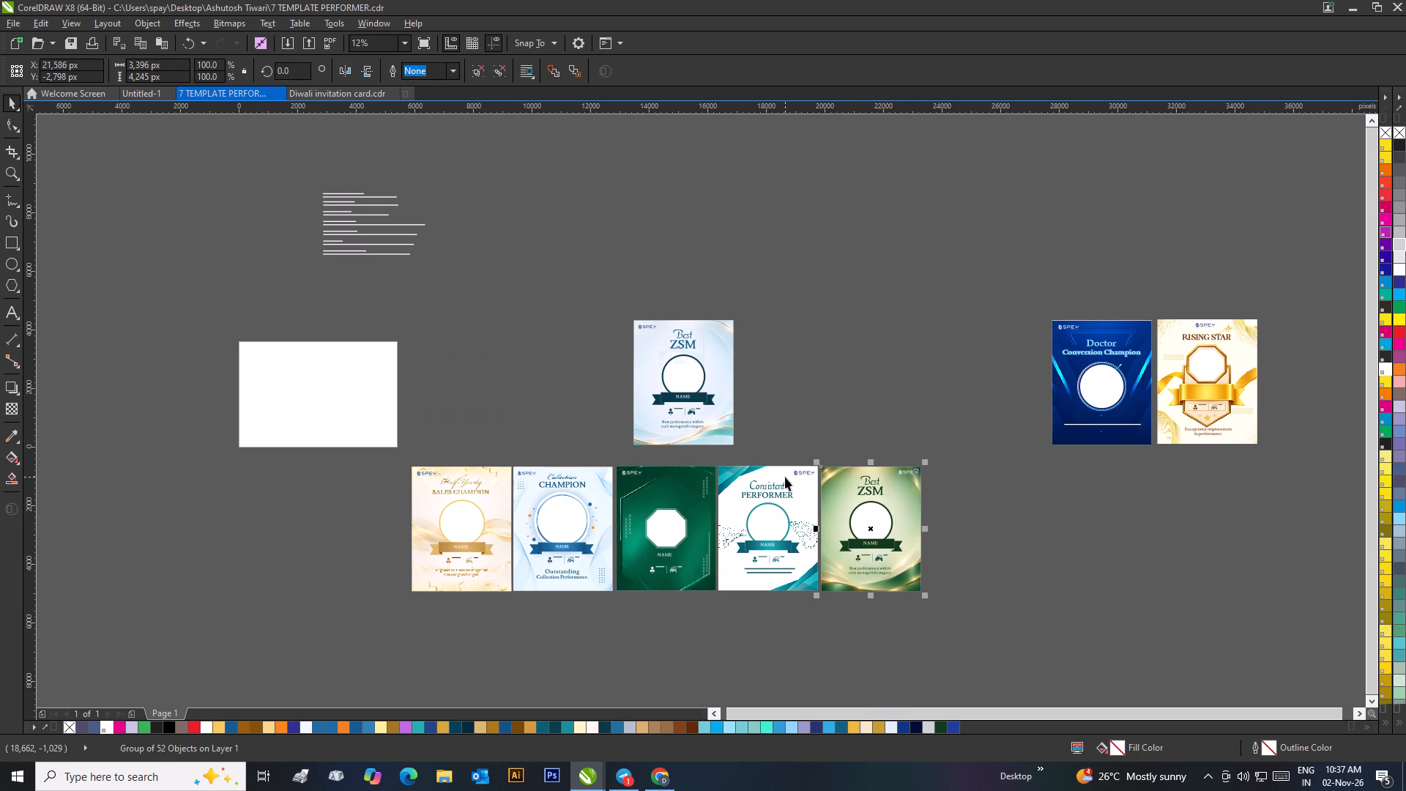
shift+click(785, 477)
key(t)
click(815, 416)
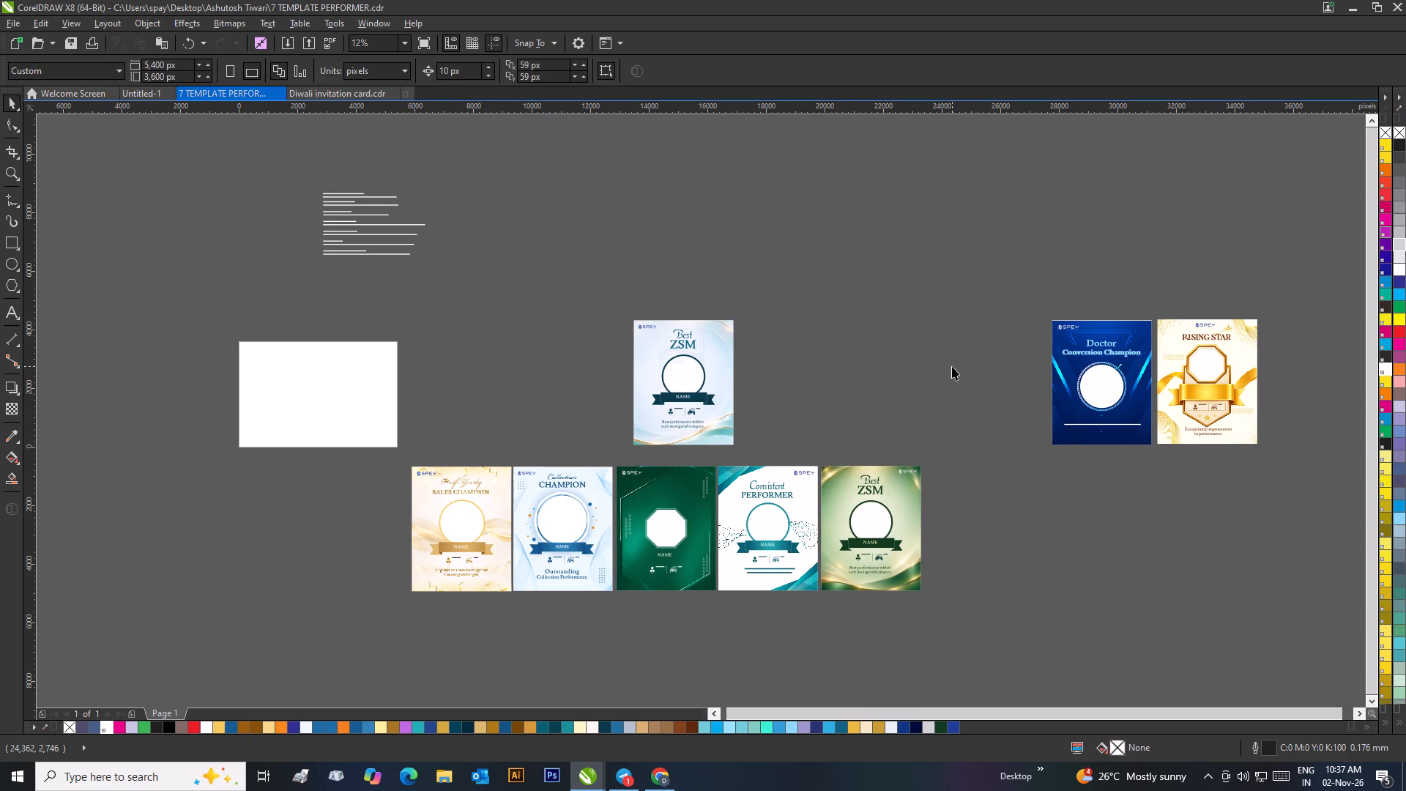
Group the Rising Star card, place it sixth in the row after the green Best ZSM card and align their tops.
scroll(385, 246, up, 2)
scroll(701, 414, down, 2)
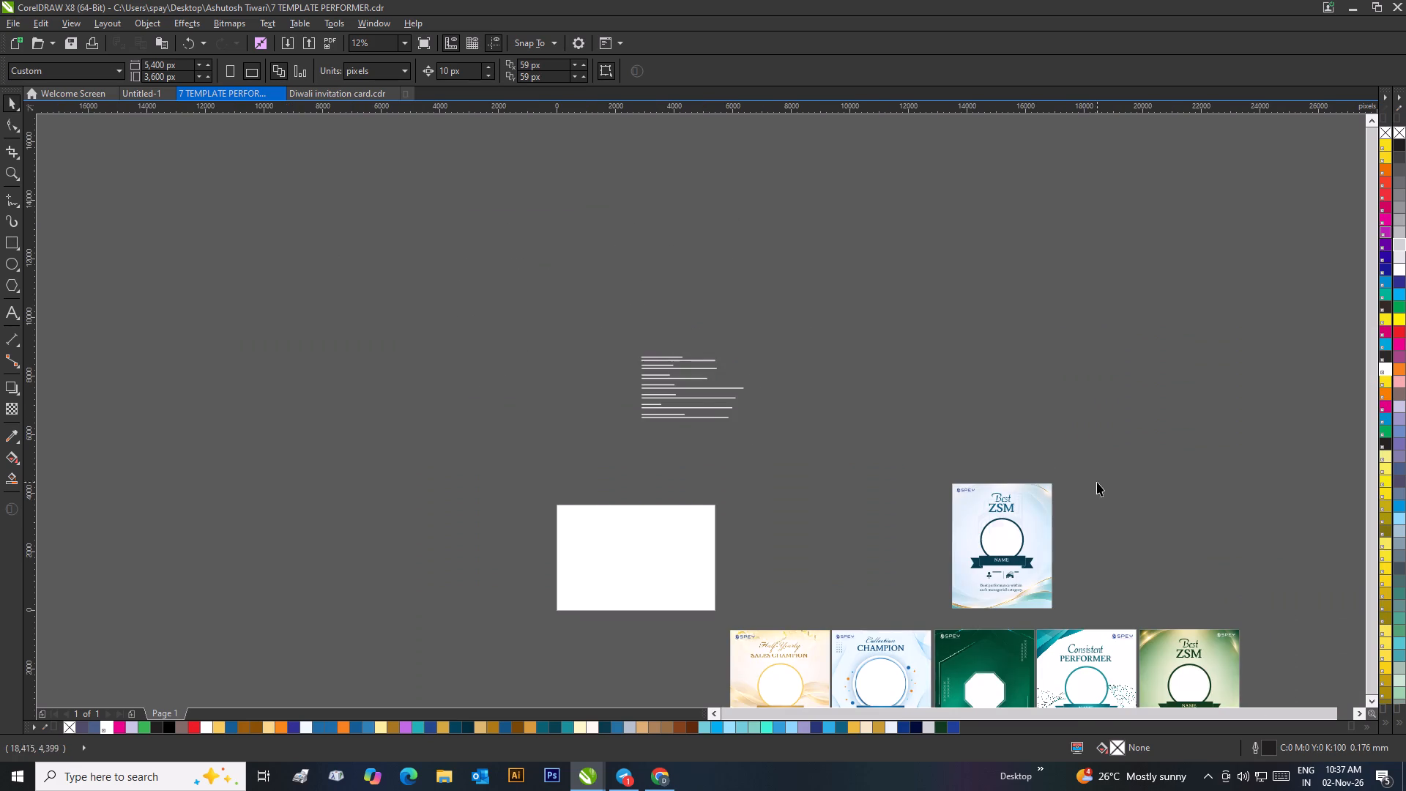
scroll(1098, 490, down, 1)
scroll(882, 448, up, 1)
drag(830, 319, 799, 405)
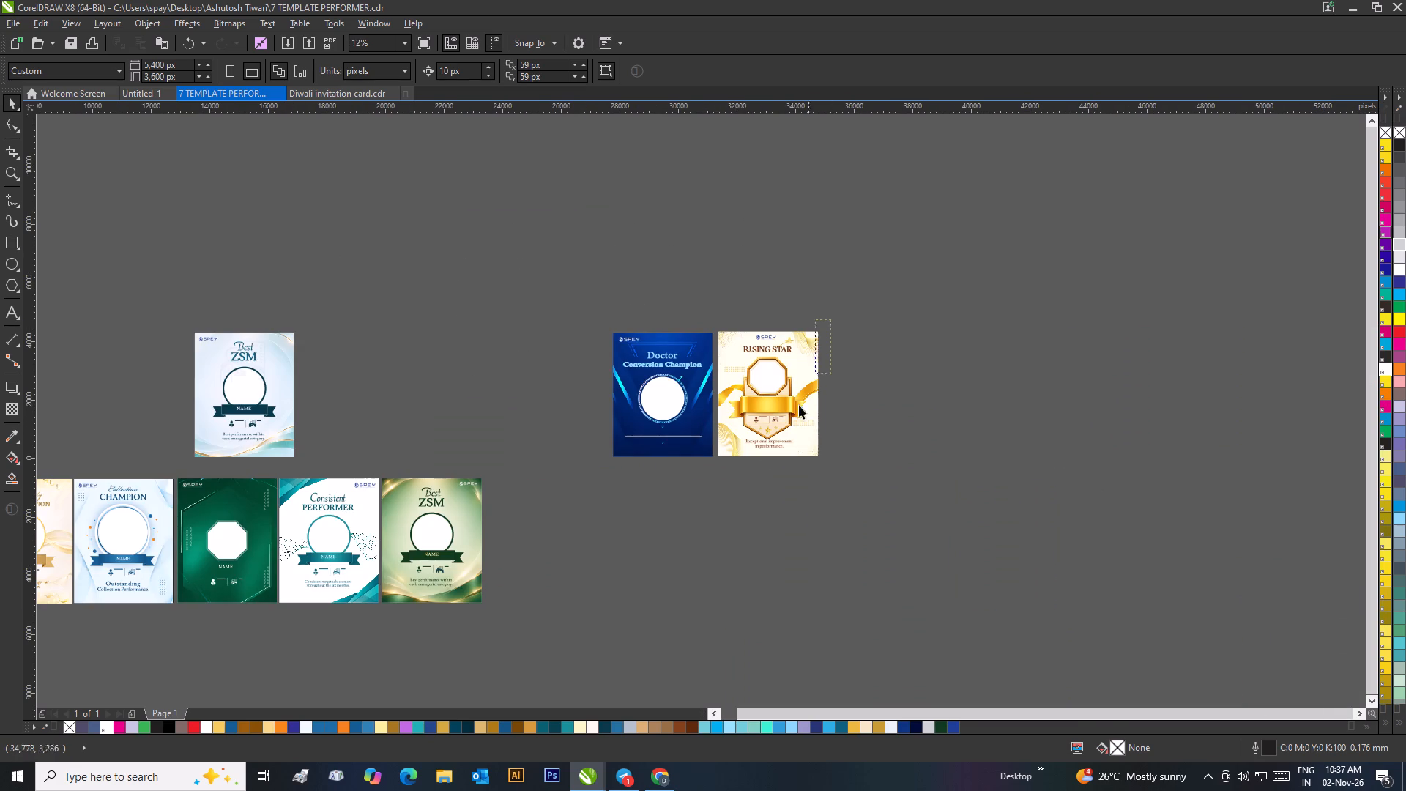
drag(799, 405, 716, 493)
key(ctrl+g)
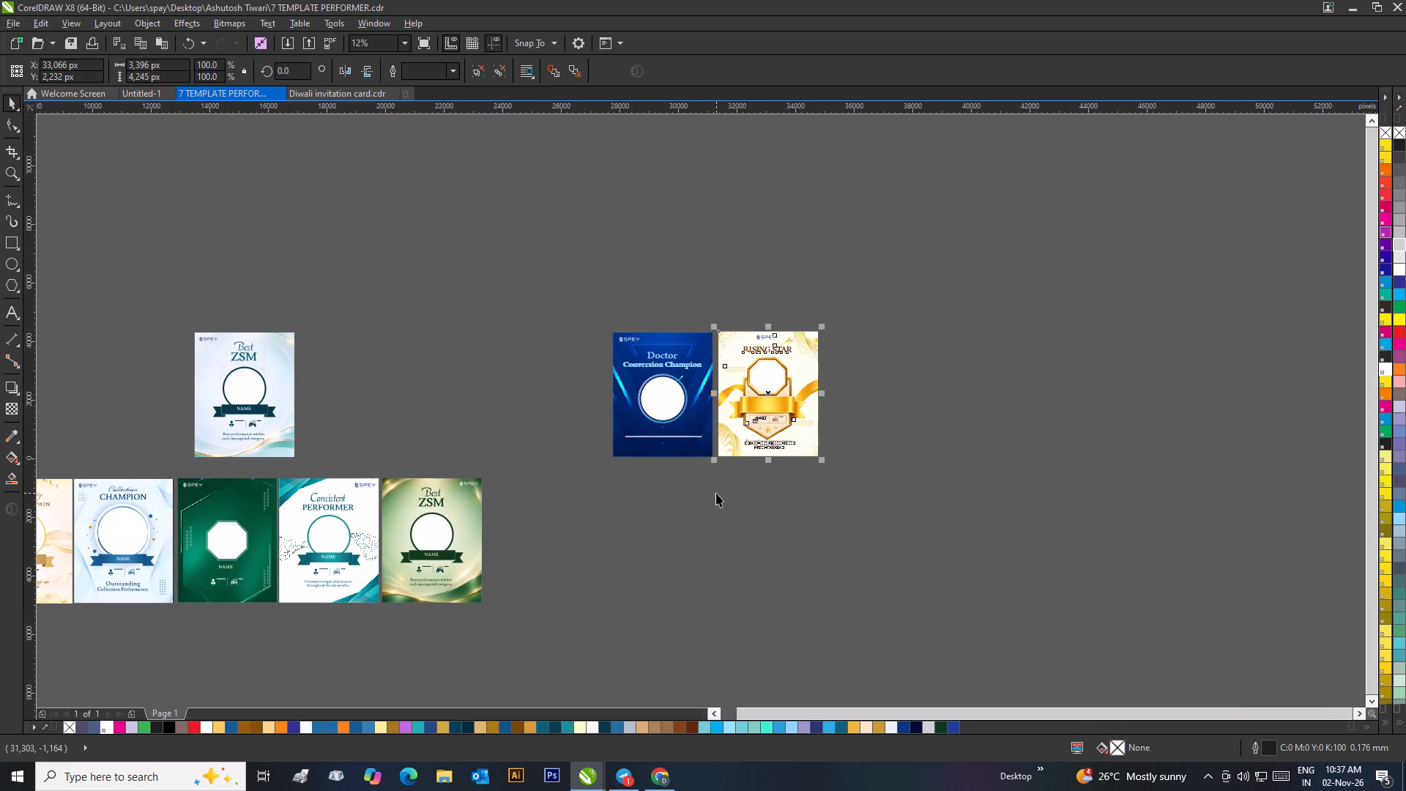
drag(745, 401, 513, 549)
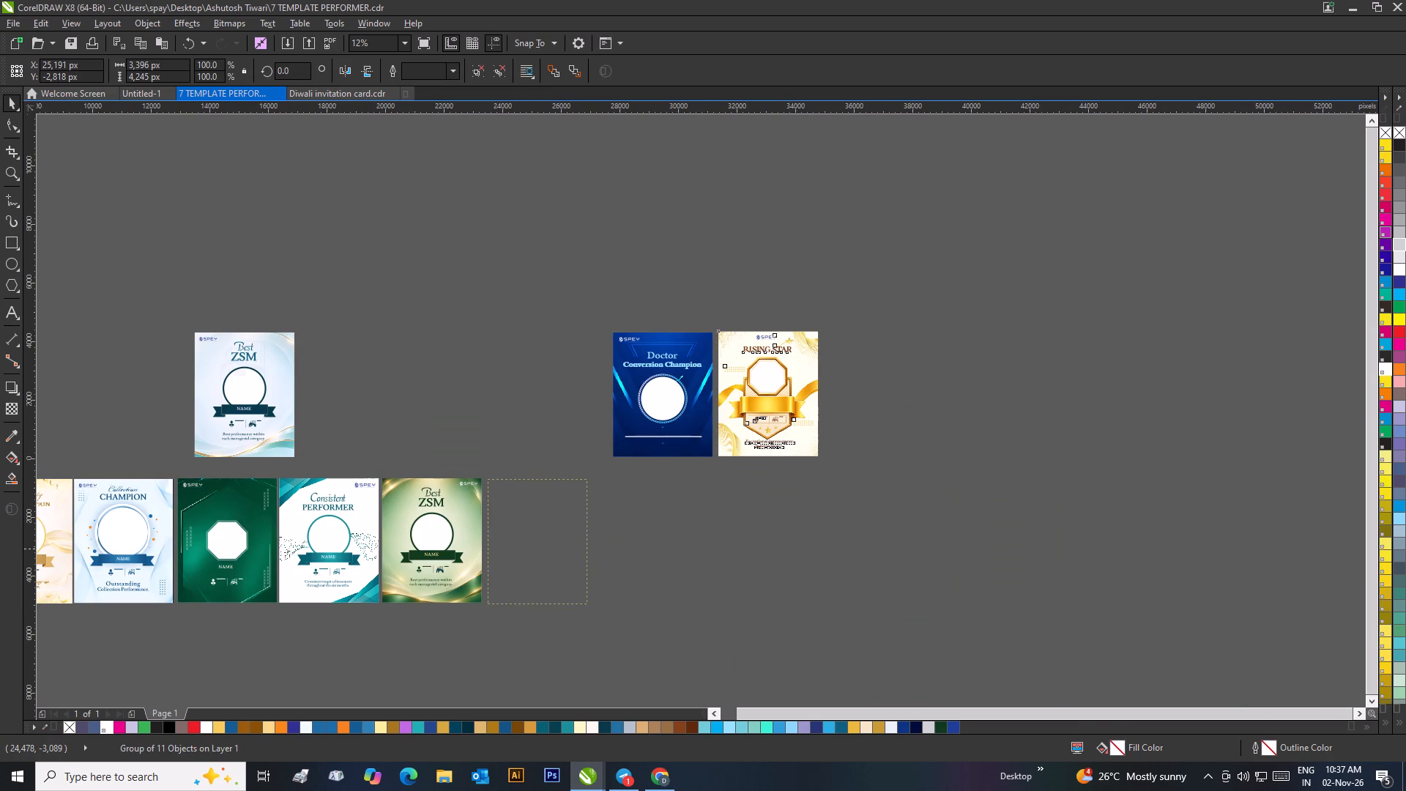
drag(513, 549, 513, 545)
shift+click(460, 521)
key(t)
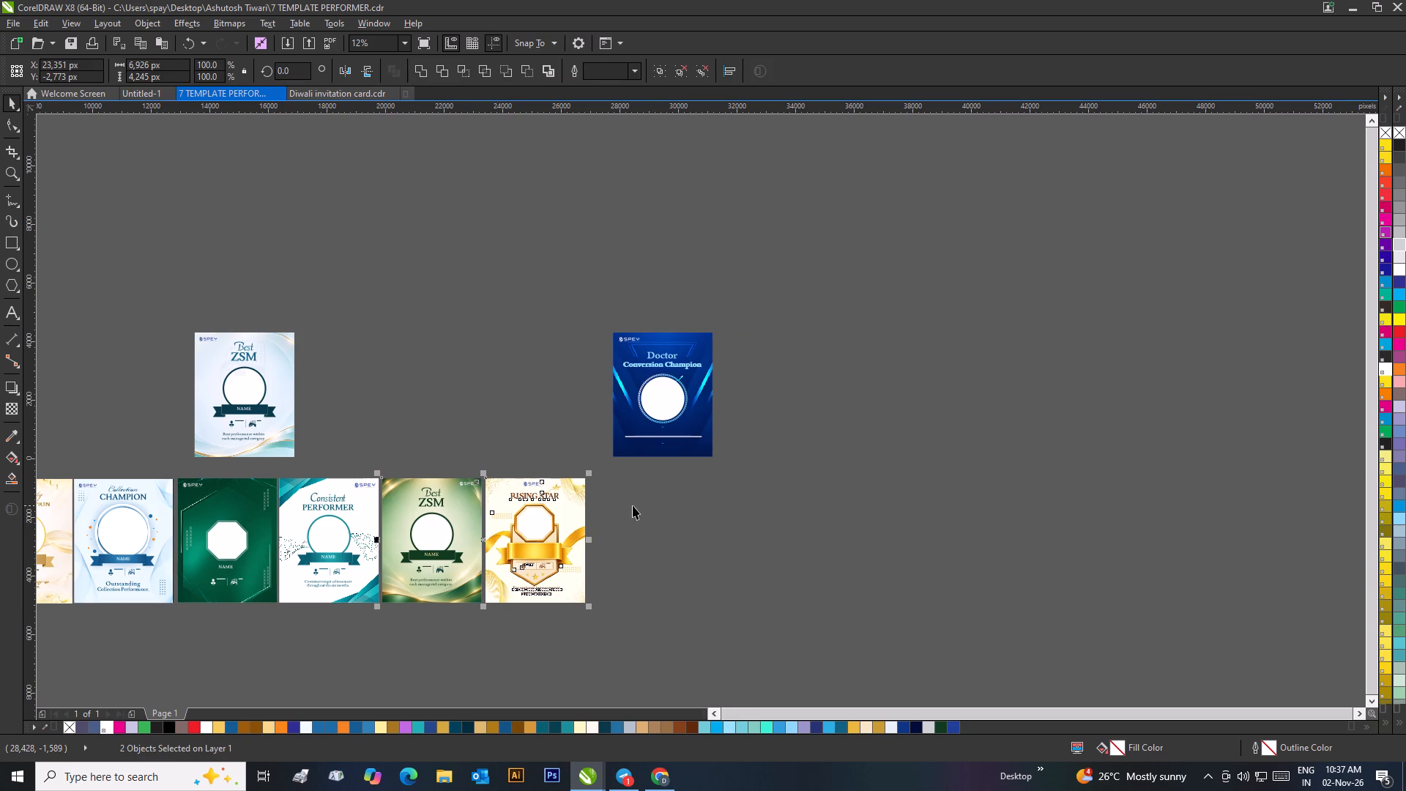
click(633, 505)
Move the Doctor Conversion Champion card to the seventh place in the row, directly after the Rising Star card.
scroll(411, 330, down, 1)
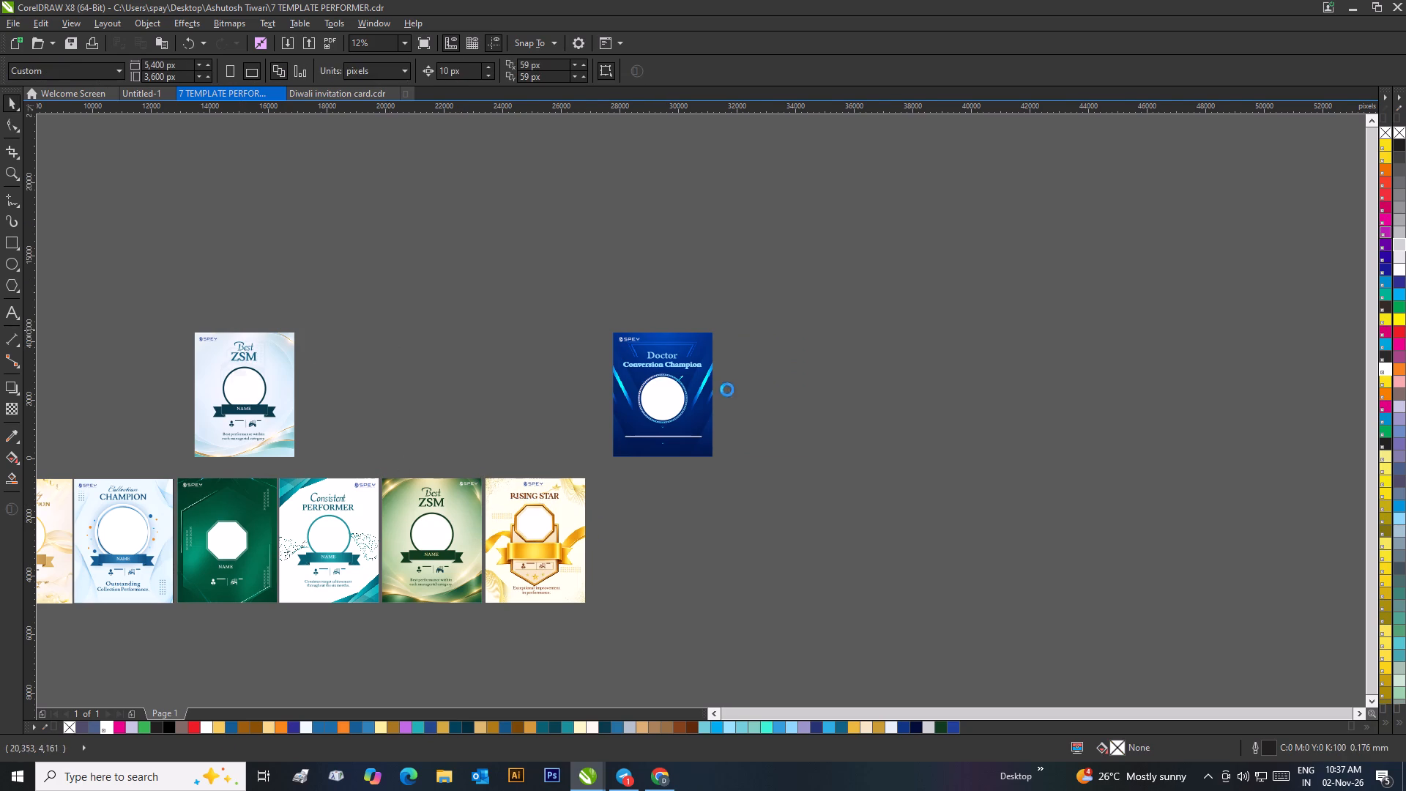
scroll(453, 352, up, 3)
scroll(745, 478, up, 1)
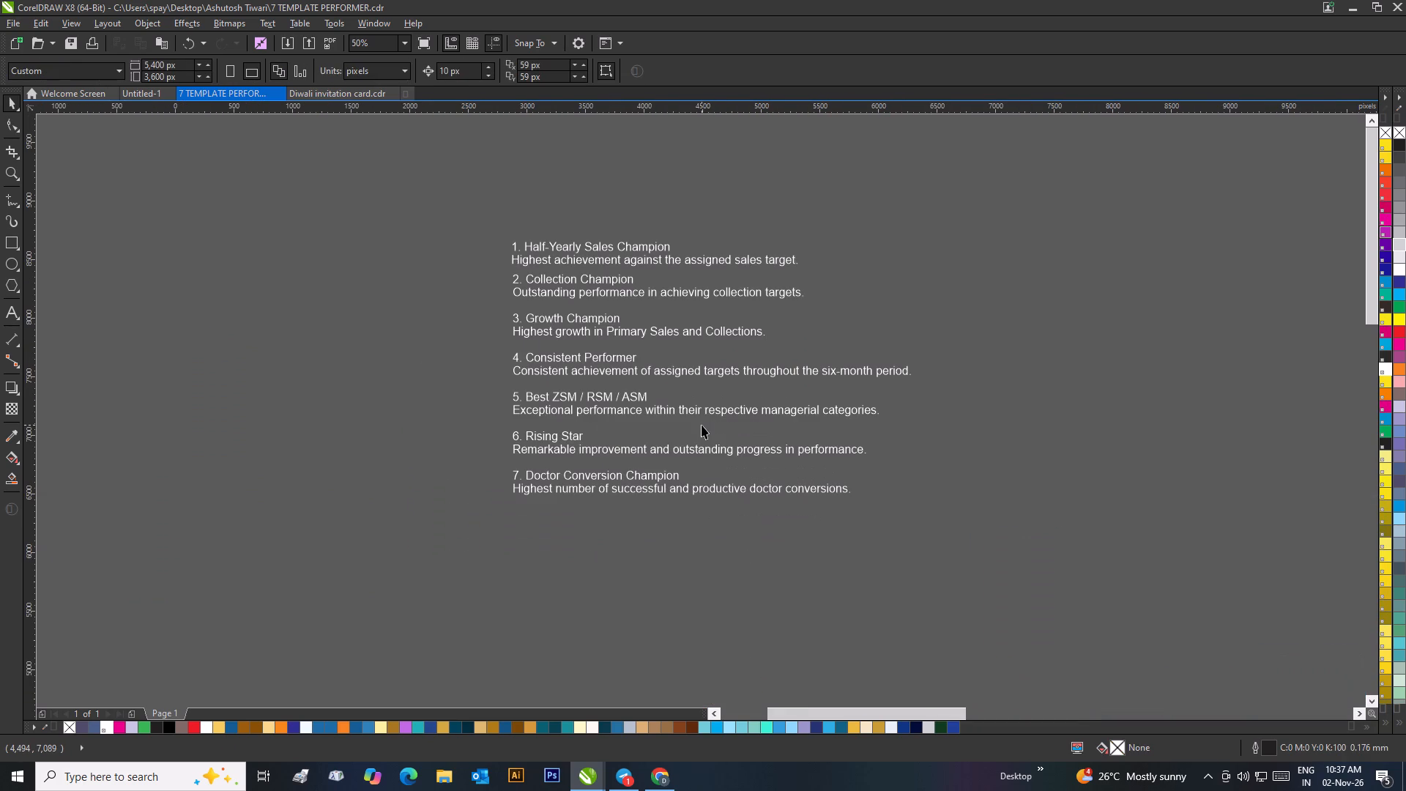
scroll(702, 427, down, 3)
scroll(908, 500, up, 1)
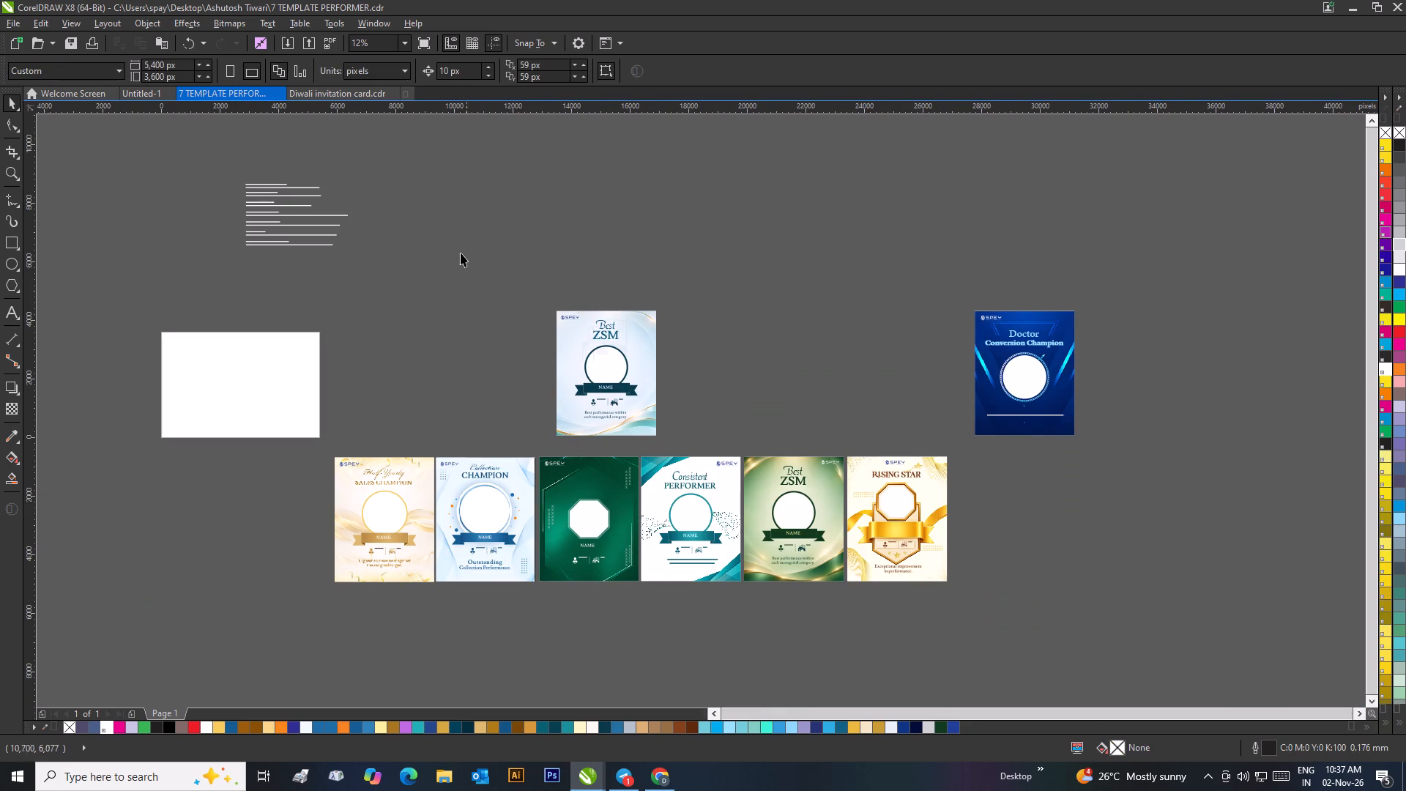
drag(956, 289, 1109, 450)
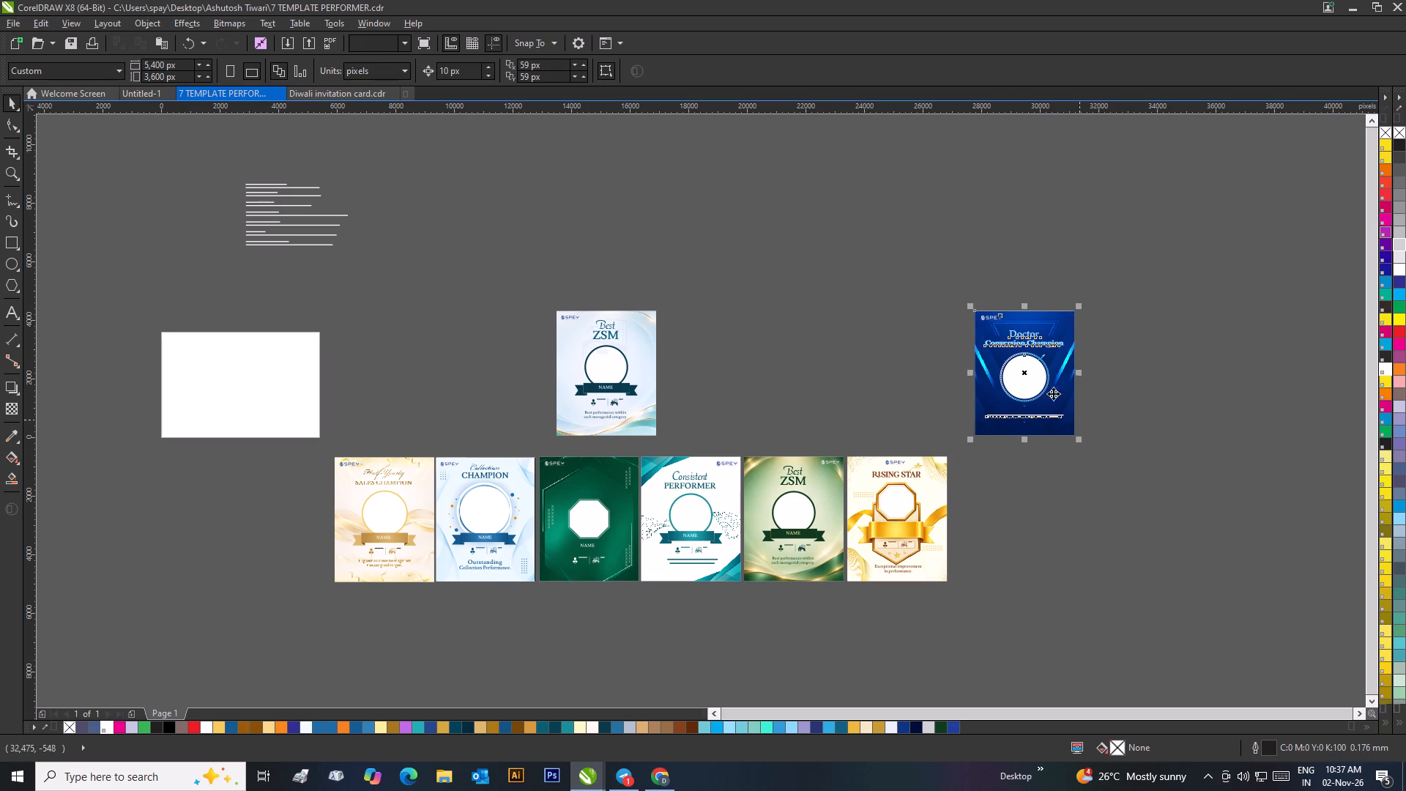
drag(1025, 371, 1002, 514)
click(1100, 511)
Move the leftover light blue Best ZSM card away from the row and delete it.
drag(706, 279, 540, 447)
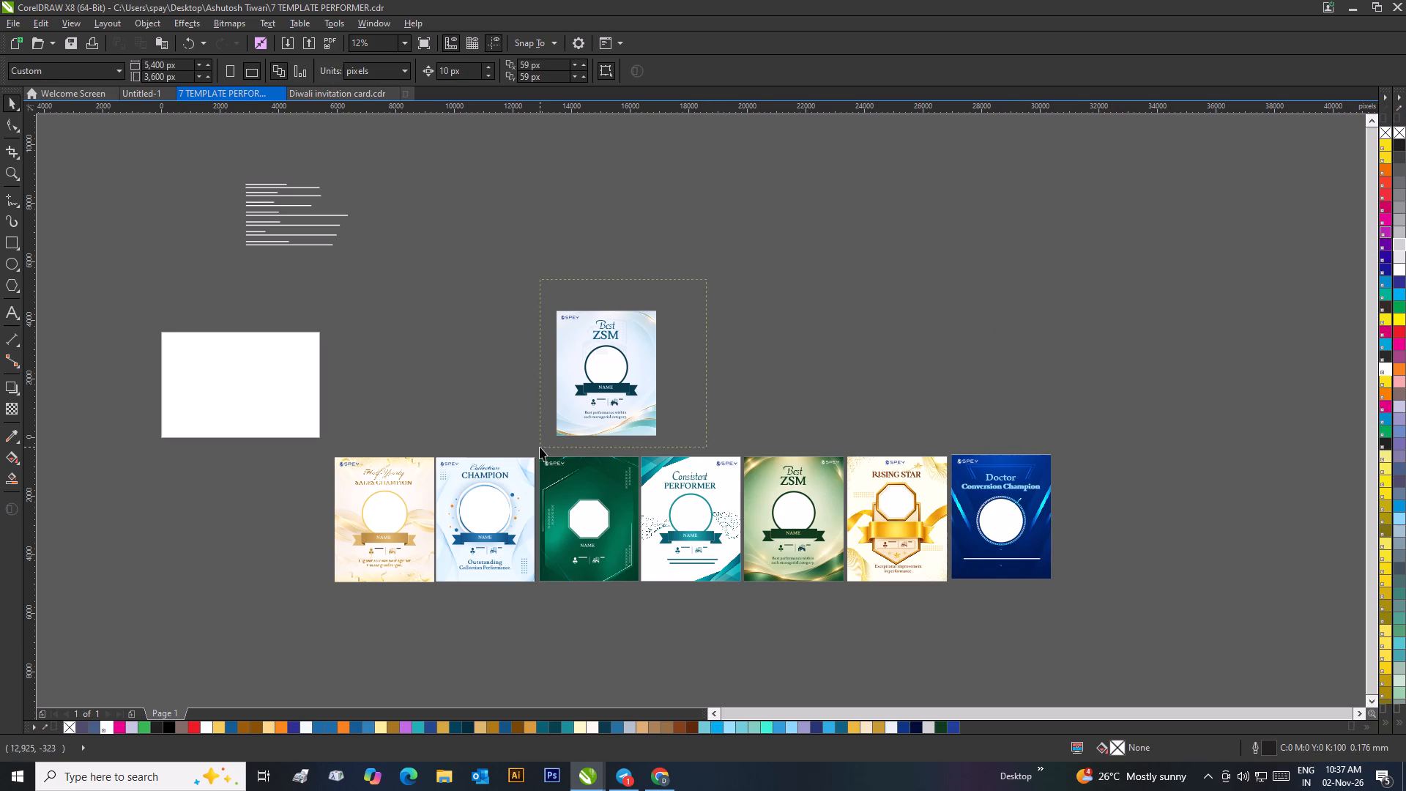
drag(540, 447, 534, 444)
drag(608, 375, 664, 270)
click(785, 283)
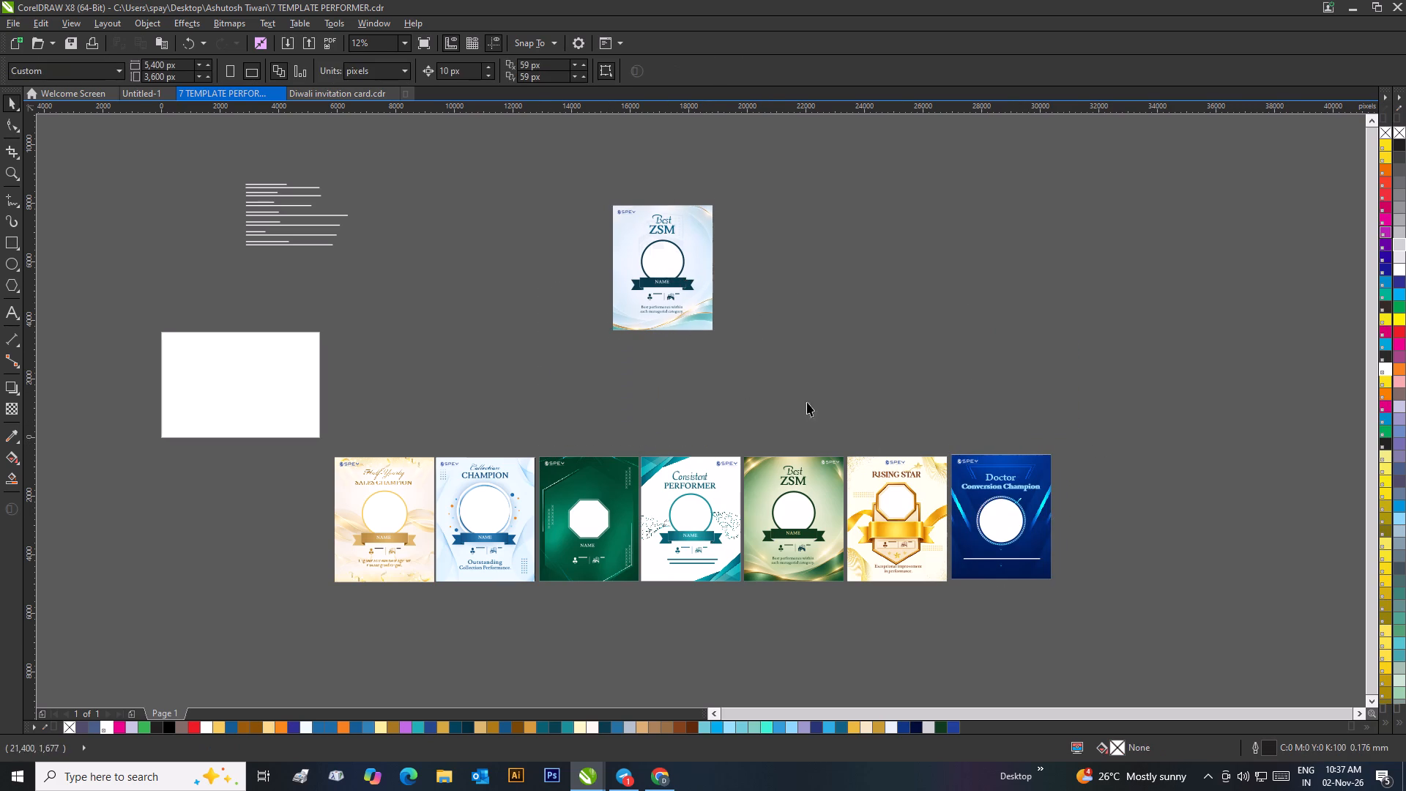
scroll(945, 551, up, 1)
scroll(701, 411, down, 1)
scroll(587, 378, down, 1)
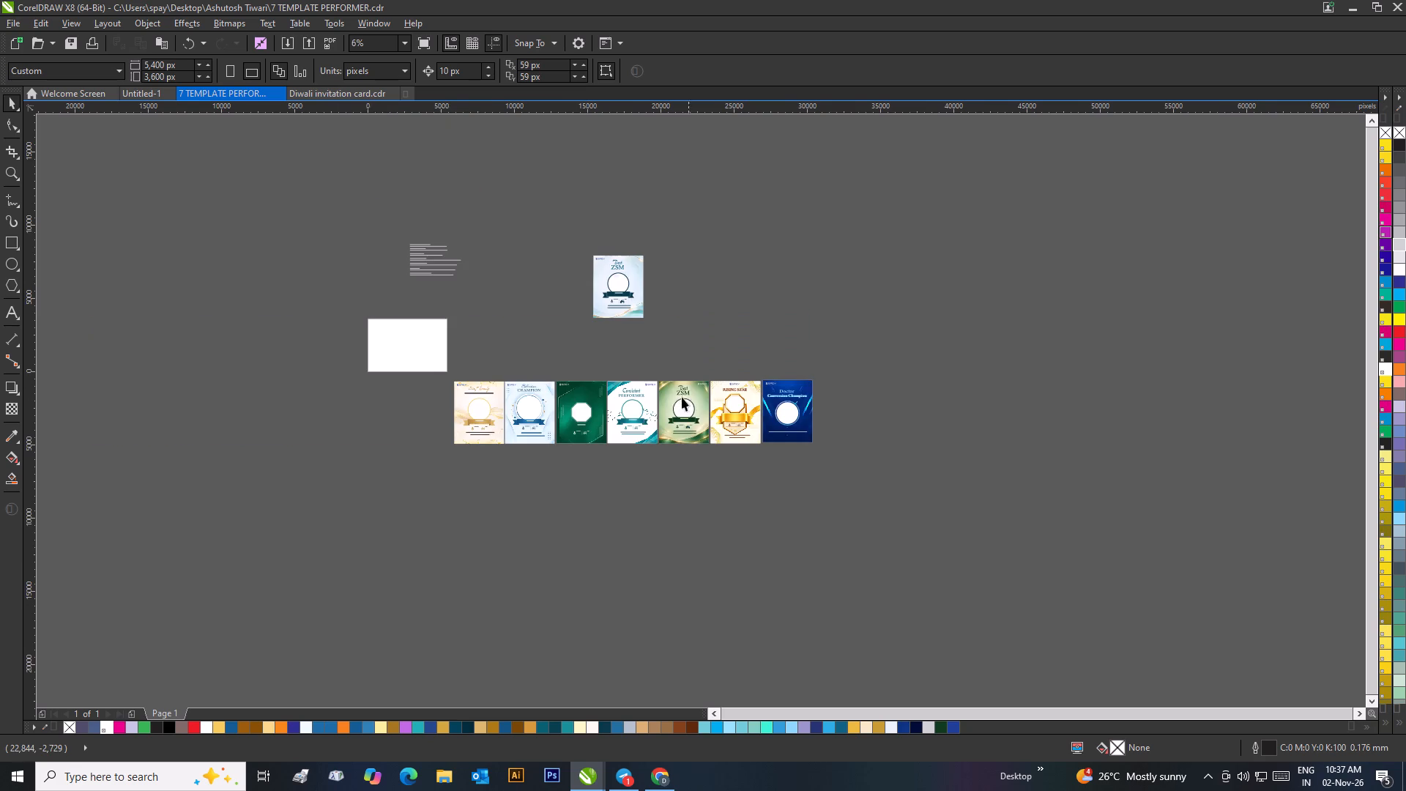
scroll(668, 376, up, 1)
scroll(622, 278, up, 1)
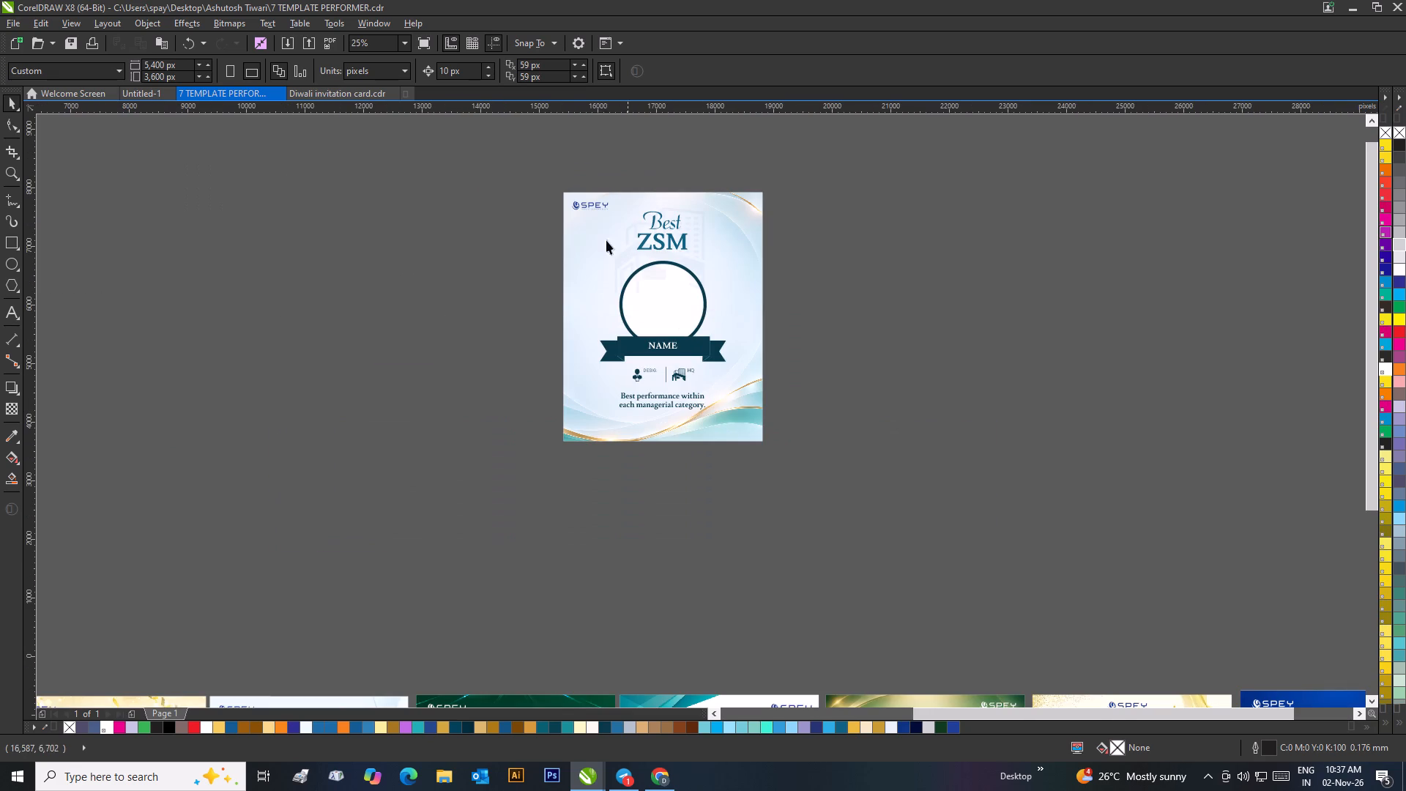
drag(535, 168, 825, 536)
key(Delete)
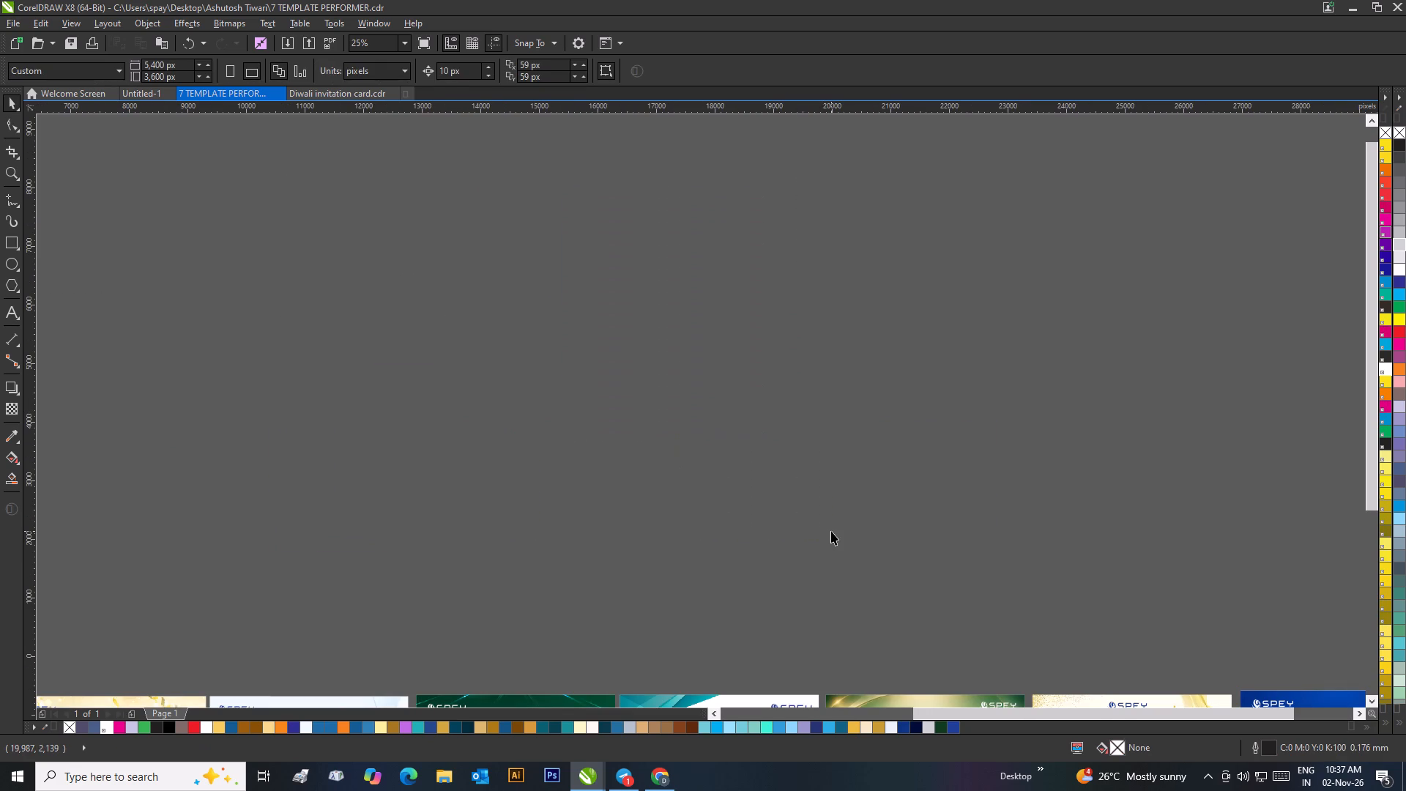
Group the Doctor Conversion Champion card and align its top with the Rising Star card.
scroll(832, 530, down, 2)
scroll(686, 478, up, 1)
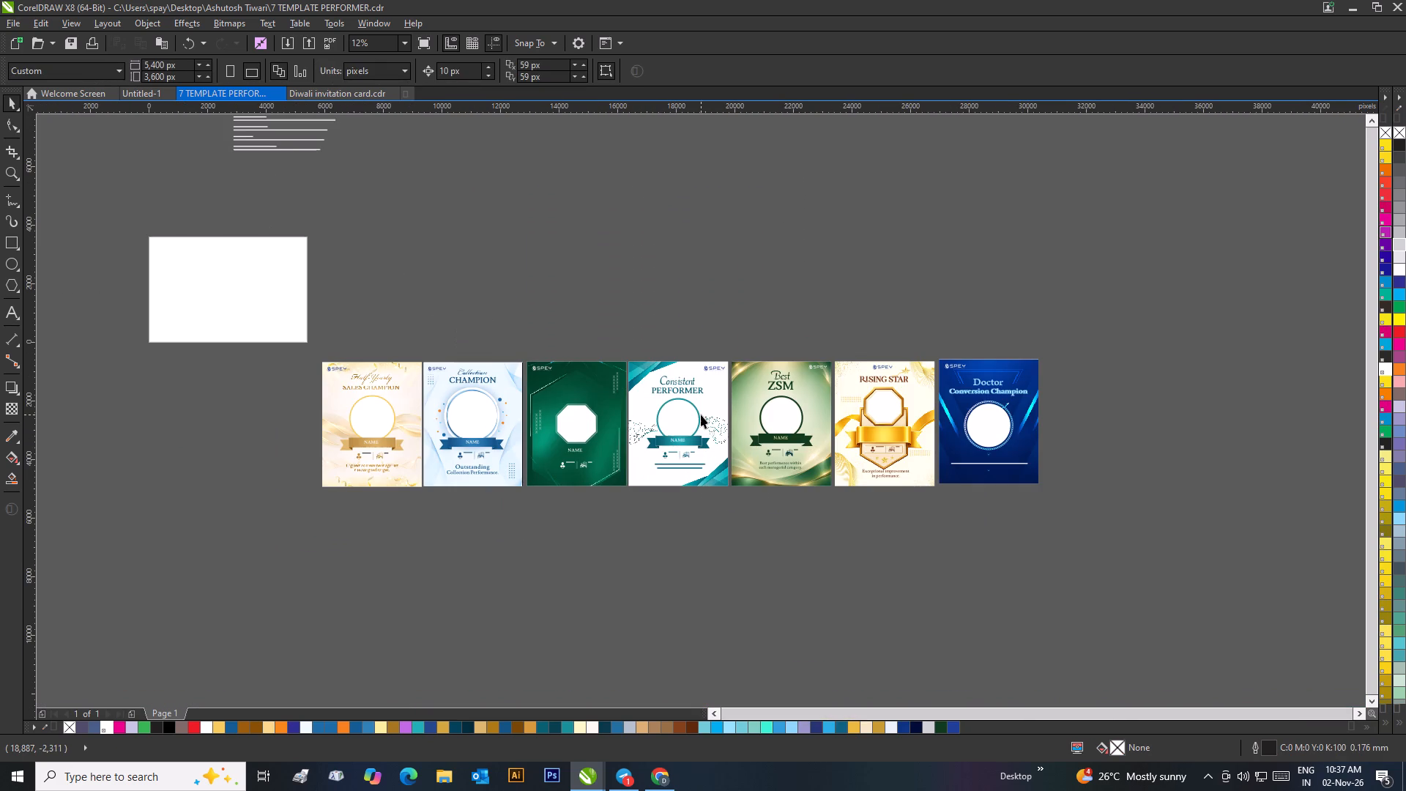
scroll(958, 453, up, 1)
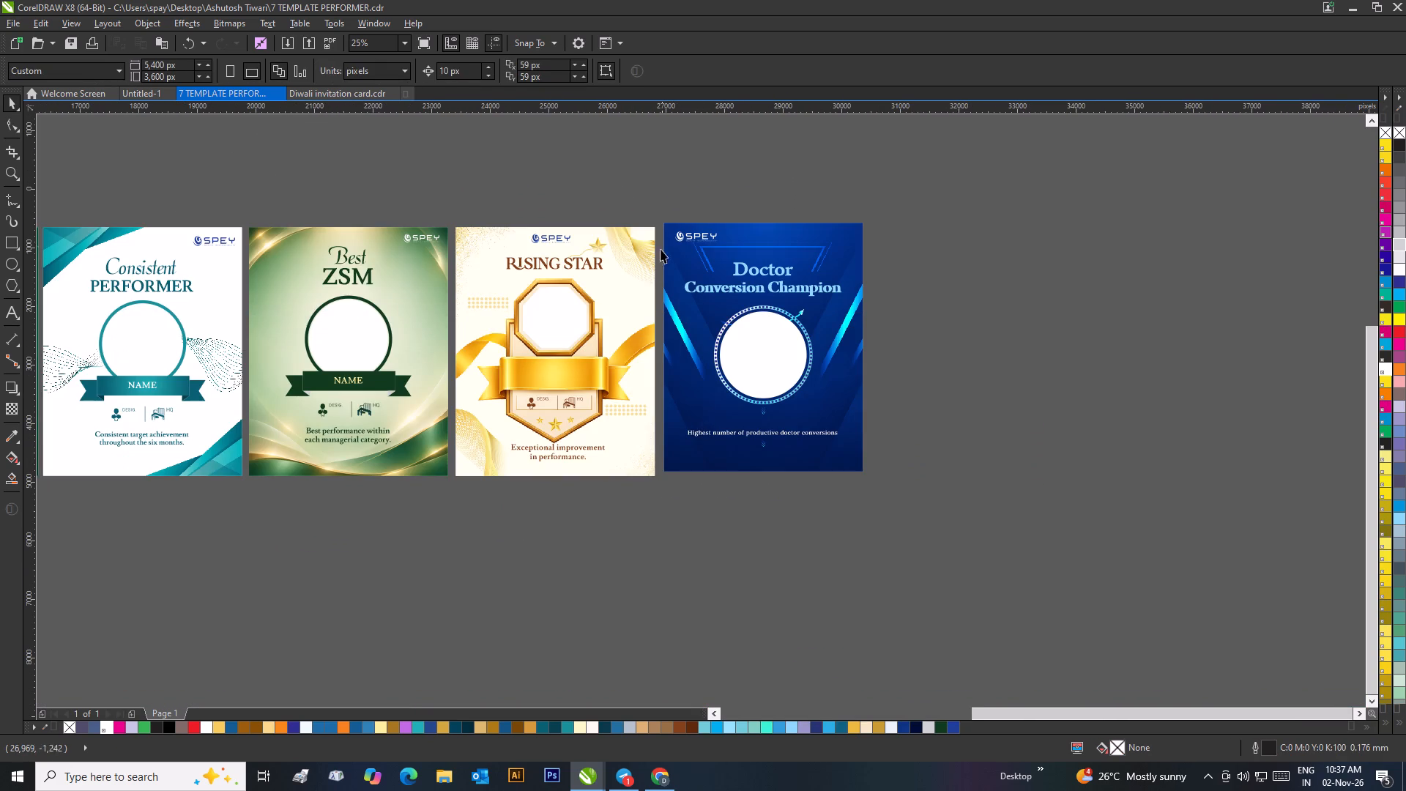
drag(655, 212, 933, 486)
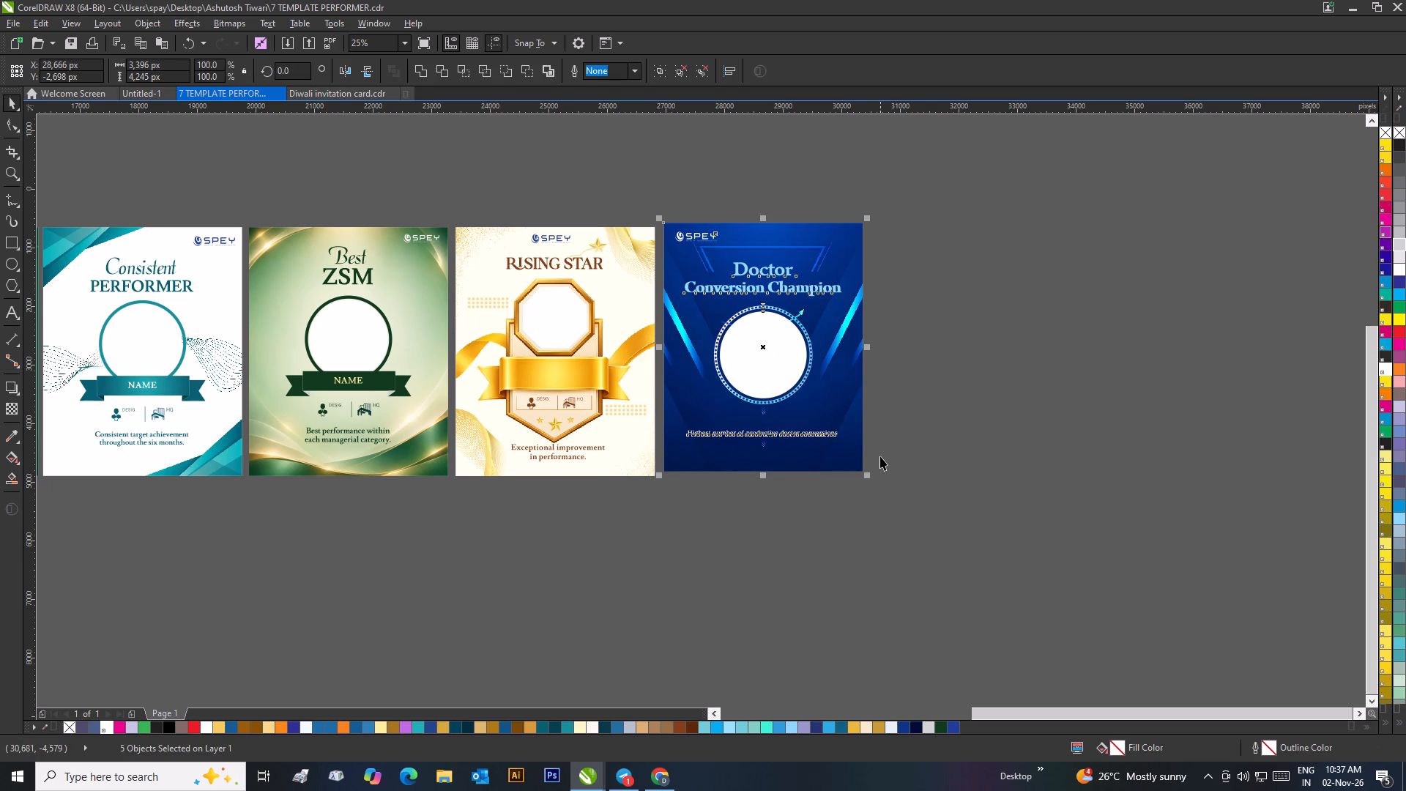
key(ctrl+g)
click(646, 376)
key(t)
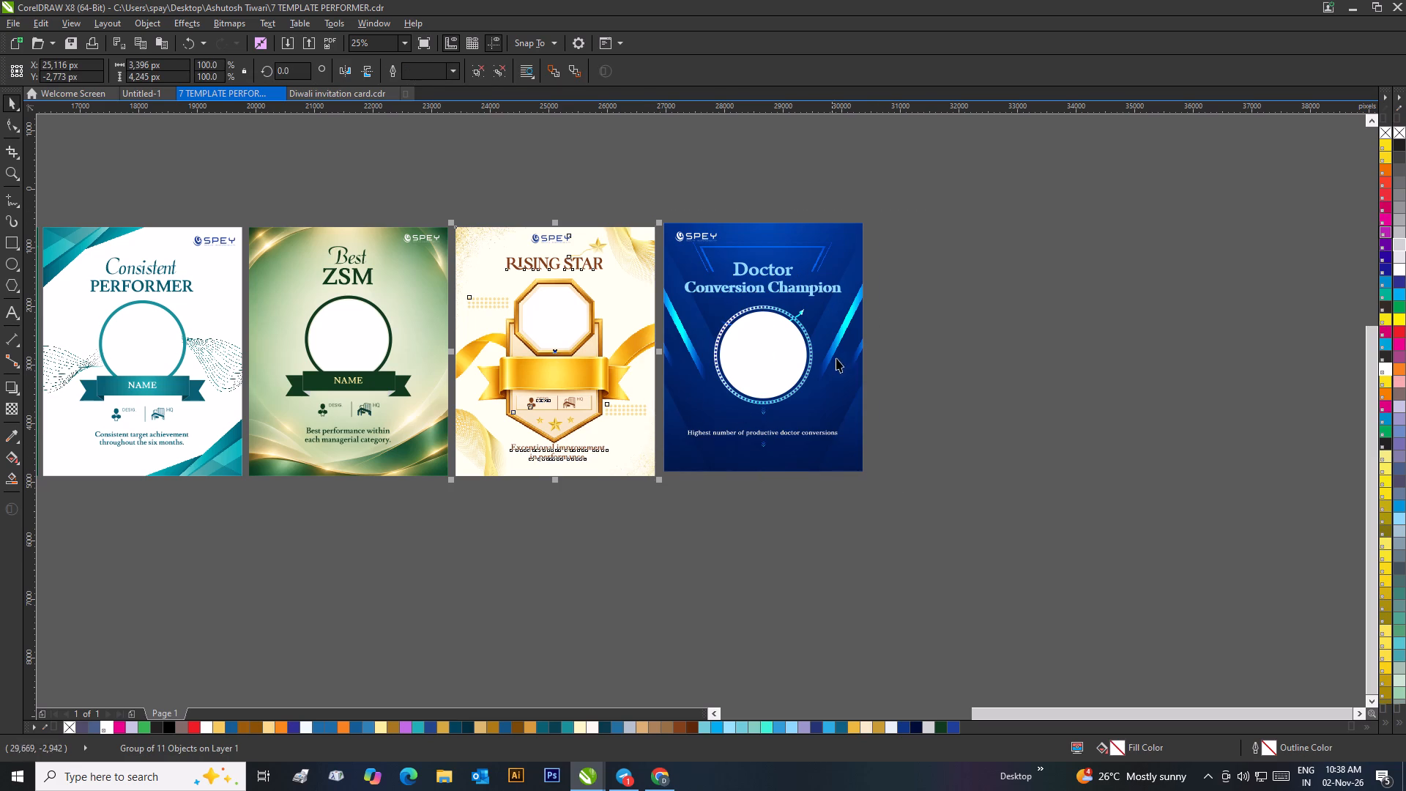
click(745, 346)
shift+click(650, 279)
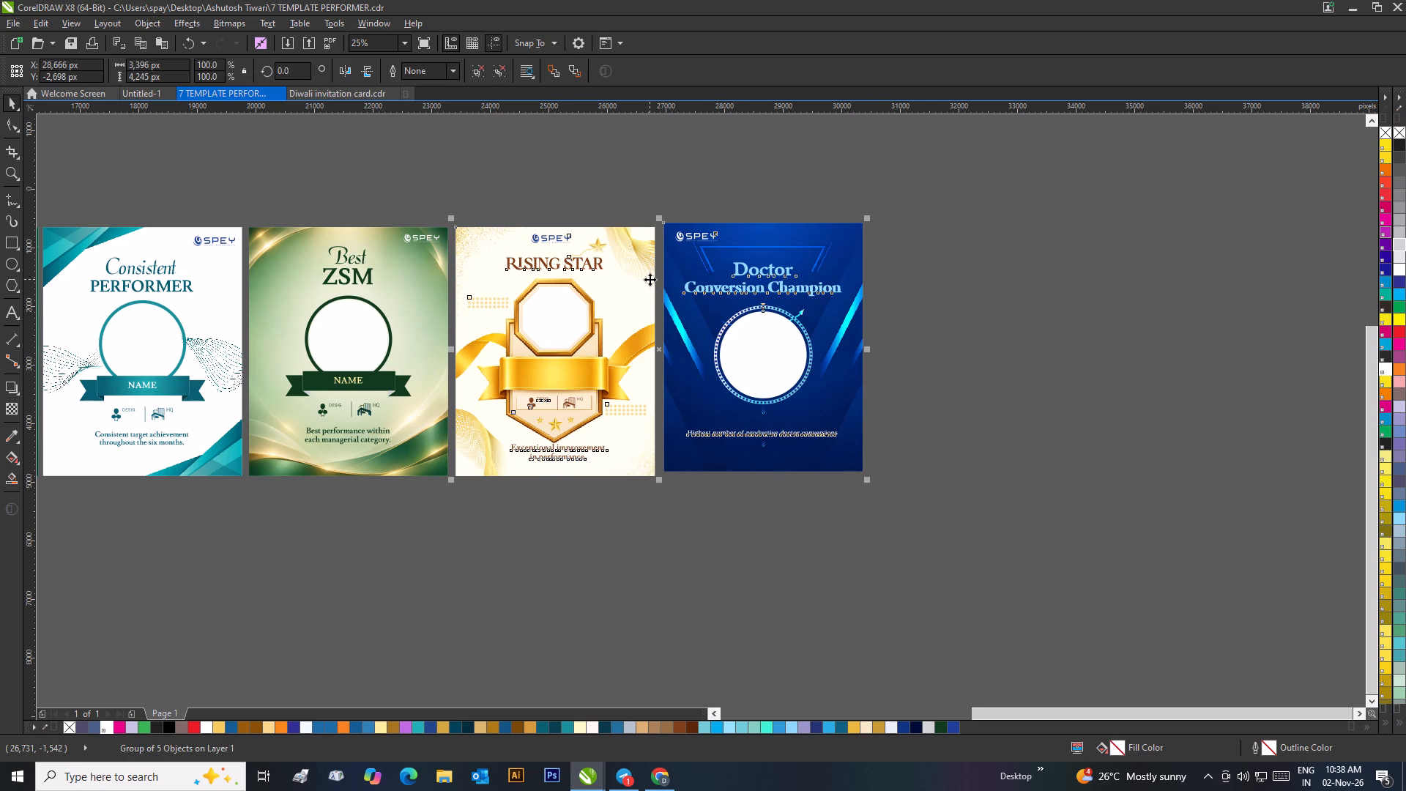
key(t)
click(956, 326)
Align the tops of all seven award cards and distribute them evenly by their horizontal centres.
scroll(927, 349, down, 1)
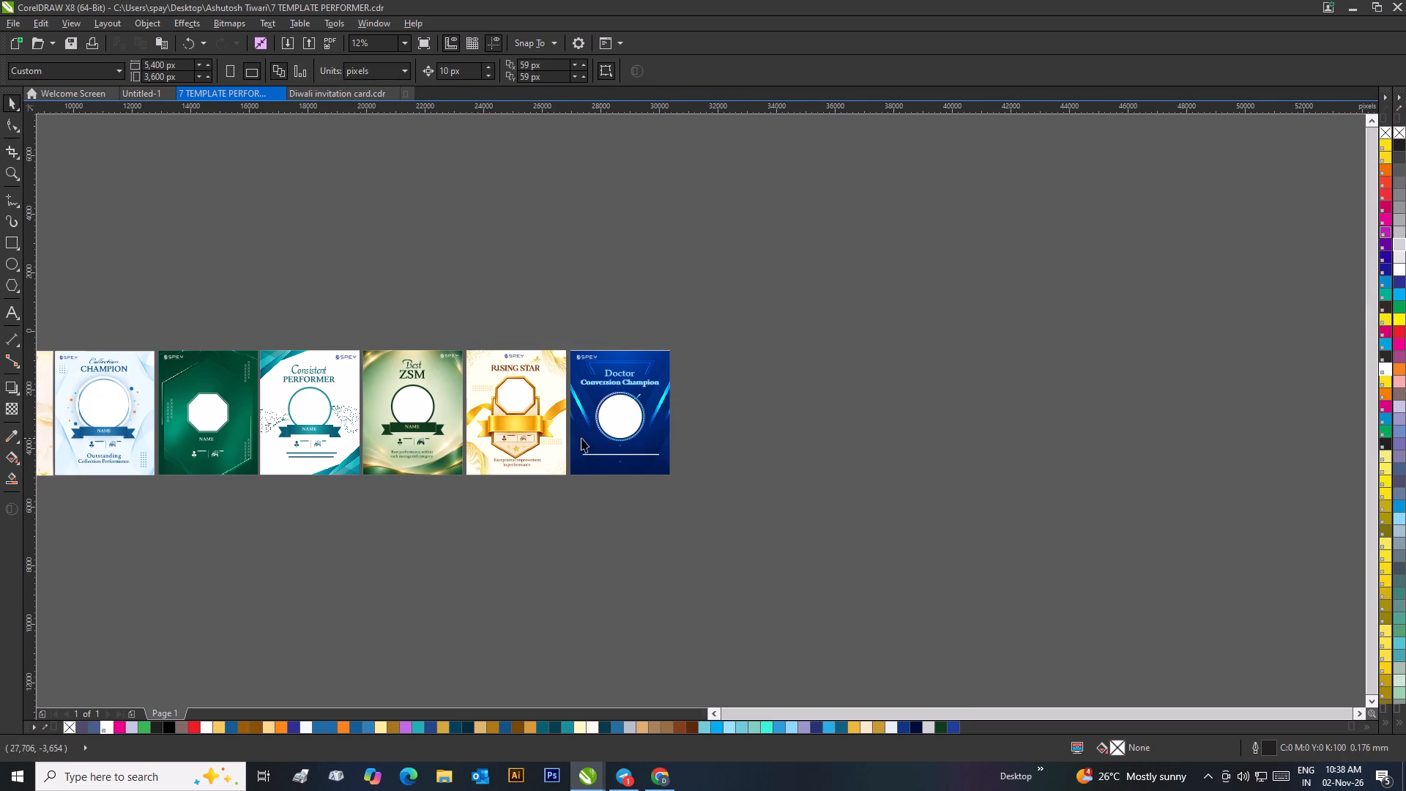
click(510, 371)
click(423, 374)
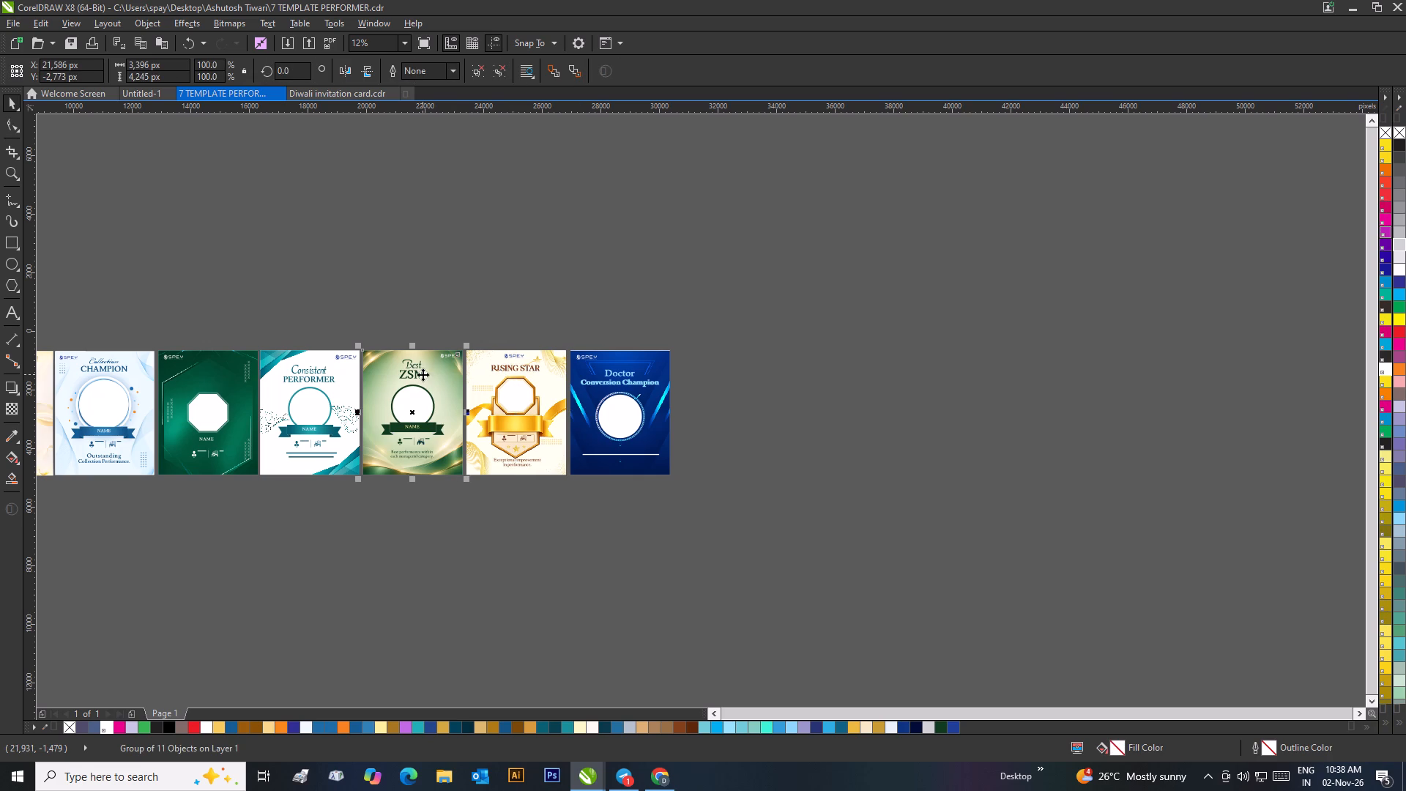
click(332, 382)
click(185, 379)
scroll(351, 365, down, 2)
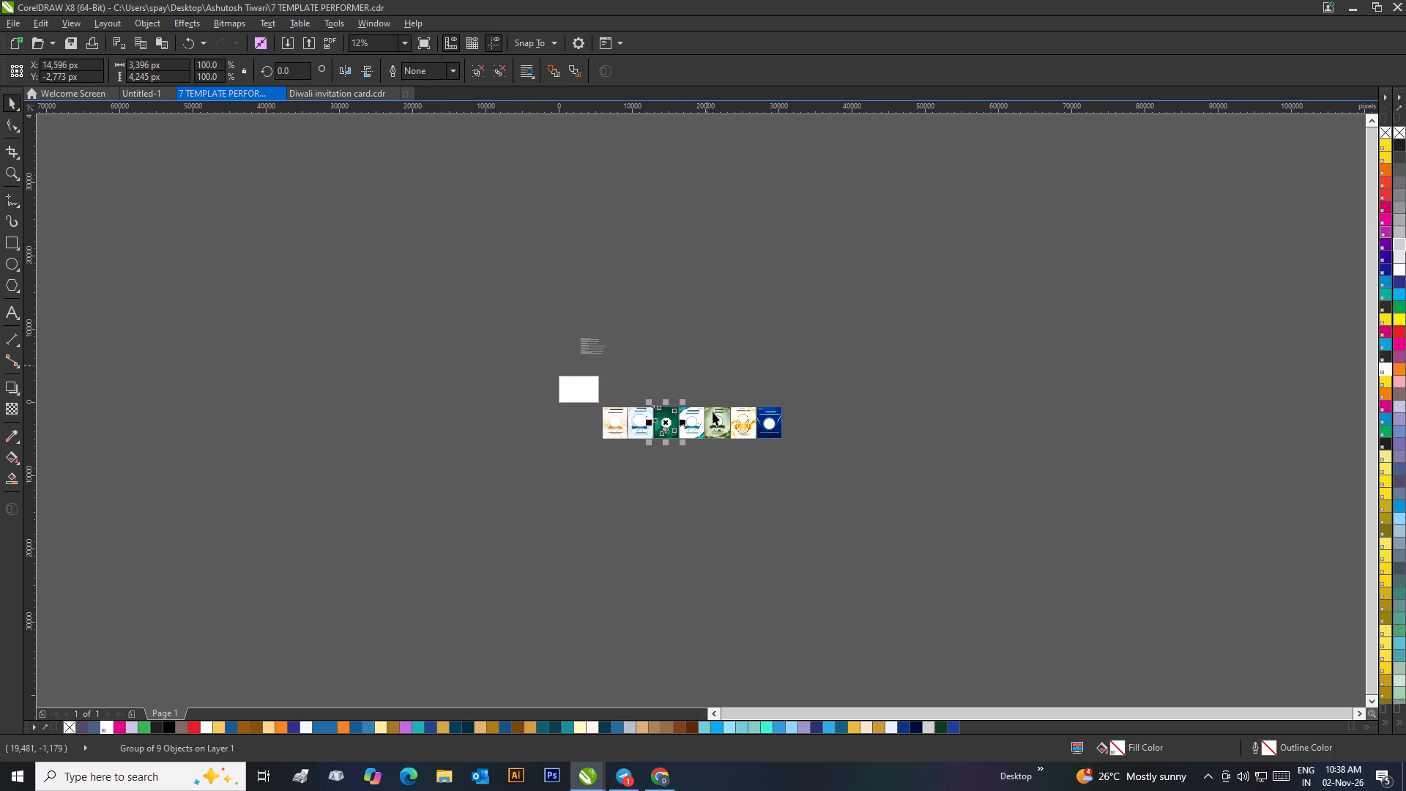
drag(854, 386, 595, 500)
key(t)
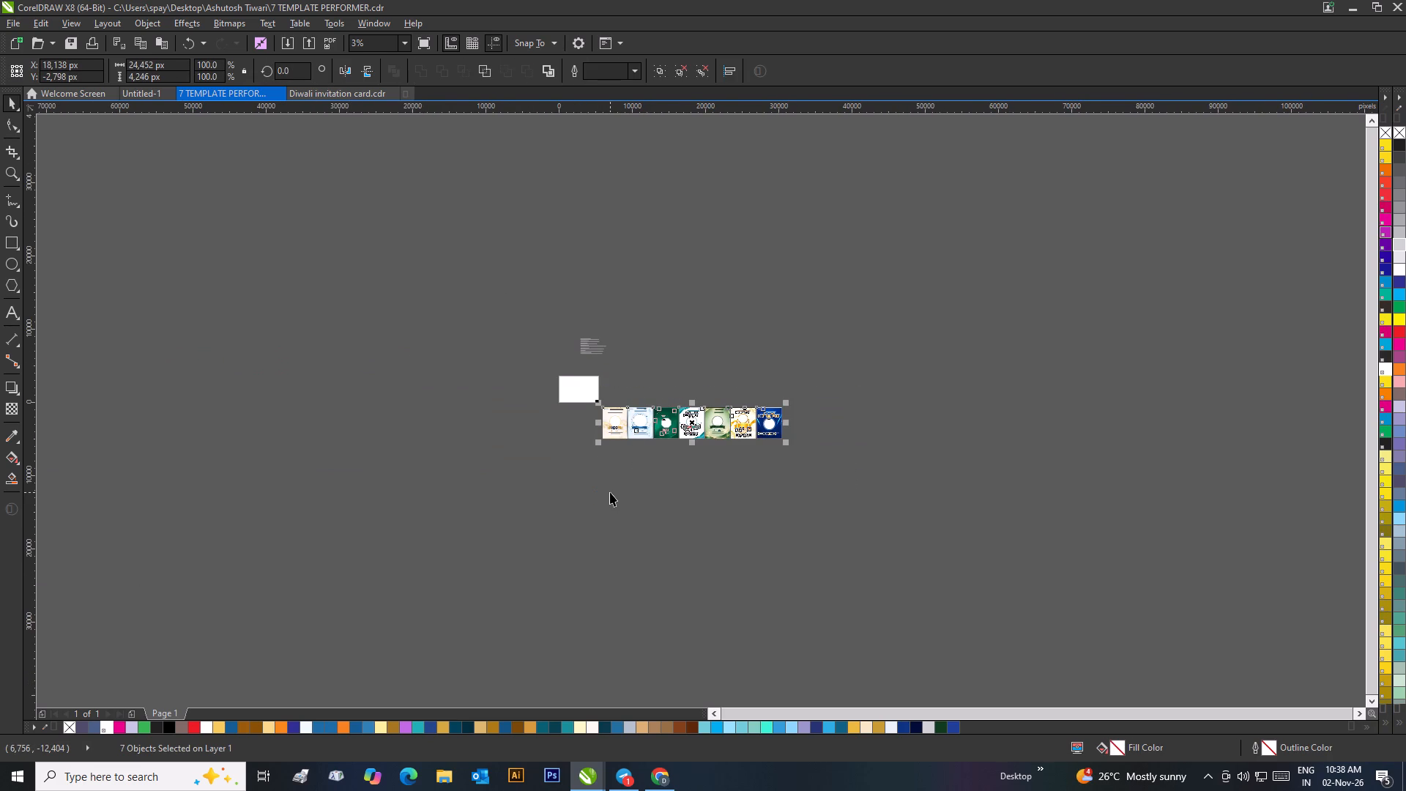
key(shift+e)
click(740, 491)
Move the award list text to the empty space above the middle of the card row.
scroll(693, 435, up, 2)
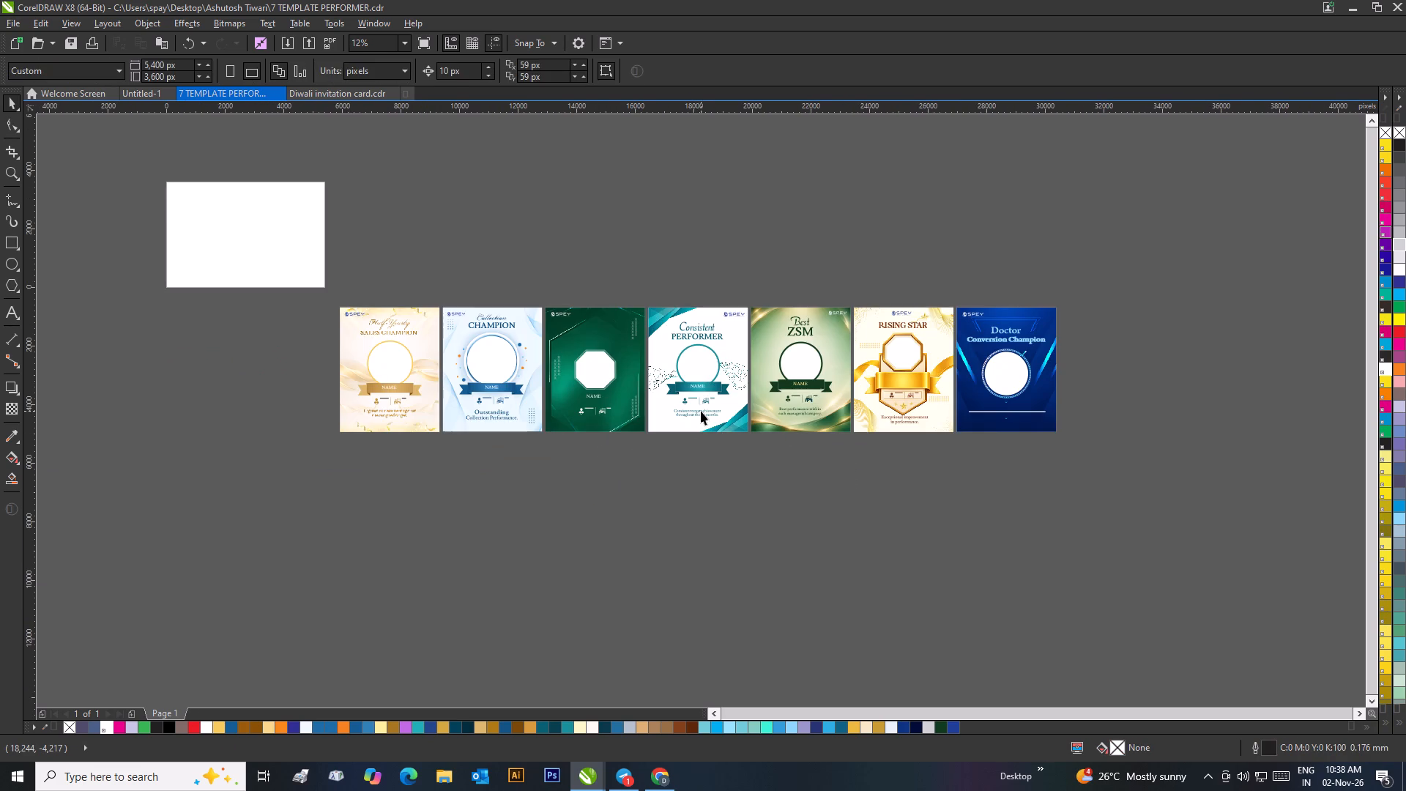
scroll(701, 411, up, 1)
scroll(701, 411, down, 2)
scroll(701, 413, up, 1)
scroll(570, 324, down, 1)
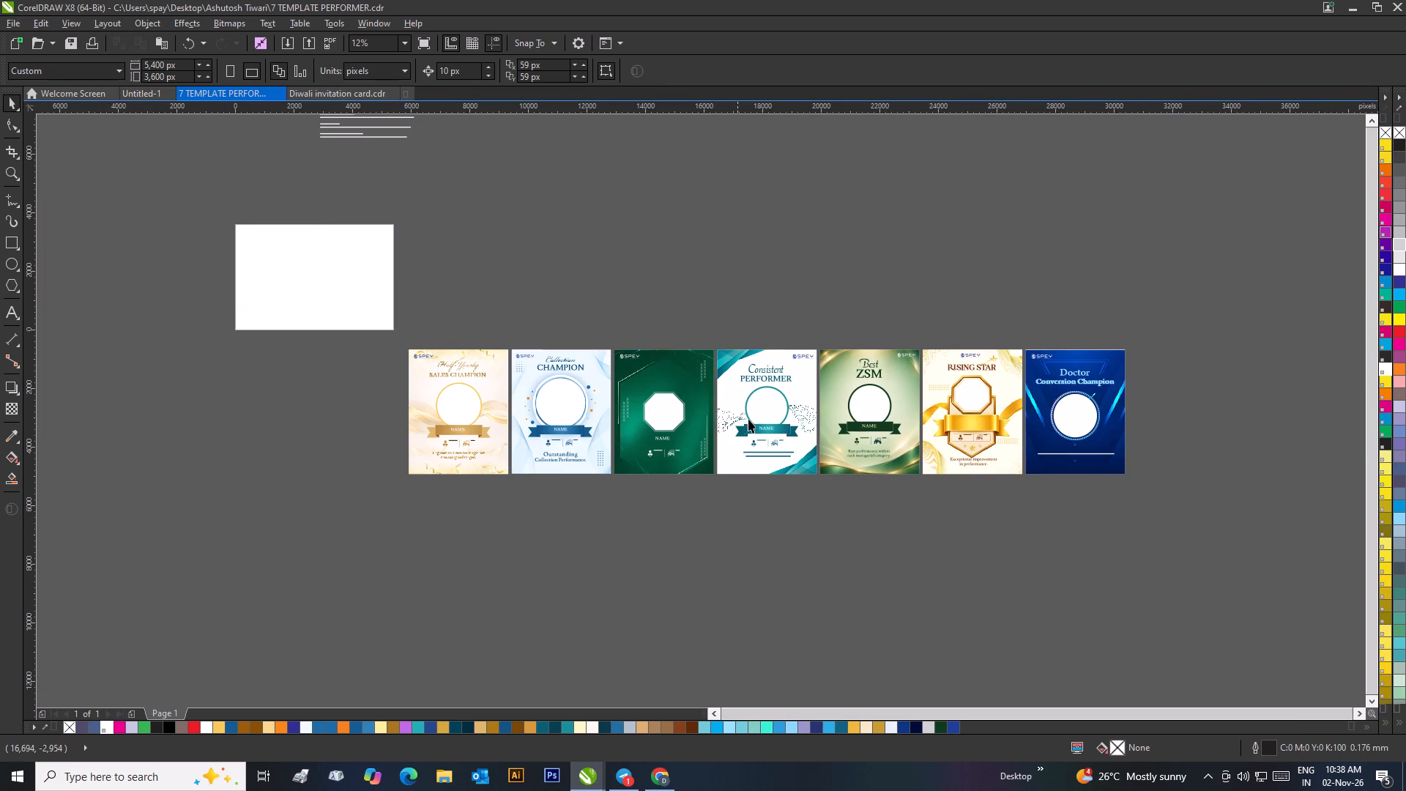
drag(391, 137, 419, 166)
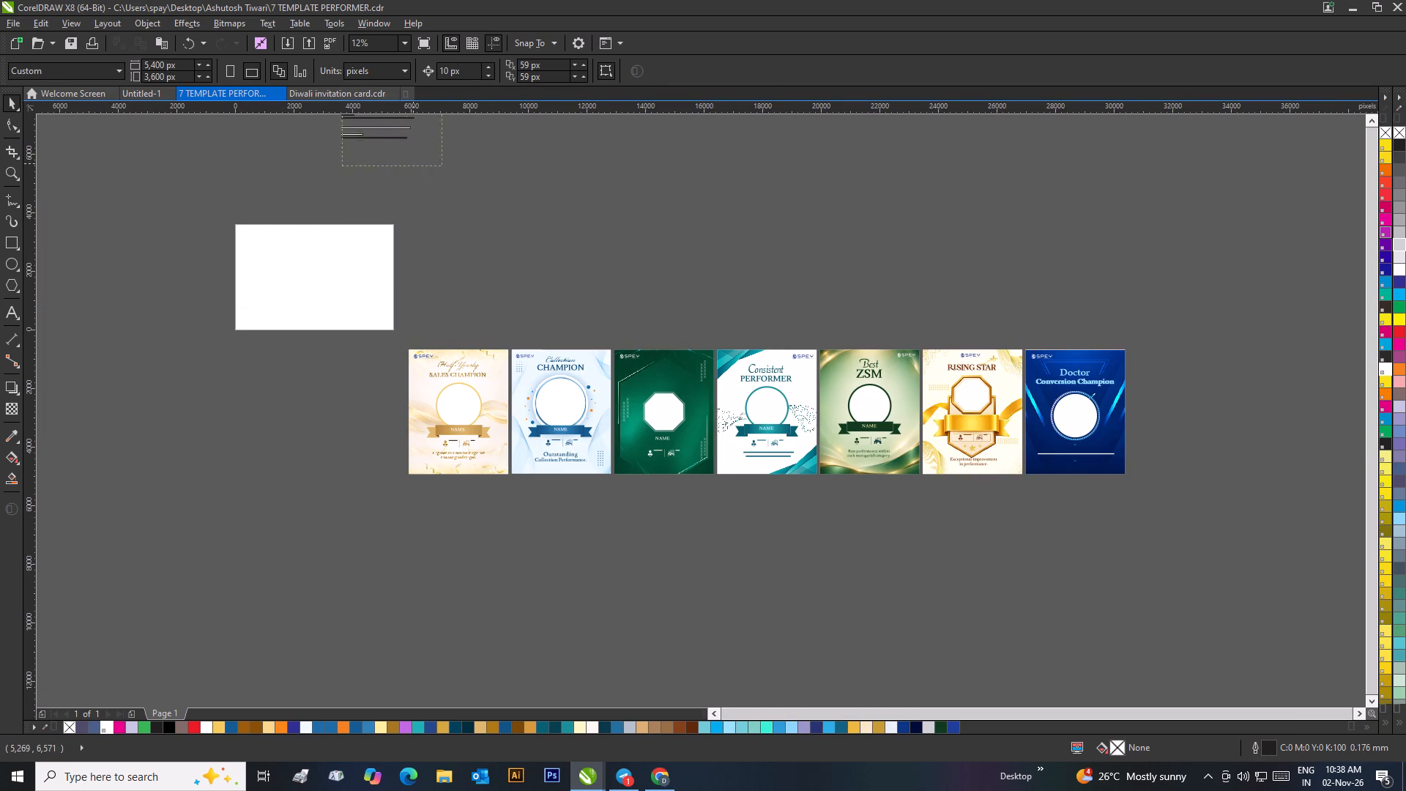
drag(419, 166, 747, 267)
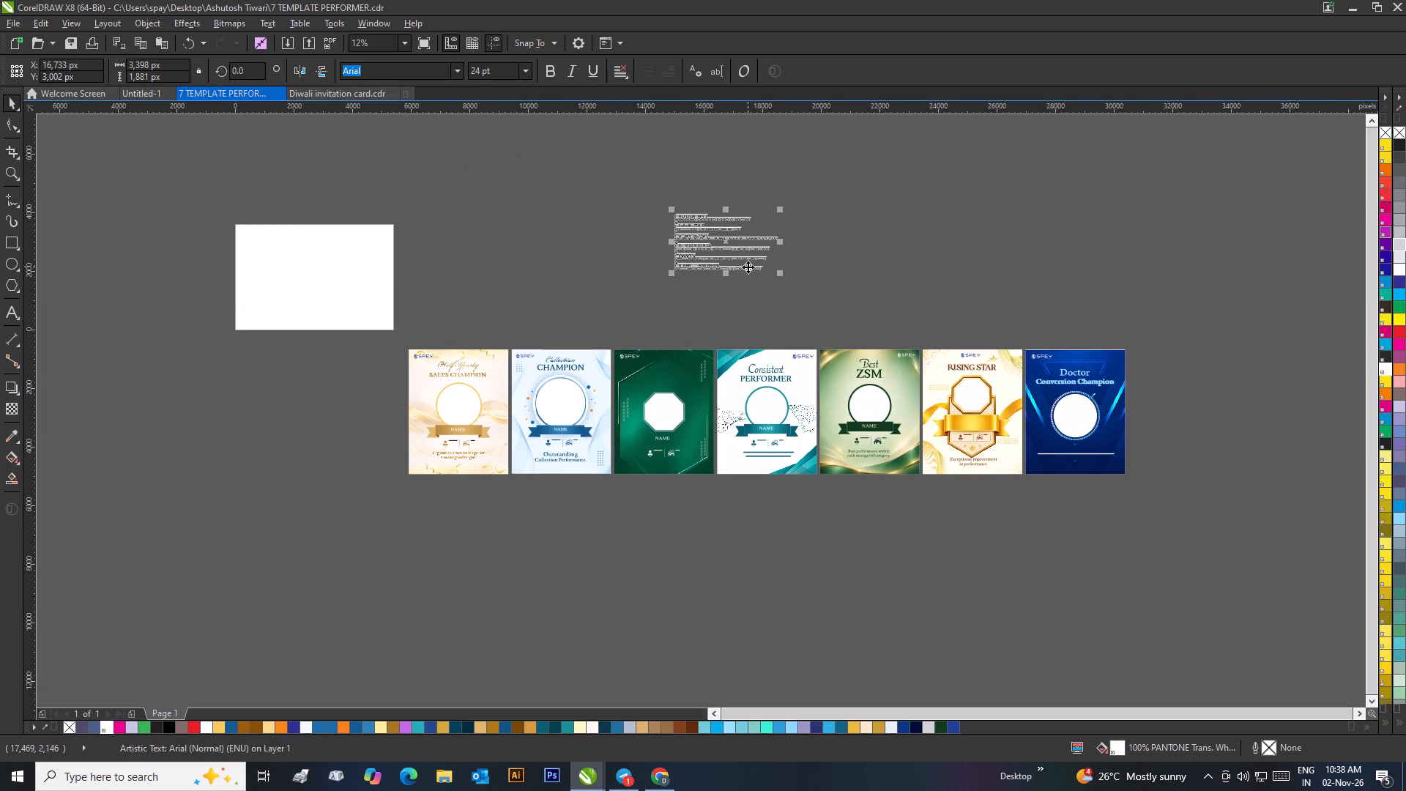
Break the award list text apart and place its doctor conversions description line on the Doctor Conversion Champion card.
key(ctrl+k)
drag(748, 267, 819, 340)
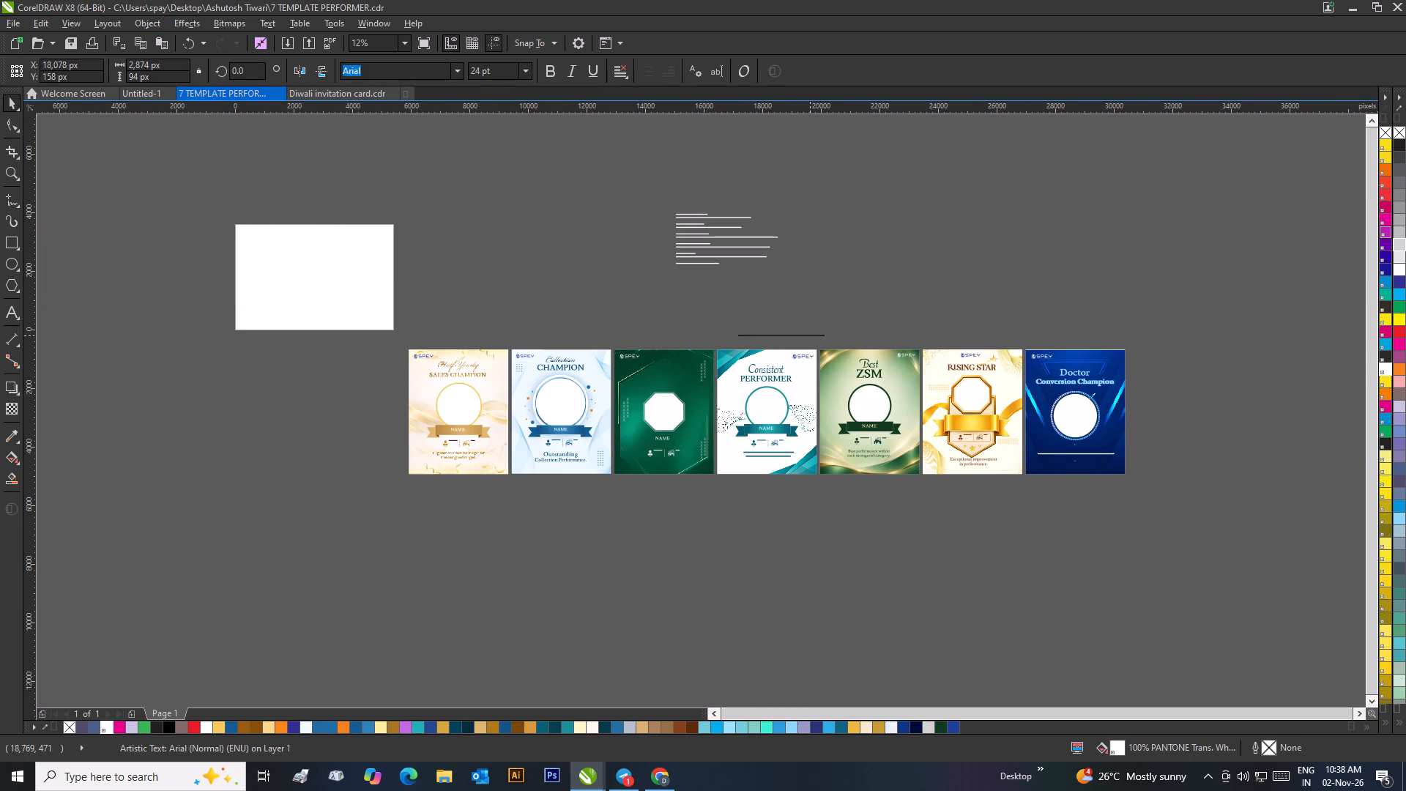
drag(819, 340, 1111, 447)
Split the new doctor description into two lines, starting the second line at "productive doctor conversions.".
scroll(1107, 456, up, 2)
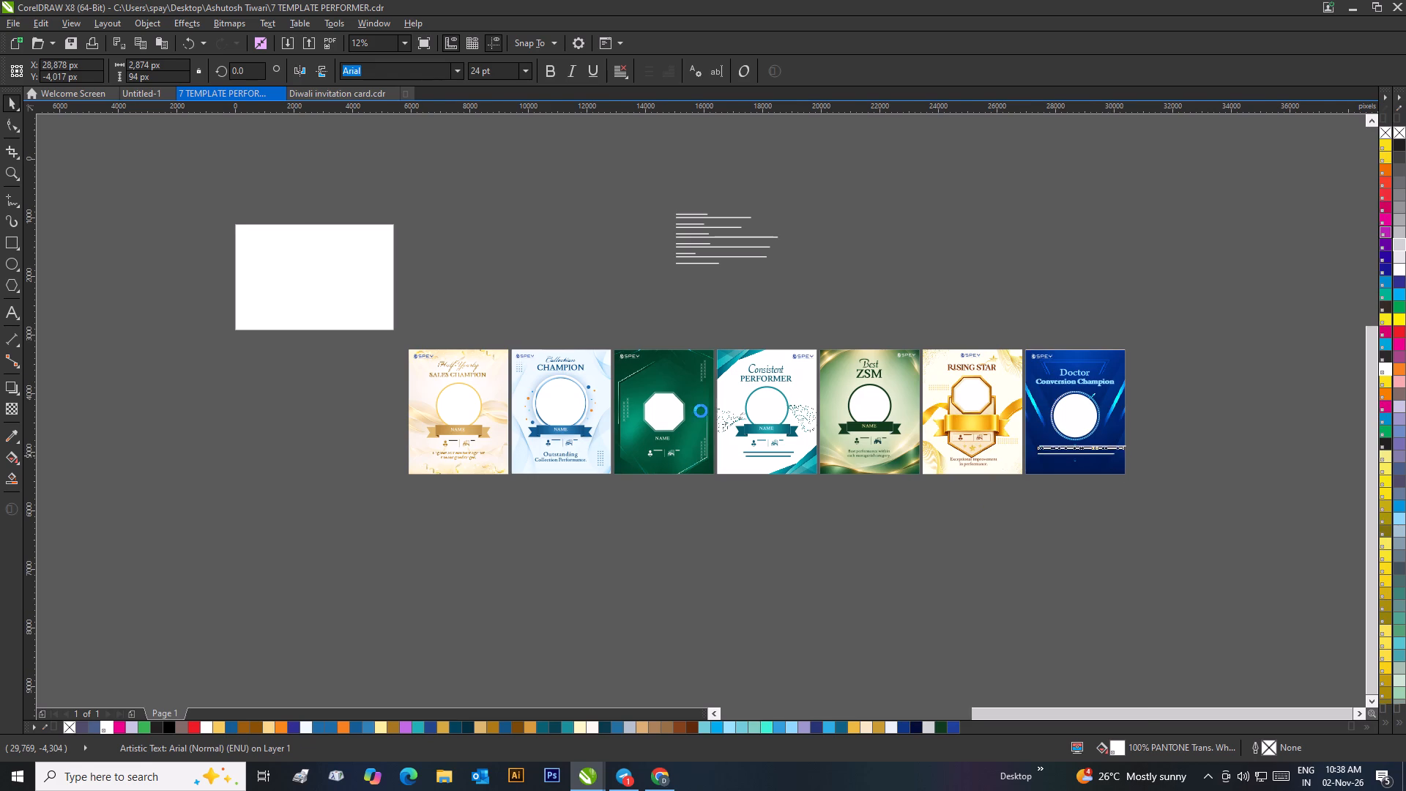
scroll(701, 411, up, 1)
scroll(595, 420, up, 1)
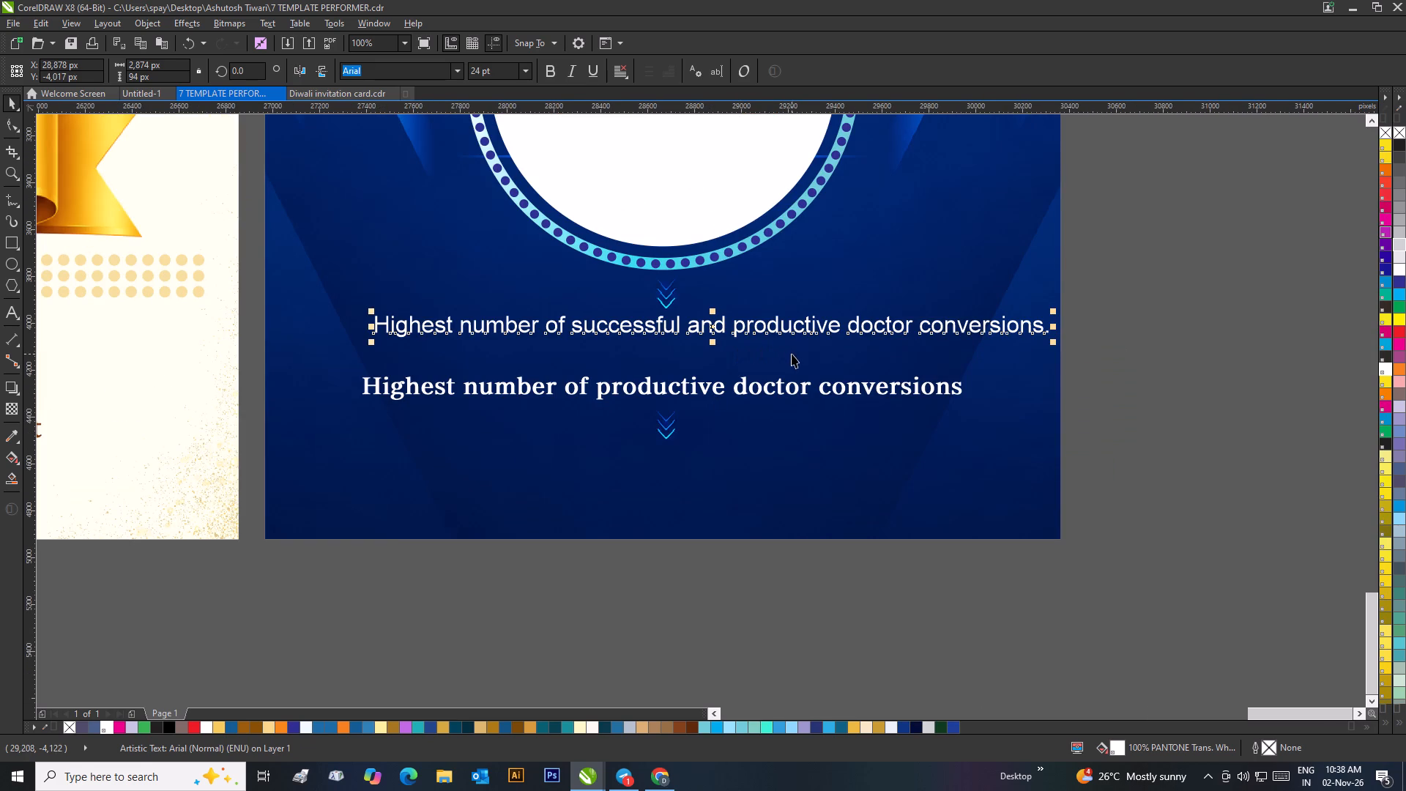
double_click(757, 329)
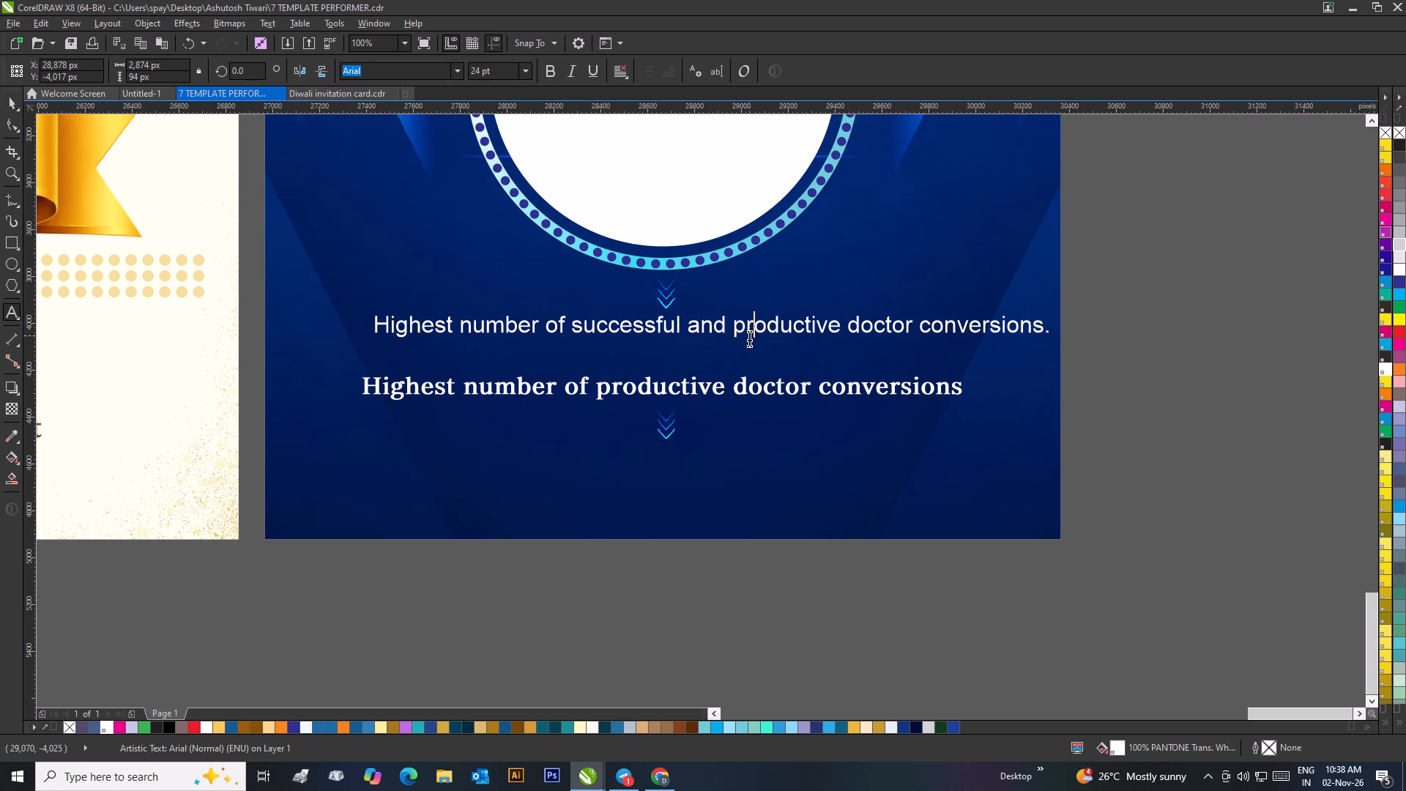
click(734, 326)
key(Return)
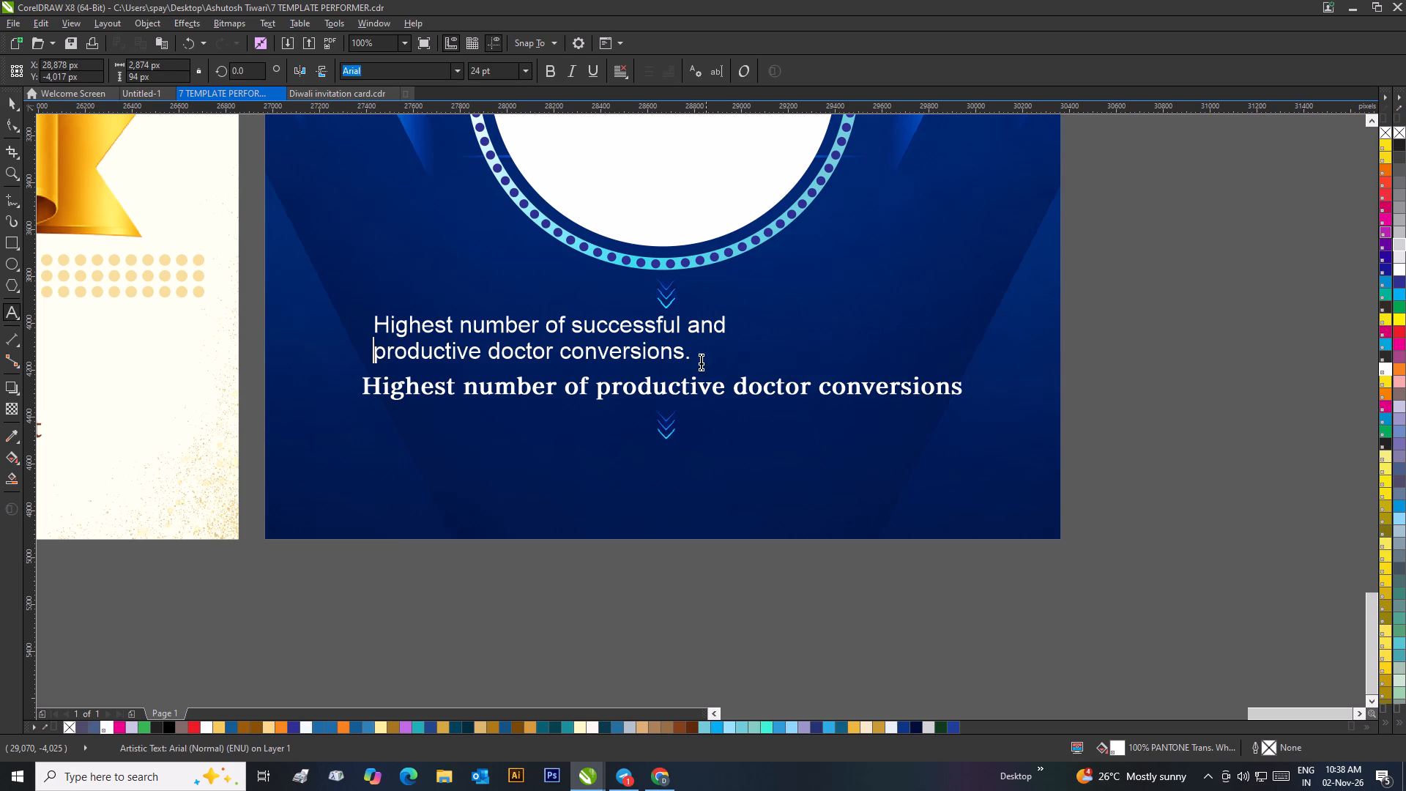
click(13, 102)
Ungroup the Doctor Conversion Champion card.
click(511, 393)
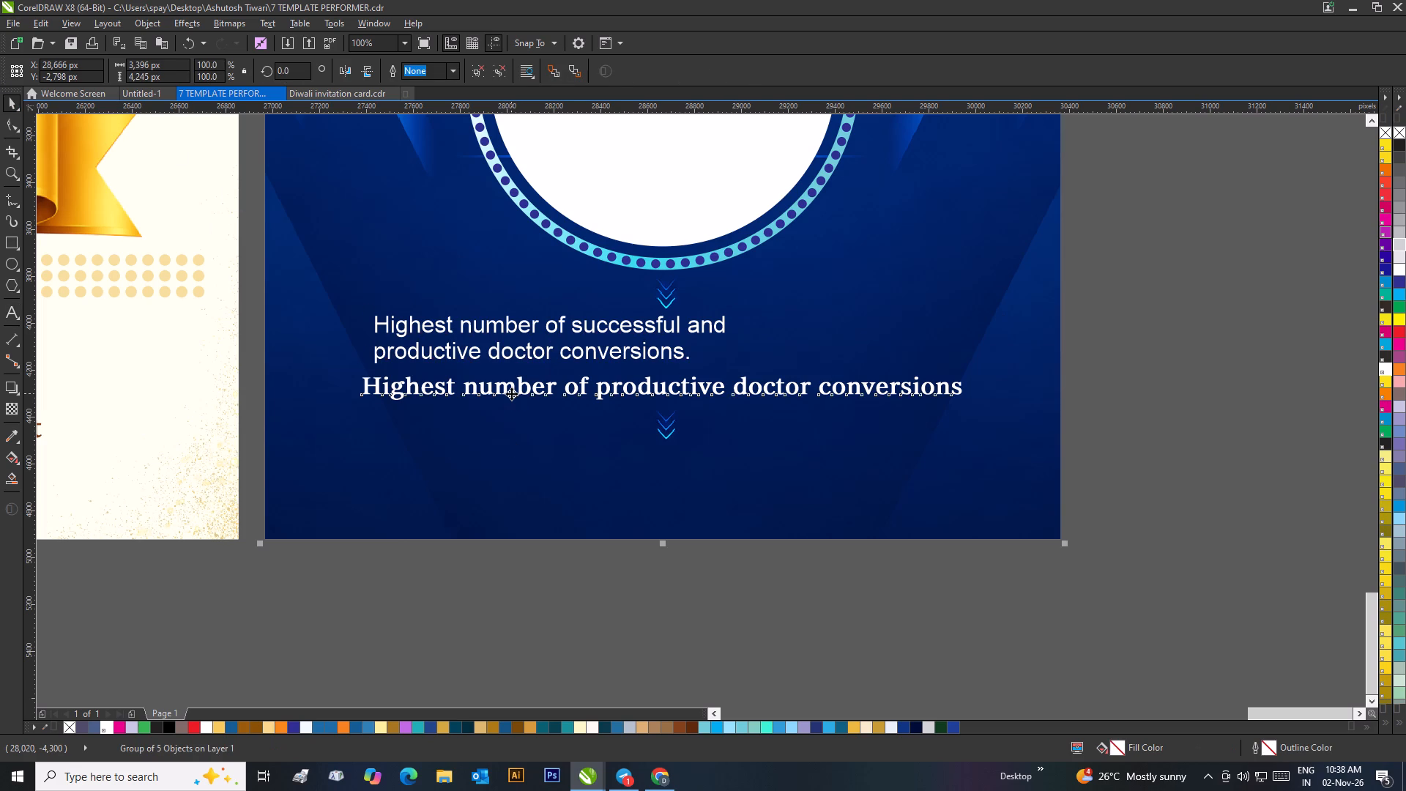
right_click(511, 393)
click(570, 88)
click(1109, 353)
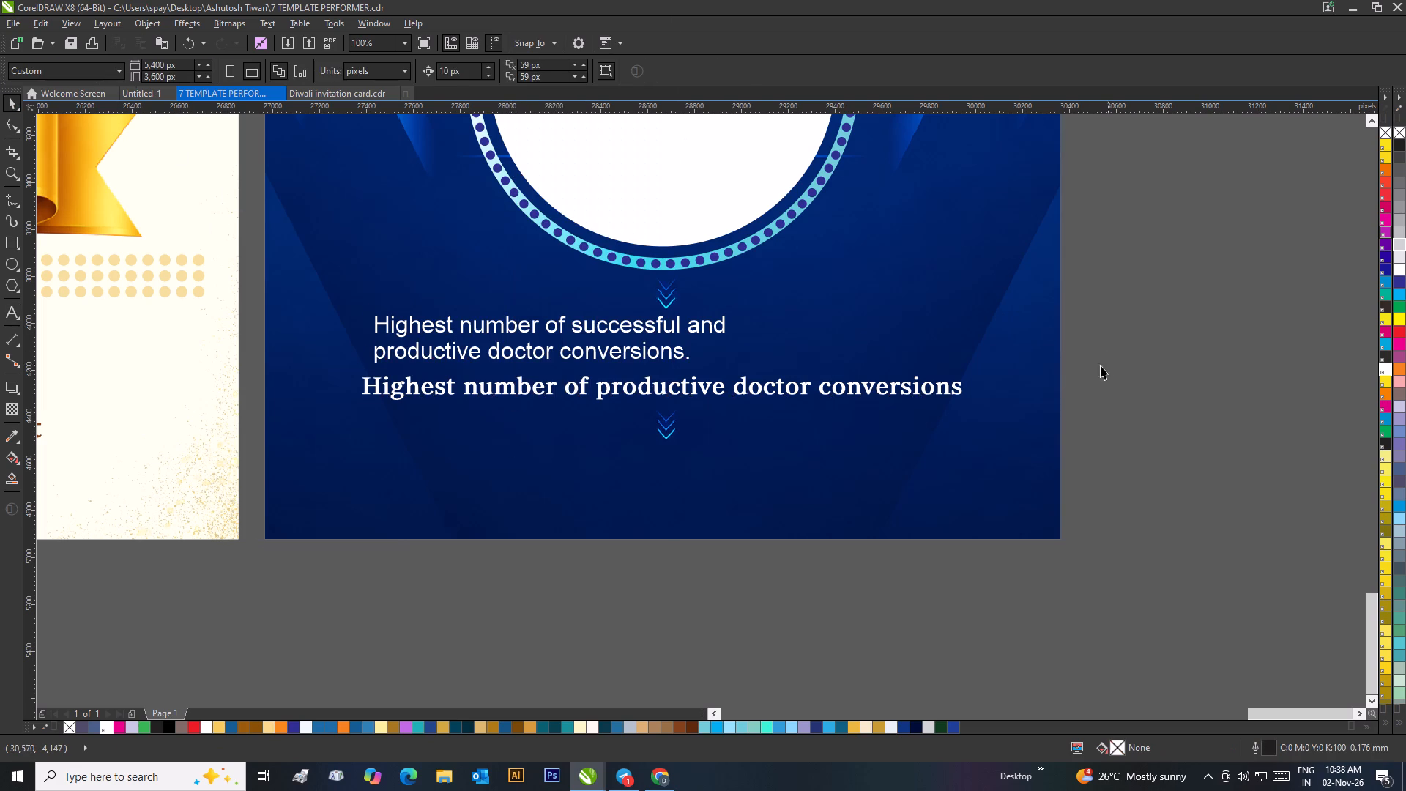
Delete the old one-line "Highest number of productive doctor conversions" description from the Doctor Conversion Champion card.
click(926, 387)
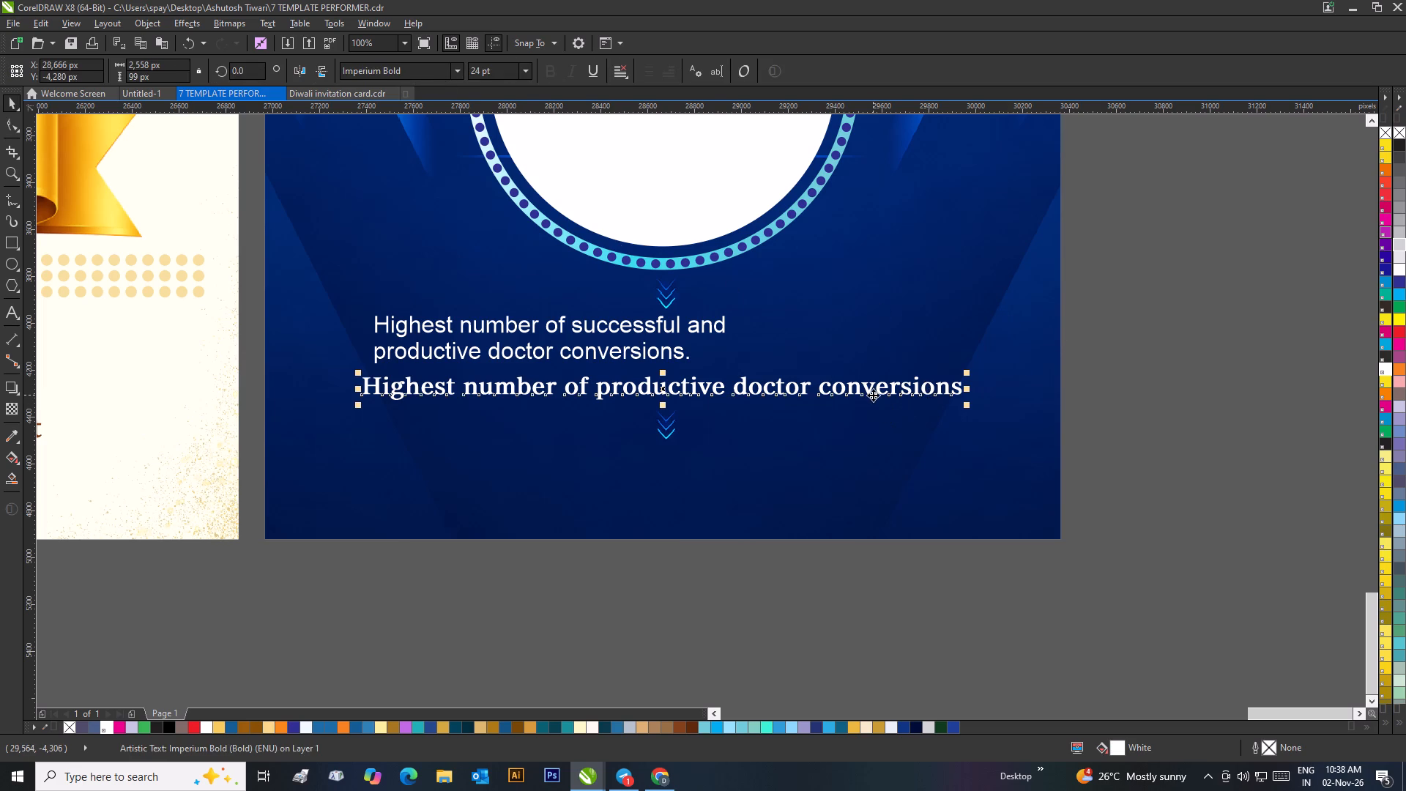
key(Delete)
Format the new two-line doctor description in Imperium Bold and centre-align its lines.
click(659, 331)
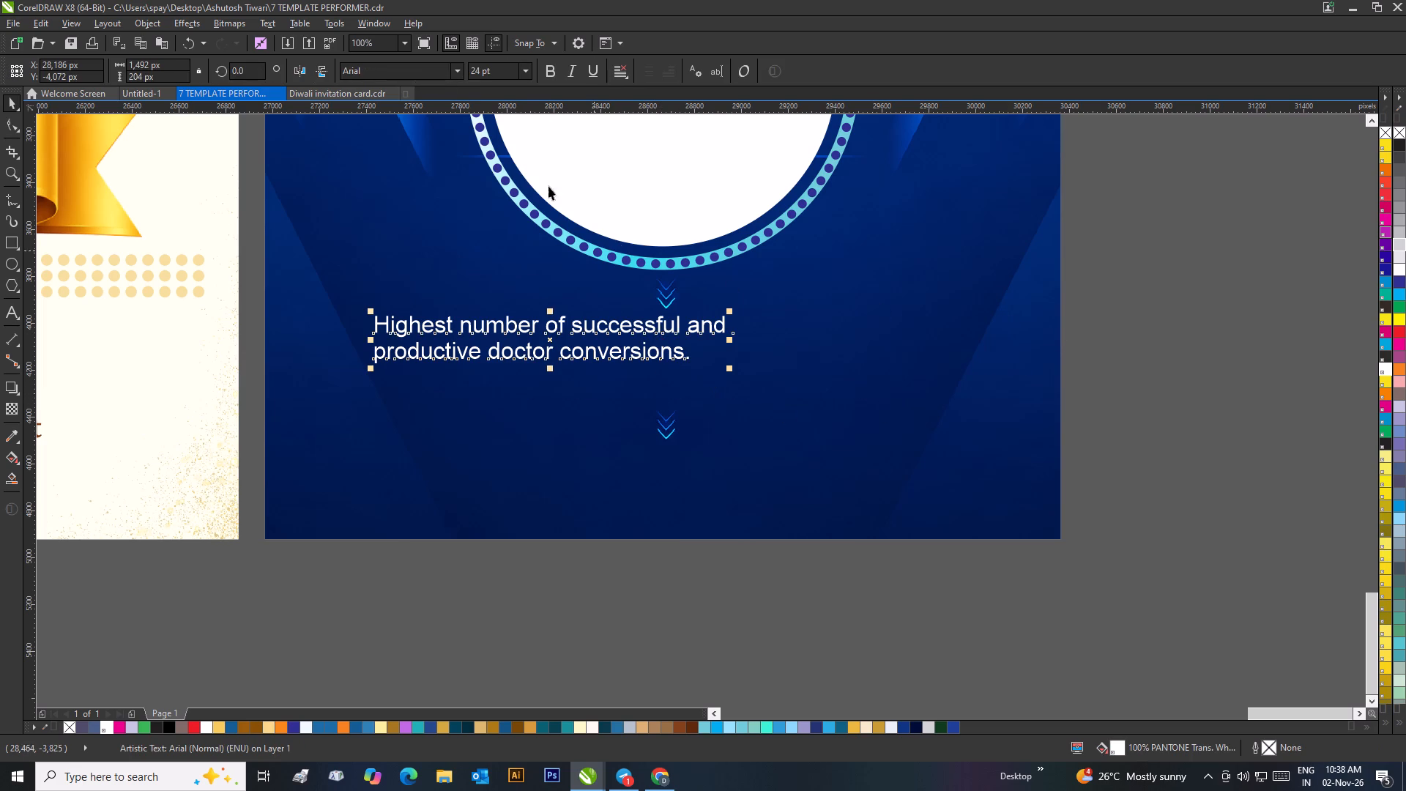
click(458, 73)
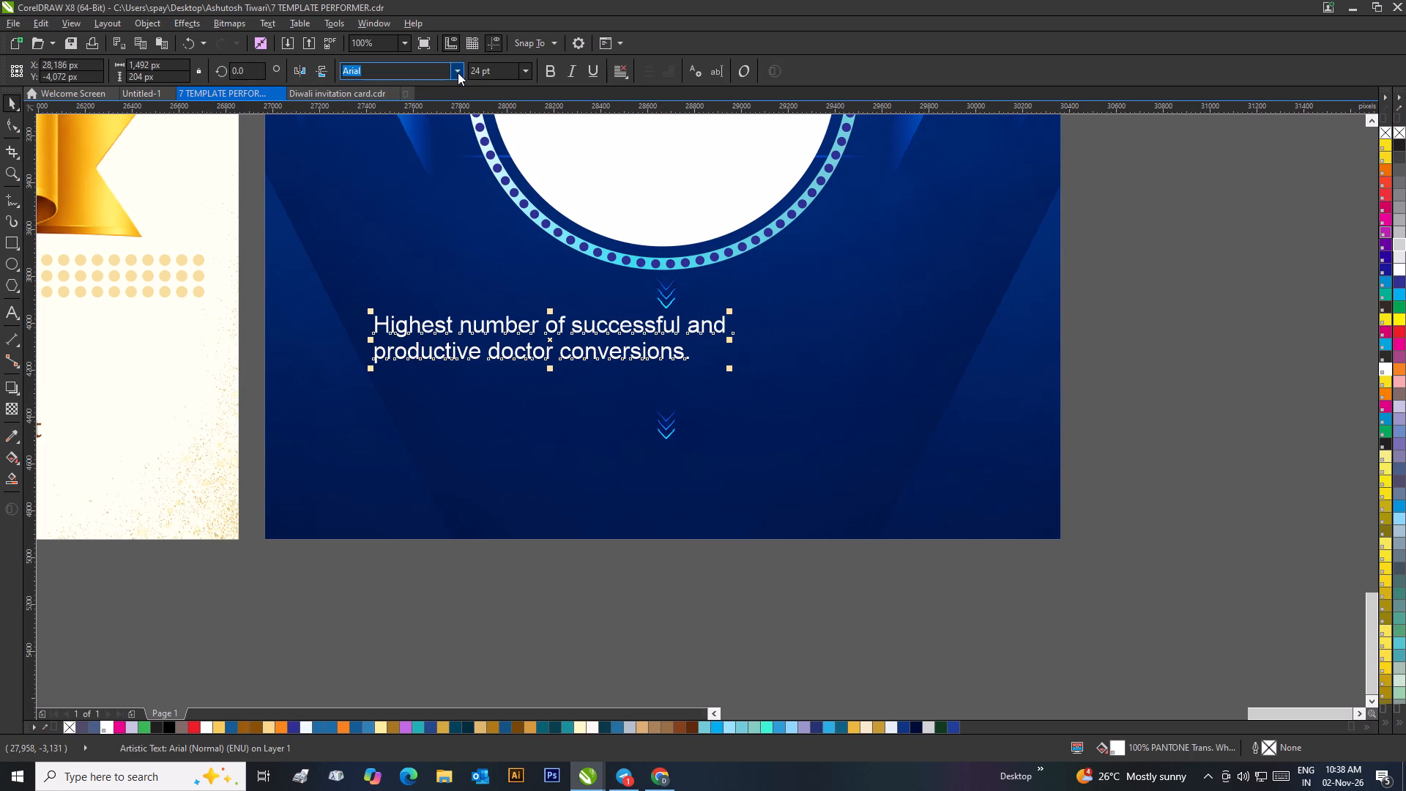
click(433, 114)
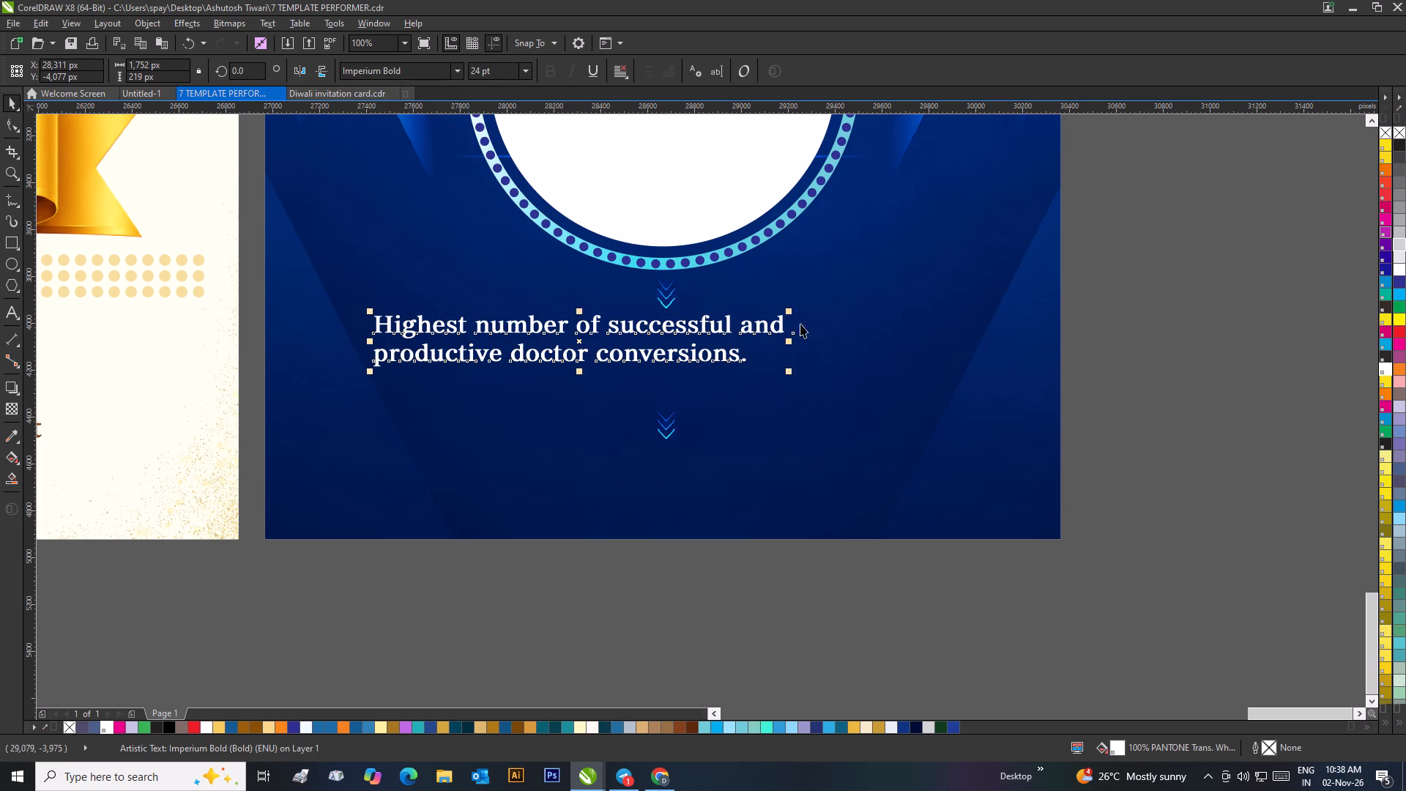
drag(1196, 352, 1158, 356)
click(721, 326)
click(620, 73)
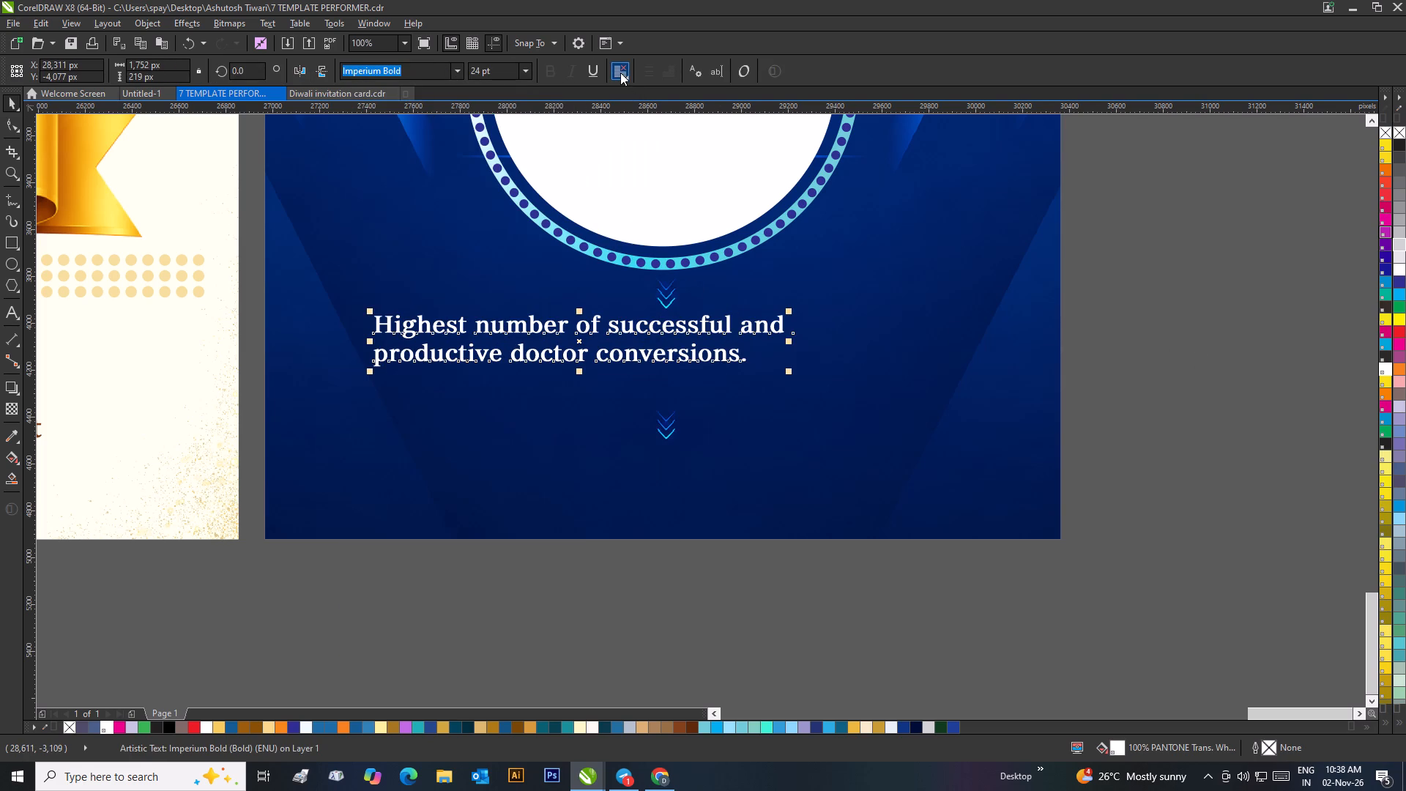
click(639, 132)
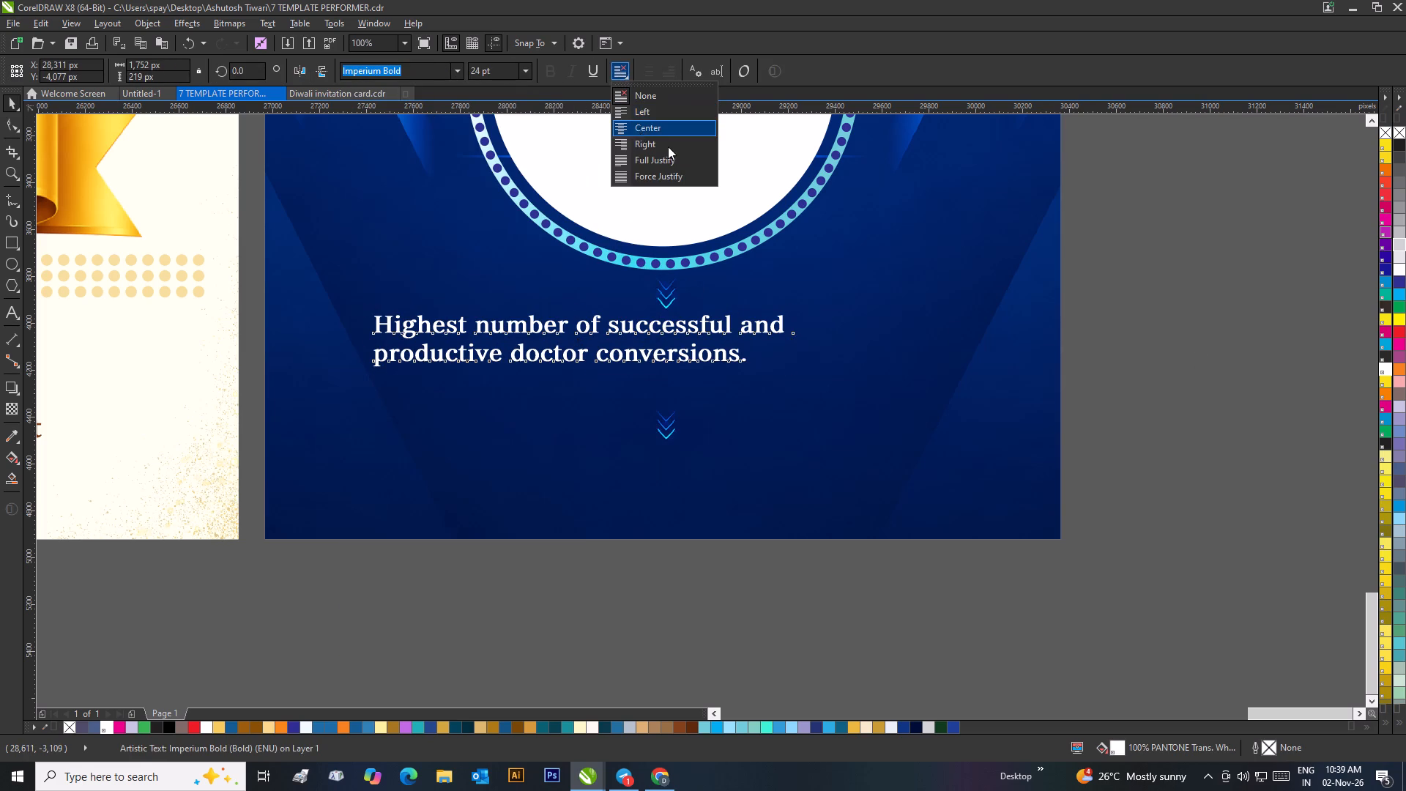
click(1141, 316)
Move the doctor description down over the lower chevron arrows and slightly tighten its line spacing.
drag(701, 325, 745, 357)
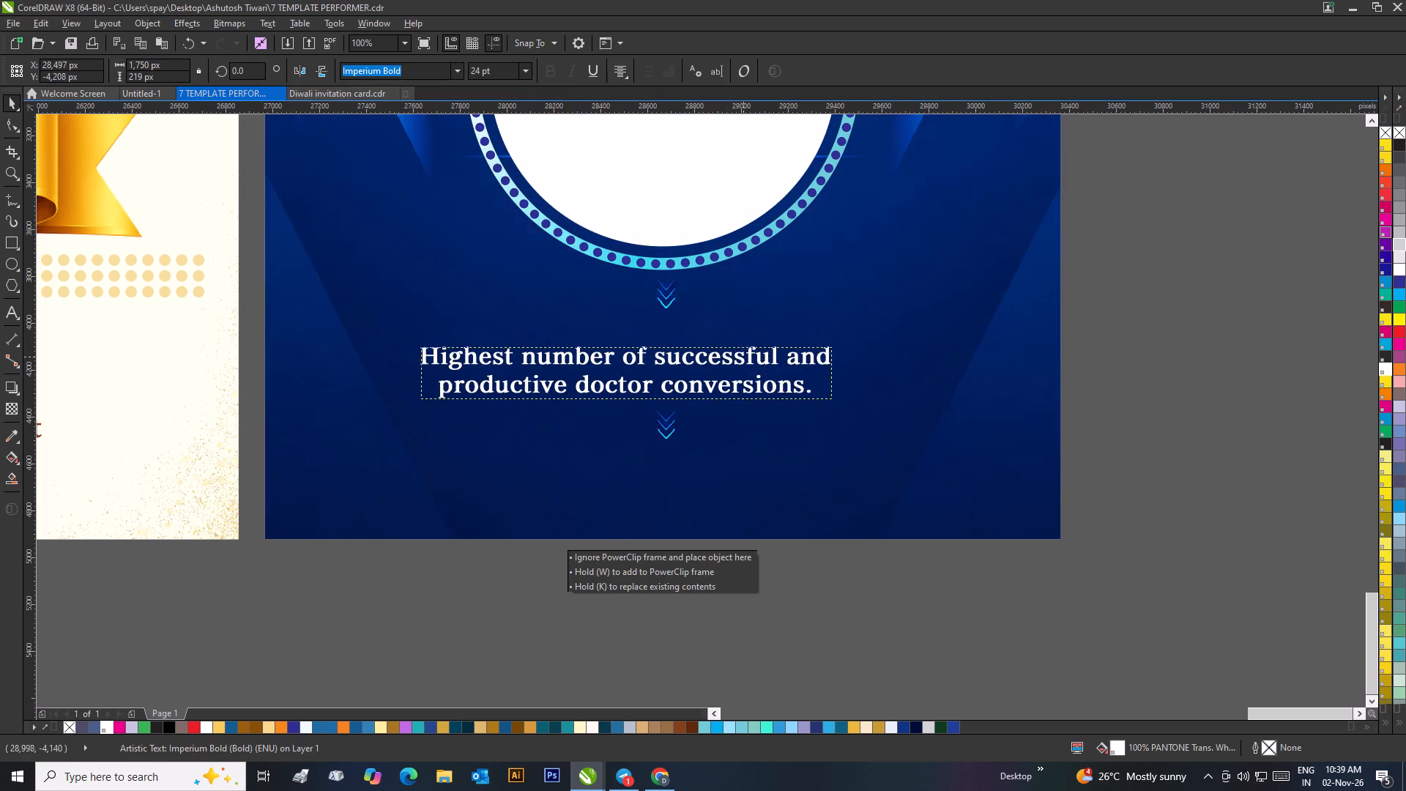
drag(745, 357, 756, 383)
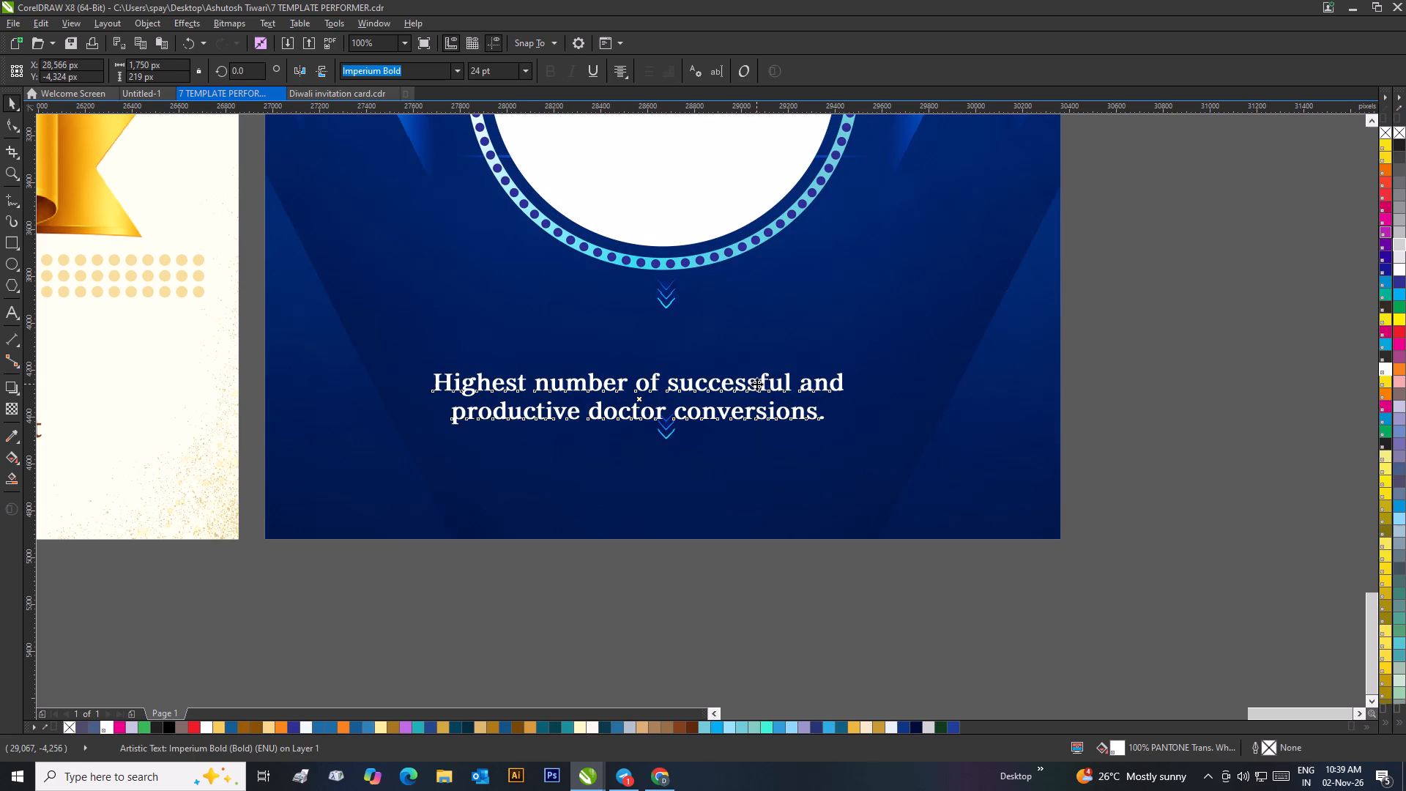
click(16, 125)
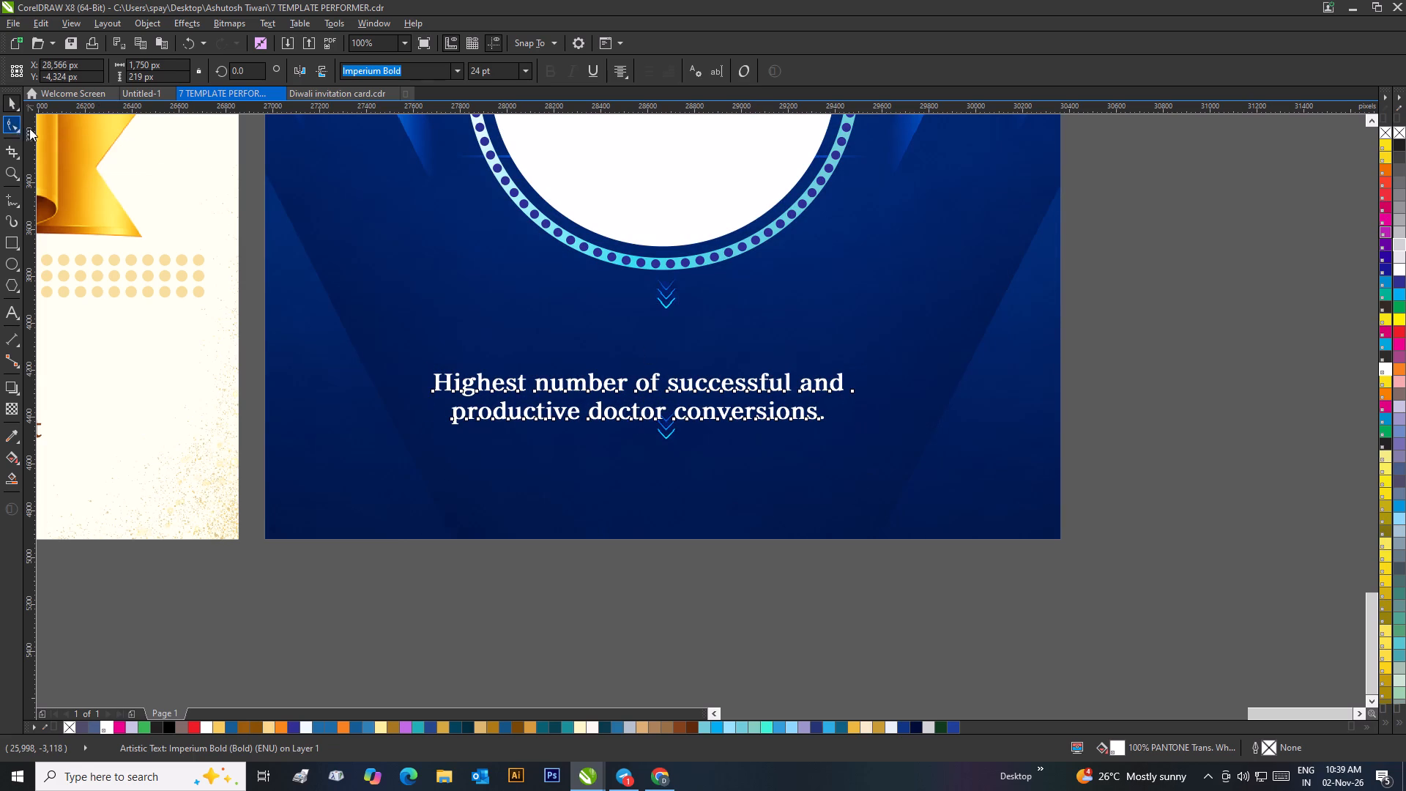
drag(430, 433, 457, 422)
click(14, 105)
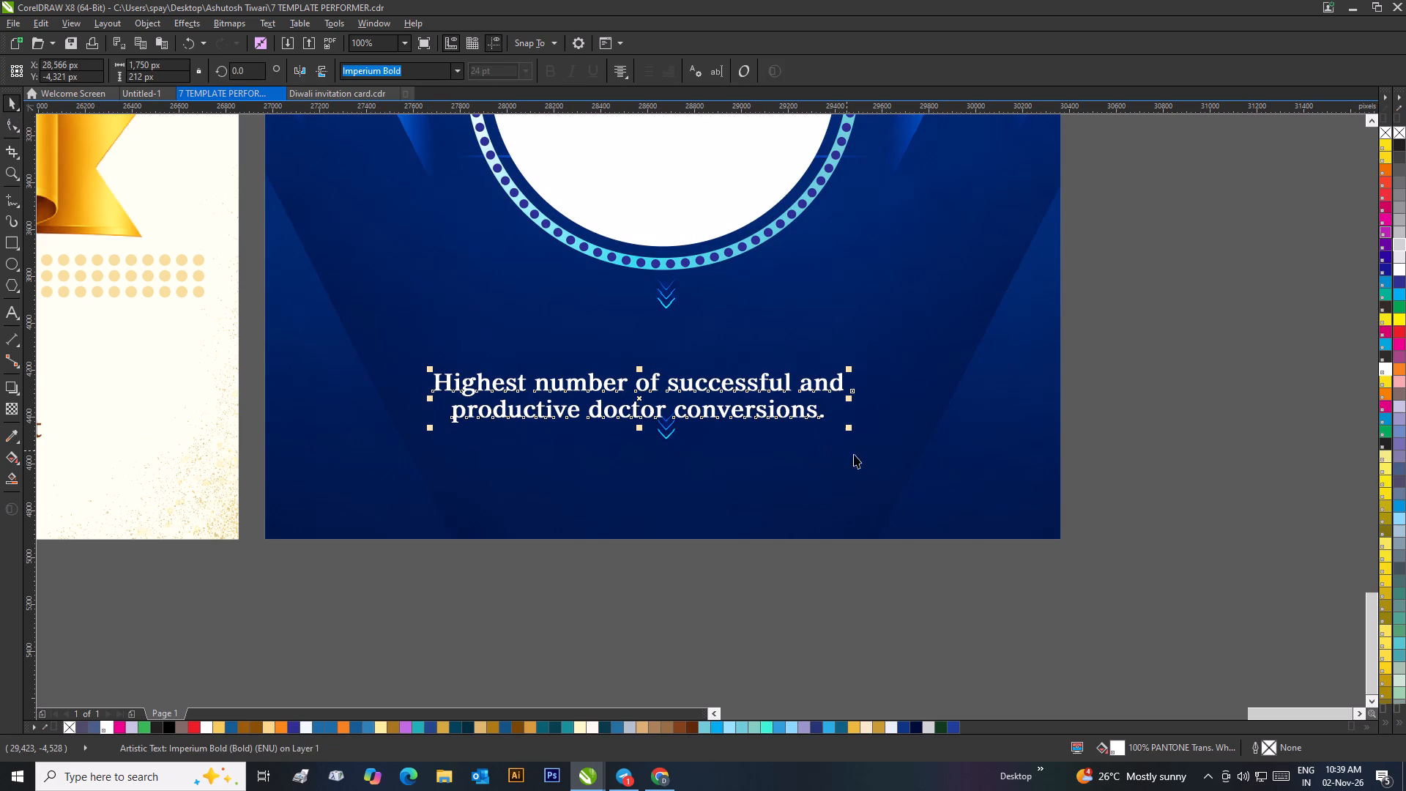
Centre the doctor description horizontally on the blue card.
shift+click(856, 464)
key(c)
click(1072, 432)
Ungroup the gold ribbon card that carries the "Exceptional improvement in performance." description.
scroll(919, 418, down, 2)
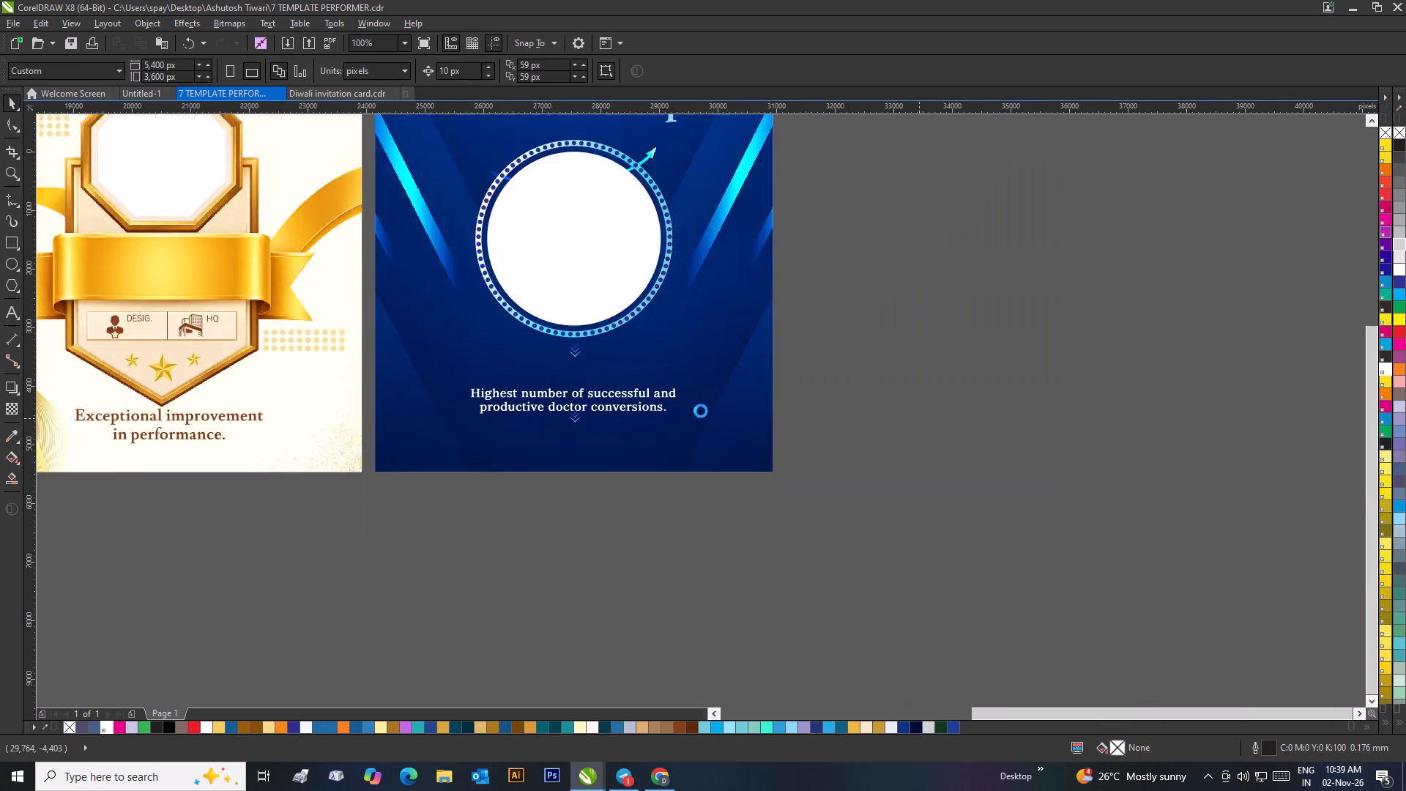
scroll(647, 379, up, 1)
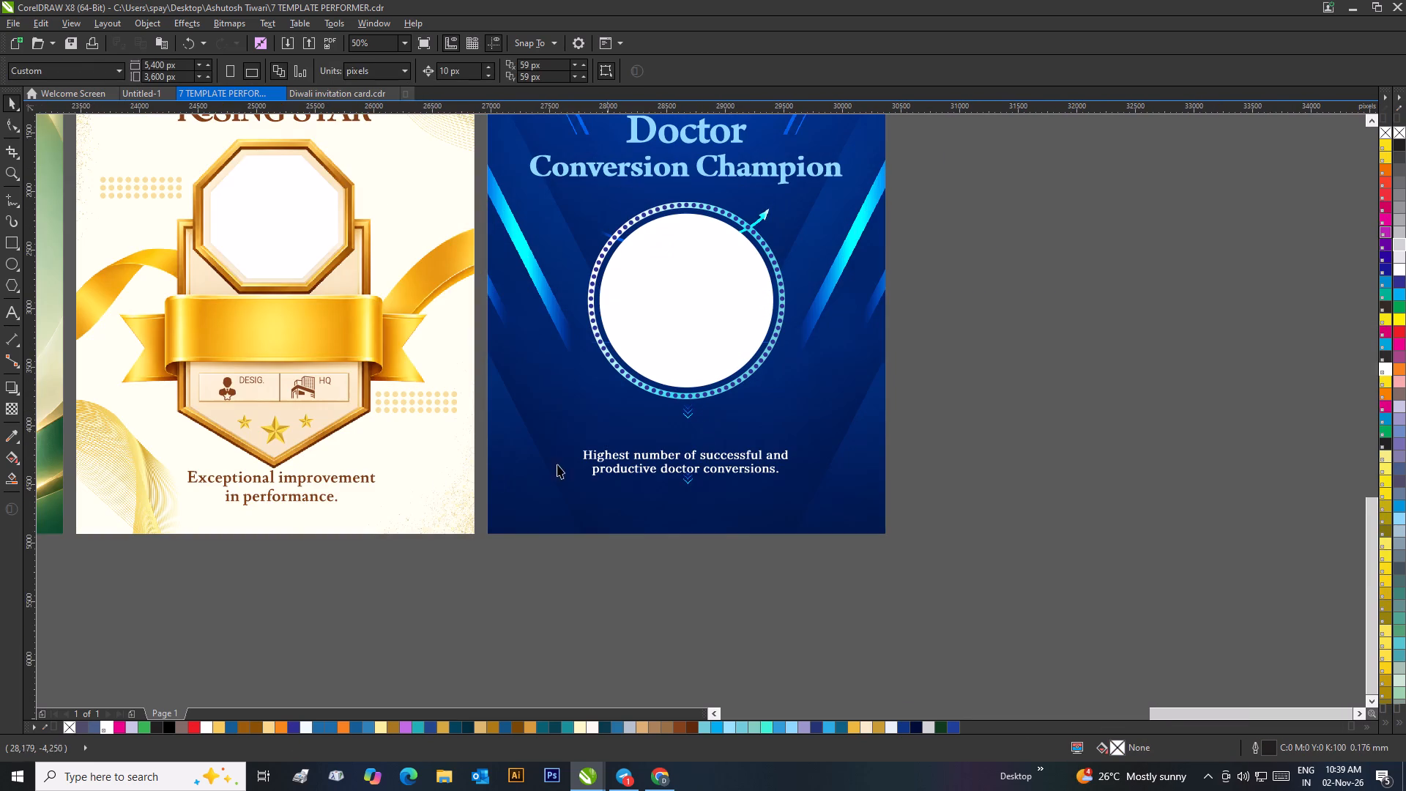
click(361, 478)
right_click(361, 478)
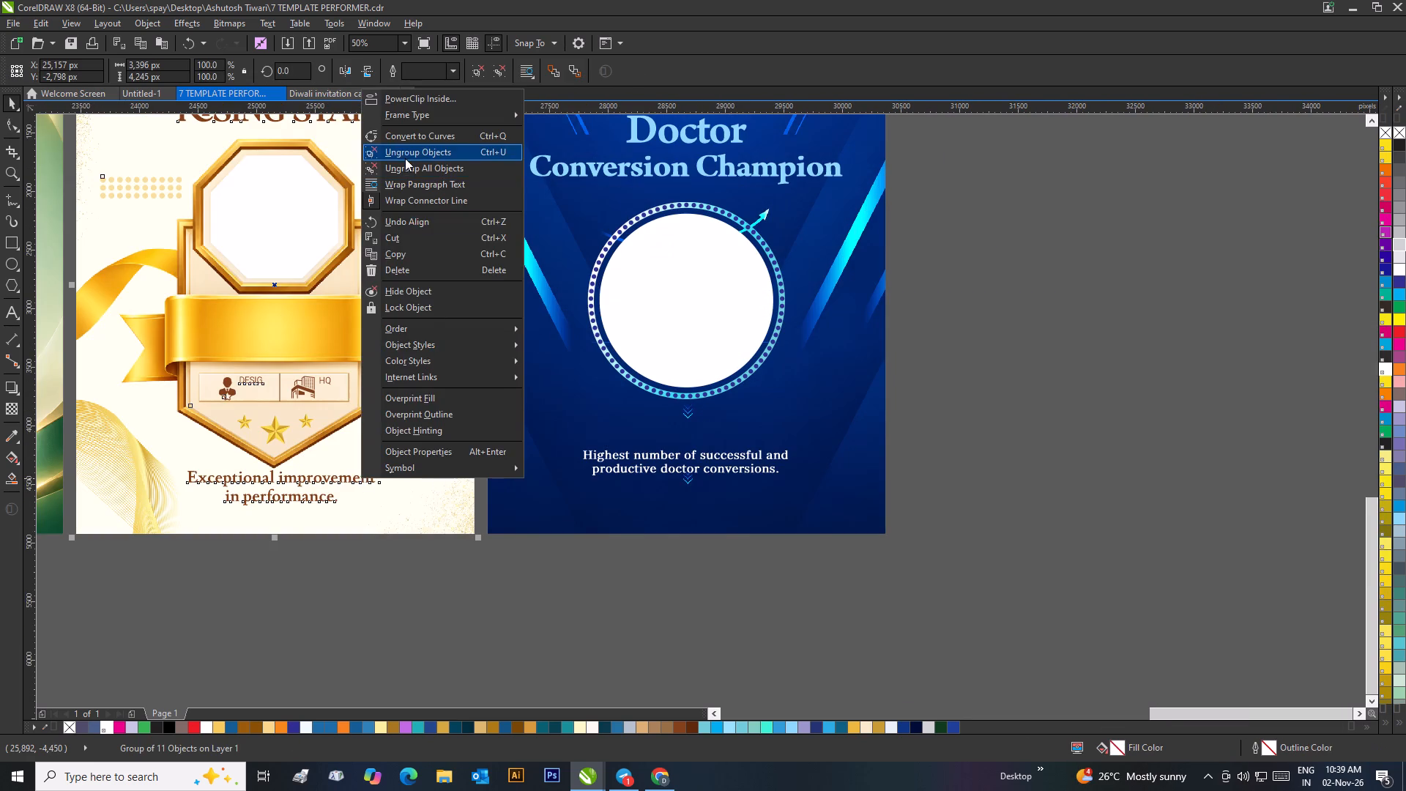
click(405, 164)
click(382, 565)
Compare the gold card's description formatting with the doctor description, and set the doctor description's font size to 33 pt.
click(349, 481)
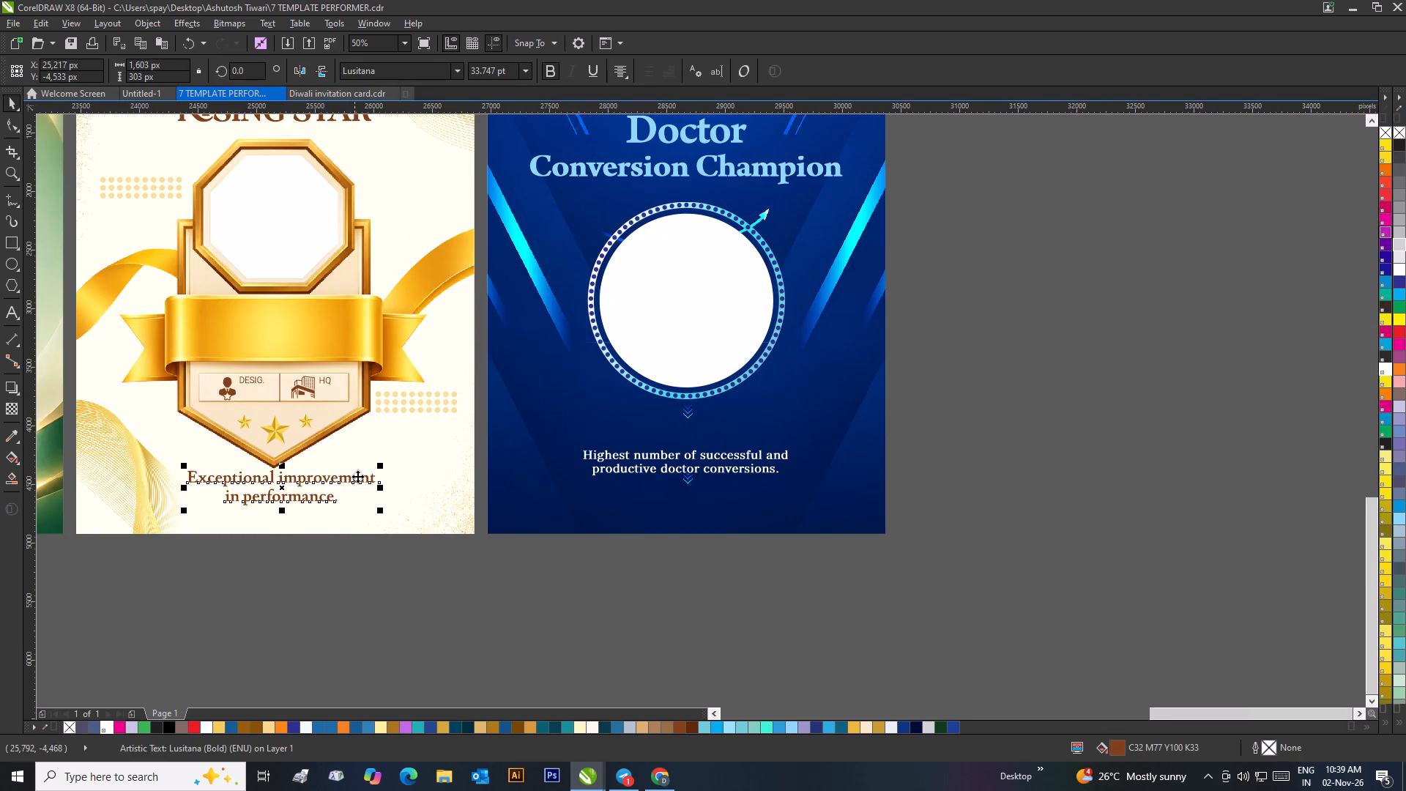
click(622, 459)
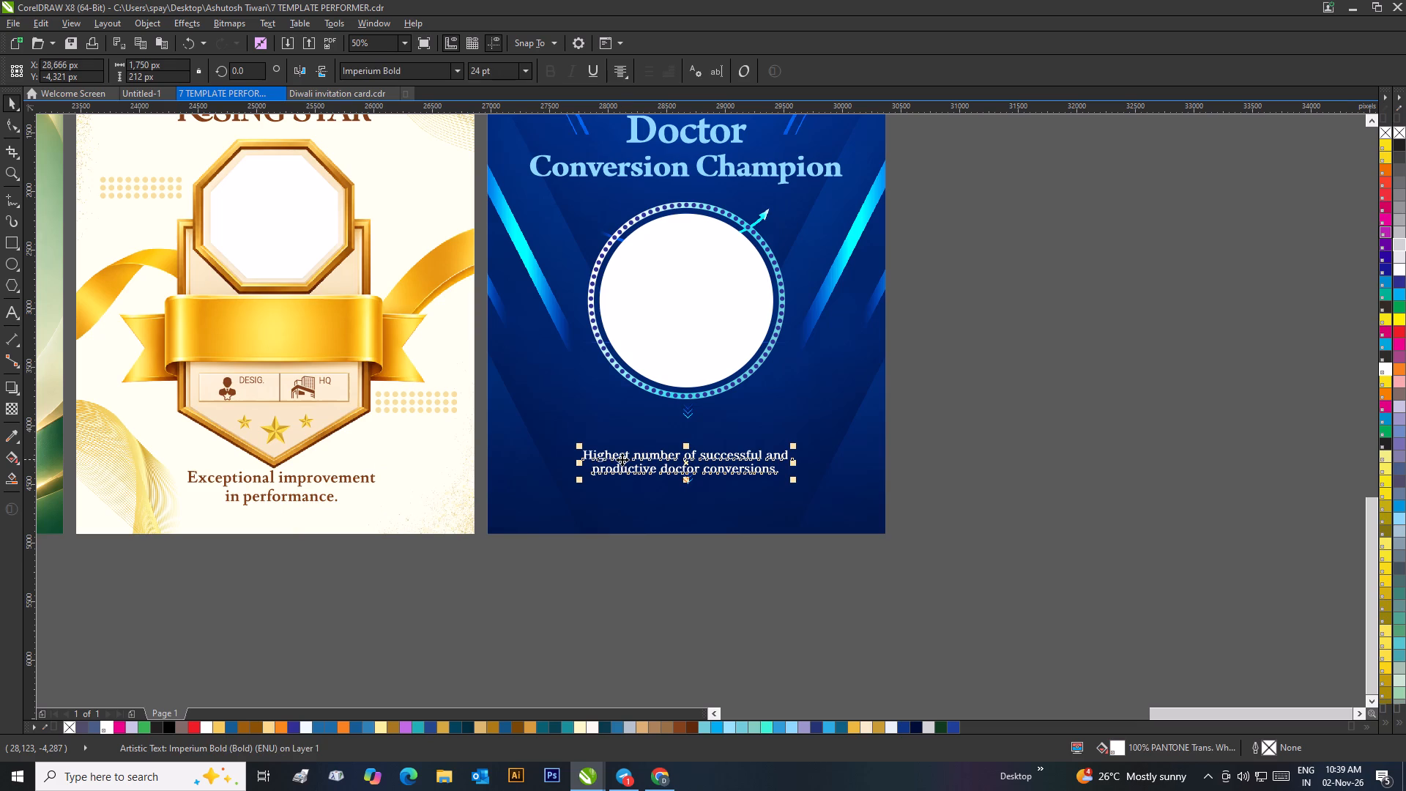
click(548, 412)
click(982, 411)
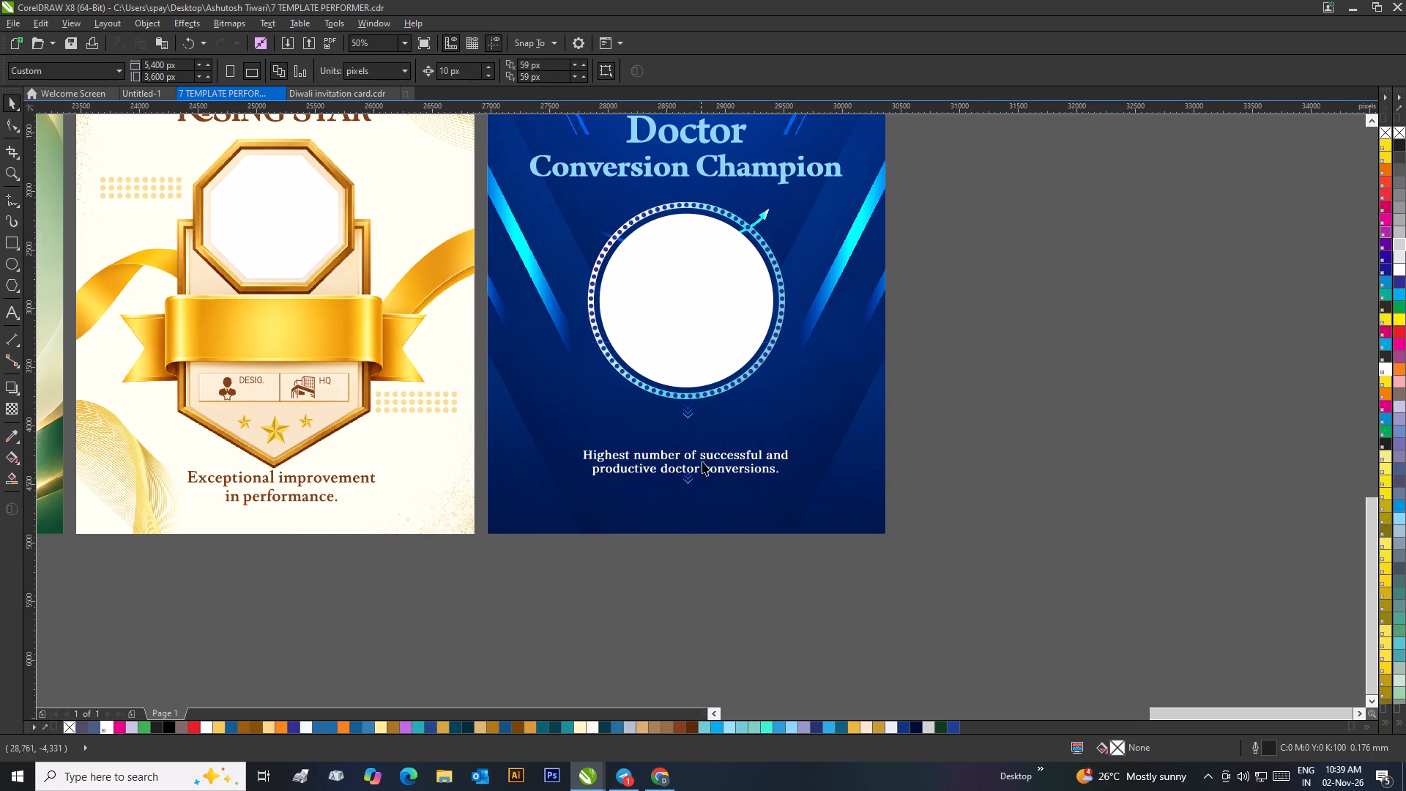
click(705, 455)
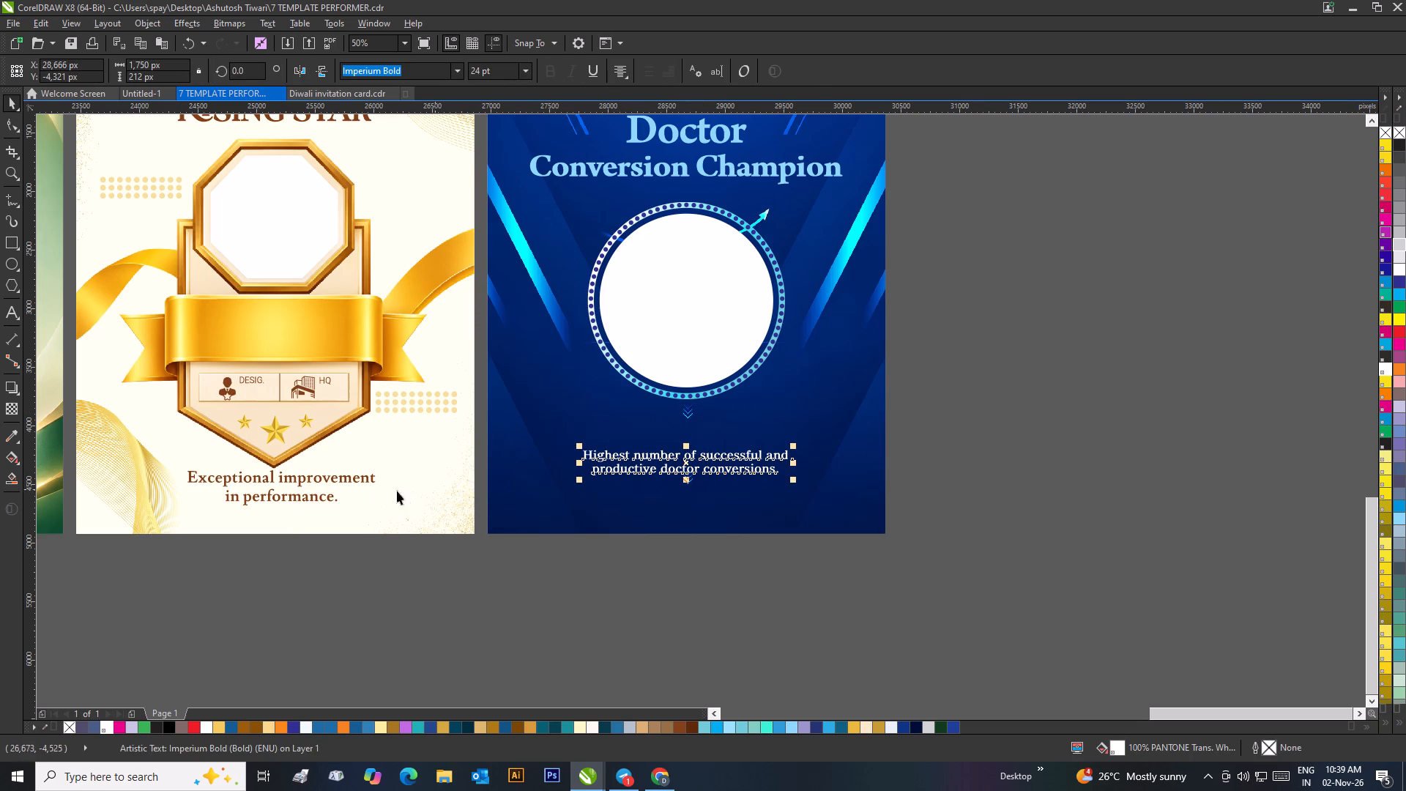
click(366, 483)
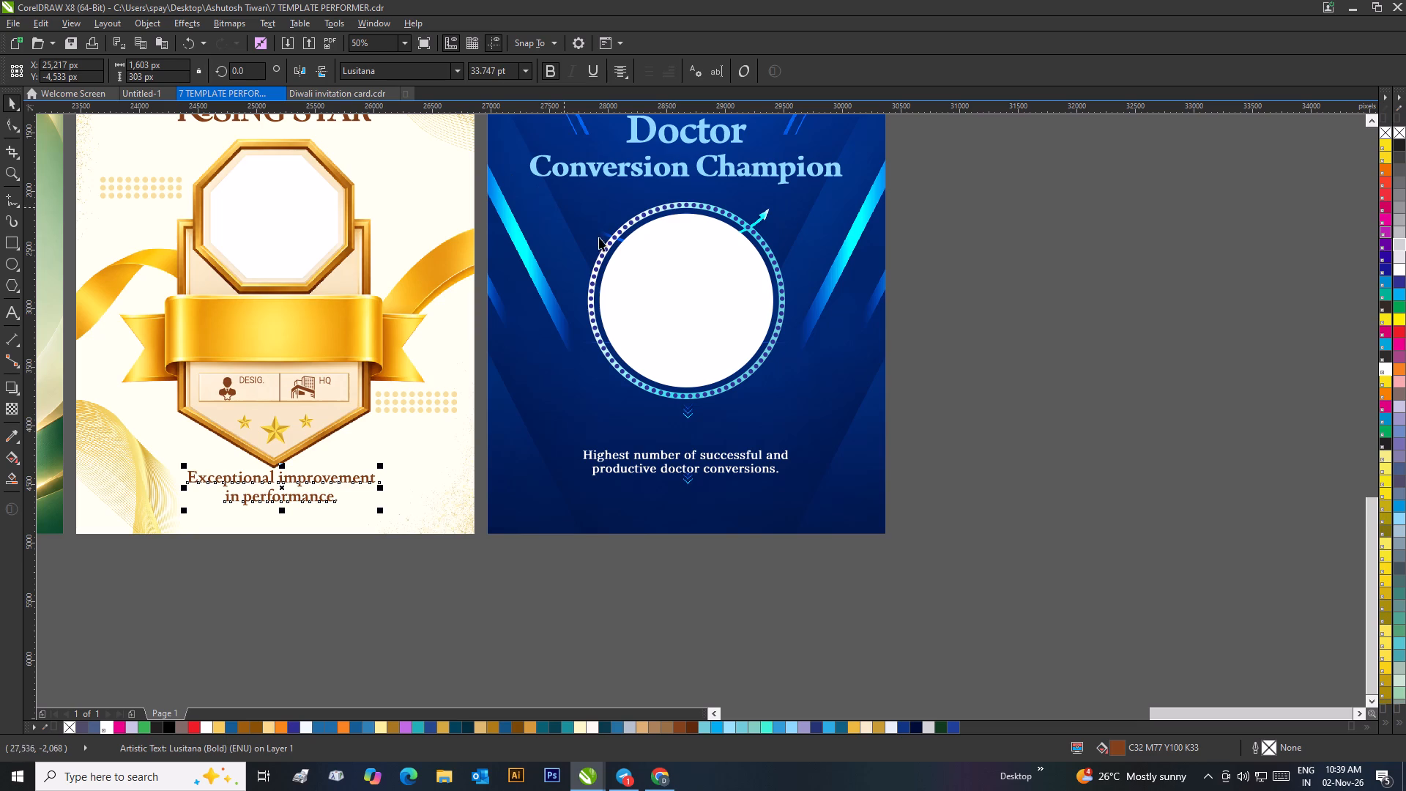
click(944, 423)
click(722, 460)
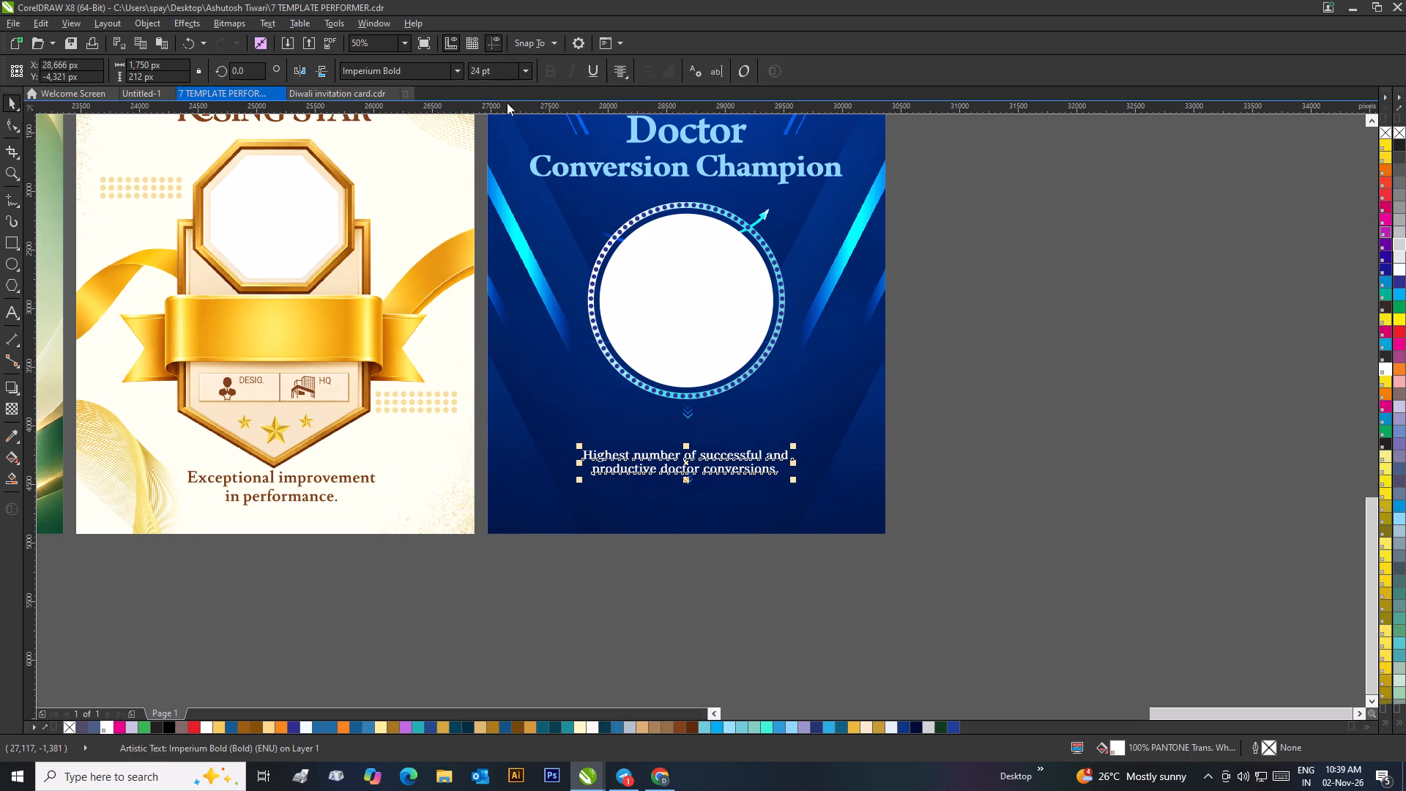
drag(508, 73, 464, 82)
key(BackSpace)
text(33)
key(Return)
click(1002, 378)
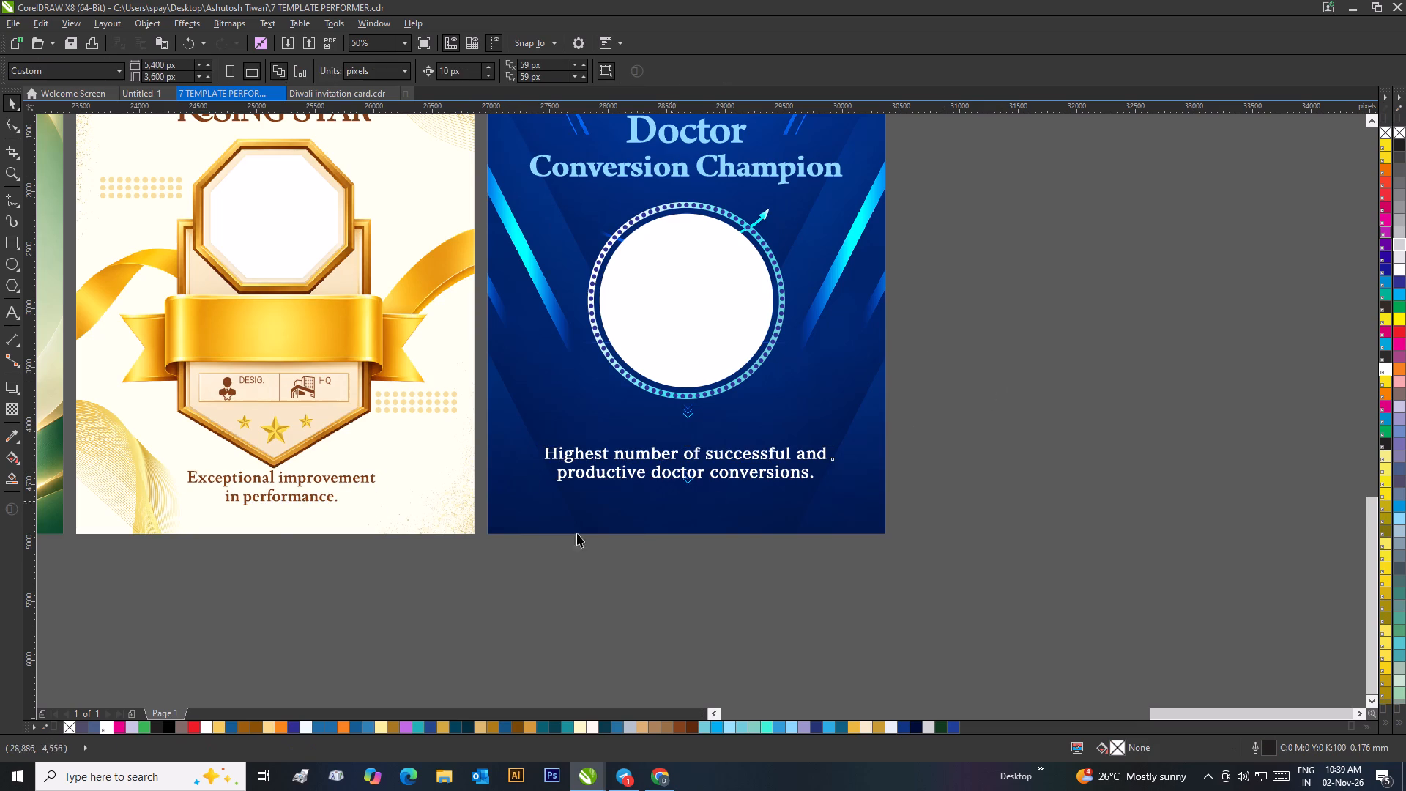
Change the doctor description's font to Lusitana, the font used by the gold card's description.
click(294, 483)
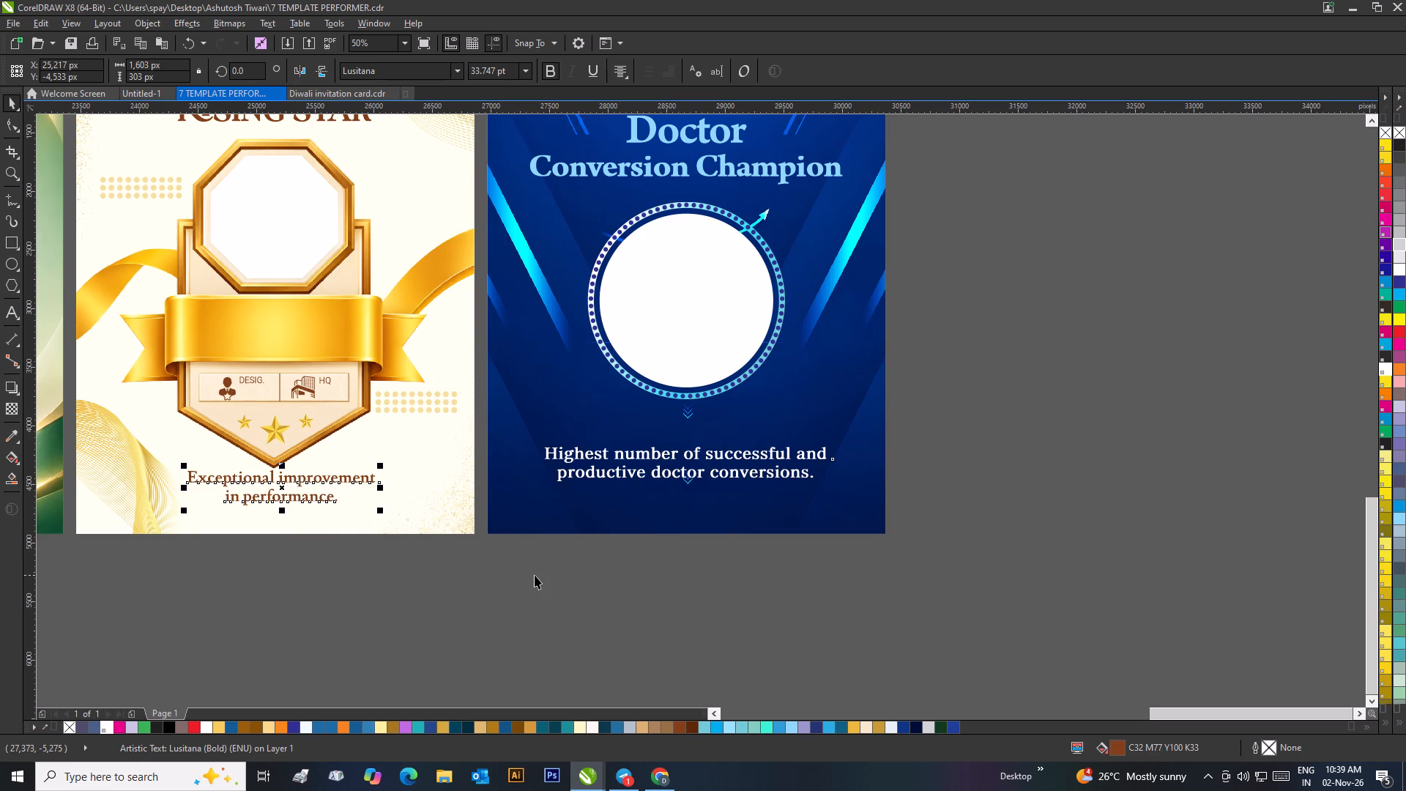
click(583, 477)
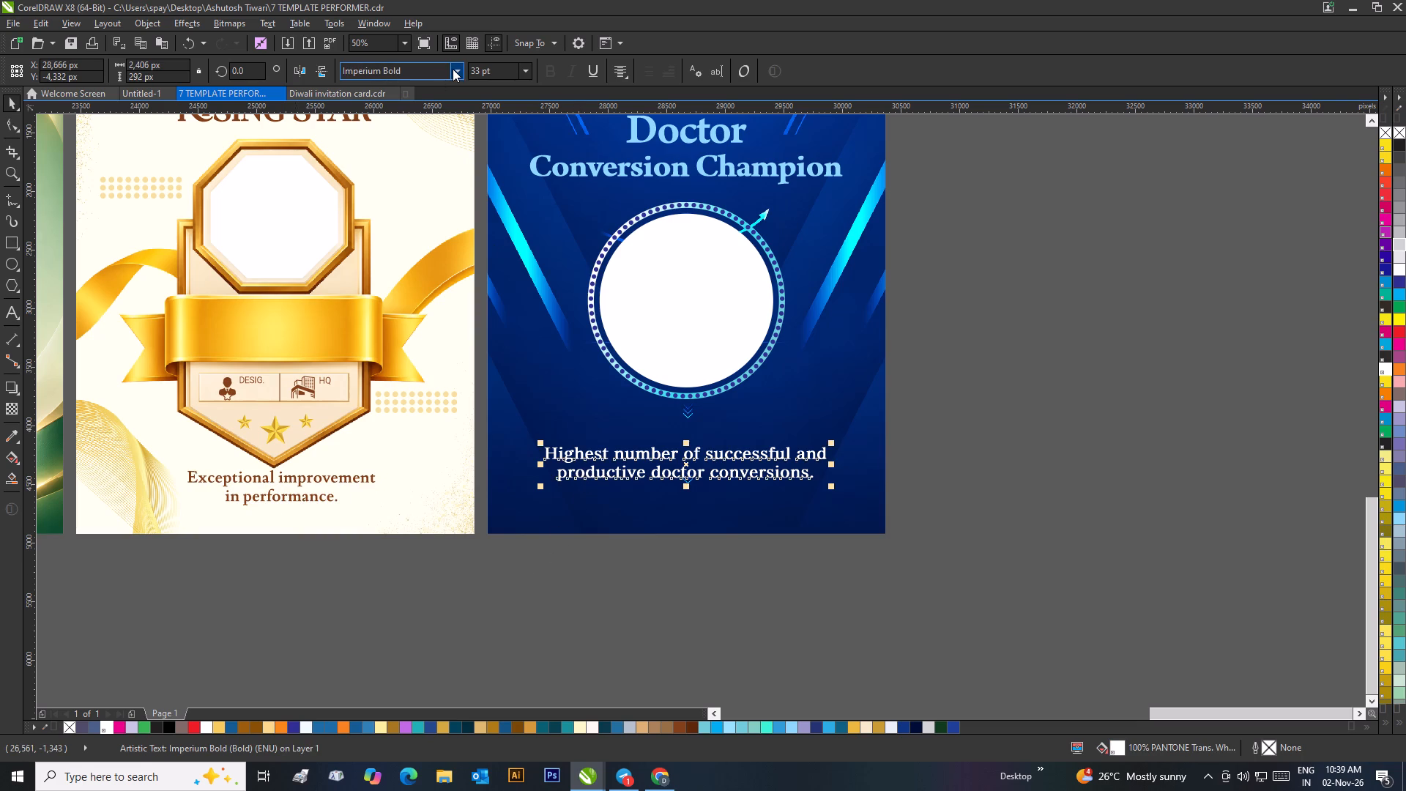
click(460, 69)
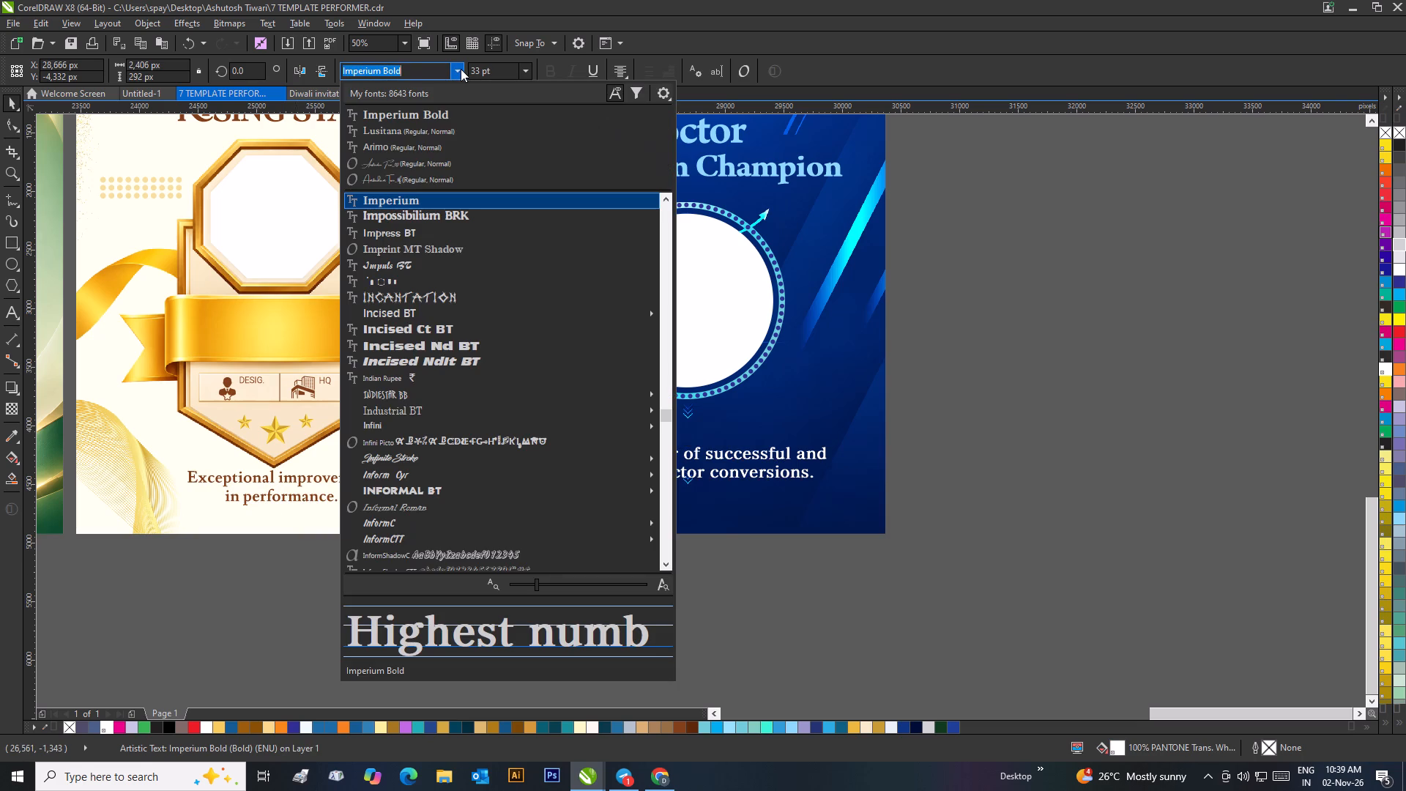
click(427, 130)
drag(1106, 478, 1094, 478)
Tighten the line spacing between the two lines of the doctor description.
click(722, 456)
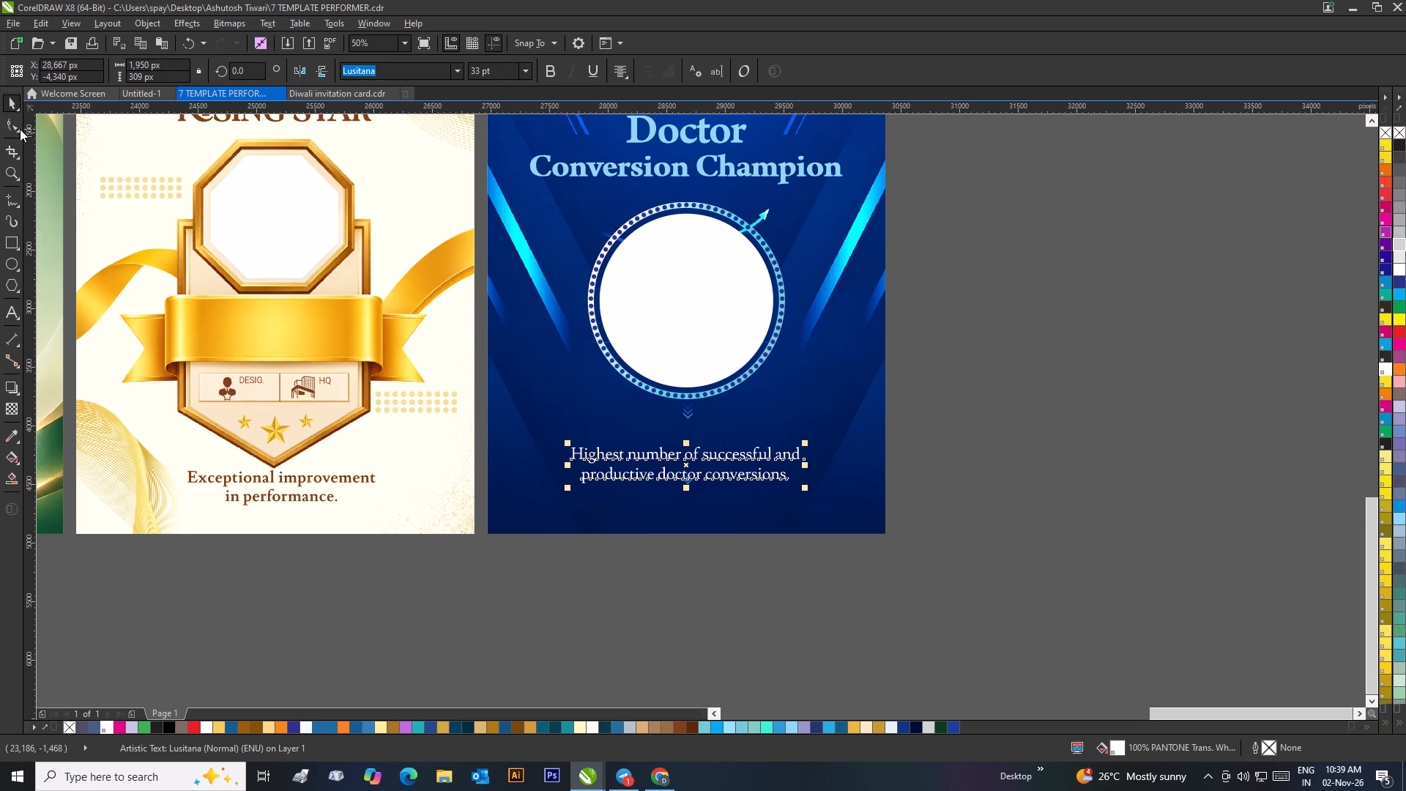
drag(7, 125, 15, 126)
drag(566, 492, 599, 475)
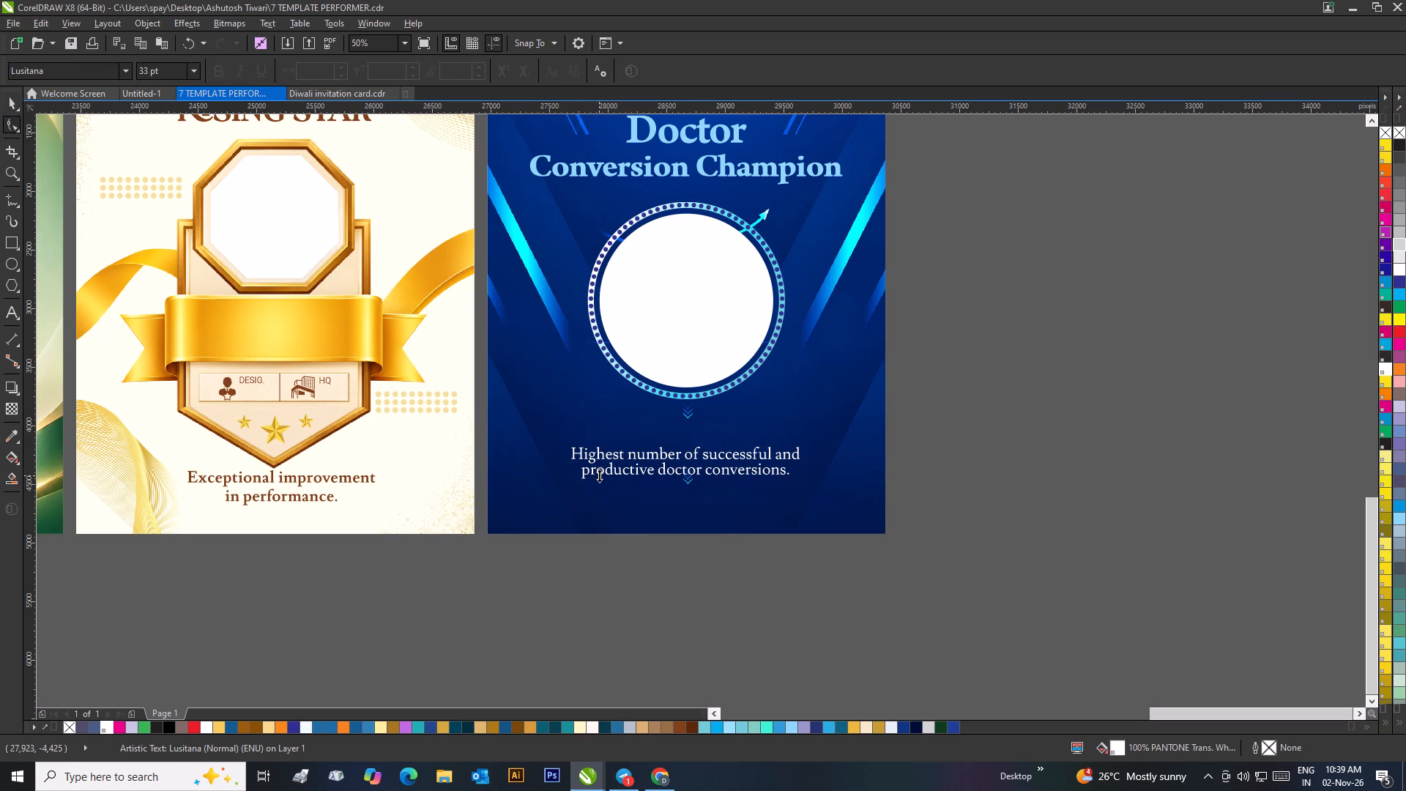
drag(599, 475, 596, 476)
double_click(1075, 505)
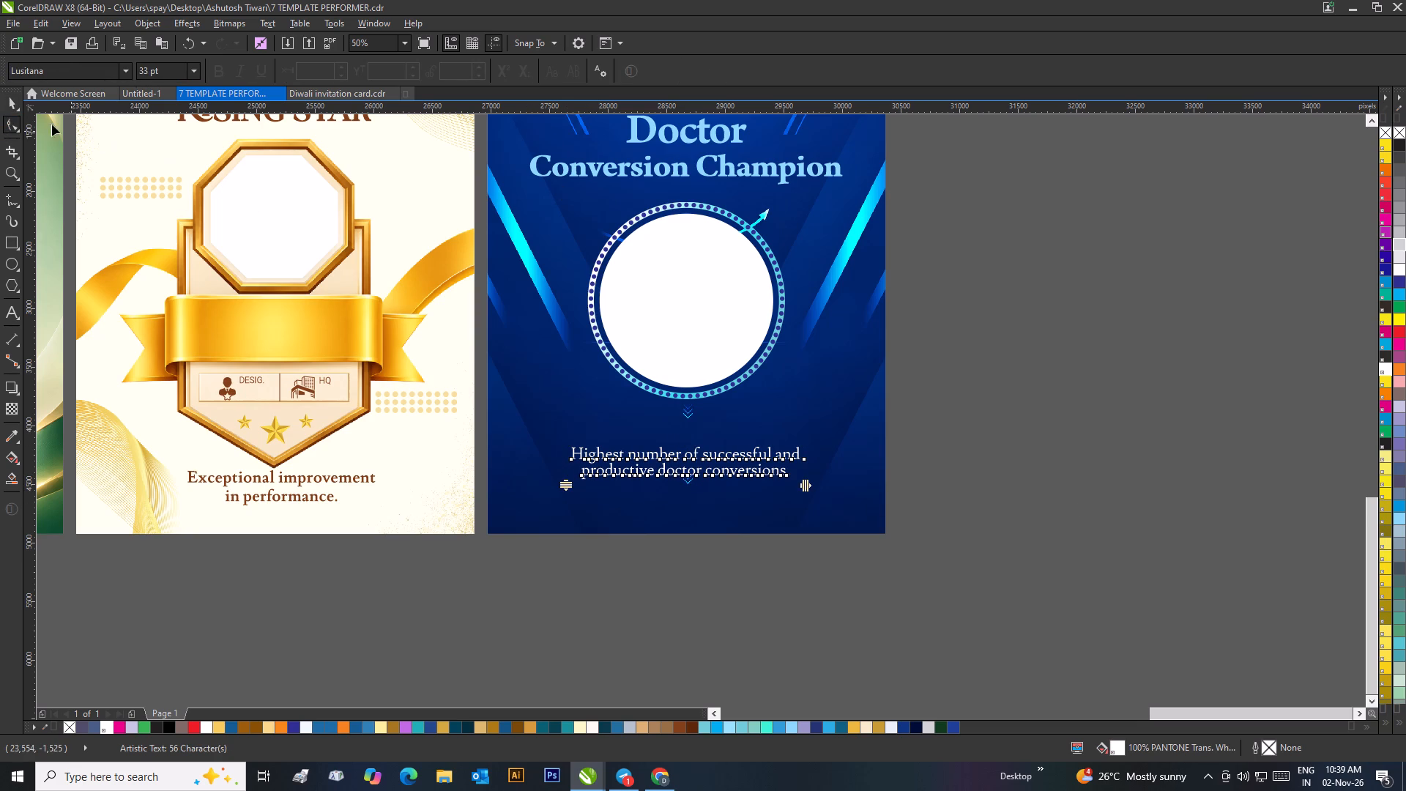
drag(12, 100, 29, 111)
click(1063, 397)
click(12, 102)
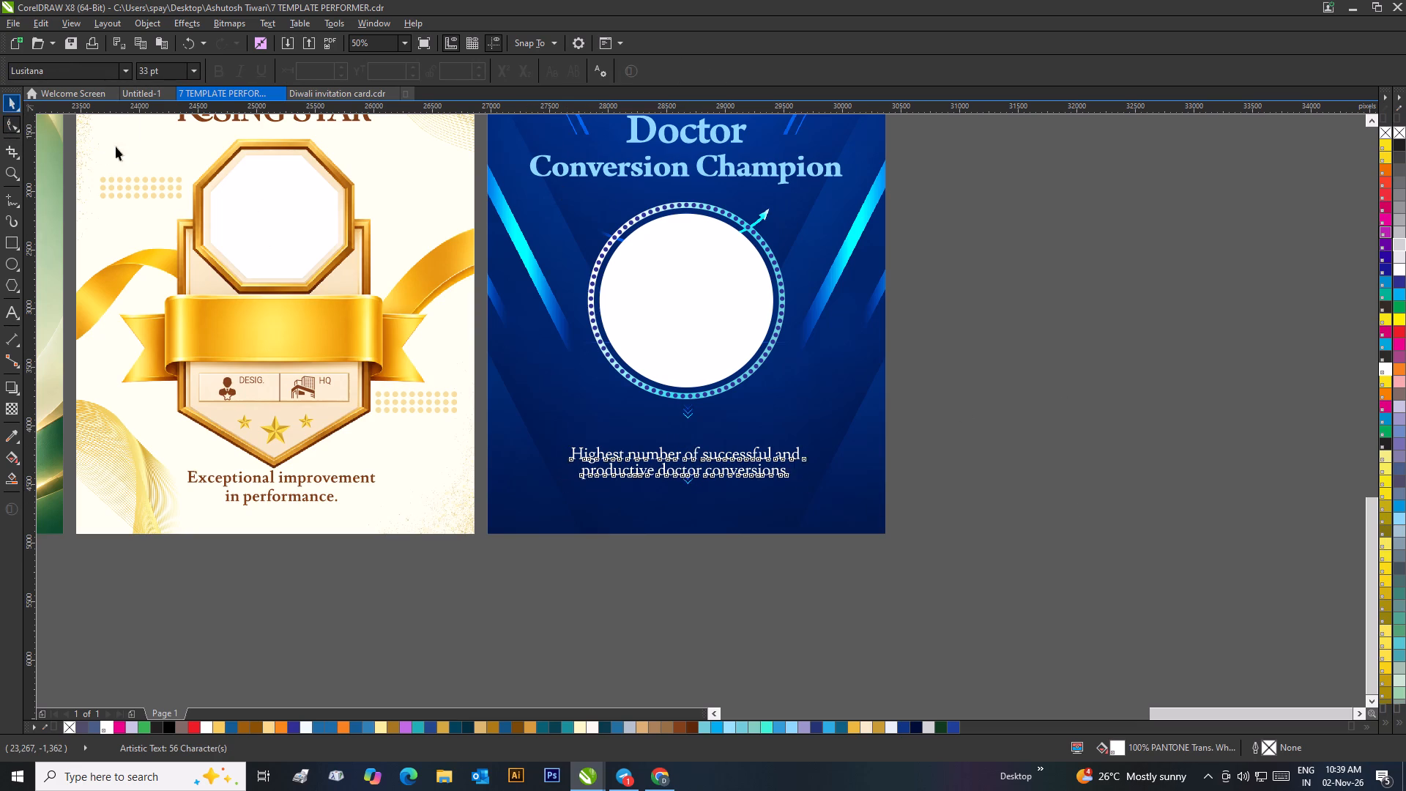
click(1154, 434)
Move the doctor description below the lower chevron arrows, near the card's bottom edge.
scroll(743, 468, up, 1)
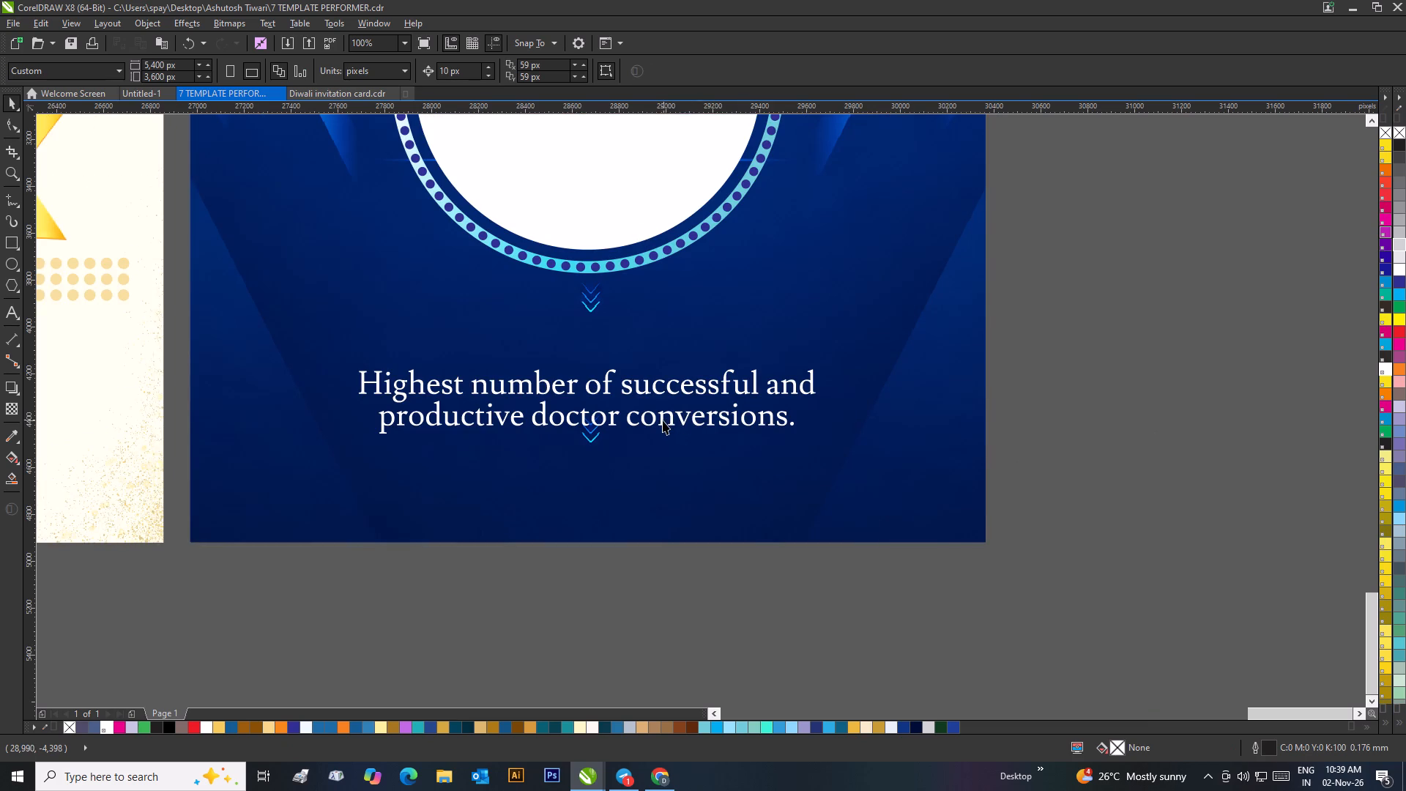
drag(663, 423, 671, 511)
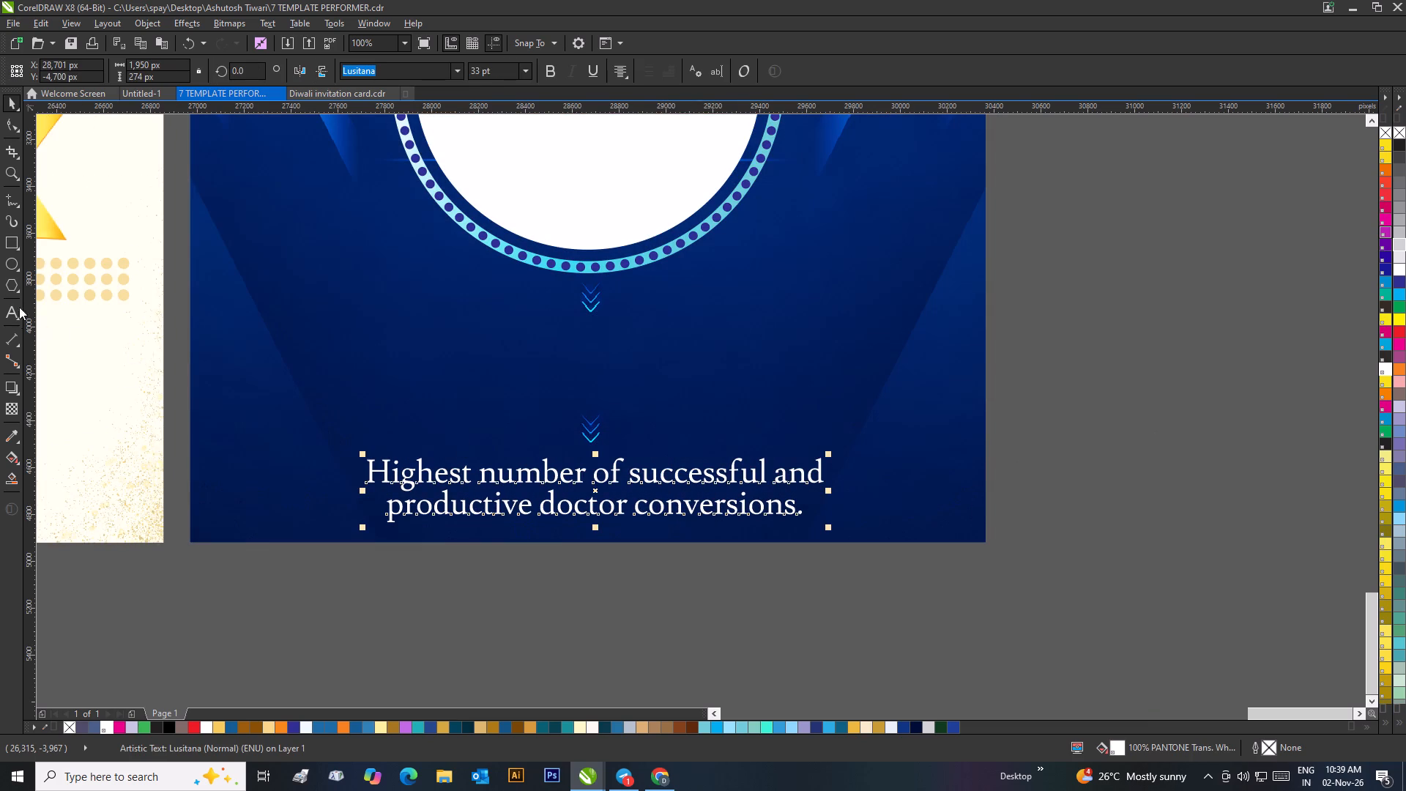
Draw an ellipse about 159 by 206 px covering the lower chevron arrows above the doctor description.
drag(10, 265, 18, 267)
drag(571, 402, 608, 450)
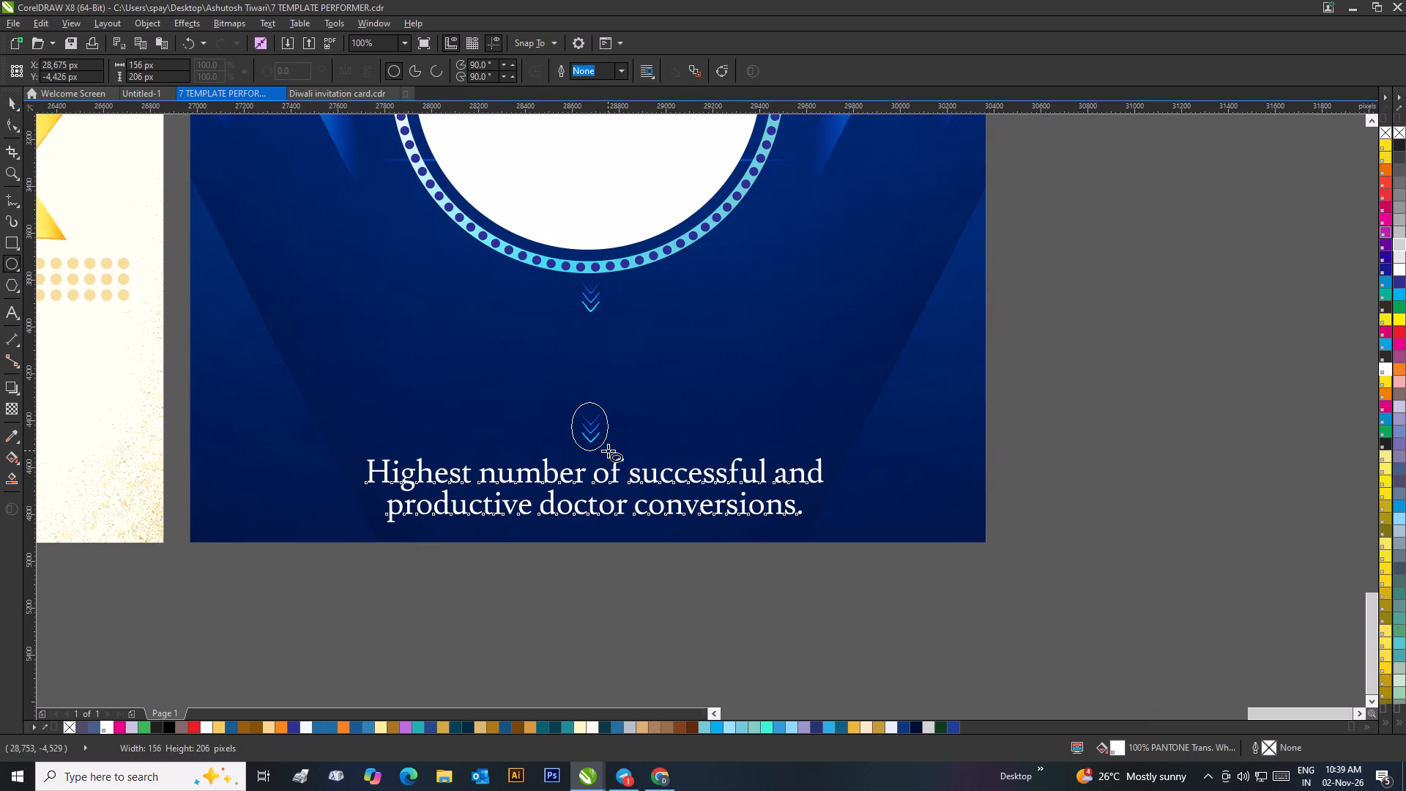
drag(608, 450, 609, 450)
click(13, 97)
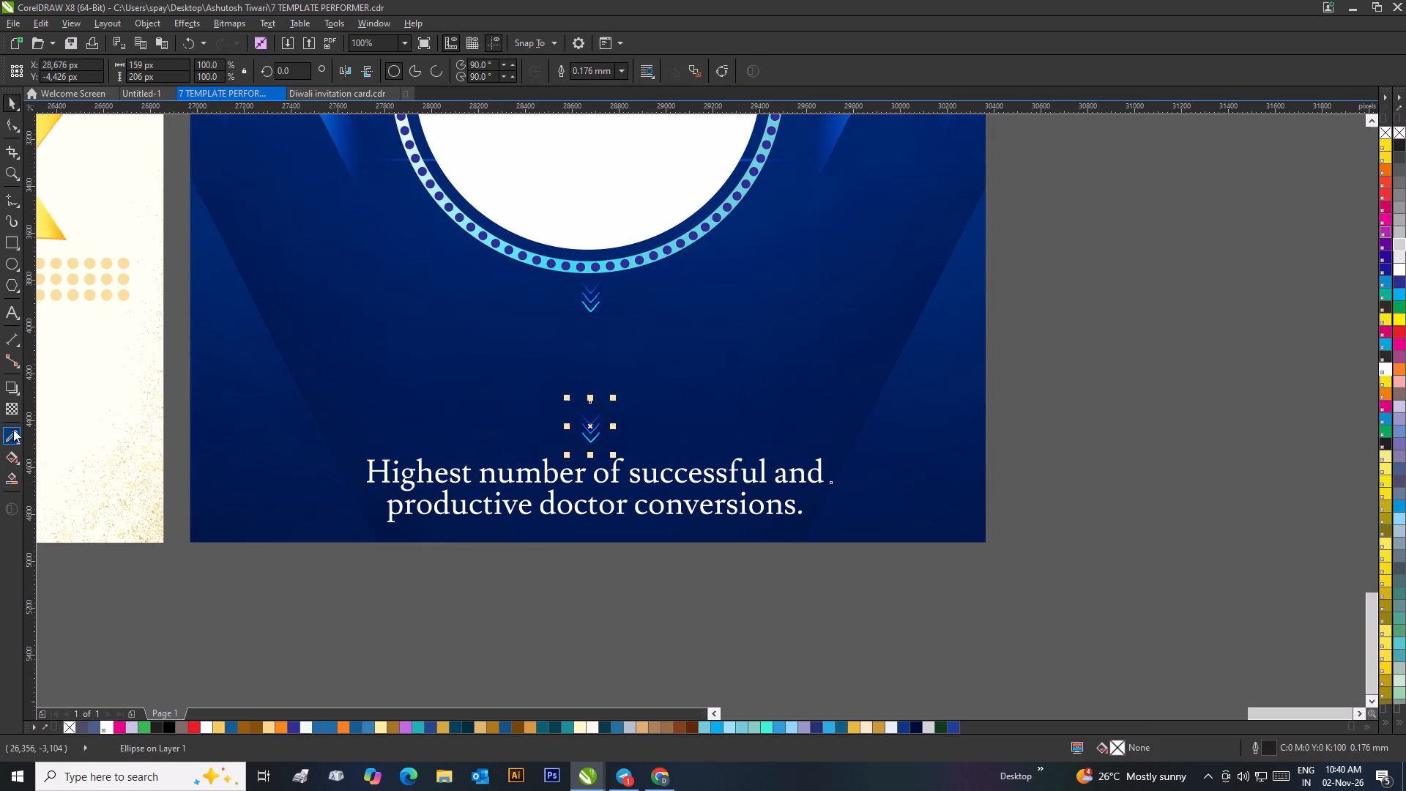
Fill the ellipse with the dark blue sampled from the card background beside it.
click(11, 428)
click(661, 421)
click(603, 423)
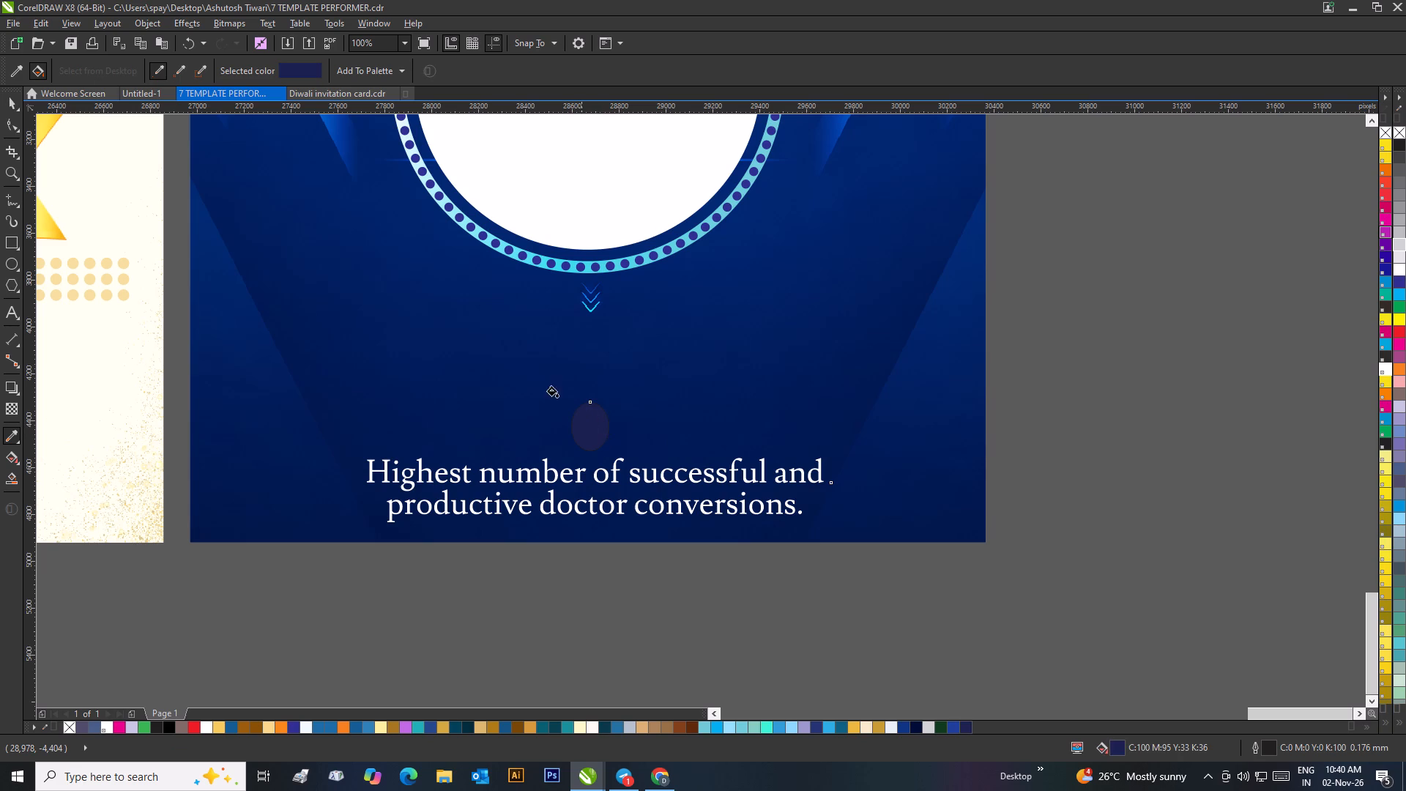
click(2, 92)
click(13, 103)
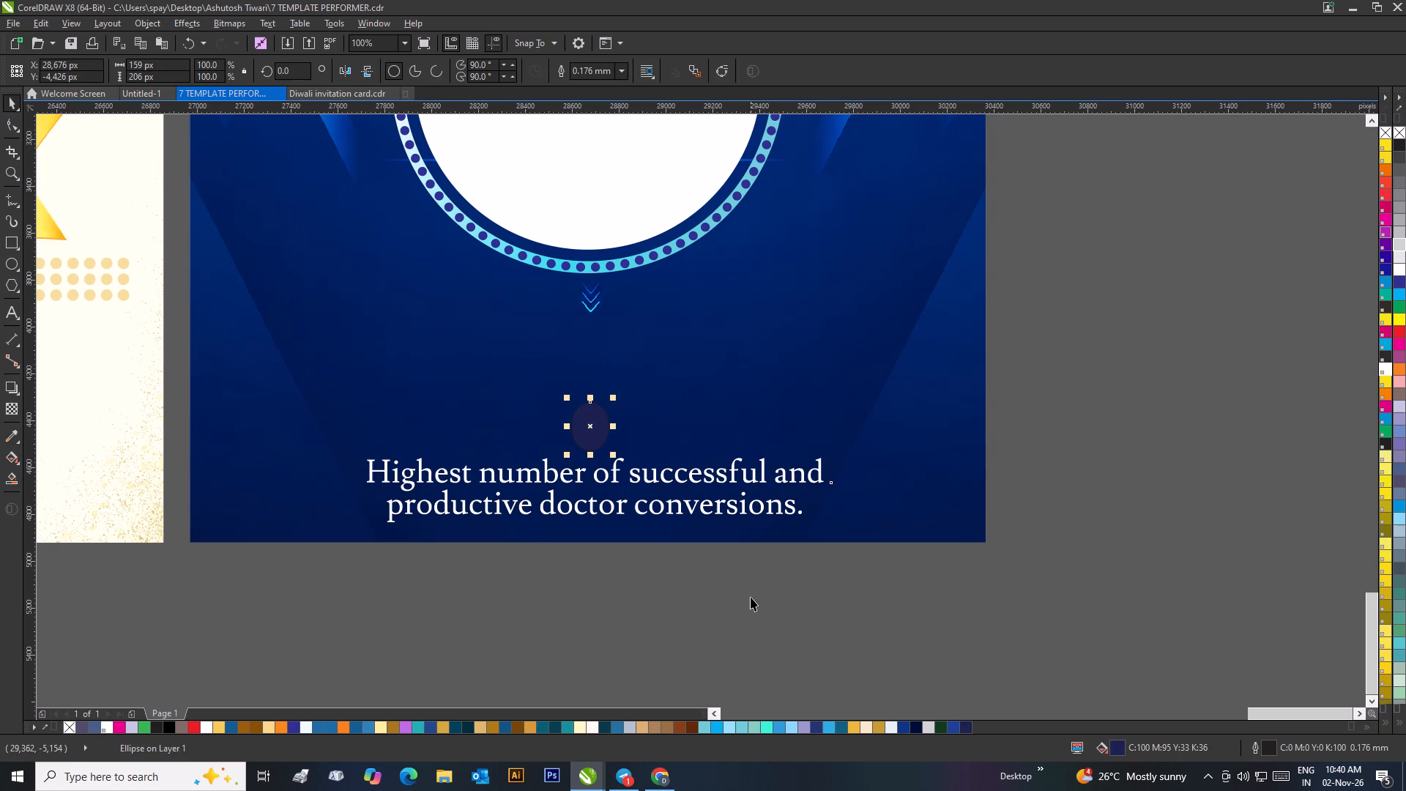
Recolour the ellipse's fill to dark blue RGB 8, 27, 84 to blend with the card background.
click(952, 727)
double_click(1111, 750)
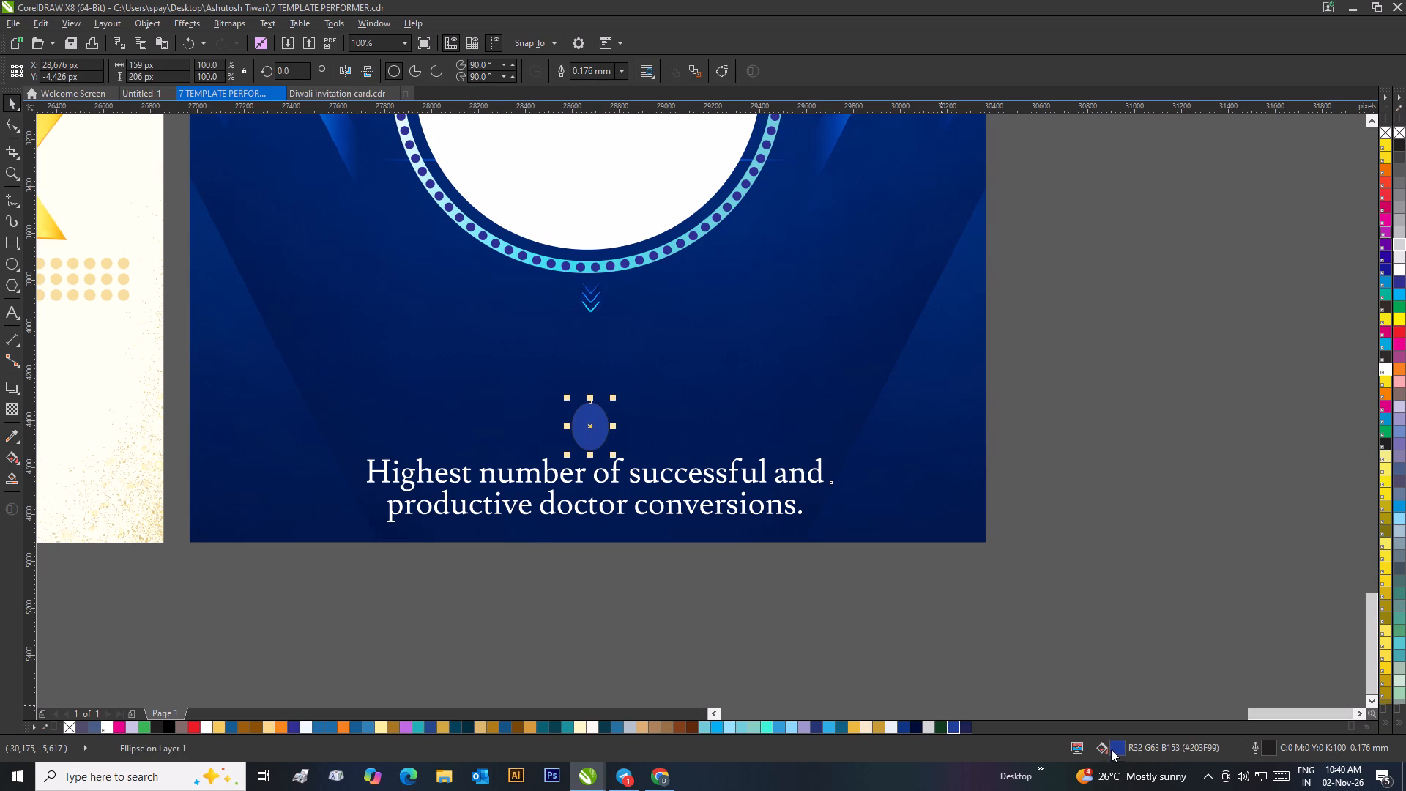
drag(756, 249, 1094, 252)
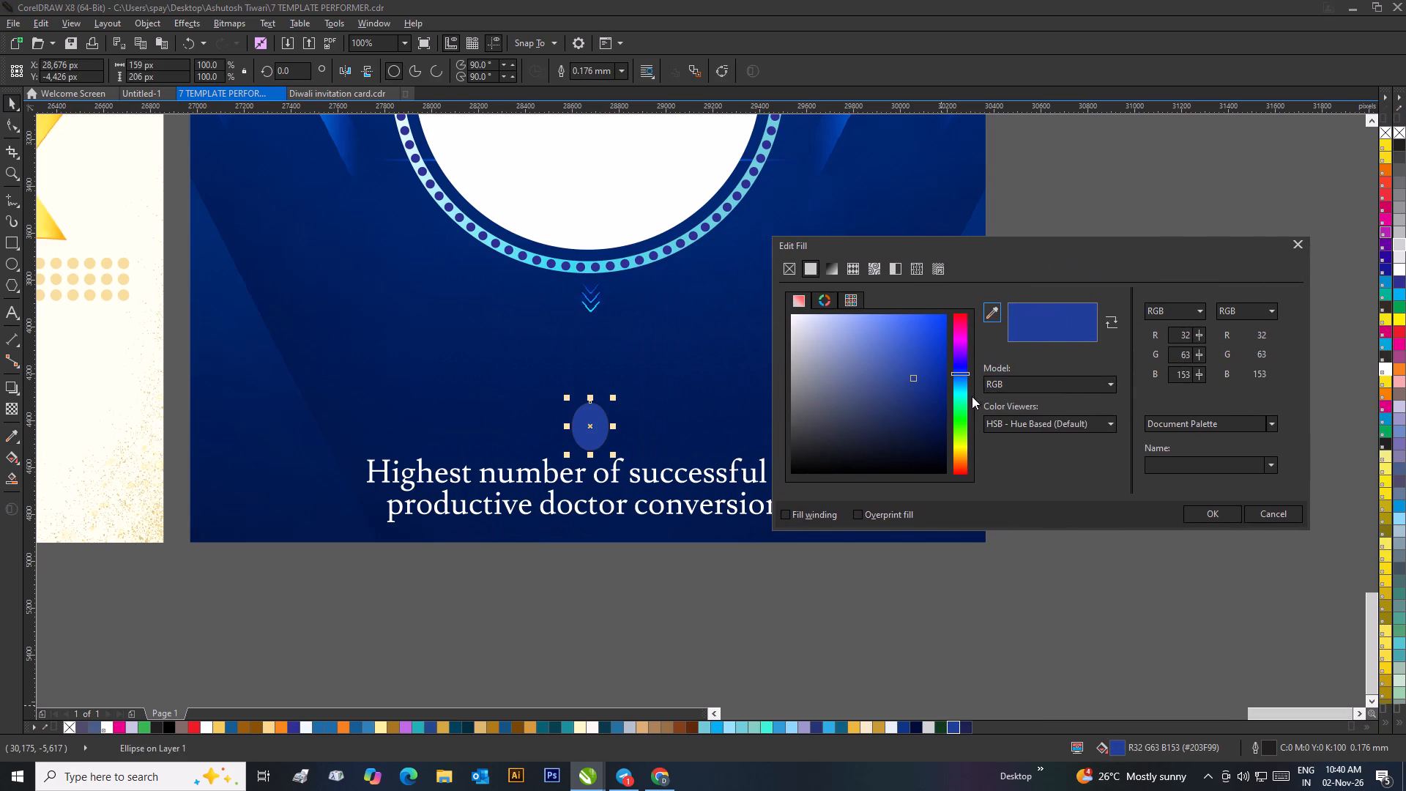
click(932, 415)
click(937, 425)
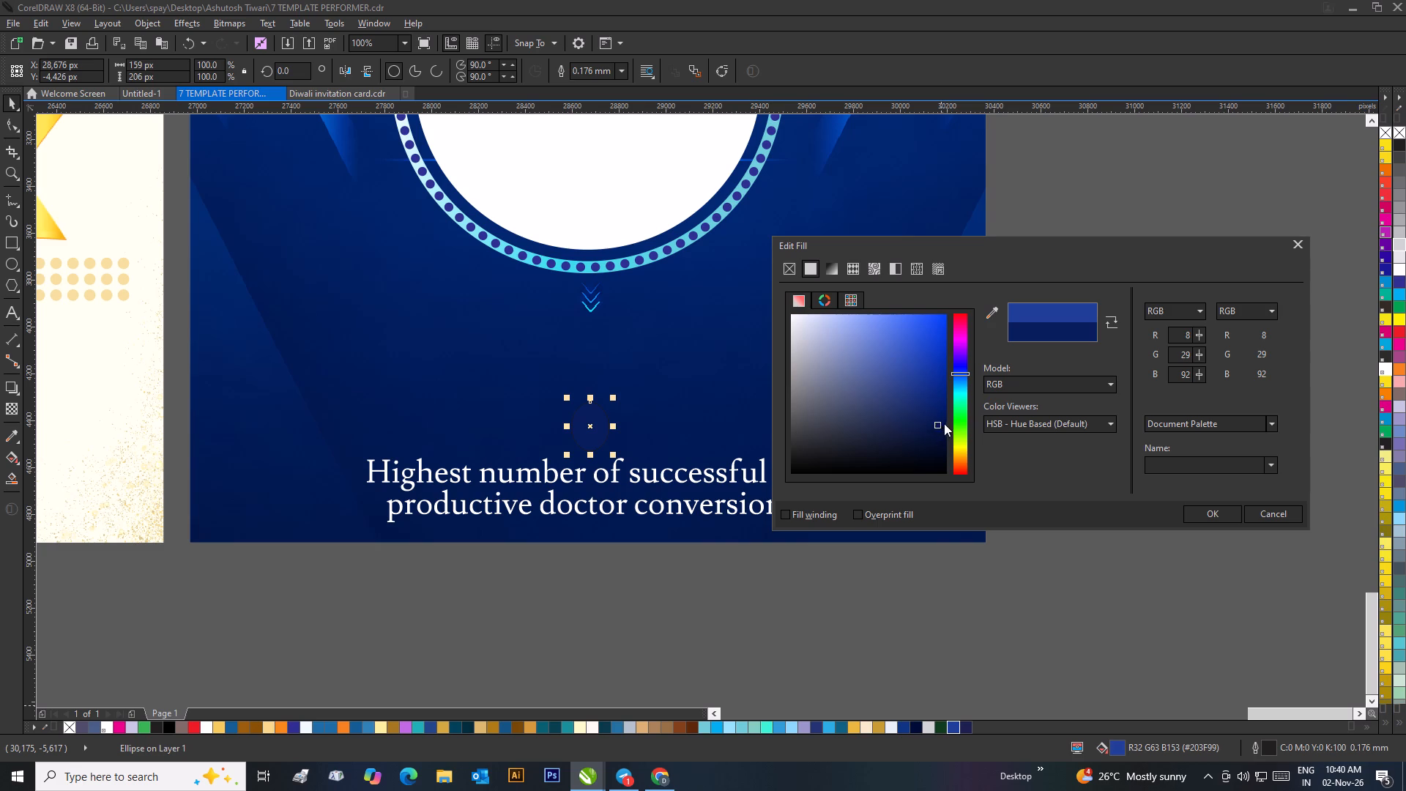
click(946, 416)
click(932, 420)
click(1195, 510)
click(1175, 535)
Move the doctor description up over the blue ellipse and bring the text in front of it.
drag(695, 475, 701, 453)
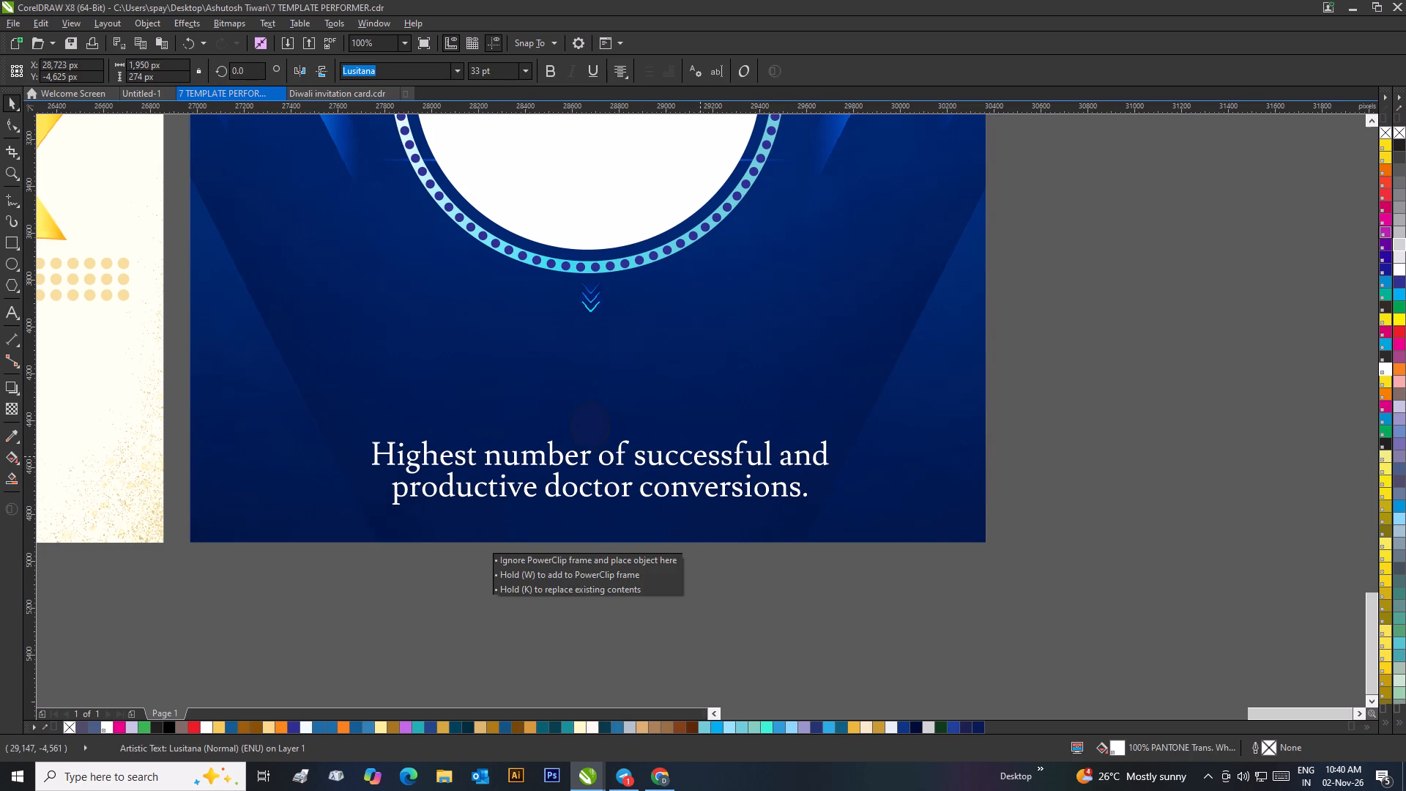
drag(701, 453, 699, 423)
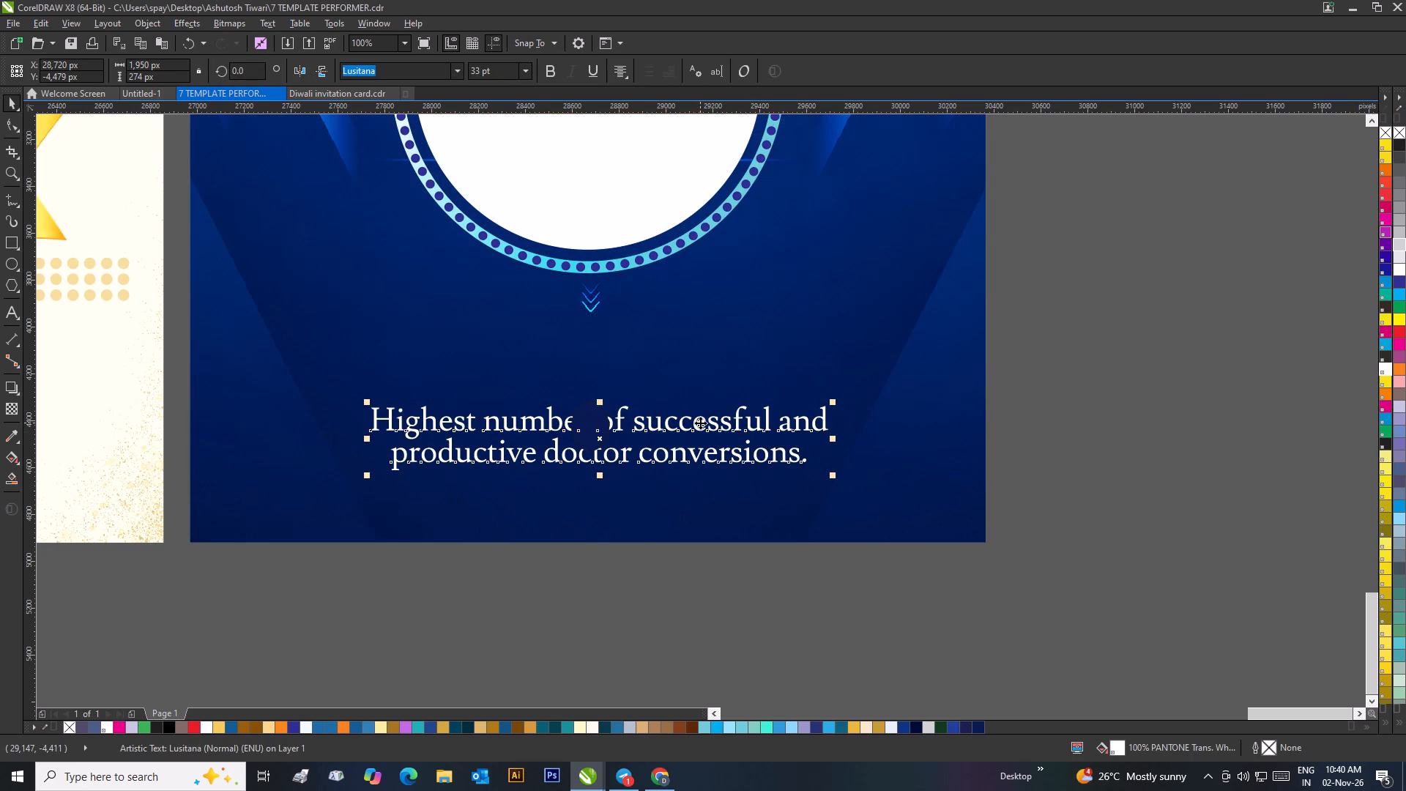
key(ctrl+Page_Up)
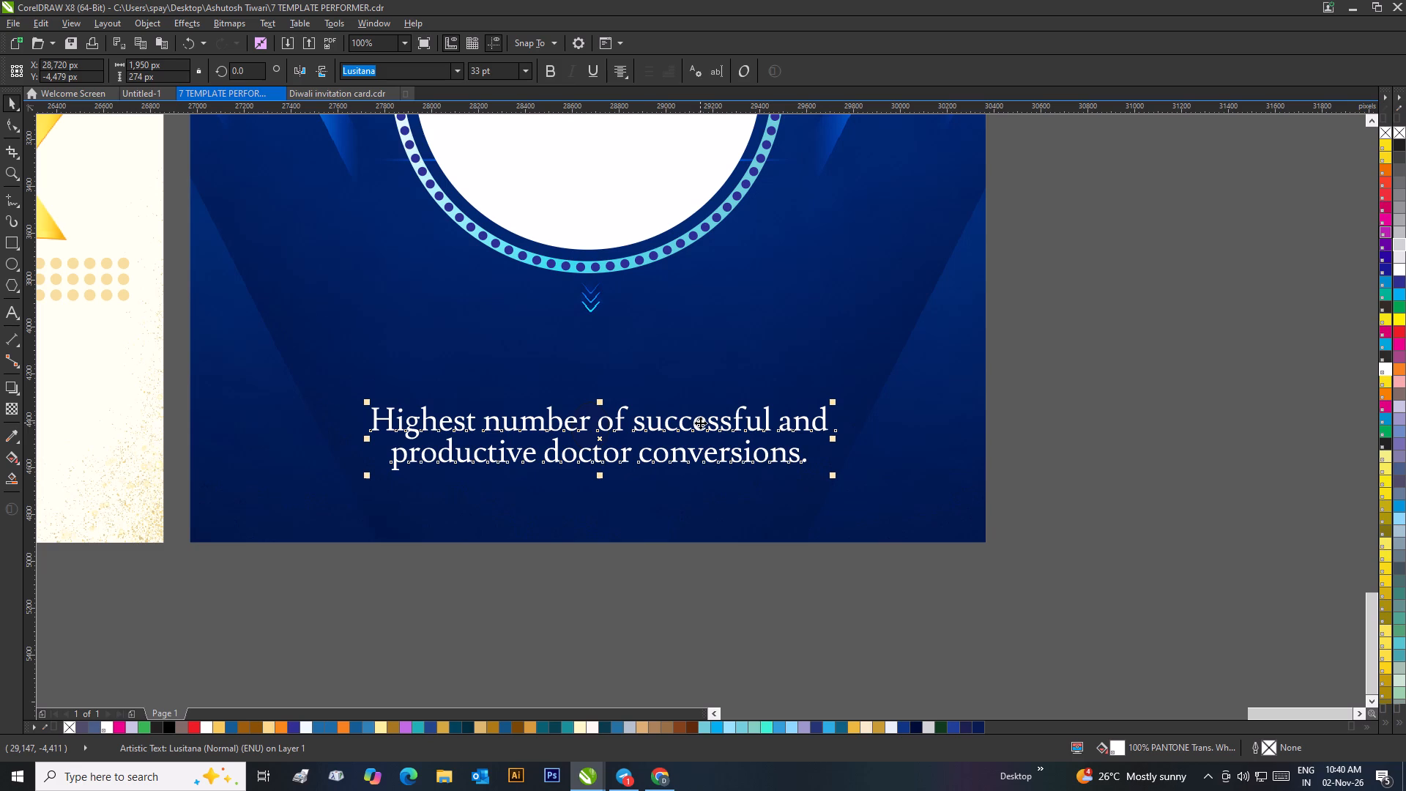
Centre the doctor description horizontally on the blue card.
shift+click(823, 356)
key(c)
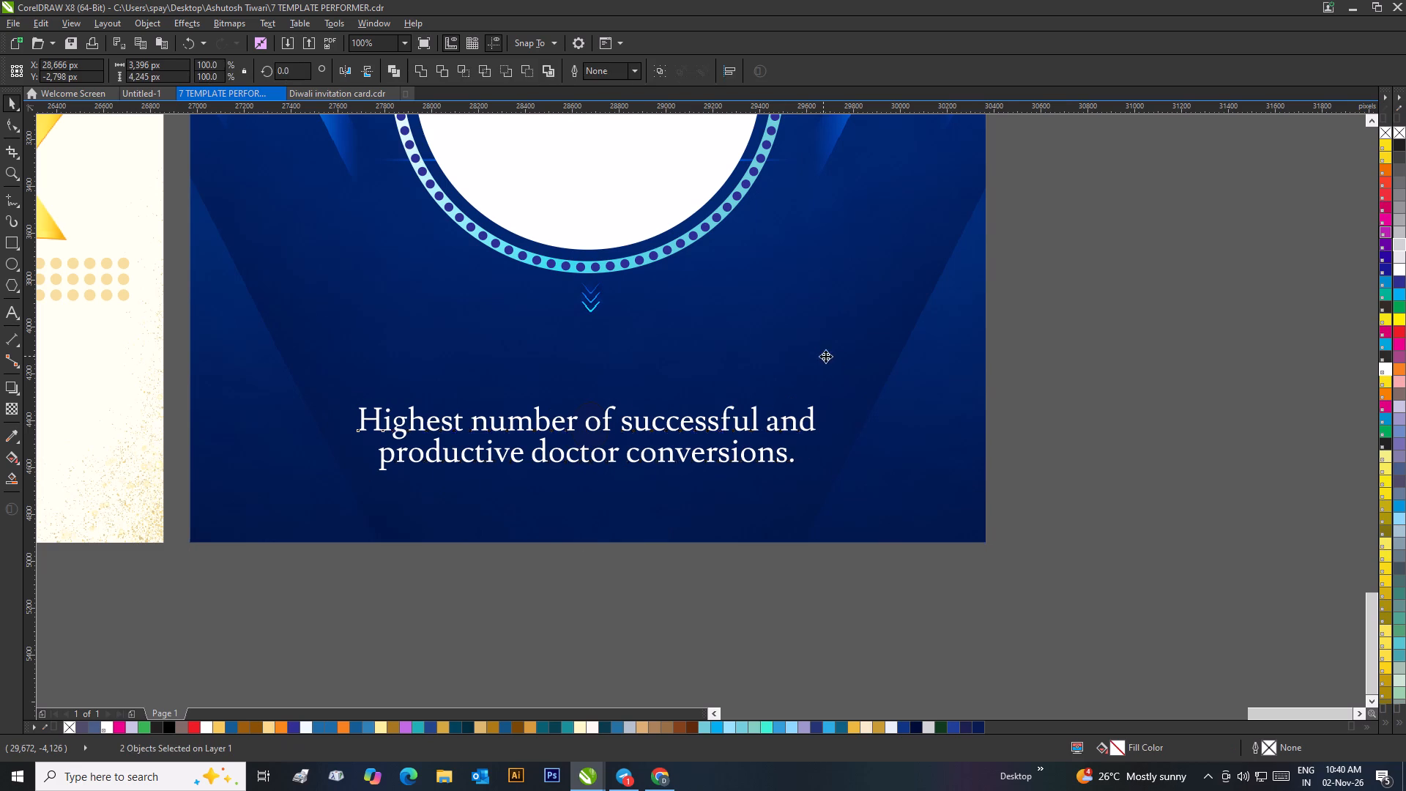
drag(1124, 397, 1107, 401)
Scale the Doctor Conversion Champion card's circular photo frame down to about 1,341 px wide and group its three objects.
scroll(910, 429, down, 2)
scroll(636, 406, up, 1)
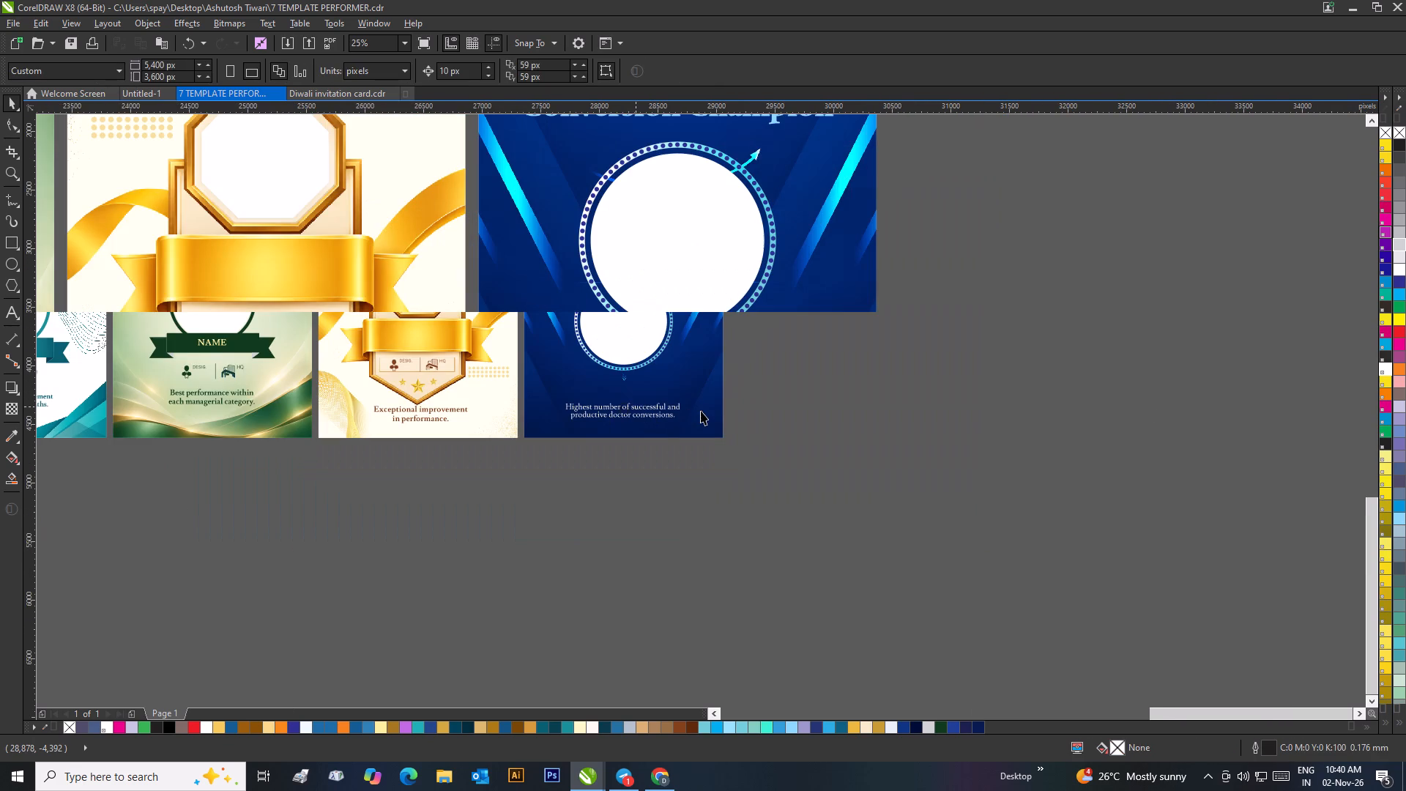
scroll(730, 429, down, 1)
scroll(677, 318, up, 1)
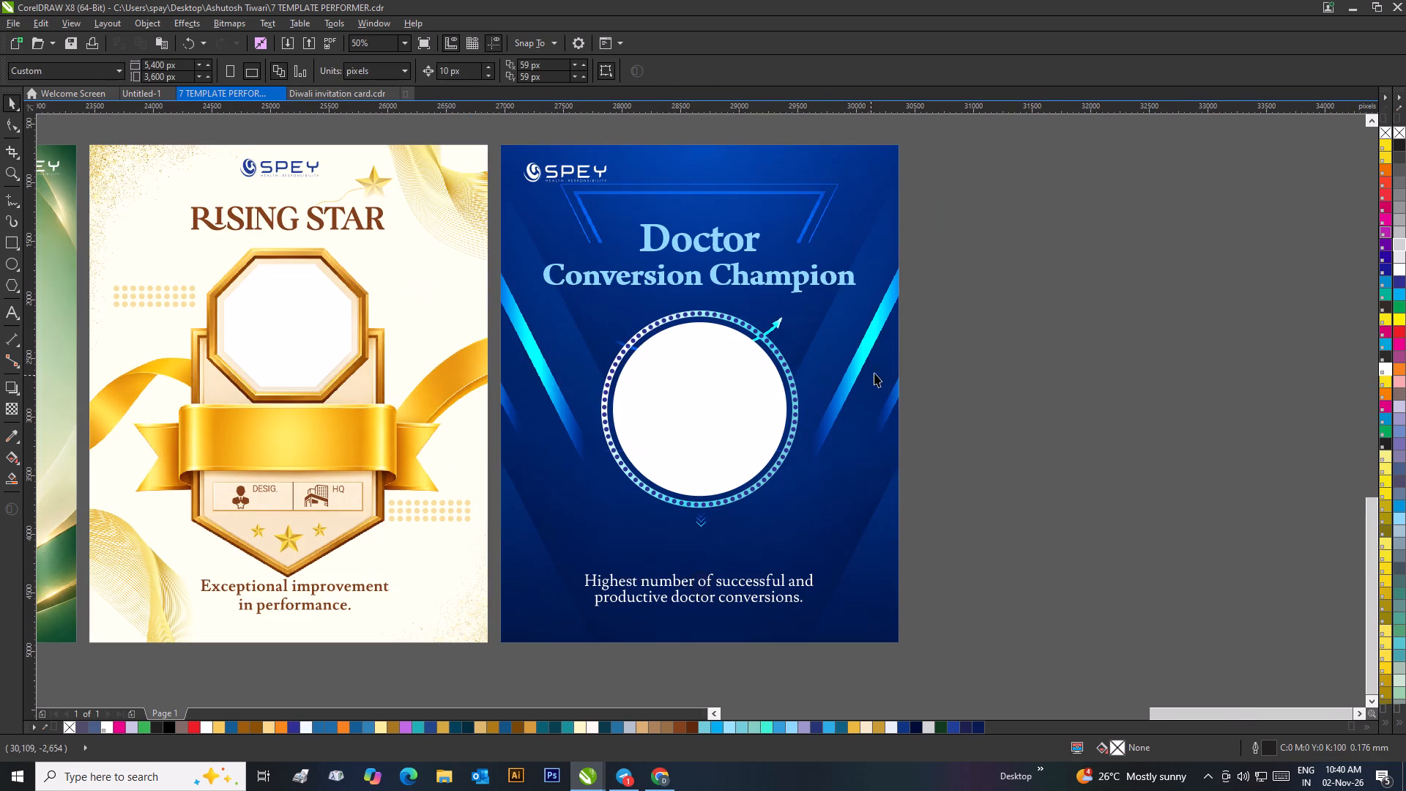
drag(956, 300, 548, 541)
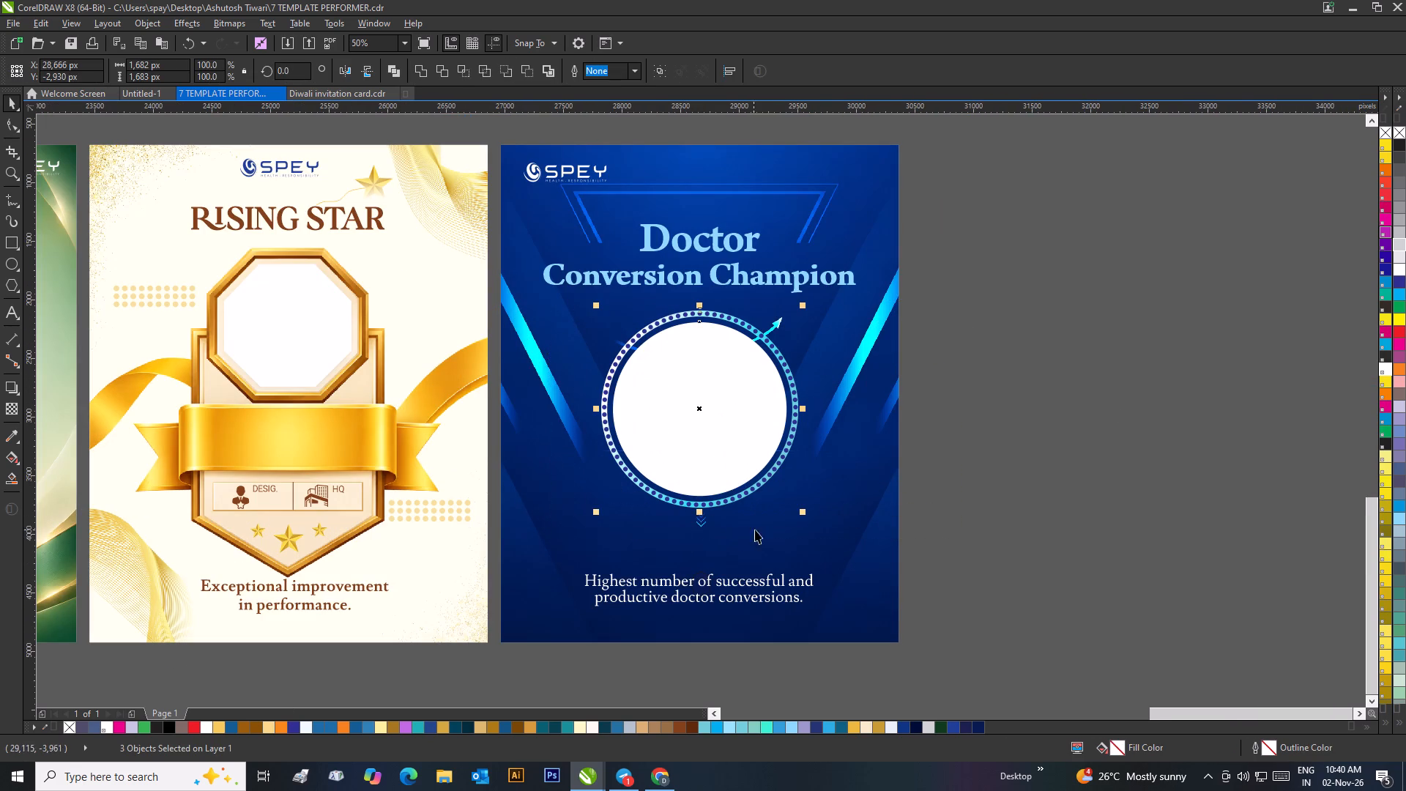
drag(801, 511, 761, 545)
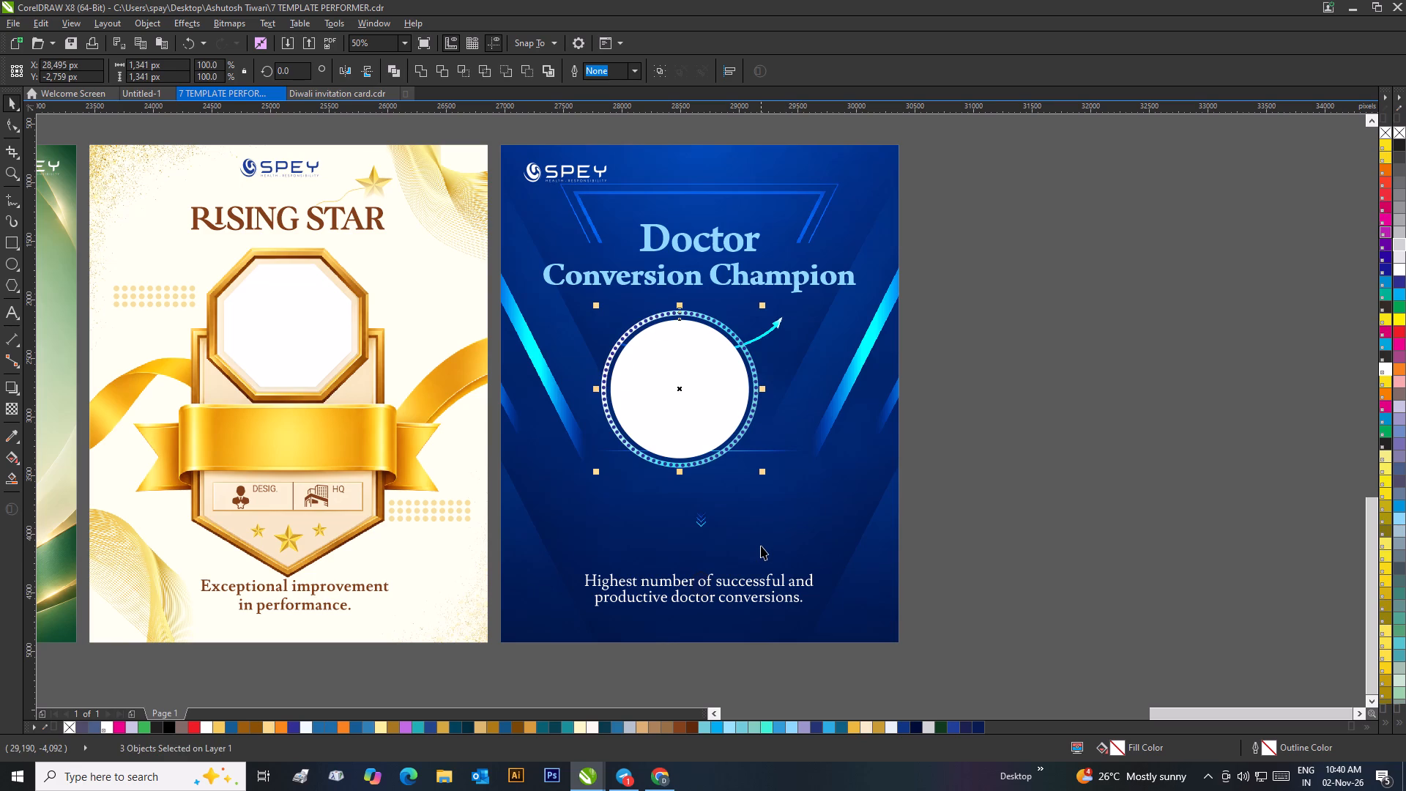
key(ctrl+g)
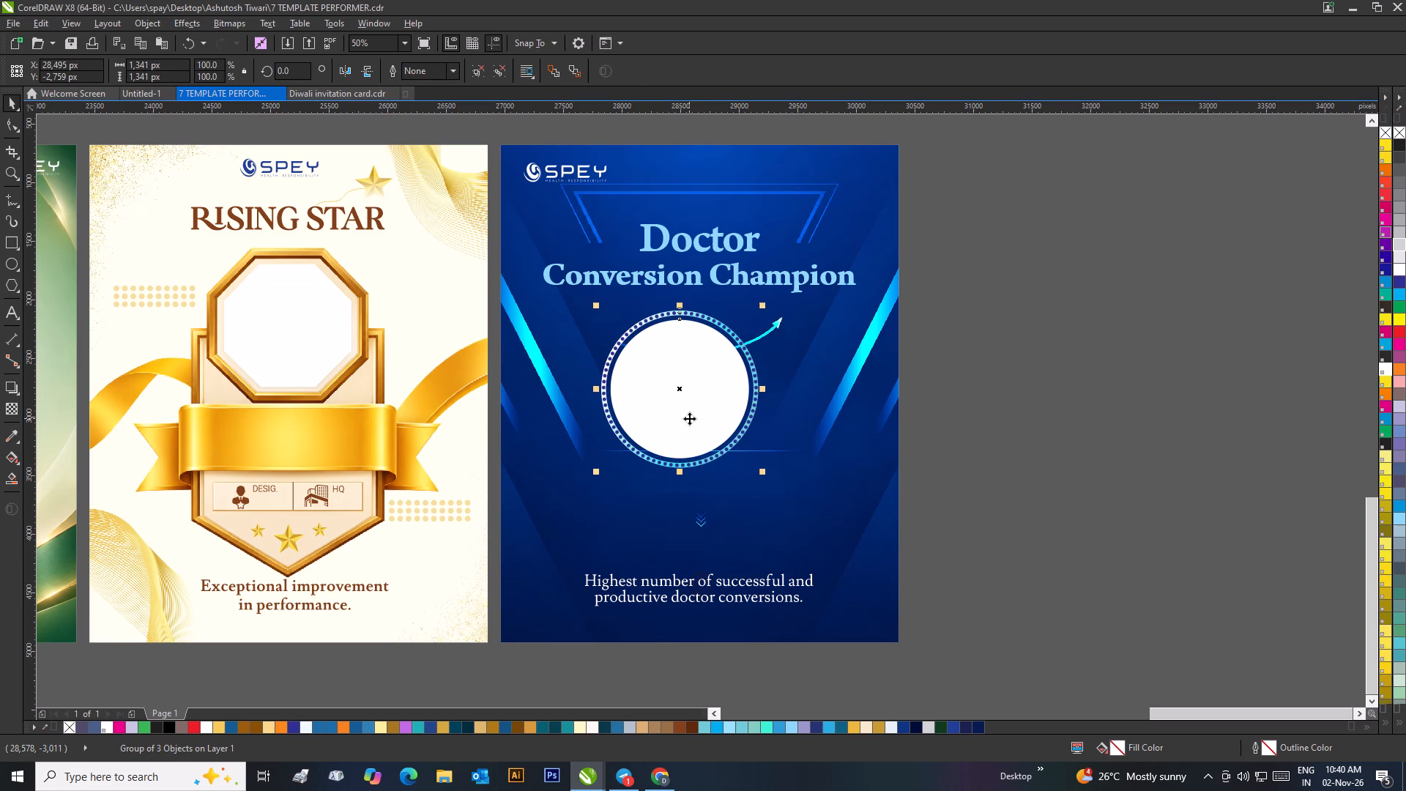
Reduce the grouped circular frame slightly to about 1,334 px and position it just below the Conversion Champion title.
drag(689, 418, 707, 434)
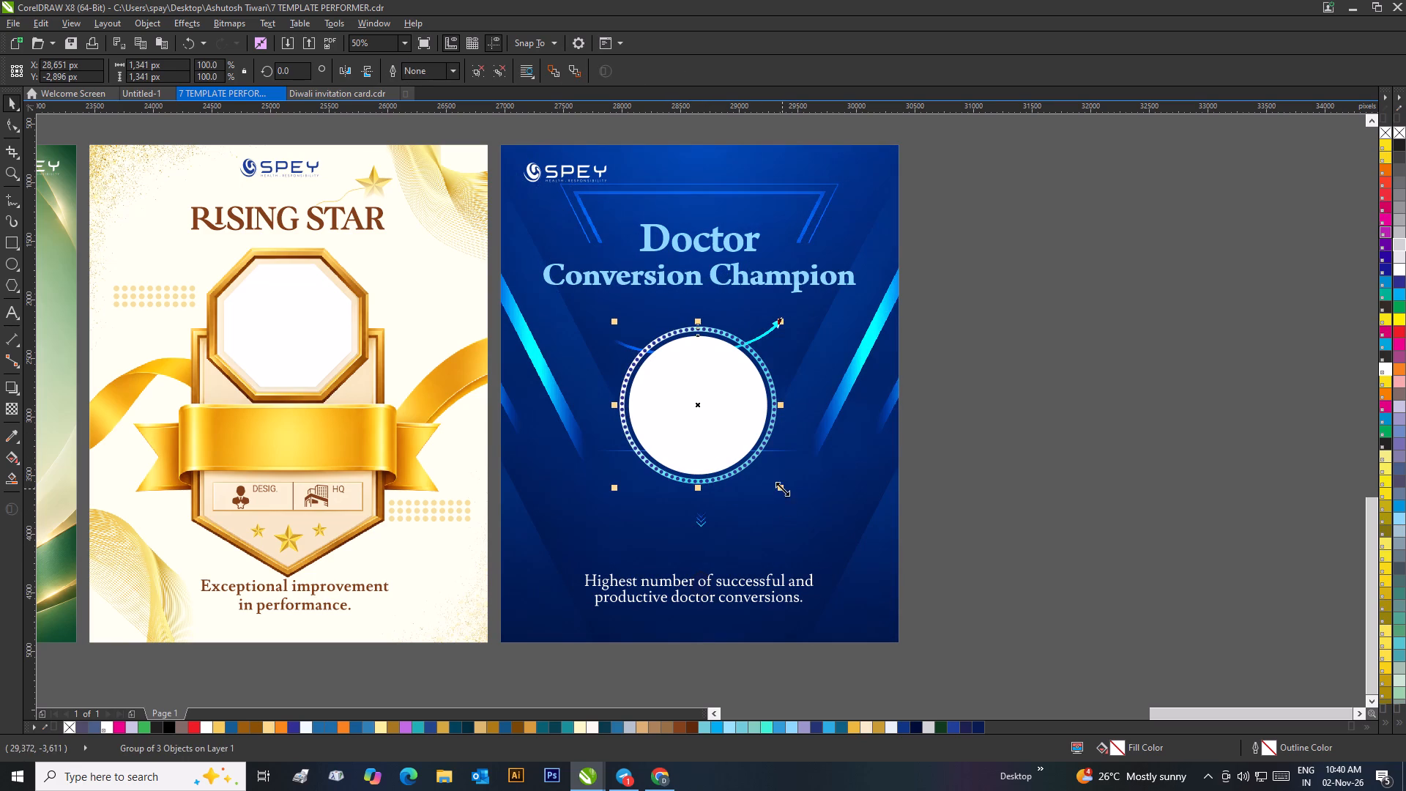
drag(781, 489, 790, 497)
drag(787, 494, 778, 498)
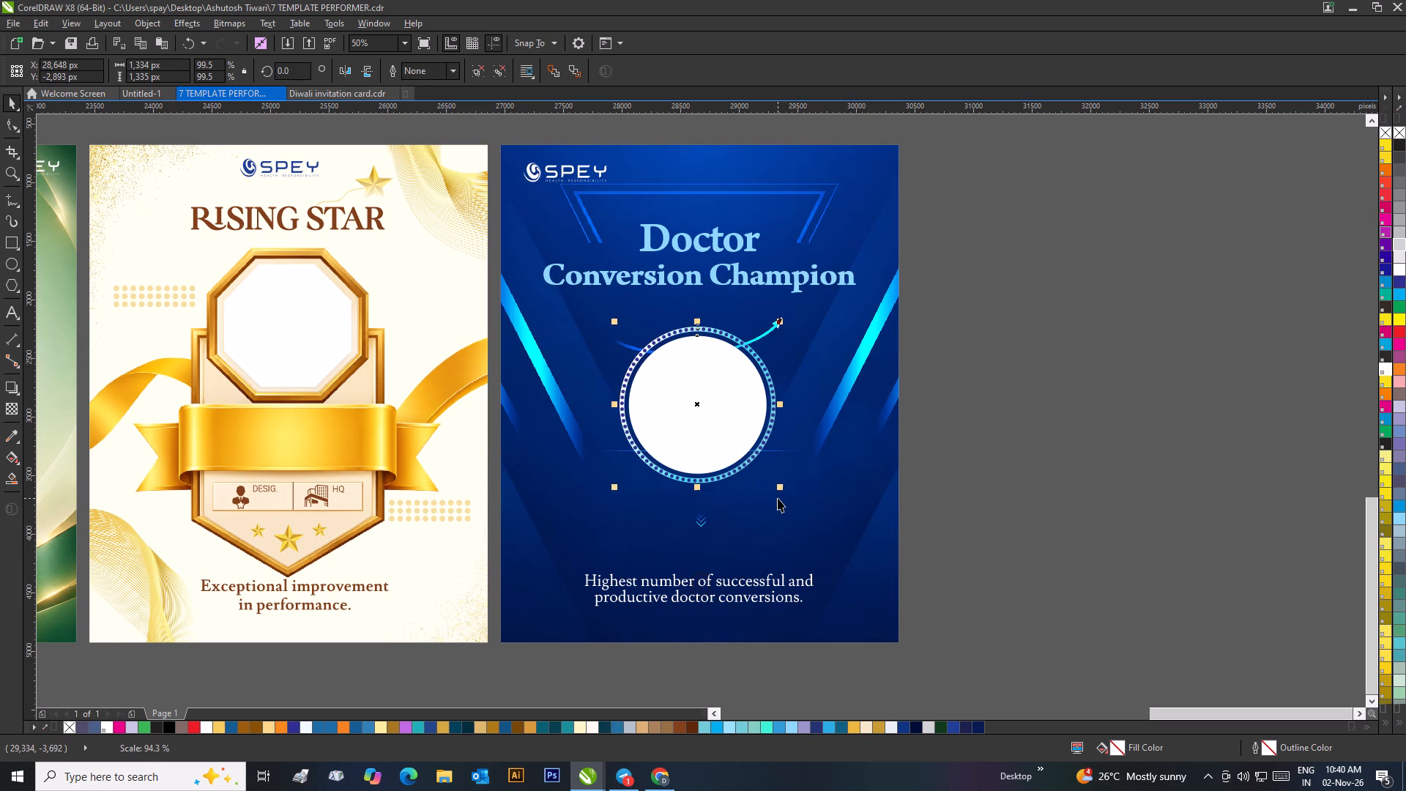
drag(721, 445, 716, 431)
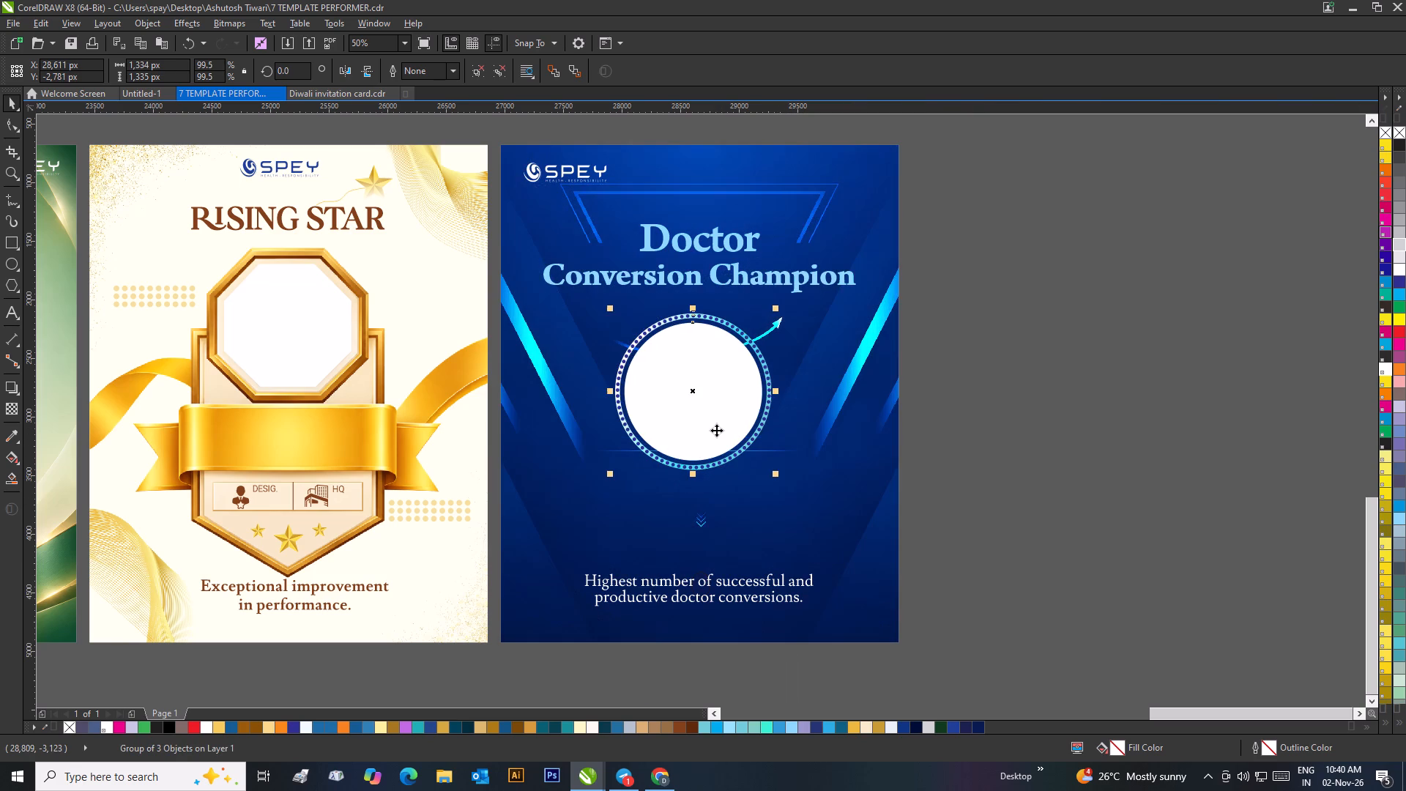
click(722, 429)
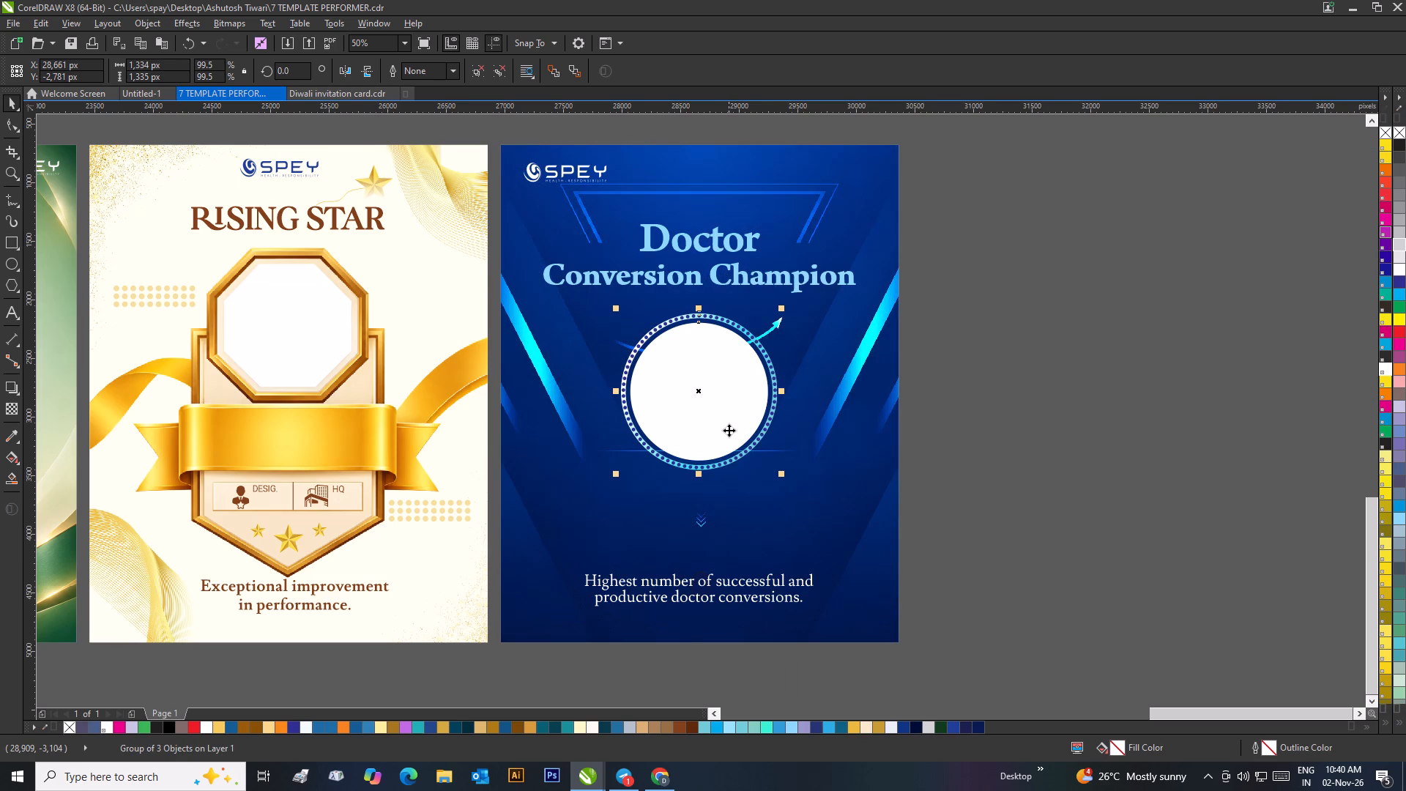
Centre the grouped circular photo frame horizontally on the blue card.
key(ctrl+g)
shift+click(748, 511)
key(c)
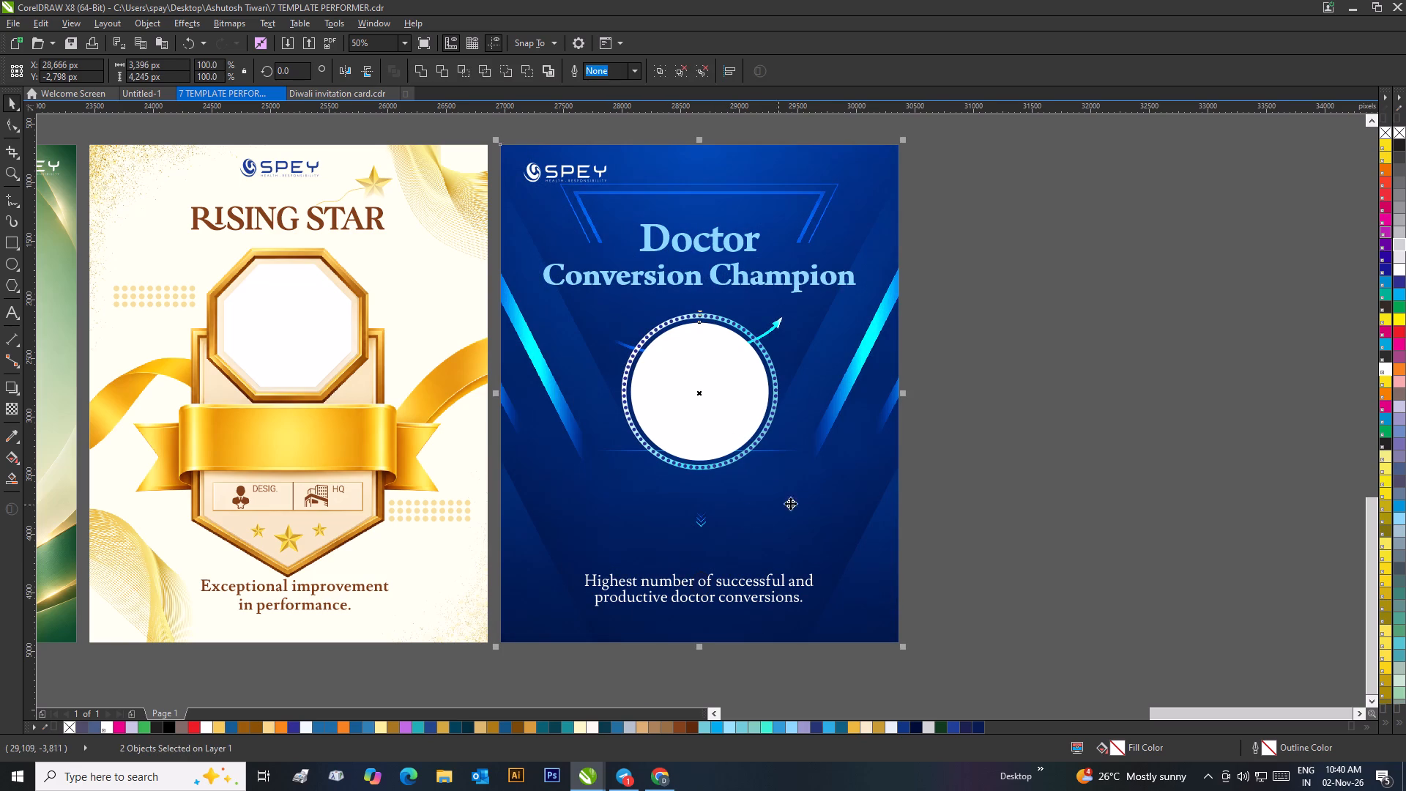
drag(974, 469, 972, 462)
Apply a linear gradient from light blue to white across the Doctor Conversion Champion title.
click(764, 280)
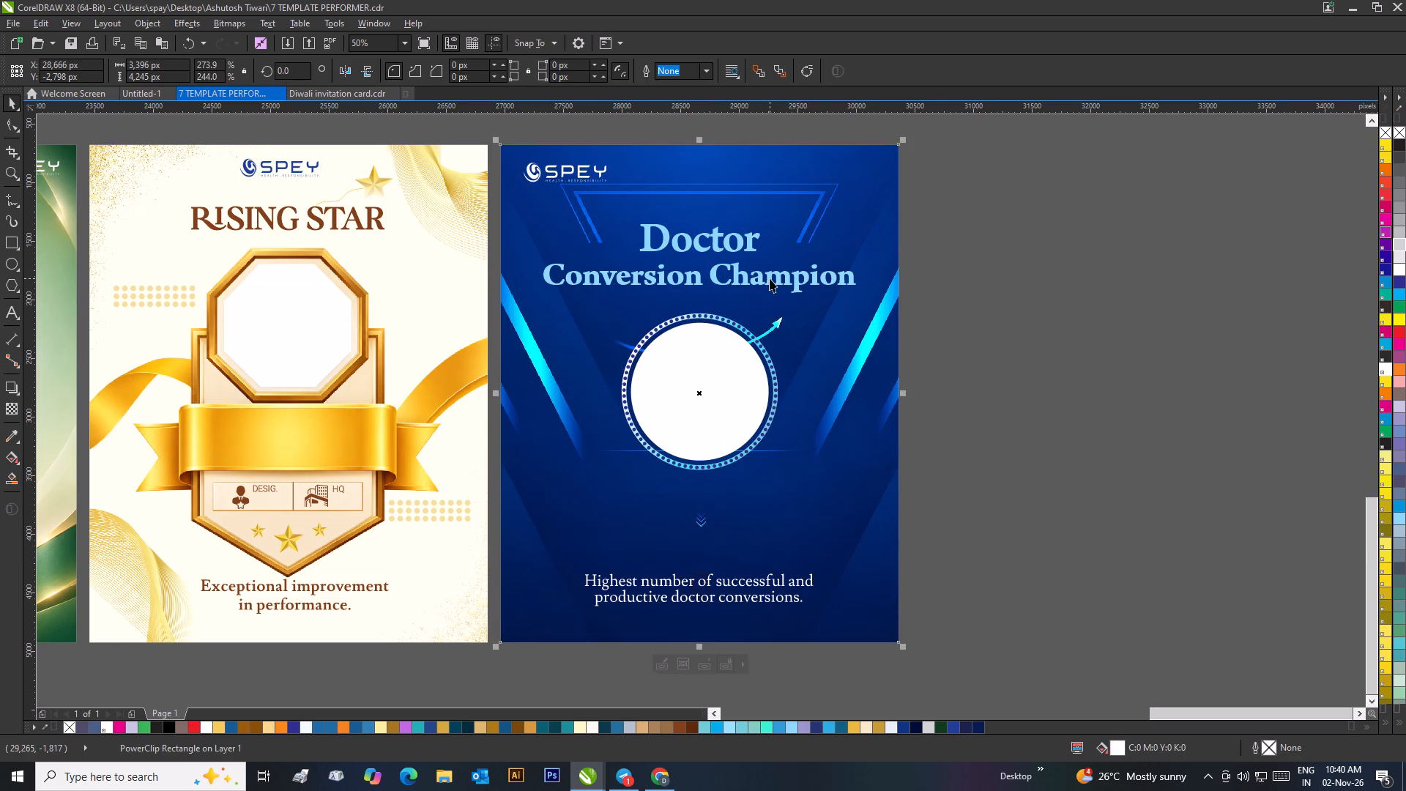
click(770, 278)
key(g)
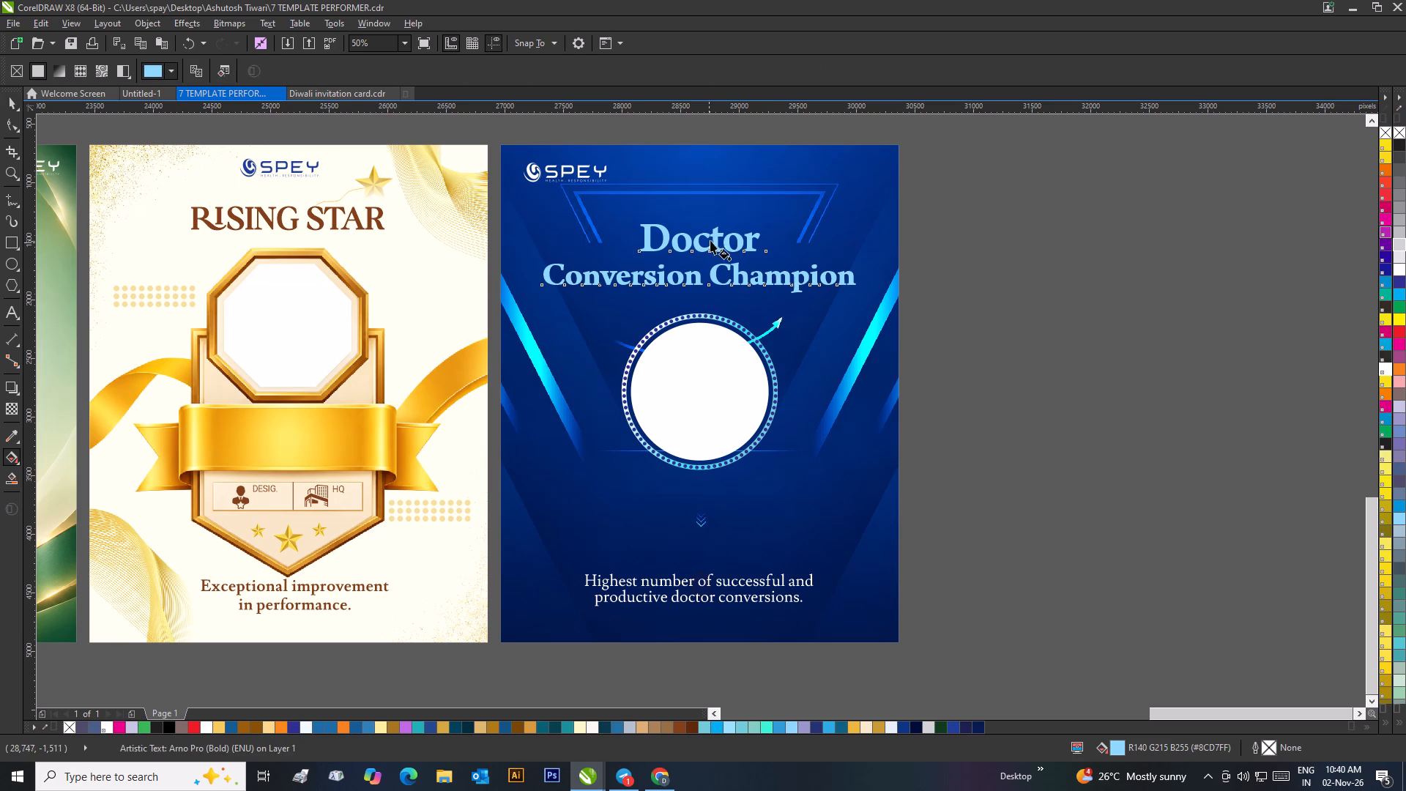
drag(713, 231, 718, 276)
drag(718, 275, 718, 293)
drag(634, 275, 762, 237)
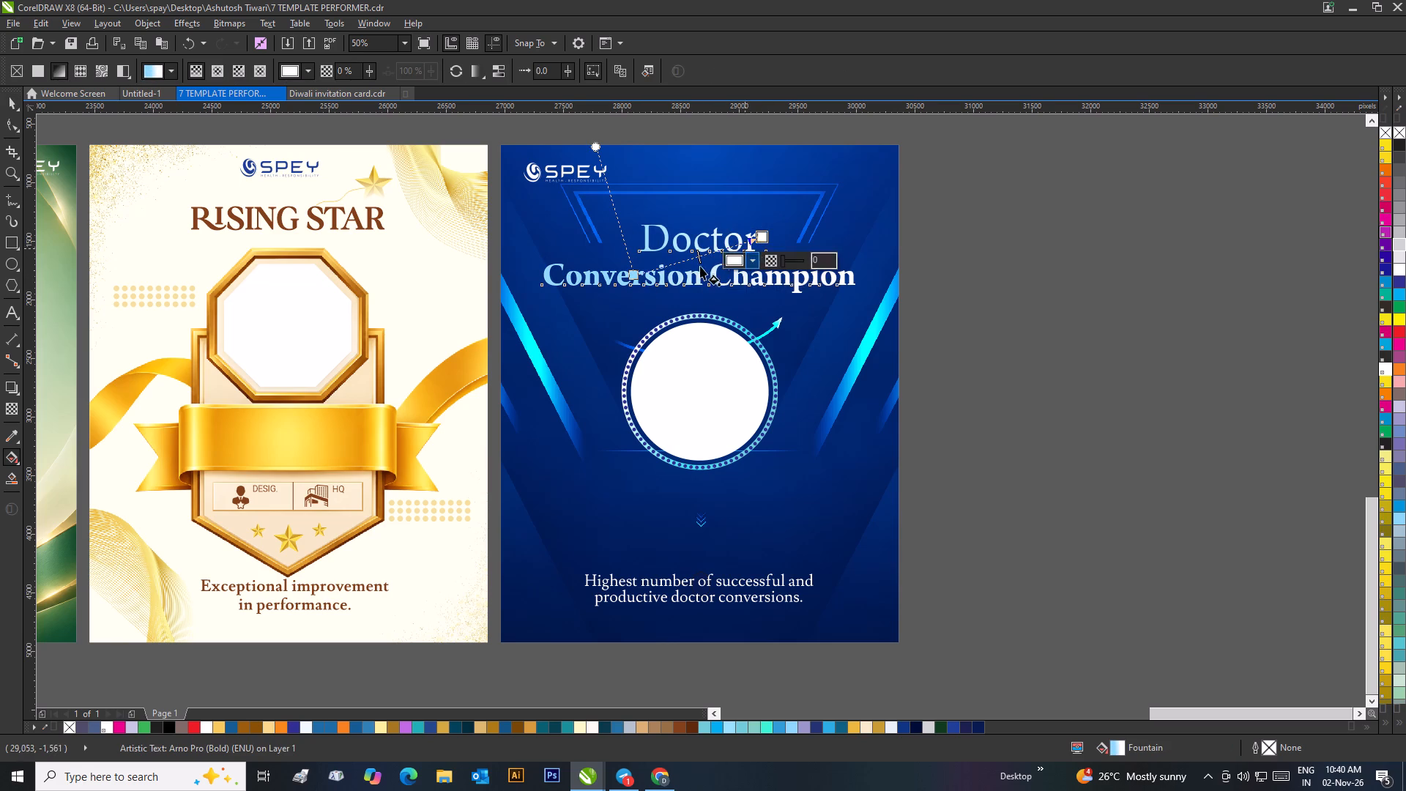
drag(632, 278, 521, 281)
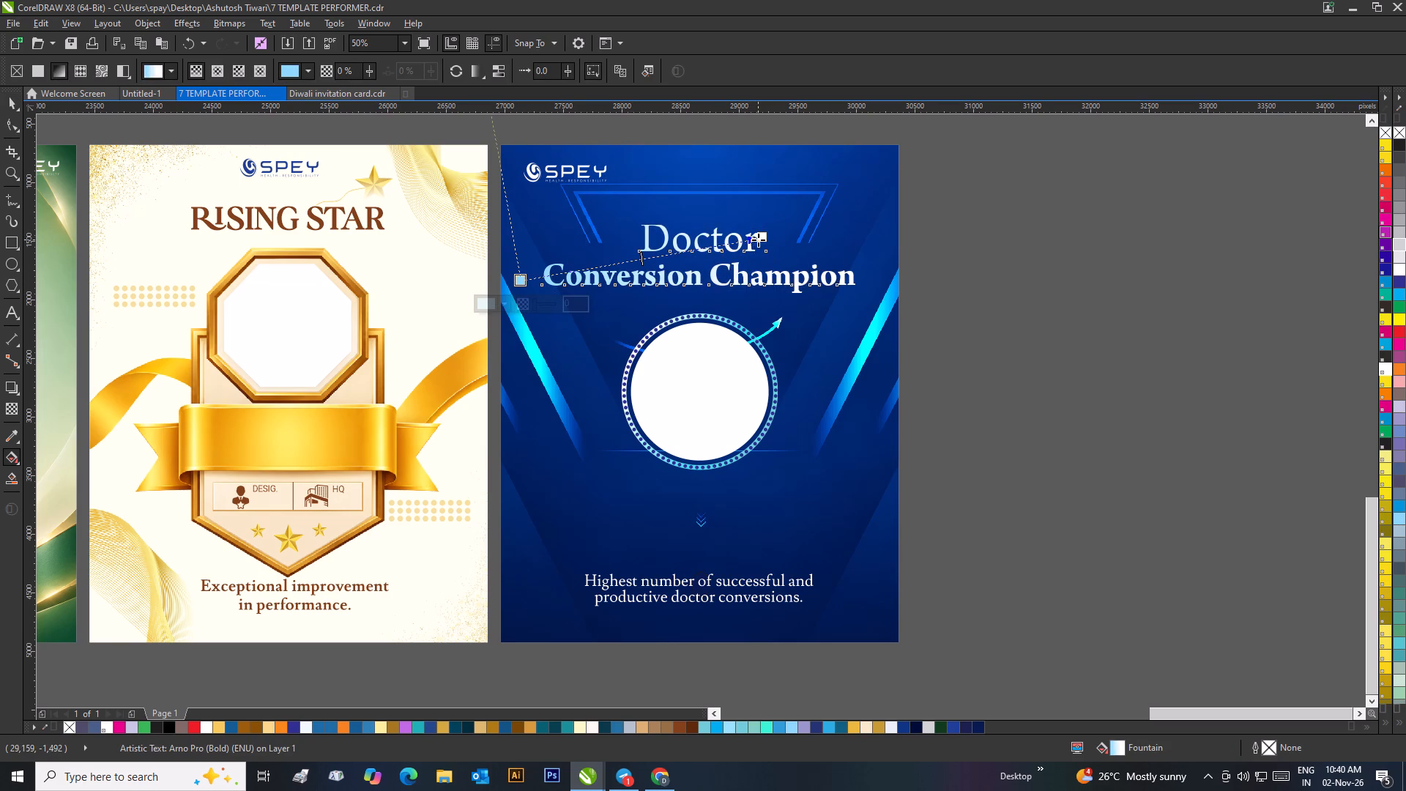
drag(758, 238, 803, 246)
click(12, 100)
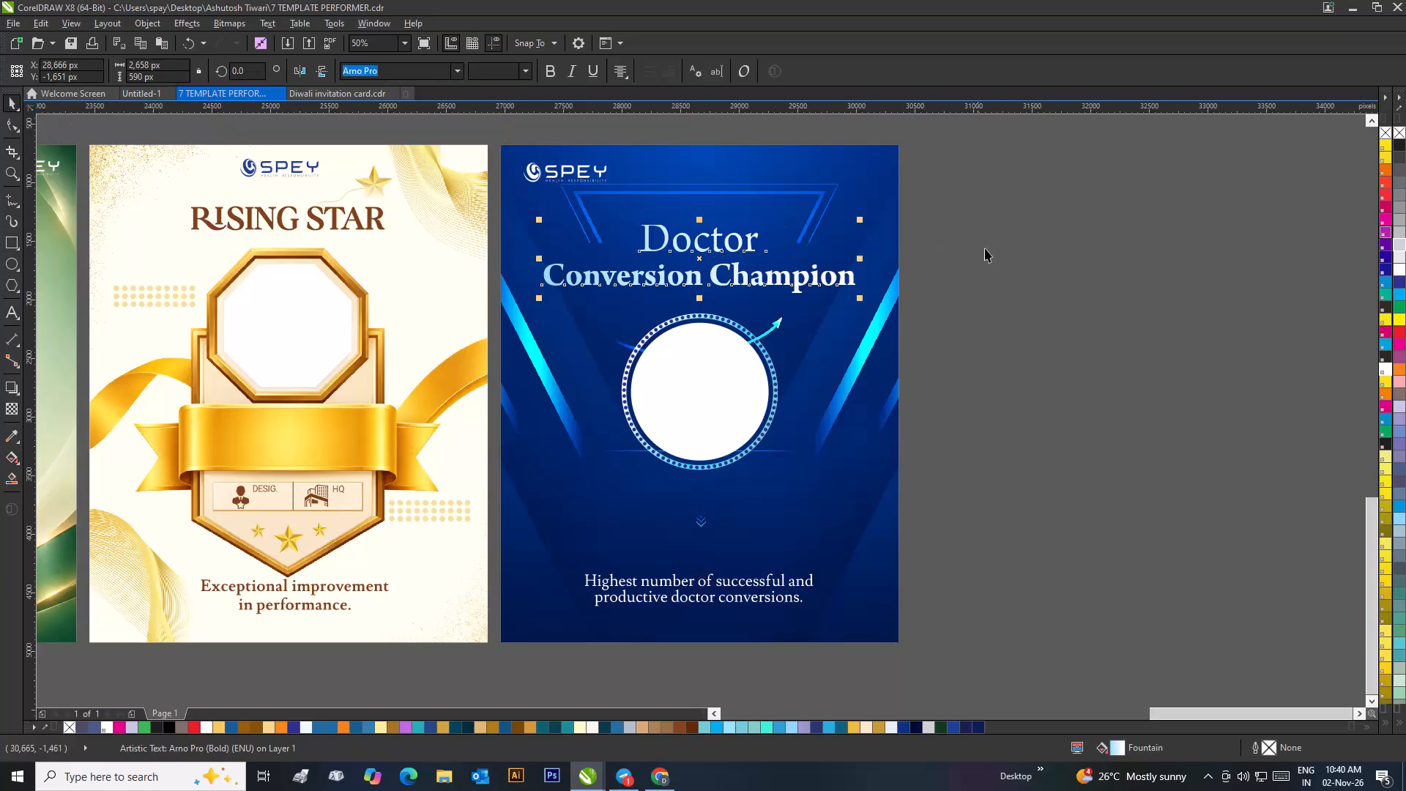
click(995, 250)
Nudge the doctor description together with the ellipse behind it up by about 100 px.
scroll(975, 271, down, 1)
scroll(557, 434, up, 1)
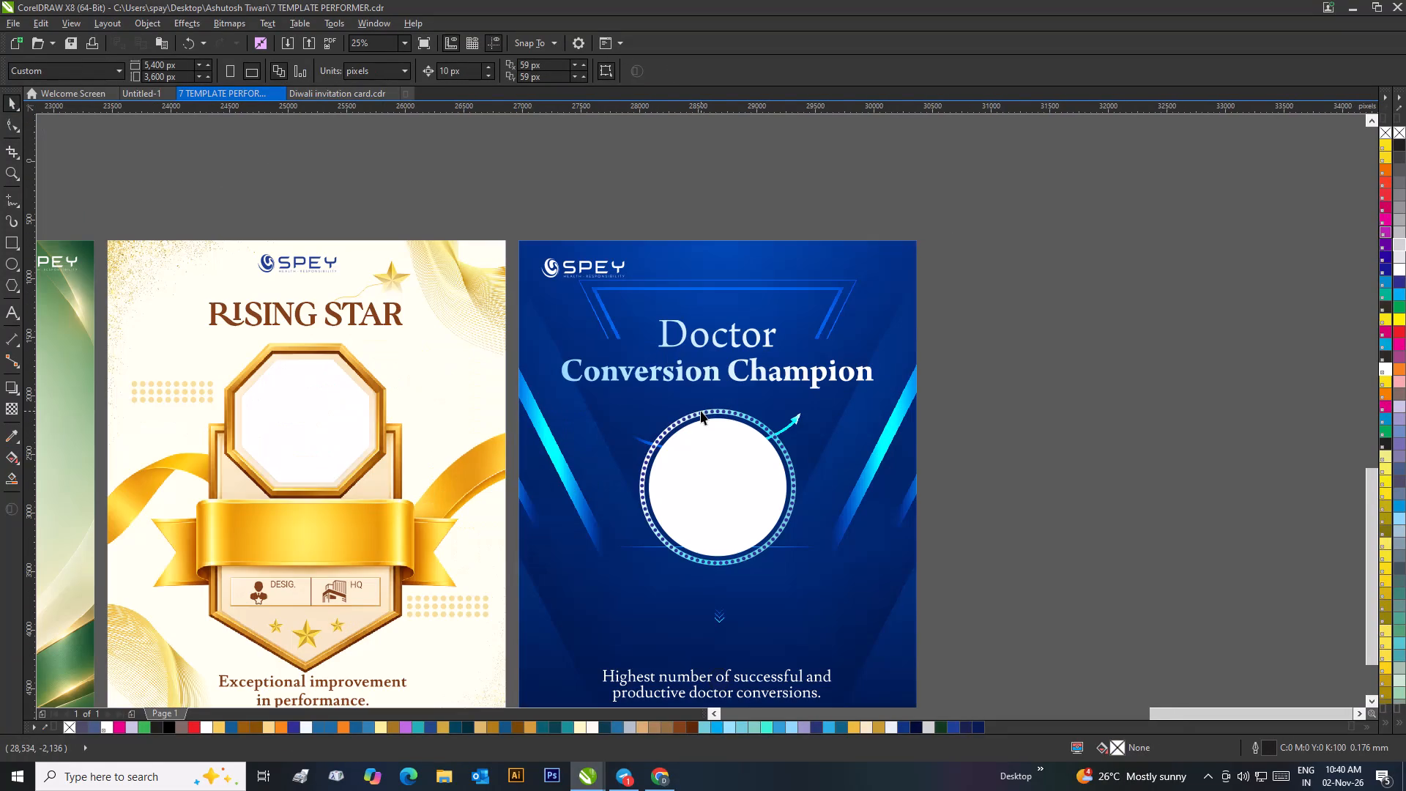
scroll(722, 429, down, 1)
click(868, 475)
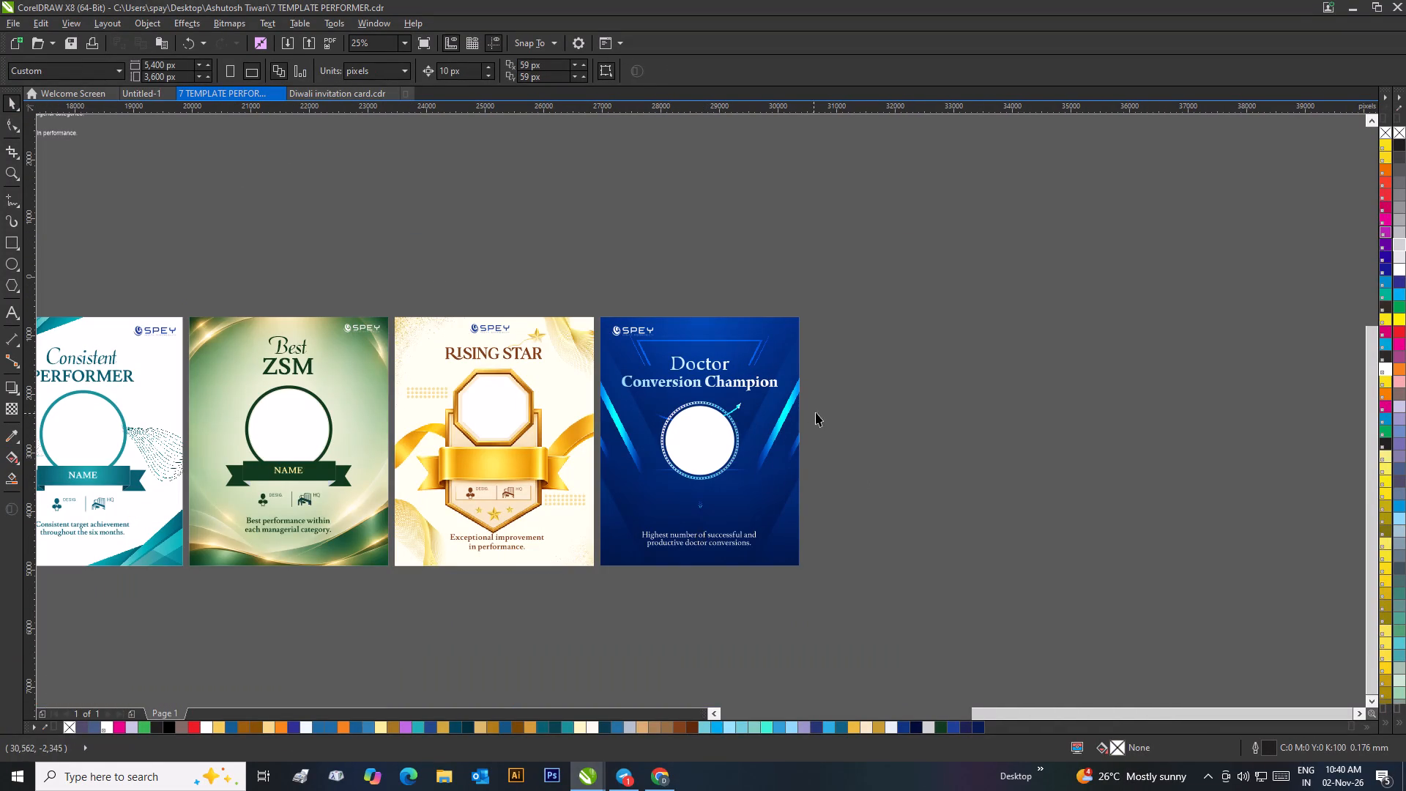
scroll(735, 515, up, 1)
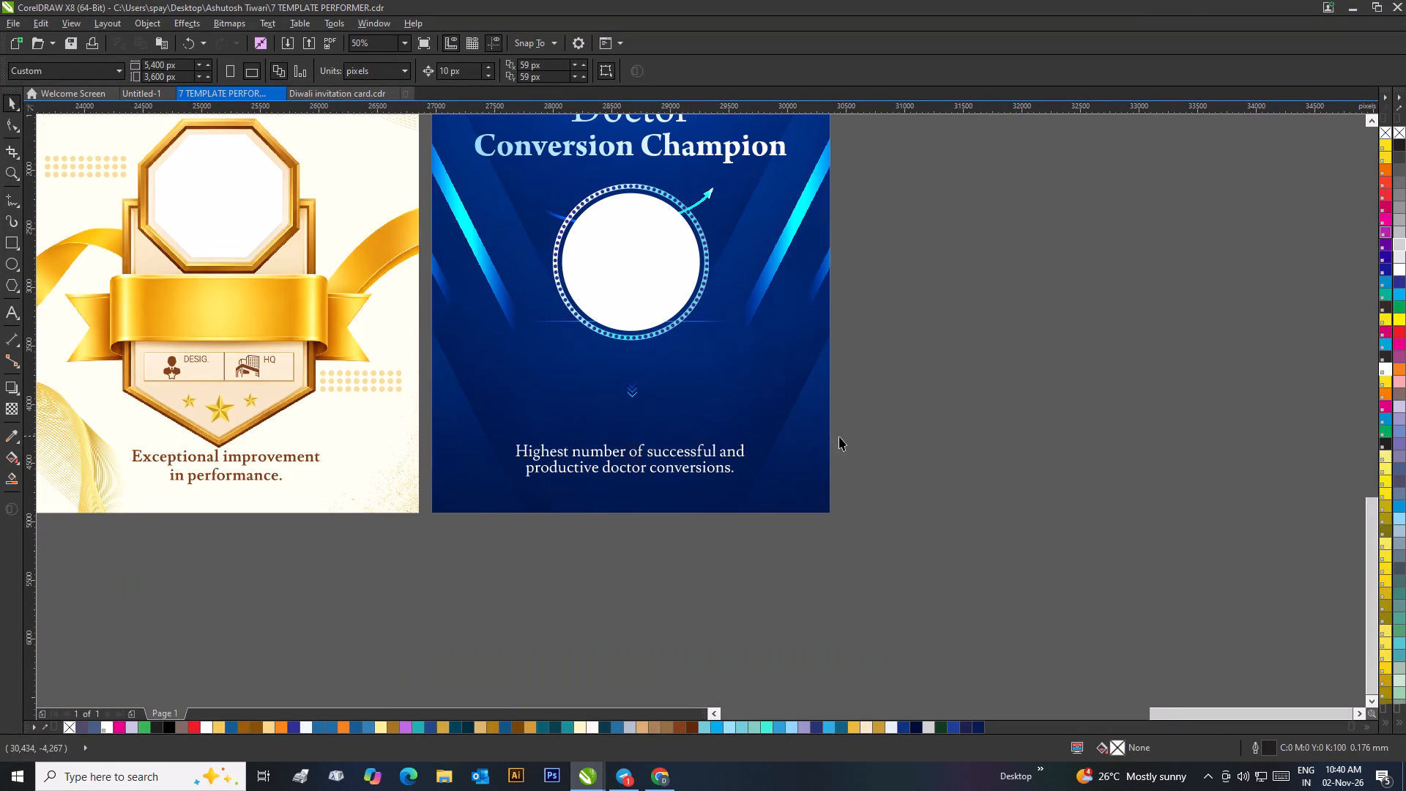
drag(850, 435, 480, 494)
key(Up)
key(Up)
key(Up)
key(Up)
key(Up)
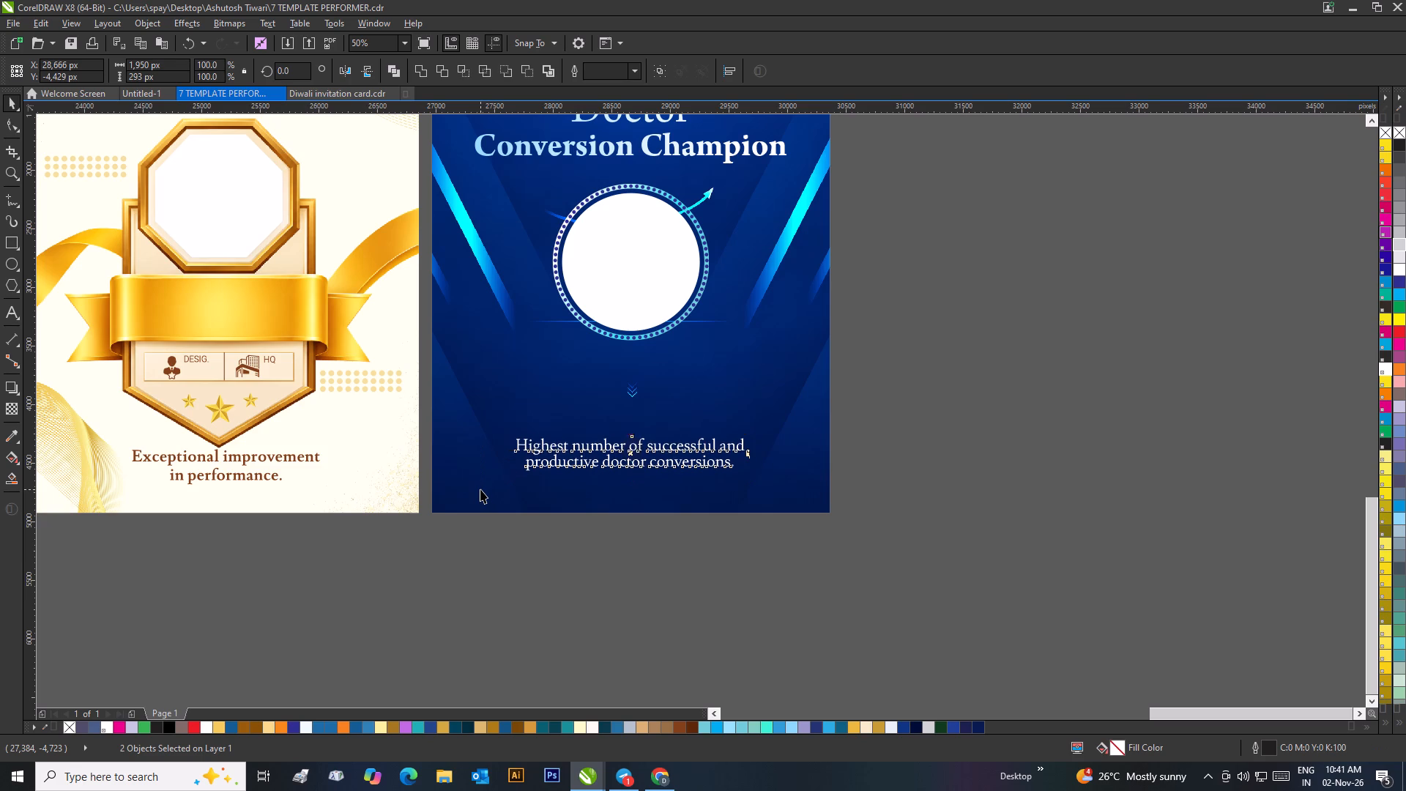
key(Up)
key(Up)
key(Up)
key(Up)
key(Up)
click(1021, 410)
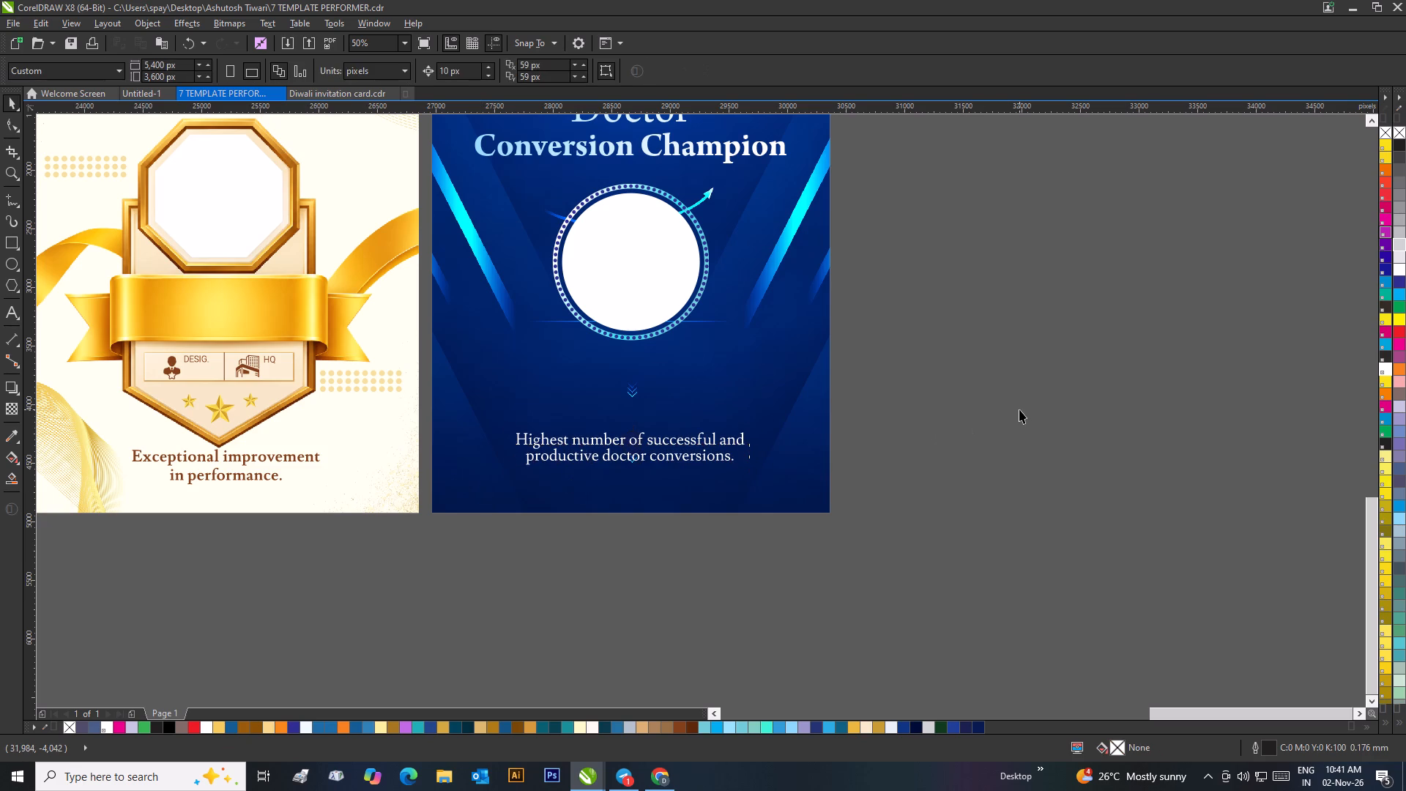
Move the dark blue ellipse down to about Y -4,417 px so it covers the chevrons behind the doctor description.
scroll(677, 469, up, 3)
click(418, 259)
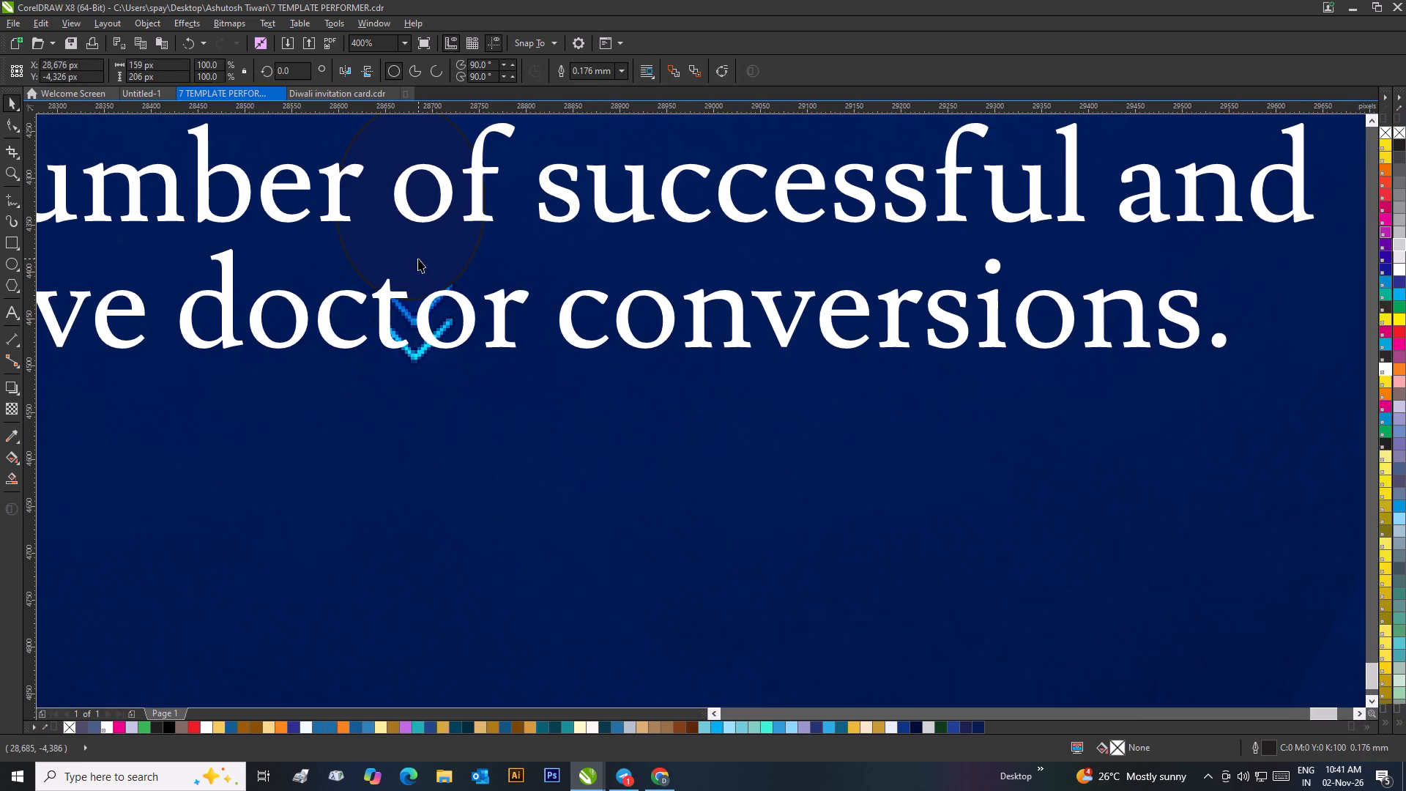
drag(423, 254, 422, 339)
scroll(431, 330, down, 2)
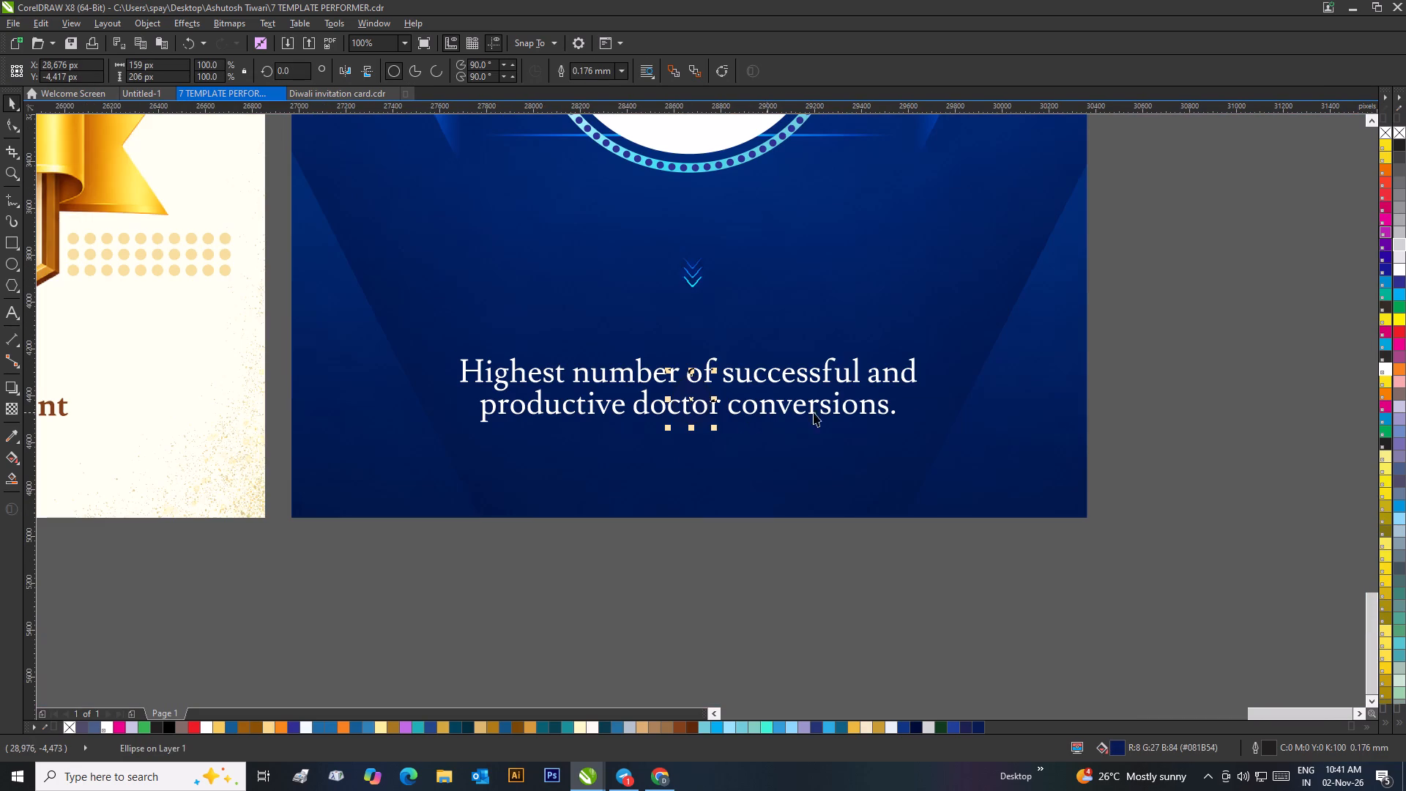
click(1203, 410)
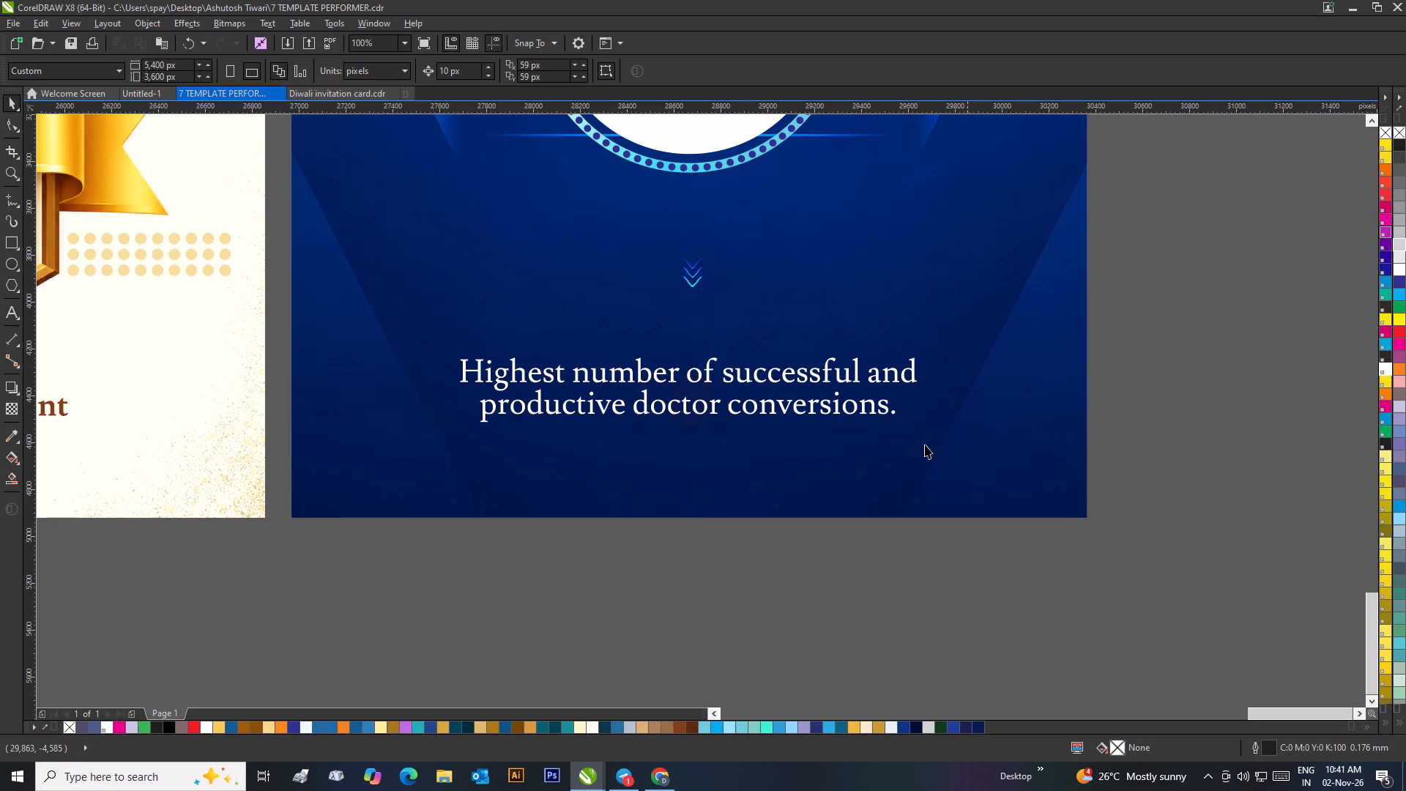
Inspect the badge artwork inside the Rising Star card's PowerClip frame and finish editing the frame.
scroll(766, 479, down, 1)
click(967, 382)
scroll(967, 378, down, 1)
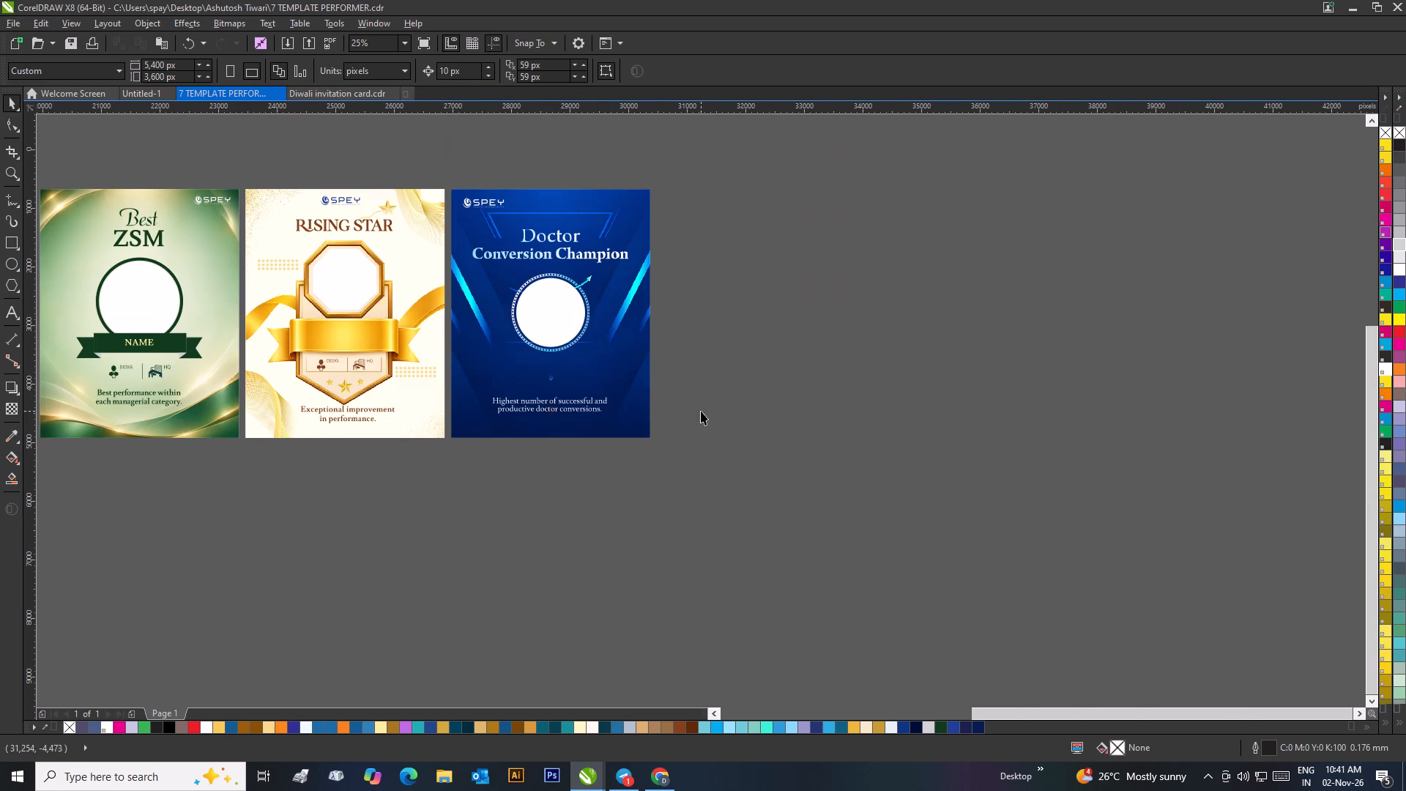
scroll(346, 439, up, 1)
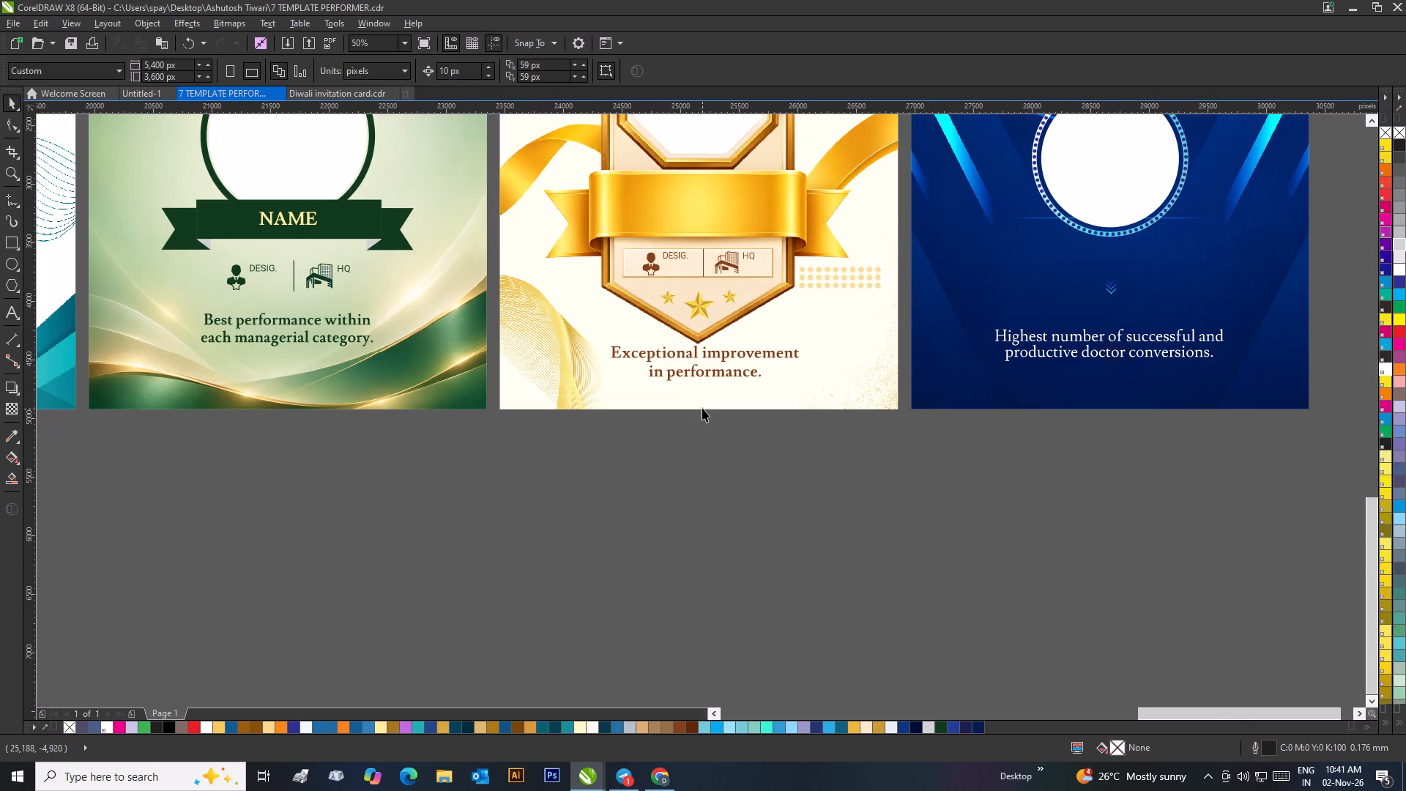
scroll(704, 389, down, 1)
scroll(716, 365, up, 1)
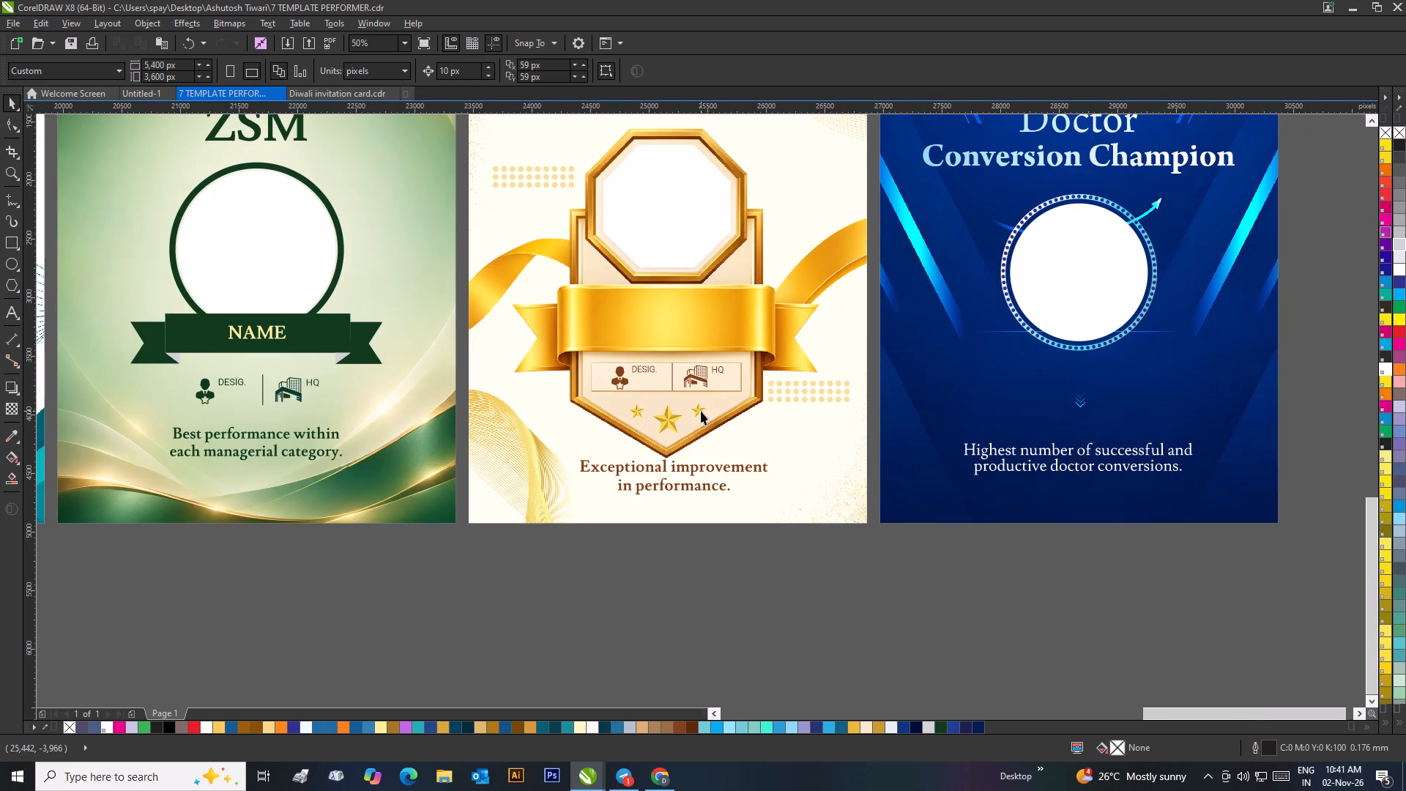
click(697, 250)
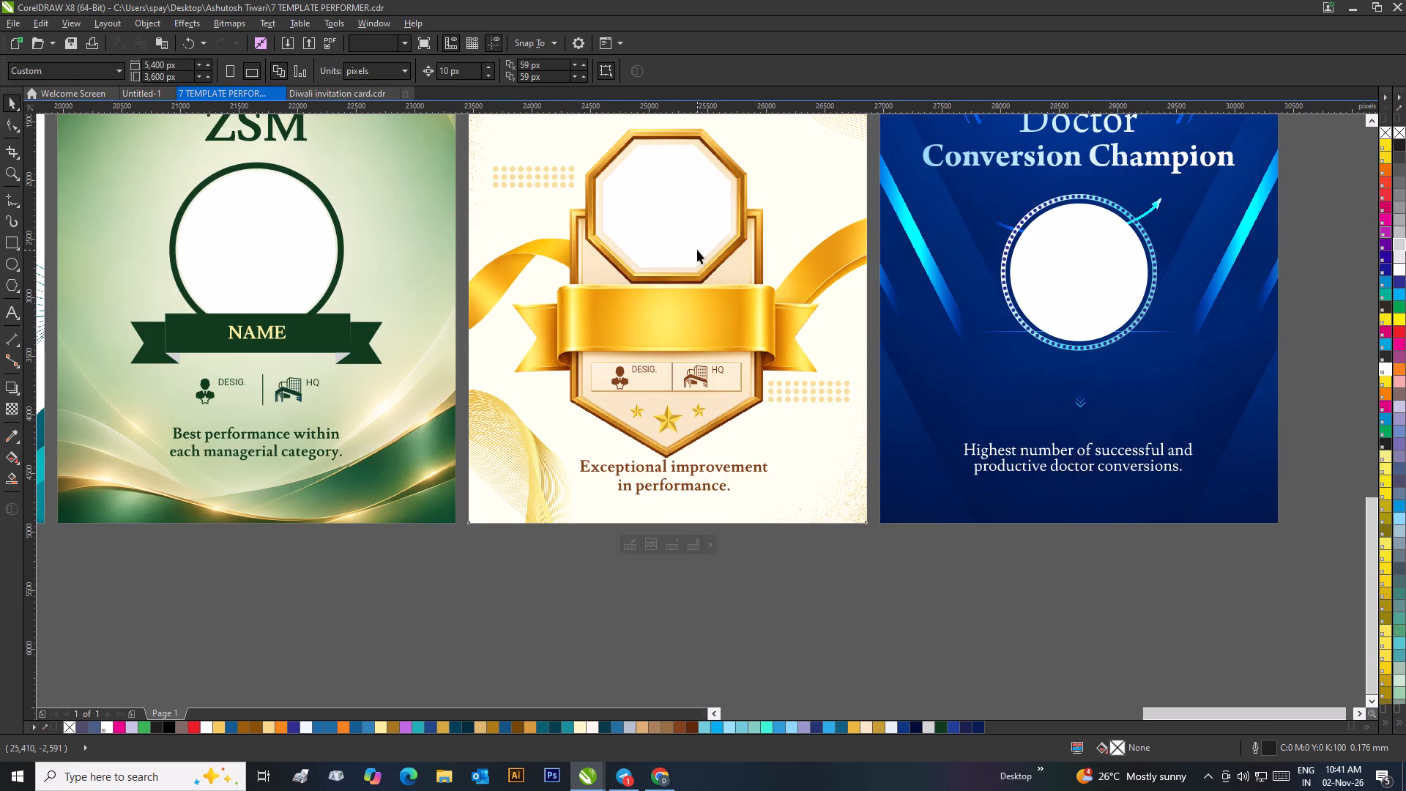
right_click(697, 250)
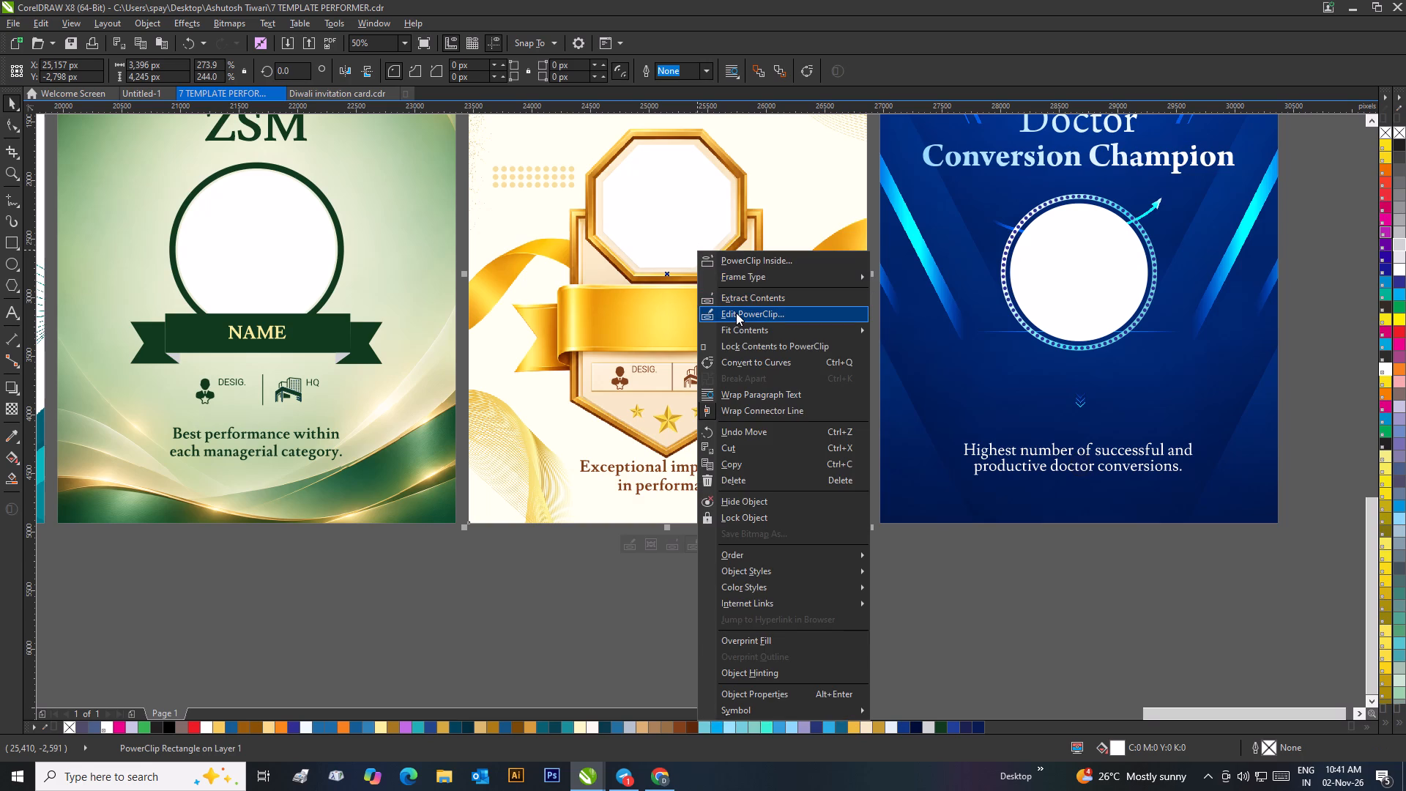
click(736, 313)
click(677, 344)
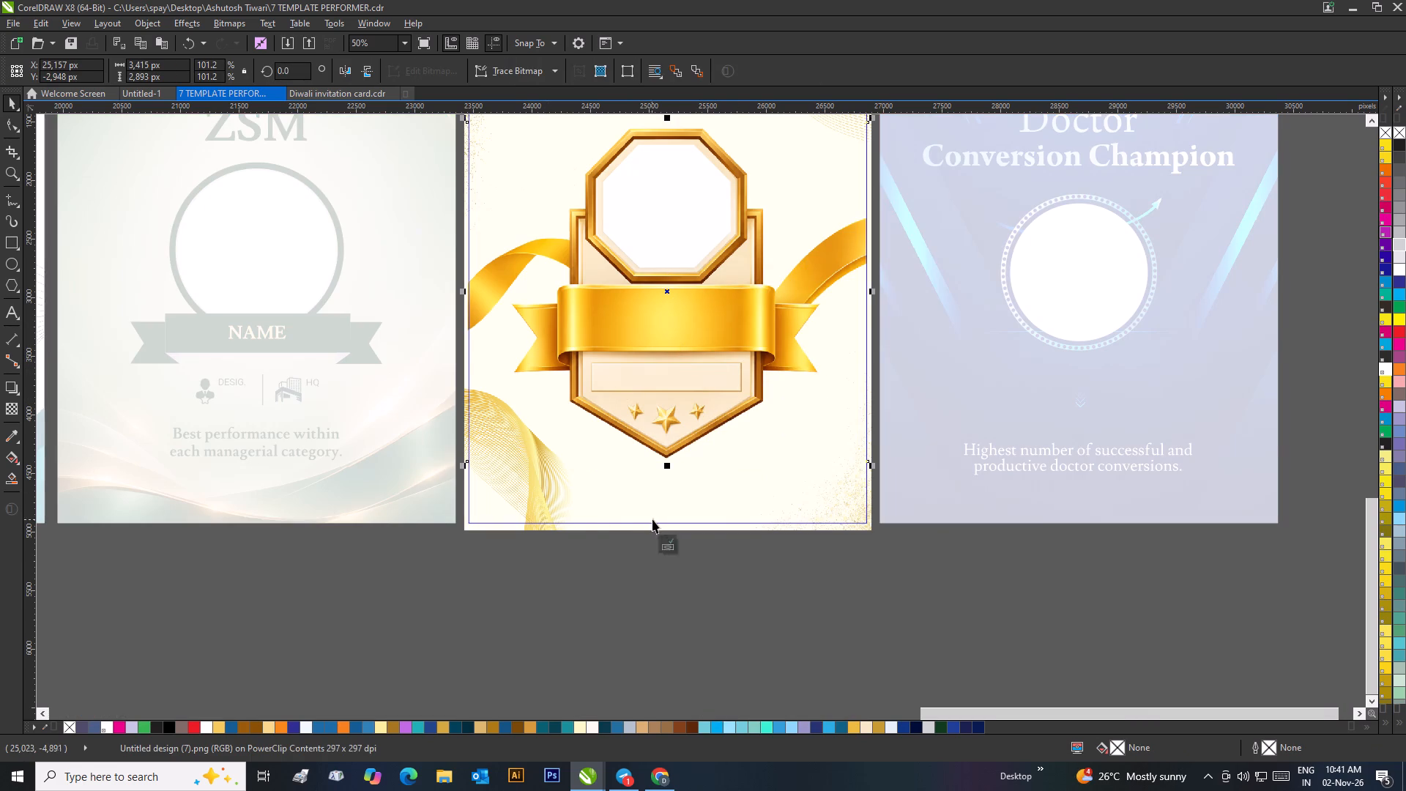
click(670, 542)
click(811, 586)
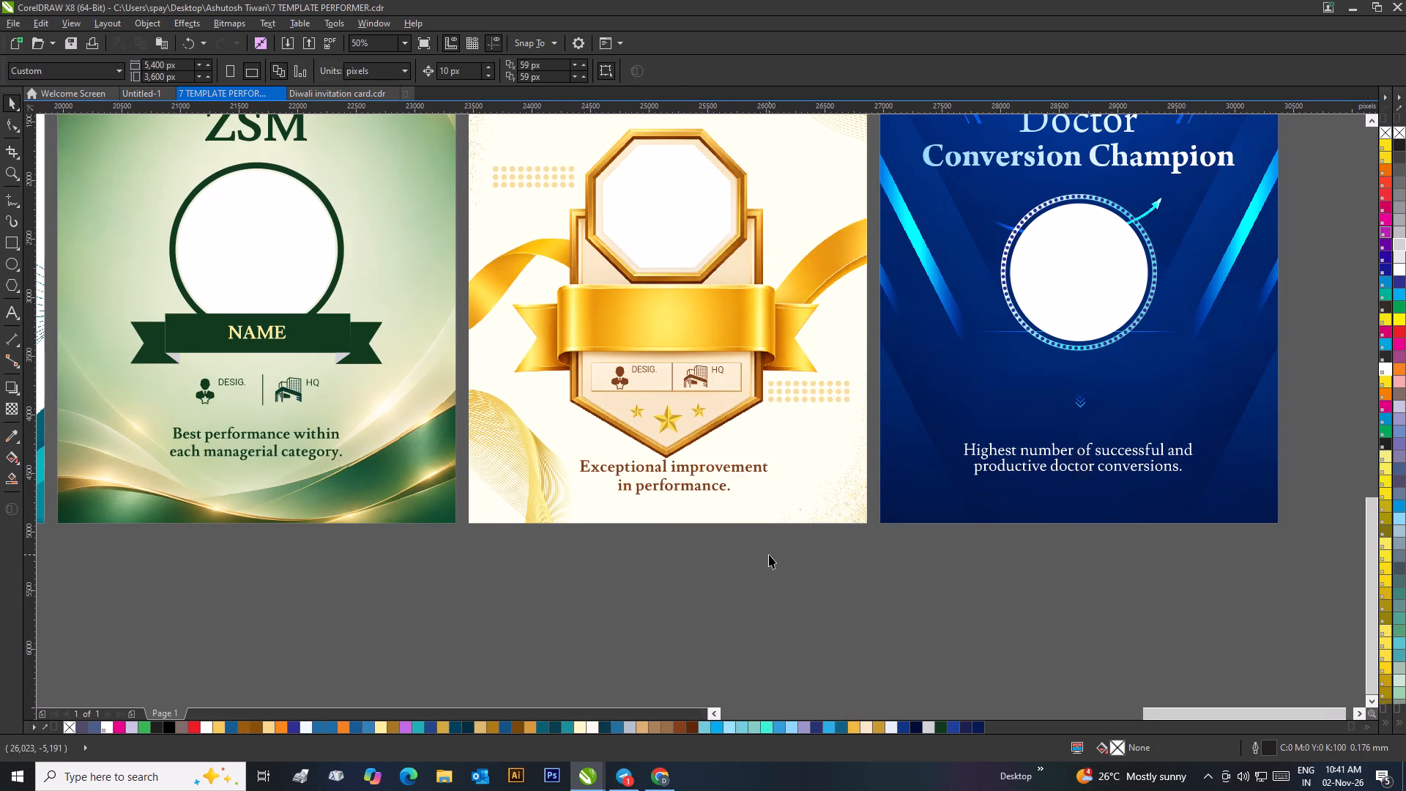
Look over the row of seven award templates, comparing their layouts and description texts.
scroll(769, 554, down, 1)
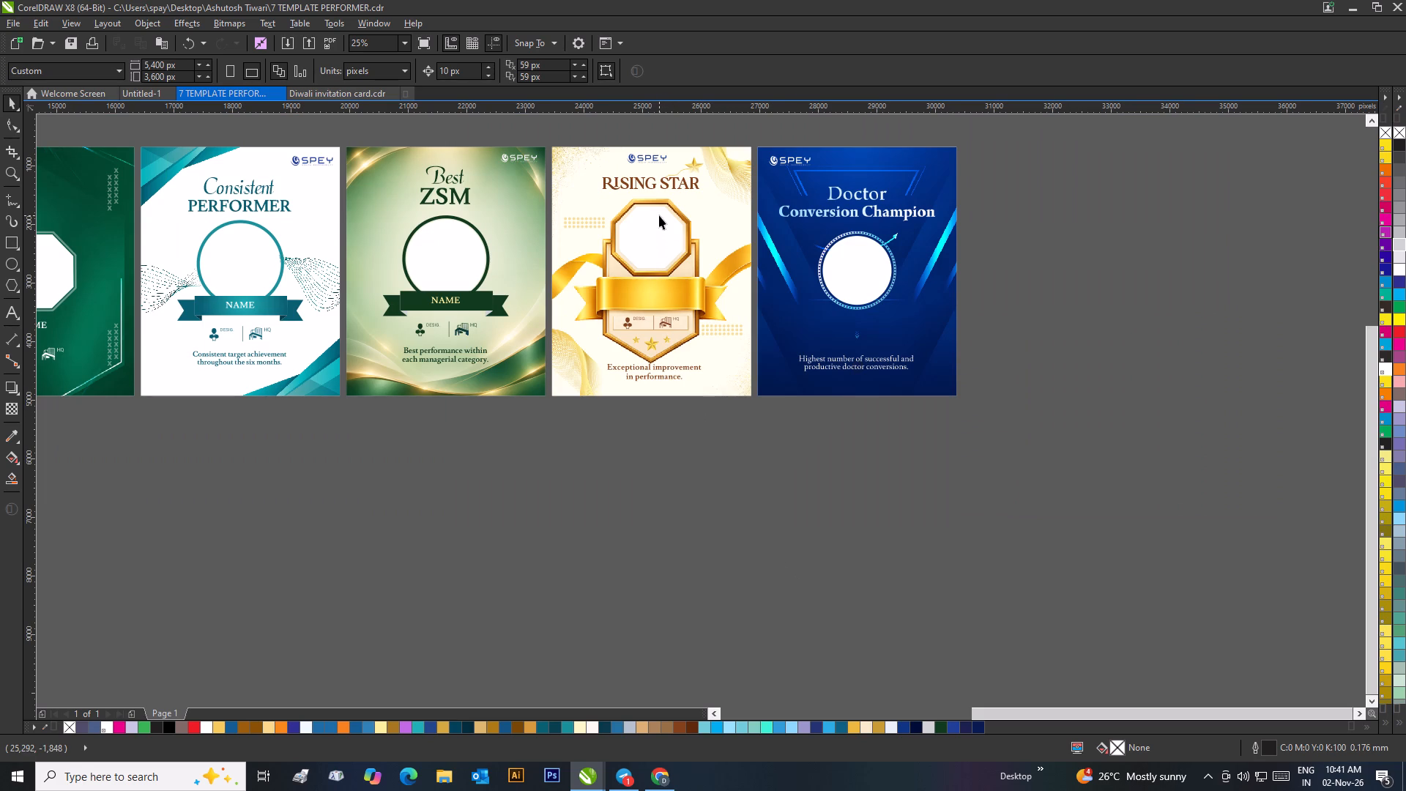
click(1048, 279)
scroll(1024, 308, down, 1)
scroll(540, 413, down, 1)
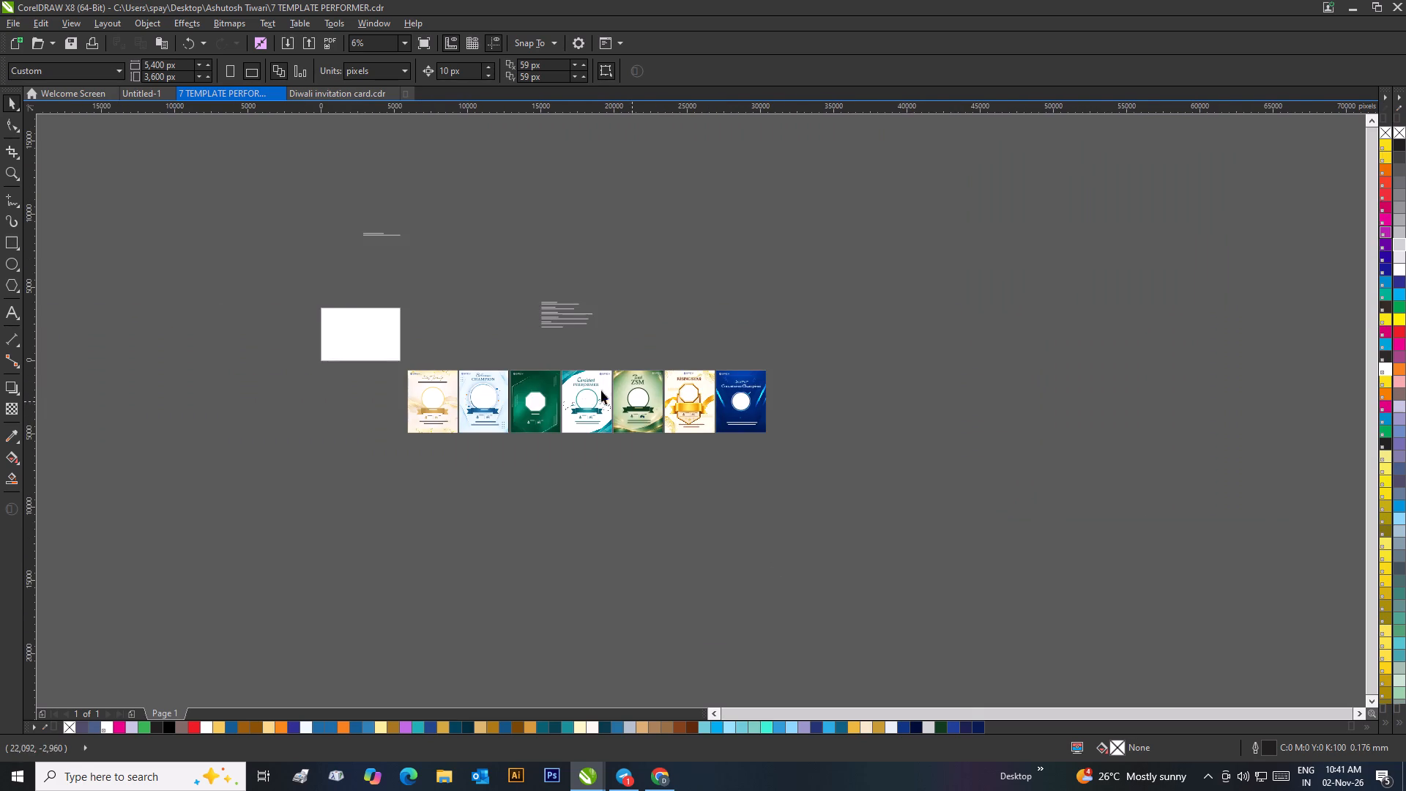
scroll(587, 393, up, 1)
scroll(669, 426, up, 1)
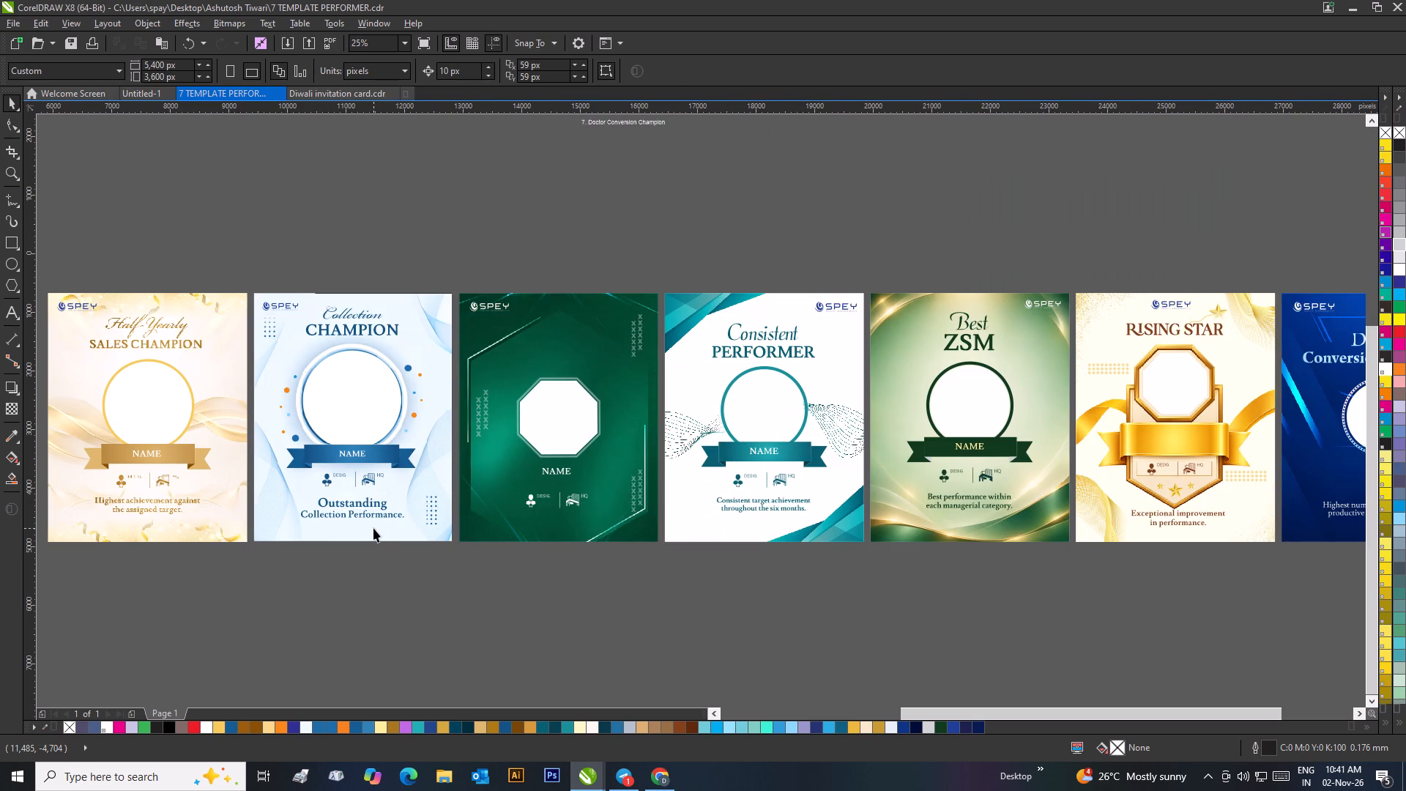
scroll(351, 529, up, 1)
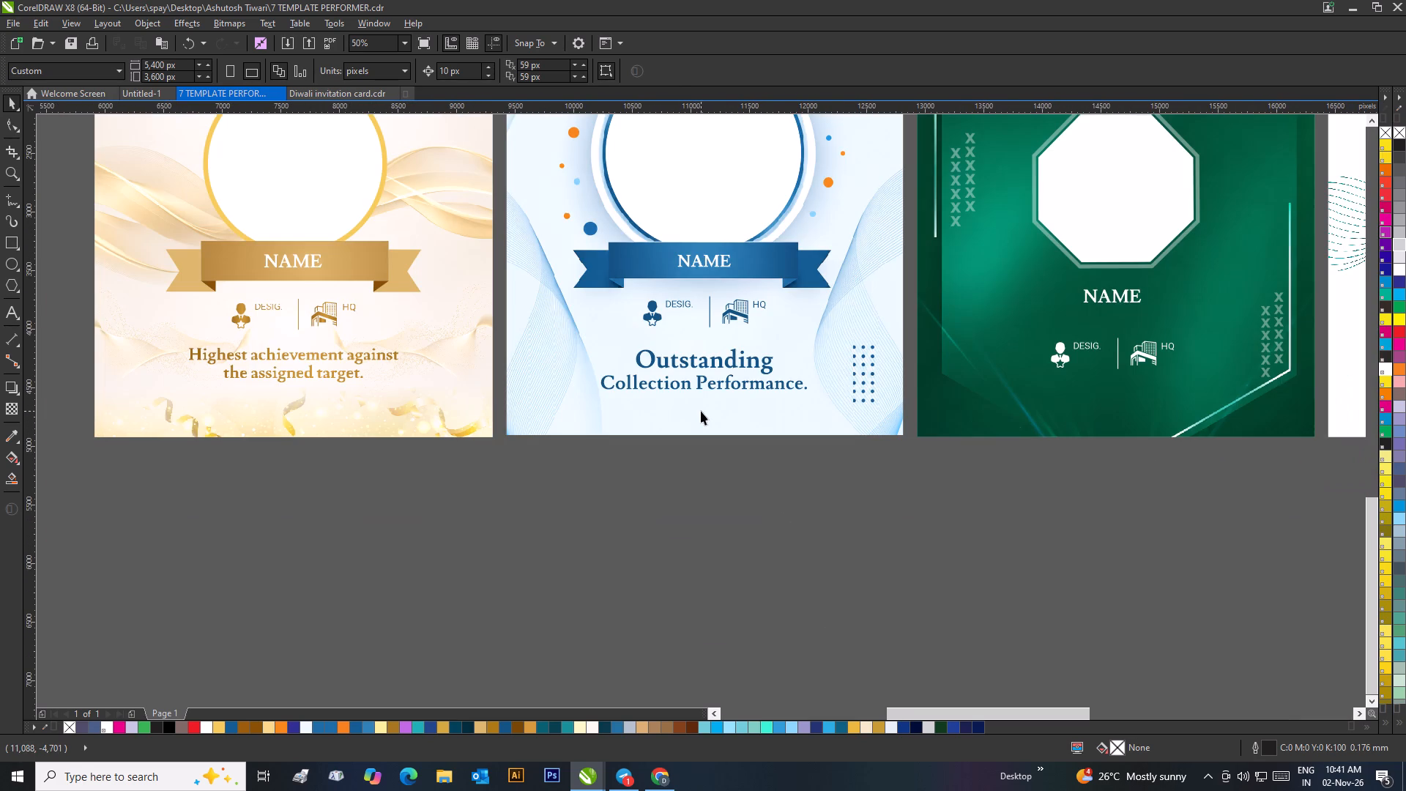
drag(152, 464, 294, 434)
drag(294, 434, 437, 335)
scroll(453, 376, down, 1)
scroll(502, 408, up, 1)
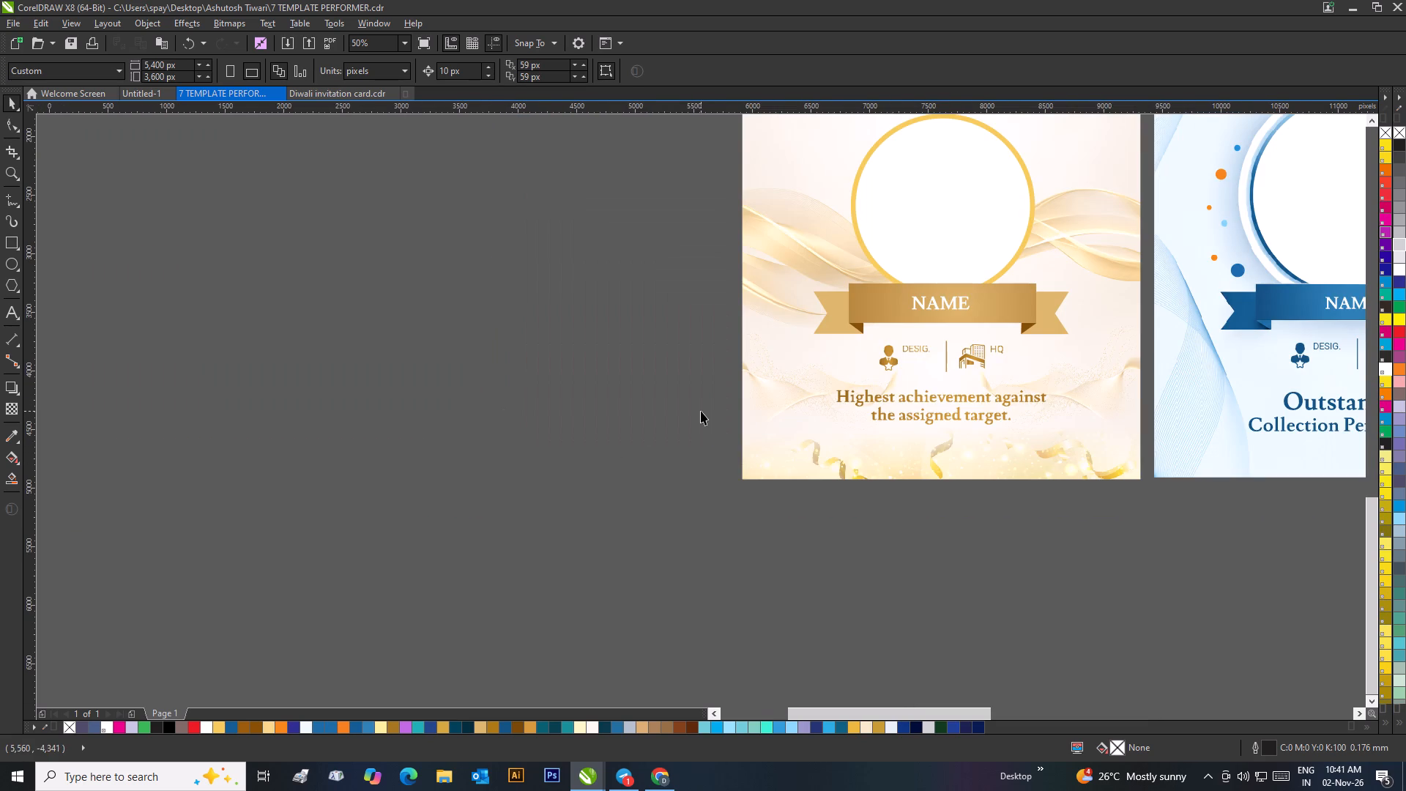
Ungroup all objects of the gold Half-Yearly Sales Champion card.
click(898, 395)
right_click(898, 395)
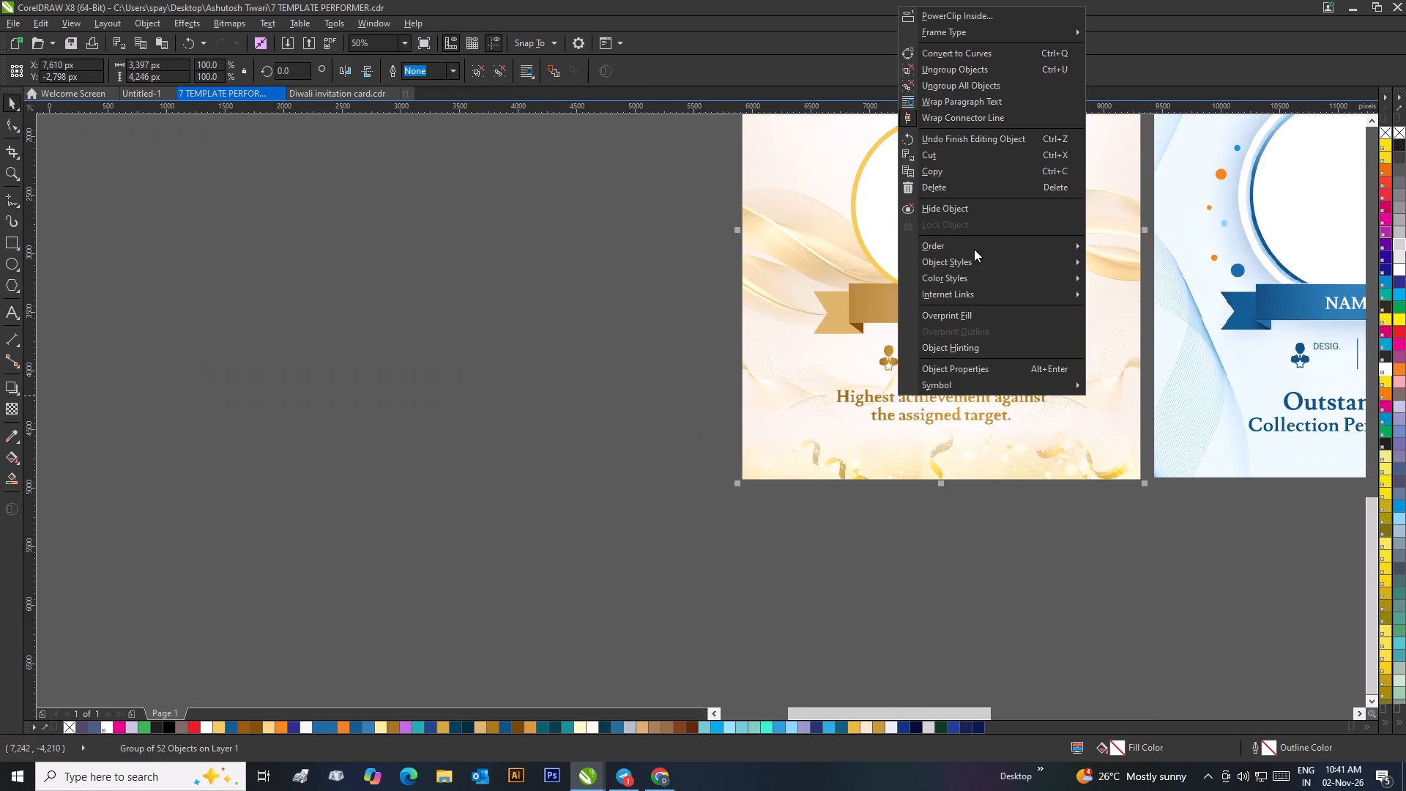
click(972, 87)
click(565, 283)
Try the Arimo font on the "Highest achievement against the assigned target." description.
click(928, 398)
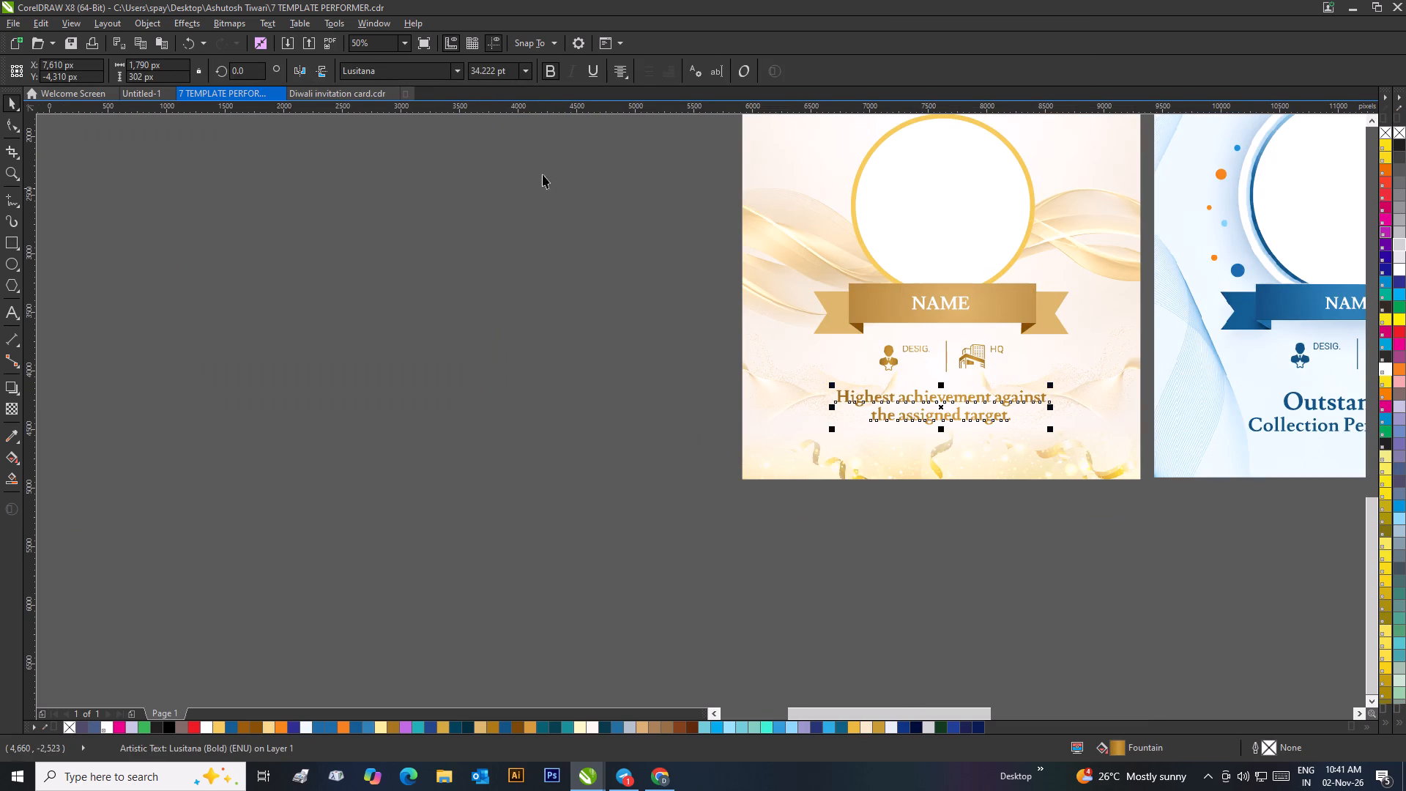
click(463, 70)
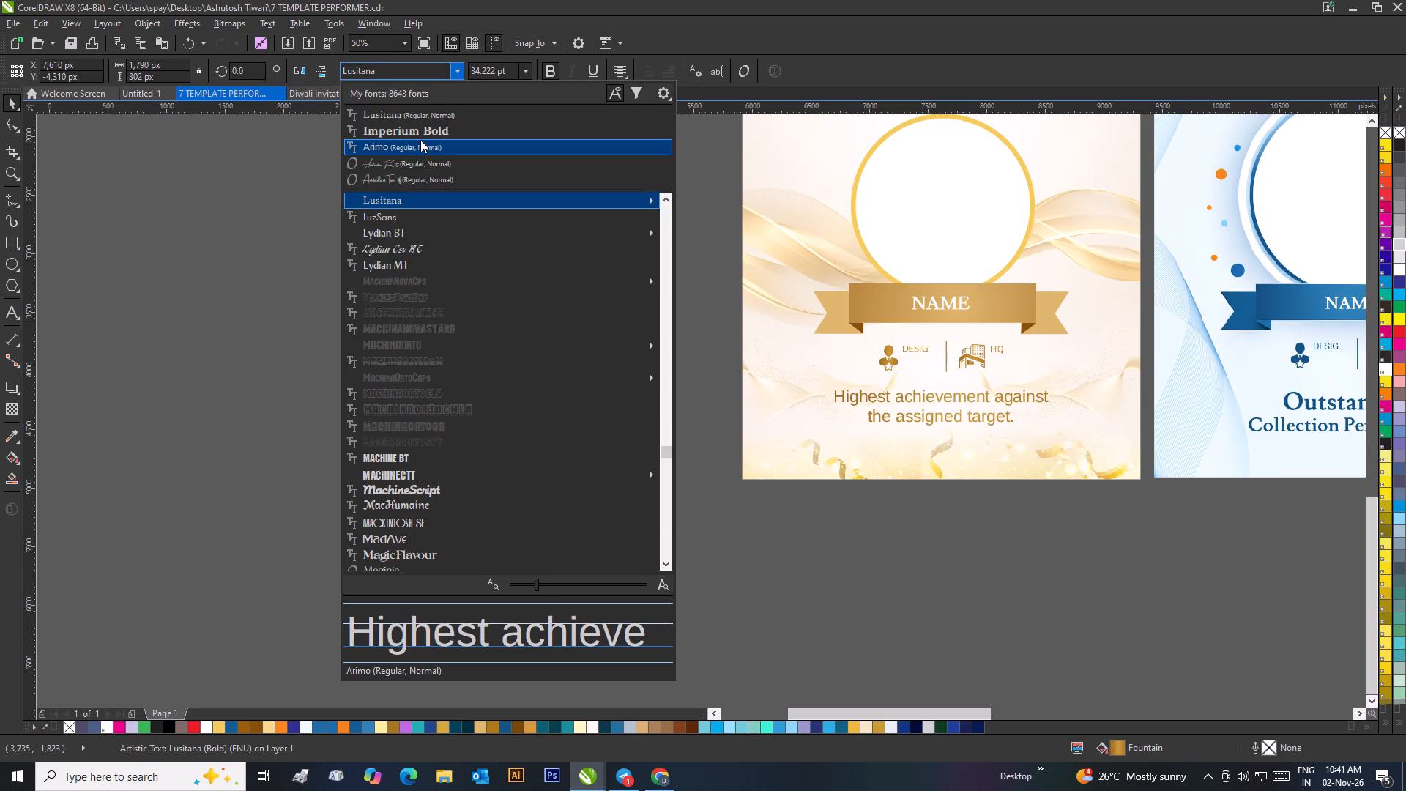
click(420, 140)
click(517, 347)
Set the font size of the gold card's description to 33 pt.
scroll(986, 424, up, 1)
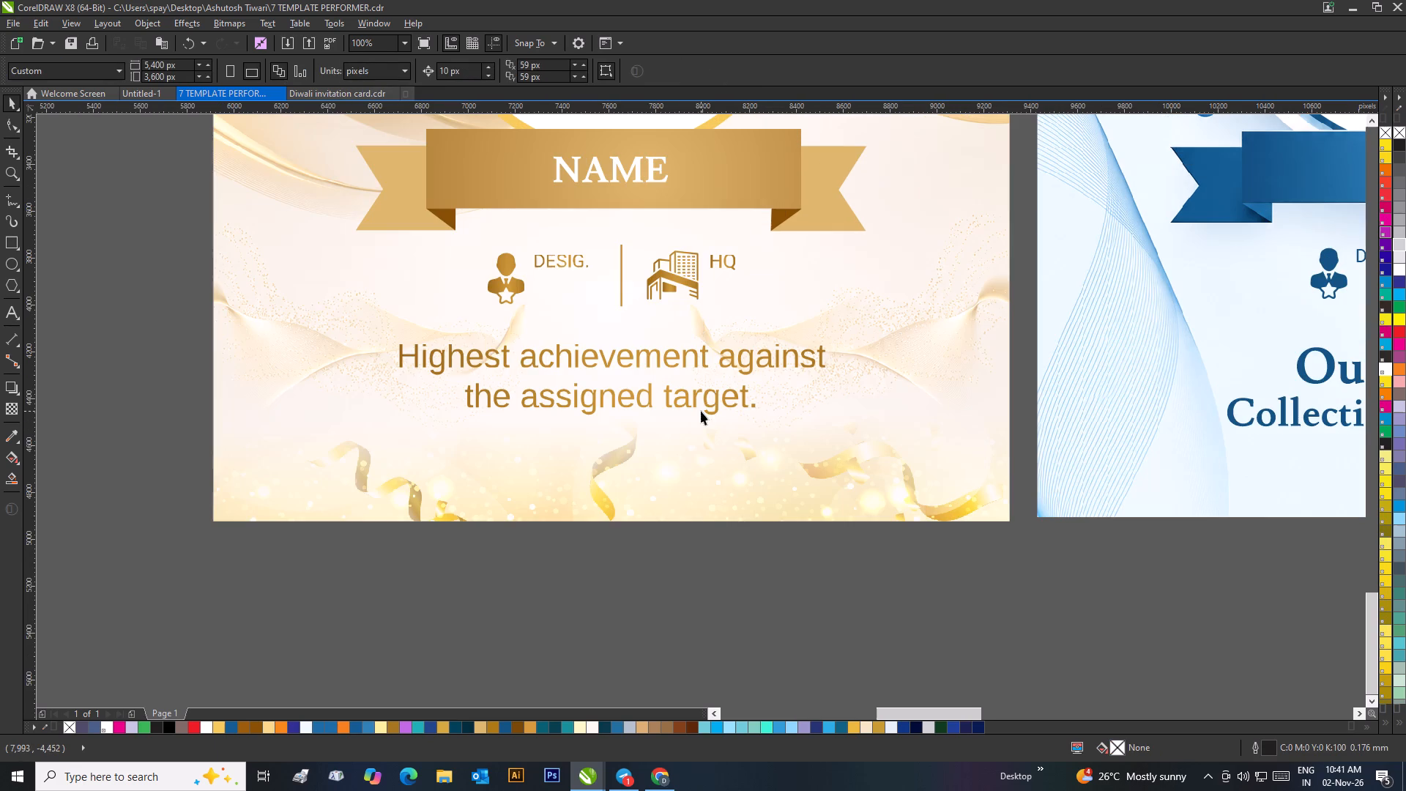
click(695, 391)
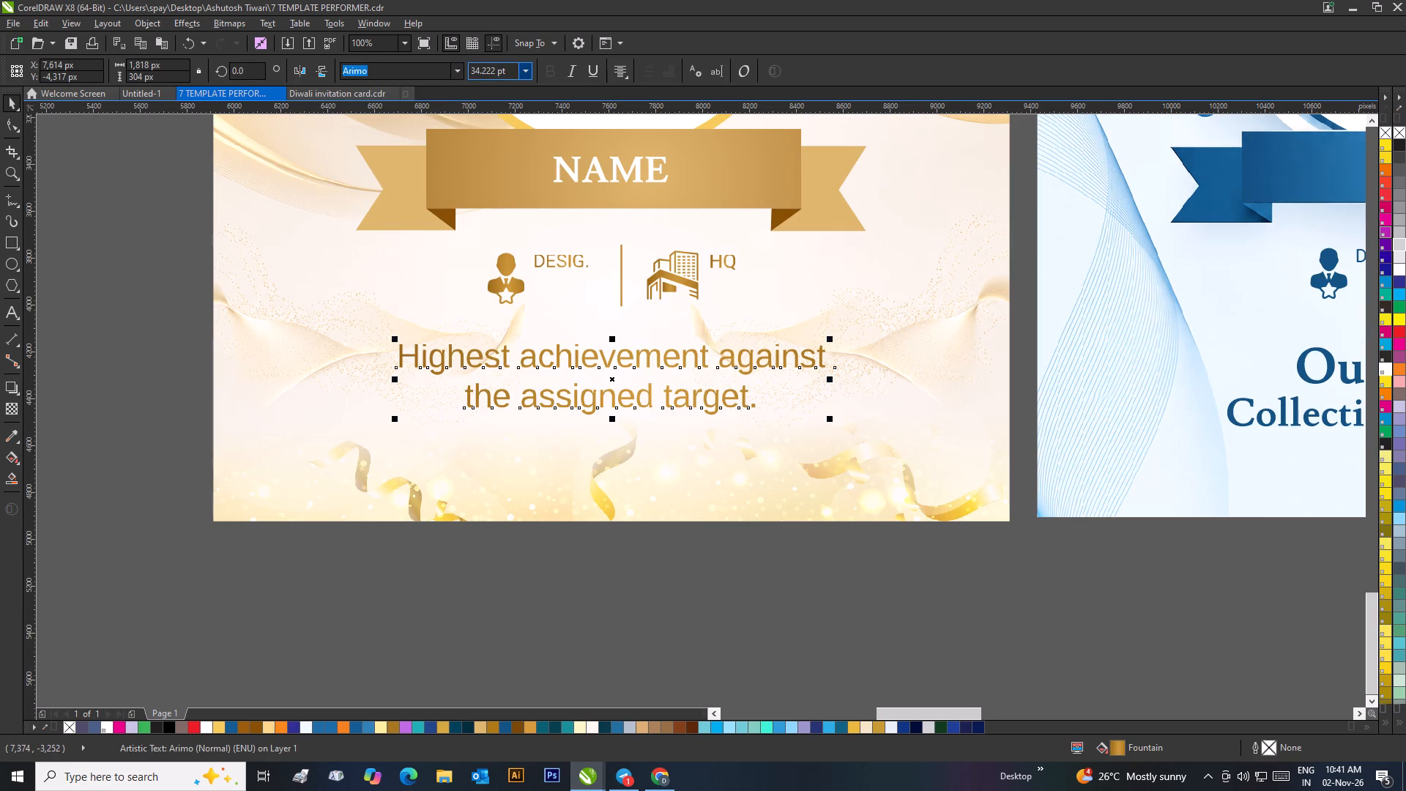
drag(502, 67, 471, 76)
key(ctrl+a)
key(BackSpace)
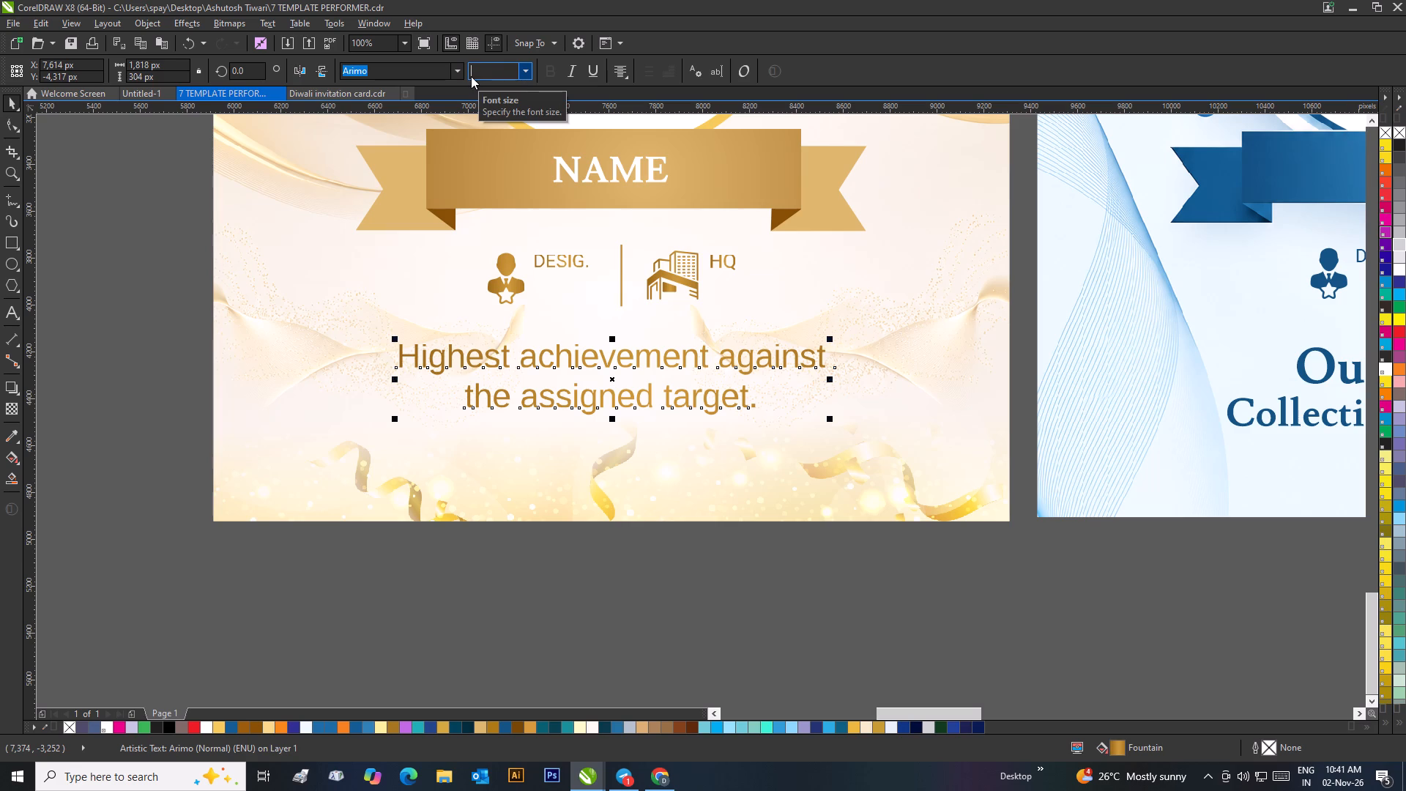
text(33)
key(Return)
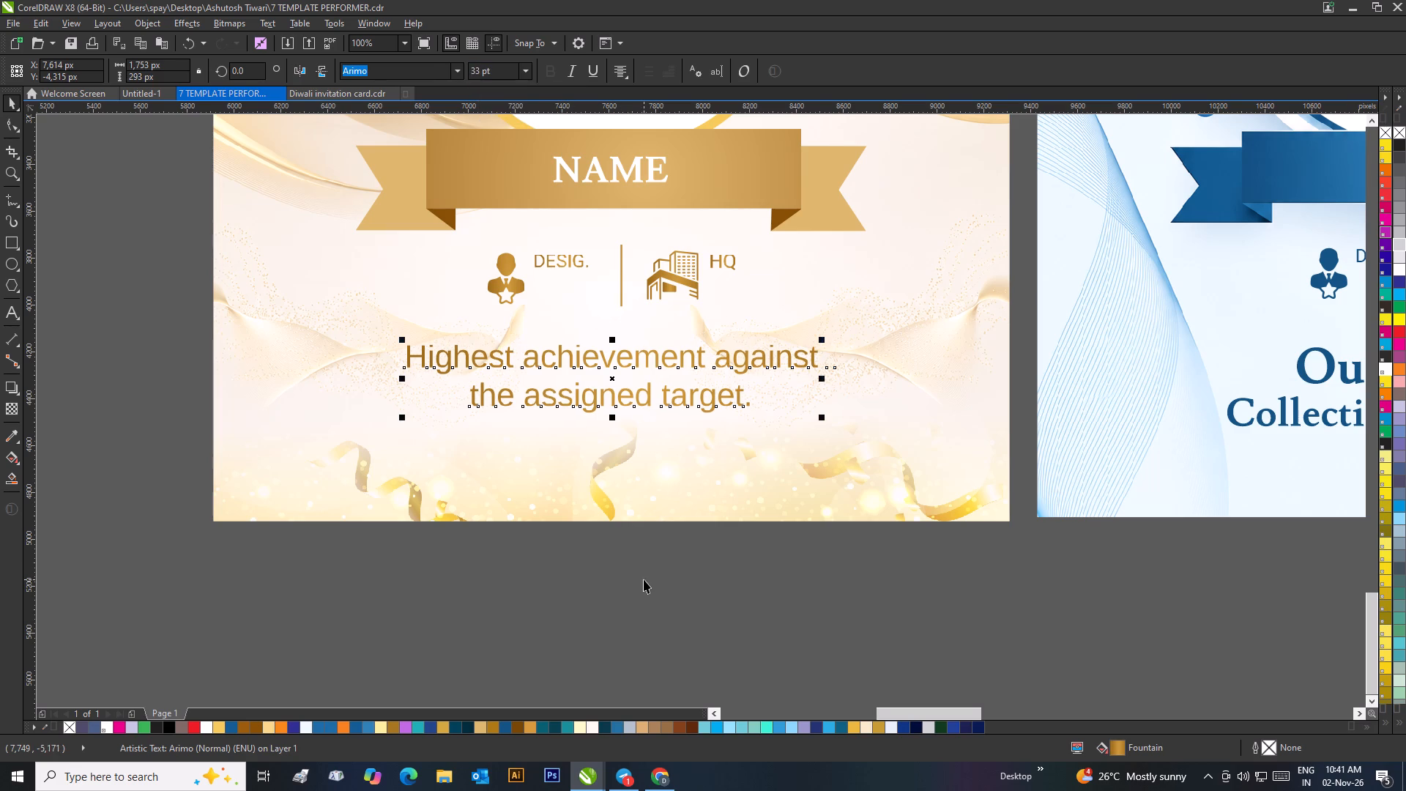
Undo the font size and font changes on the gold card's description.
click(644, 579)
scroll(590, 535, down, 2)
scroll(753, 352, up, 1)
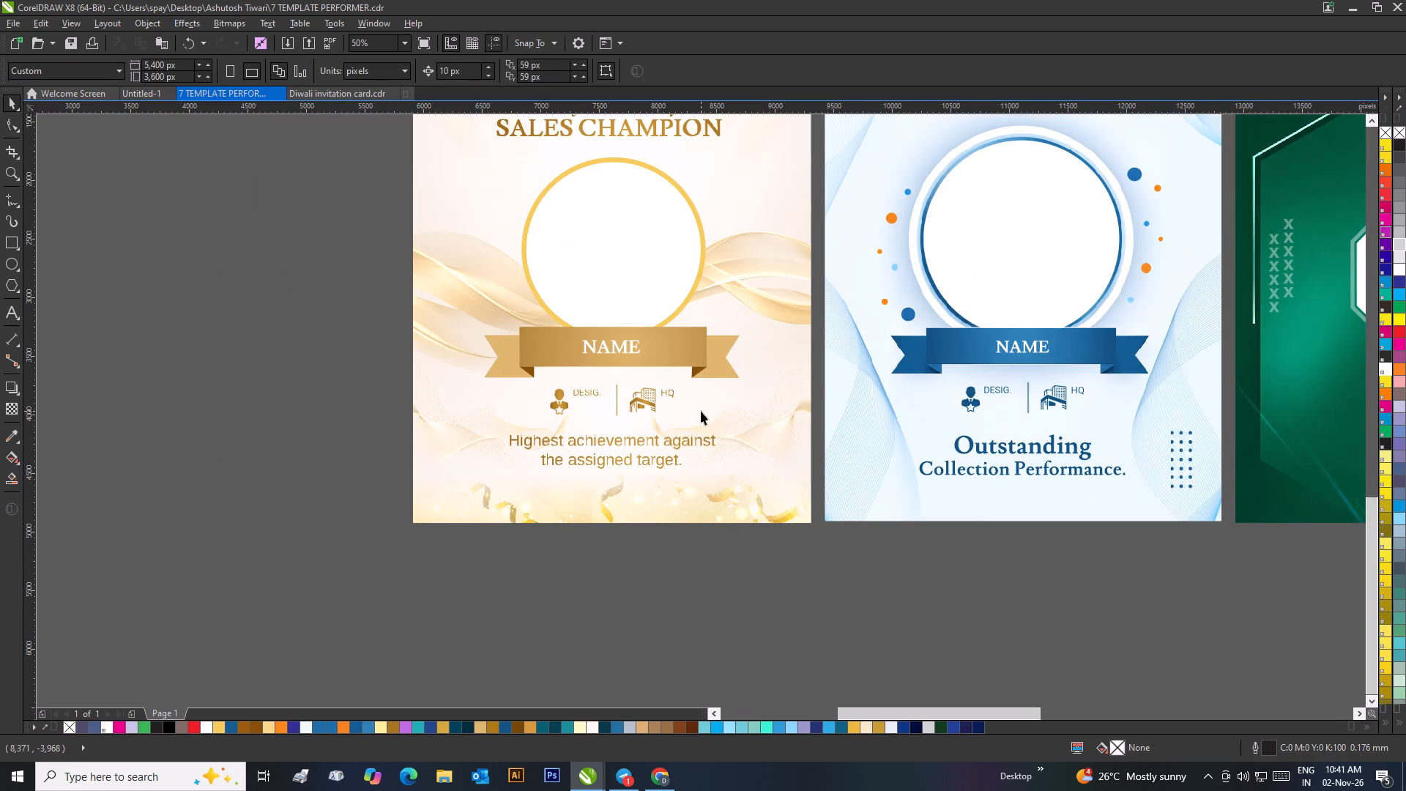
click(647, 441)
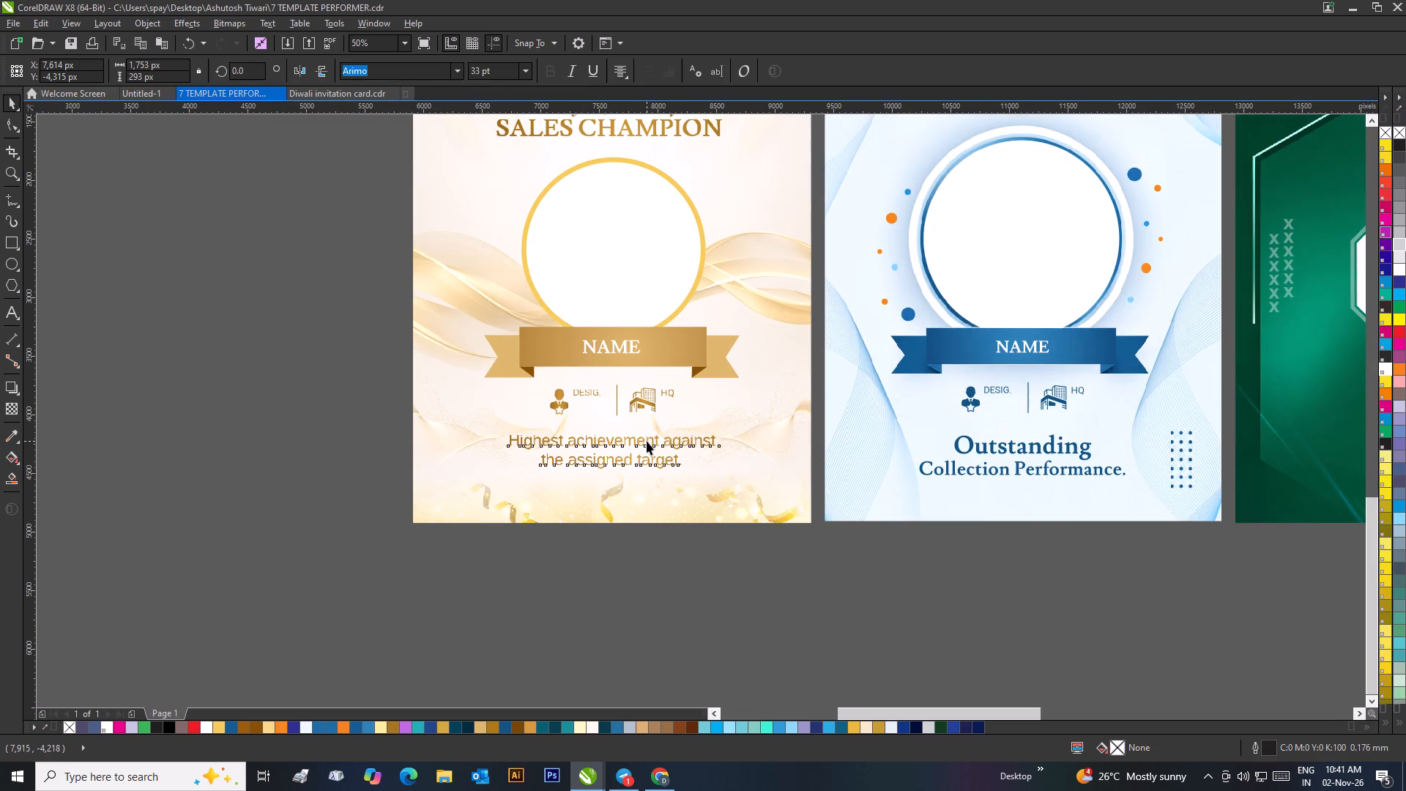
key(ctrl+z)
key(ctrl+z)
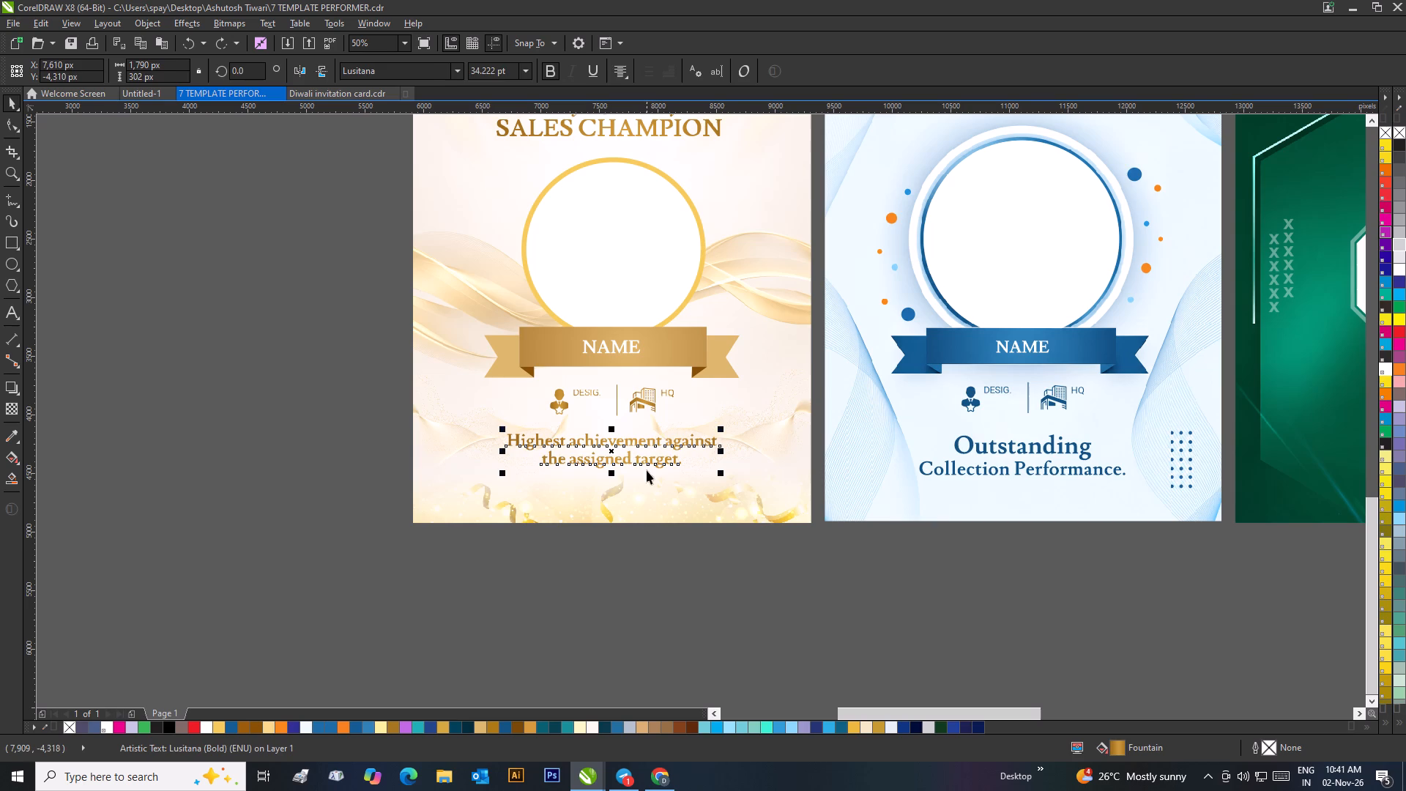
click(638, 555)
Ungroup all objects of the blue Collection Champion card and check its description's font.
click(589, 441)
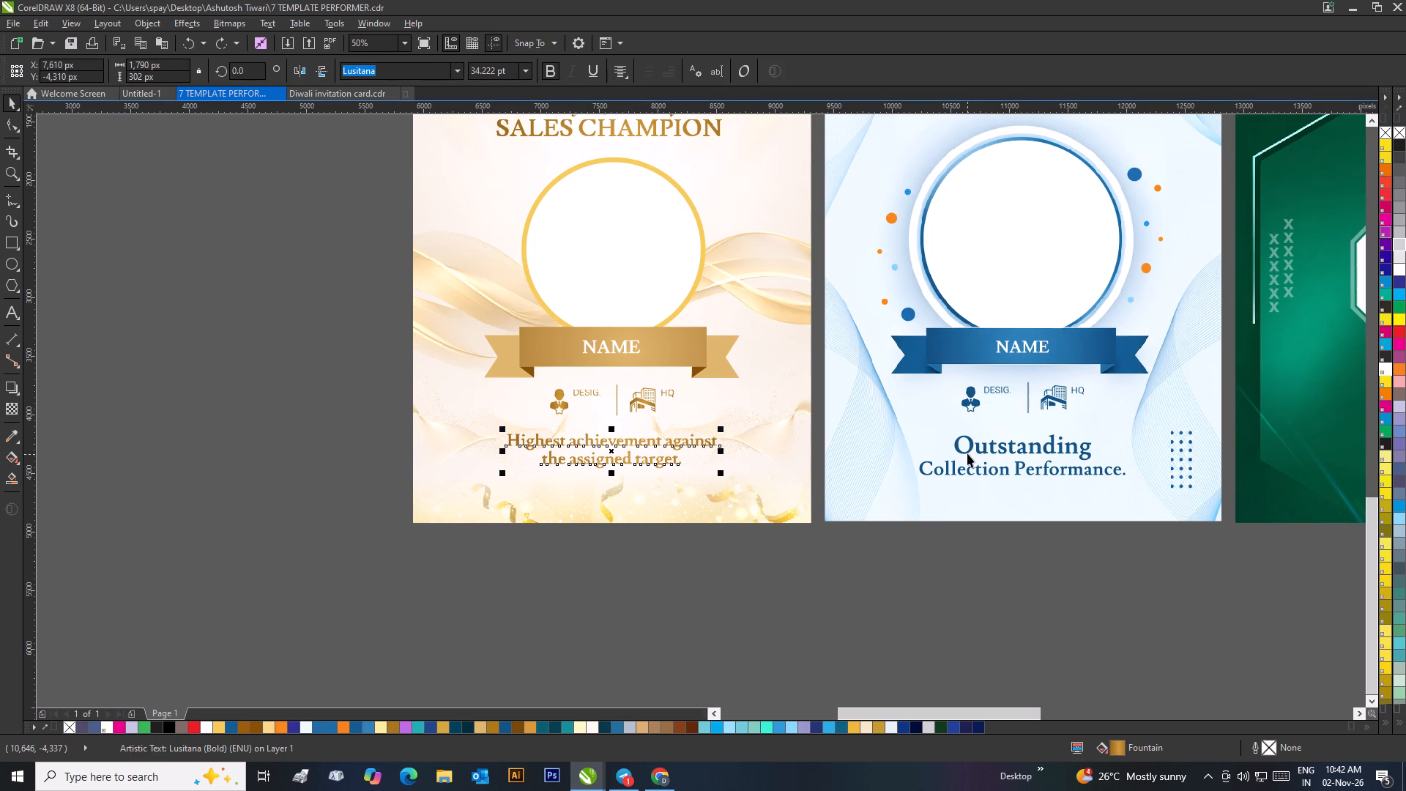
click(972, 447)
right_click(972, 447)
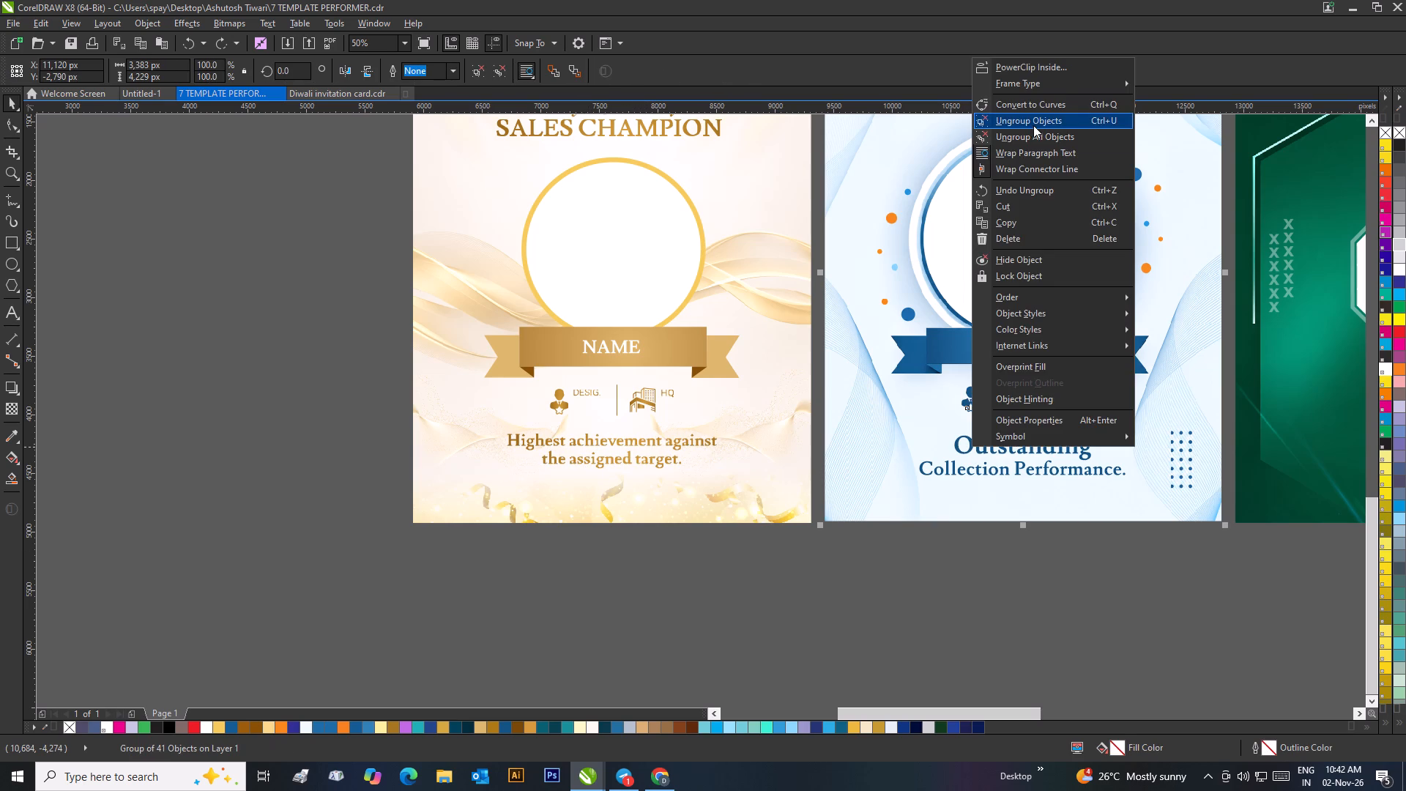
click(1034, 137)
click(1033, 568)
click(1013, 447)
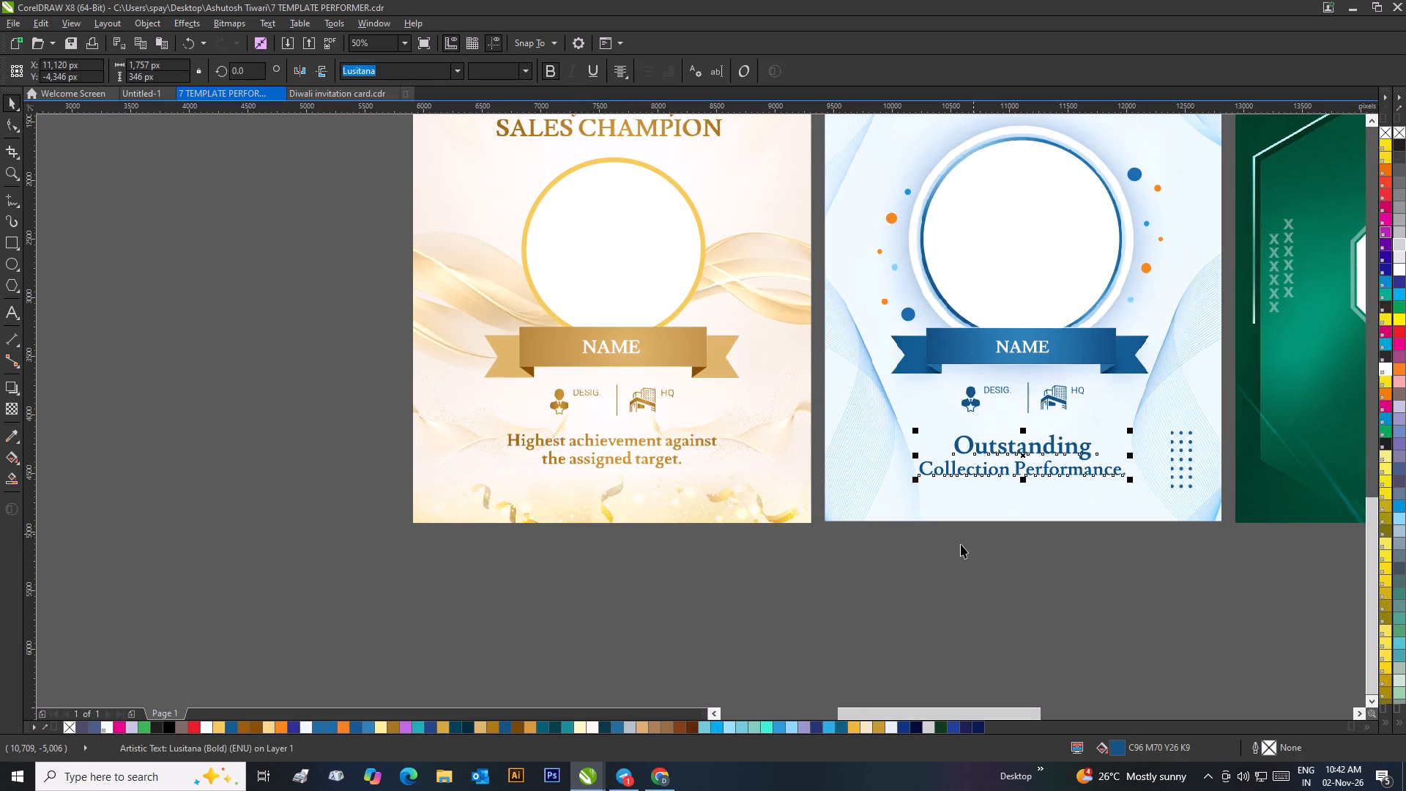
click(871, 573)
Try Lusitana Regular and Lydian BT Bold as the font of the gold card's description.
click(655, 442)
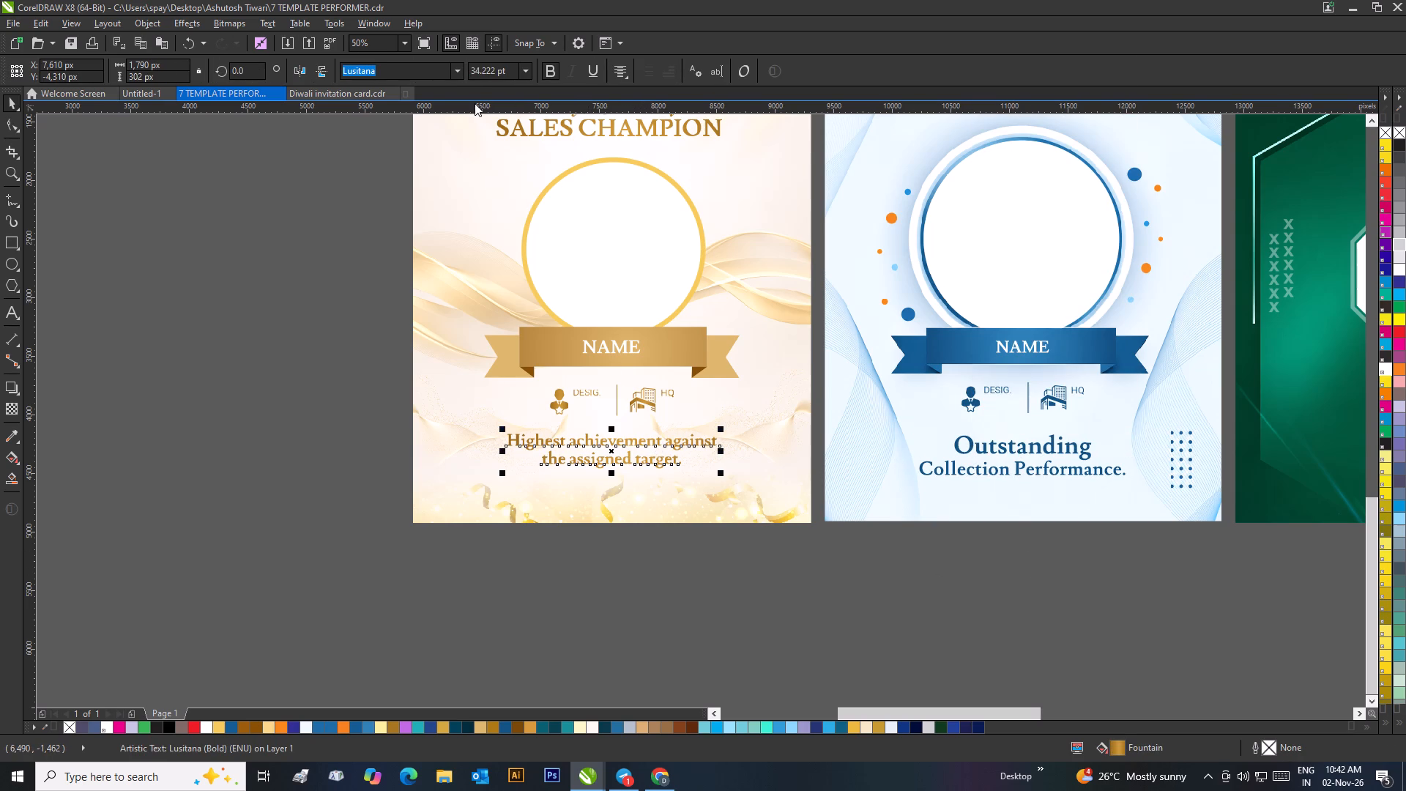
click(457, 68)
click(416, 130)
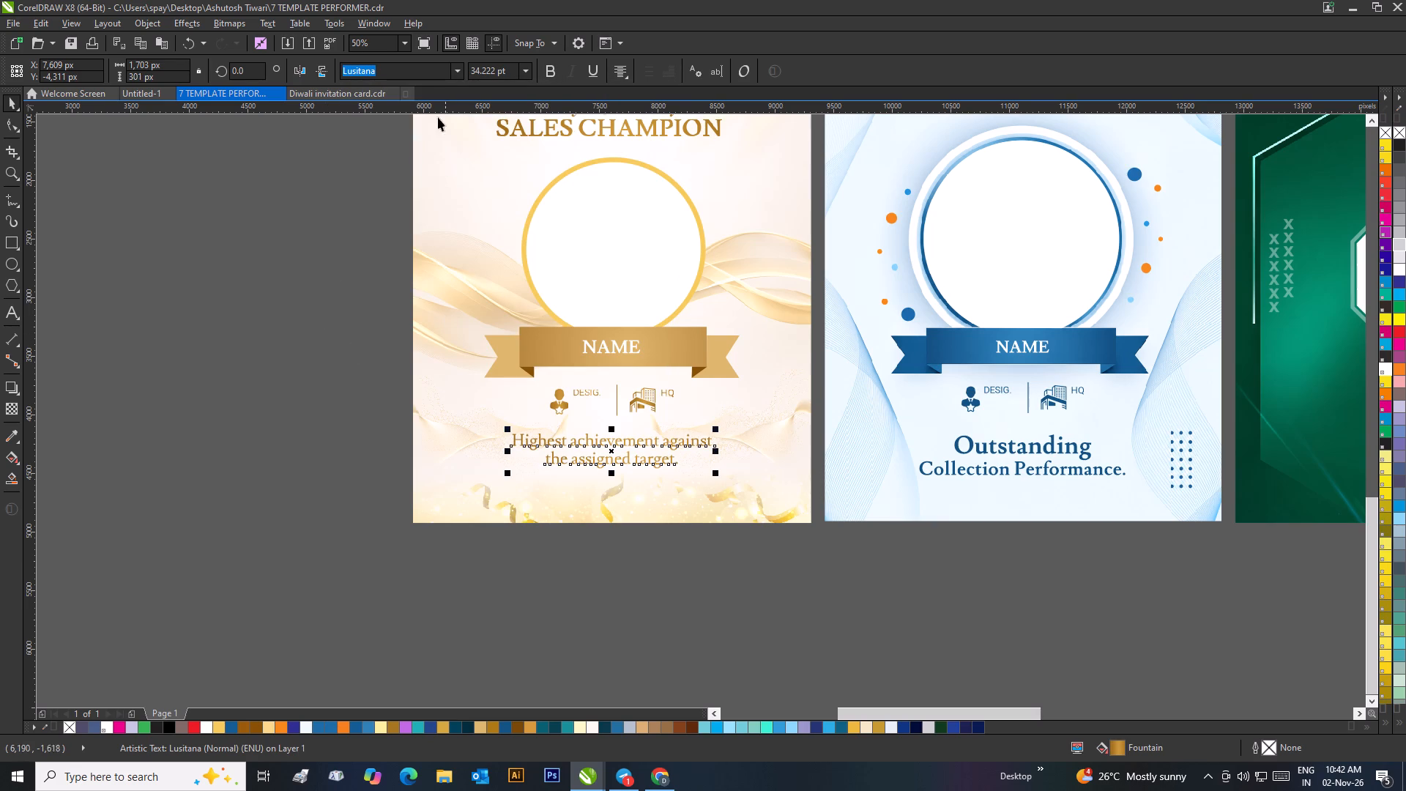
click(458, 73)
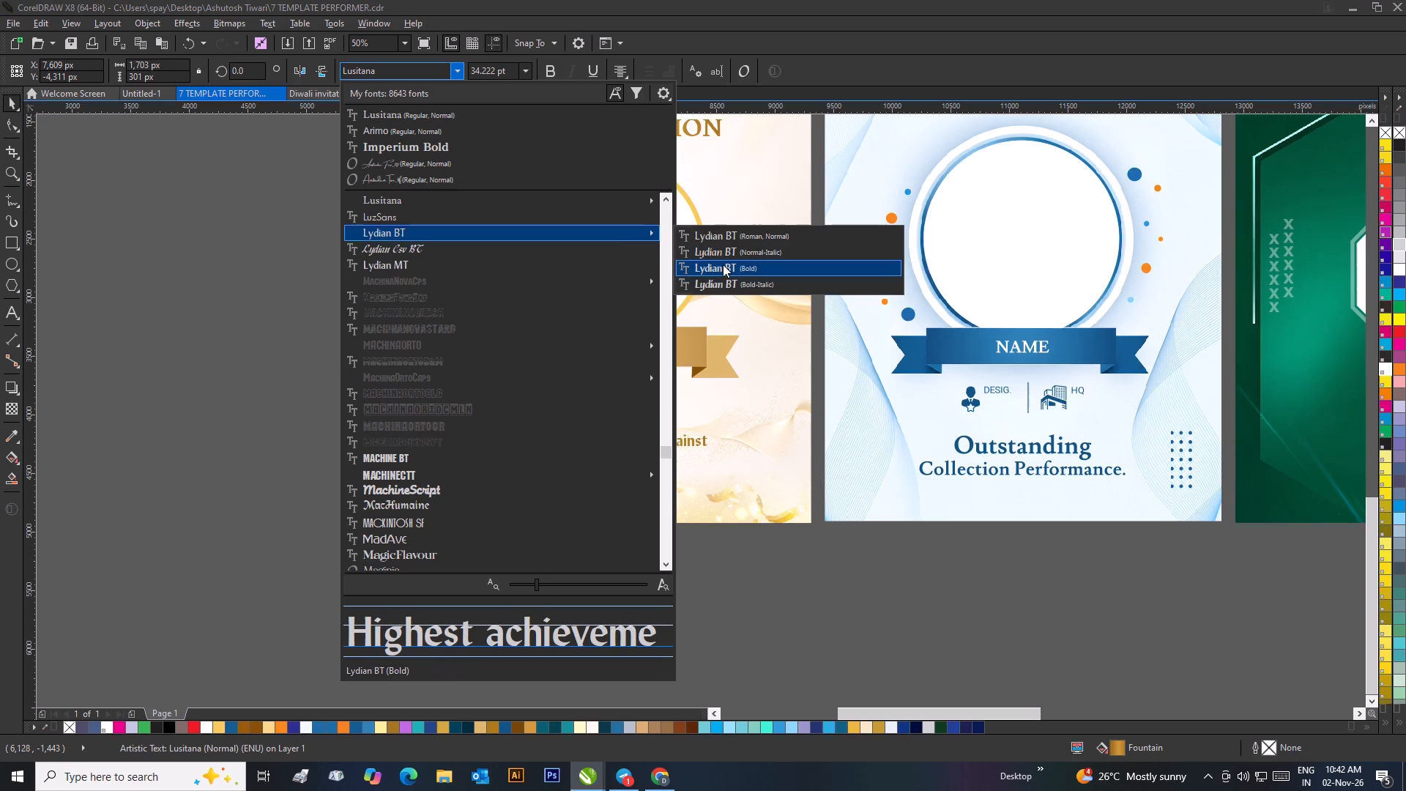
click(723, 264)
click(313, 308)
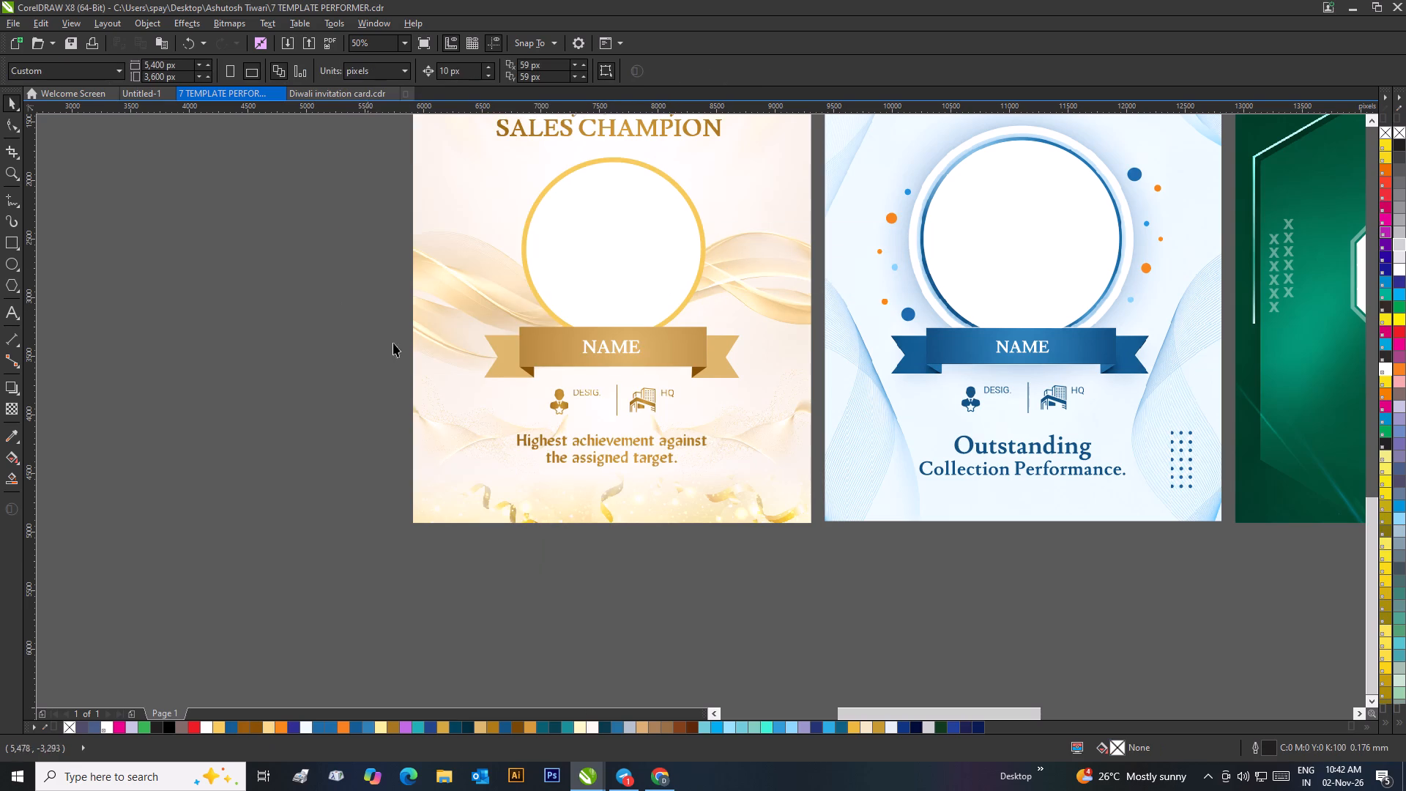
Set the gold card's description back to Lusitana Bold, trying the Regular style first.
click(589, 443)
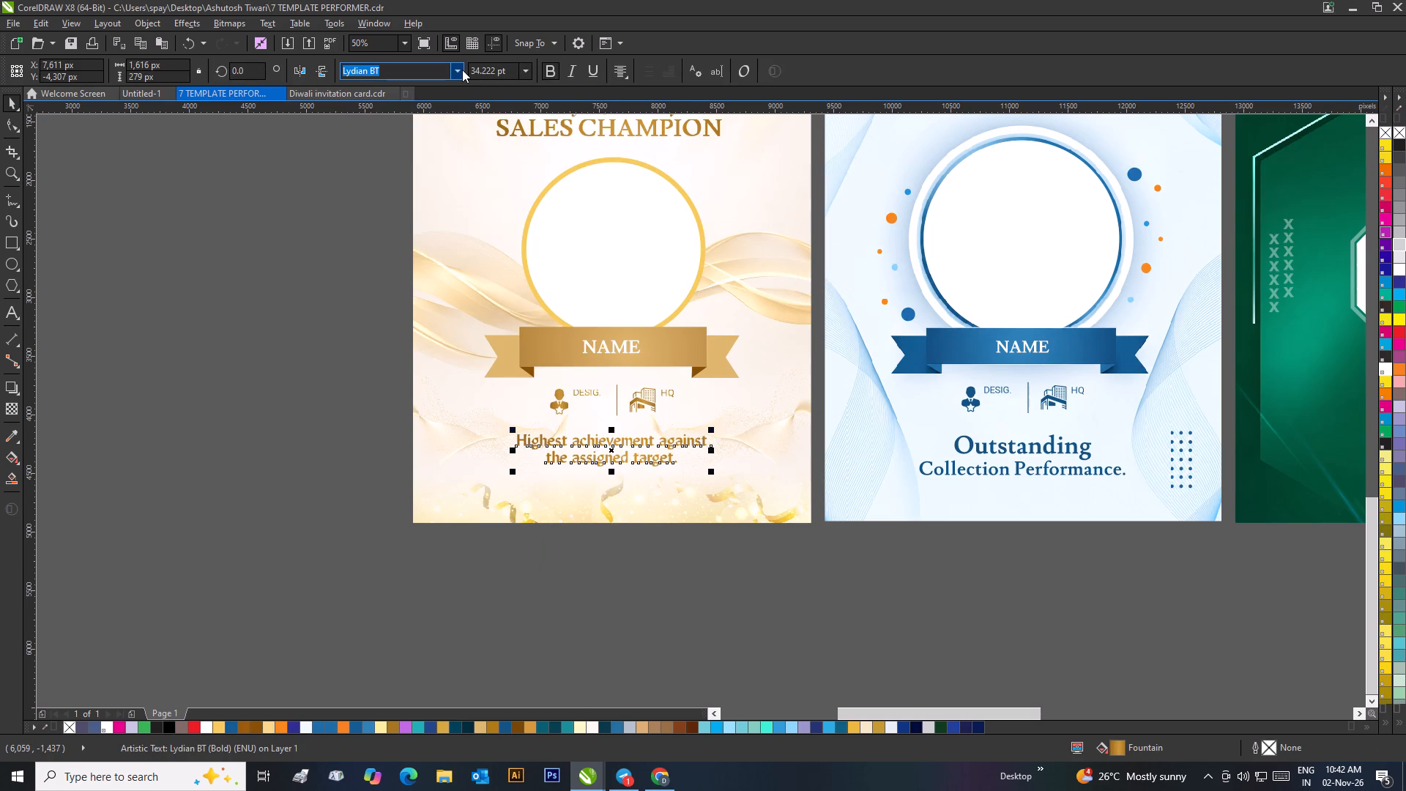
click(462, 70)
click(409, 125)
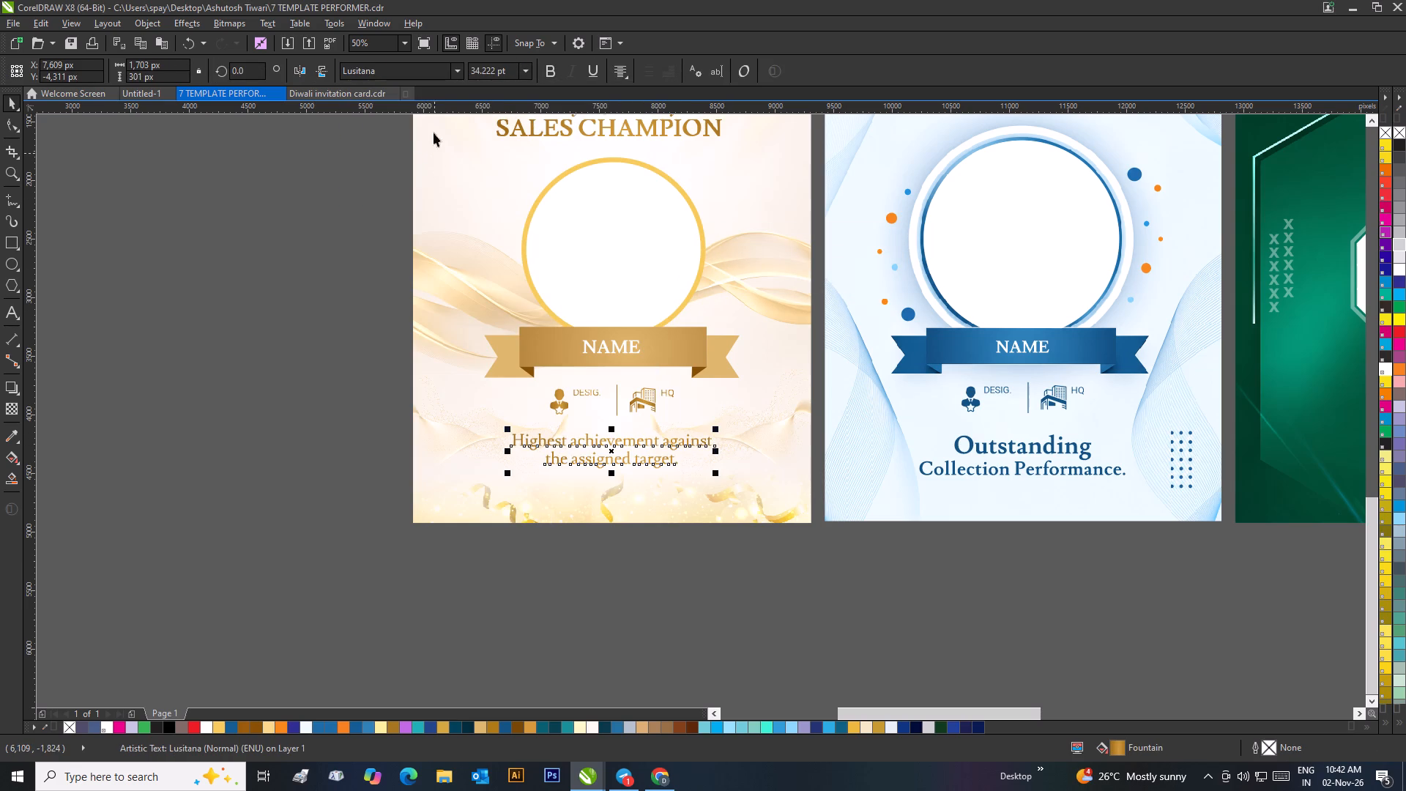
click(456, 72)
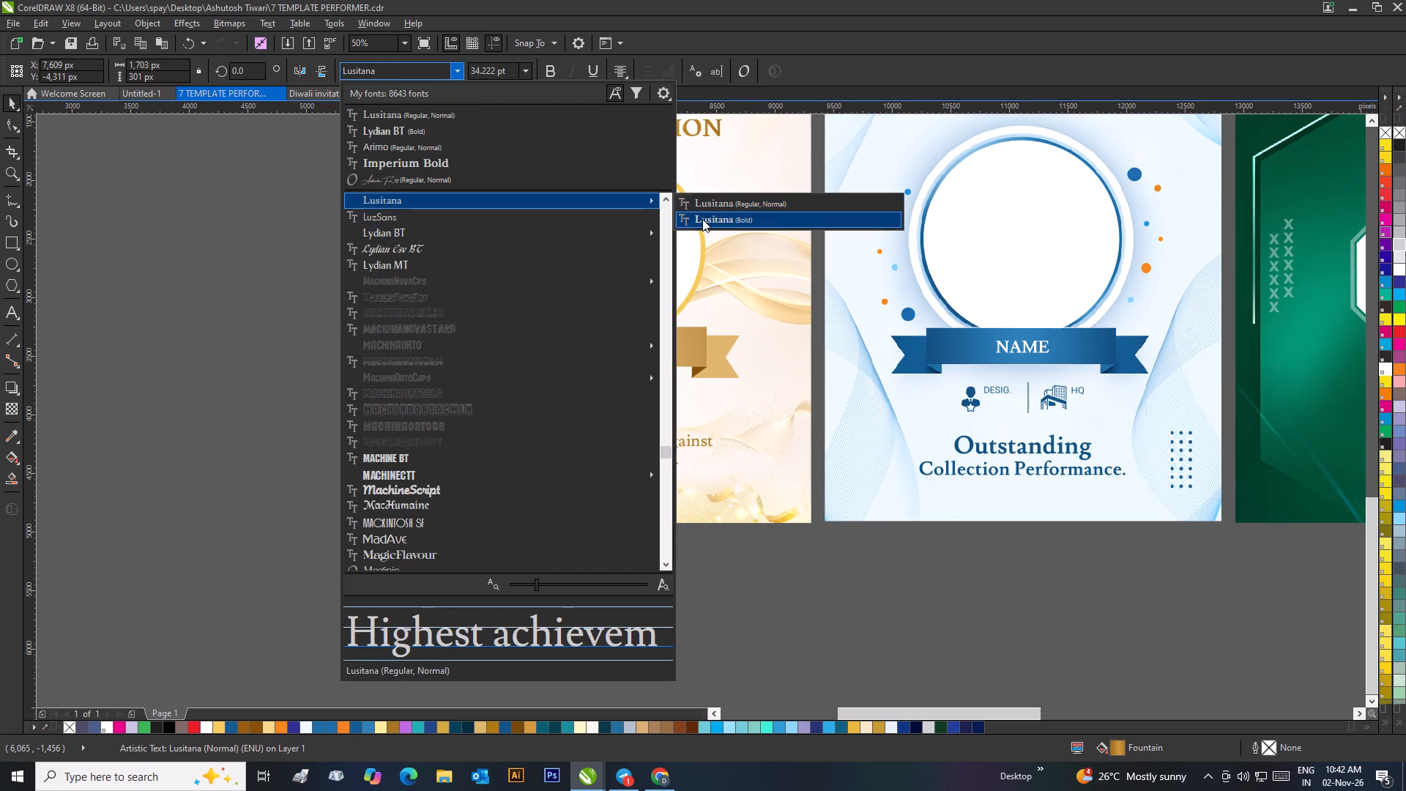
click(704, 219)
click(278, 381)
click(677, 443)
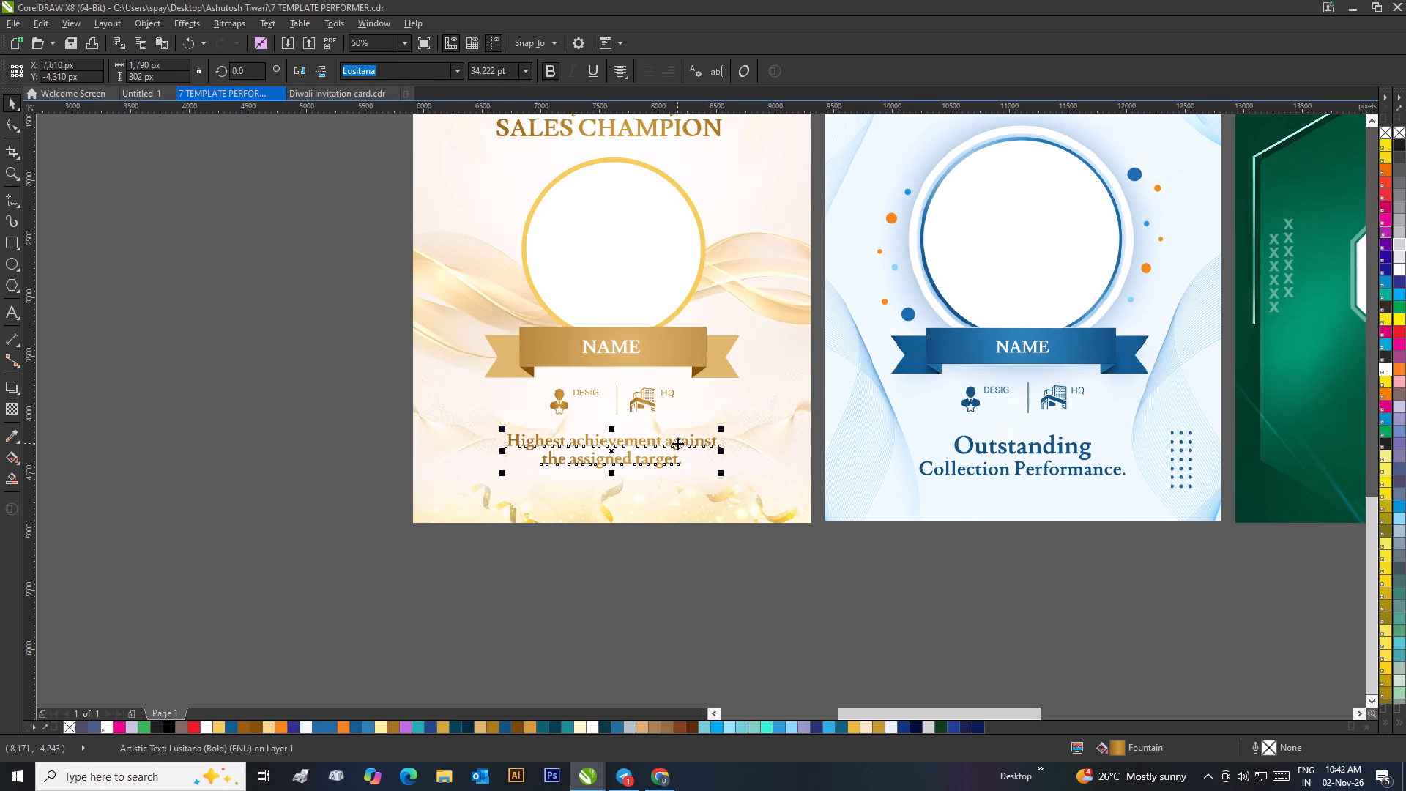
Compare the font and size of the description texts on the gold and blue cards.
click(992, 448)
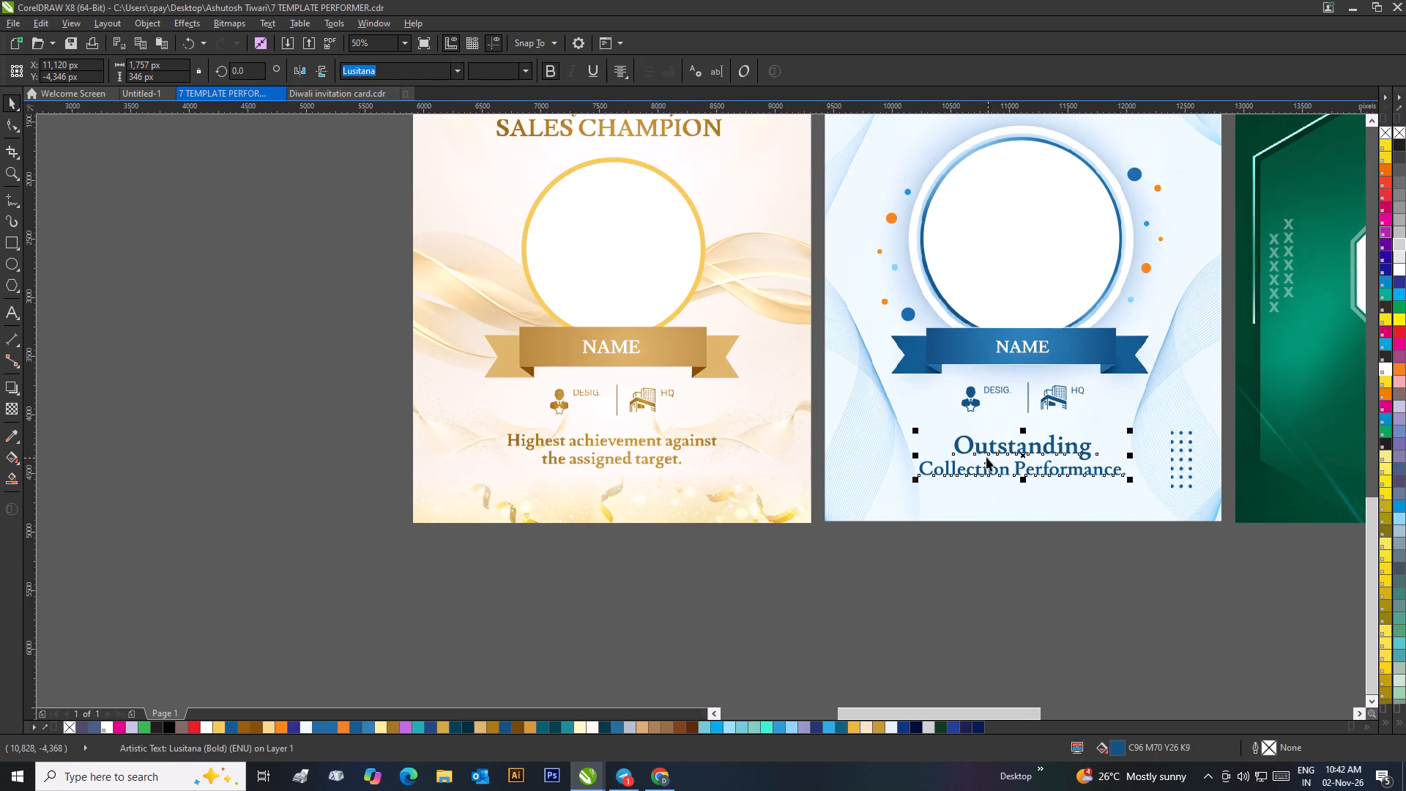
click(882, 553)
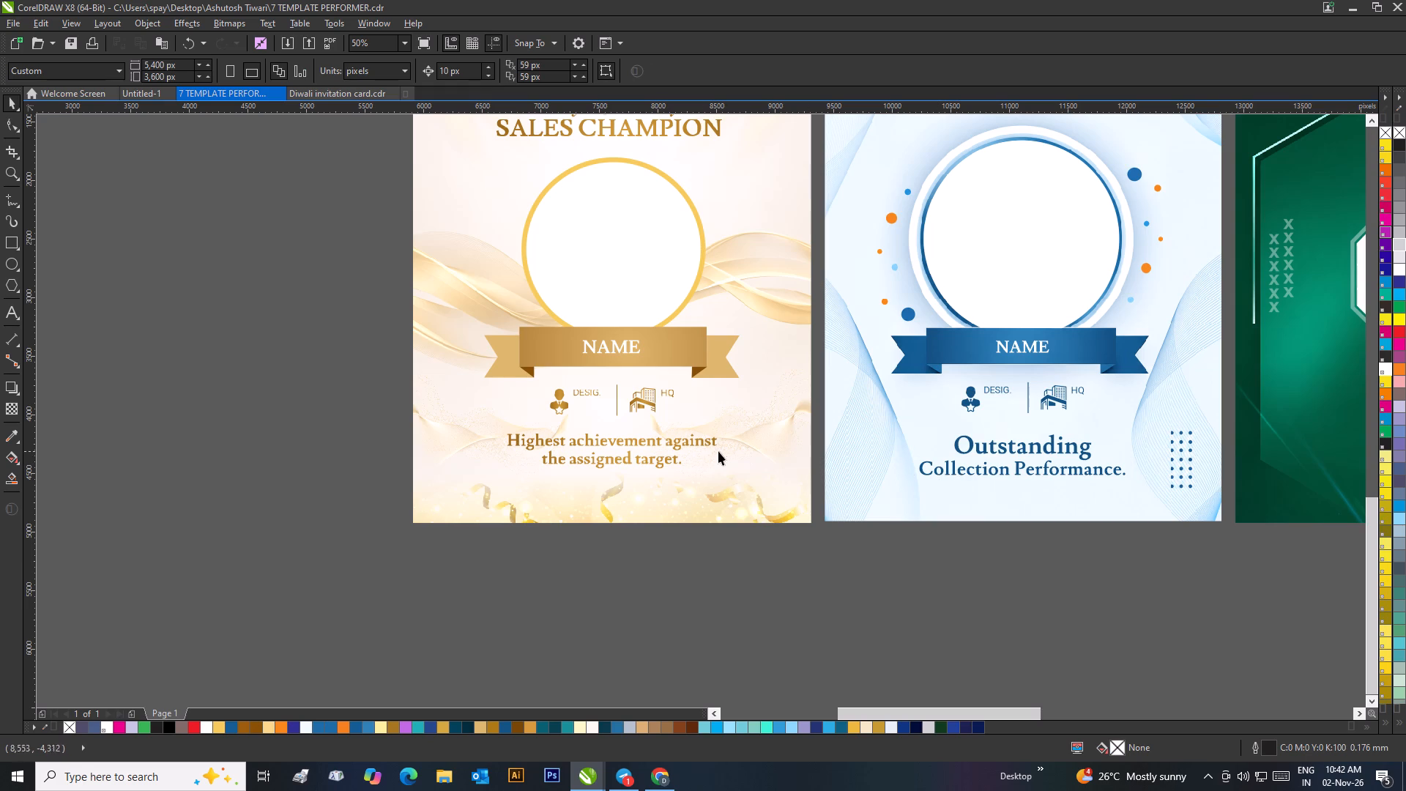
click(691, 443)
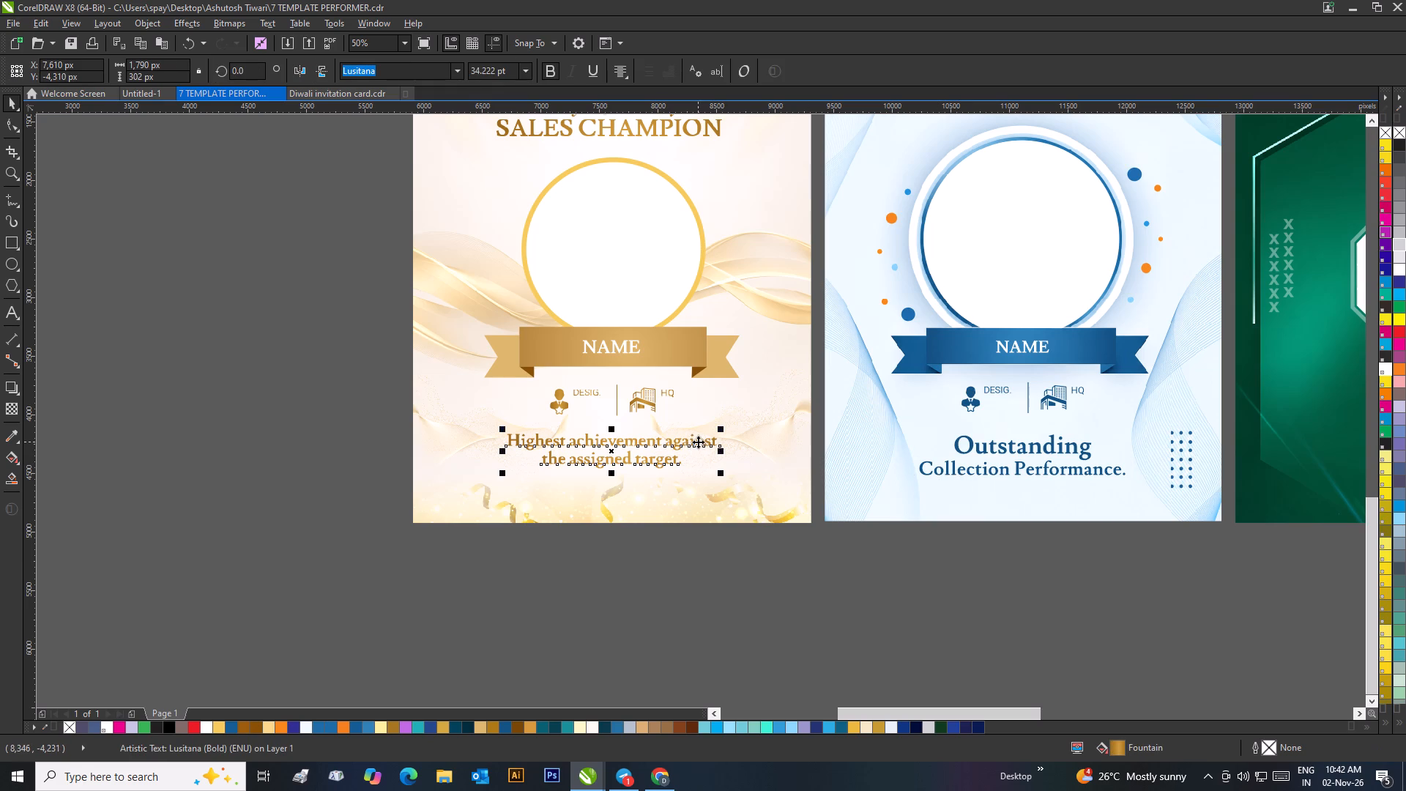
click(7, 317)
drag(567, 442, 499, 439)
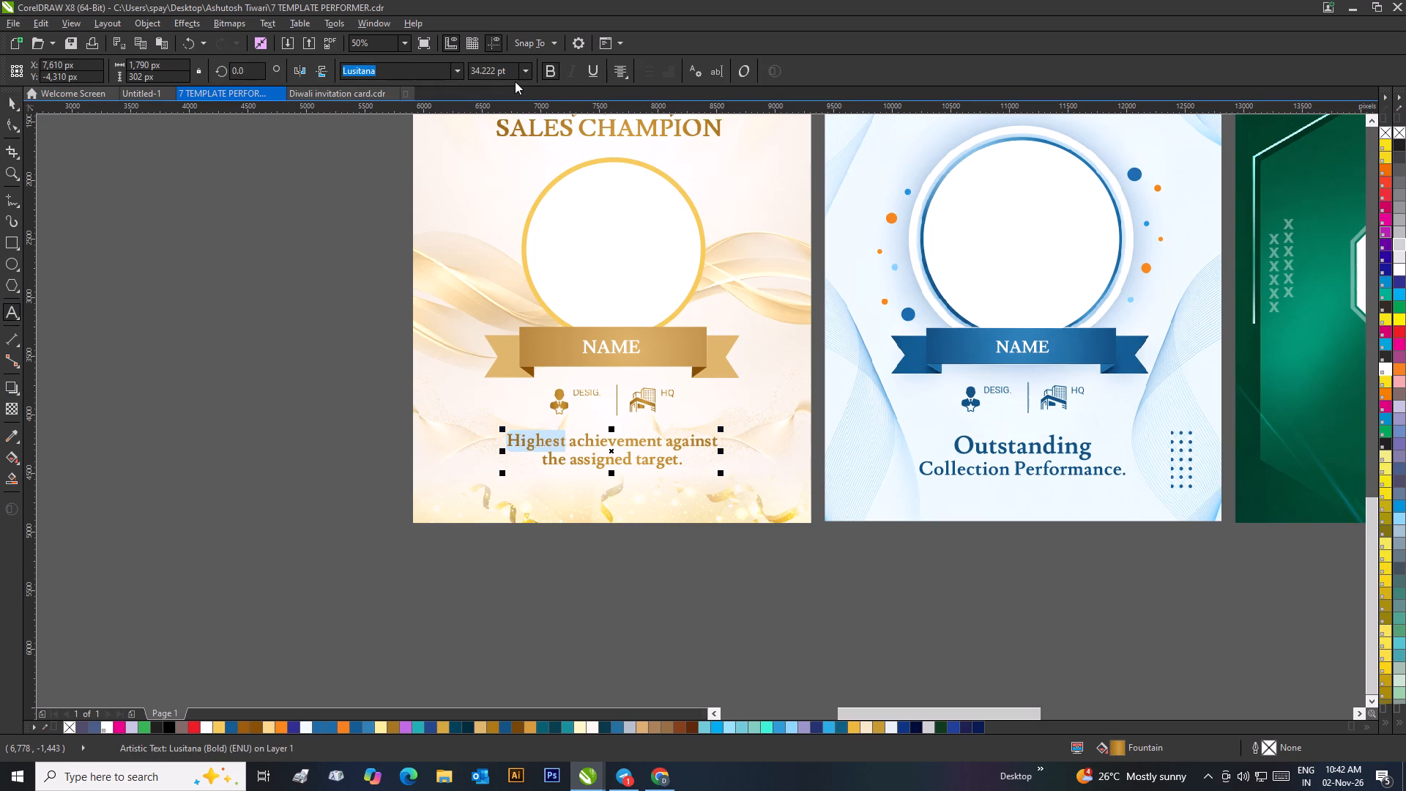
click(525, 448)
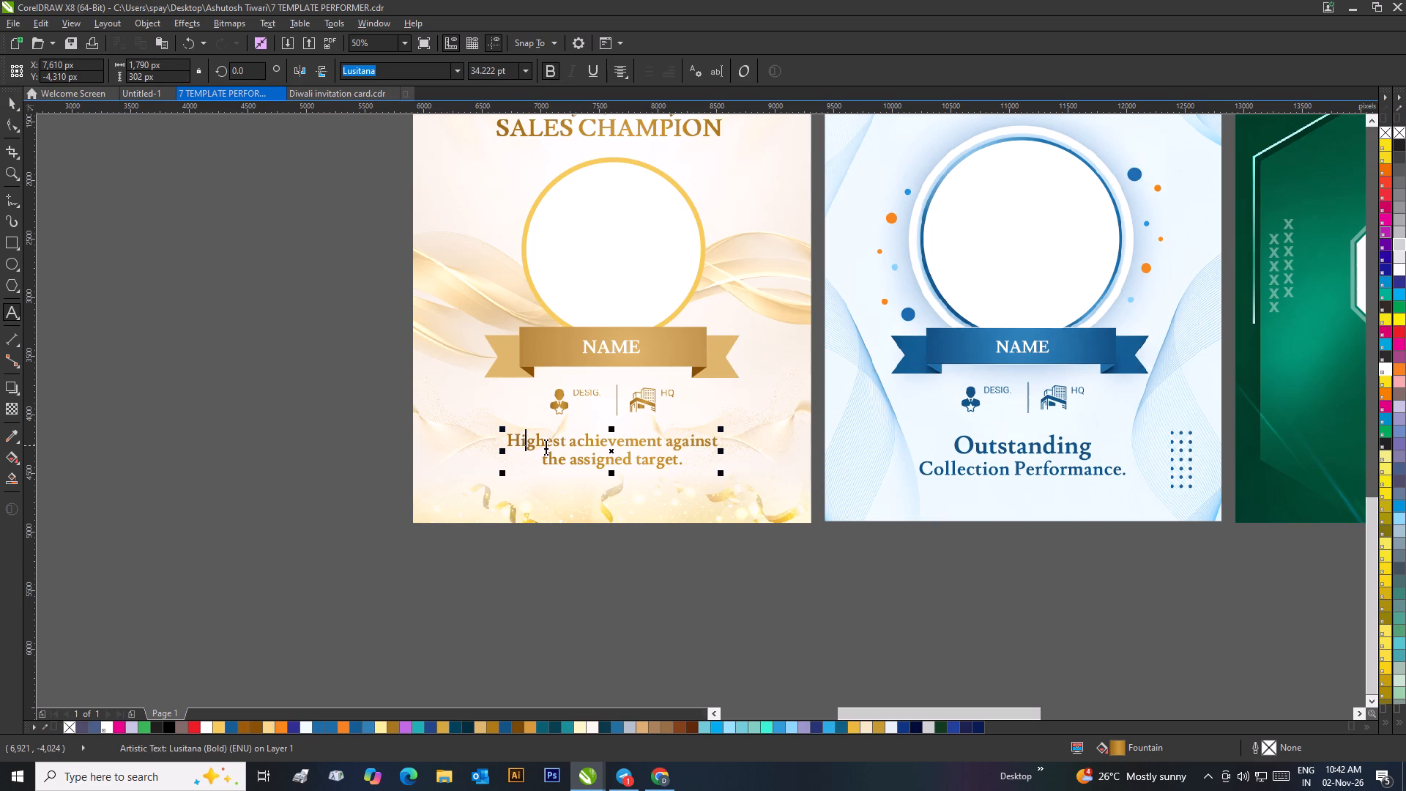
click(13, 105)
click(264, 357)
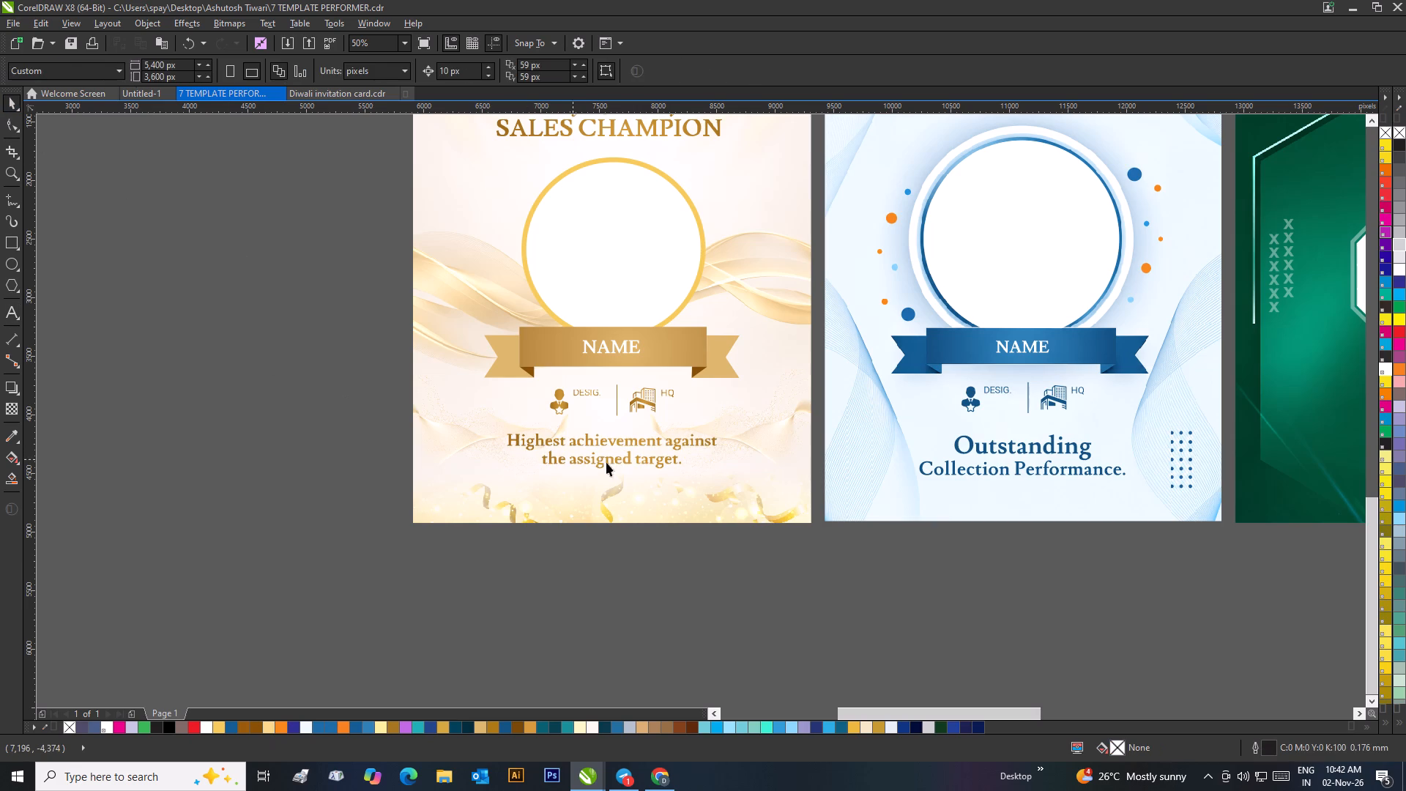
Center the description "Highest achievement against the assigned target." horizontally on the gold card.
click(622, 441)
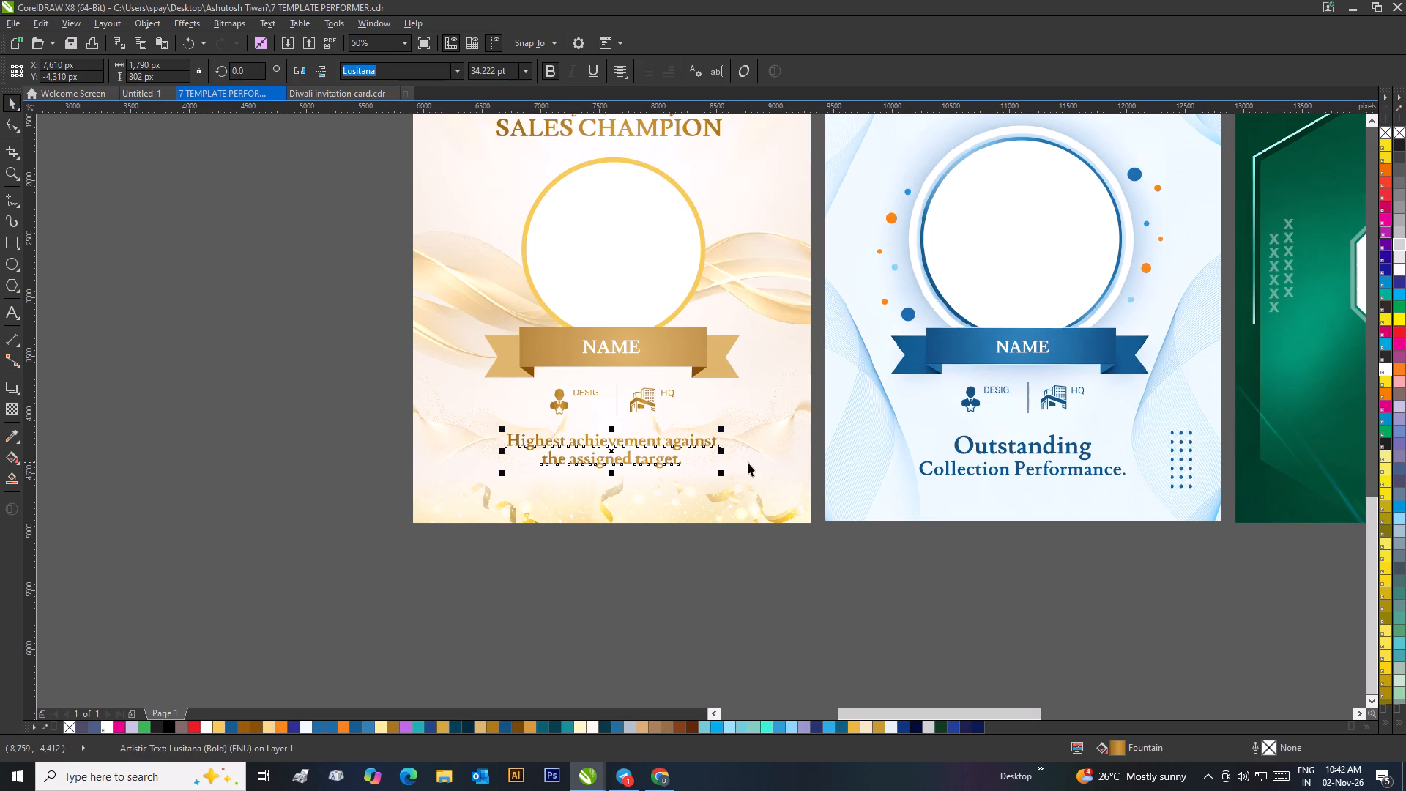
shift+click(748, 462)
key(c)
click(751, 572)
Review the layout and titles of the gold, blue and green cards side by side.
scroll(666, 505, down, 1)
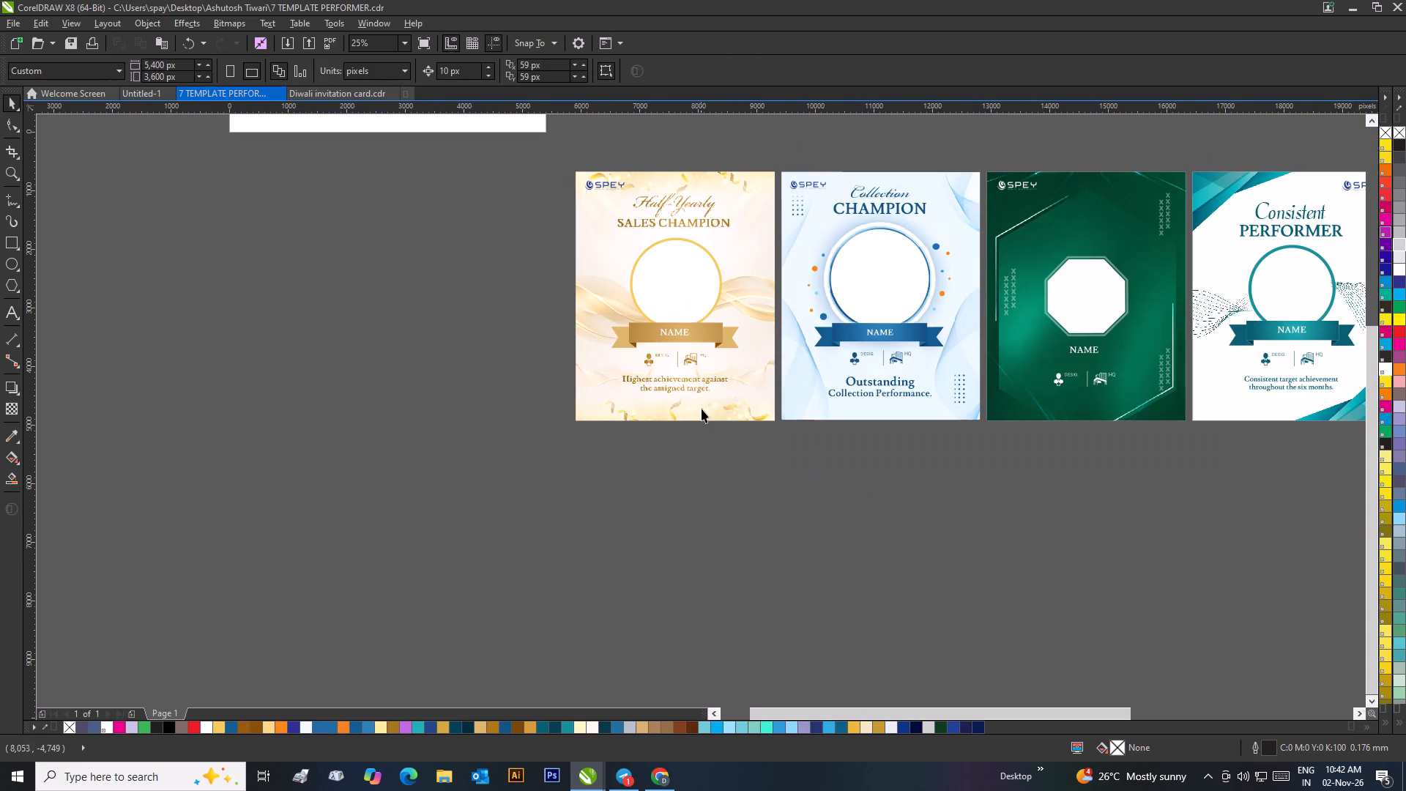
scroll(722, 346, up, 1)
scroll(701, 411, down, 2)
scroll(685, 285, up, 1)
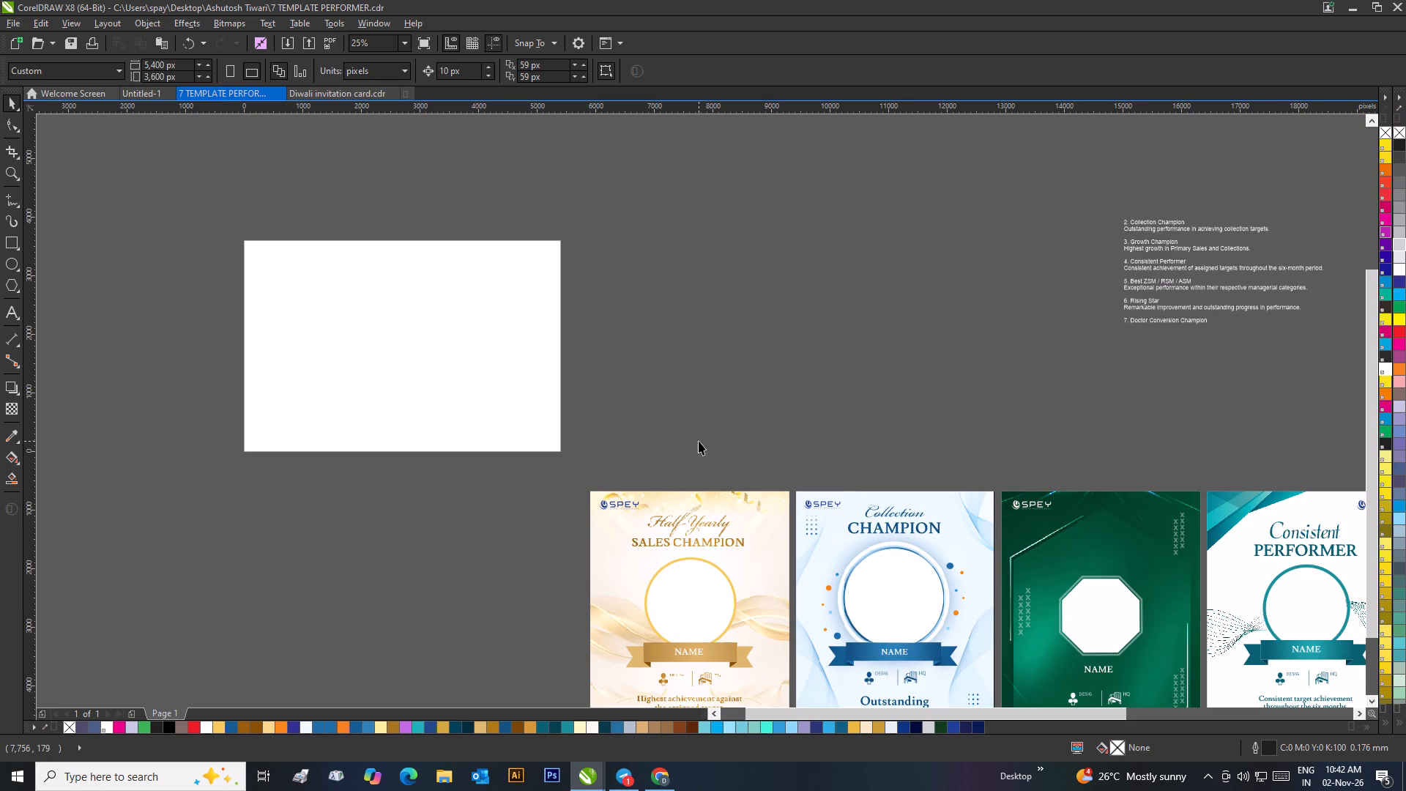
scroll(752, 572, up, 1)
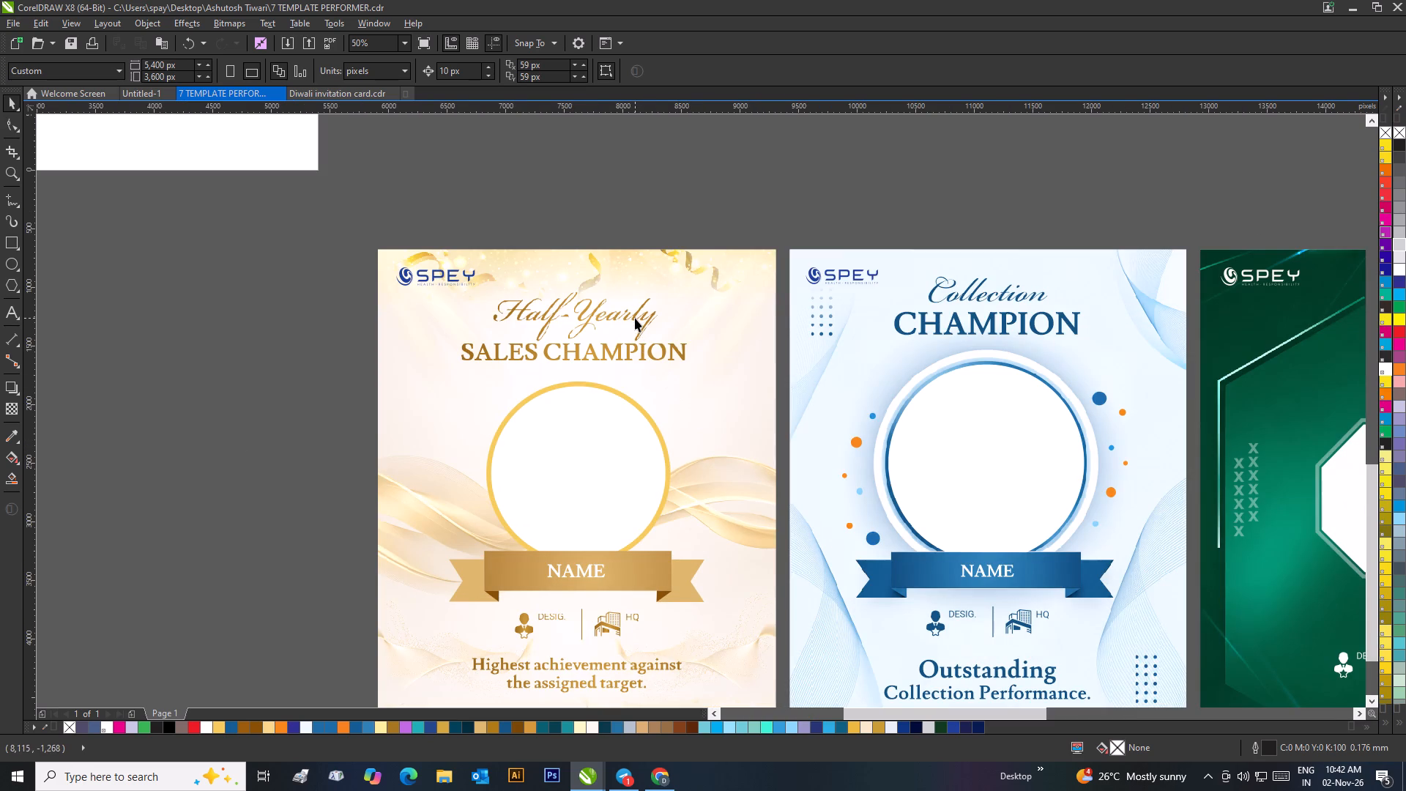
scroll(638, 338, down, 2)
scroll(800, 453, up, 2)
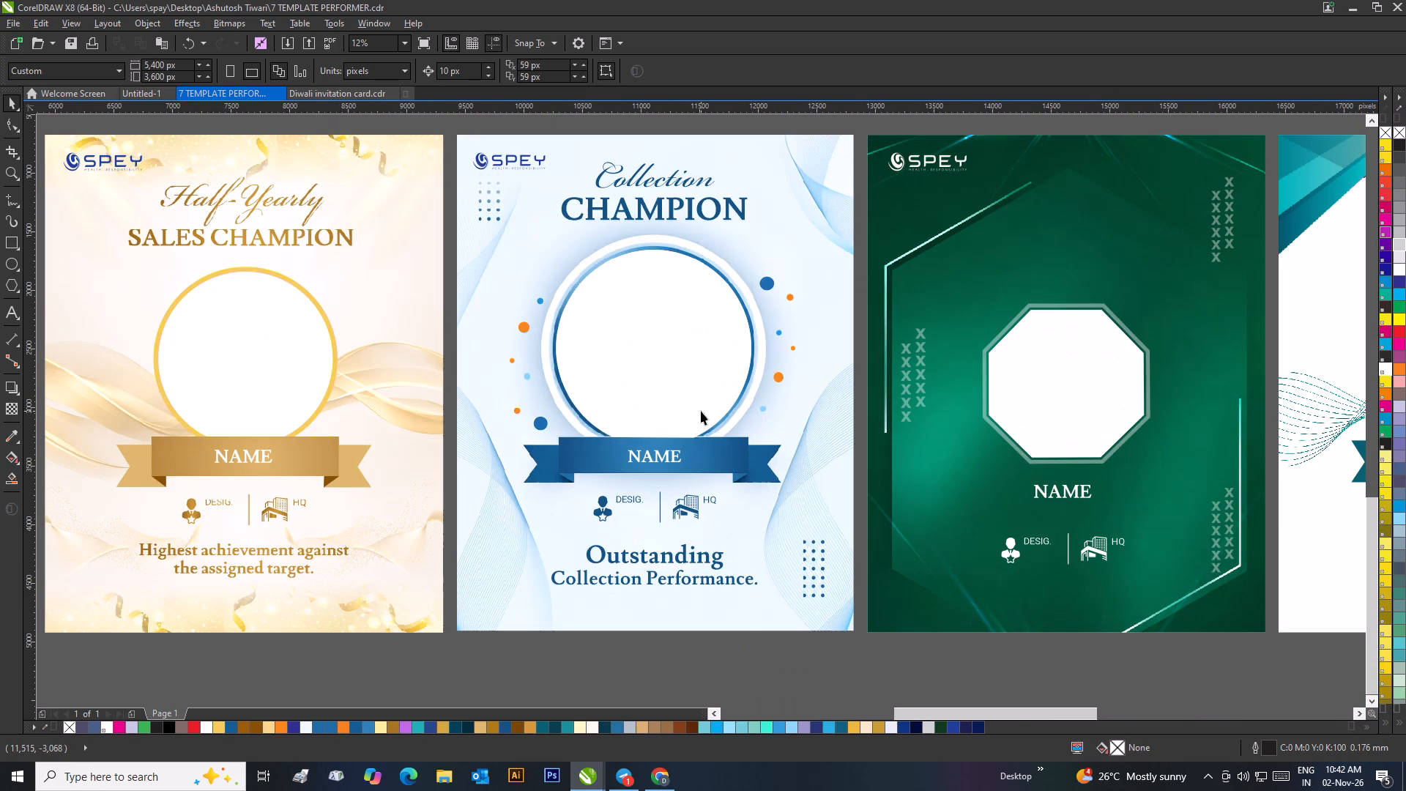
scroll(701, 411, down, 1)
scroll(743, 348, up, 1)
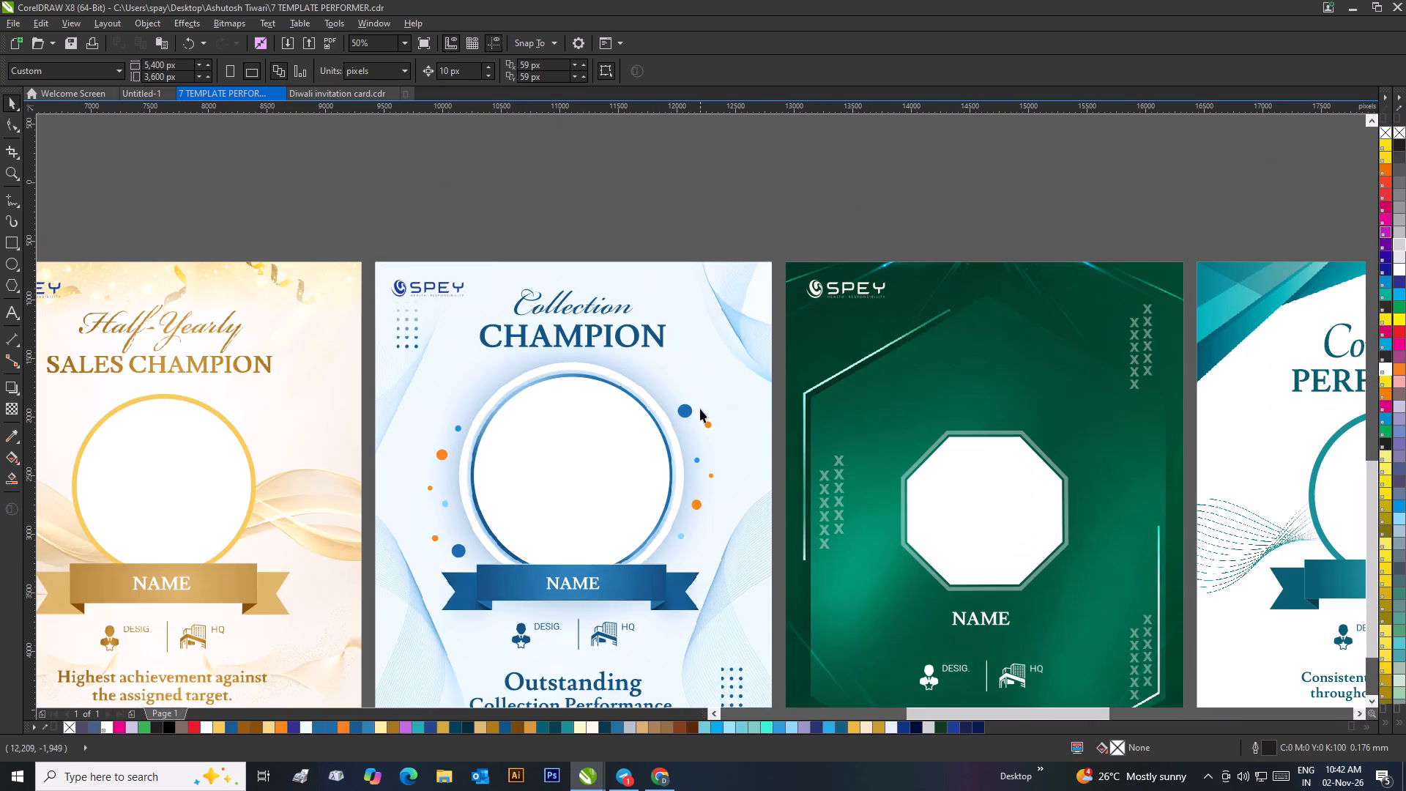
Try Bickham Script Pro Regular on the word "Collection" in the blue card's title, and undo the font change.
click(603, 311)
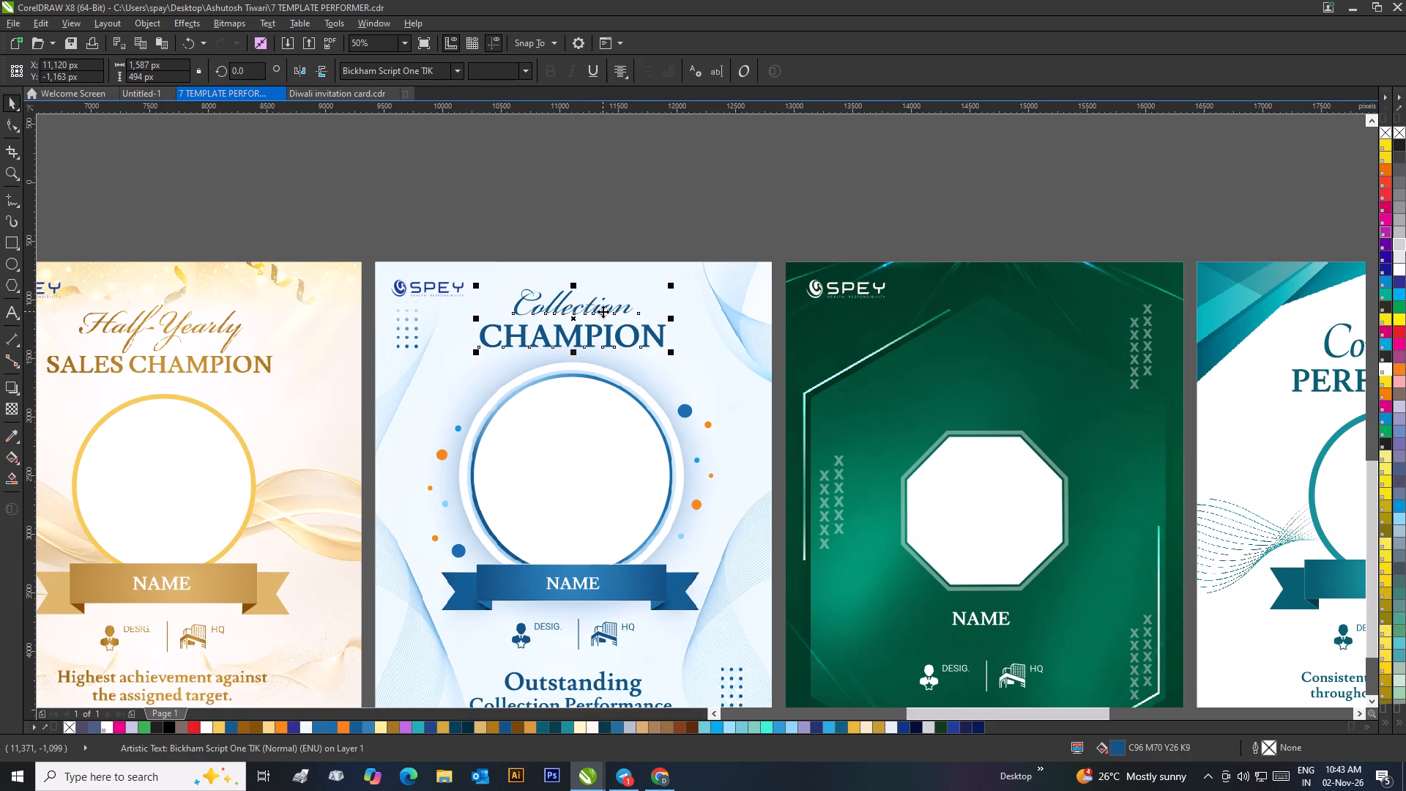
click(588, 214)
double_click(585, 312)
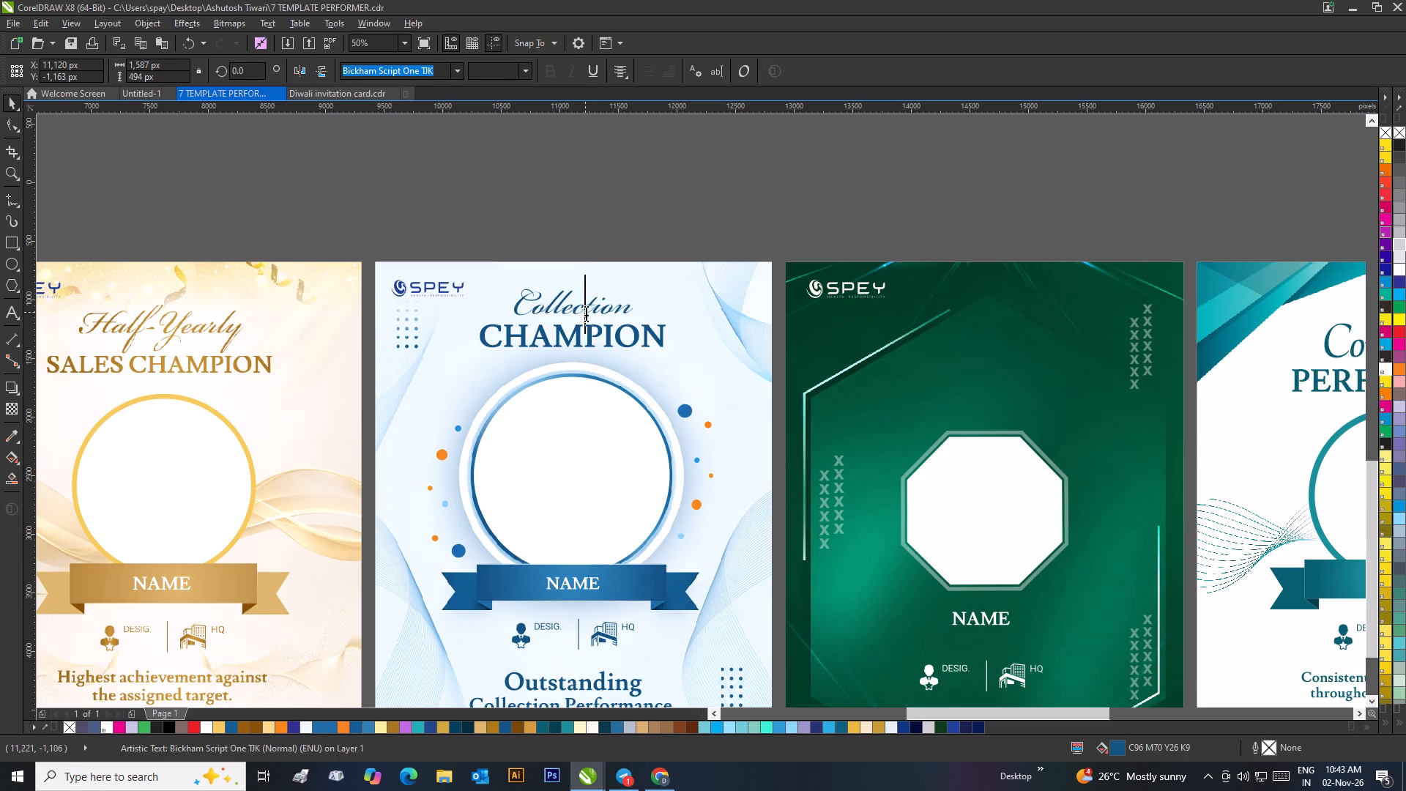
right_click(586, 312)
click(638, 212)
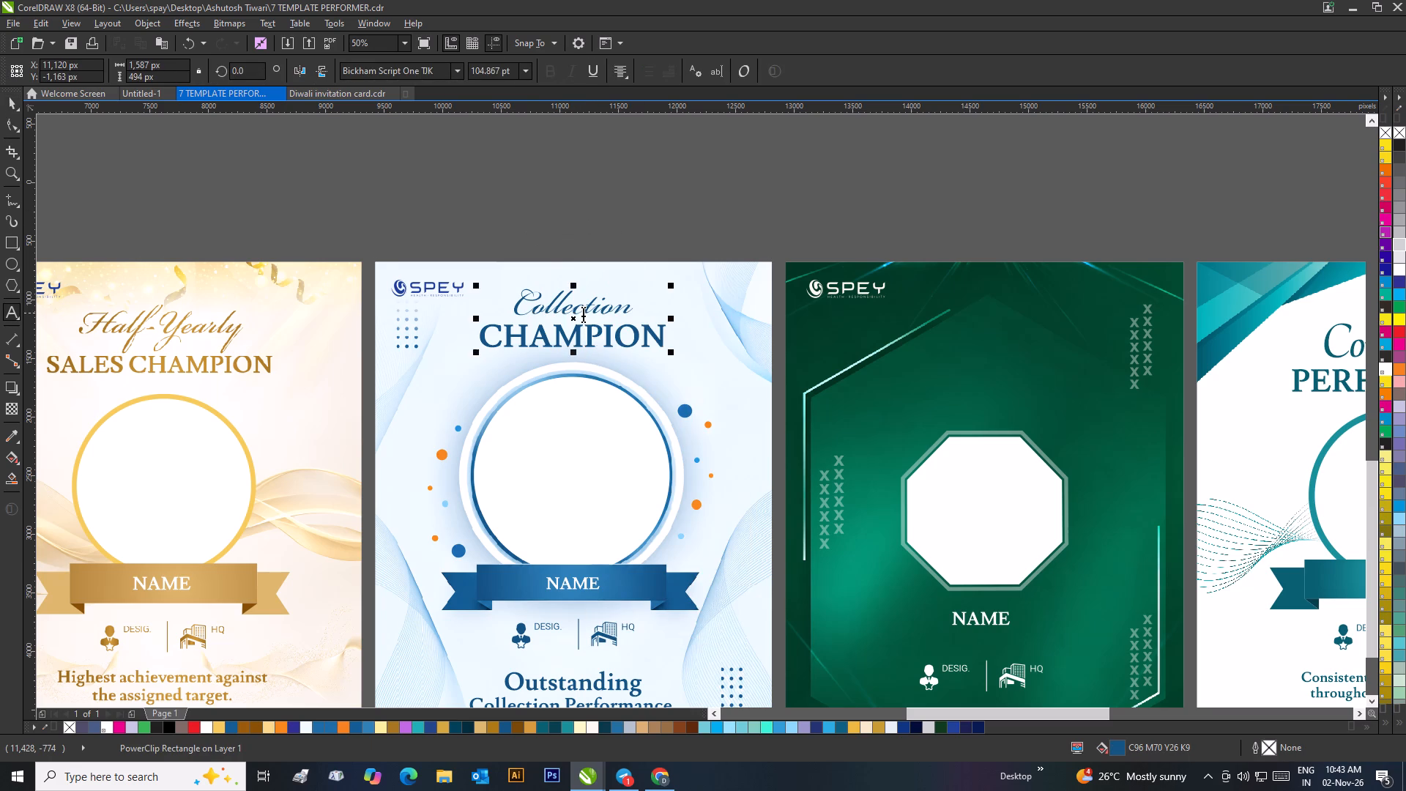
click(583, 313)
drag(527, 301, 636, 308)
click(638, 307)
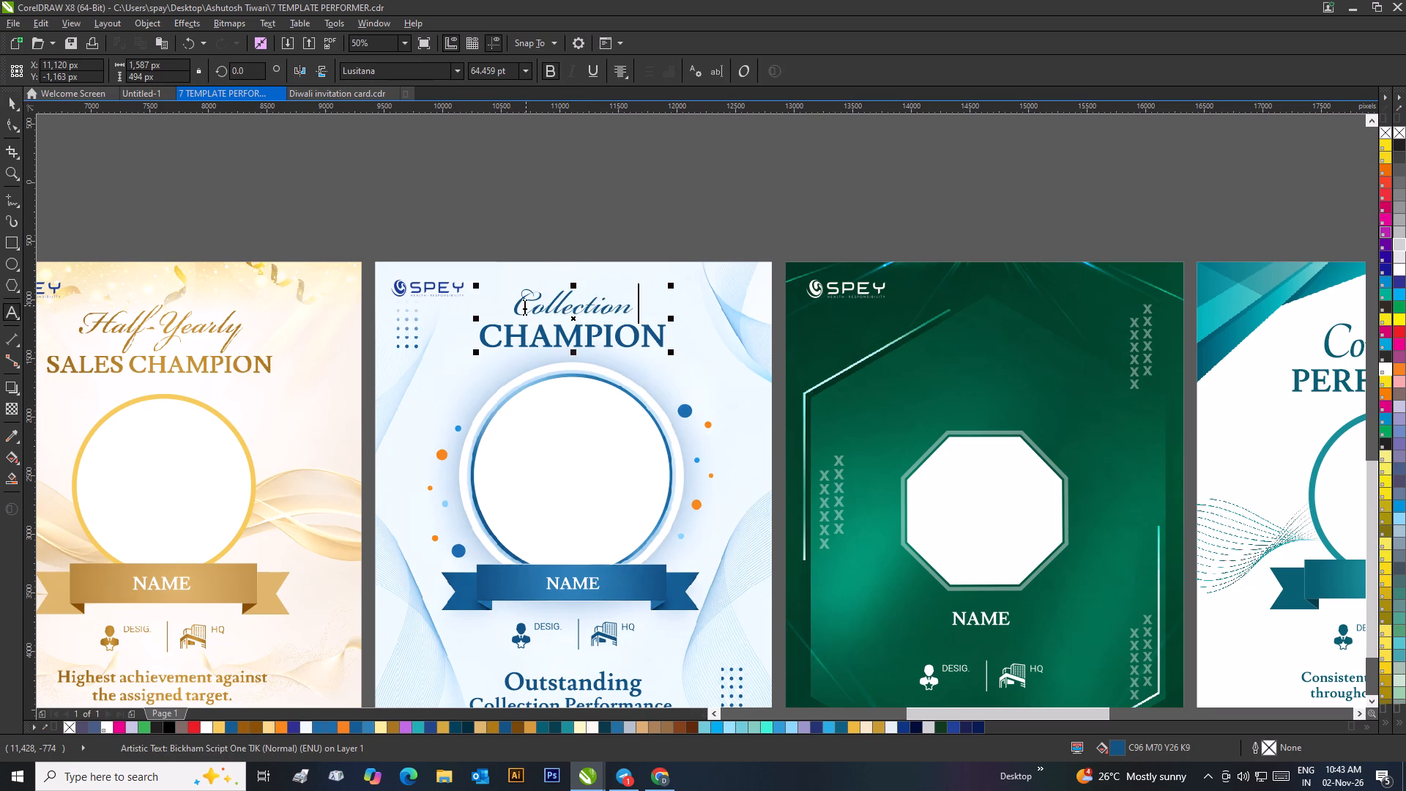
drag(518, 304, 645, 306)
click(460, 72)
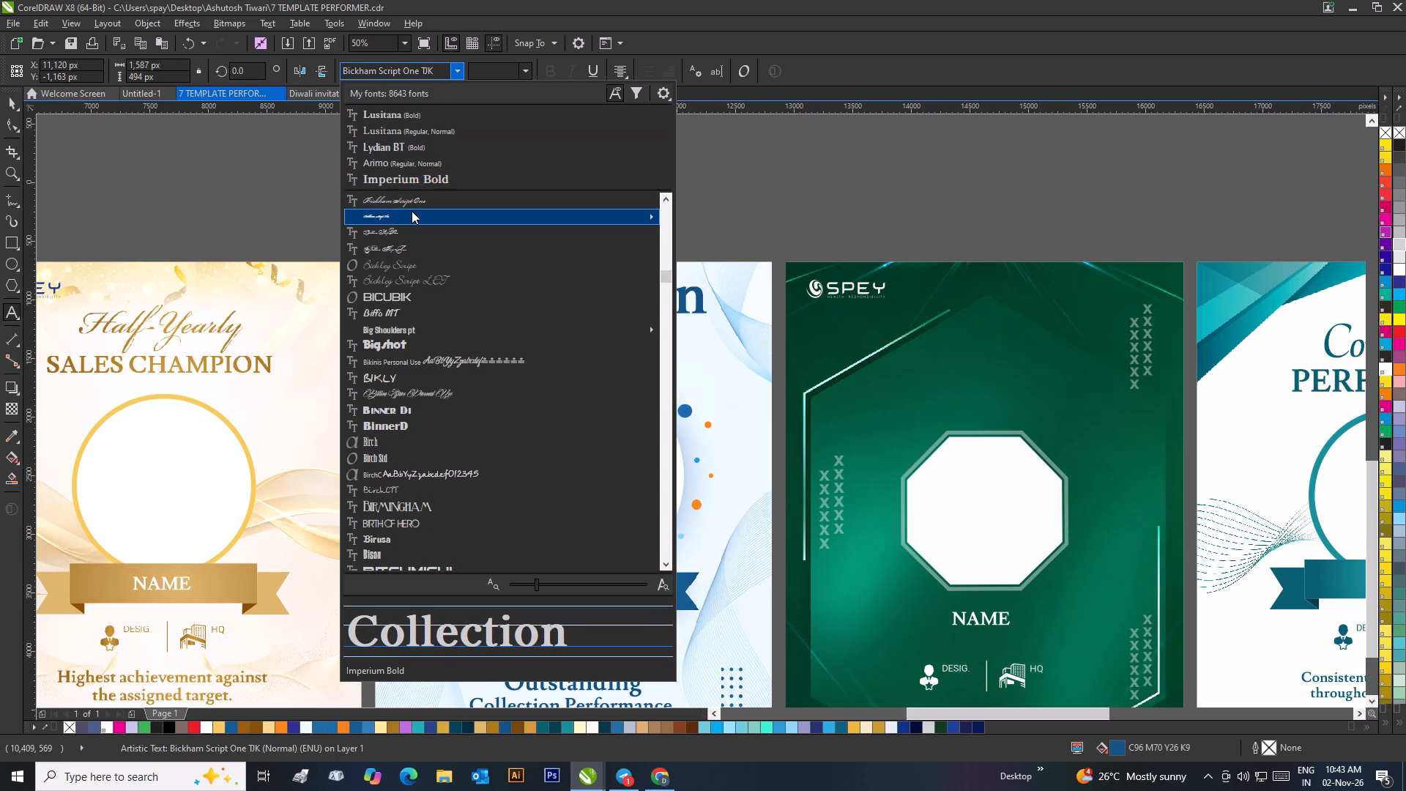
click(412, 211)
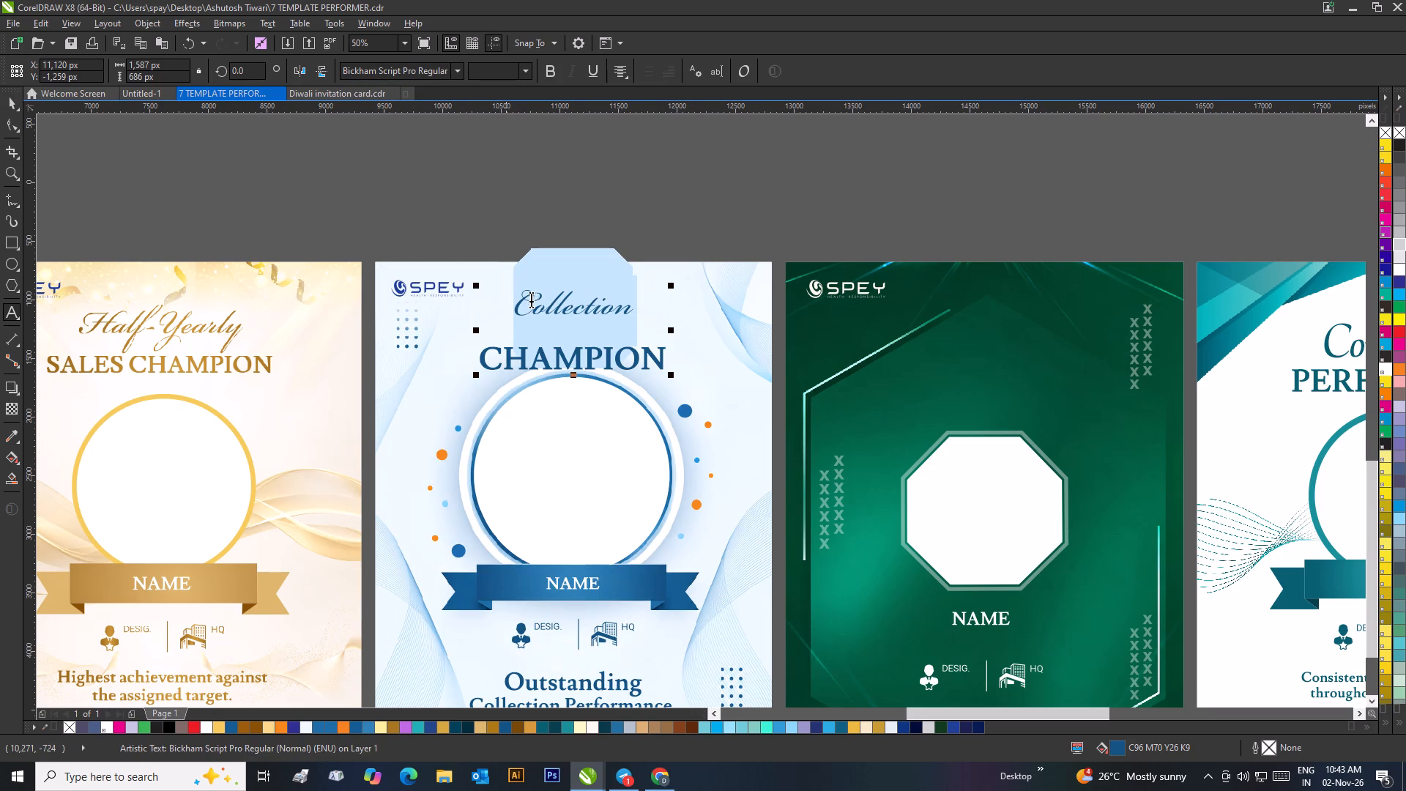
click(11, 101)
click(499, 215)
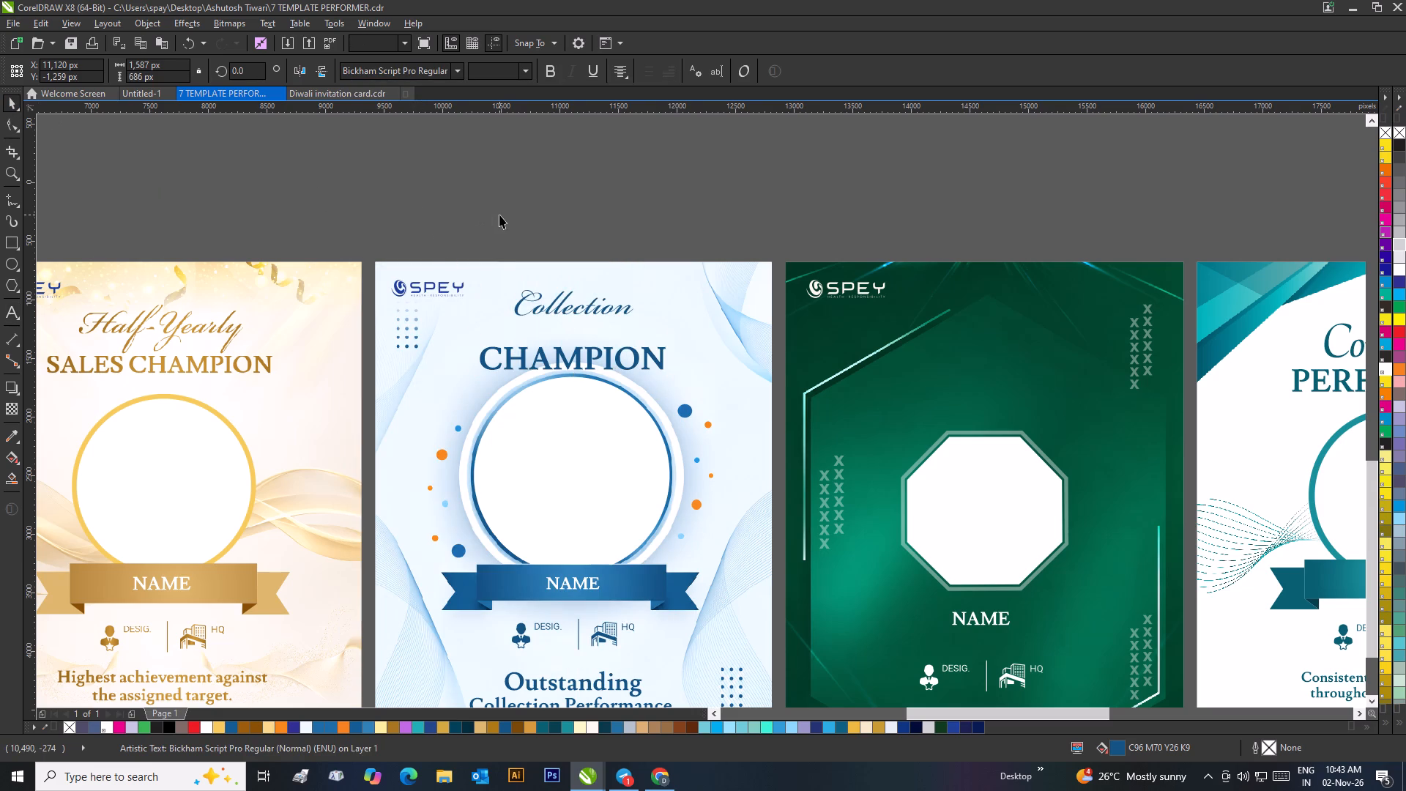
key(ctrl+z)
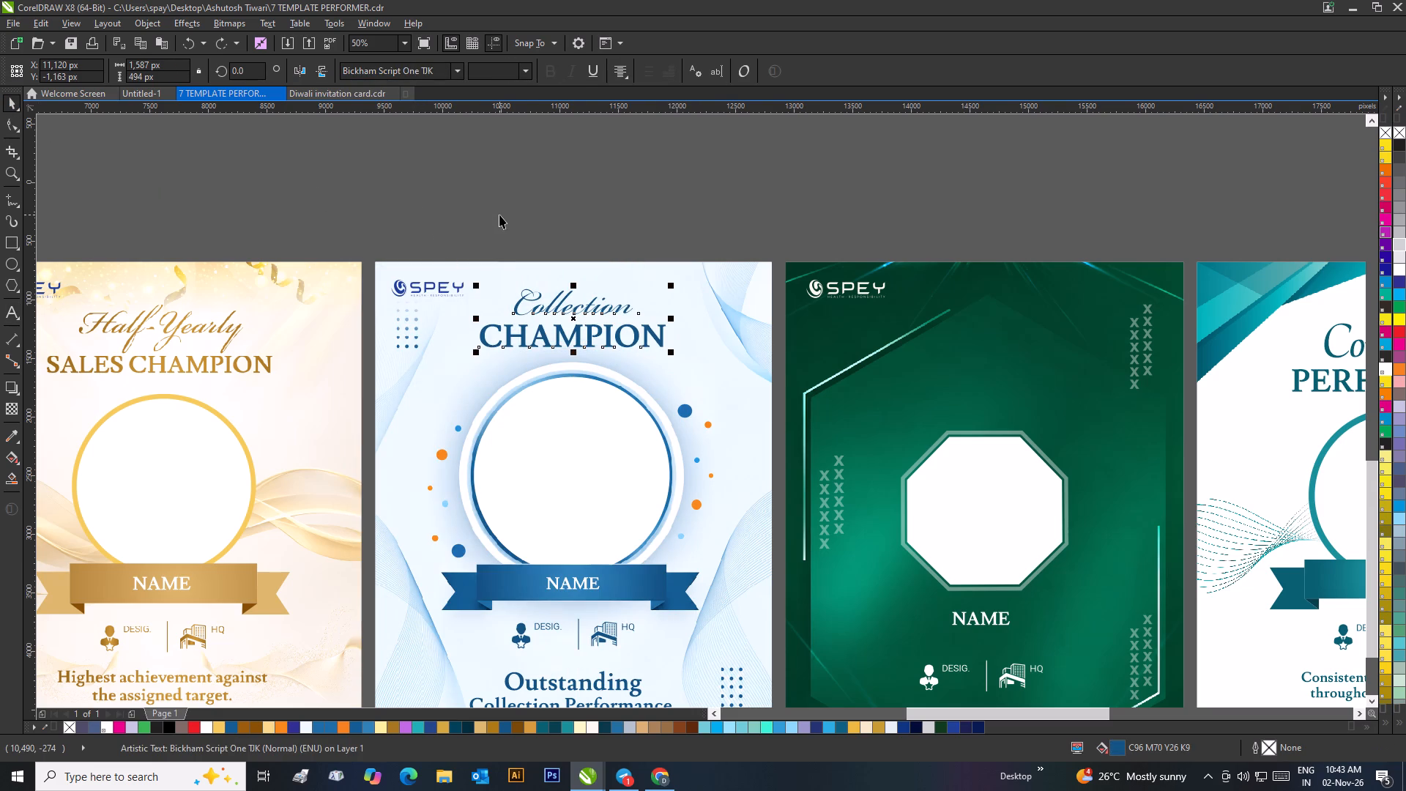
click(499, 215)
Move the "3. Growth Champion" line out of the award text list, about 1,040 px to its left.
scroll(508, 250, down, 1)
scroll(781, 527, up, 1)
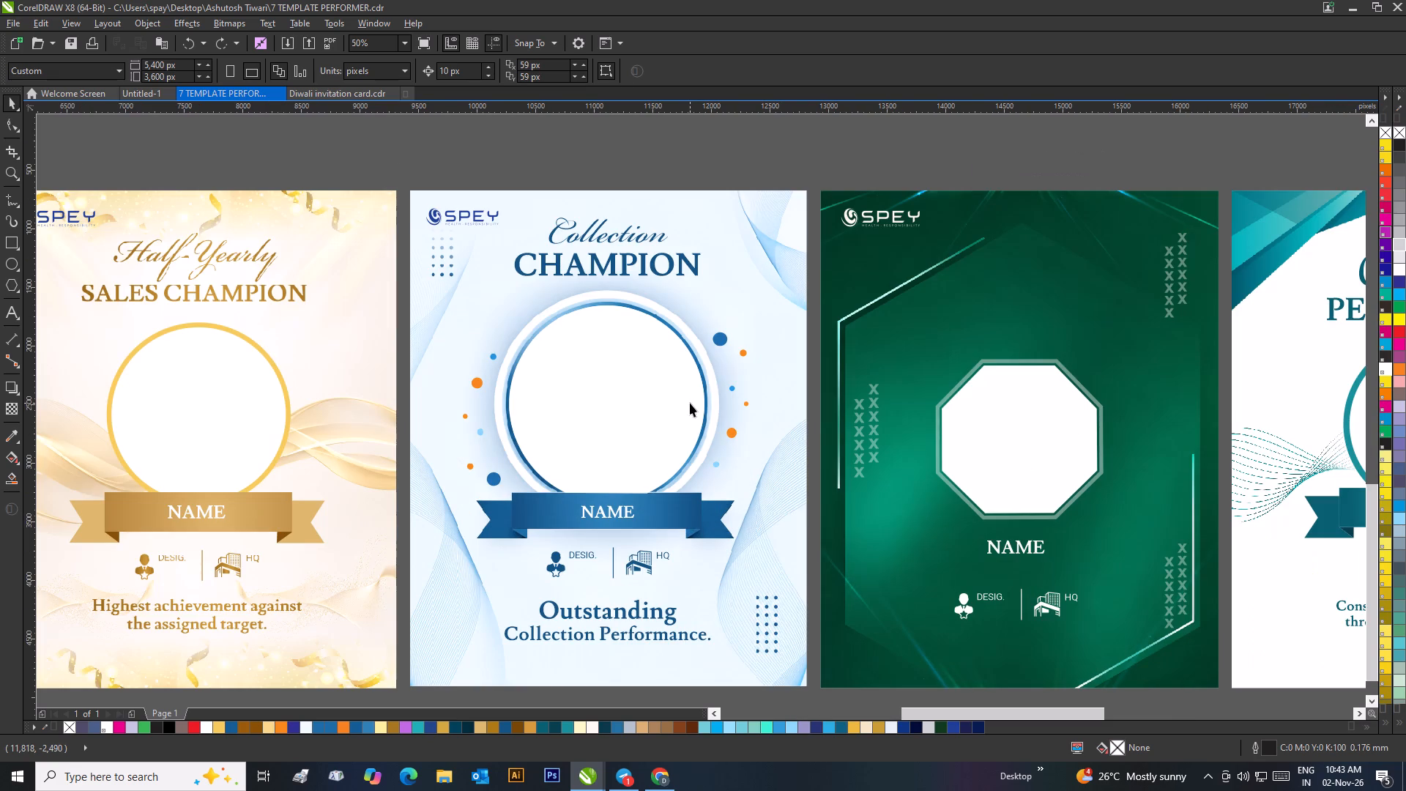
scroll(682, 404, down, 1)
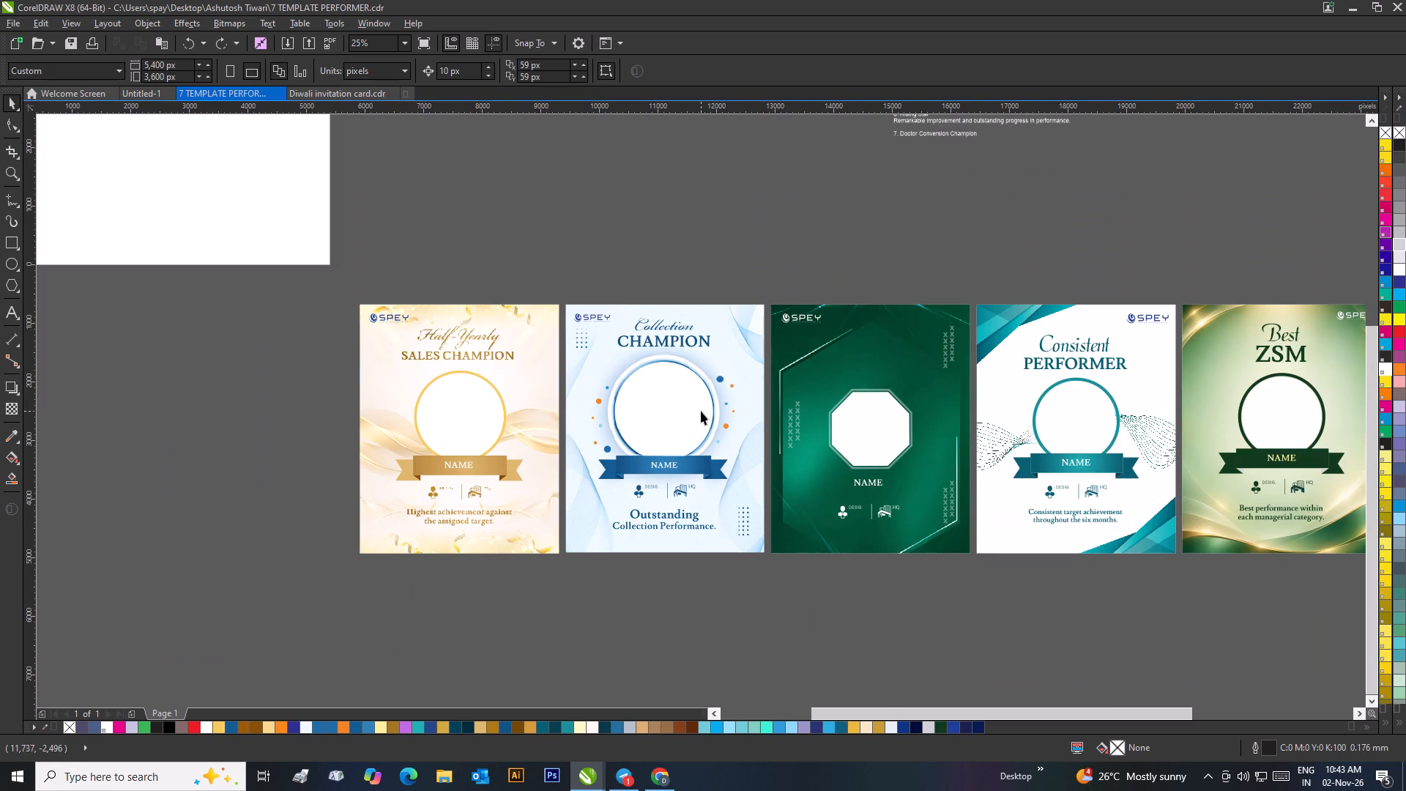
scroll(825, 401, up, 1)
scroll(701, 411, down, 1)
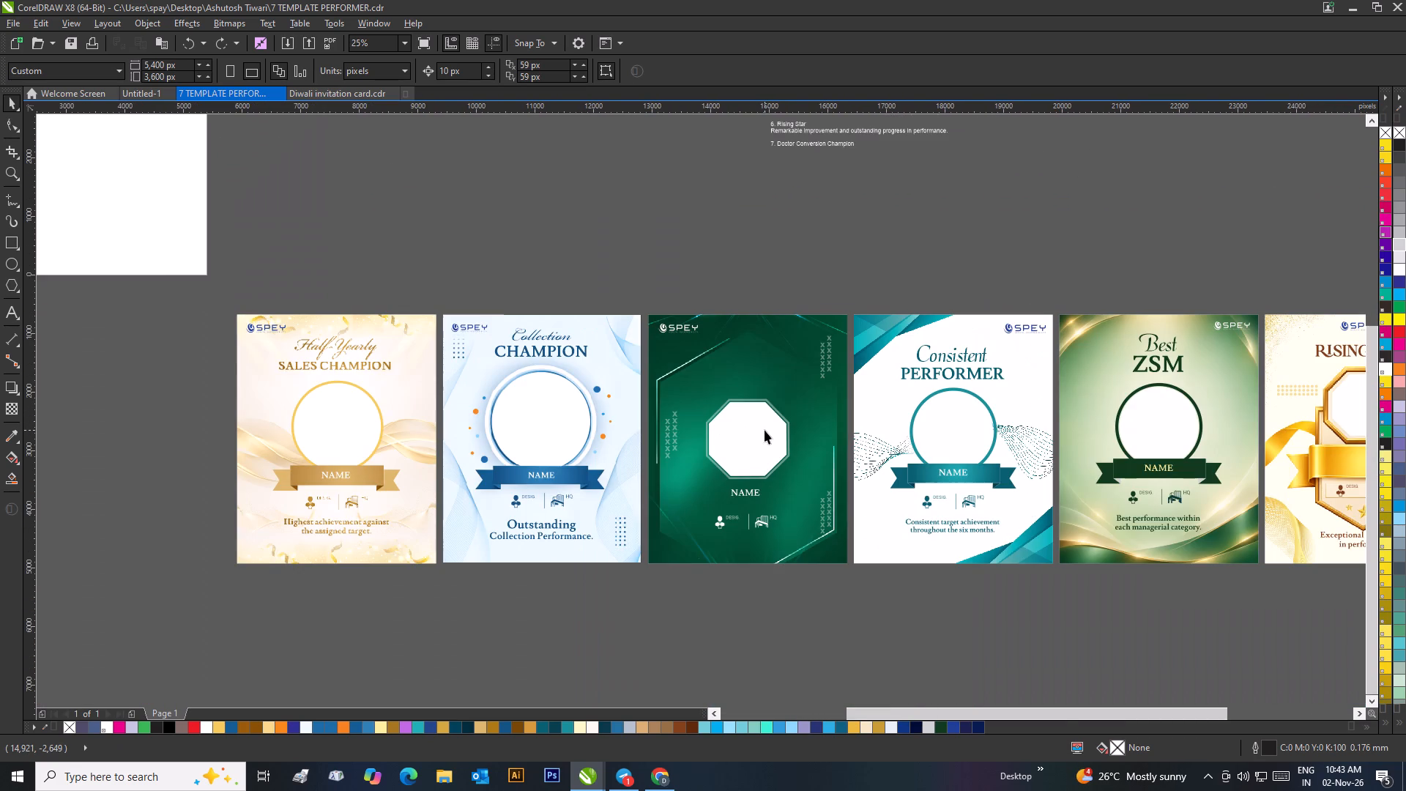
scroll(755, 435, down, 1)
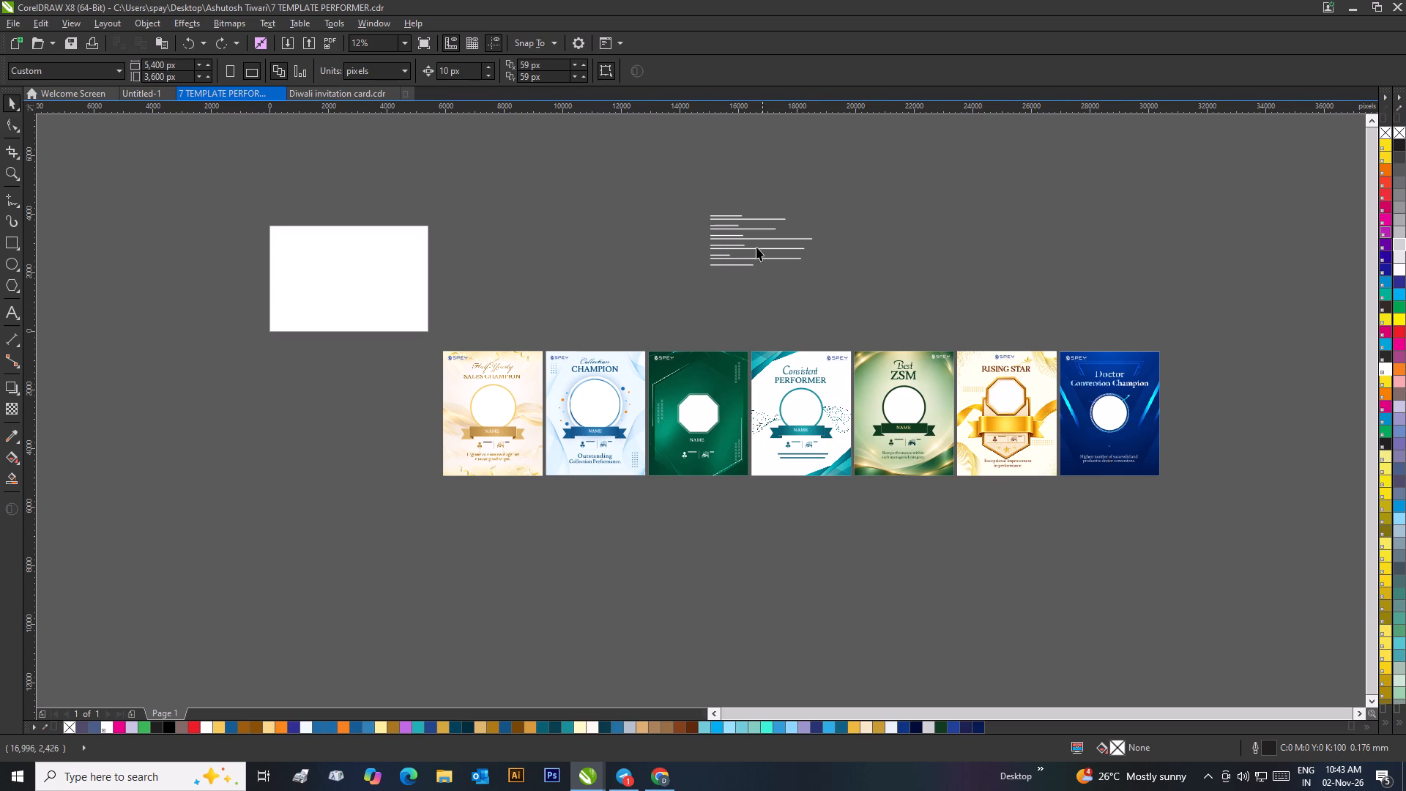
scroll(753, 245, up, 2)
click(614, 374)
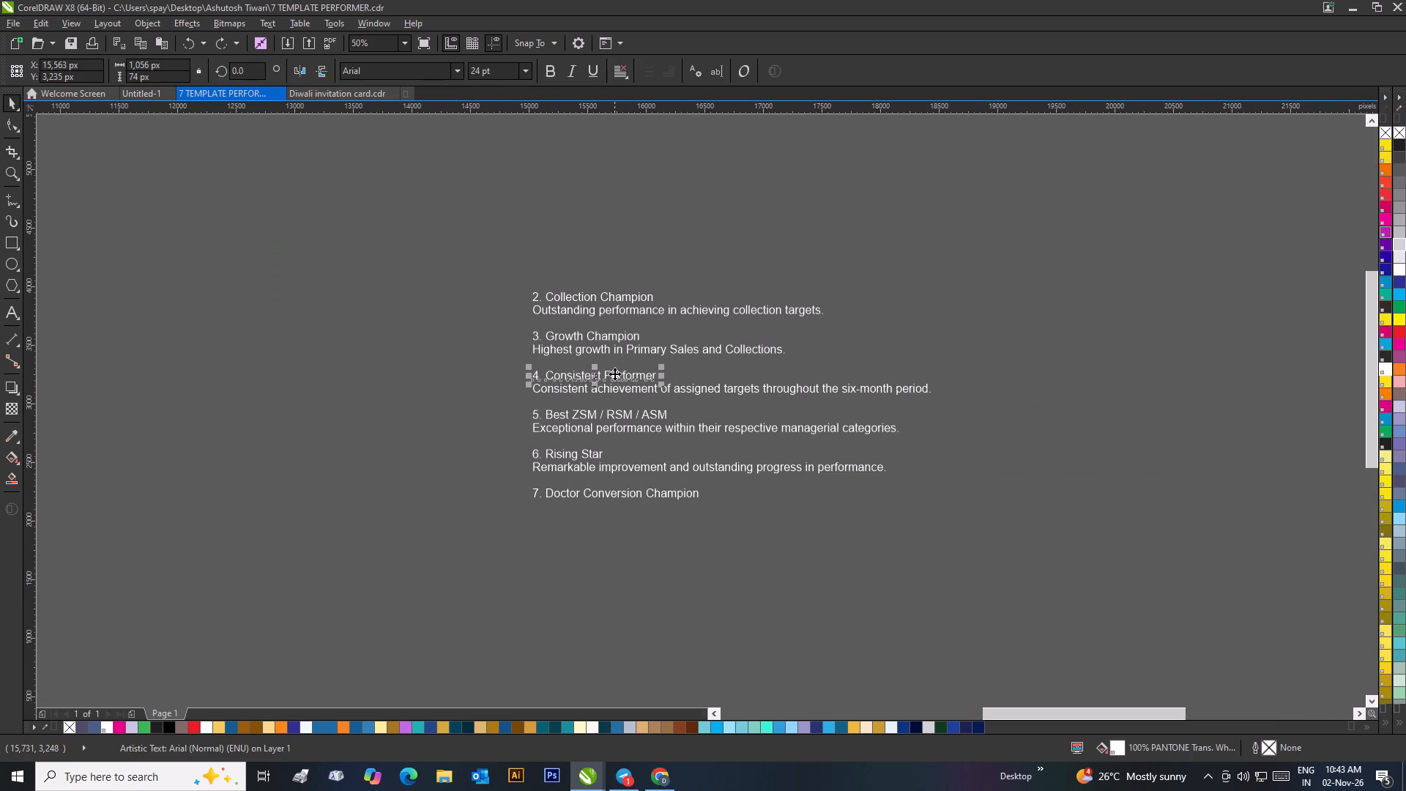
scroll(614, 374, down, 2)
scroll(701, 411, up, 2)
click(539, 391)
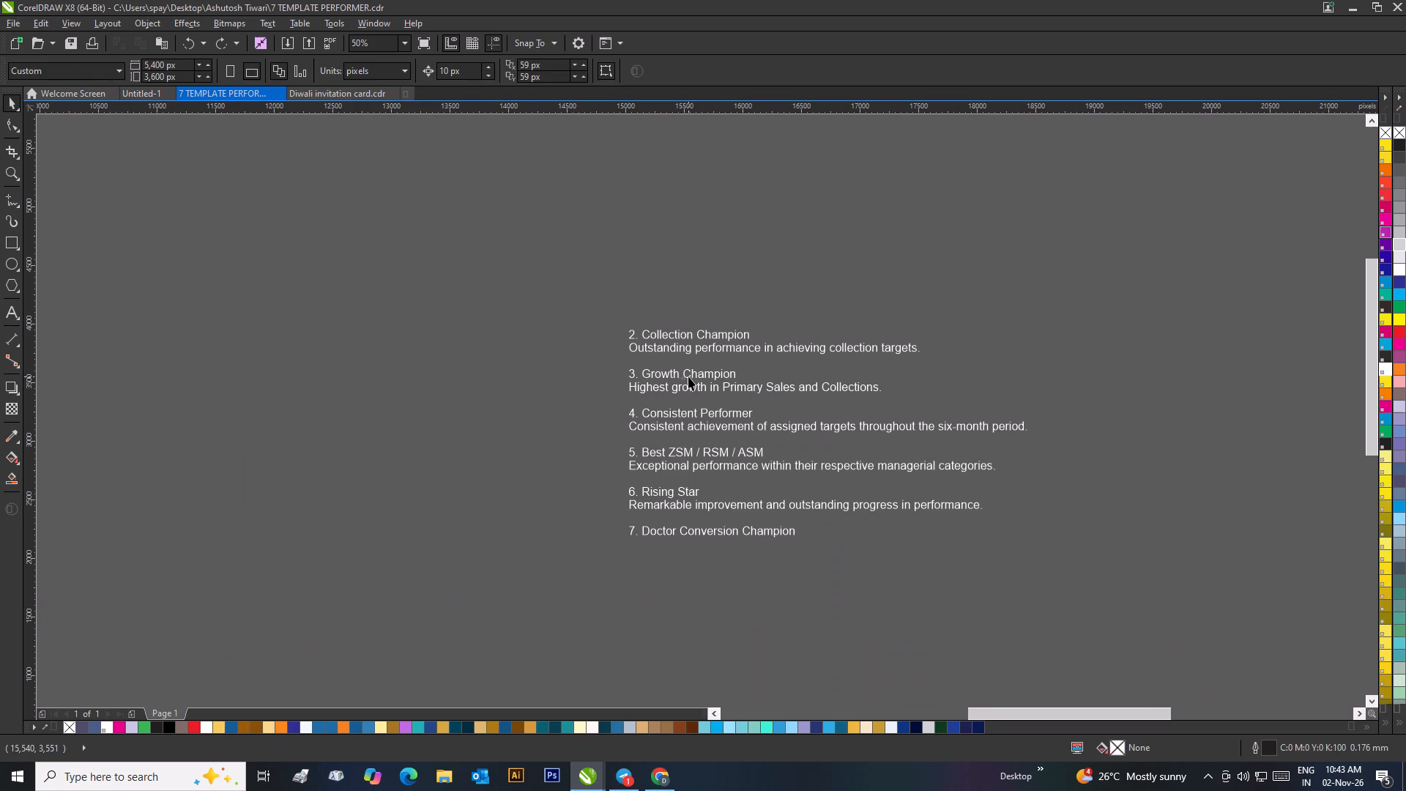
click(688, 376)
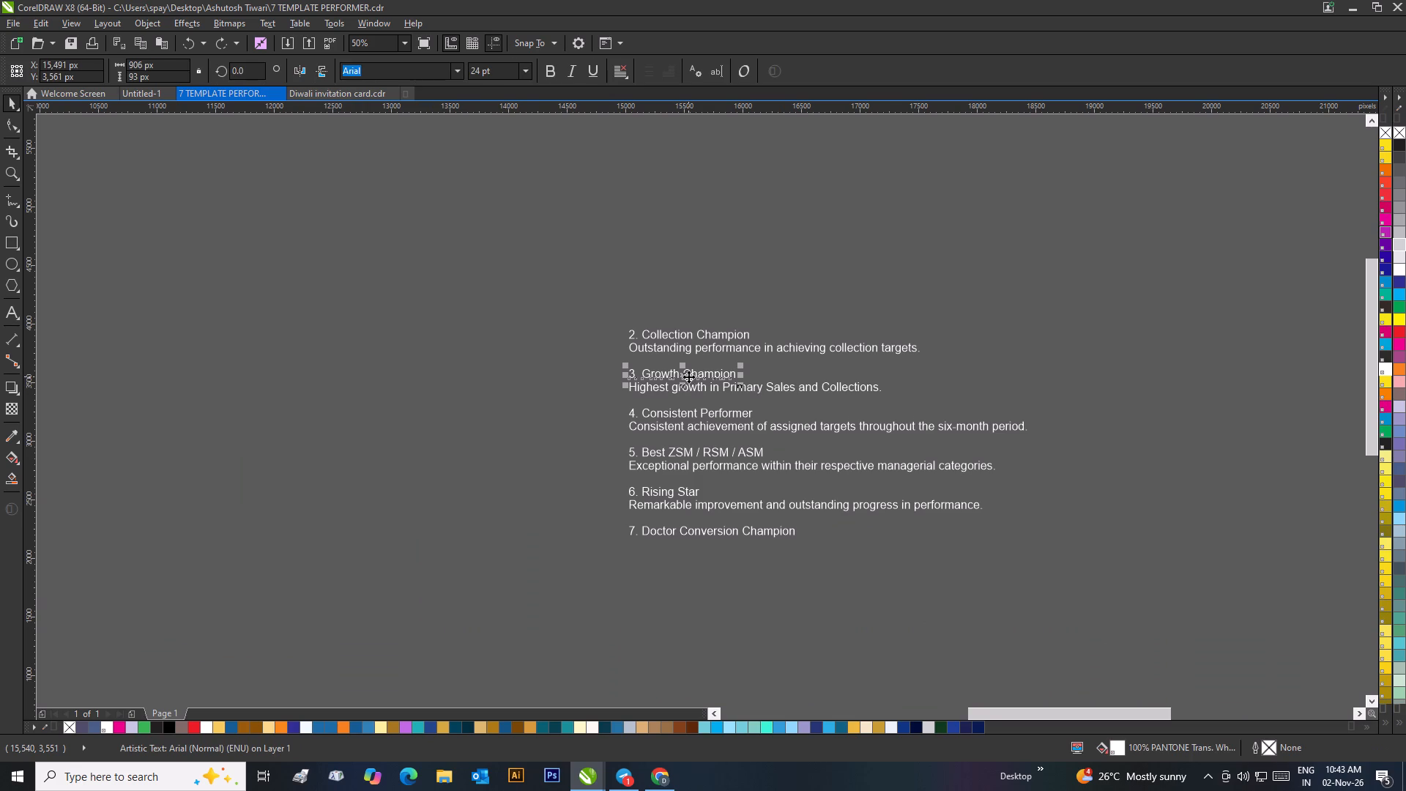
scroll(666, 385, up, 1)
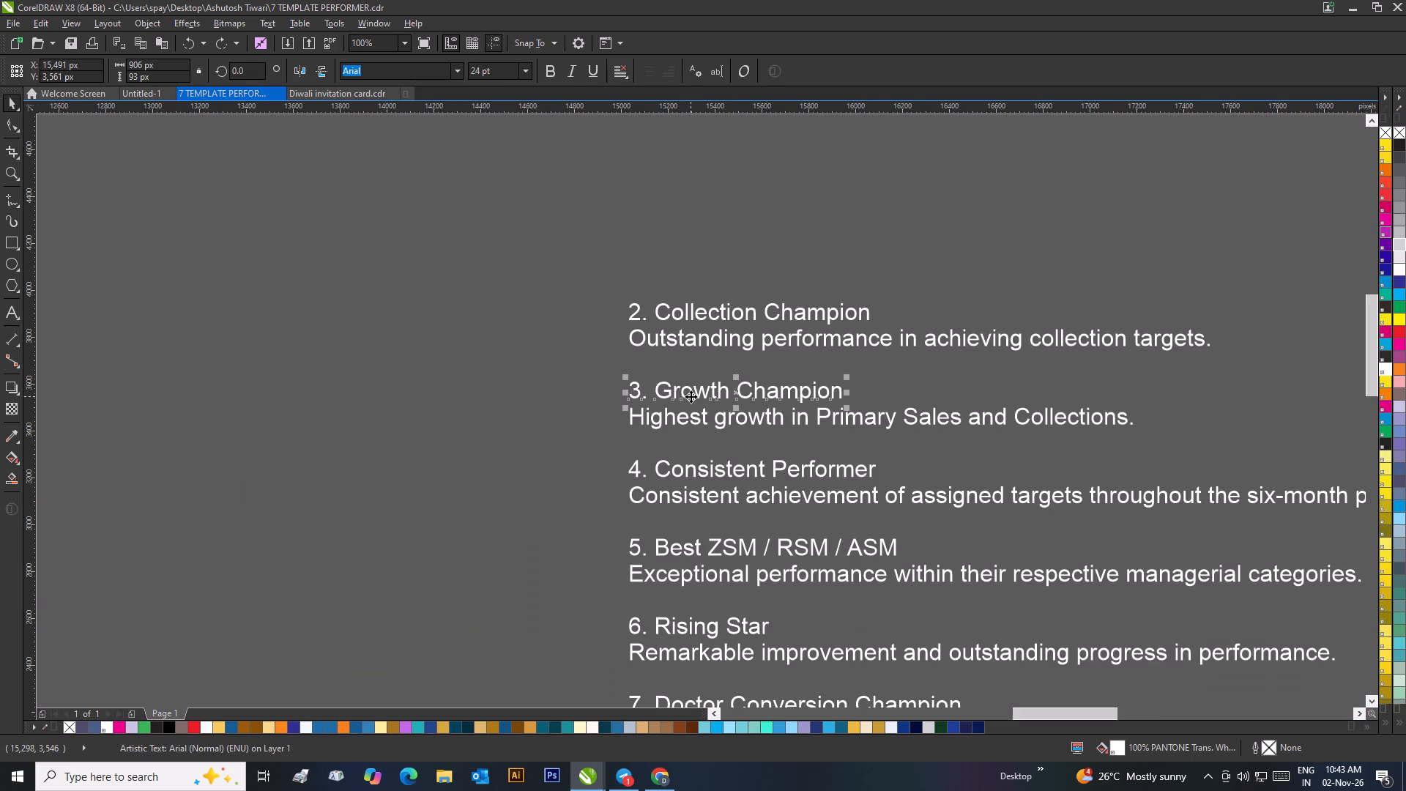
drag(691, 396, 447, 381)
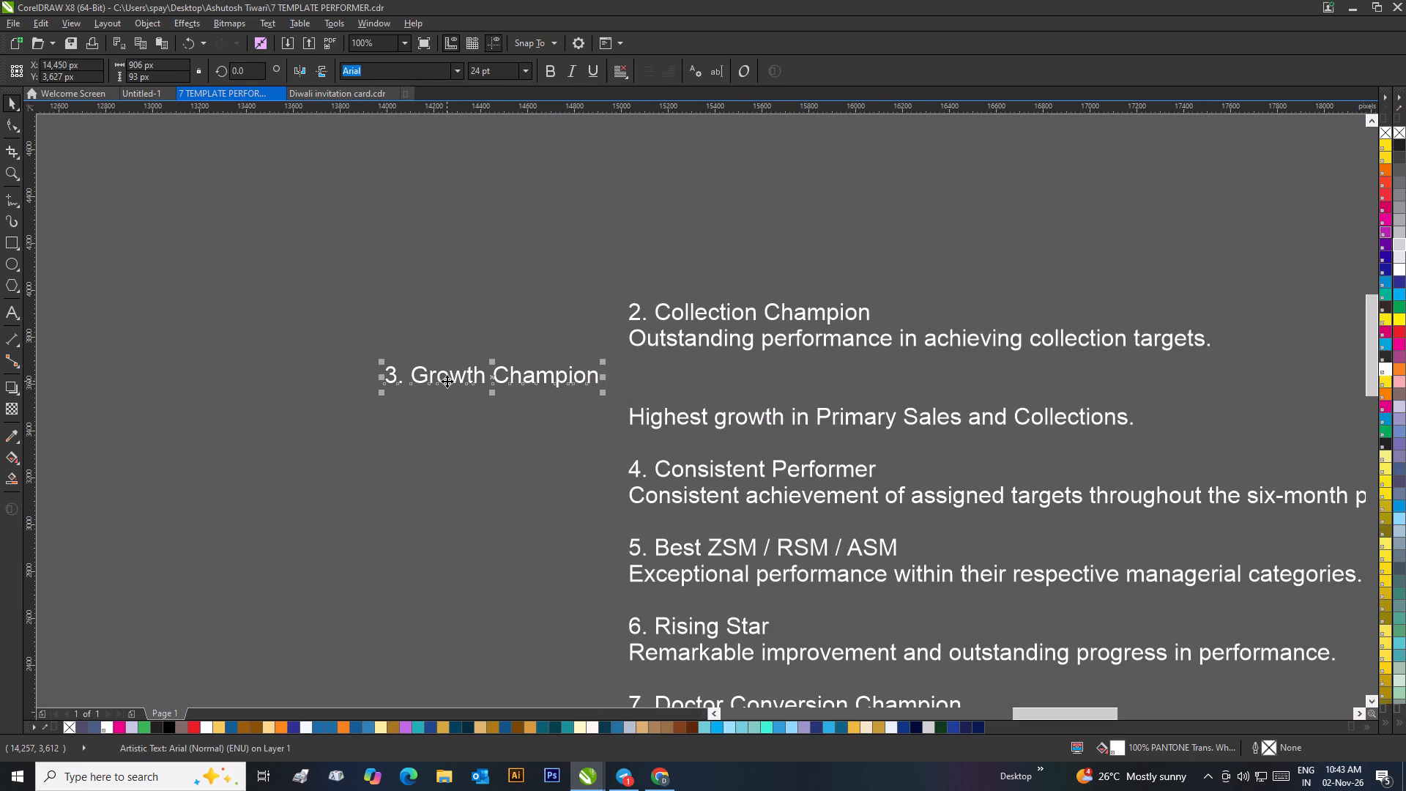
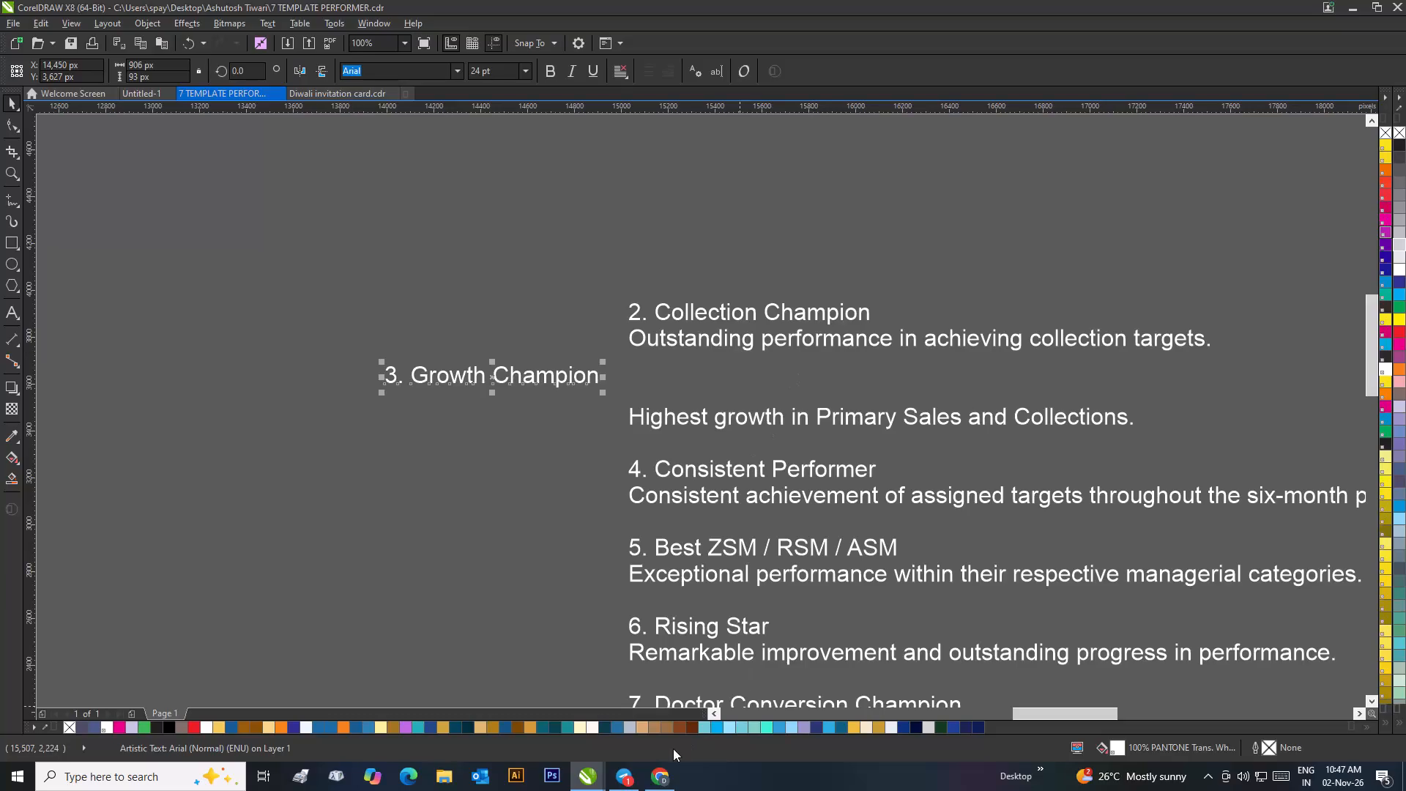
Switch to Google Chrome and open a new blank tab beside the Award Categories conversation.
click(658, 777)
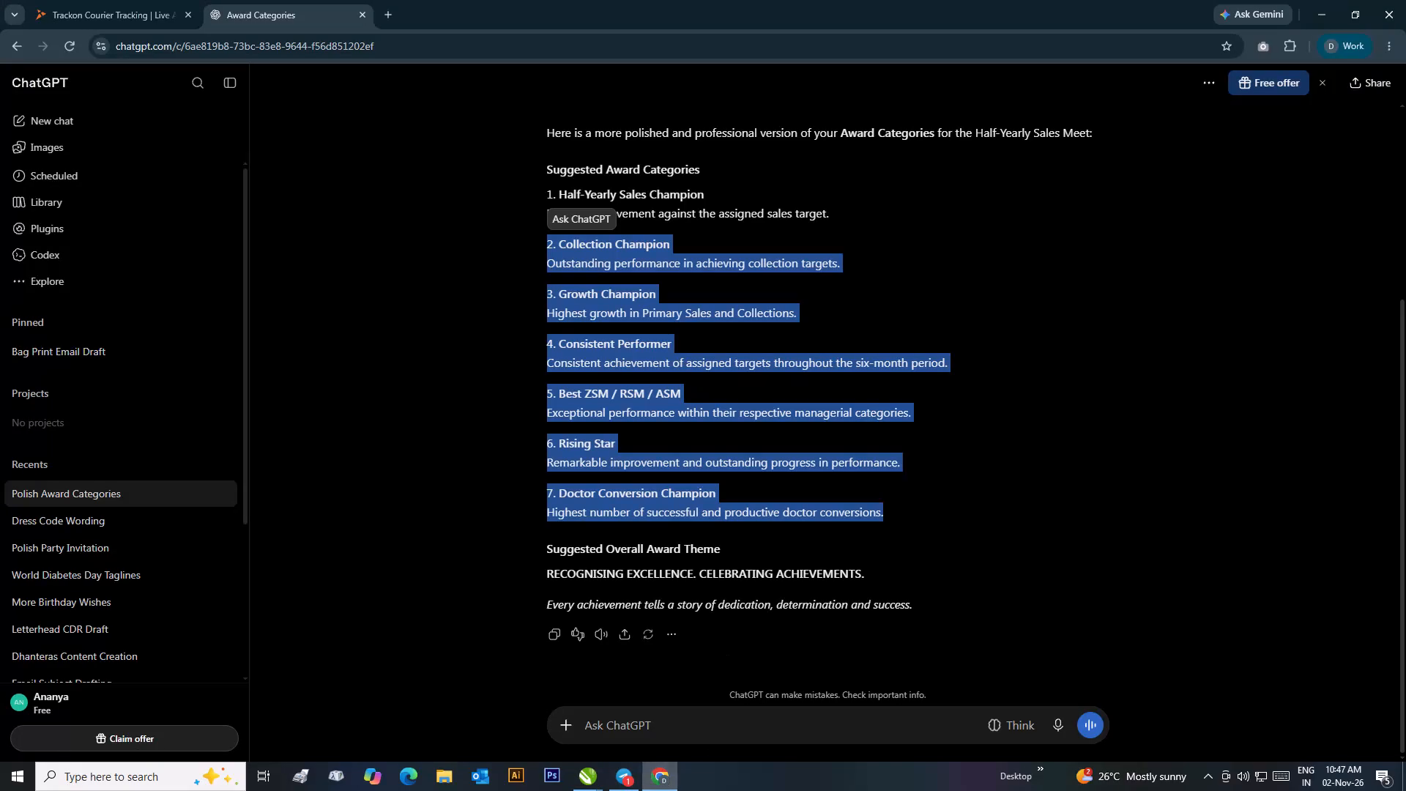
click(394, 16)
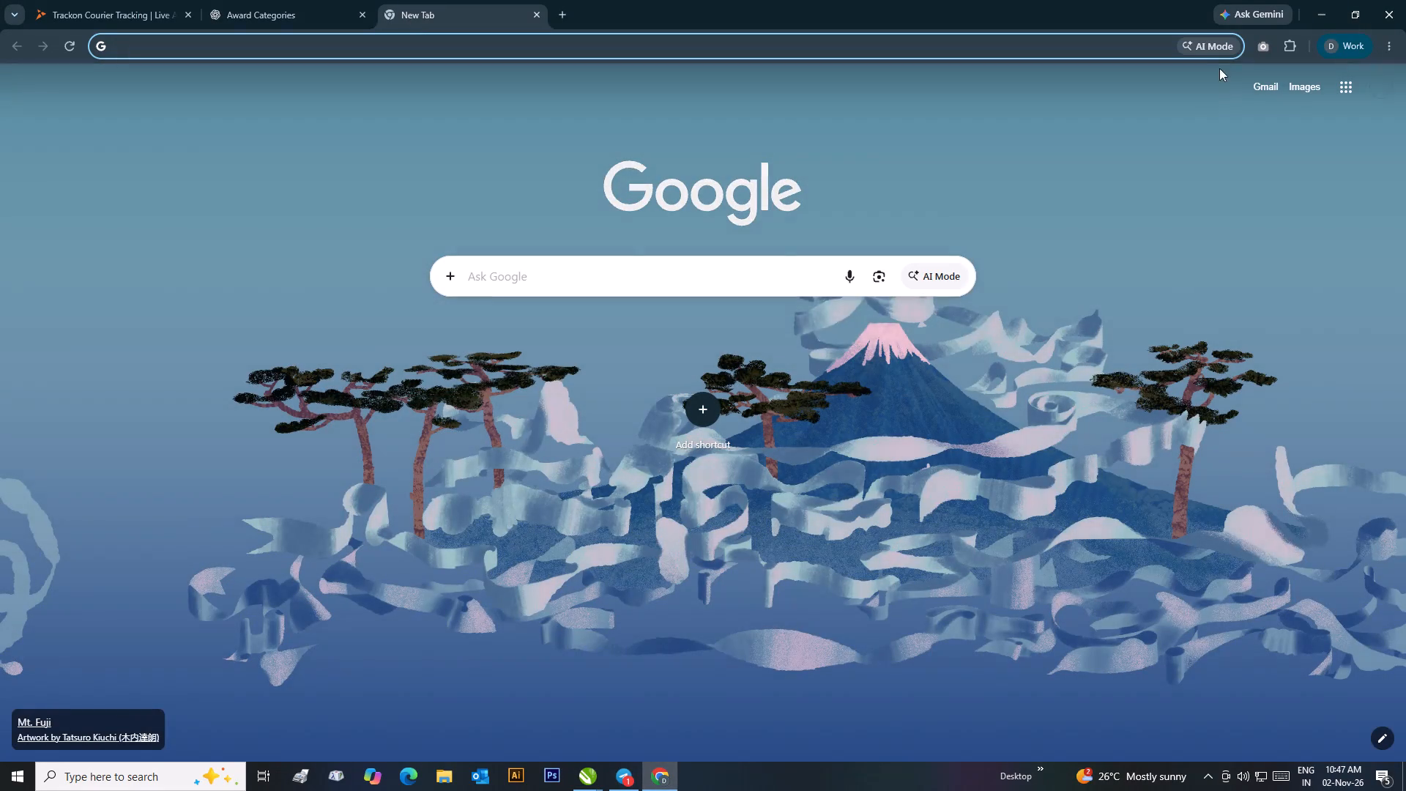
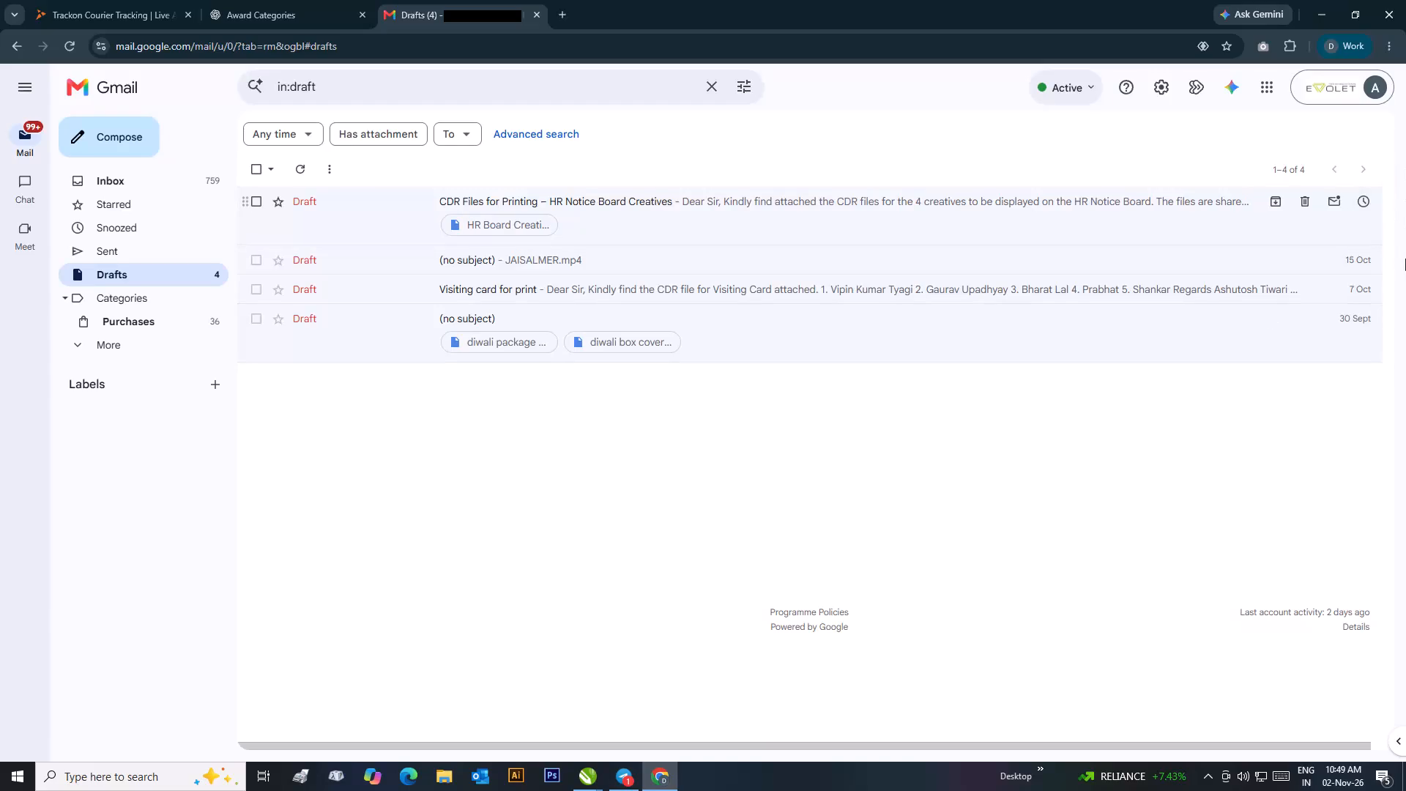
Close the Trackon courier tracking page in the browser.
click(254, 21)
click(97, 13)
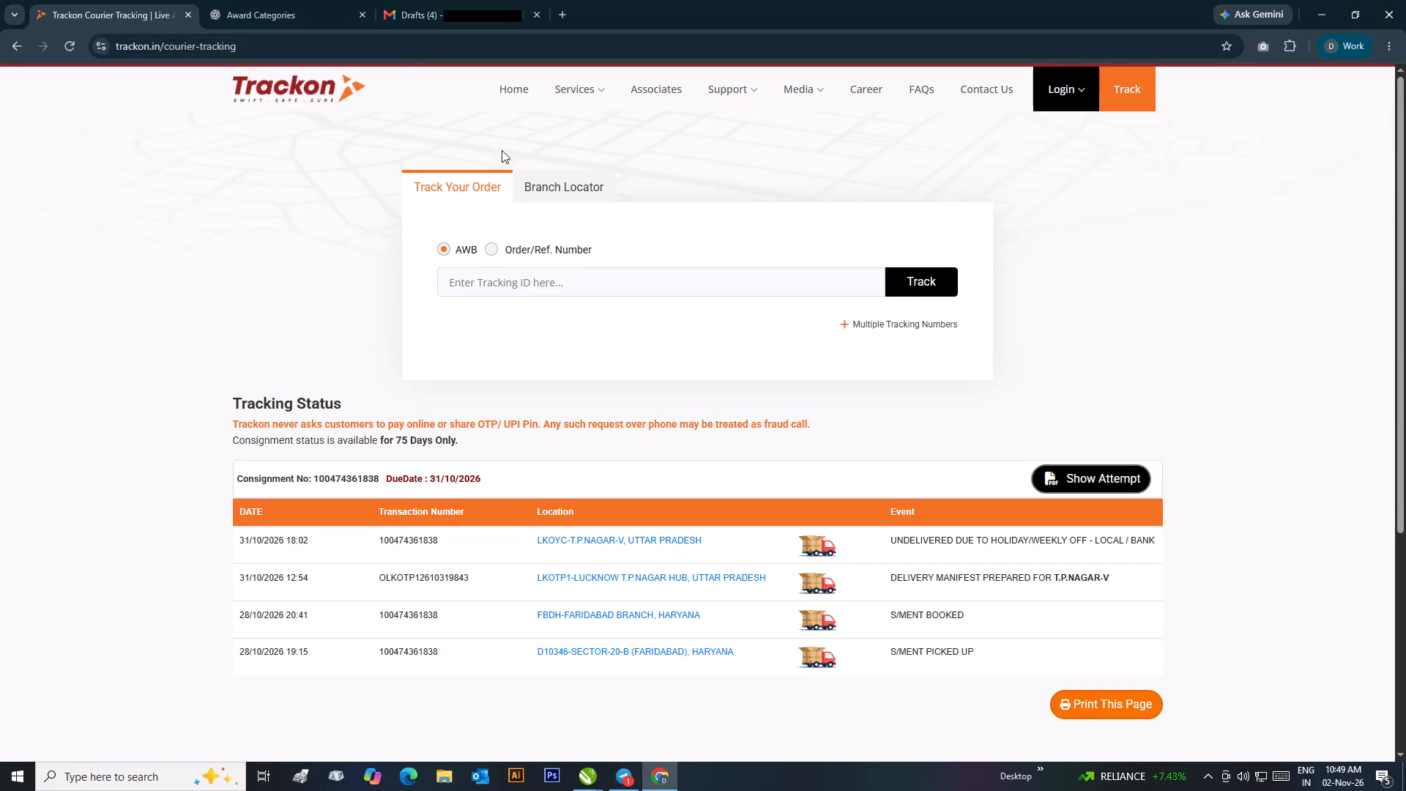
click(188, 10)
Return to the Gmail drafts page and clear the "in:draft" query from the mail search.
click(273, 21)
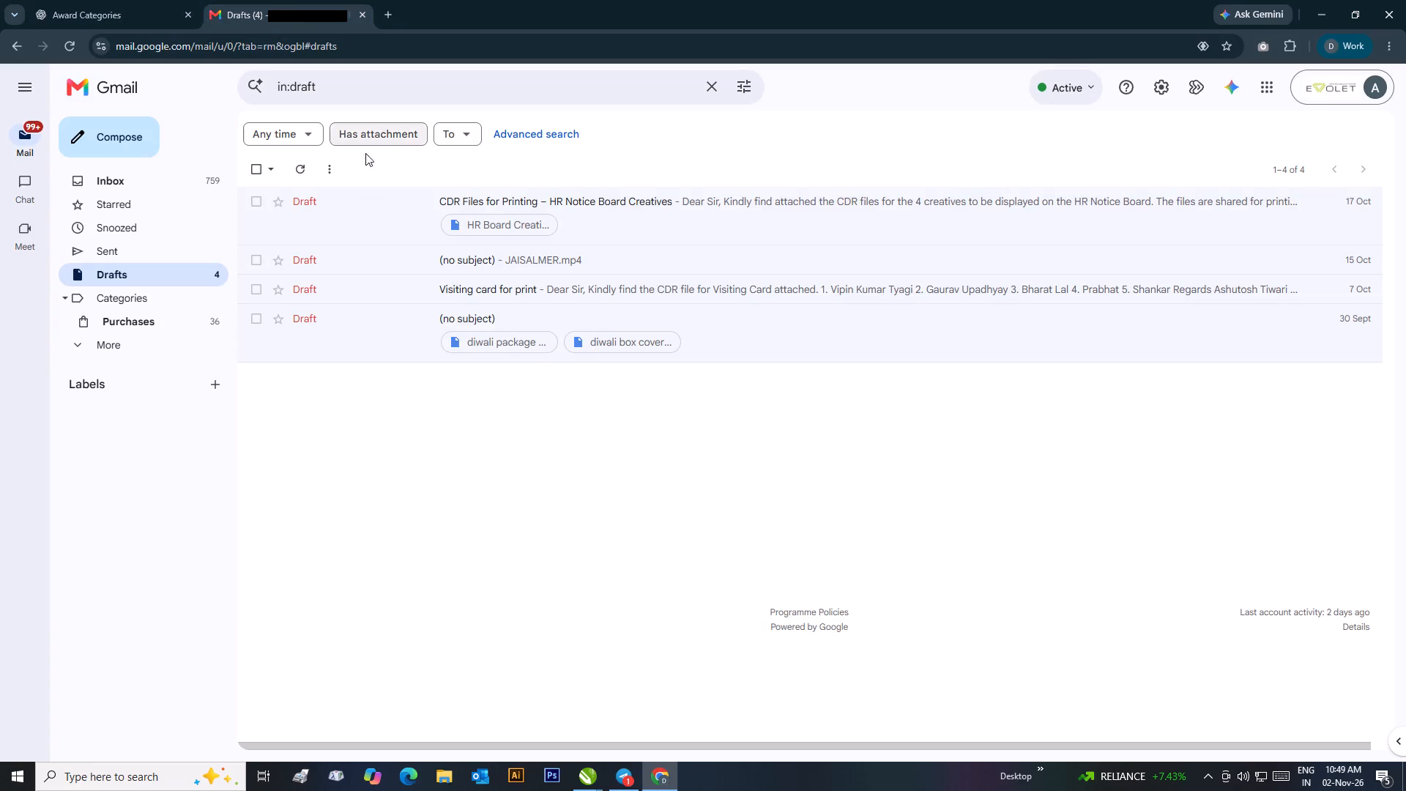
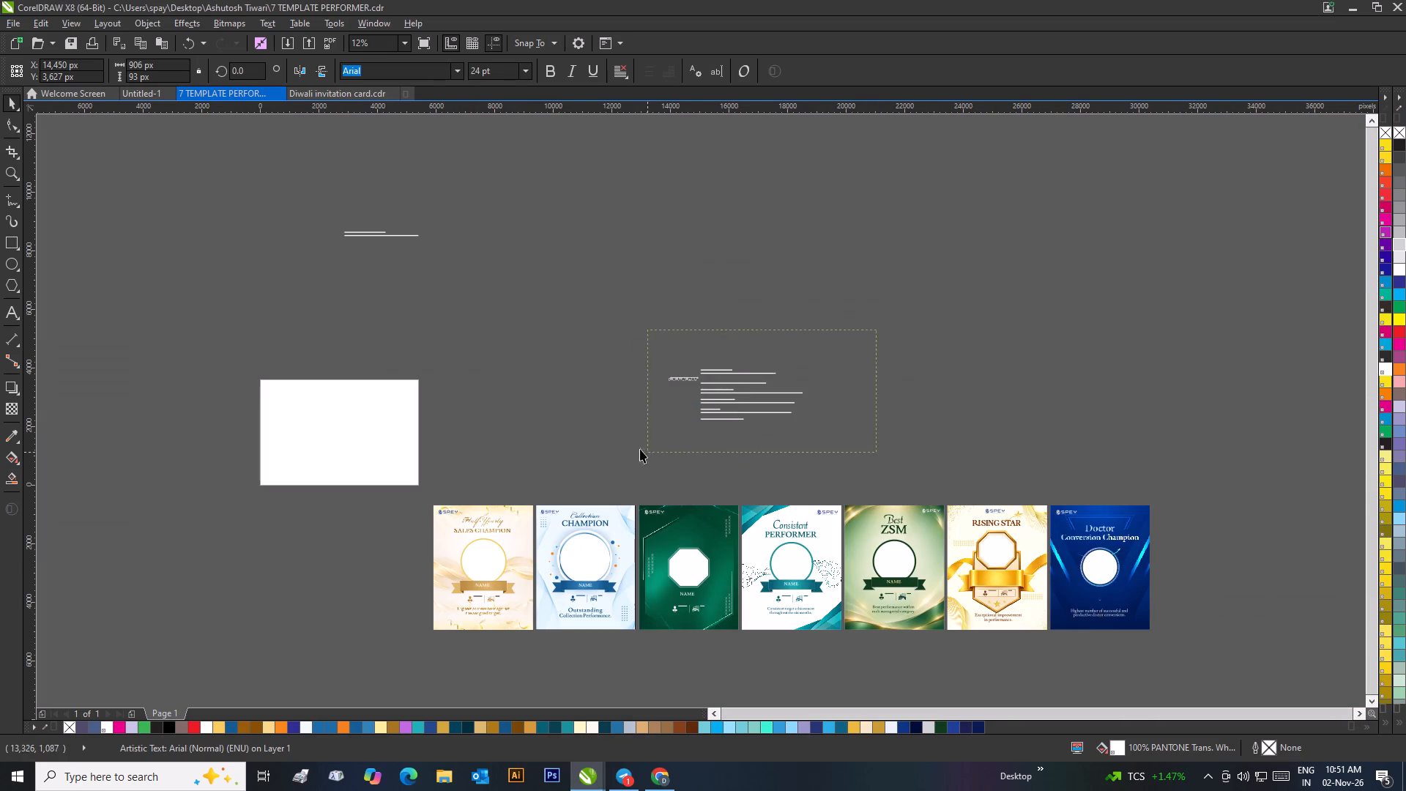
Remove the leading "3." number from the separated "3. Growth Champion" line so it reads "Growth Champion".
drag(640, 449, 637, 448)
click(779, 445)
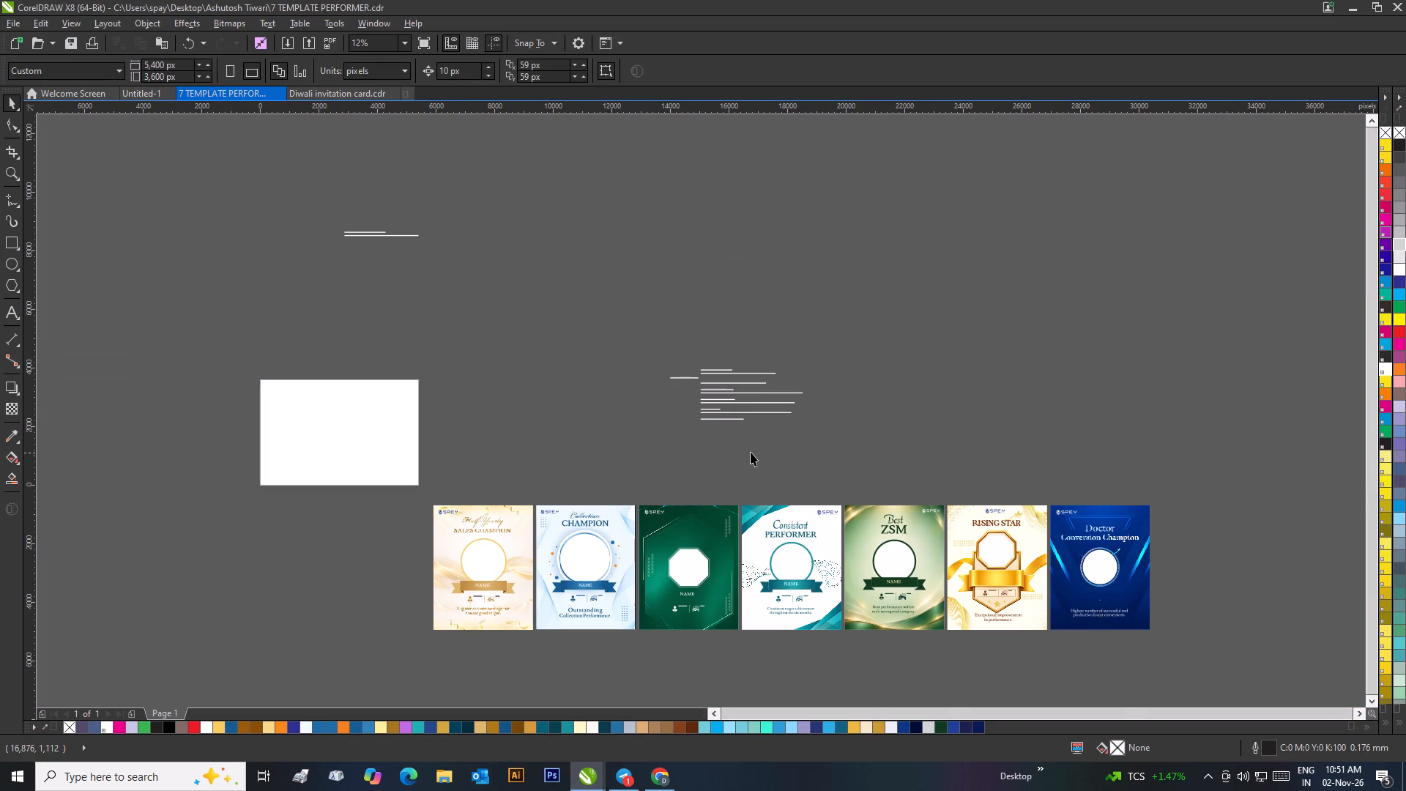
scroll(718, 417, up, 1)
click(641, 338)
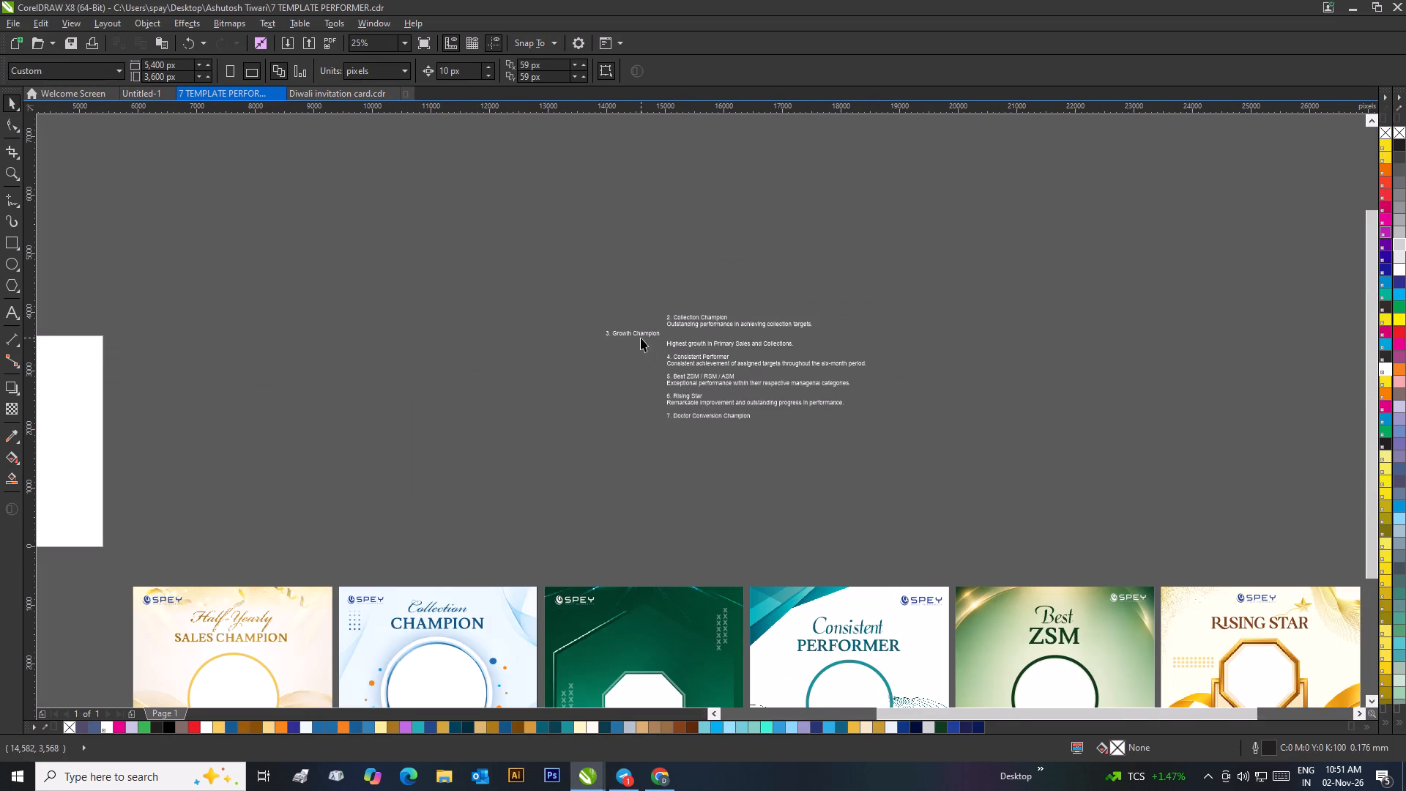
click(641, 336)
scroll(628, 337, up, 3)
drag(650, 404, 596, 412)
key(BackSpace)
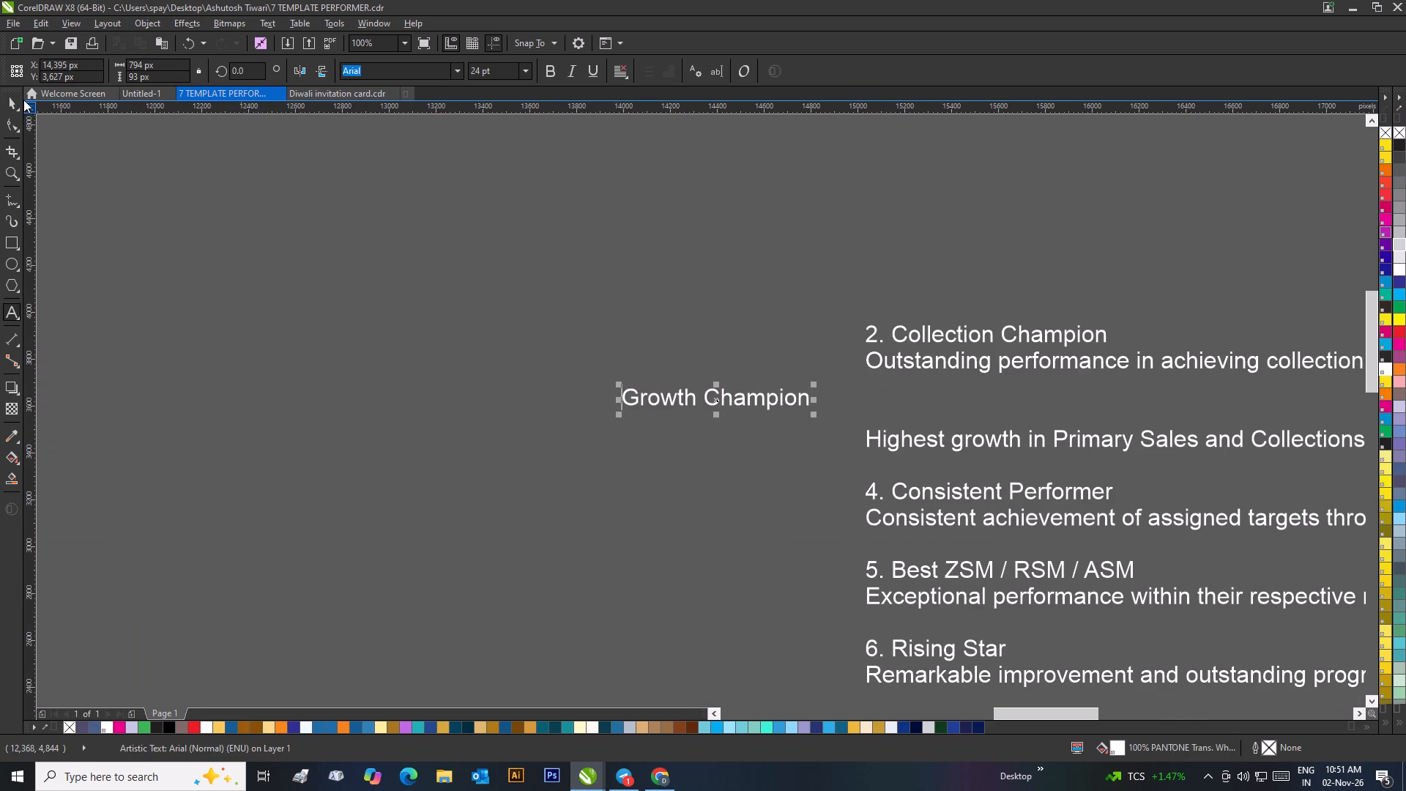
click(15, 98)
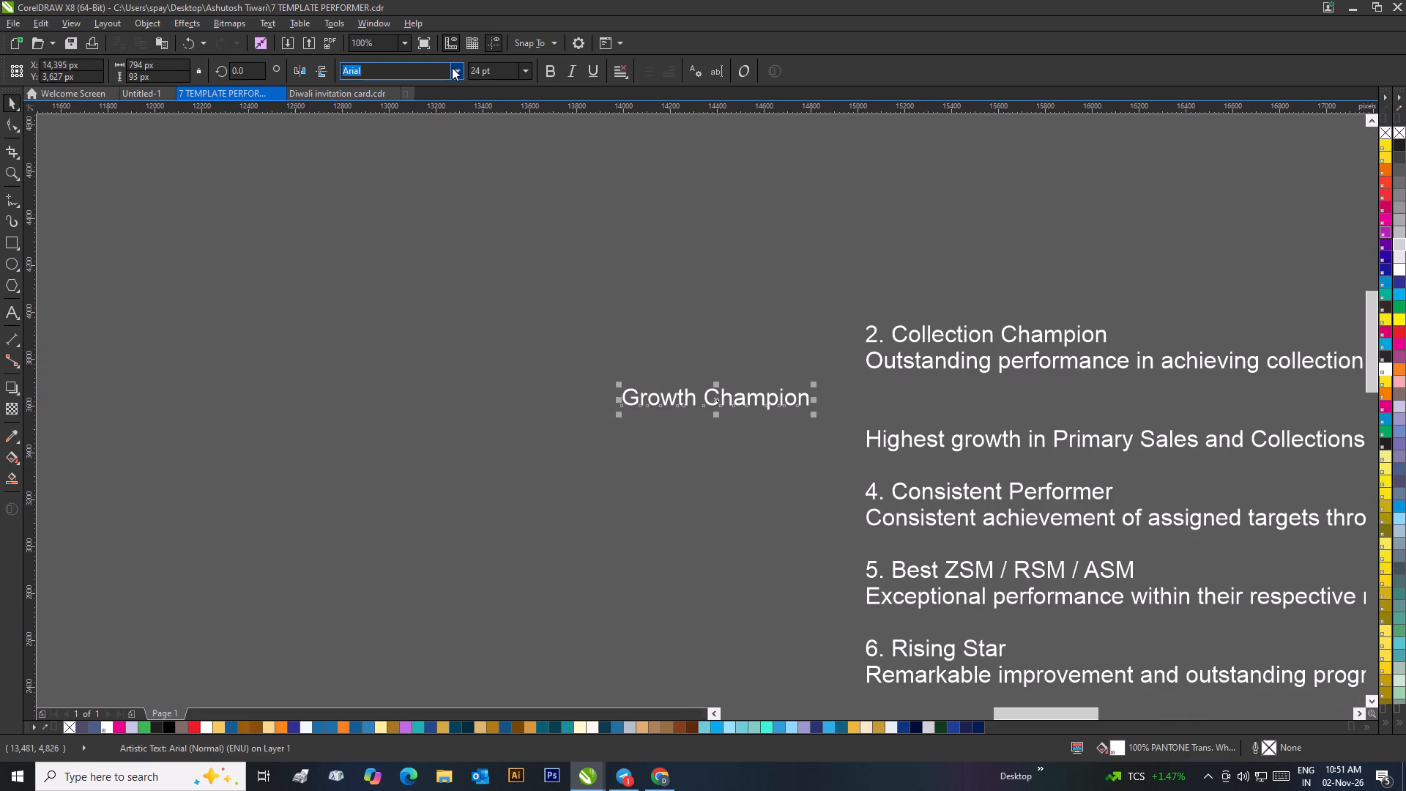
Move the "Growth Champion" text above the award text list, about 1,065 px to its right and 825 px up.
drag(674, 397, 923, 204)
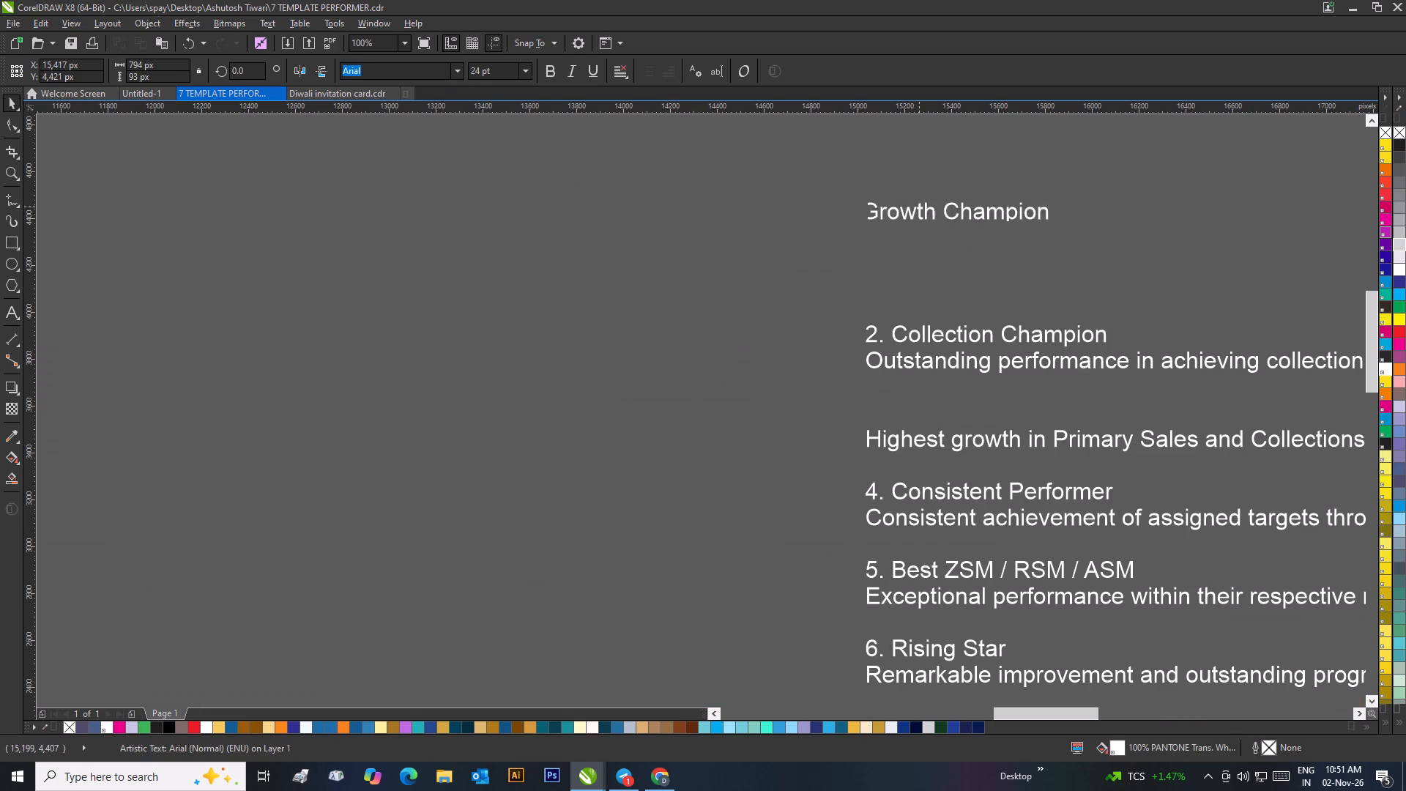
drag(923, 204, 923, 204)
Change the font of the "Growth Champion" text to Lydian BT Bold.
click(457, 67)
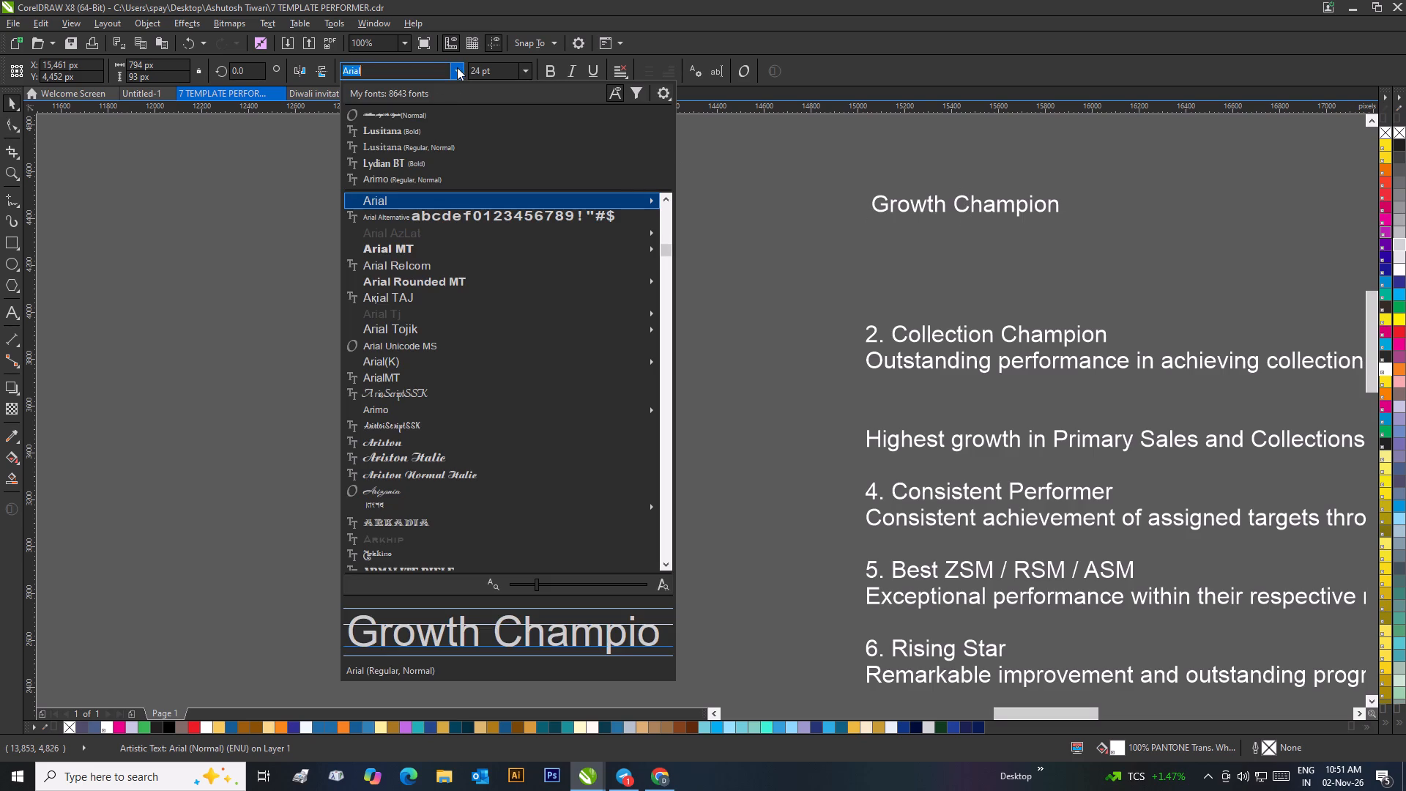
click(420, 163)
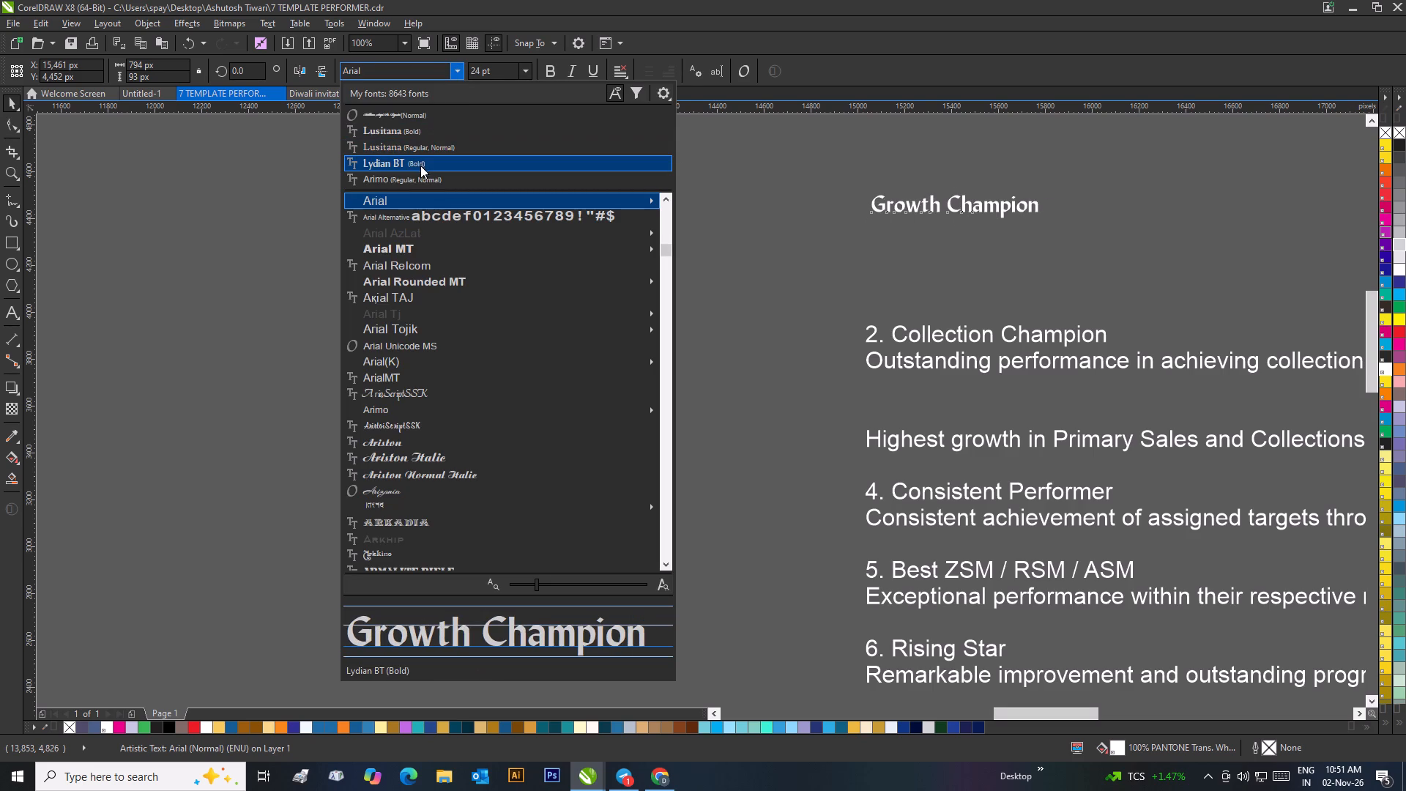
Move the "Growth Champion" text onto the green card above the octagon and enlarge it to about 68 pt.
scroll(777, 223, down, 2)
scroll(720, 450, down, 2)
scroll(718, 470, up, 2)
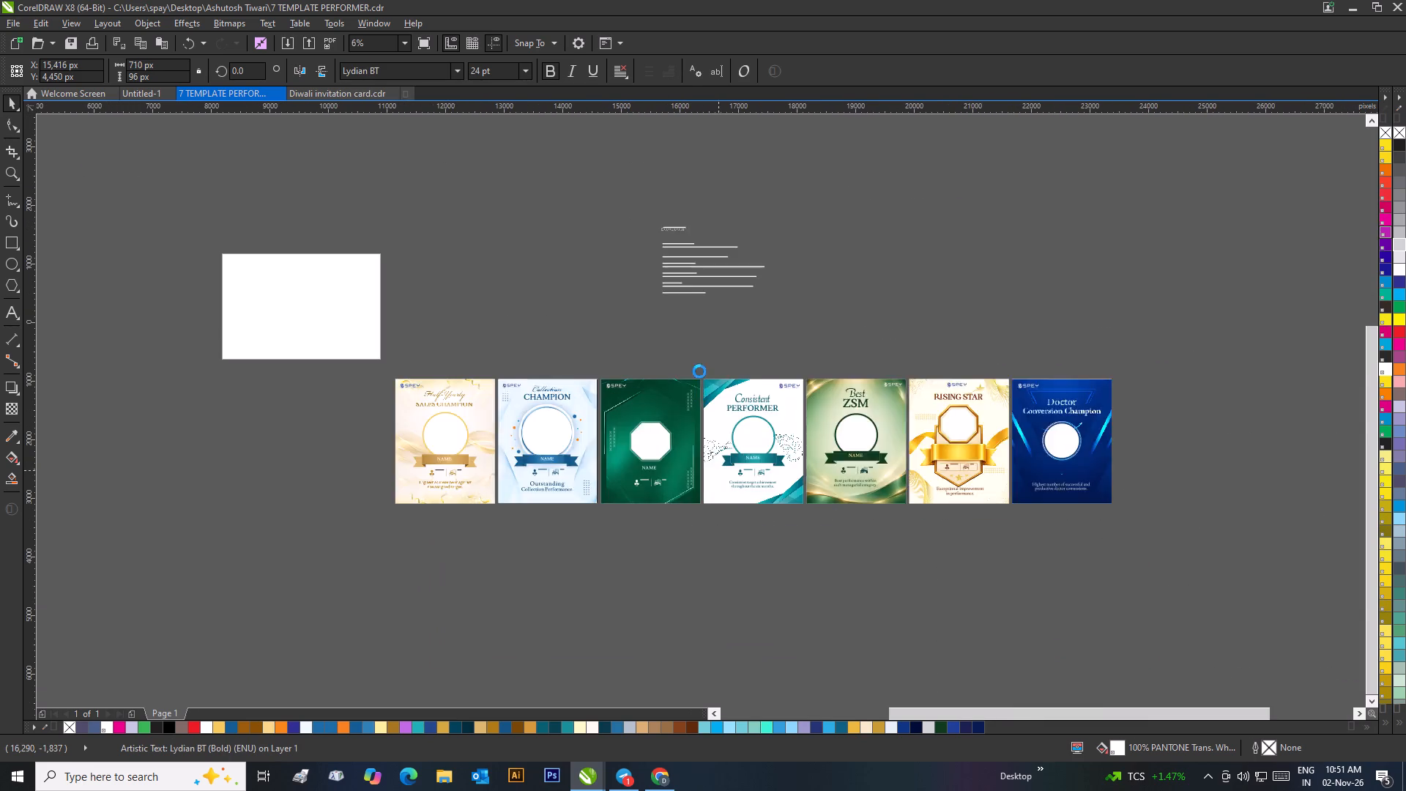
scroll(680, 212, down, 1)
drag(685, 336, 684, 345)
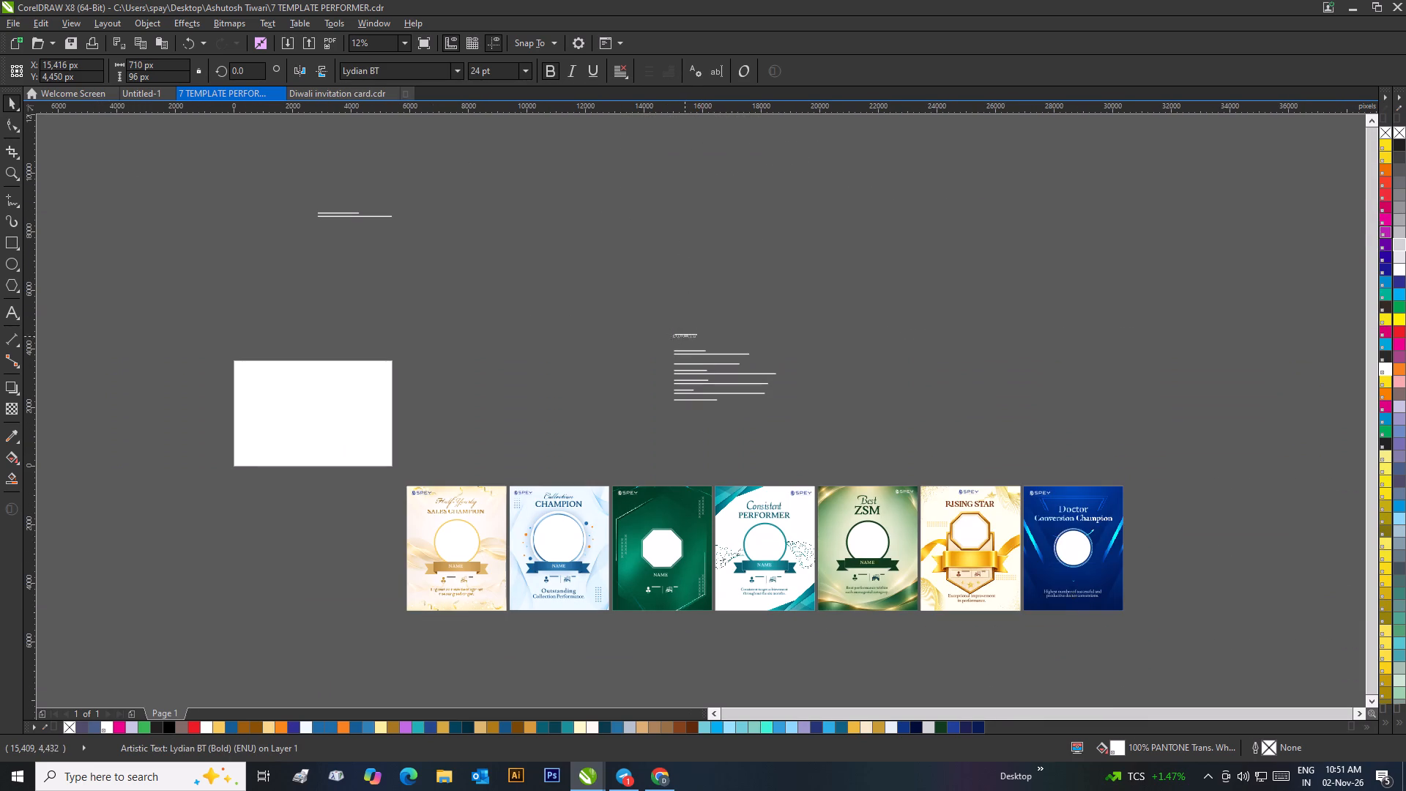
drag(684, 345, 644, 516)
scroll(658, 532, up, 1)
scroll(696, 367, up, 1)
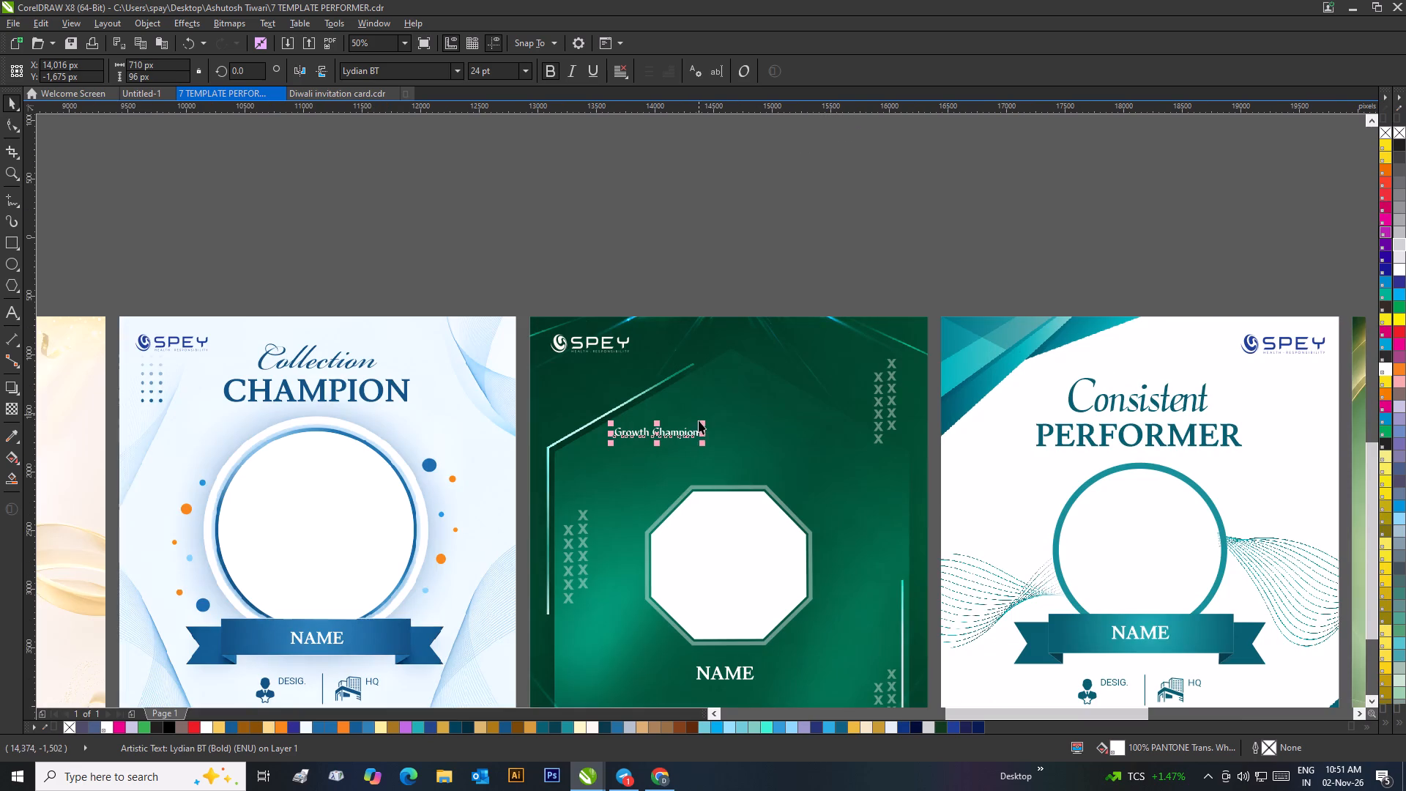
drag(705, 444, 857, 538)
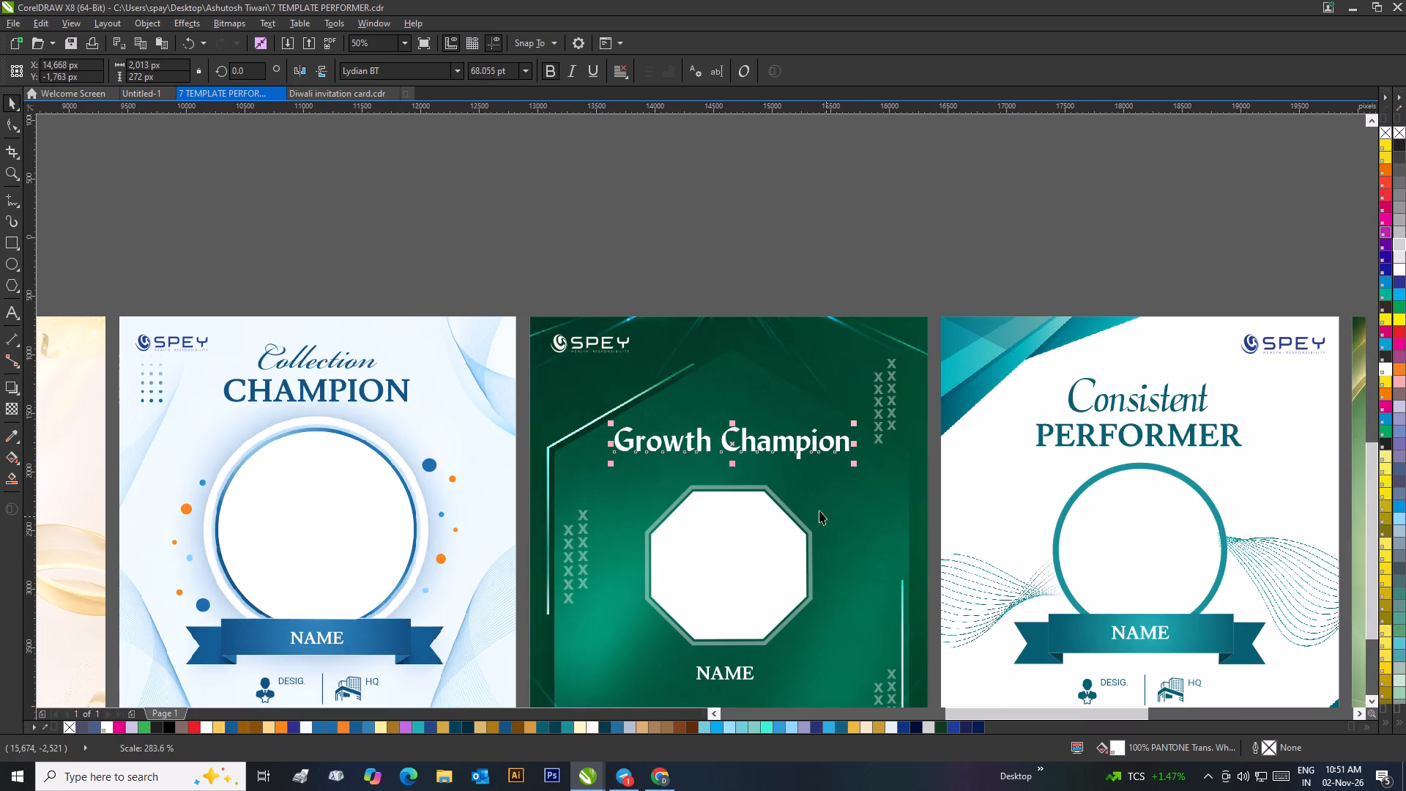
drag(762, 448, 750, 455)
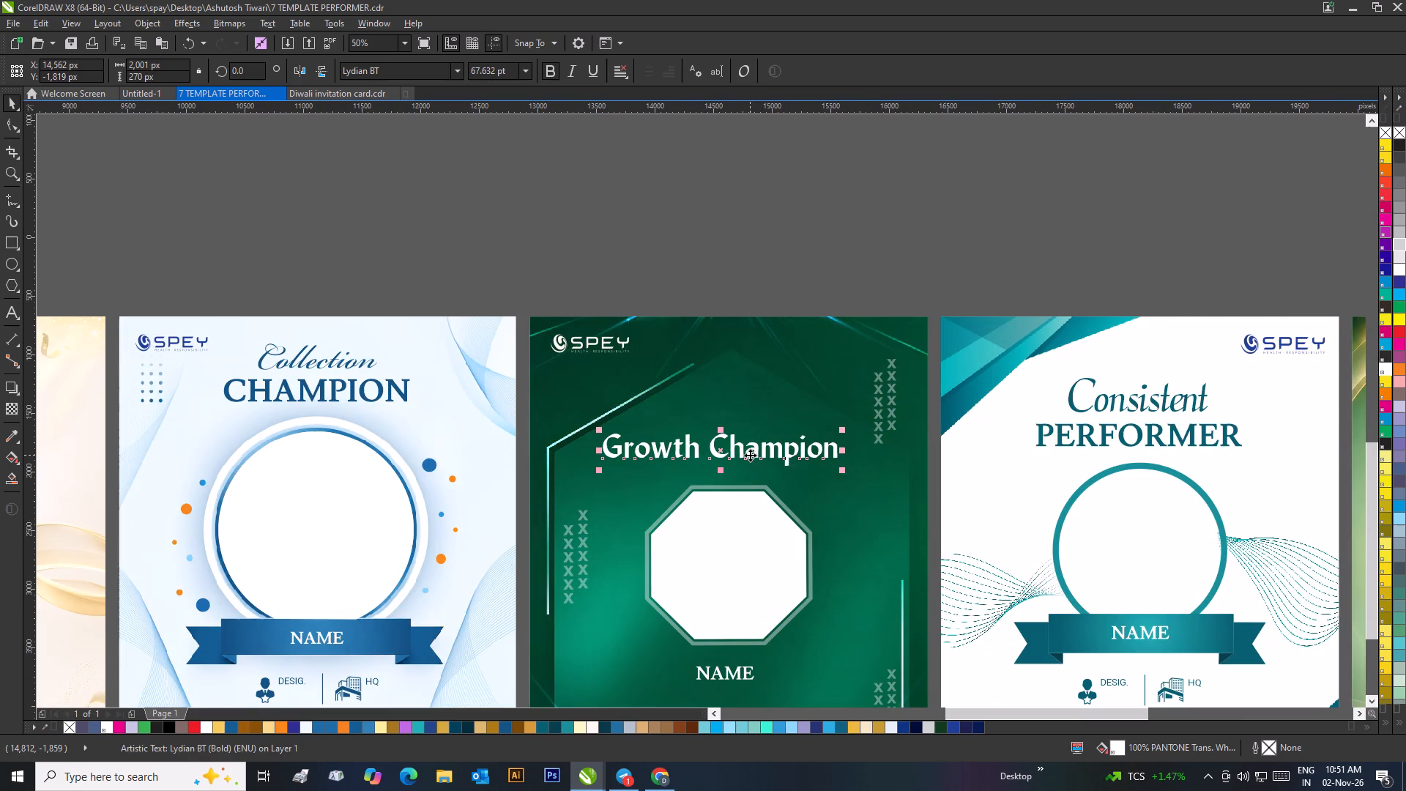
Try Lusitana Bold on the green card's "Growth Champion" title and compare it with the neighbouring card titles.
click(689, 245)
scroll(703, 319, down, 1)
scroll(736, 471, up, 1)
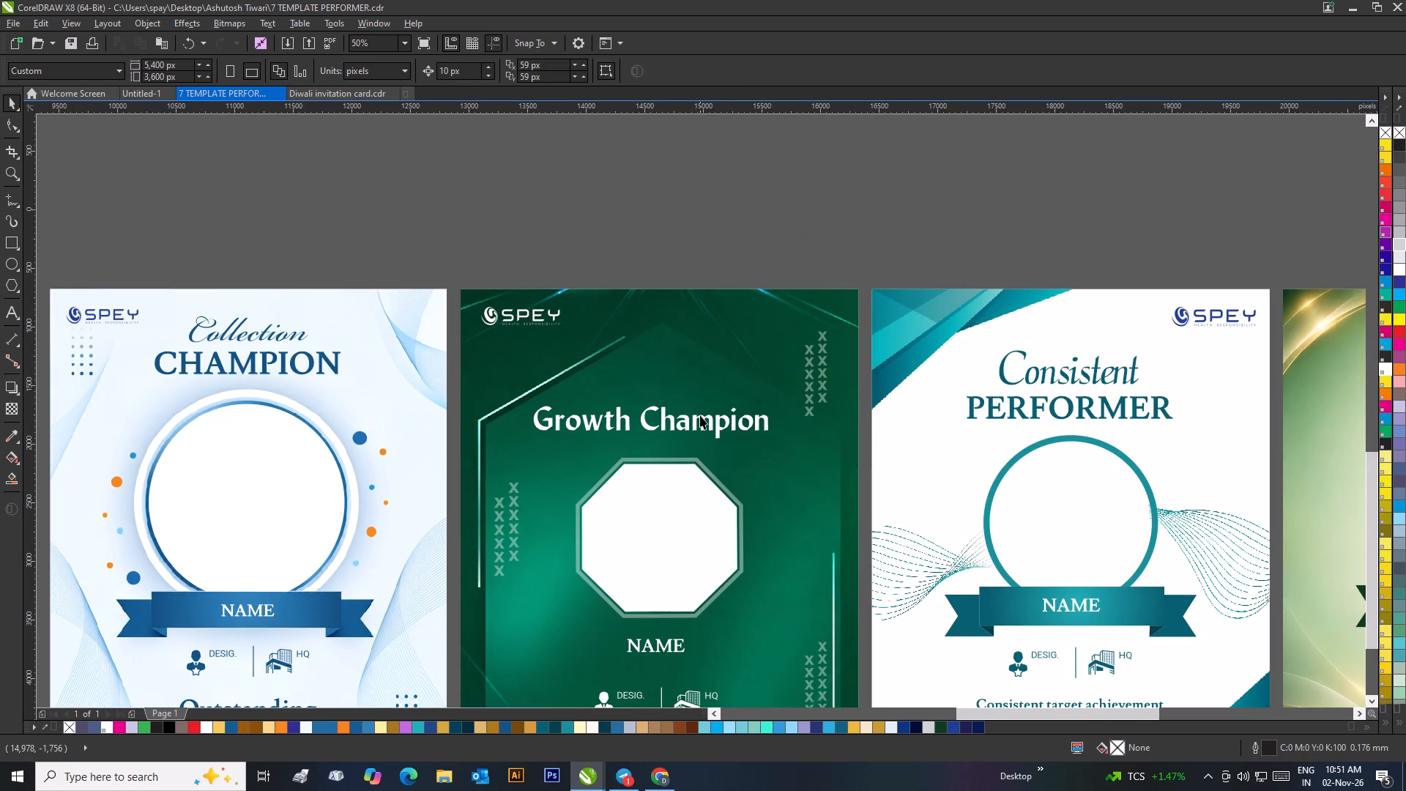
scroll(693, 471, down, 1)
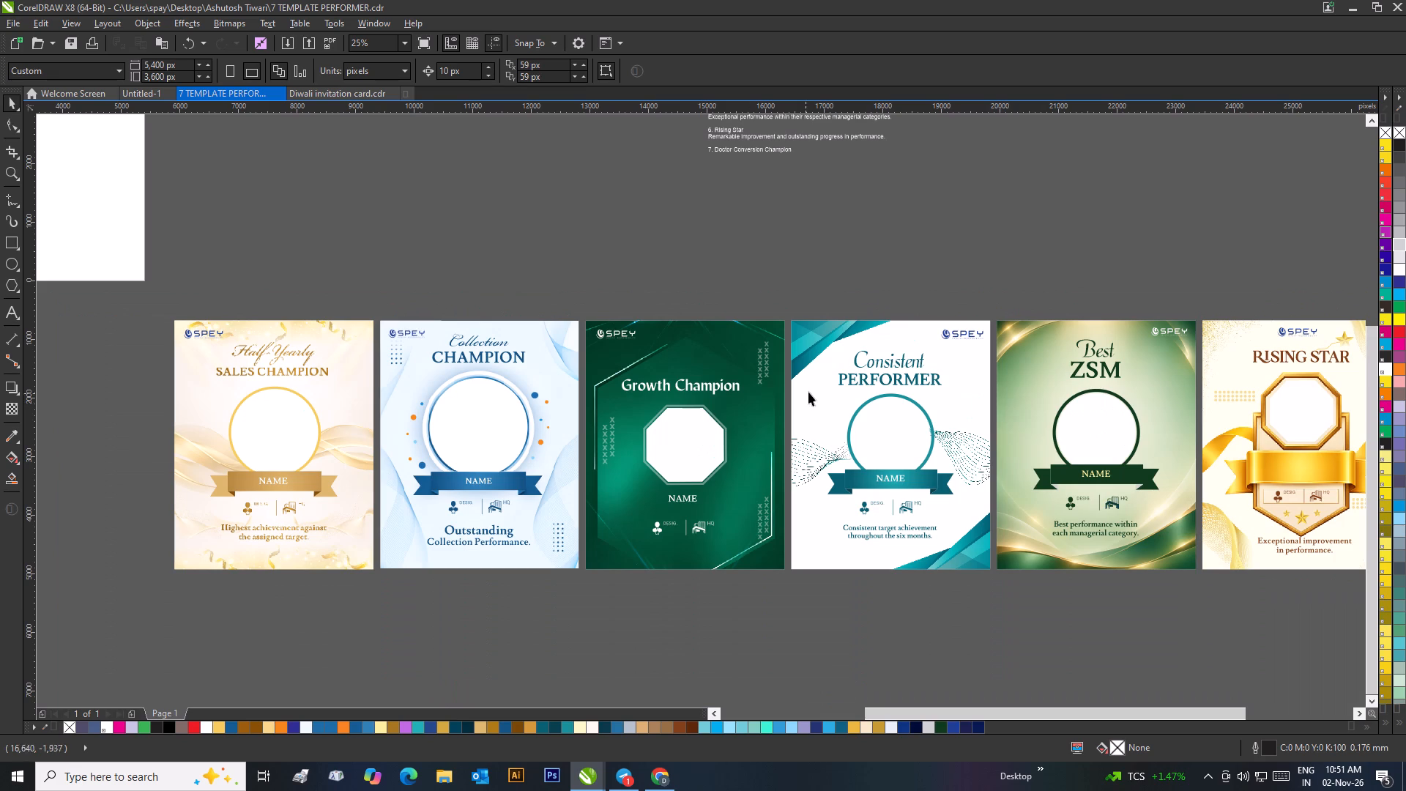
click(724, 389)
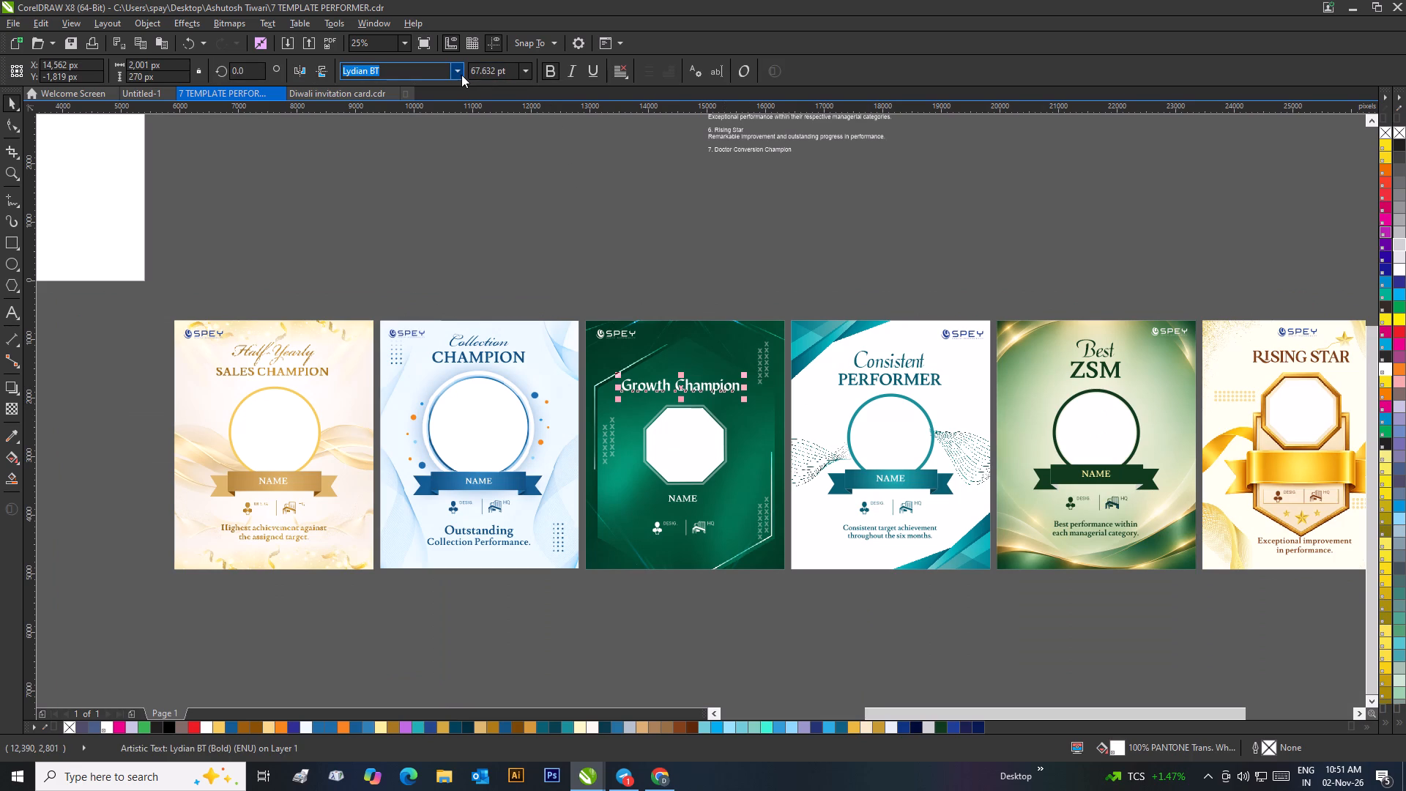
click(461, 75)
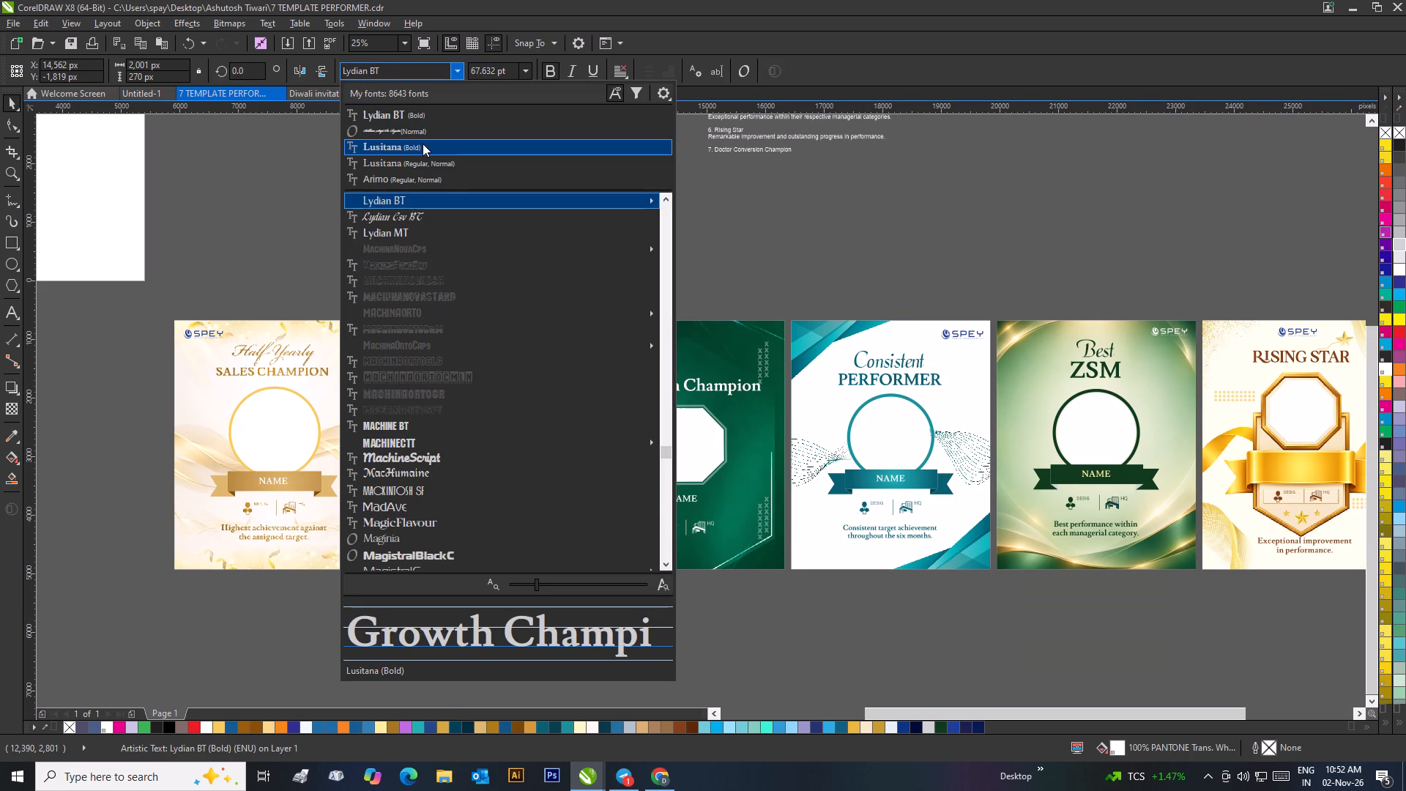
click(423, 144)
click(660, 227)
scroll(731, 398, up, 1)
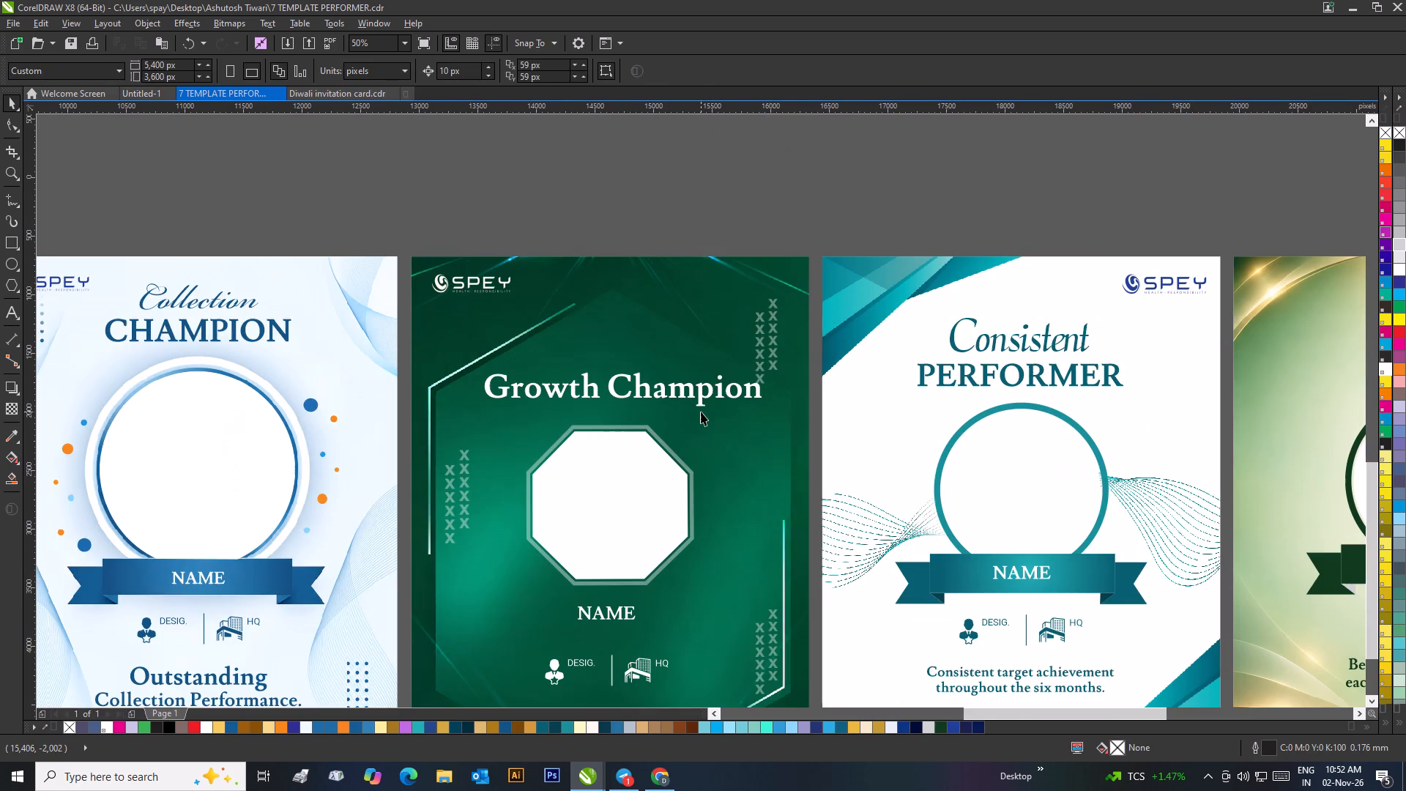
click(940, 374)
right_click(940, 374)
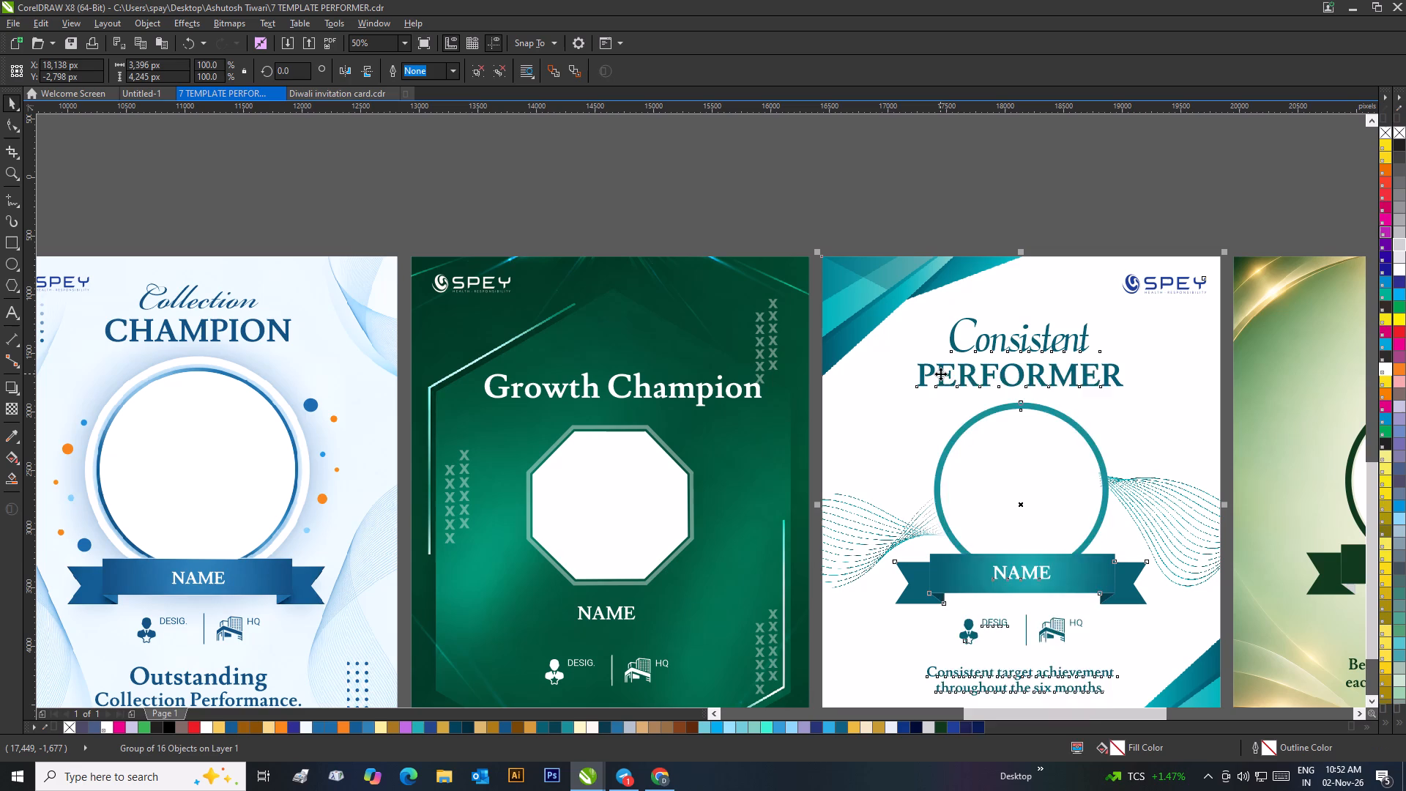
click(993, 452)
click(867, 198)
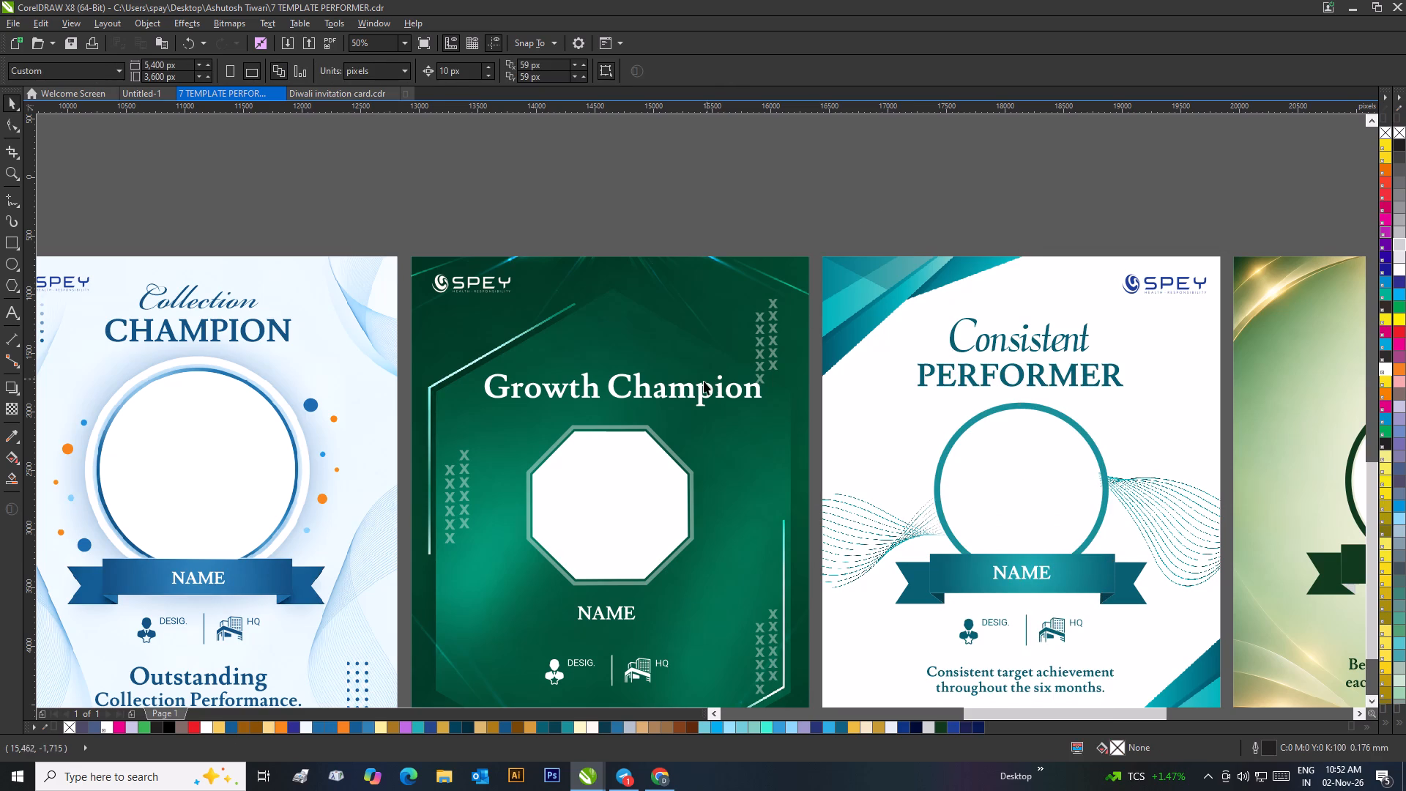
Set the word "Growth" in the green card's title to the Impact font.
double_click(699, 385)
drag(602, 380, 776, 395)
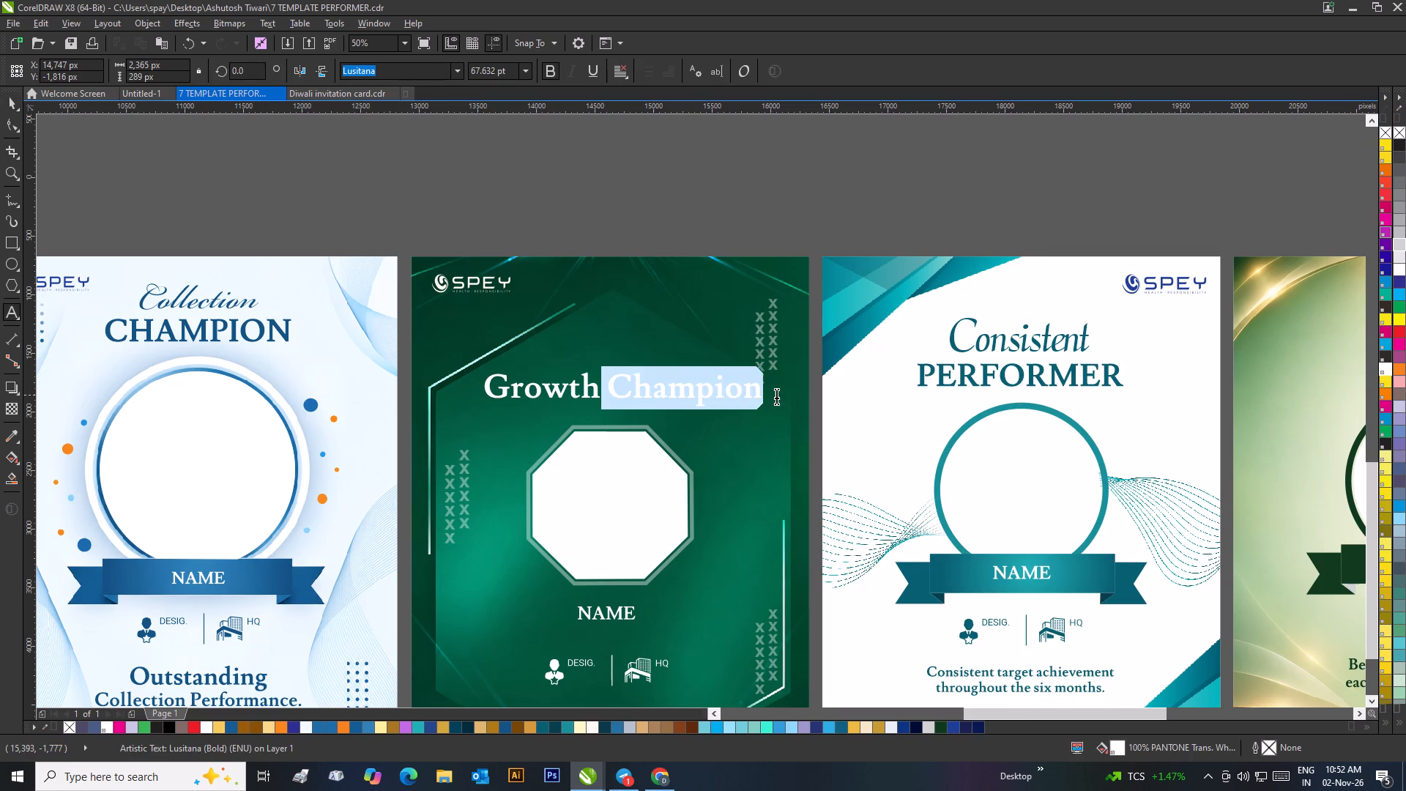
drag(776, 395, 783, 395)
click(582, 400)
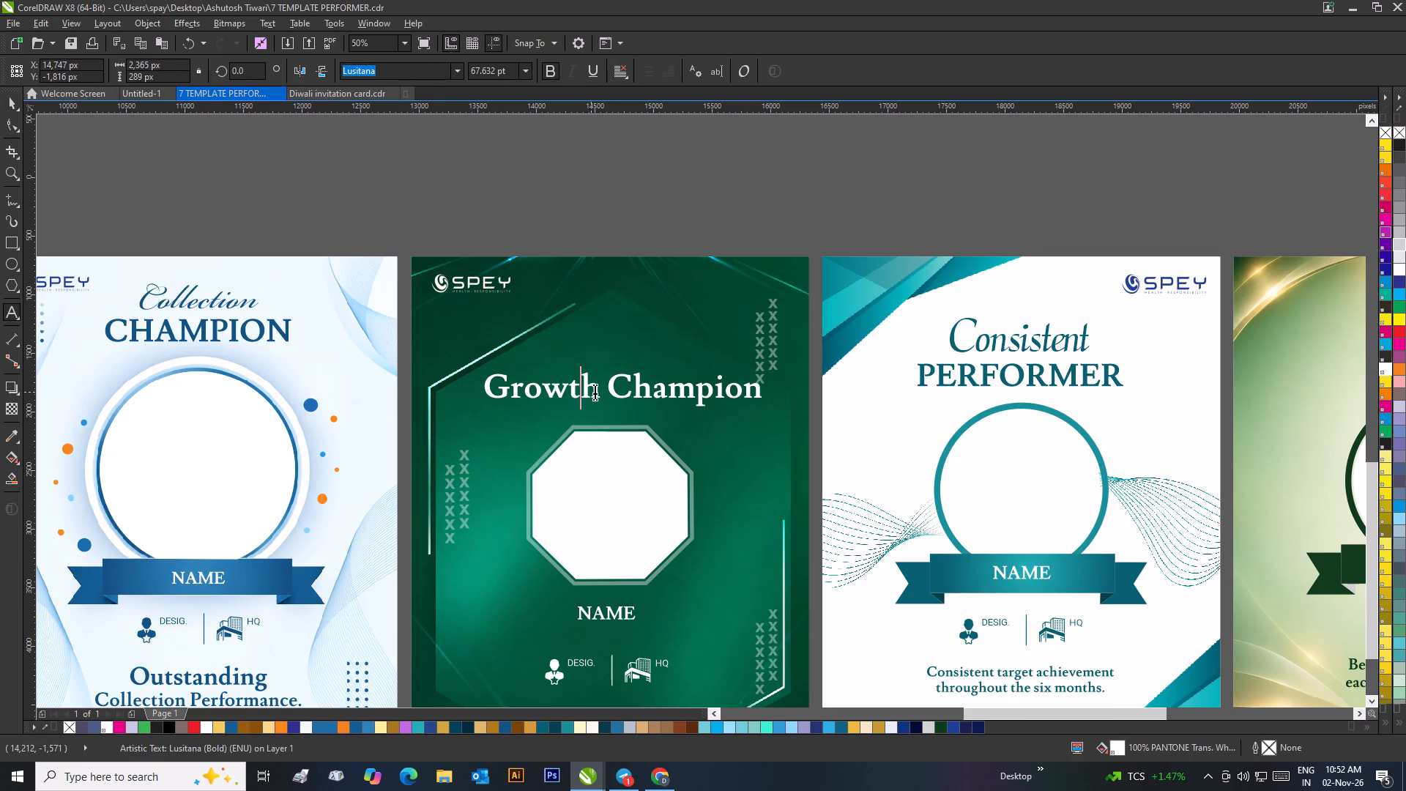
drag(598, 388, 470, 389)
click(458, 73)
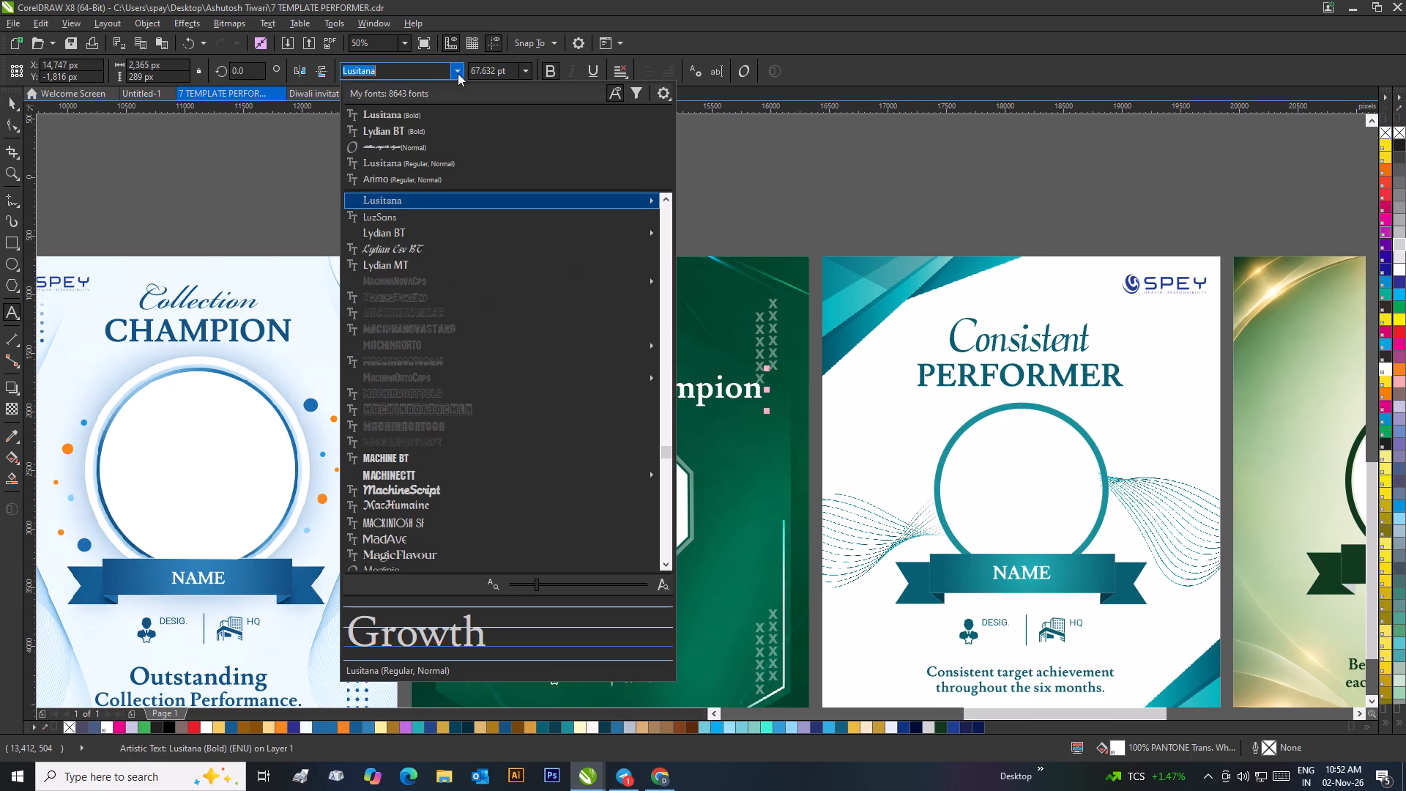
click(394, 74)
key(BackSpace)
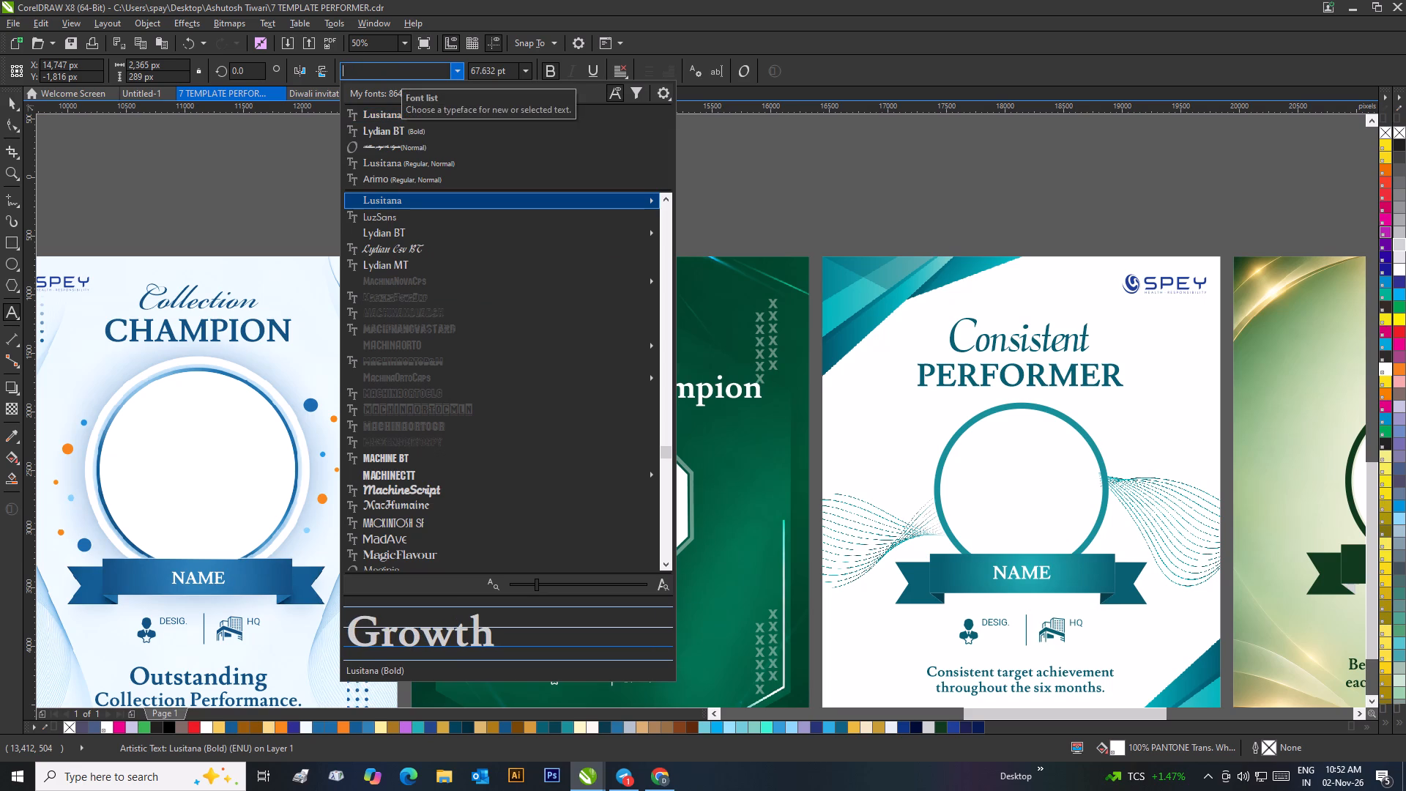
text(impact)
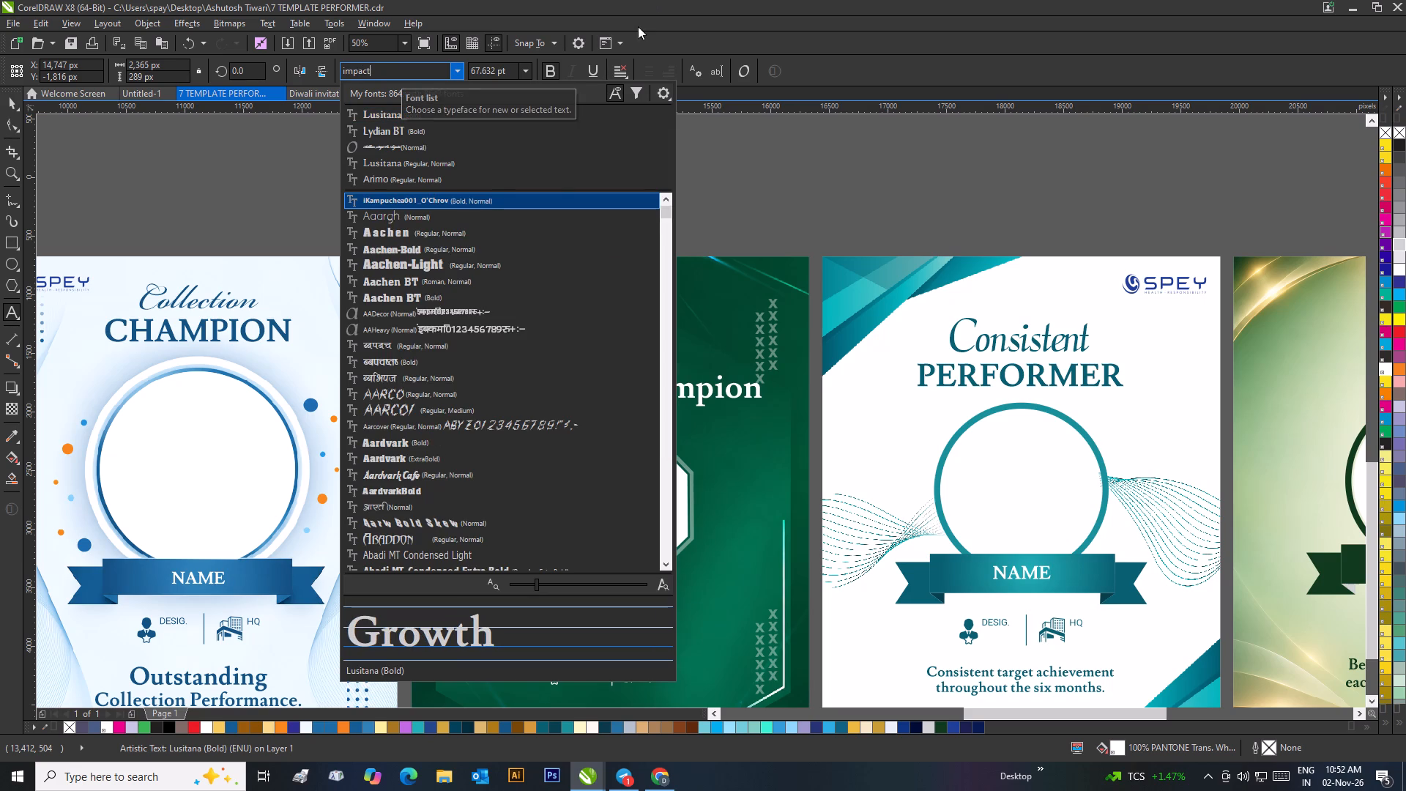
click(385, 205)
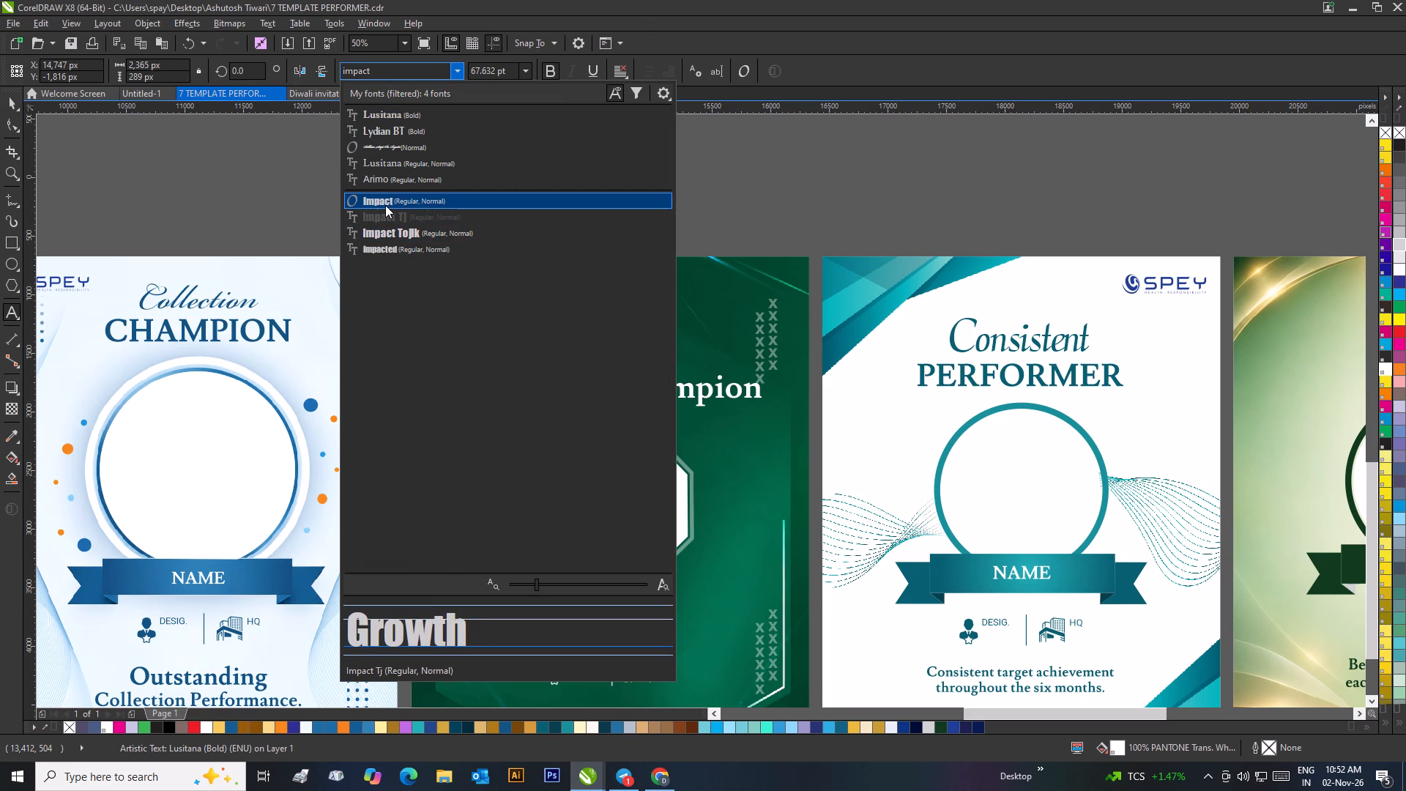
Set the word "Champion" in the green card's title to Impact and check it against the other cards.
click(601, 385)
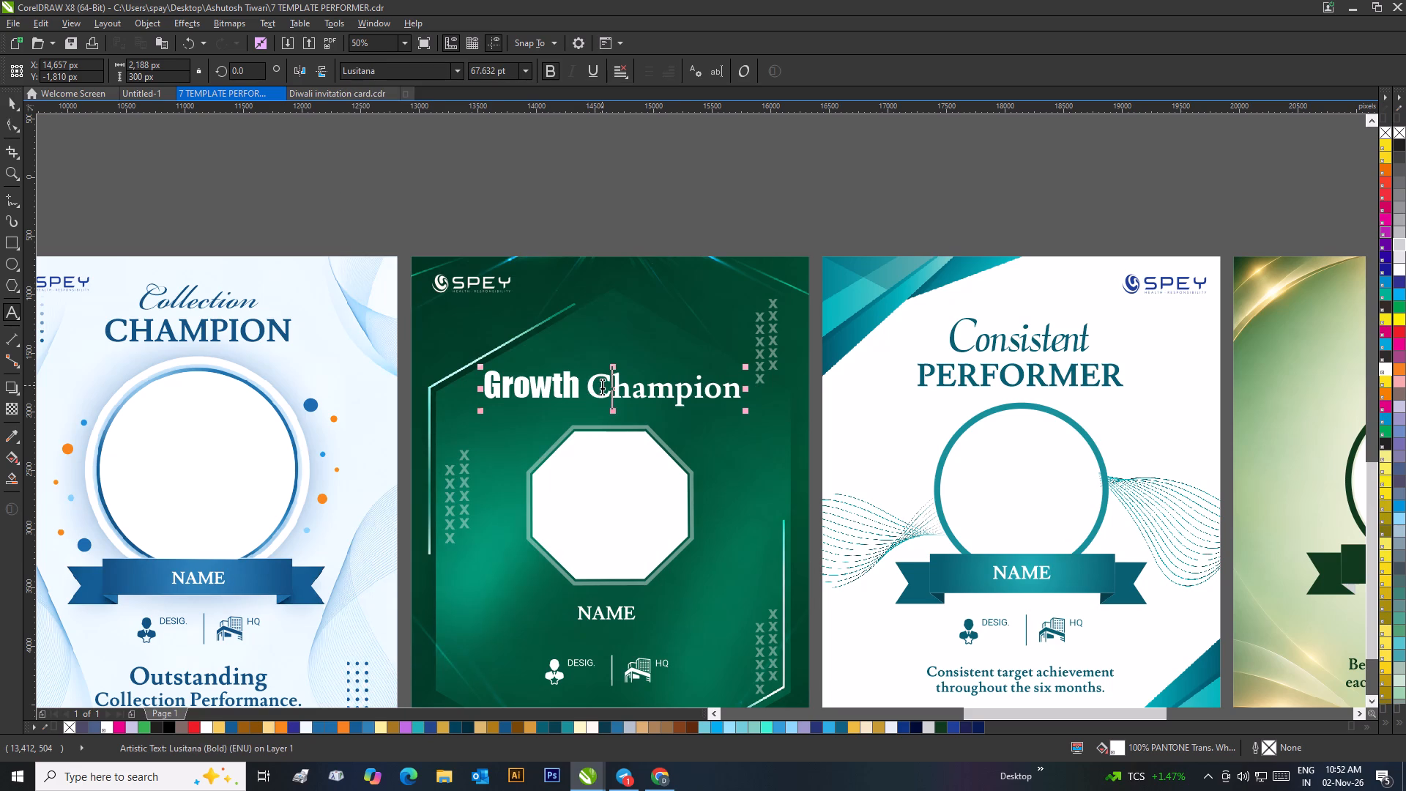
drag(587, 382, 746, 390)
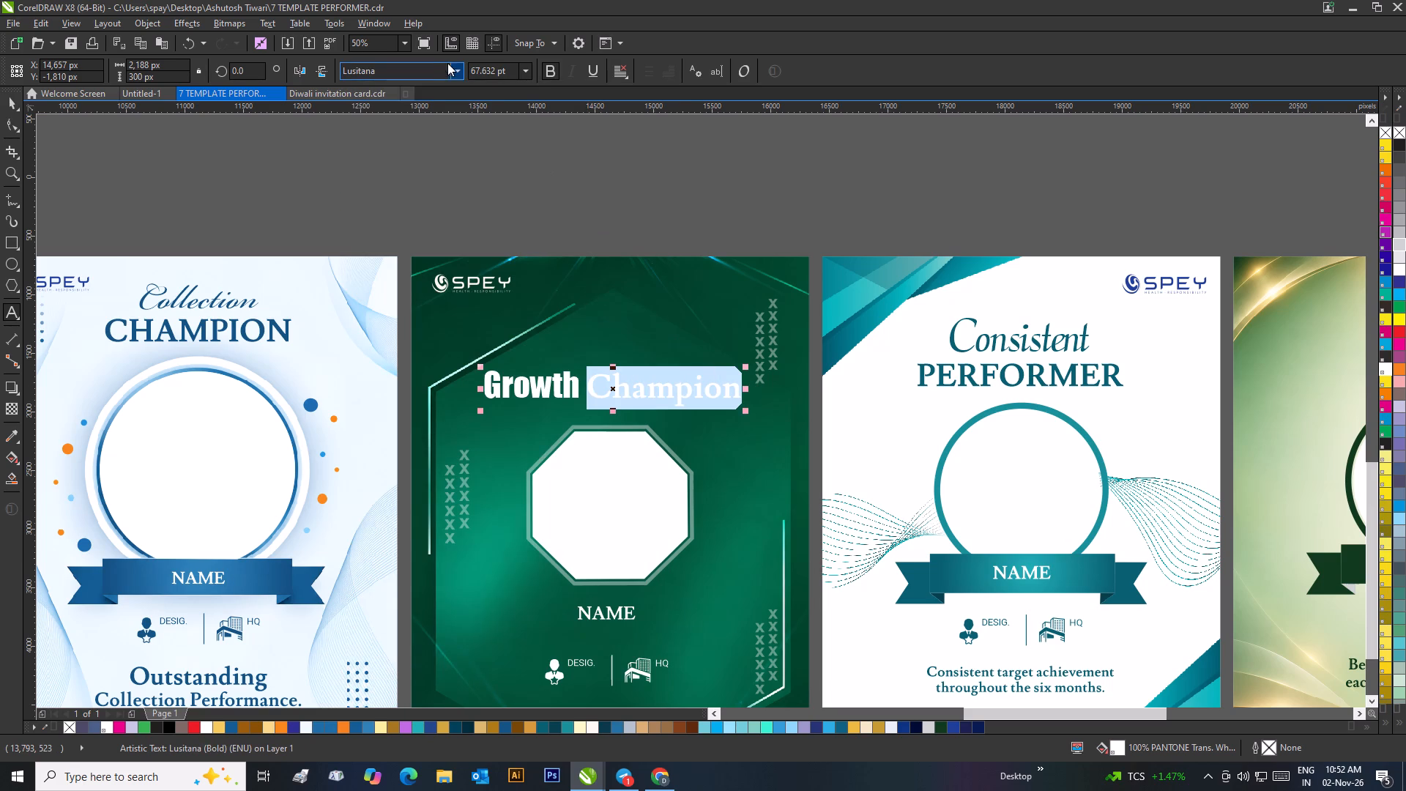
click(452, 65)
click(428, 114)
click(637, 380)
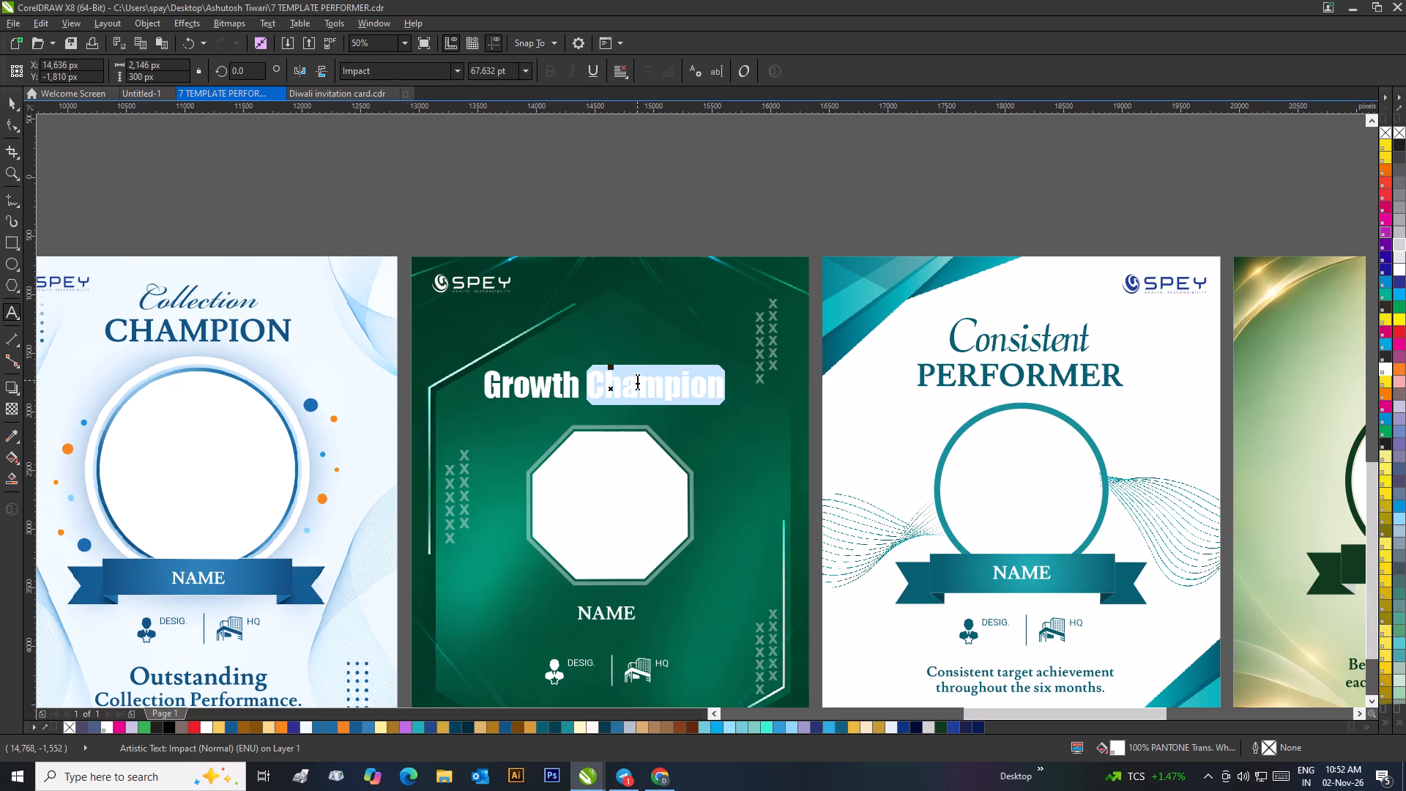
click(10, 105)
click(377, 153)
scroll(563, 231, down, 2)
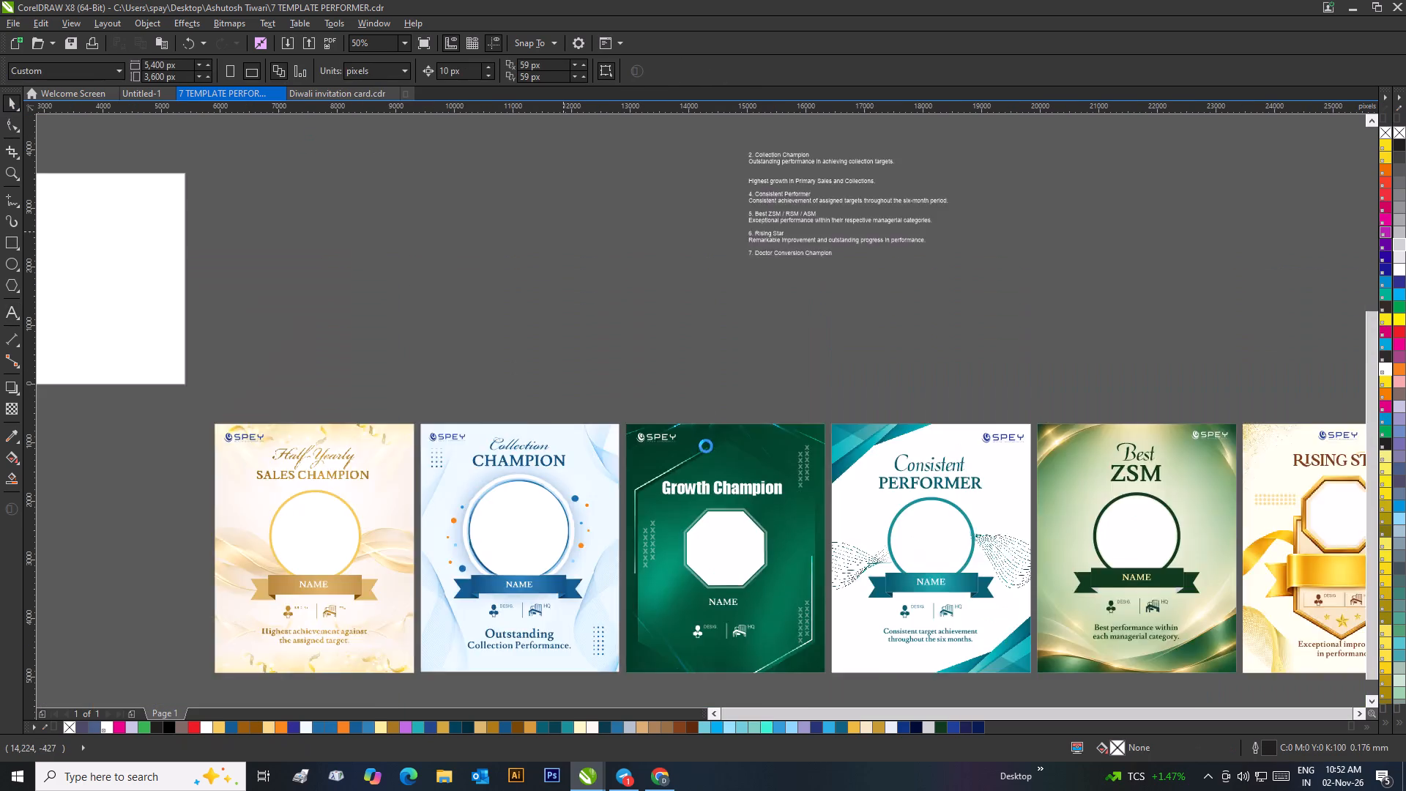
scroll(748, 474, up, 1)
scroll(672, 376, up, 1)
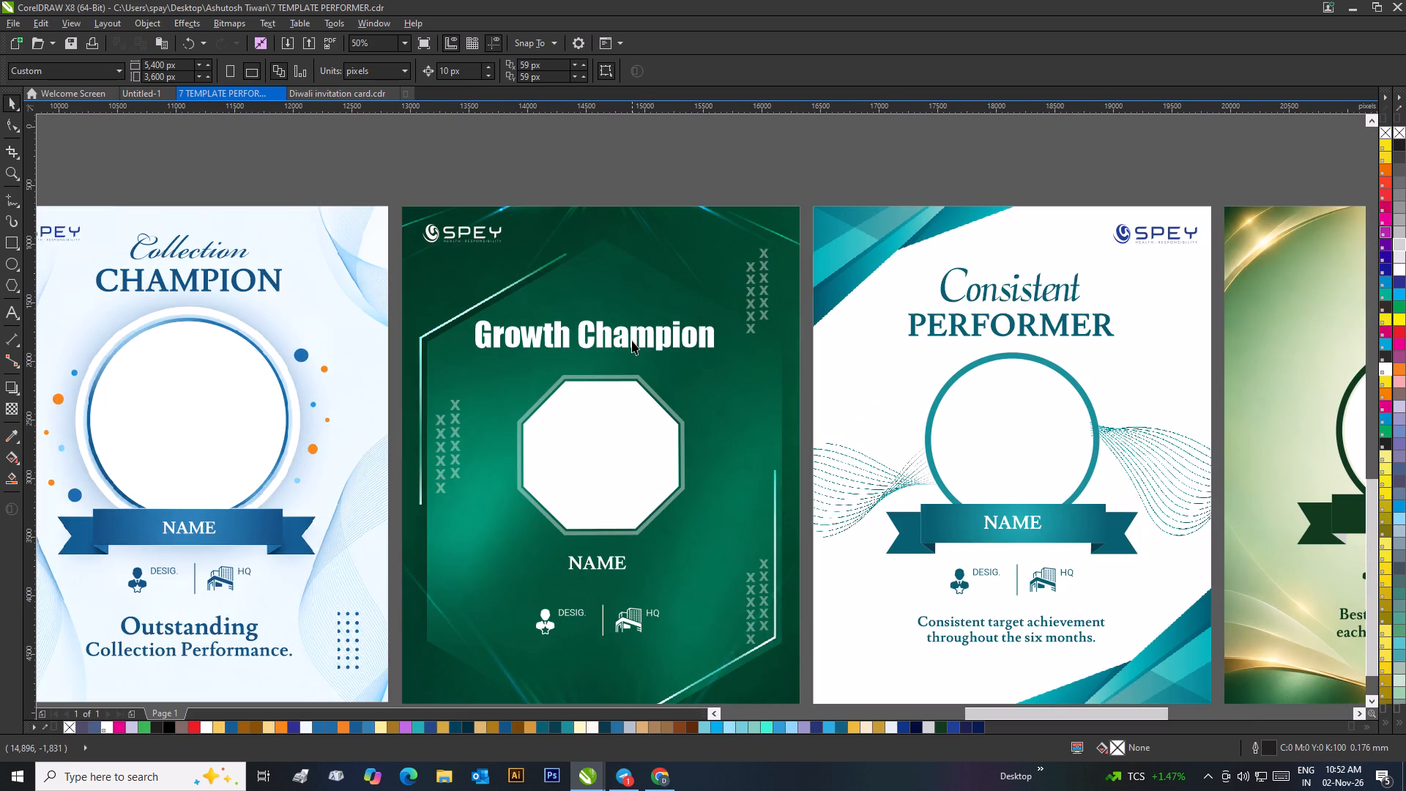
Convert the green card's title to uppercase and break it into two lines, "GROWTH" above "CHAMPION".
double_click(632, 341)
key(ctrl+a)
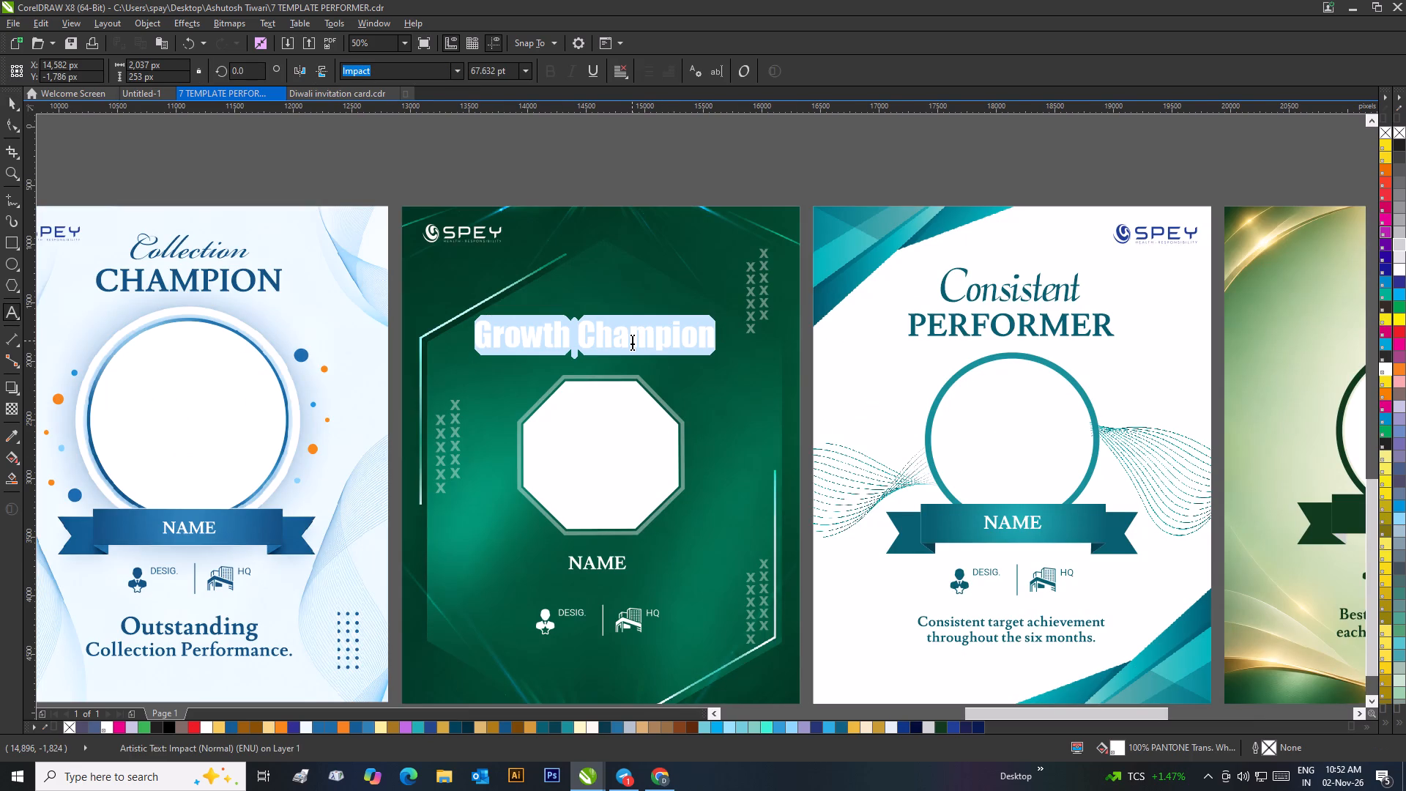
right_click(632, 341)
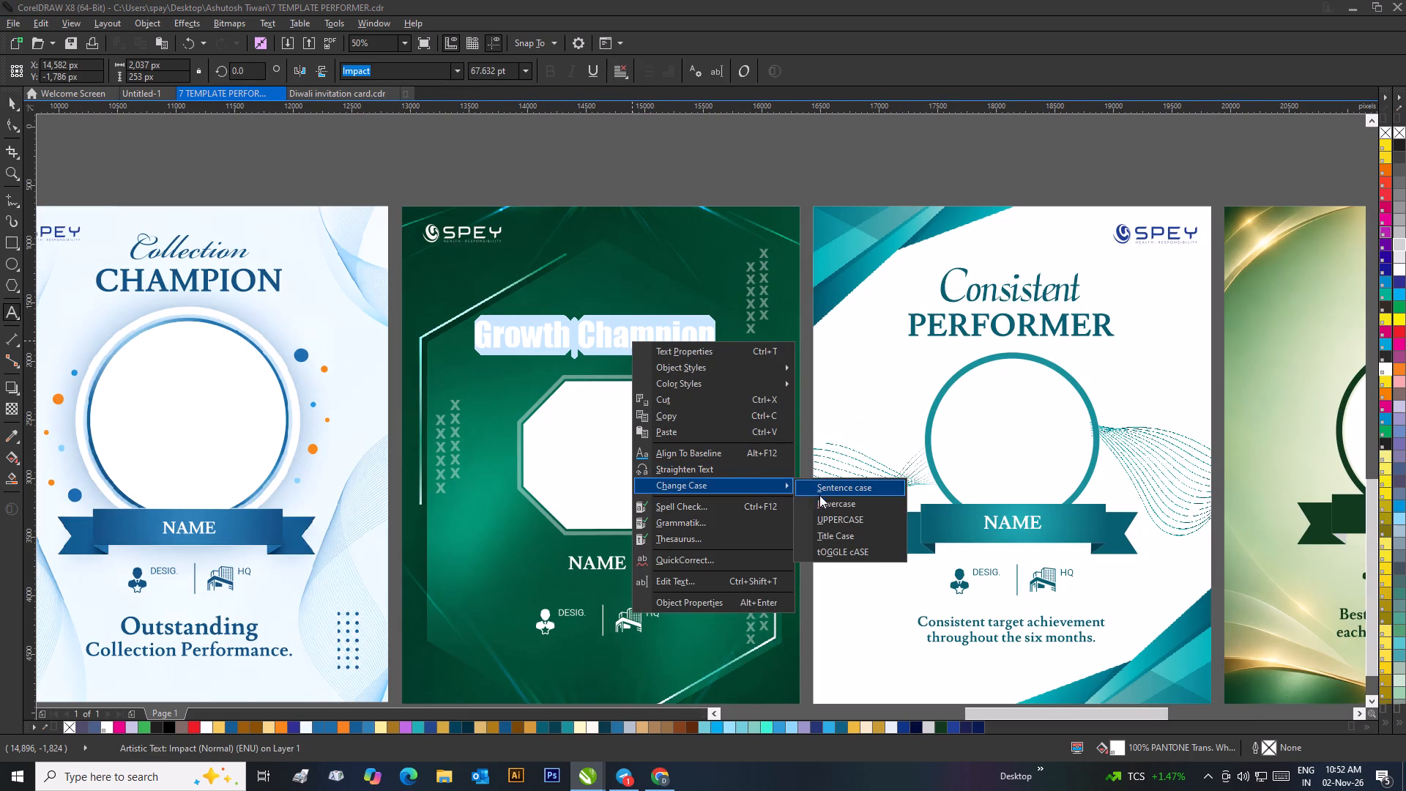
click(835, 516)
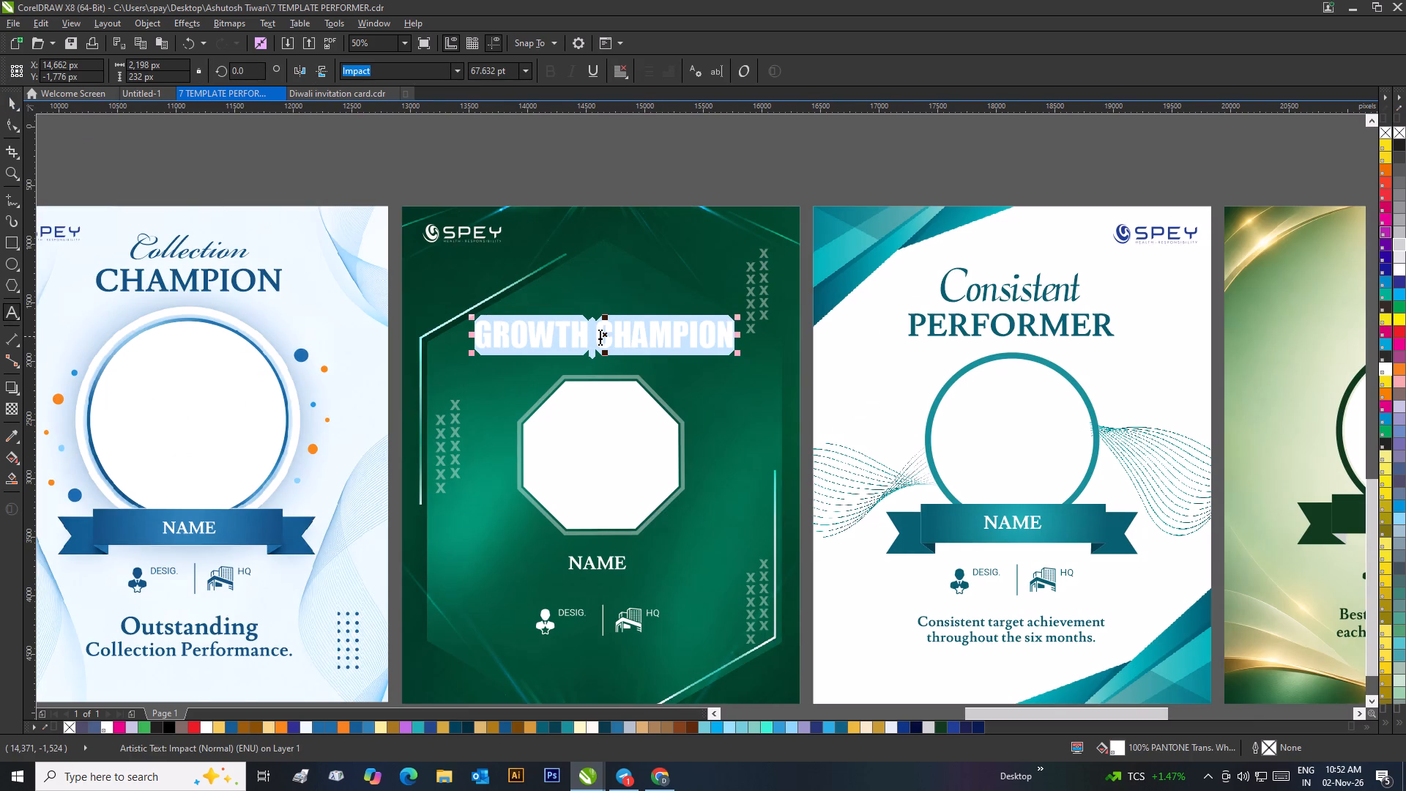
click(600, 335)
key(Return)
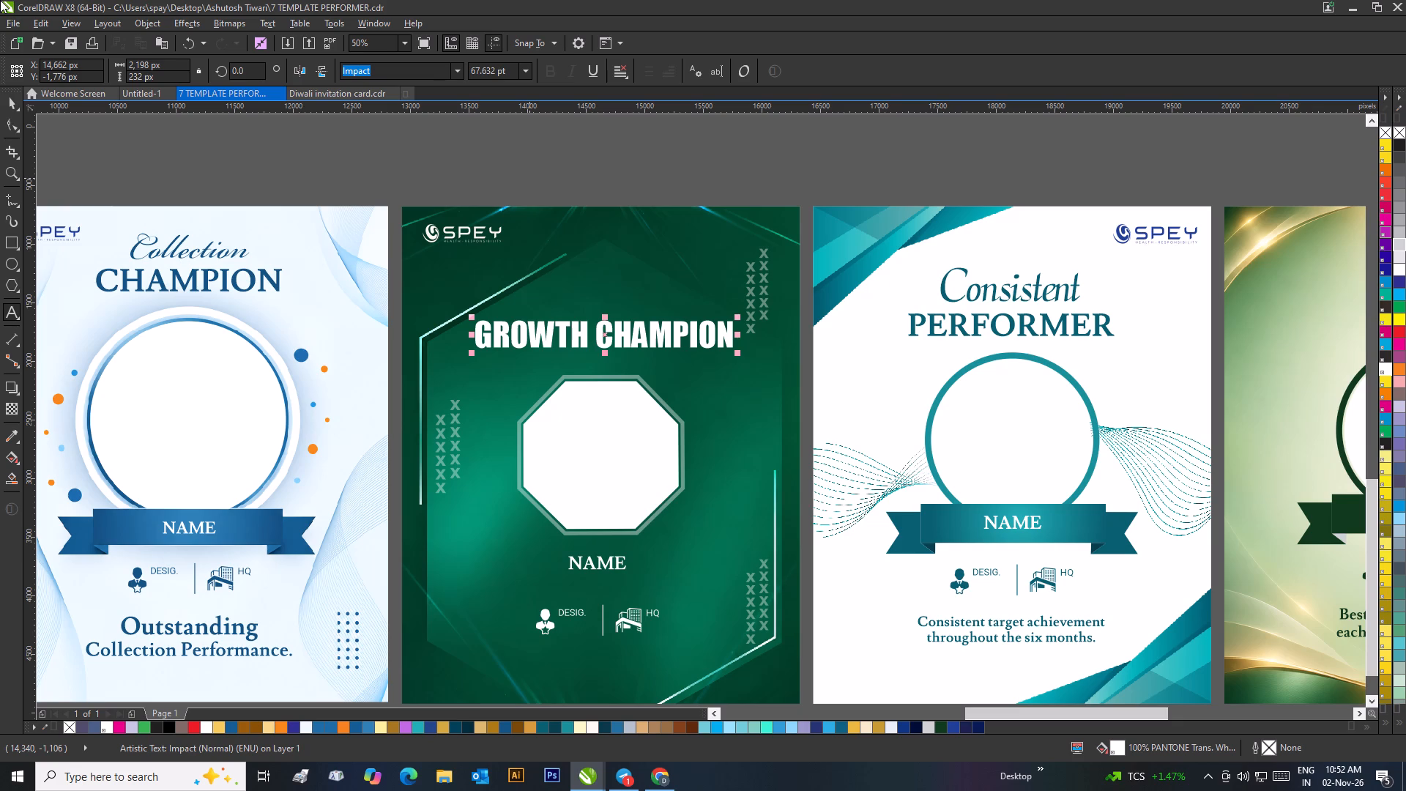
click(19, 100)
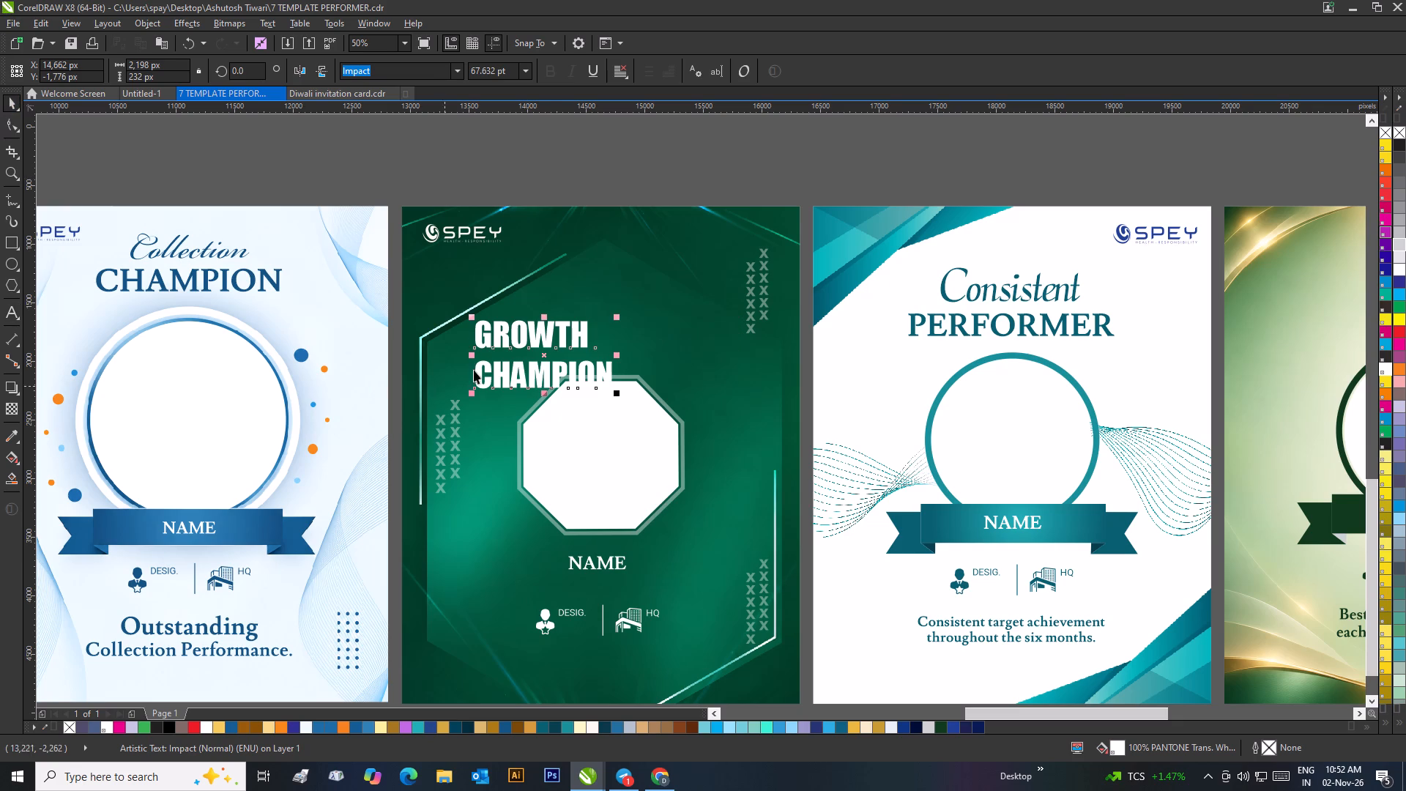
Move the two-line title up over the octagon on the green card and enlarge it to about 83 pt.
drag(549, 341, 612, 315)
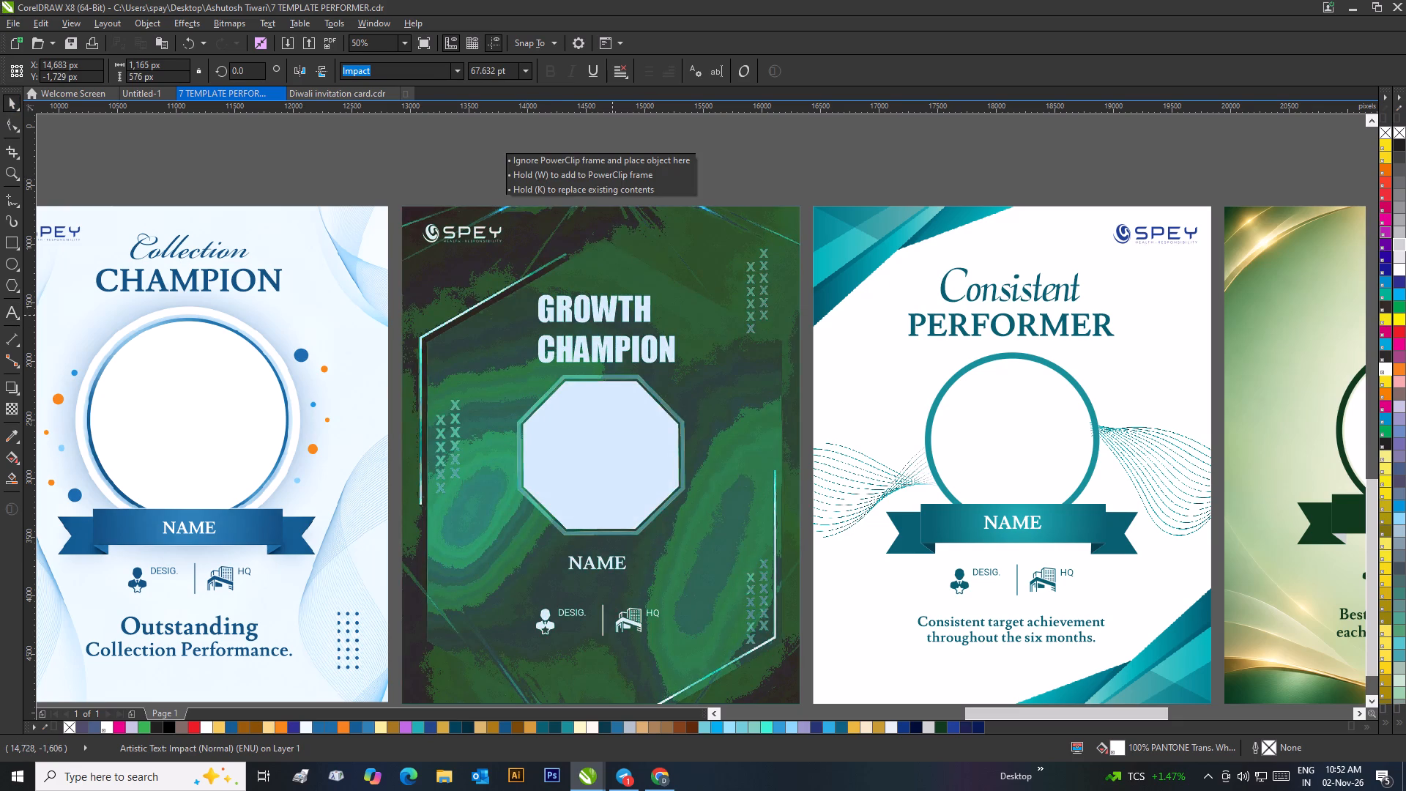
drag(612, 315, 608, 311)
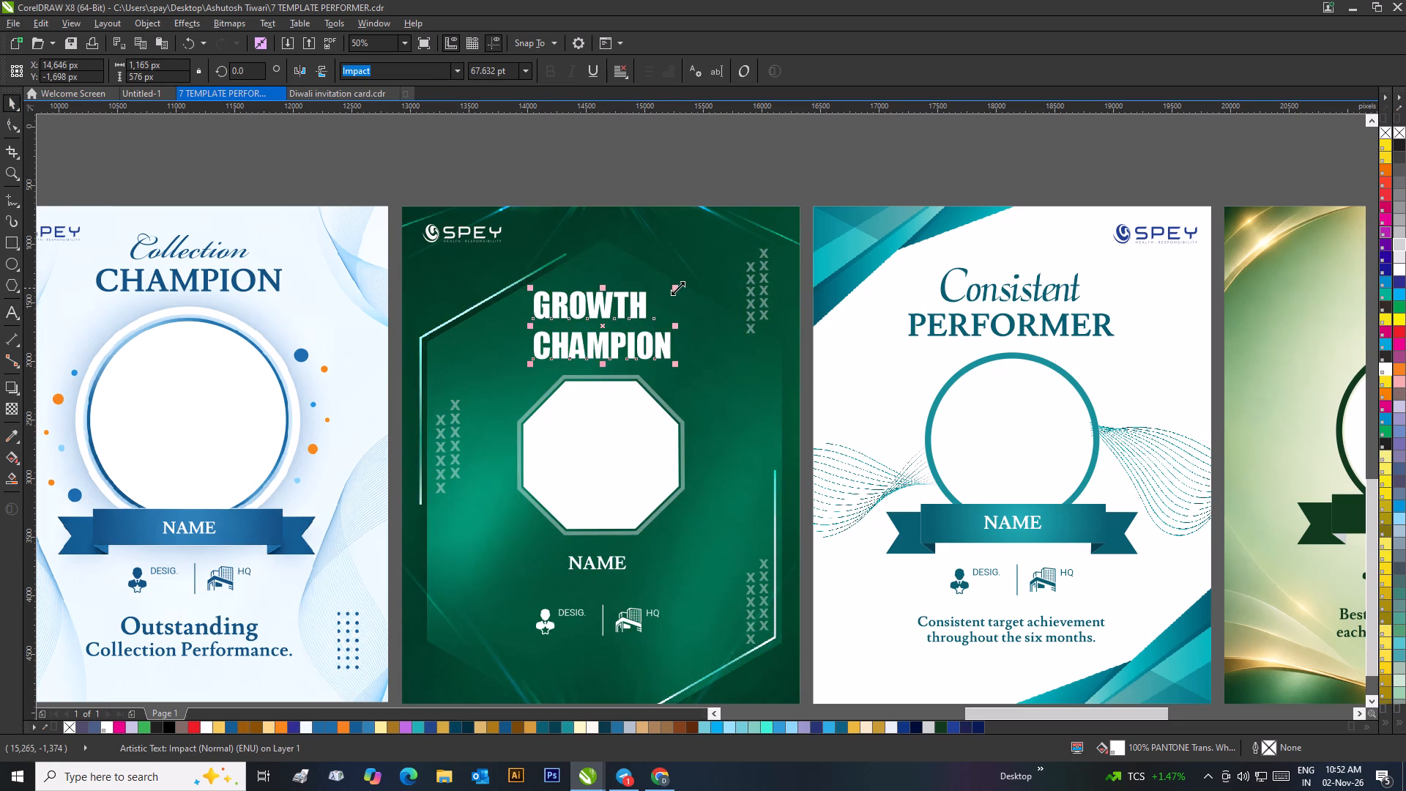
drag(678, 288, 722, 272)
click(625, 297)
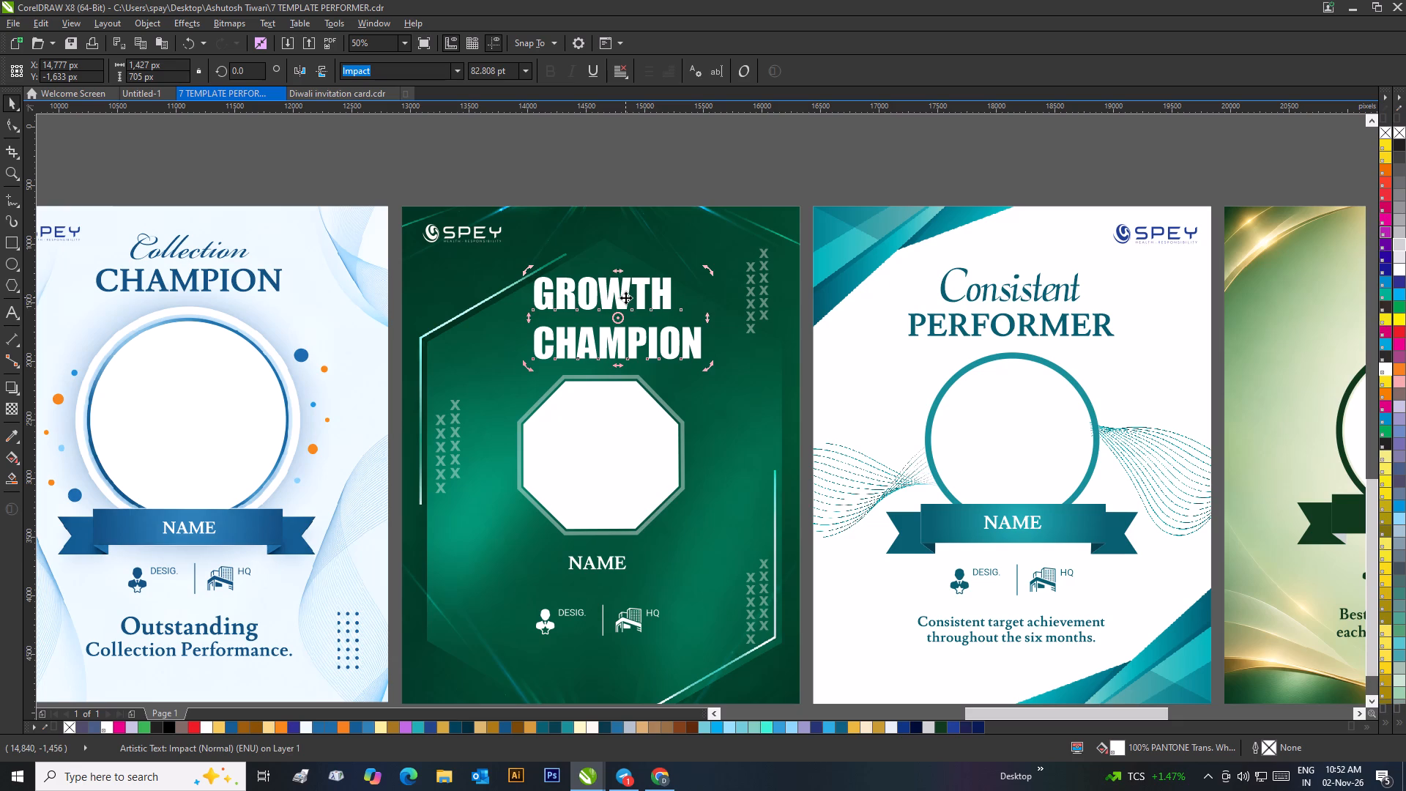
click(417, 166)
Tighten the line spacing between "GROWTH" and "CHAMPION" slightly with the Shape tool, keeping the lines from overlapping.
click(553, 297)
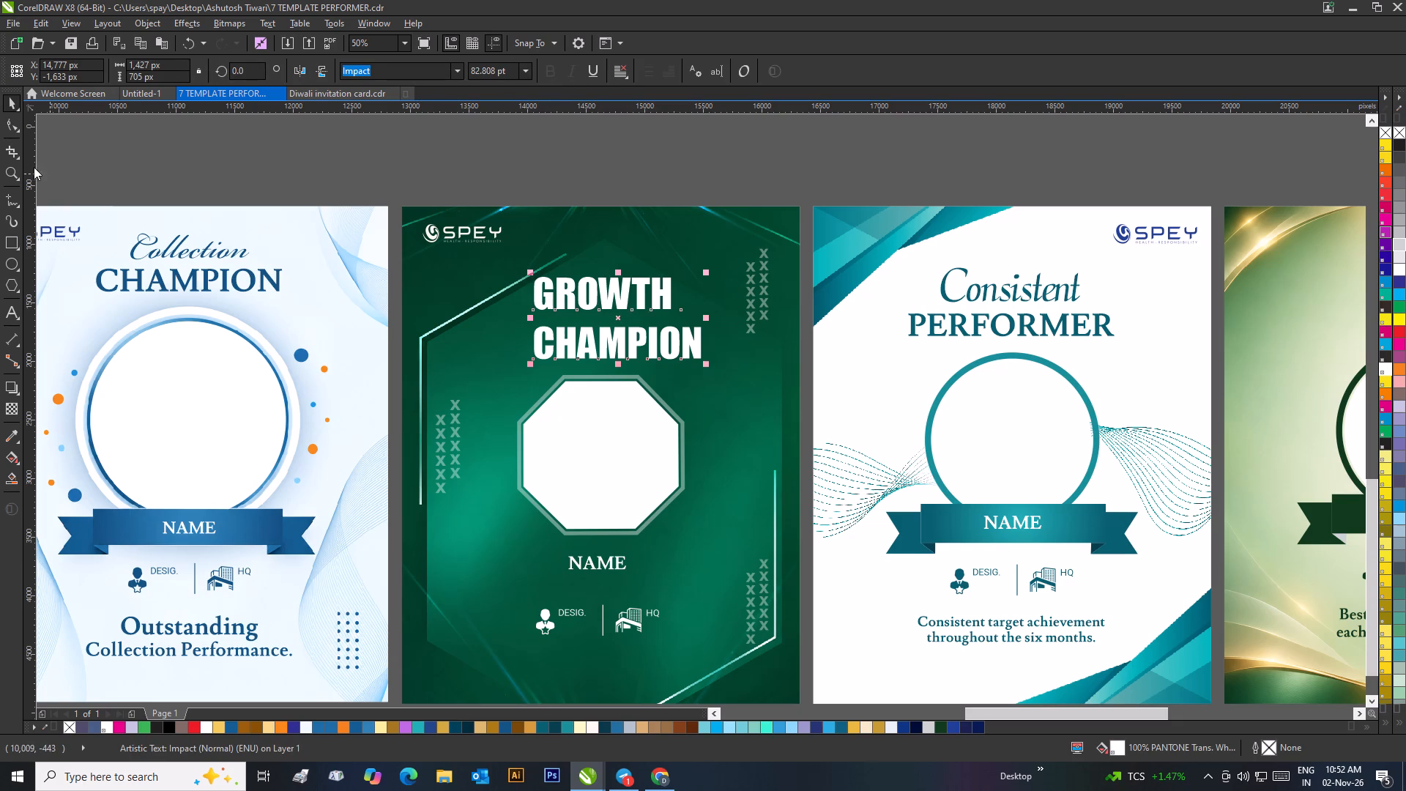
click(9, 127)
drag(532, 363, 563, 327)
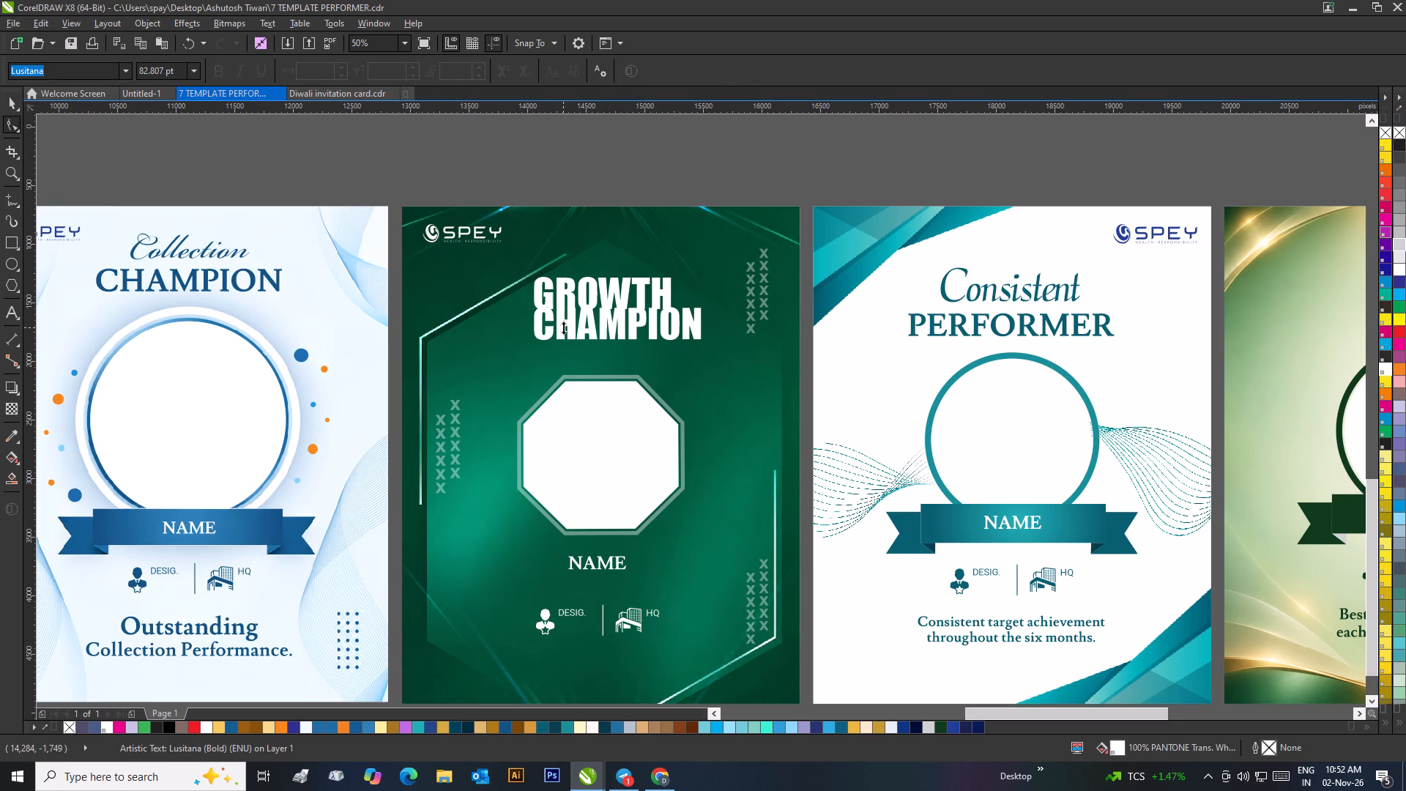
drag(563, 327, 565, 346)
click(11, 105)
drag(487, 125, 499, 135)
Center-align the two lines of the green card's "GROWTH CHAMPION" title.
click(618, 294)
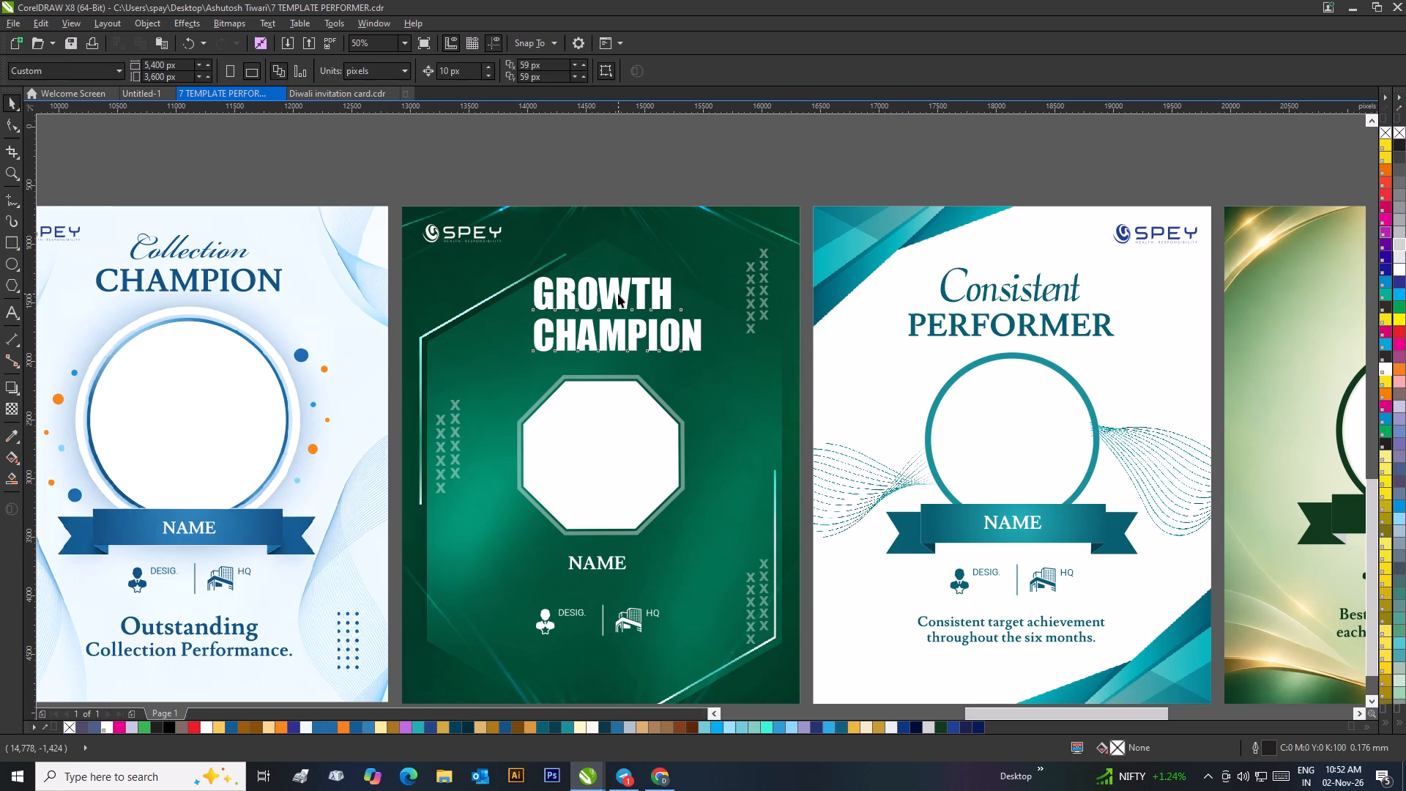
click(612, 73)
click(639, 131)
click(638, 157)
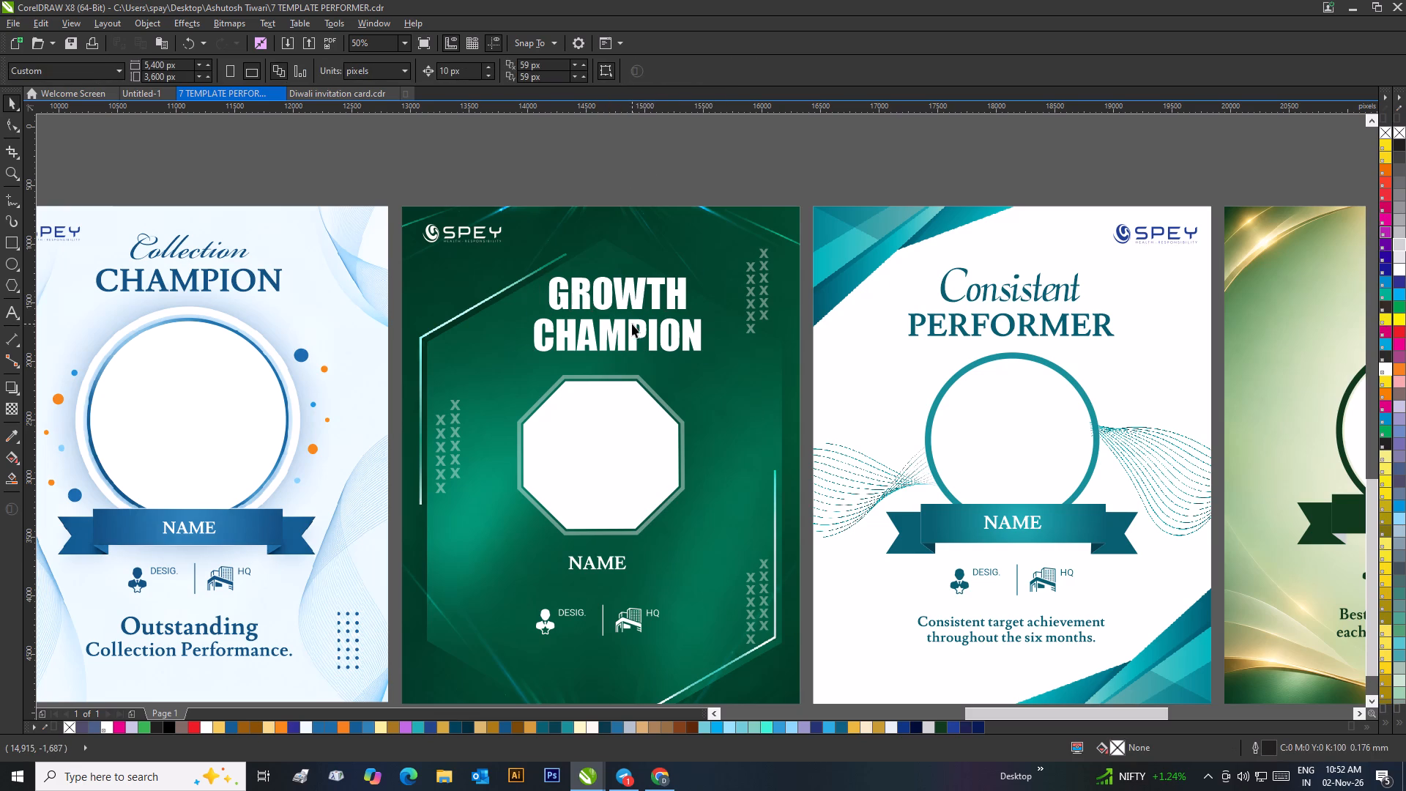
Center the "GROWTH CHAMPION" title horizontally on the green card.
click(631, 303)
shift+click(631, 237)
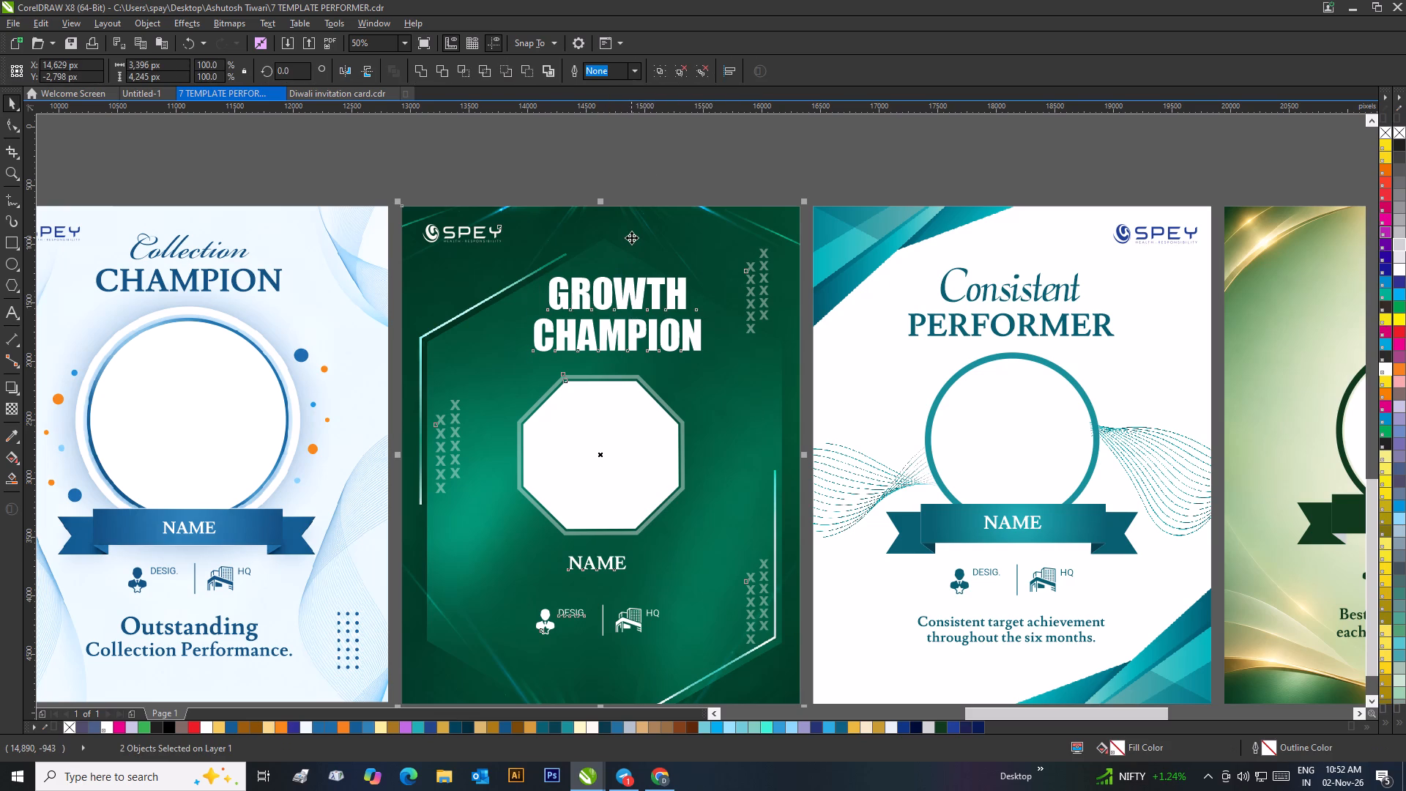
key(c)
click(660, 159)
Set only the word "GROWTH" in the green card's title to 70 pt.
double_click(614, 288)
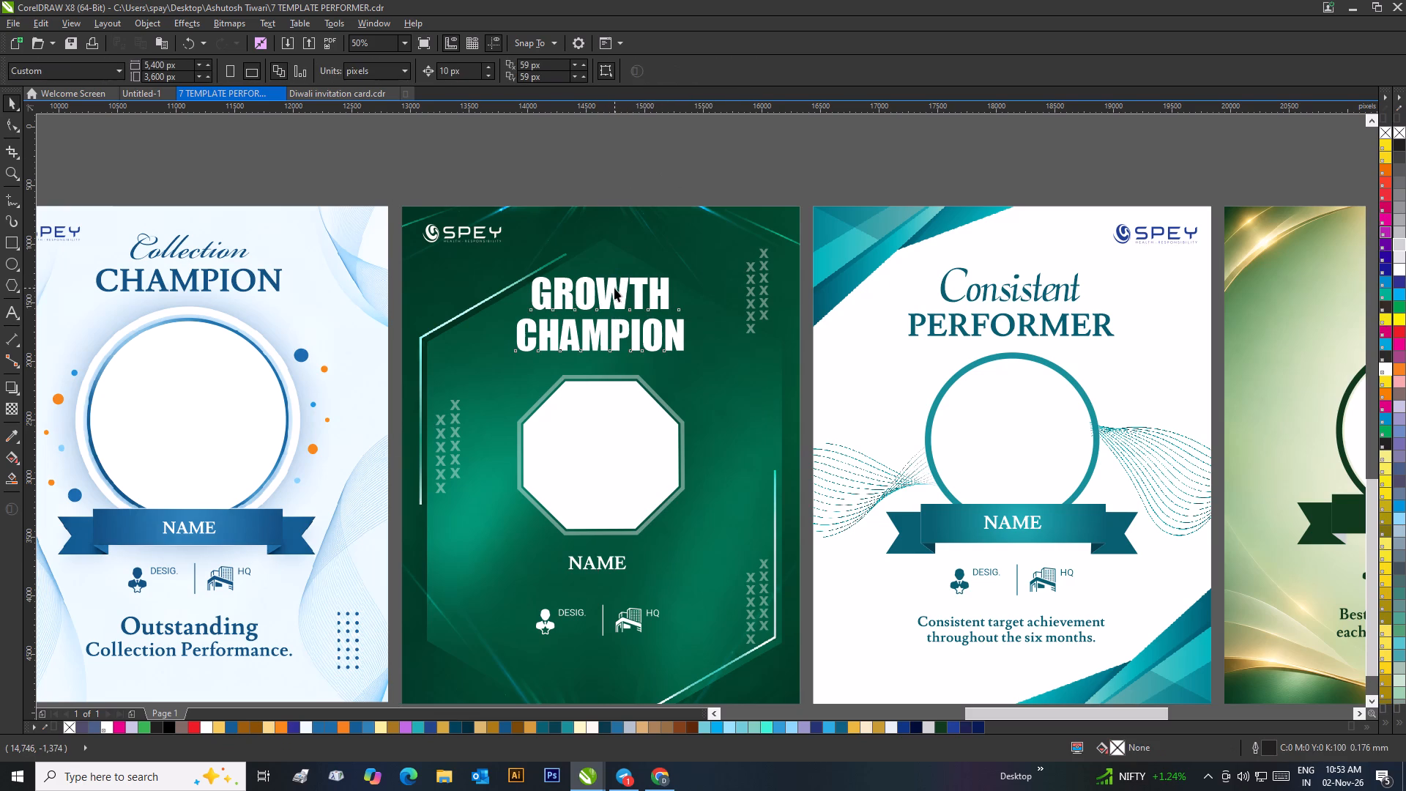
drag(532, 294, 690, 289)
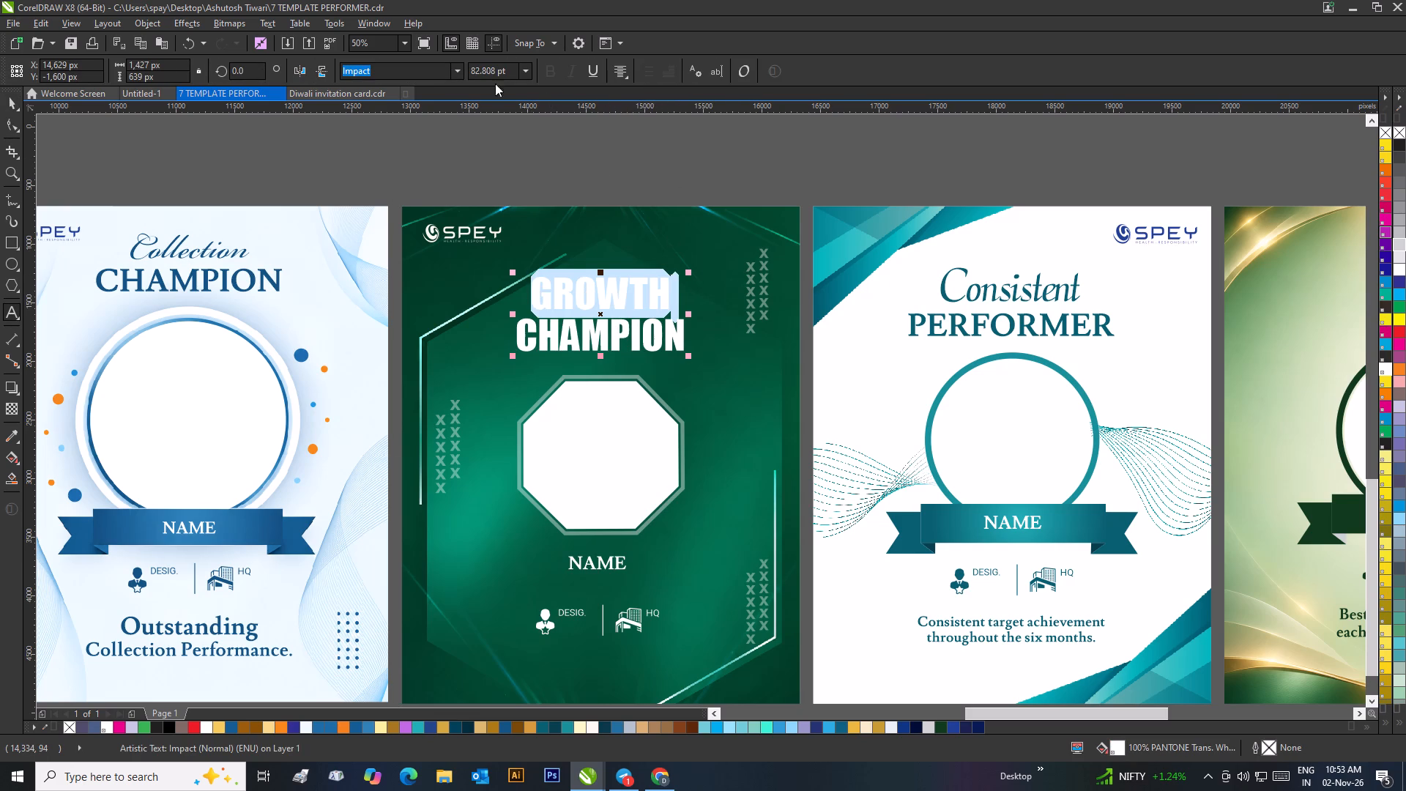
drag(509, 72, 469, 81)
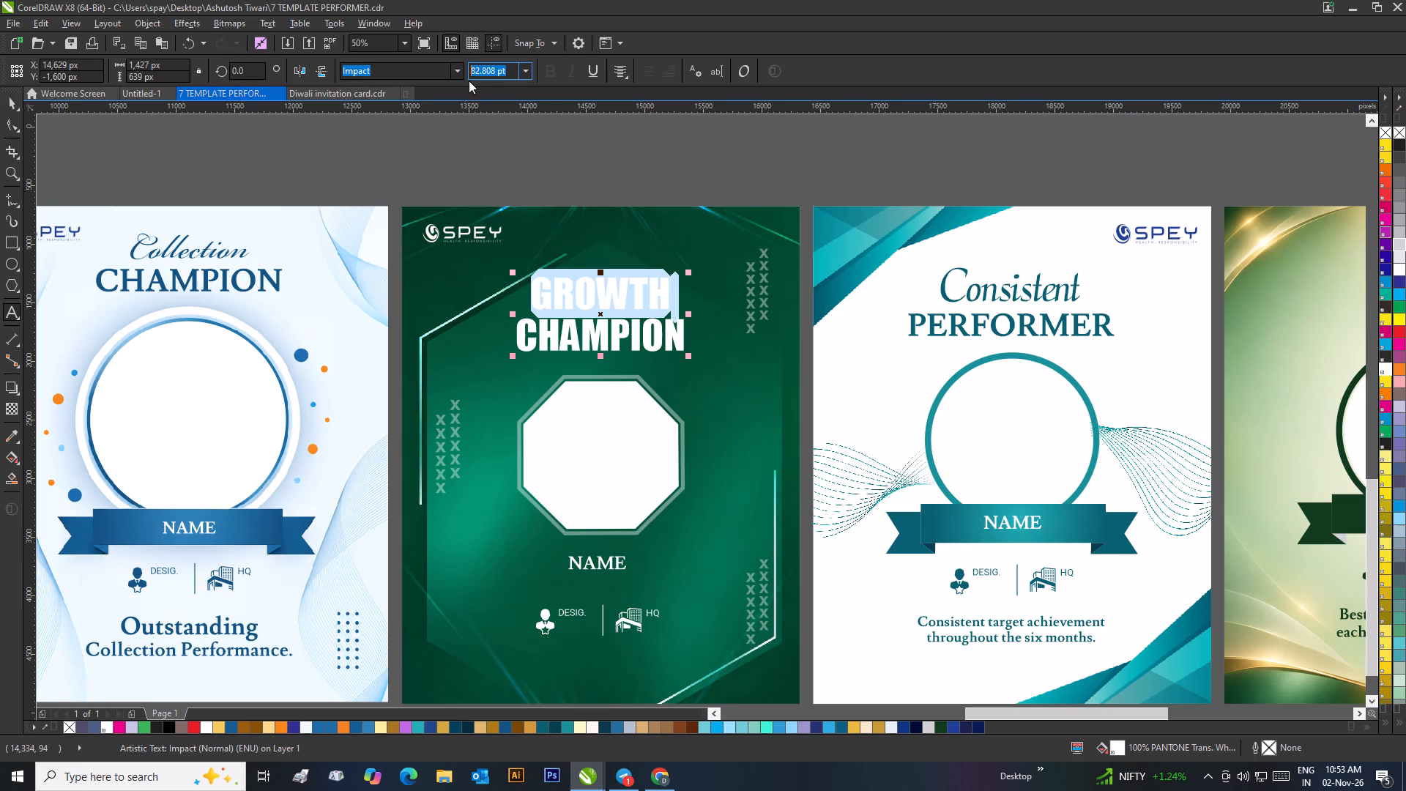
key(BackSpace)
text(70)
key(Return)
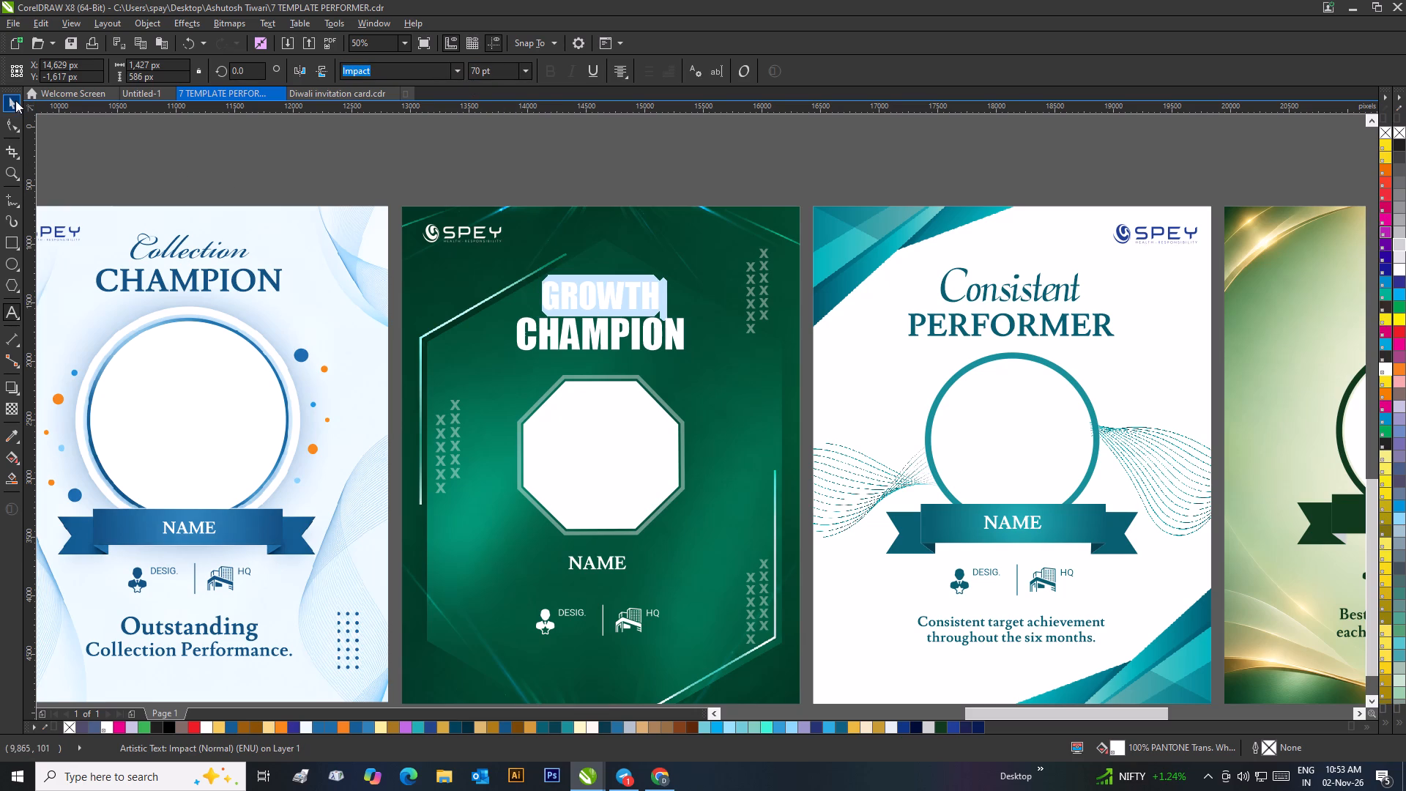
click(15, 100)
click(215, 146)
Ungroup all objects of the green card so its texts can be edited individually.
scroll(615, 261, down, 1)
scroll(722, 472, up, 1)
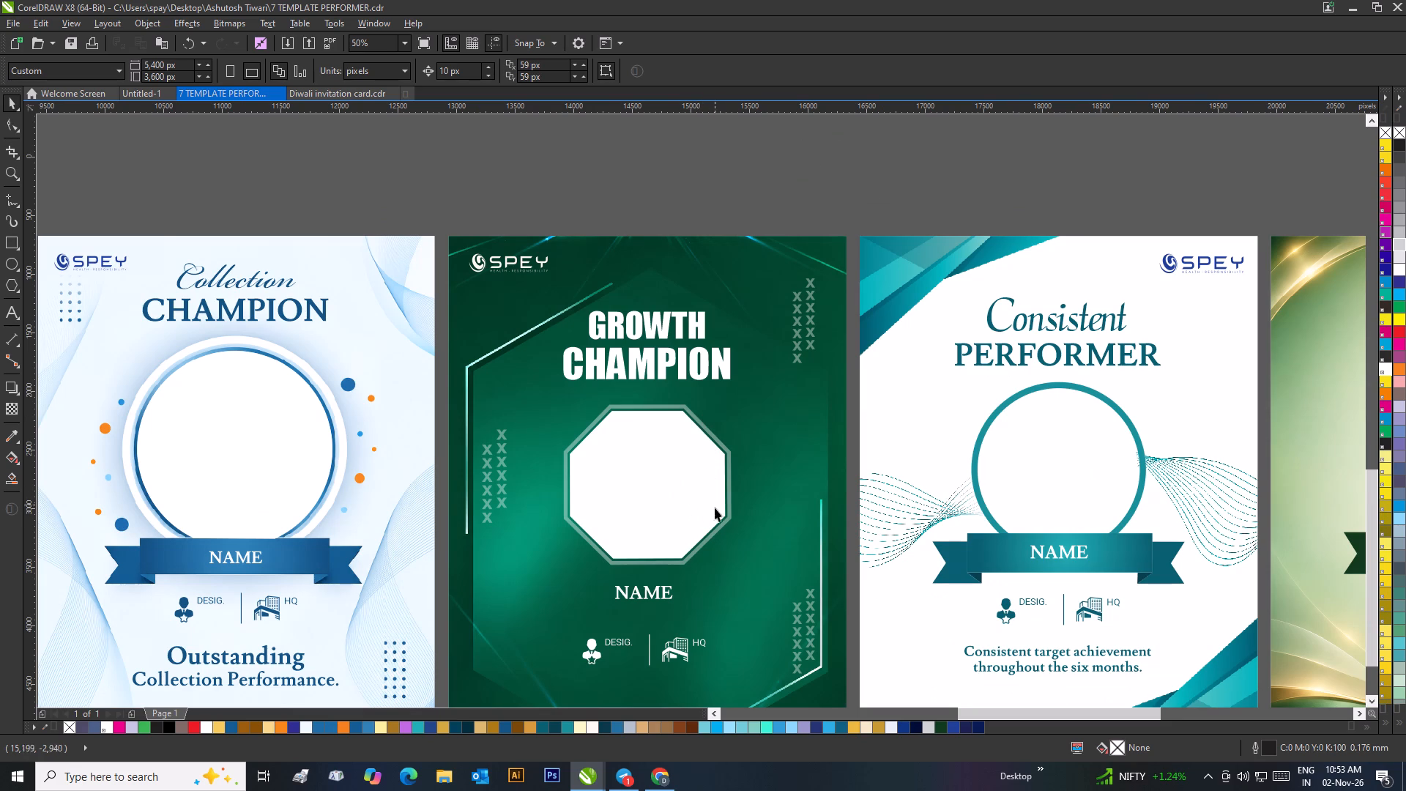
click(661, 593)
right_click(661, 592)
click(707, 278)
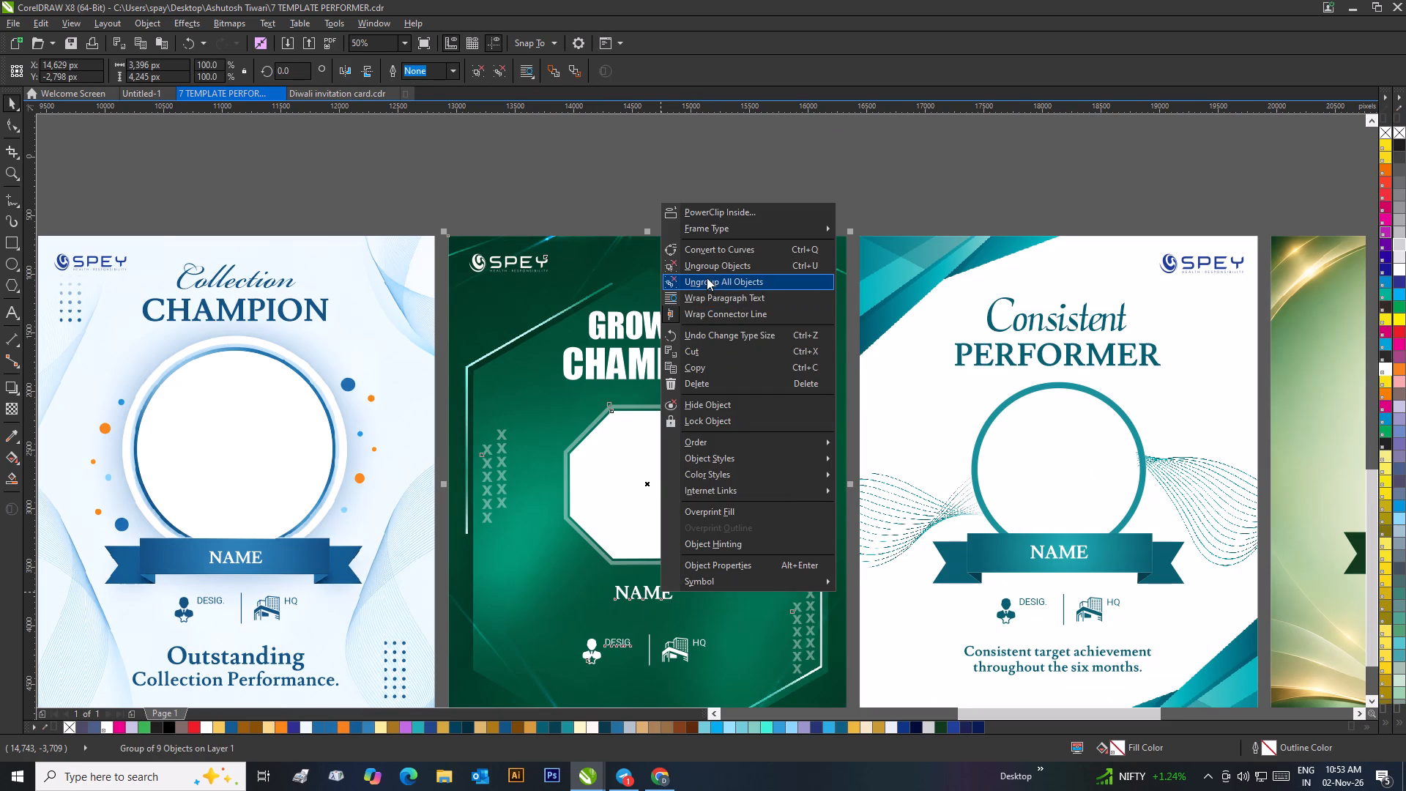
click(677, 176)
click(661, 593)
right_click(661, 593)
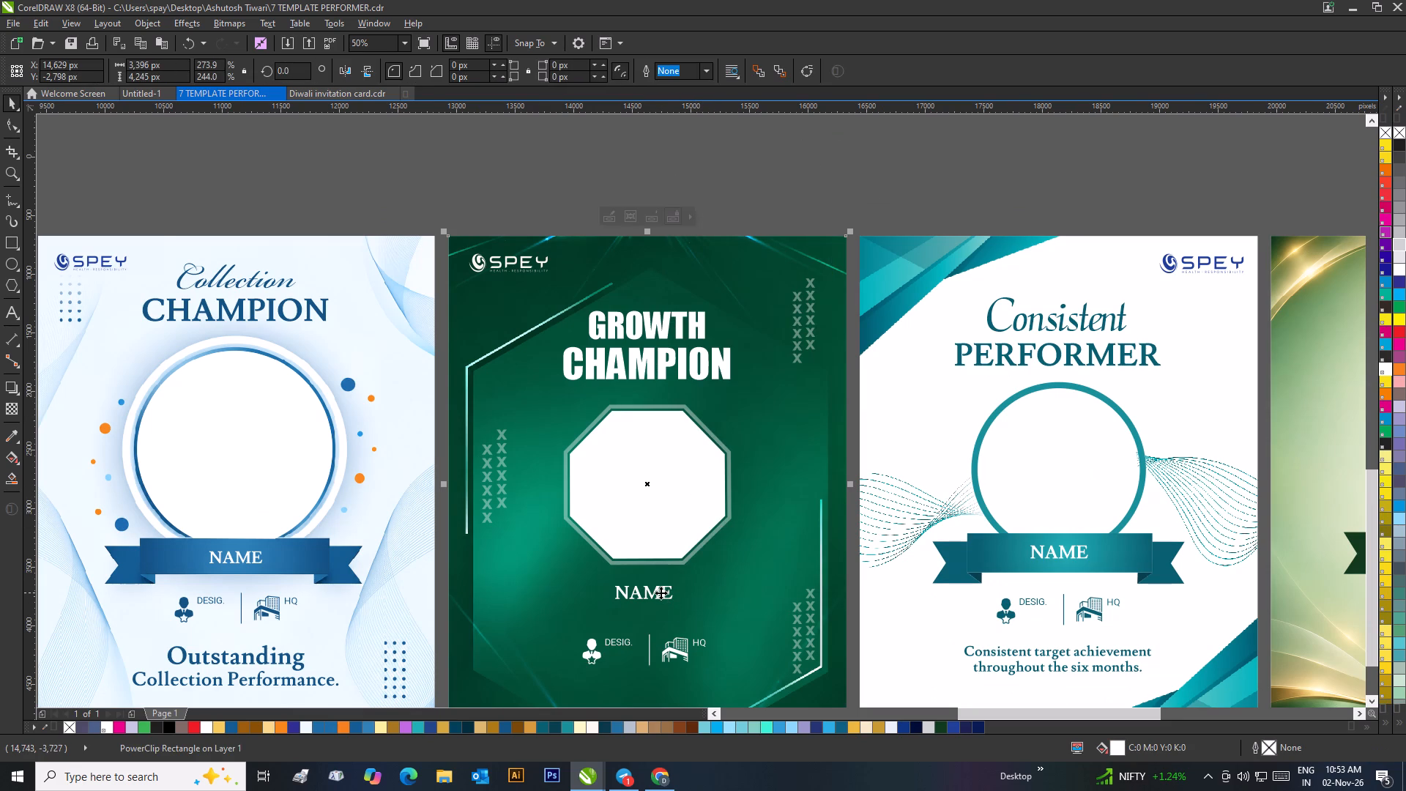
double_click(536, 166)
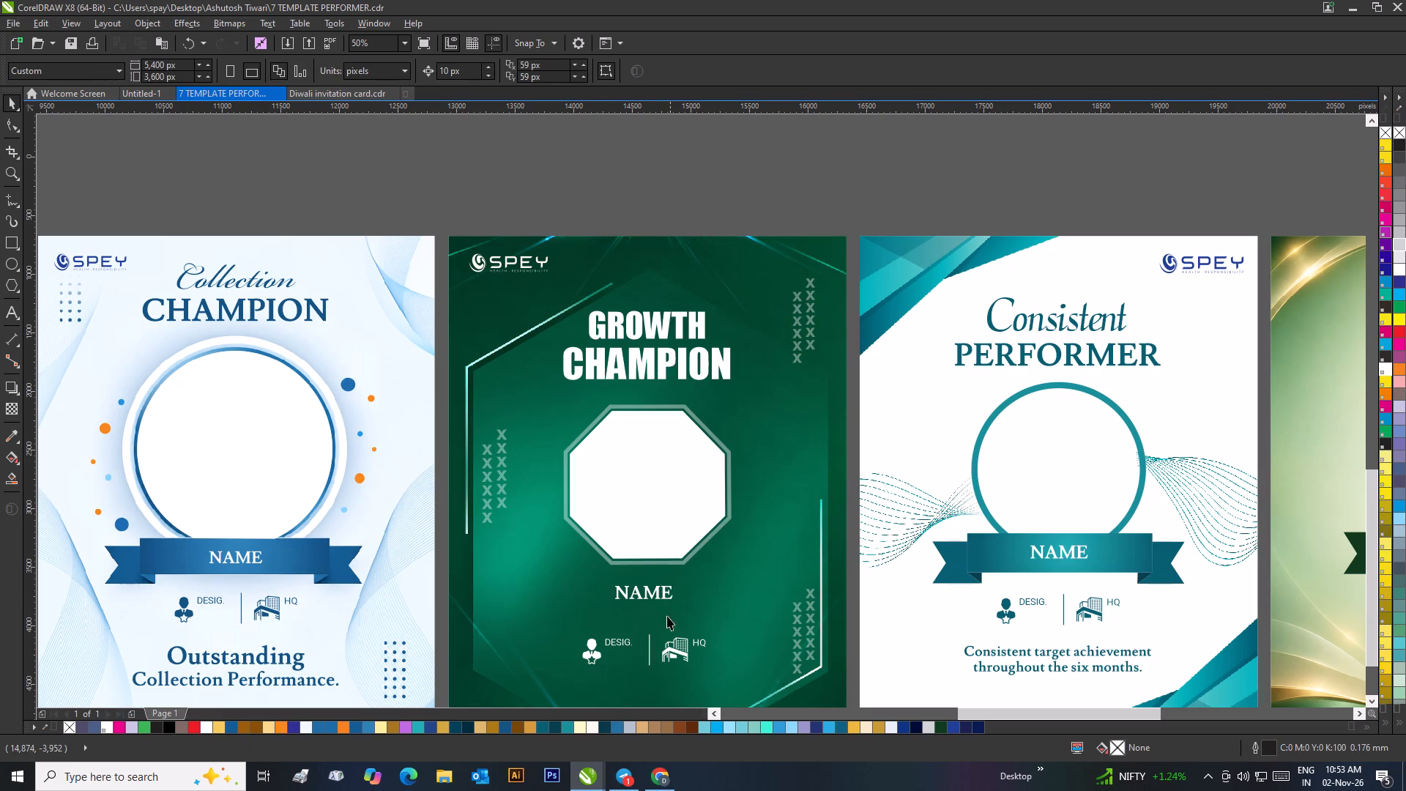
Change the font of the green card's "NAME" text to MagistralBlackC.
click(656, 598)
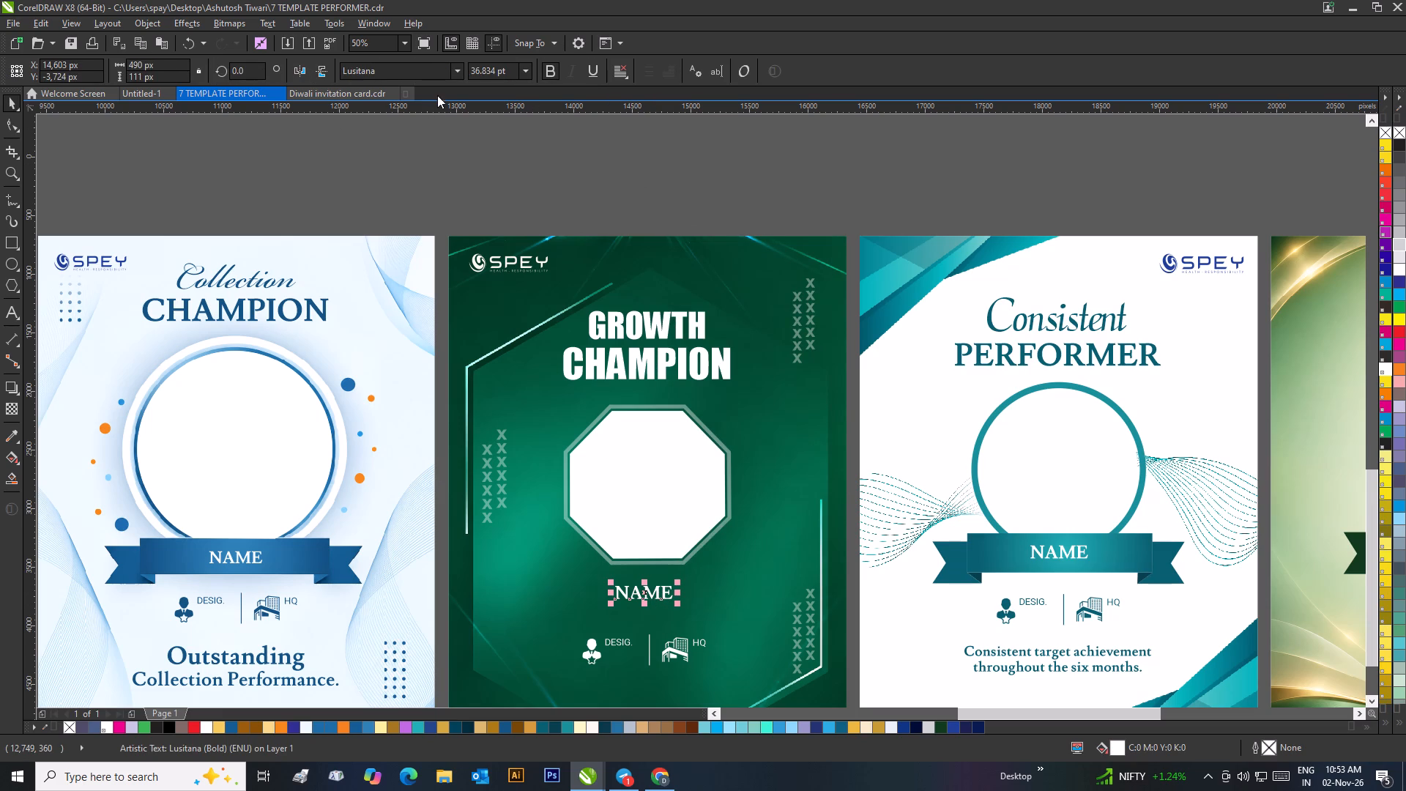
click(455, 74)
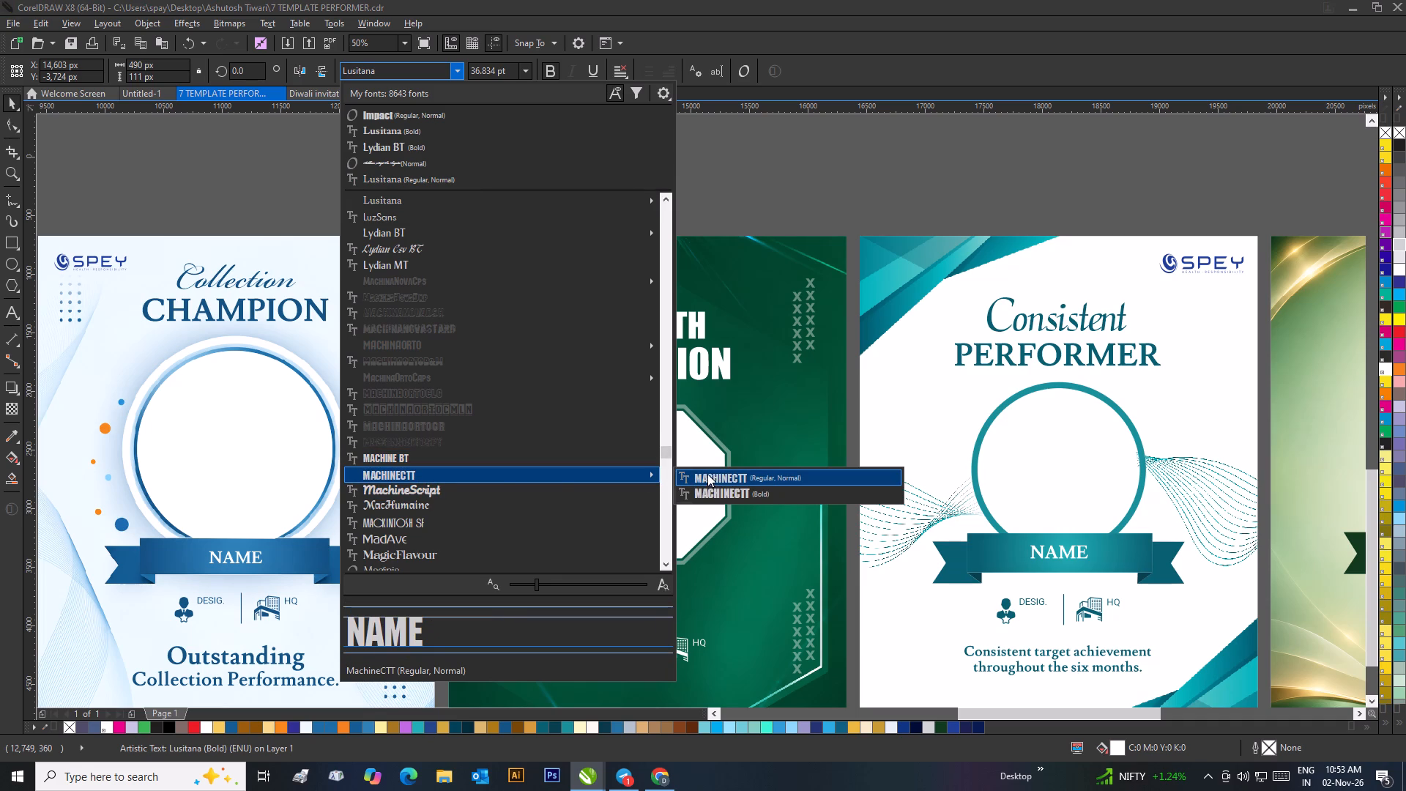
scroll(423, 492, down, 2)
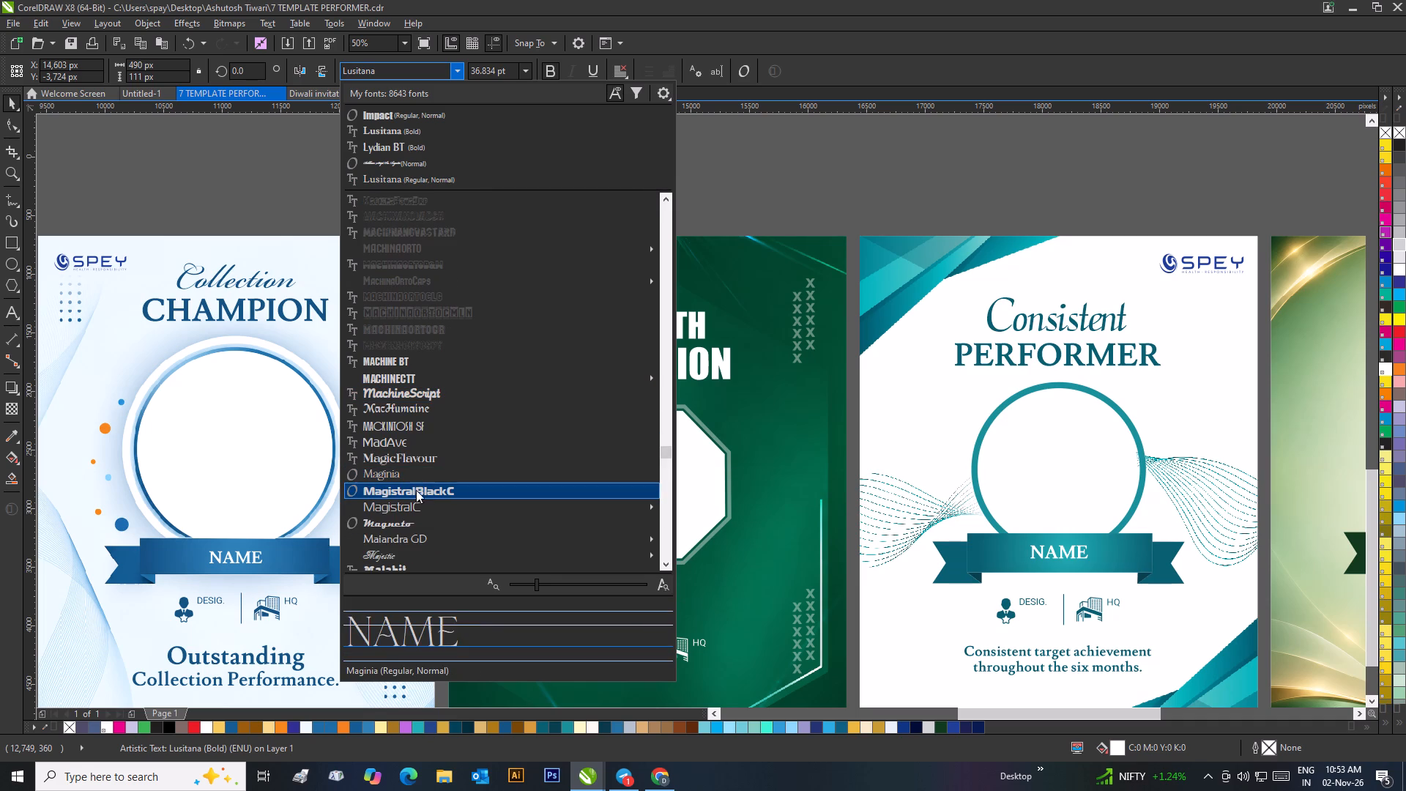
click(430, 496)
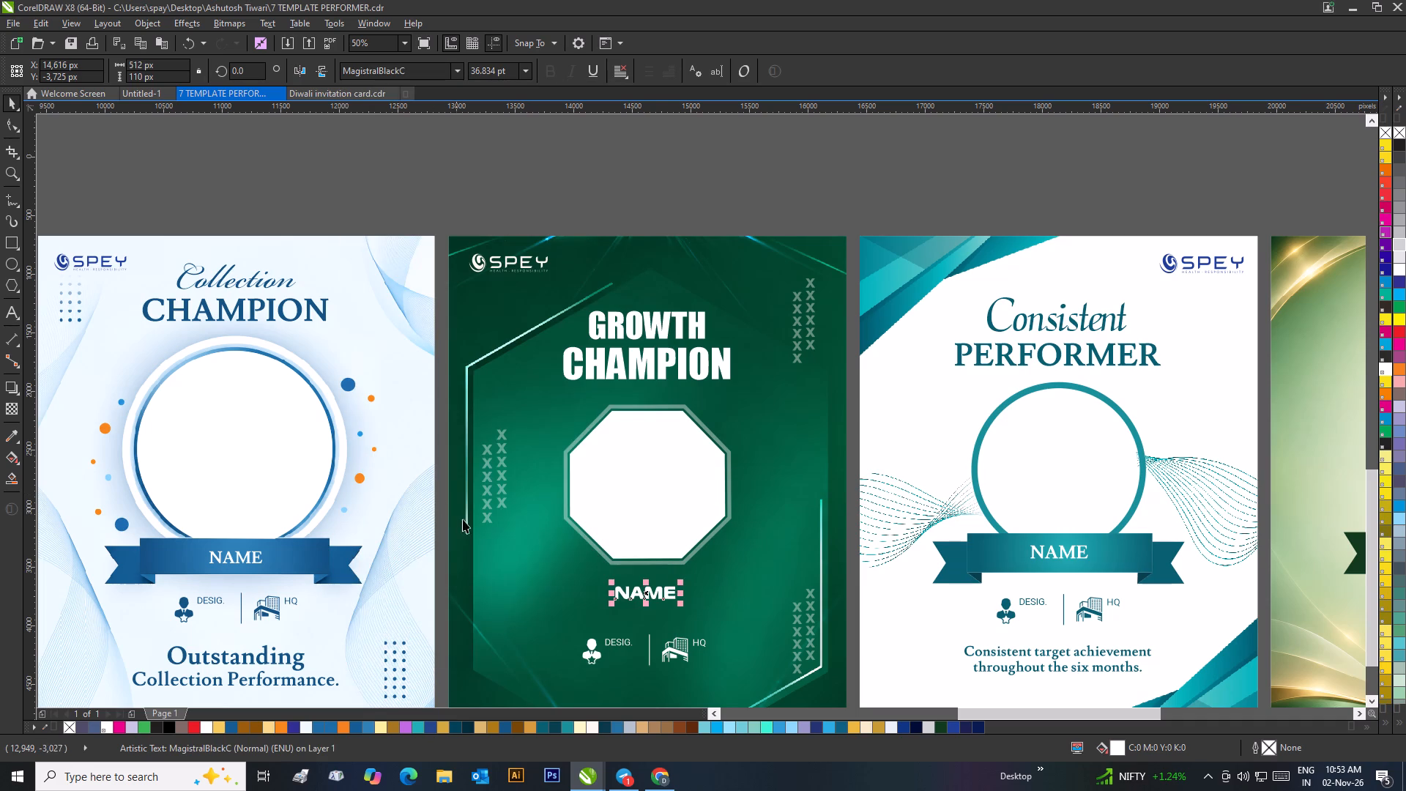
Change the font of the green card's "GROWTH CHAMPION" title to MagistralBlackC.
click(647, 325)
click(455, 66)
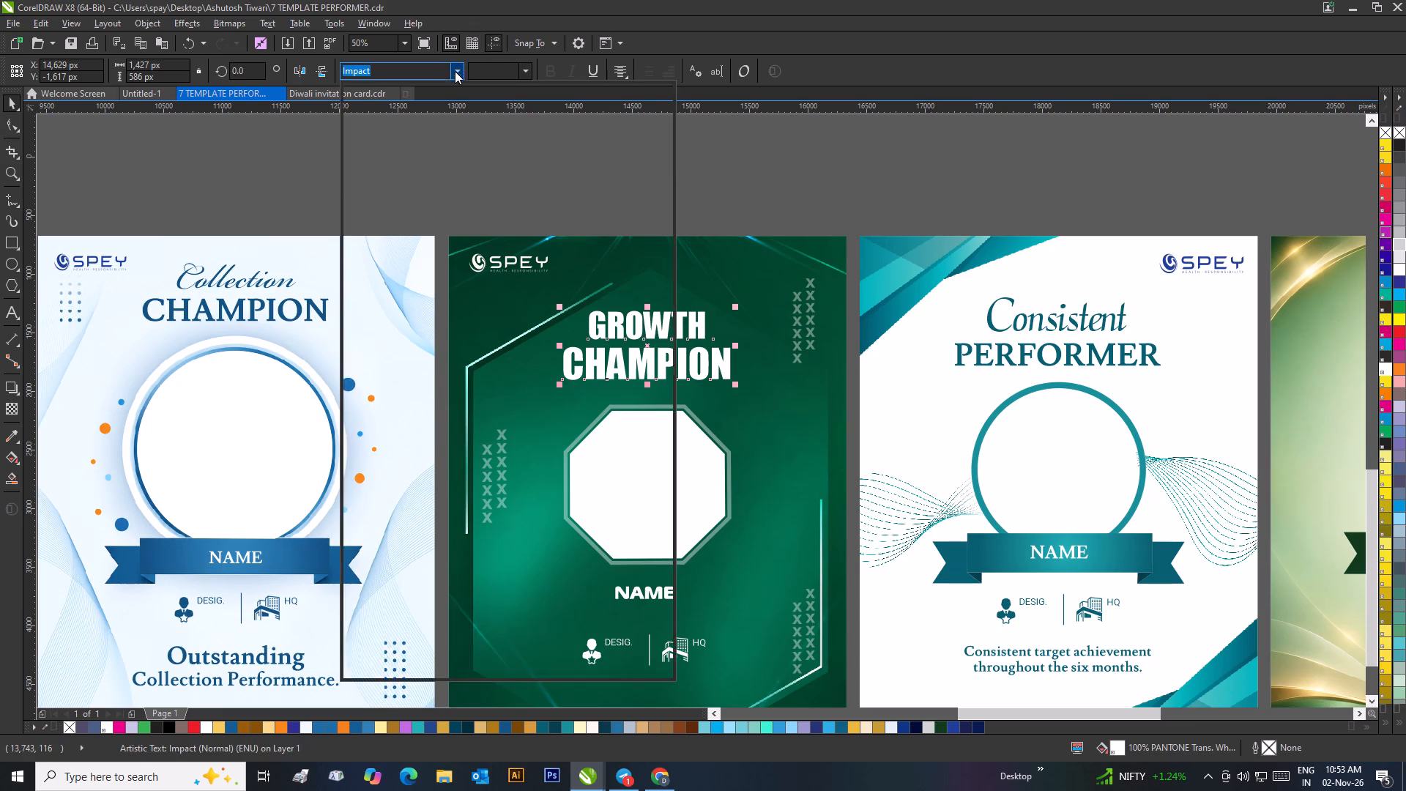
click(420, 116)
click(551, 181)
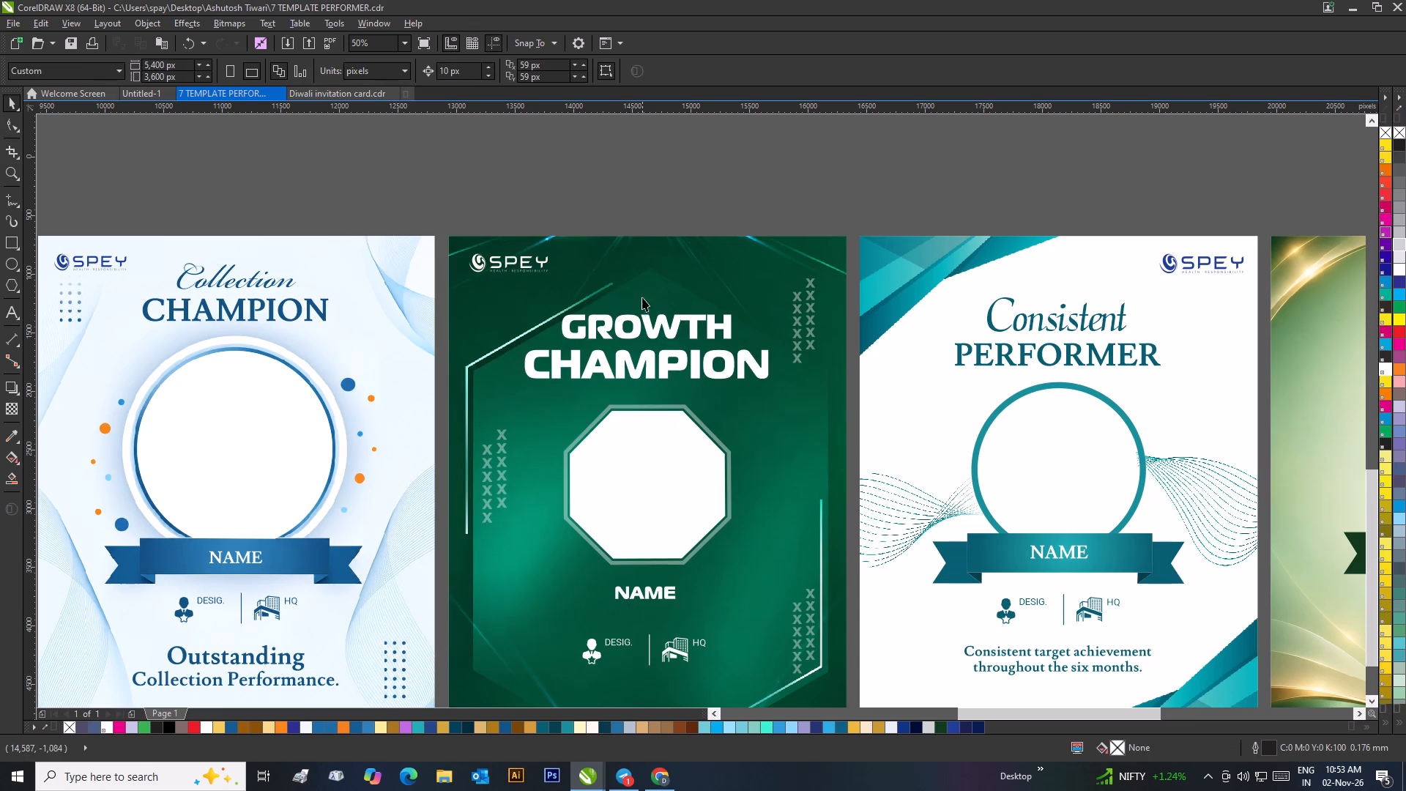
Scale the "GROWTH CHAMPION" title down to about 1,850 px wide and move it slightly closer to the octagon.
click(648, 333)
drag(778, 389, 768, 403)
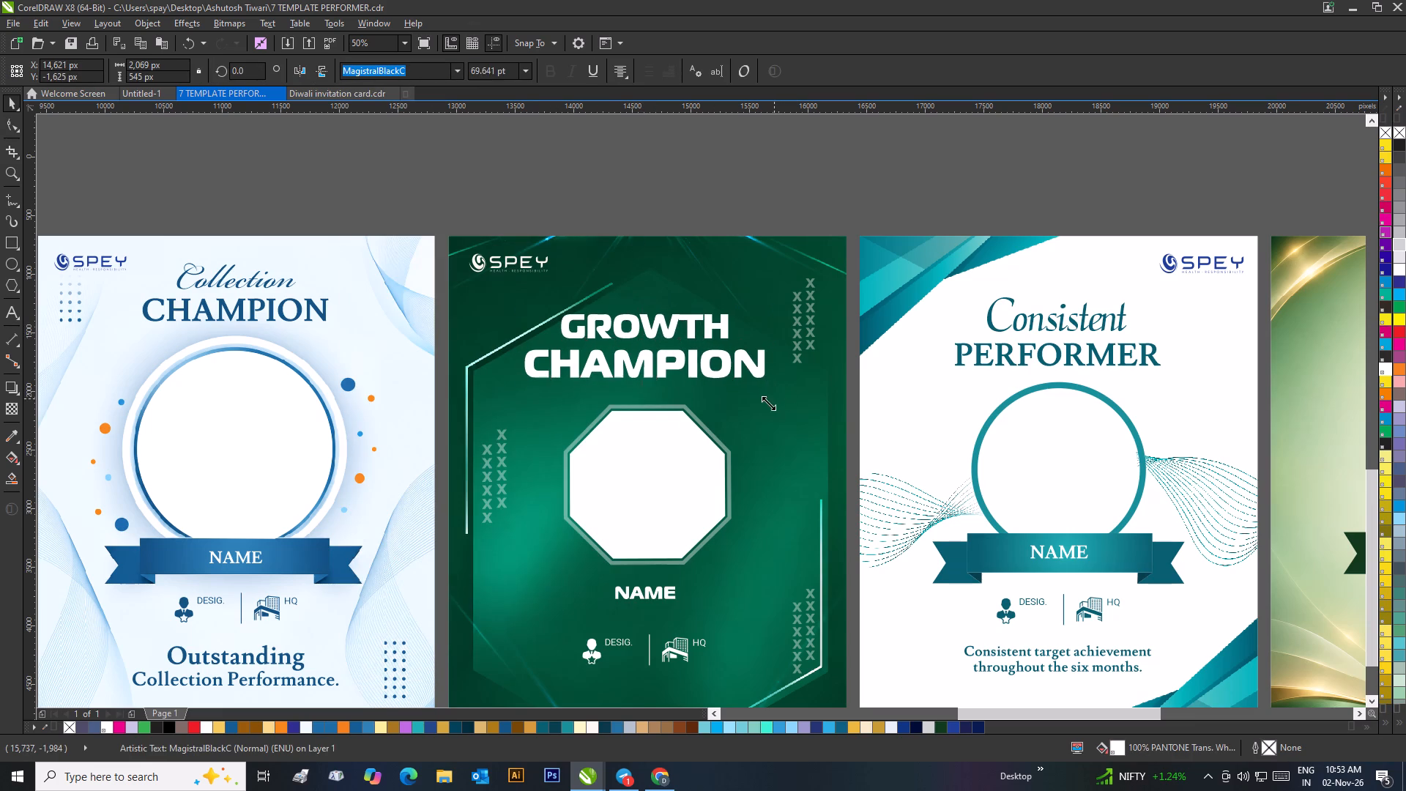
drag(768, 403, 751, 413)
drag(678, 362, 689, 374)
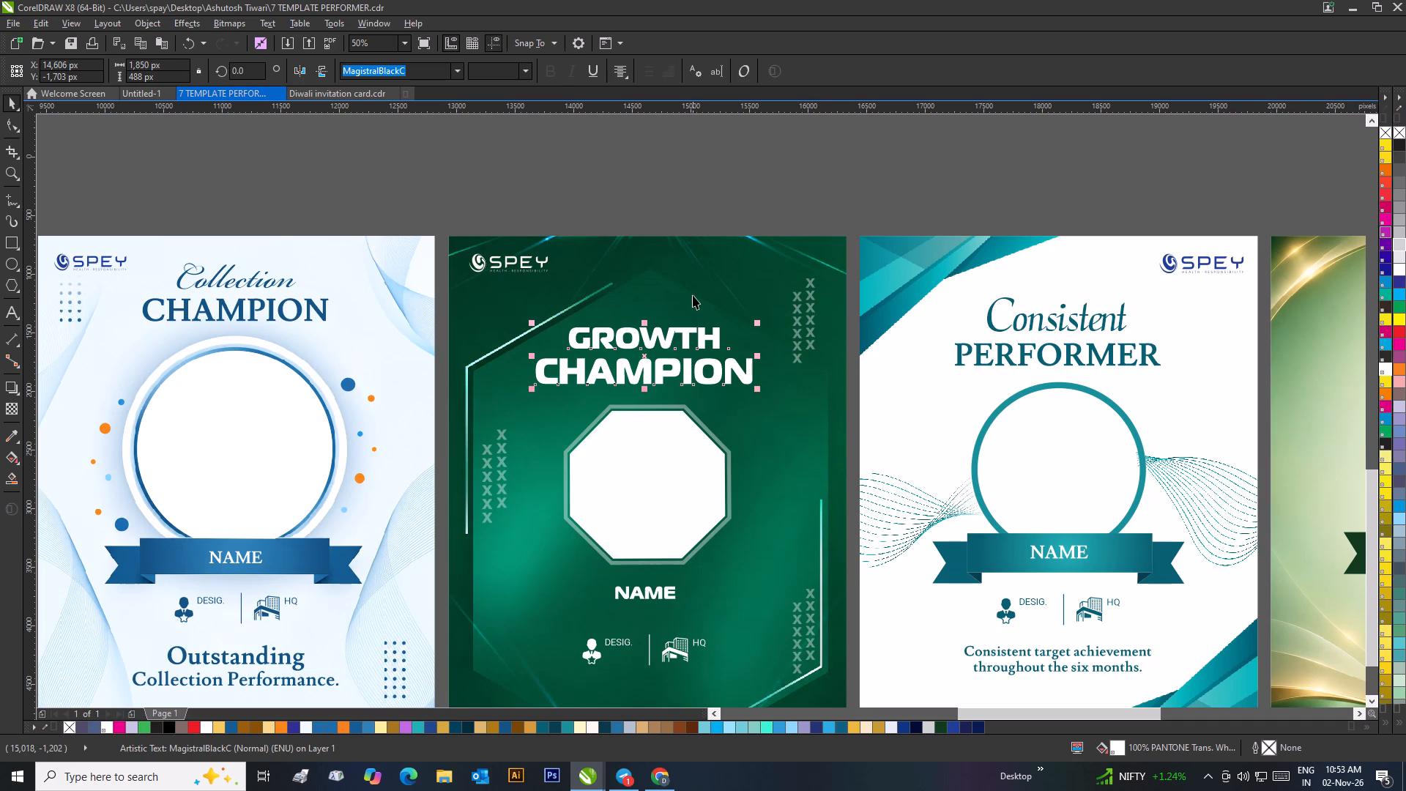
Center the resized "GROWTH CHAMPION" title horizontally on the green card.
shift+click(693, 295)
key(c)
click(702, 149)
Change the font of the green card's "NAME" text to Malgun Gothic Bold.
scroll(696, 216, down, 1)
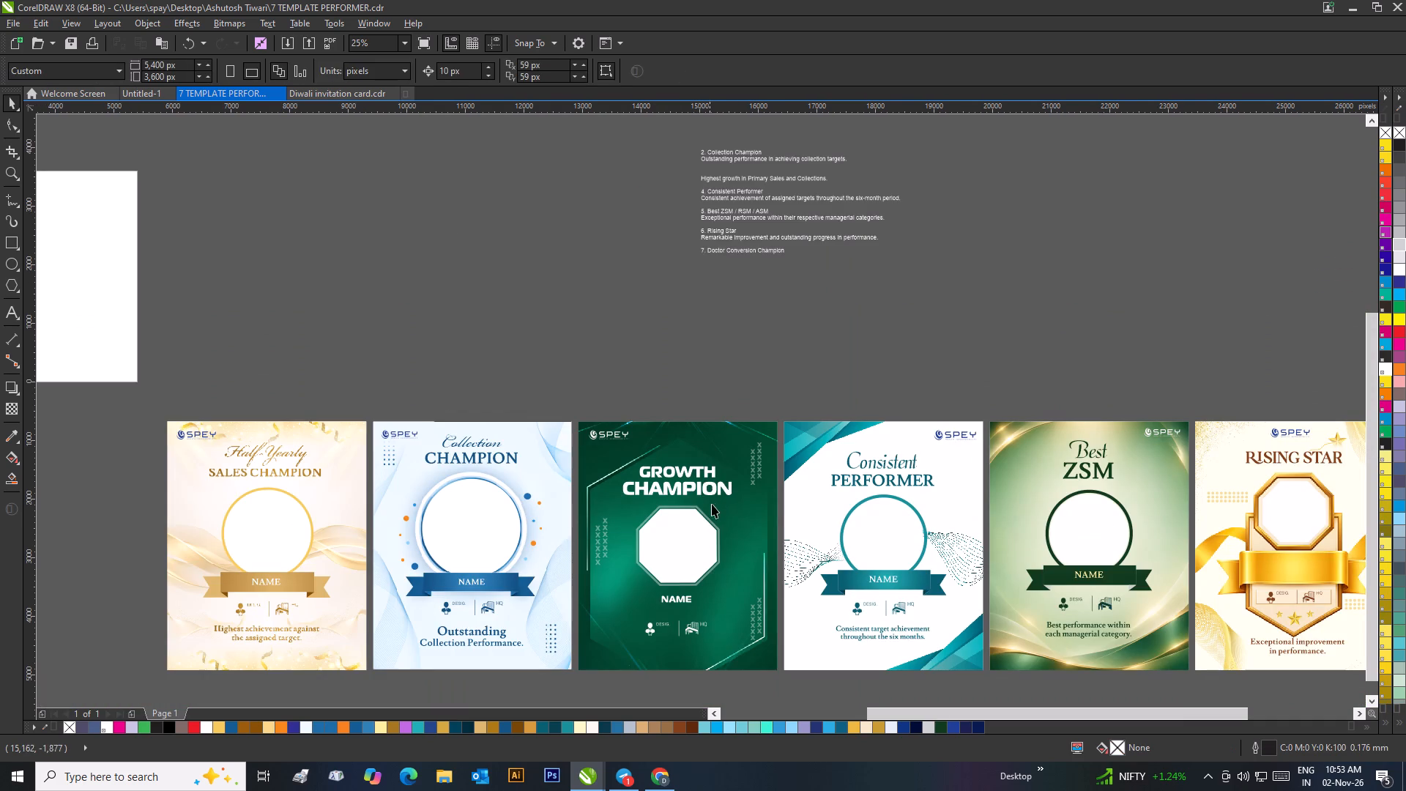
scroll(707, 529, up, 1)
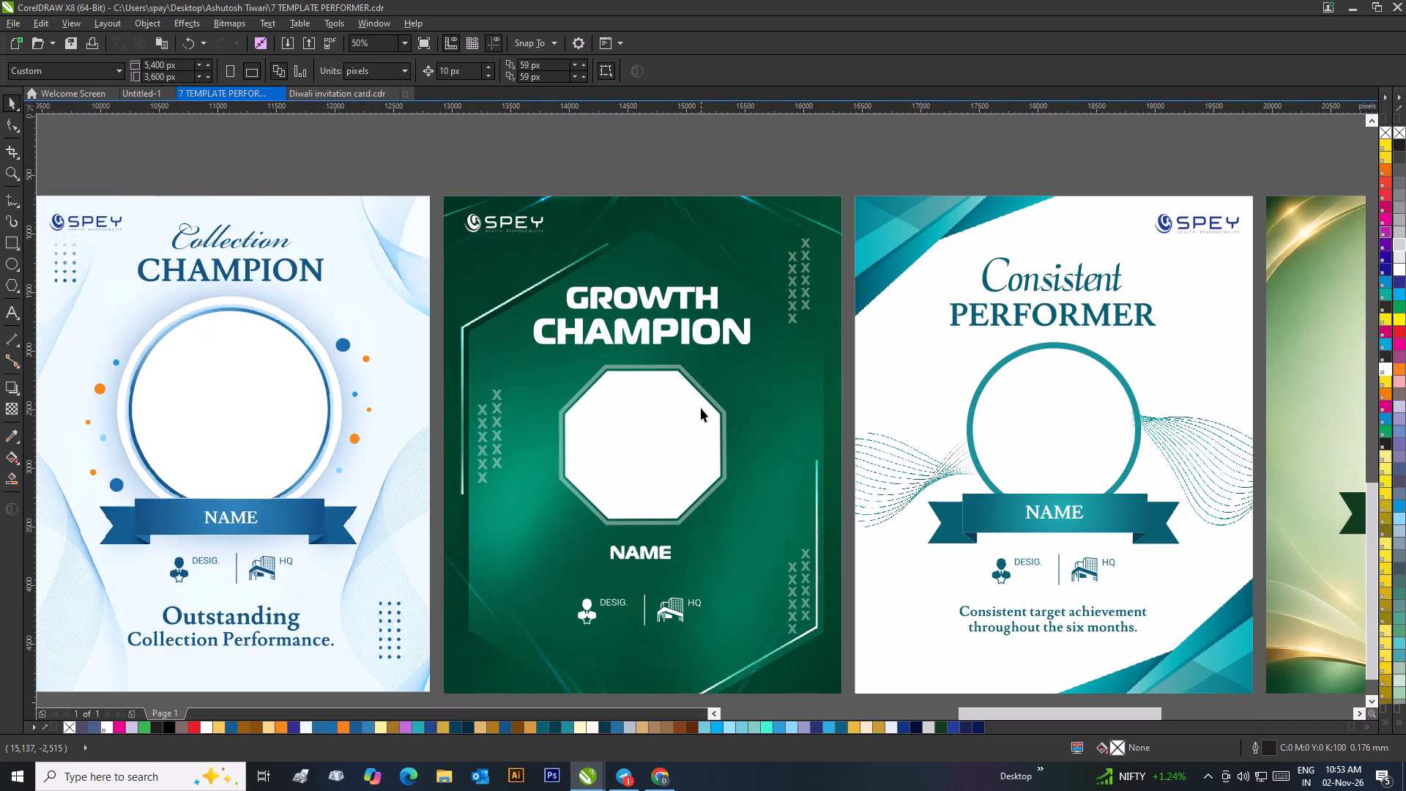
click(655, 555)
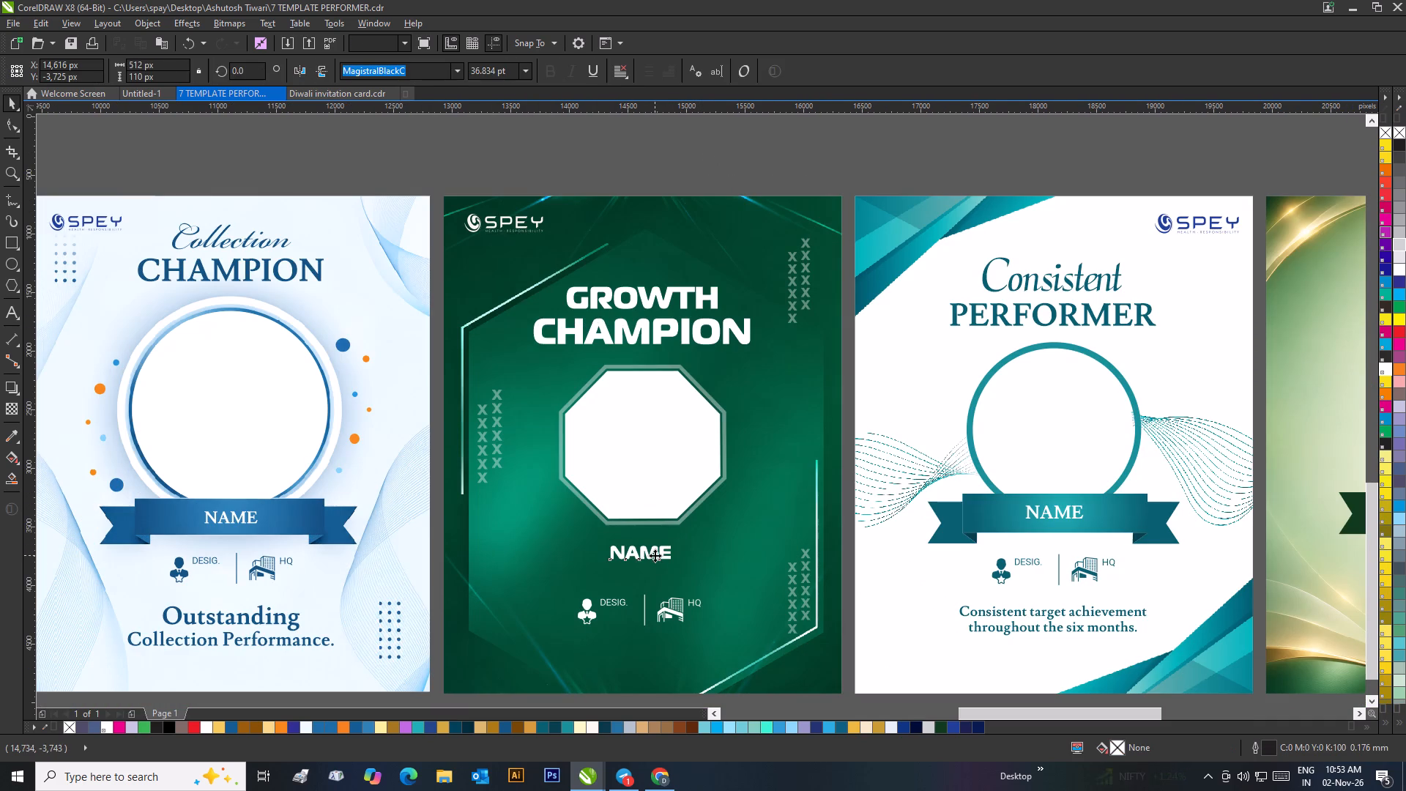
click(459, 70)
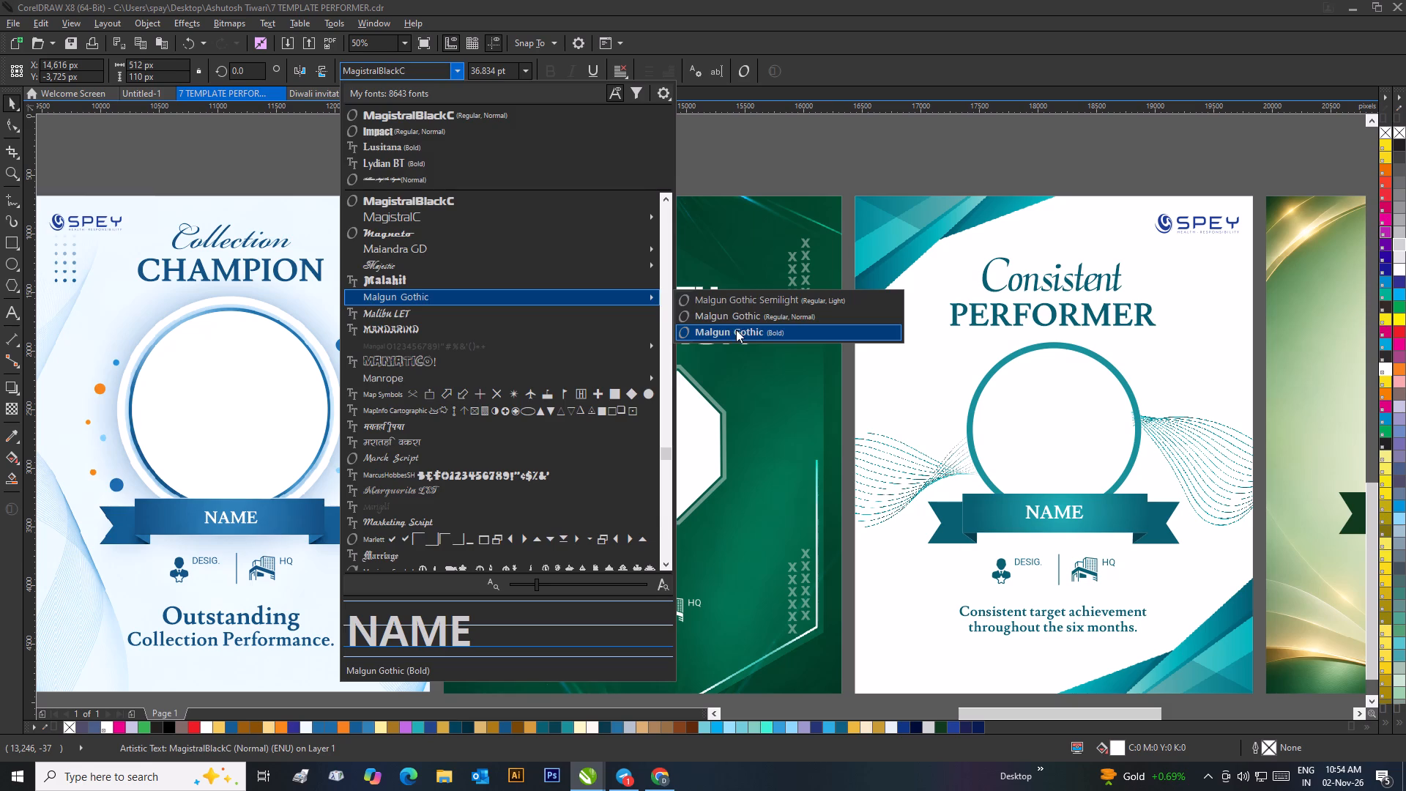
click(736, 330)
click(583, 150)
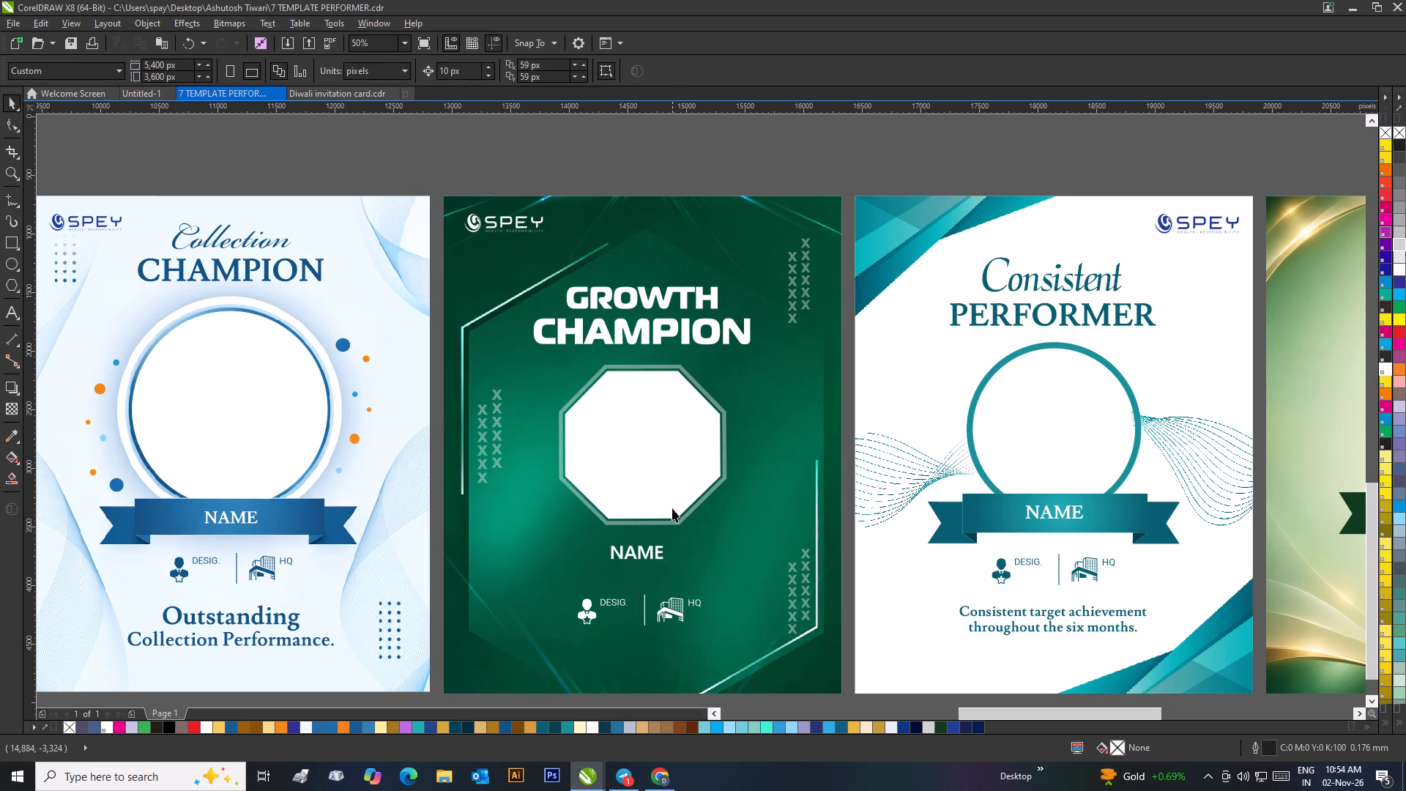
Center the "NAME" text horizontally on the green card beneath the octagon.
scroll(661, 555, up, 1)
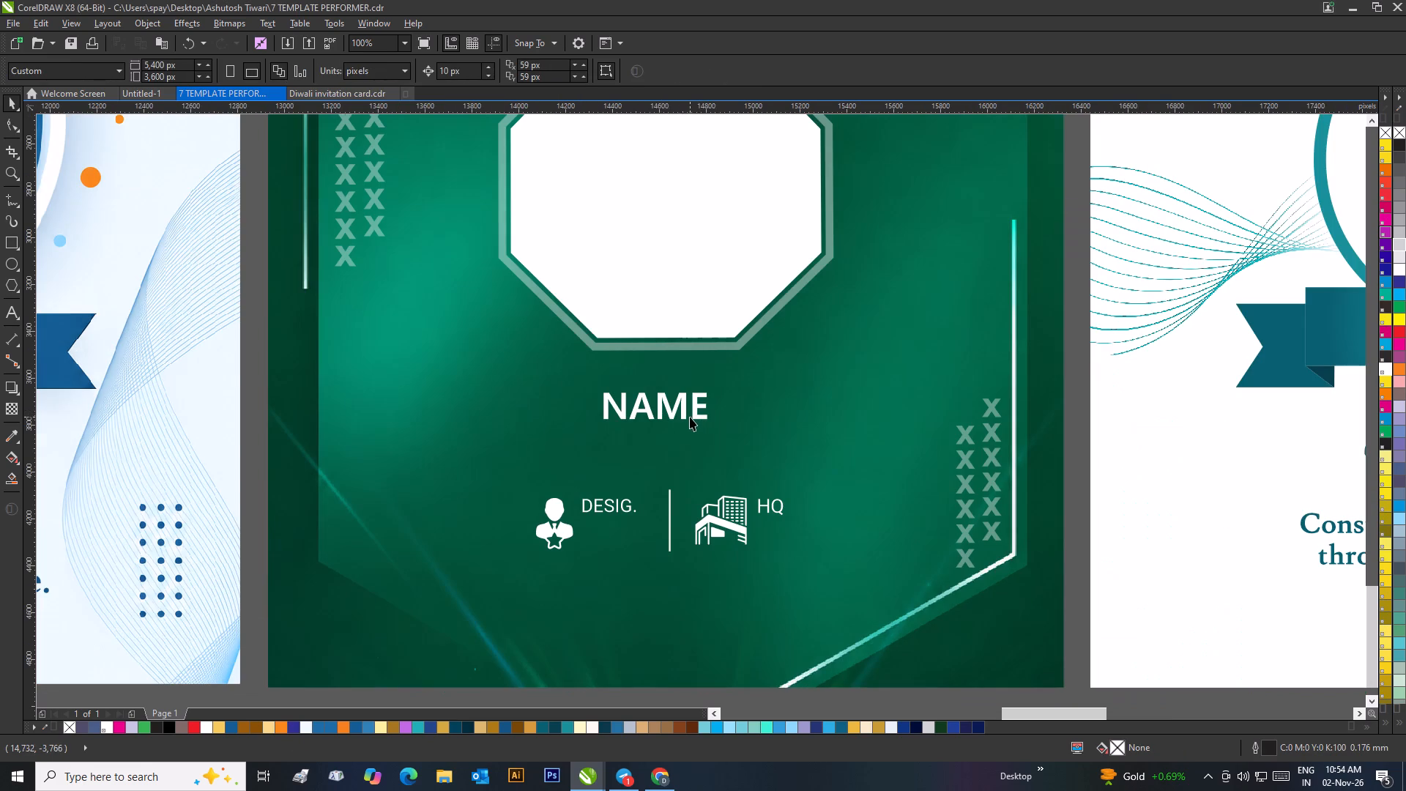
drag(685, 413, 698, 415)
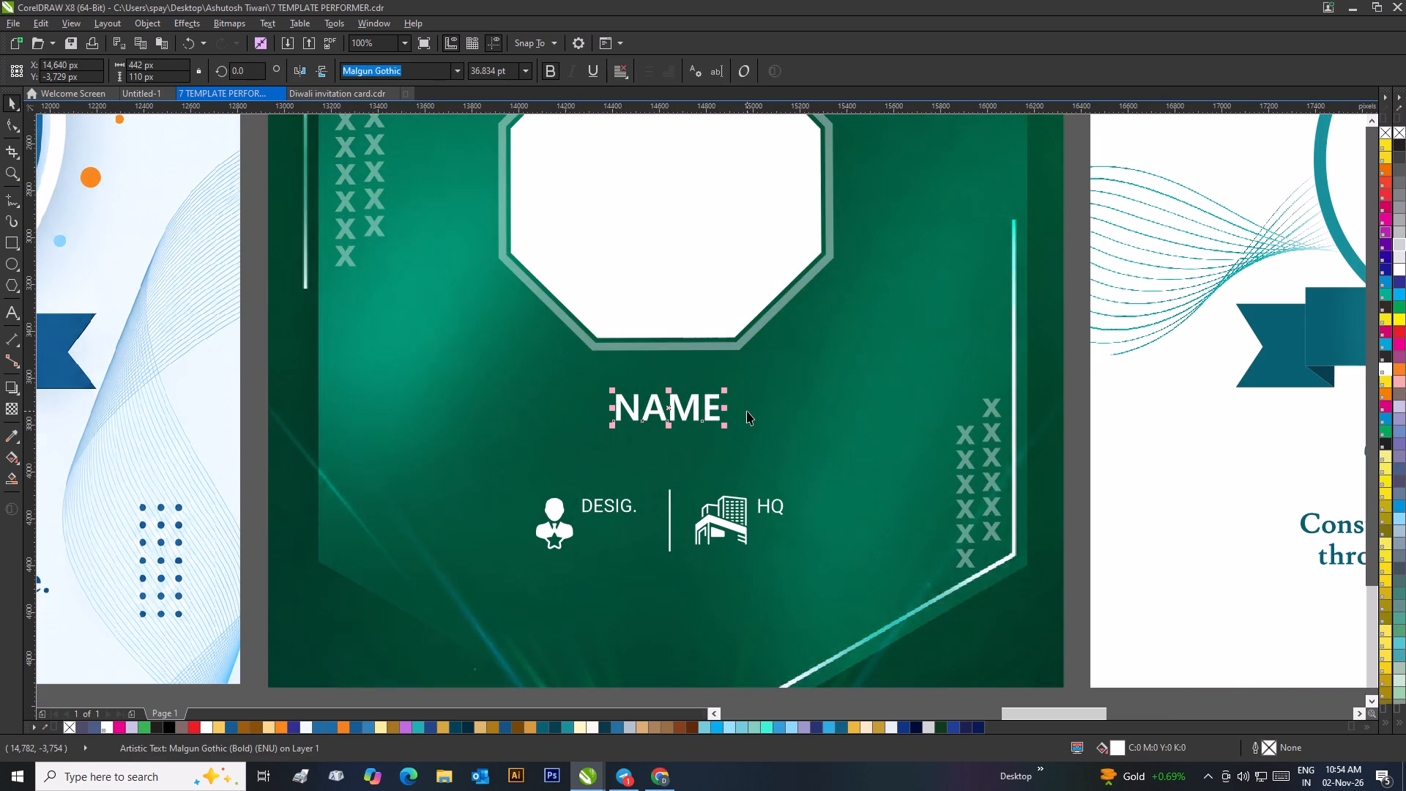
shift+click(747, 411)
key(c)
scroll(743, 410, down, 3)
click(724, 194)
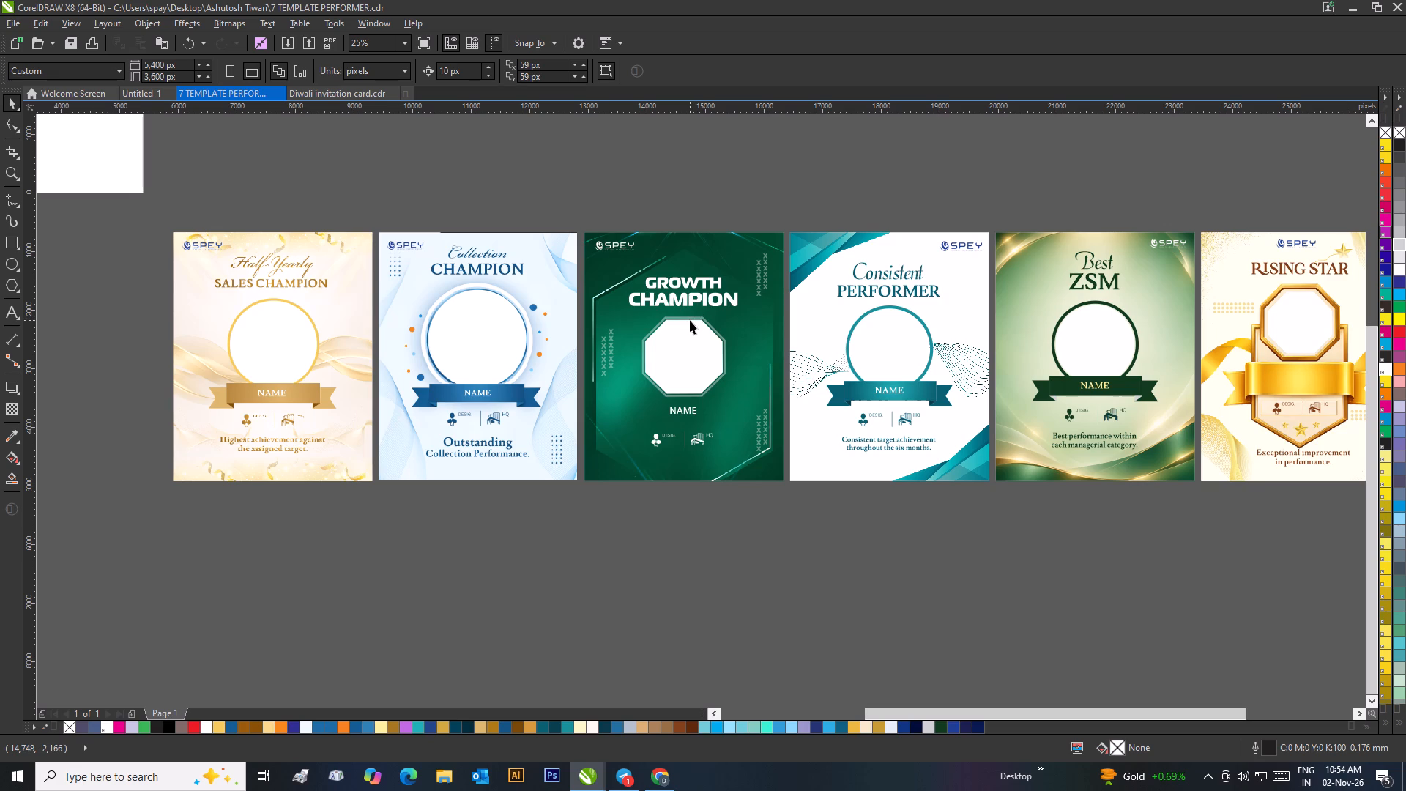
Ungroup all objects of the "Best ZSM" card.
scroll(696, 365, up, 1)
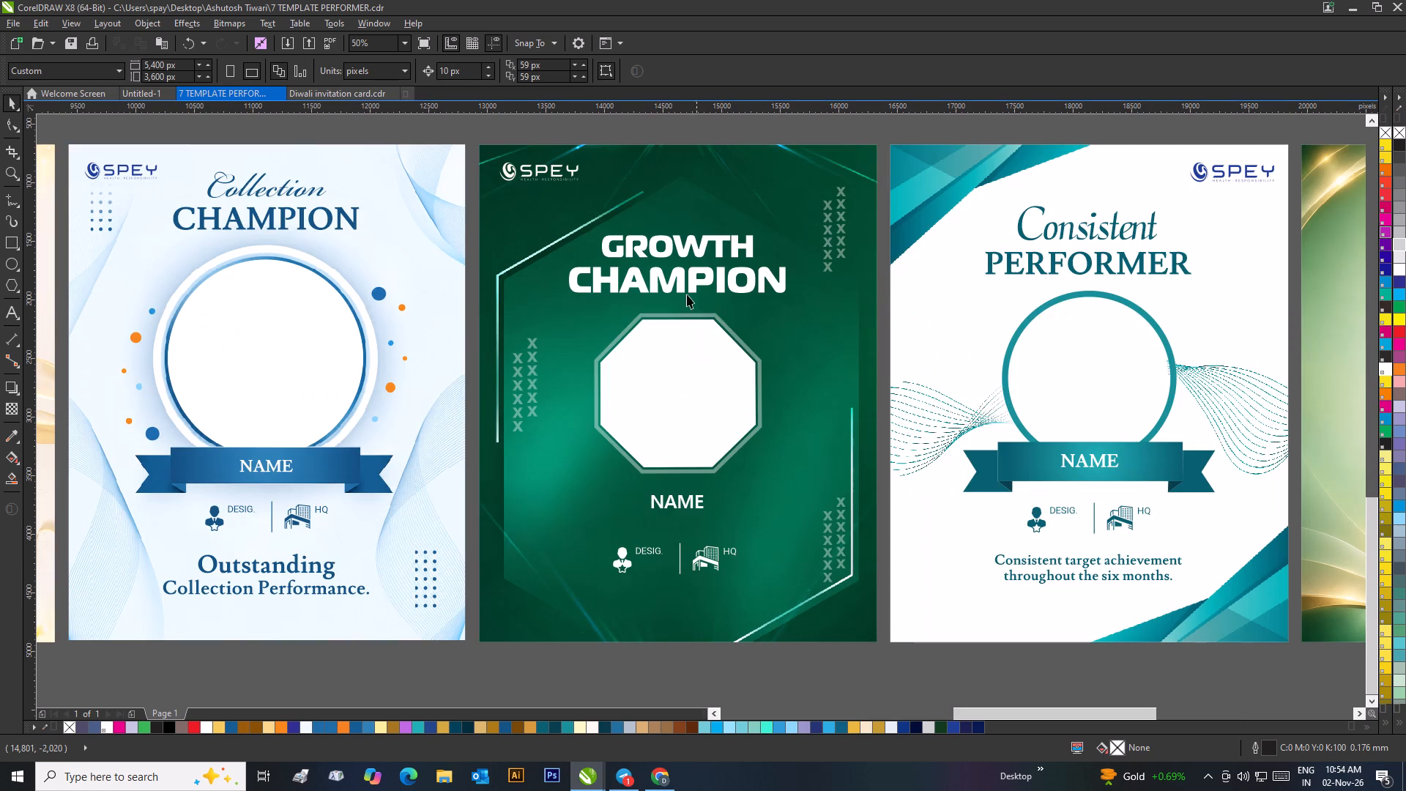
scroll(684, 314, down, 1)
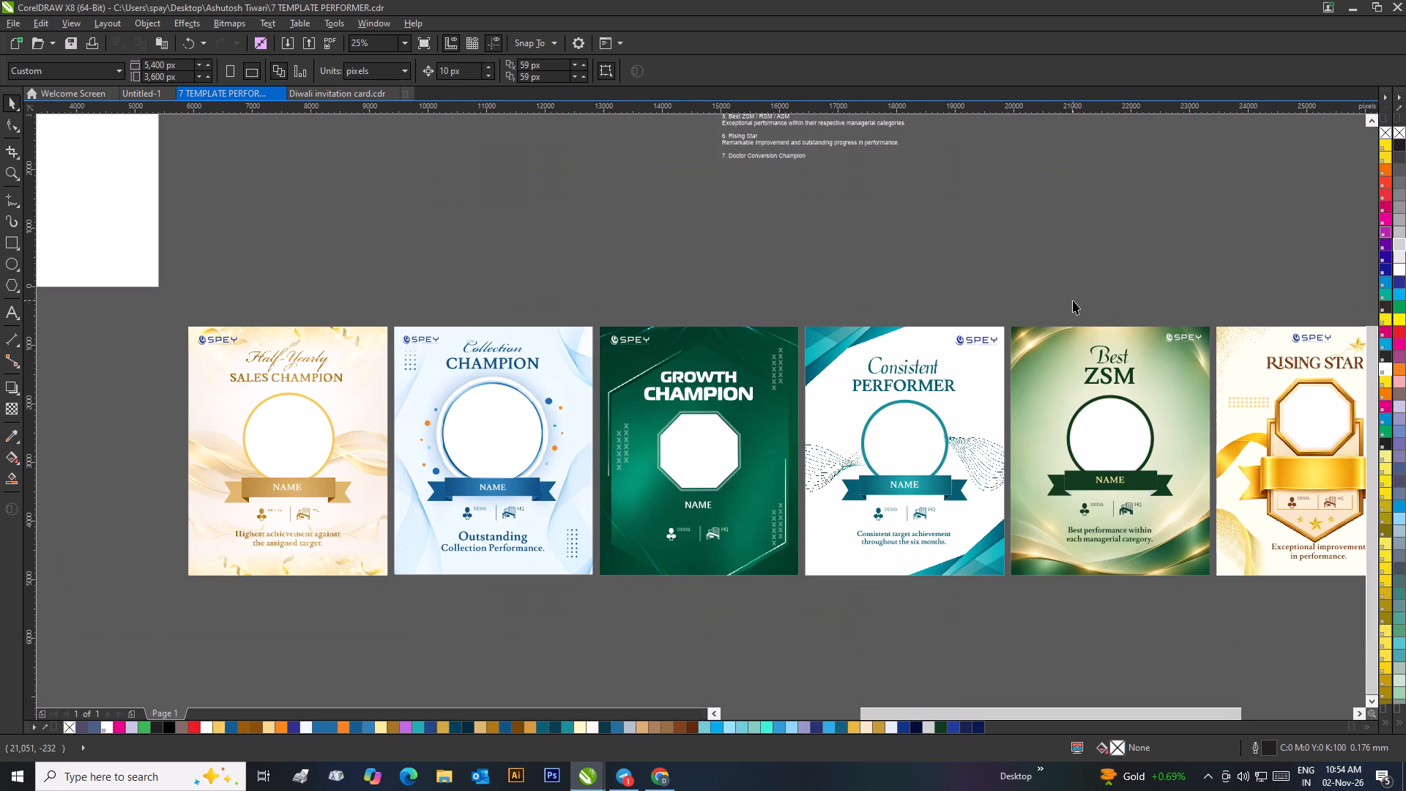
drag(1073, 300, 1098, 272)
scroll(1120, 378, up, 1)
scroll(684, 415, down, 1)
click(699, 412)
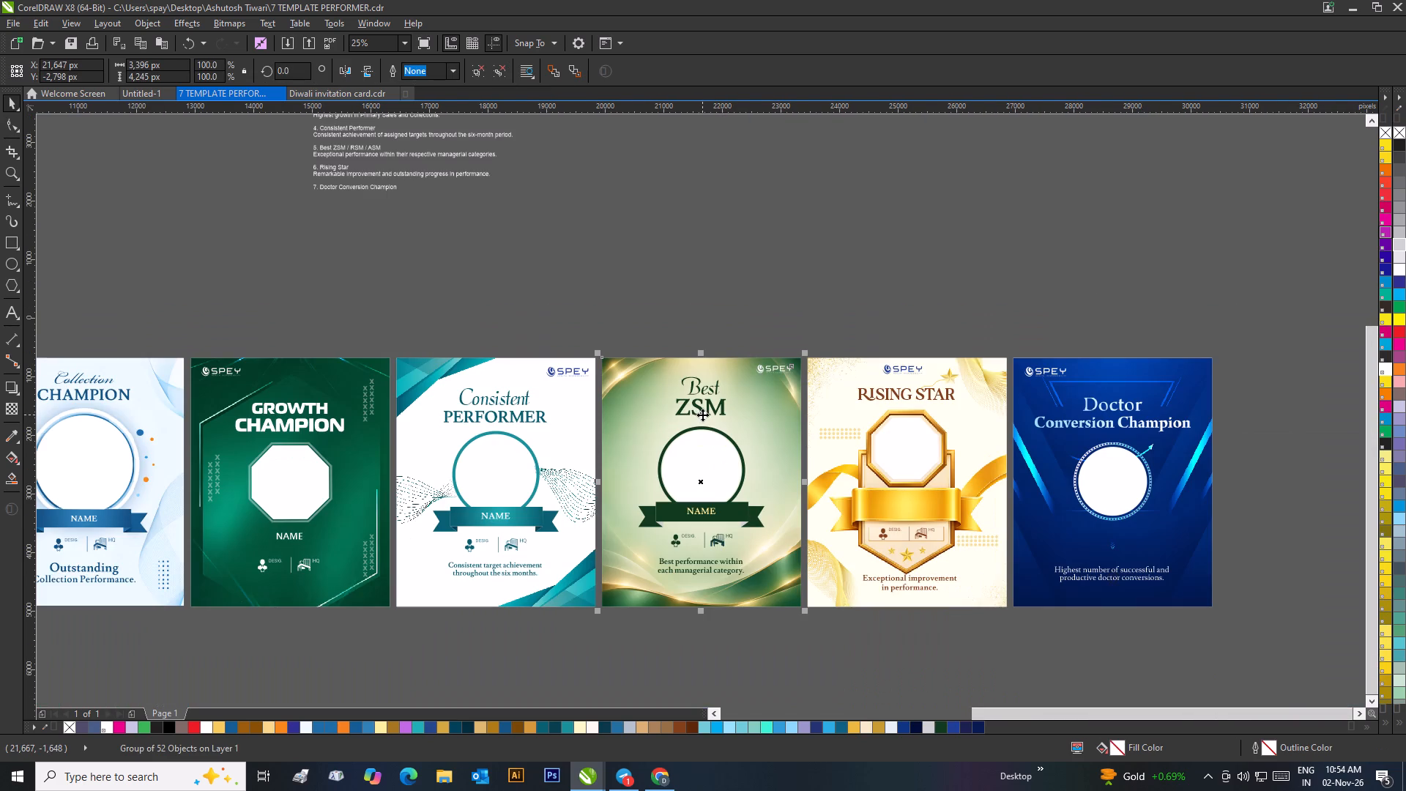
right_click(702, 415)
click(755, 103)
click(760, 140)
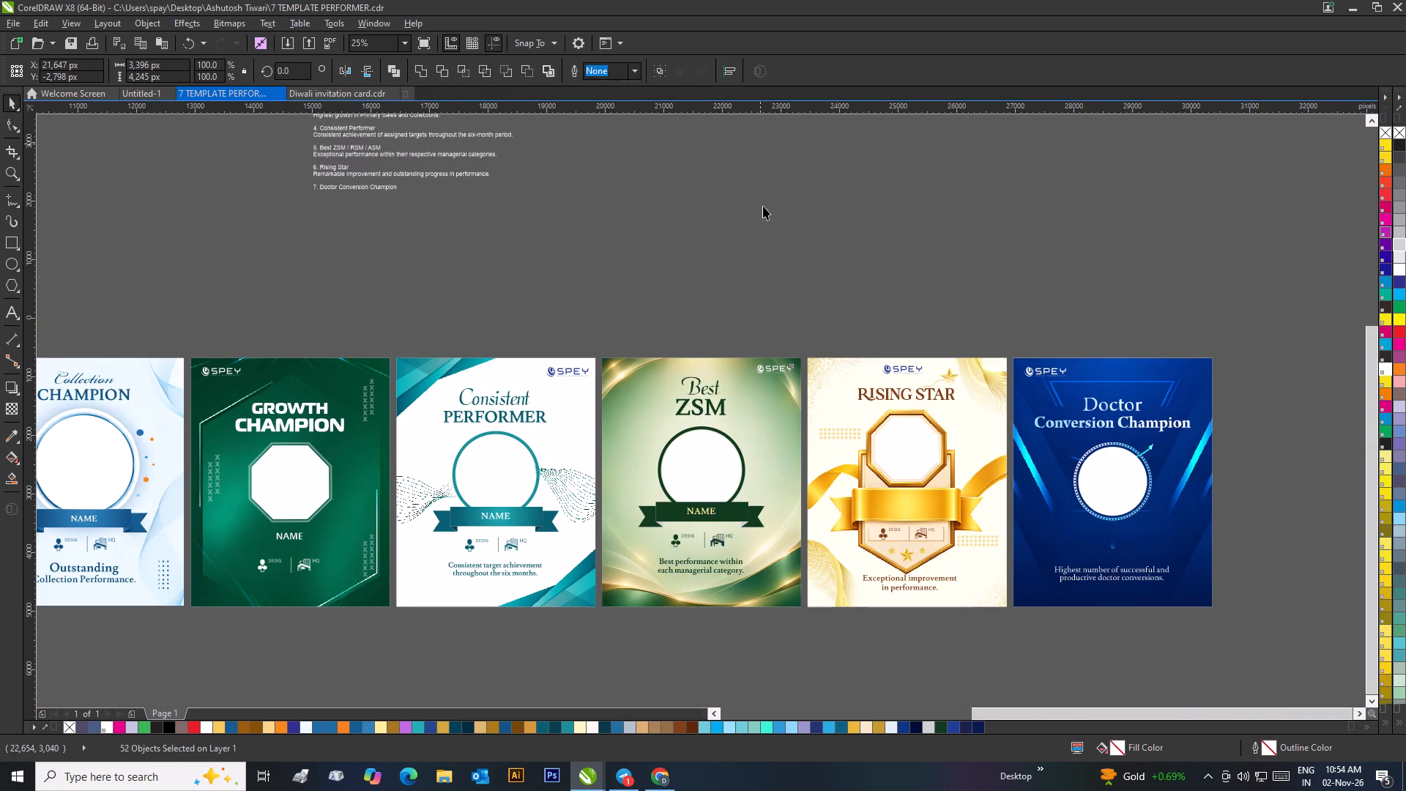
Rearrange the "Best ZSM" title onto a single line above the circle, with "Best" directly before "ZSM".
scroll(702, 409, up, 1)
drag(721, 409, 803, 399)
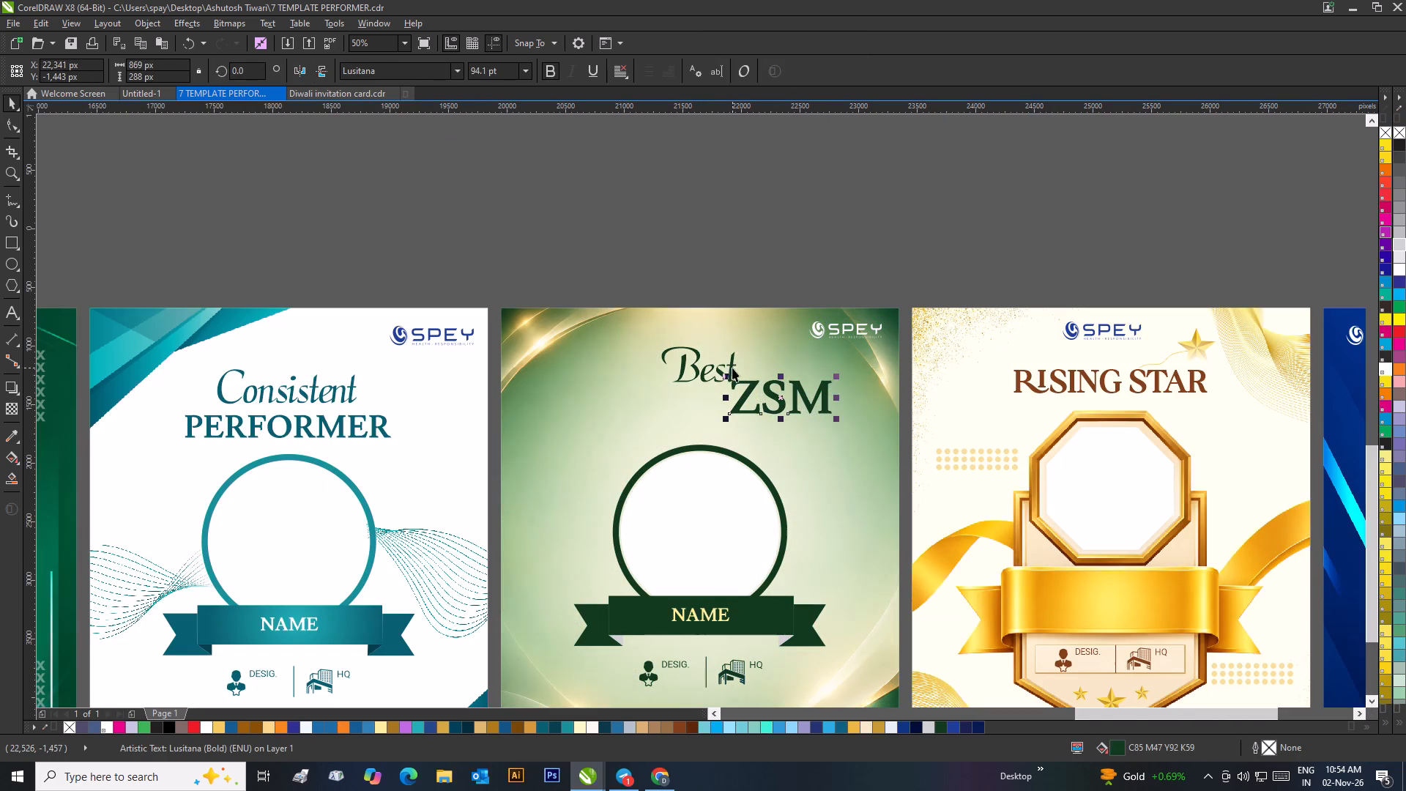
drag(732, 368, 674, 399)
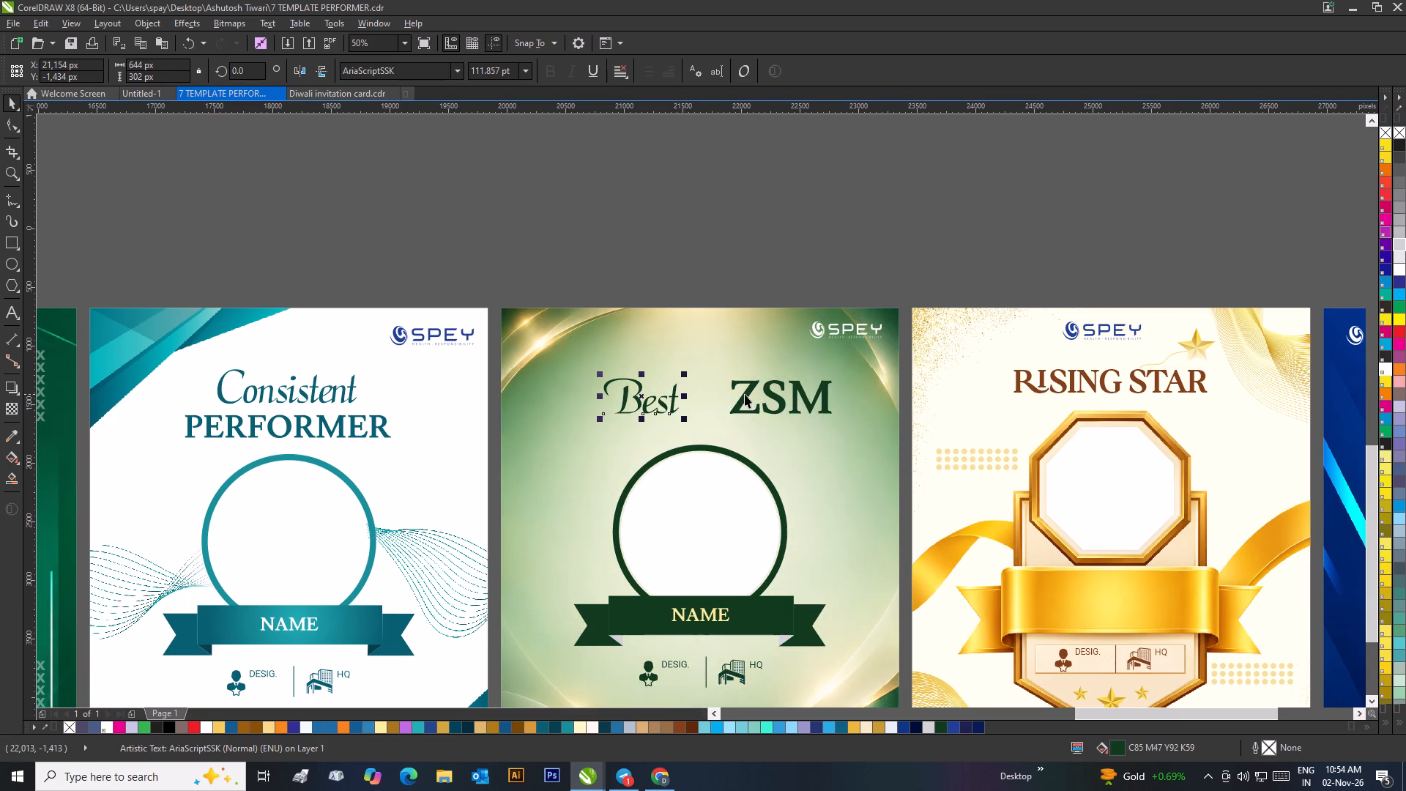
drag(745, 394, 699, 394)
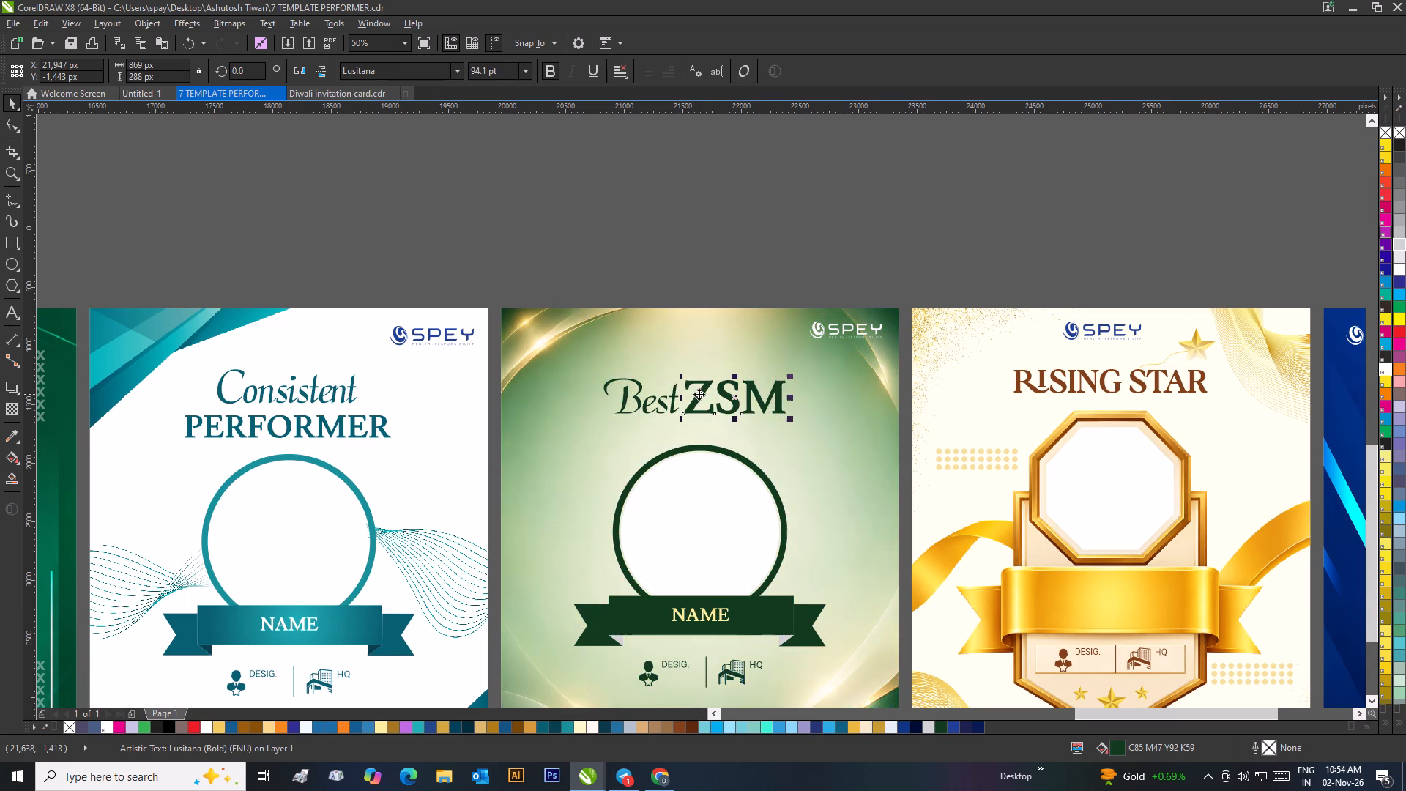
Enlarge "Best" to about 131 pt and fine-tune the spacing and vertical alignment between it and "ZSM".
drag(648, 403, 628, 401)
drag(662, 420, 682, 426)
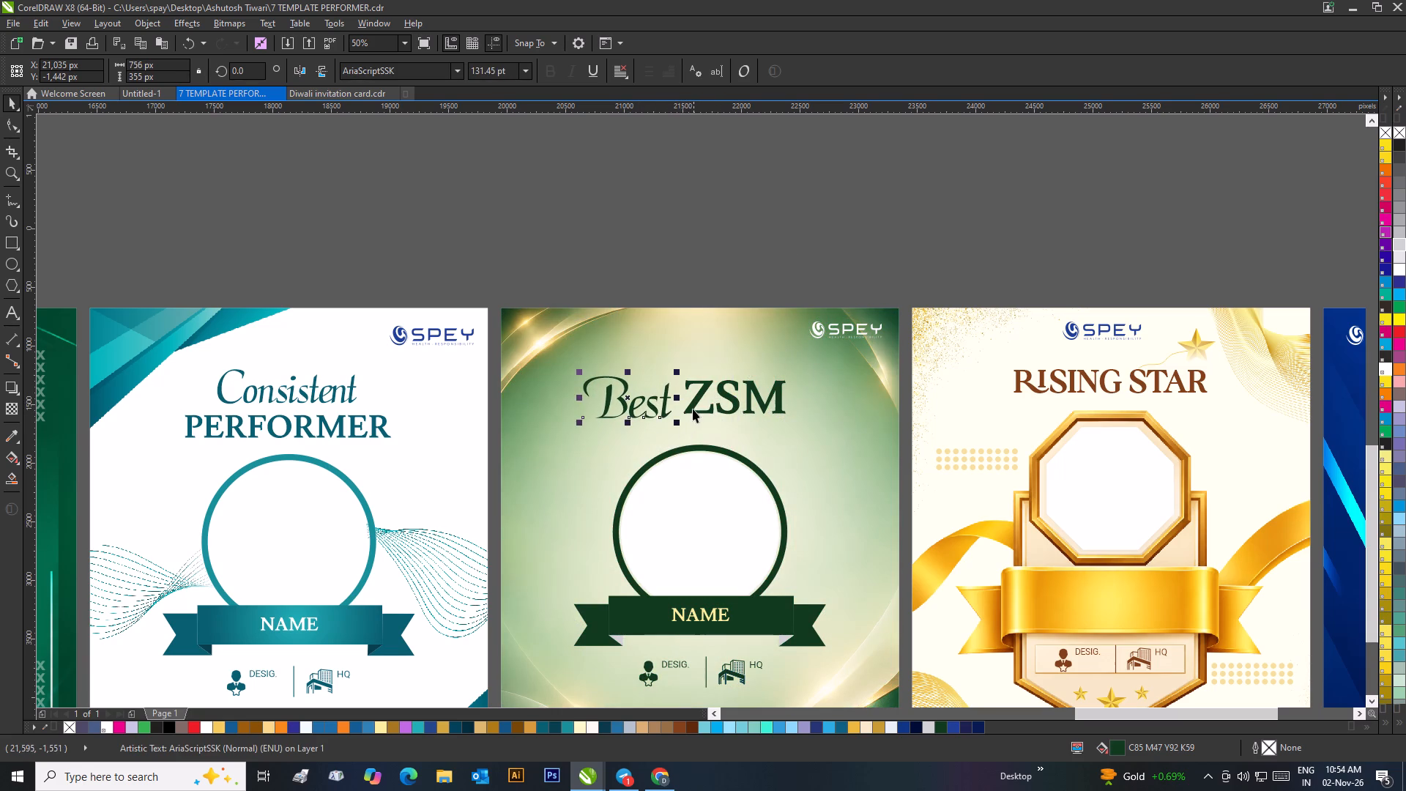
click(693, 409)
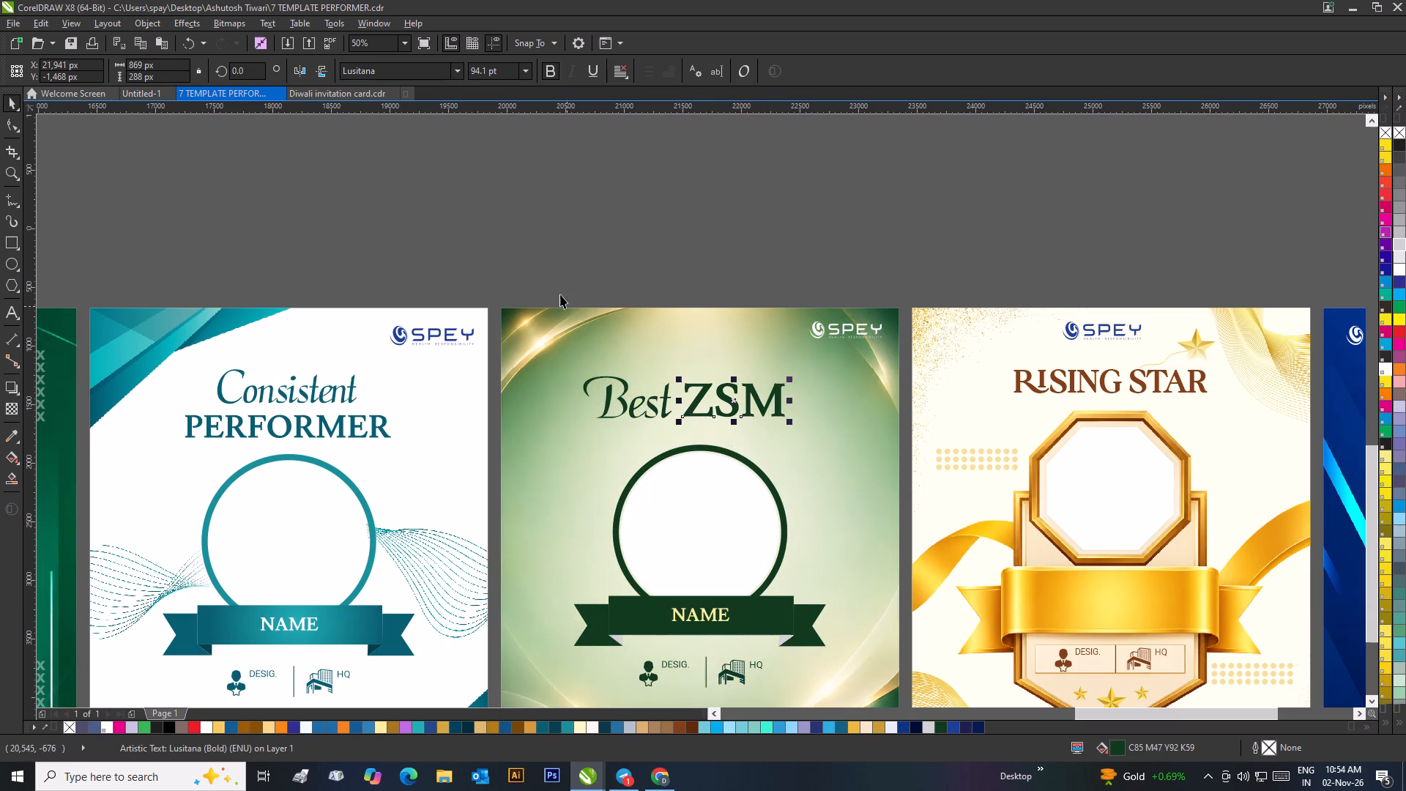
Group "Best" and "ZSM" and center the grouped title horizontally on its card.
drag(555, 292, 796, 442)
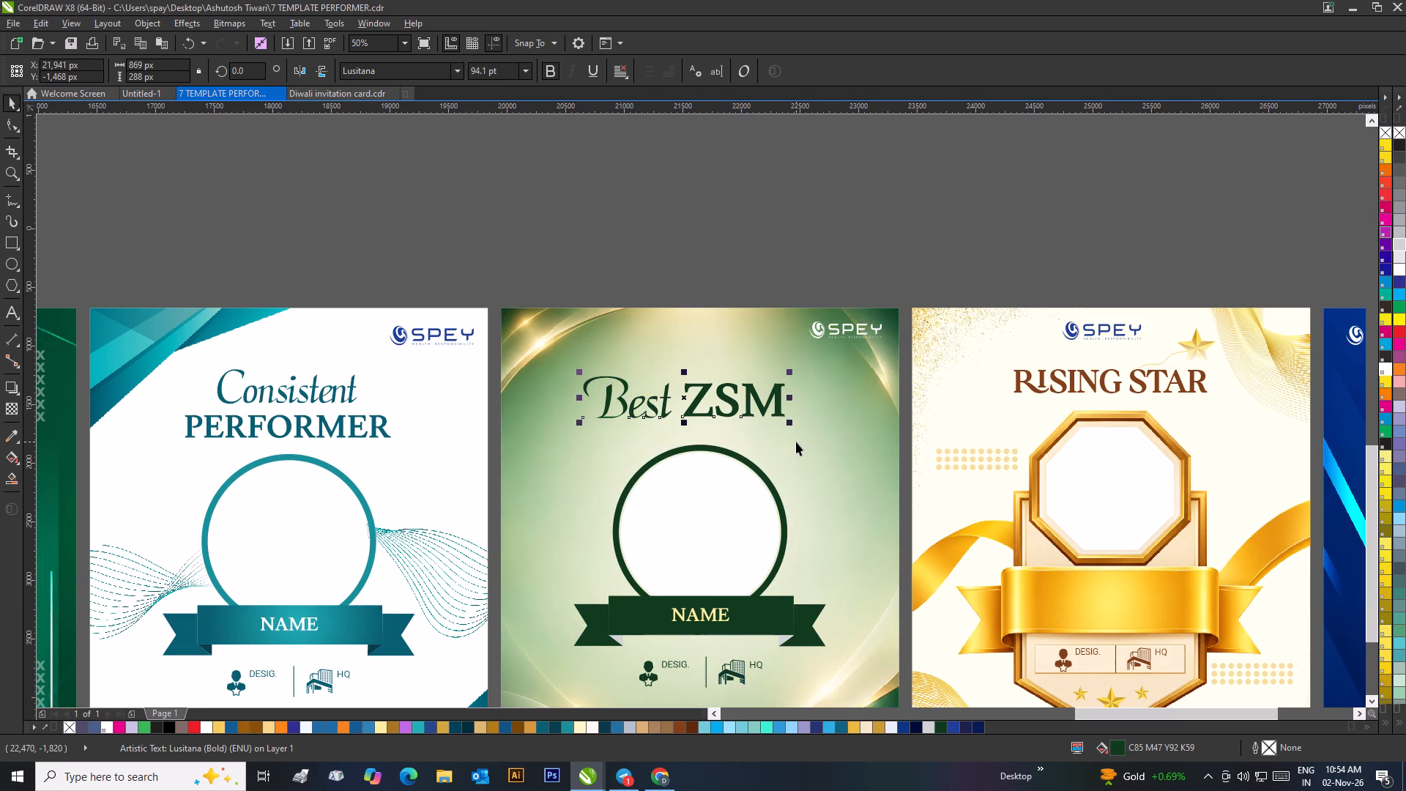
key(ctrl+g)
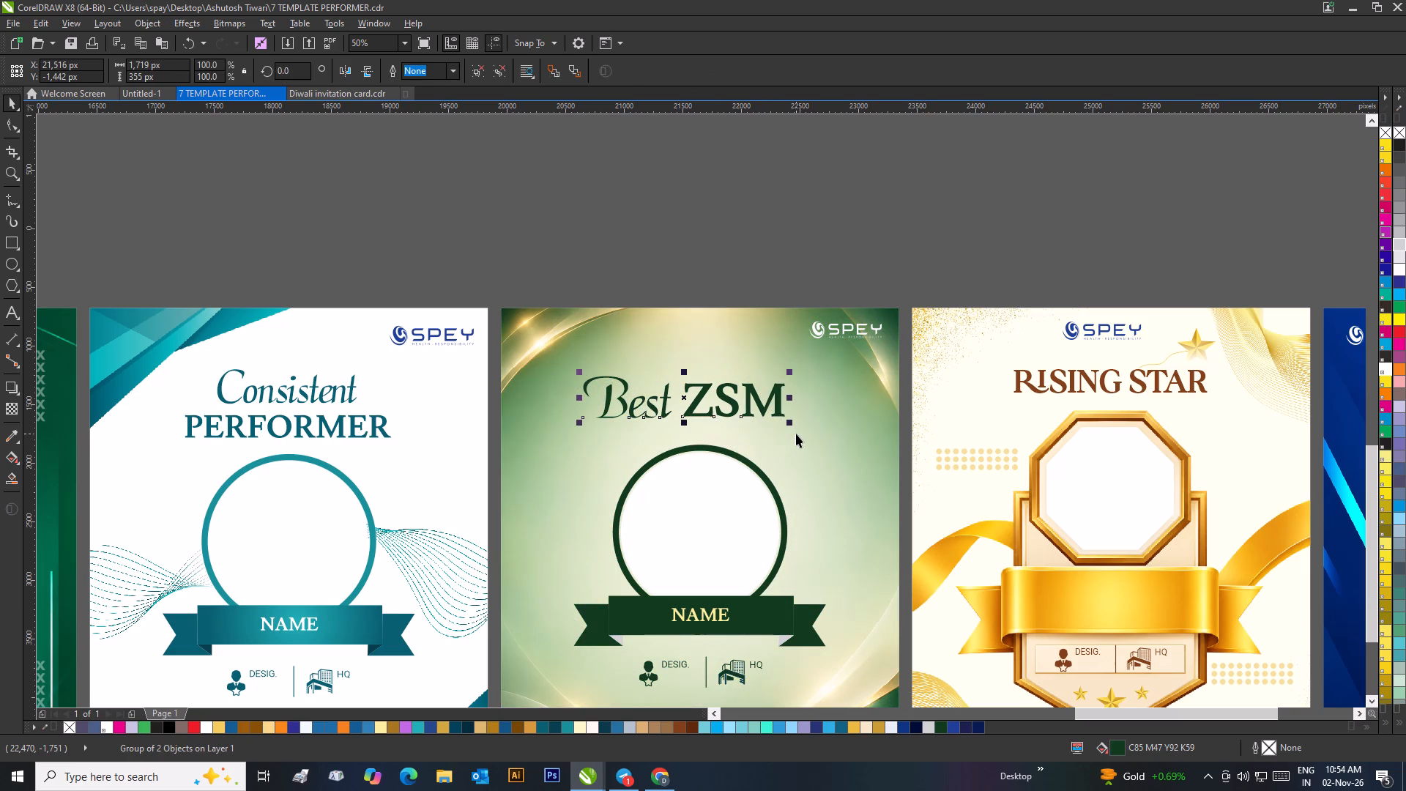
shift+click(799, 466)
key(c)
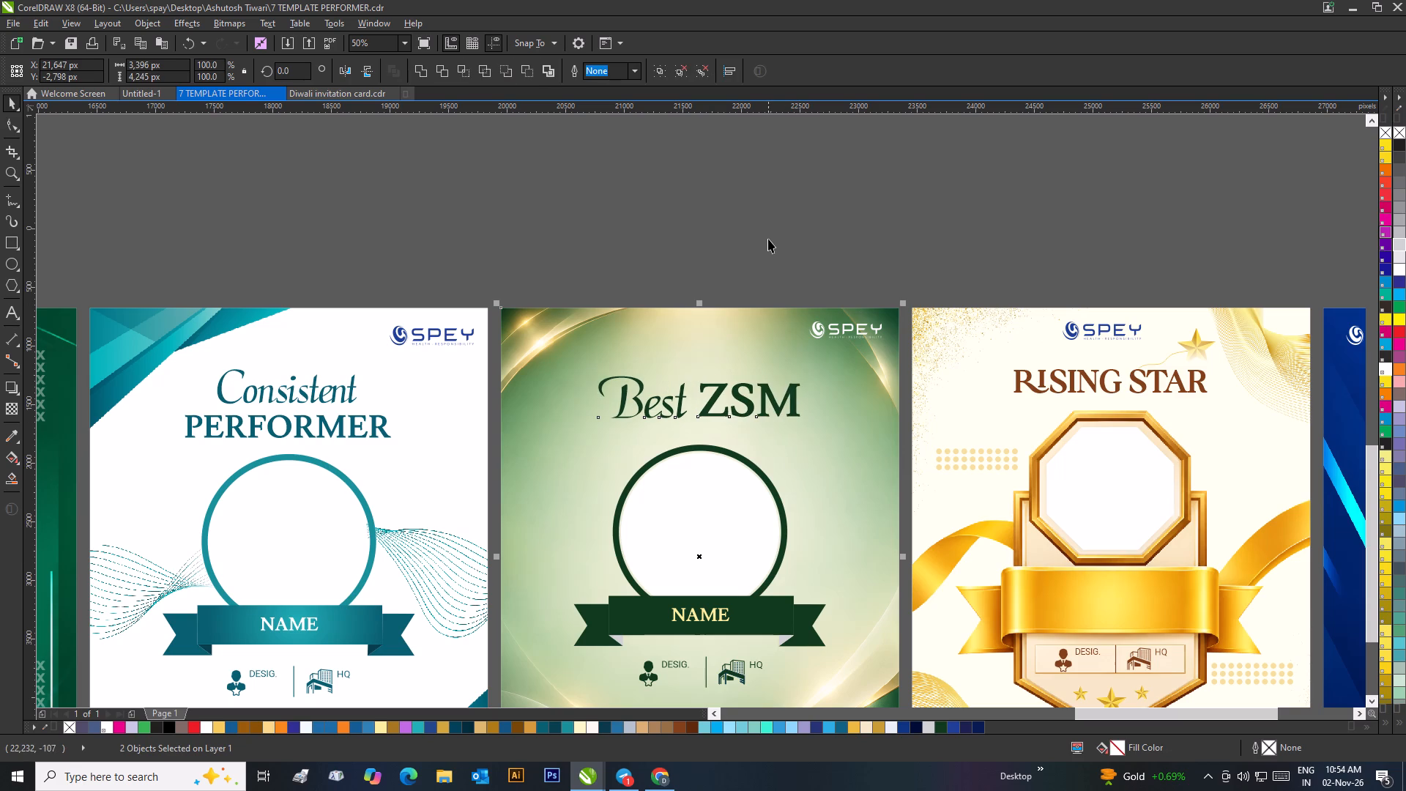
drag(759, 245, 753, 267)
Scale the "Best ZSM" title group down to about 1,641 px wide and re-center it horizontally on the card.
scroll(730, 298, down, 3)
scroll(696, 445, up, 1)
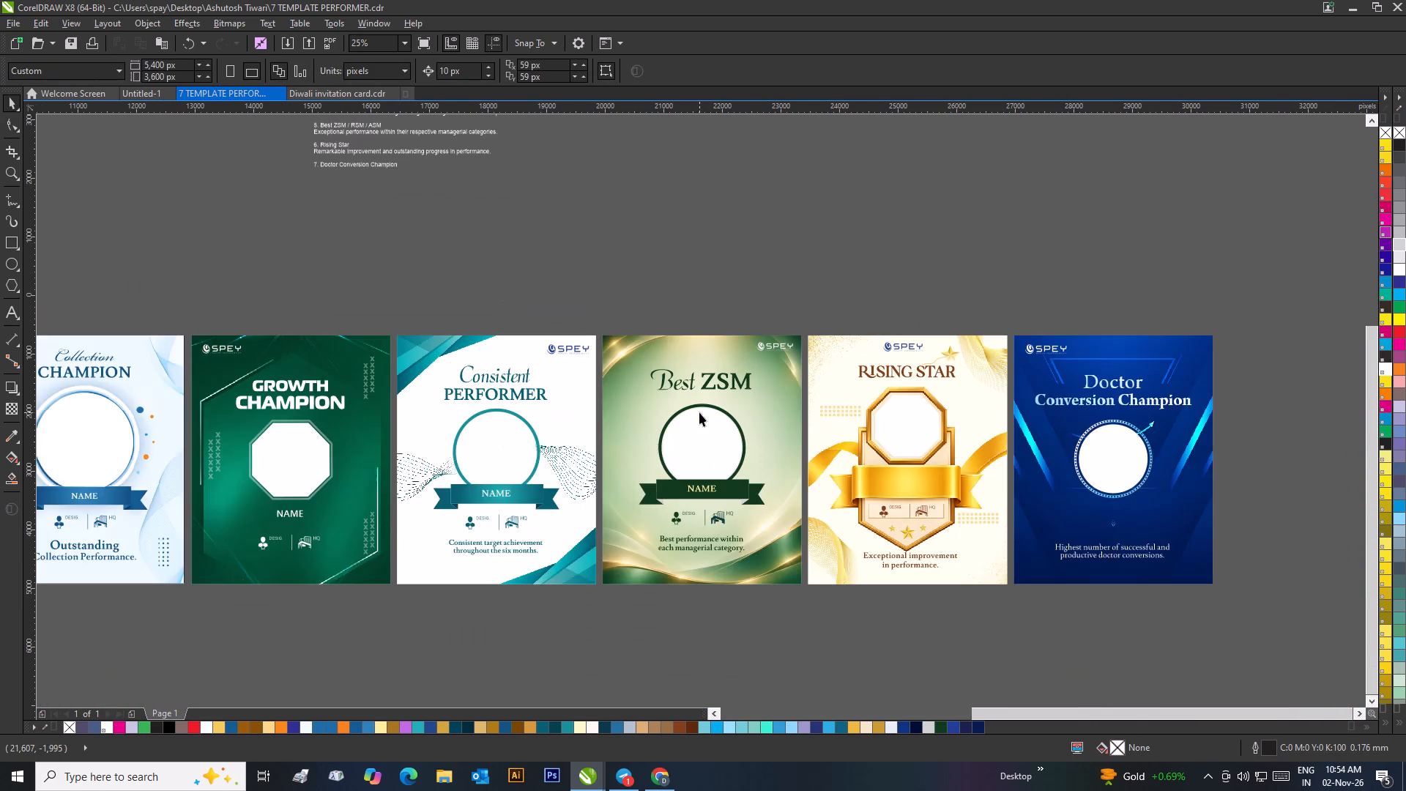
scroll(699, 412, up, 1)
click(712, 363)
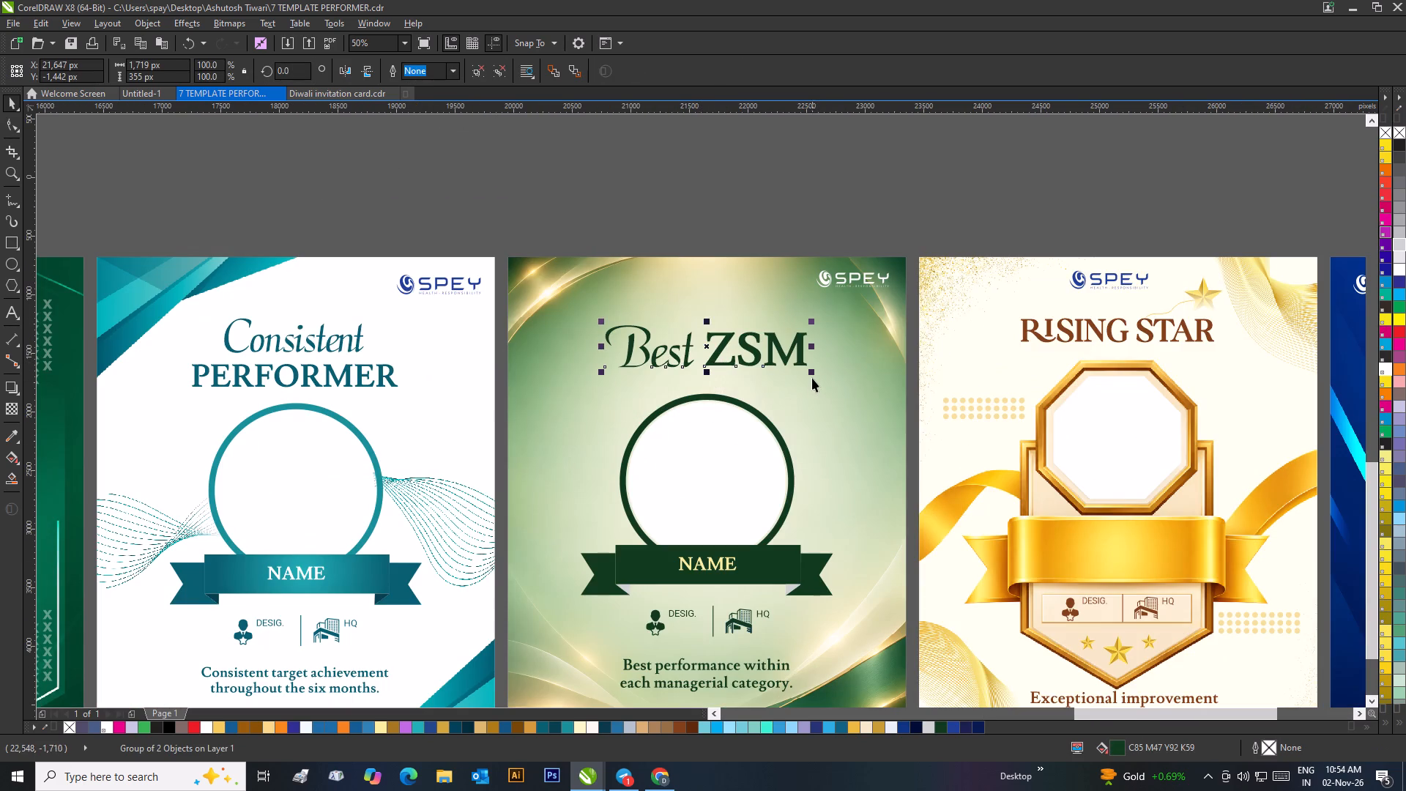
drag(811, 374, 799, 393)
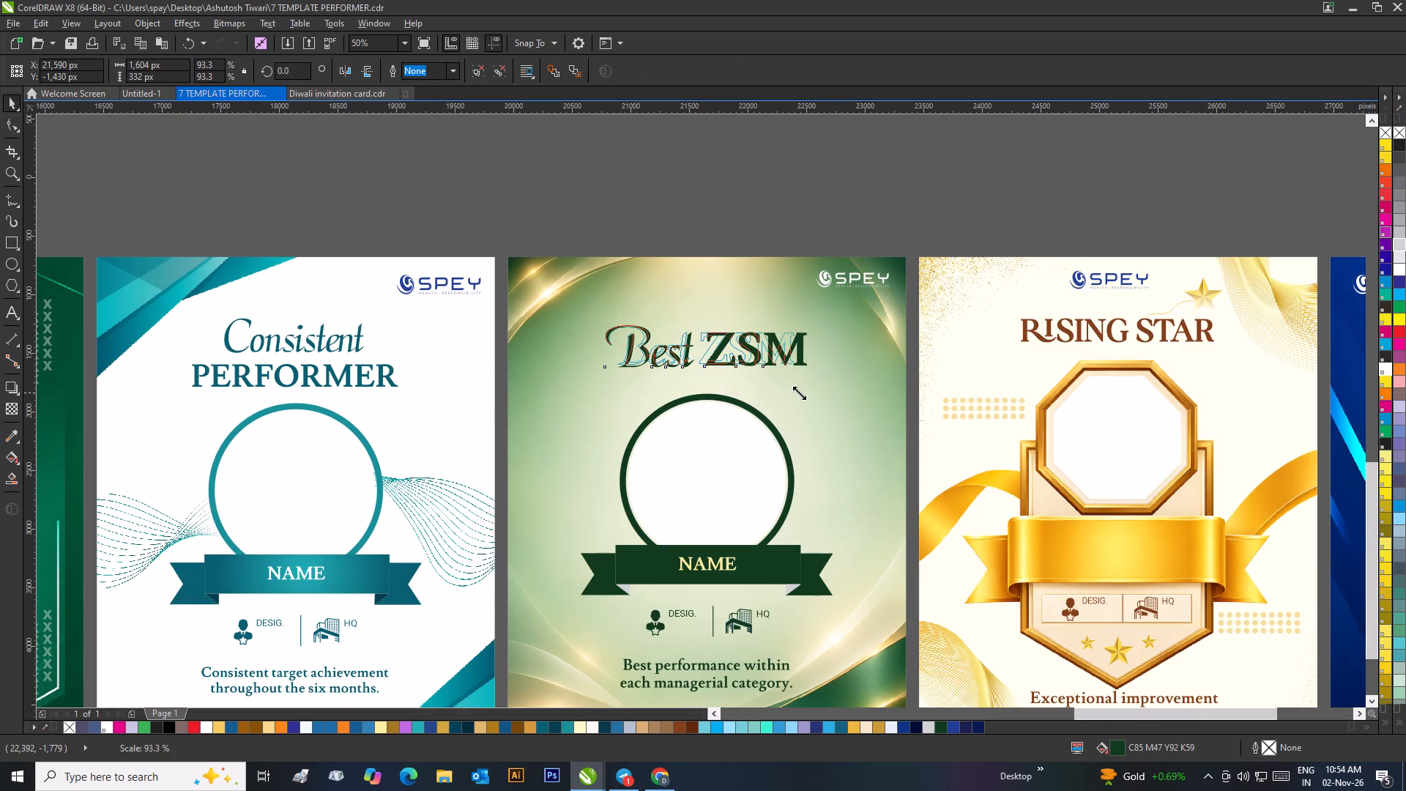
drag(799, 393, 803, 392)
shift+click(807, 403)
key(c)
click(742, 230)
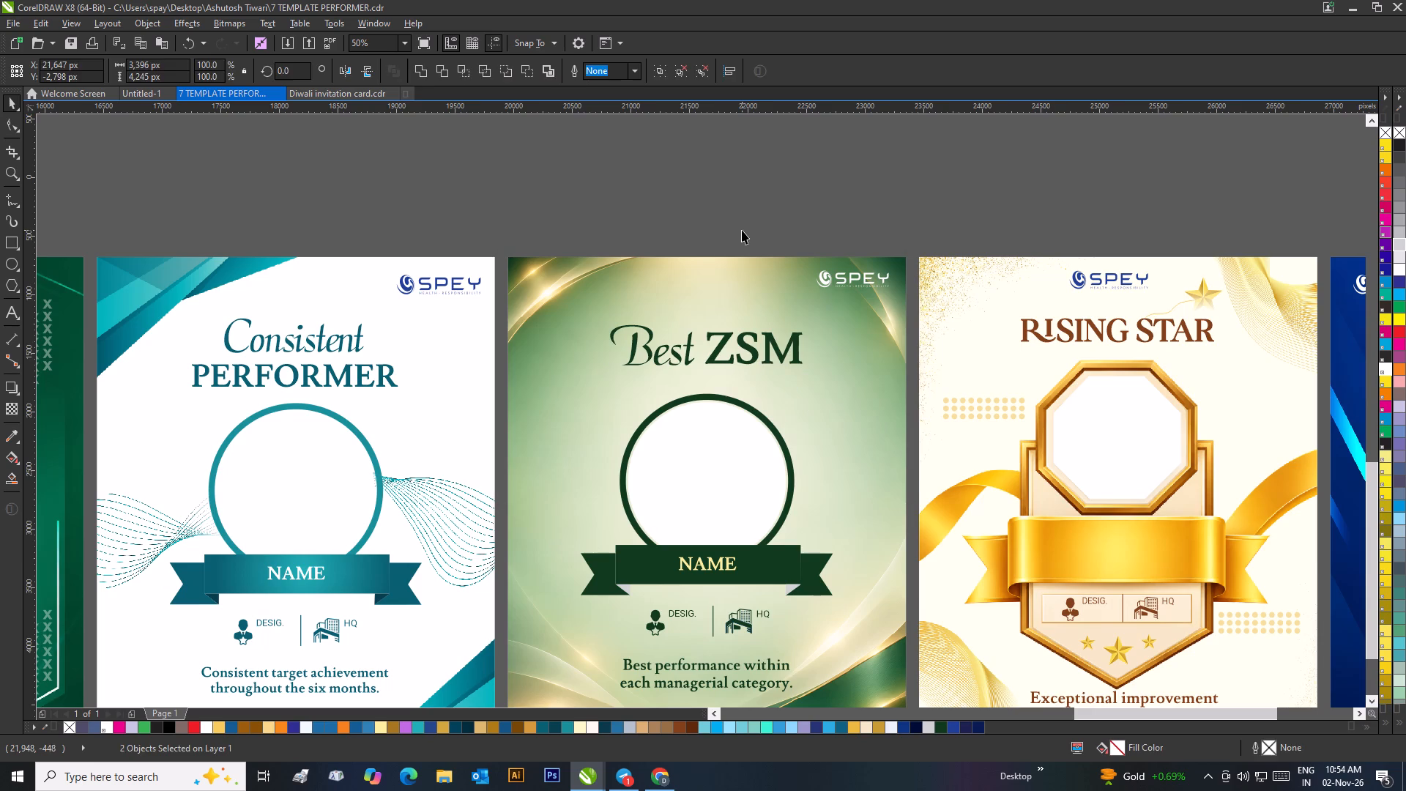
Check the size and position of the "Best ZSM" title against the neighbouring award cards.
scroll(740, 332, down, 1)
scroll(703, 431, up, 1)
click(688, 403)
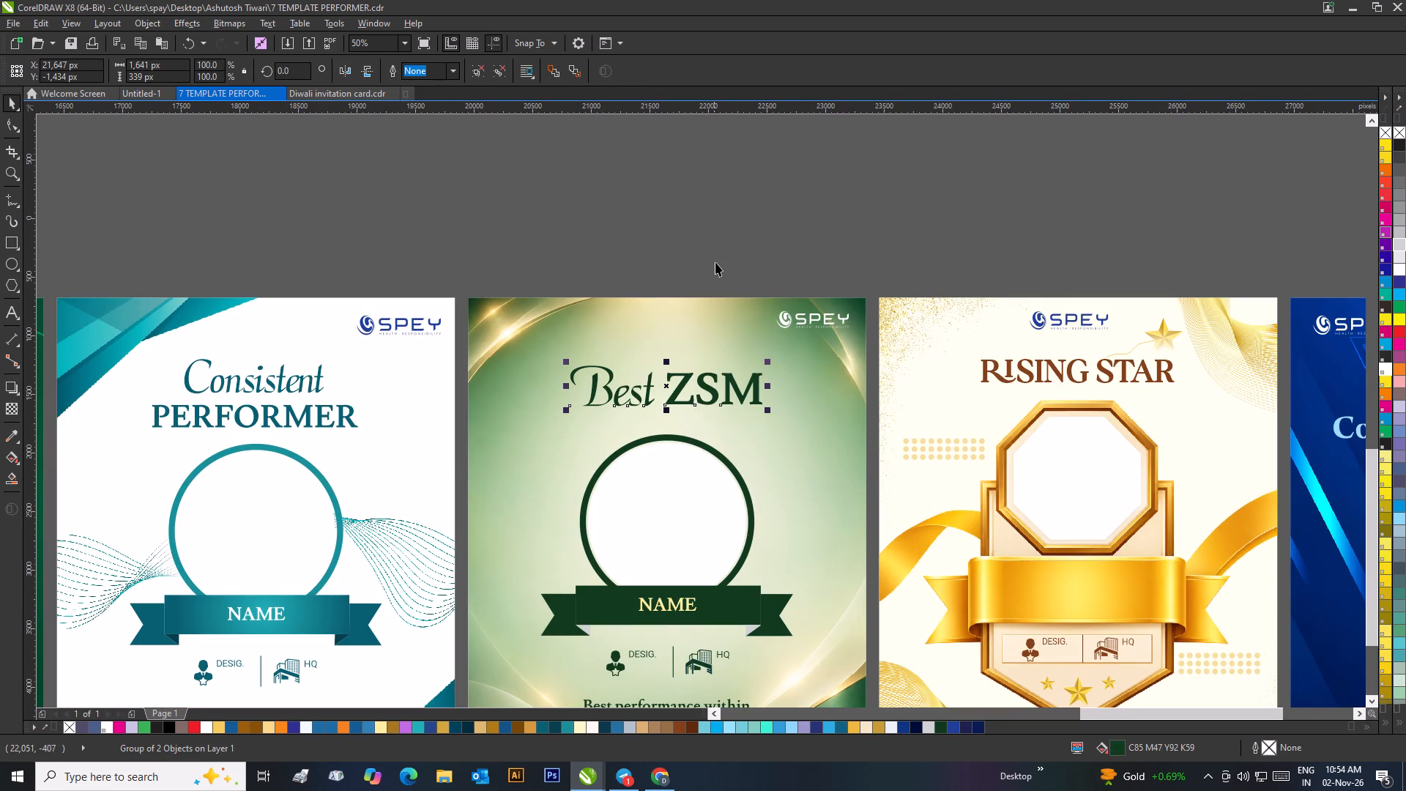
click(715, 262)
scroll(729, 290, down, 2)
scroll(694, 485, up, 2)
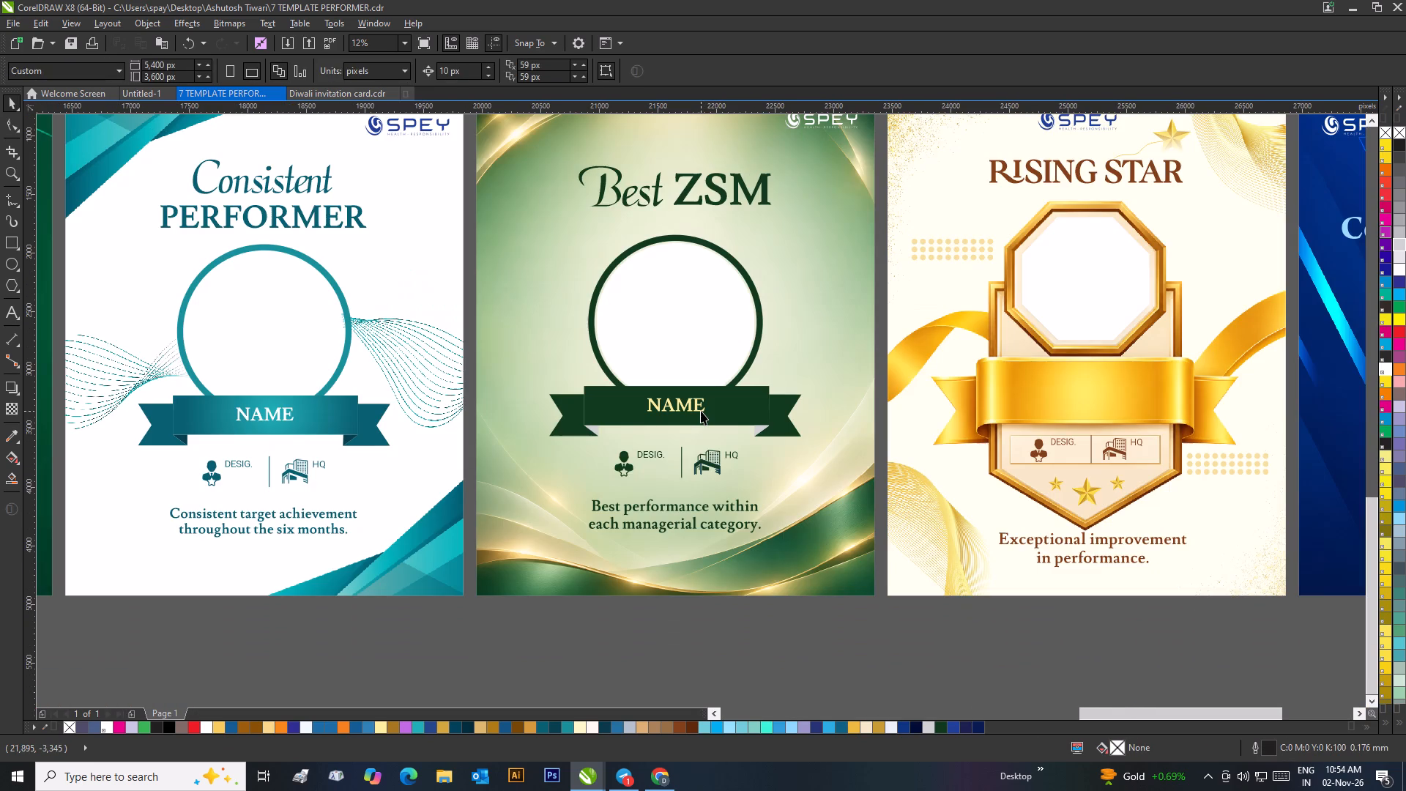
scroll(682, 429, down, 1)
click(732, 206)
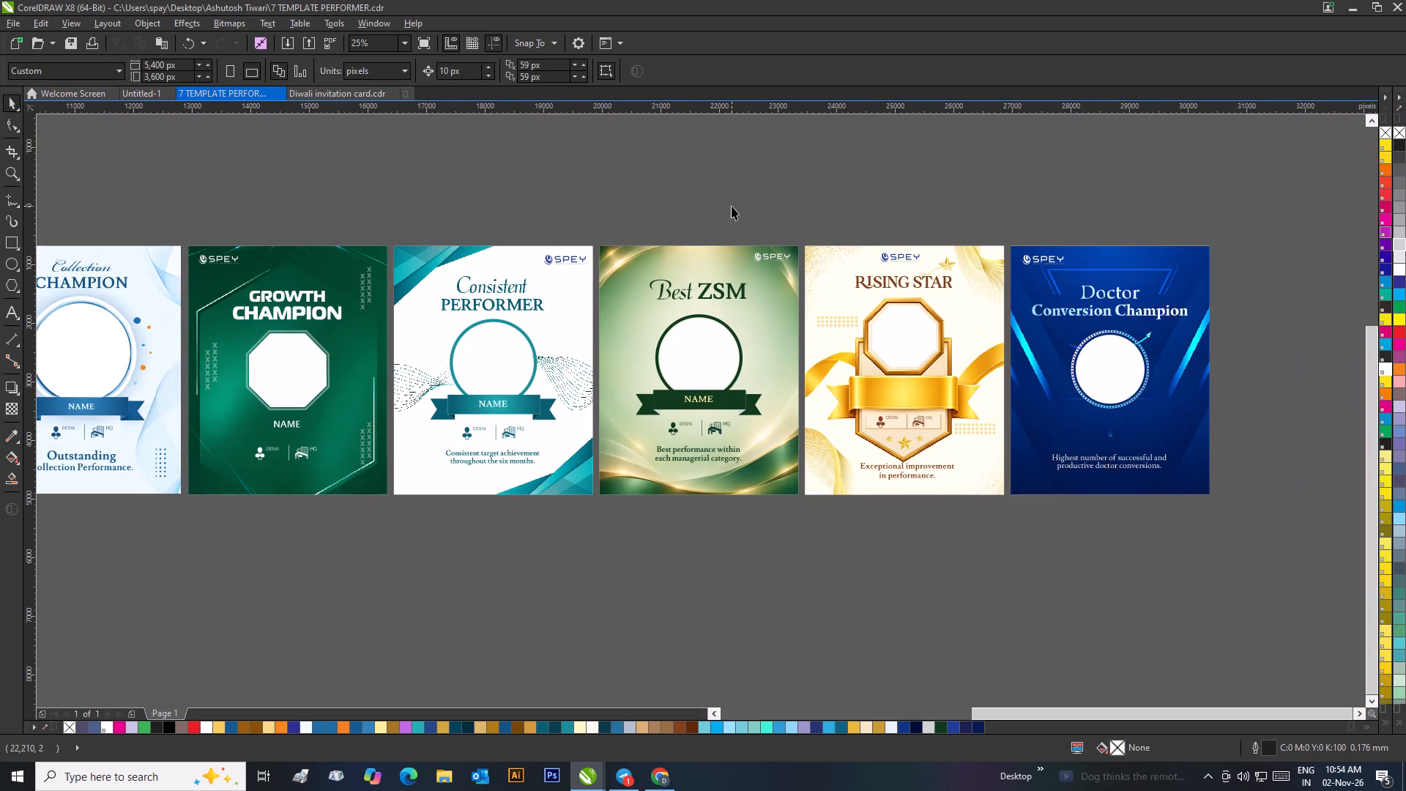
click(732, 206)
scroll(732, 298, up, 1)
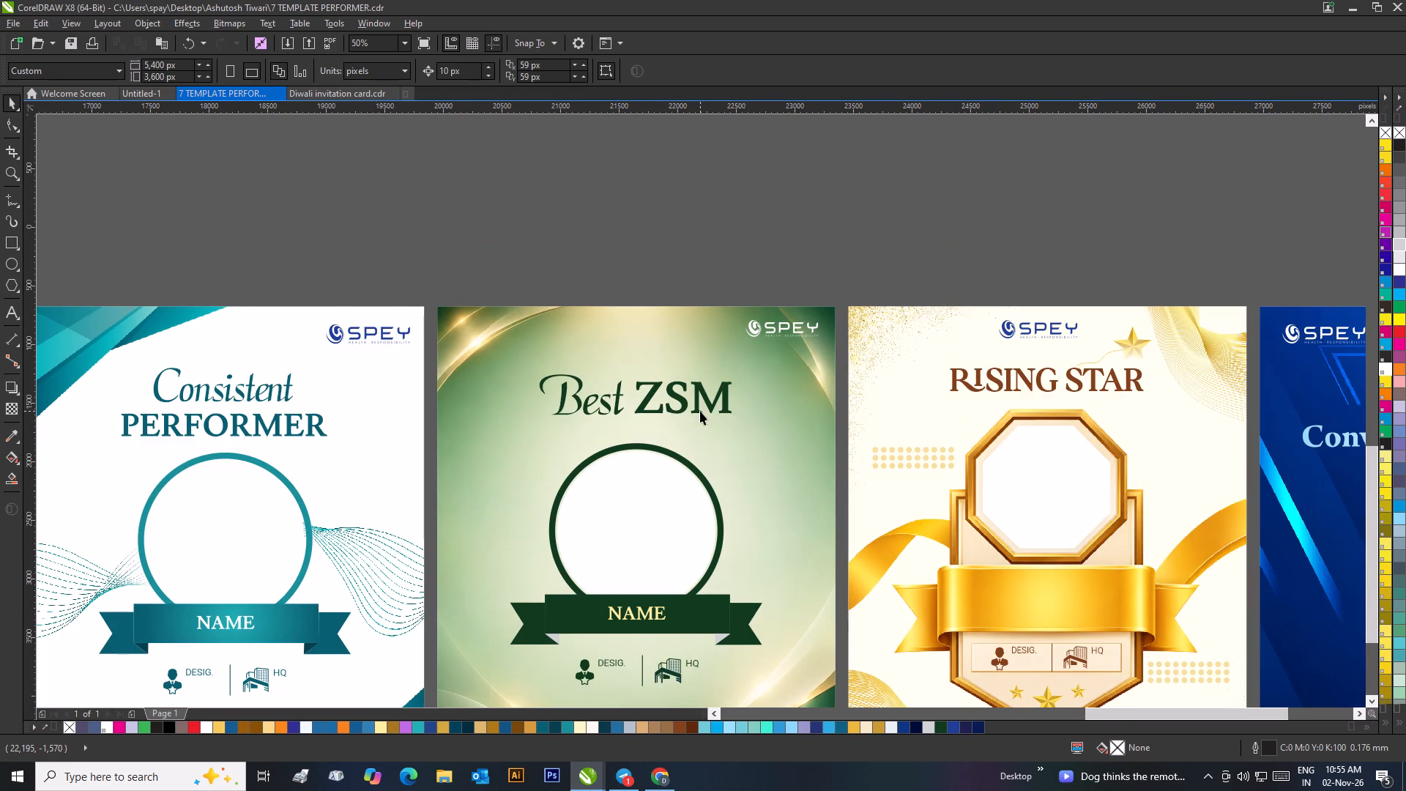
Draw a rectangle about 984 × 241 px above "ZSM" and fill it with dark green C85 M47 Y92 K59.
click(10, 243)
scroll(690, 388, up, 1)
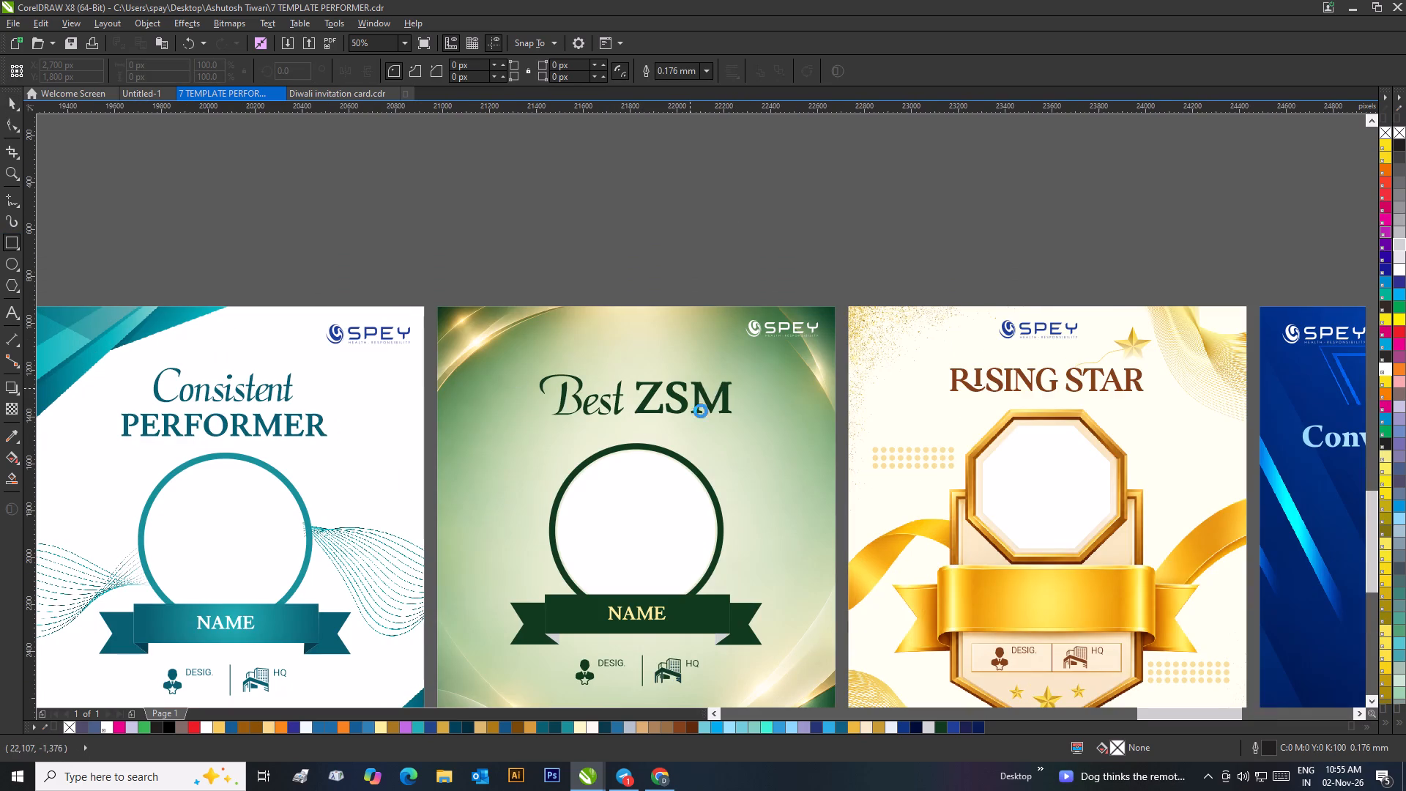
drag(589, 333, 819, 389)
click(6, 103)
click(592, 193)
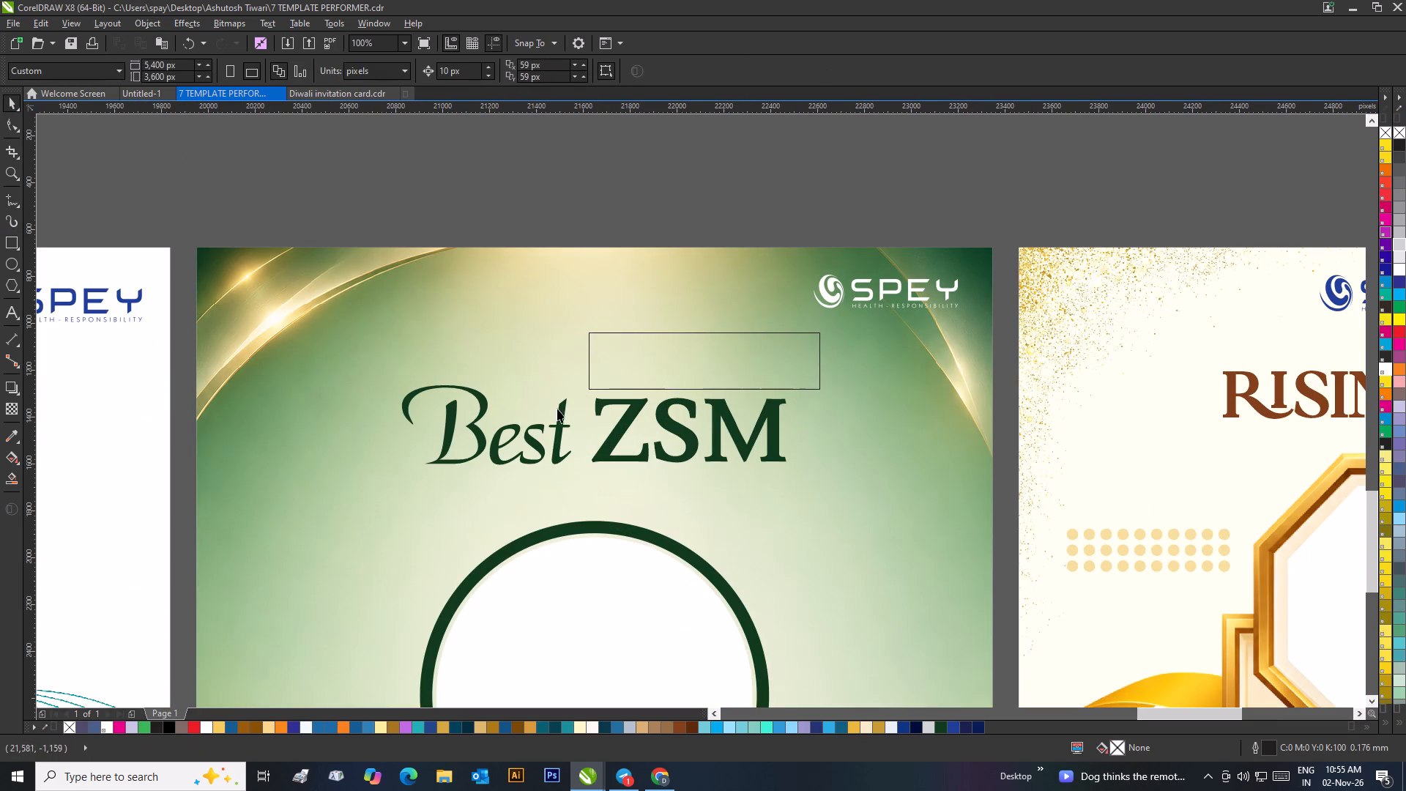
click(647, 368)
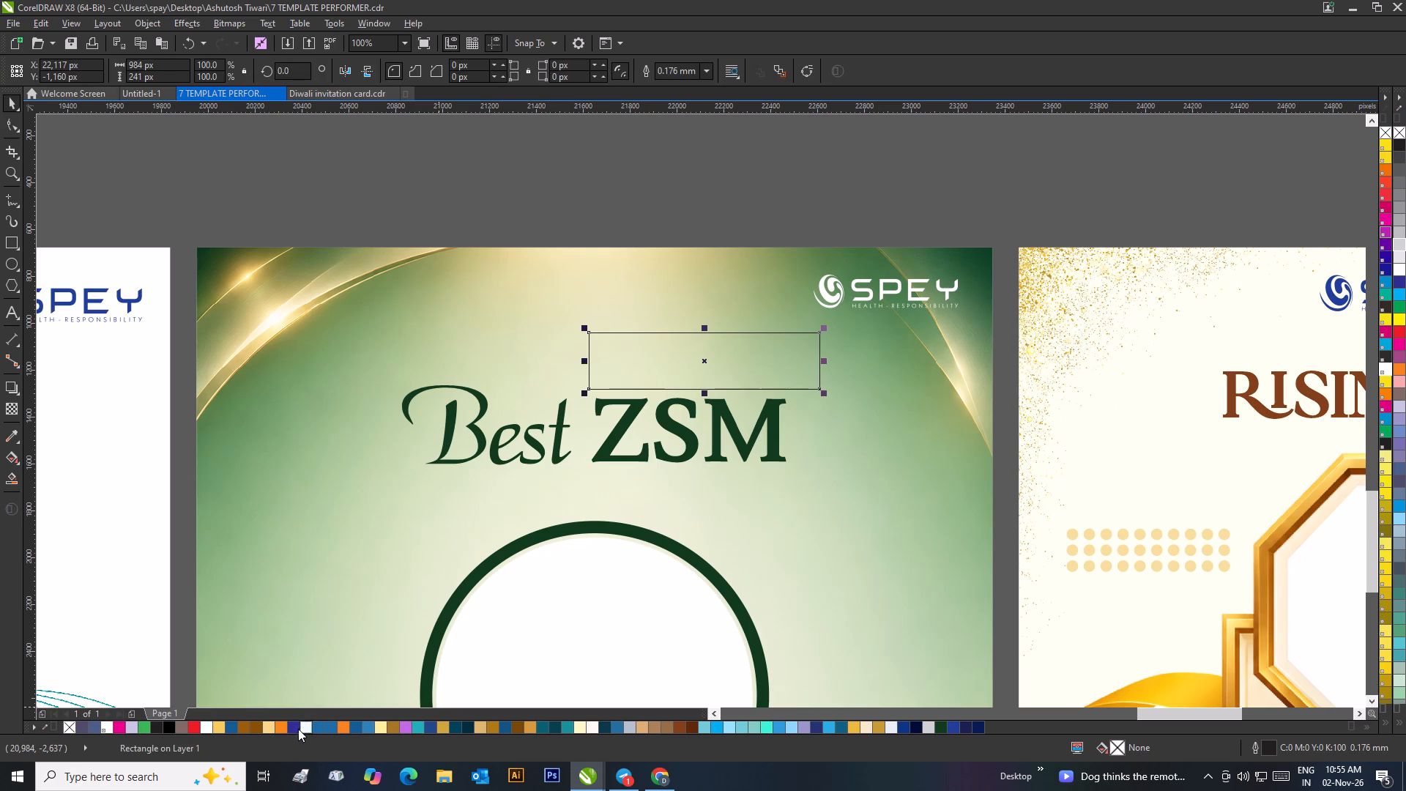
click(298, 729)
click(940, 728)
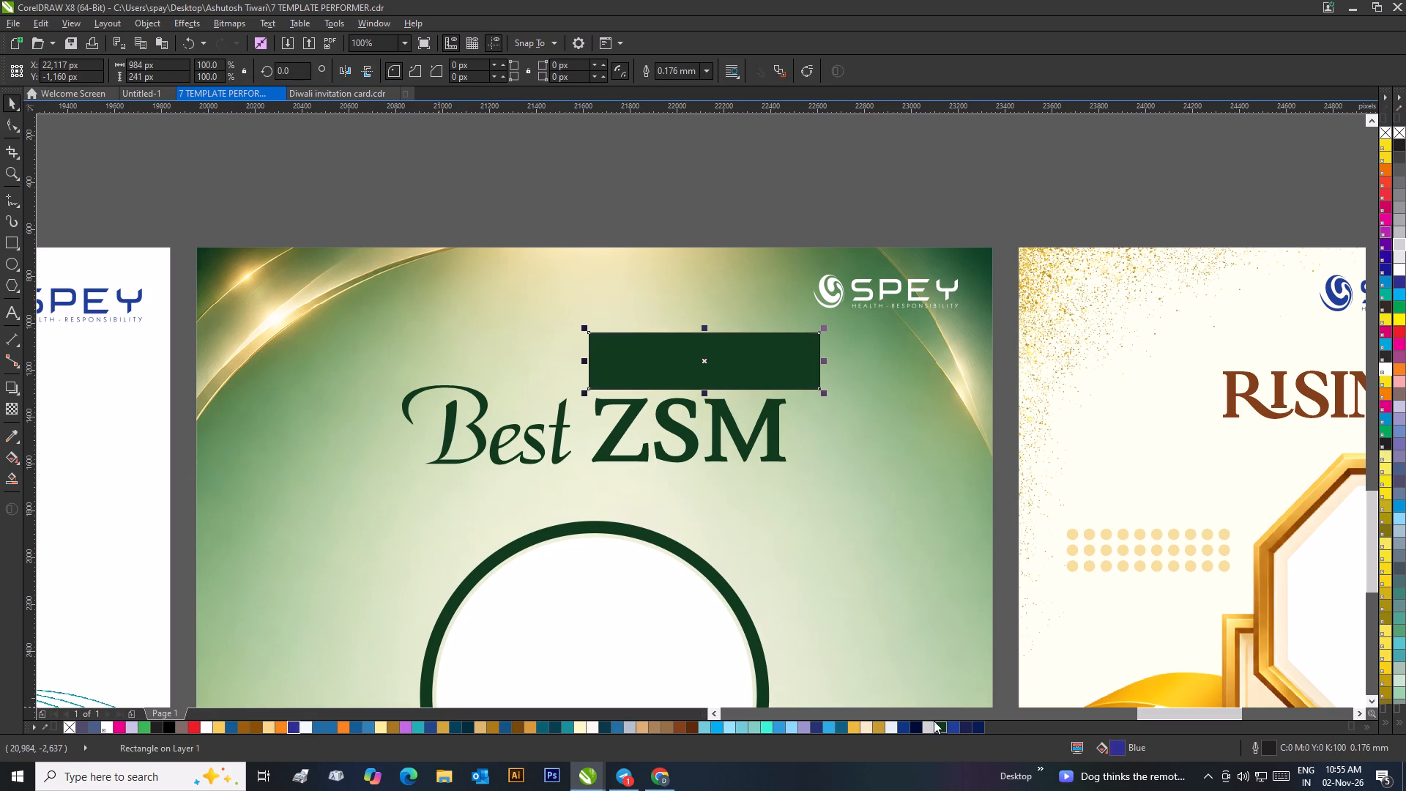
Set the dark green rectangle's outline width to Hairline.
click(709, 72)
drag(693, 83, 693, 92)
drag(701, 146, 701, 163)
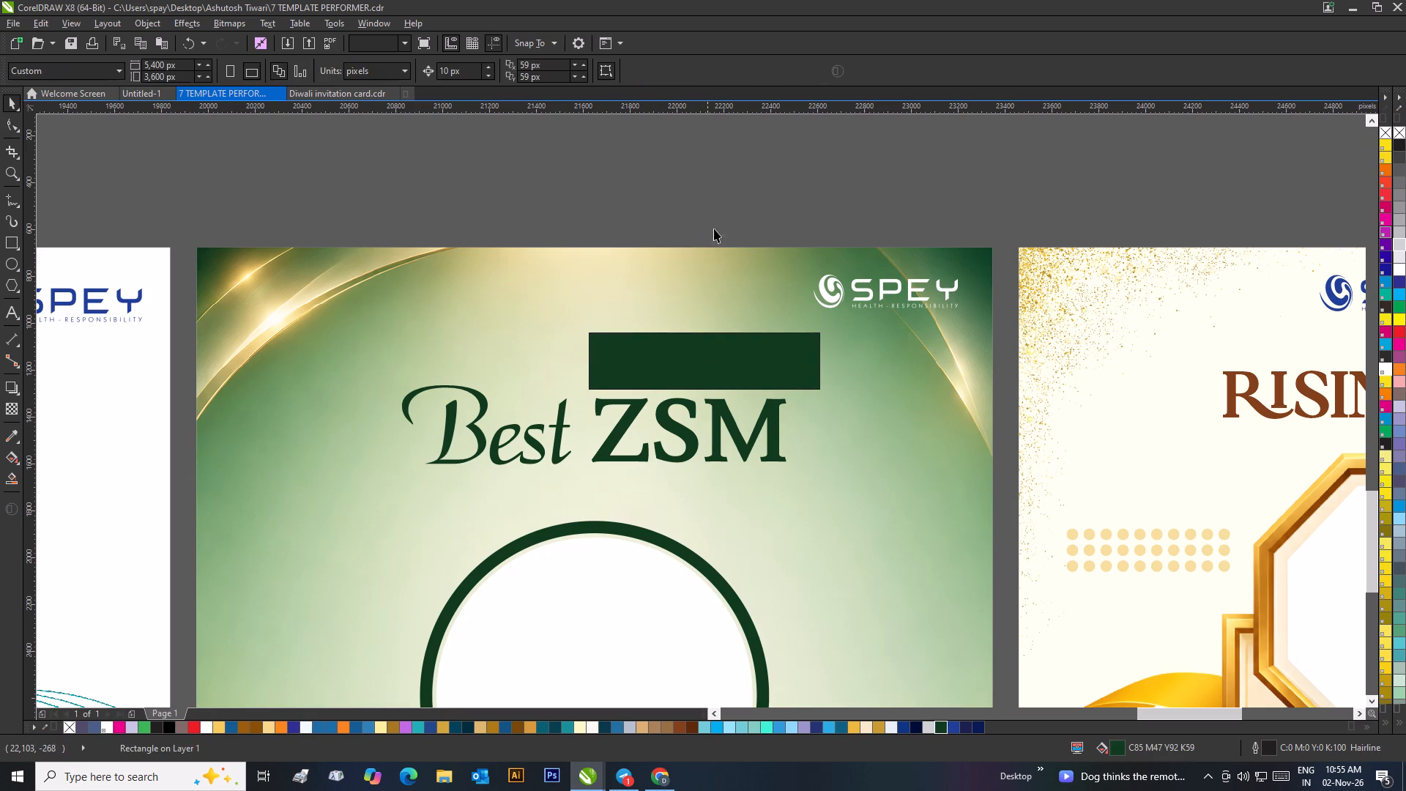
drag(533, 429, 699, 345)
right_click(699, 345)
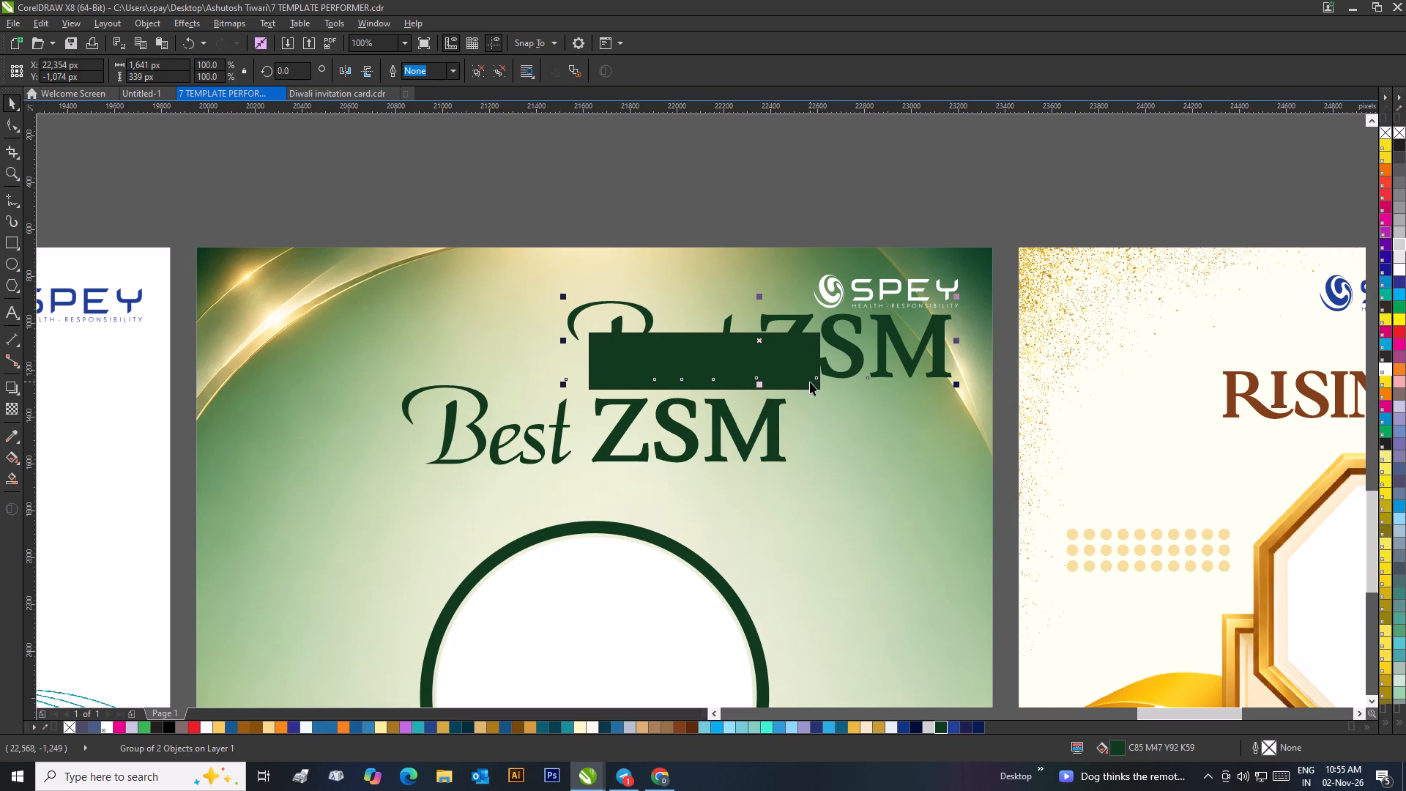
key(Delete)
Move the dark green rectangle over "Best" and resize it to about 919 × 456 px.
click(789, 383)
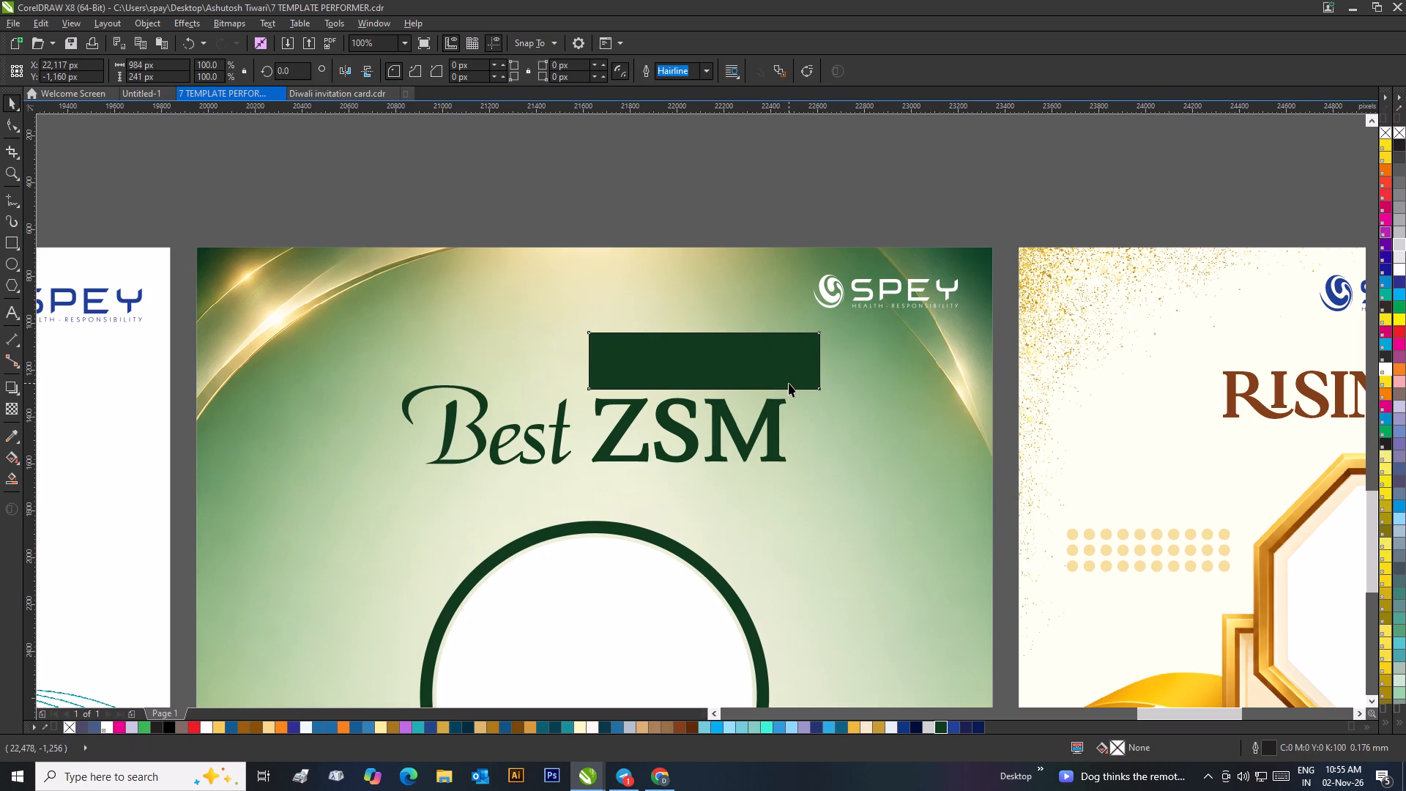
drag(769, 373, 522, 411)
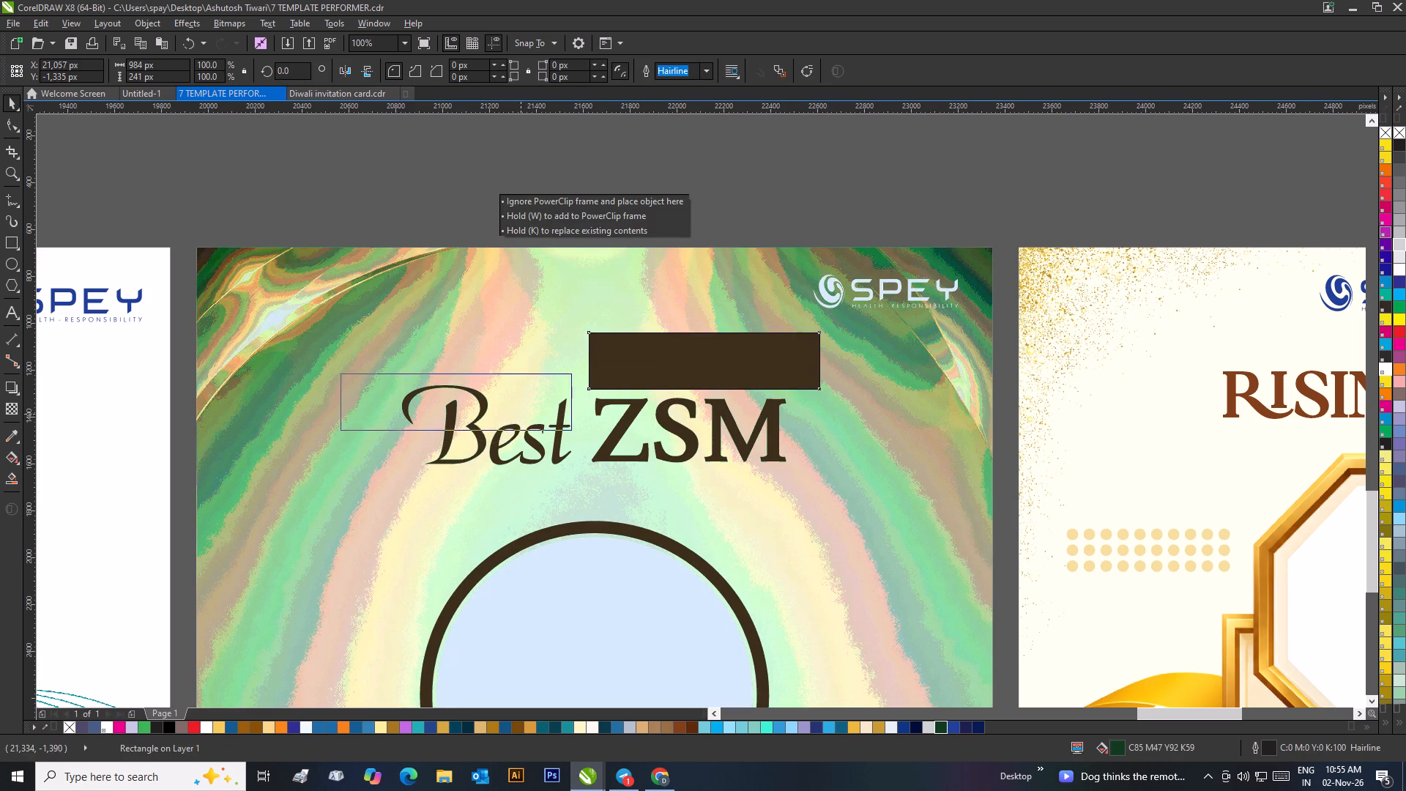
drag(522, 411, 522, 408)
drag(457, 428, 464, 478)
drag(576, 423, 586, 432)
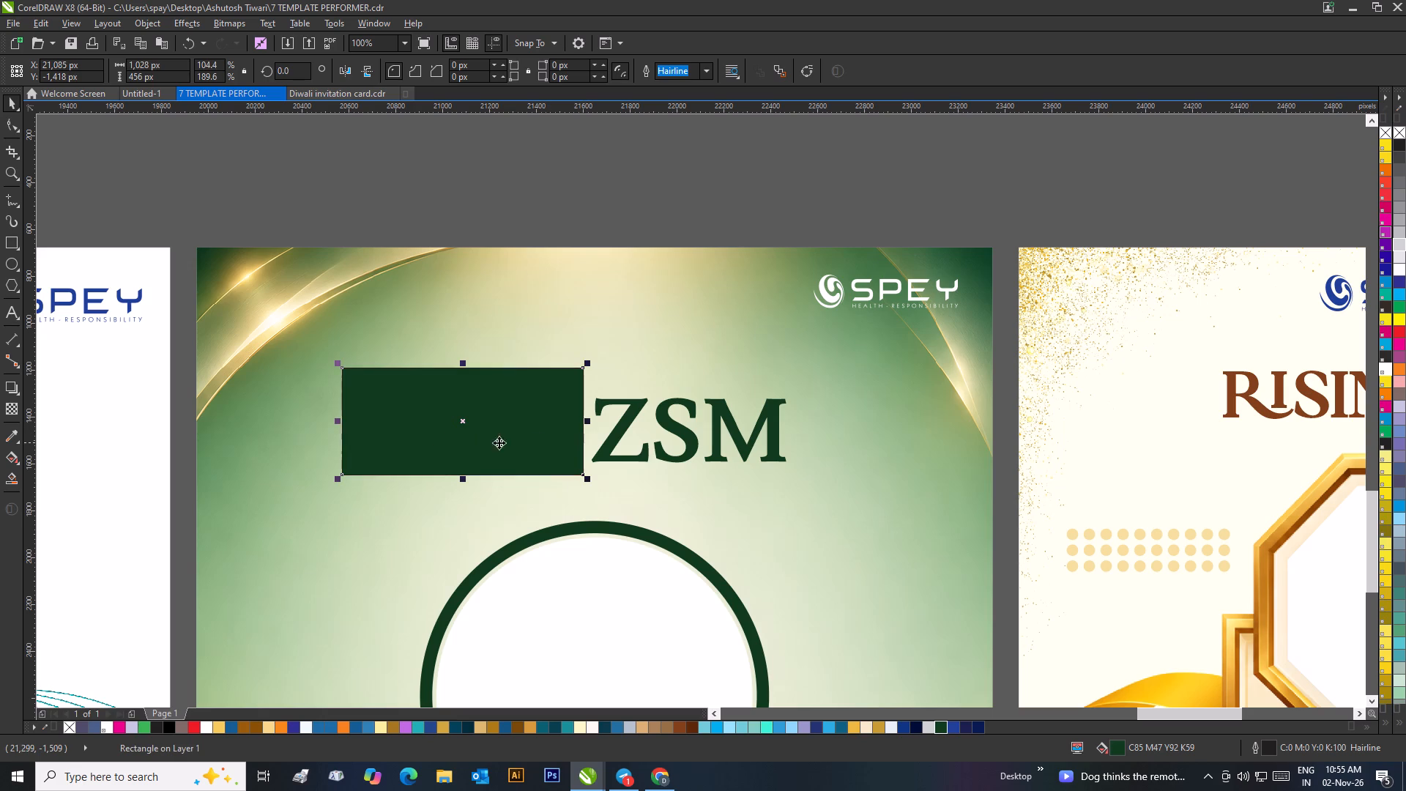
drag(338, 418, 364, 436)
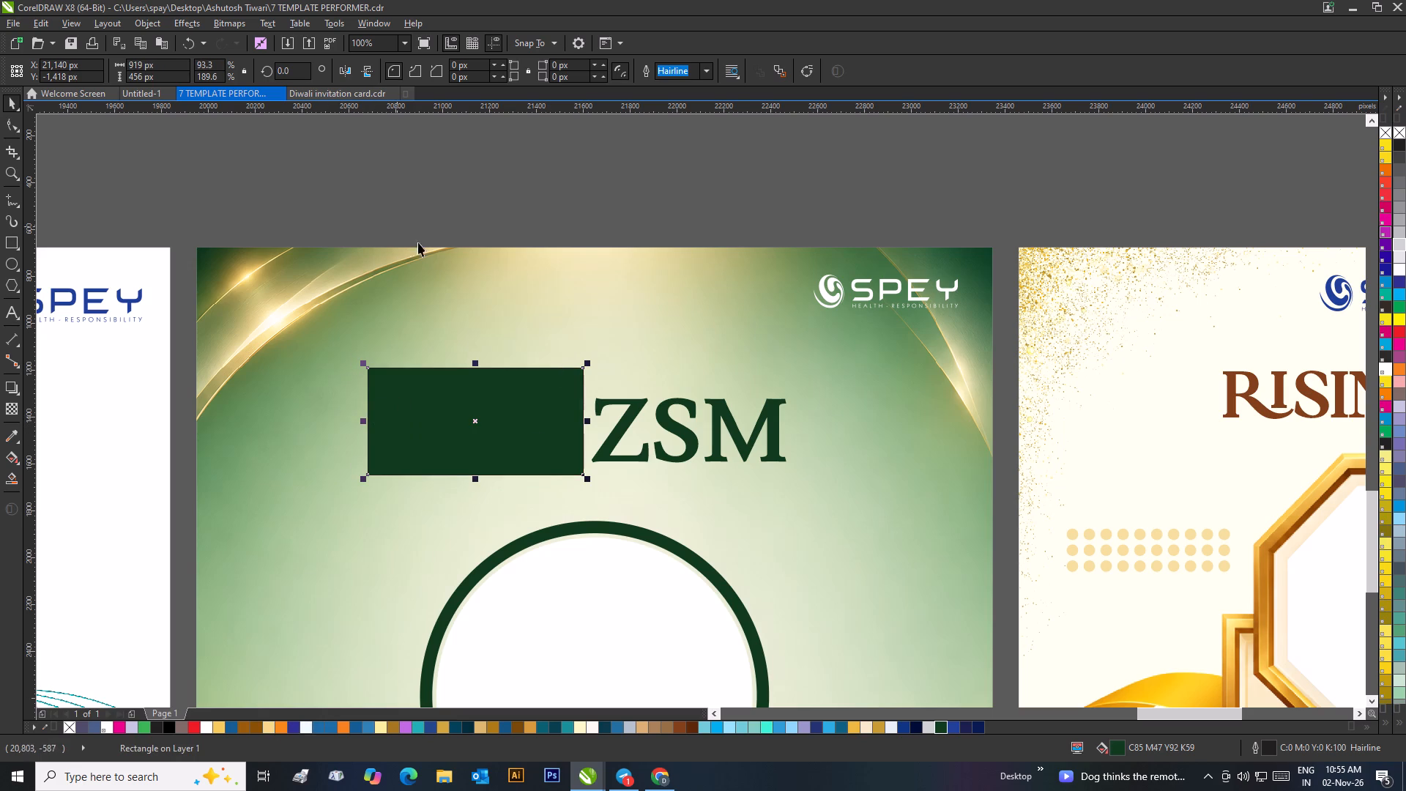
Ungroup the "Best ZSM" title into separate text objects.
click(631, 411)
key(ctrl+k)
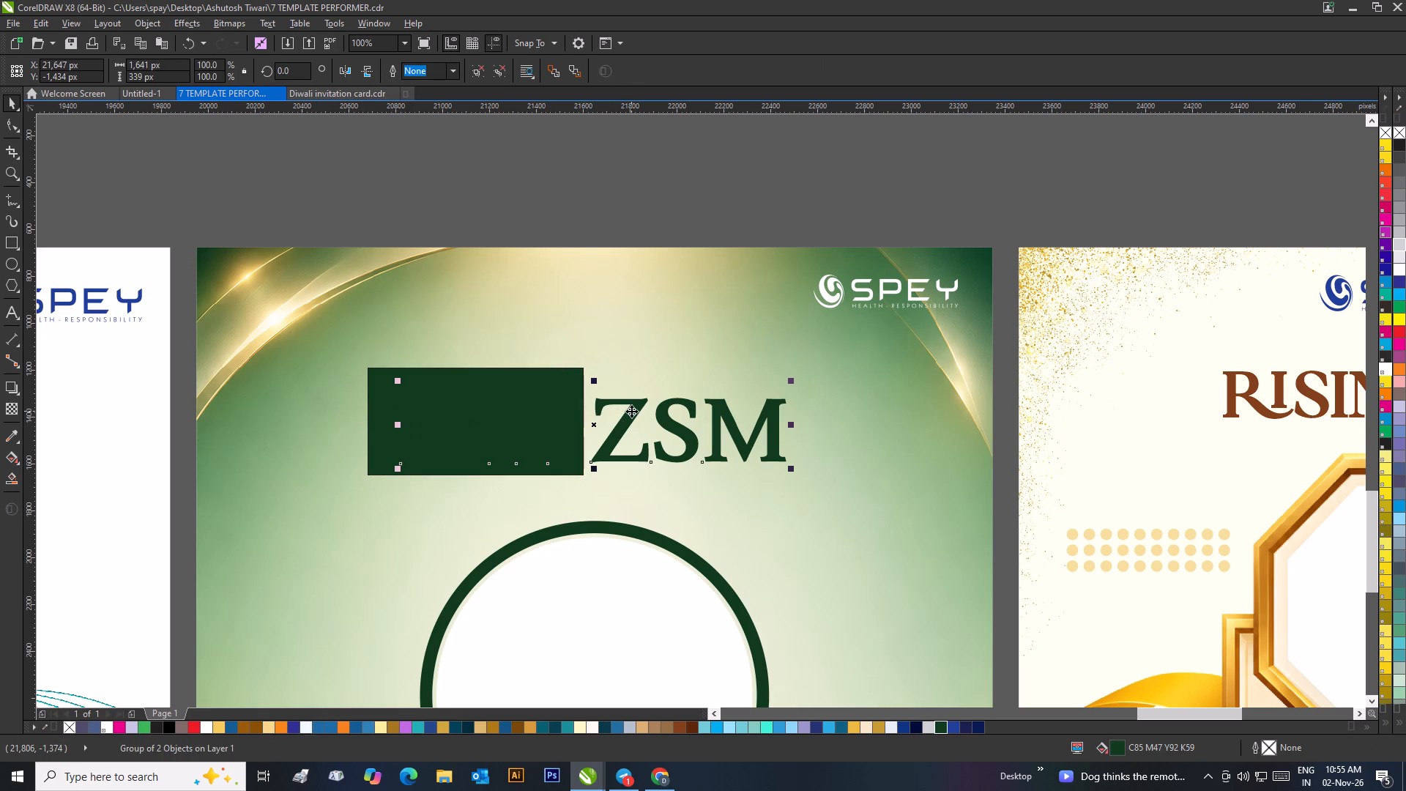
right_click(641, 411)
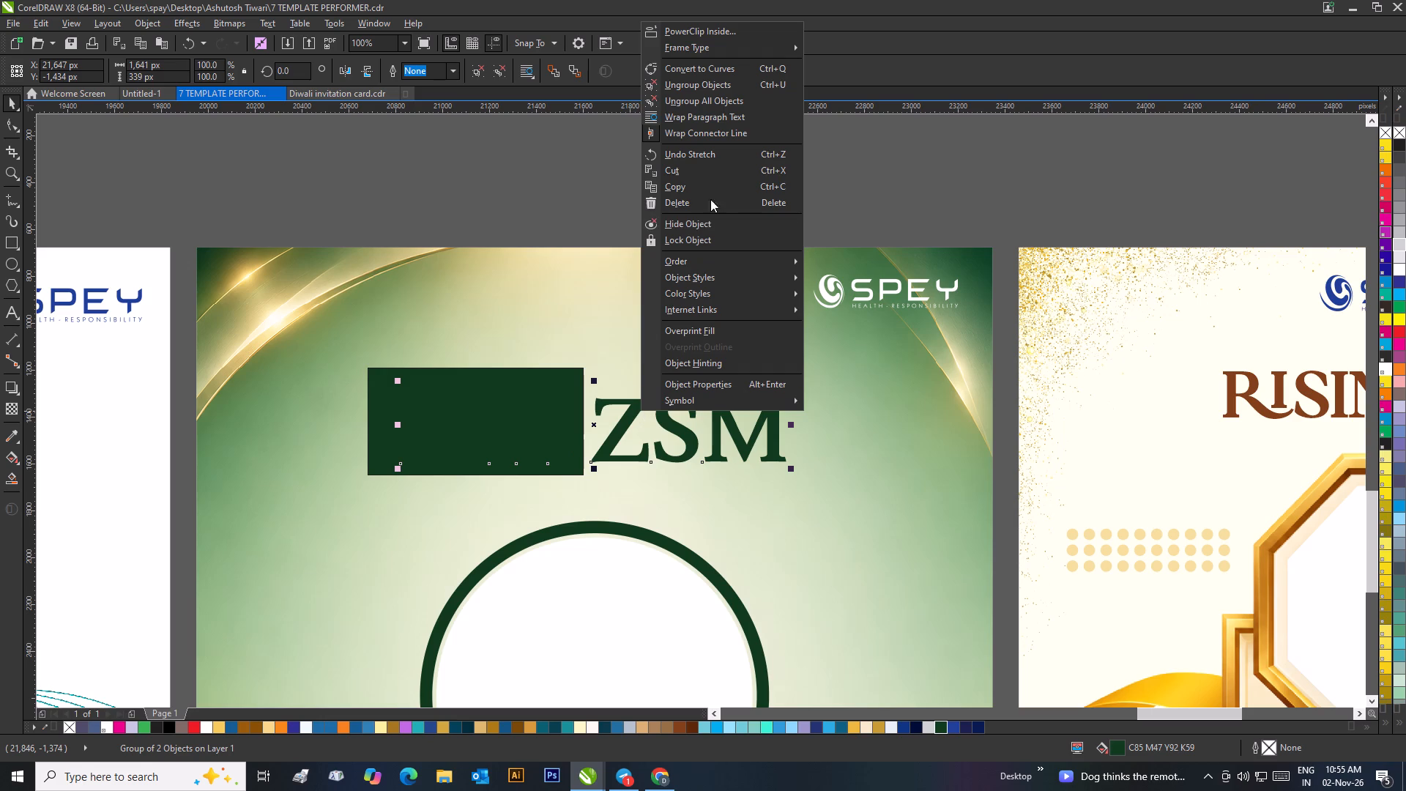
click(707, 102)
click(694, 135)
Fill the "Best" text beneath the rectangle with pale yellow #FDEE9D.
drag(376, 183, 571, 480)
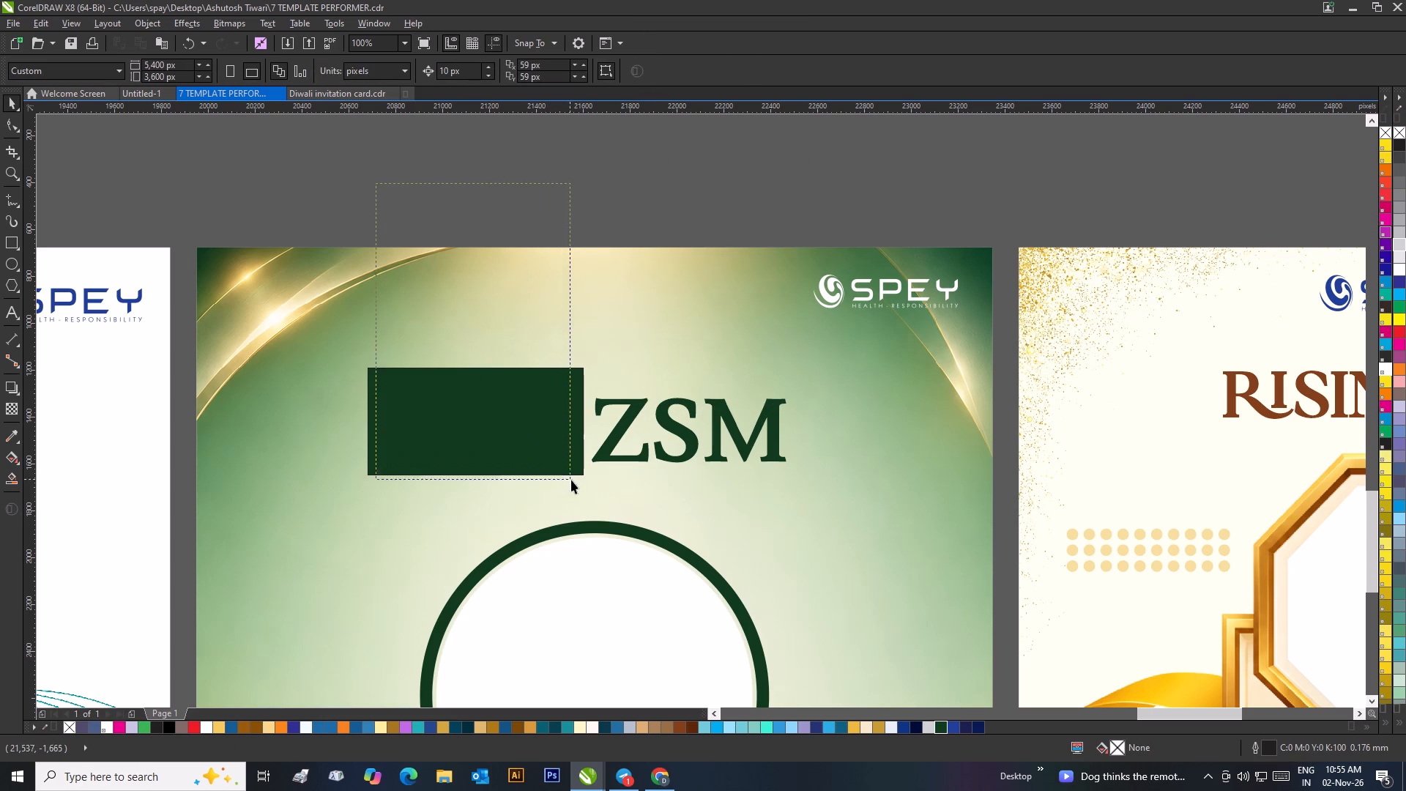
drag(571, 480, 590, 511)
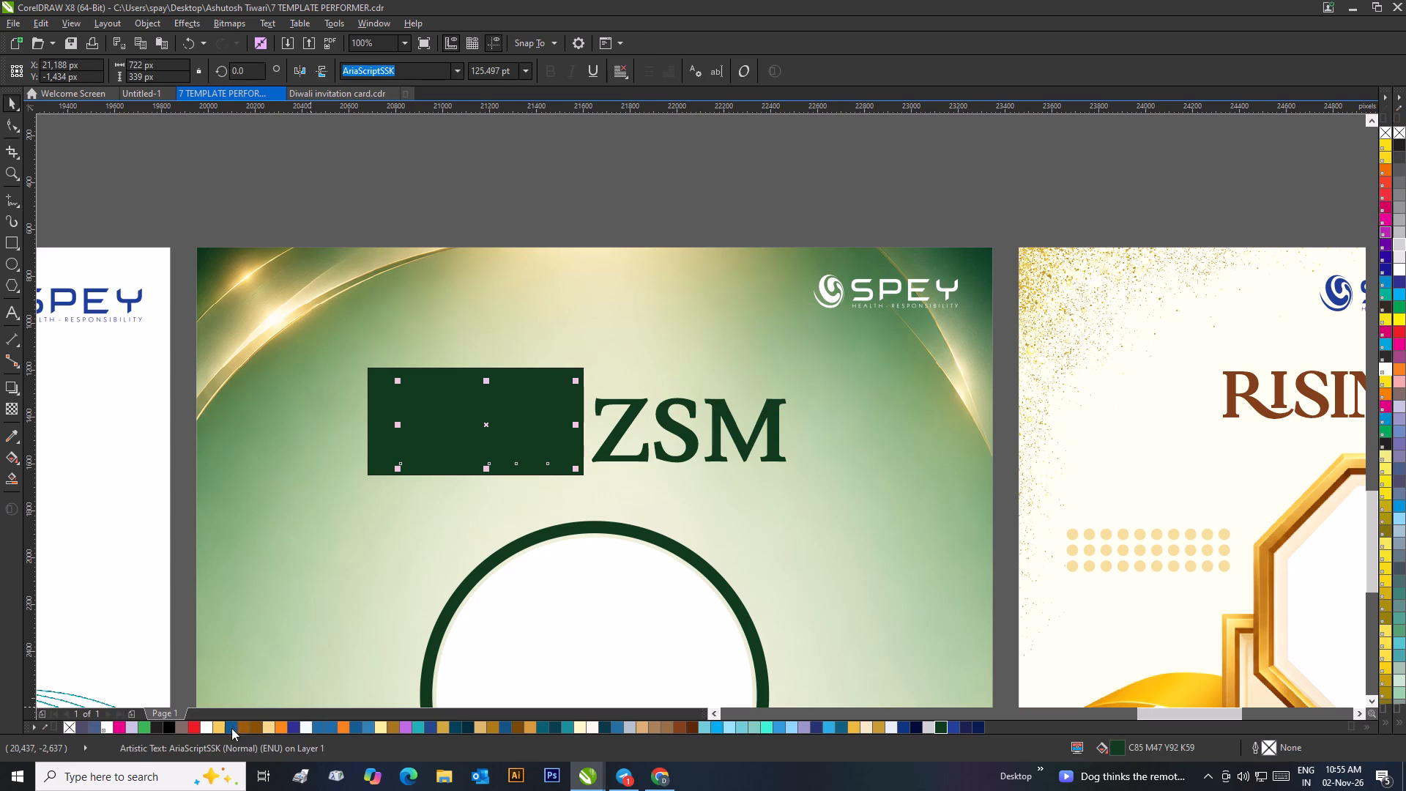
click(383, 729)
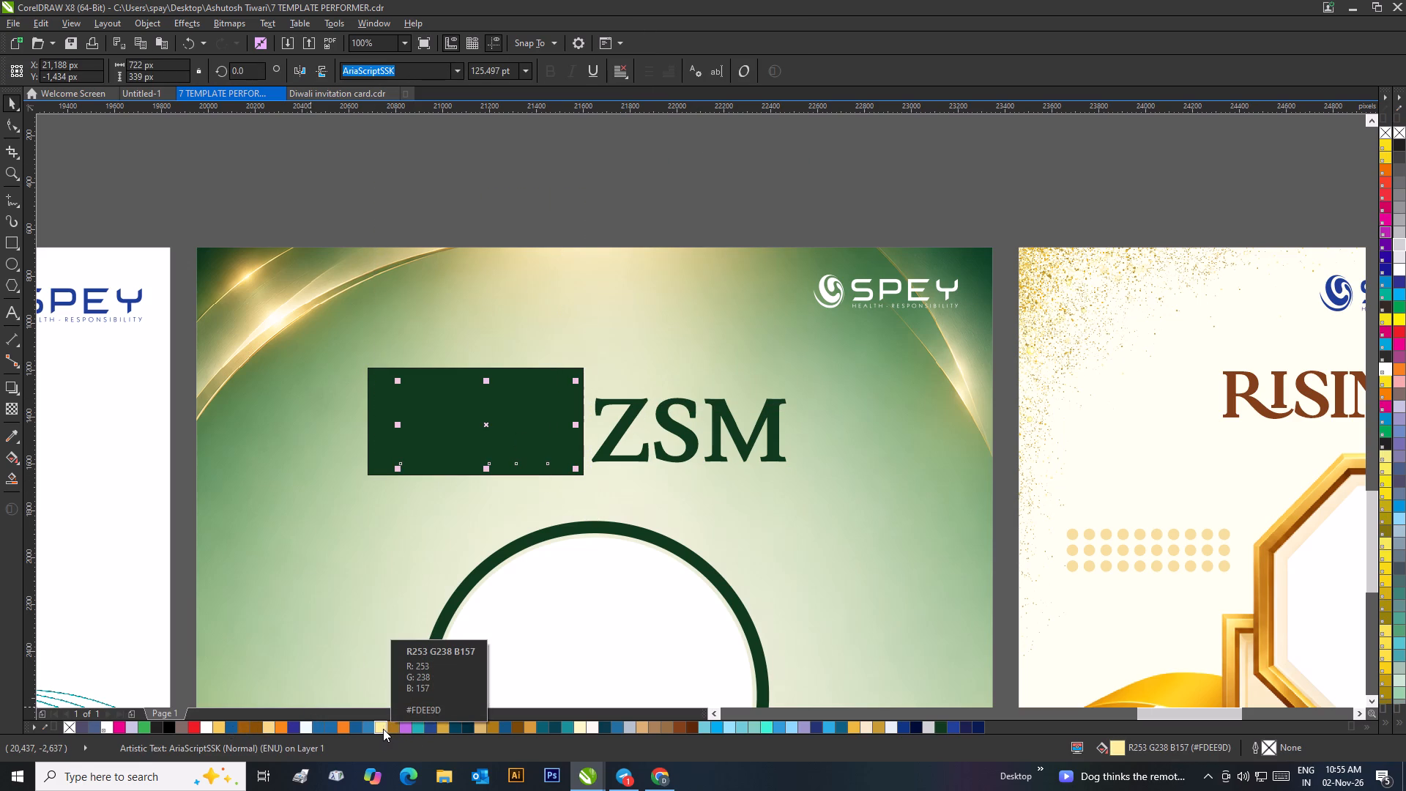
Bring the "Best" text forward in the stacking order until it sits in front of the dark green rectangle.
key(ctrl+Page_Up)
key(ctrl+Page_Up)
key(ctrl+Page_Up)
key(ctrl+Page_Up)
key(ctrl+Page_Up)
key(ctrl+Page_Up)
key(ctrl+Page_Up)
key(ctrl+Page_Up)
key(ctrl+Page_Up)
key(ctrl+Page_Up)
key(ctrl+Page_Up)
key(ctrl+Page_Up)
key(ctrl+Page_Up)
key(ctrl+Page_Up)
key(ctrl+Page_Up)
key(ctrl+Page_Up)
key(ctrl+Page_Up)
key(ctrl+Page_Up)
key(ctrl+Page_Up)
key(ctrl+Page_Up)
scroll(350, 683, down, 1)
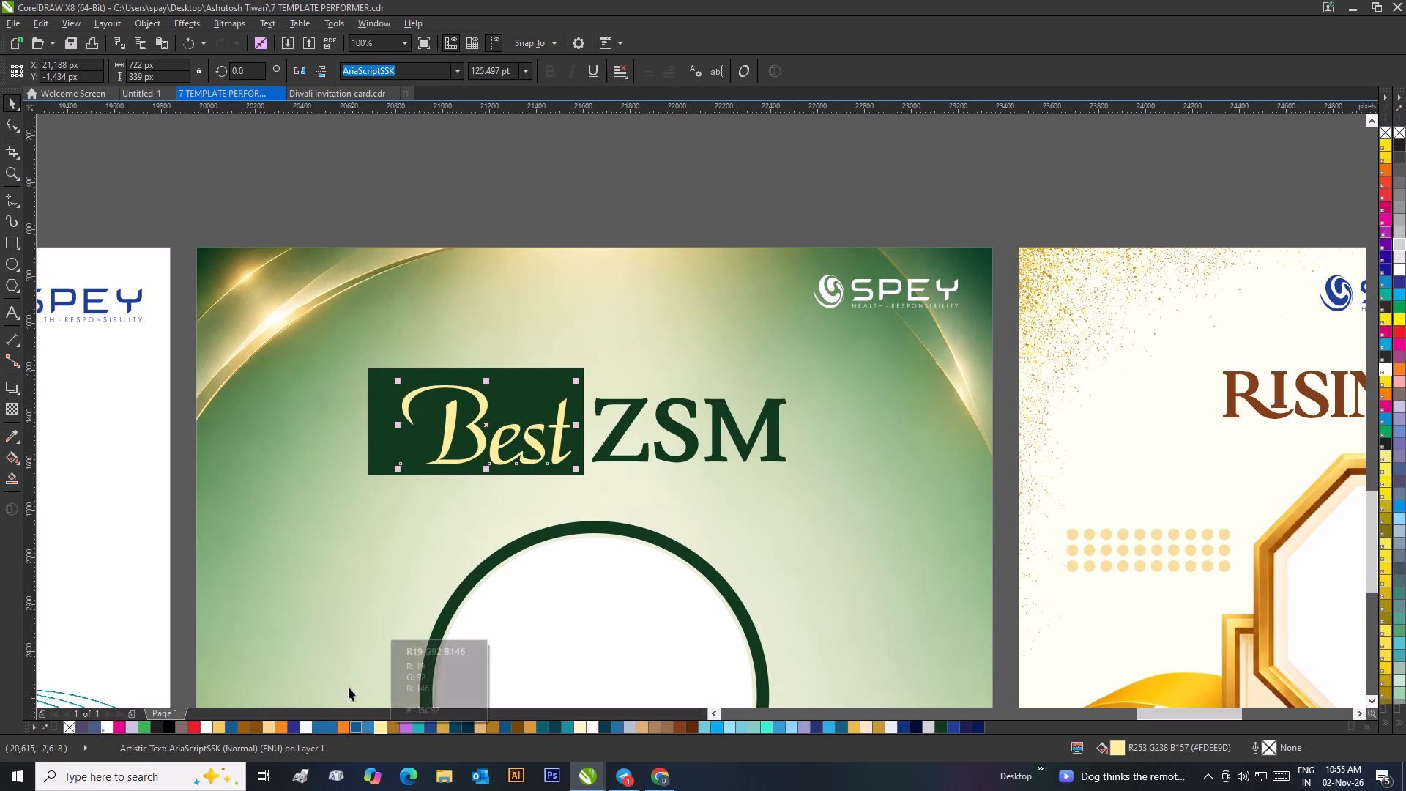
scroll(349, 687, down, 1)
scroll(740, 271, down, 1)
click(745, 335)
Shrink the dark green rectangle around "Best" to about 817 × 417 px.
scroll(784, 434, up, 1)
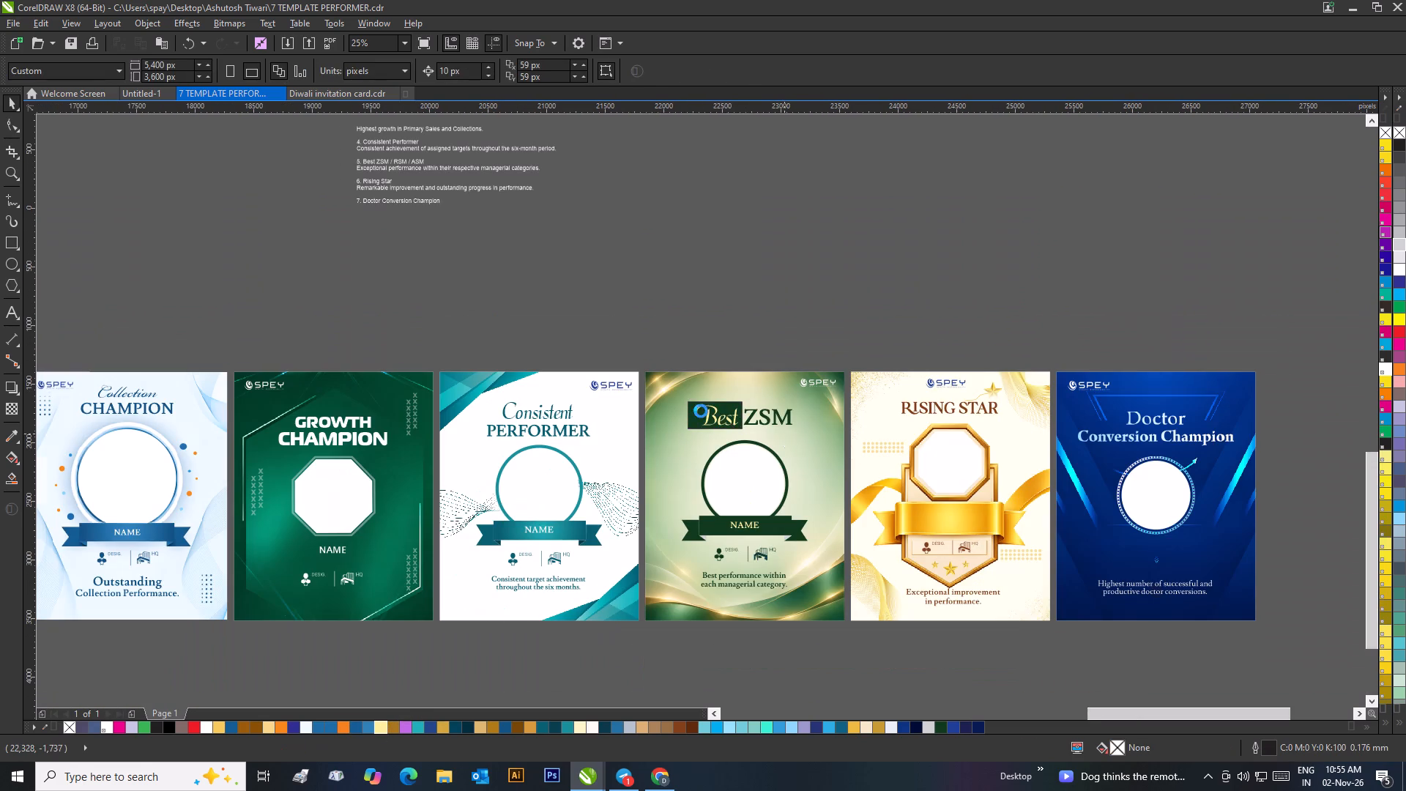
click(606, 356)
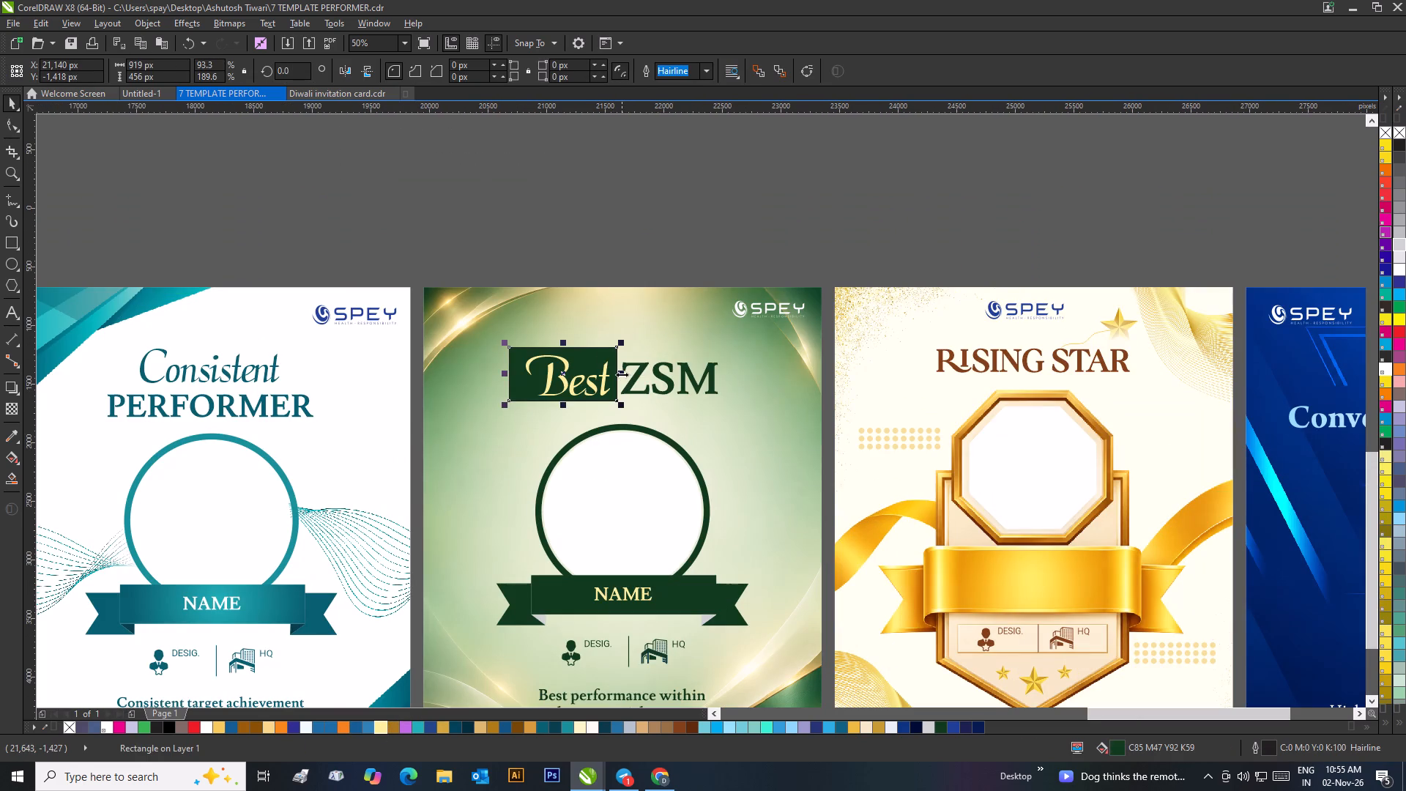
scroll(581, 360, up, 1)
drag(666, 382, 672, 392)
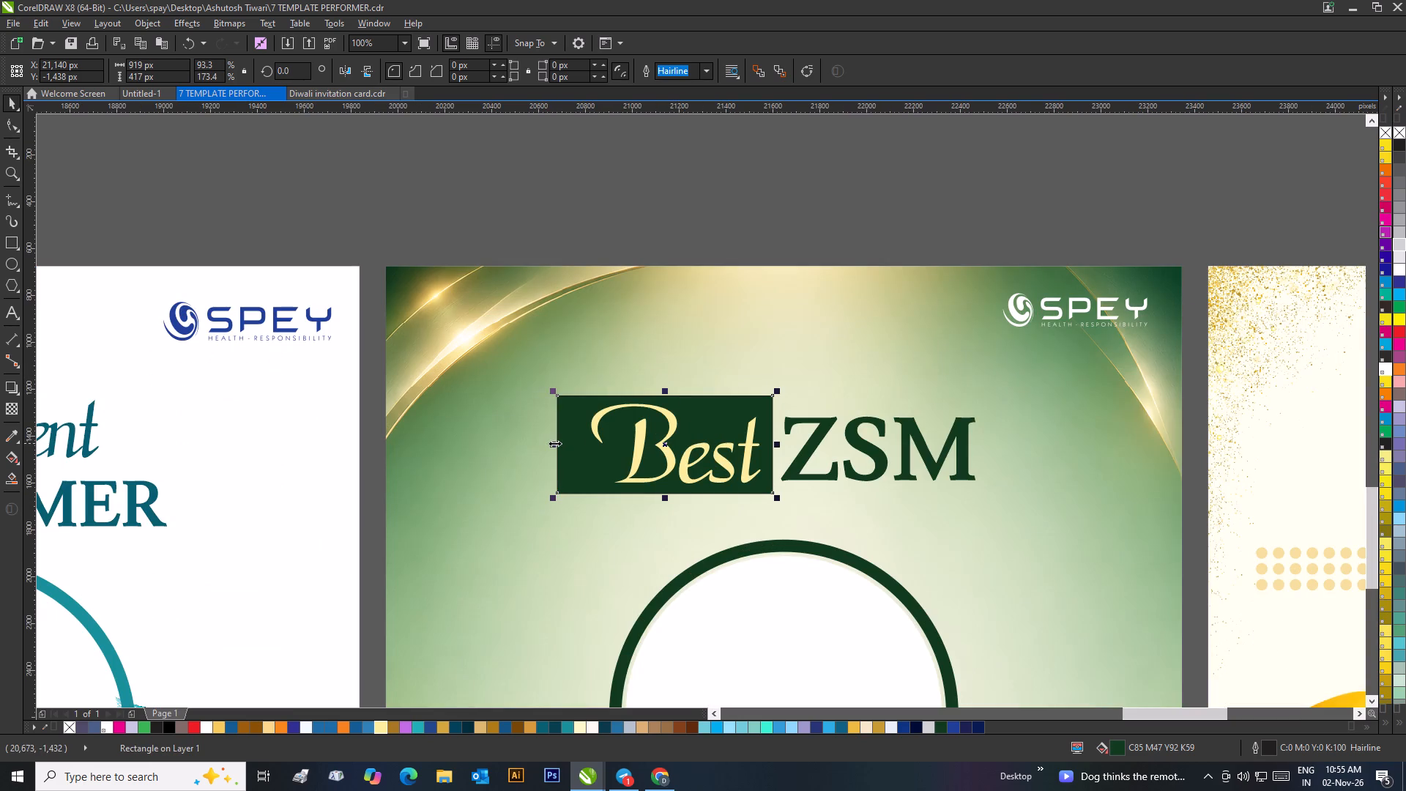
drag(553, 443, 576, 458)
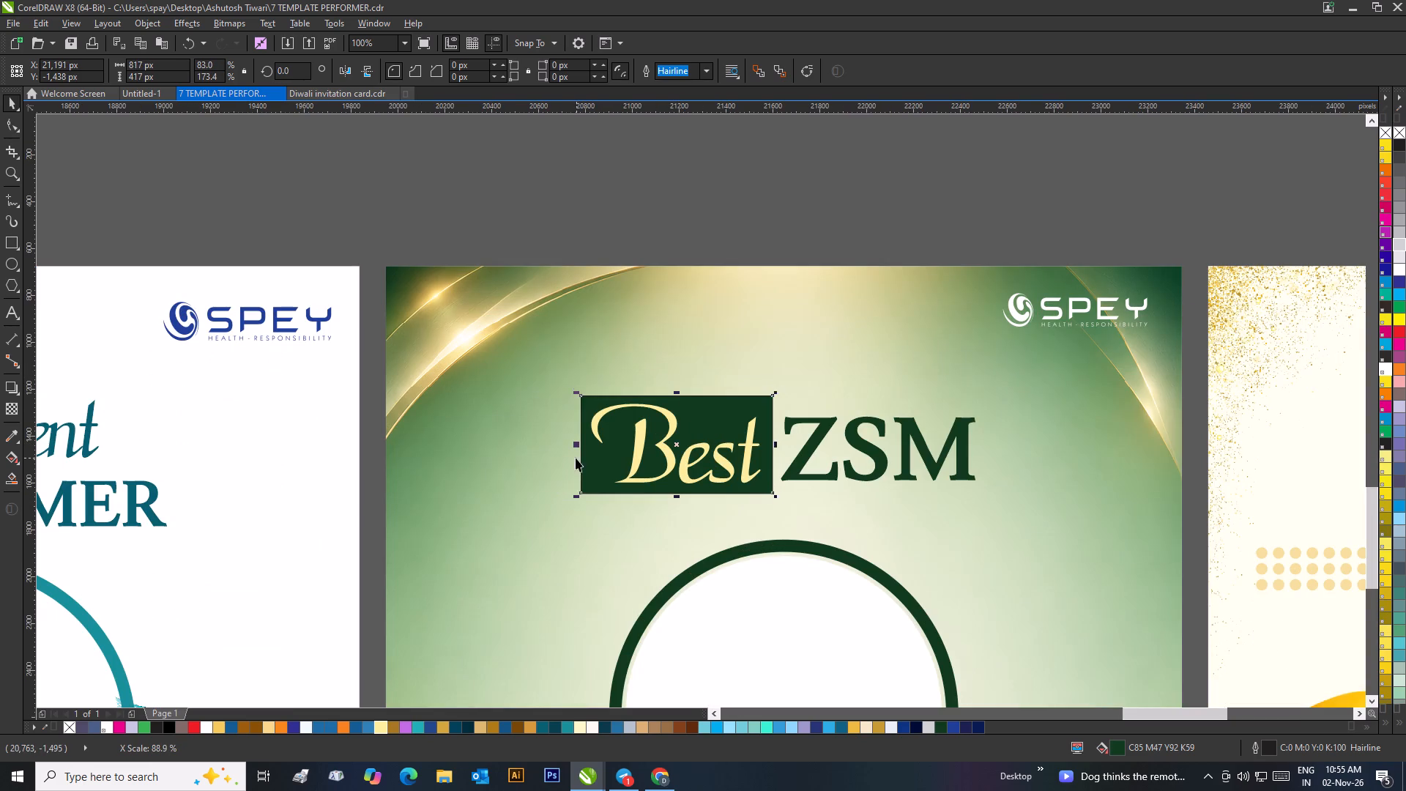
Set the outline of the rectangle behind "Best" to None.
click(707, 75)
click(685, 87)
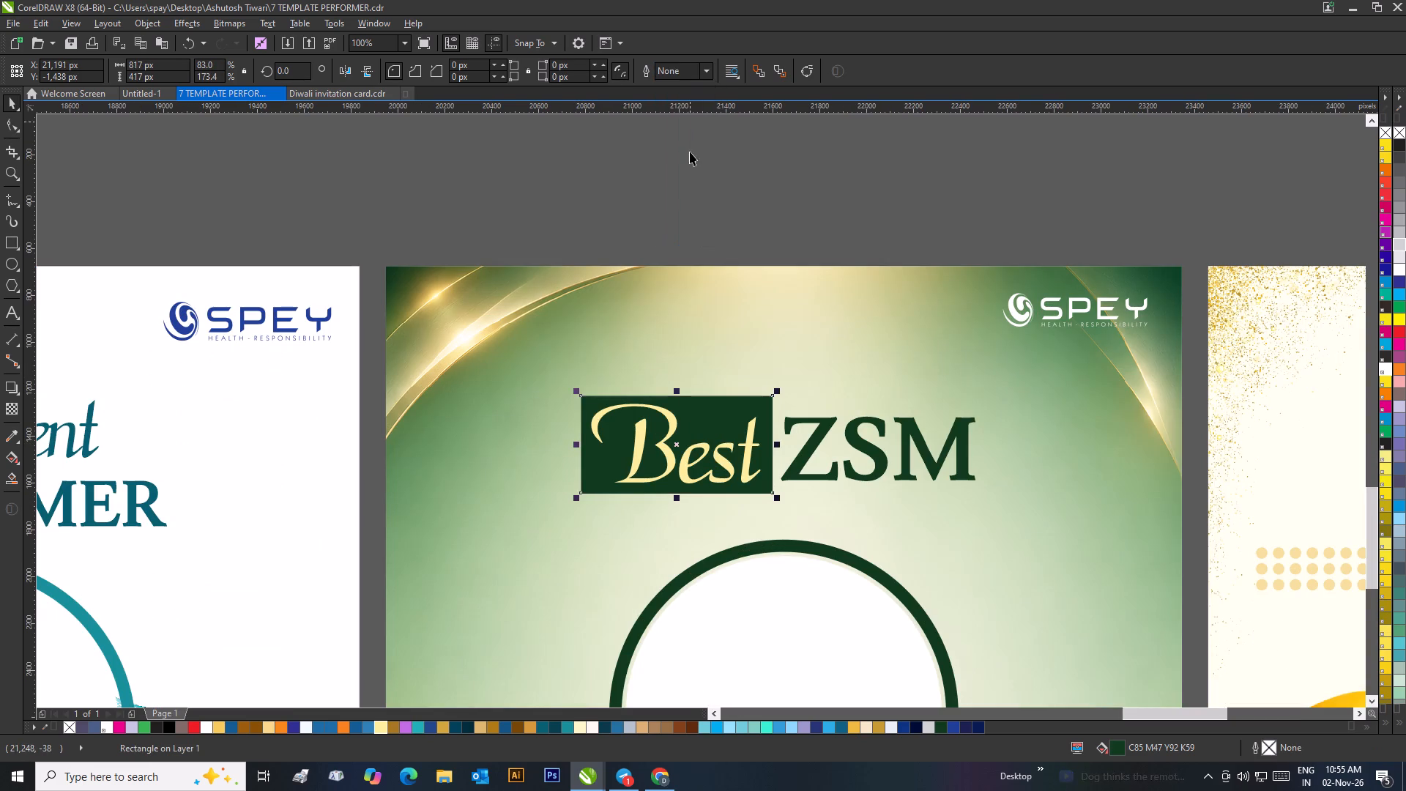
click(688, 183)
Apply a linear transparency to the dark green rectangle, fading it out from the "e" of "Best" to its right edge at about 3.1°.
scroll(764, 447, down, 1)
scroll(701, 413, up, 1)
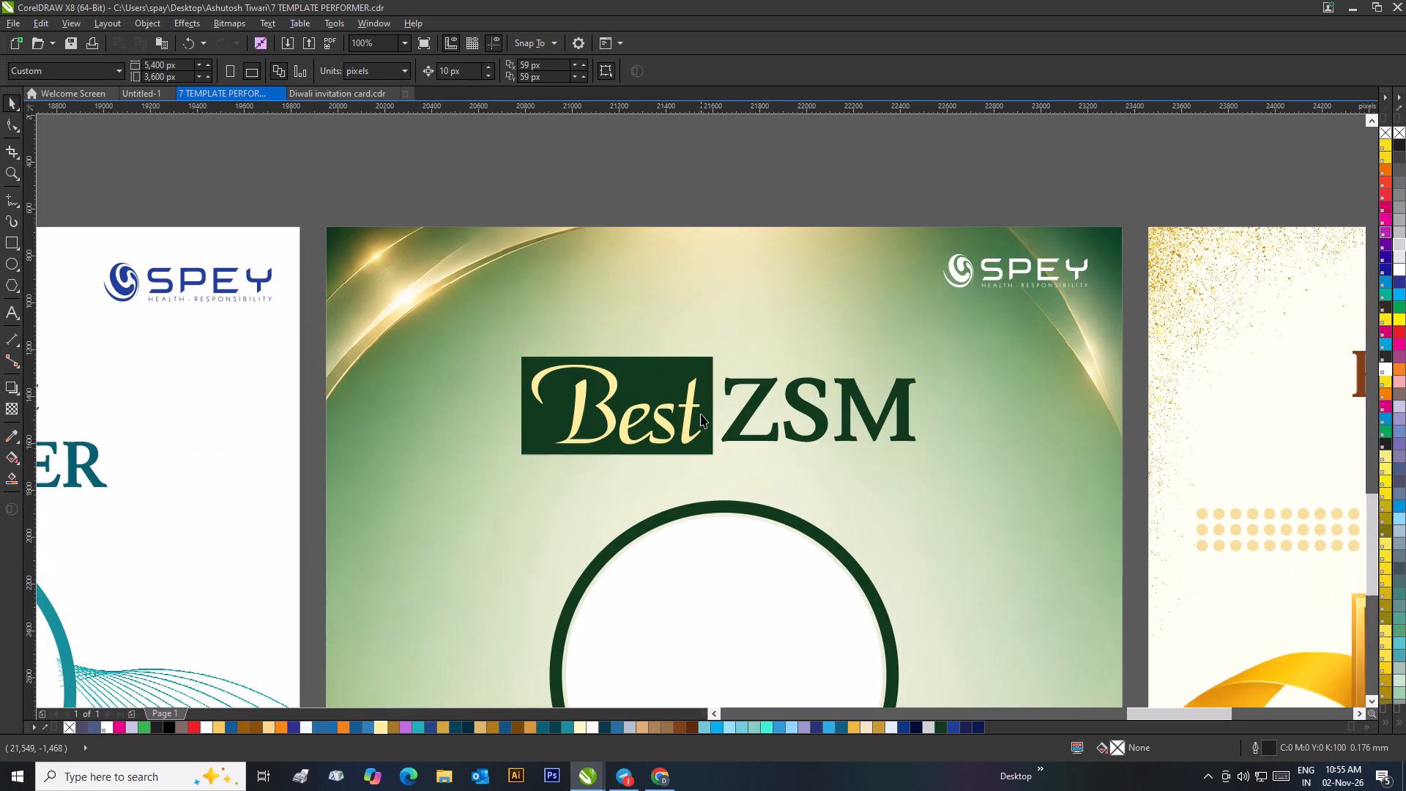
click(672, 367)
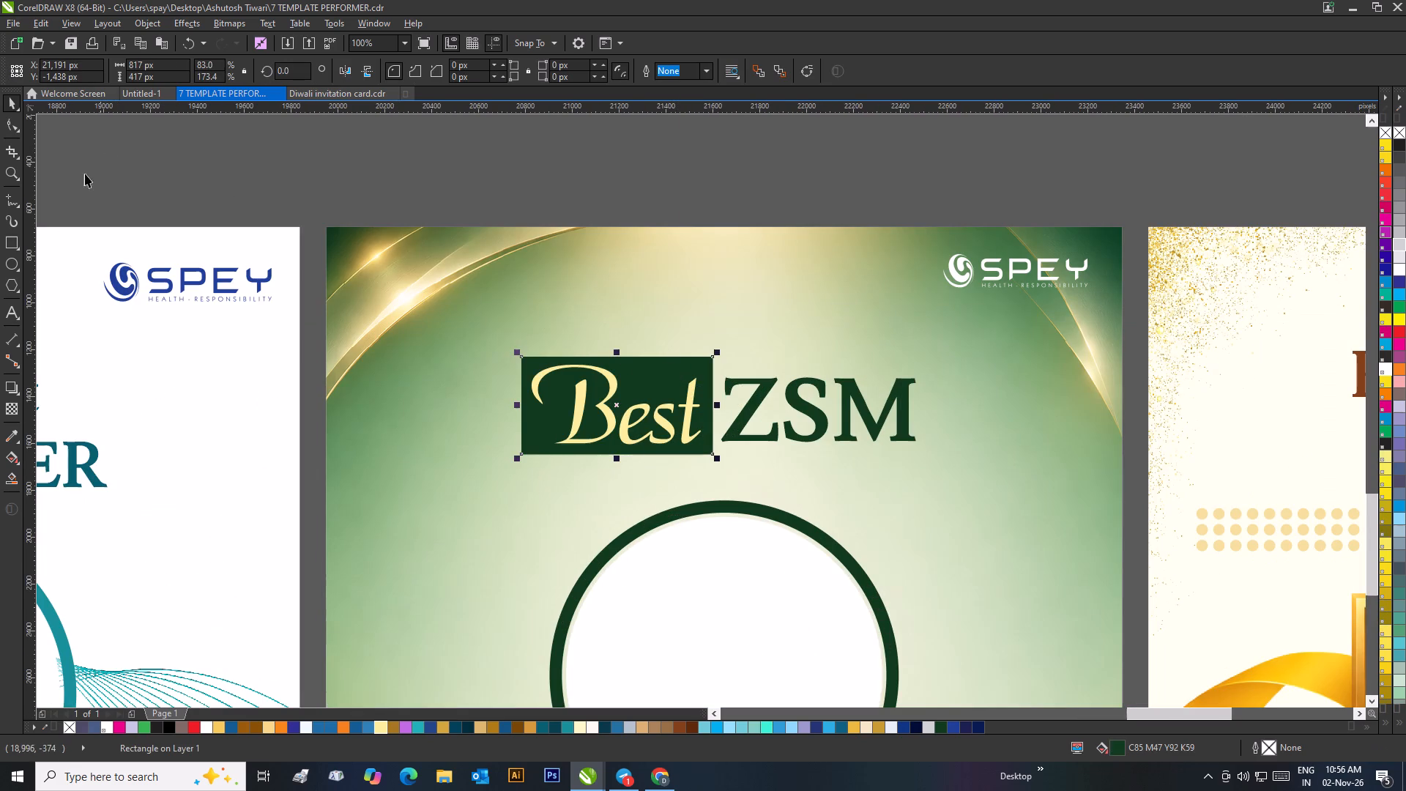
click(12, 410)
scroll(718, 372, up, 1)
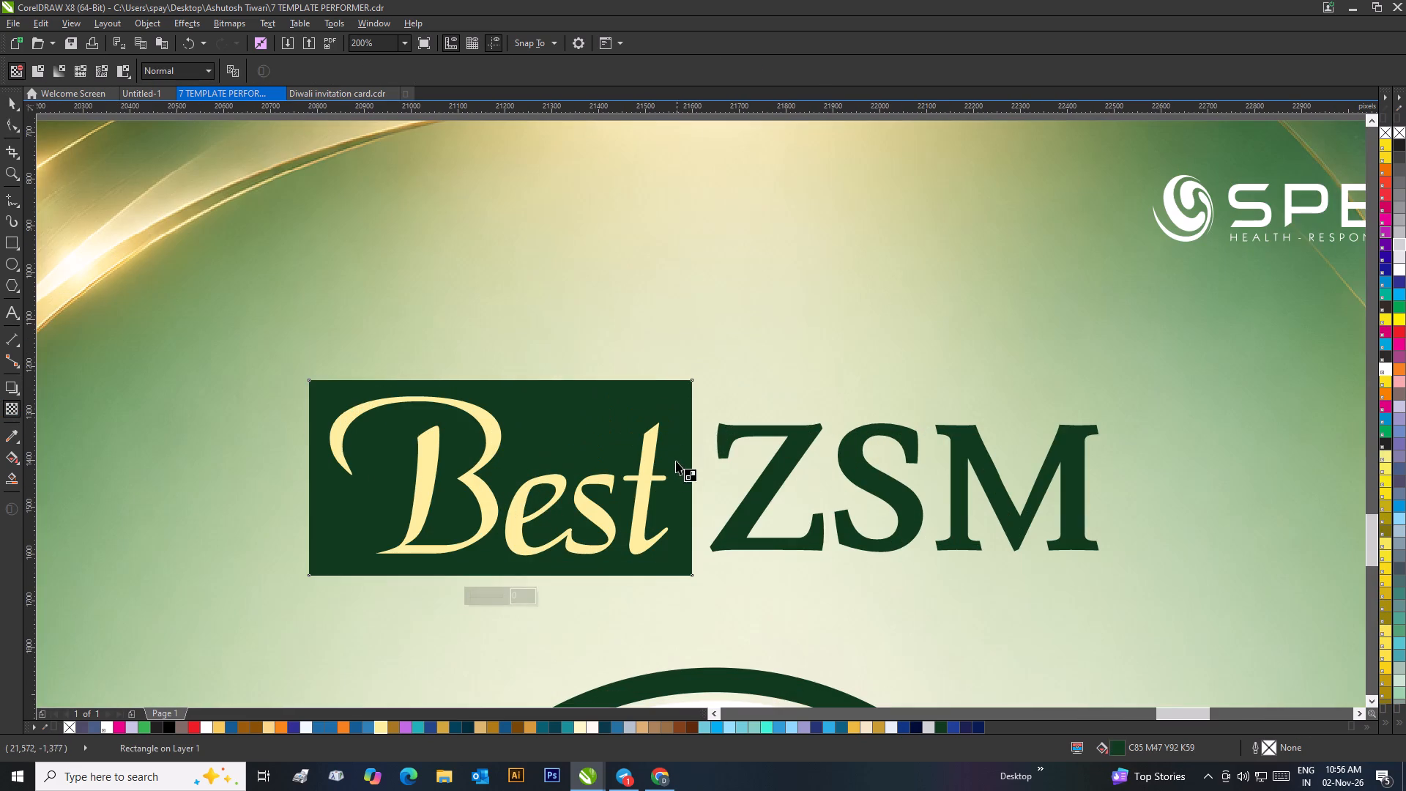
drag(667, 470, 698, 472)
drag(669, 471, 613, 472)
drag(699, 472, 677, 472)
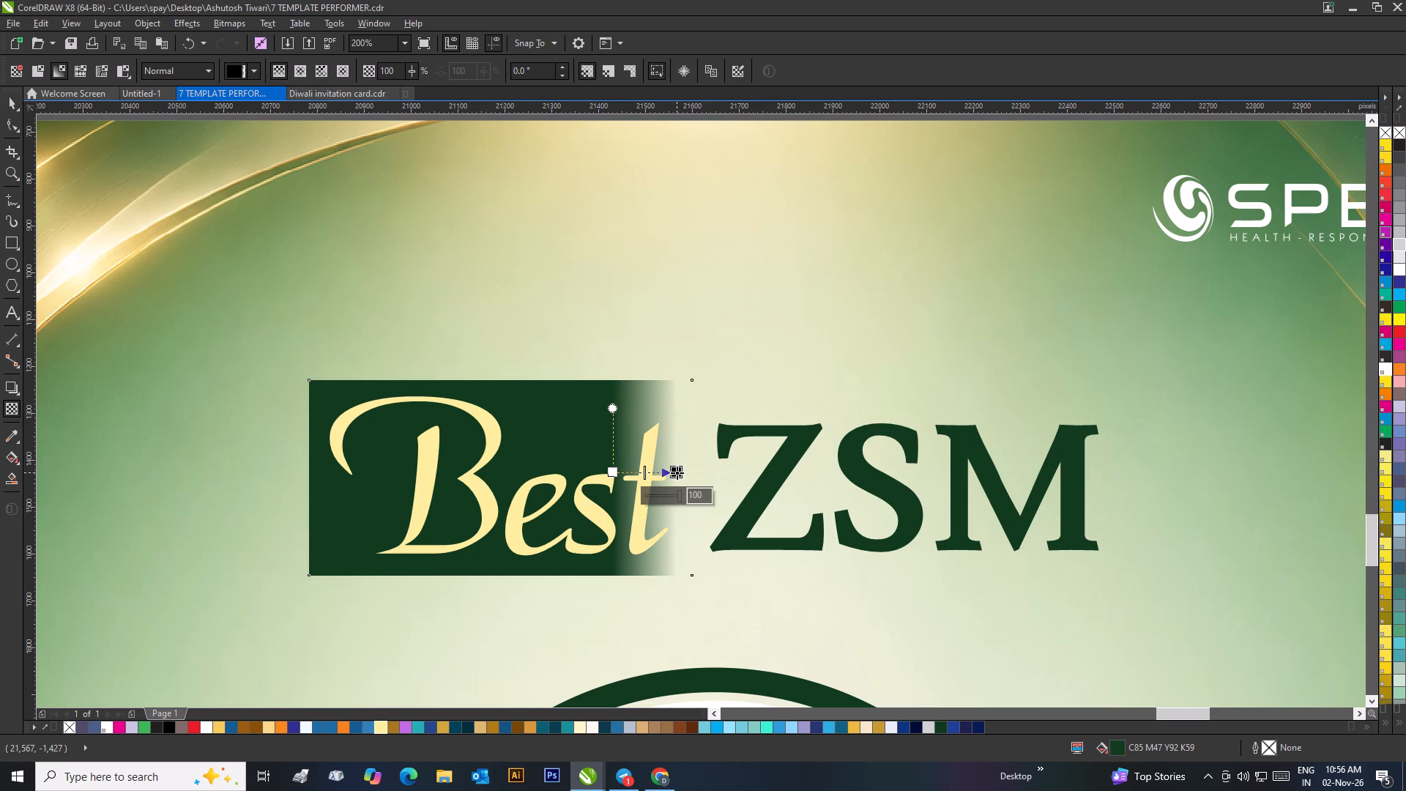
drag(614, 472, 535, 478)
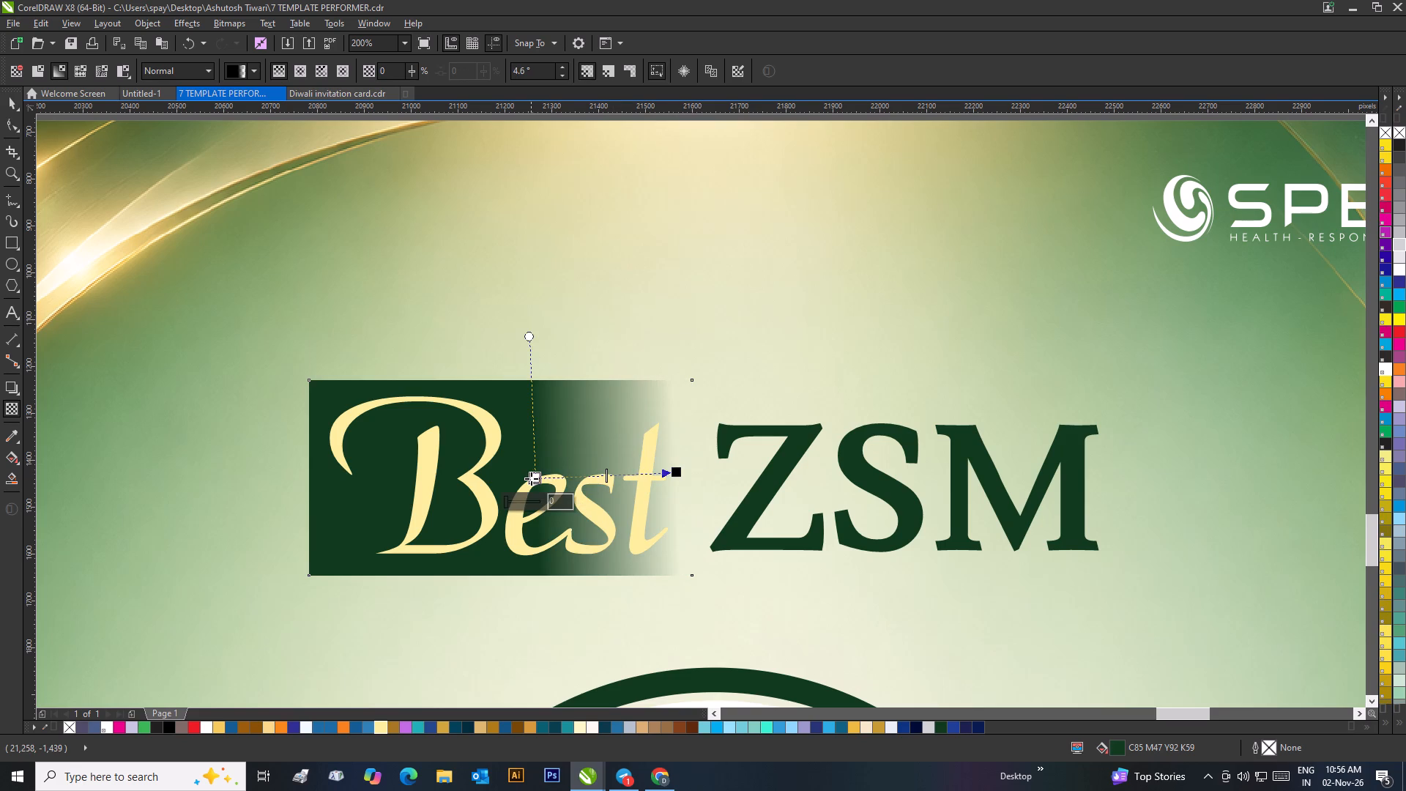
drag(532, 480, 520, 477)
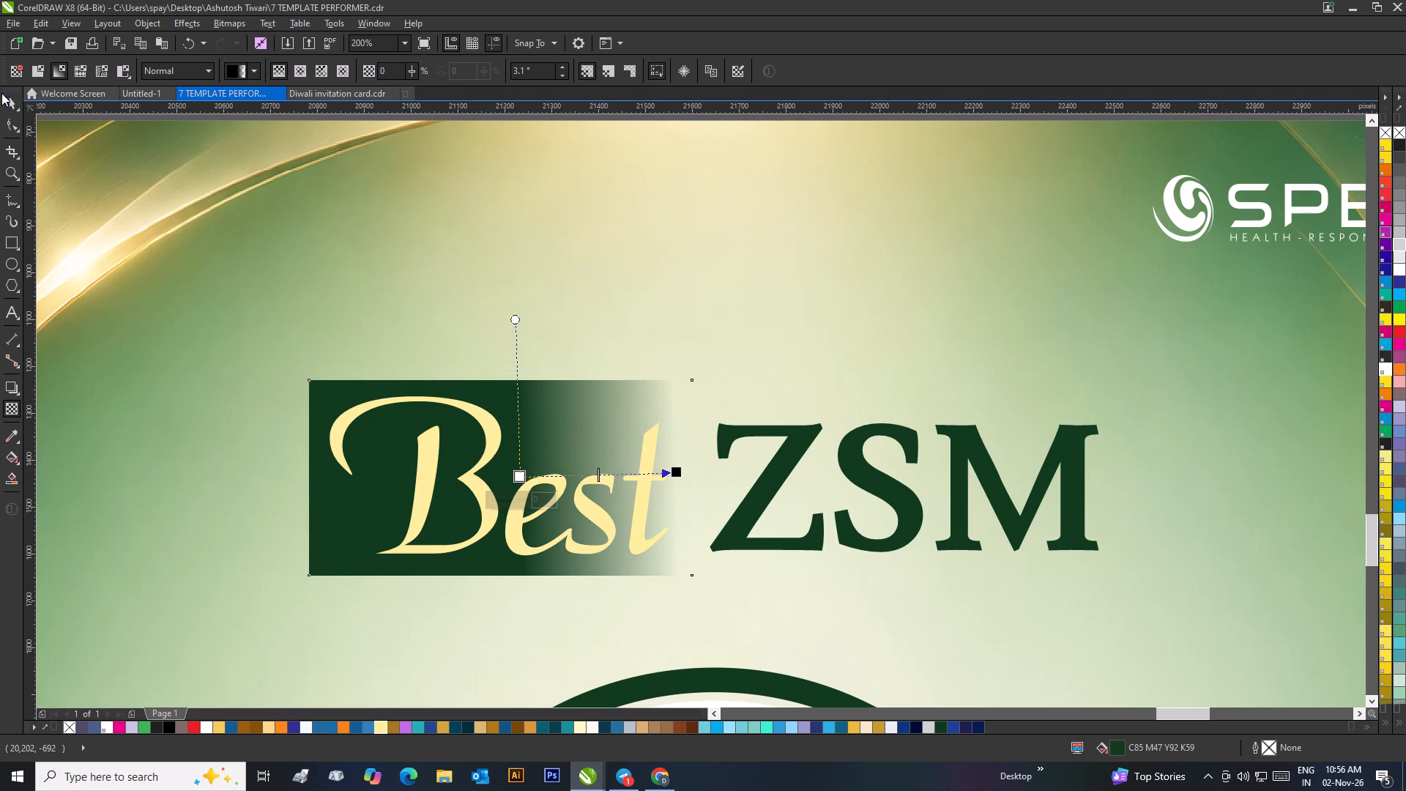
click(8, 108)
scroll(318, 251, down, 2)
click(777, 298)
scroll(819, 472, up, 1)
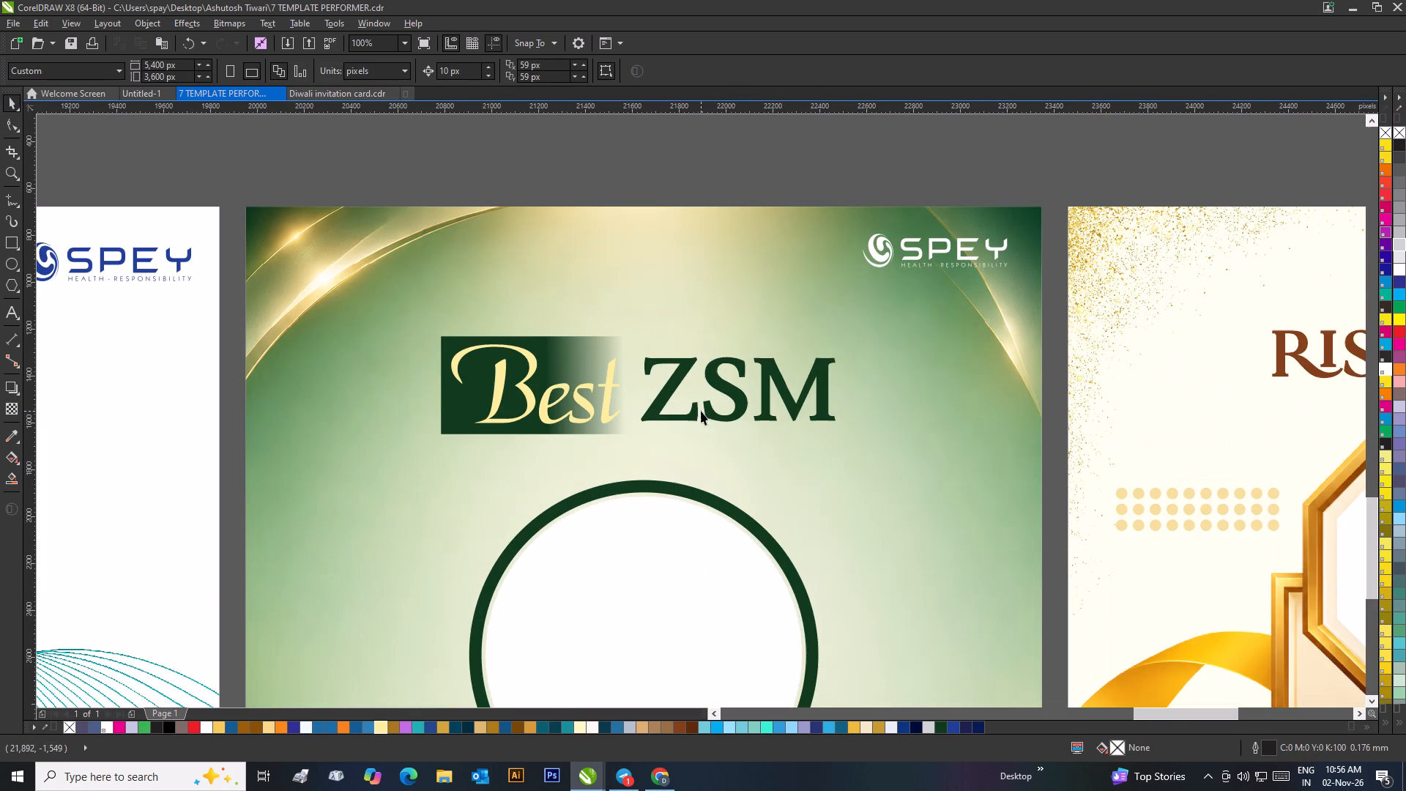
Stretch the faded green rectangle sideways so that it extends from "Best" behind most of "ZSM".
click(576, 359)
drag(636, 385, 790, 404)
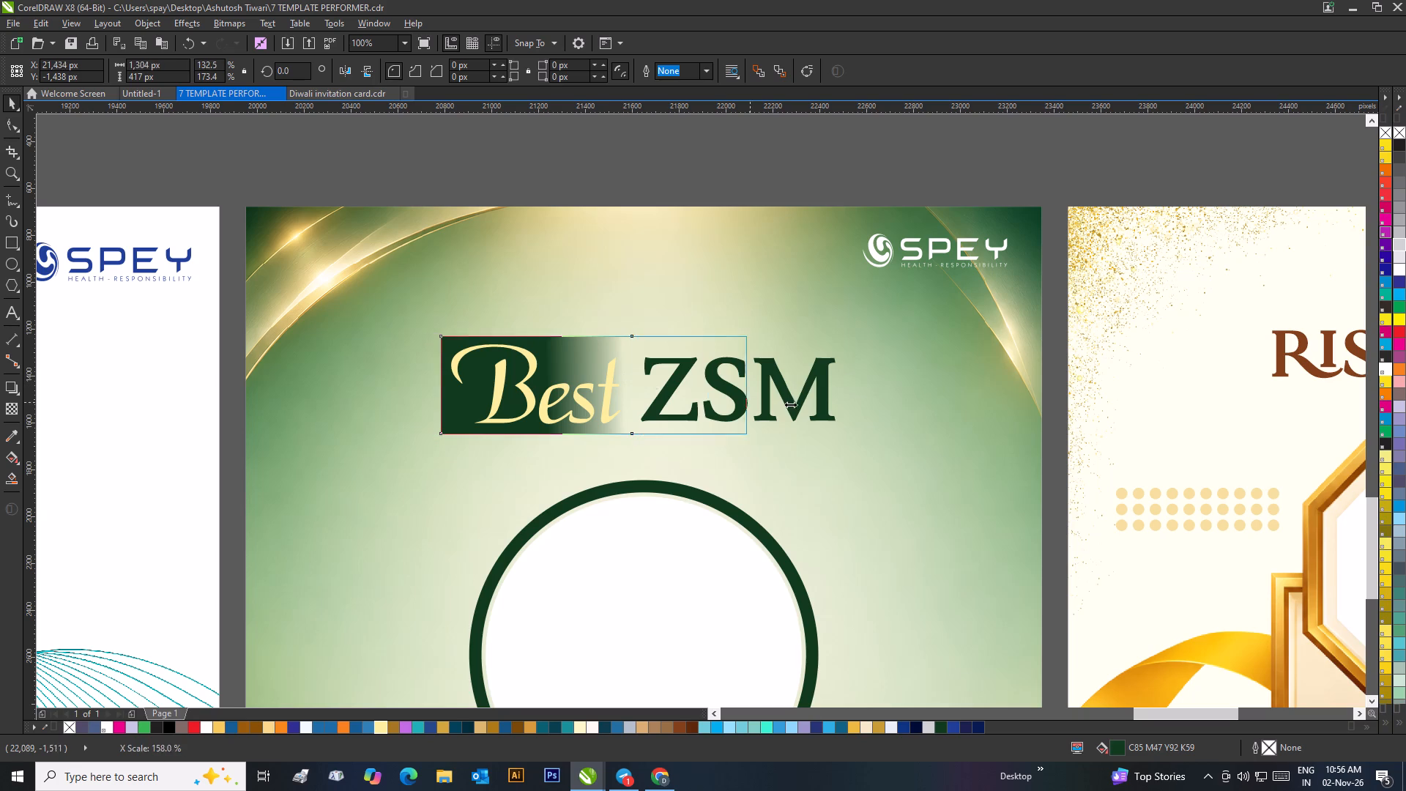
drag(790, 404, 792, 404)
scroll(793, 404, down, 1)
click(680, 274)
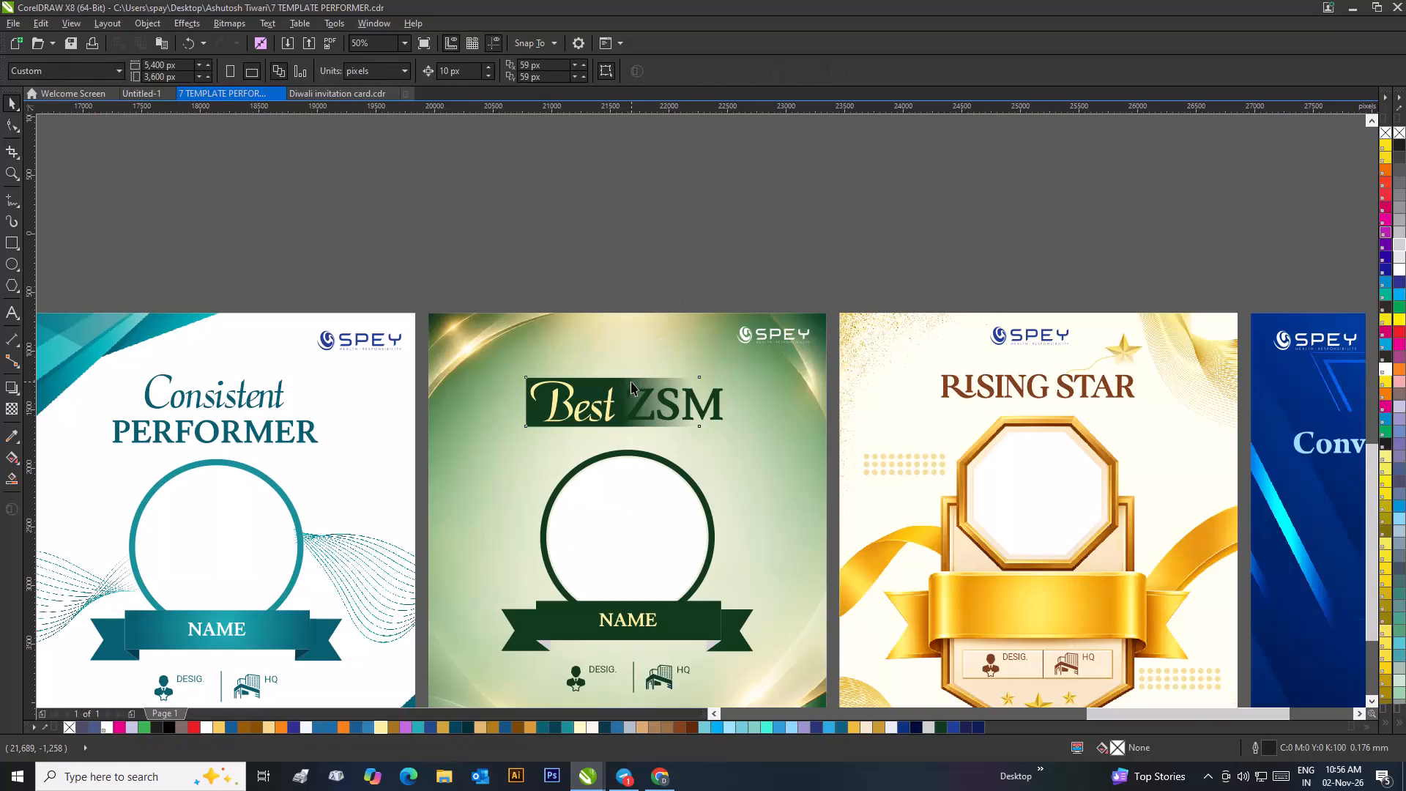
Delete the faded green rectangle behind the "Best ZSM" title.
click(631, 382)
key(Delete)
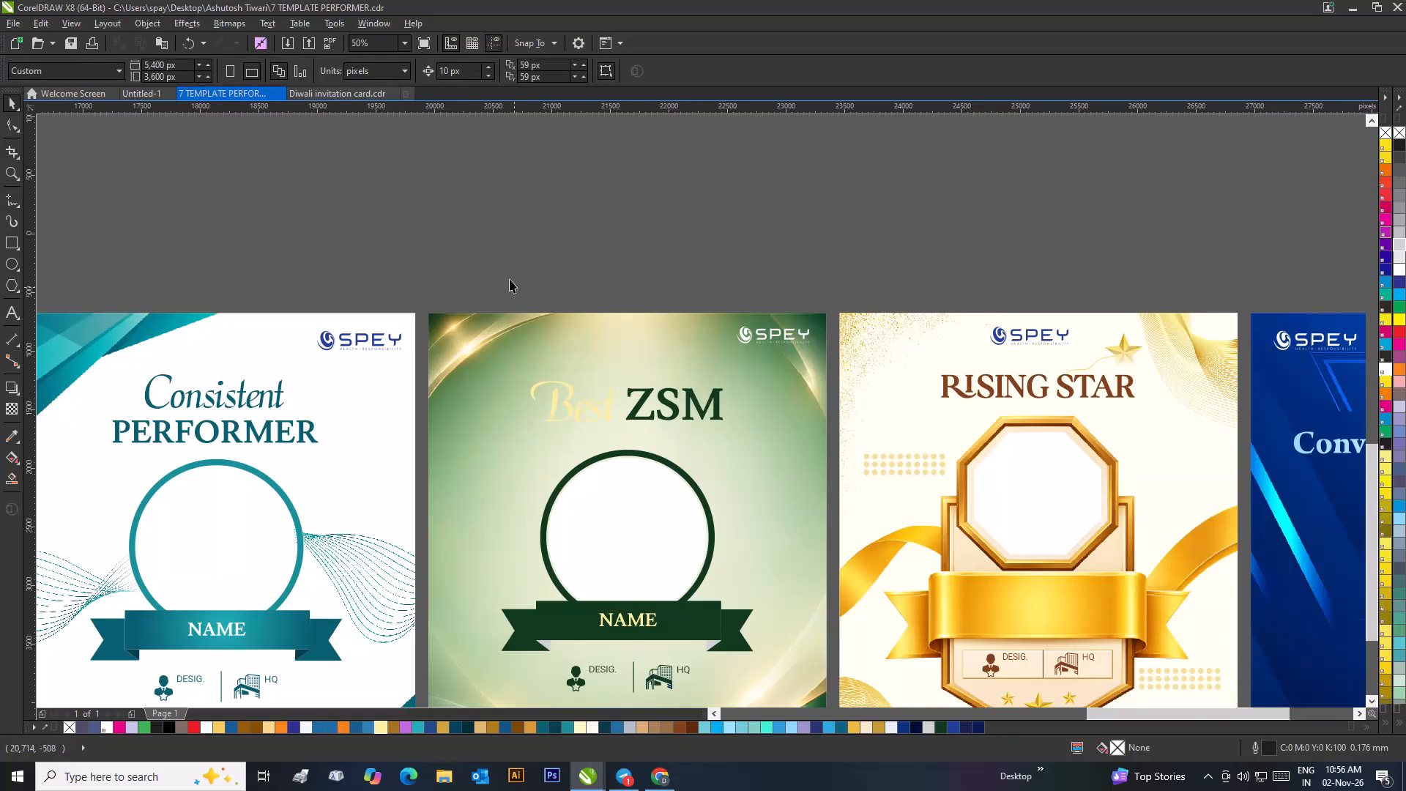
Fill the "Best" text with dark green to match "ZSM".
drag(508, 271, 622, 450)
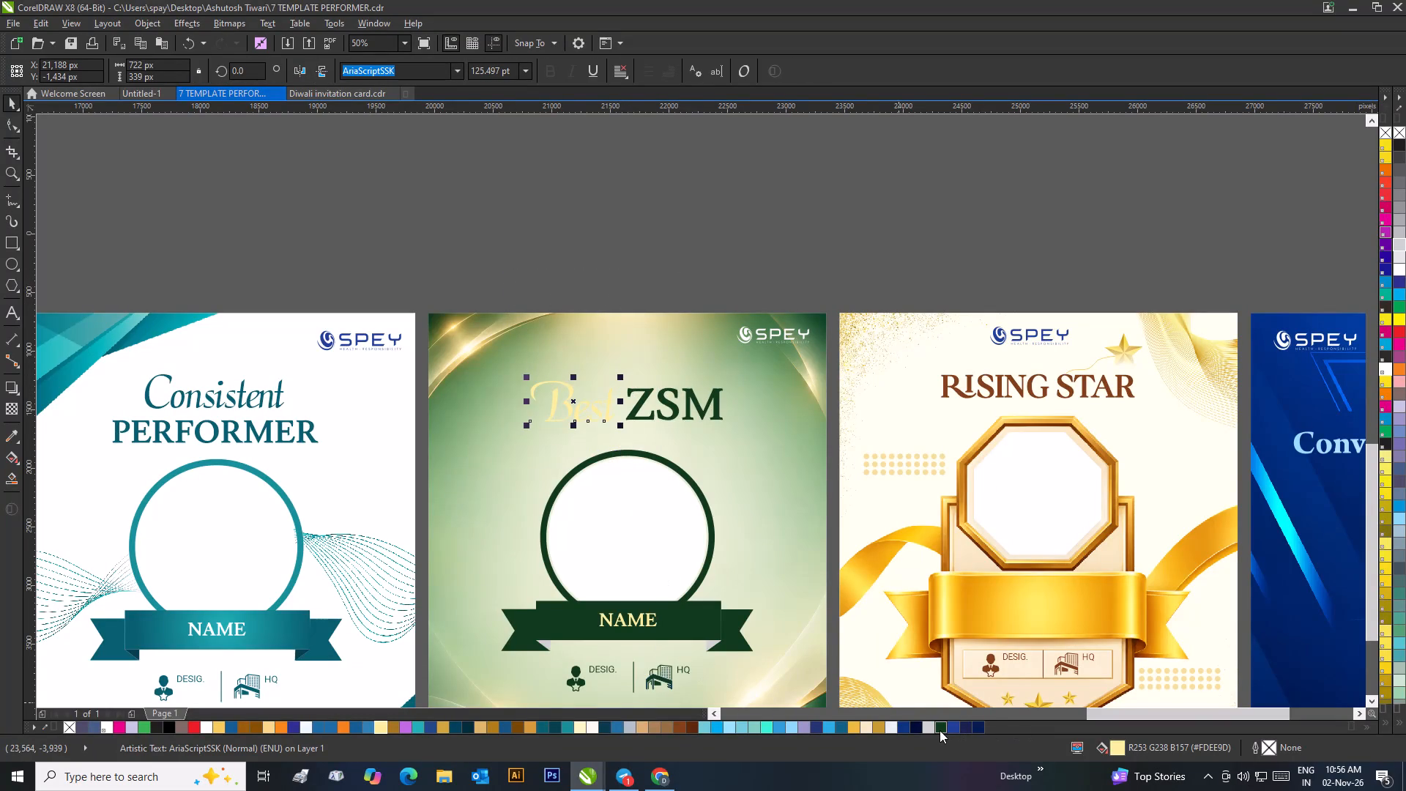
click(940, 730)
click(720, 244)
Look over all seven award templates side by side to compare their title designs.
scroll(722, 330, down, 1)
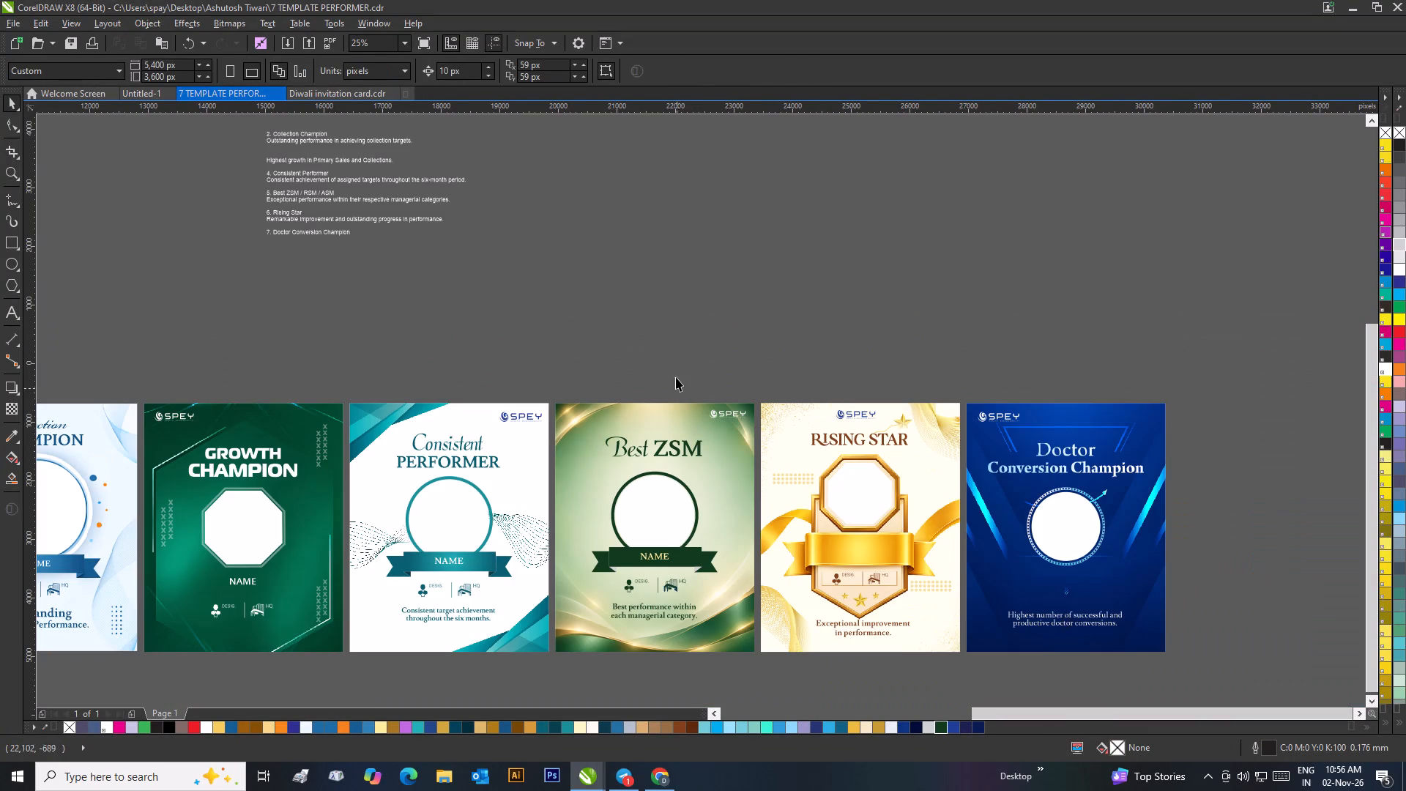
click(670, 341)
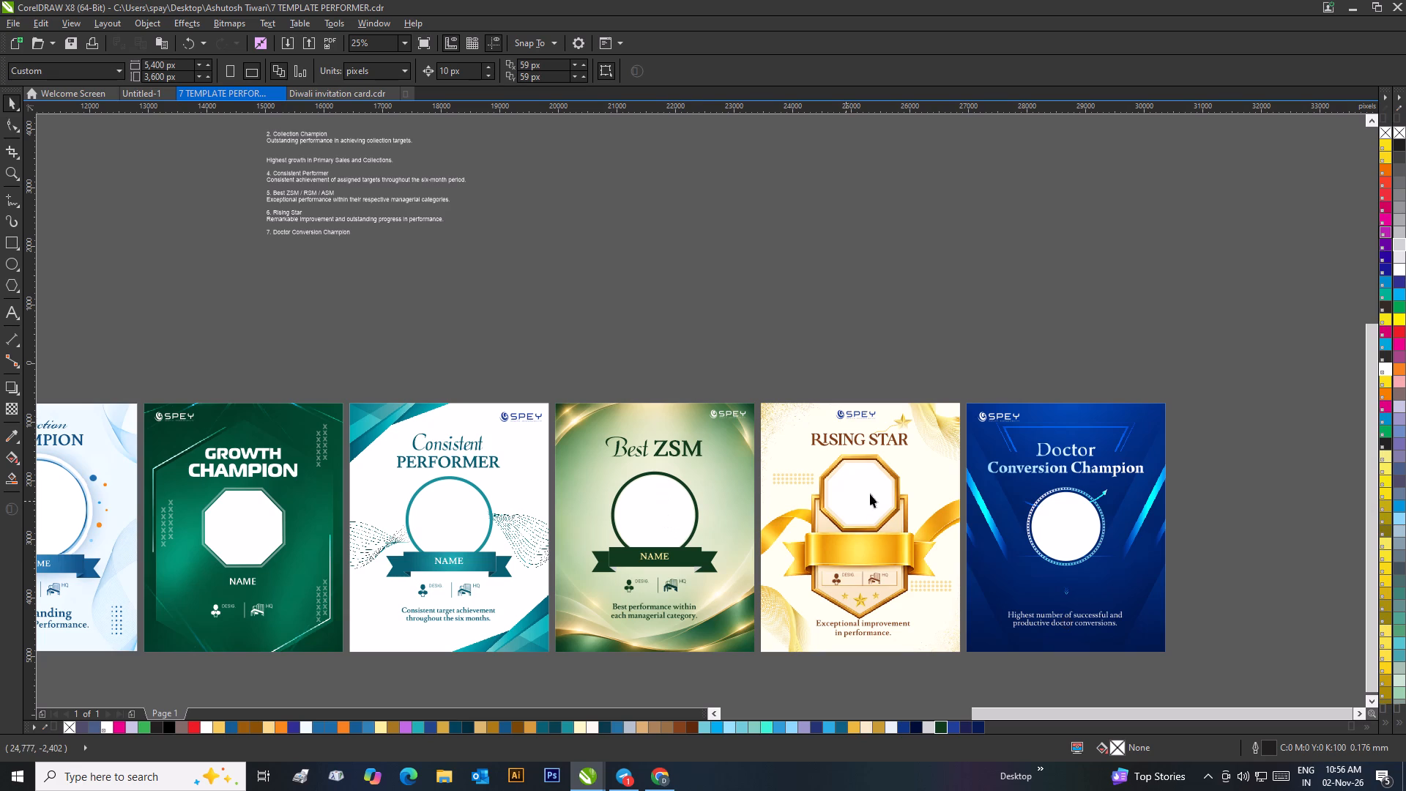
scroll(609, 532, down, 1)
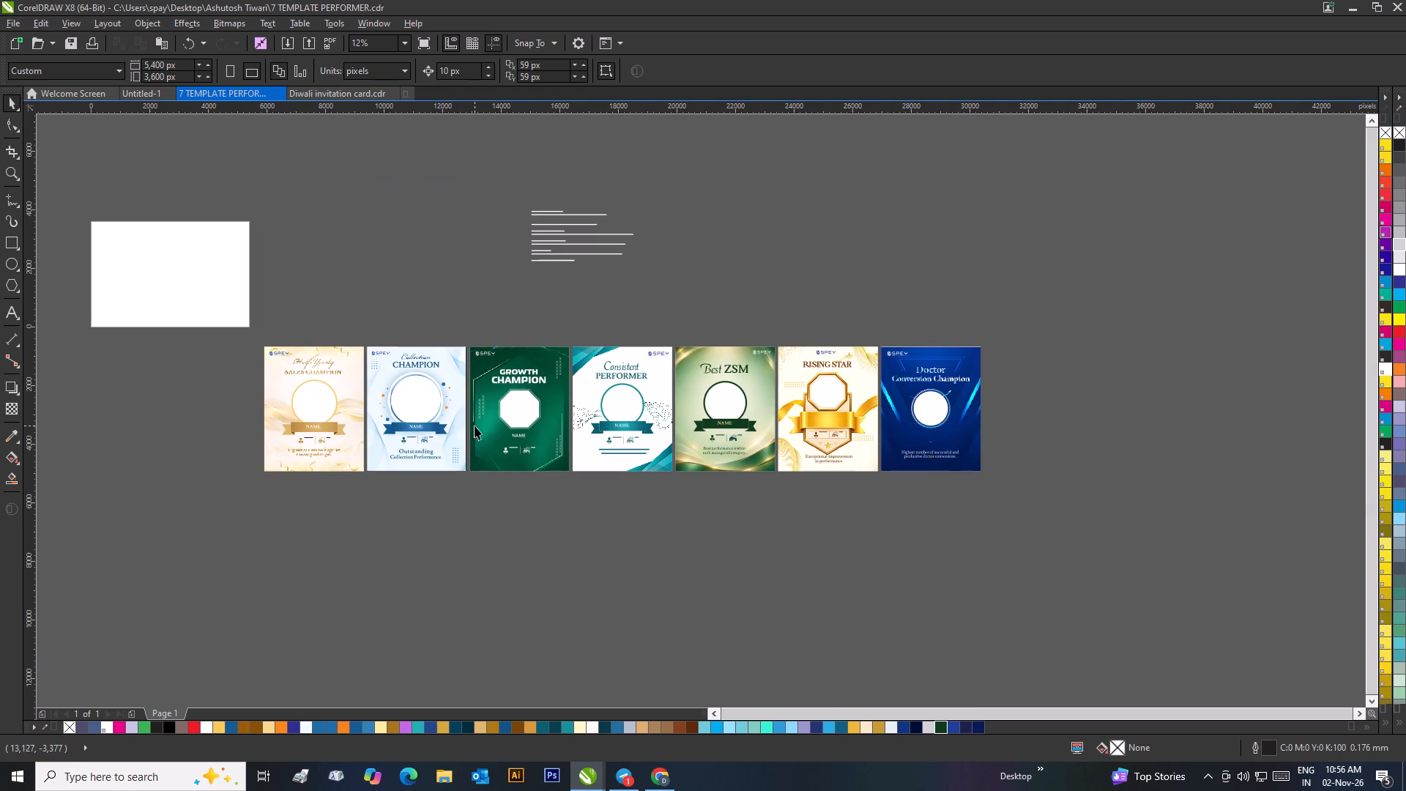
scroll(475, 426, up, 1)
scroll(701, 411, down, 1)
scroll(701, 411, up, 1)
scroll(705, 413, down, 1)
scroll(783, 406, up, 1)
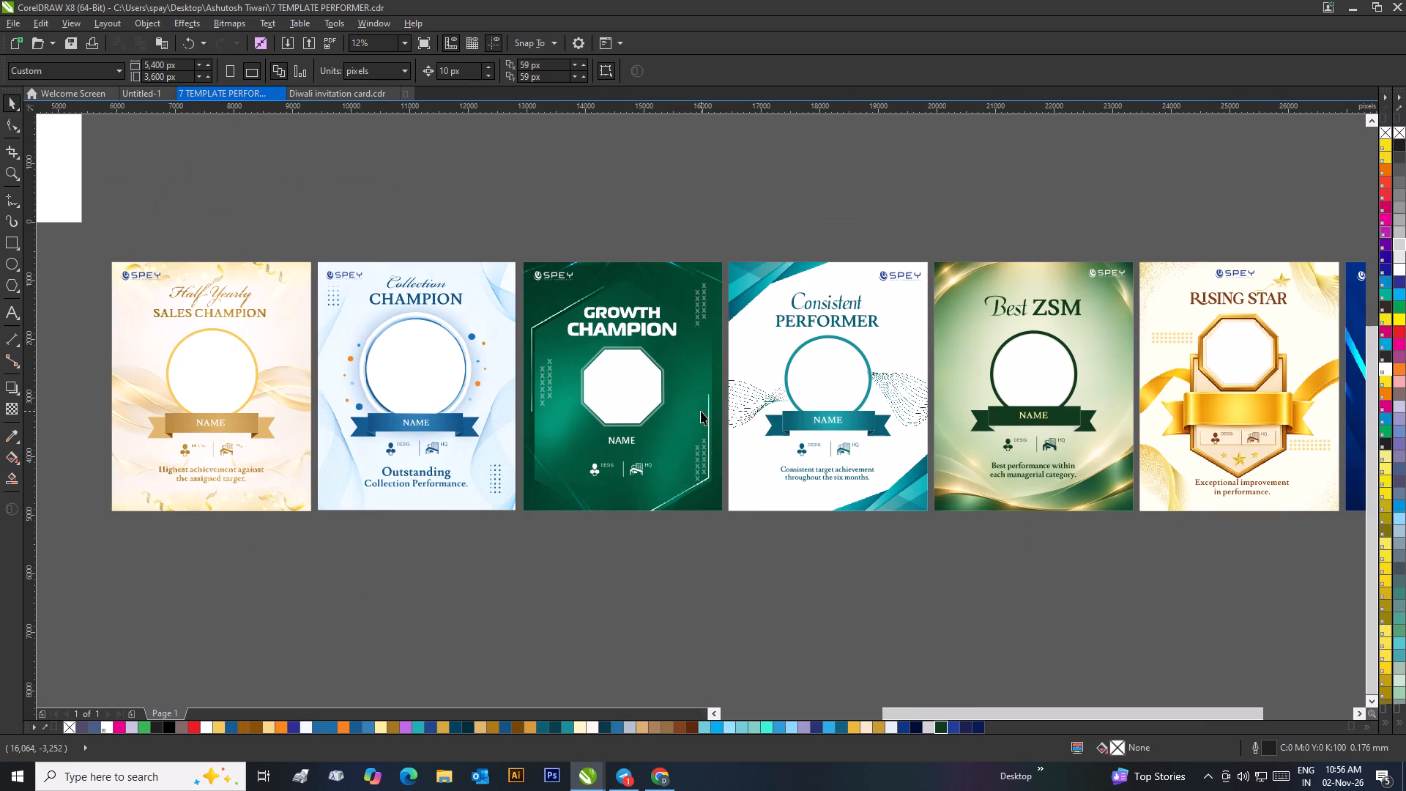
scroll(658, 364, down, 1)
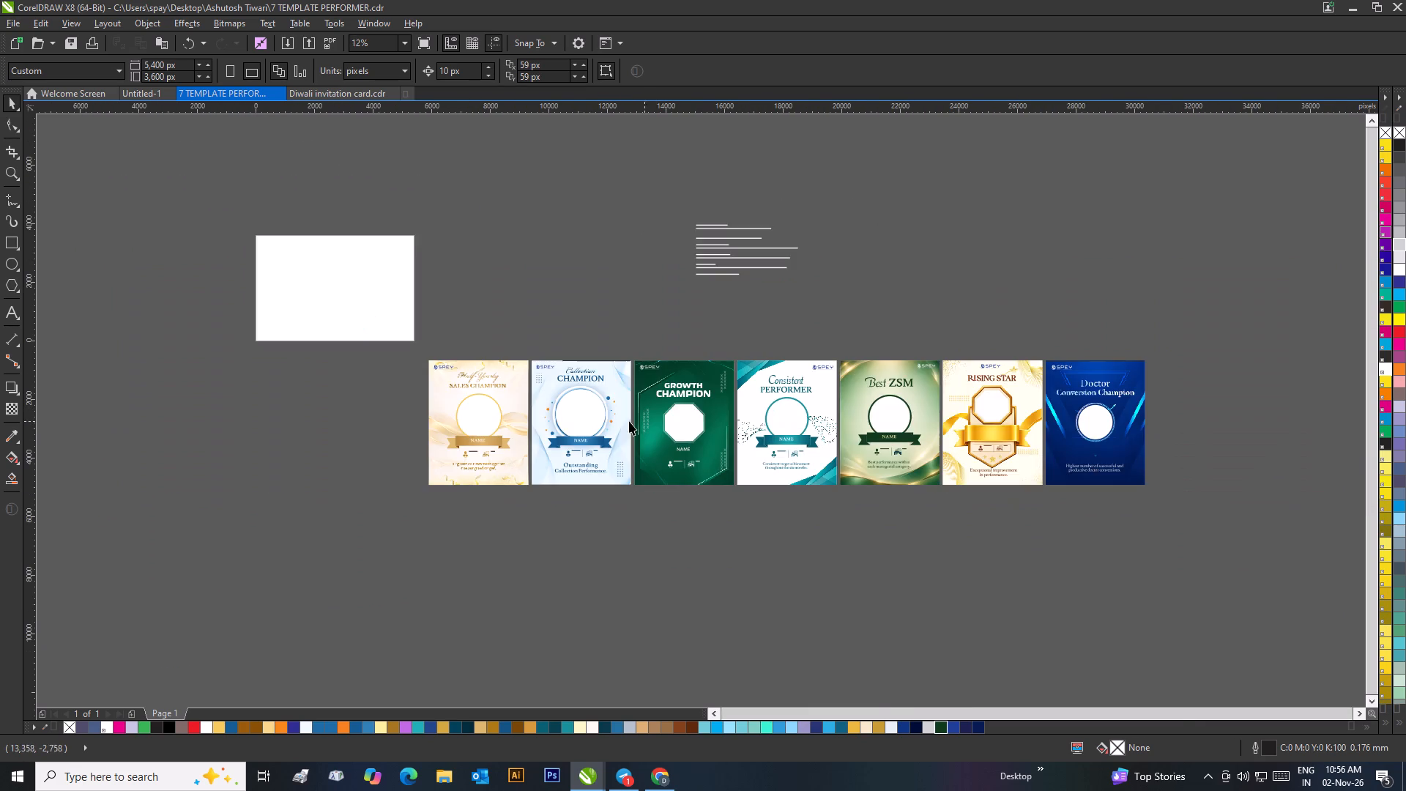
scroll(586, 410, up, 1)
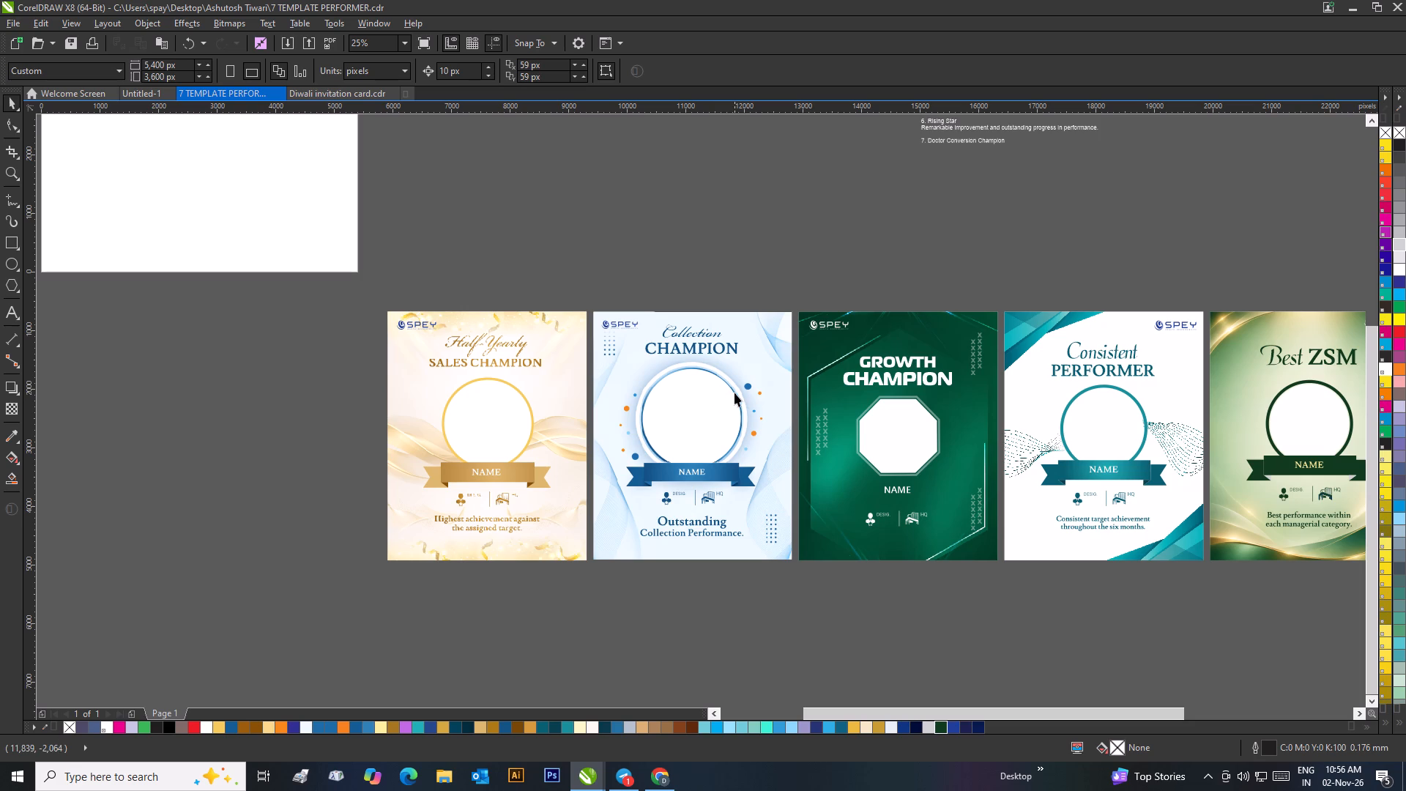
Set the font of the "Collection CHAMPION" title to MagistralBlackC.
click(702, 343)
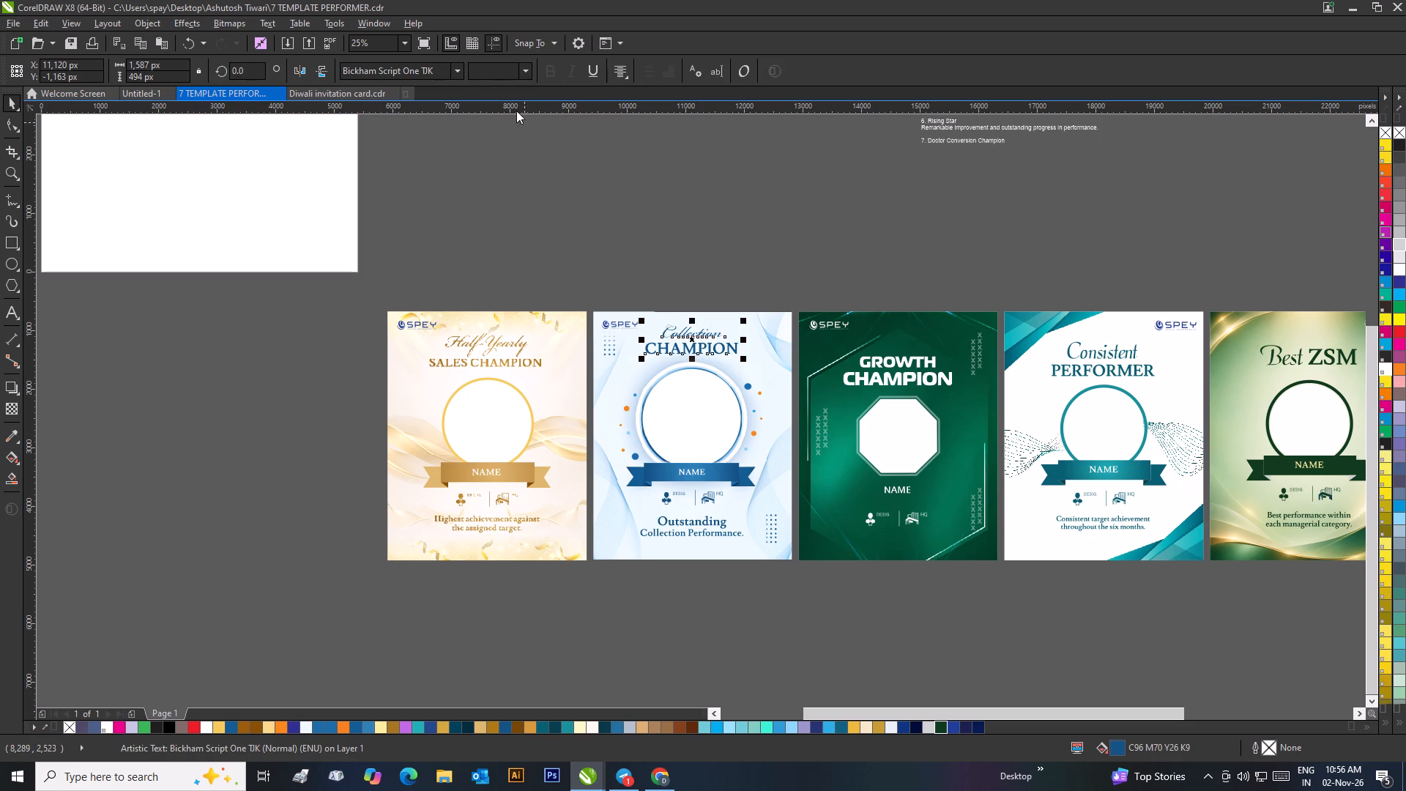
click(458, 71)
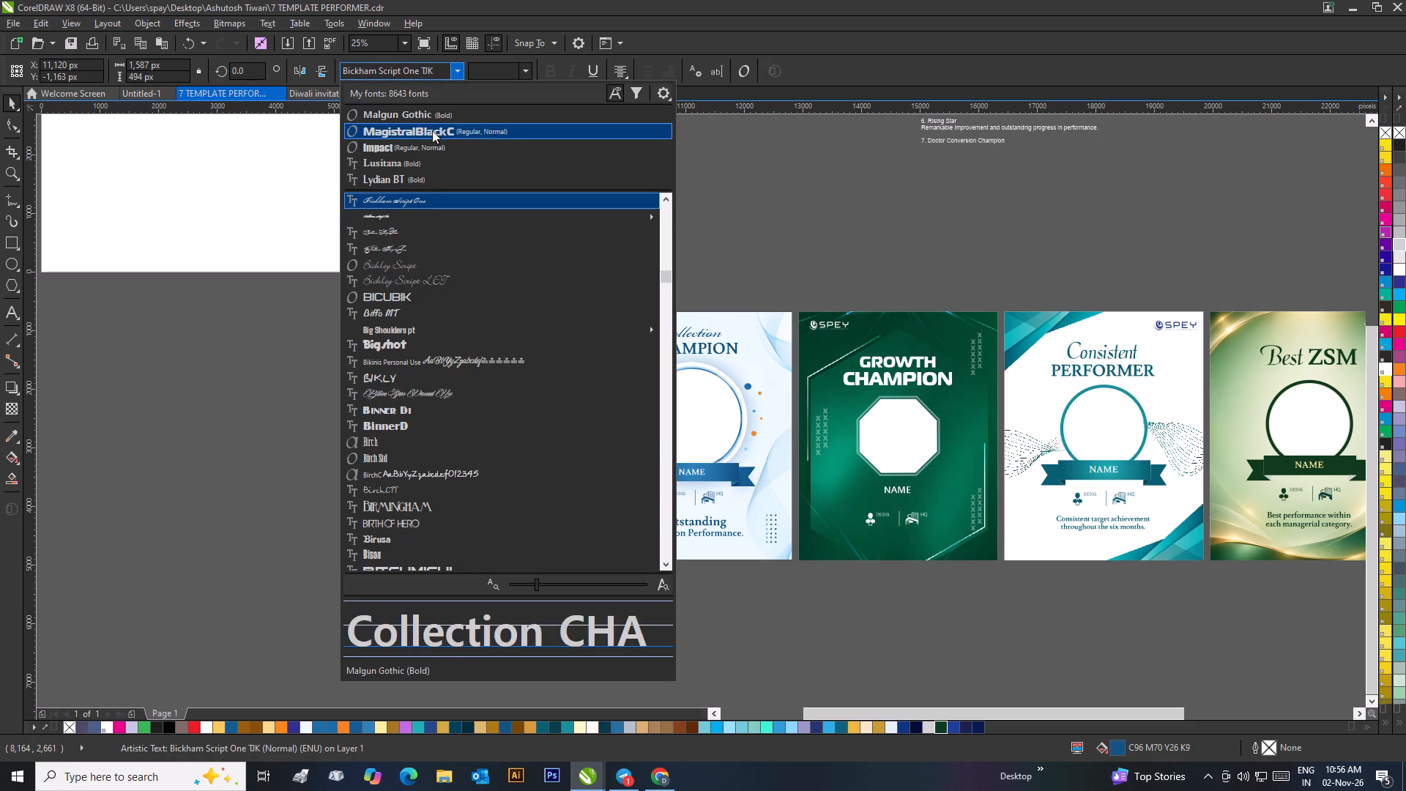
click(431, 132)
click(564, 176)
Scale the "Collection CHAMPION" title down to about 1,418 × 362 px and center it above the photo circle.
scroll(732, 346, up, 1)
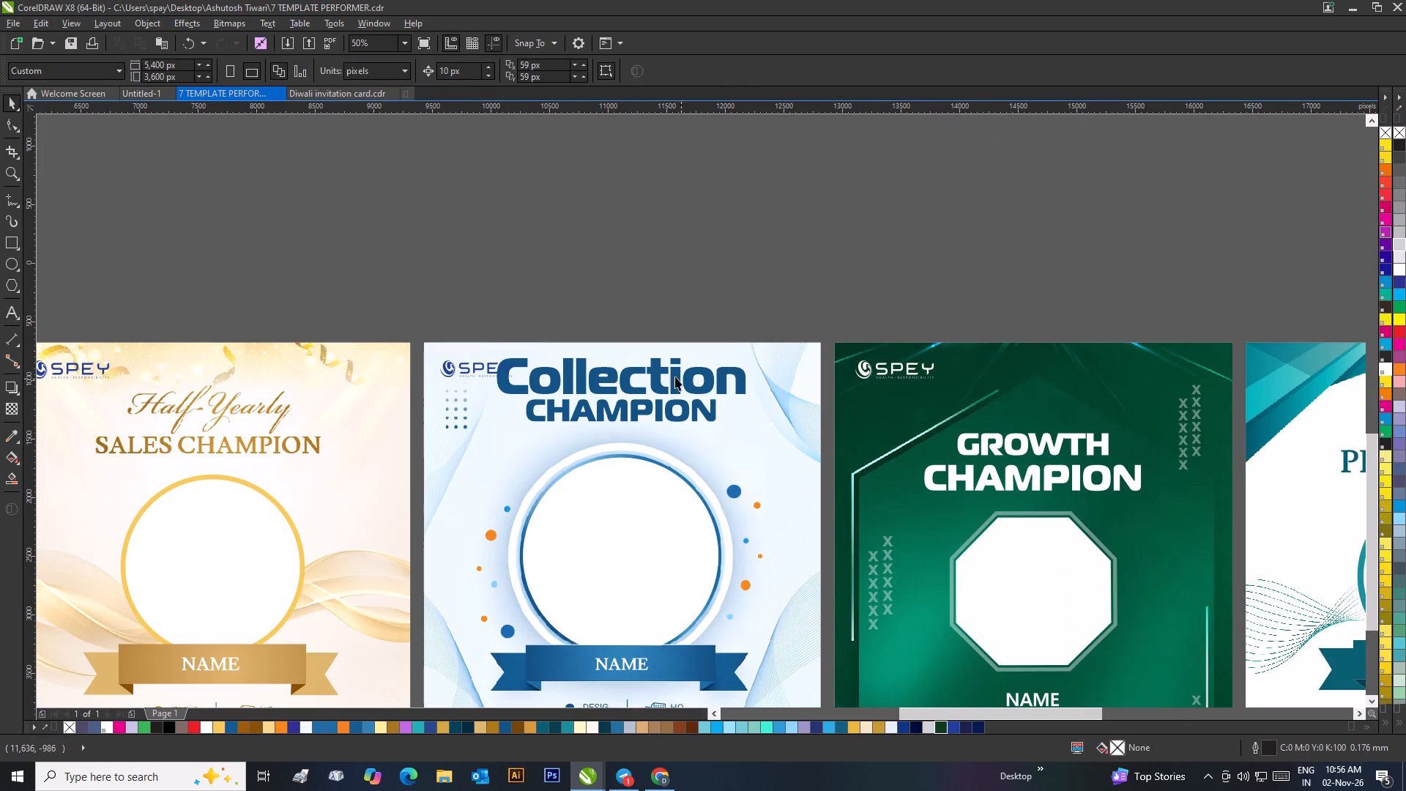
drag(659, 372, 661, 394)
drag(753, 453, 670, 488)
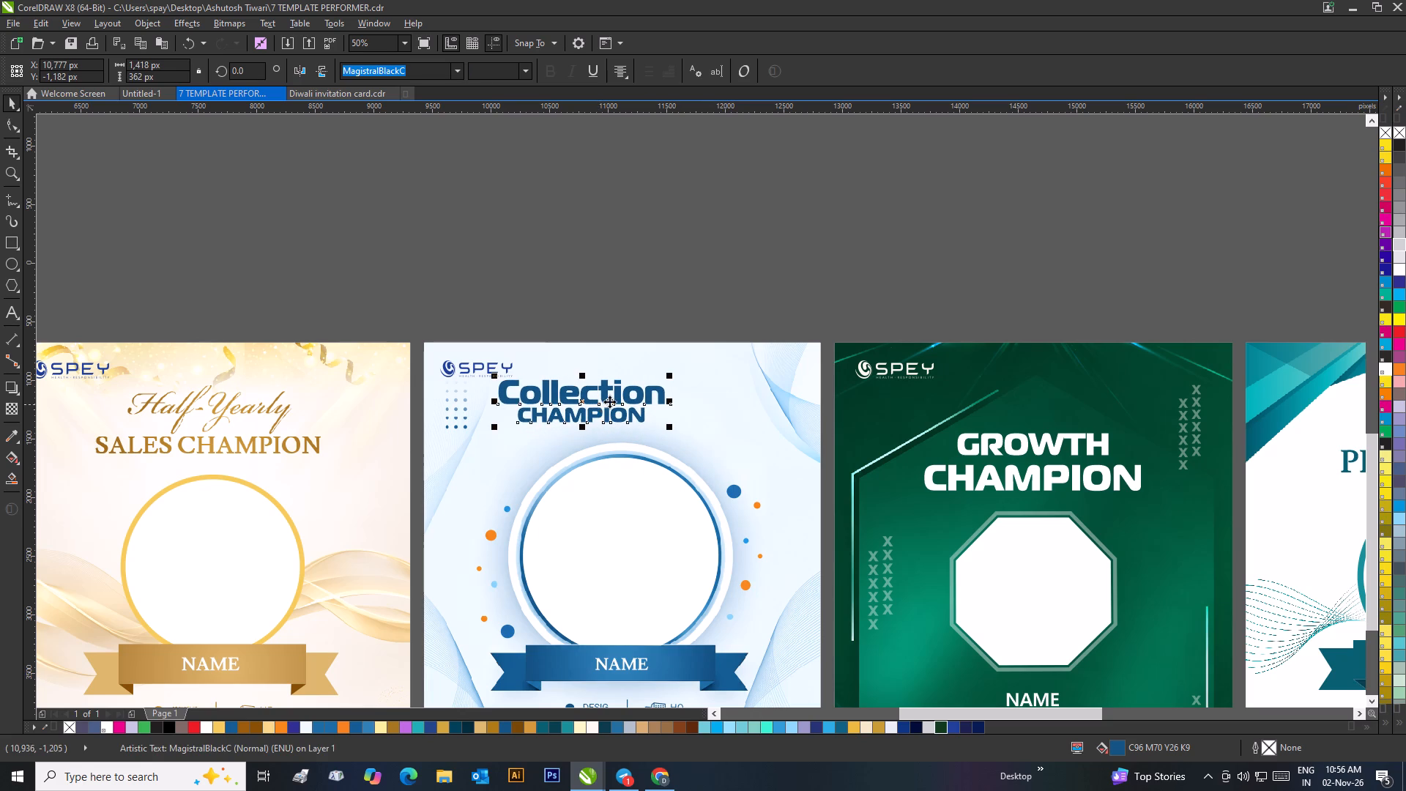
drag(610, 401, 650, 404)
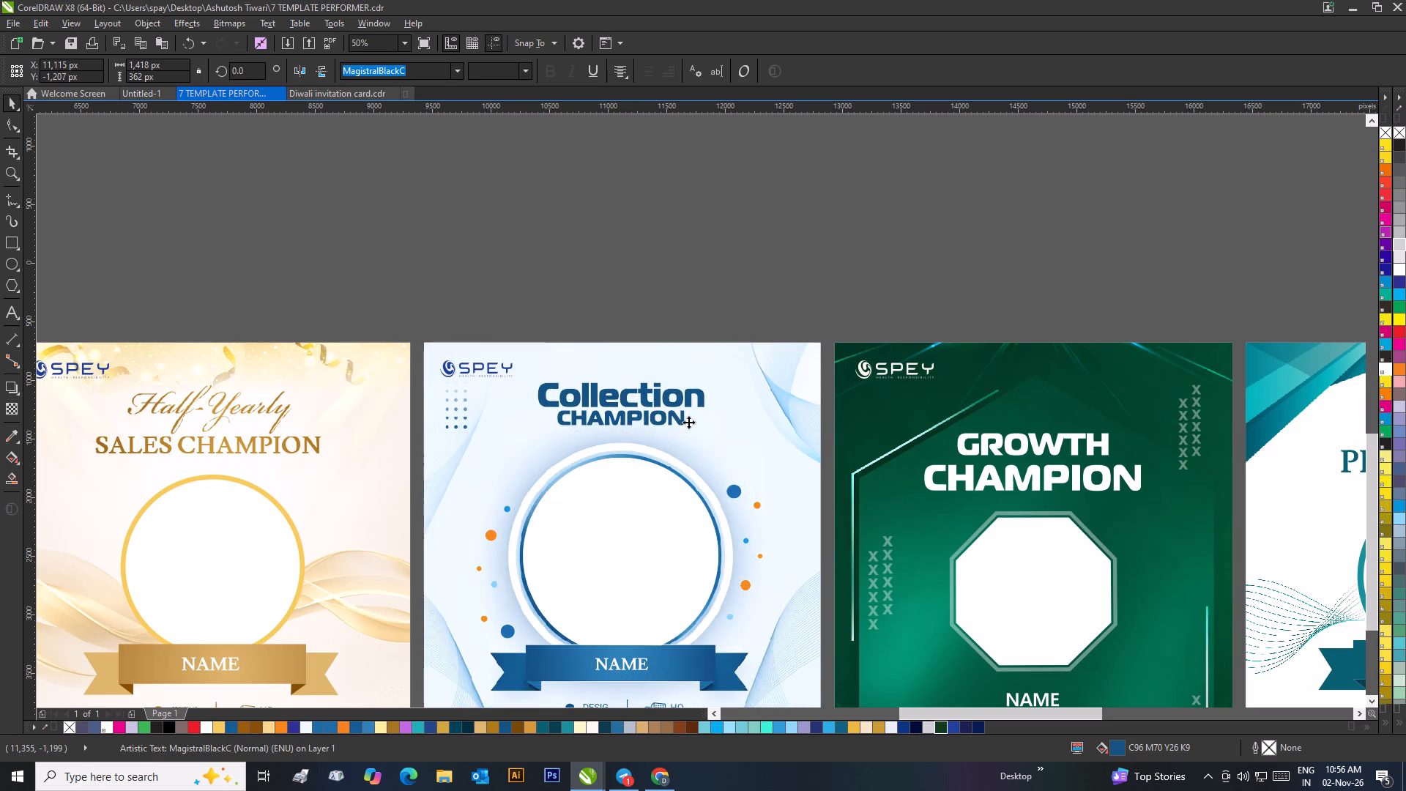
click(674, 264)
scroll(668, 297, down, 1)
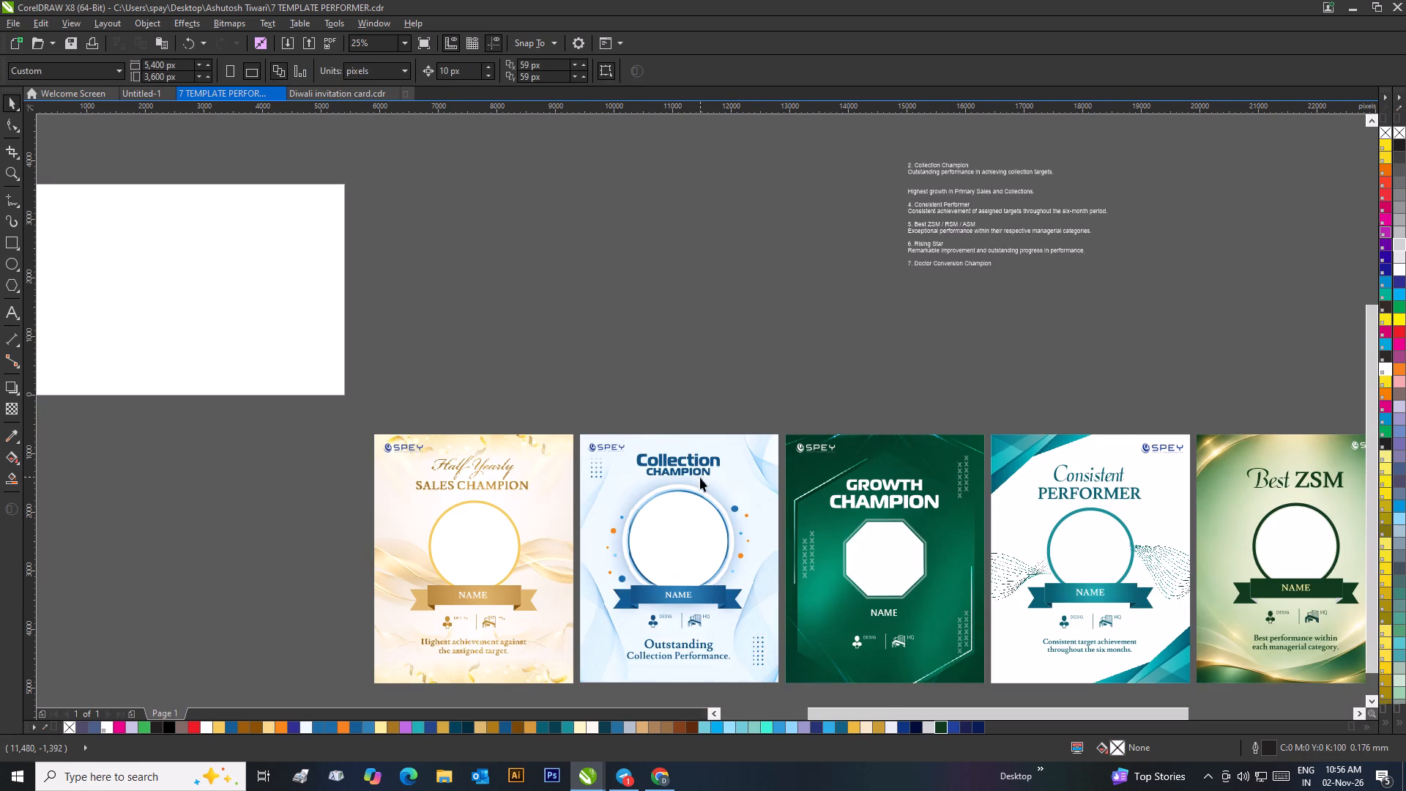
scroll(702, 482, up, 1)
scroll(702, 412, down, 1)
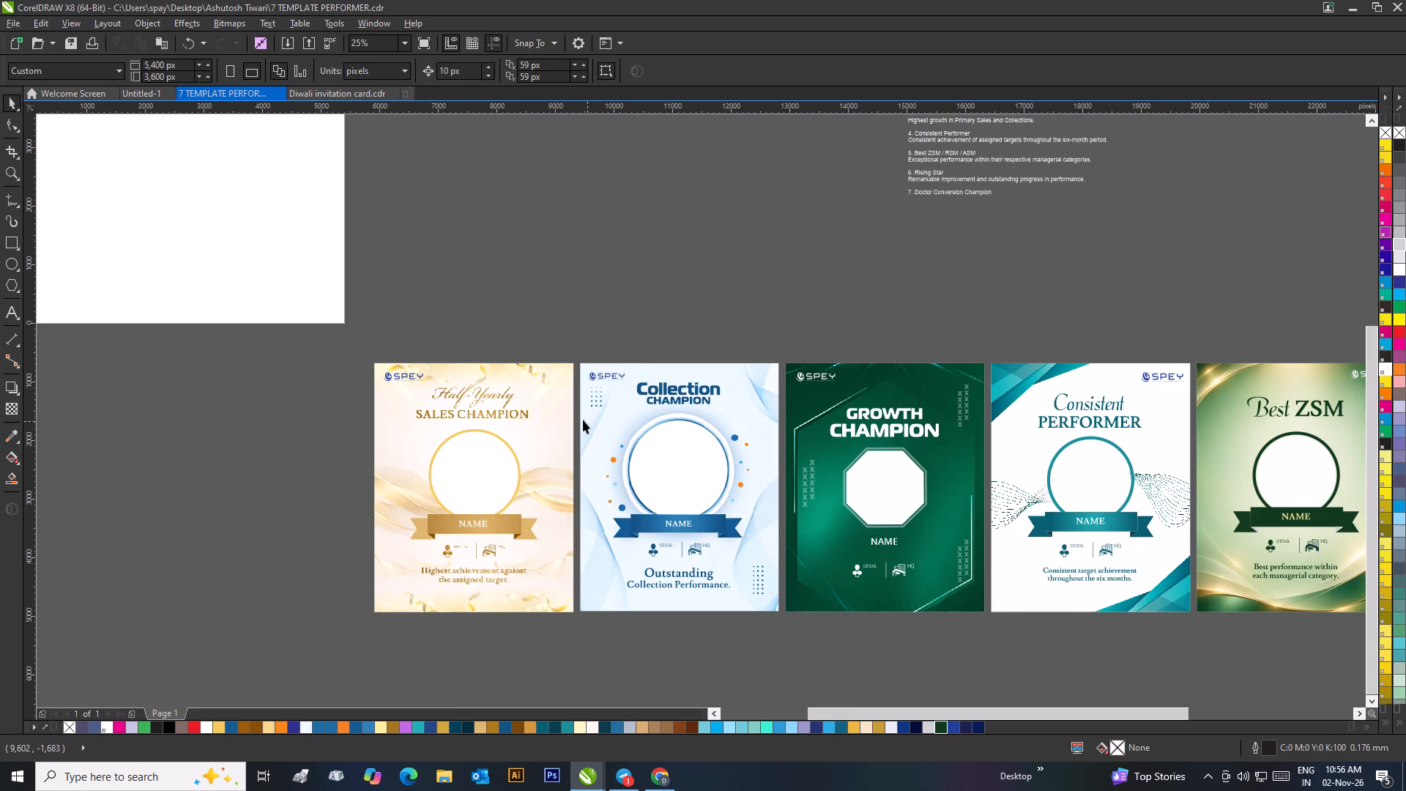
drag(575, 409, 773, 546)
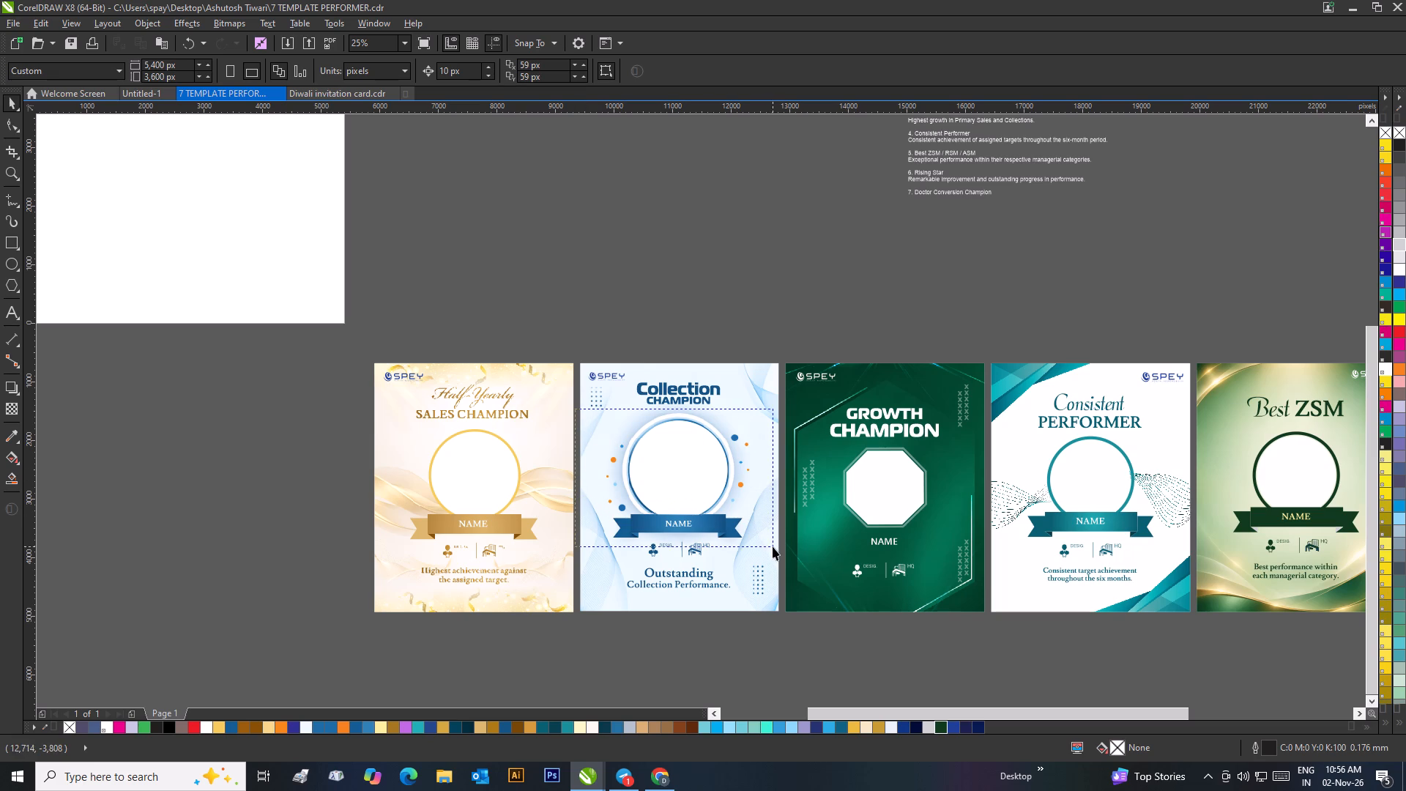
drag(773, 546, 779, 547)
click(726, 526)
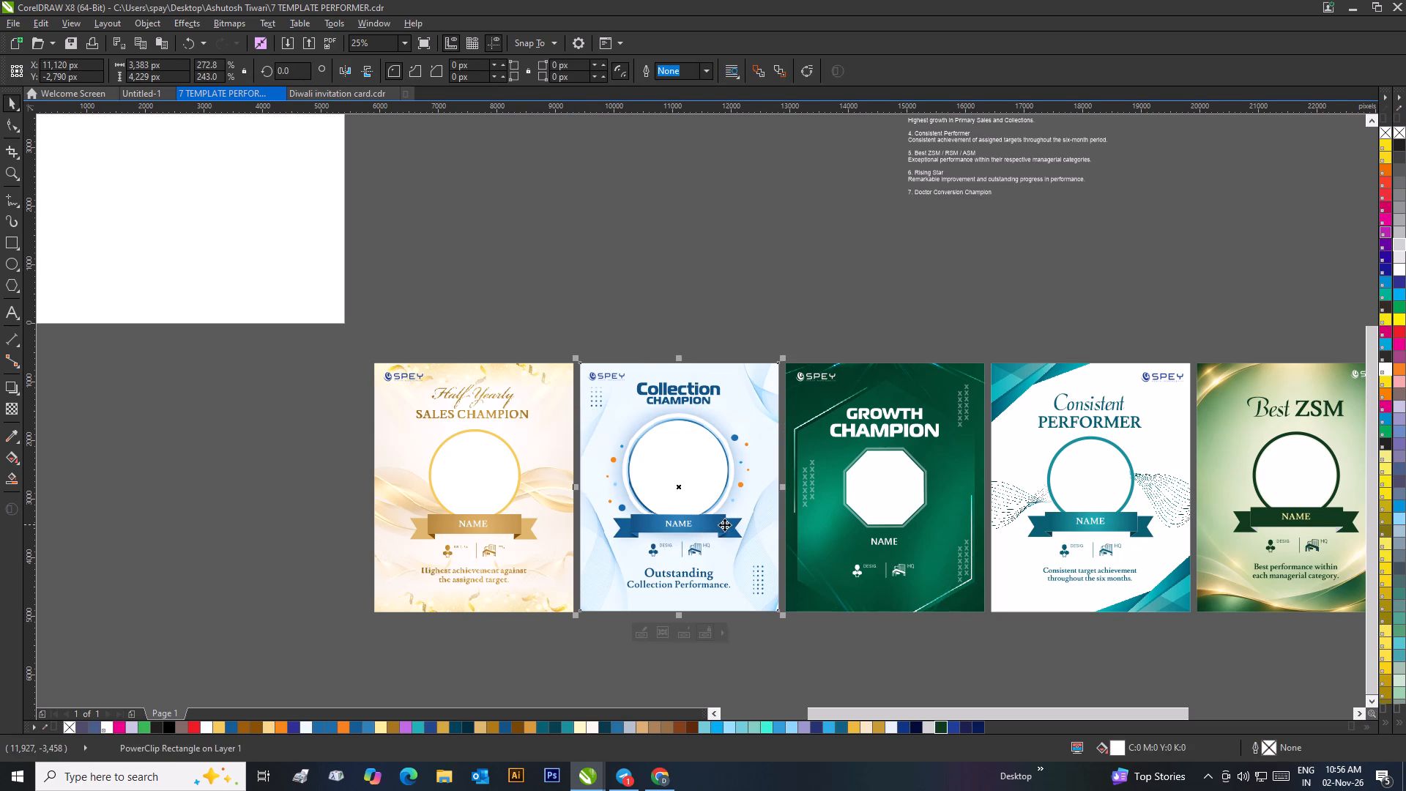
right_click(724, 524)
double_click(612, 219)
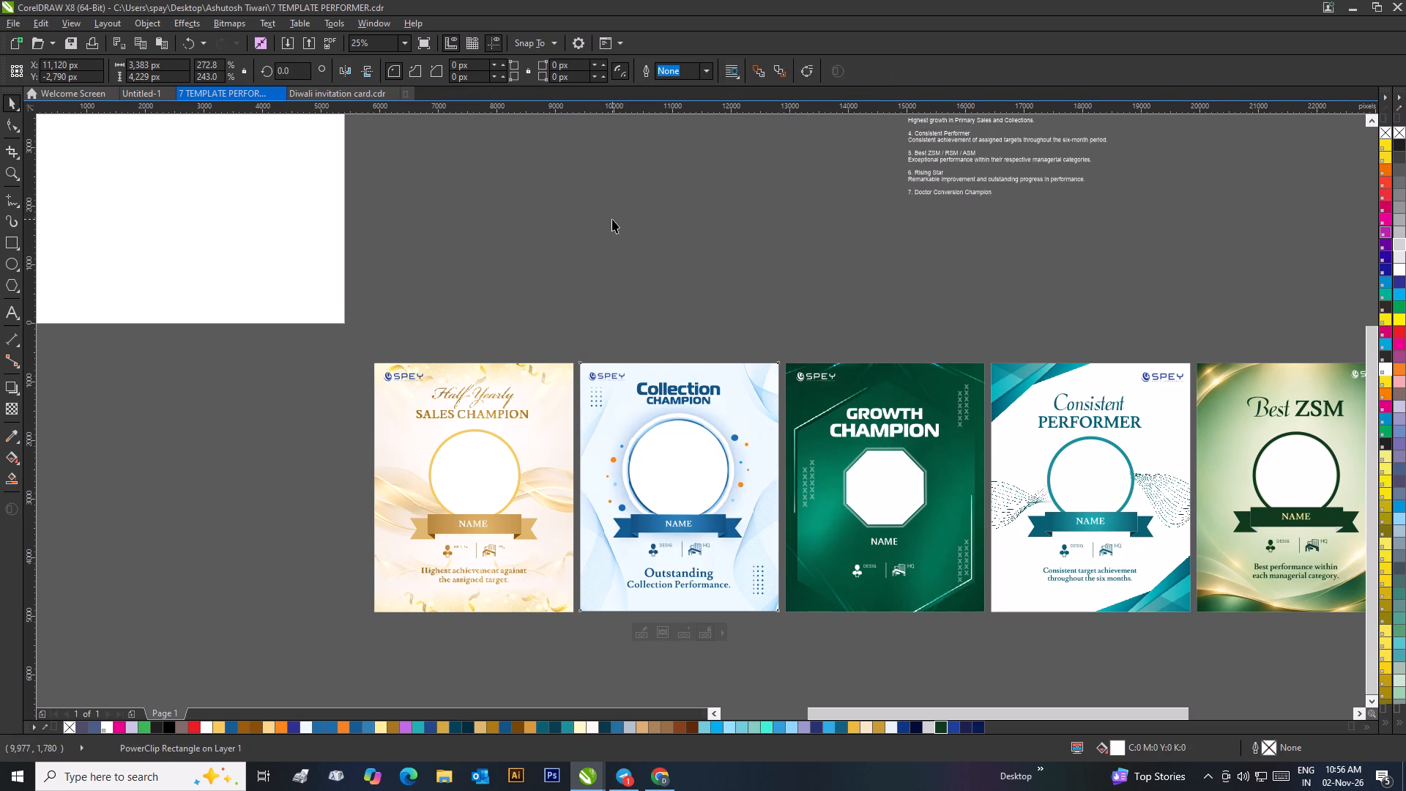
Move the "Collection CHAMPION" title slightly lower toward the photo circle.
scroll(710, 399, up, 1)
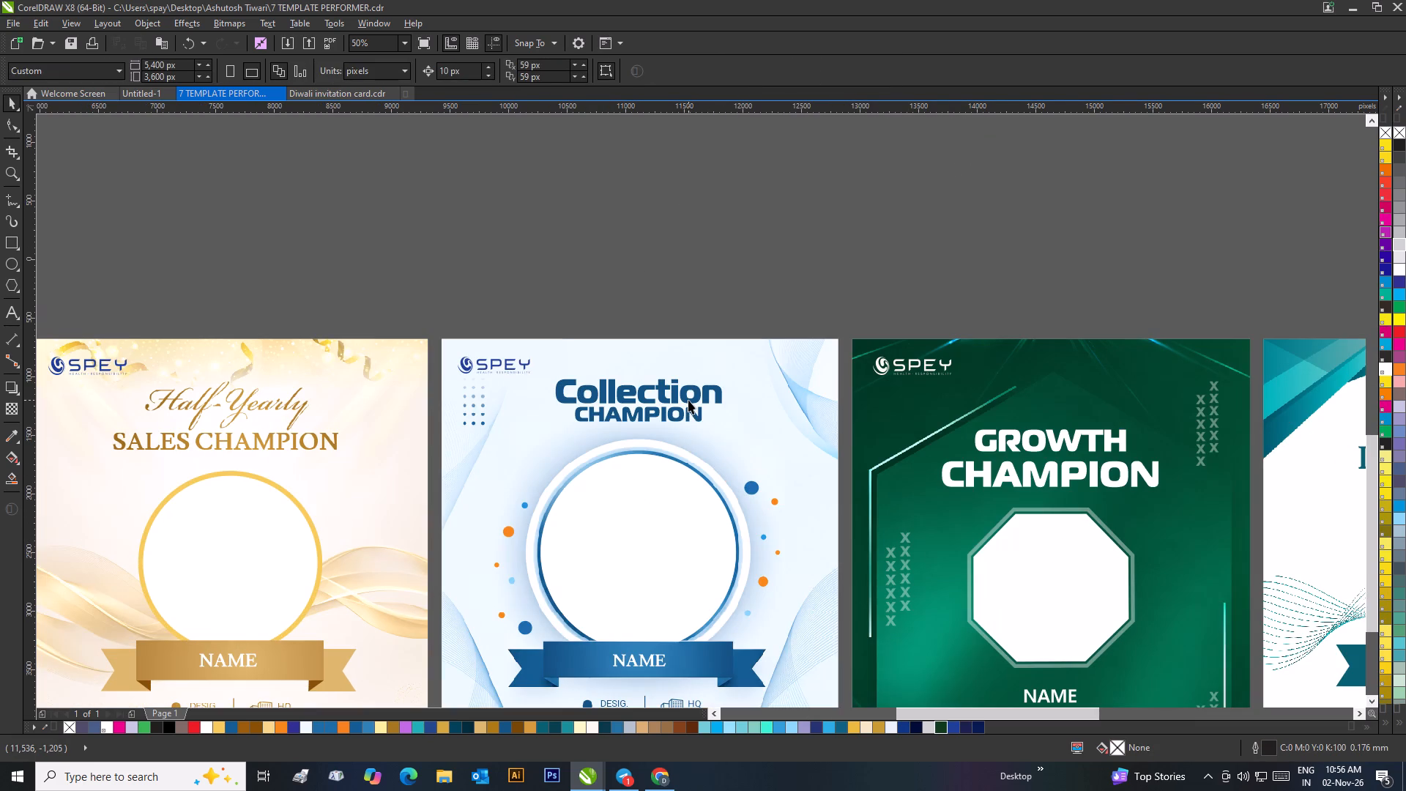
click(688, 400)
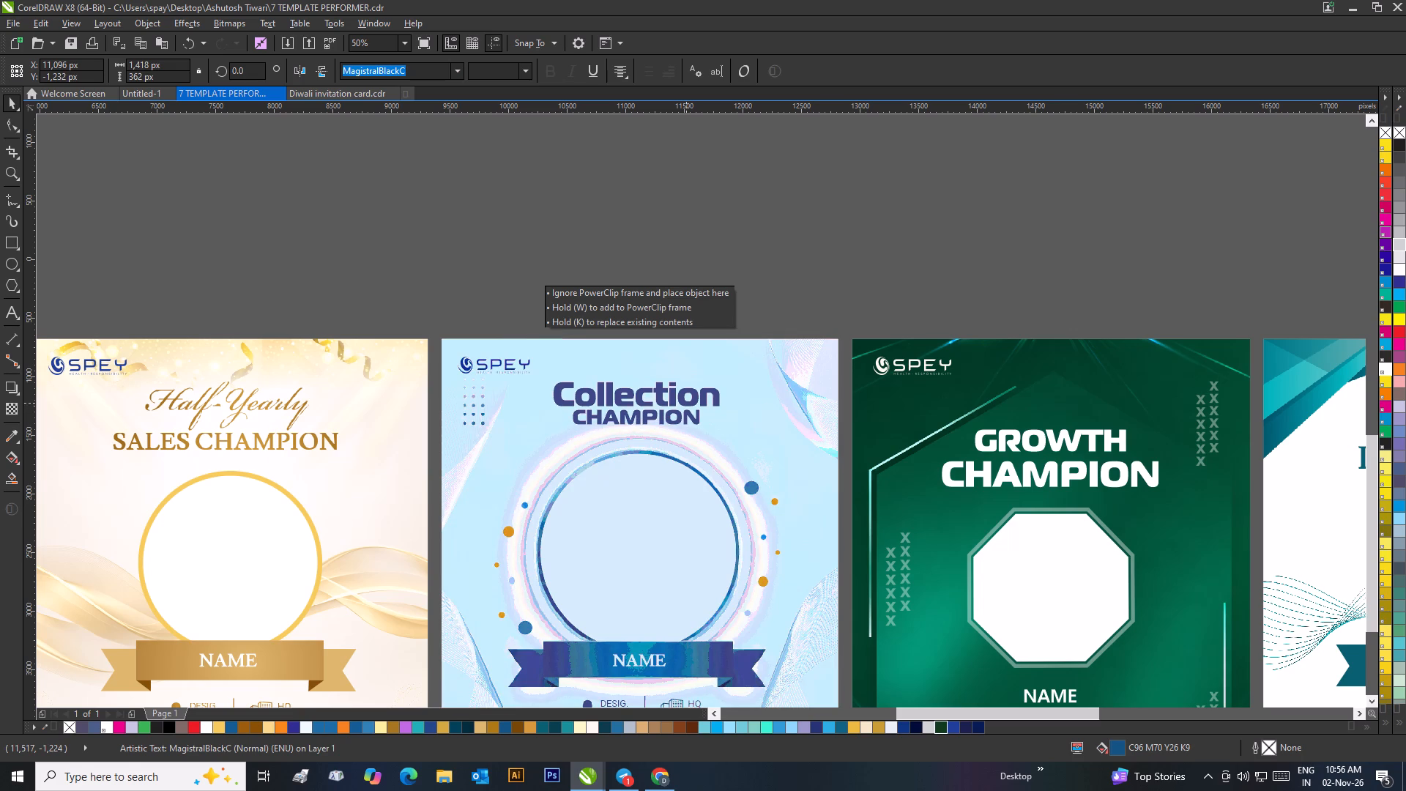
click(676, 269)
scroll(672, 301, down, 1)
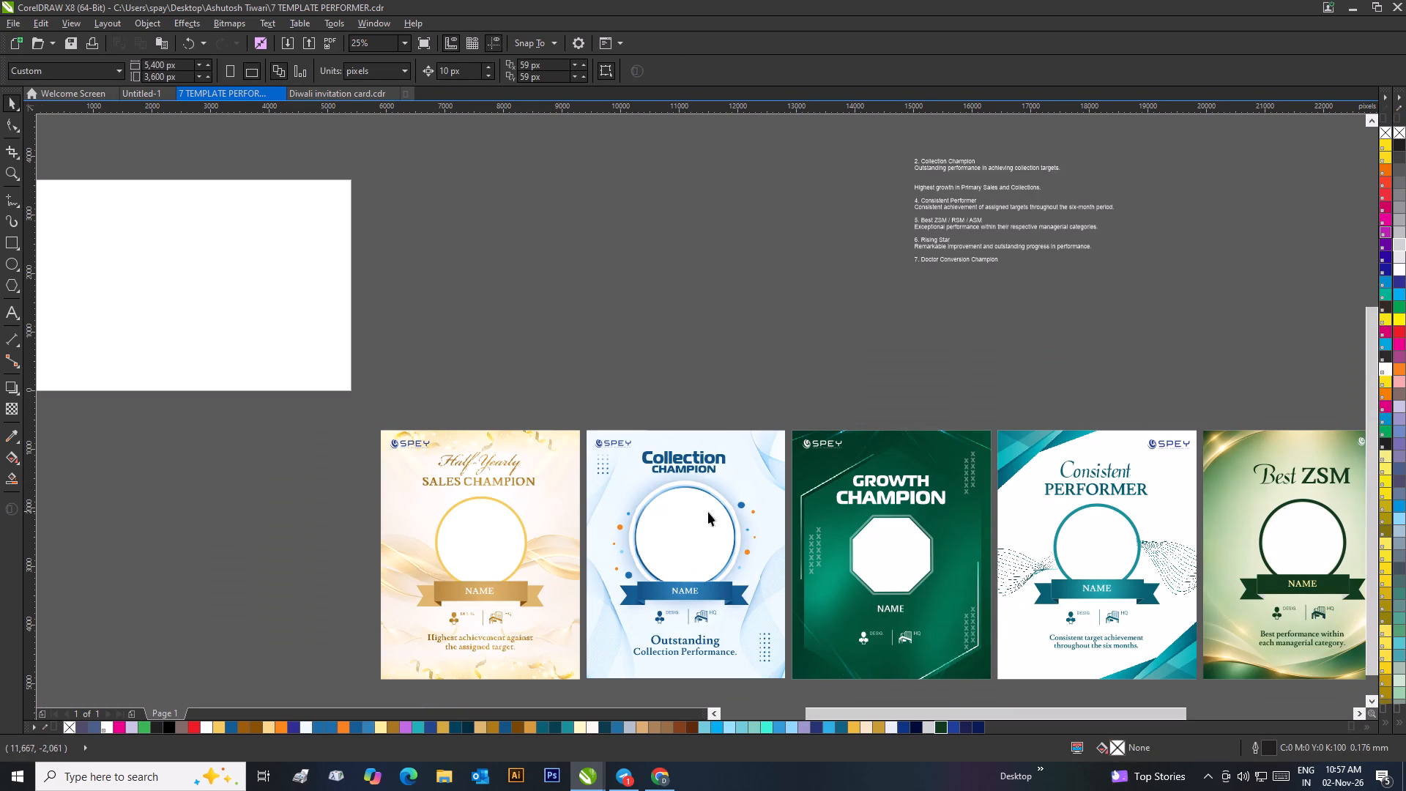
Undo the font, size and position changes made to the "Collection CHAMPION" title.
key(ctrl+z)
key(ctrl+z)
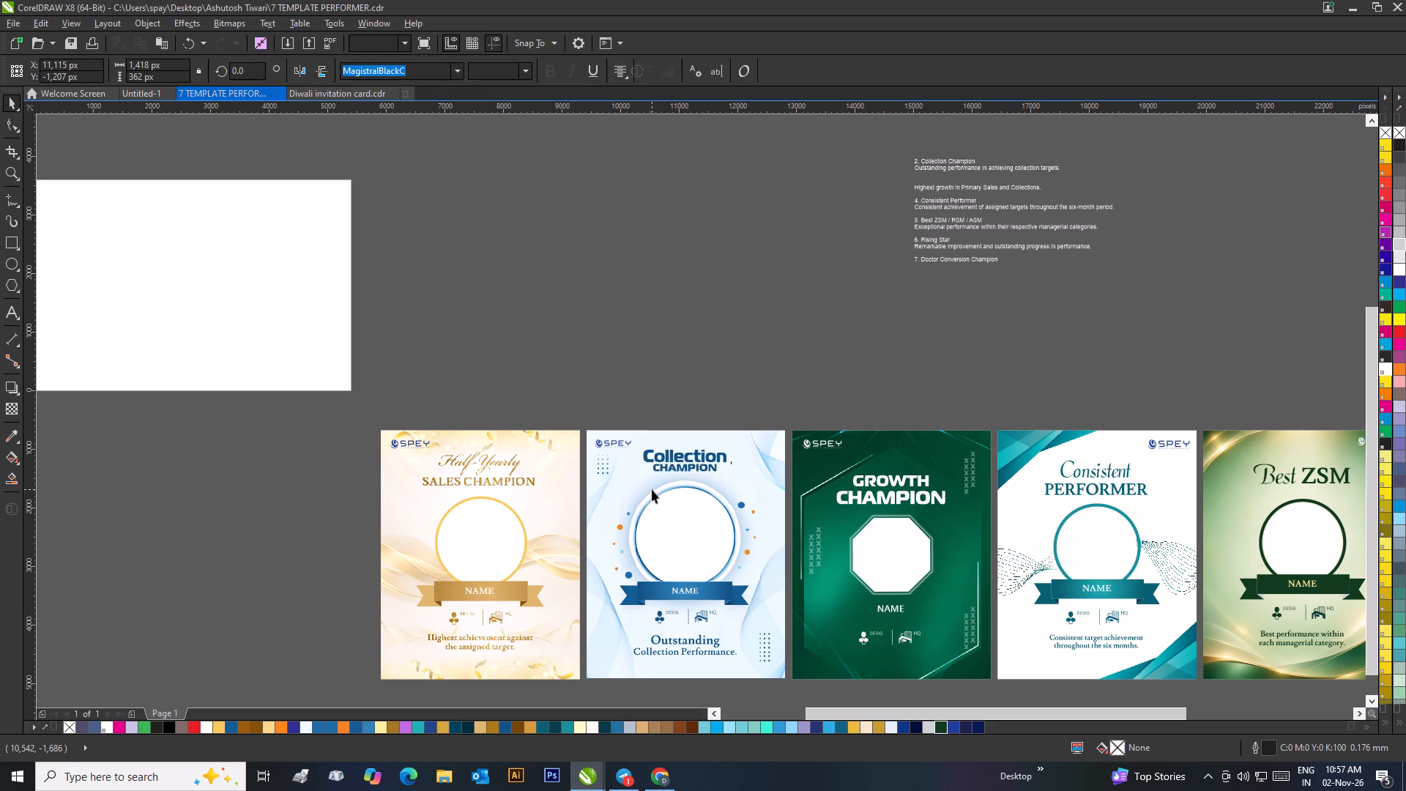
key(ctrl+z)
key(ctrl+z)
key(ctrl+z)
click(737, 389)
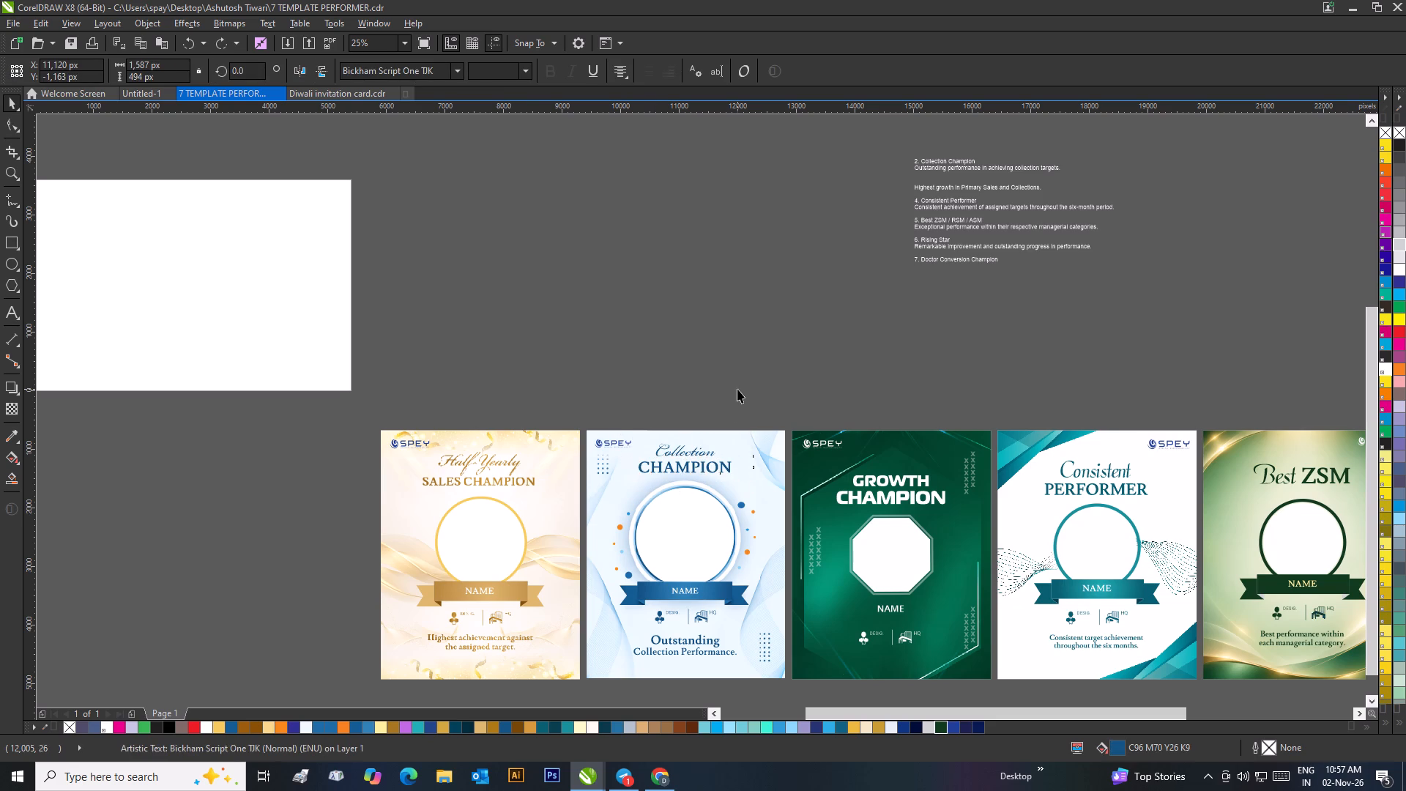
Check the font of the "Doctor Conversion Champion" title and compare the title styling across the seven templates.
scroll(719, 475, up, 1)
click(654, 397)
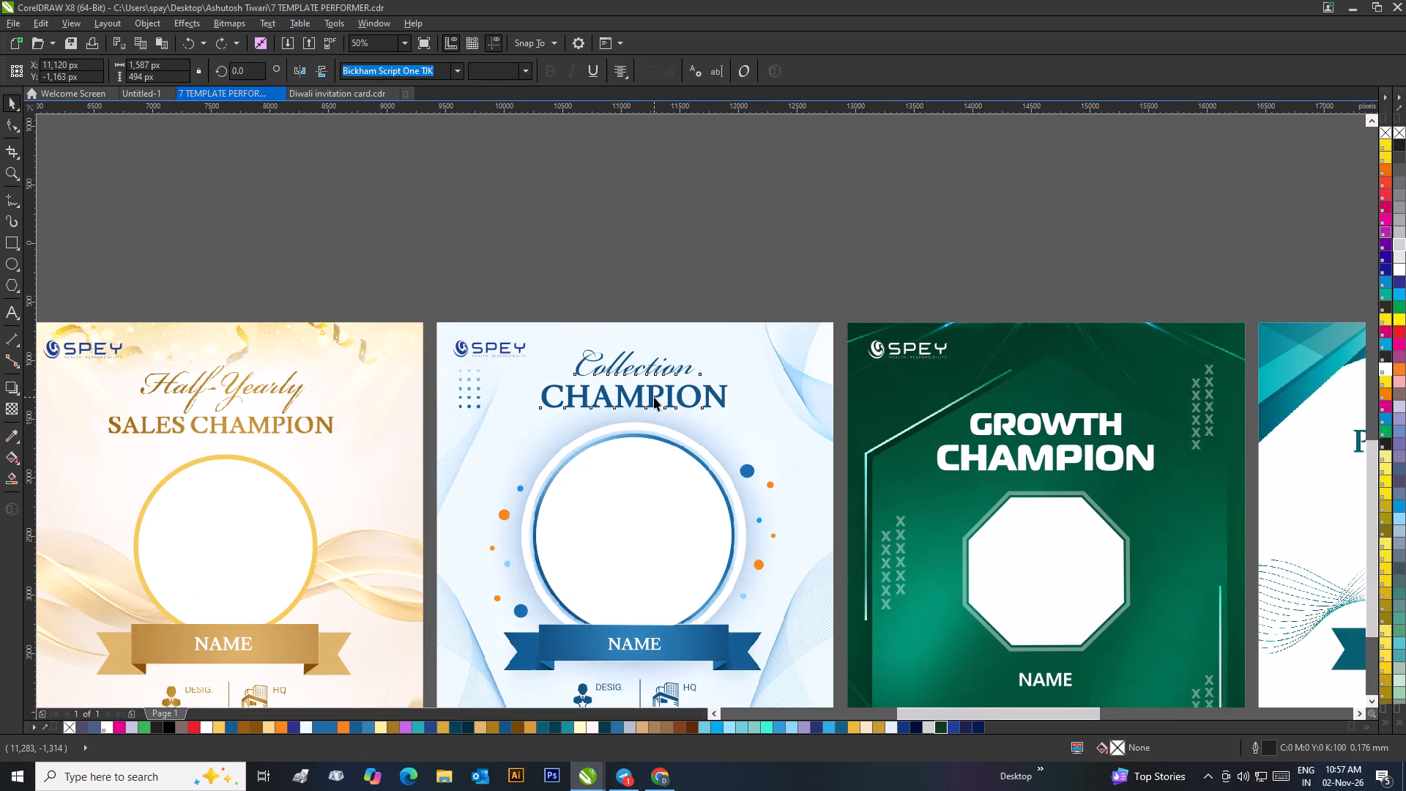
scroll(654, 397, down, 2)
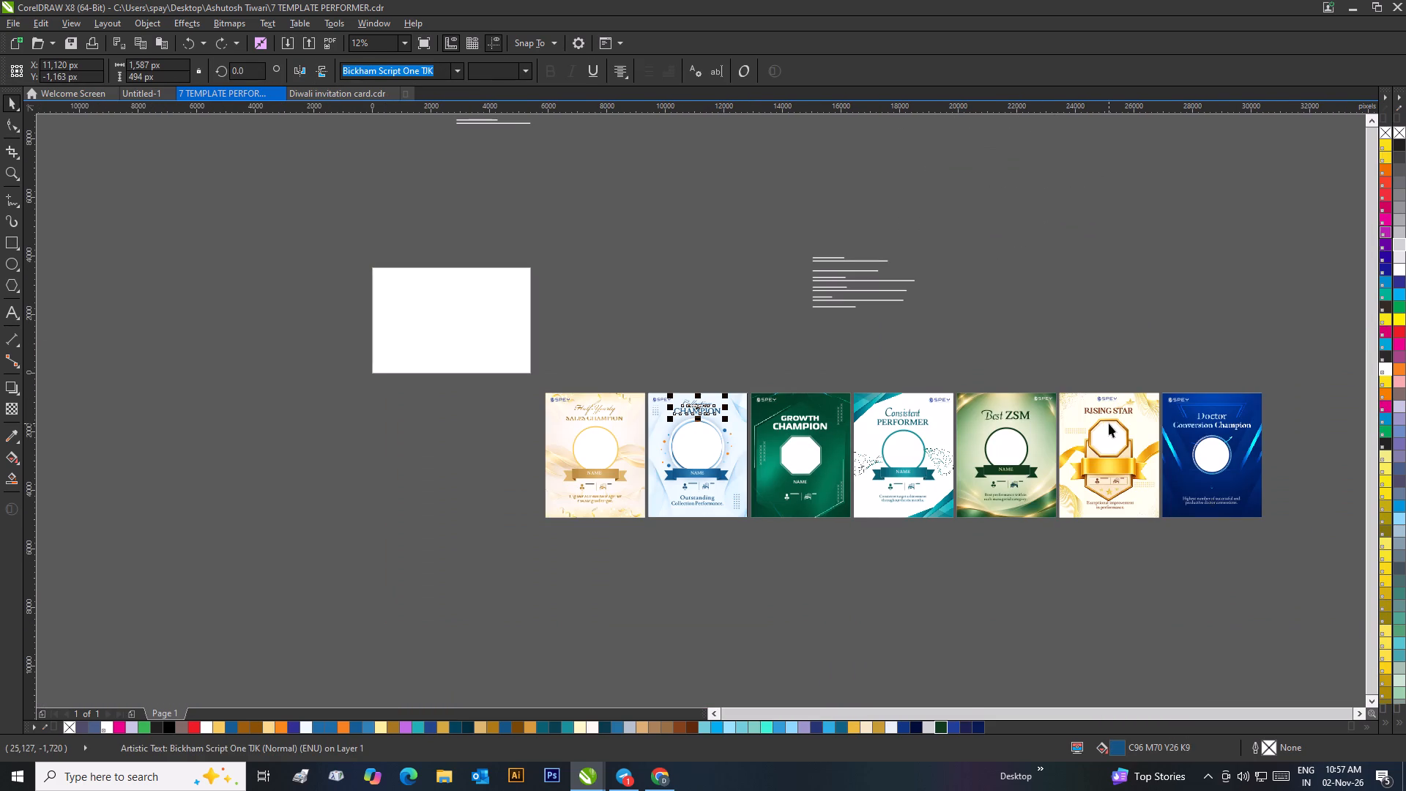
scroll(1109, 423, up, 1)
scroll(890, 453, up, 2)
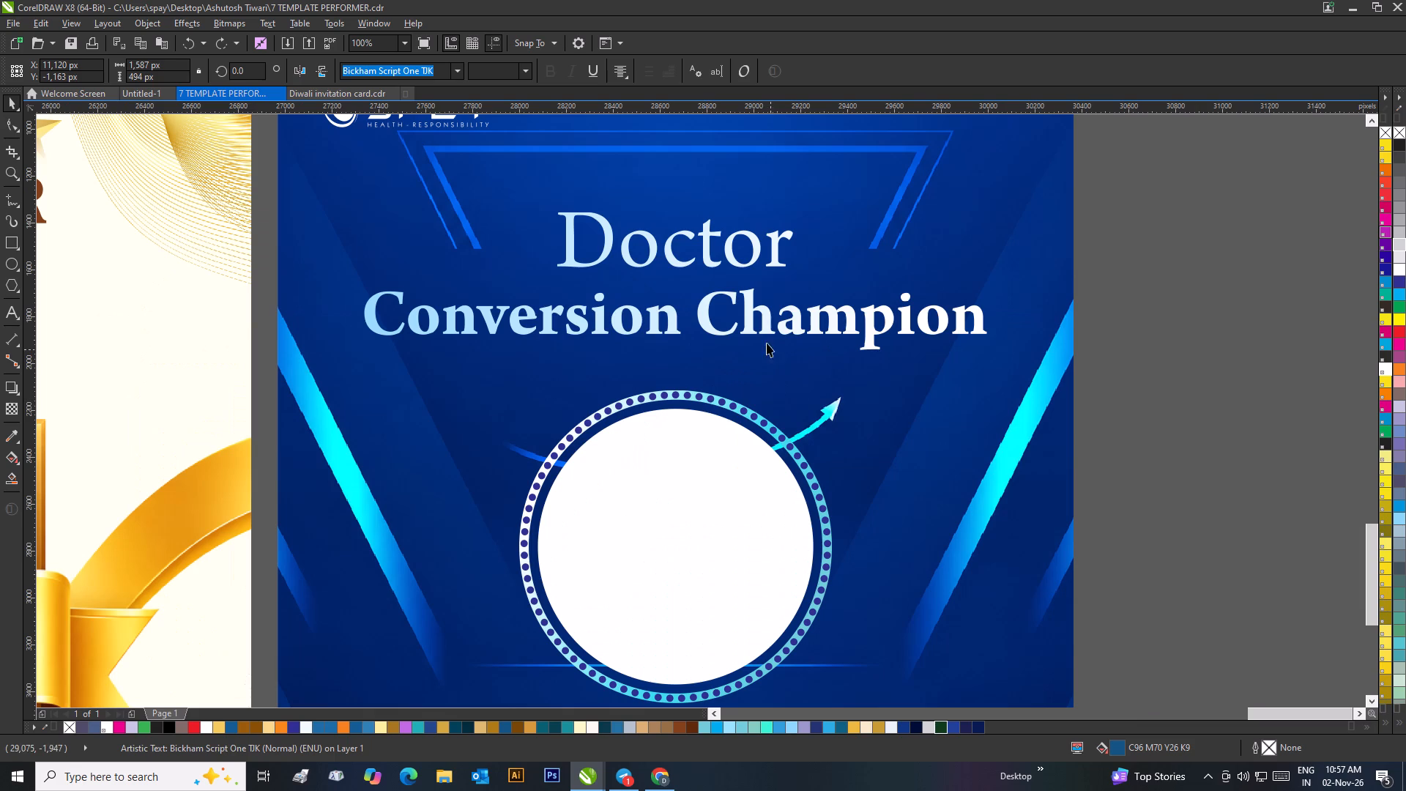
double_click(749, 316)
drag(749, 315, 807, 327)
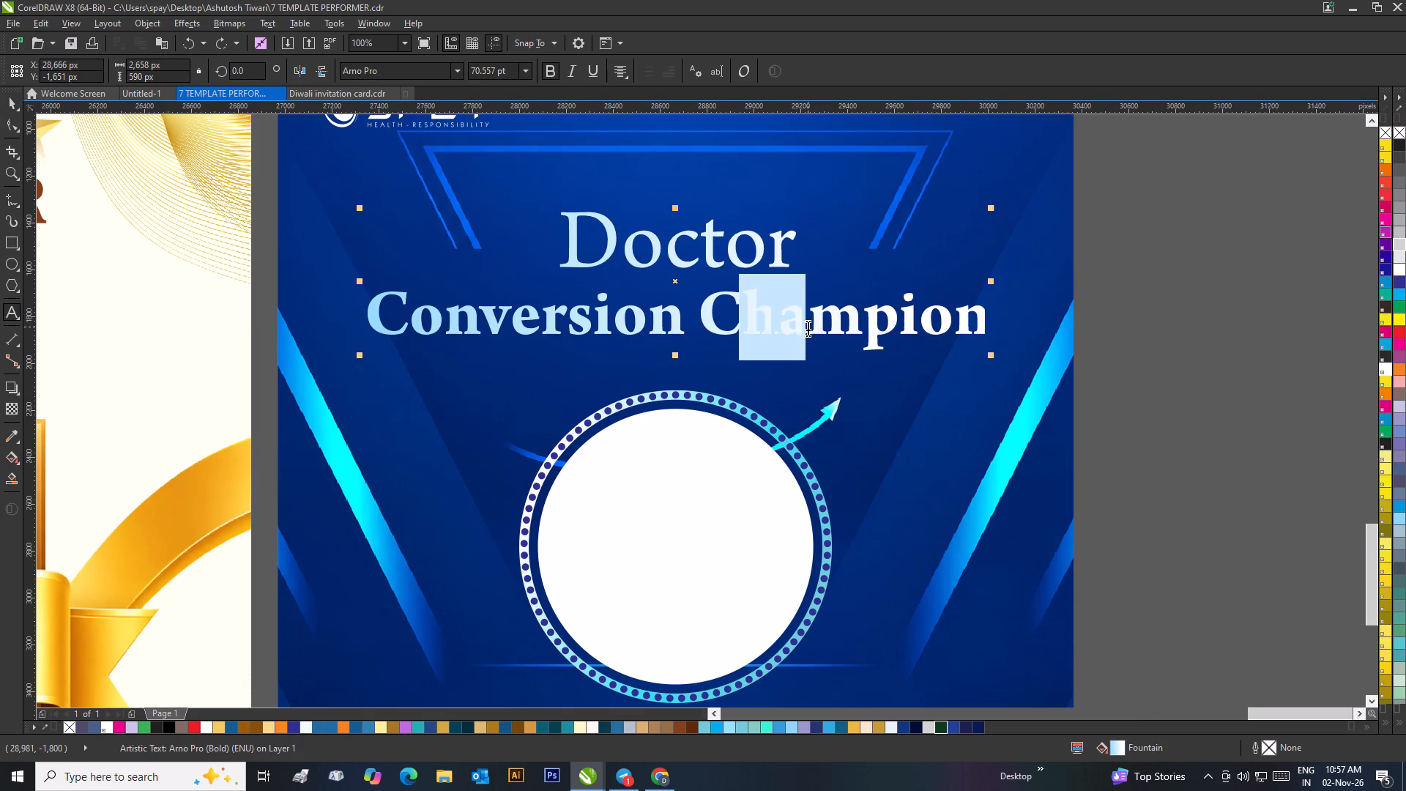
click(12, 103)
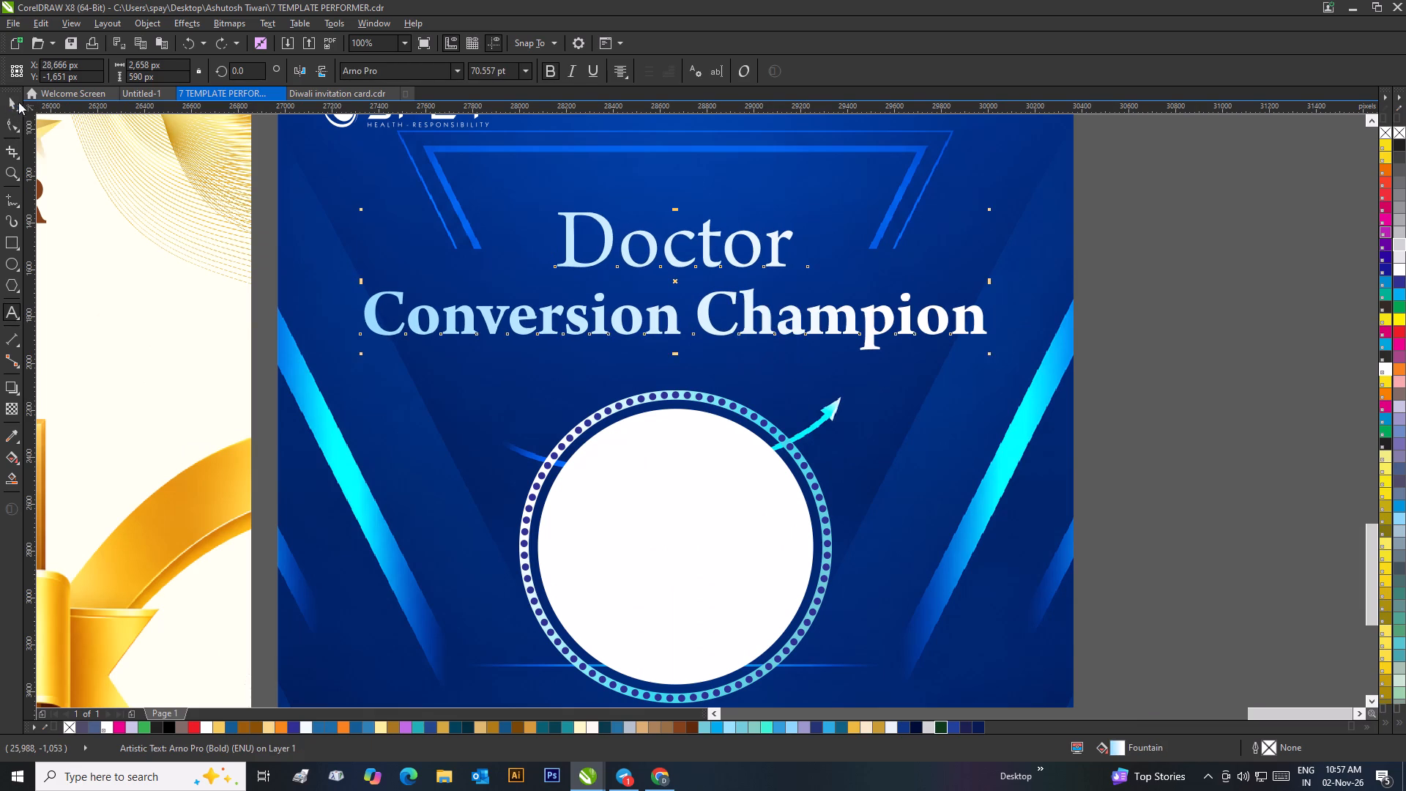
click(1185, 306)
scroll(1175, 316, down, 2)
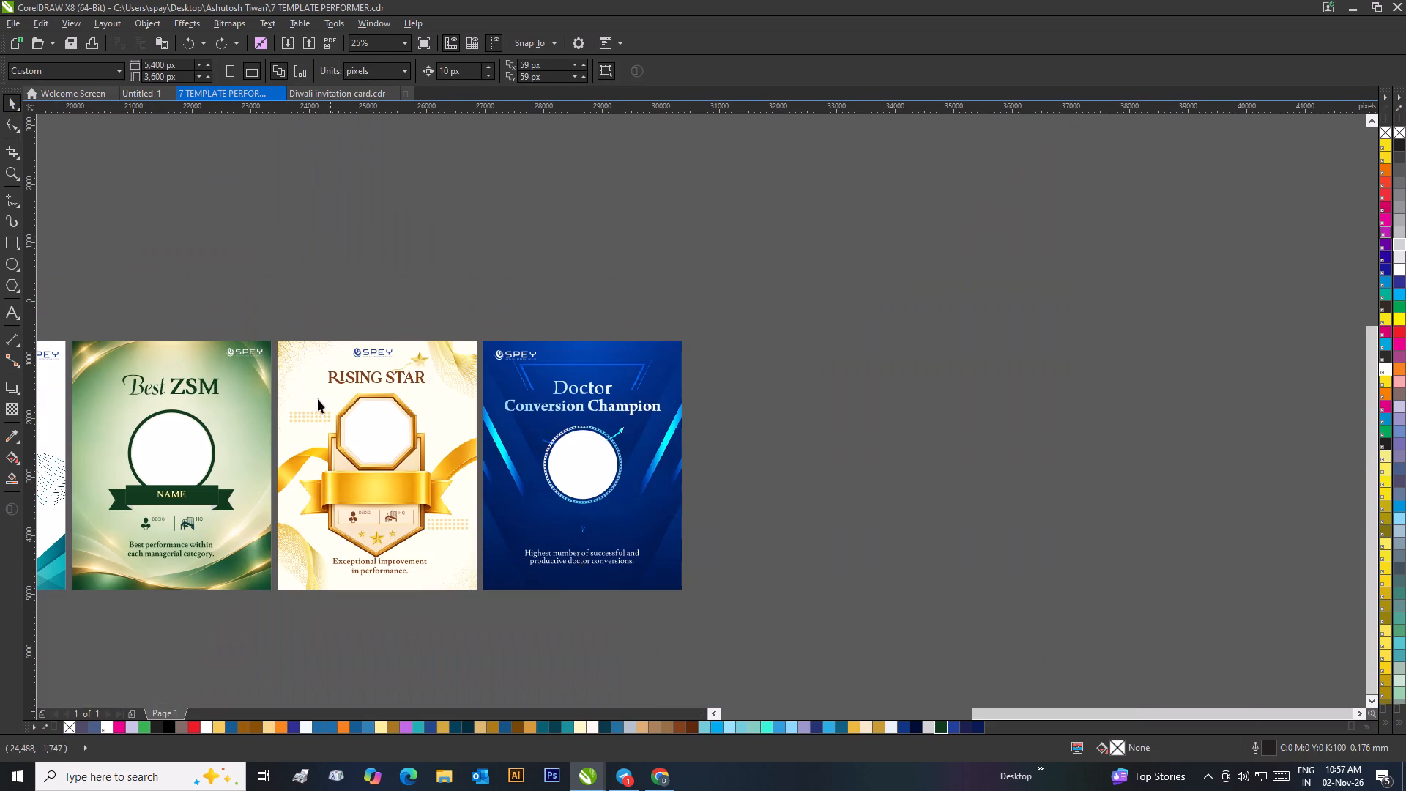
scroll(442, 428, down, 2)
scroll(535, 406, up, 1)
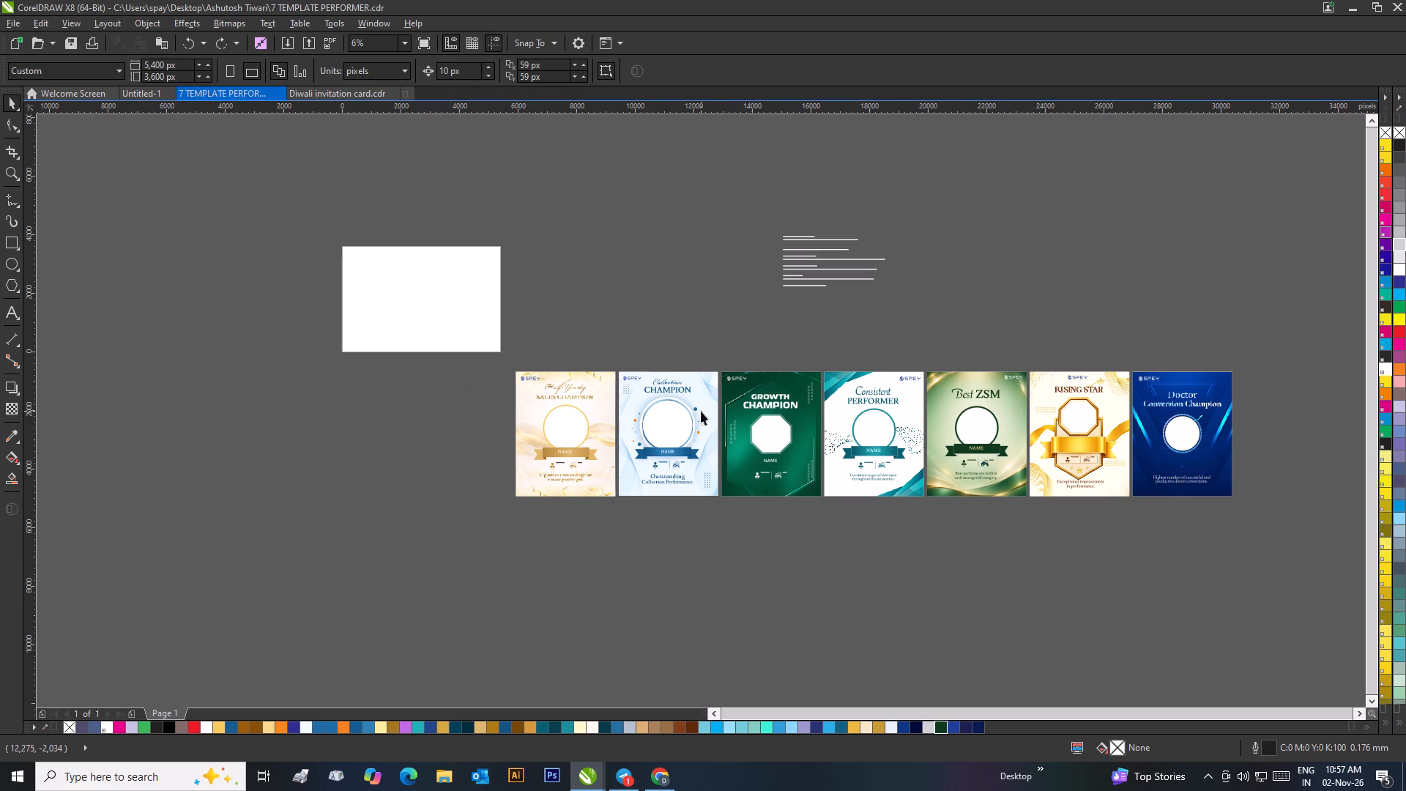
scroll(844, 404, up, 1)
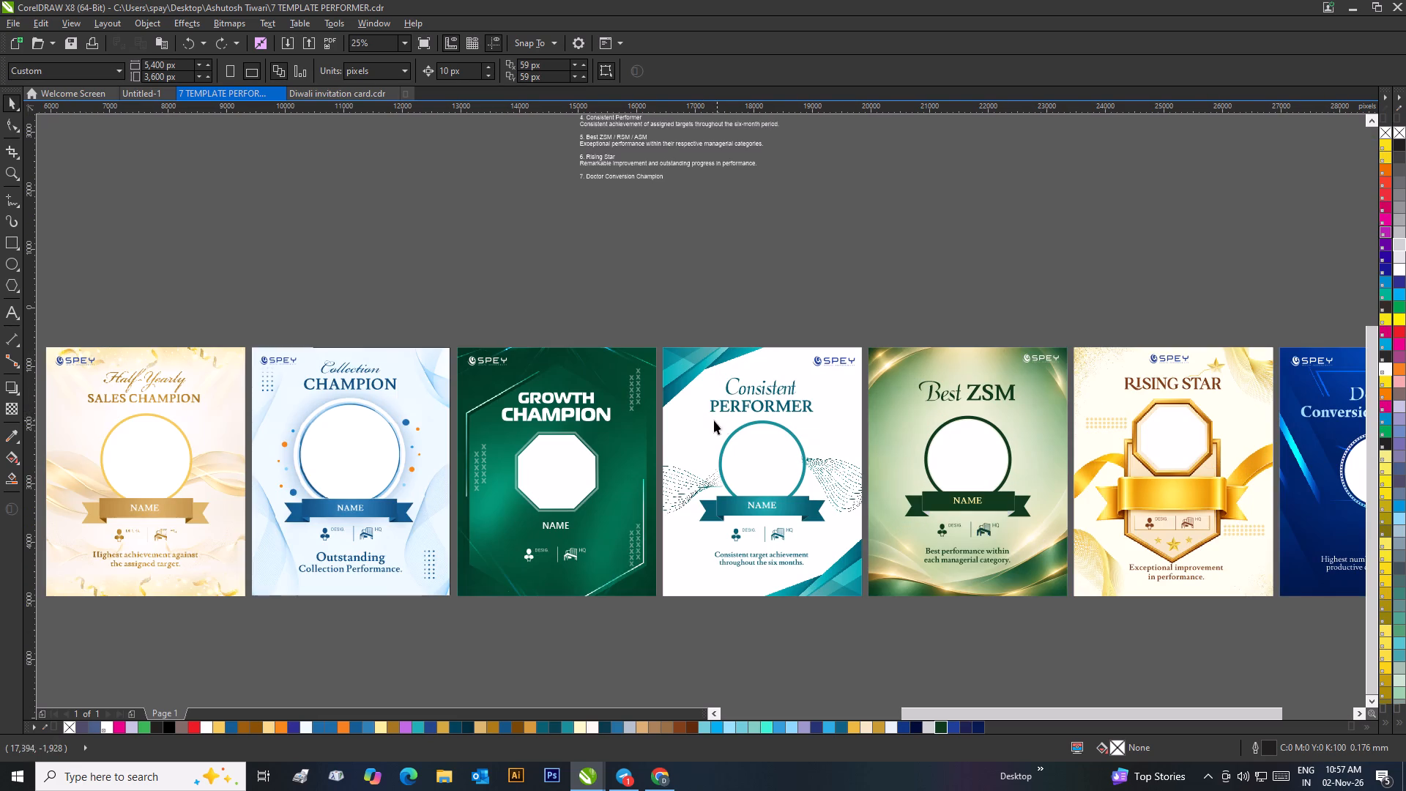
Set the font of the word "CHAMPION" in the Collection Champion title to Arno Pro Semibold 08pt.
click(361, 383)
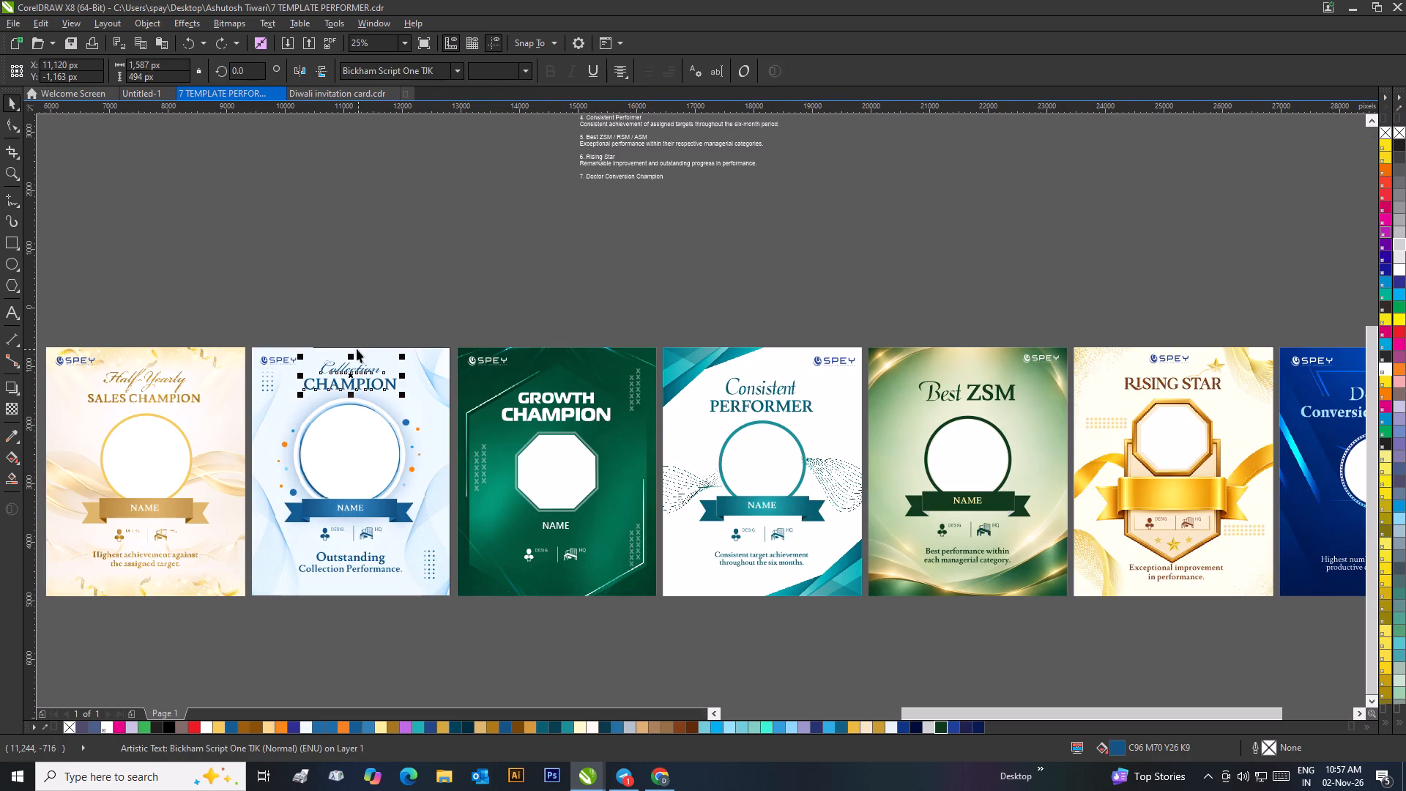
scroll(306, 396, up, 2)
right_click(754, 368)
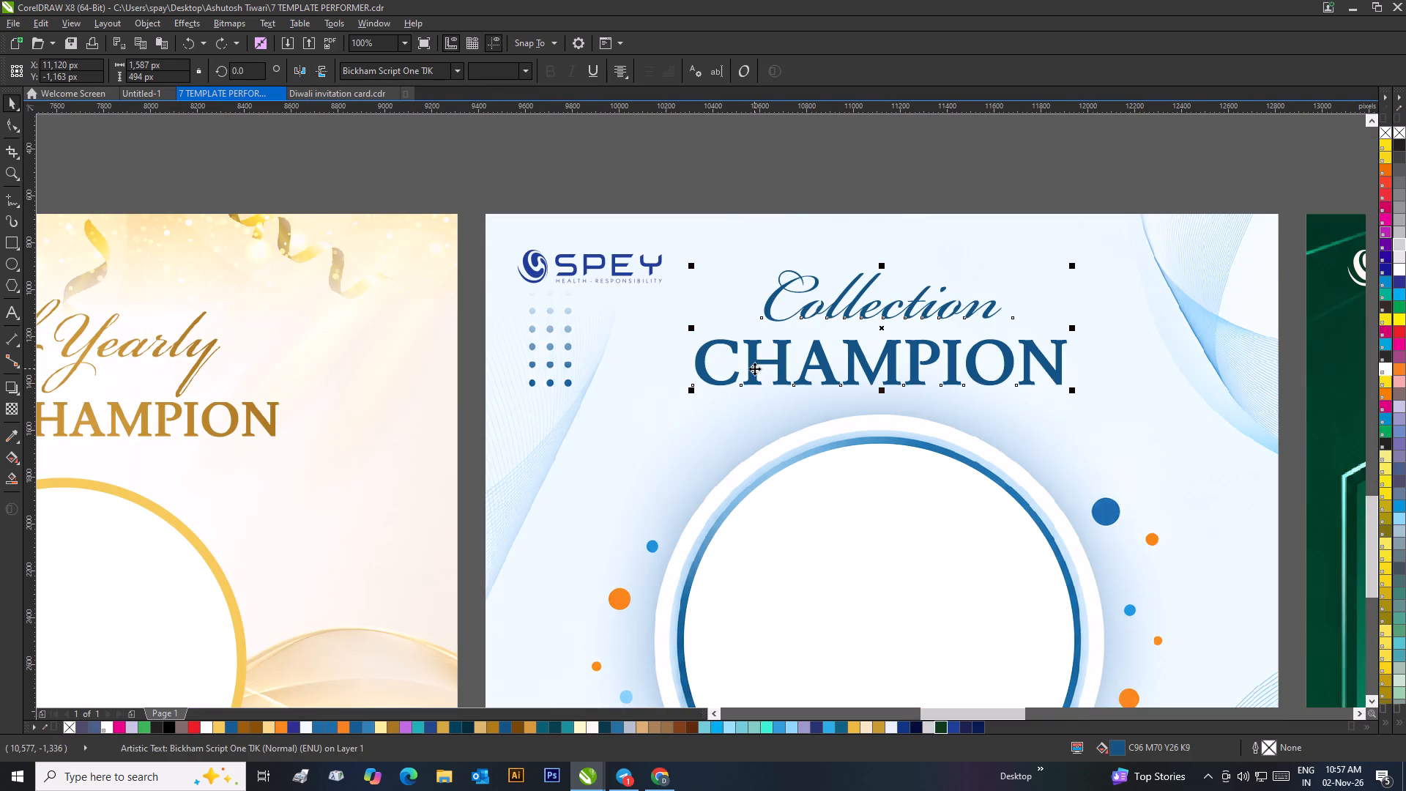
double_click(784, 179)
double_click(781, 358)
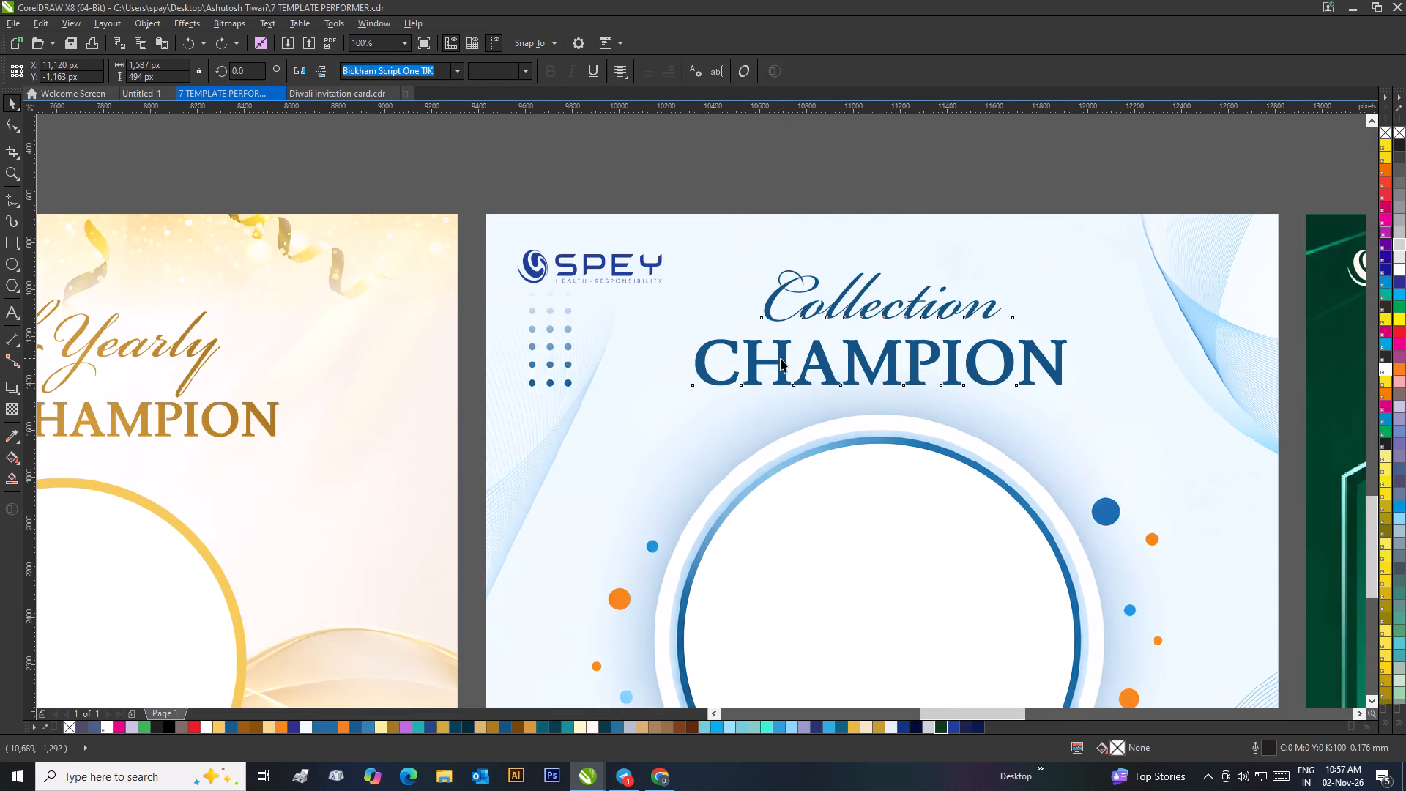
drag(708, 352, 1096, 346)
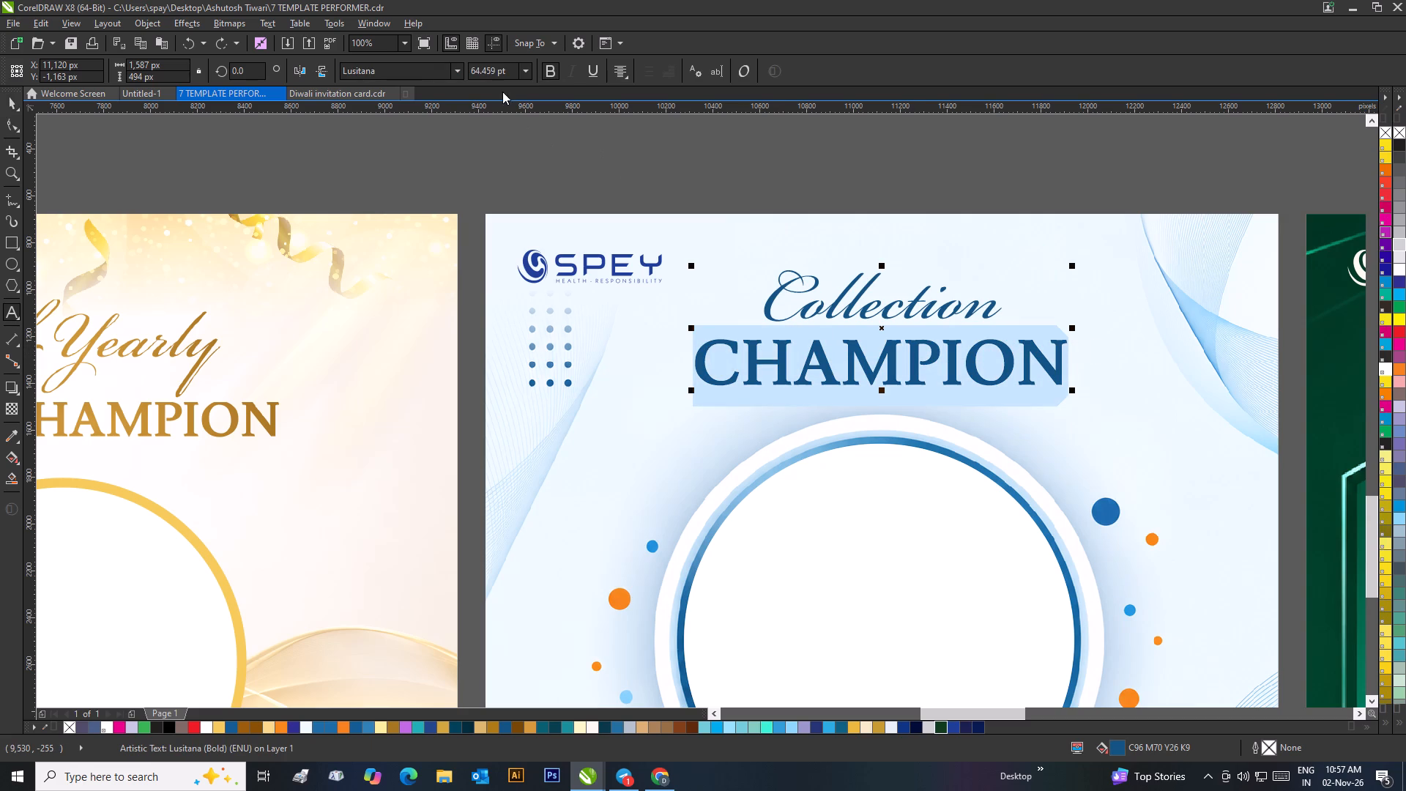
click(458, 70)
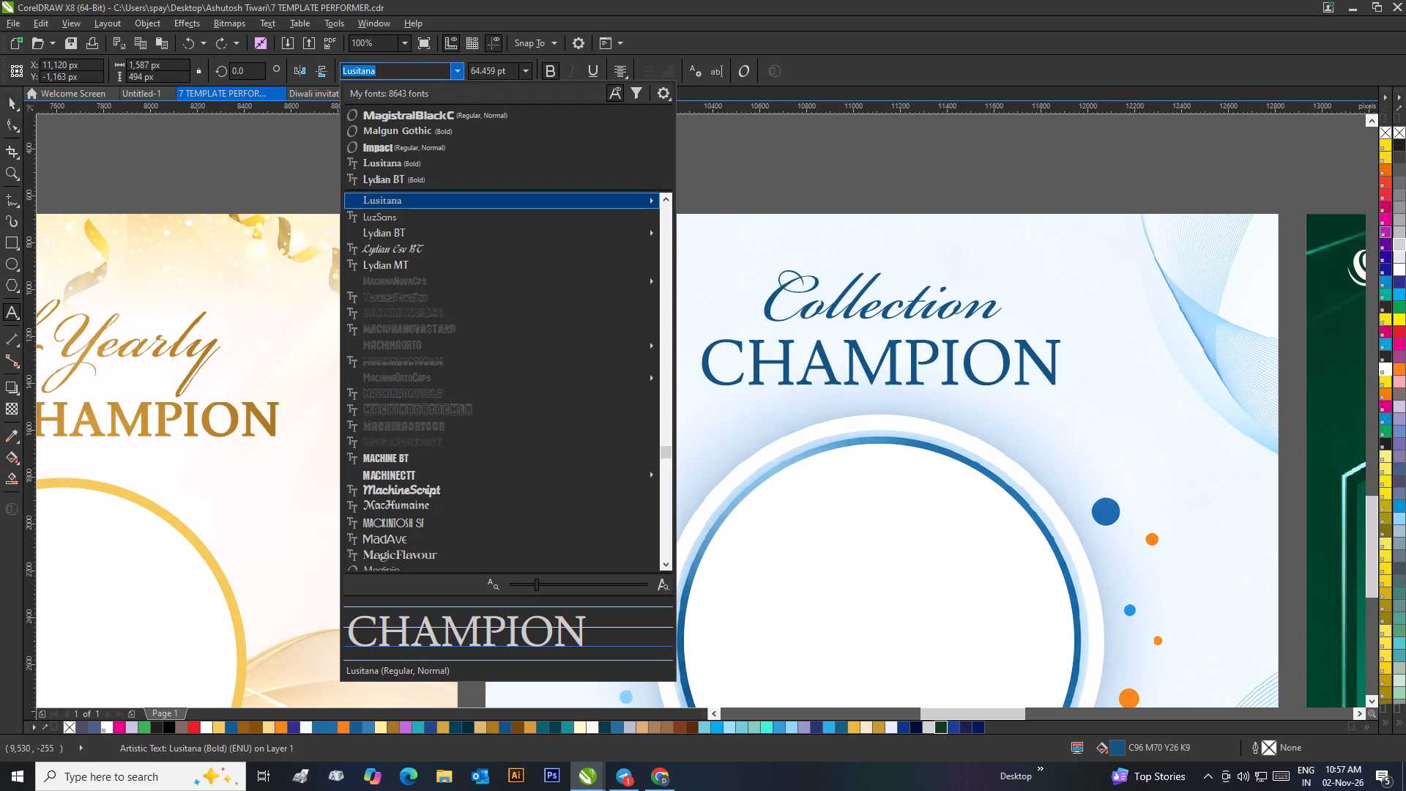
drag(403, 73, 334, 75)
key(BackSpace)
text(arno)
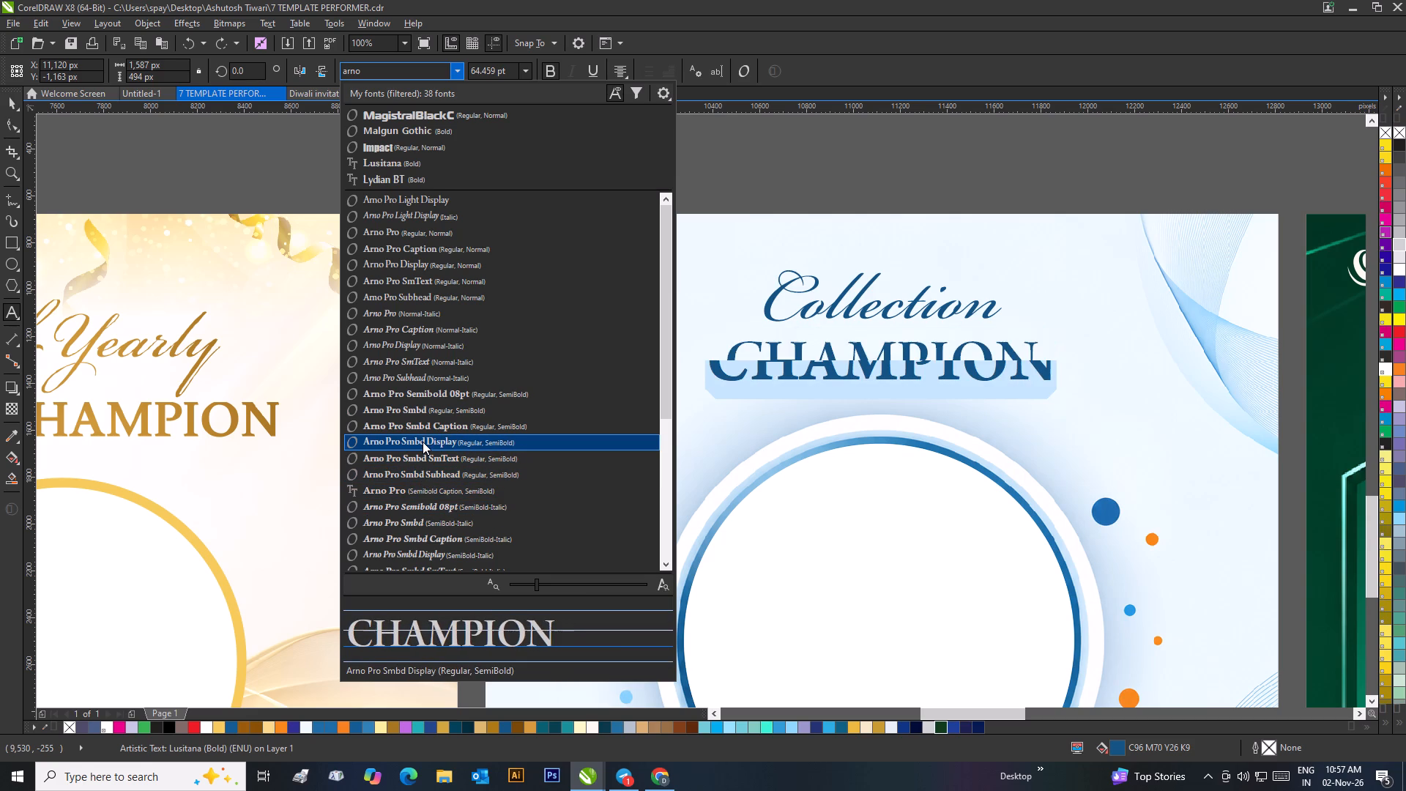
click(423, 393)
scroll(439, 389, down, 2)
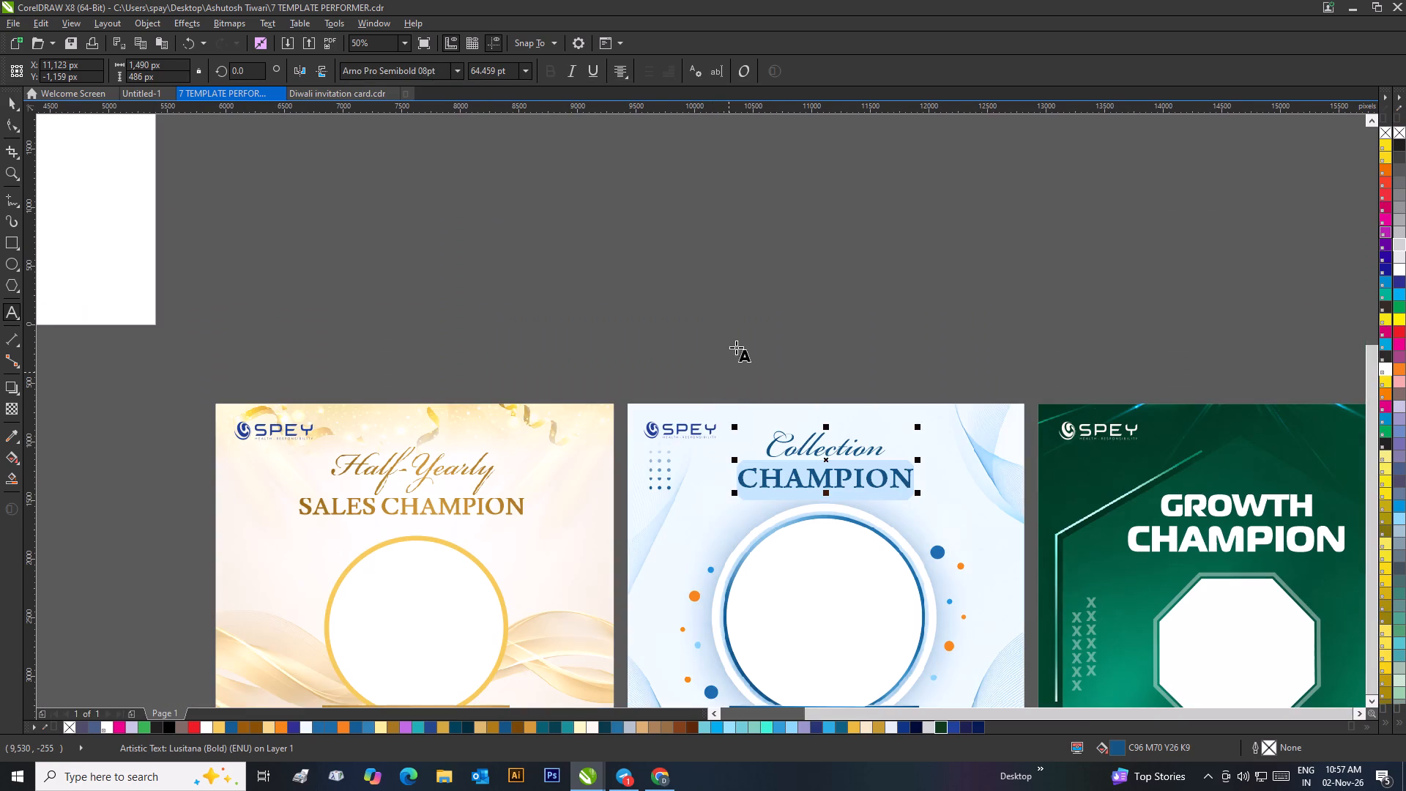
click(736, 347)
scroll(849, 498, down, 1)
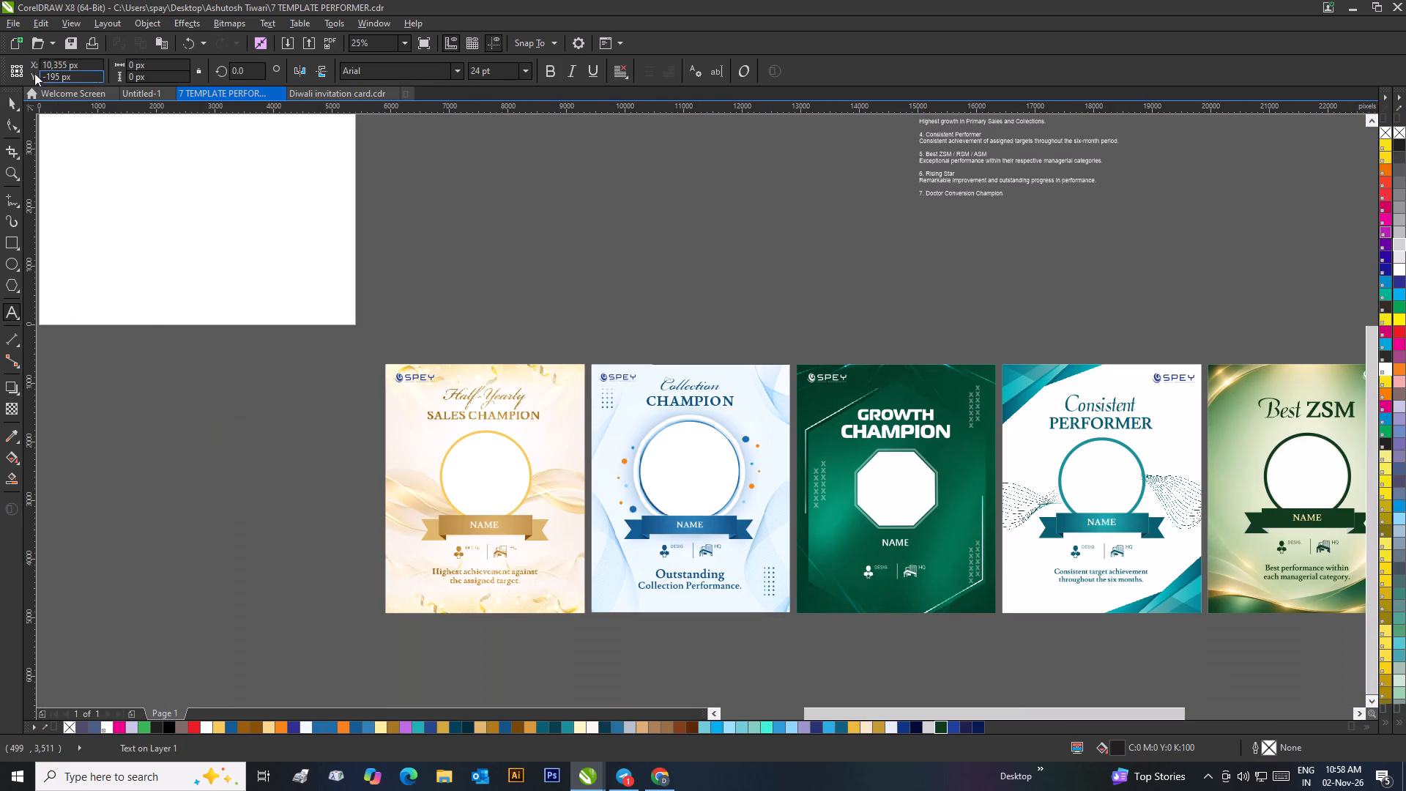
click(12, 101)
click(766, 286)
Change the case of "CHAMPION" in the Collection Champion title so it reads "Champion".
scroll(715, 398, up, 1)
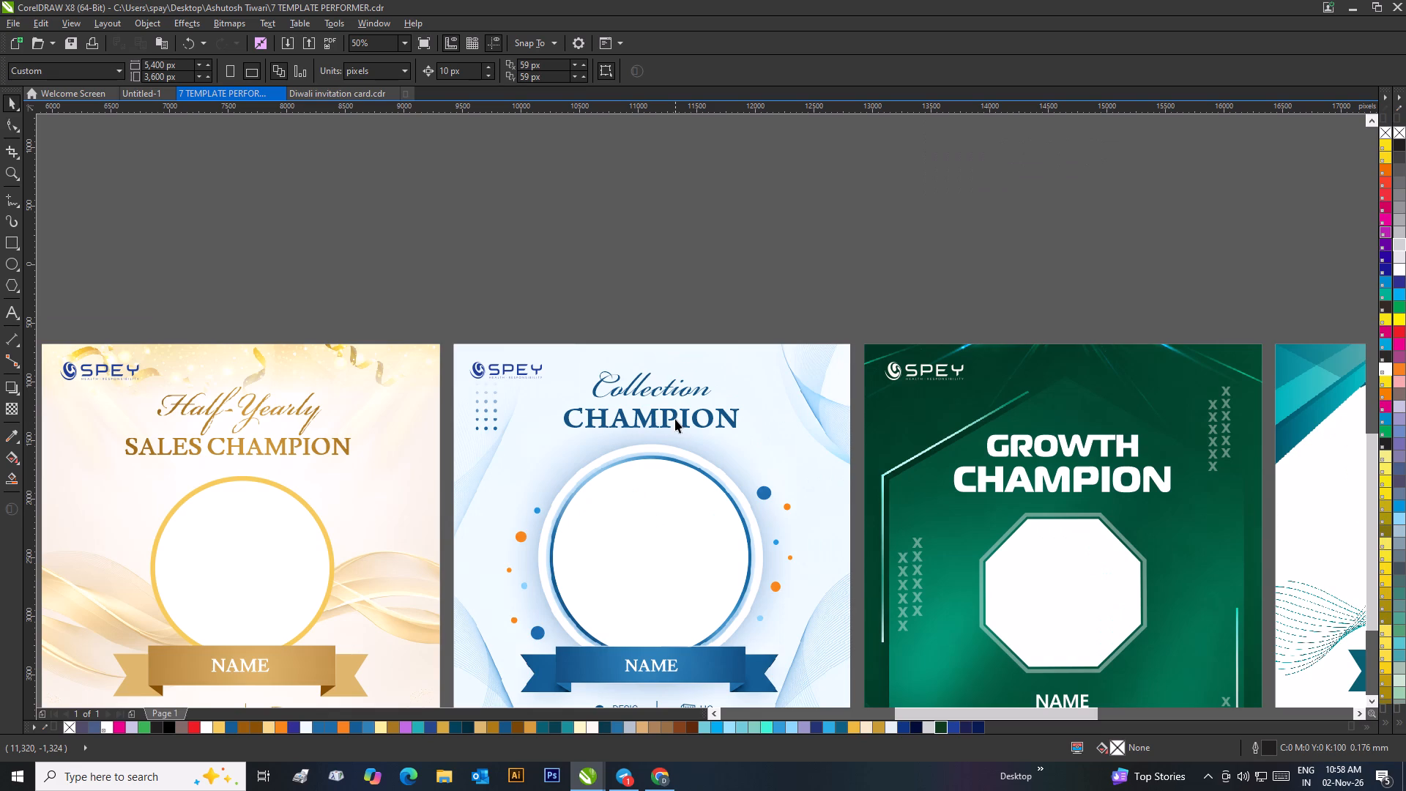
click(660, 298)
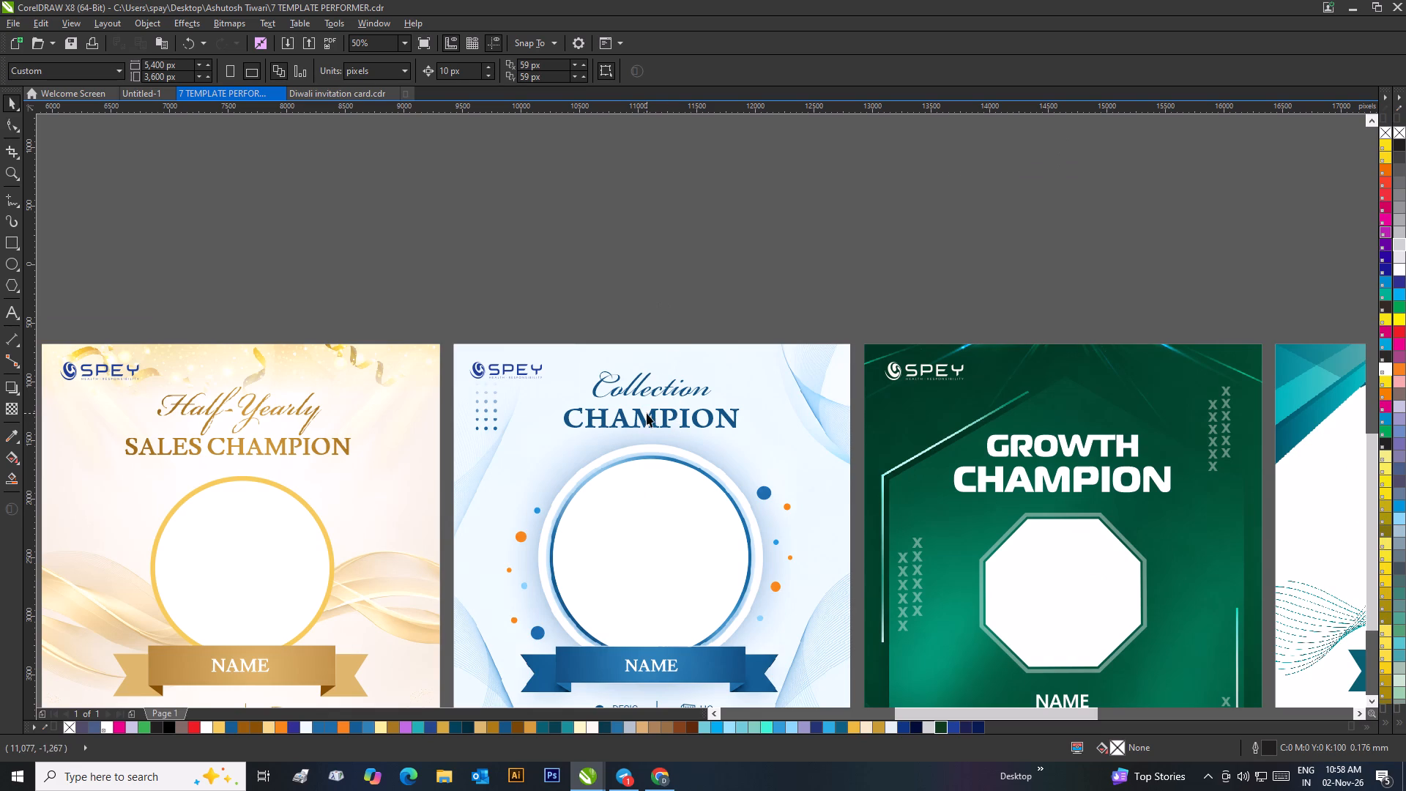
double_click(644, 419)
drag(585, 412, 639, 411)
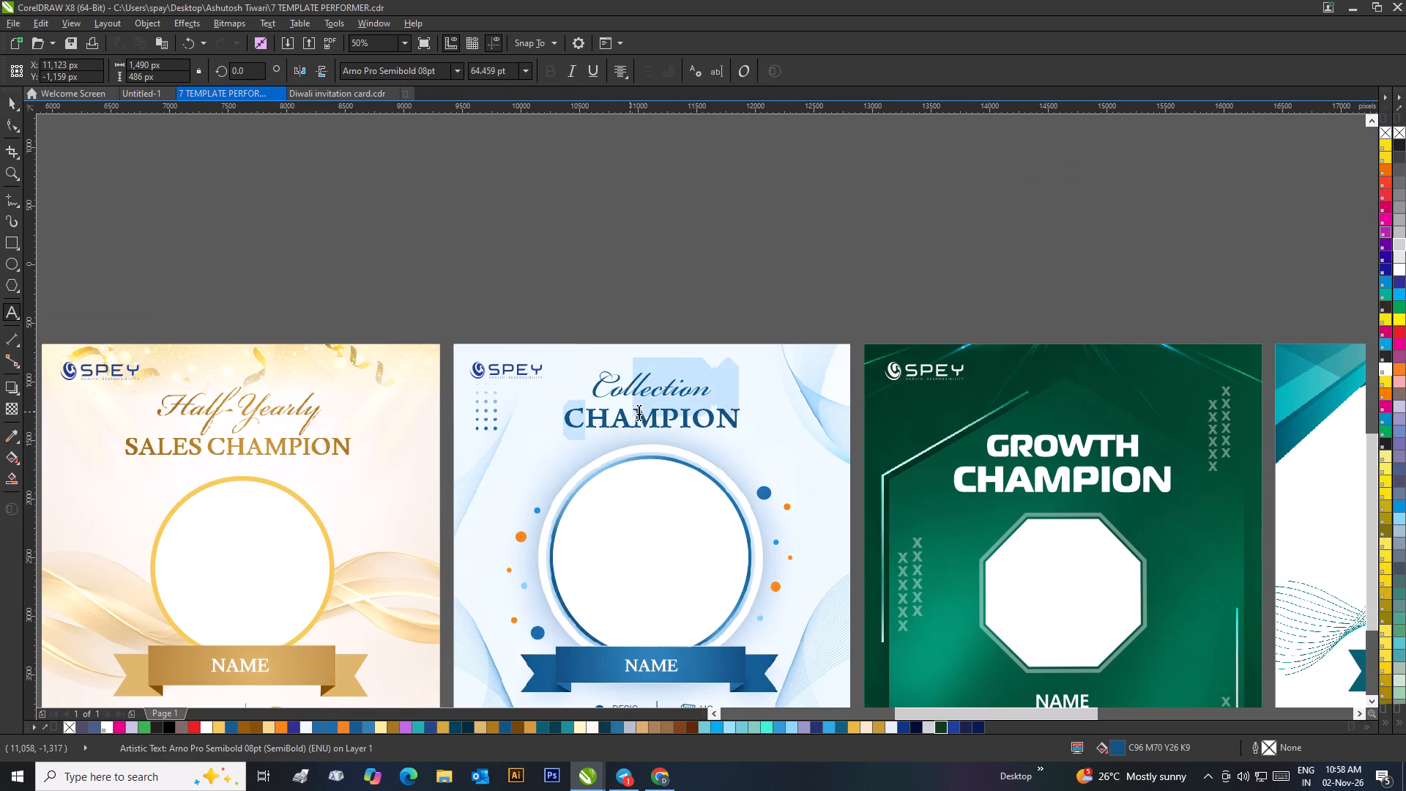
drag(639, 411, 743, 414)
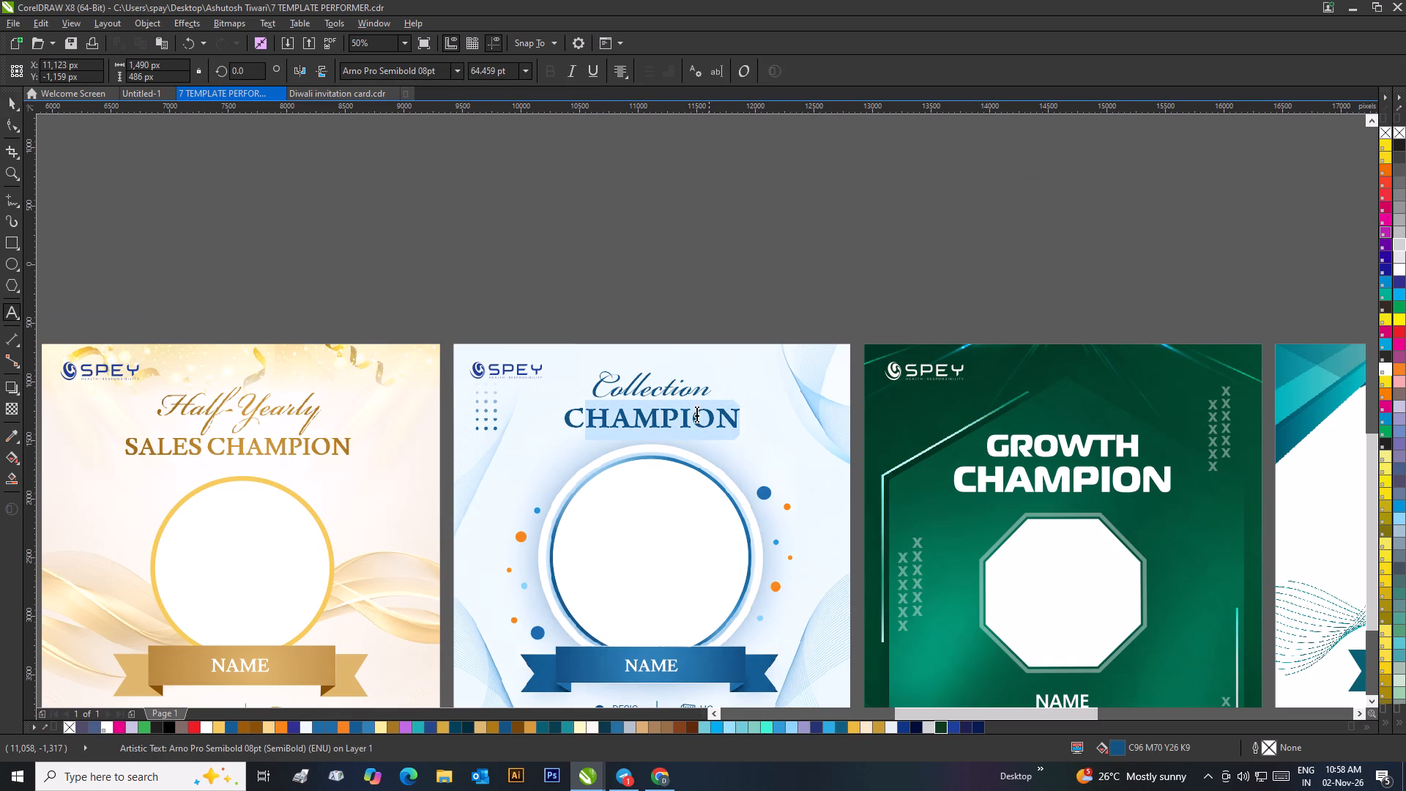
right_click(661, 412)
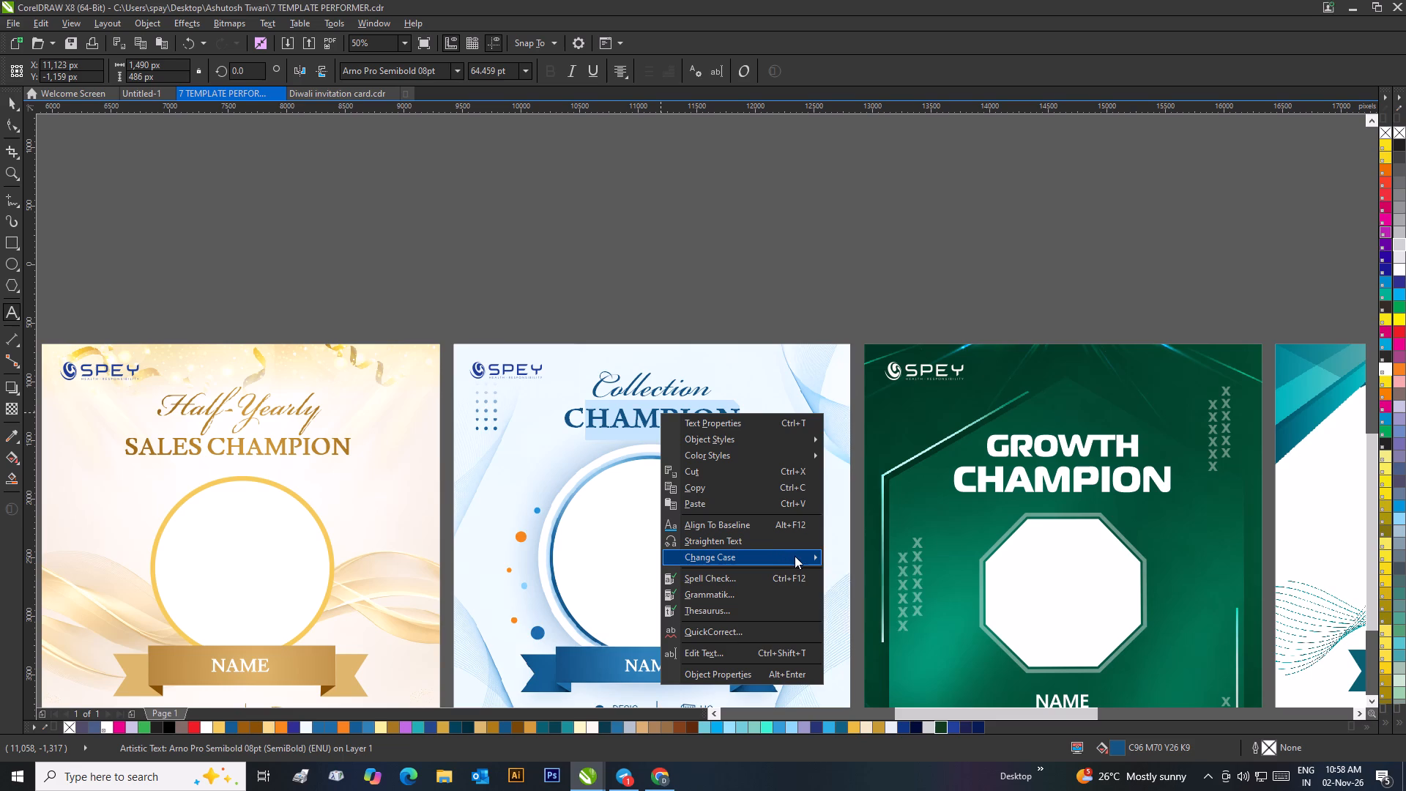
click(861, 578)
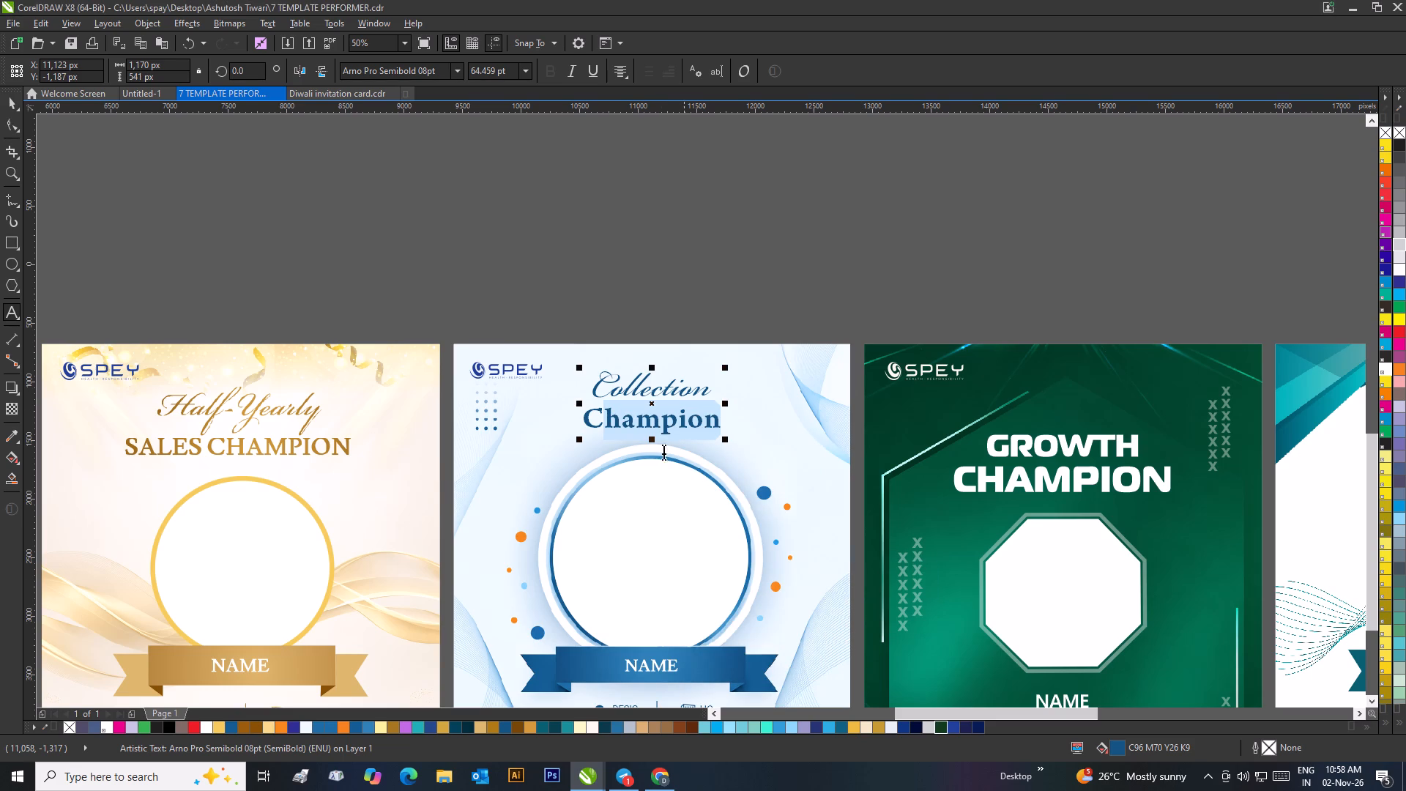
click(4, 101)
click(443, 213)
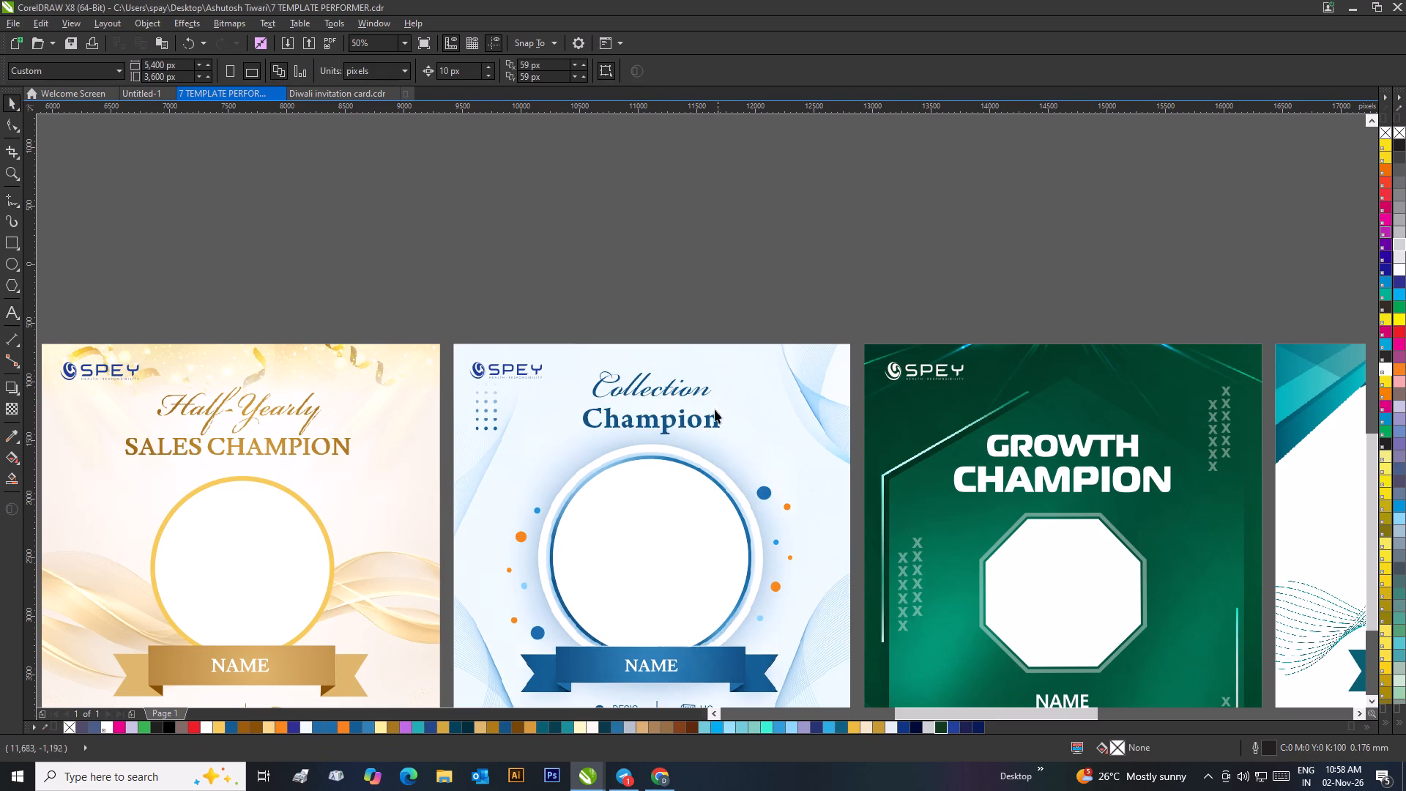
Set the font of the whole "Collection Champion" title to Impact.
click(677, 422)
click(677, 422)
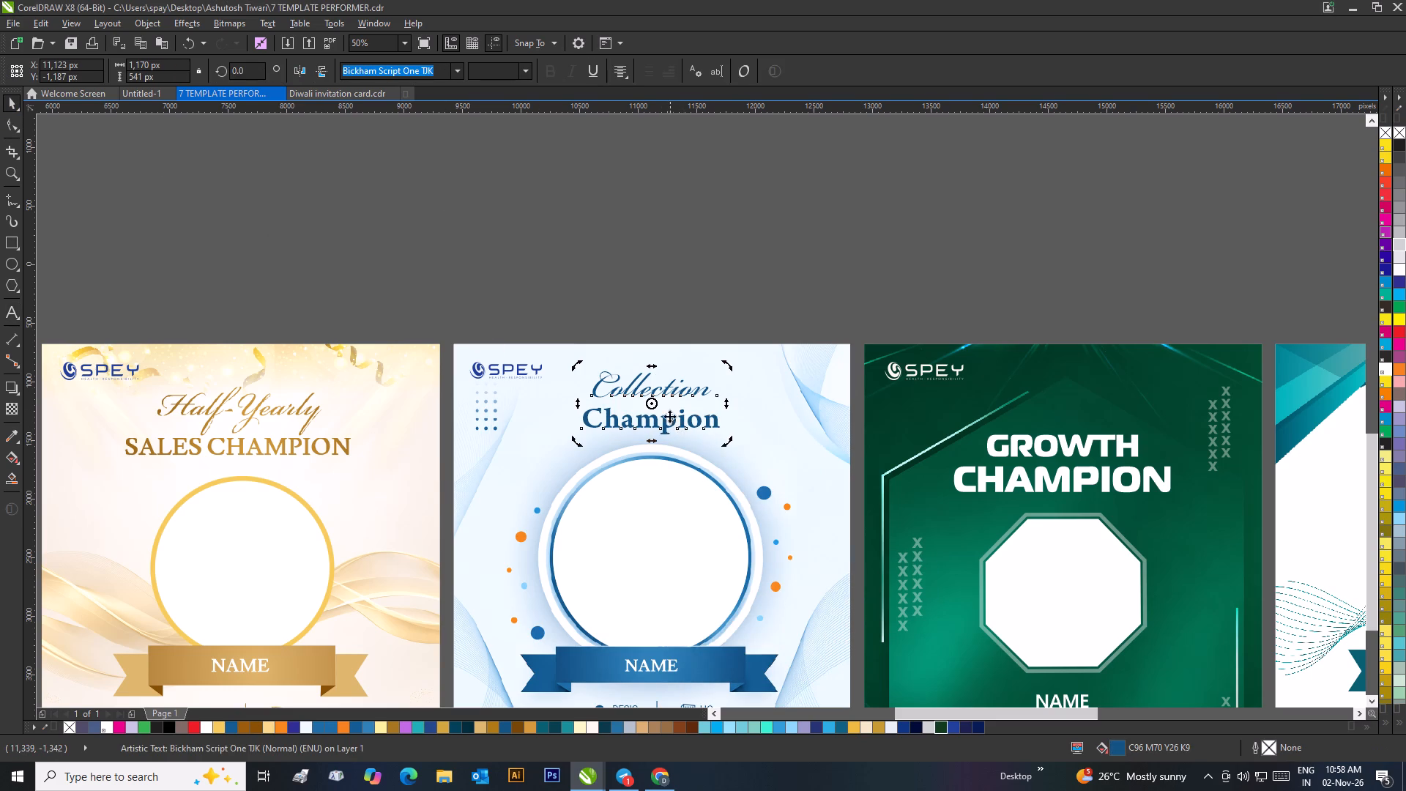
click(458, 76)
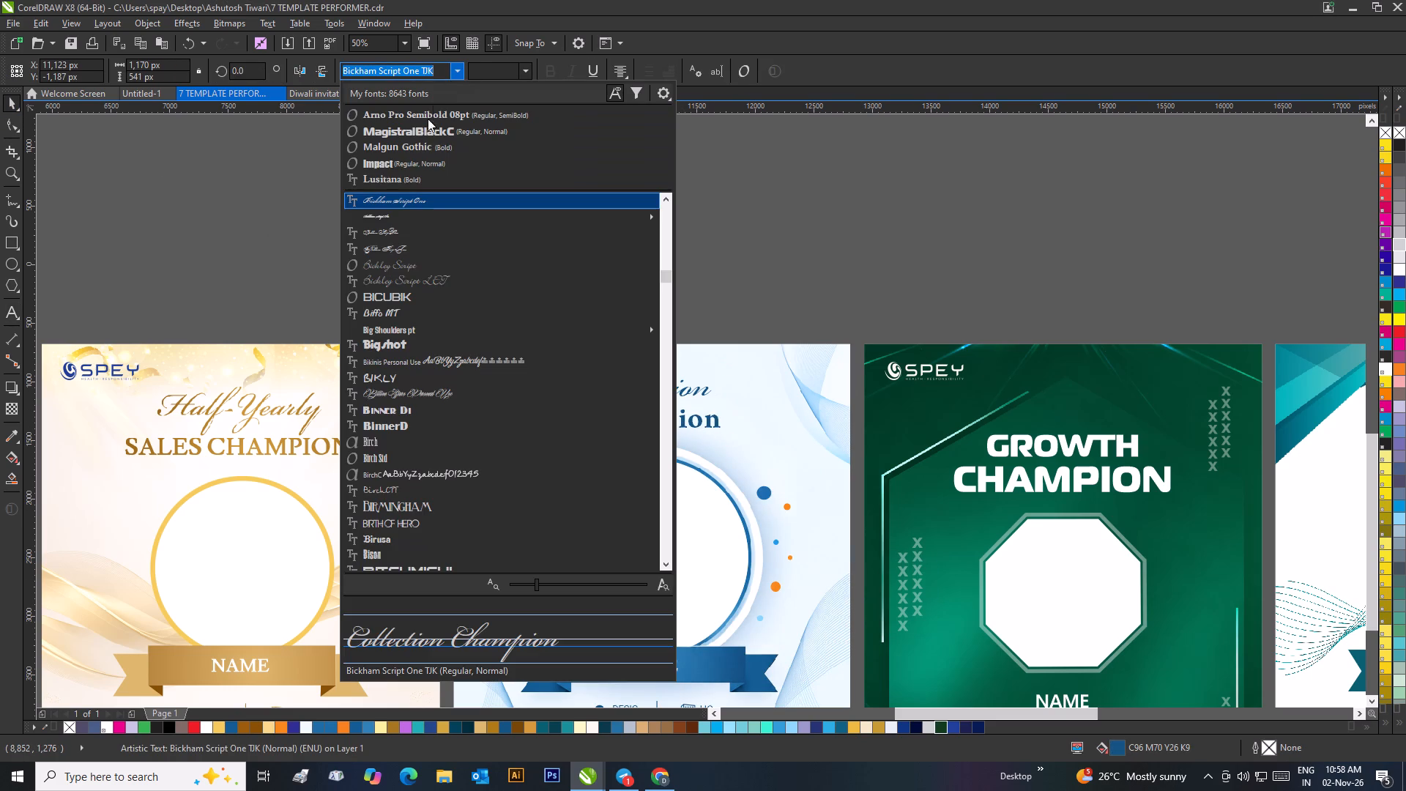
click(420, 167)
click(538, 194)
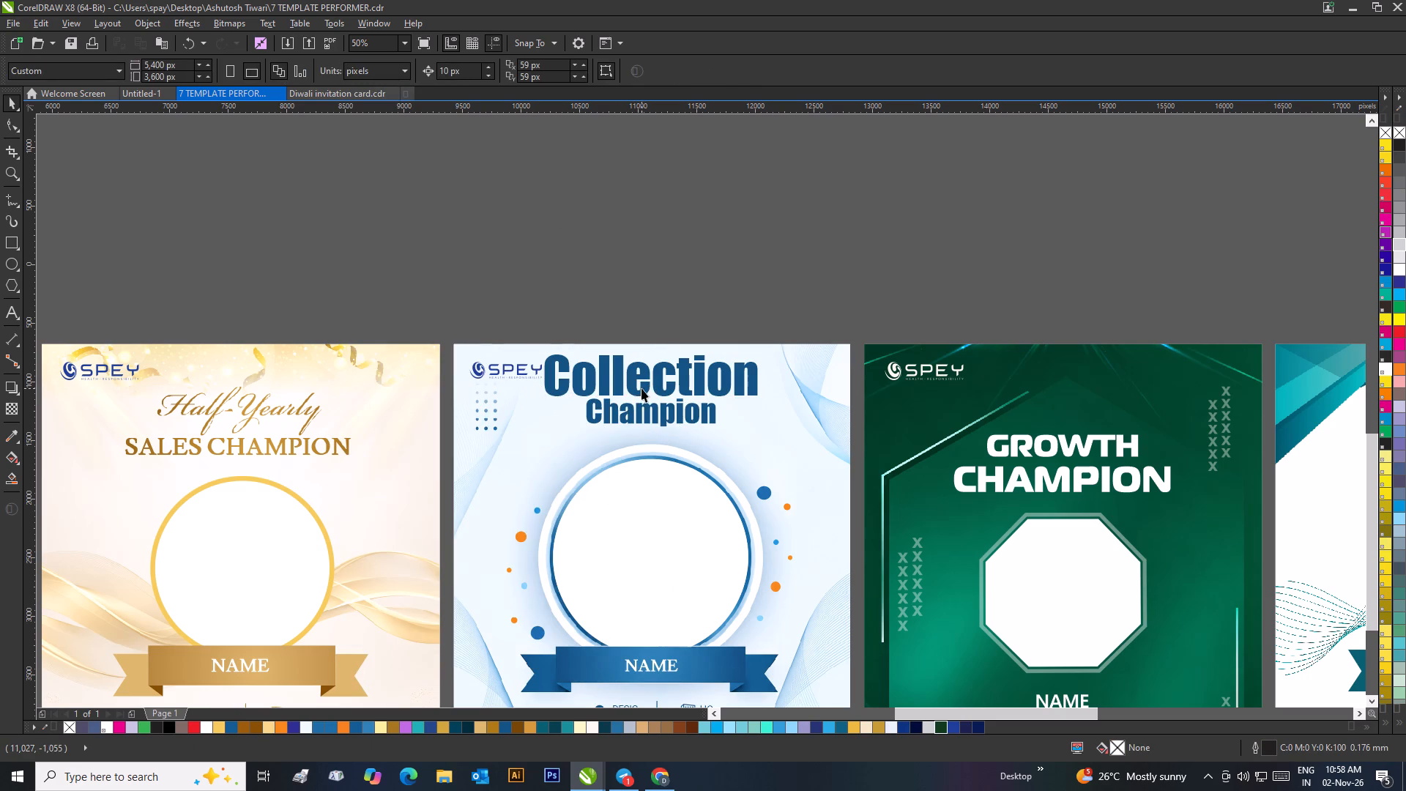
Scale the "Collection Champion" title down to about 1,419 × 481 px and place it just above the photo circle.
drag(640, 395, 641, 412)
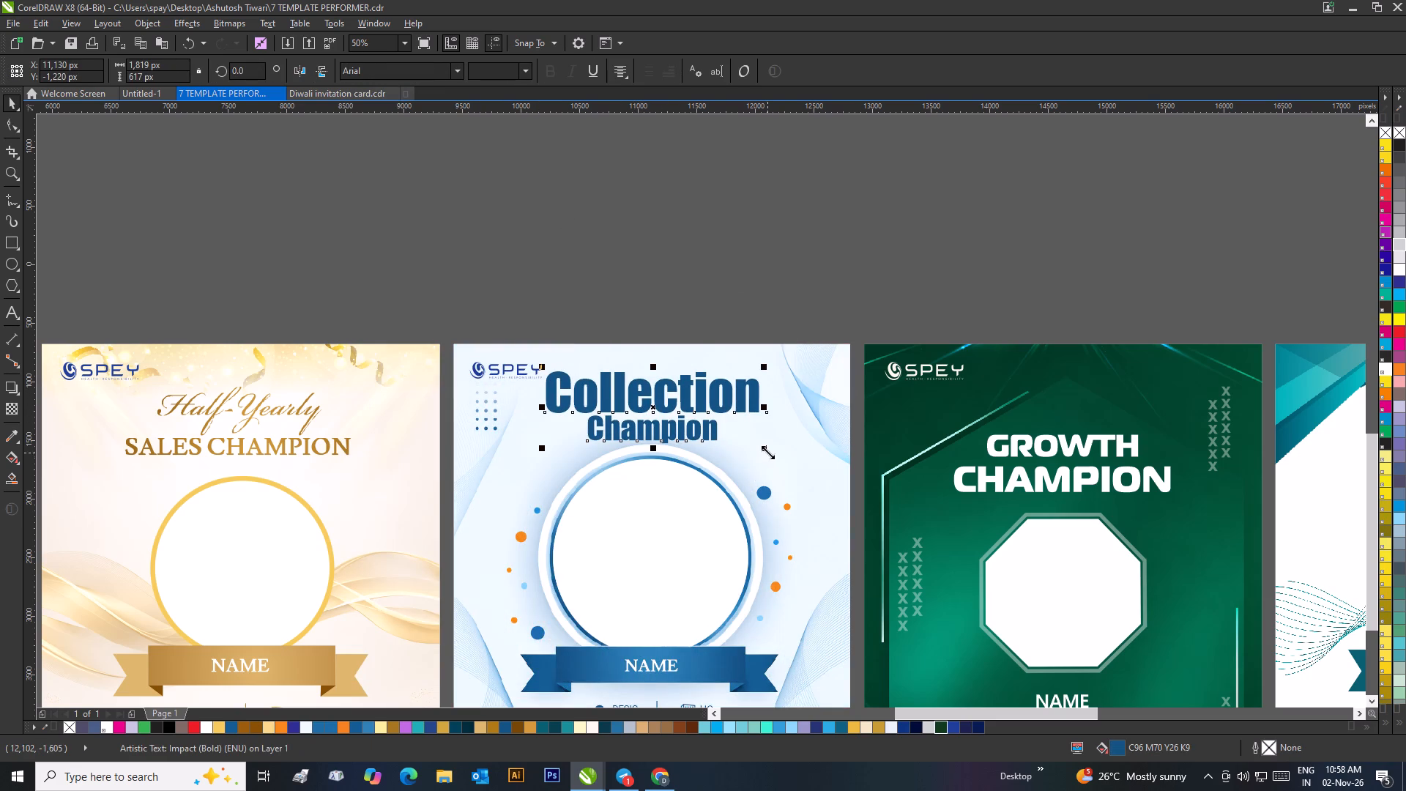
drag(767, 451, 721, 470)
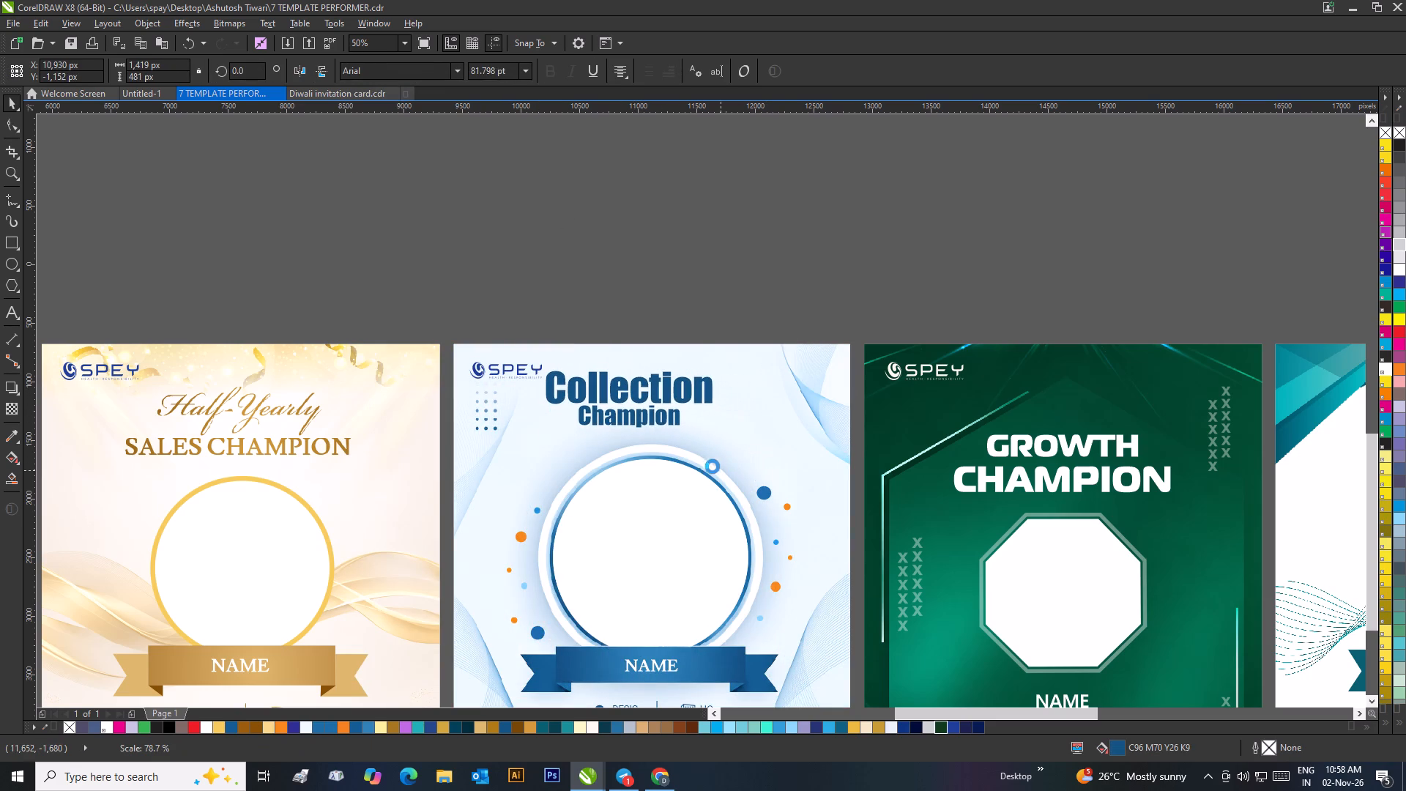
drag(657, 403, 669, 413)
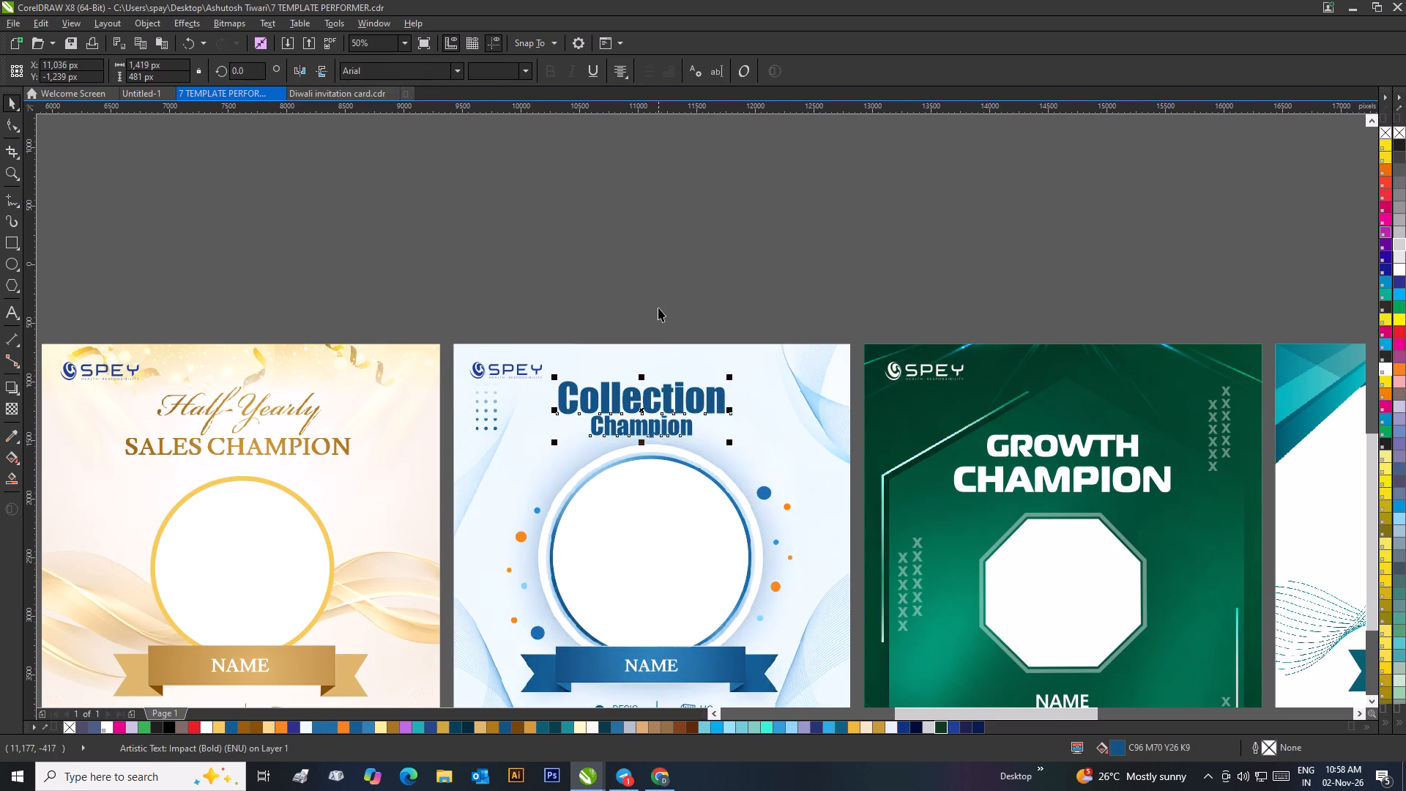
click(658, 307)
Center the "Collection Champion" title horizontally on its template background.
scroll(656, 331, down, 1)
scroll(718, 473, up, 1)
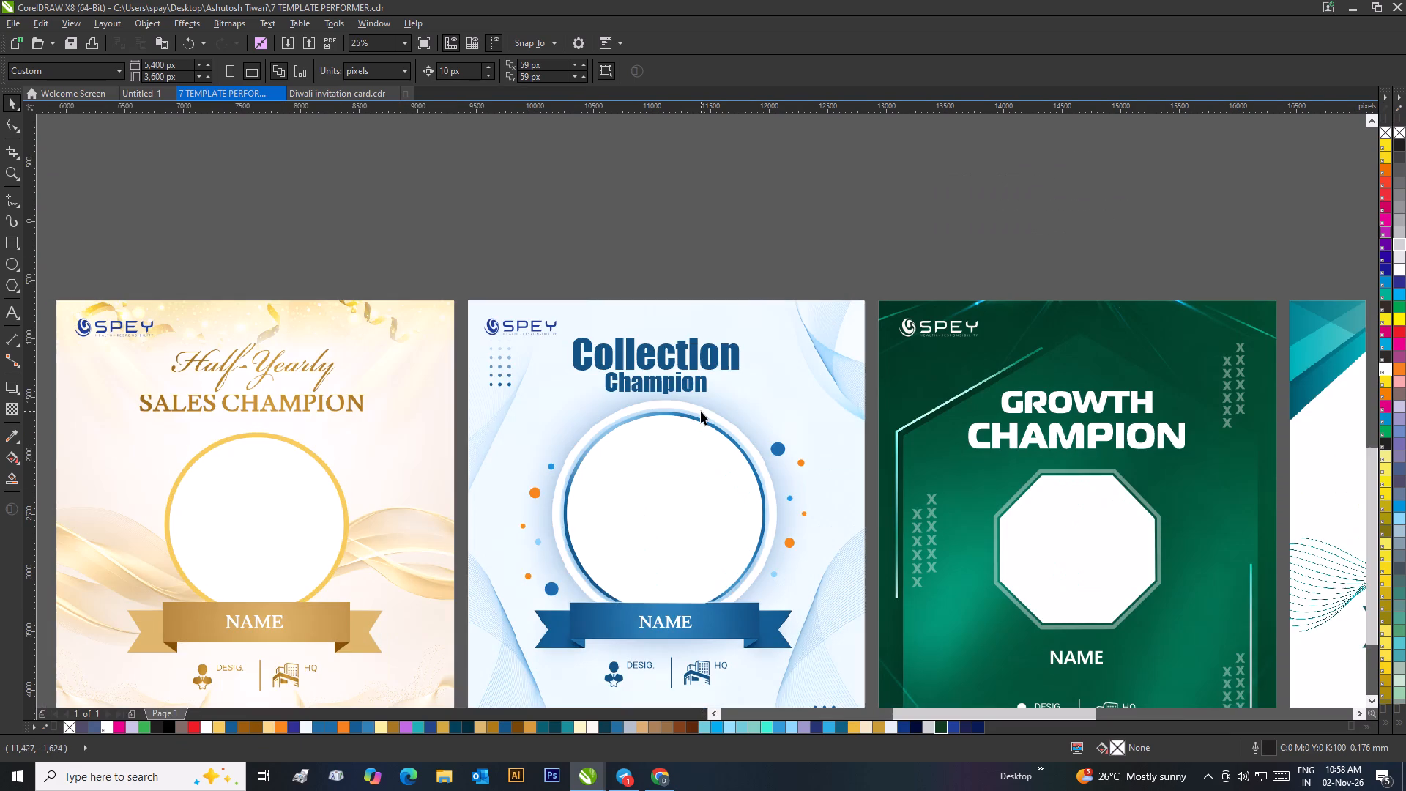
click(682, 385)
right_click(682, 385)
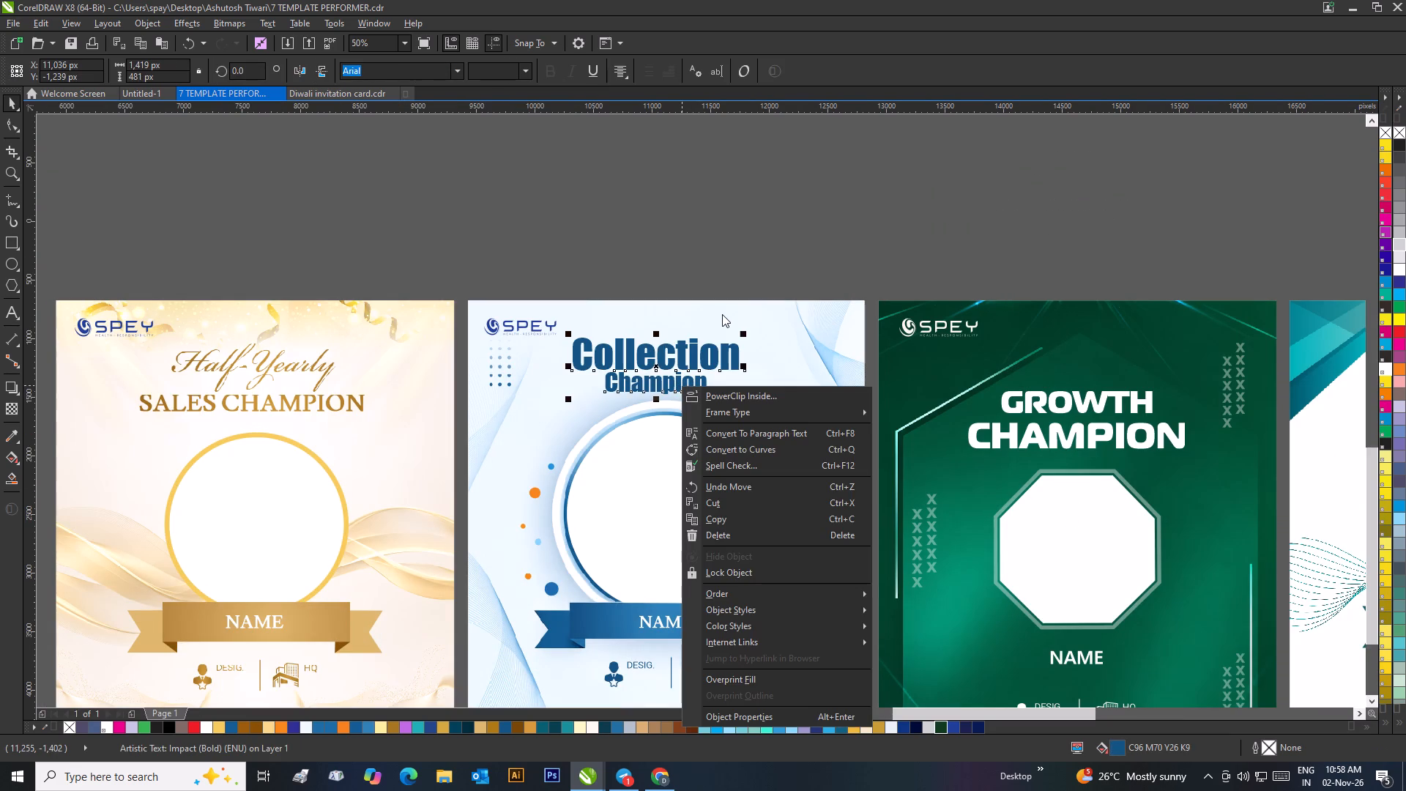
shift+click(722, 314)
key(c)
click(715, 248)
scroll(703, 274, down, 1)
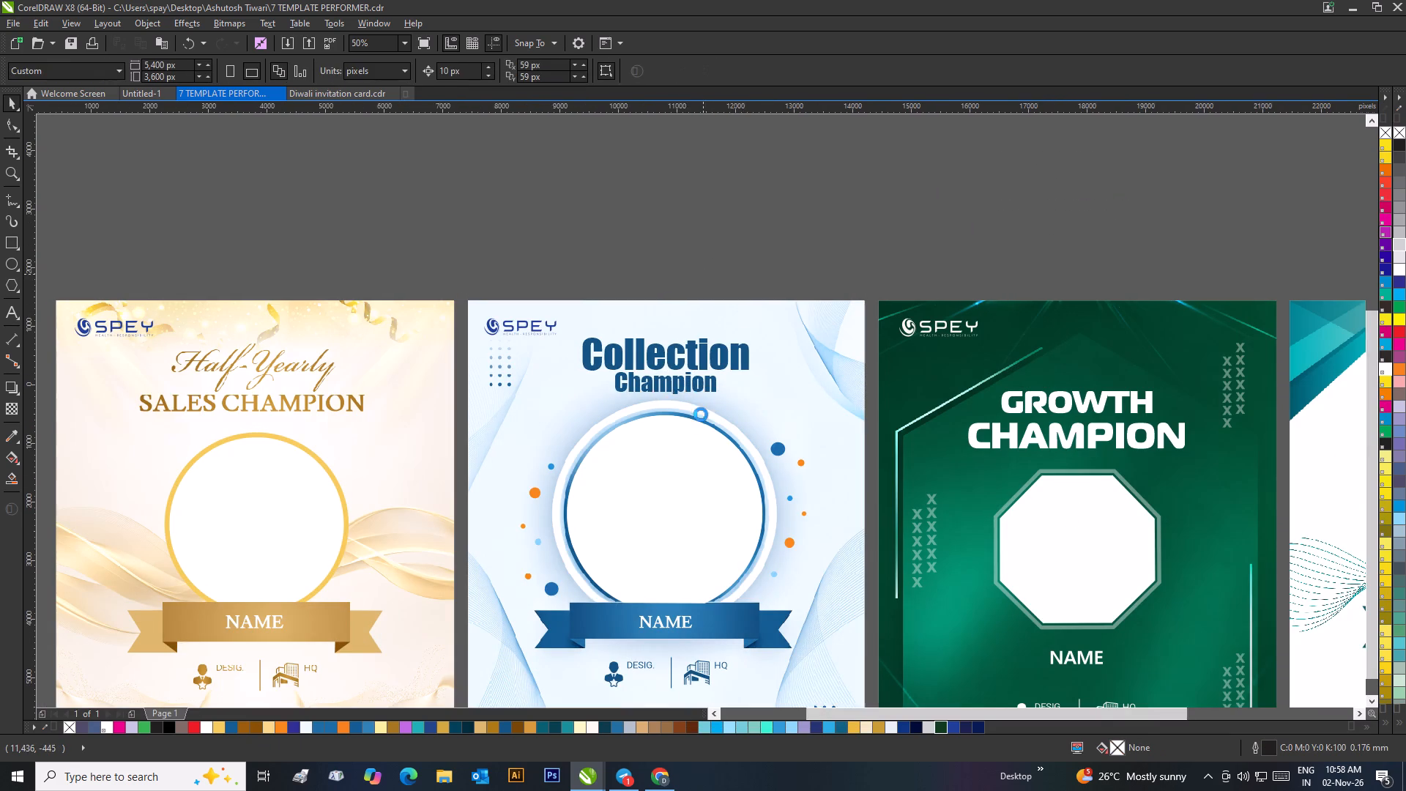
Set the font of the "SALES CHAMPION" text on the Half-Yearly template to Impact.
scroll(701, 415, down, 1)
scroll(708, 458, up, 1)
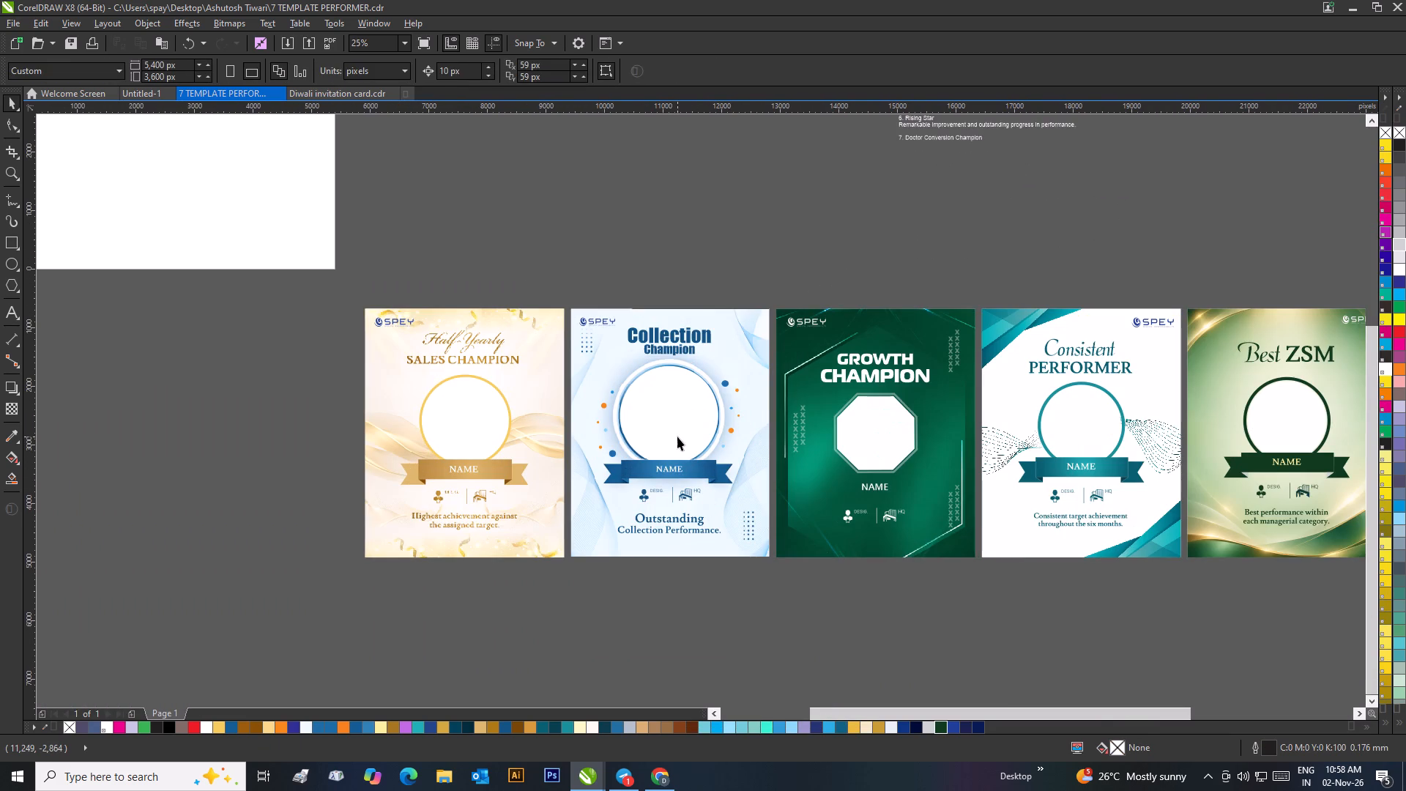
click(475, 357)
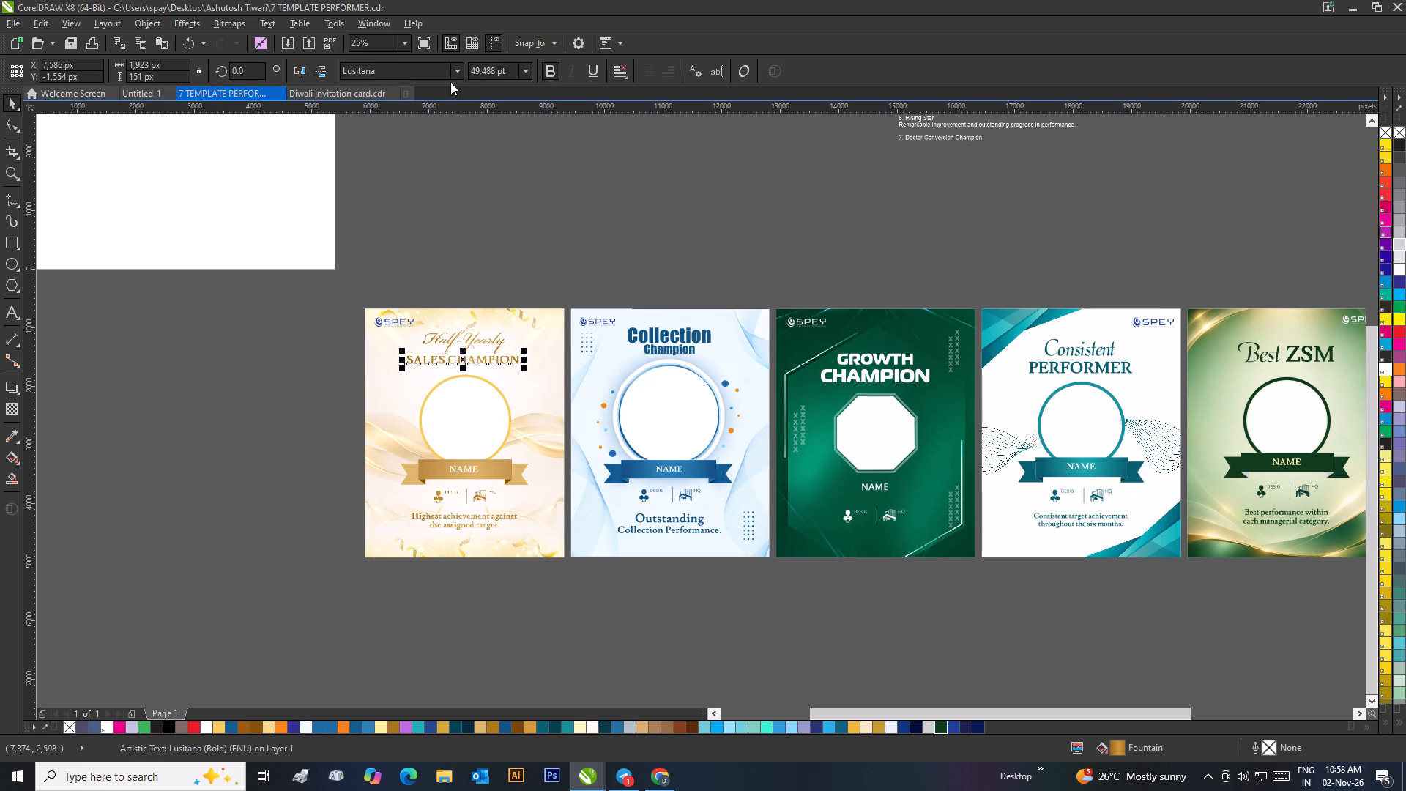
click(452, 75)
click(423, 118)
click(518, 208)
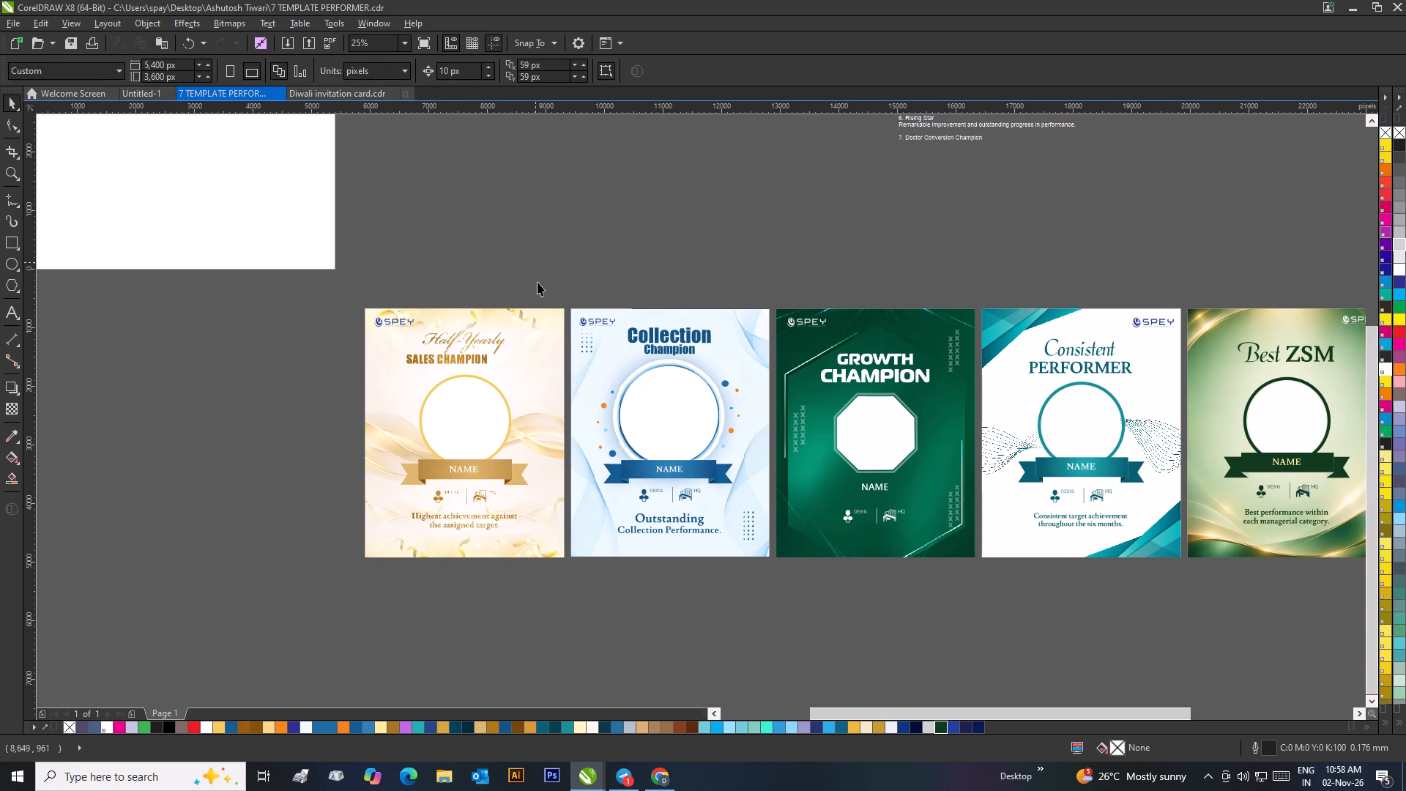
Enlarge the "SALES CHAMPION" text to about 1,668 × 206 px and place it between "Half-Yearly" and the photo circle.
scroll(488, 354, up, 1)
click(671, 420)
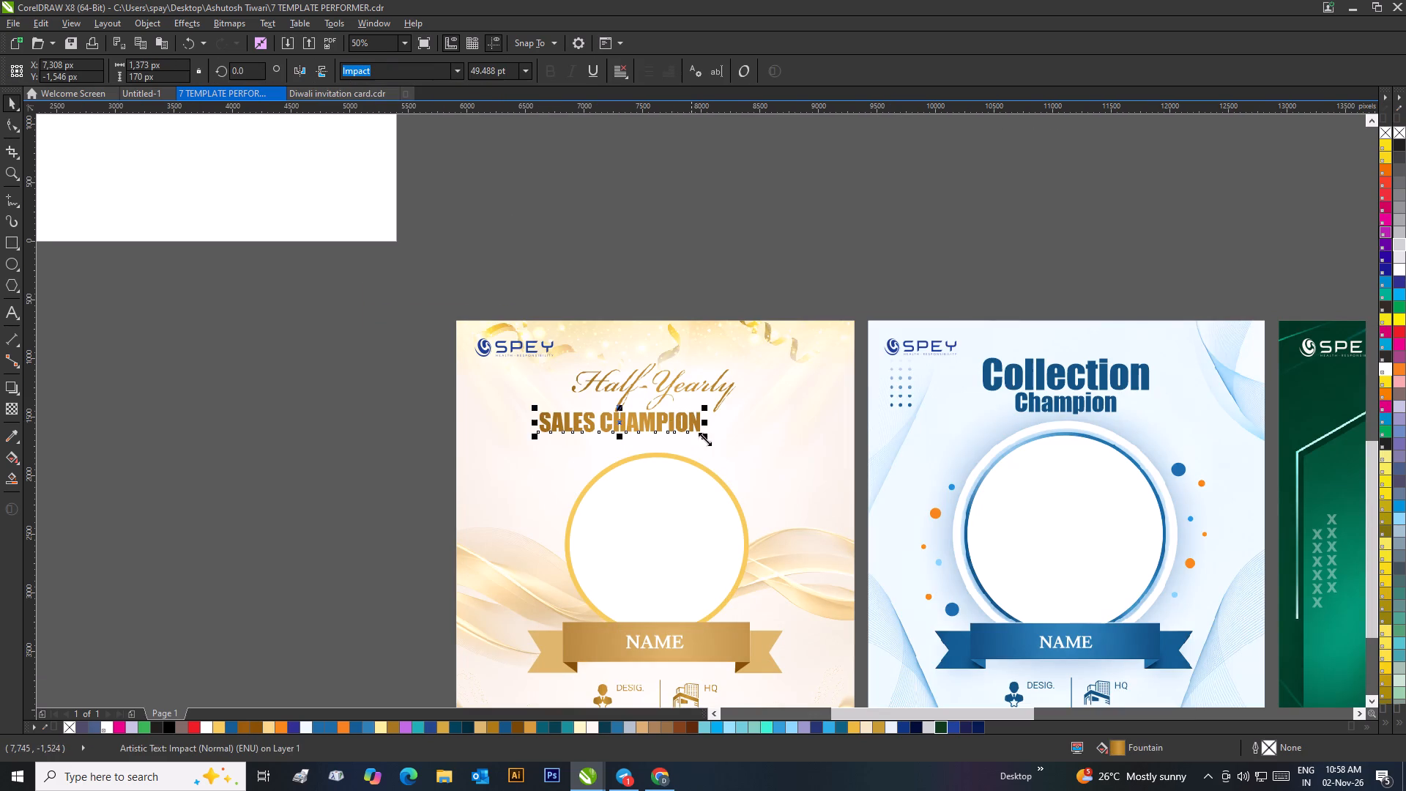
drag(709, 439, 743, 460)
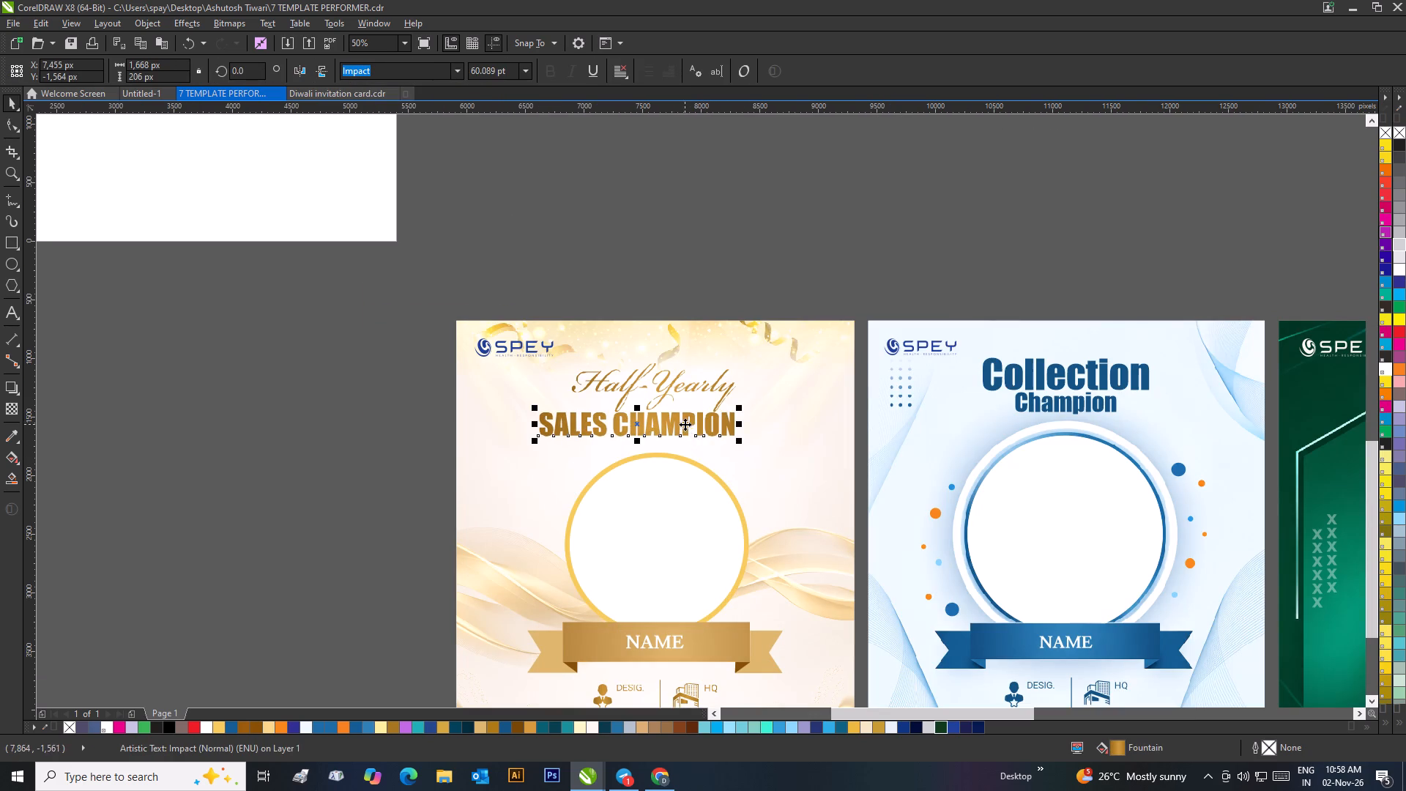
drag(685, 424, 702, 430)
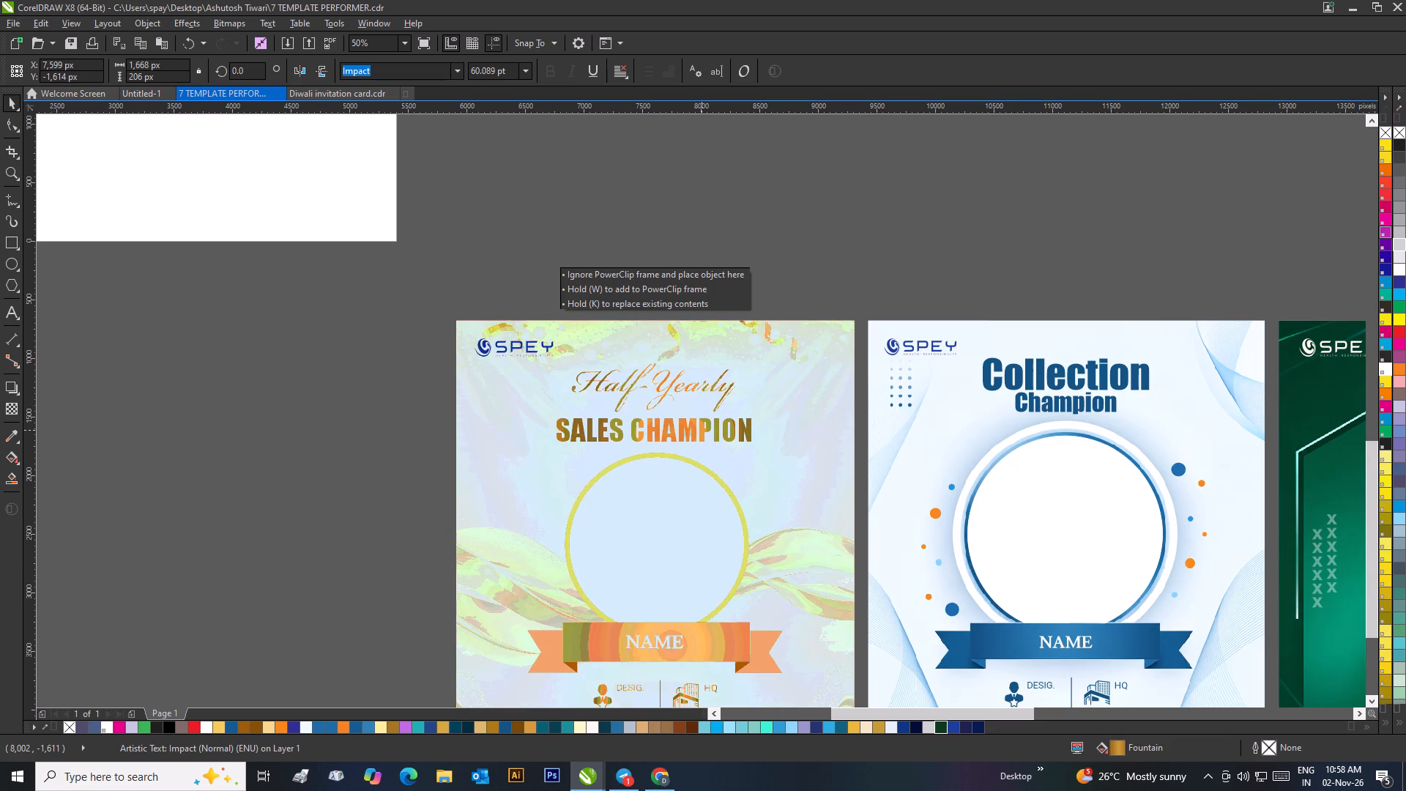
drag(702, 430, 702, 423)
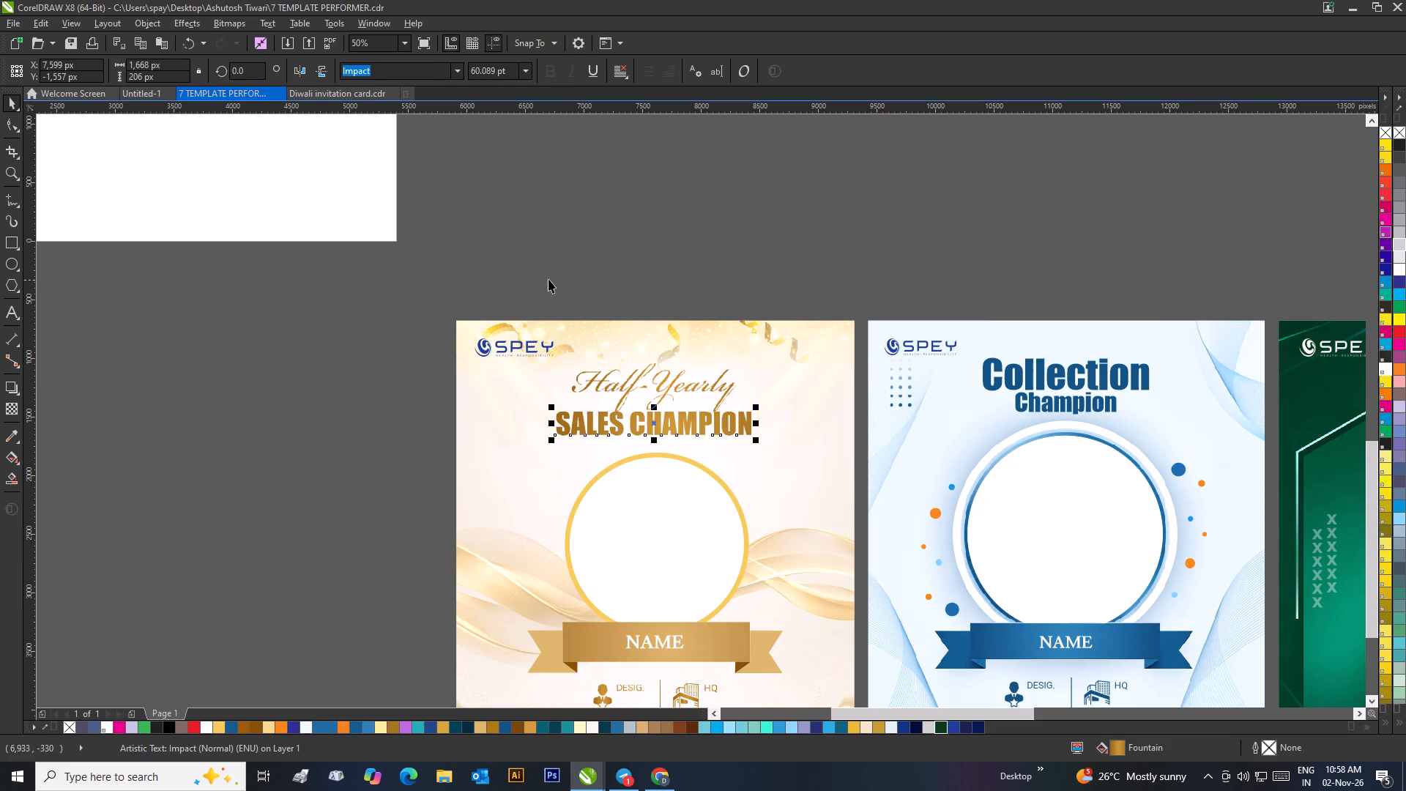
Align "Half-Yearly" and "SALES CHAMPION" on a common vertical centre line and group them.
click(536, 272)
drag(537, 284, 779, 449)
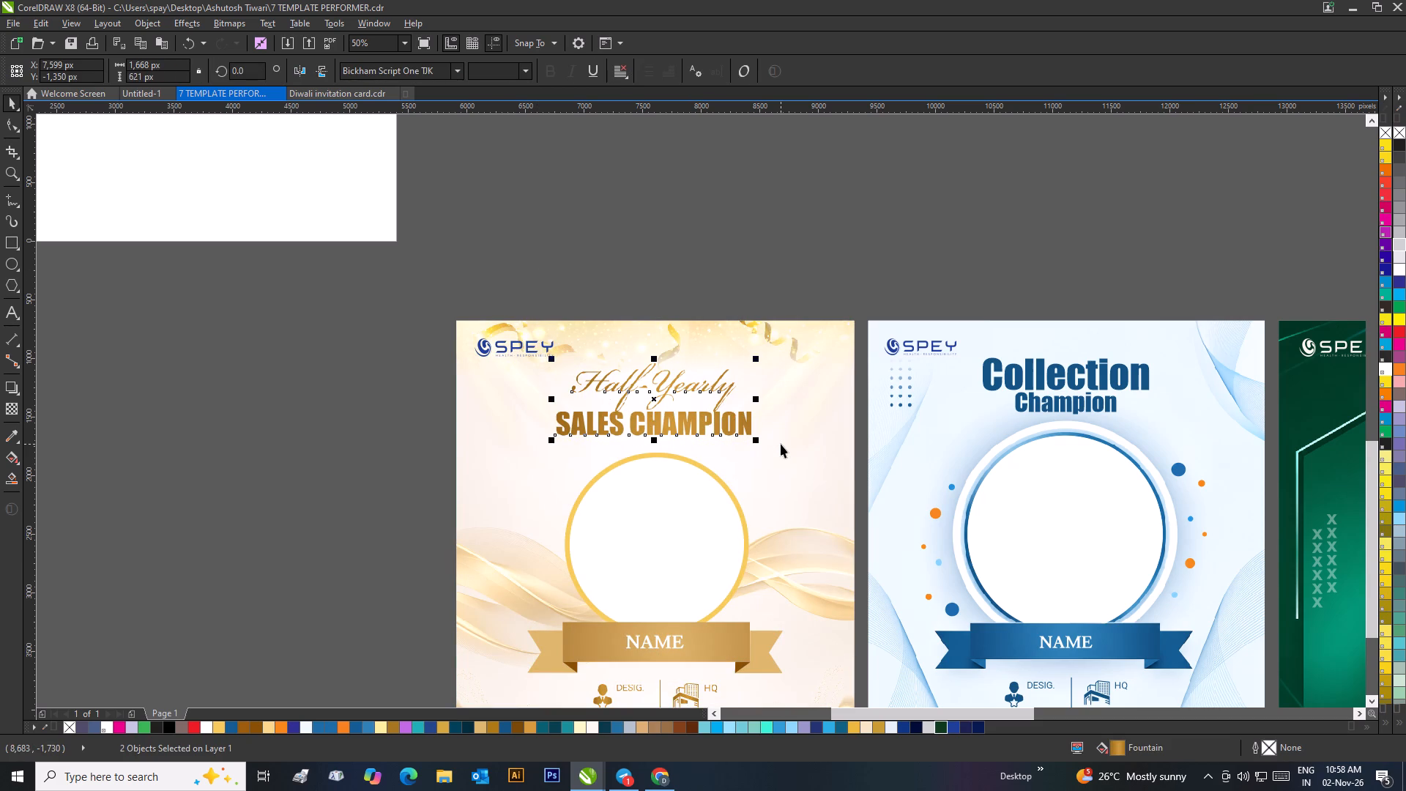
key(c)
key(ctrl+g)
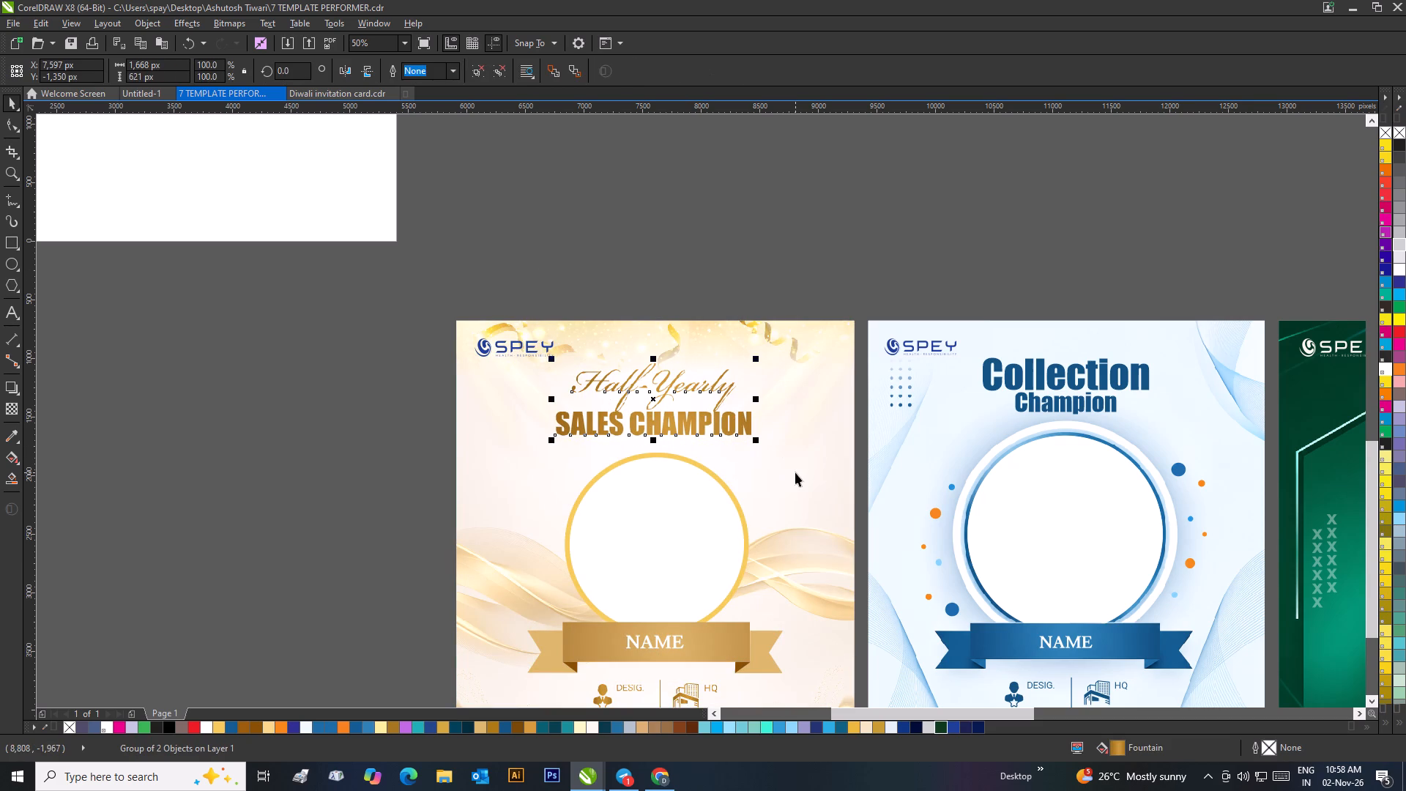
Center the grouped "Half-Yearly SALES CHAMPION" title horizontally on its template background.
click(795, 472)
key(c)
click(771, 253)
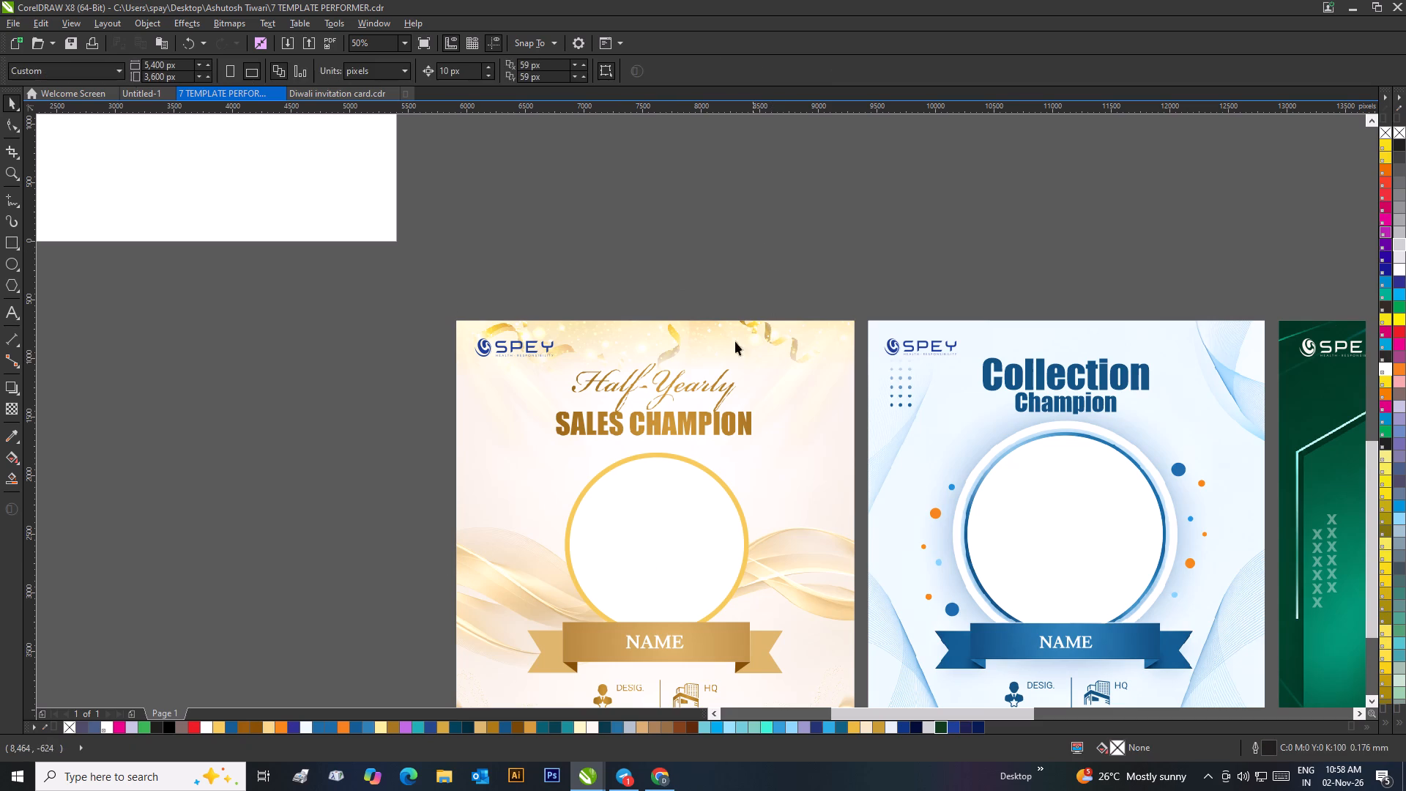
click(683, 387)
shift+click(721, 341)
key(c)
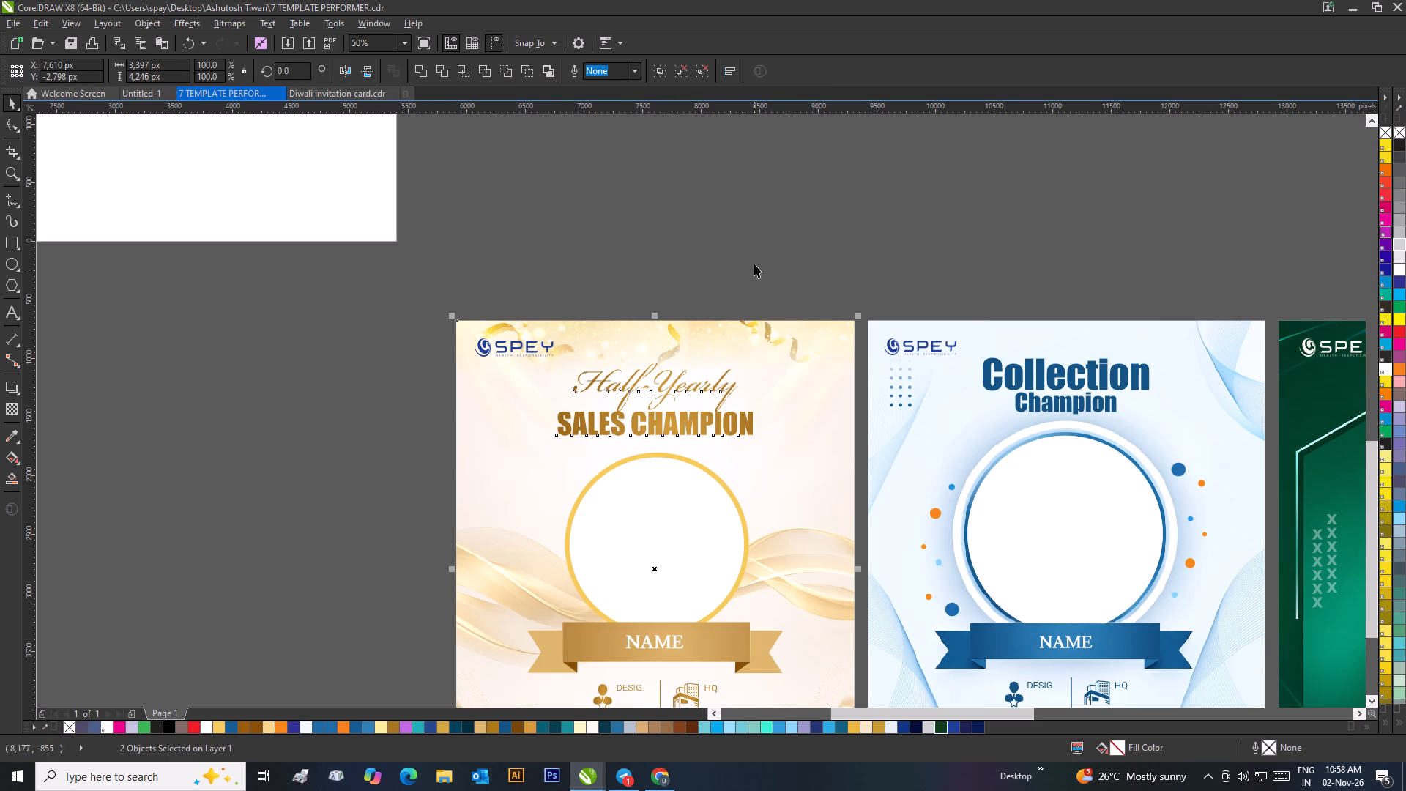
click(754, 260)
Set the font of the "GROWTH CHAMPION" title on the green template to Impact.
scroll(729, 309, down, 2)
scroll(693, 451, up, 3)
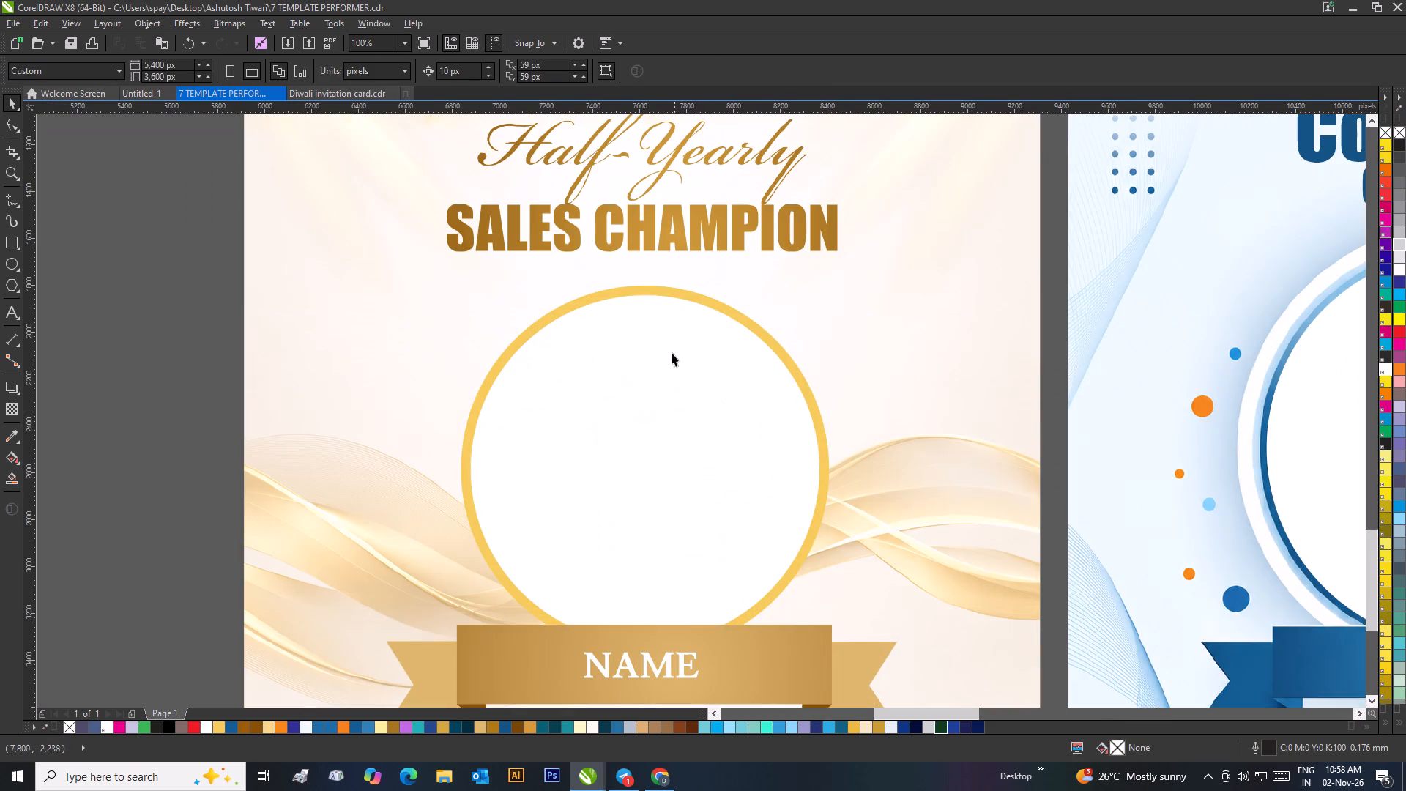
scroll(671, 311, down, 2)
scroll(700, 419, up, 1)
scroll(703, 628, down, 1)
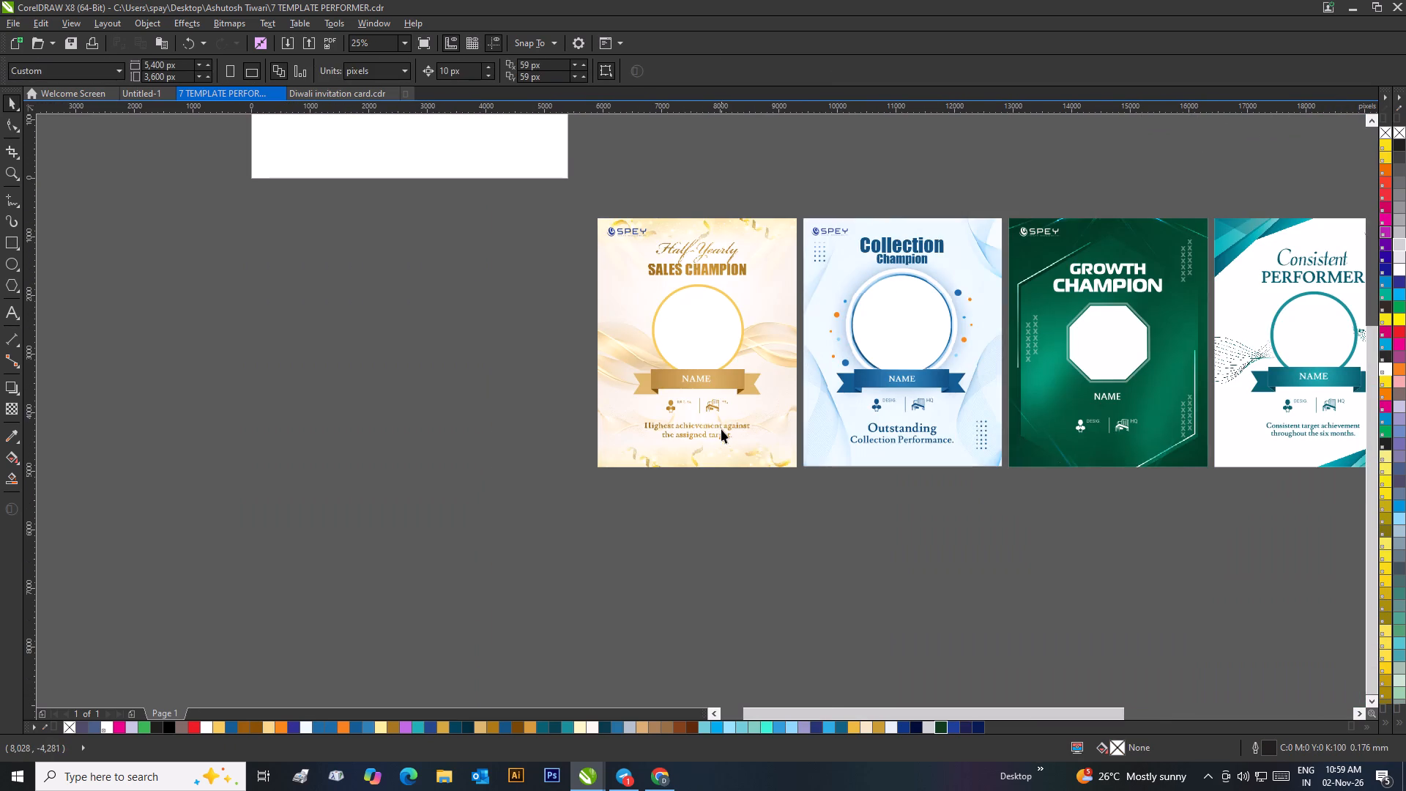
scroll(721, 429, up, 1)
scroll(704, 414, down, 1)
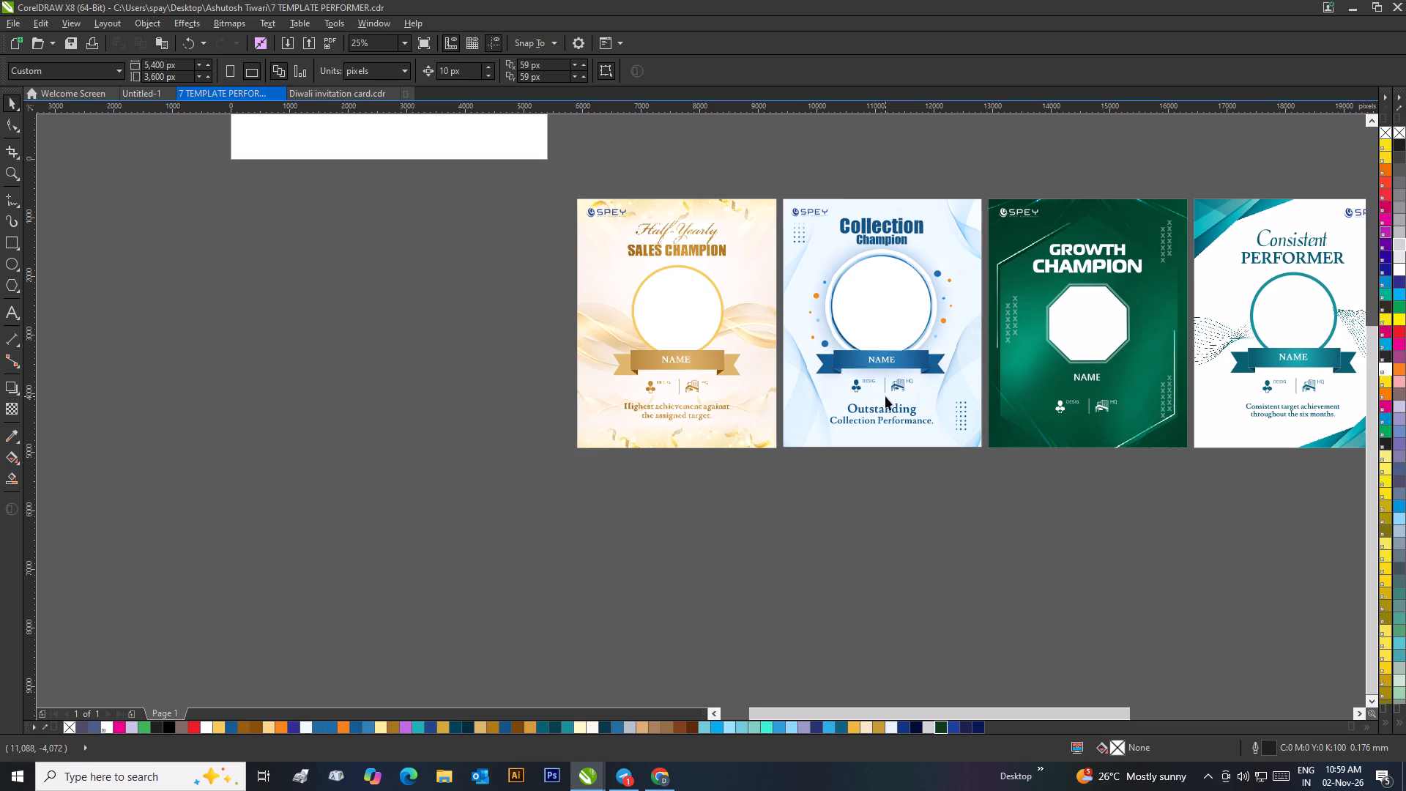
scroll(1134, 265, up, 1)
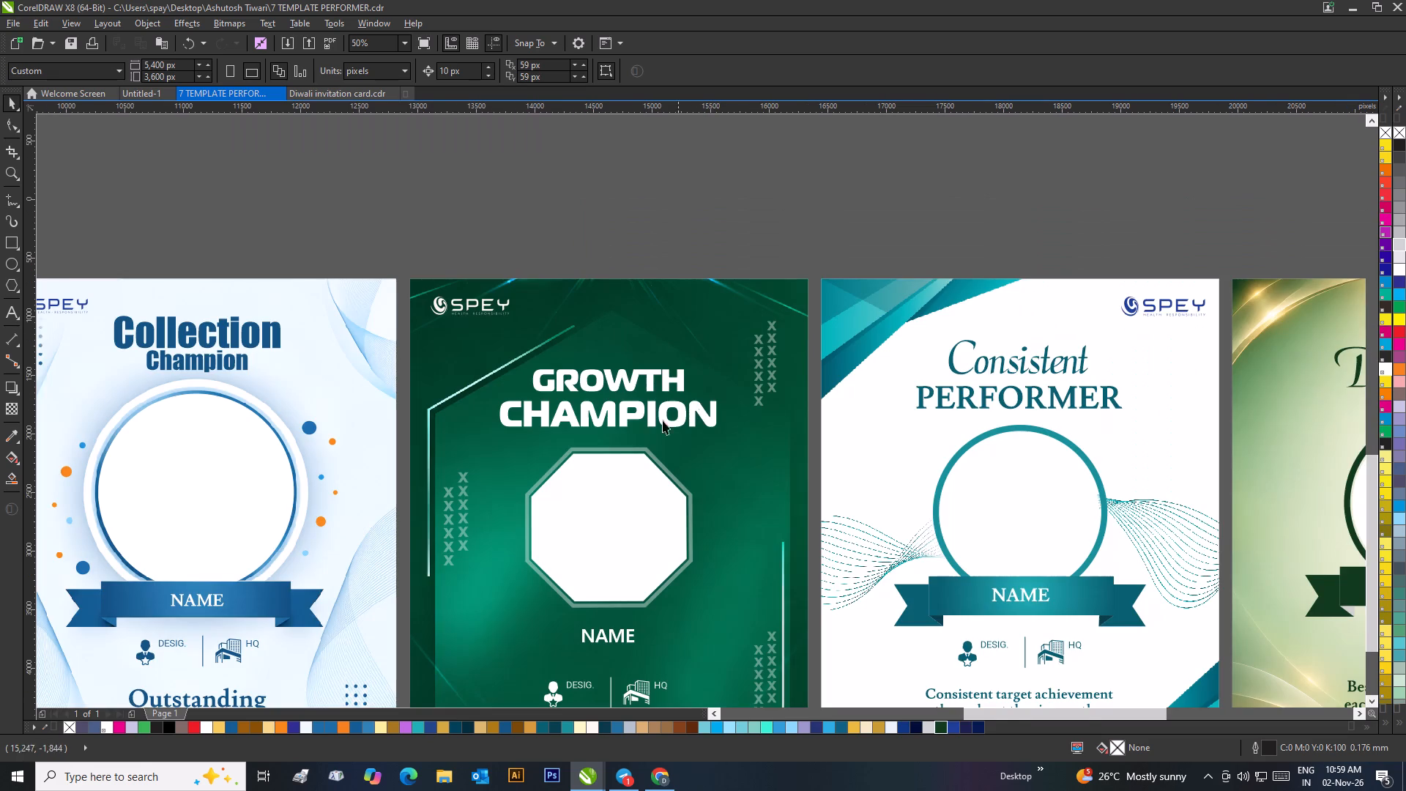
click(617, 382)
click(462, 69)
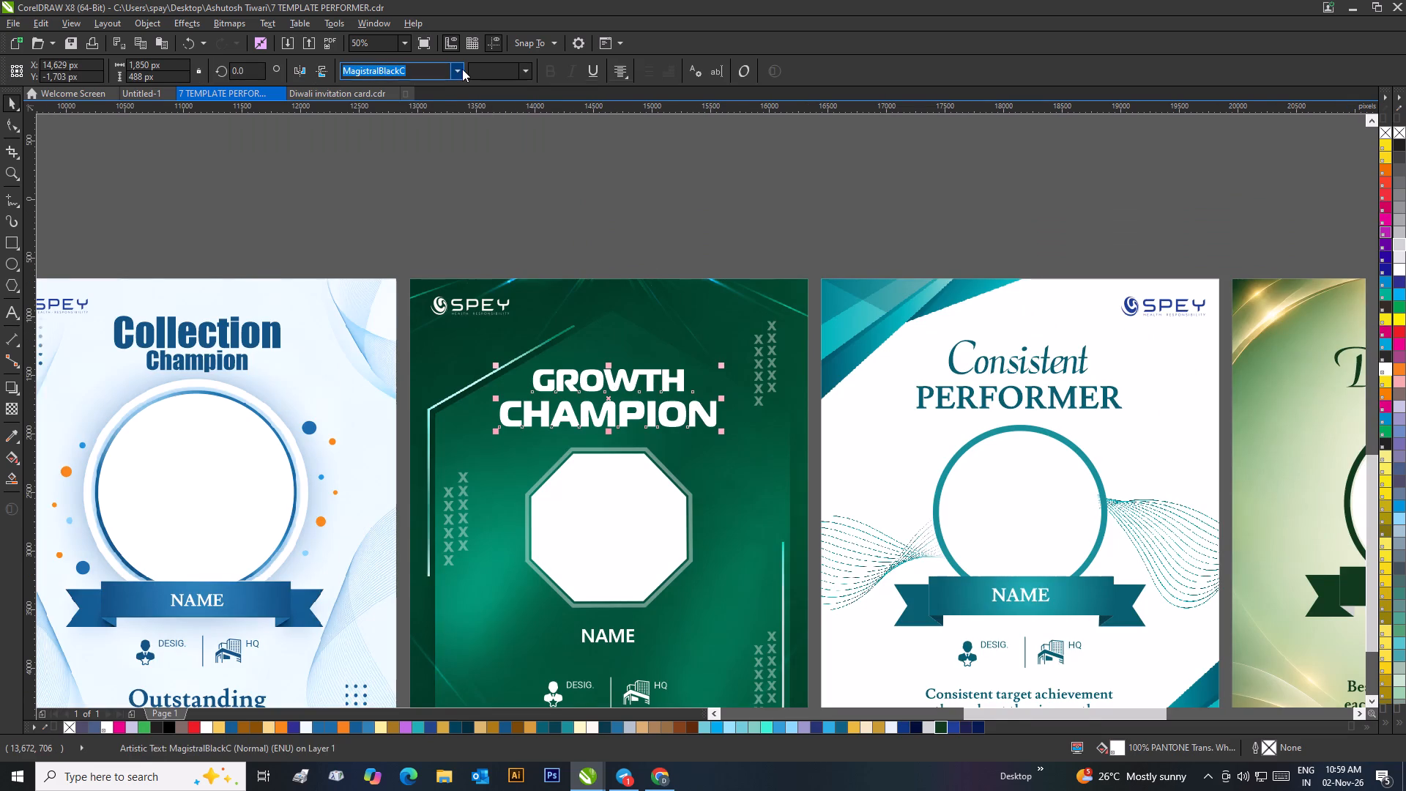
click(412, 111)
click(568, 166)
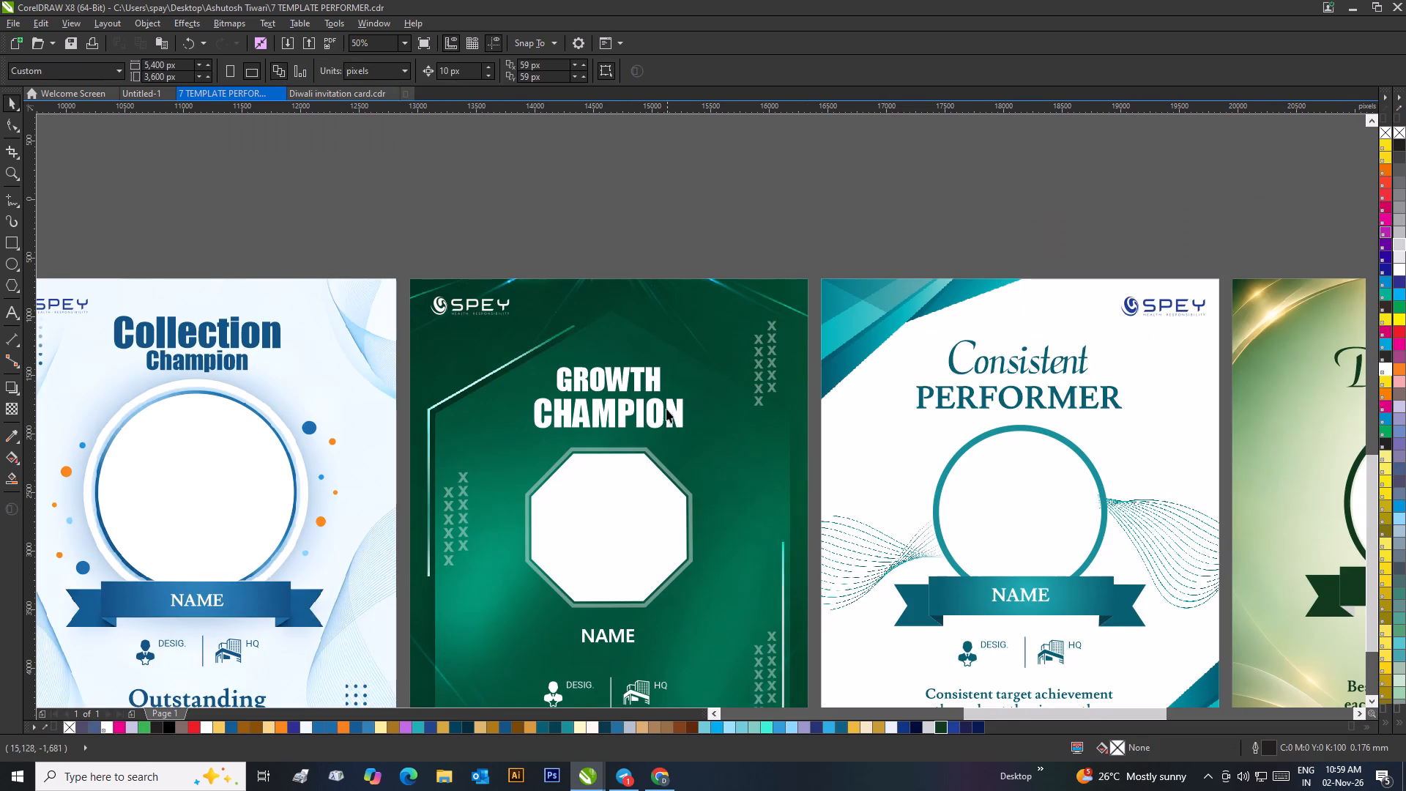
Enlarge the "GROWTH CHAMPION" title to about 1,488 × 611 px and center it horizontally on its template above the octagon.
click(640, 414)
drag(687, 437, 713, 454)
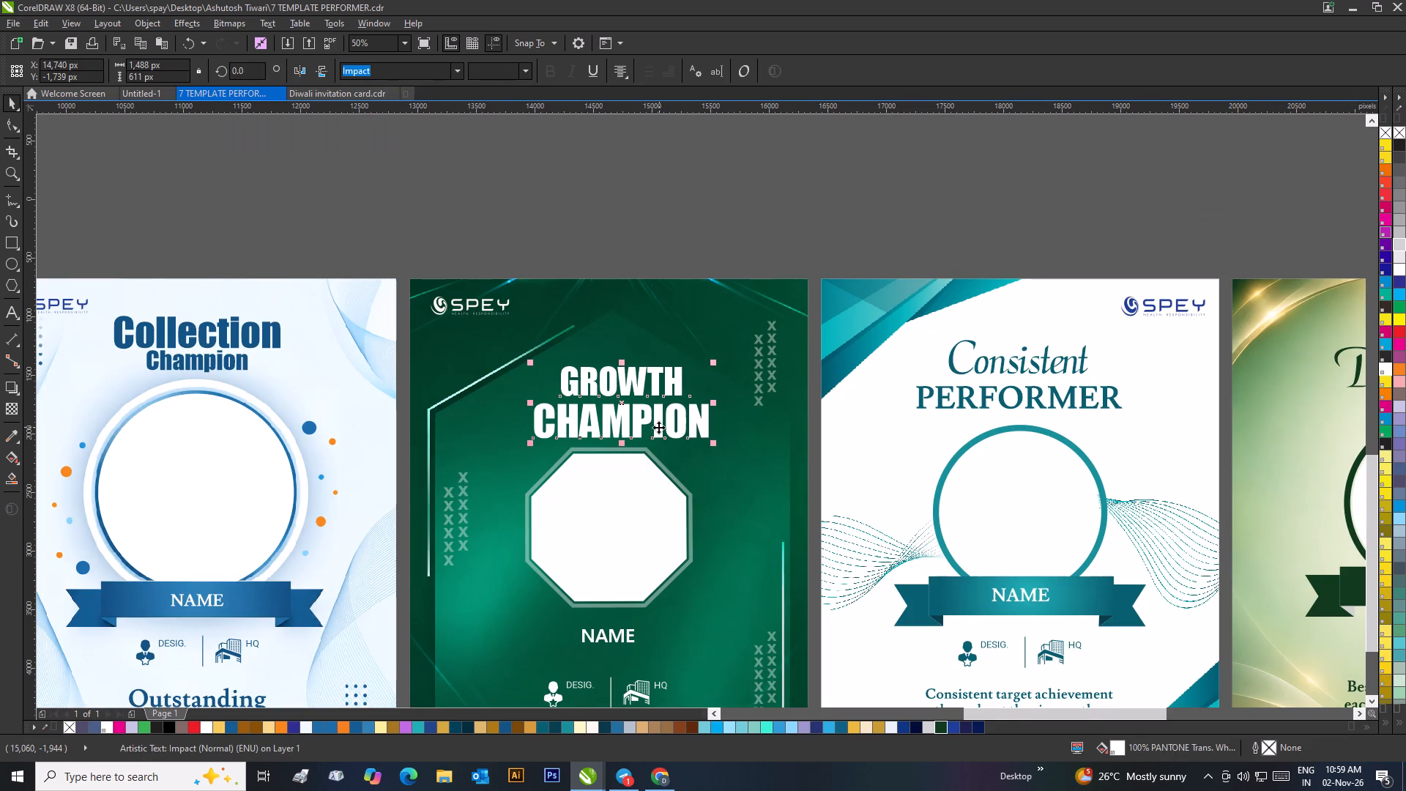
drag(658, 427, 644, 420)
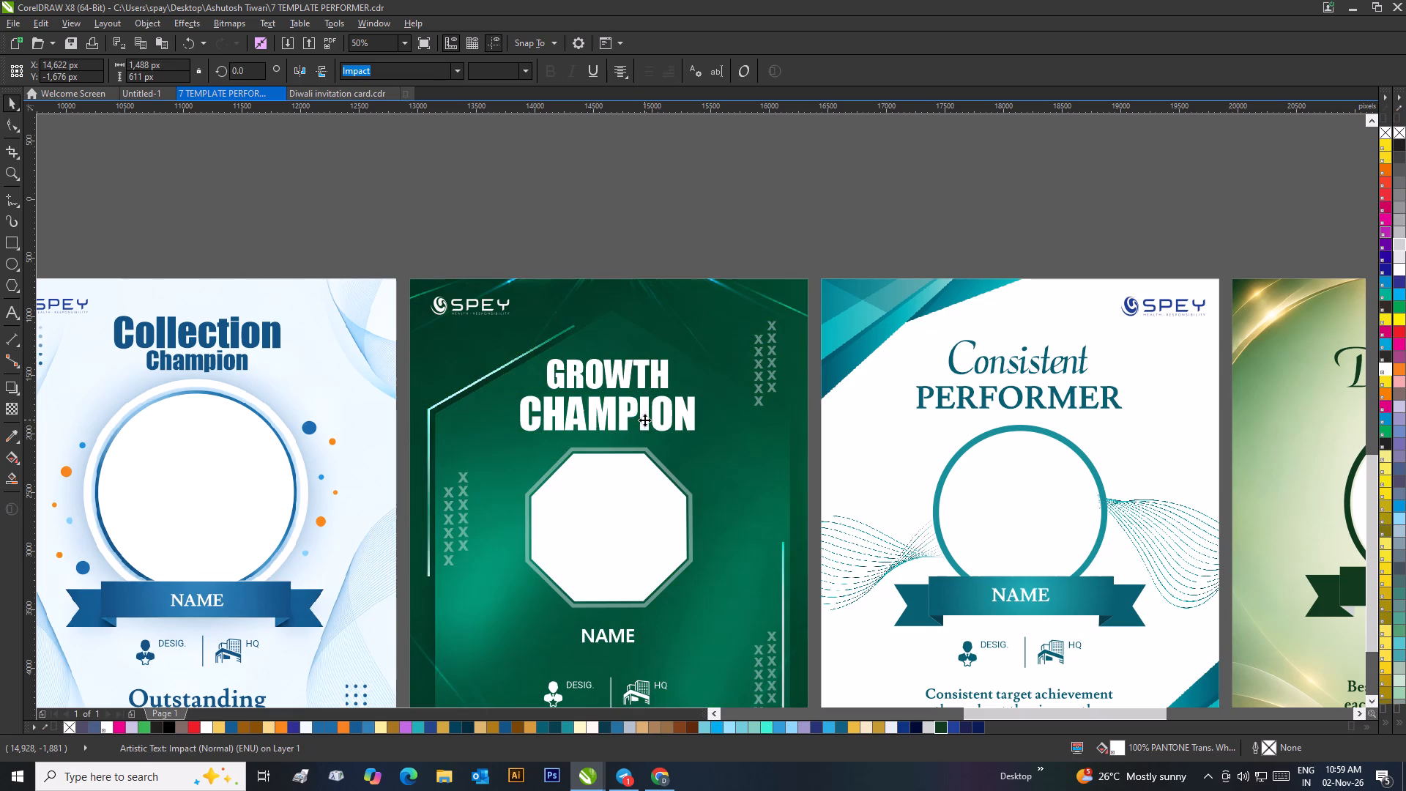
shift+click(655, 301)
key(c)
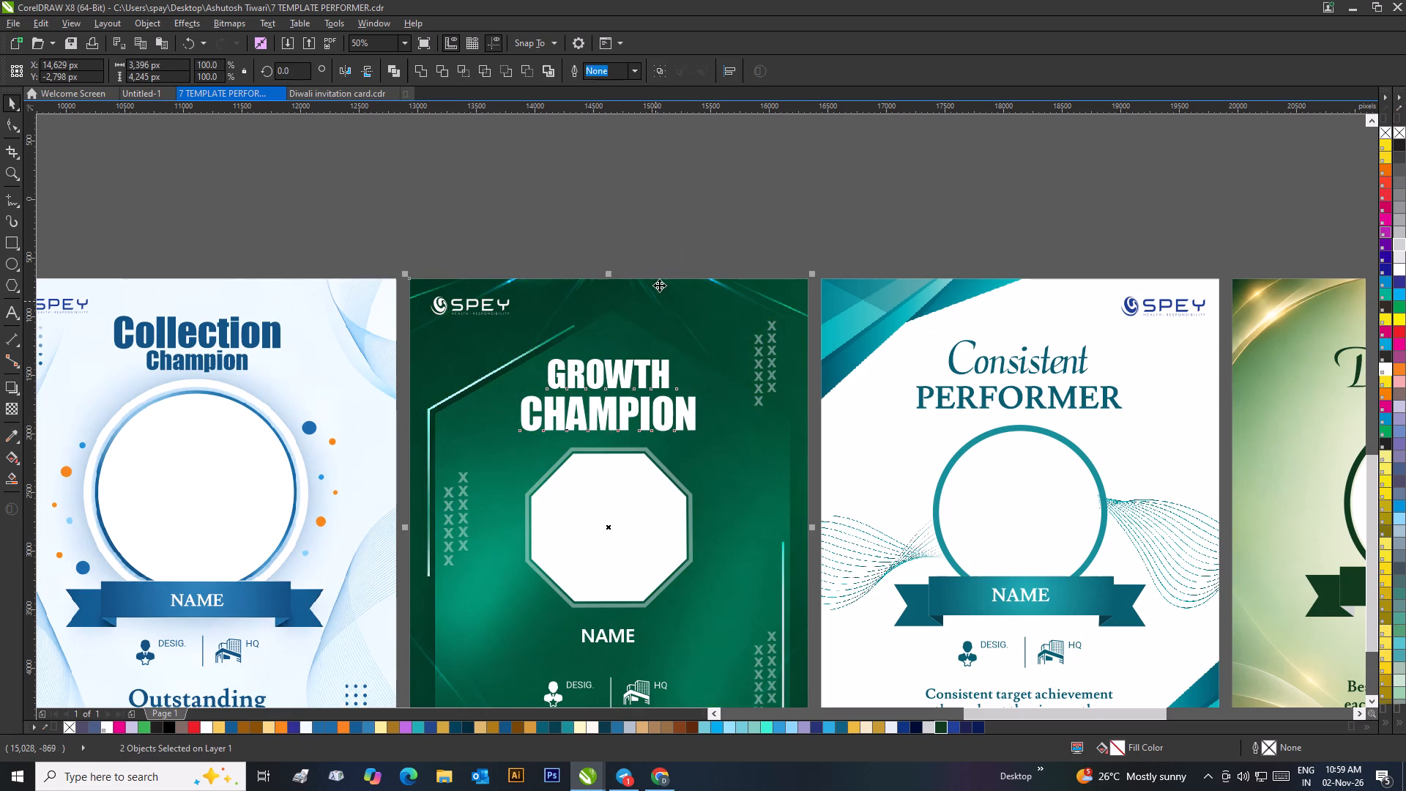
click(670, 220)
Set the font of the "NAME" text on the Growth Champion template to Lusitana Bold.
scroll(672, 253, down, 2)
scroll(693, 472, up, 1)
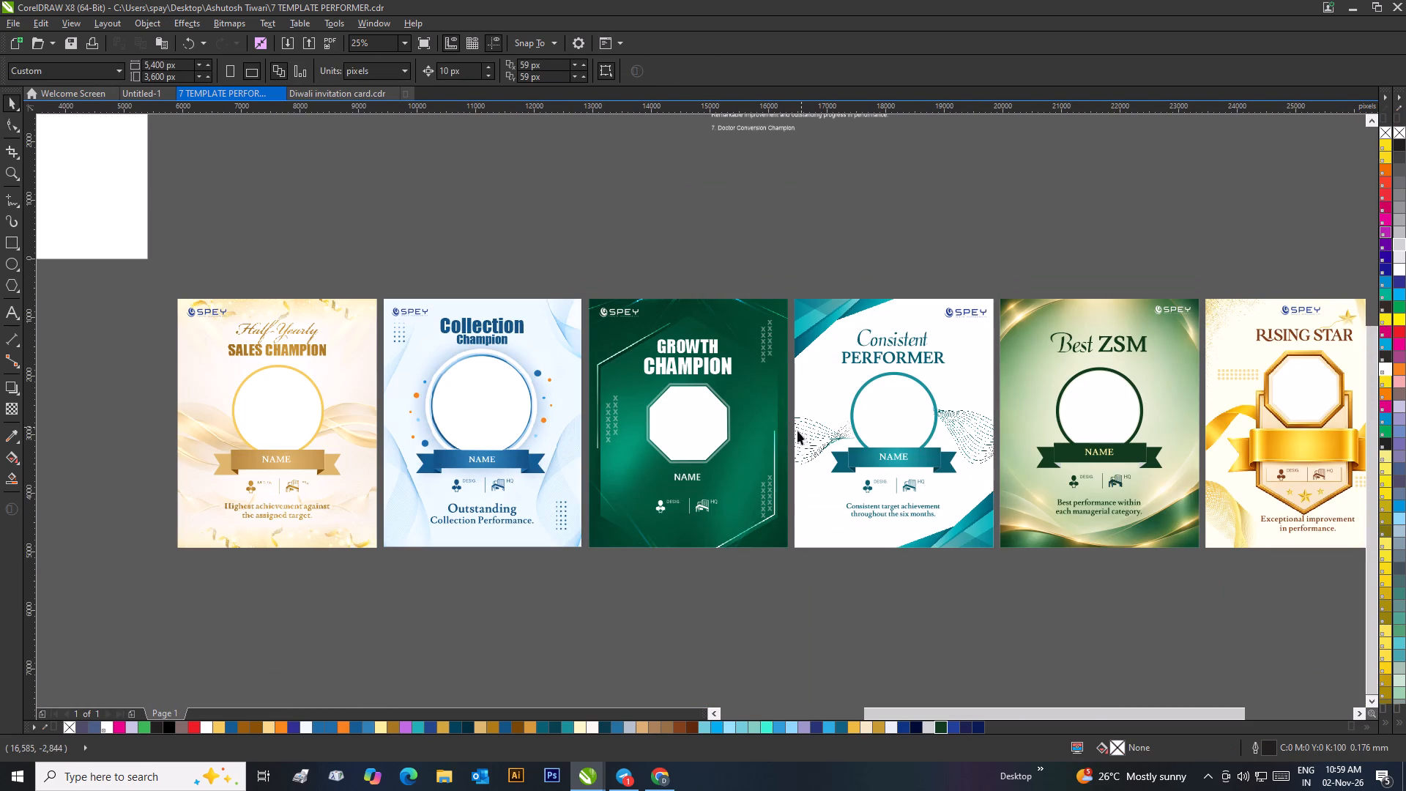
click(688, 475)
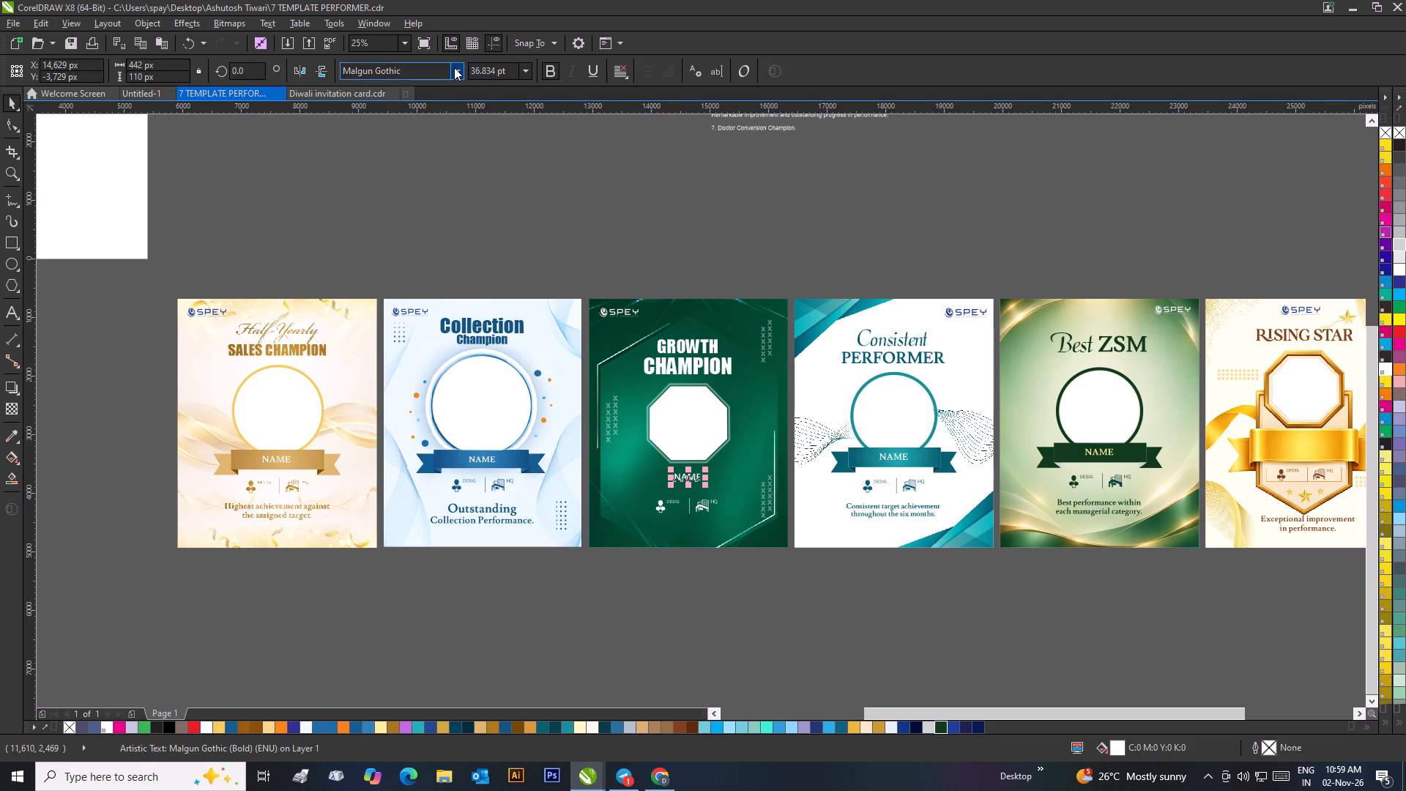
click(454, 67)
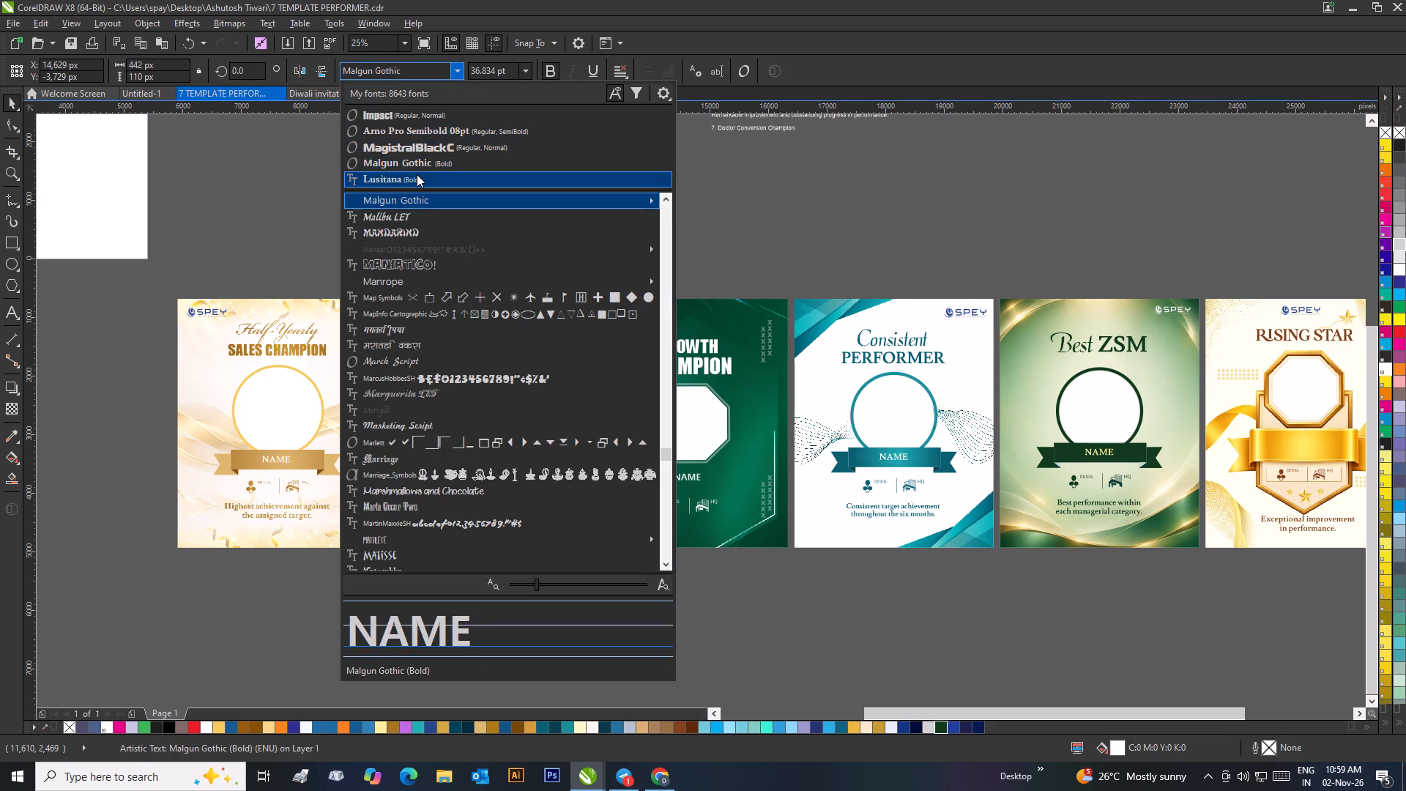
click(417, 174)
click(702, 234)
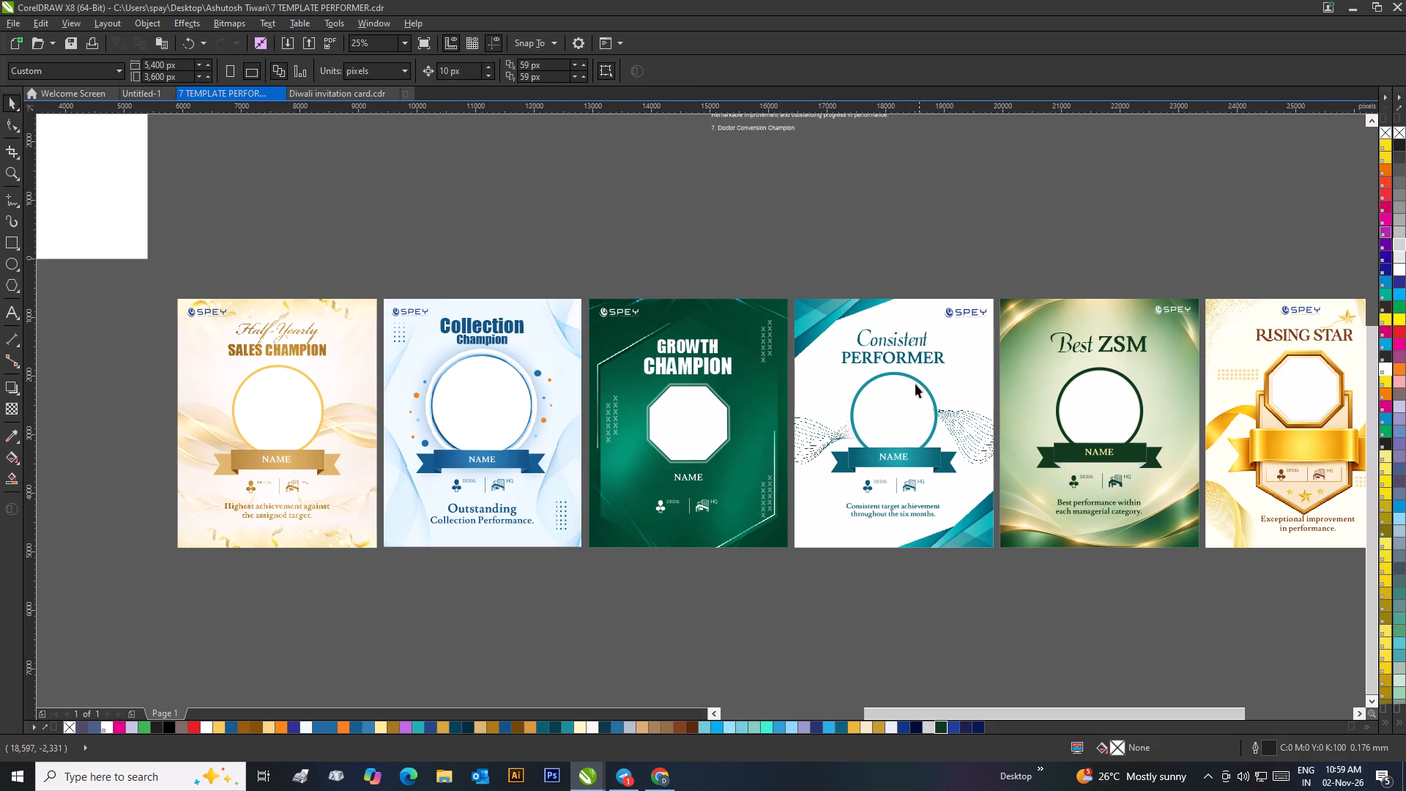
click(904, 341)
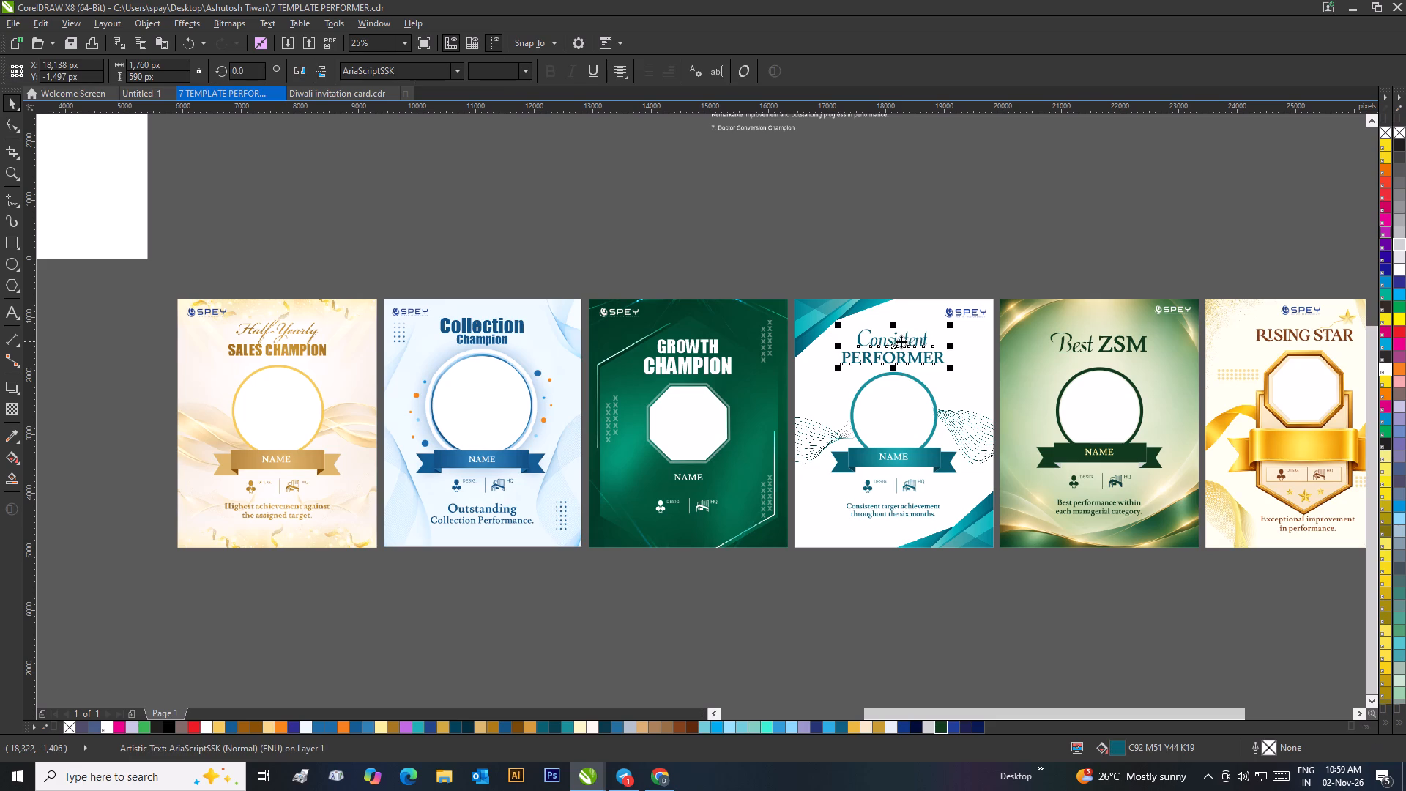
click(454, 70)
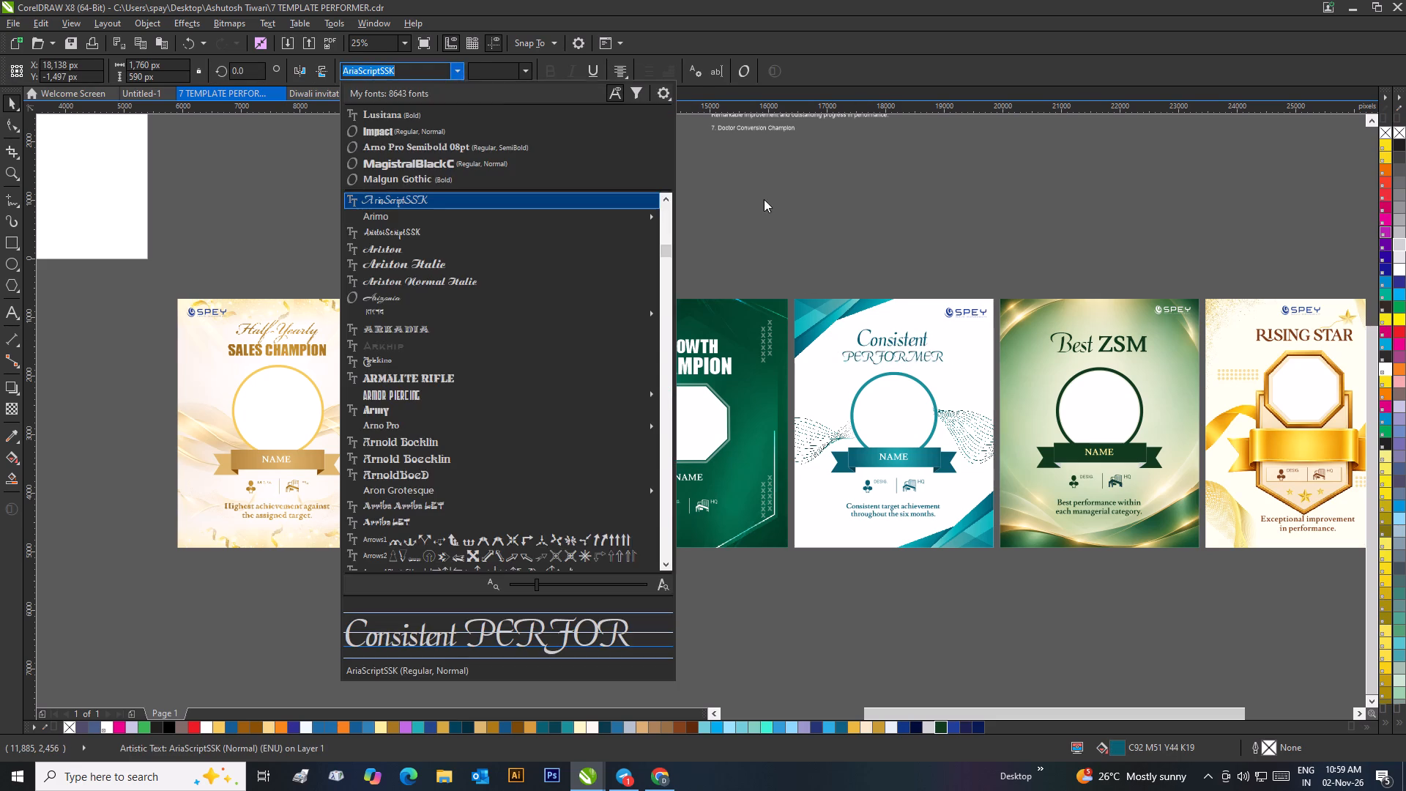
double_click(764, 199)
Set the font of only the word "PERFORMER" in the "Consistent PERFORMER" title to Impact.
scroll(886, 359, up, 1)
double_click(681, 406)
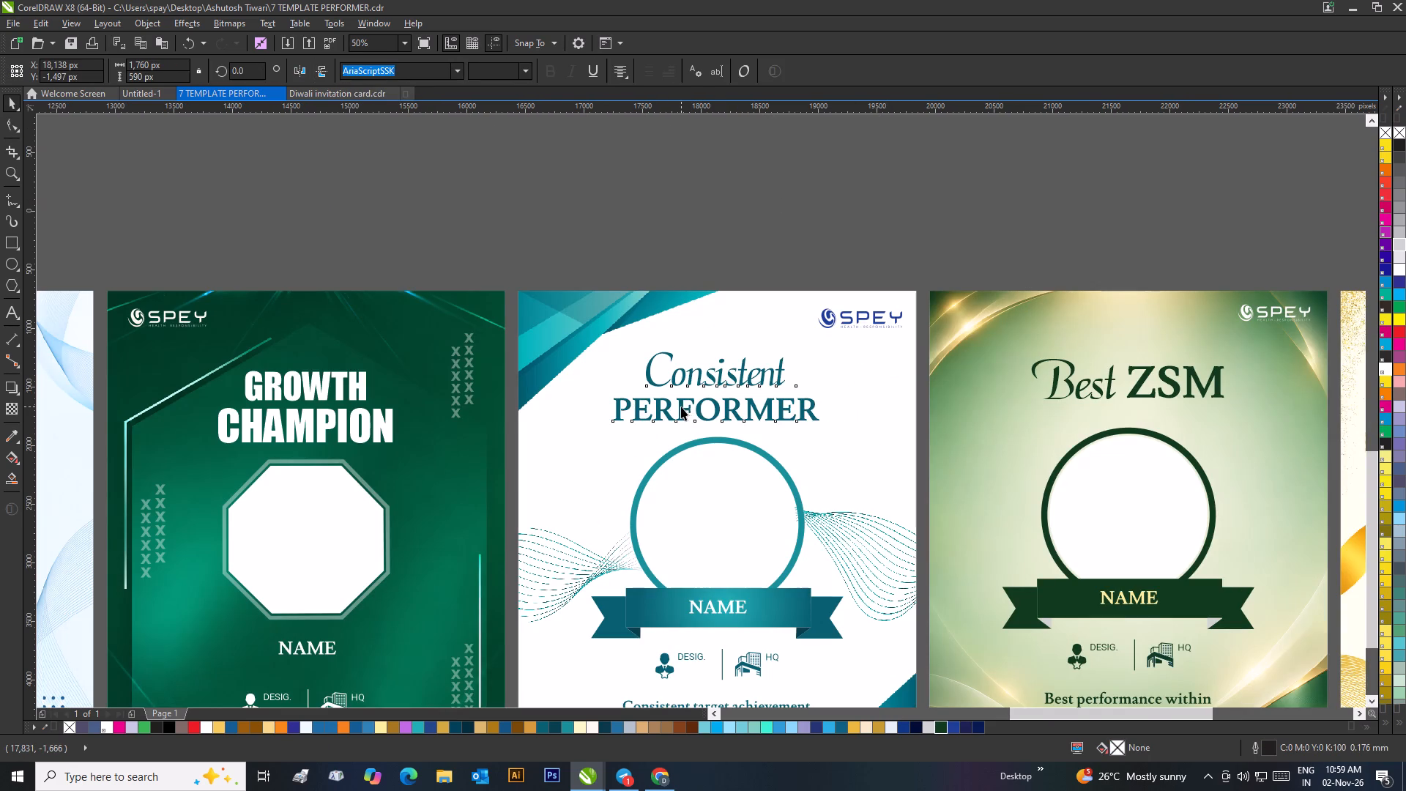
drag(620, 406, 863, 409)
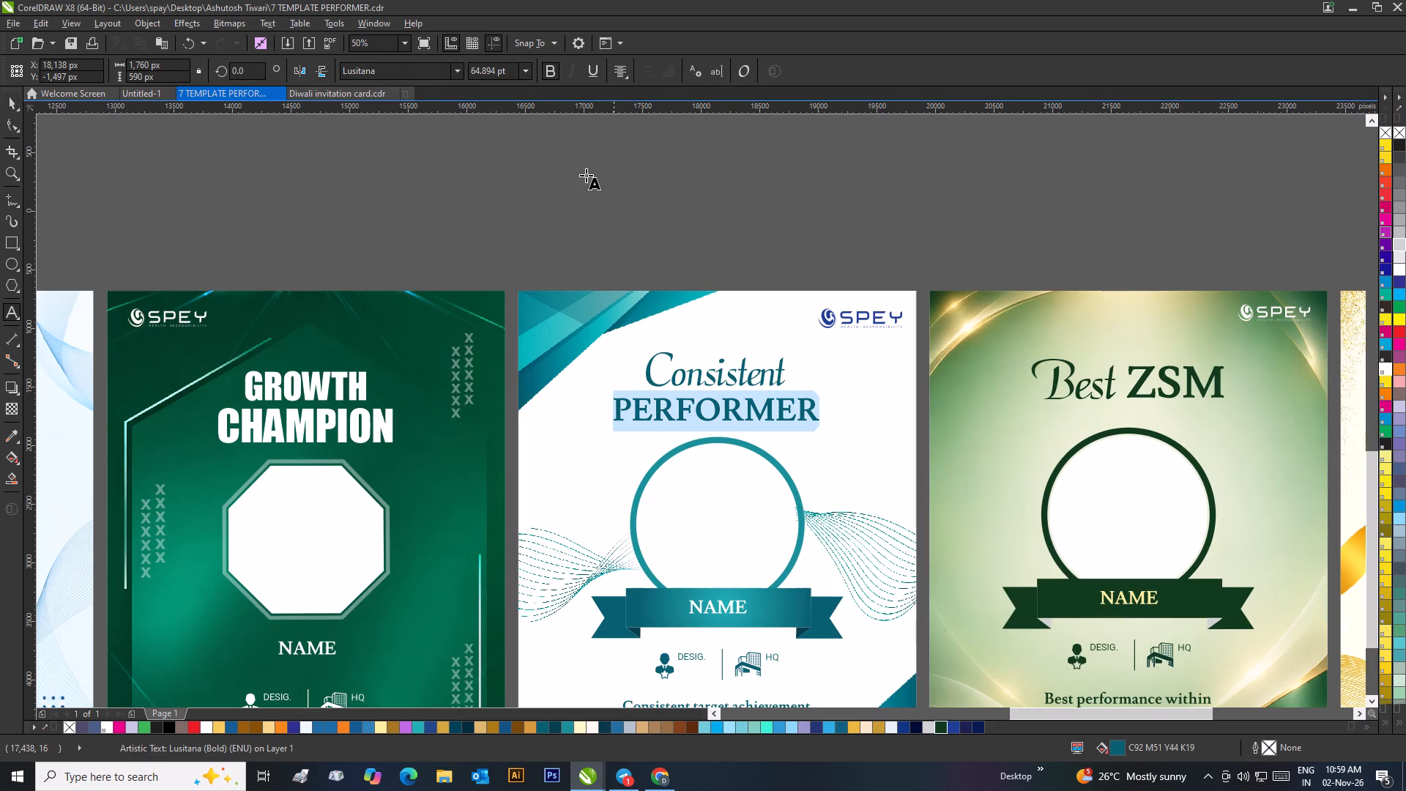
click(460, 73)
click(417, 130)
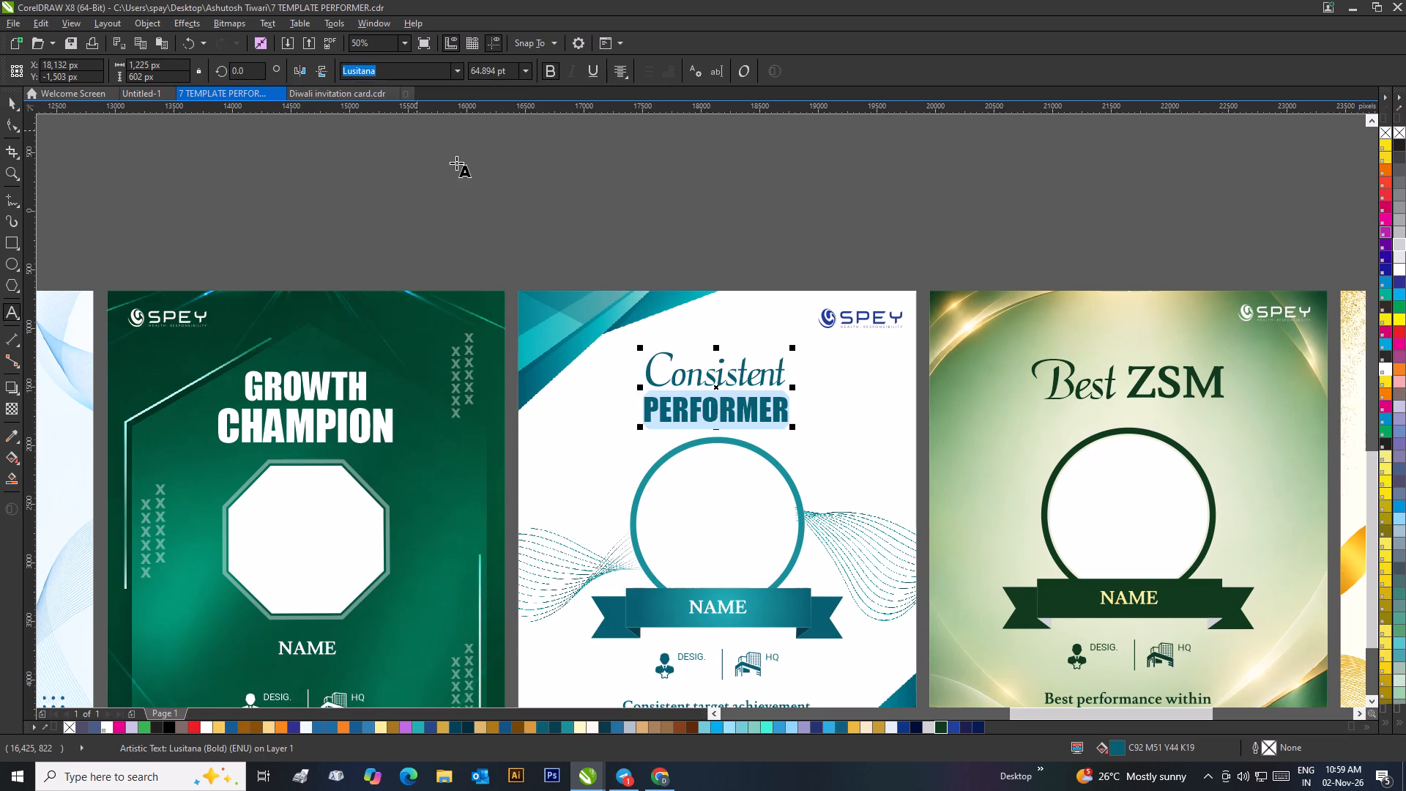
click(709, 393)
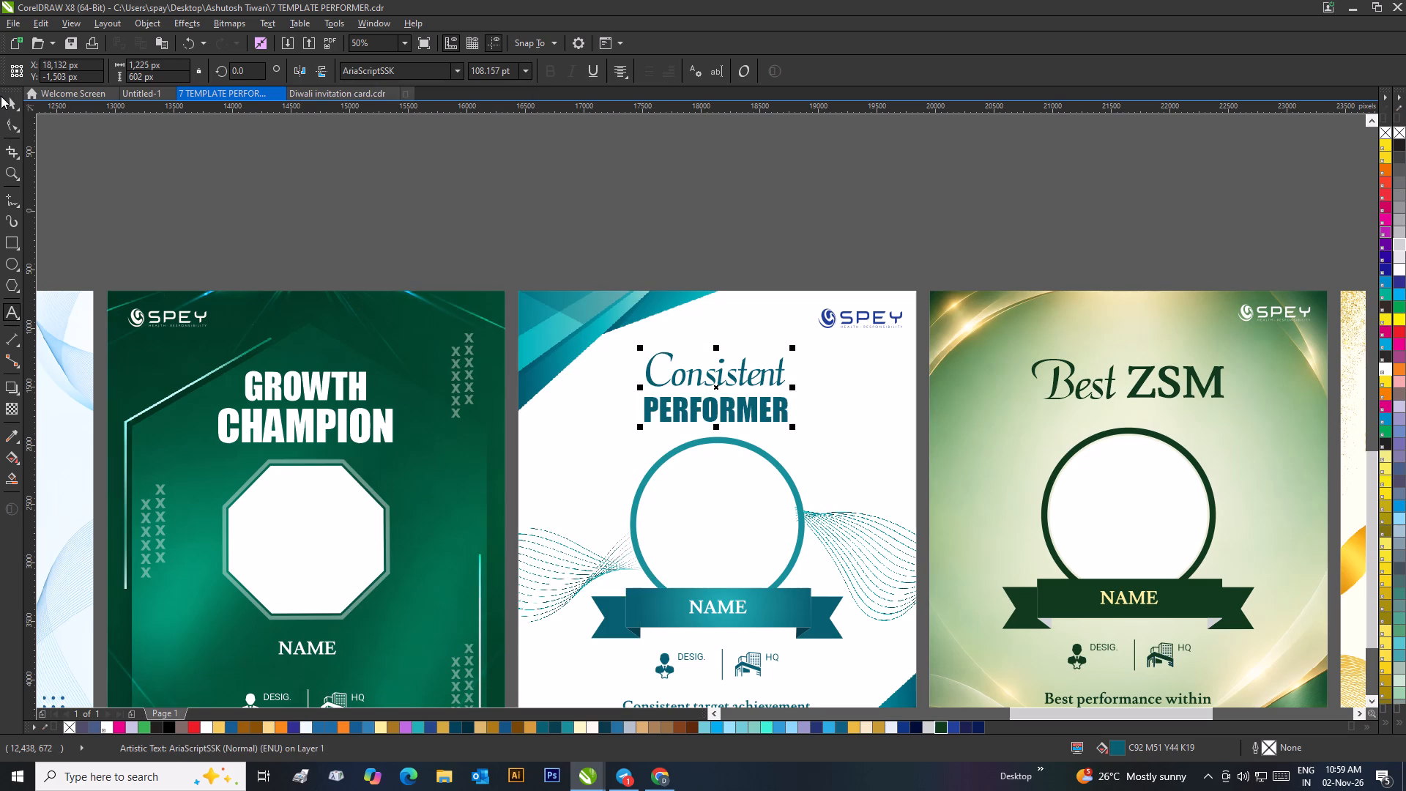
double_click(0, 96)
click(248, 144)
Set the font size of the word "Consistent" in the "Consistent PERFORMER" title to 90 pt.
scroll(607, 279, down, 2)
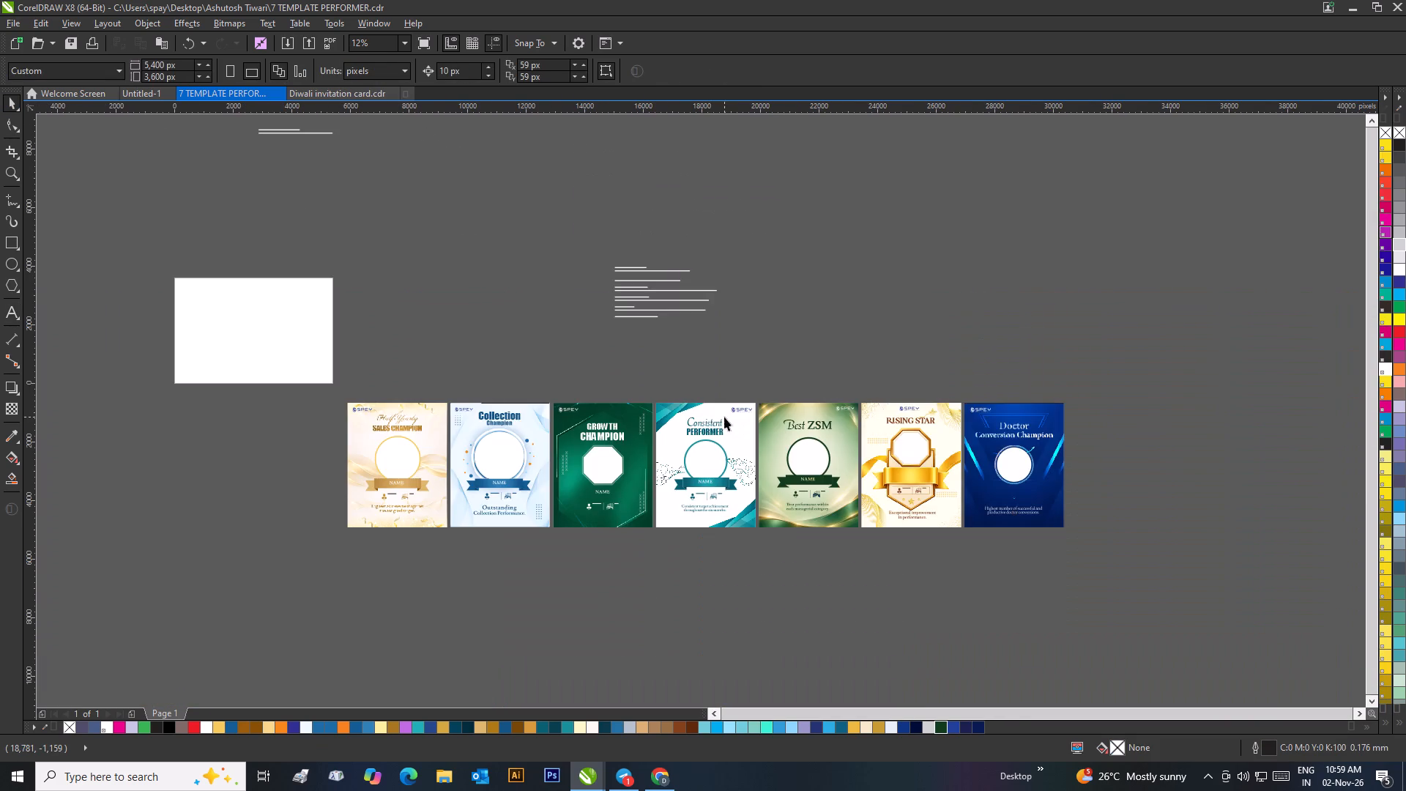
scroll(724, 417, up, 2)
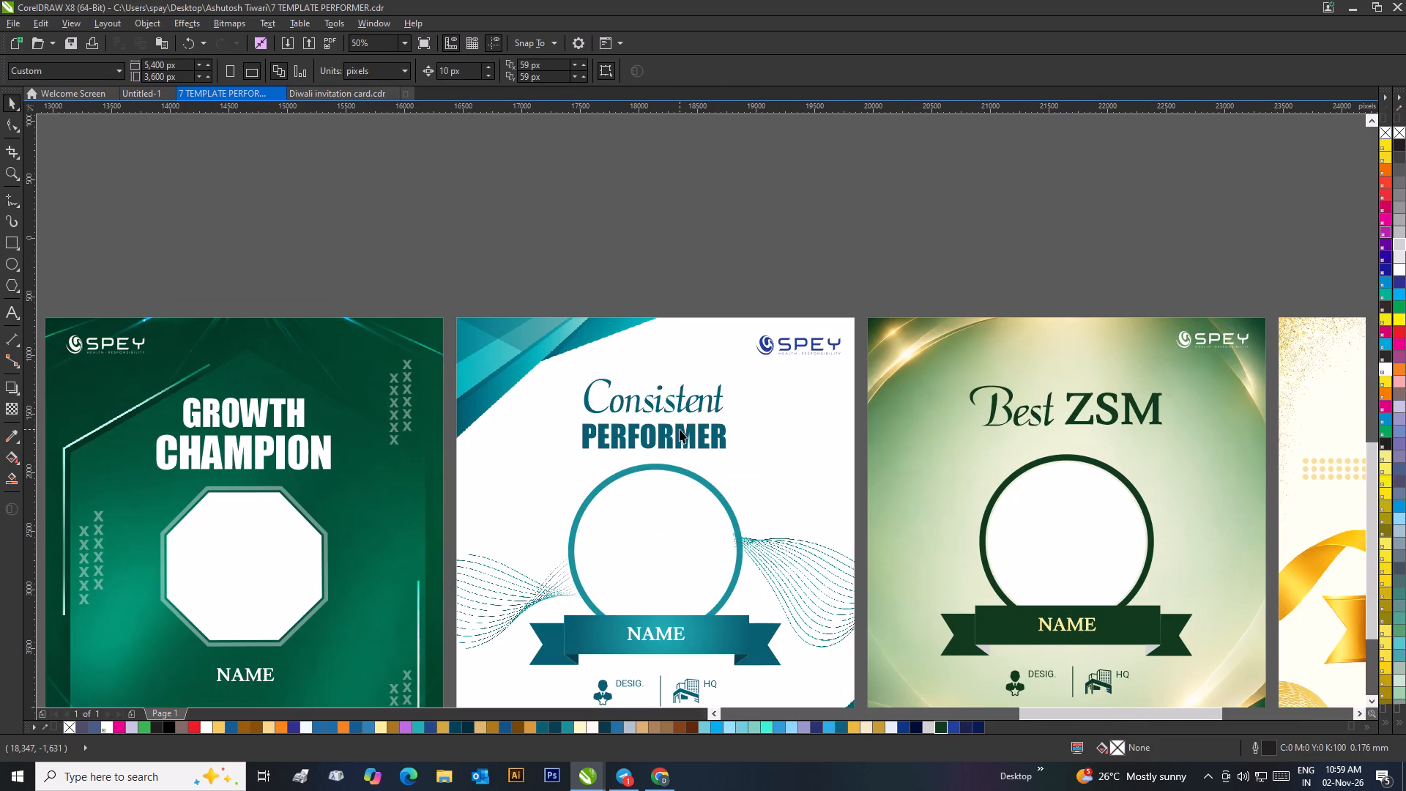
click(680, 429)
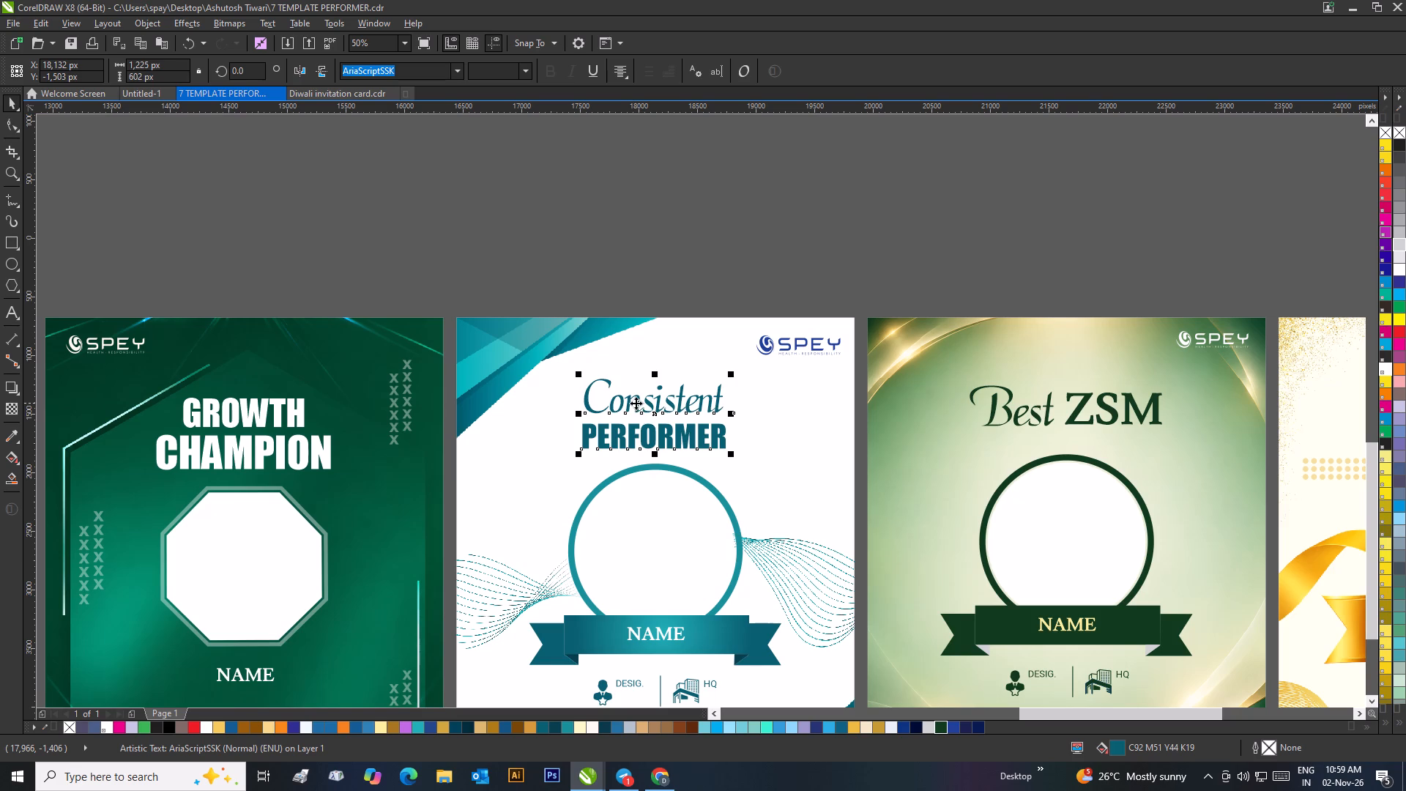
double_click(636, 403)
drag(584, 390, 733, 395)
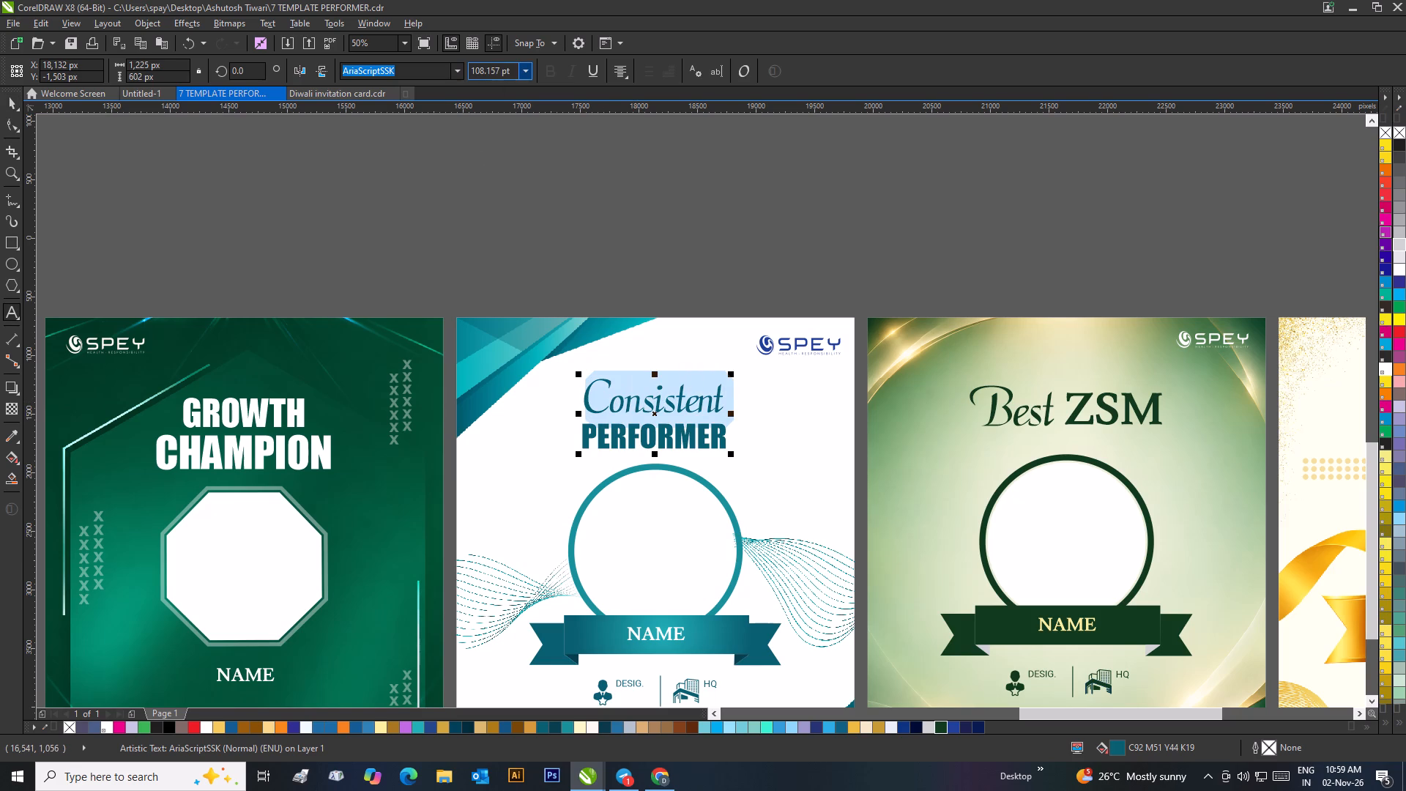
drag(511, 69, 467, 74)
key(BackSpace)
text(90)
key(Return)
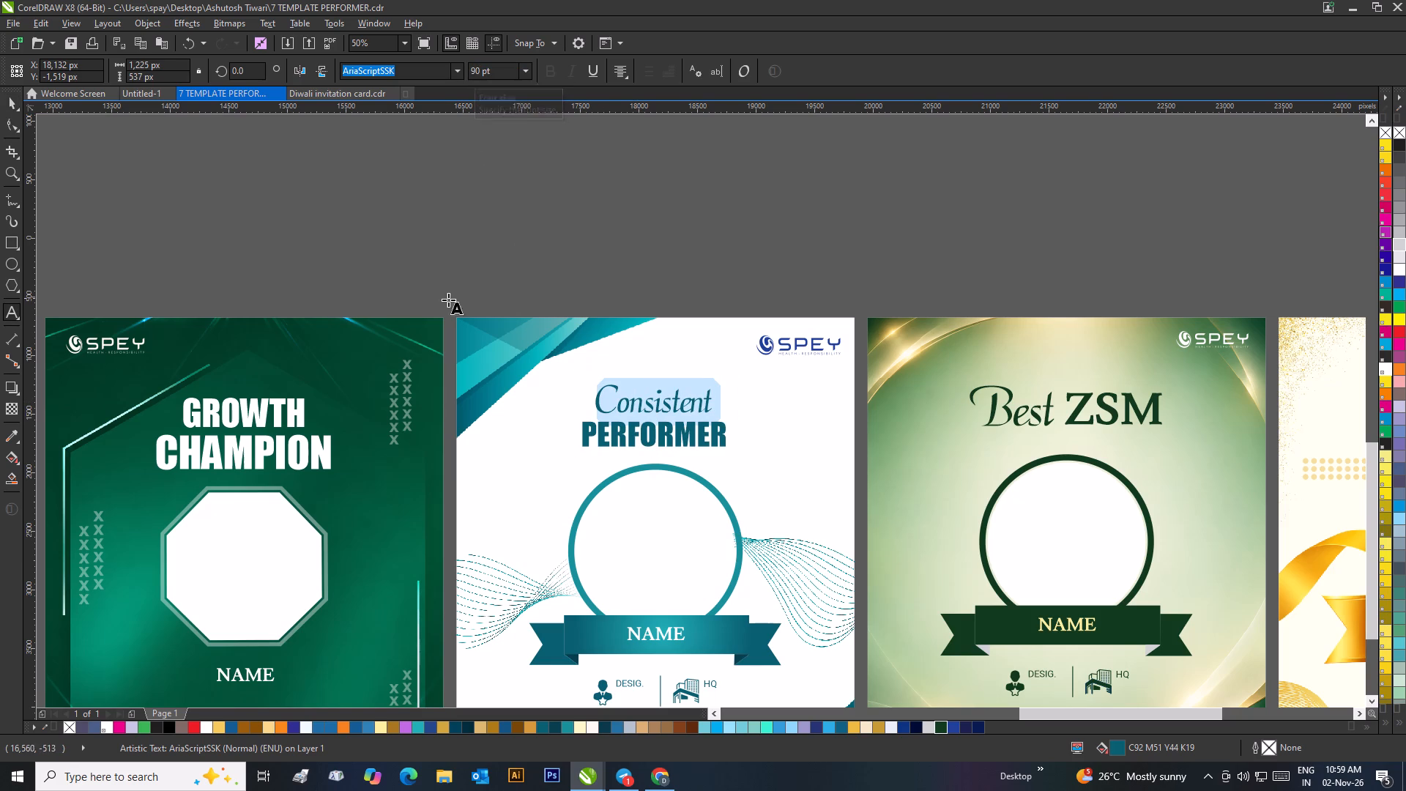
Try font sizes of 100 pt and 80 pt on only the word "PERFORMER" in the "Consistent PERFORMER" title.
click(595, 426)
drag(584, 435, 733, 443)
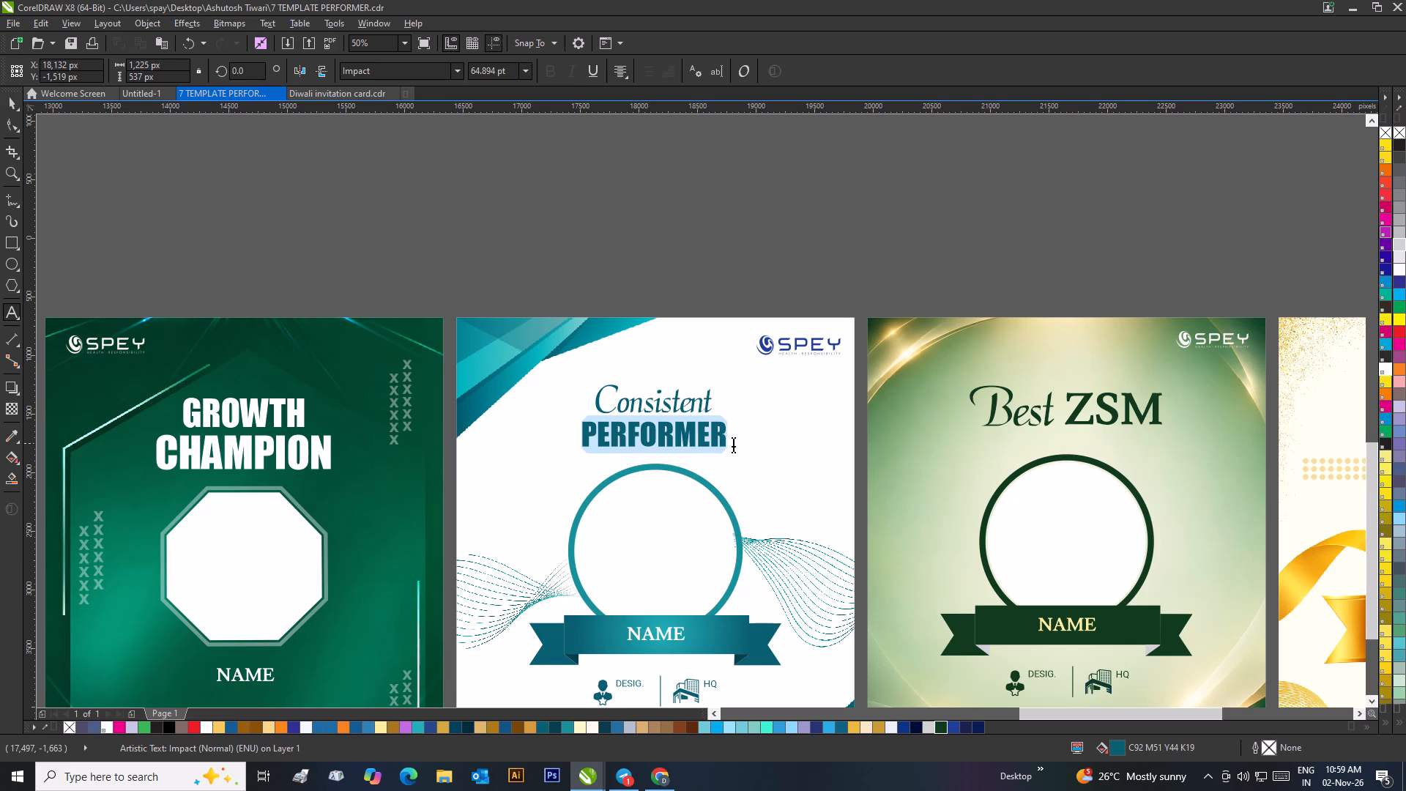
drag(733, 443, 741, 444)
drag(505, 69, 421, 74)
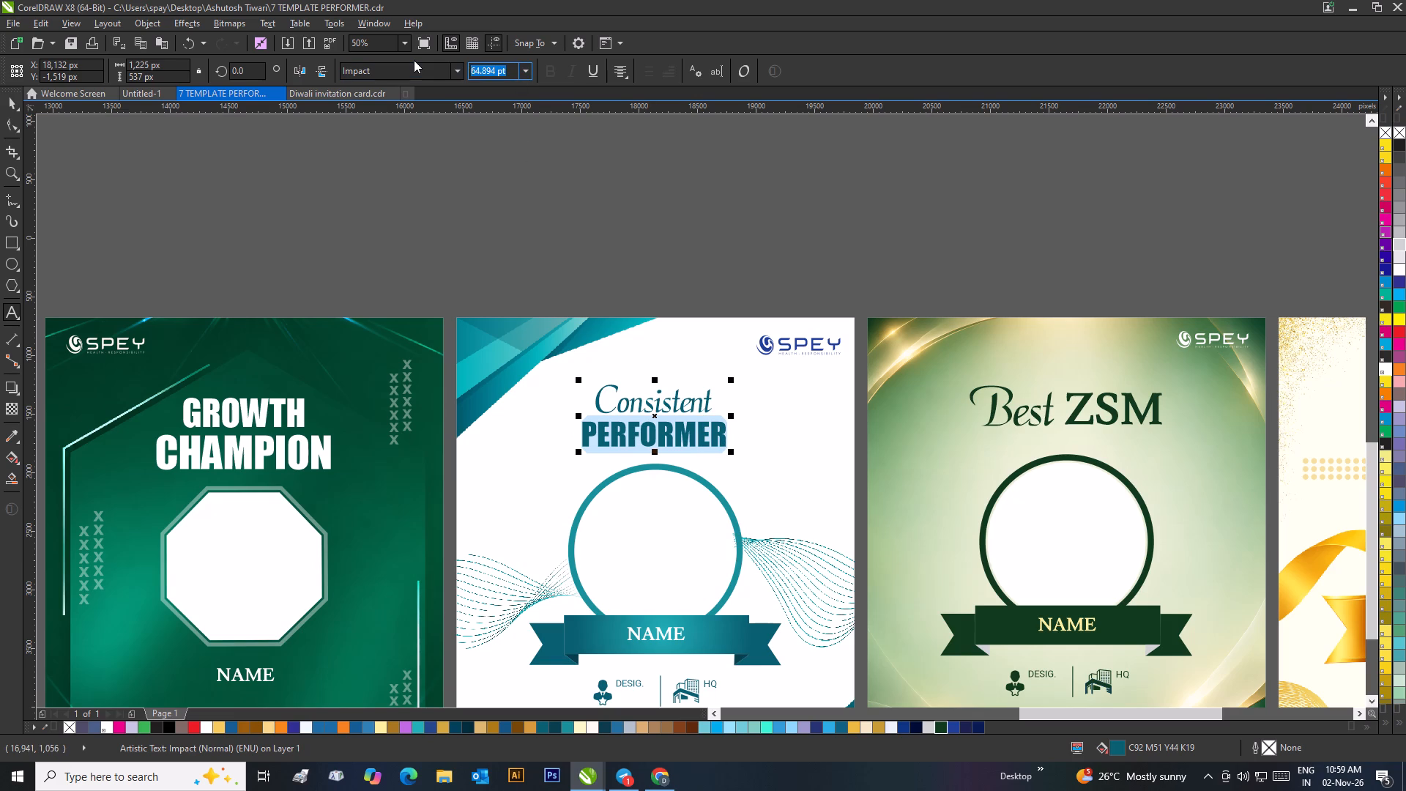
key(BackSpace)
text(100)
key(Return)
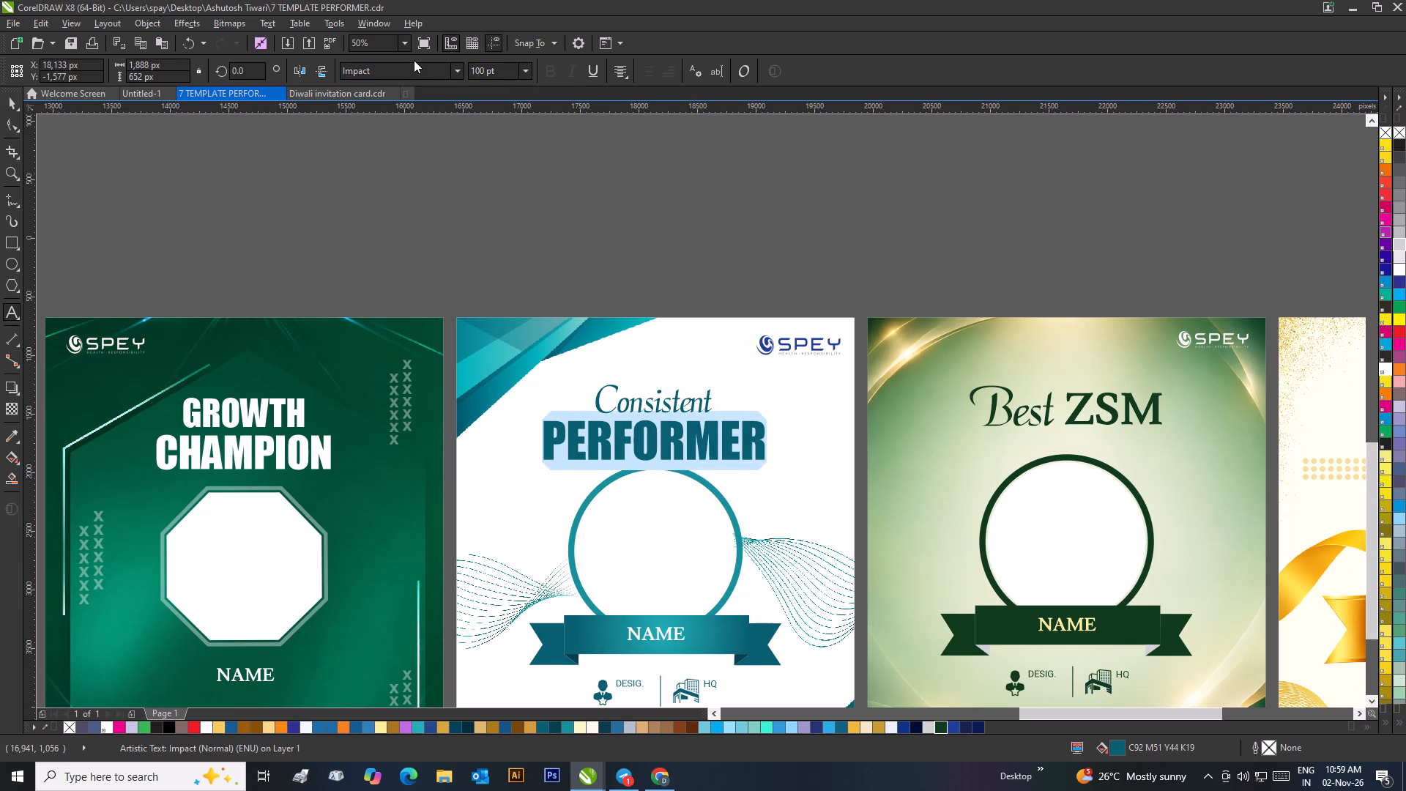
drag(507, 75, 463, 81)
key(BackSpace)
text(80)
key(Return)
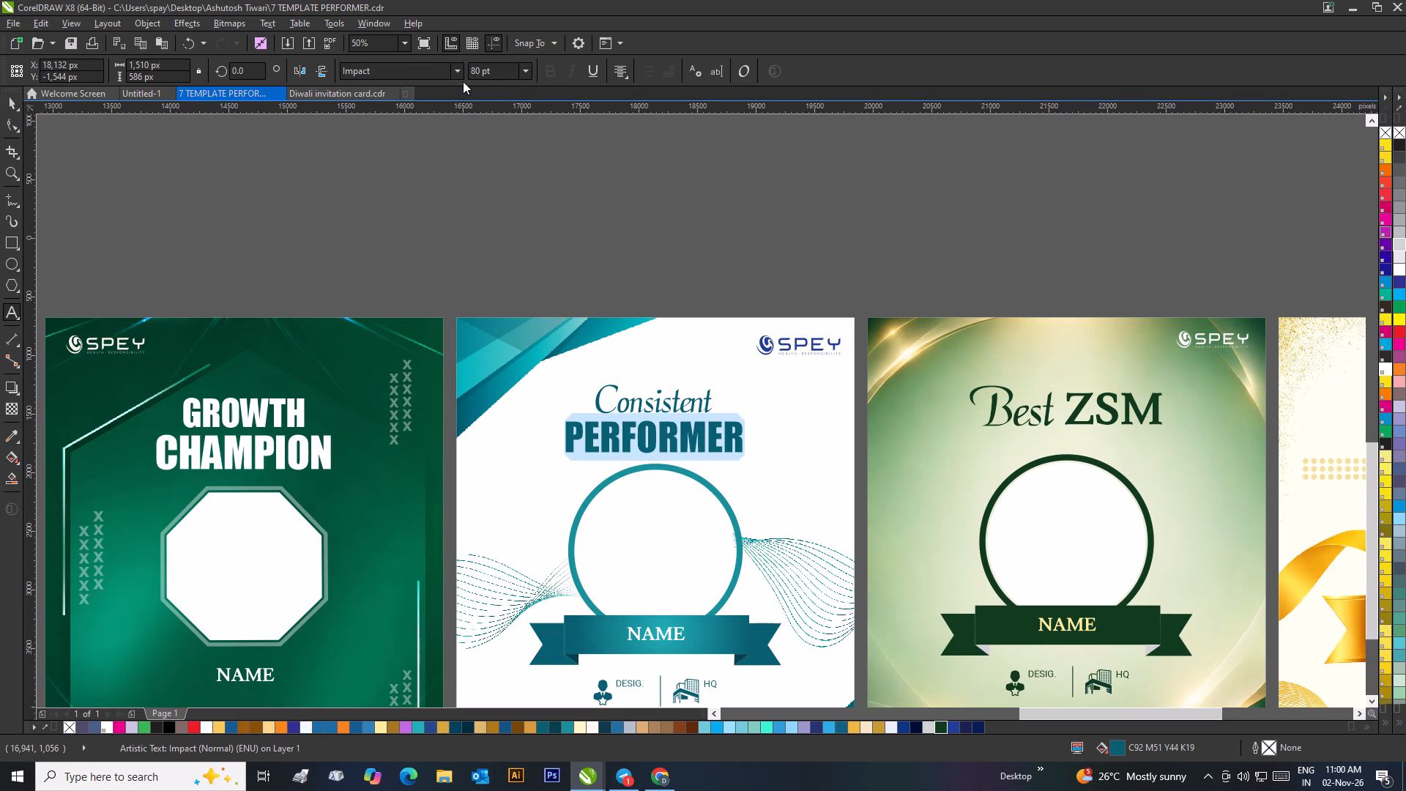
Set the font size of the word "PERFORMER" in the "Consistent PERFORMER" title to 75 pt.
drag(494, 69, 455, 73)
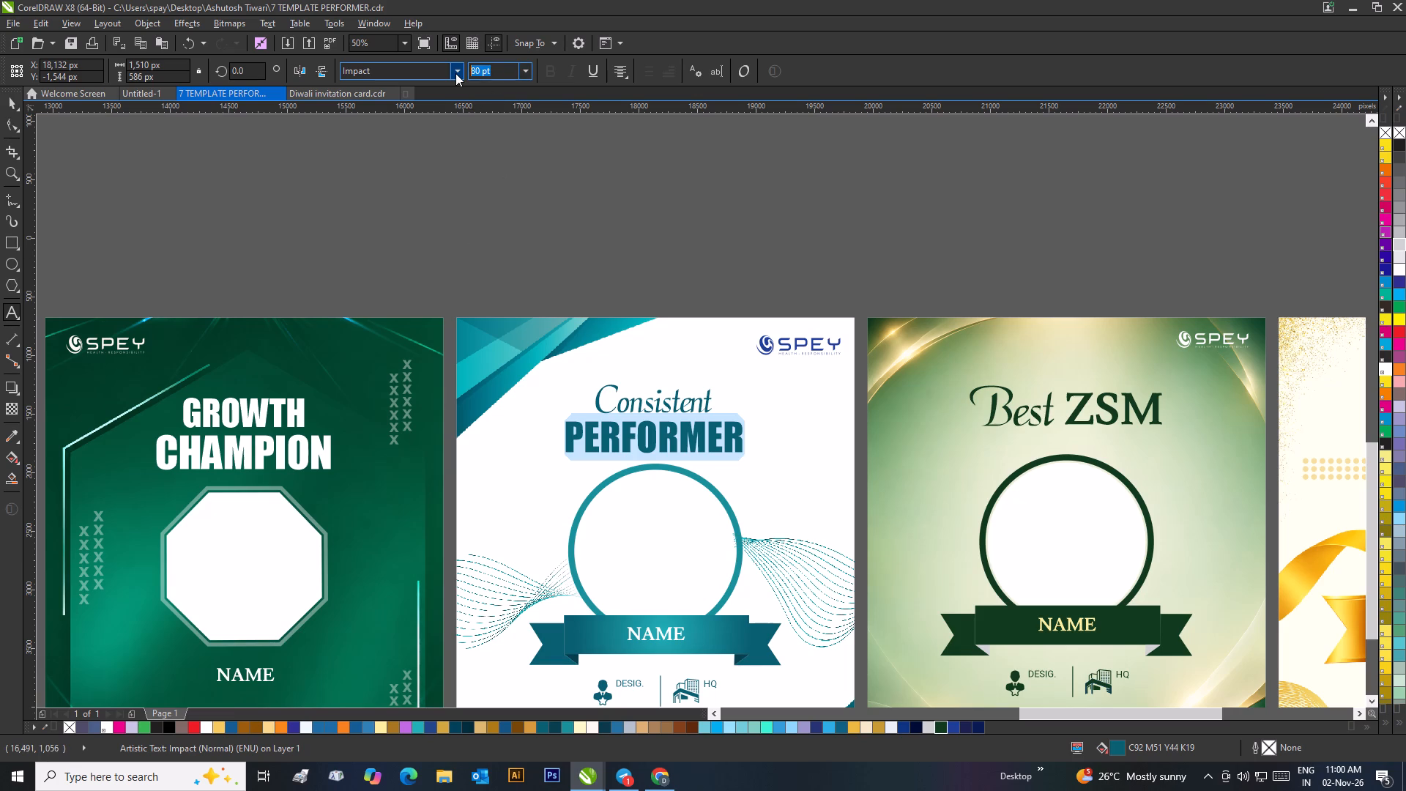
key(BackSpace)
text(75)
key(Return)
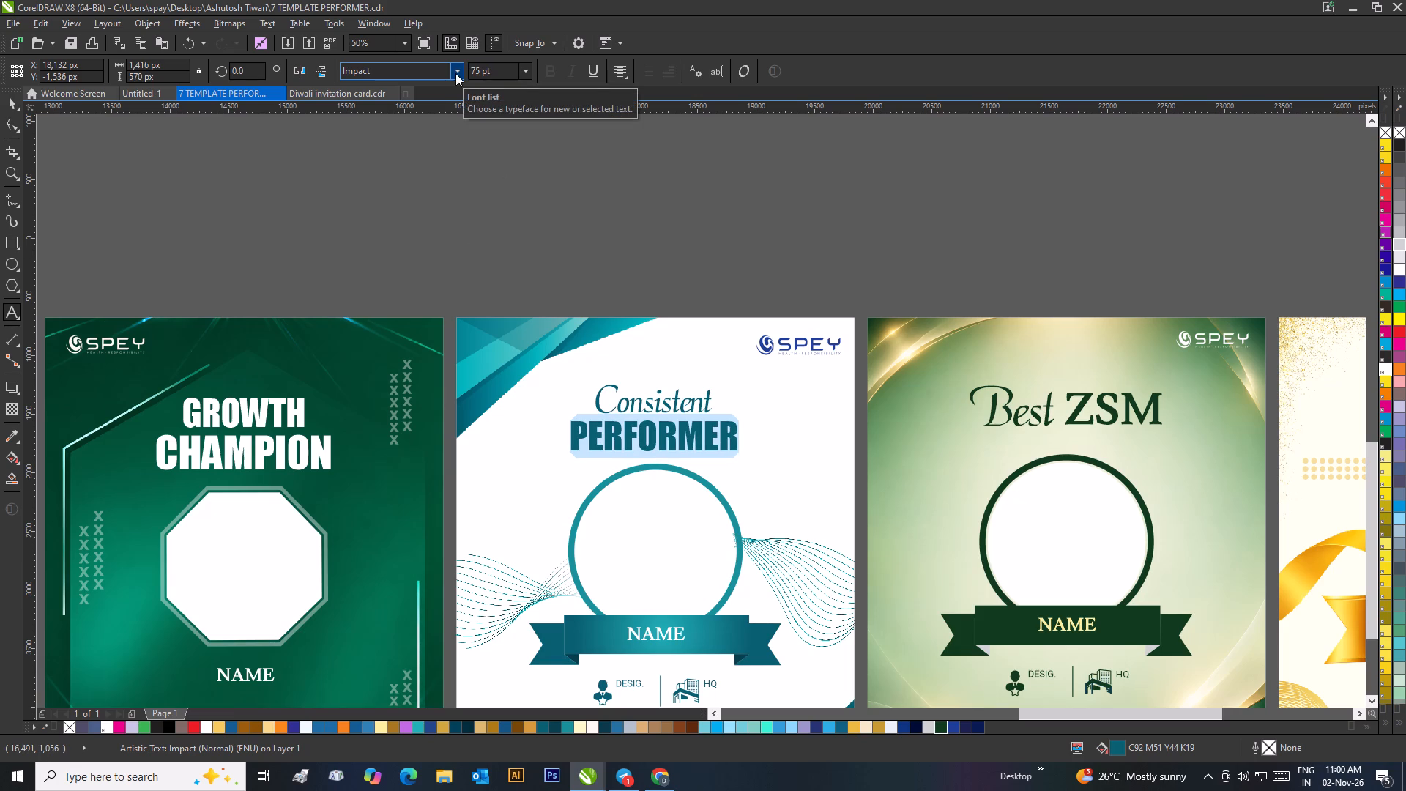
click(13, 104)
click(440, 185)
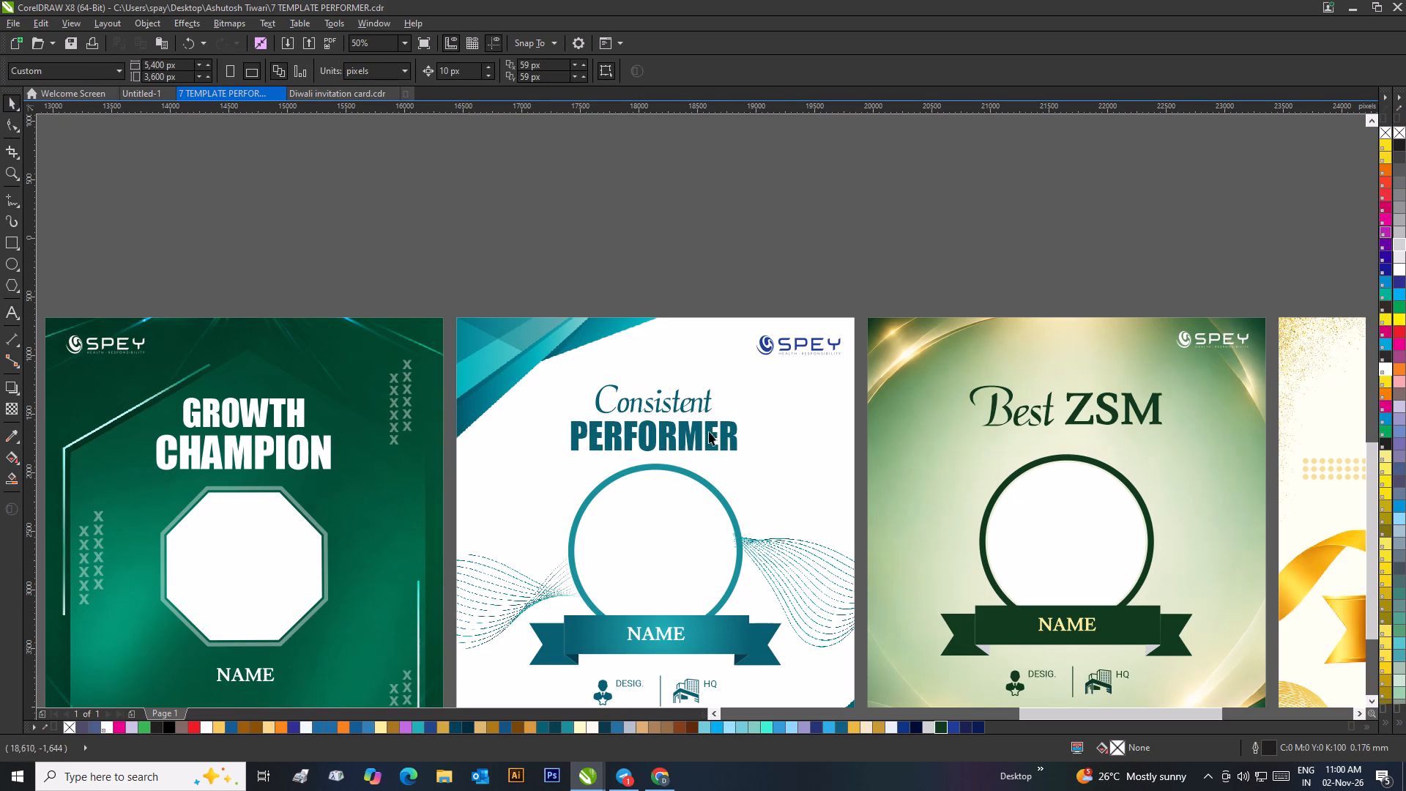
Center the "Consistent PERFORMER" title horizontally on its template background.
click(702, 432)
shift+click(754, 430)
key(c)
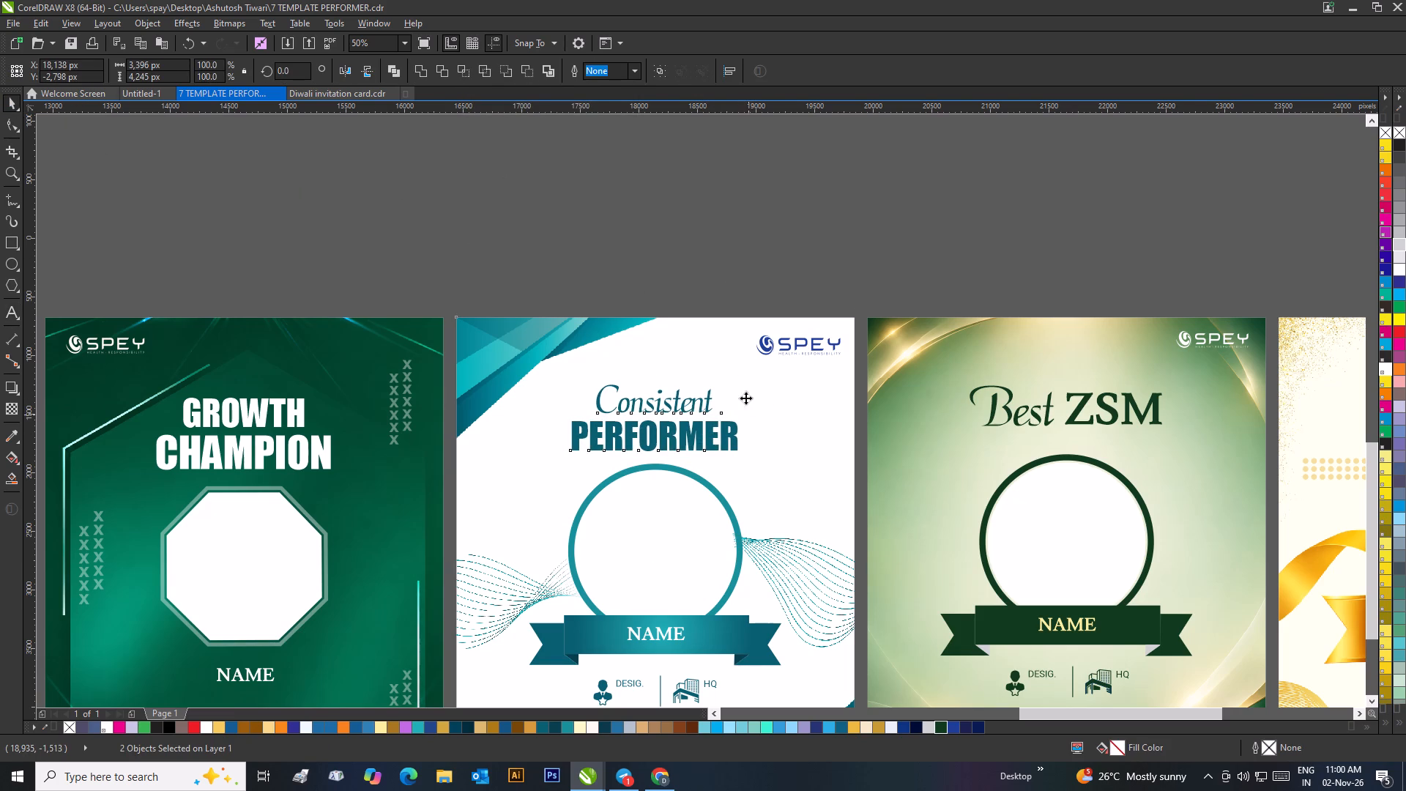
click(723, 245)
Compare the titles across the templates and check the font size of "Collection" in the "Collection Champion" title.
scroll(716, 290, down, 1)
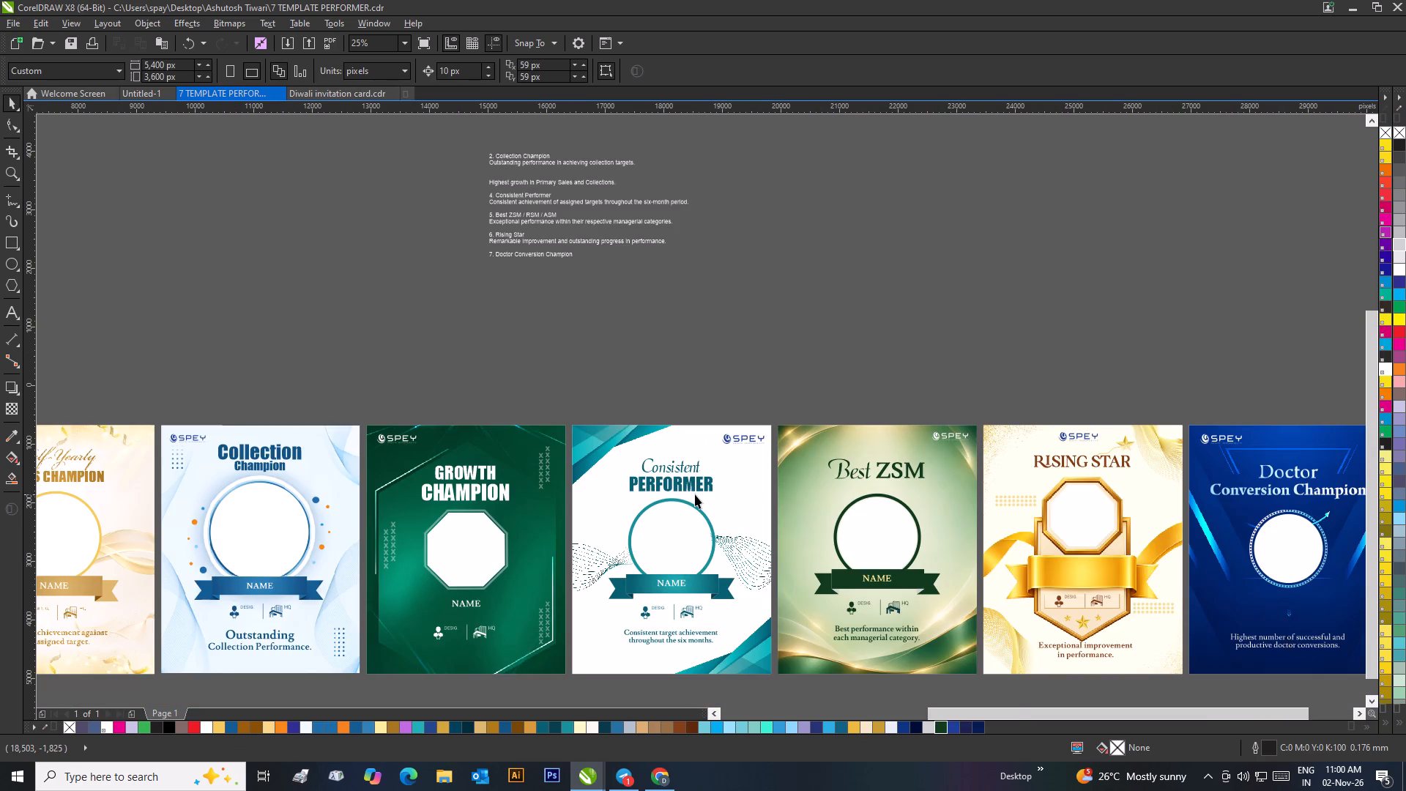
scroll(695, 494, up, 1)
scroll(682, 404, down, 2)
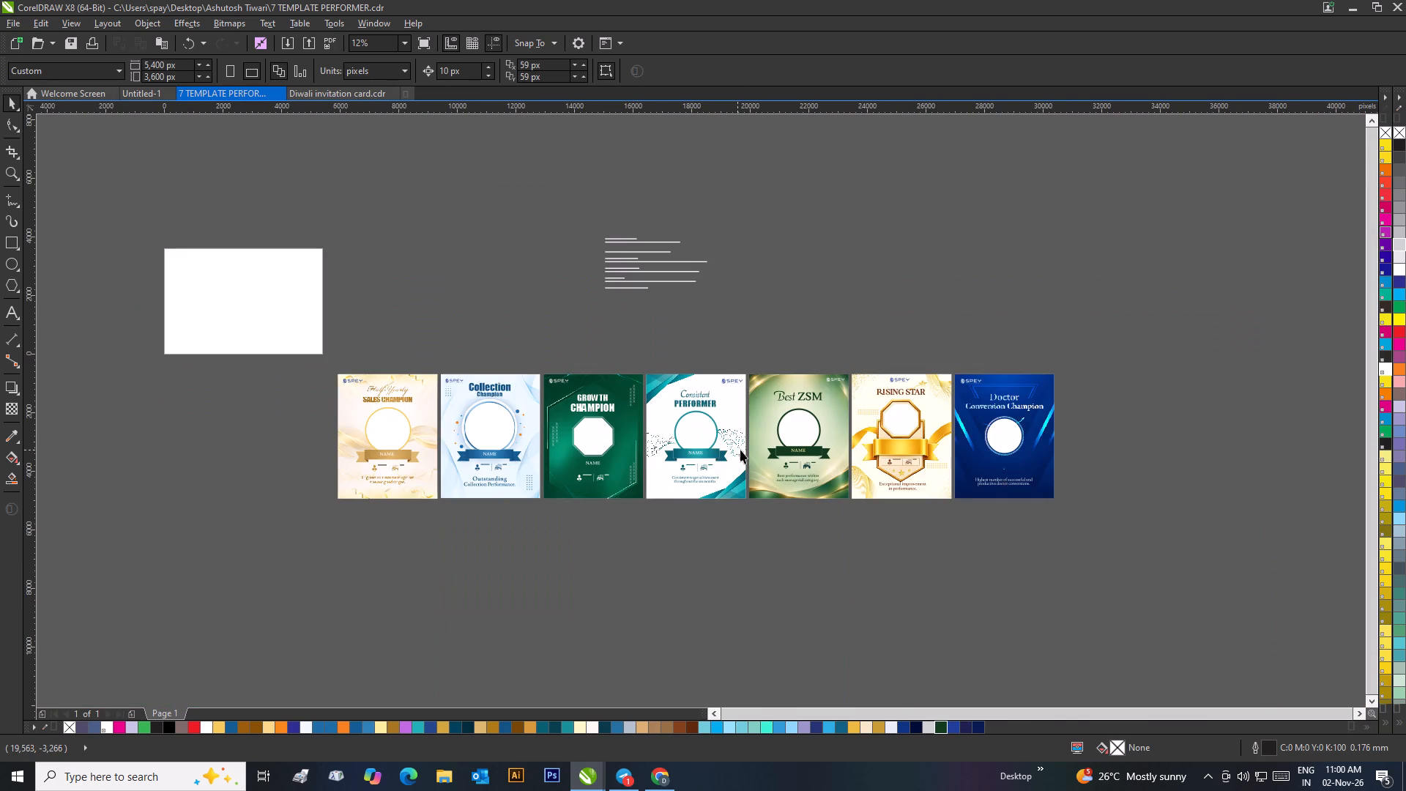
scroll(738, 442, up, 1)
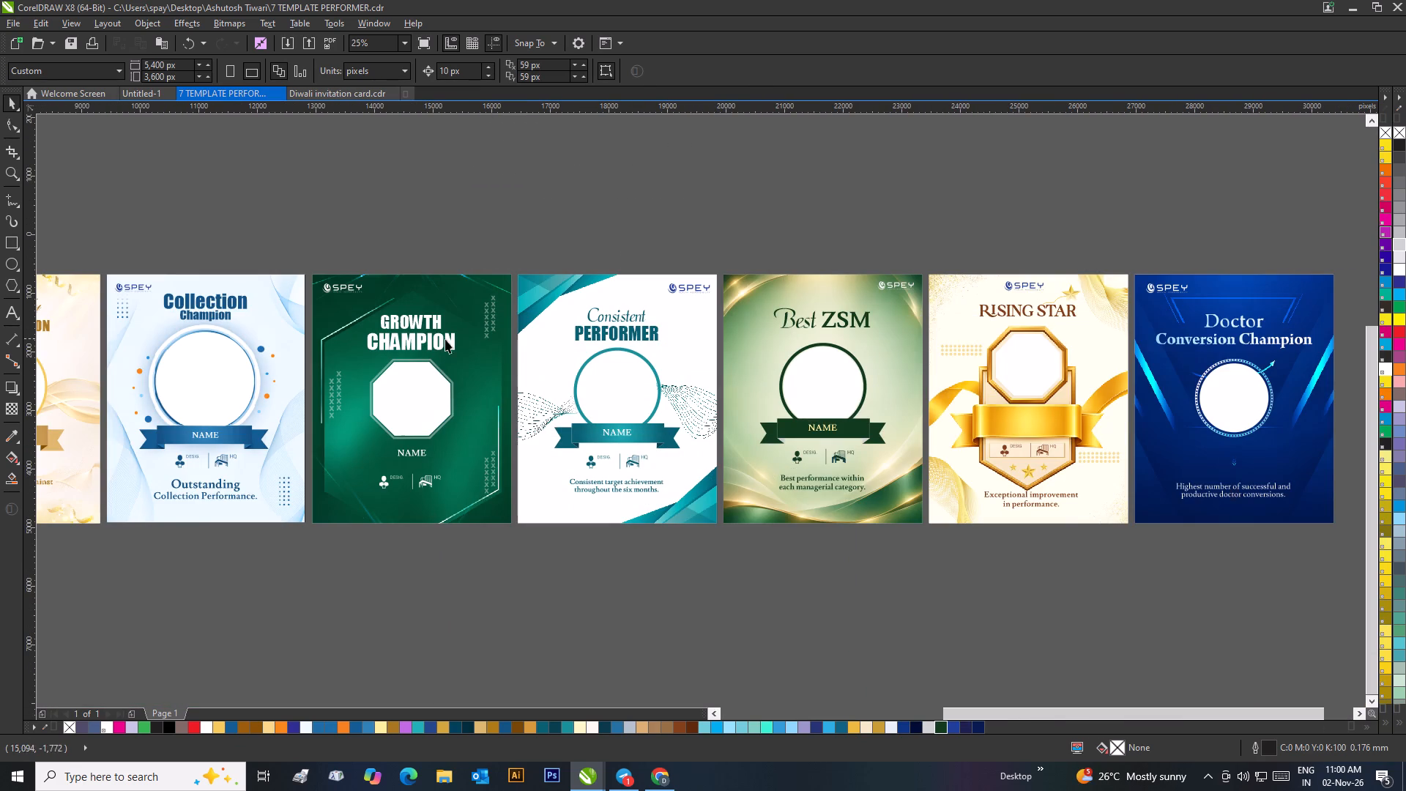
click(613, 223)
click(379, 239)
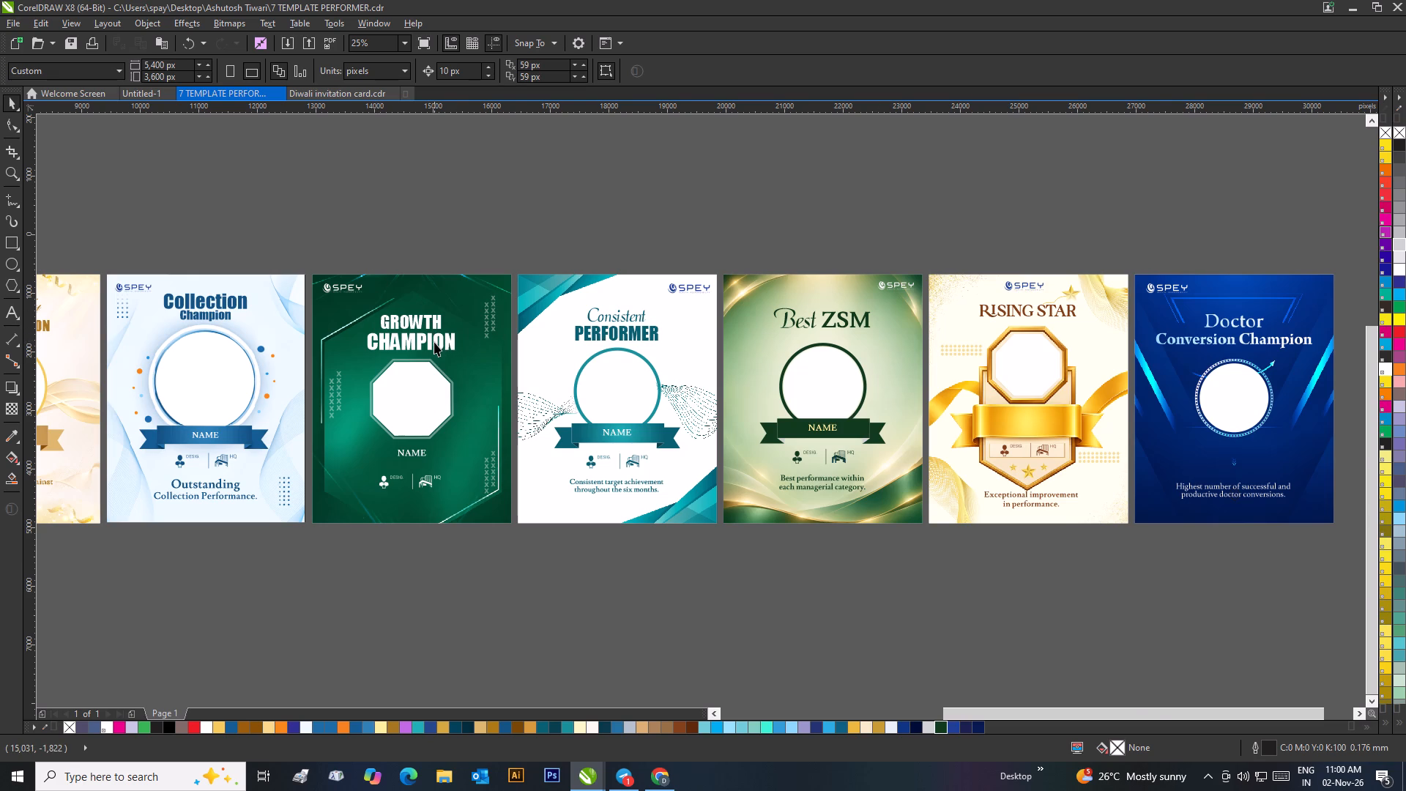
scroll(434, 342, up, 1)
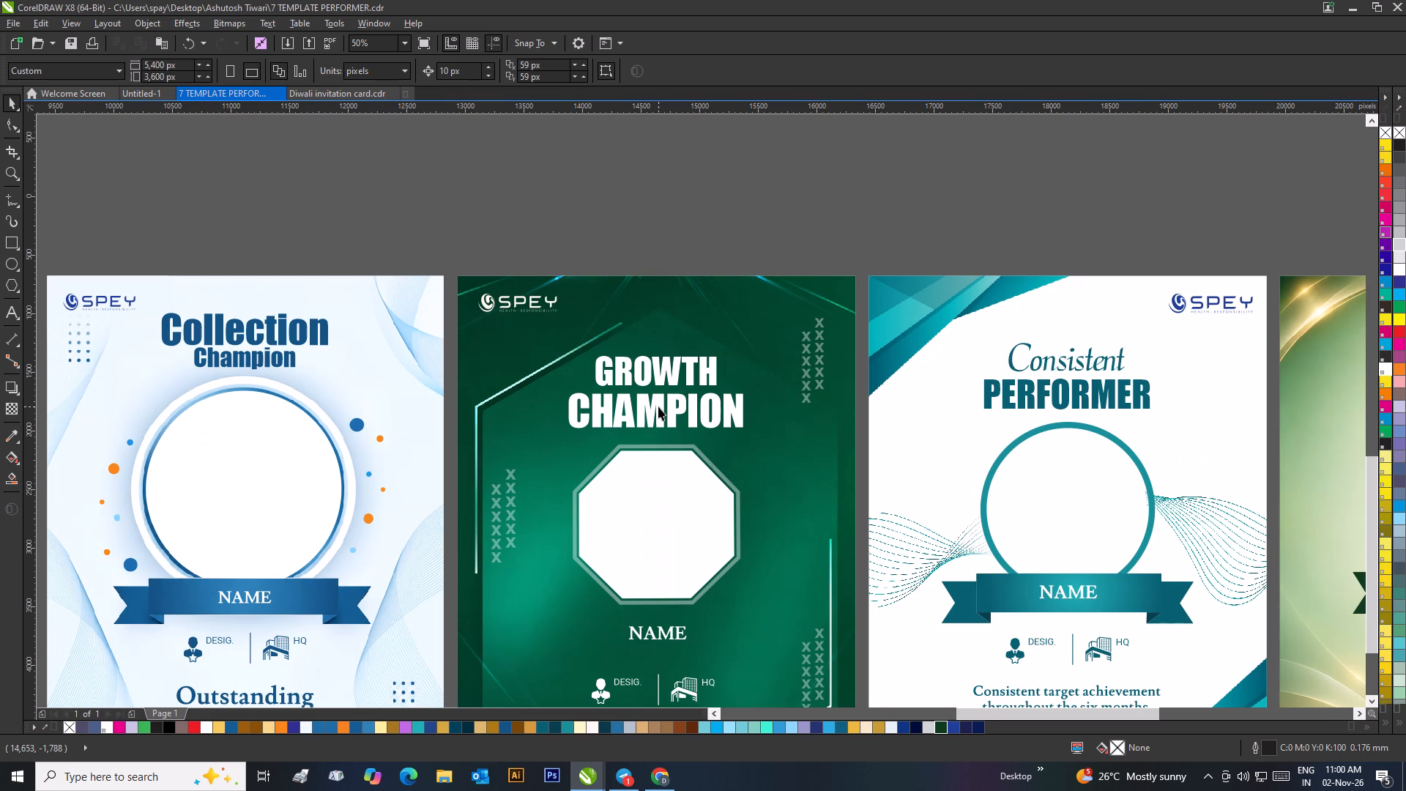
click(323, 333)
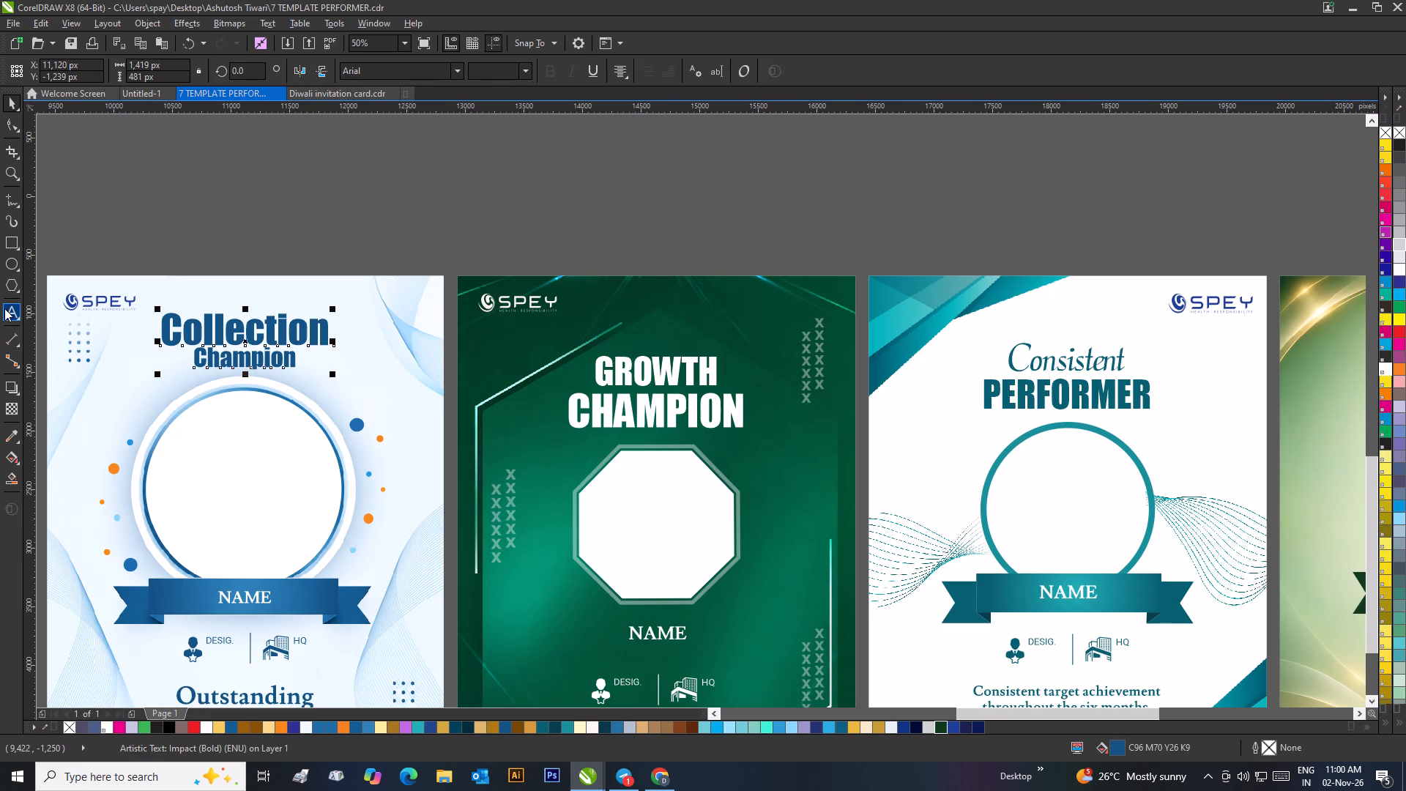
click(4, 308)
drag(237, 330, 275, 335)
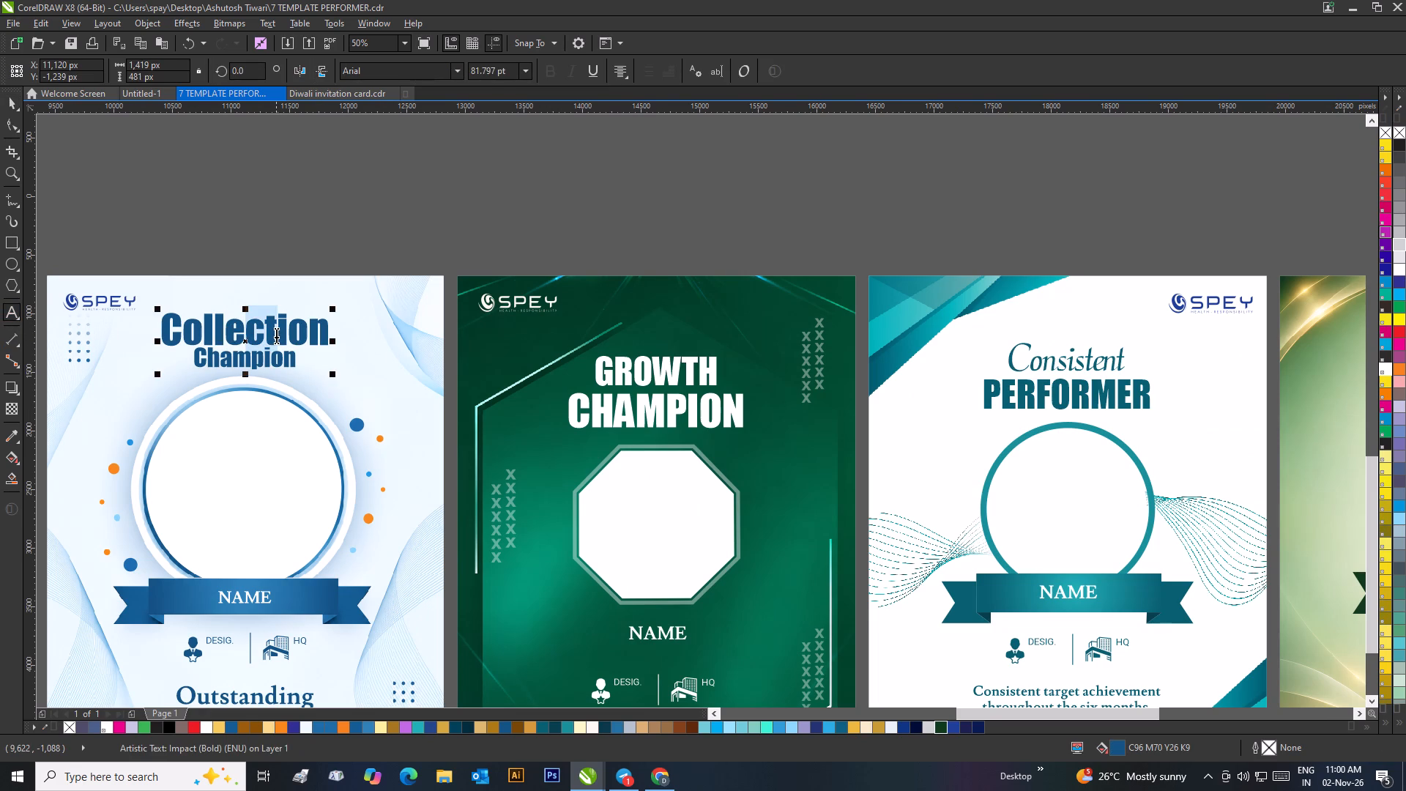
click(15, 102)
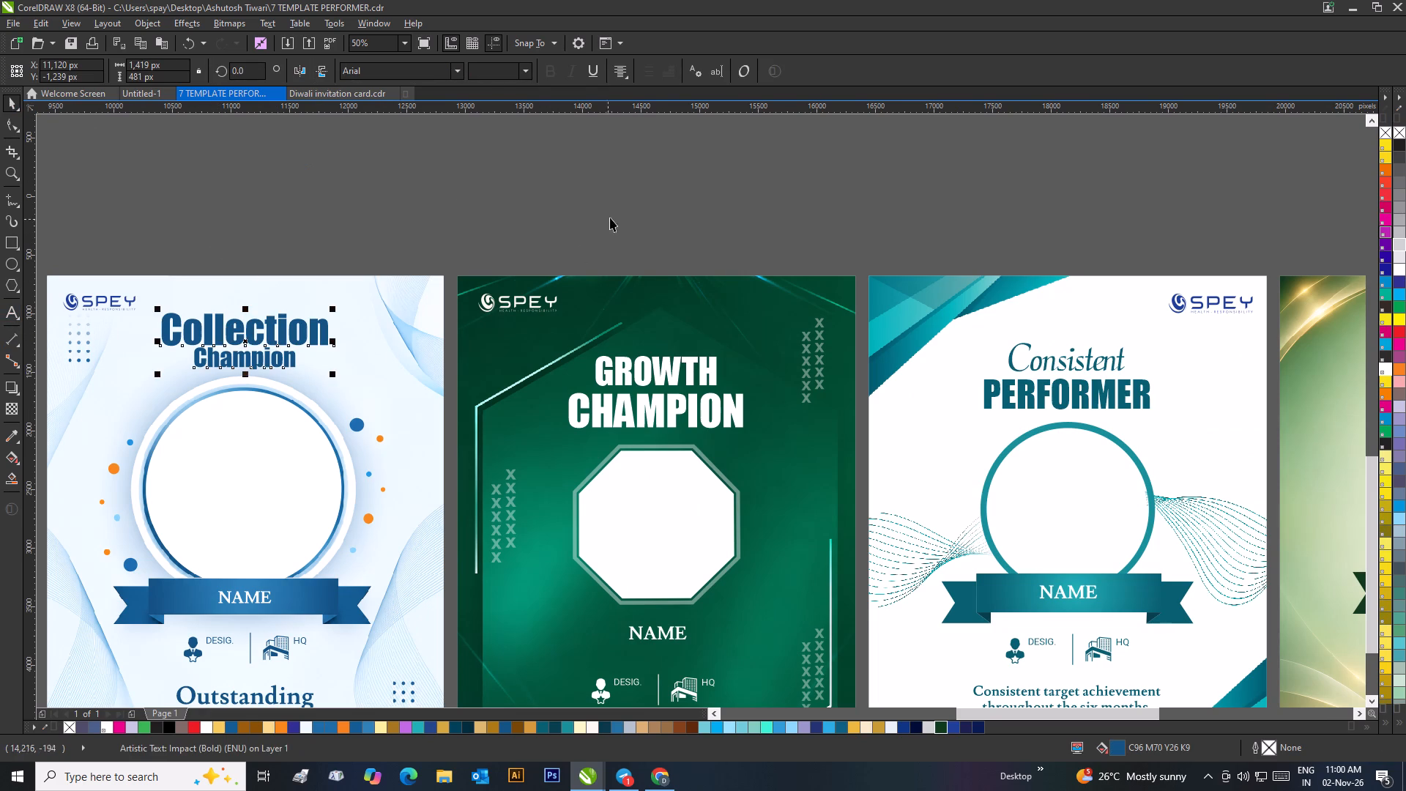
click(610, 218)
Set the font size of only the word "GROWTH" in the "GROWTH CHAMPION" title to 82 pt.
double_click(628, 366)
drag(598, 363, 729, 367)
drag(507, 75, 482, 75)
click(482, 75)
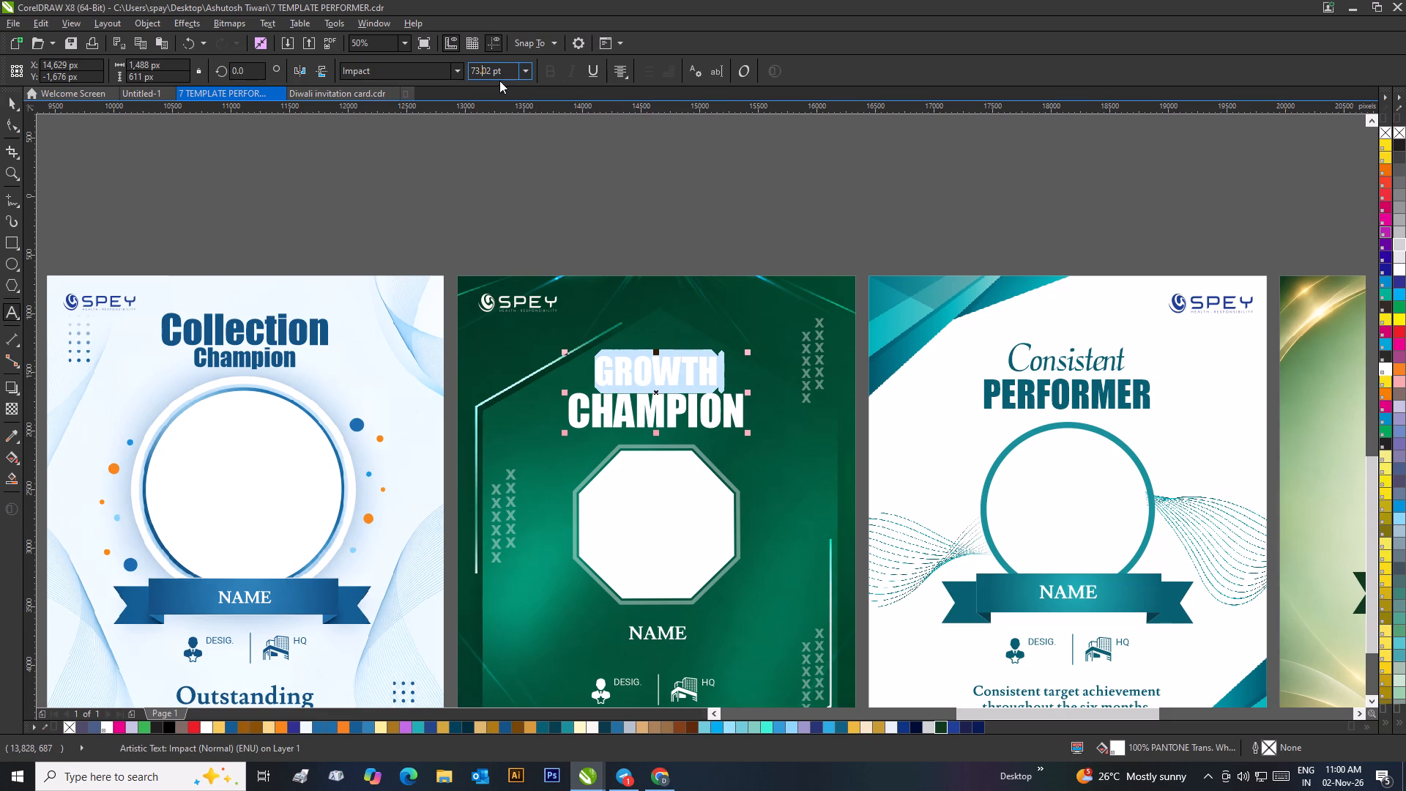
drag(502, 73, 454, 80)
key(BackSpace)
key(8)
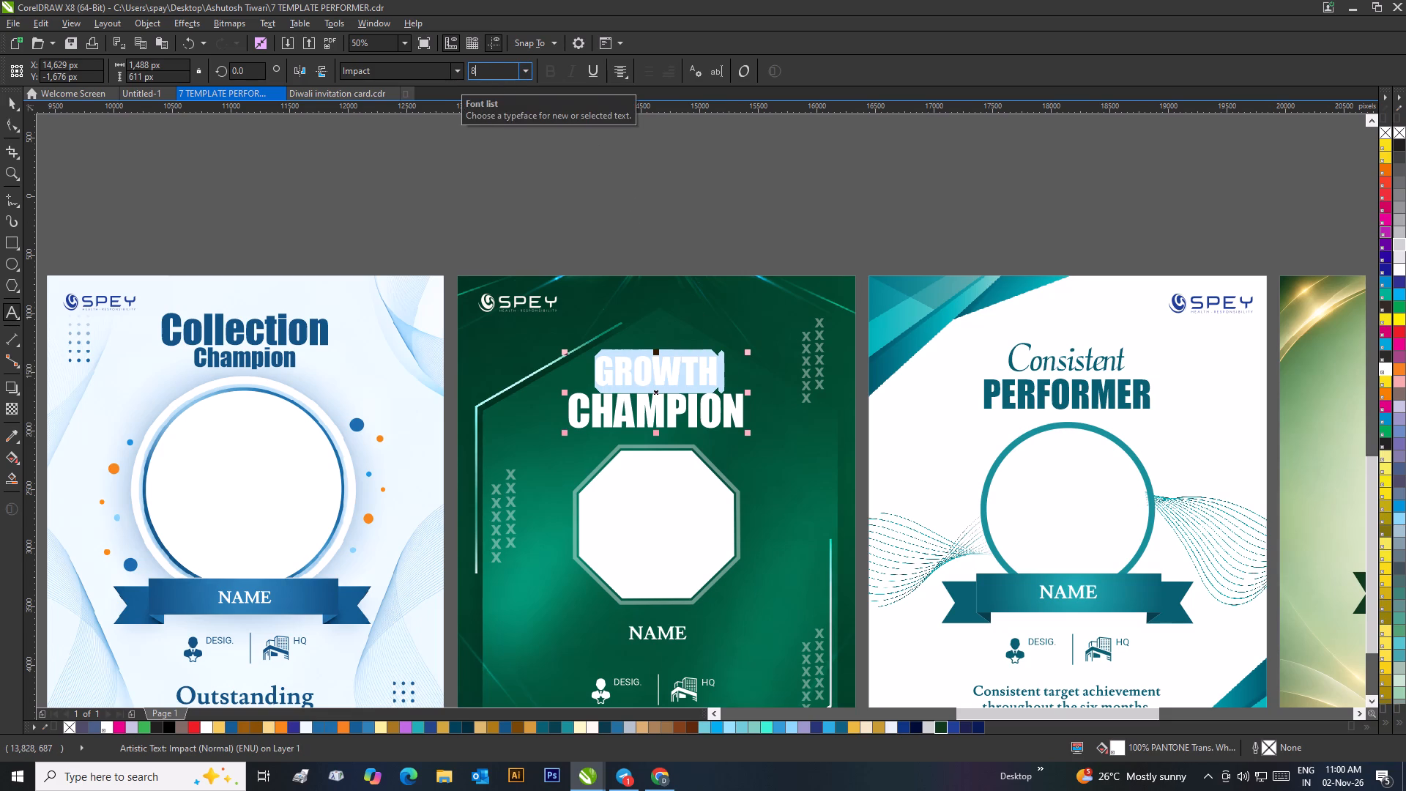
key(2)
key(Return)
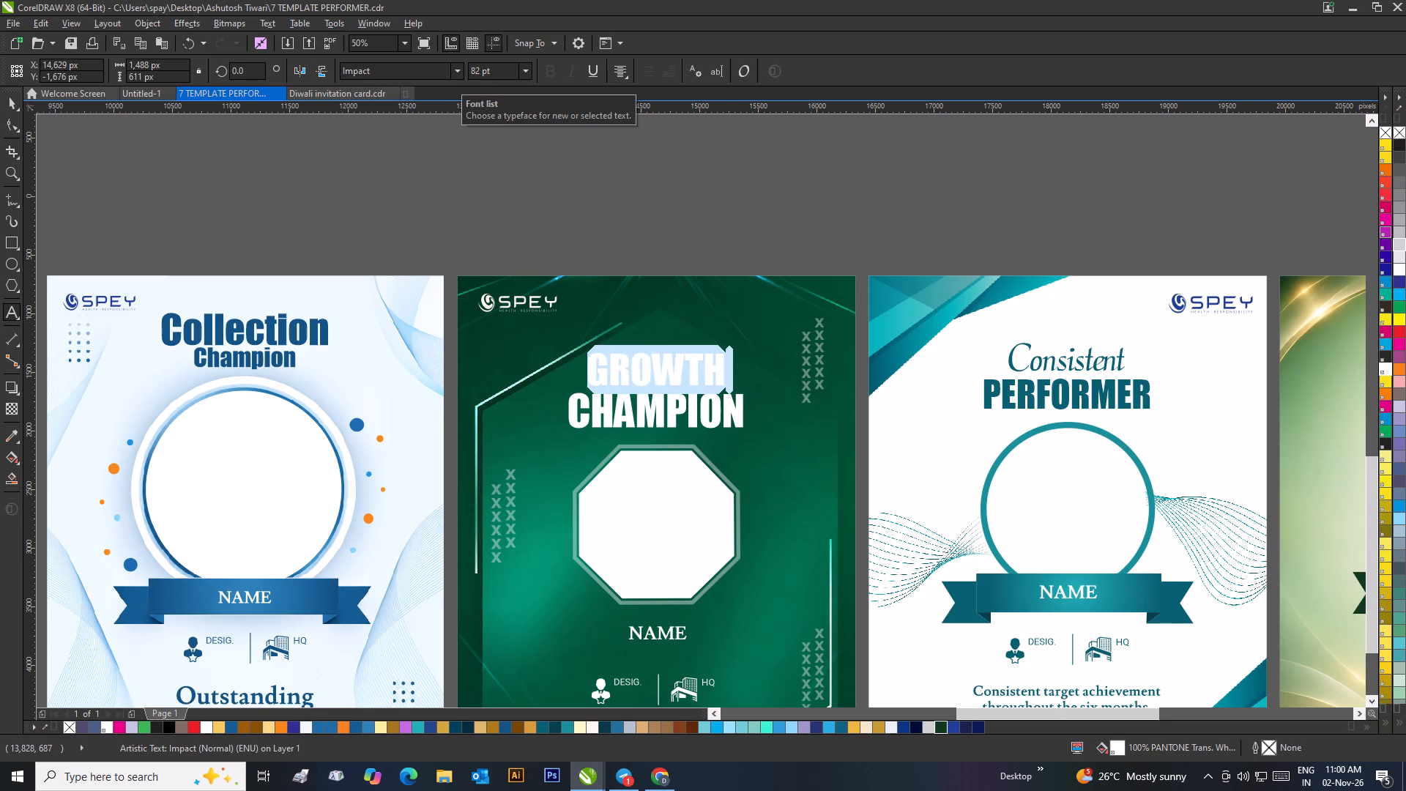
Set the font size of only the word "CHAMPION" in the "GROWTH CHAMPION" title to 51 pt.
drag(281, 360, 308, 363)
click(633, 400)
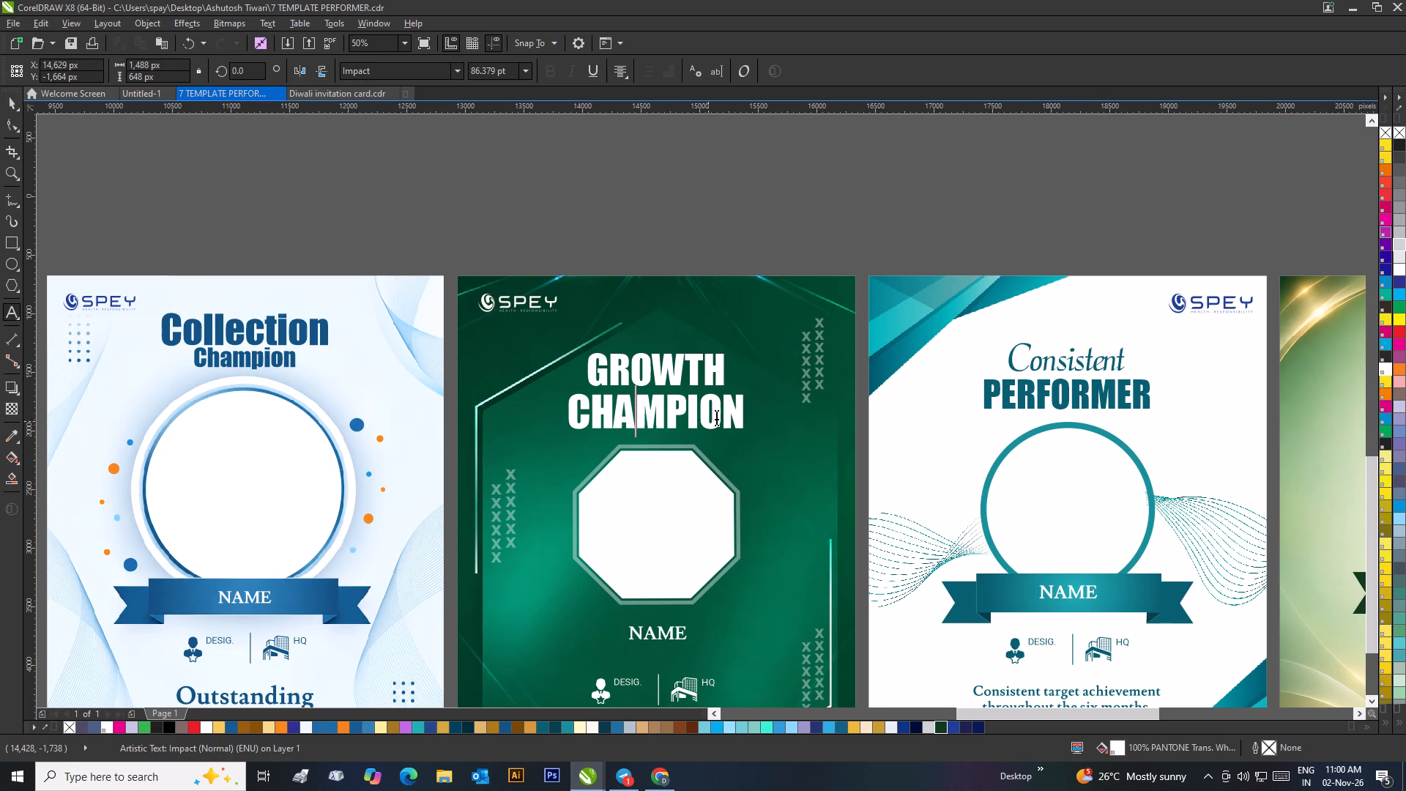
drag(744, 405, 559, 412)
drag(513, 72, 494, 74)
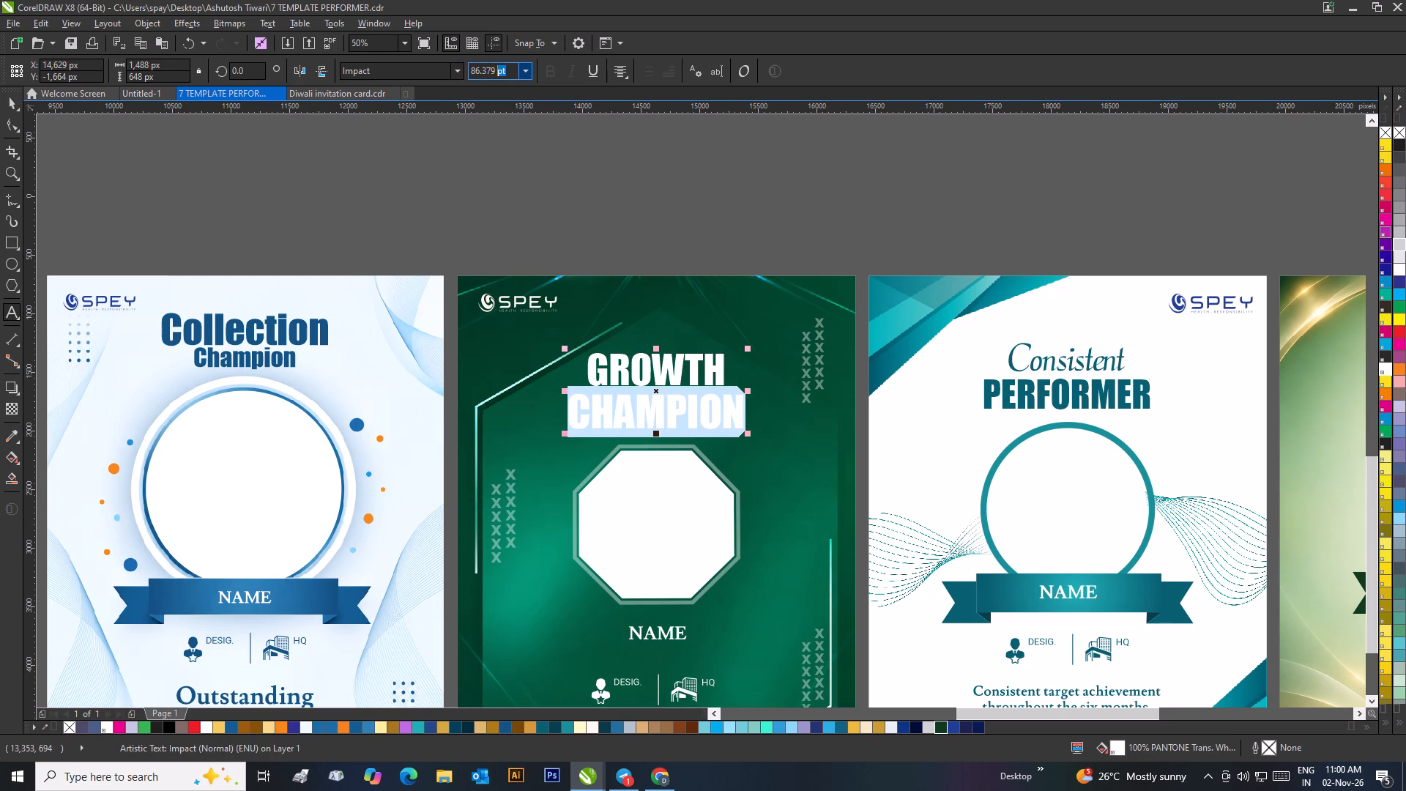
drag(494, 74, 466, 80)
key(BackSpace)
text(51)
key(Return)
click(8, 105)
click(491, 179)
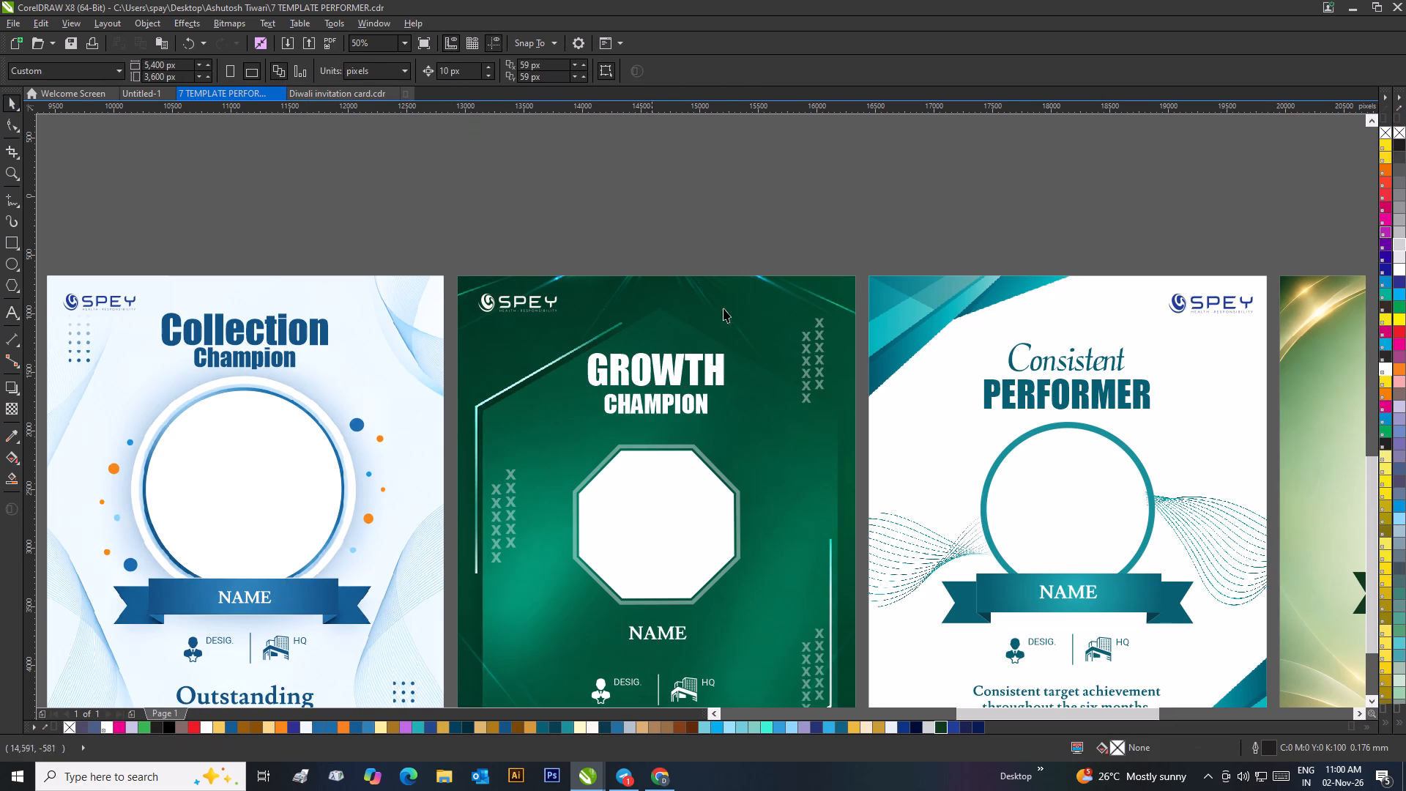
Enlarge the "GROWTH CHAMPION" title to about 1,294 × 582 px and center it horizontally on its template above the octagon.
scroll(730, 346, down, 1)
scroll(673, 456, up, 1)
drag(683, 382, 685, 390)
drag(758, 401, 774, 412)
drag(715, 368, 707, 368)
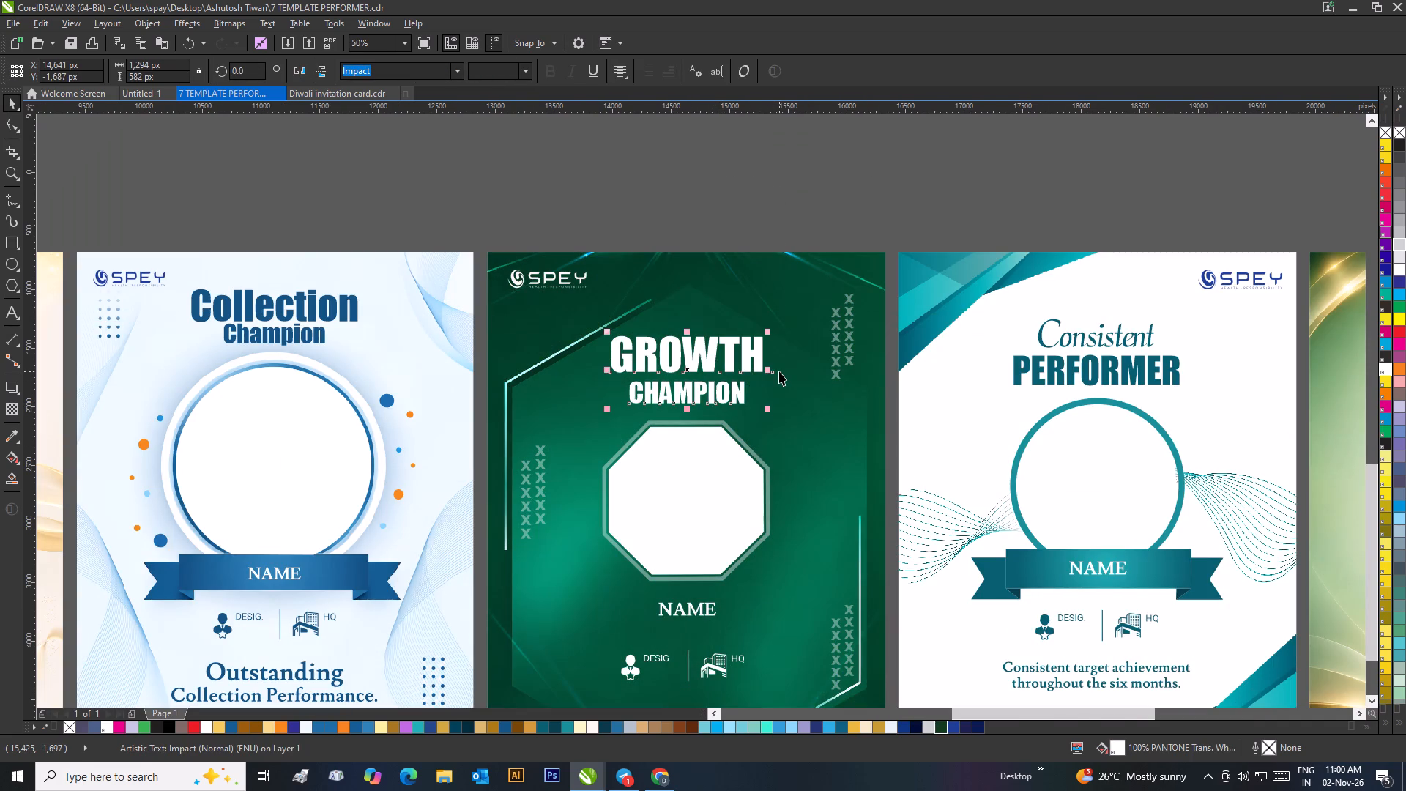
shift+click(779, 371)
key(c)
click(747, 202)
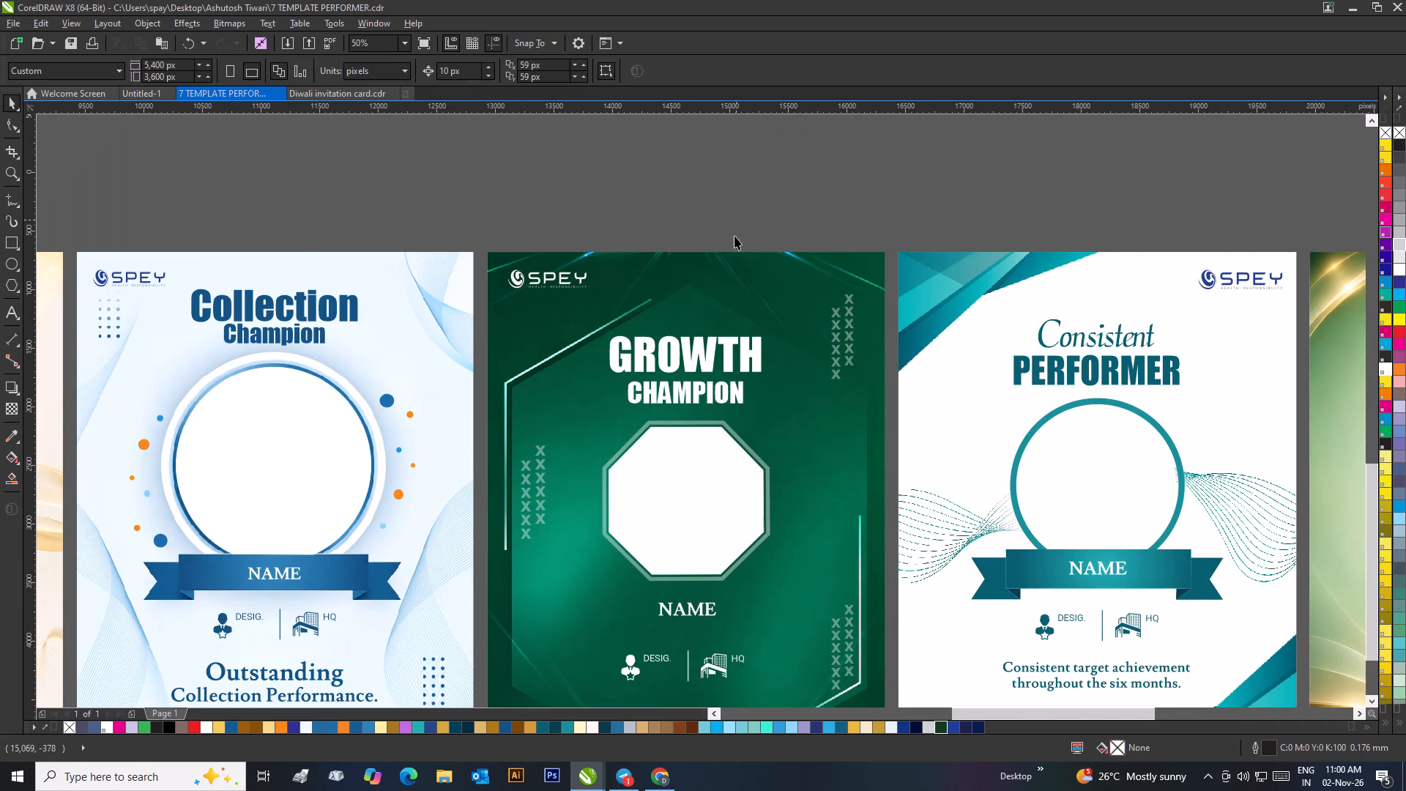
Change the case of the whole "GROWTH CHAMPION" title to title case, so it reads "Growth Champion".
scroll(733, 259, down, 1)
scroll(701, 480, up, 1)
scroll(701, 420, down, 1)
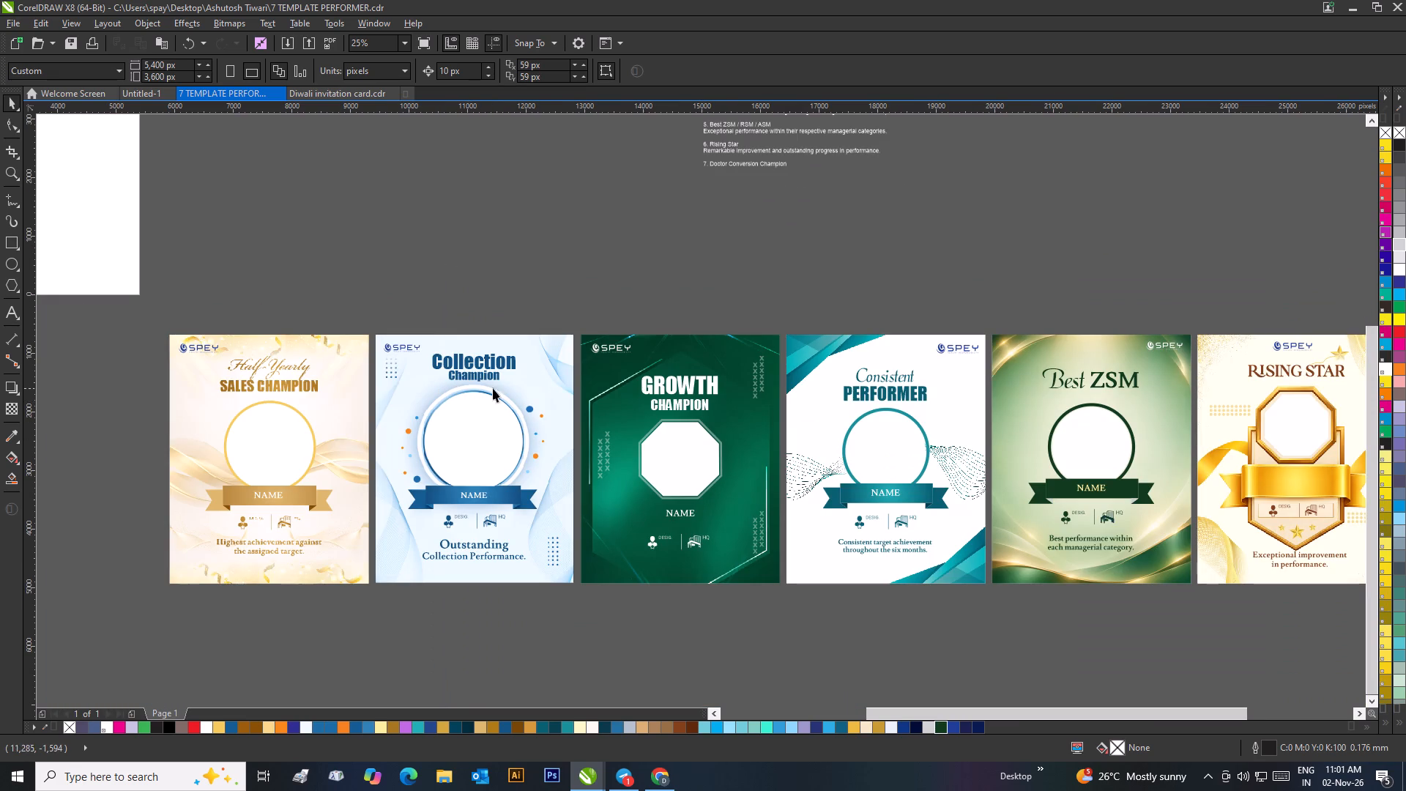
scroll(661, 404, up, 1)
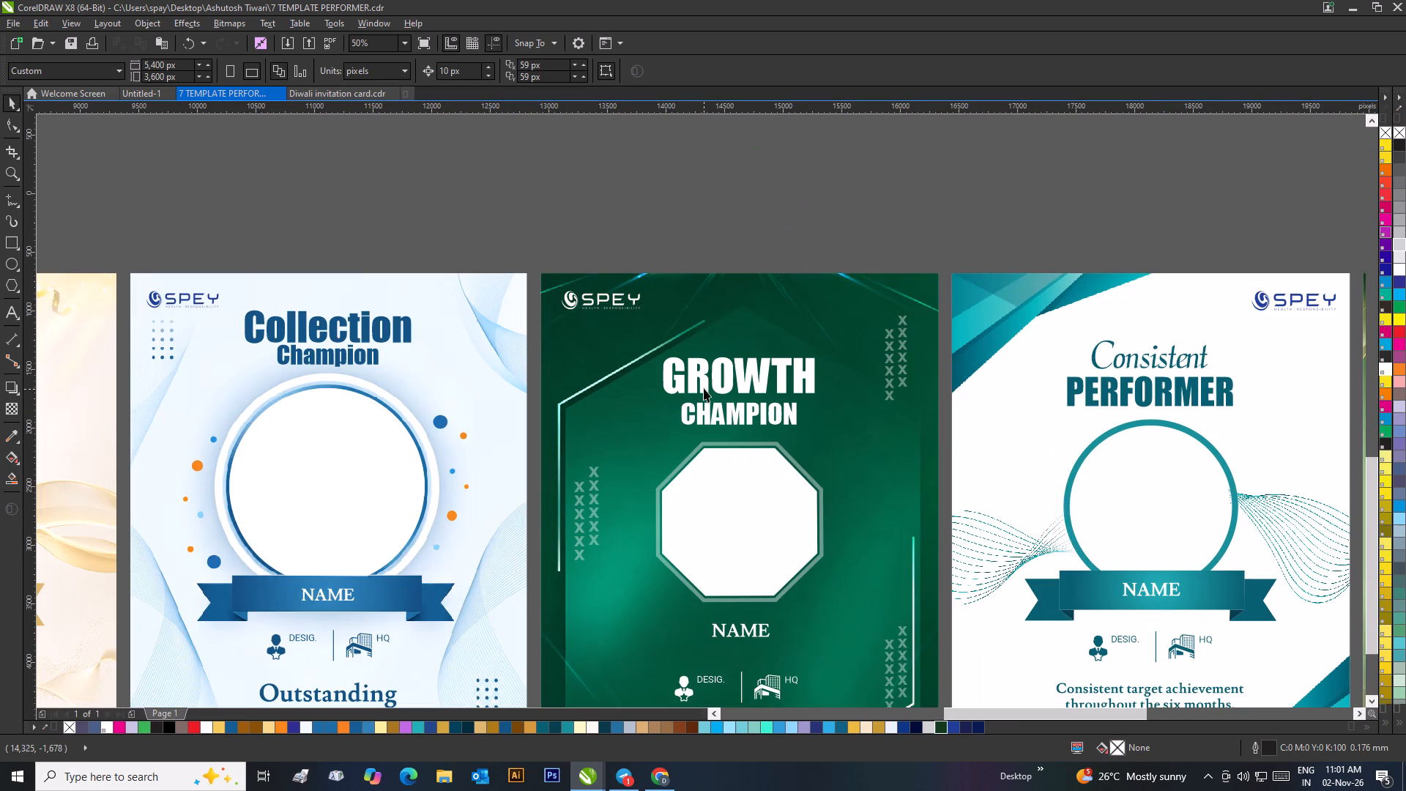
double_click(705, 379)
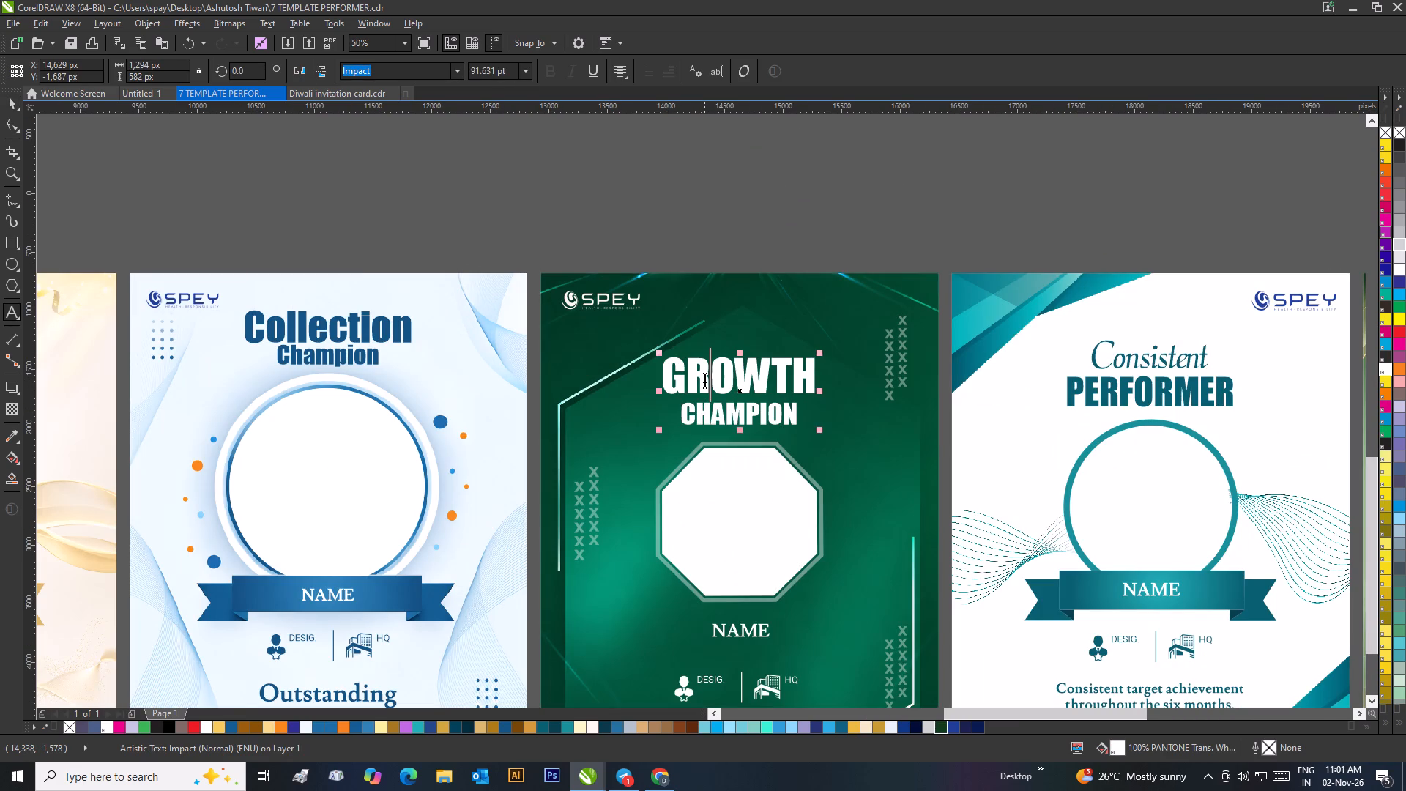
key(ctrl+a)
right_click(704, 379)
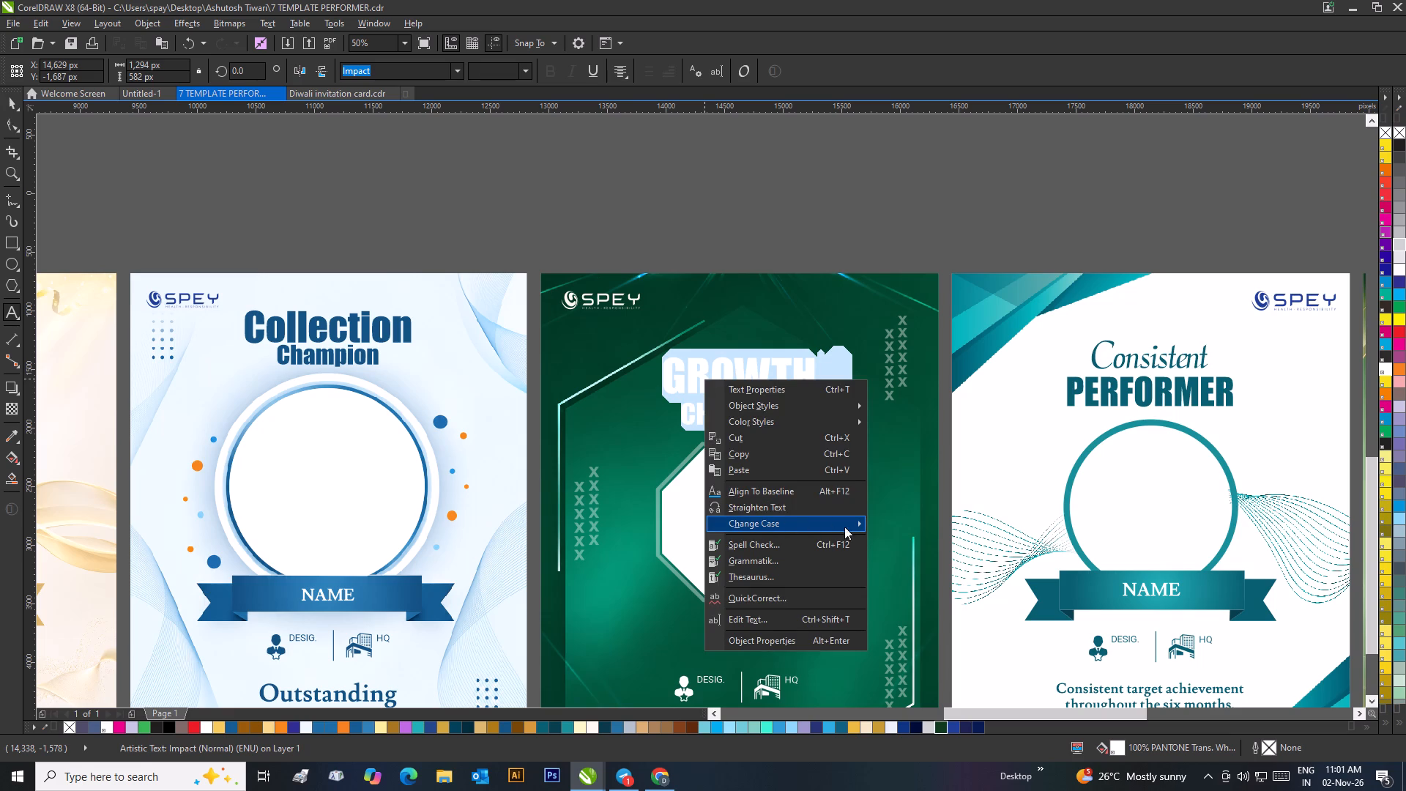
click(903, 571)
click(7, 104)
click(441, 173)
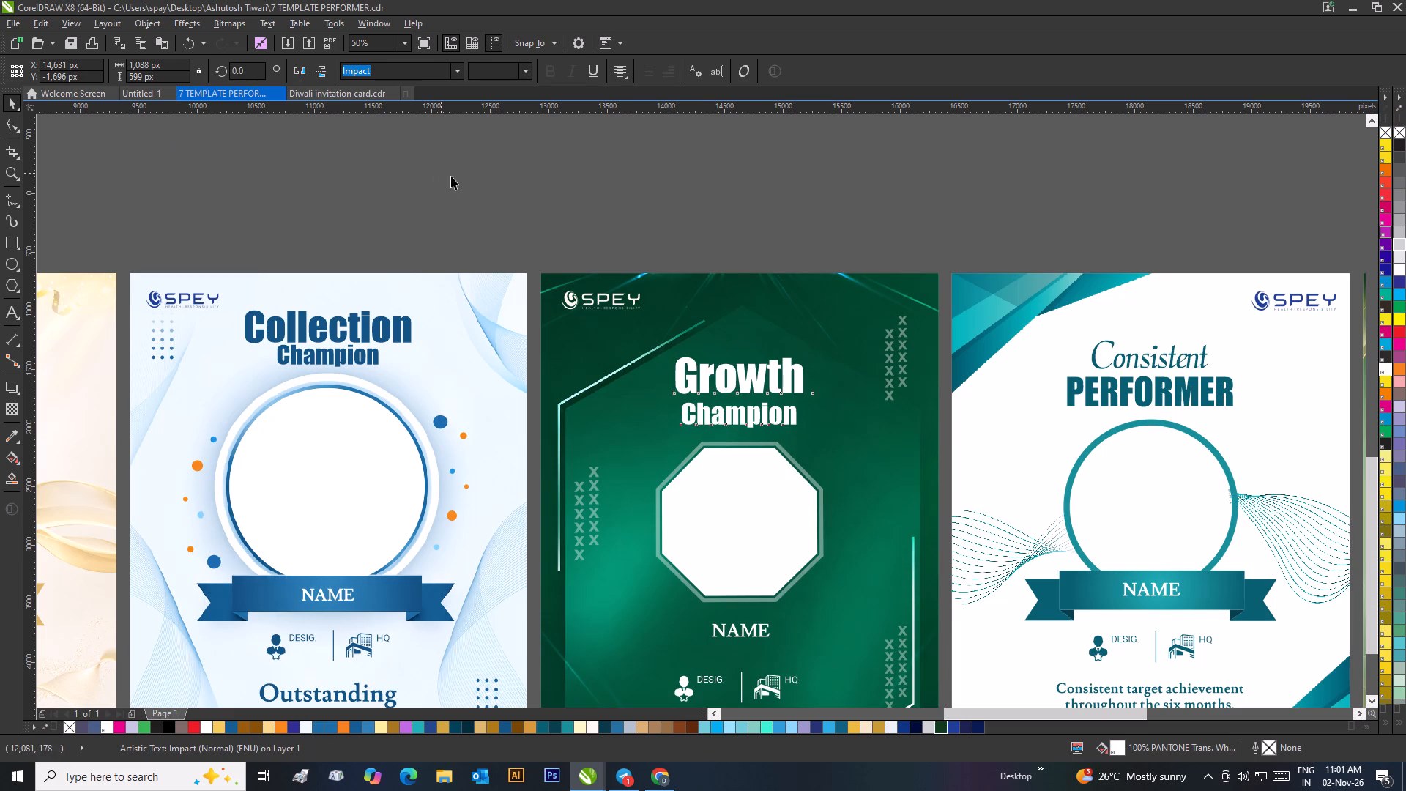
Slightly tighten the line spacing between "Growth" and "Champion" in the title using the Shape tool.
click(773, 413)
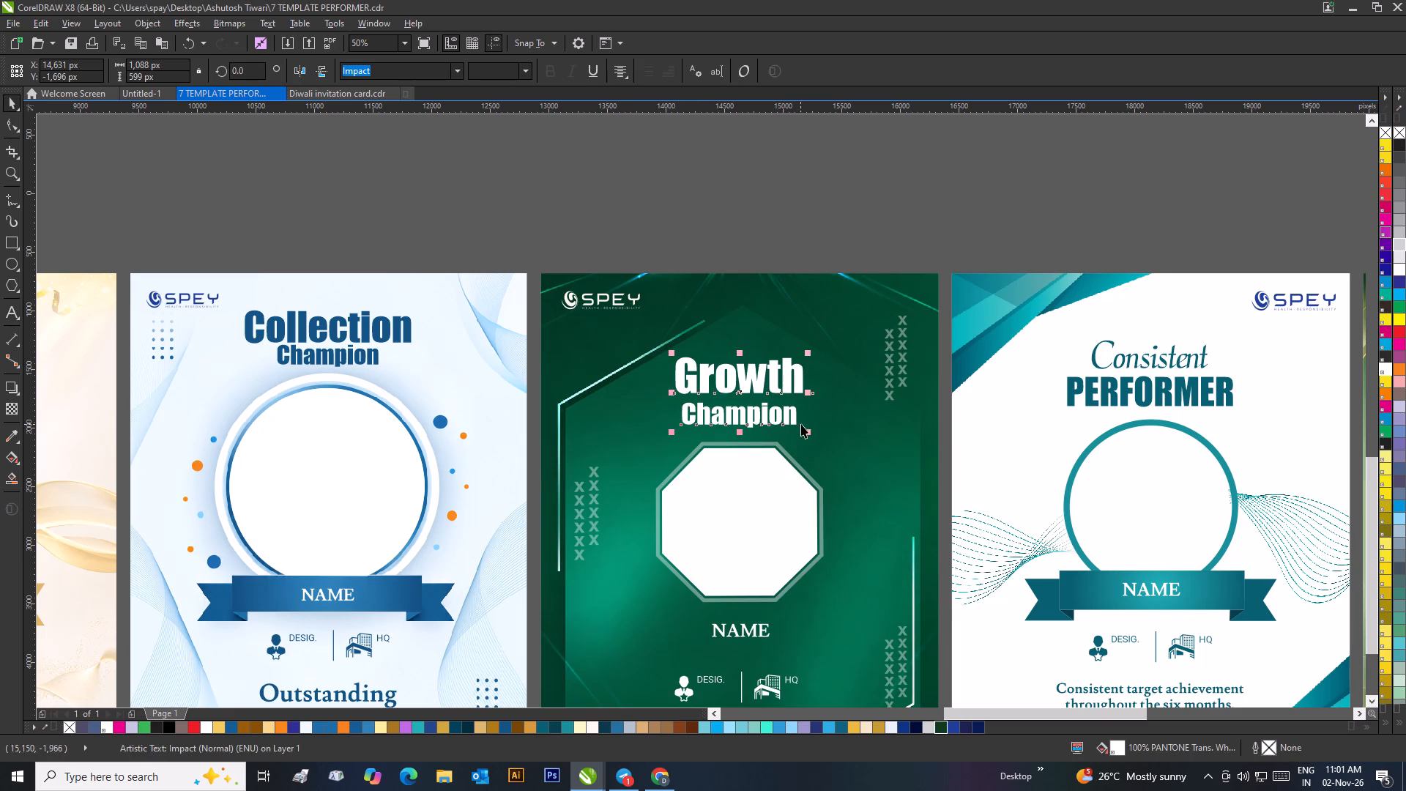
click(3, 128)
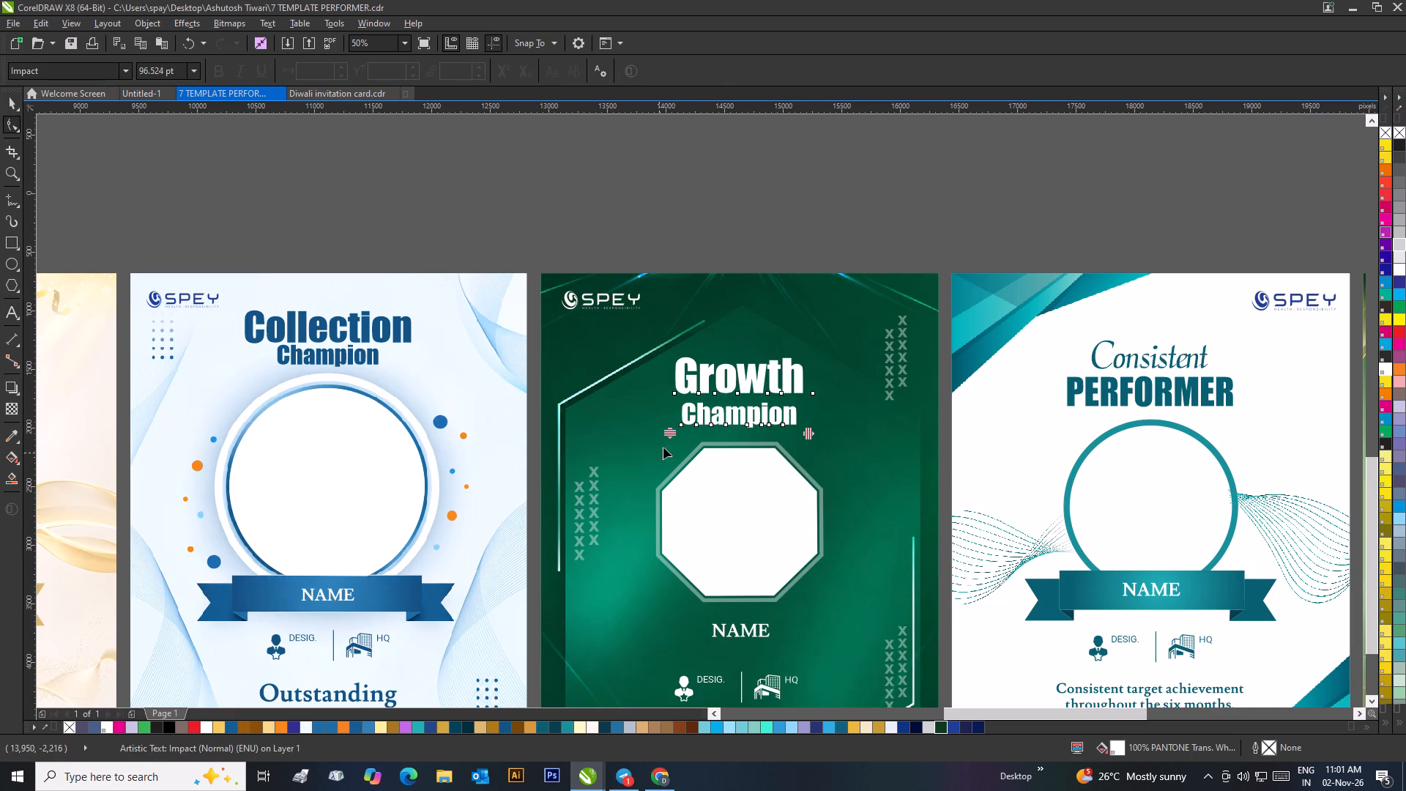
drag(670, 433, 682, 422)
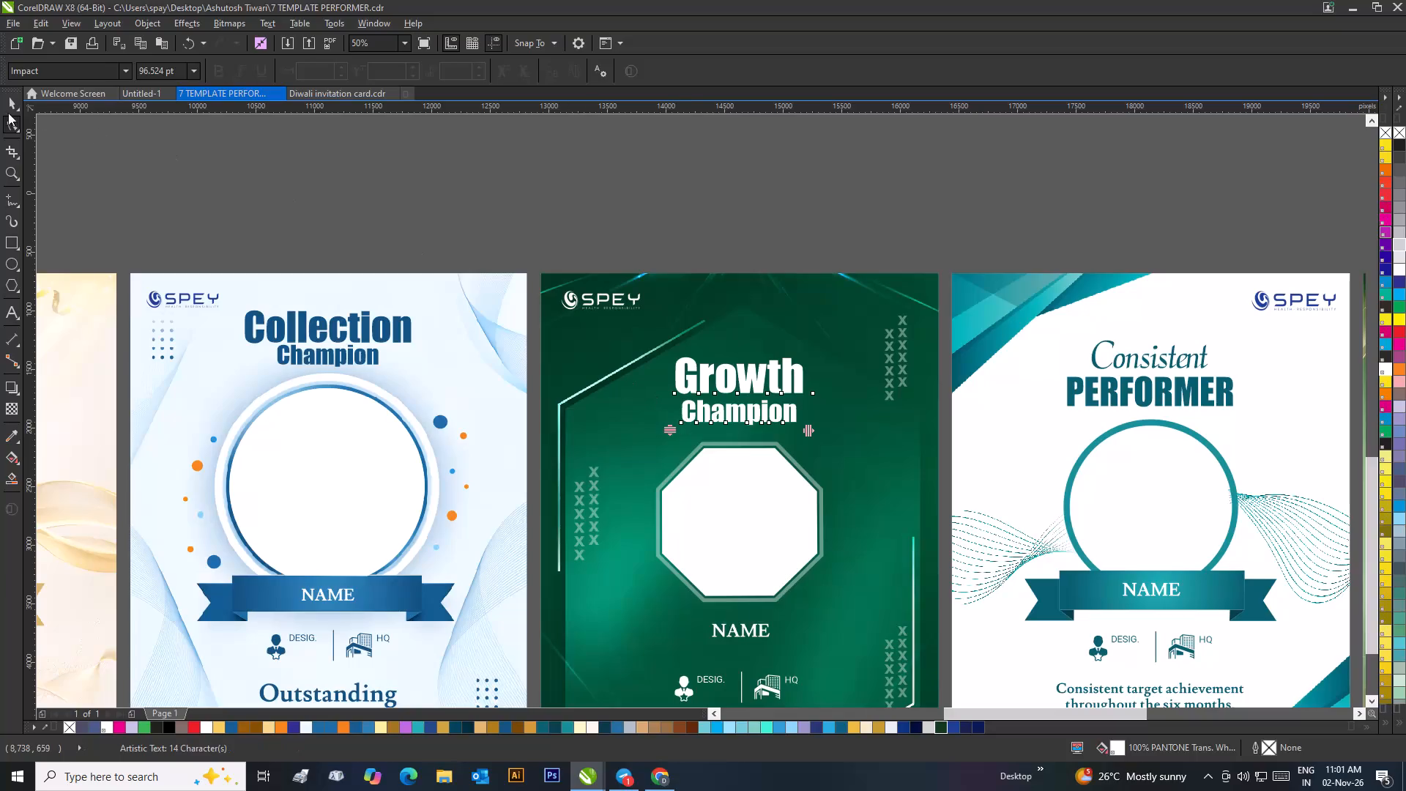
Enlarge the "Growth Champion" title to about 1,202 × 638 px and center it horizontally on its green template.
click(12, 101)
drag(480, 196, 491, 201)
click(759, 384)
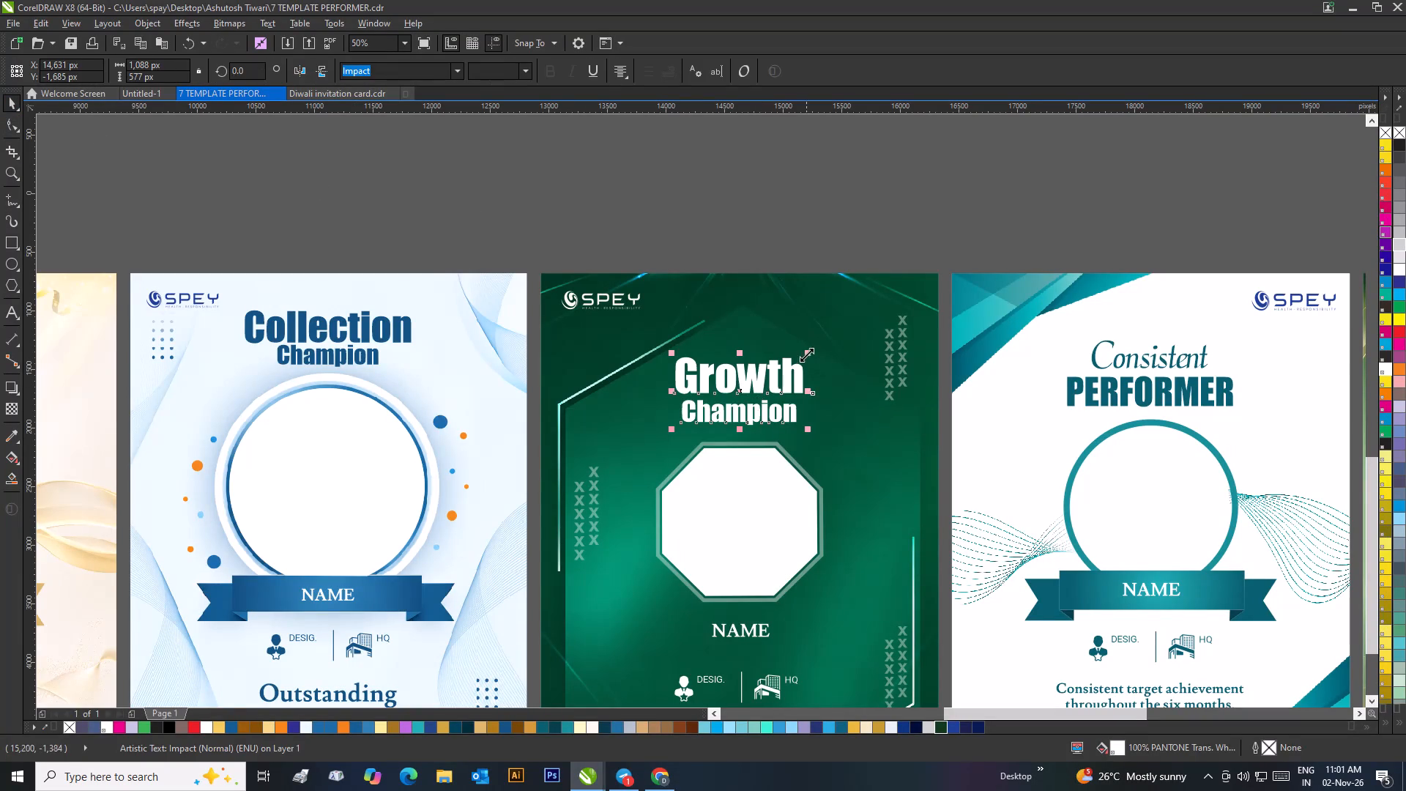
drag(808, 354, 837, 351)
click(838, 419)
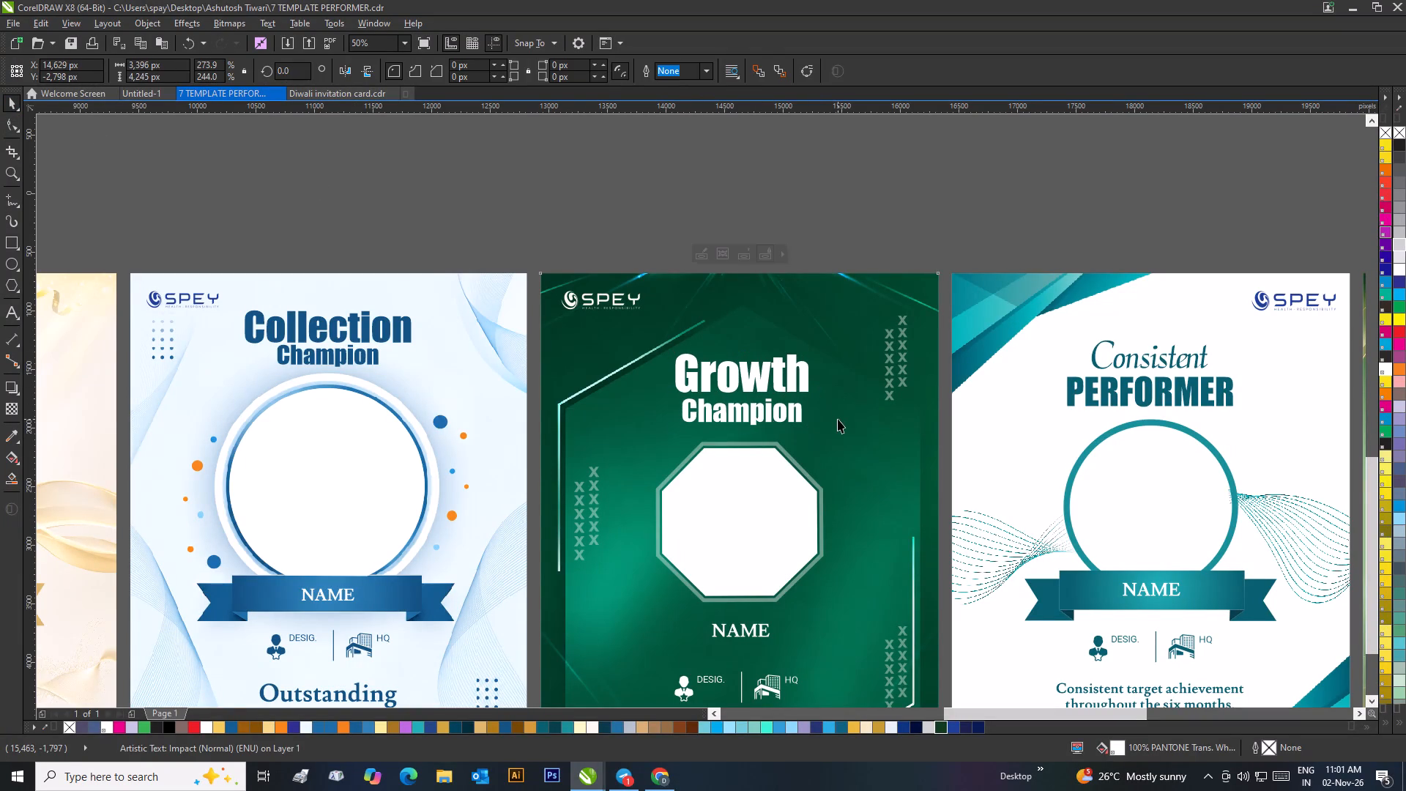
key(c)
click(685, 217)
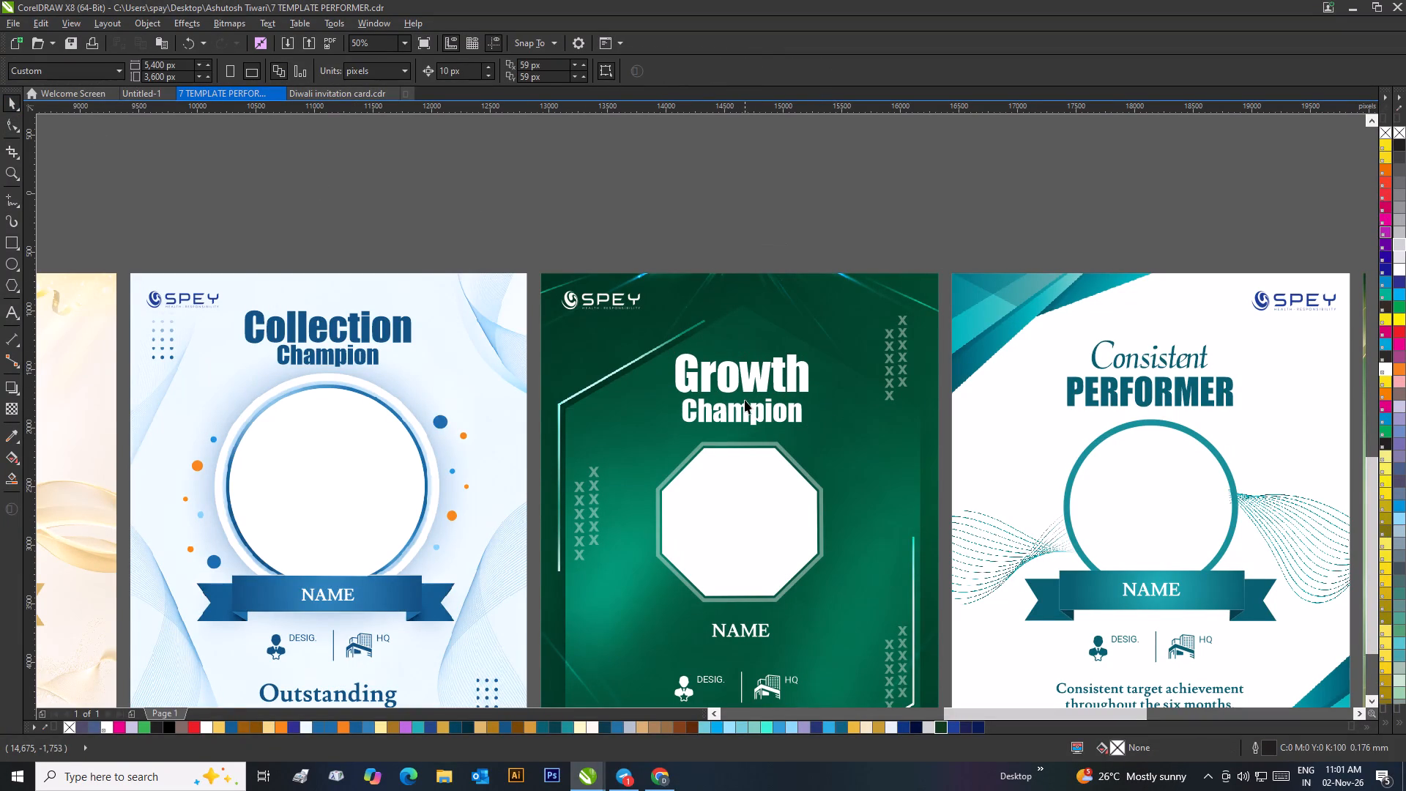
click(742, 385)
drag(670, 349, 662, 342)
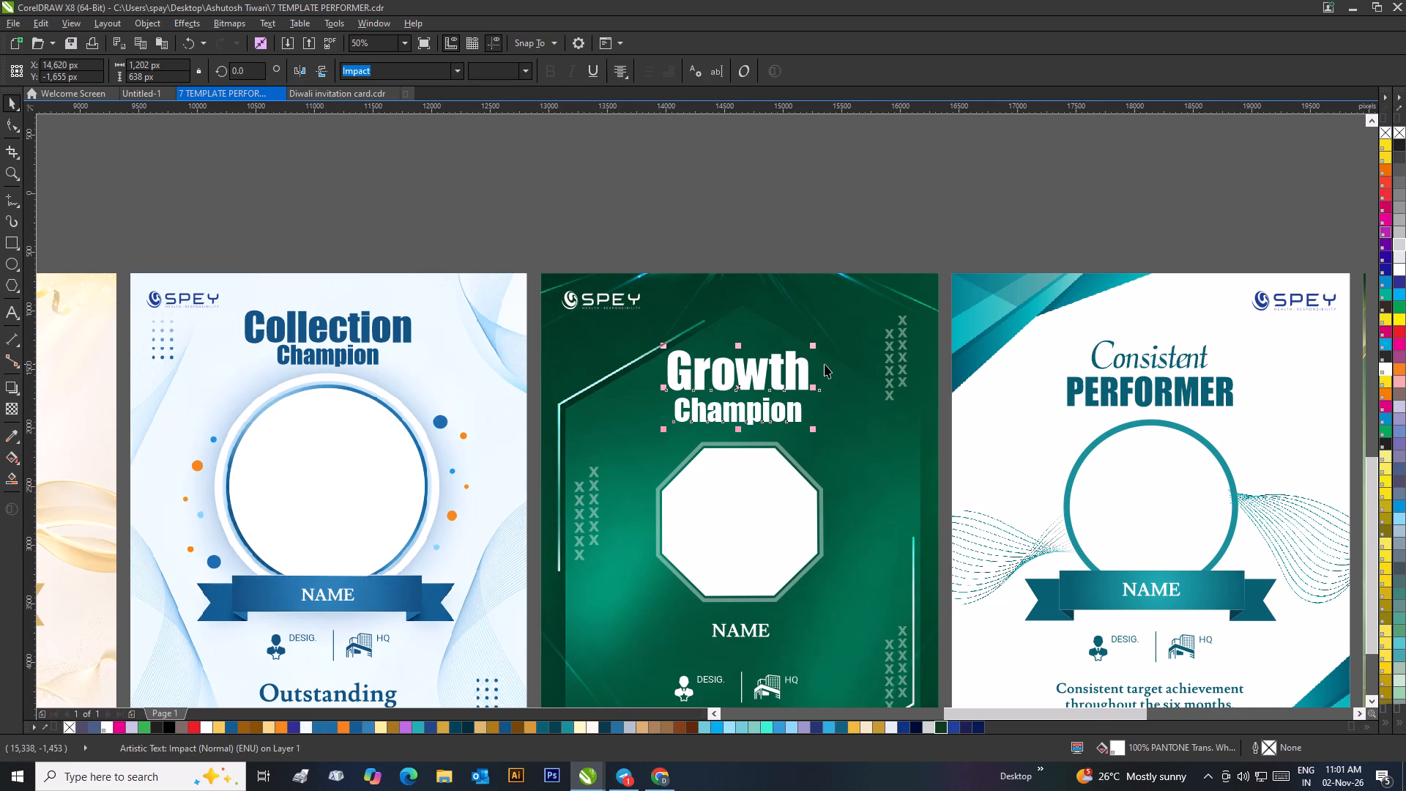
shift+click(825, 363)
key(c)
click(811, 215)
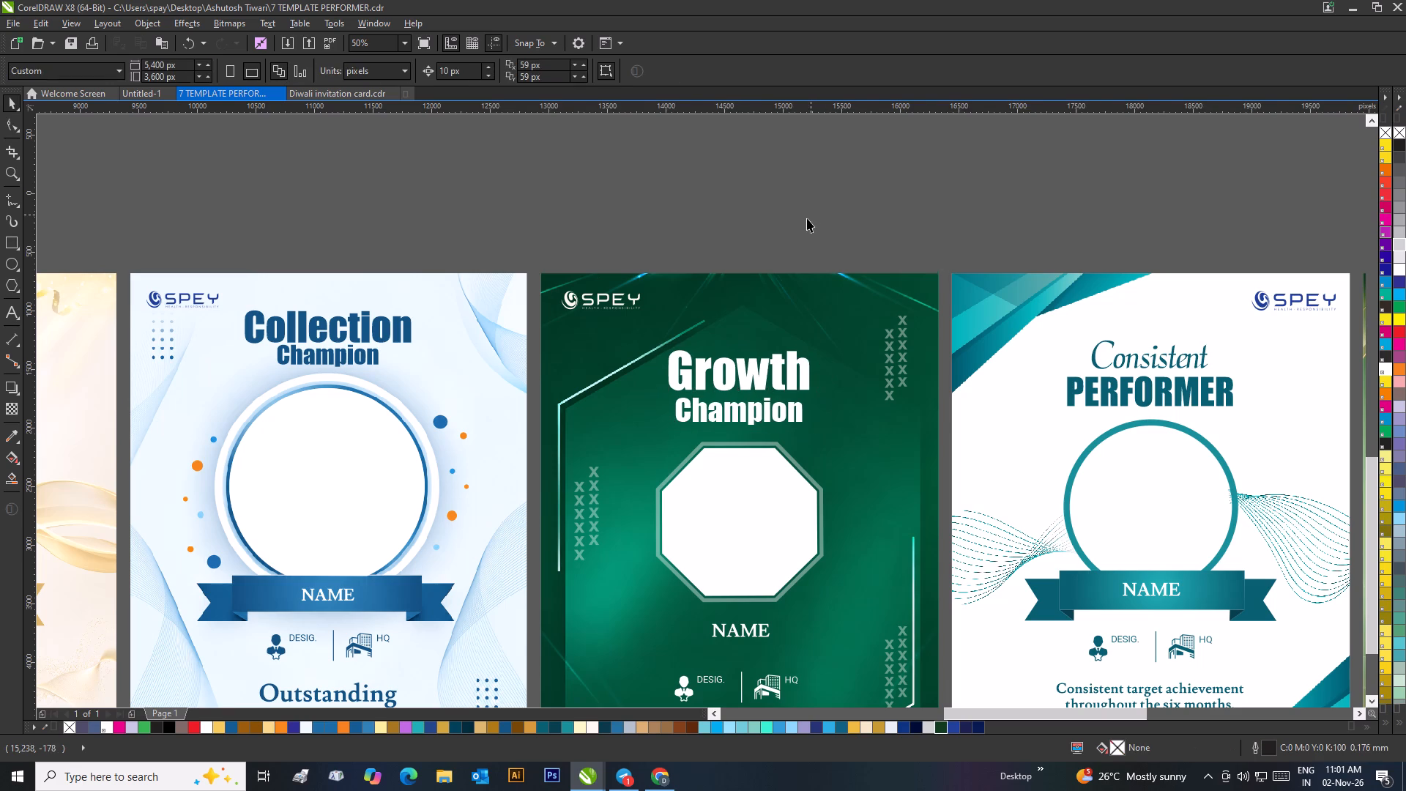
Compare the title lettering and layout across the row of award templates.
scroll(789, 289, down, 1)
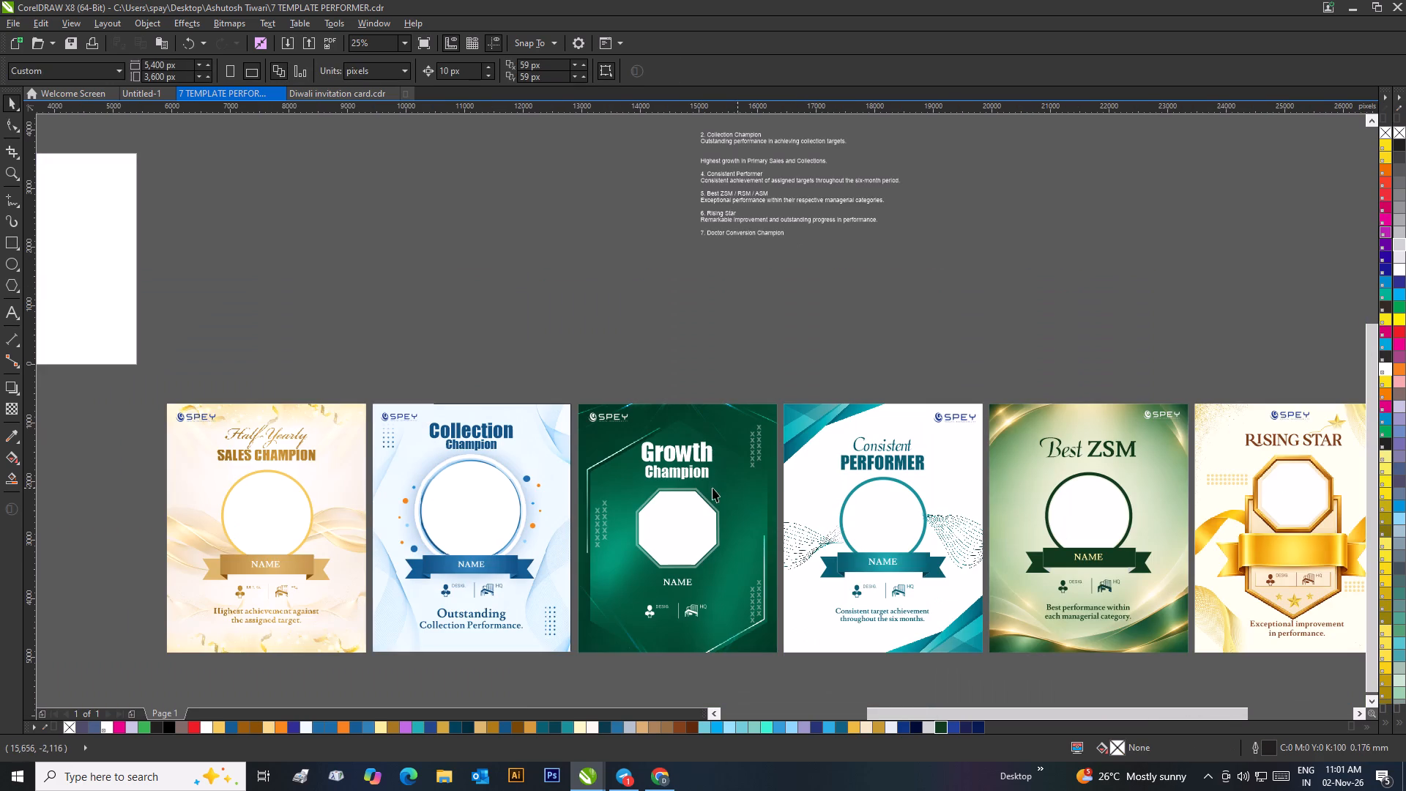
scroll(290, 464, up, 1)
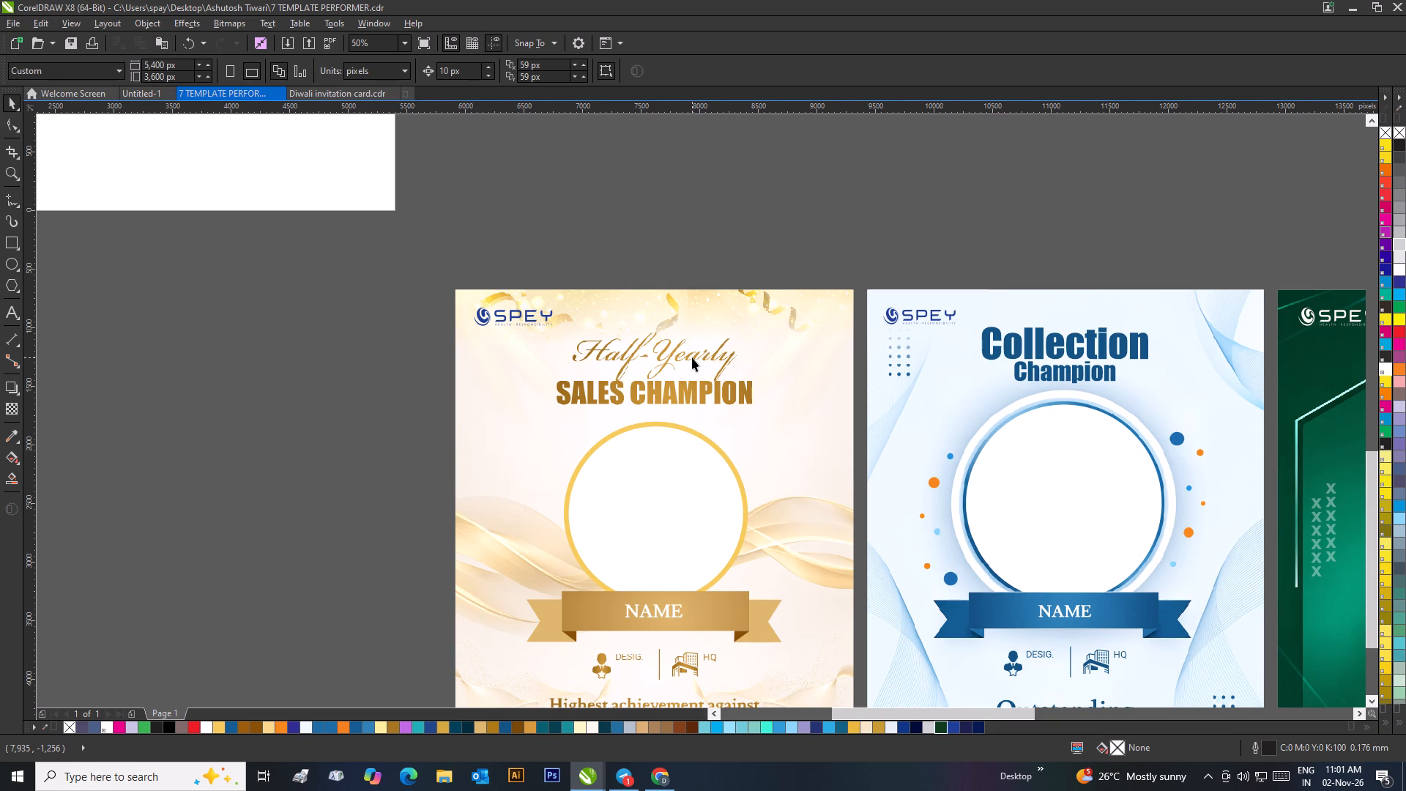
scroll(692, 357, down, 1)
scroll(729, 412, up, 2)
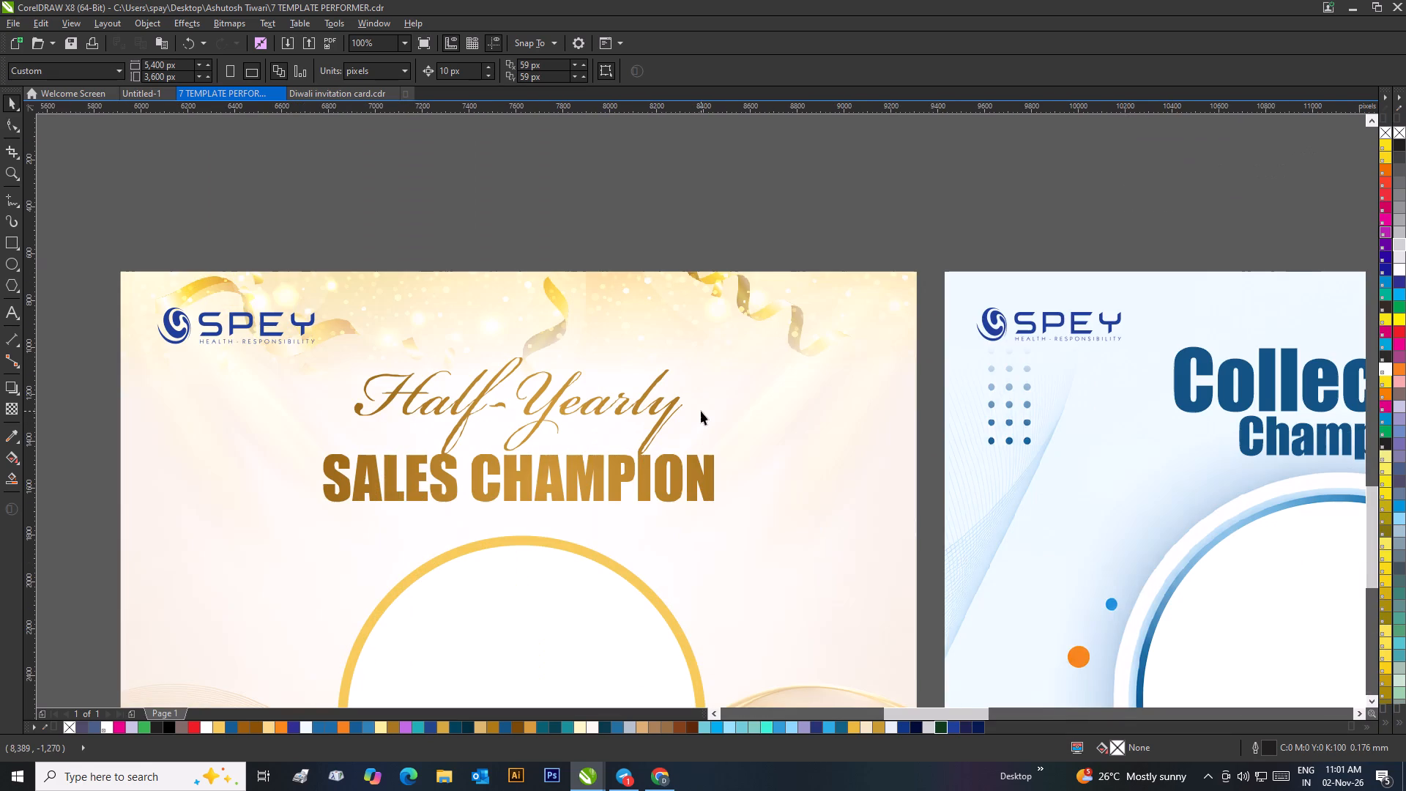
scroll(601, 414, down, 2)
scroll(967, 481, up, 1)
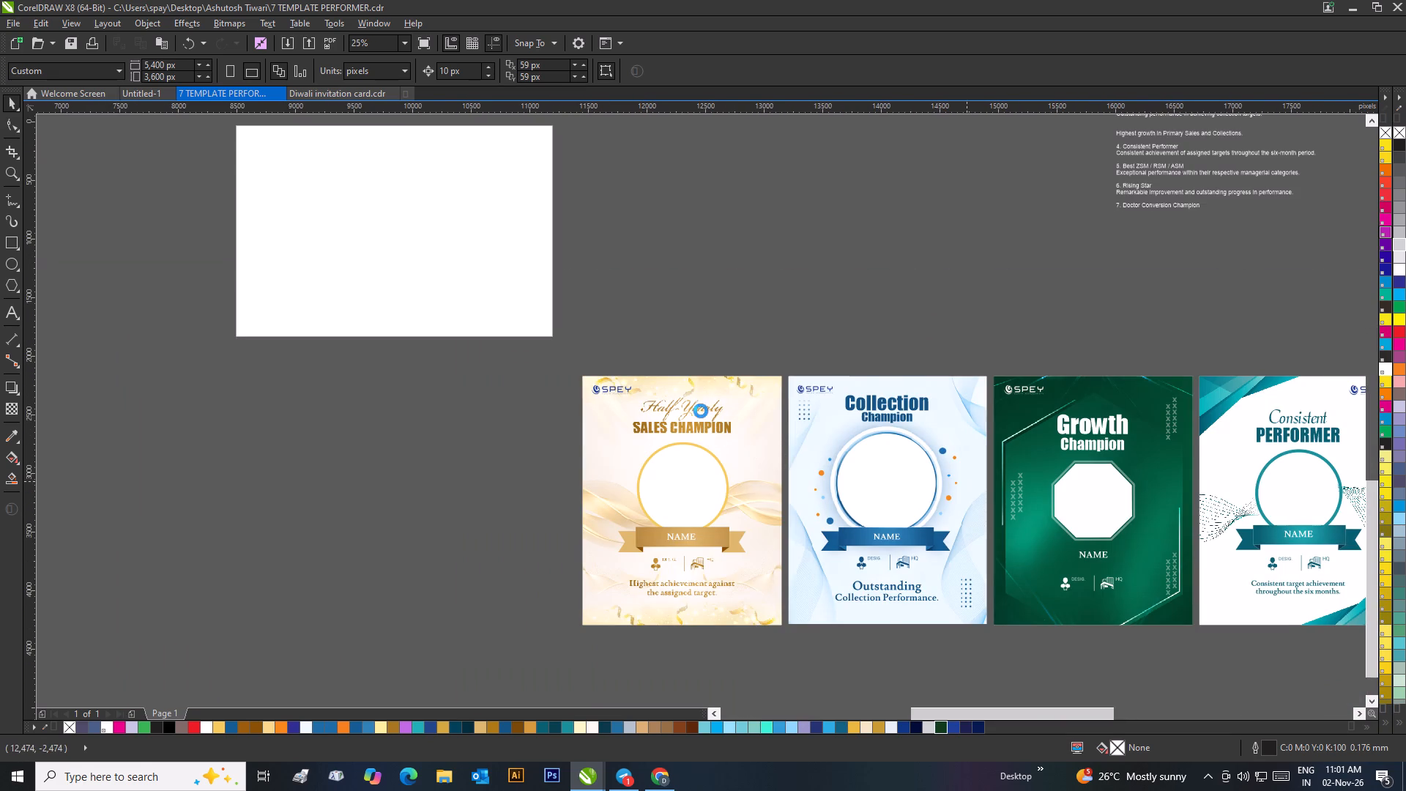
scroll(650, 412, down, 2)
scroll(934, 430, up, 1)
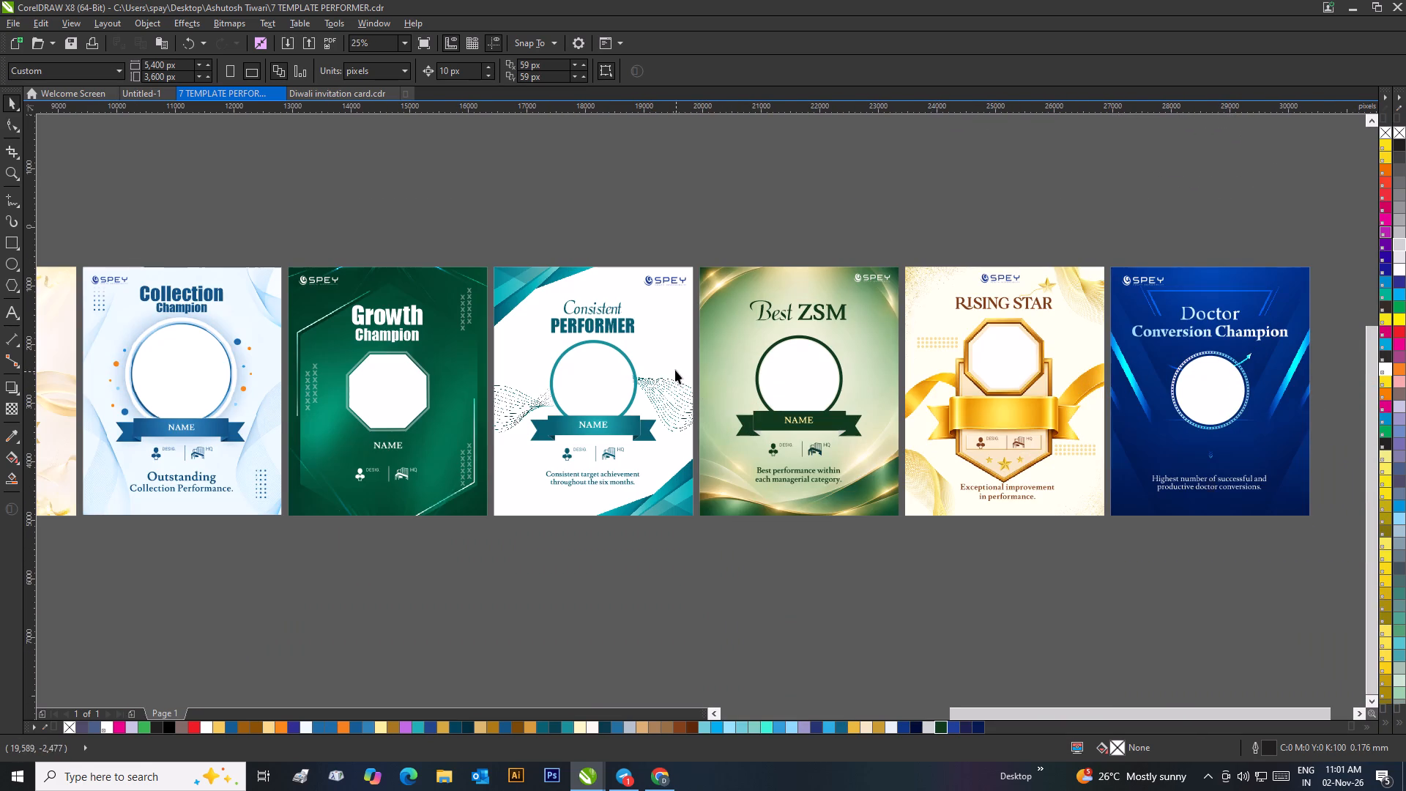
Change the case of only the word "PERFORMER" in the "Consistent PERFORMER" title to title case.
click(593, 230)
double_click(594, 327)
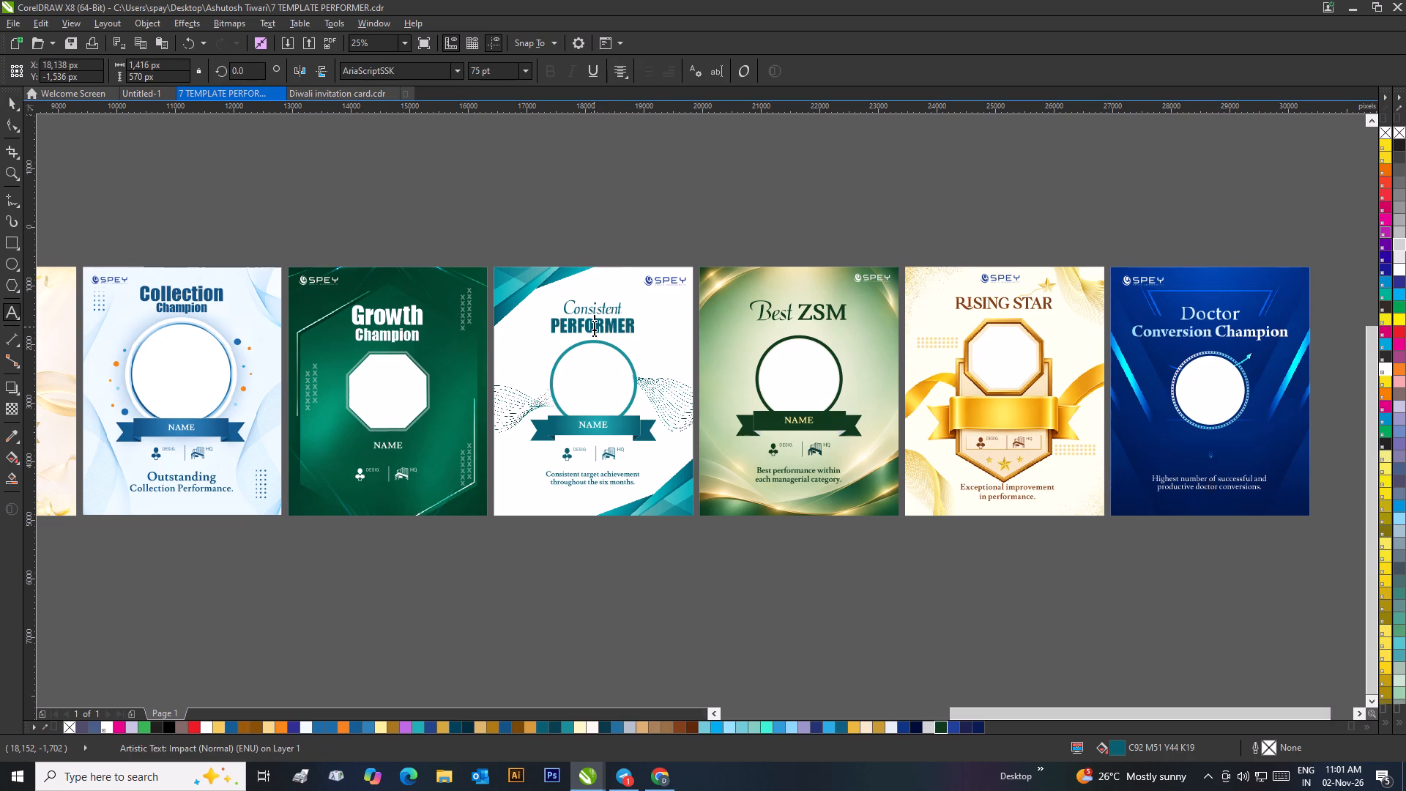
drag(554, 324, 652, 327)
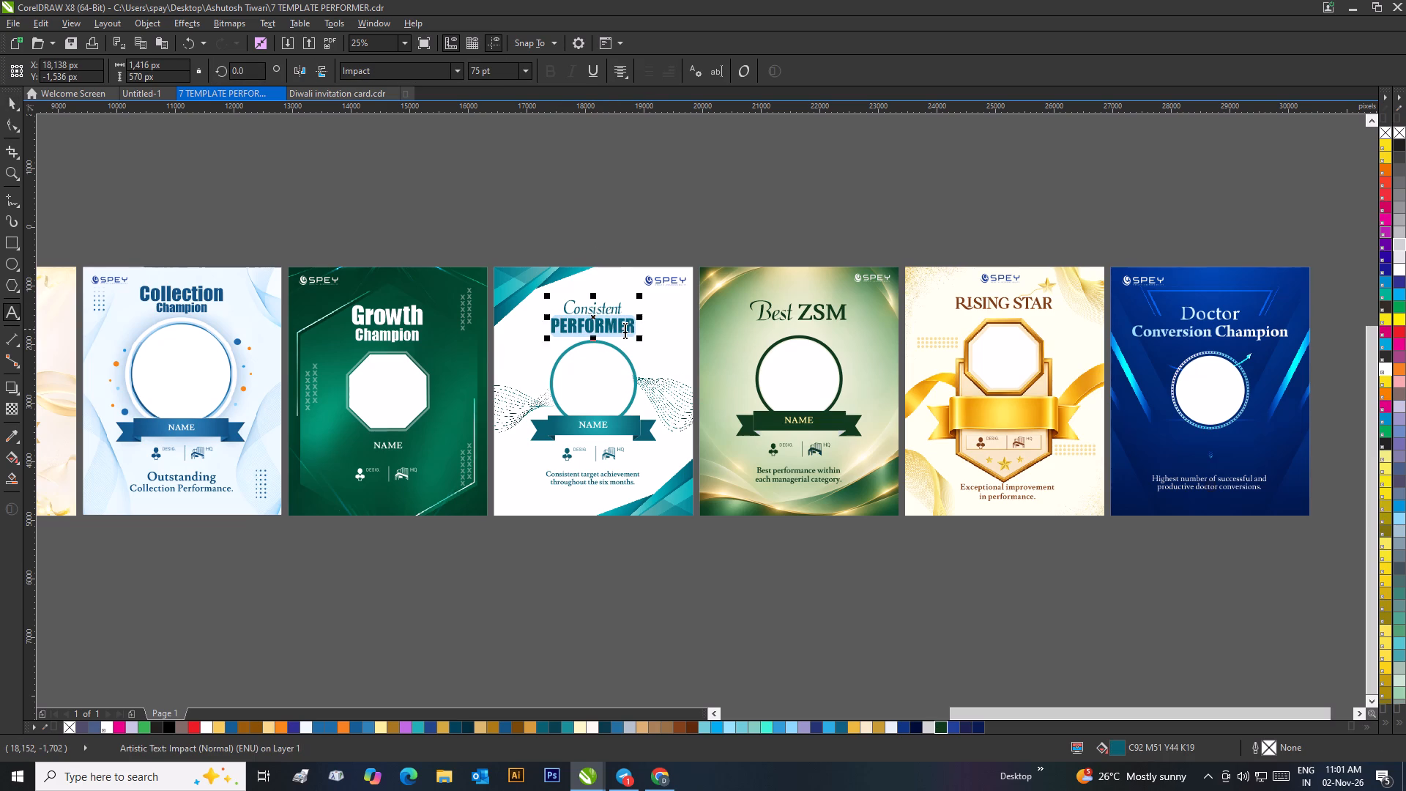
right_click(602, 328)
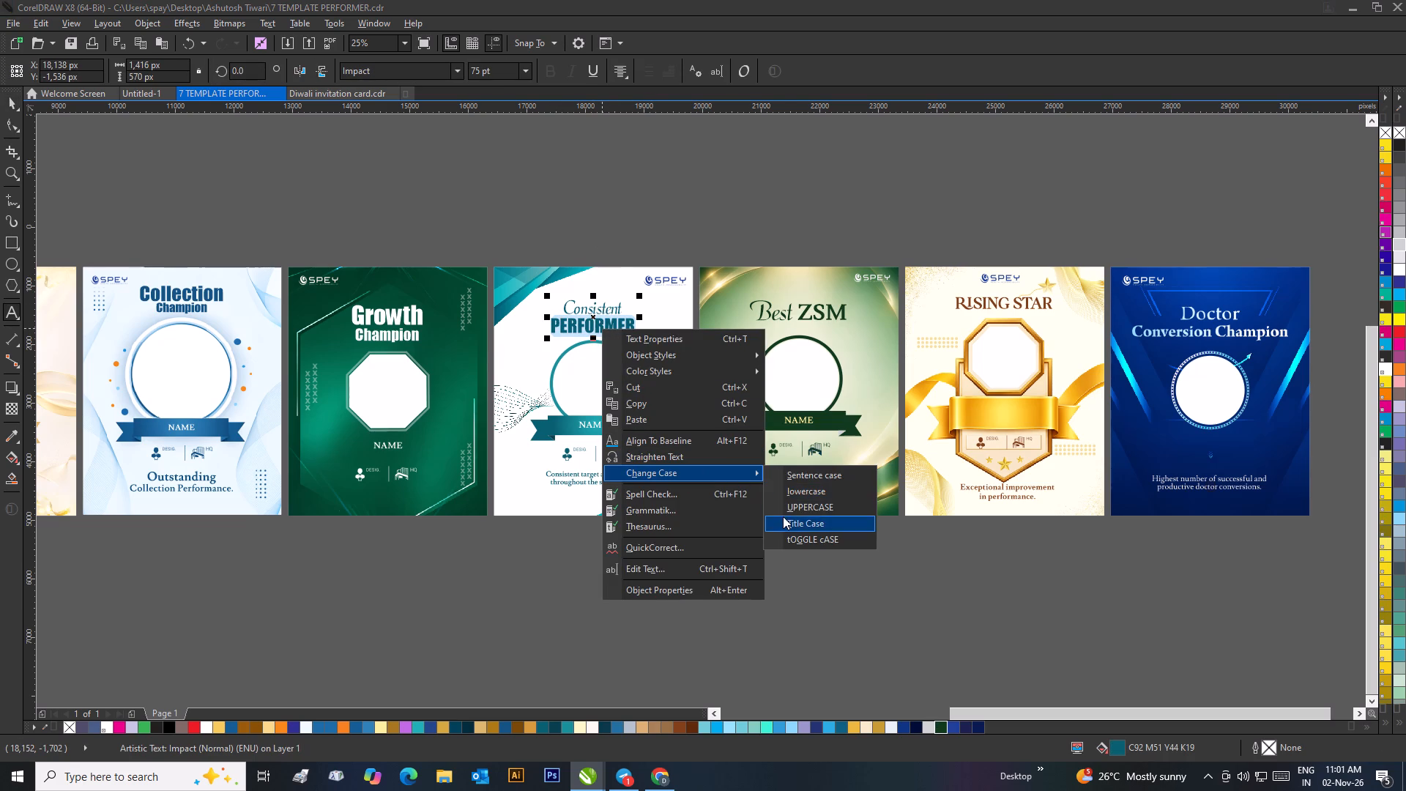
click(784, 517)
click(14, 102)
click(363, 157)
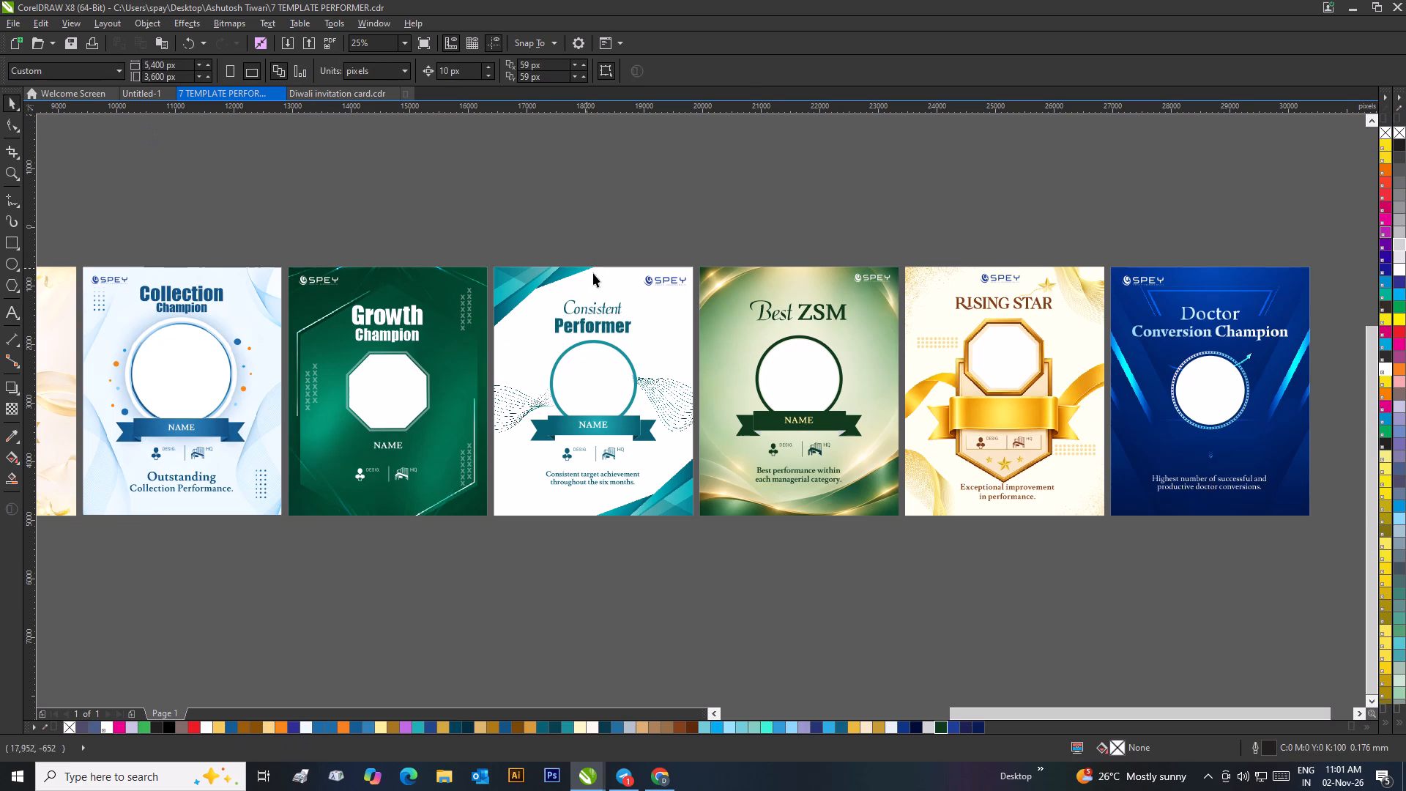
Slightly enlarge the "Consistent Performer" title proportionally on its template.
scroll(613, 332, up, 1)
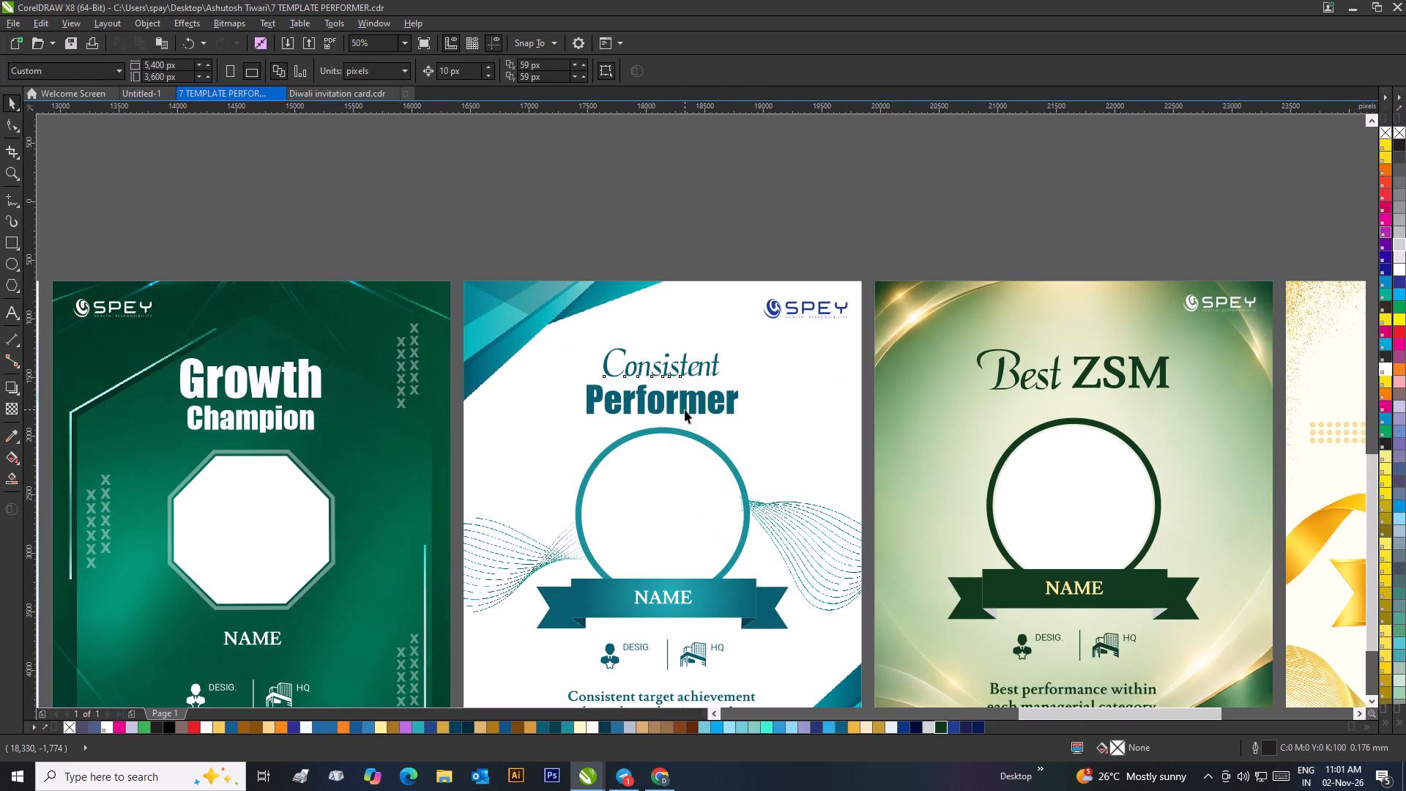
click(685, 409)
drag(585, 343, 567, 337)
Slightly tighten the line spacing between "Consistent" and "Performer" using the Shape tool.
click(10, 128)
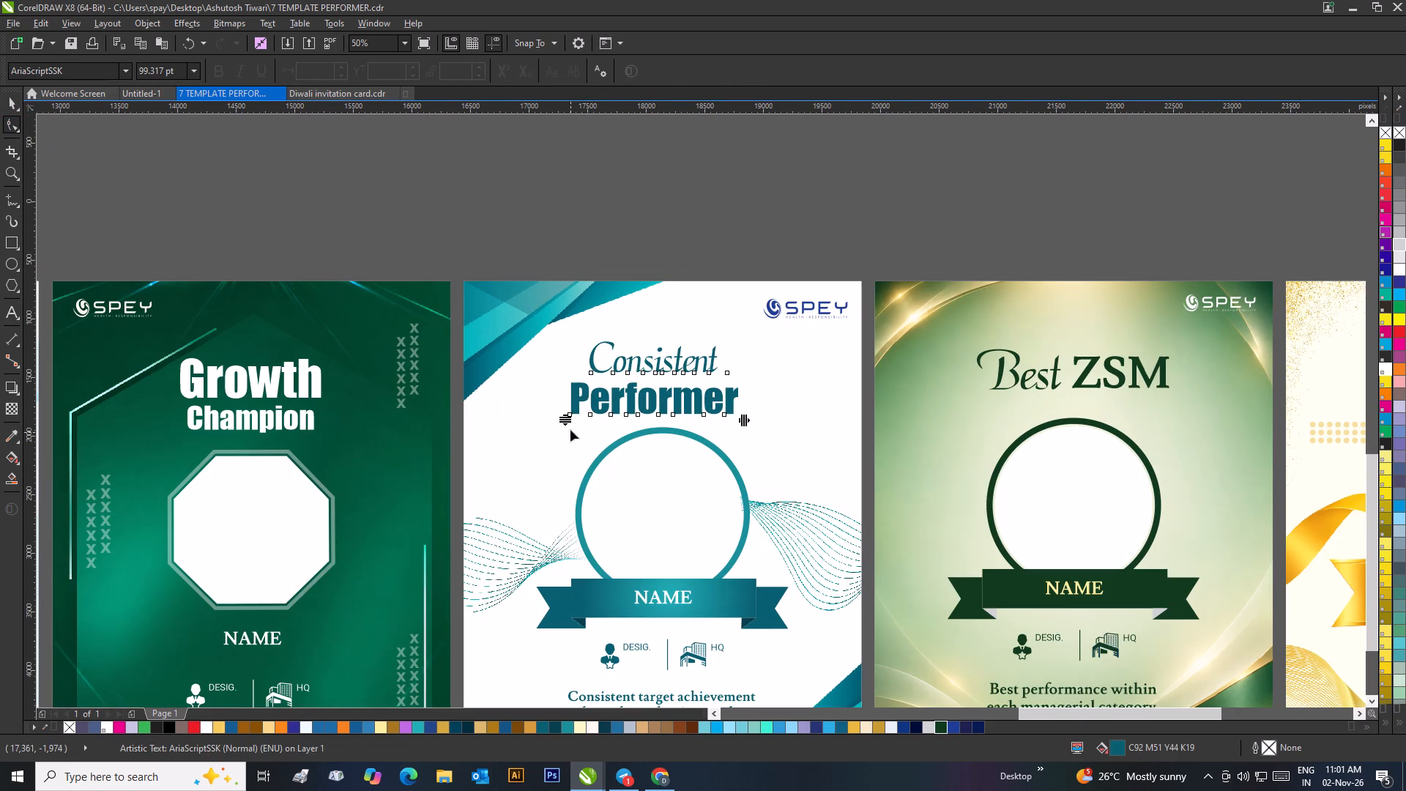
drag(563, 420, 570, 408)
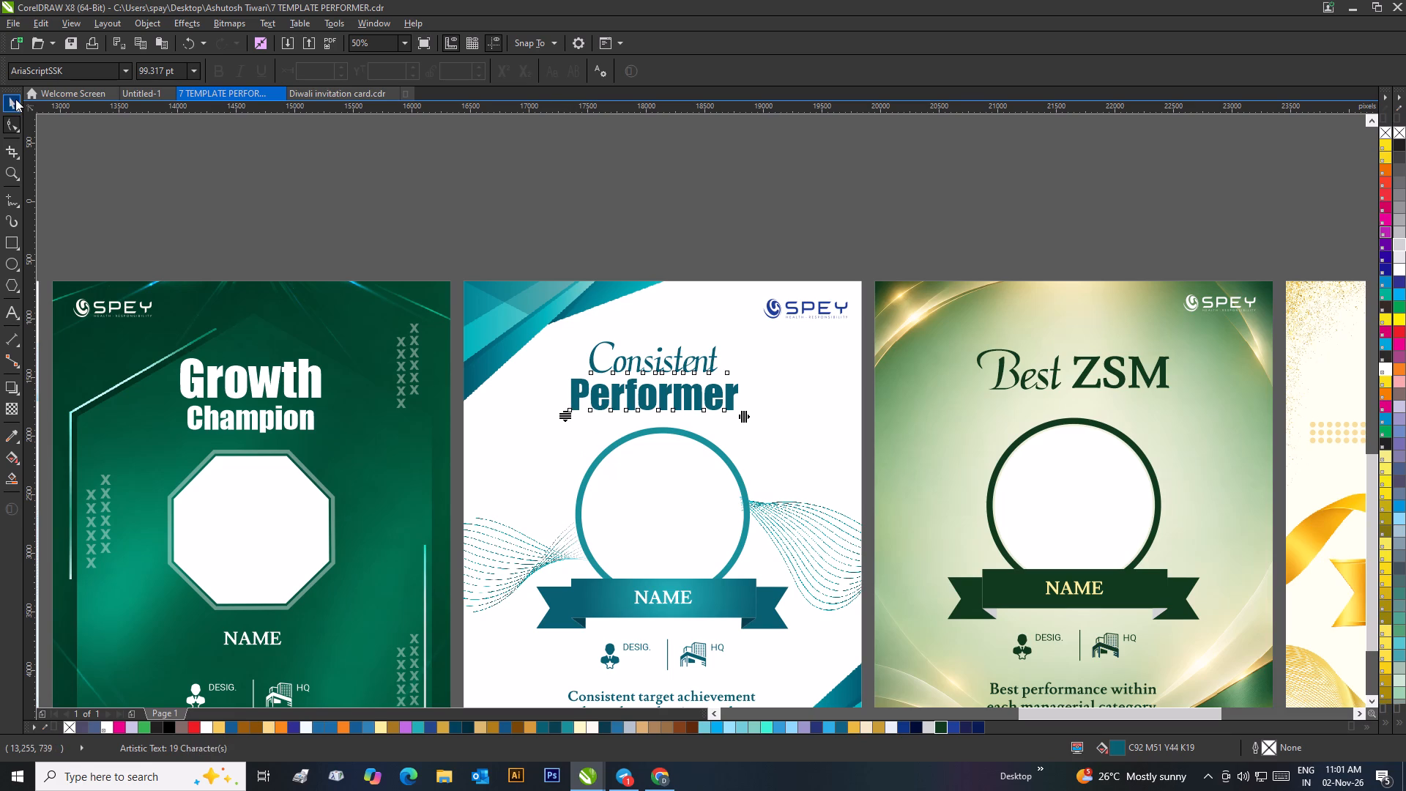
click(15, 99)
click(594, 194)
Center the "Consistent Performer" title horizontally on its template.
click(697, 392)
click(766, 410)
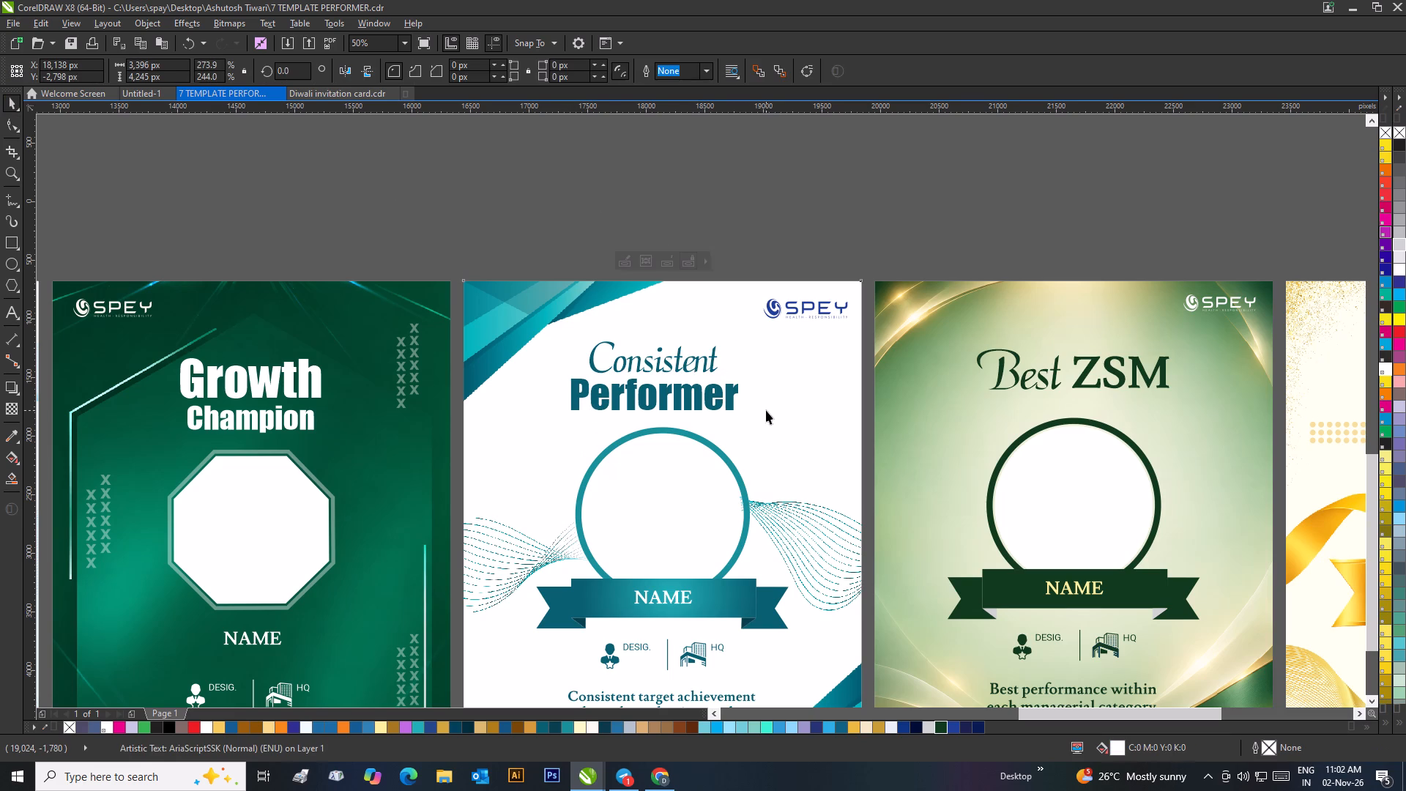
key(c)
click(743, 239)
click(710, 354)
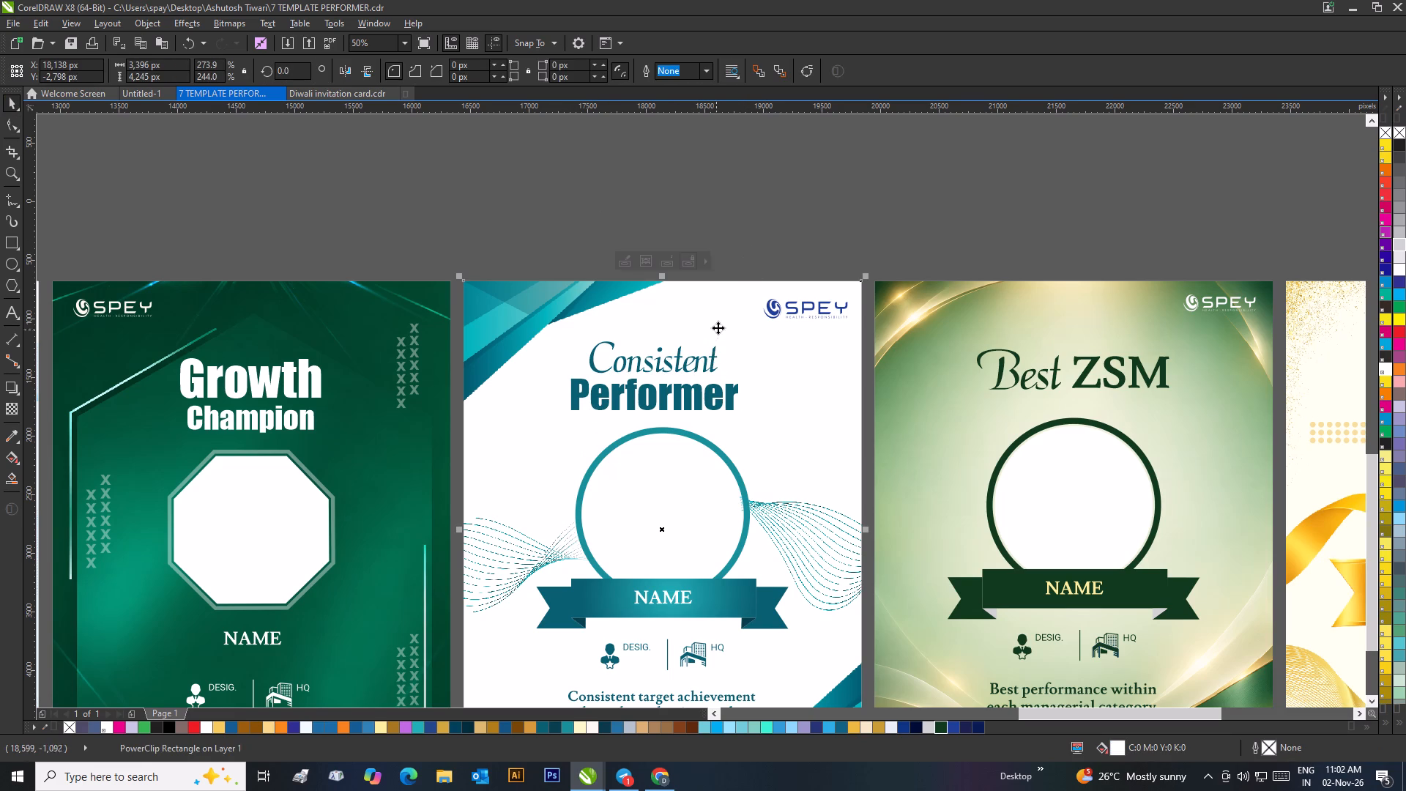
click(713, 355)
shift+click(724, 309)
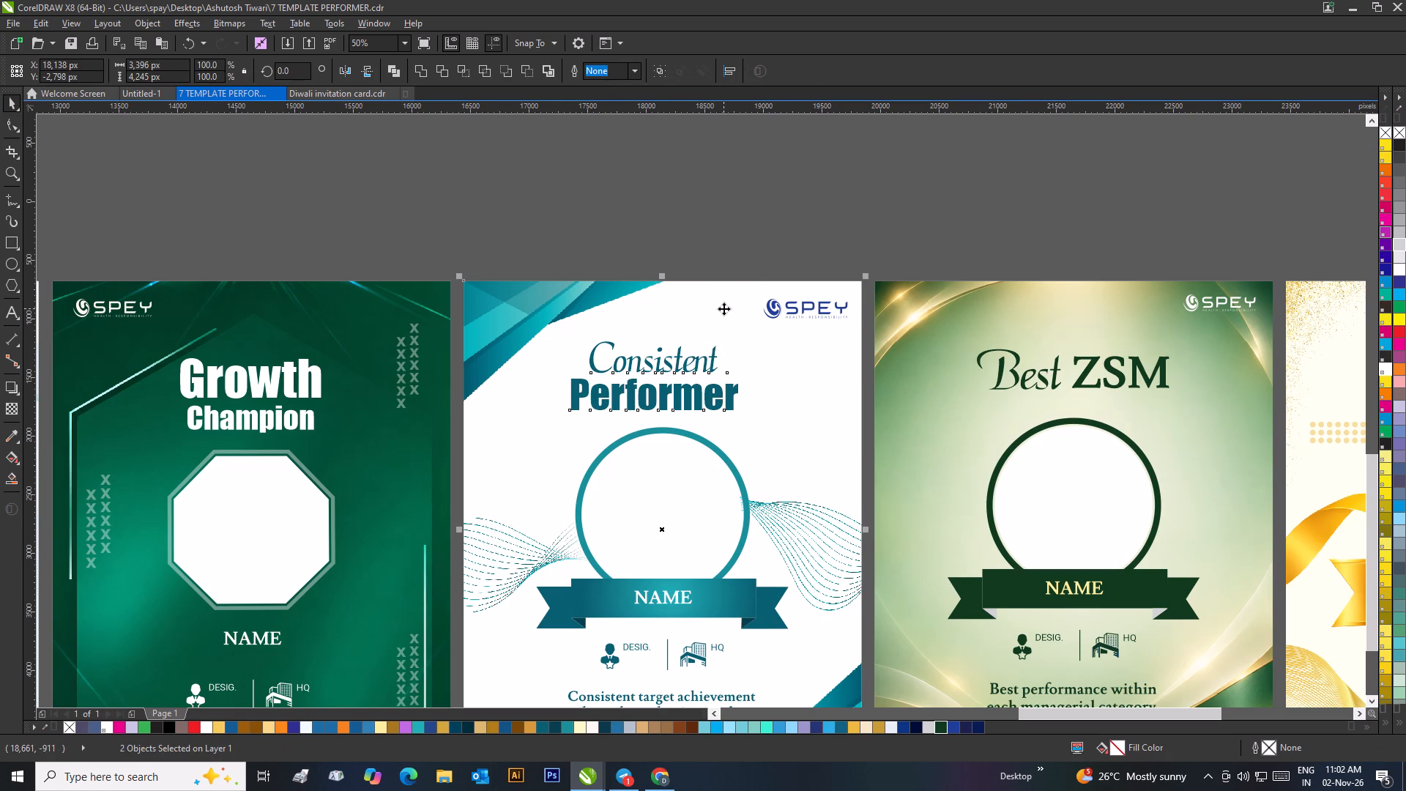
key(c)
click(756, 229)
Examine the titles of the remaining templates: "Best ZSM", "RISING STAR" and "Doctor Conversion Champion".
scroll(749, 281, down, 2)
scroll(763, 429, up, 1)
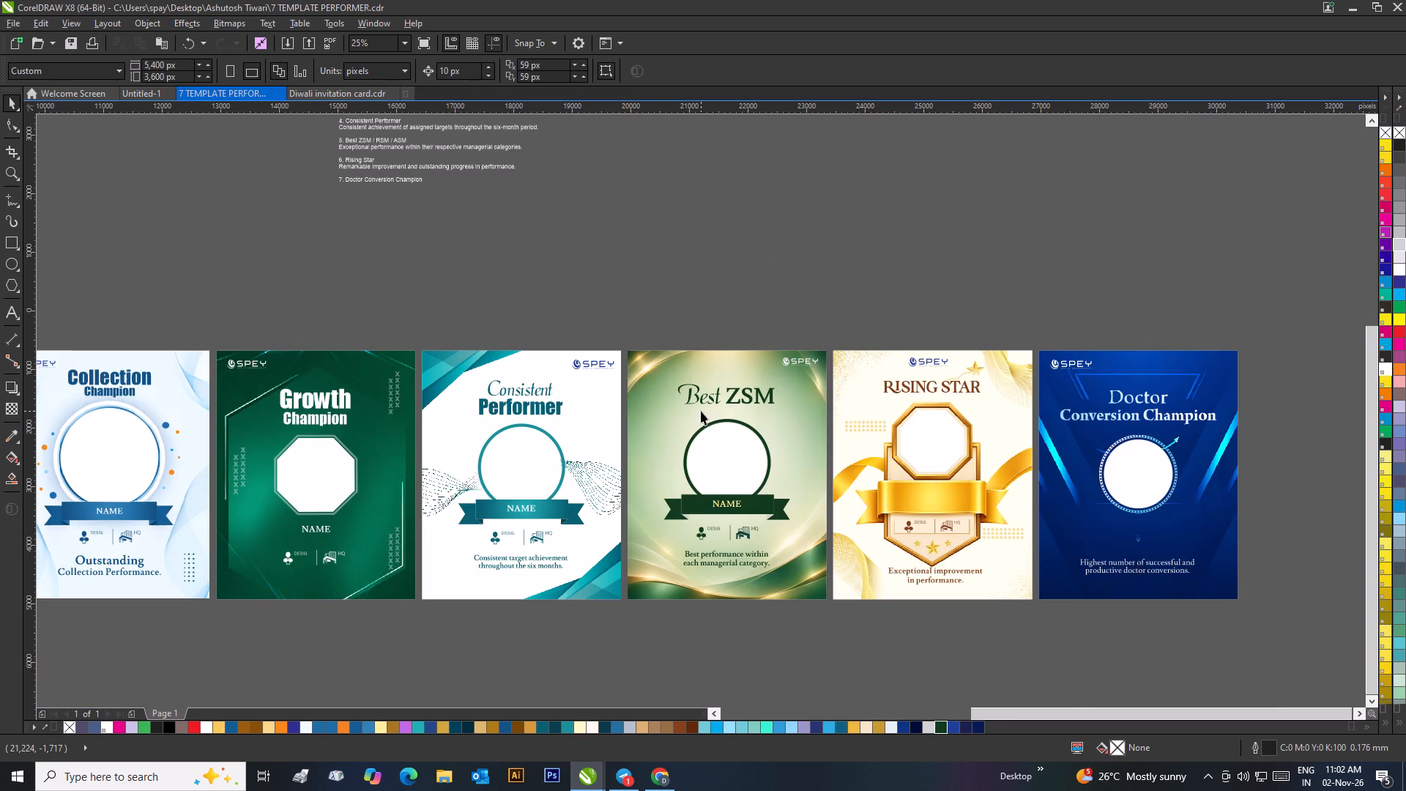
scroll(743, 409, up, 1)
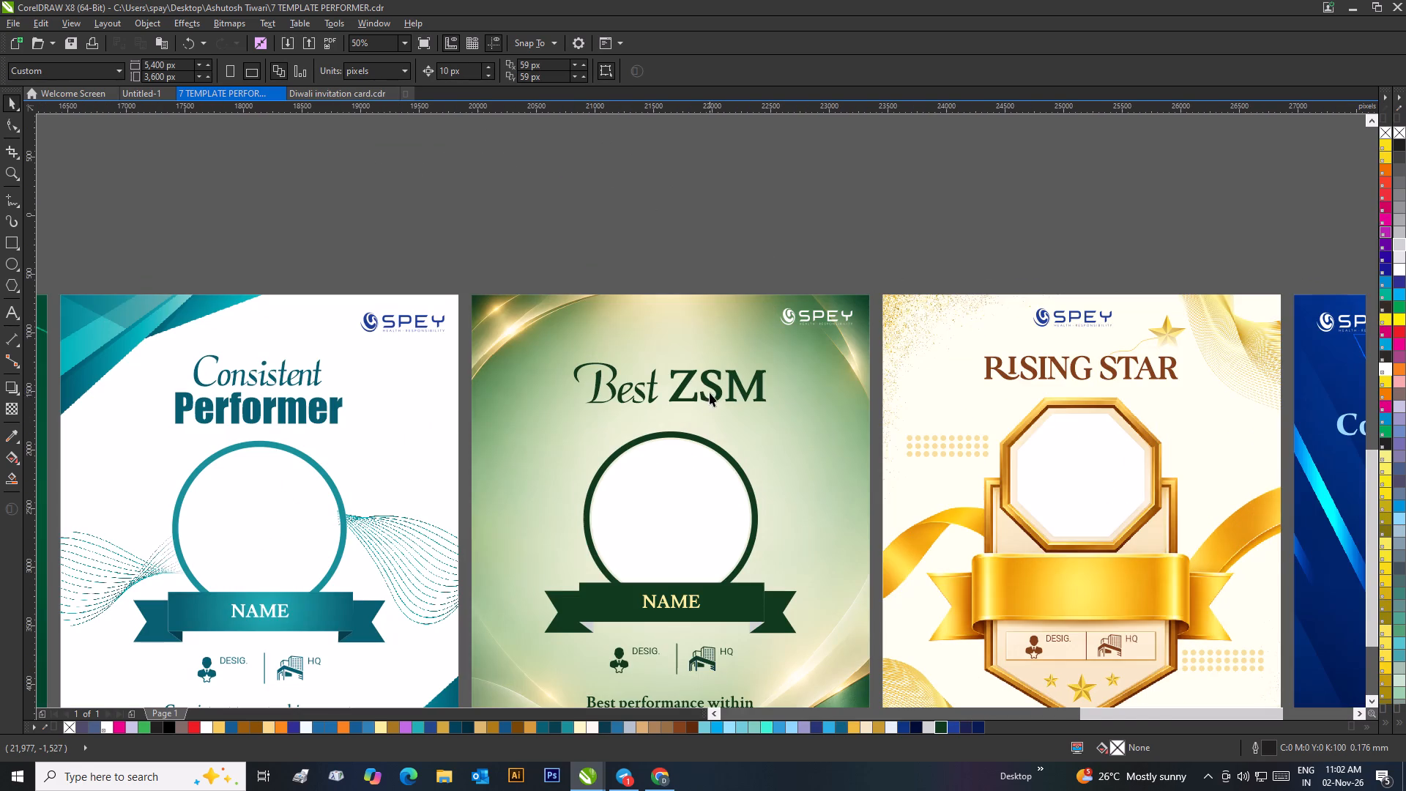
scroll(709, 395, down, 1)
scroll(869, 407, up, 1)
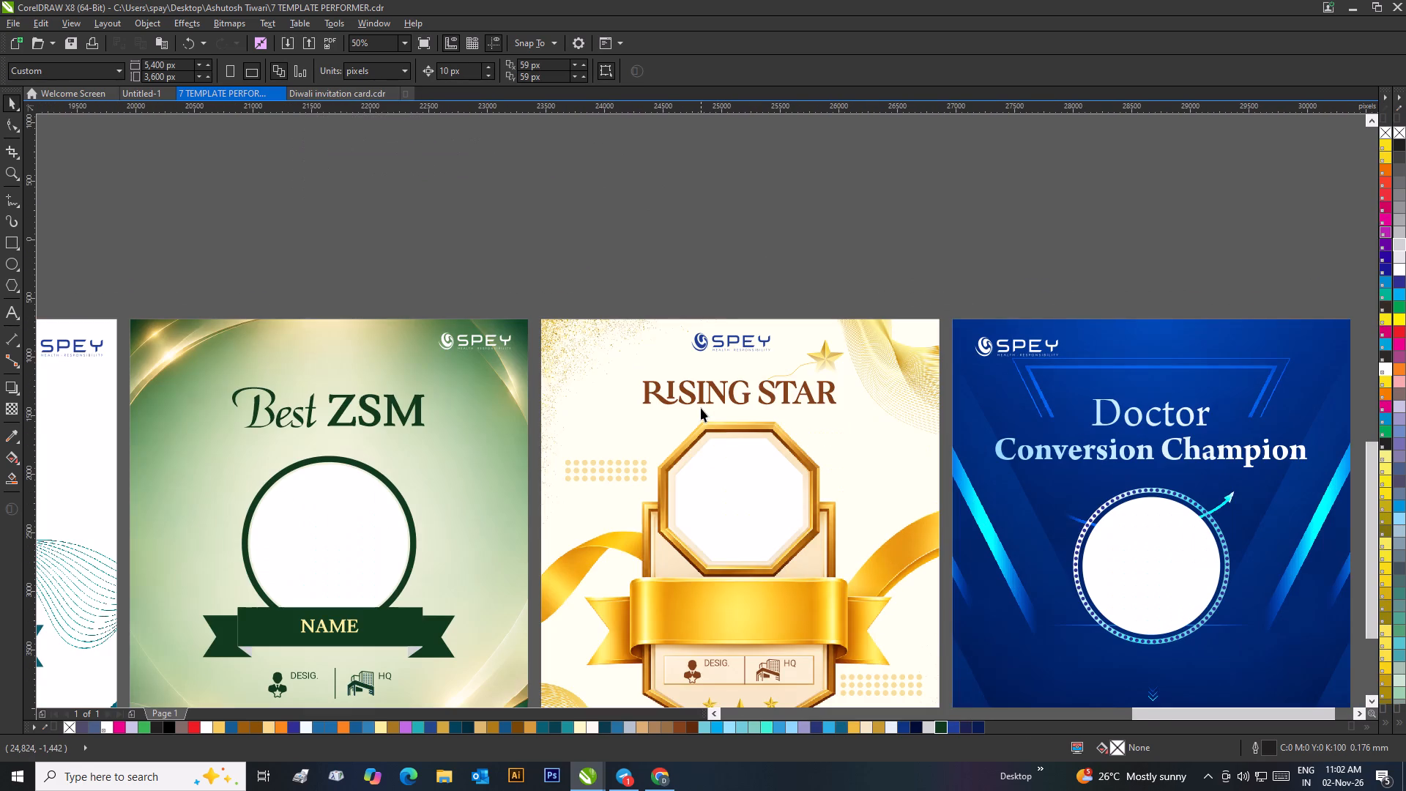
click(721, 399)
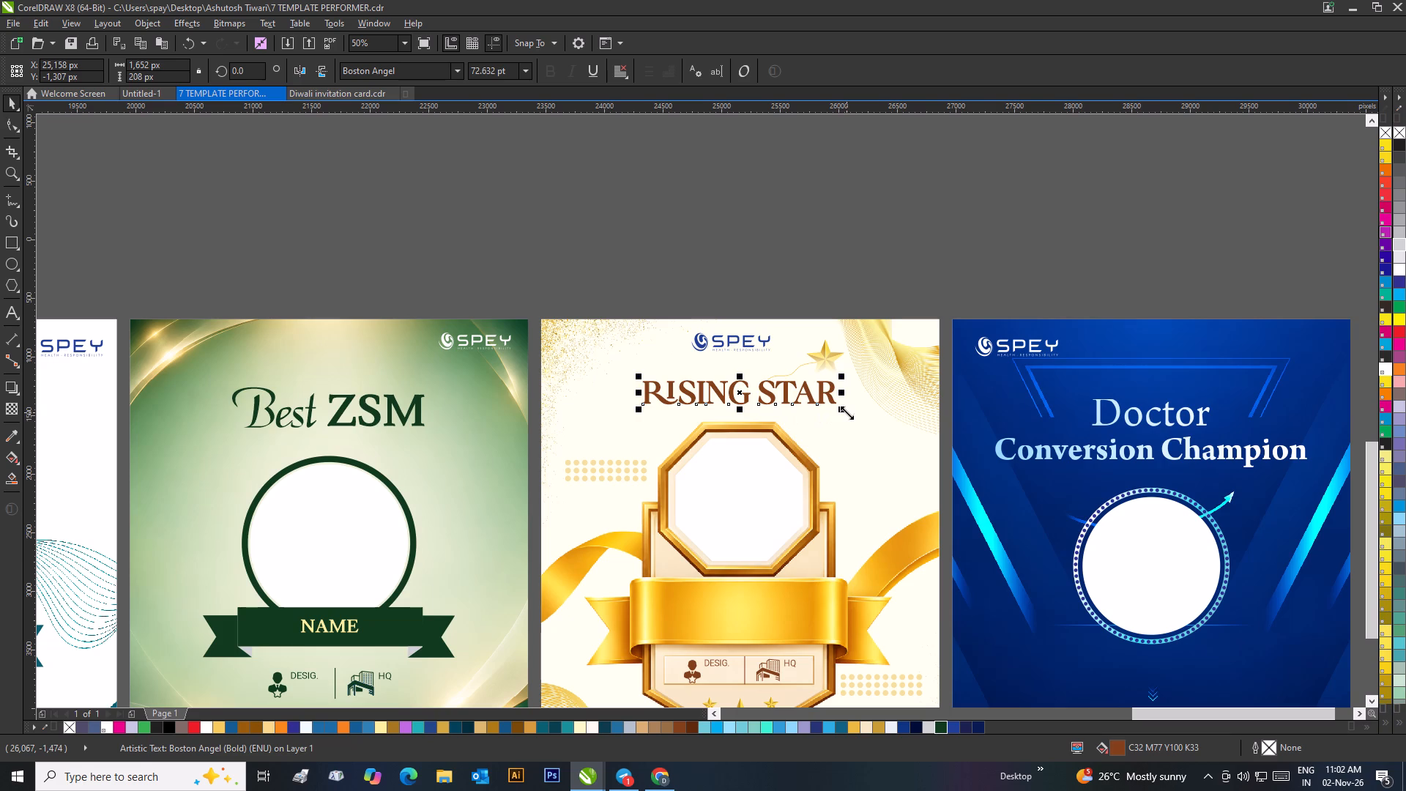
scroll(847, 415, down, 1)
scroll(844, 424, up, 1)
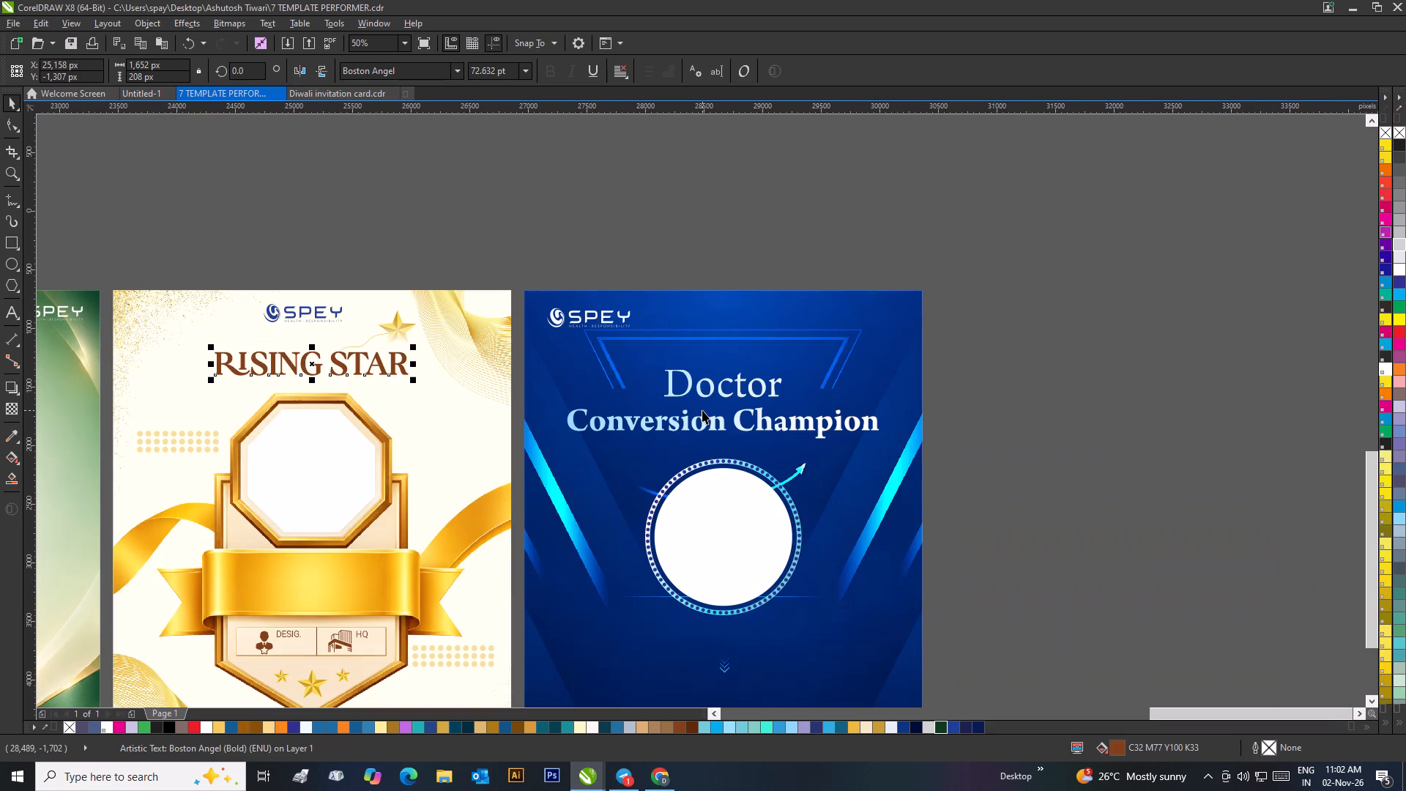
Set the font of the "Conversion Champion" line in the blue template's title to Impact.
click(724, 425)
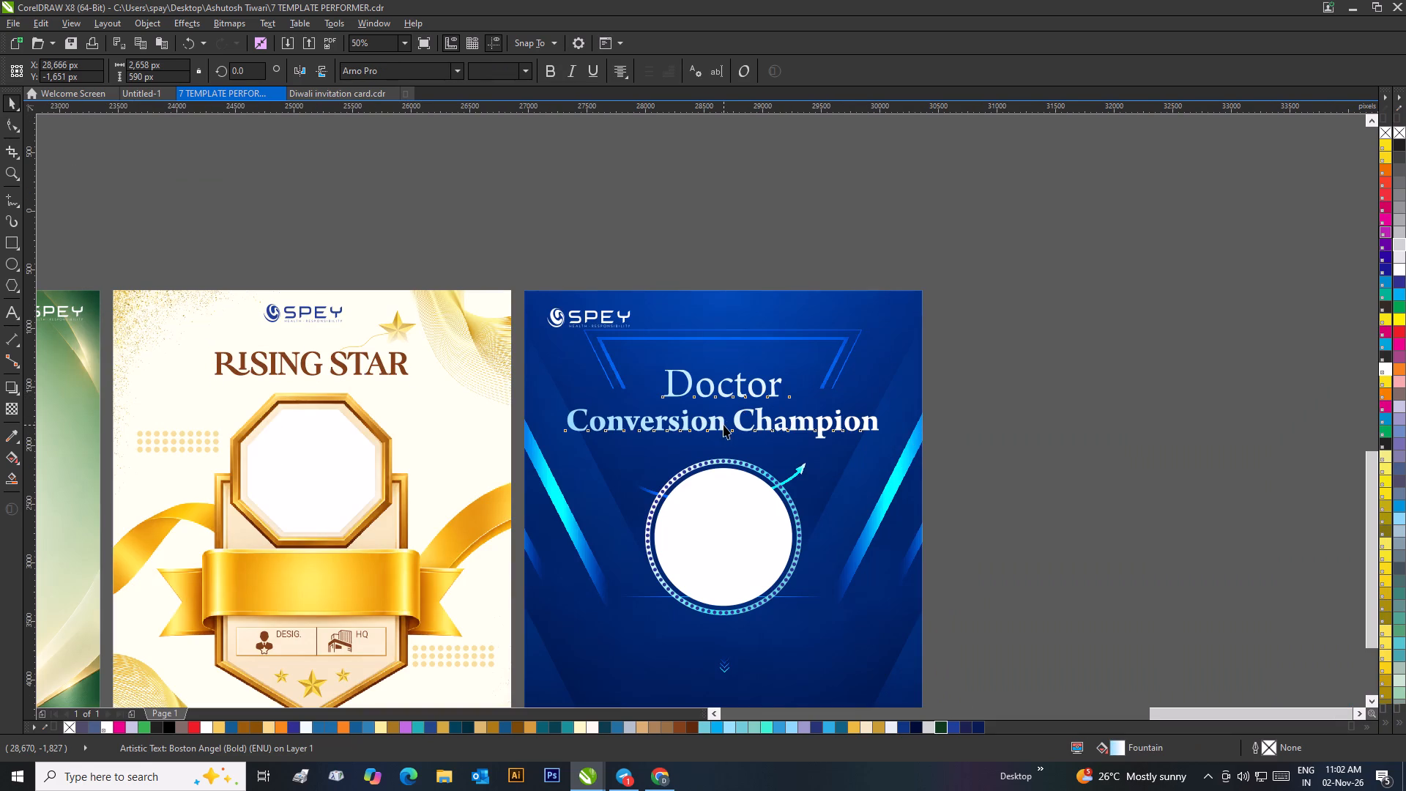
double_click(724, 425)
drag(575, 418, 910, 427)
click(455, 70)
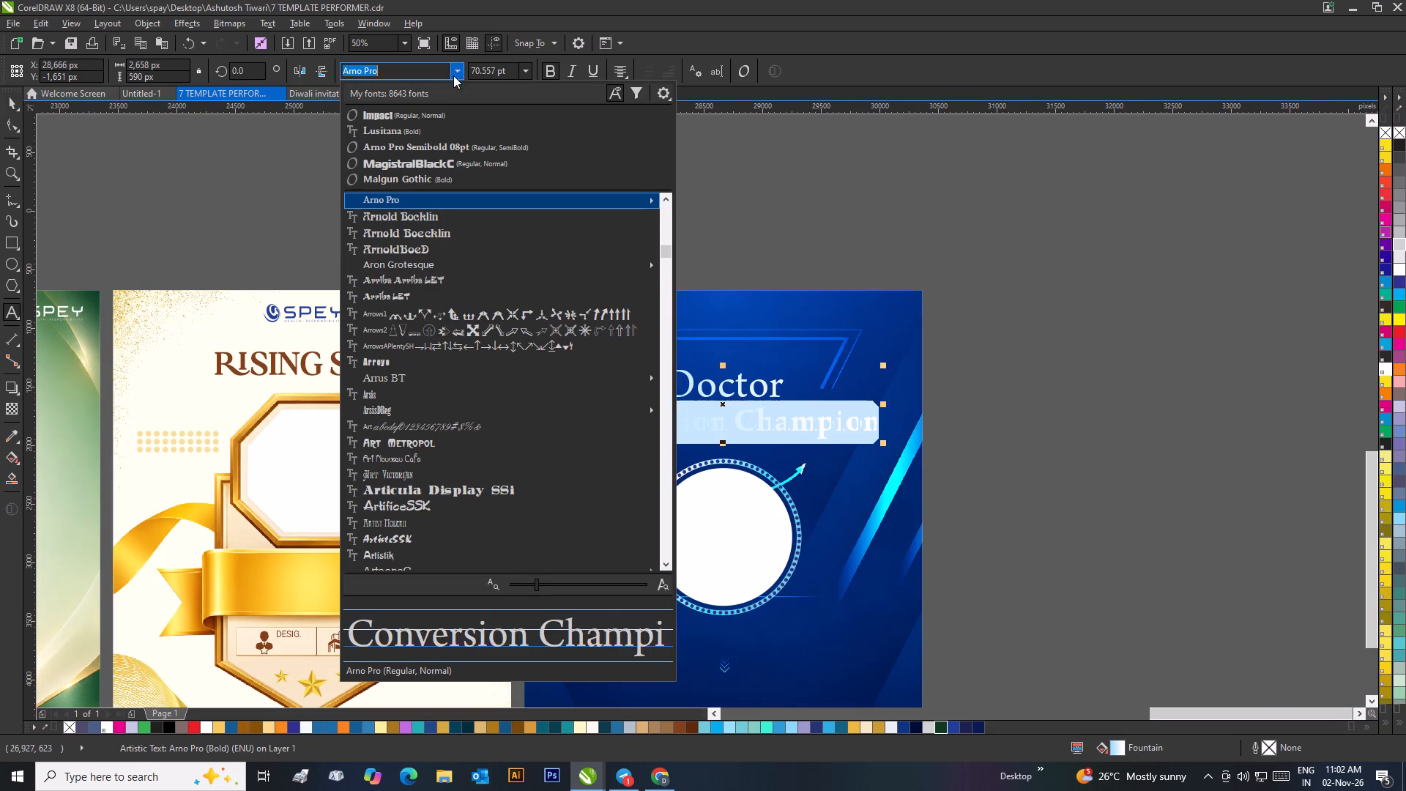
click(417, 116)
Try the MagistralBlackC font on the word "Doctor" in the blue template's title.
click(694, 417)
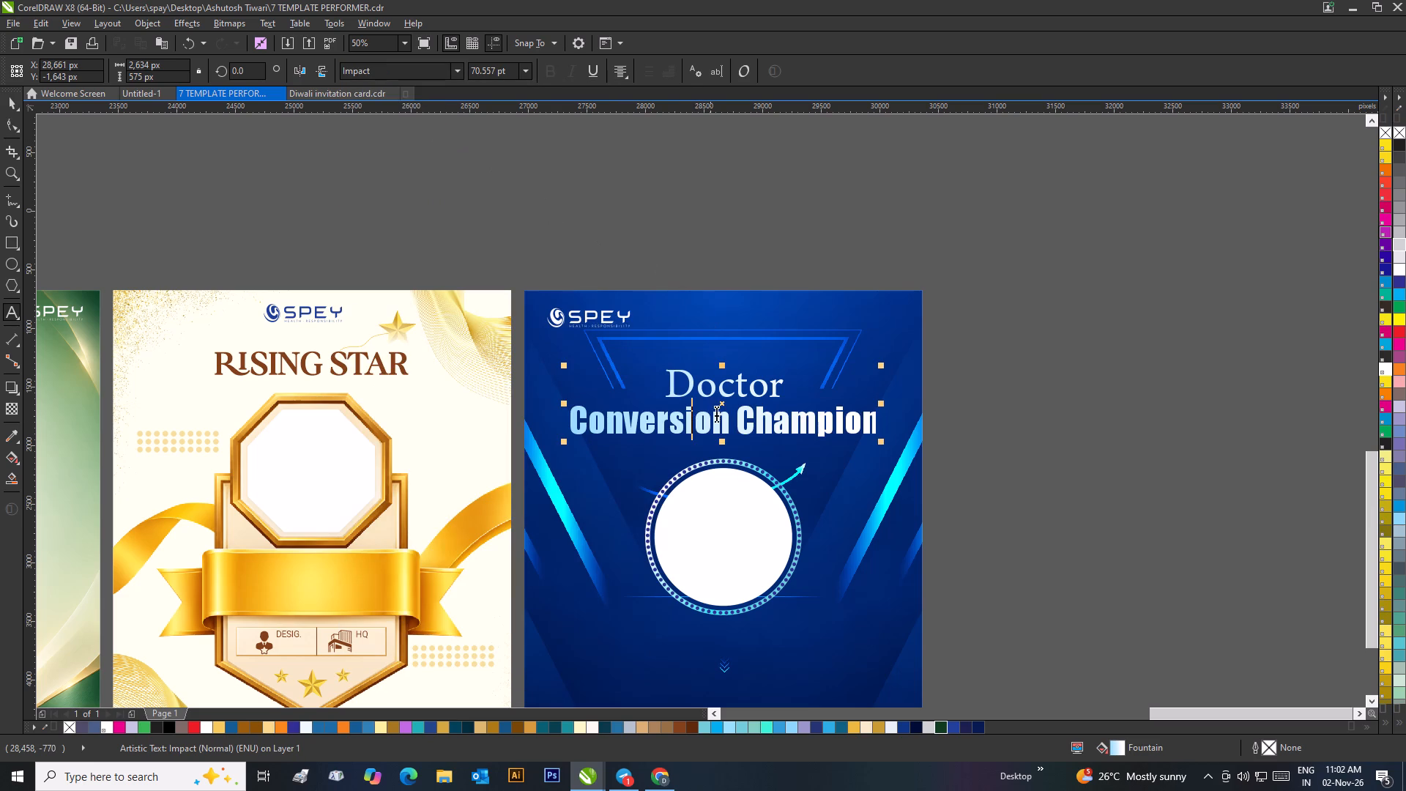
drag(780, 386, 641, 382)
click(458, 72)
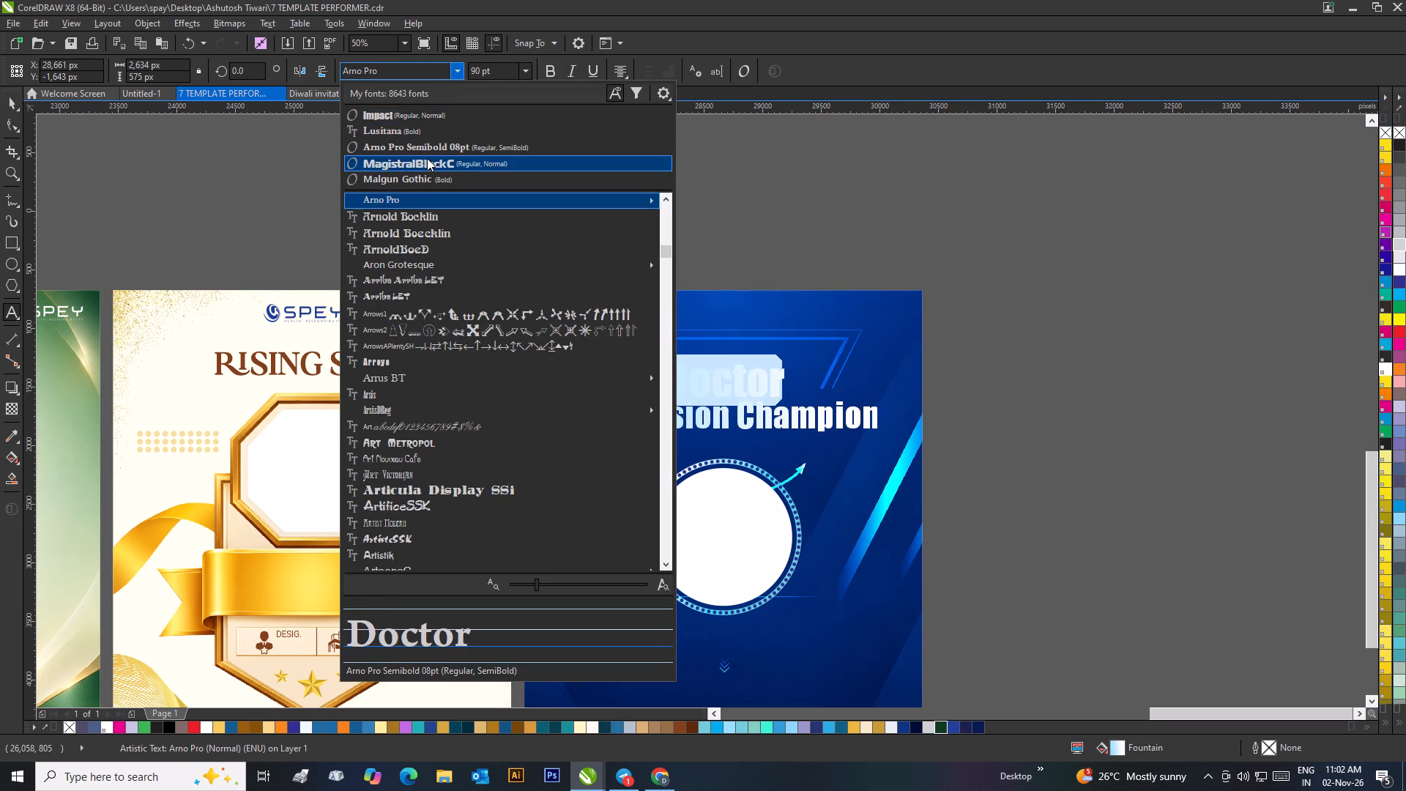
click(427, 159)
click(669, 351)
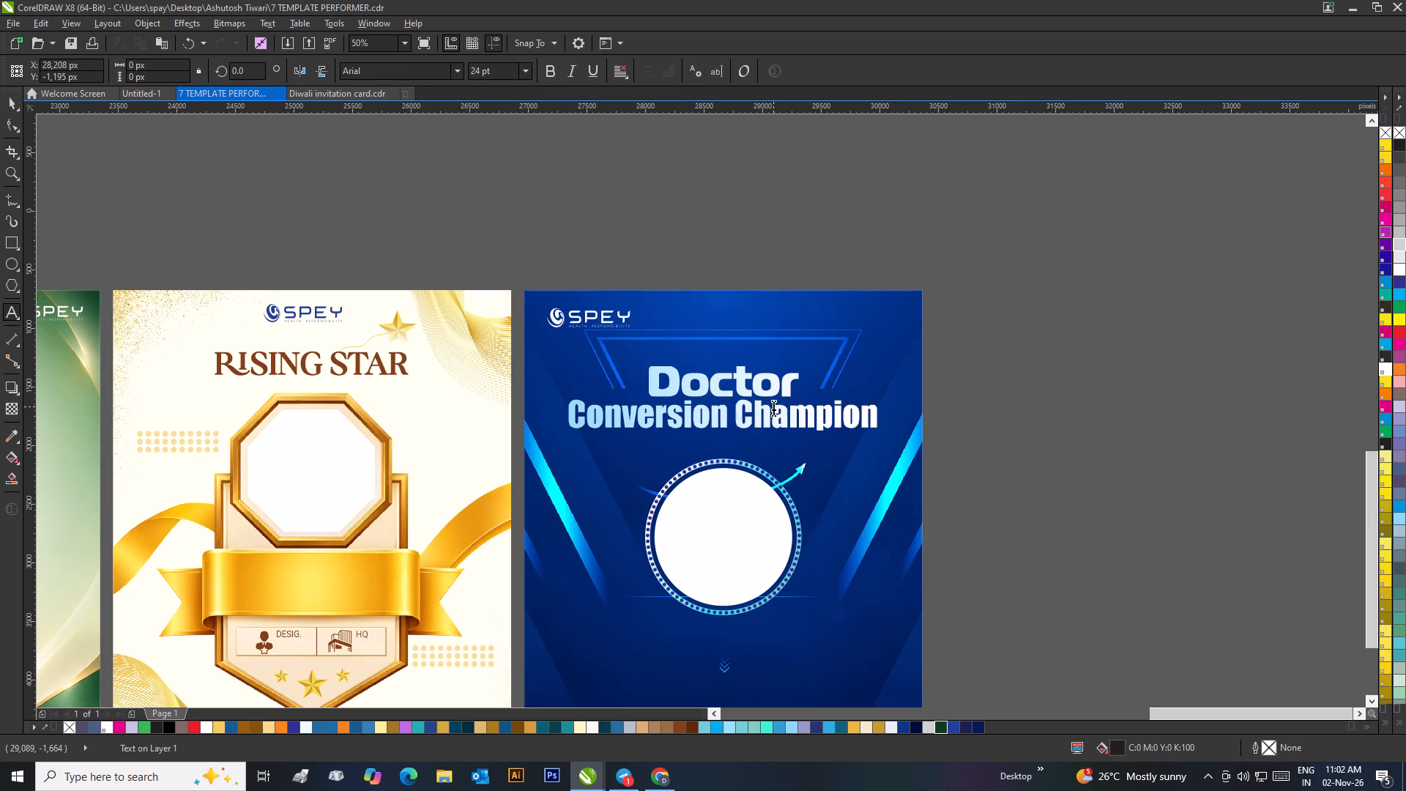
Set the font of the word "Doctor" in the "Doctor Conversion Champion" title to Impact.
drag(652, 378, 833, 371)
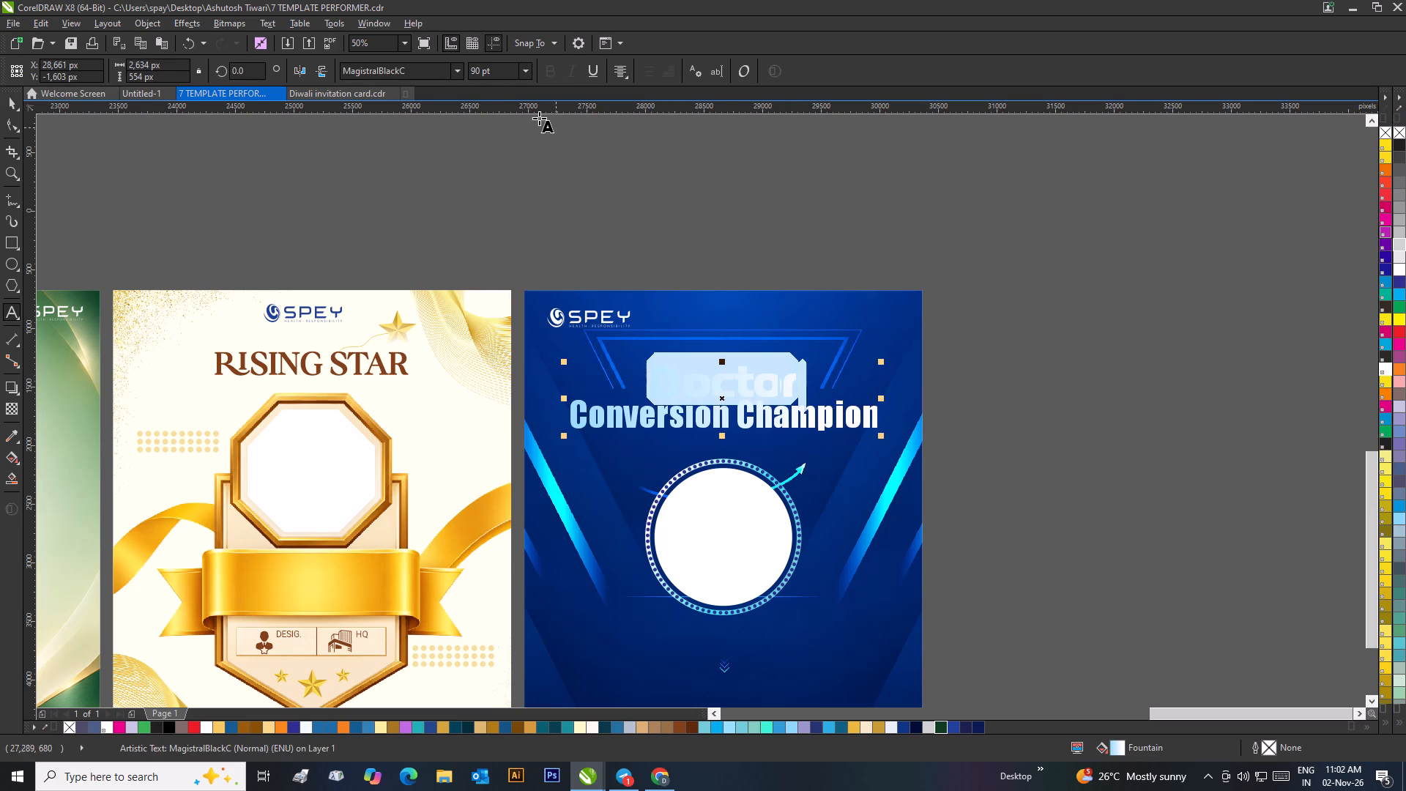
click(453, 68)
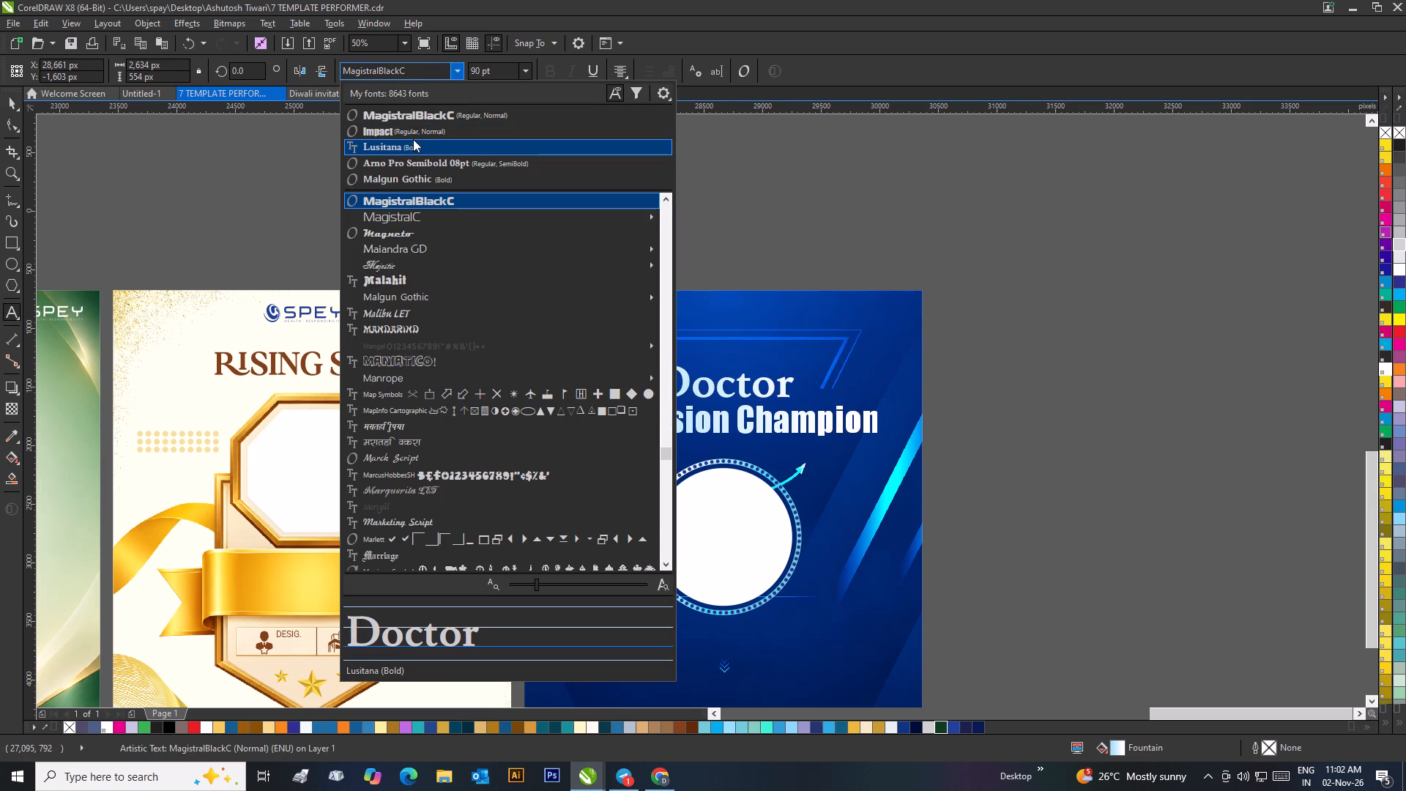
click(410, 133)
click(692, 371)
click(754, 394)
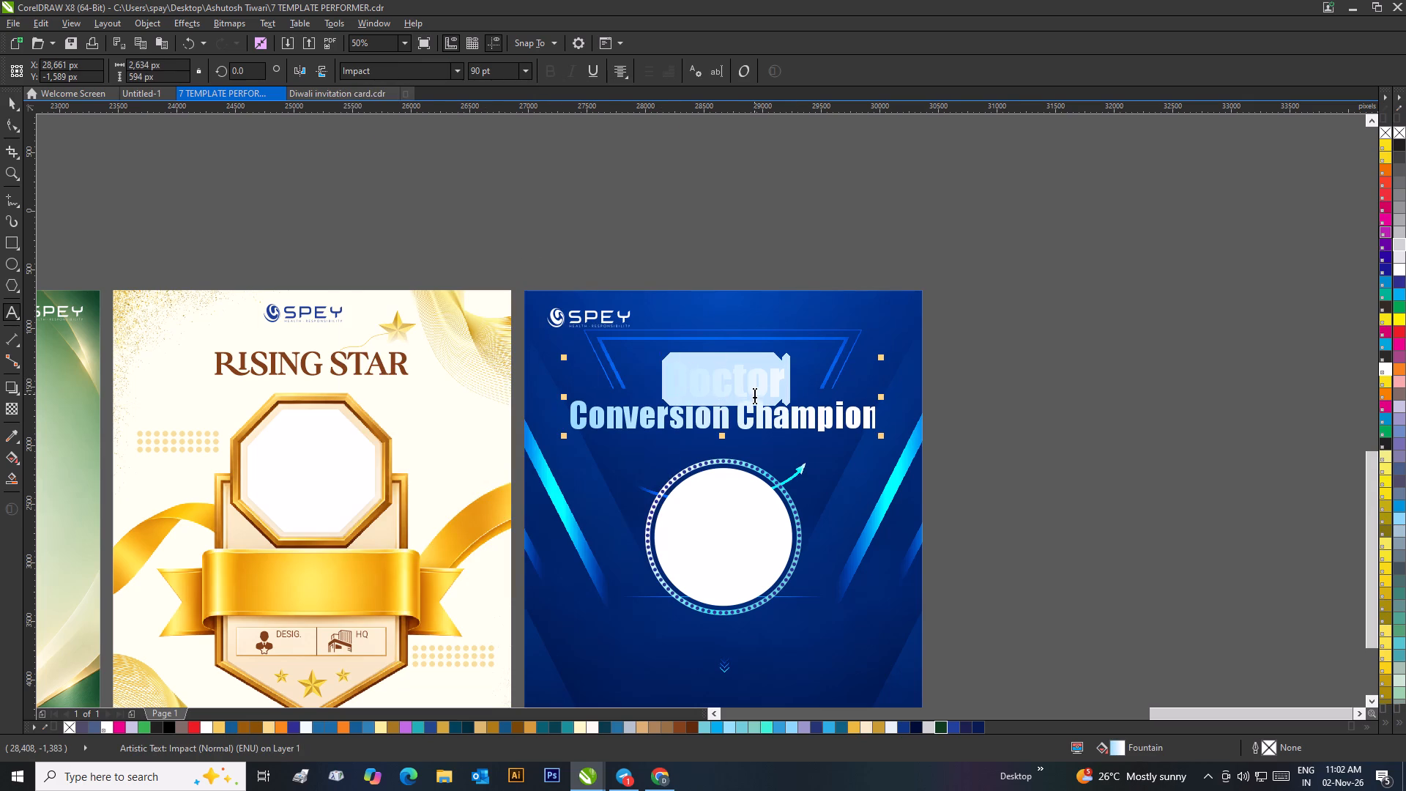
click(14, 97)
click(432, 176)
scroll(899, 316, down, 1)
scroll(635, 455, up, 1)
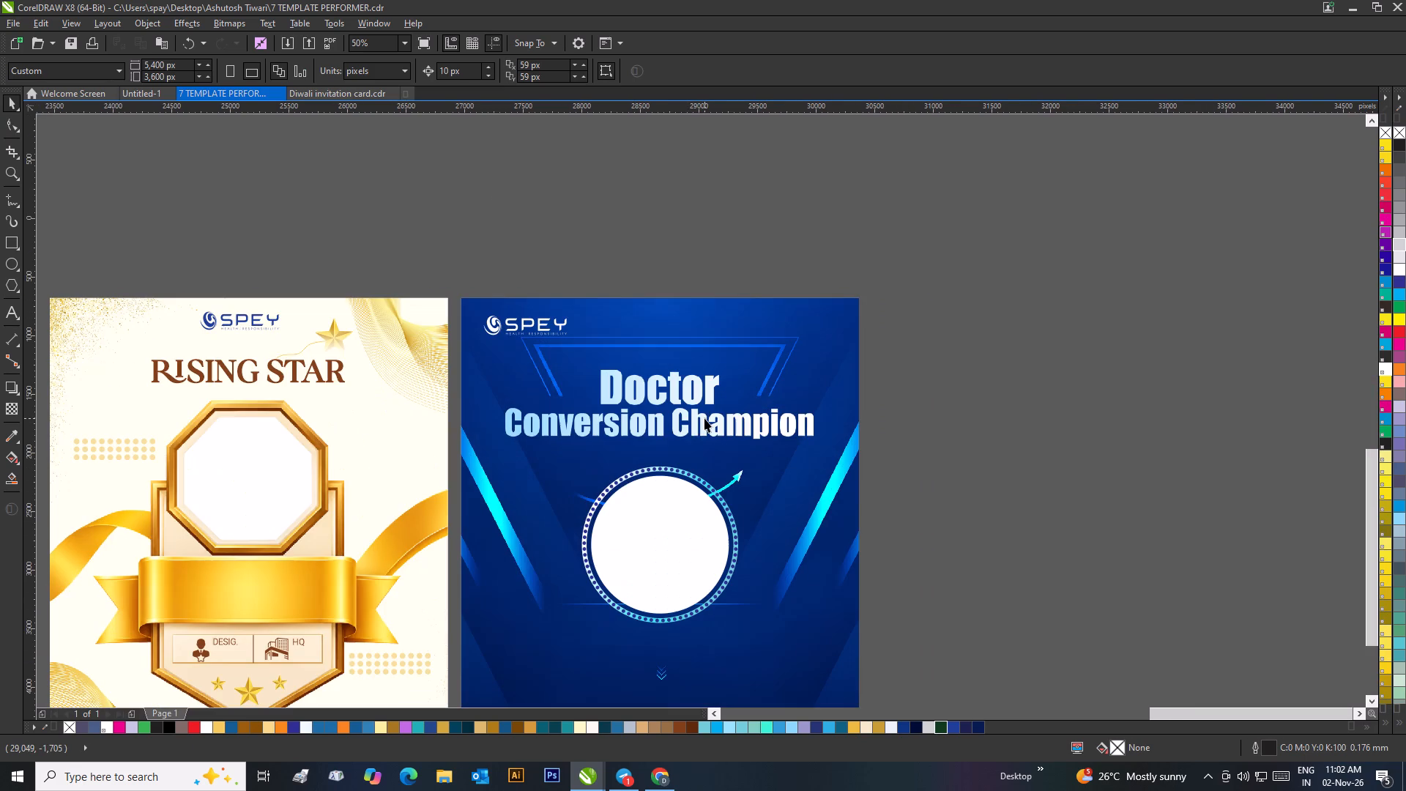
Scale the "Doctor Conversion Champion" title down to about 2,370 px wide and centre it horizontally on the blue template.
click(696, 423)
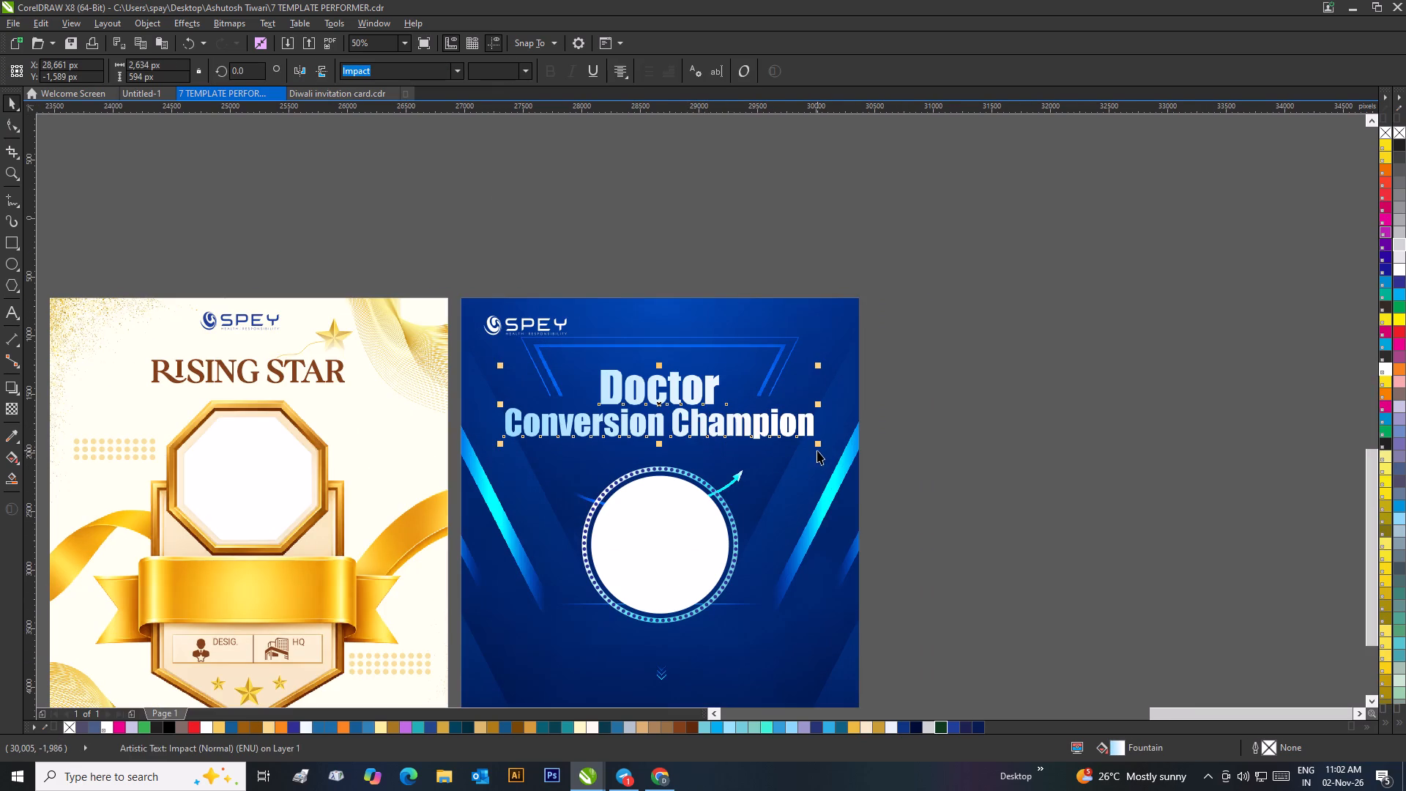
drag(819, 448, 779, 458)
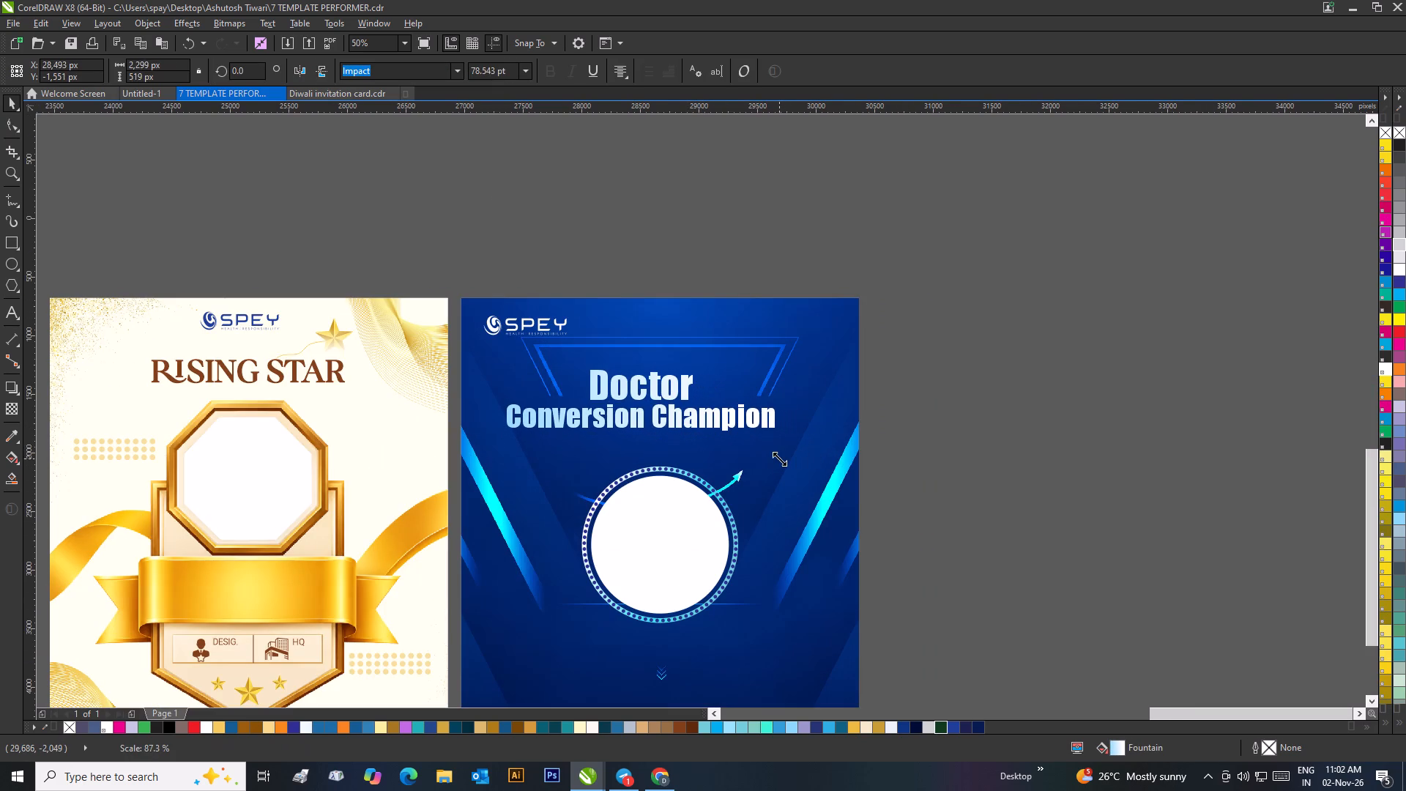
drag(779, 458, 787, 461)
shift+click(773, 475)
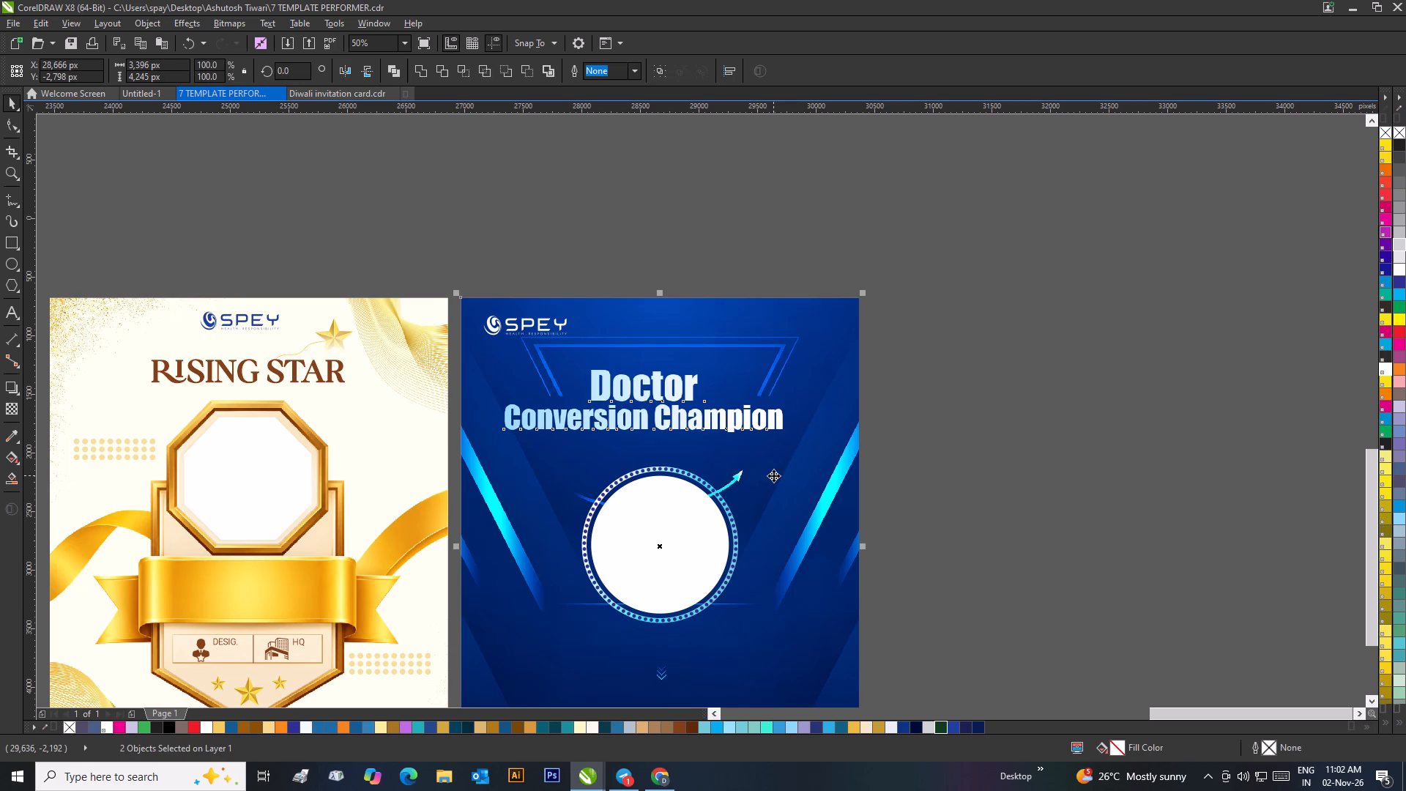
key(c)
click(907, 447)
Move the "Doctor Conversion Champion" title slightly lower and align it to the blue template's horizontal centre.
scroll(763, 431, down, 1)
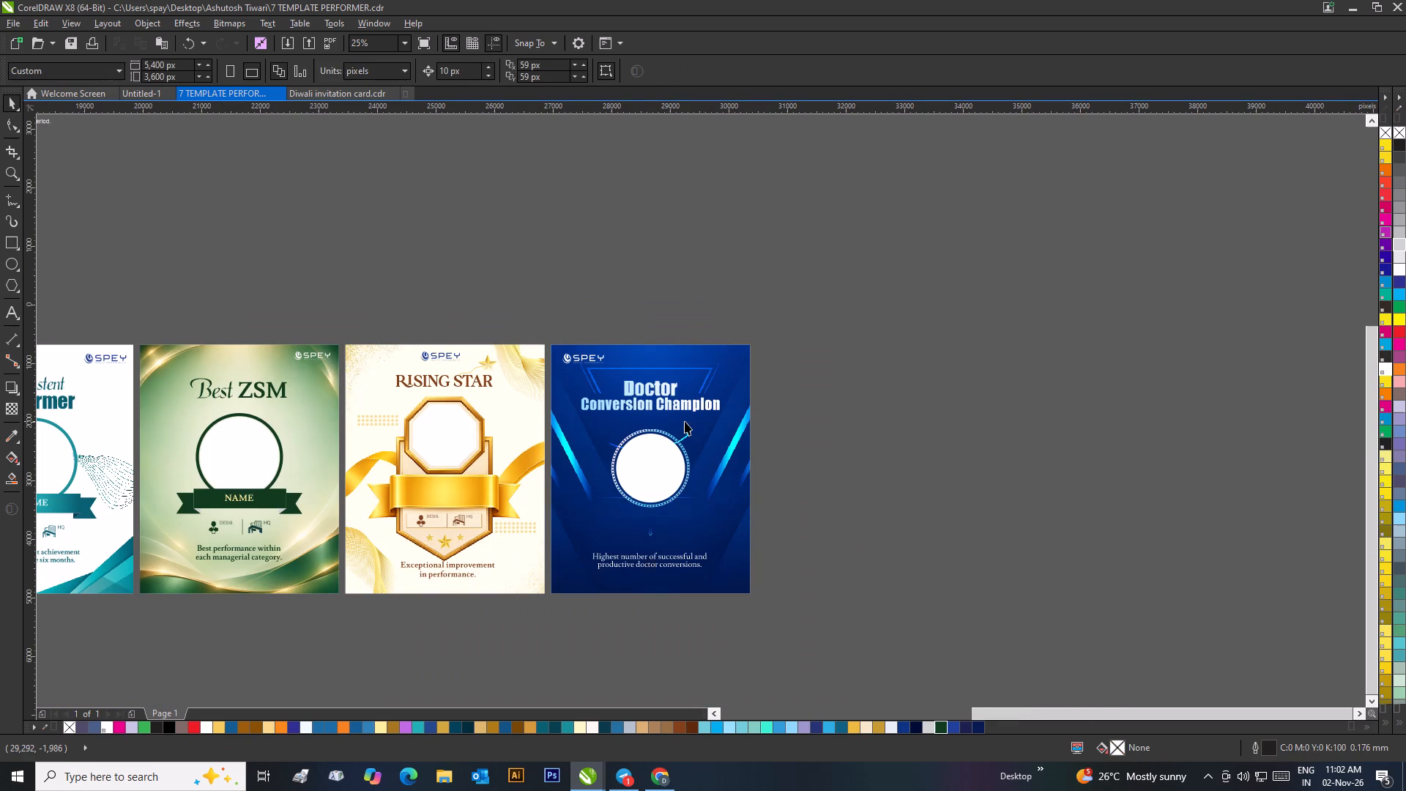
scroll(664, 417, up, 1)
drag(706, 394, 712, 401)
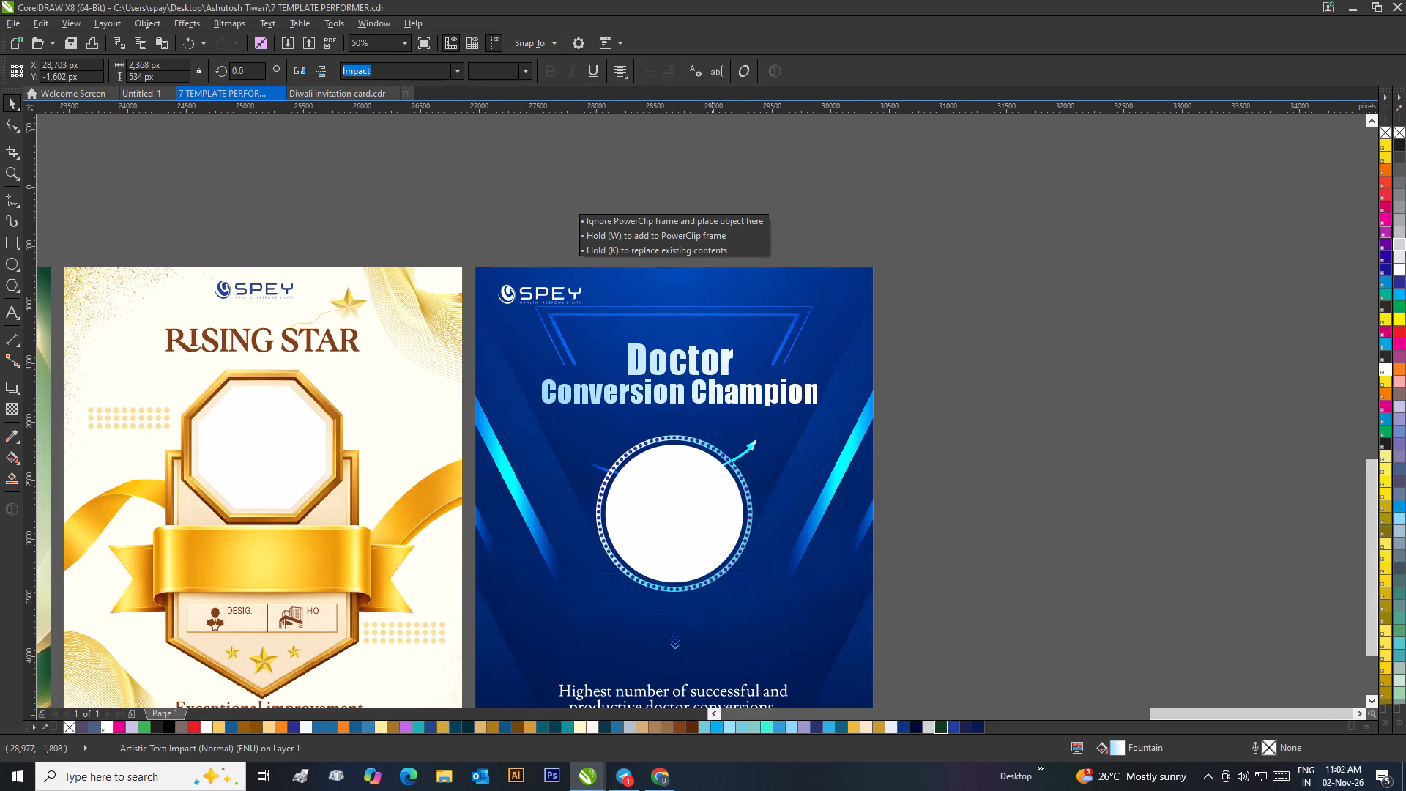
drag(712, 401, 713, 401)
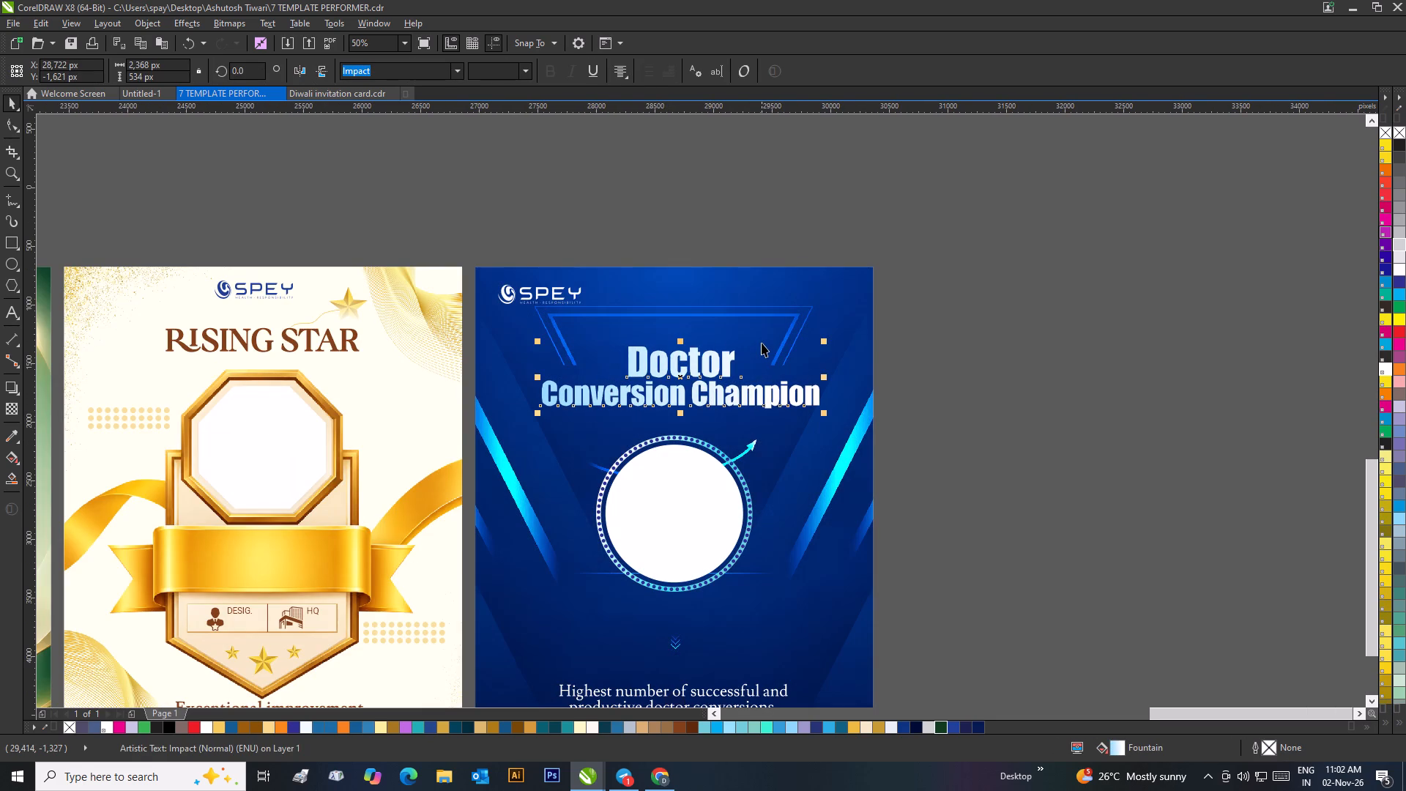
click(762, 343)
key(c)
drag(936, 368, 892, 369)
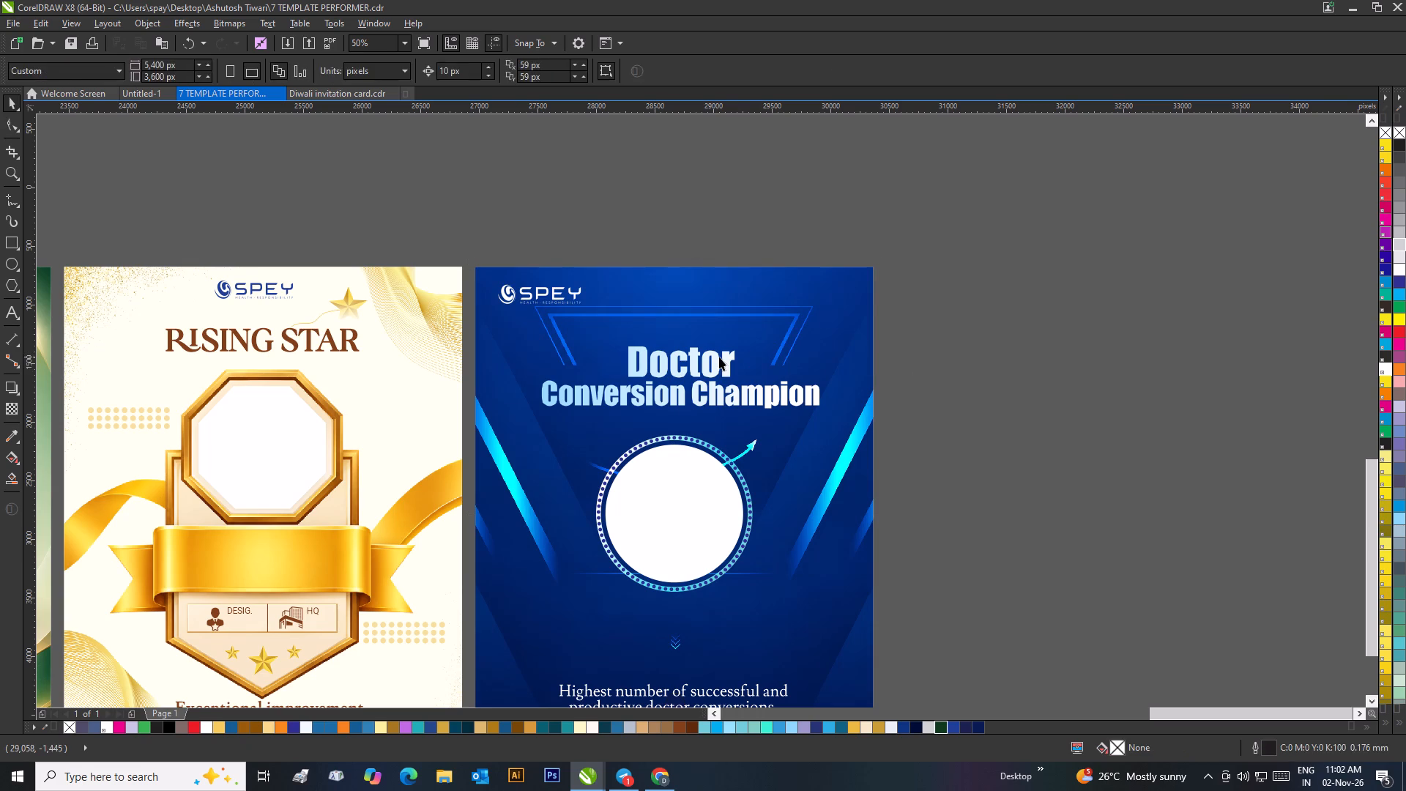
click(718, 357)
shift+click(729, 328)
key(c)
click(909, 354)
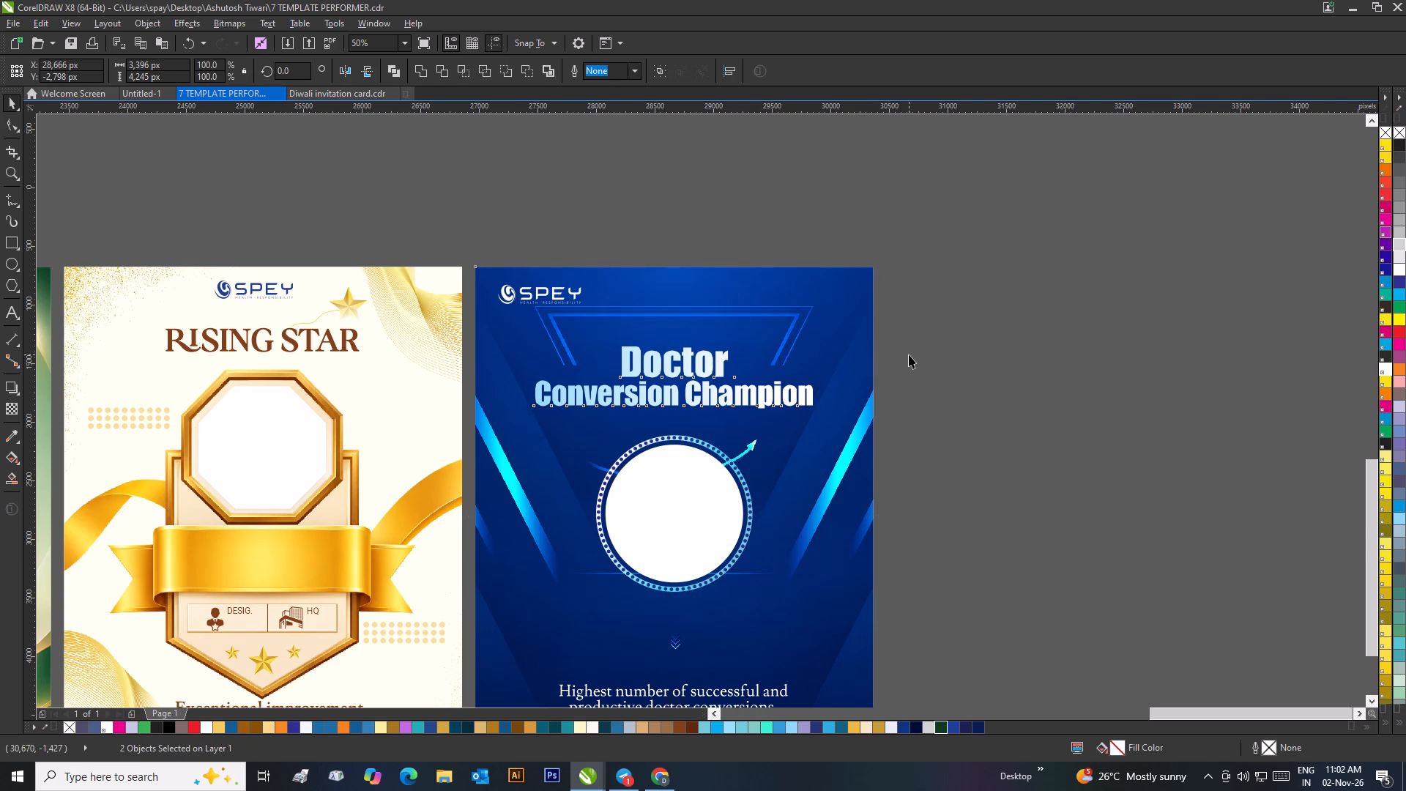
Move the blue template's description text, together with the ellipse behind it, slightly upward.
scroll(883, 363, down, 1)
scroll(601, 585, up, 1)
drag(938, 371, 847, 406)
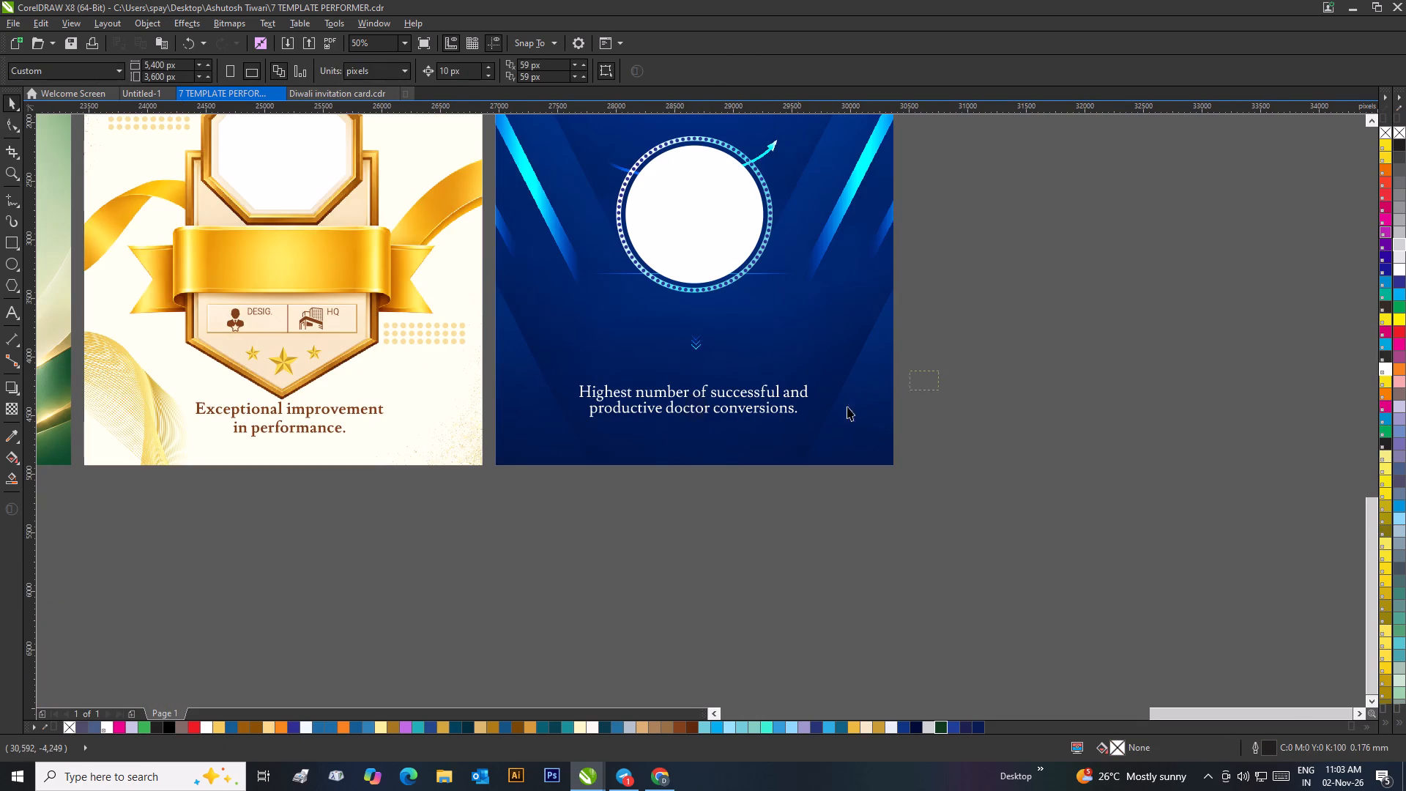
drag(847, 406, 546, 434)
drag(694, 402, 704, 398)
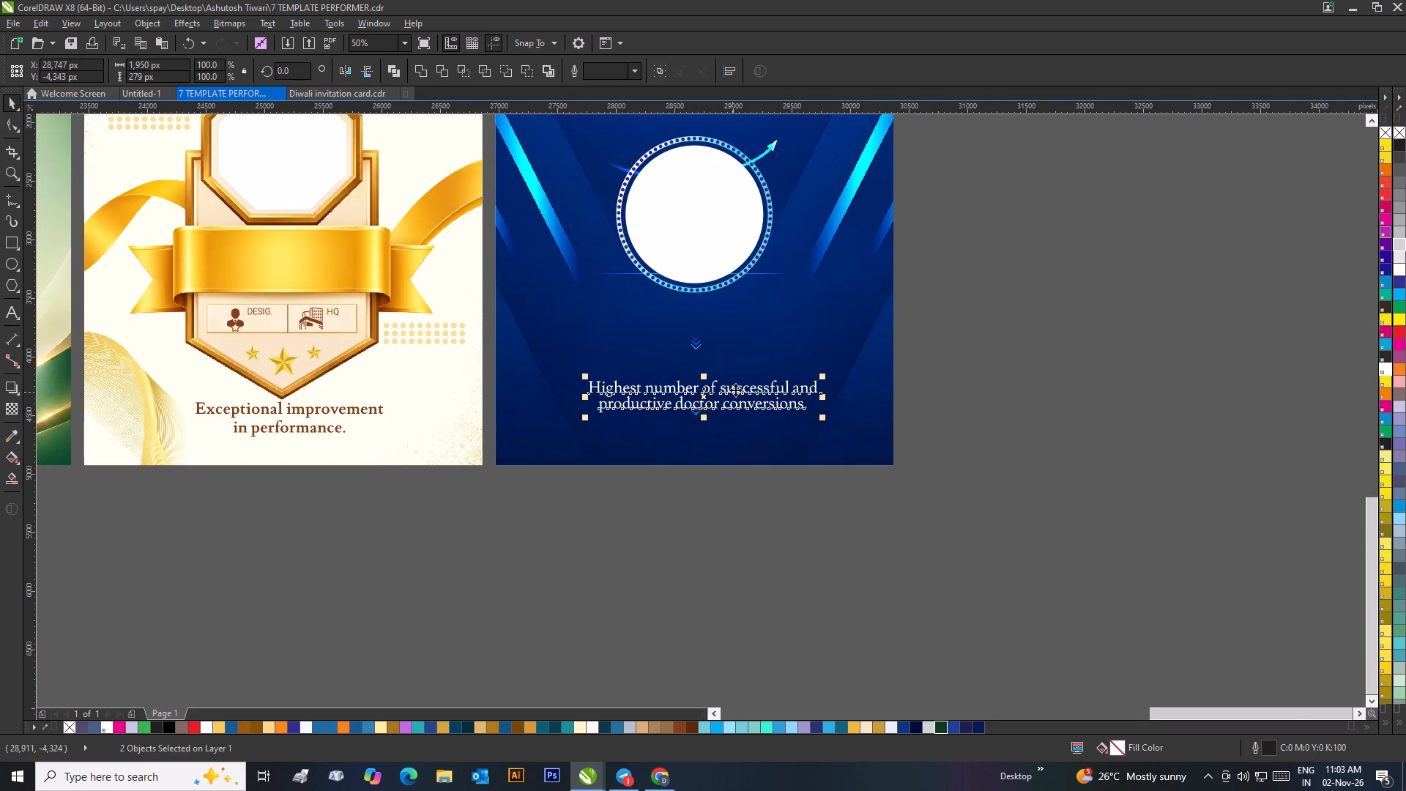
click(888, 354)
Move the dark blue cover ellipse behind the description so it hides the stray lower chevron.
scroll(692, 411, up, 2)
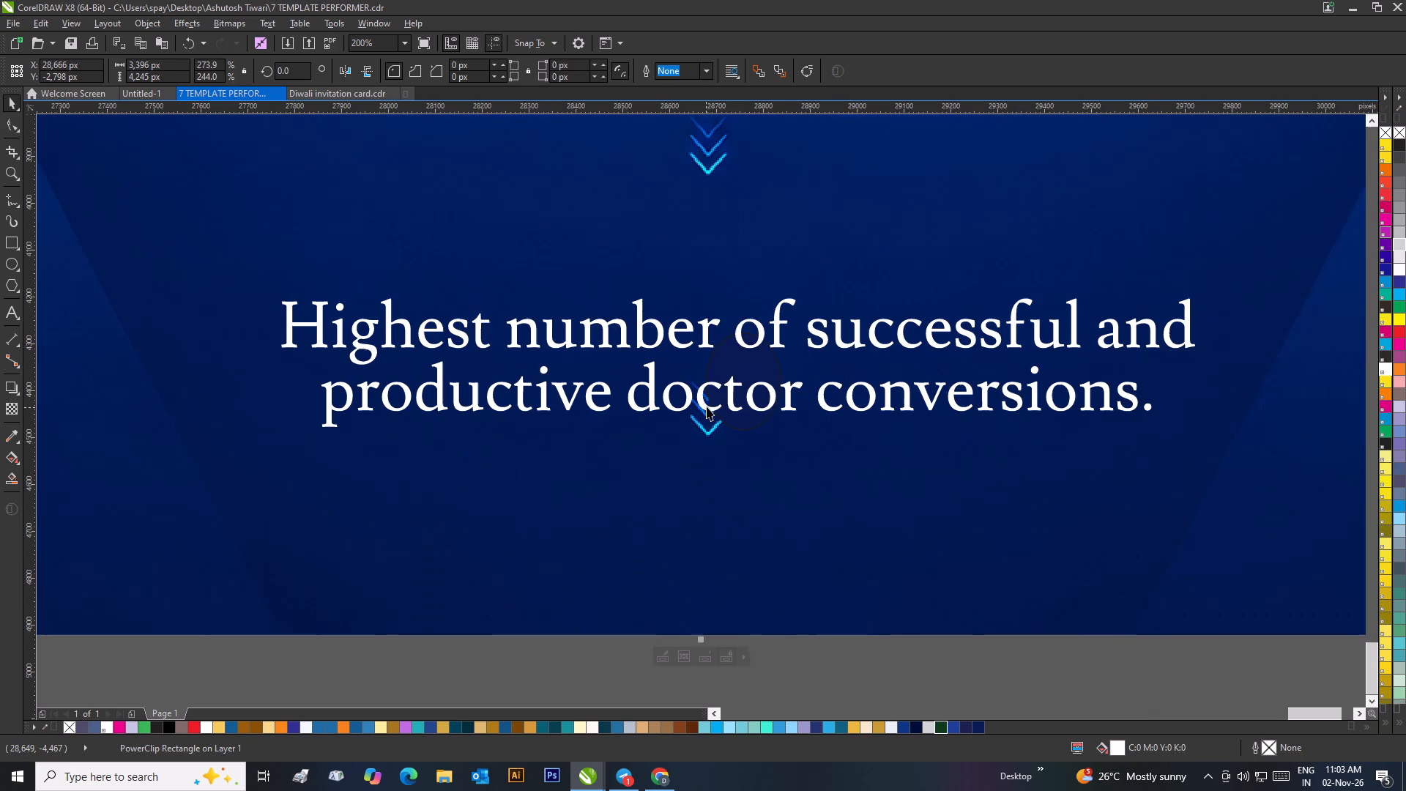
drag(720, 361, 686, 380)
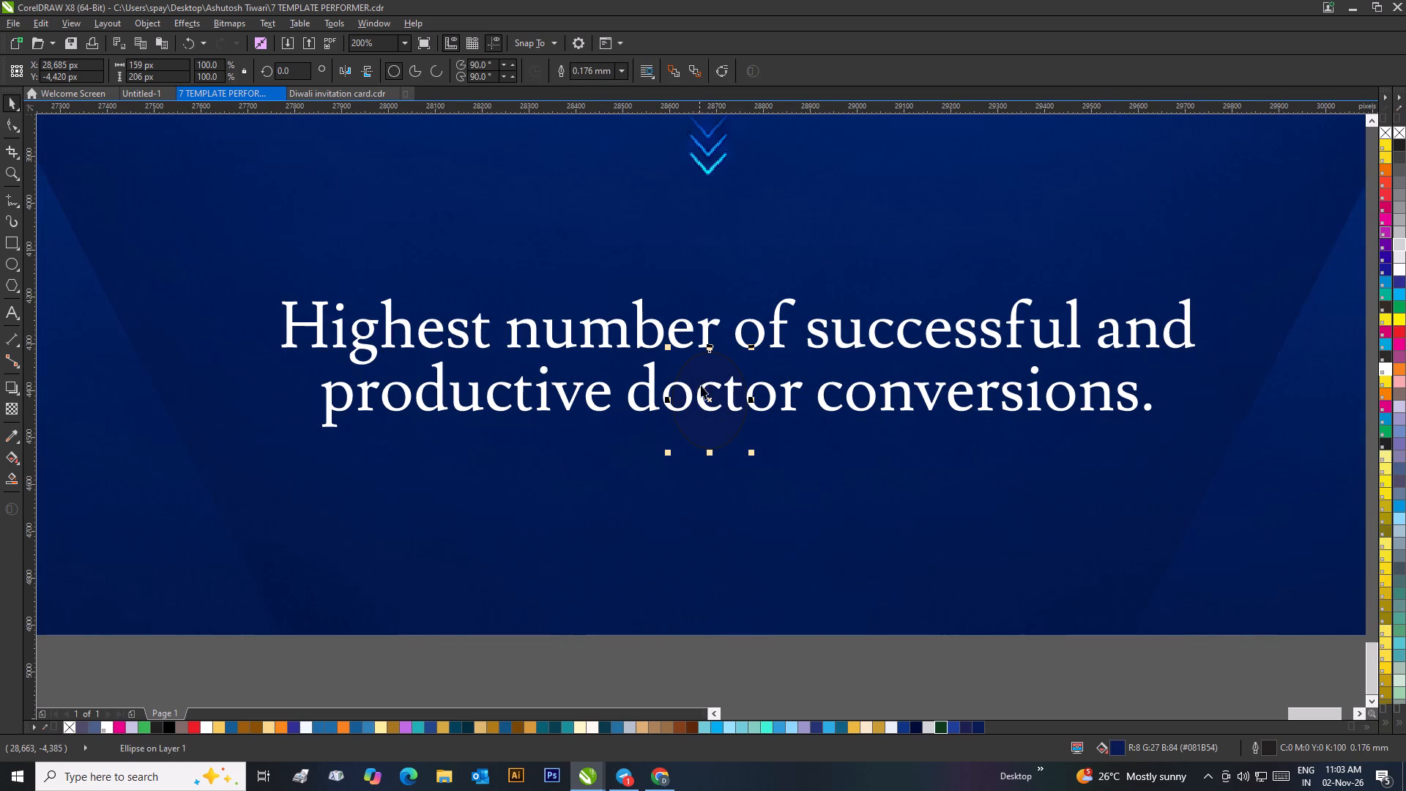
Centre the "Highest number of successful and productive doctor conversions." text horizontally on the blue template.
click(778, 341)
shift+click(773, 264)
key(c)
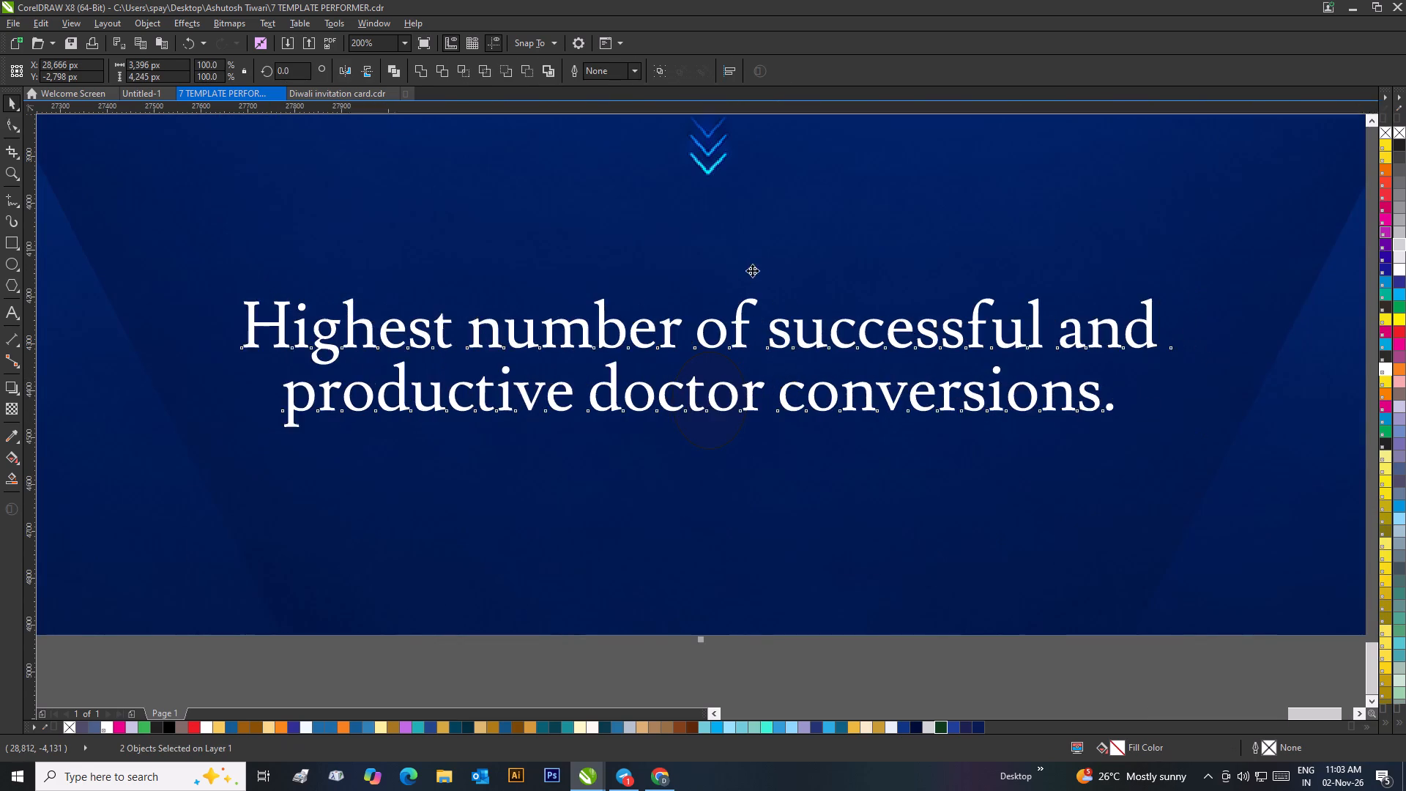
scroll(739, 289, down, 3)
click(877, 406)
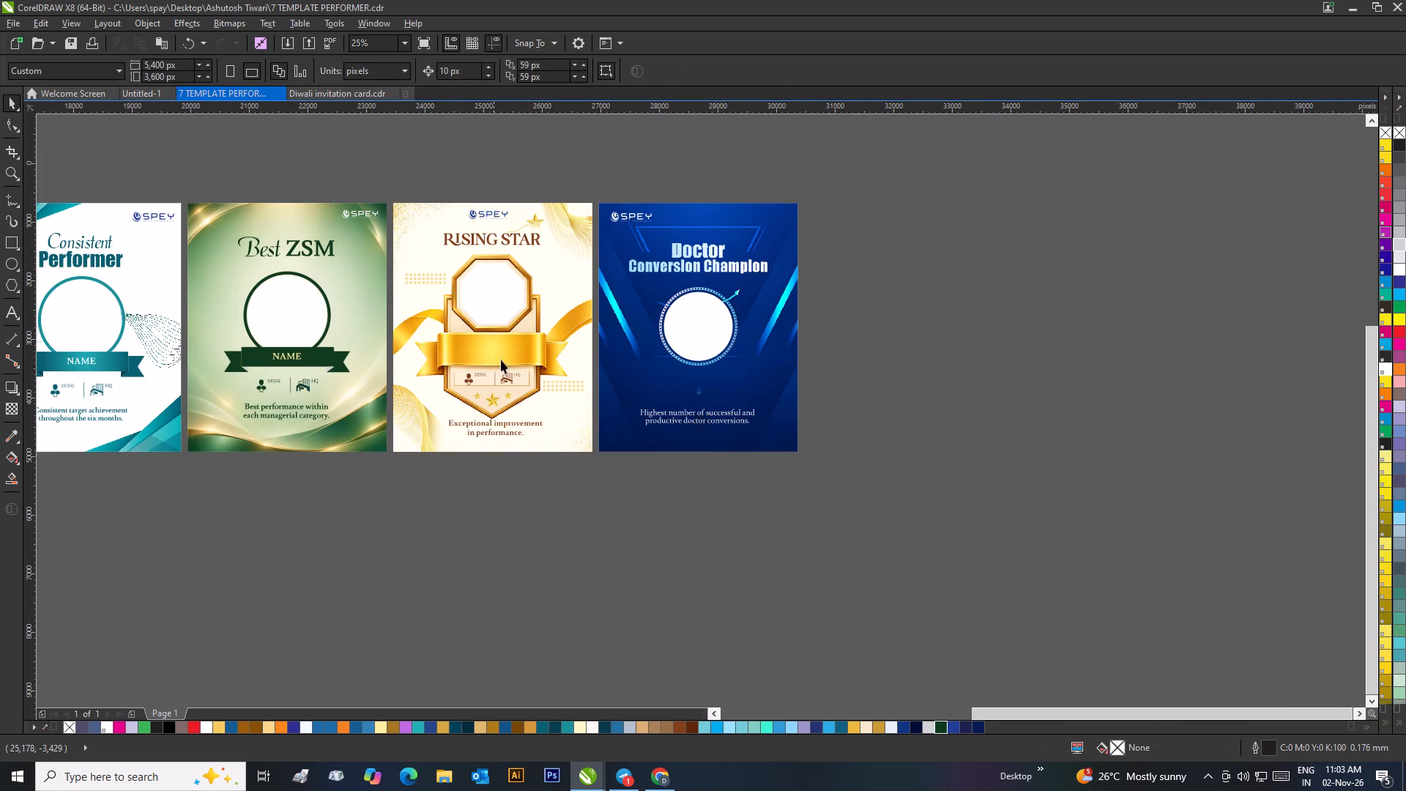
click(874, 363)
Move the SPEY logo of the "RISING STAR" template to the template's upper-left corner.
scroll(477, 215, up, 1)
drag(655, 363, 791, 441)
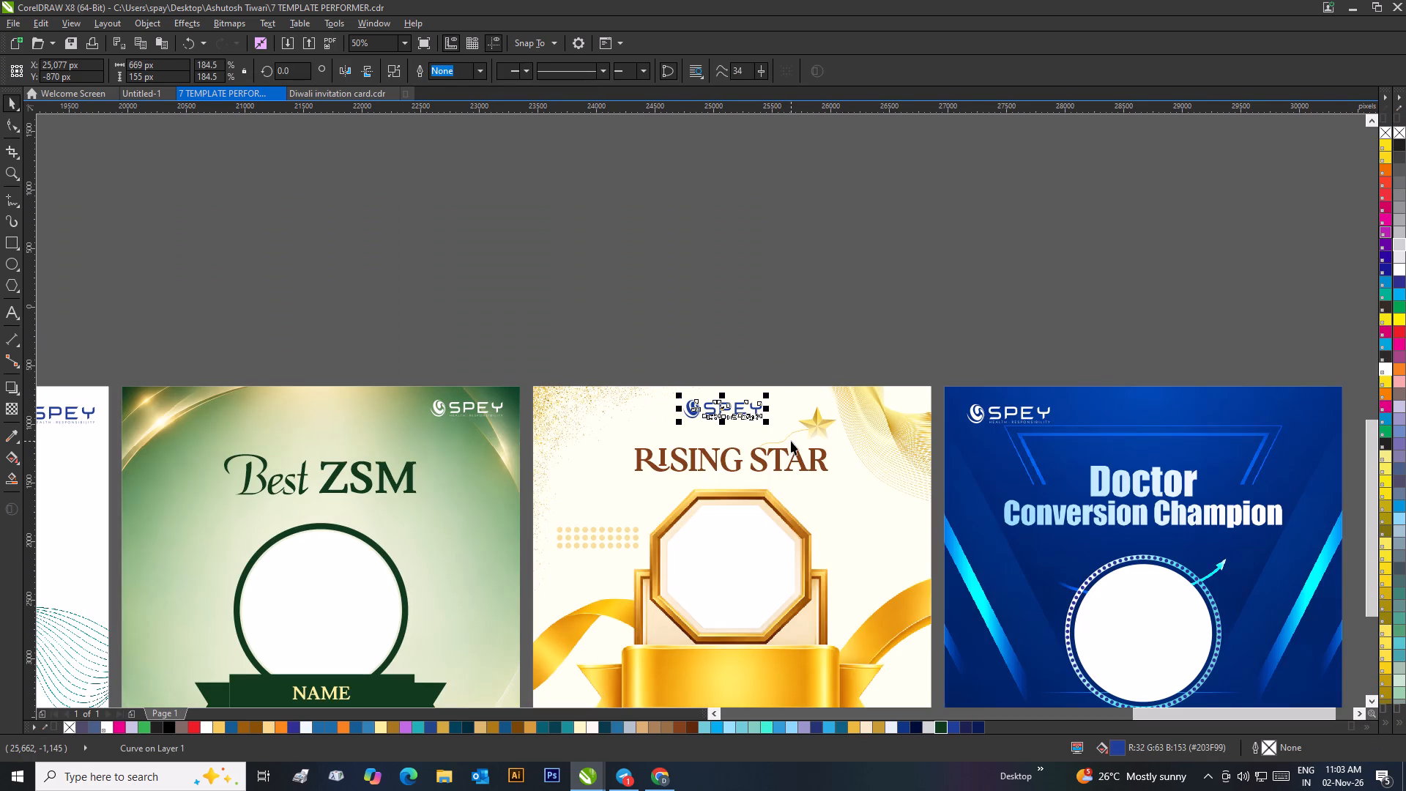
key(ctrl+g)
drag(722, 411, 605, 412)
click(644, 352)
Open the "RISING STAR" template's PowerClip contents for editing and start the Rectangle tool.
click(707, 417)
right_click(707, 417)
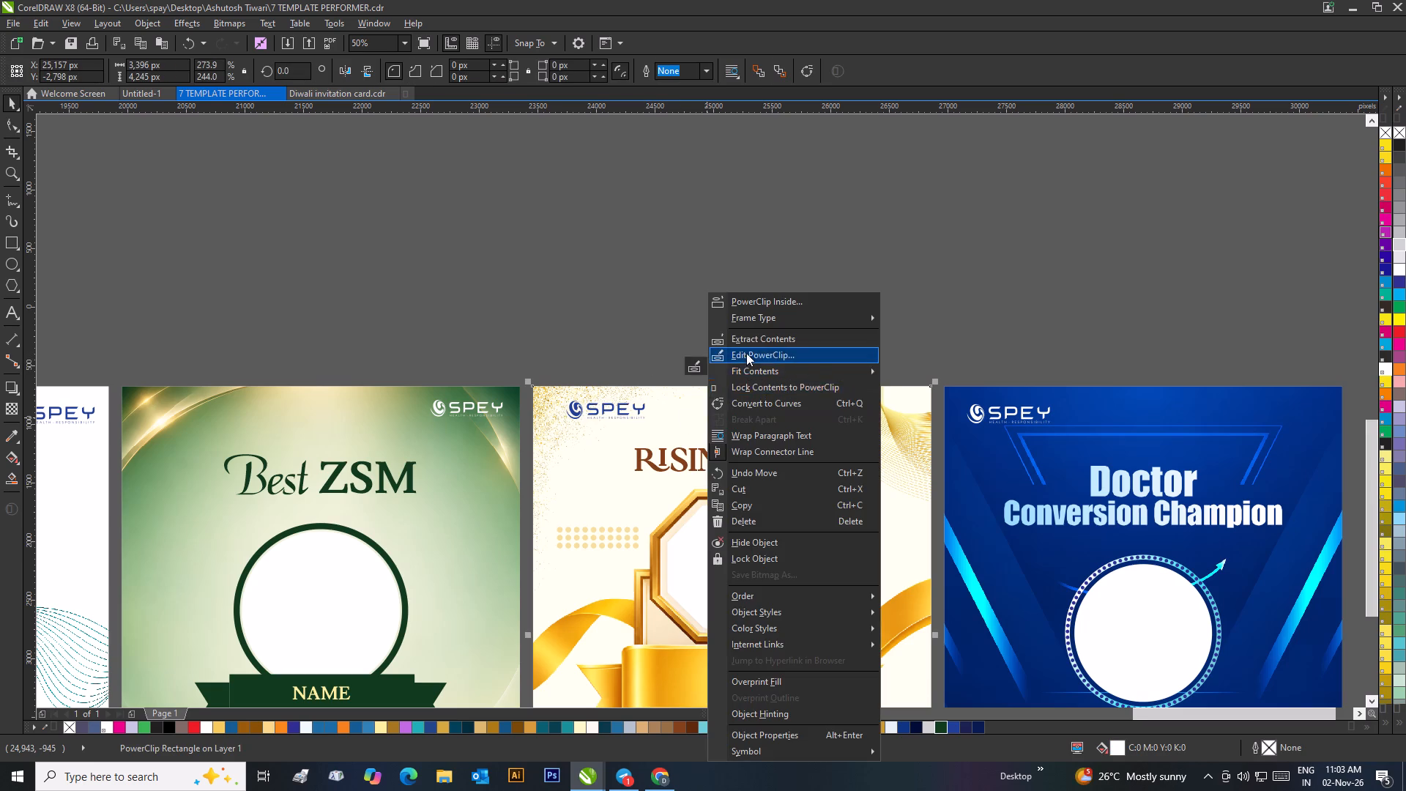
click(746, 353)
click(648, 419)
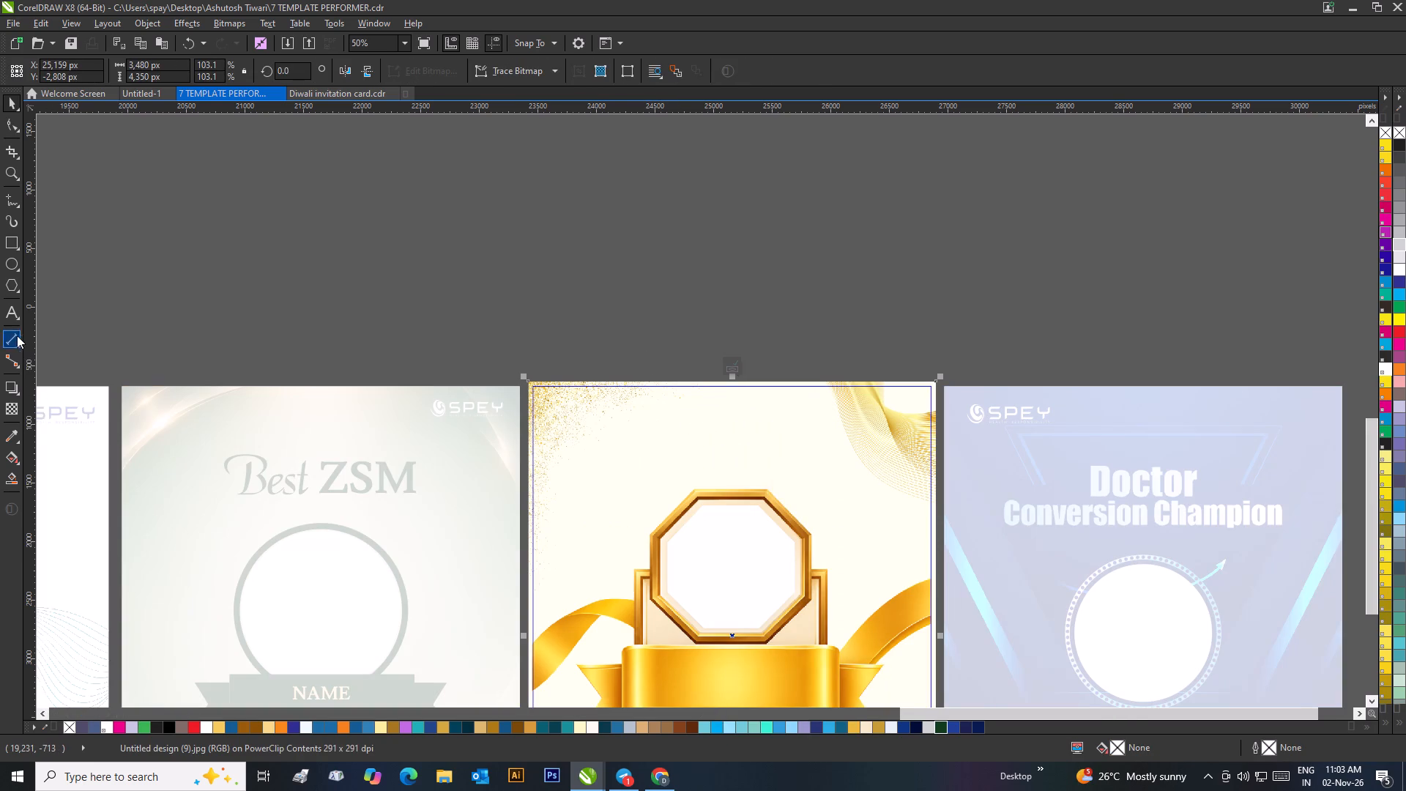
click(7, 235)
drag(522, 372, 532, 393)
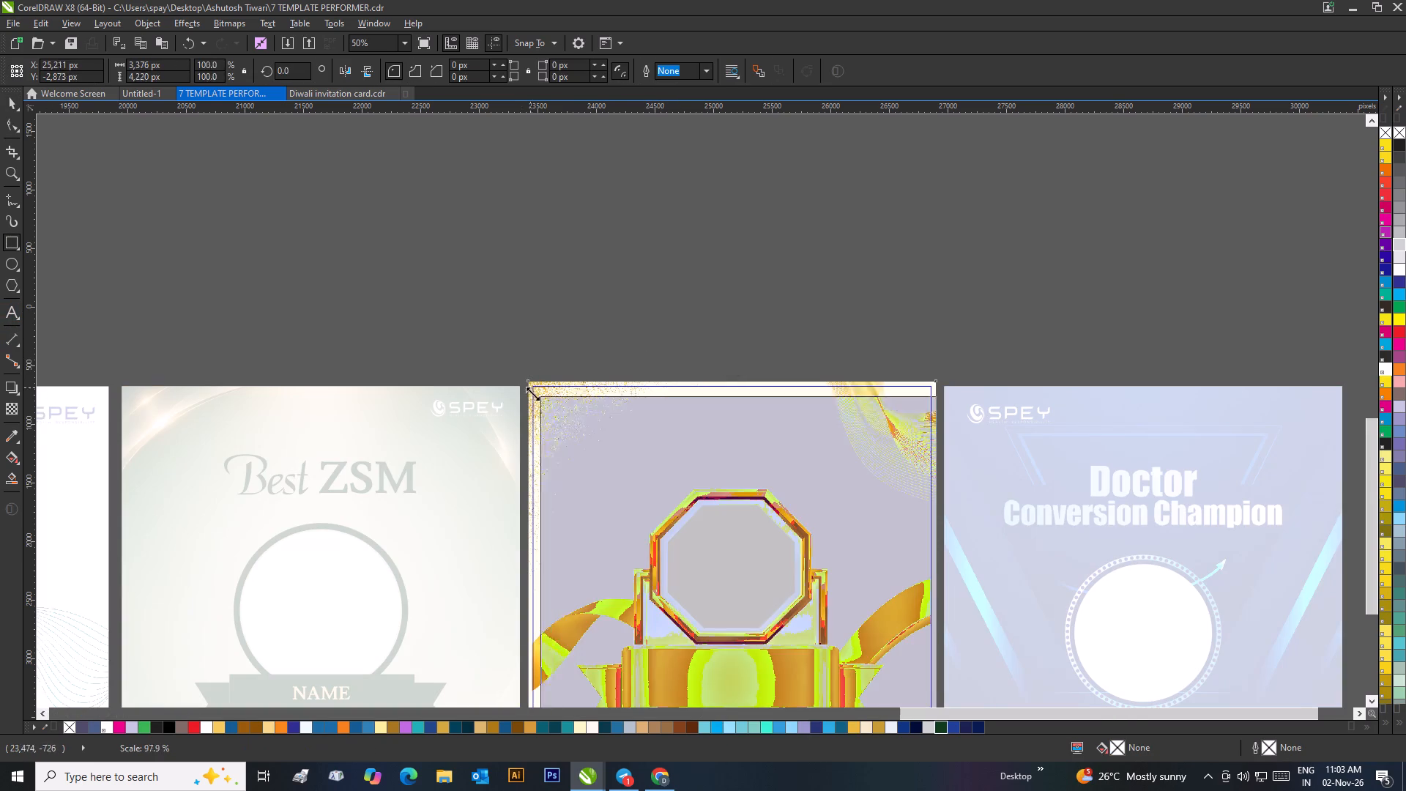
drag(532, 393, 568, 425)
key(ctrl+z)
Draw a rectangle of about 1,519 × 1,338 px over the gold speckles in the background's upper-left corner.
drag(489, 327, 547, 399)
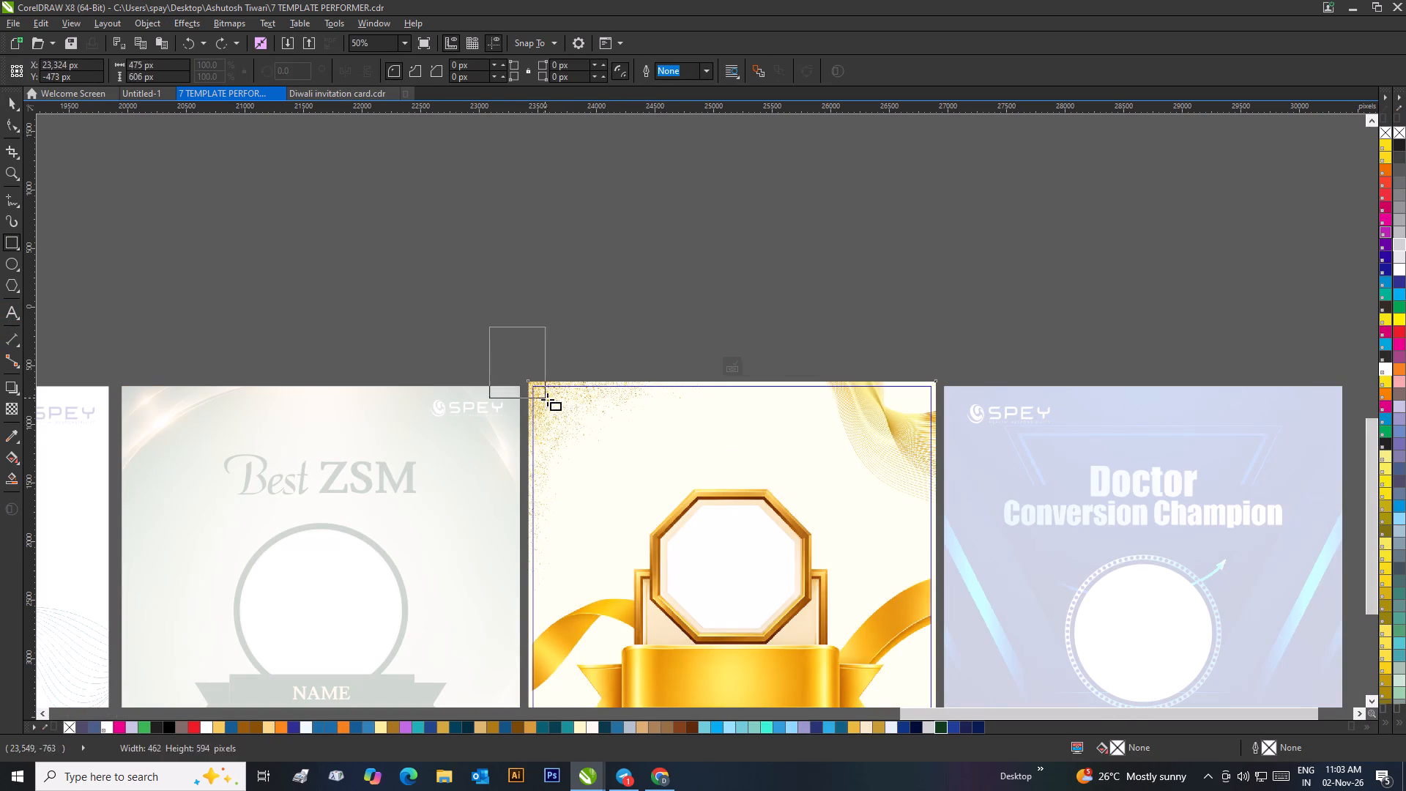
drag(547, 399, 667, 483)
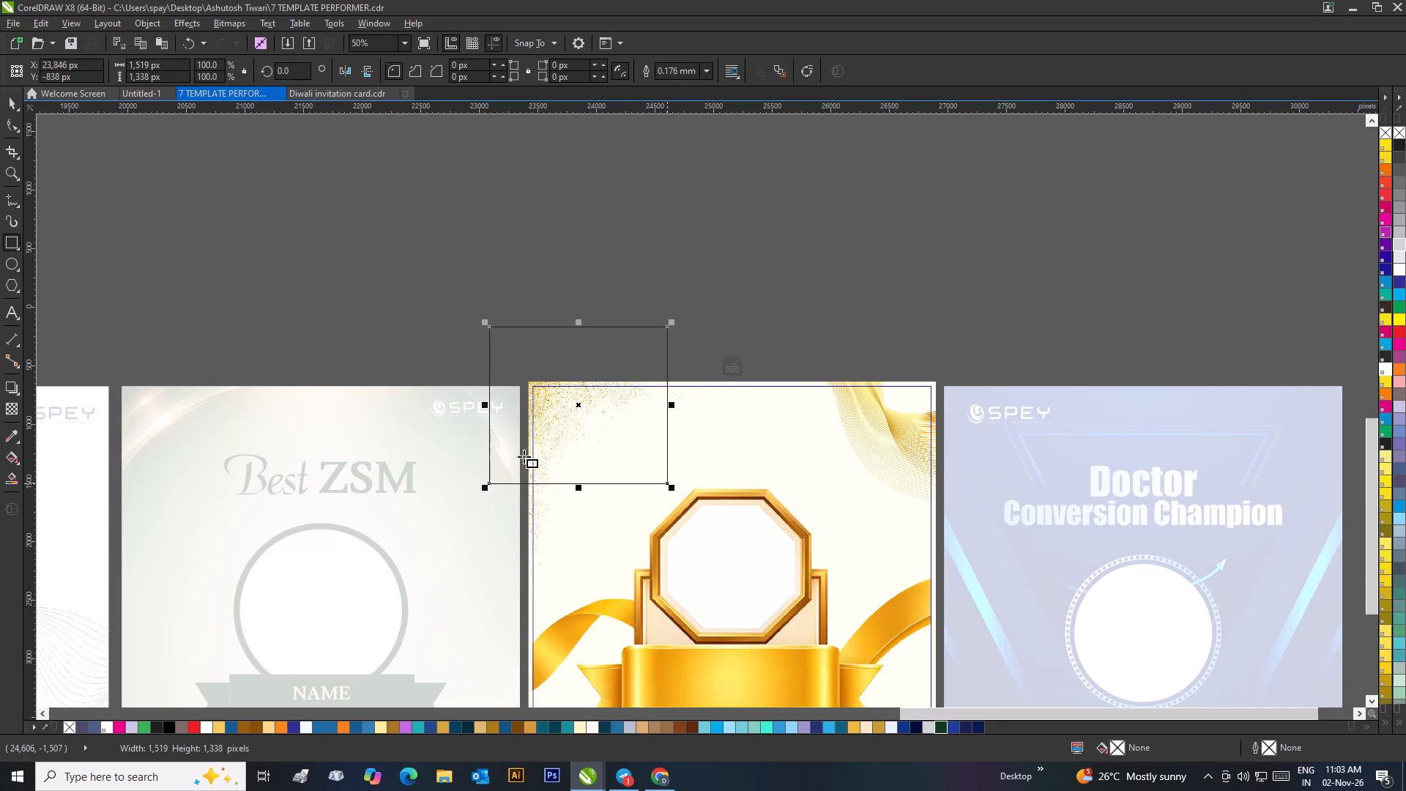
click(7, 103)
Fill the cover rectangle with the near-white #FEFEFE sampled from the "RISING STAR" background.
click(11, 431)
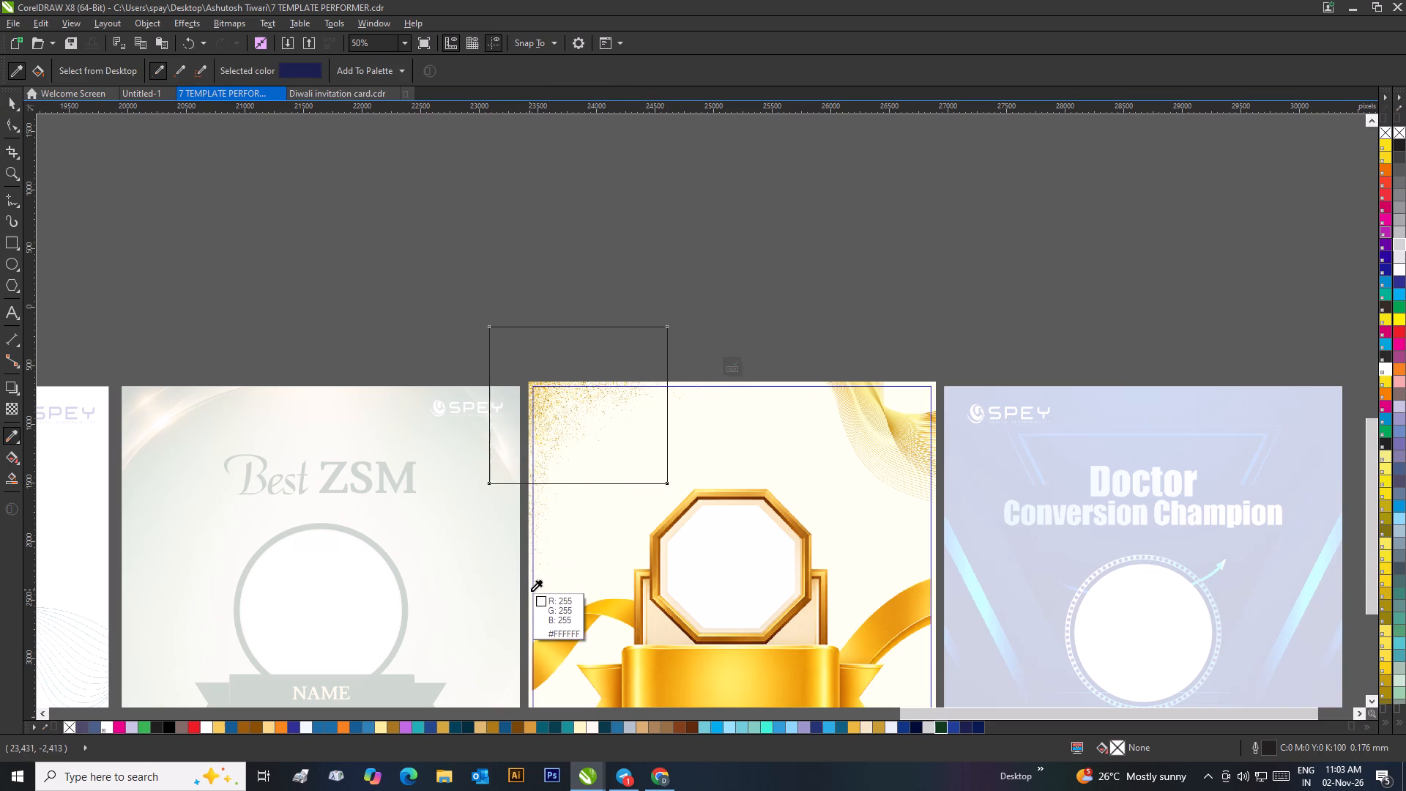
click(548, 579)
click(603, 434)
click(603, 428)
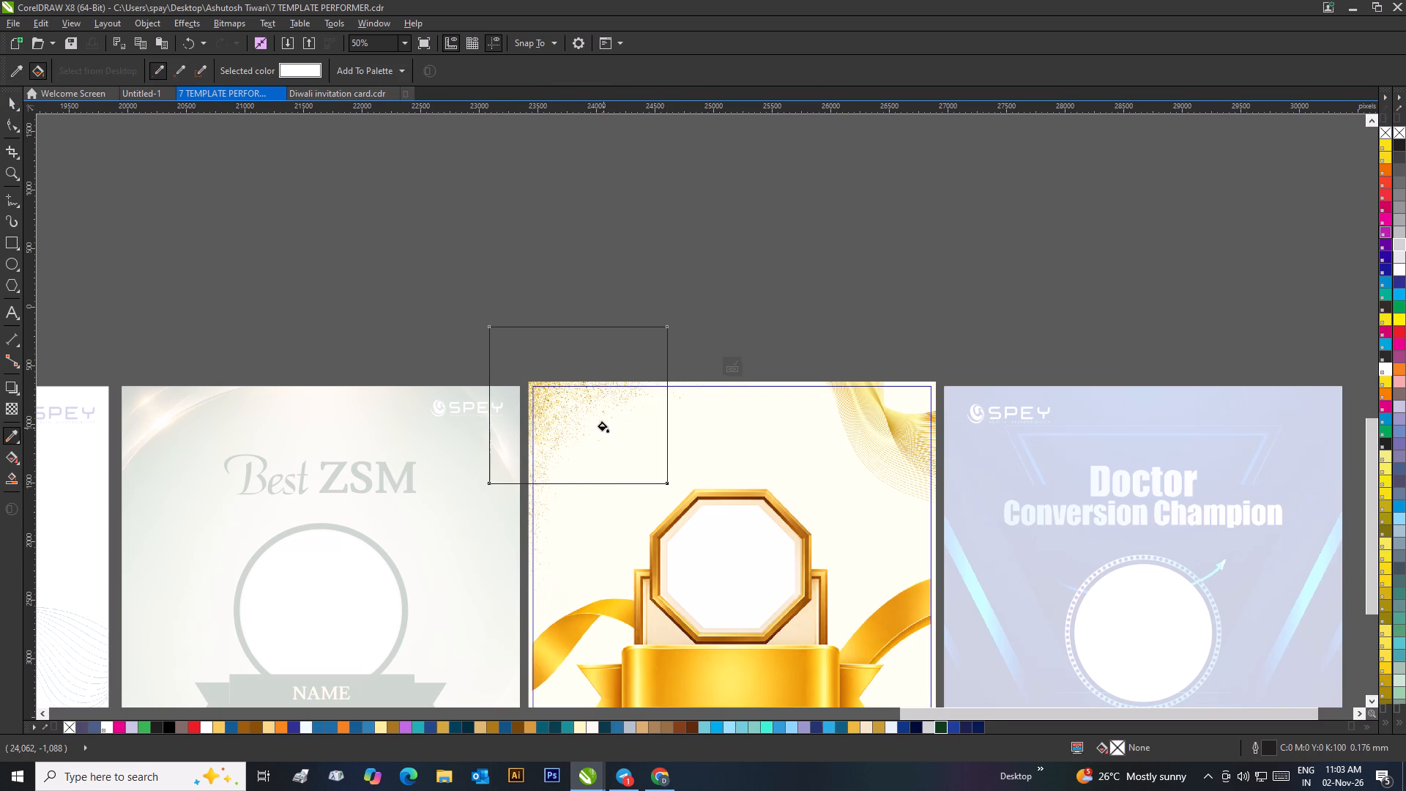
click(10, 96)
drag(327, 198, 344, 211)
Remove the outline of the cover rectangle by setting its width to None.
click(587, 390)
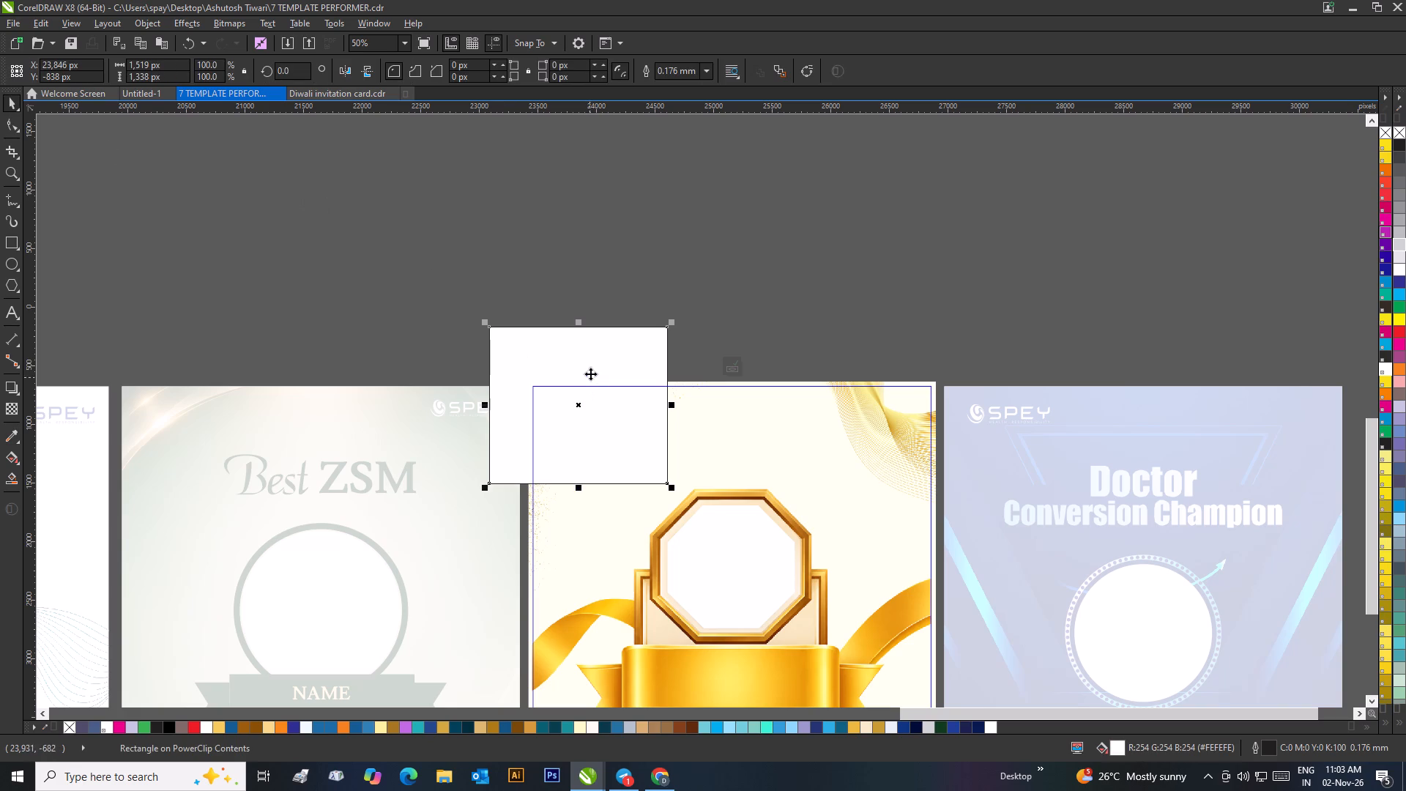
click(702, 70)
click(688, 86)
click(733, 209)
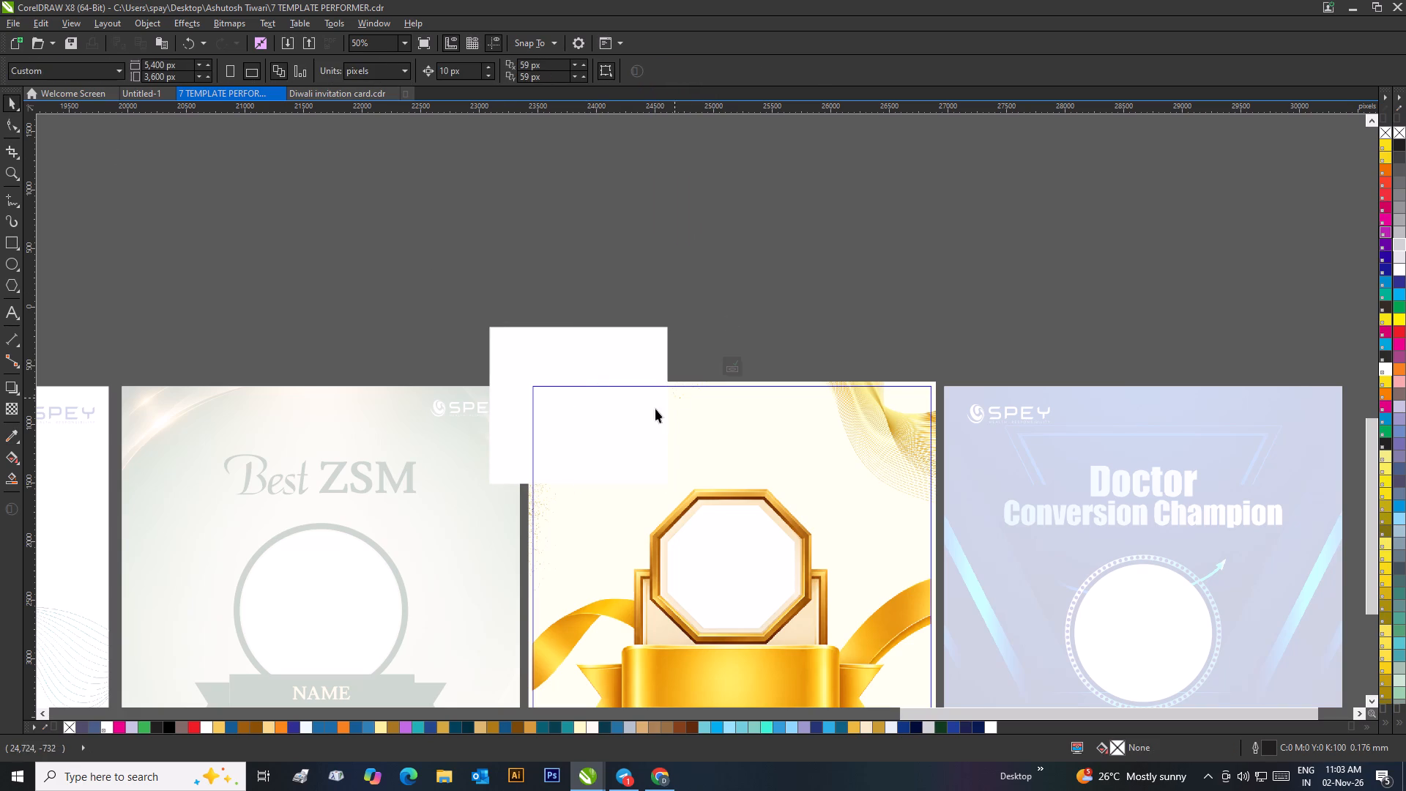
Fill the cover rectangle with the cream colour #FEFFF1 sampled from the background's left edge.
click(14, 434)
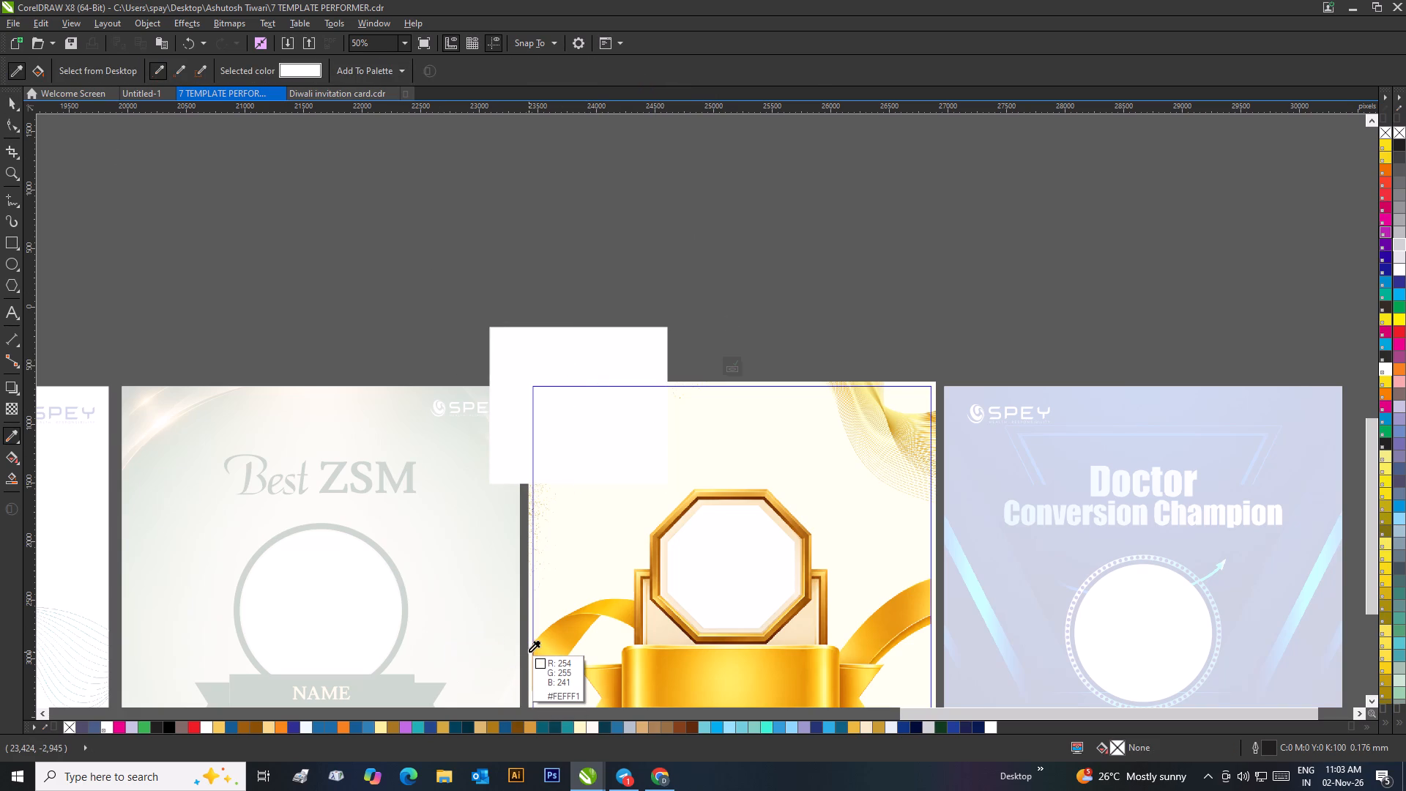
click(529, 652)
click(525, 361)
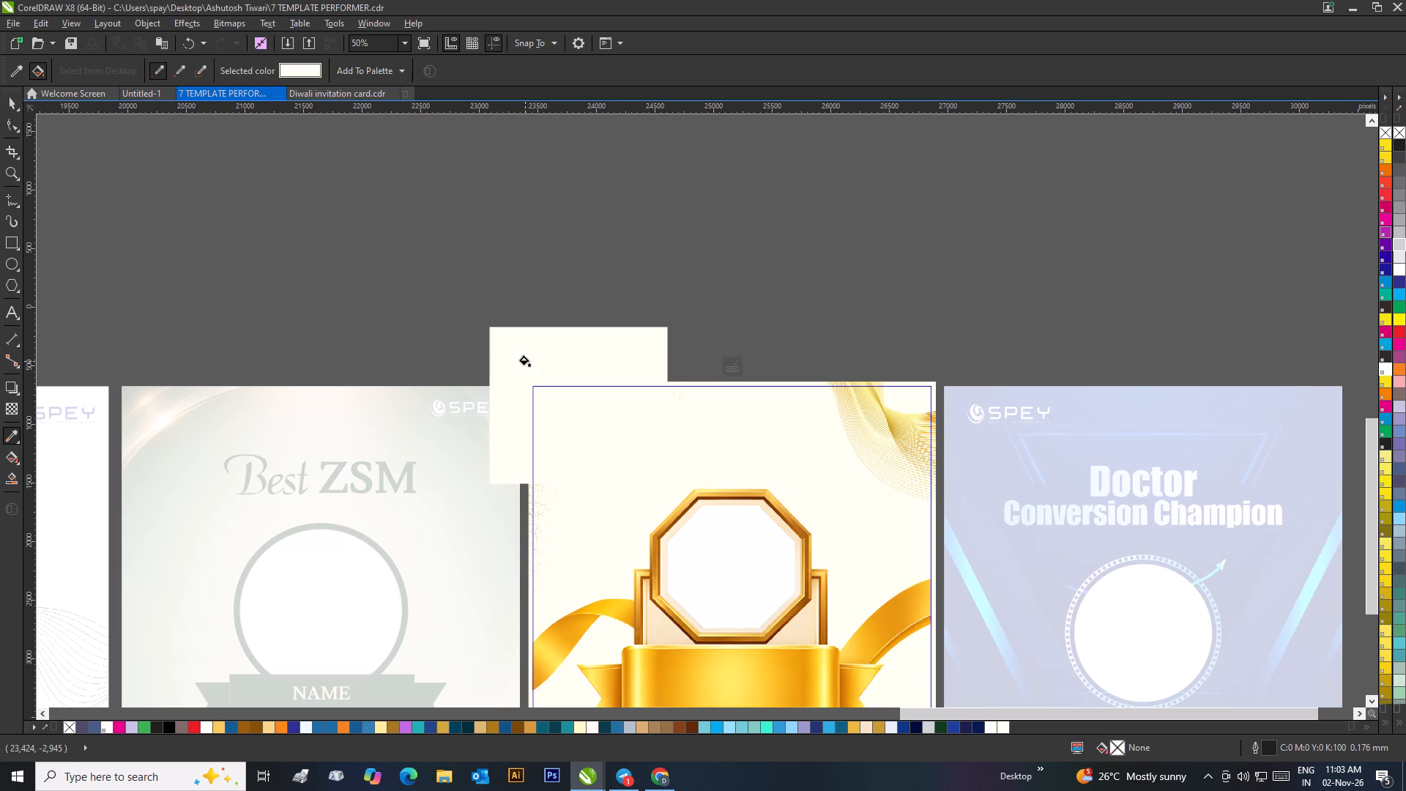
click(13, 99)
click(439, 193)
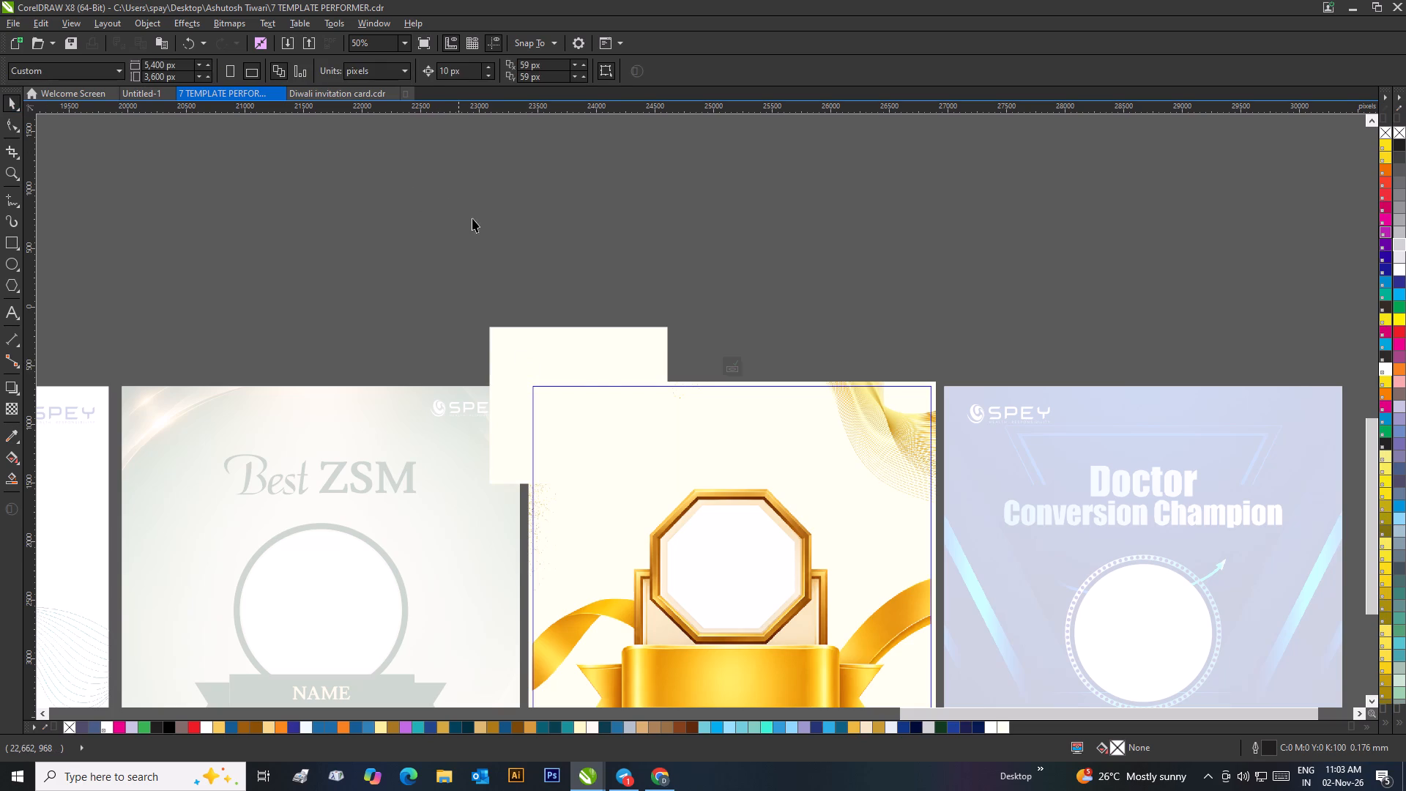
Apply a vertical linear transparency to the cover rectangle, fading it out towards its lower edge.
click(614, 357)
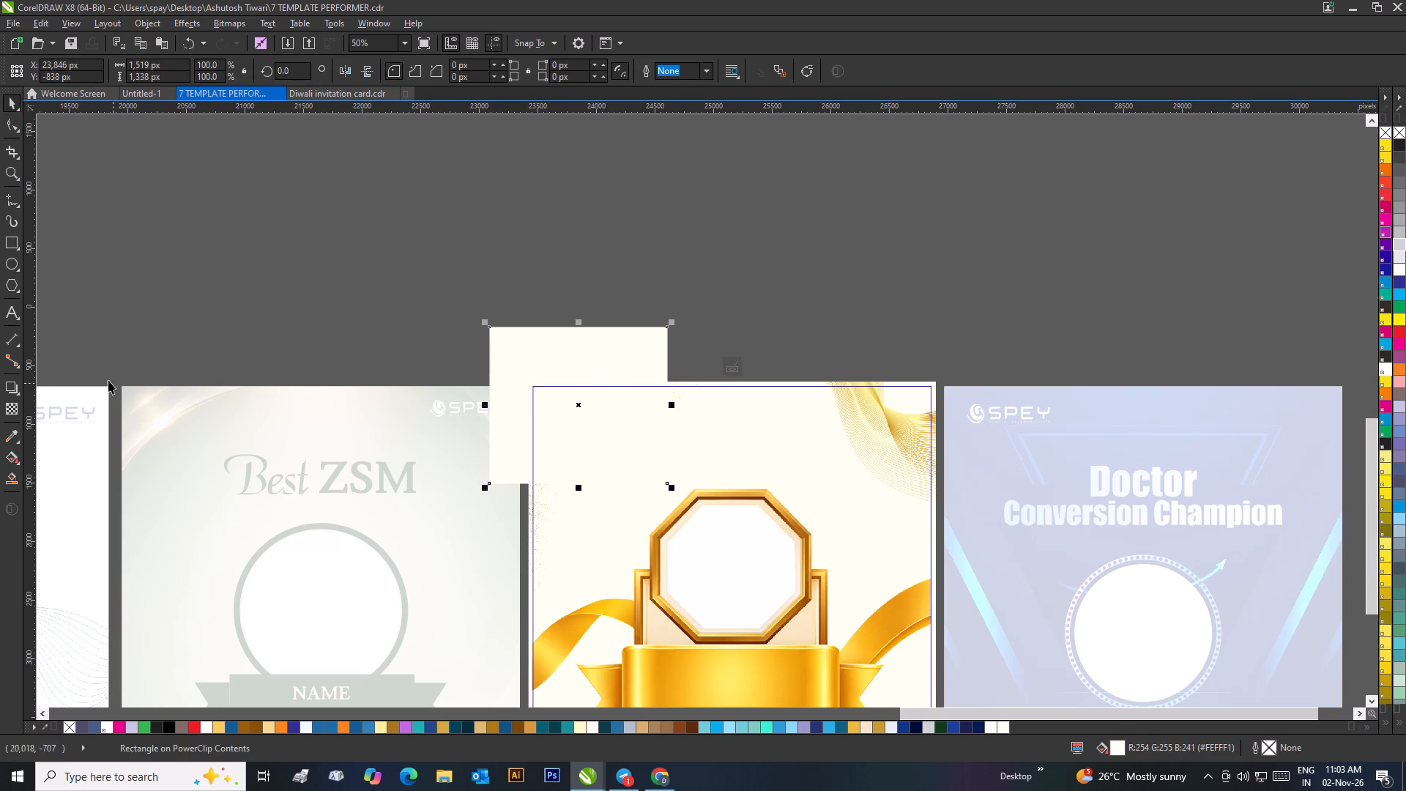
click(15, 405)
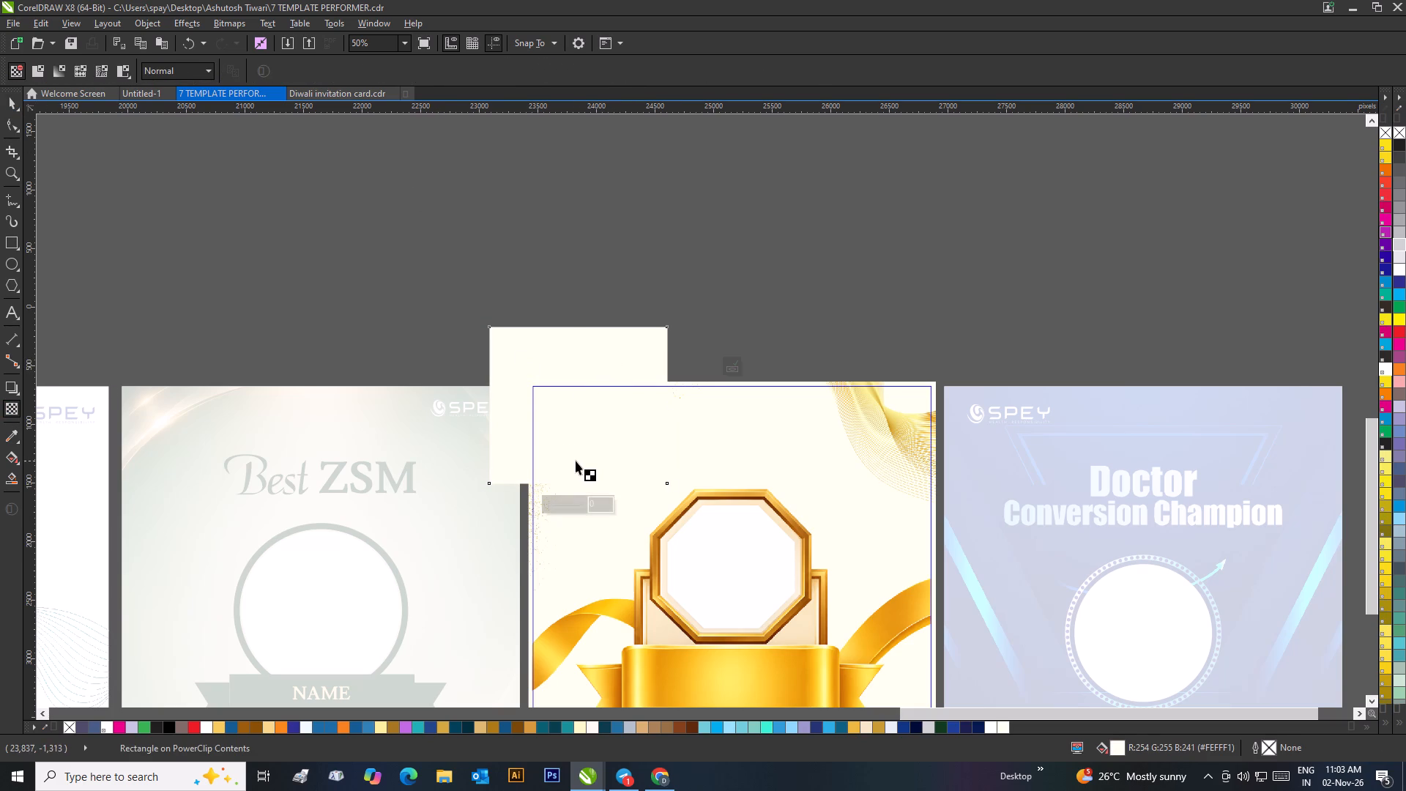
ctrl+drag(572, 456, 574, 474)
ctrl+drag(572, 457, 573, 424)
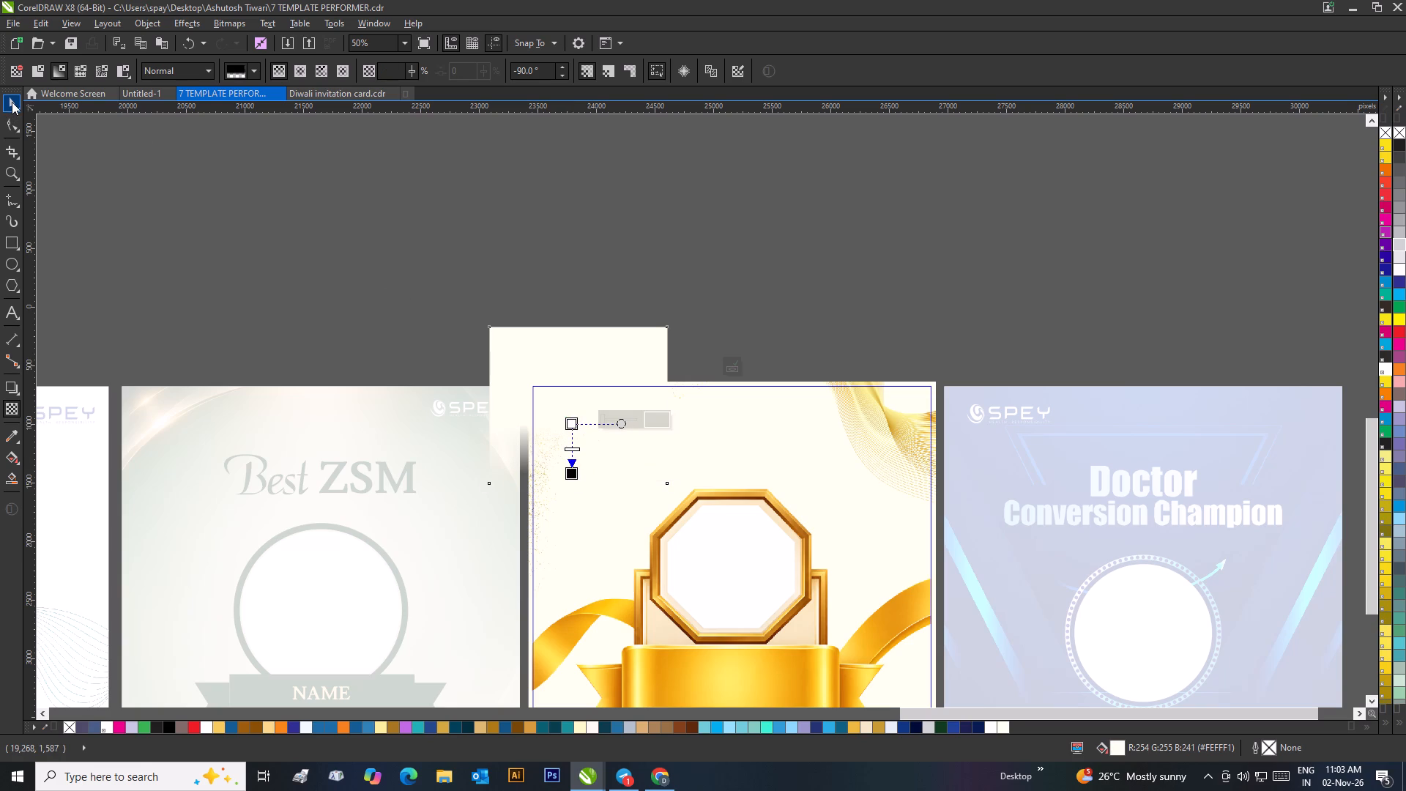
click(12, 102)
Convert the cream cover rectangle to a 300 dpi RGB Color (24-bit) bitmap.
click(228, 22)
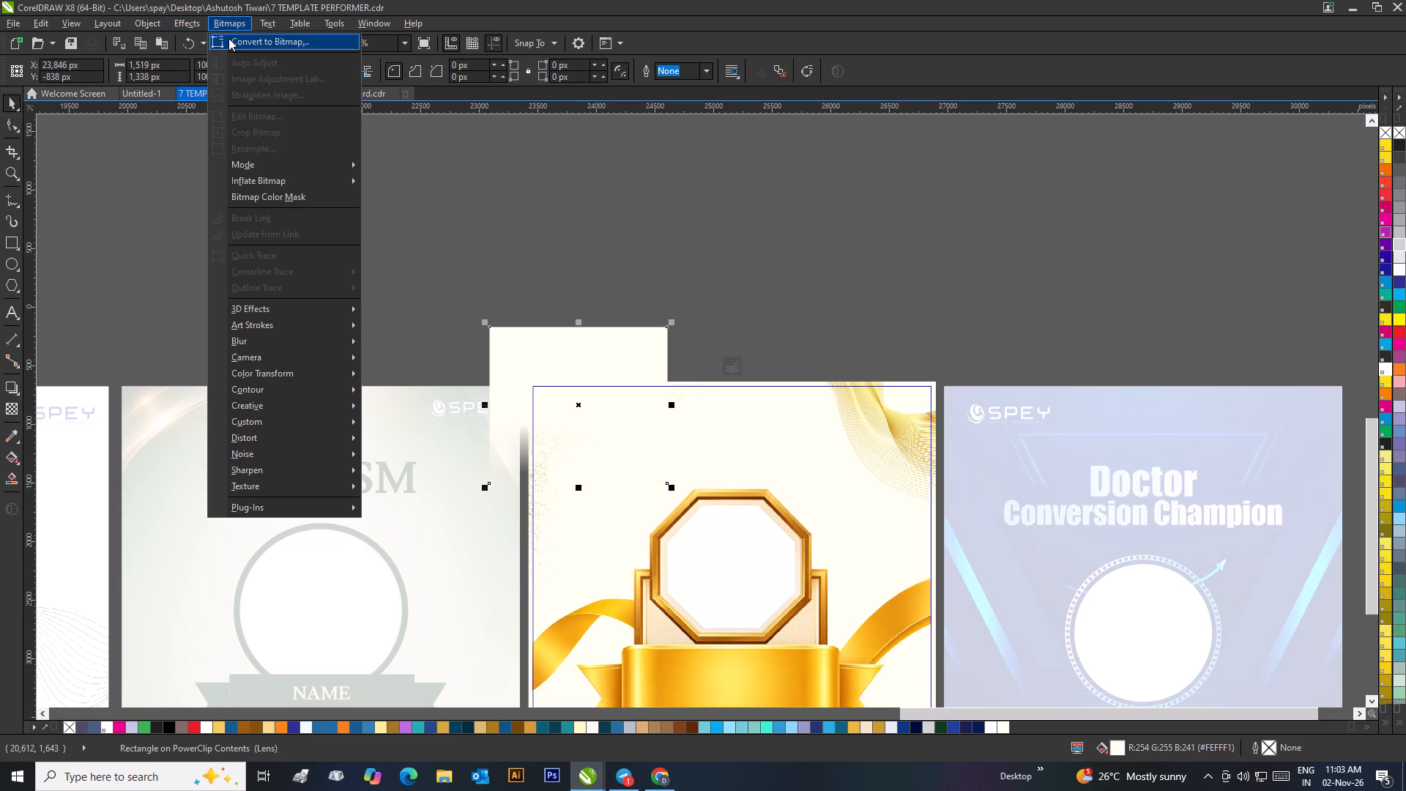
click(238, 18)
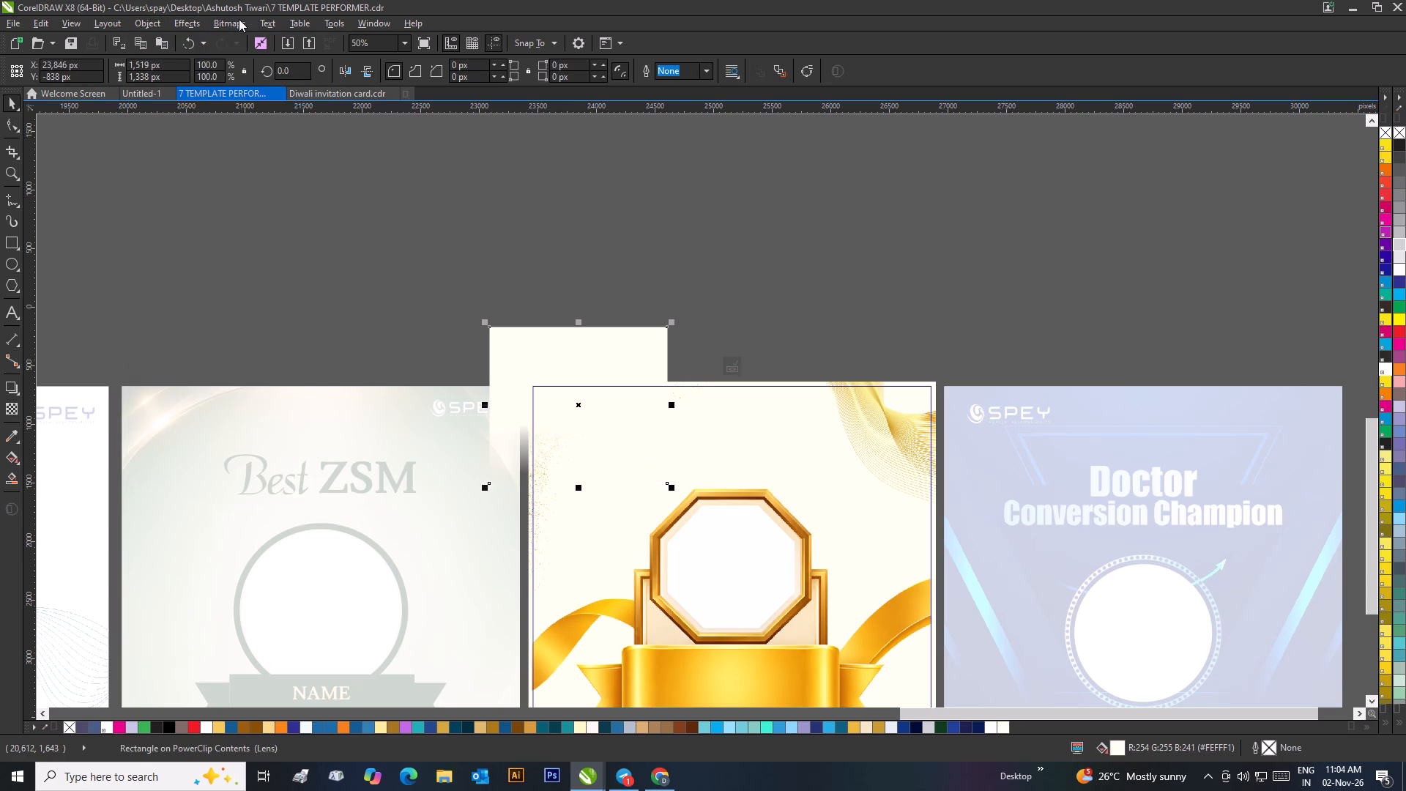
click(239, 20)
click(252, 38)
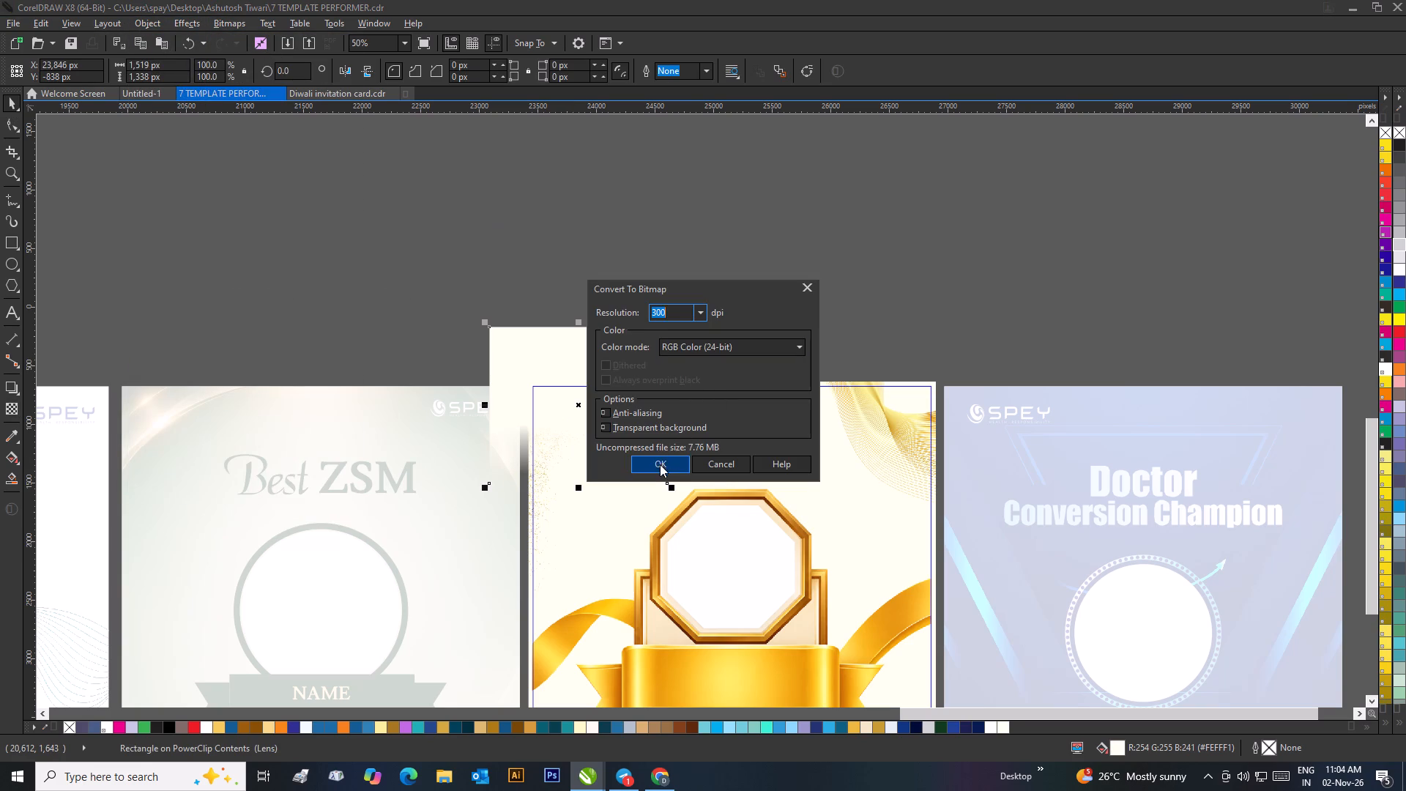
click(658, 468)
Apply a horizontal linear transparency to the bitmap cover, fading it out towards its right-hand edge.
click(15, 405)
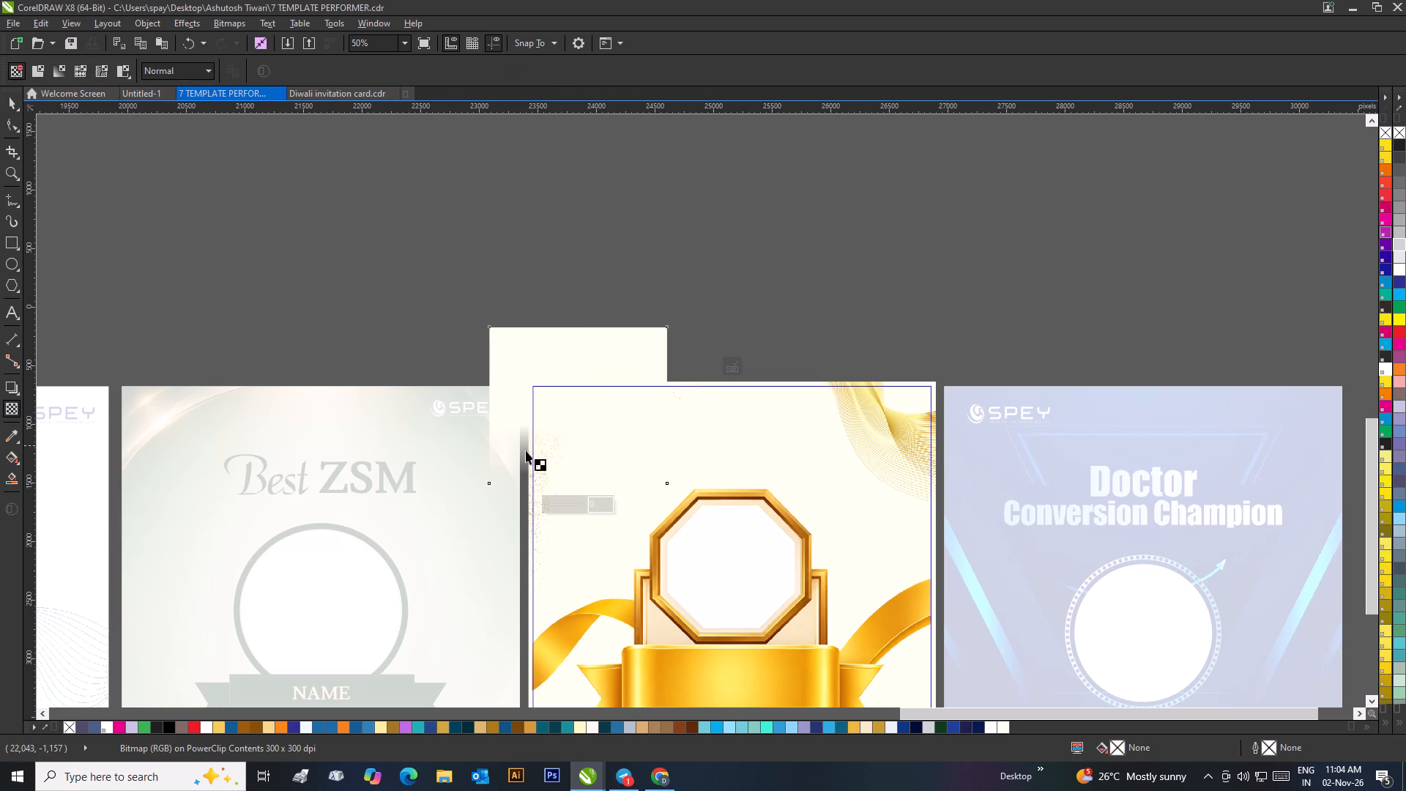
ctrl+drag(633, 409, 659, 408)
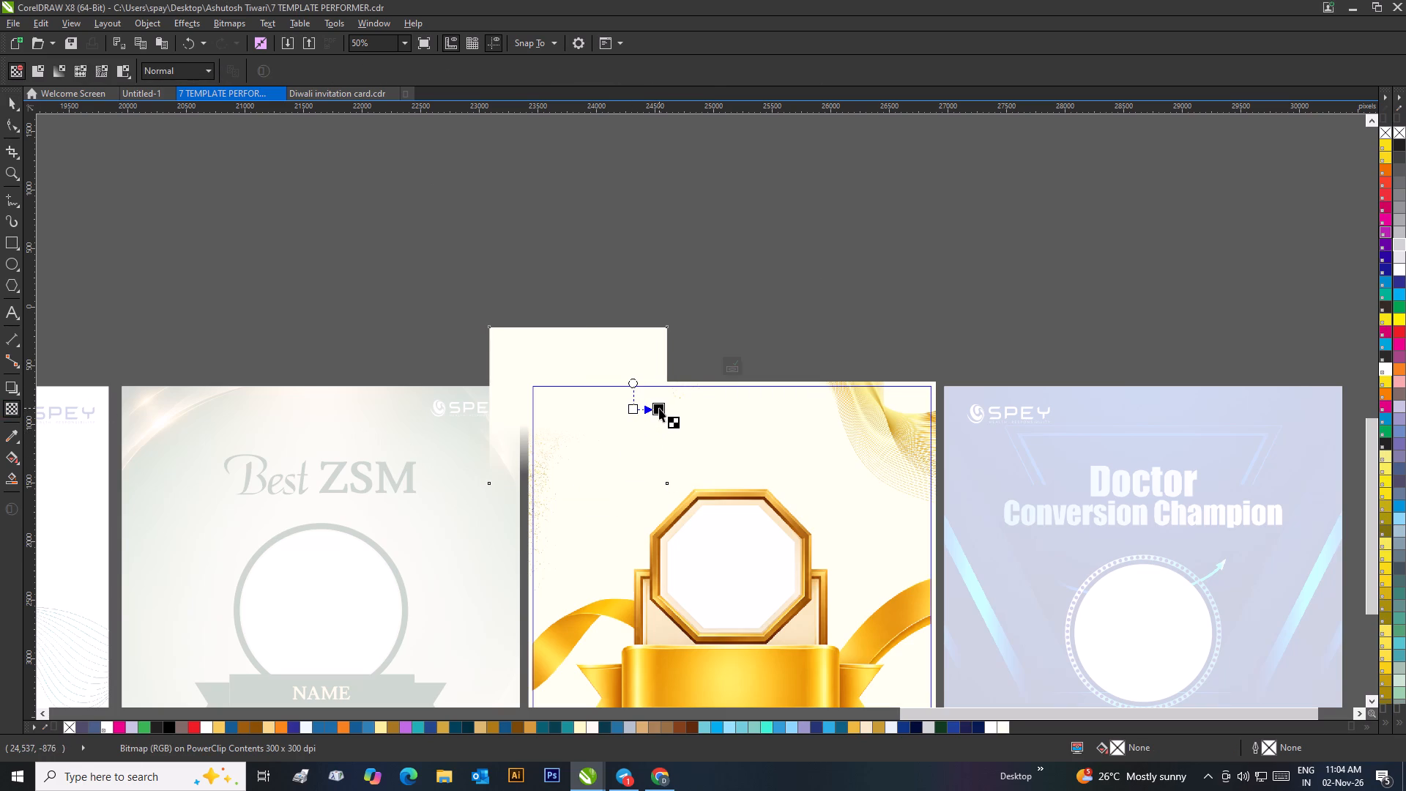
ctrl+drag(659, 408, 660, 408)
ctrl+drag(636, 411, 623, 412)
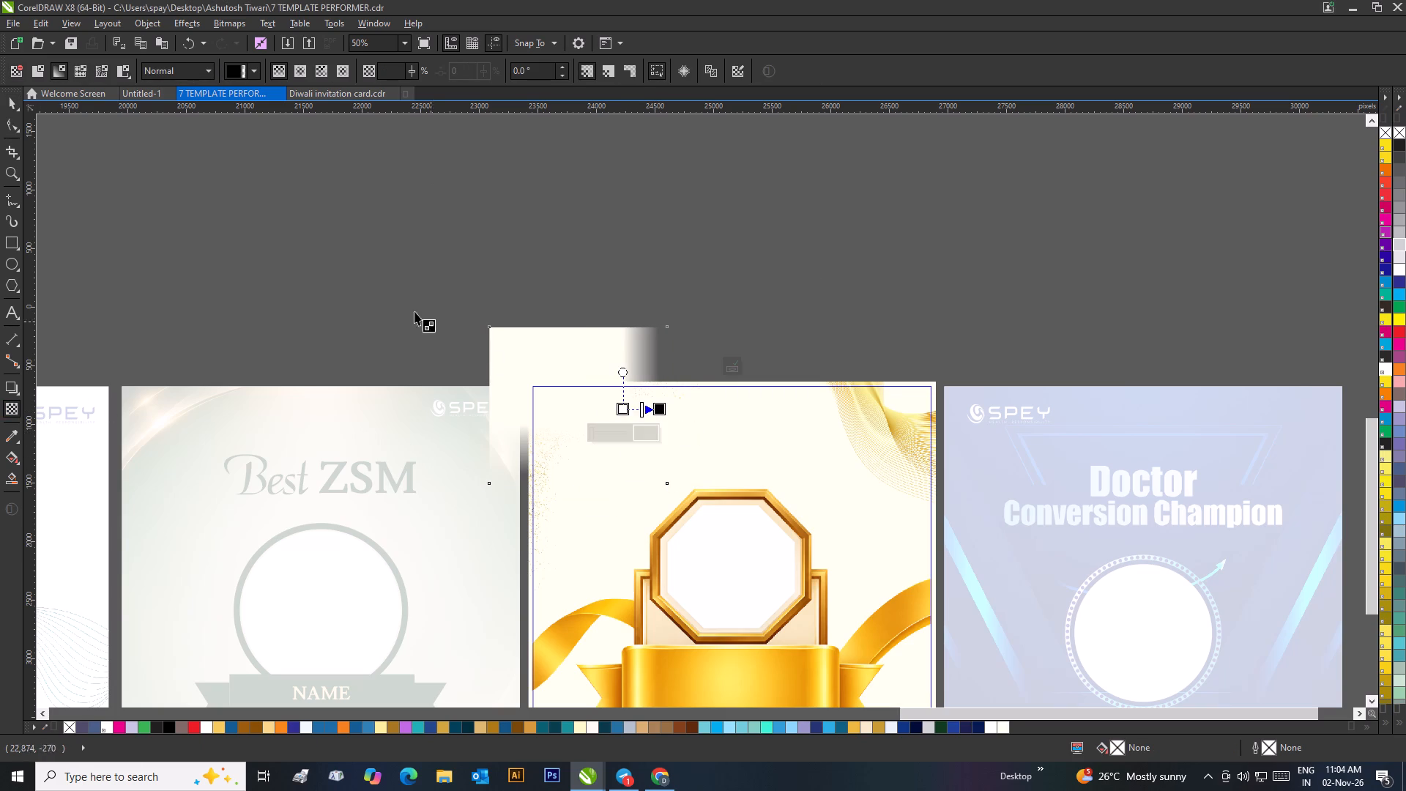
click(7, 103)
drag(412, 265, 428, 272)
Enlarge the bitmap cover slightly from its lower-right corner, towards the octagonal frame.
click(520, 343)
right_click(521, 343)
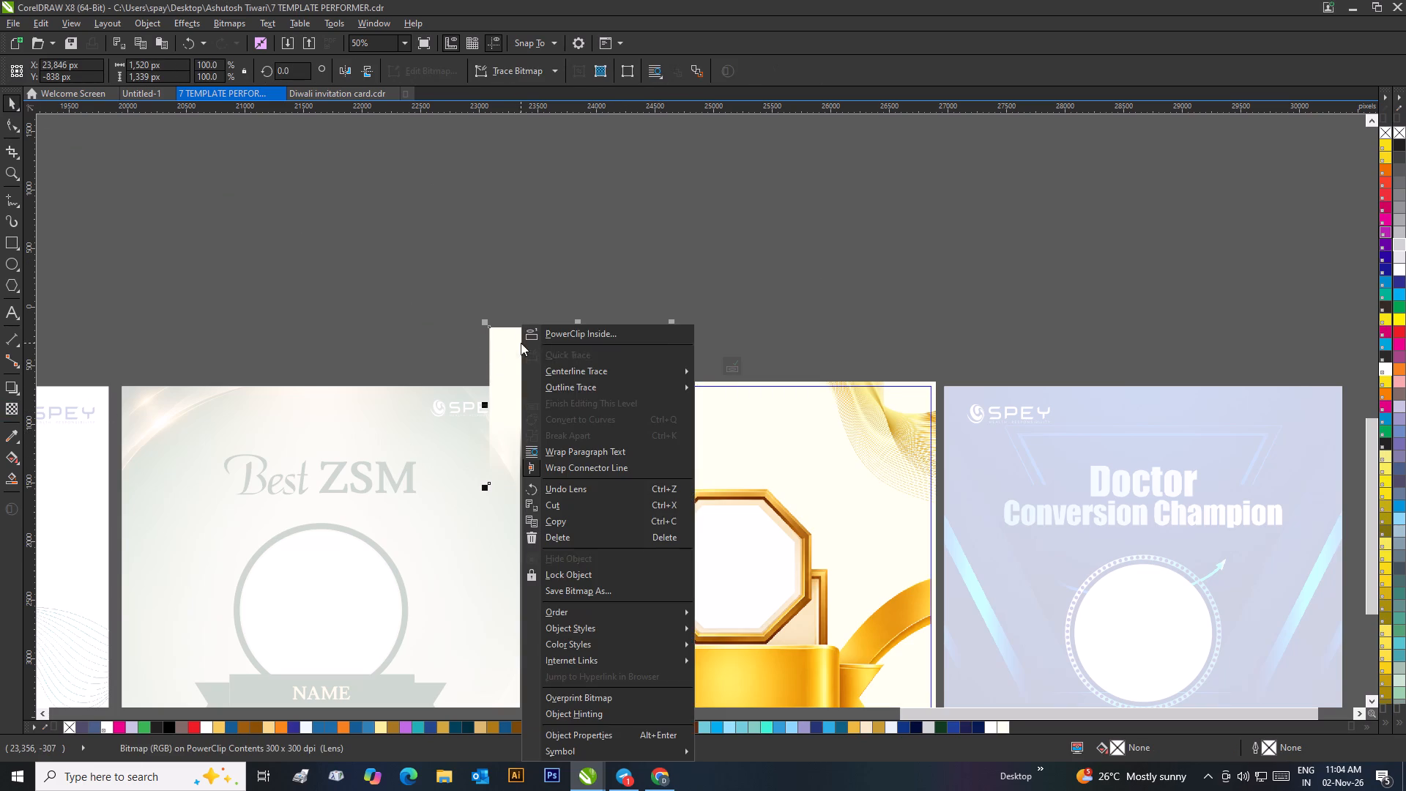
click(652, 242)
click(652, 242)
click(600, 381)
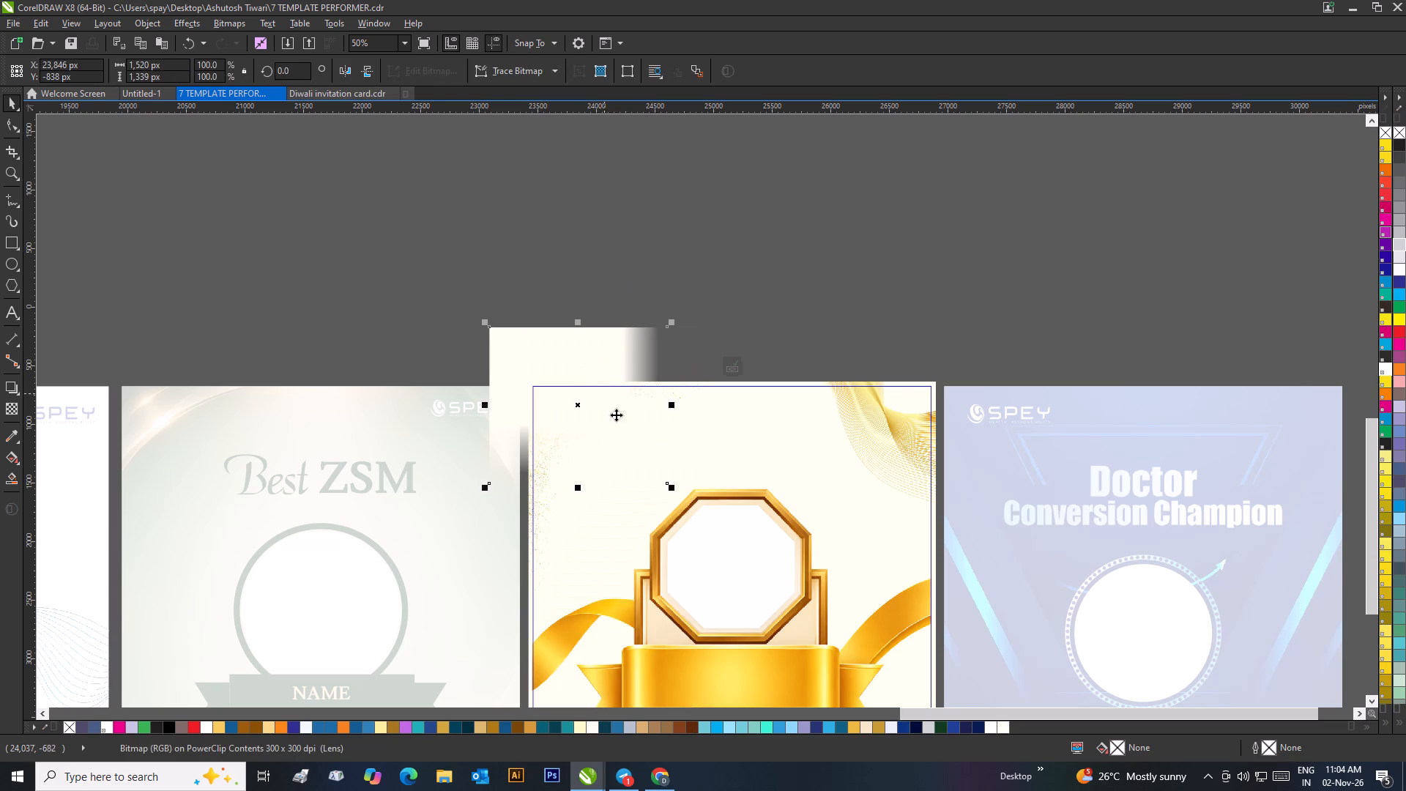
drag(672, 488, 692, 512)
Finish editing the PowerClip contents of the "RISING STAR" card's background.
click(784, 320)
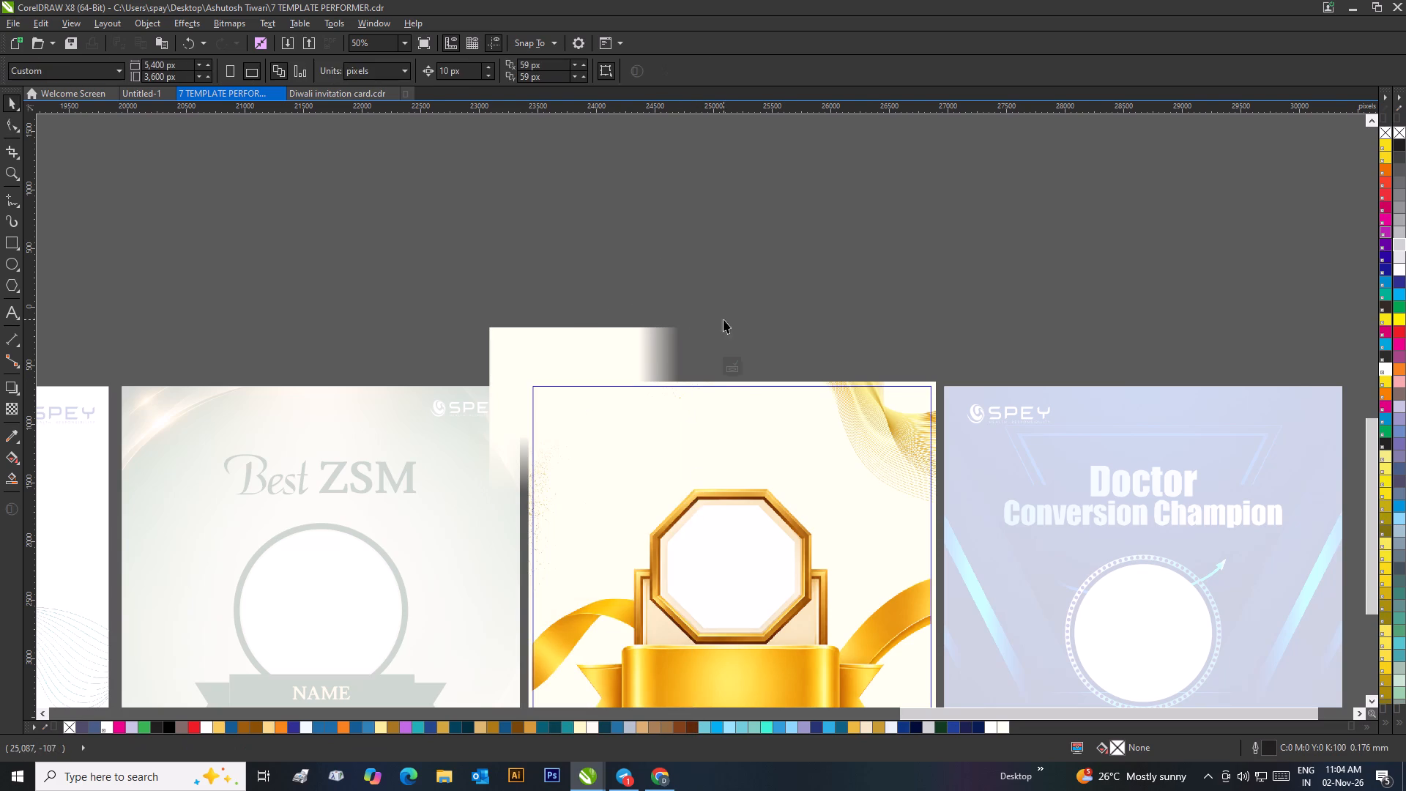
scroll(720, 335, down, 1)
click(704, 410)
click(731, 382)
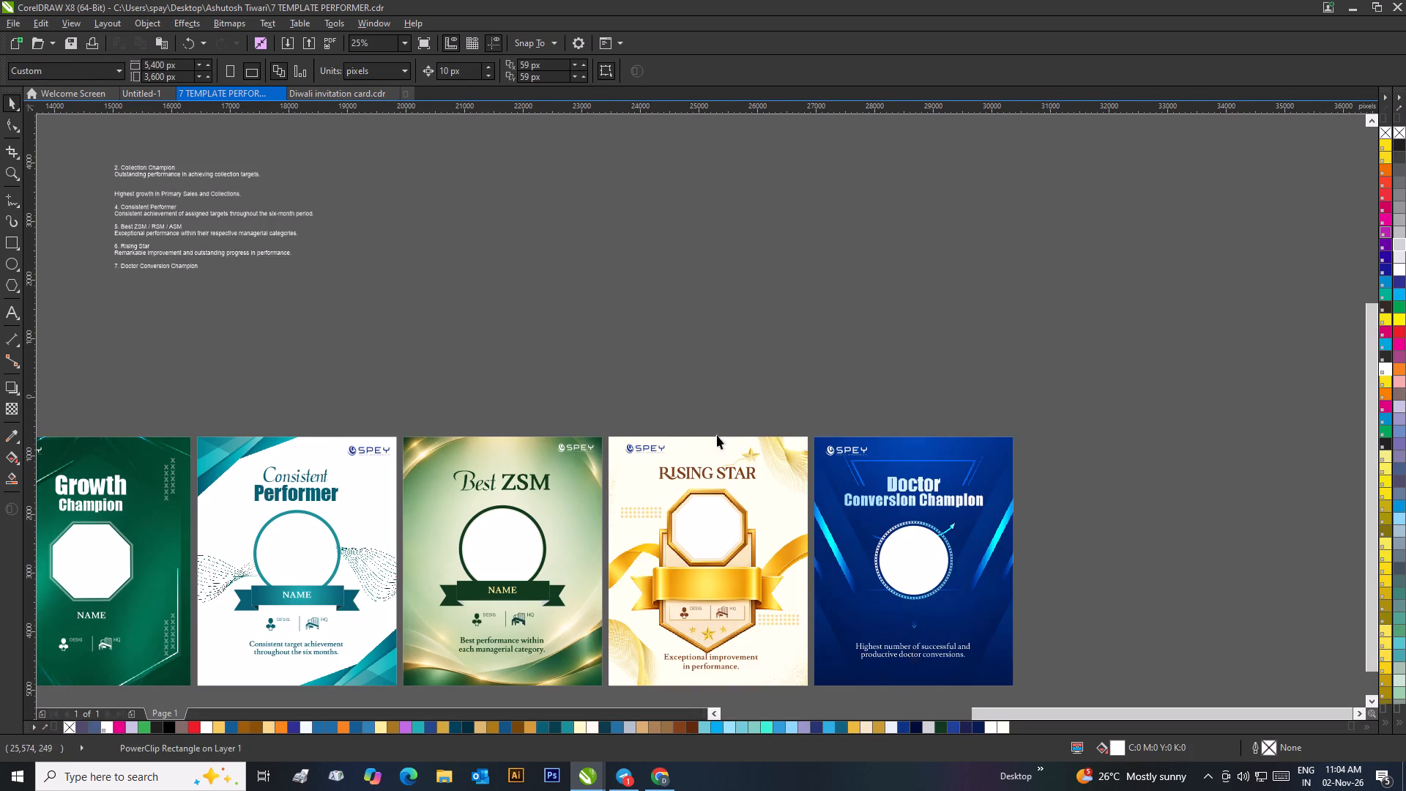
Top-align the SPEY logo on the "RISING STAR" card with the logo on the "Consistent Performer" card.
scroll(694, 488, up, 2)
scroll(596, 334, down, 1)
drag(709, 322, 601, 386)
scroll(556, 379, down, 1)
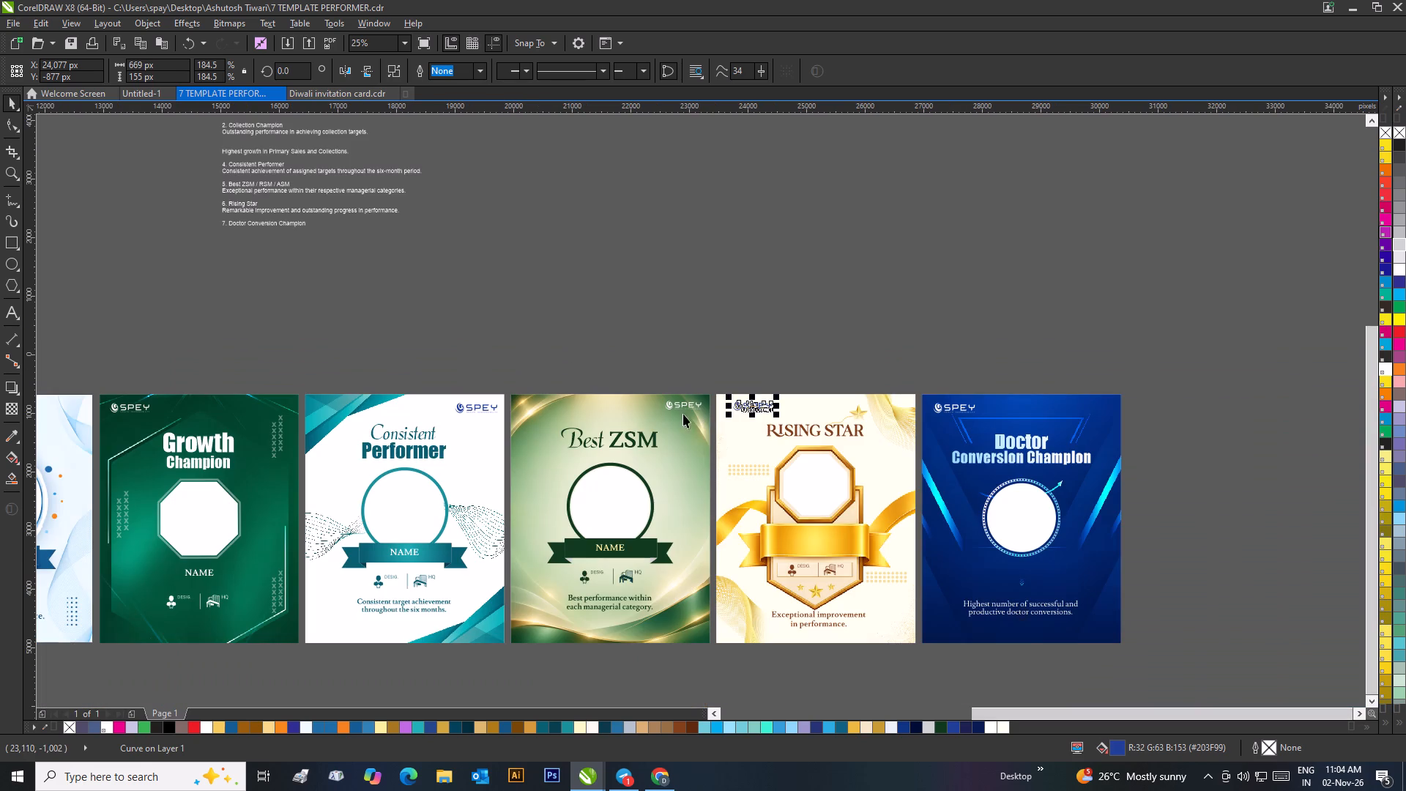
shift+click(493, 404)
key(t)
click(655, 354)
Top-align the SPEY logos on the "Best ZSM" and "RISING STAR" cards.
scroll(751, 407, up, 1)
scroll(701, 411, down, 1)
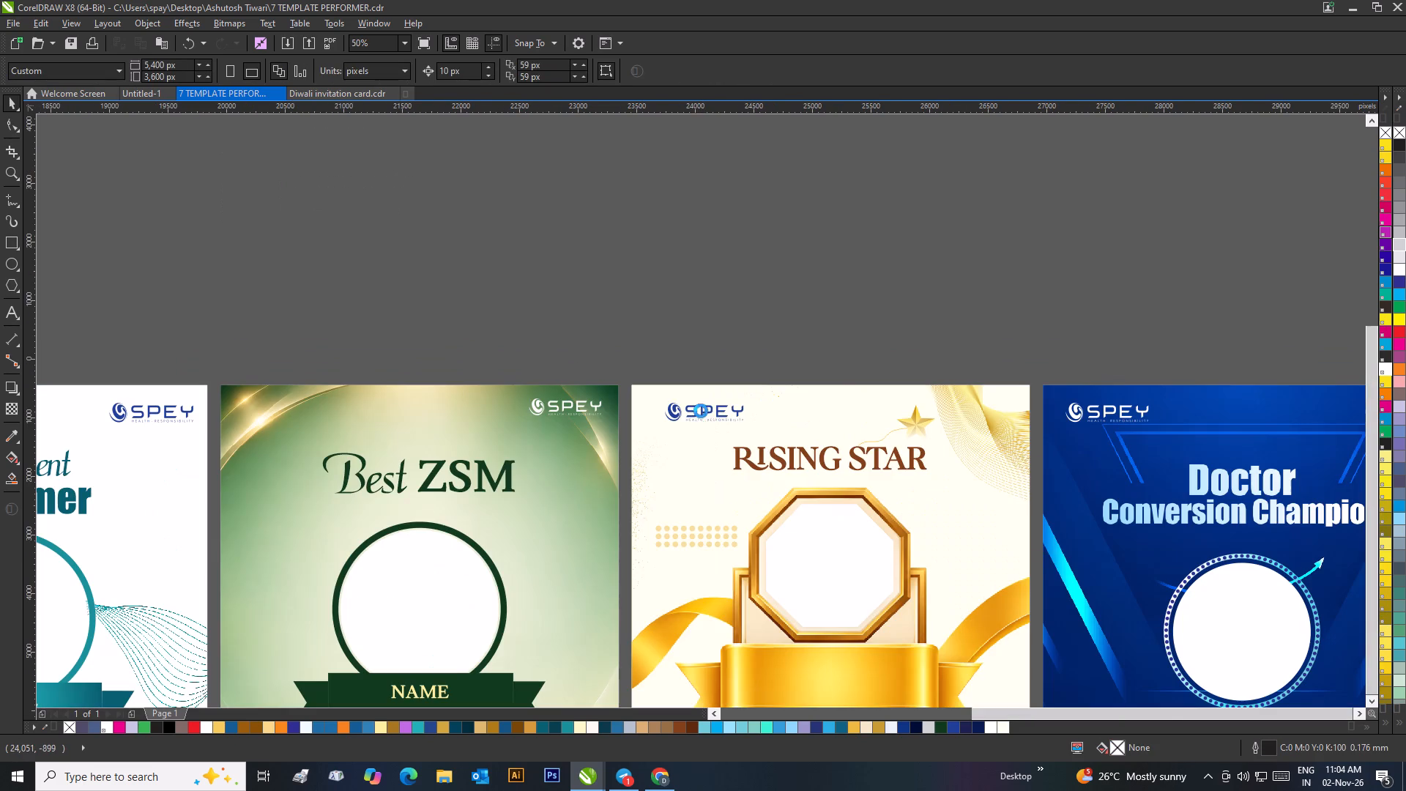
scroll(698, 413, up, 2)
click(522, 391)
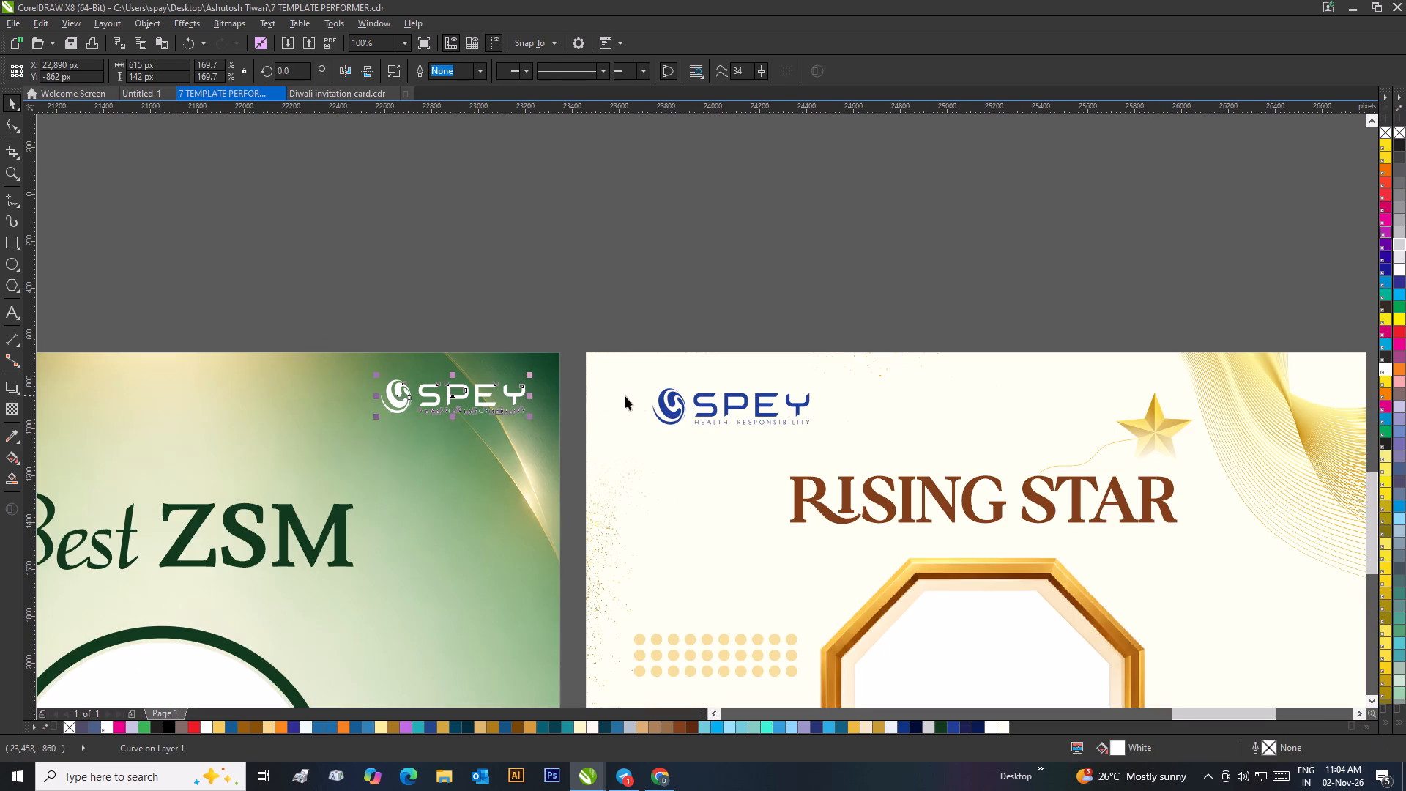
shift+click(674, 399)
key(t)
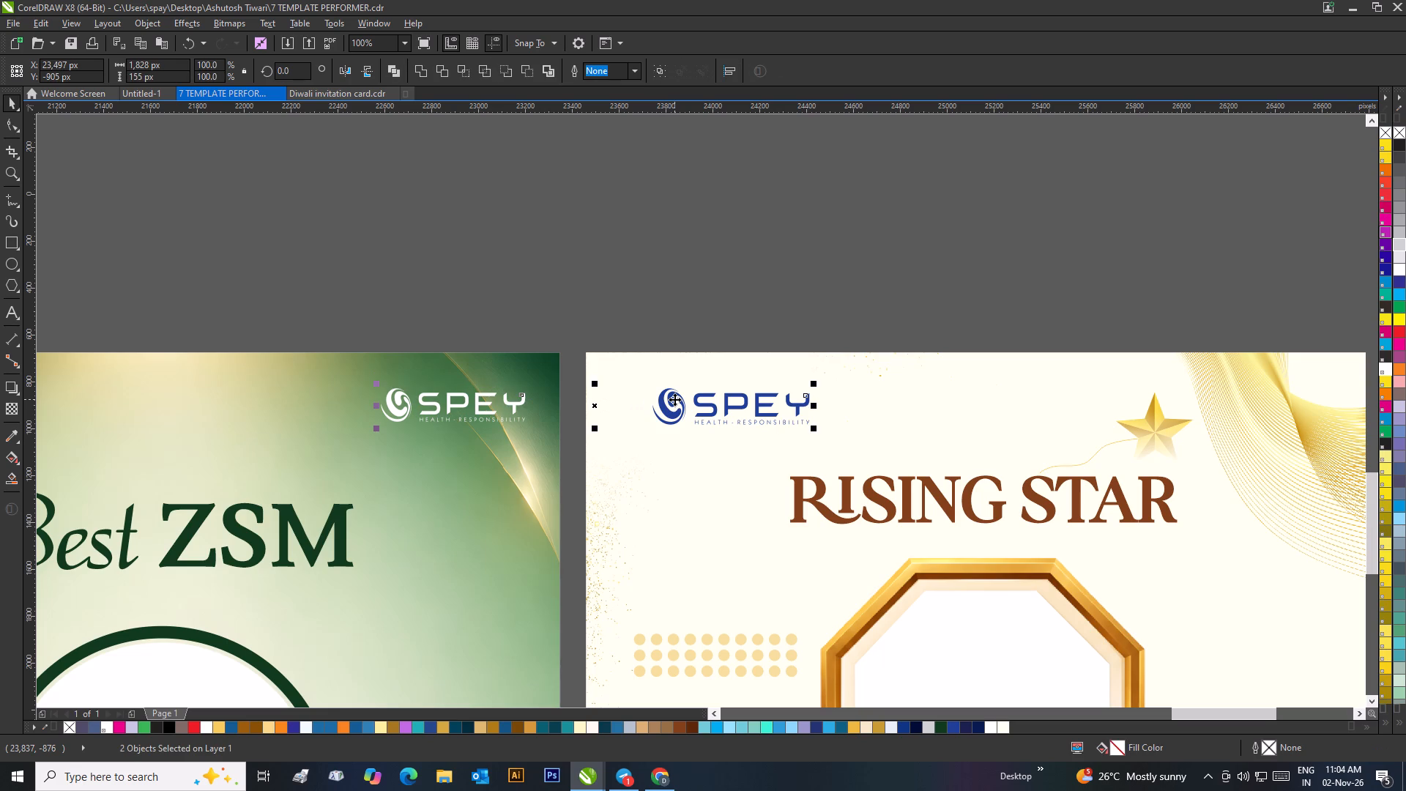
click(592, 313)
Top-align the SPEY logos on the "Growth Champion" and "Consistent Performer" cards.
scroll(592, 314, down, 1)
scroll(704, 417, down, 1)
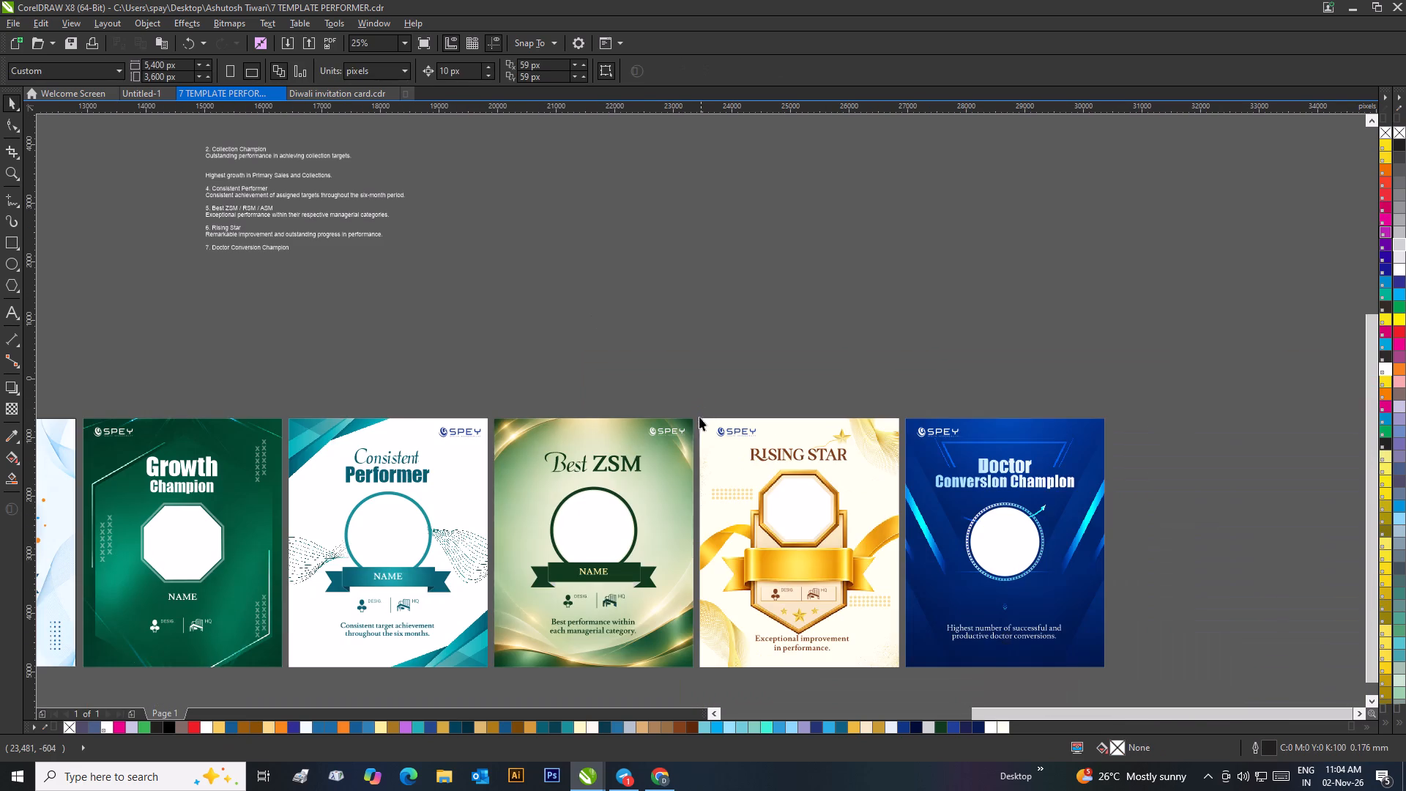
drag(514, 400, 81, 446)
key(t)
click(384, 371)
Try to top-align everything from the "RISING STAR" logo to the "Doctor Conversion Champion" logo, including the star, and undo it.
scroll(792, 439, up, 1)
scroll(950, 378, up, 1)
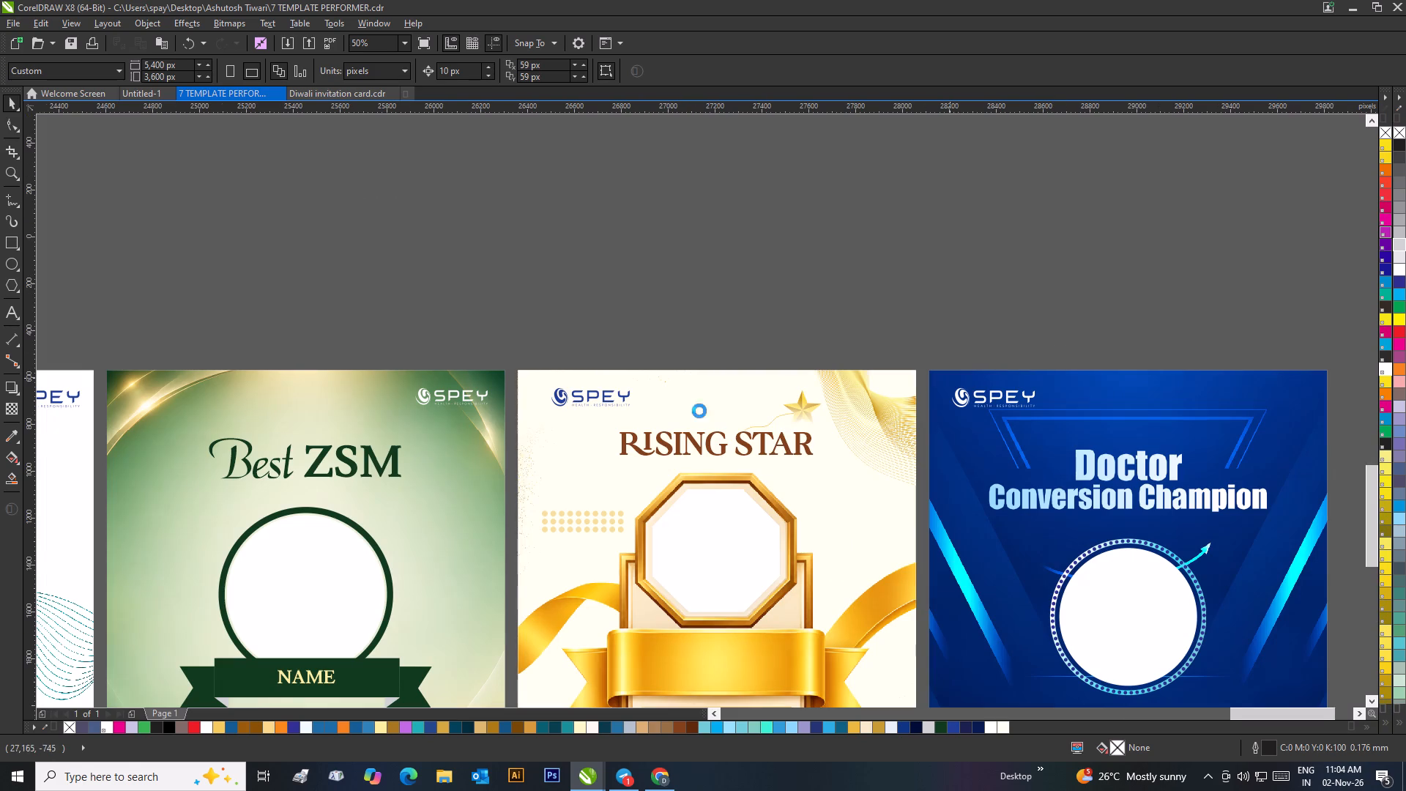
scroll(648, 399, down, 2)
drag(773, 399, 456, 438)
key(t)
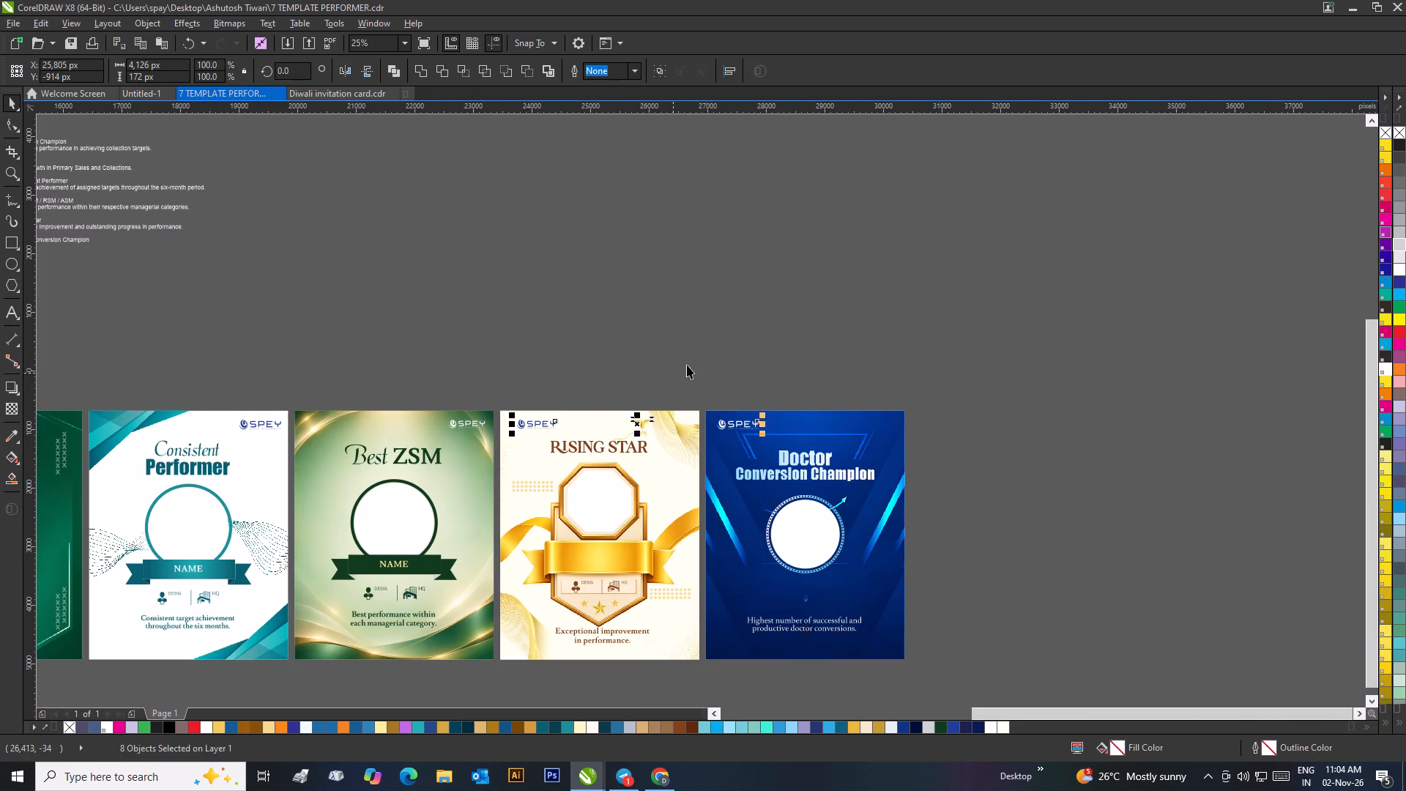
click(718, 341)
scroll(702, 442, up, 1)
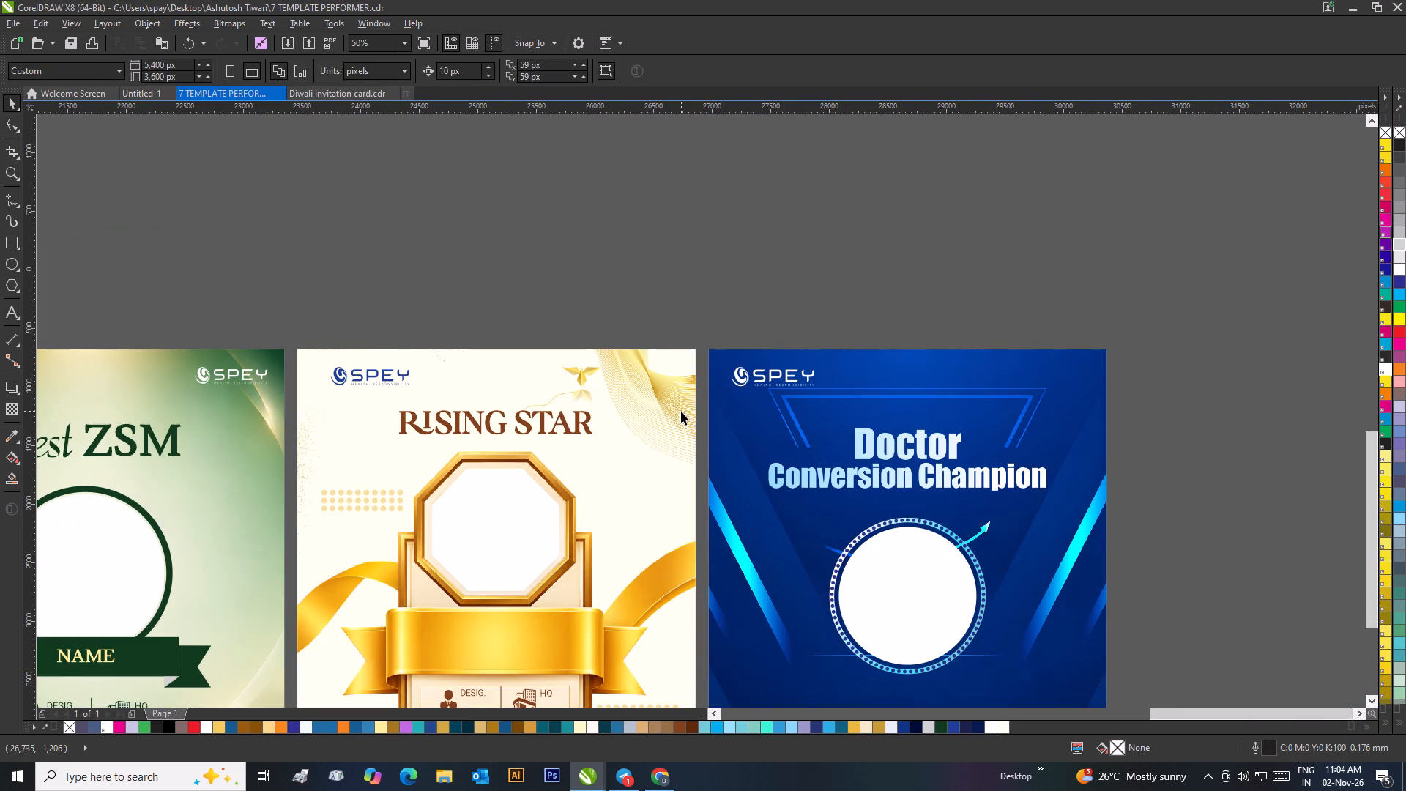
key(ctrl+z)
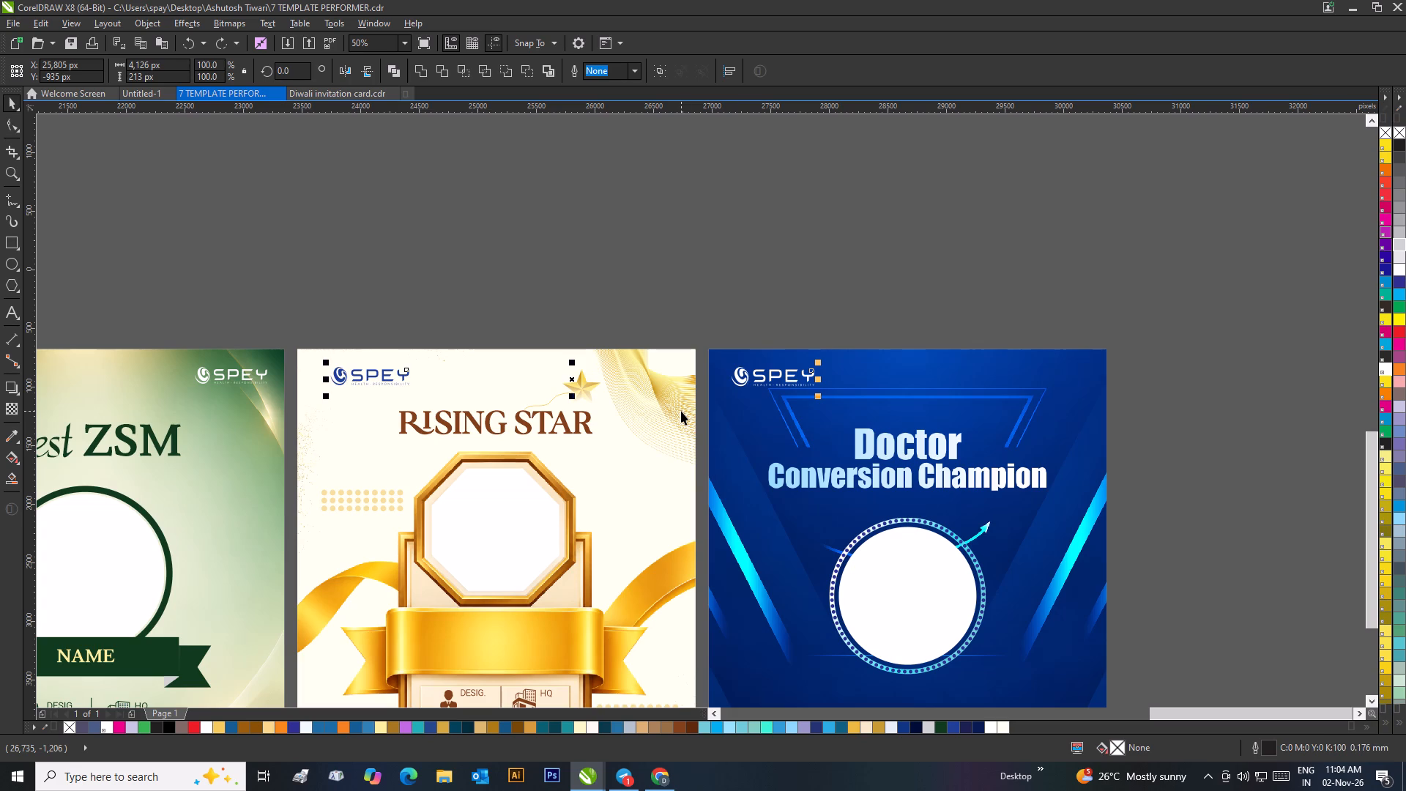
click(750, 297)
Top-align only the SPEY logos on the "Doctor Conversion Champion" and "RISING STAR" cards.
drag(734, 320, 735, 357)
drag(718, 330, 821, 402)
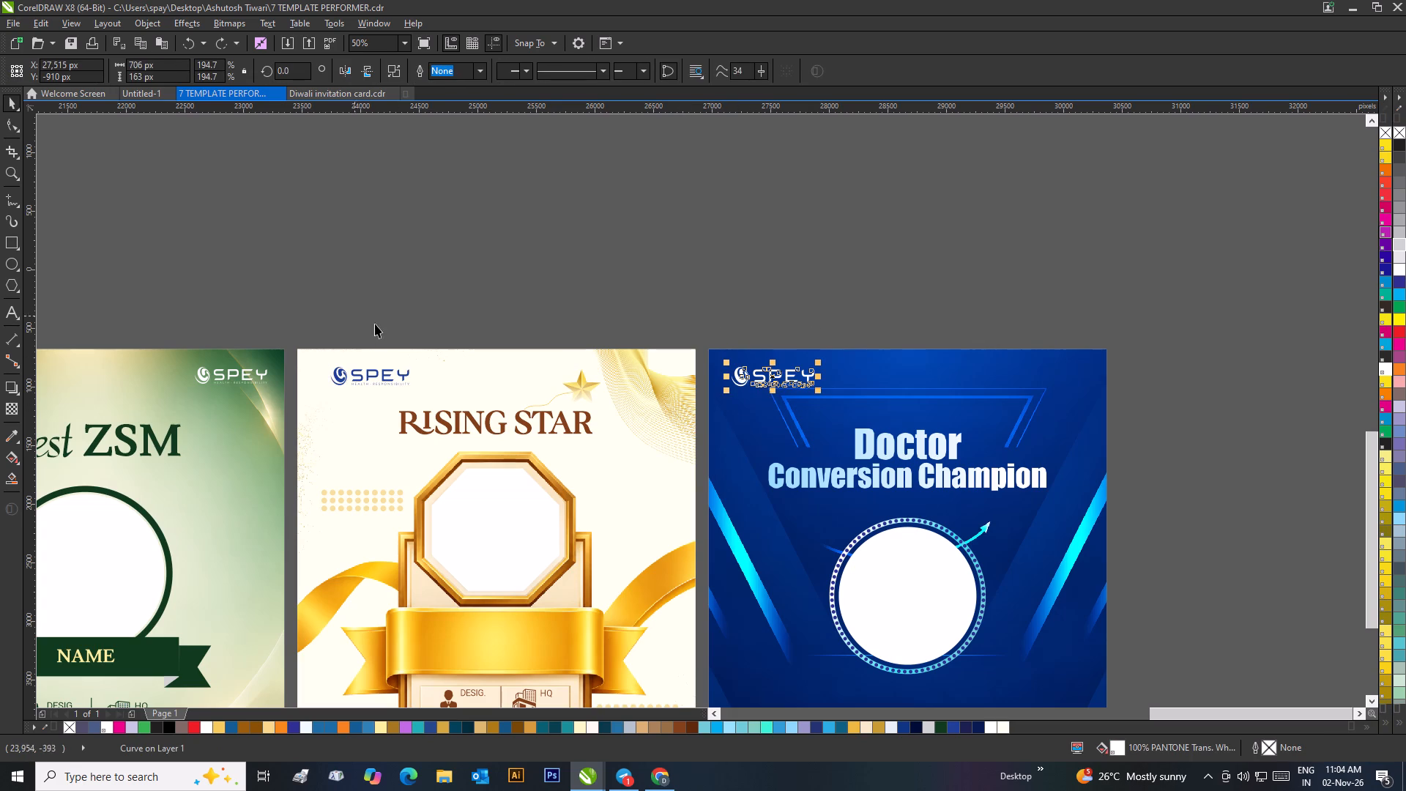
shift+drag(446, 330, 310, 411)
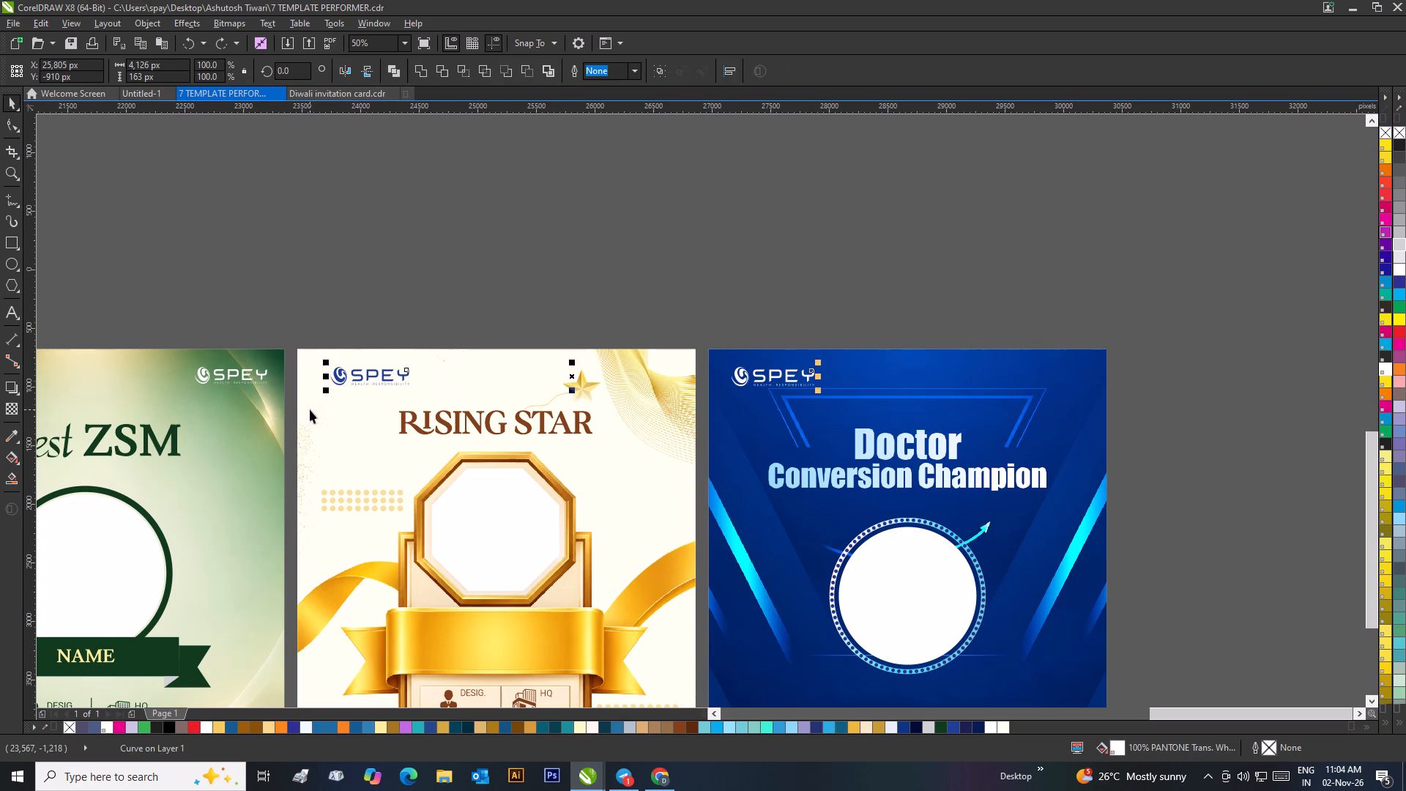
key(t)
click(524, 291)
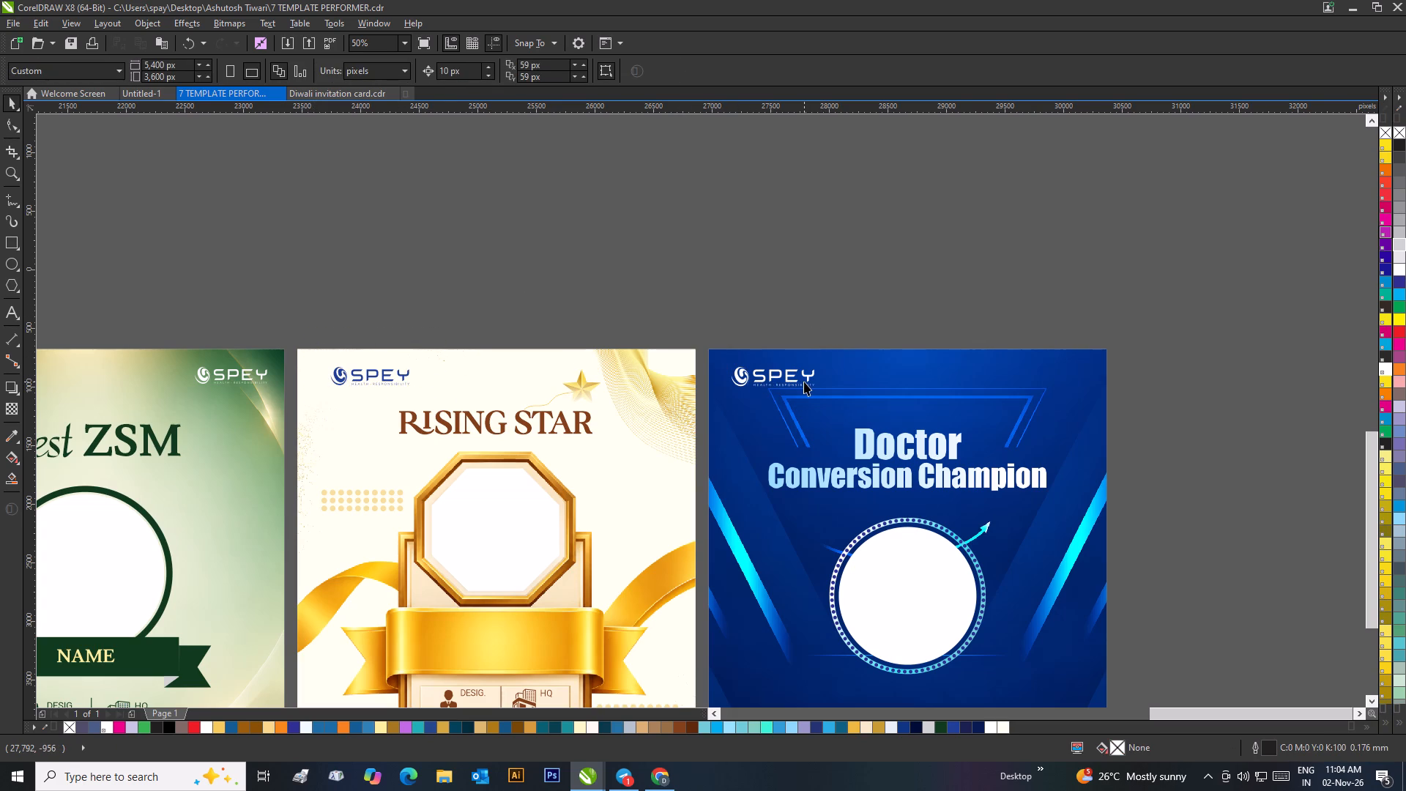
Nudge the SPEY logo on the "RISING STAR" card 100 px towards the card's left edge.
drag(453, 338, 291, 399)
drag(291, 399, 294, 398)
key(Left)
key(Left)
key(Left)
key(Left)
key(Left)
key(Left)
key(Left)
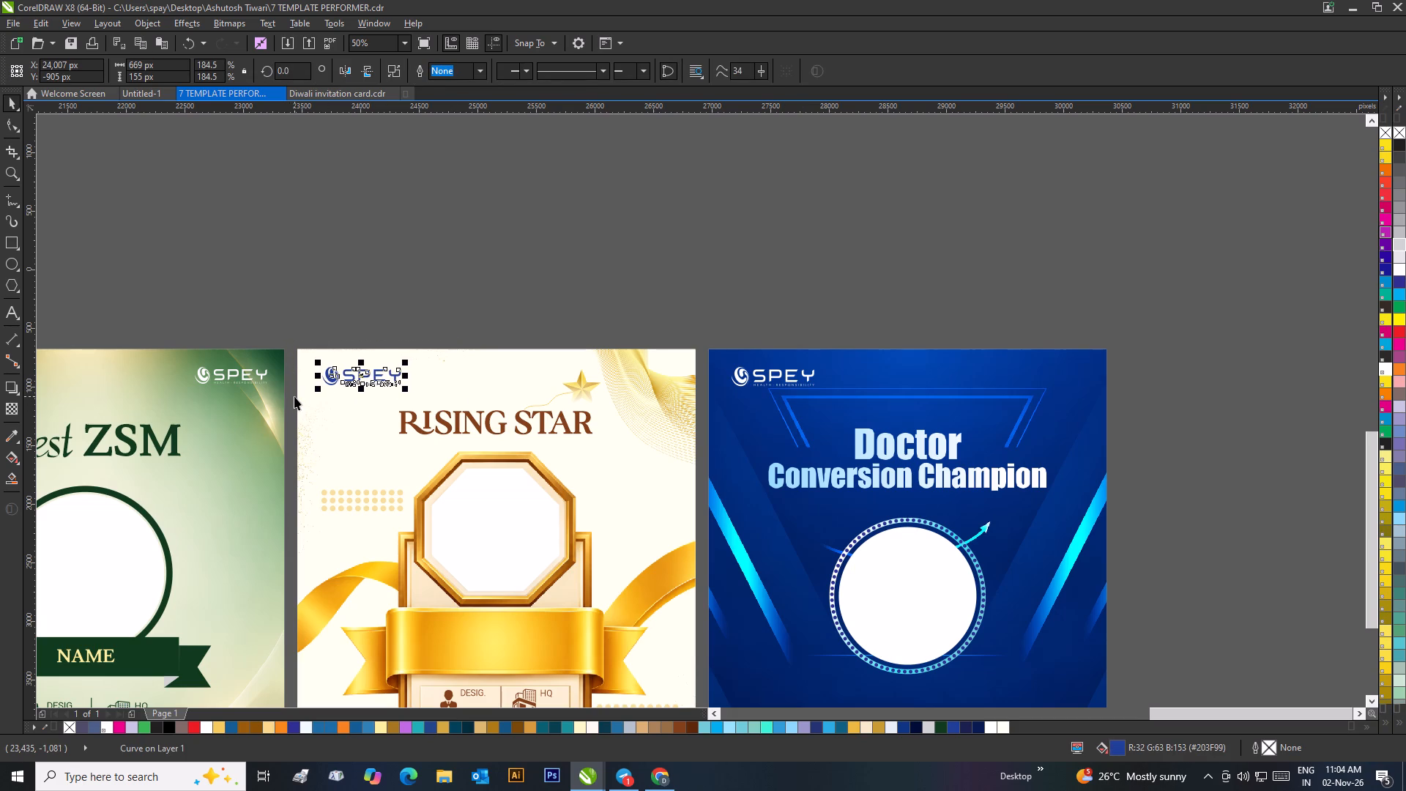
key(Left)
key(Left)
key(Left)
Draw a rectangle about 966 by 384 px around the logo, from the top-left corner of the "SALES CHAMPION" card.
scroll(428, 321, down, 2)
scroll(702, 414, down, 1)
scroll(475, 430, up, 2)
scroll(644, 374, up, 2)
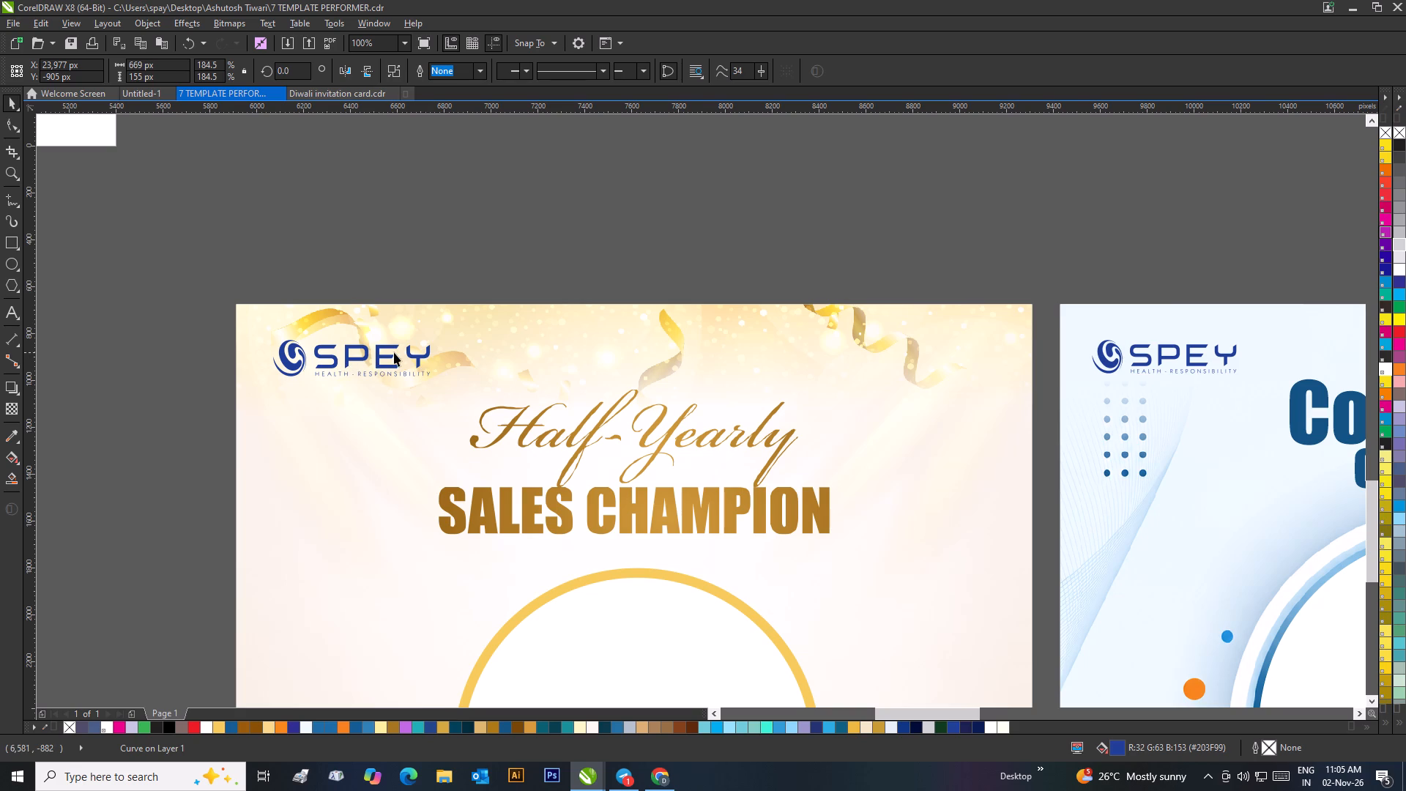
click(14, 234)
click(11, 240)
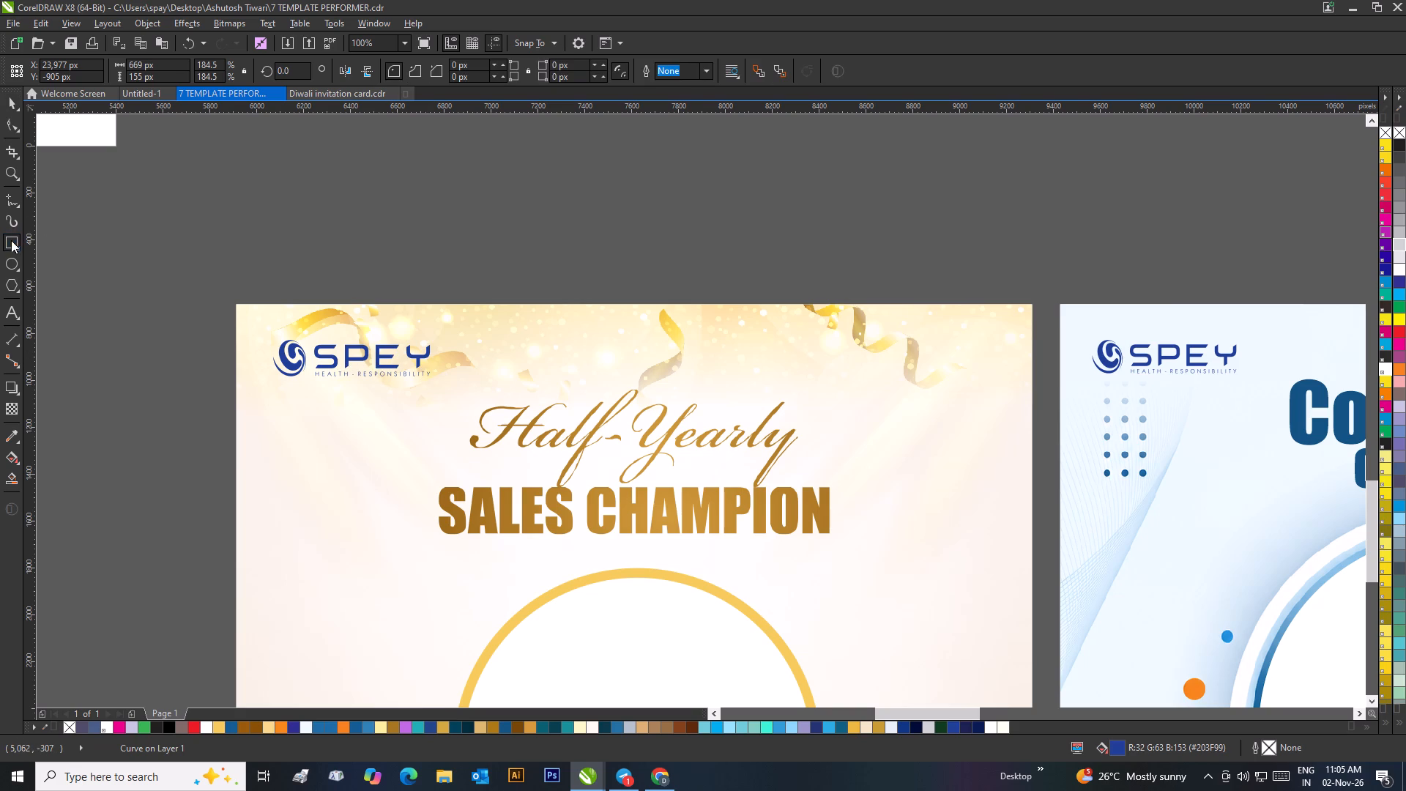
drag(234, 303, 458, 393)
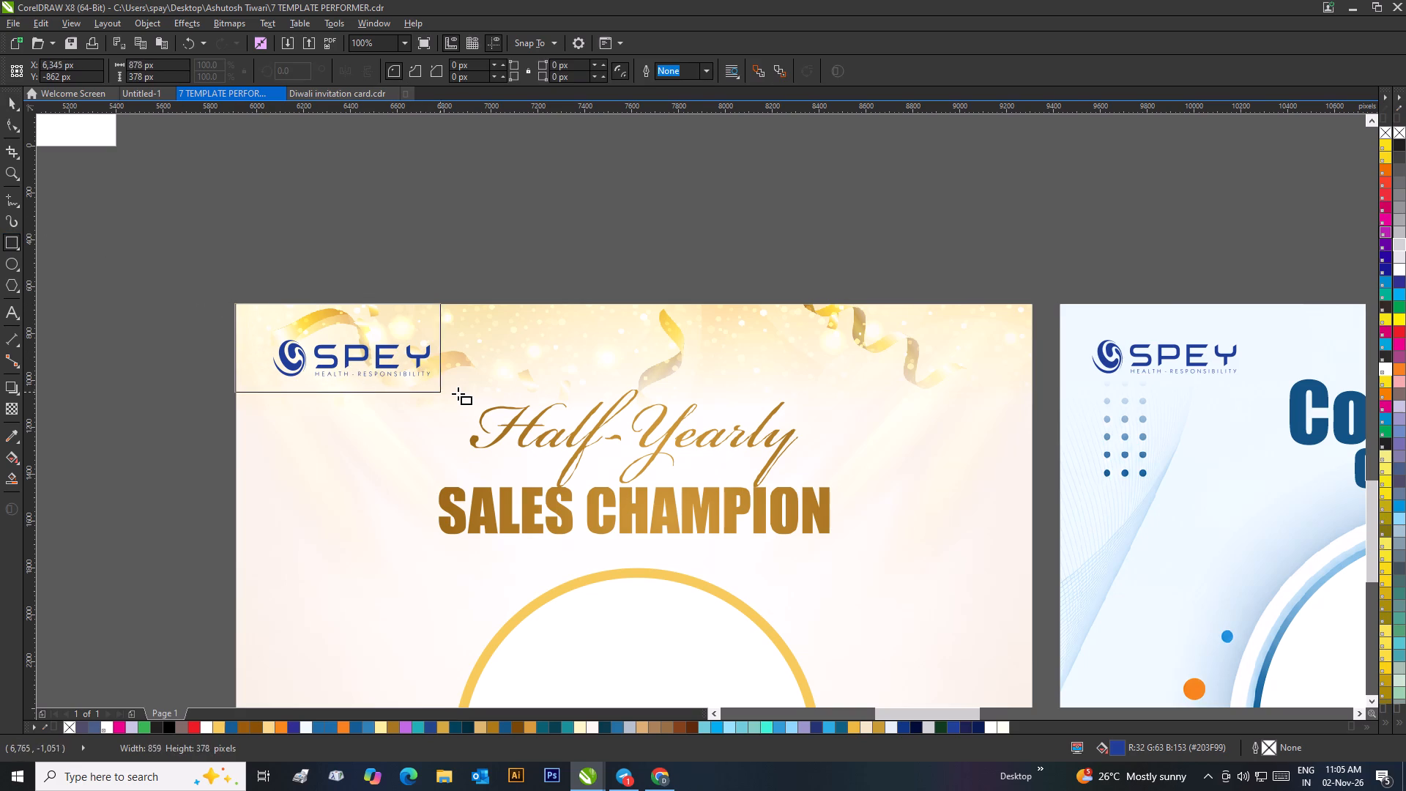
drag(458, 393, 461, 393)
click(461, 393)
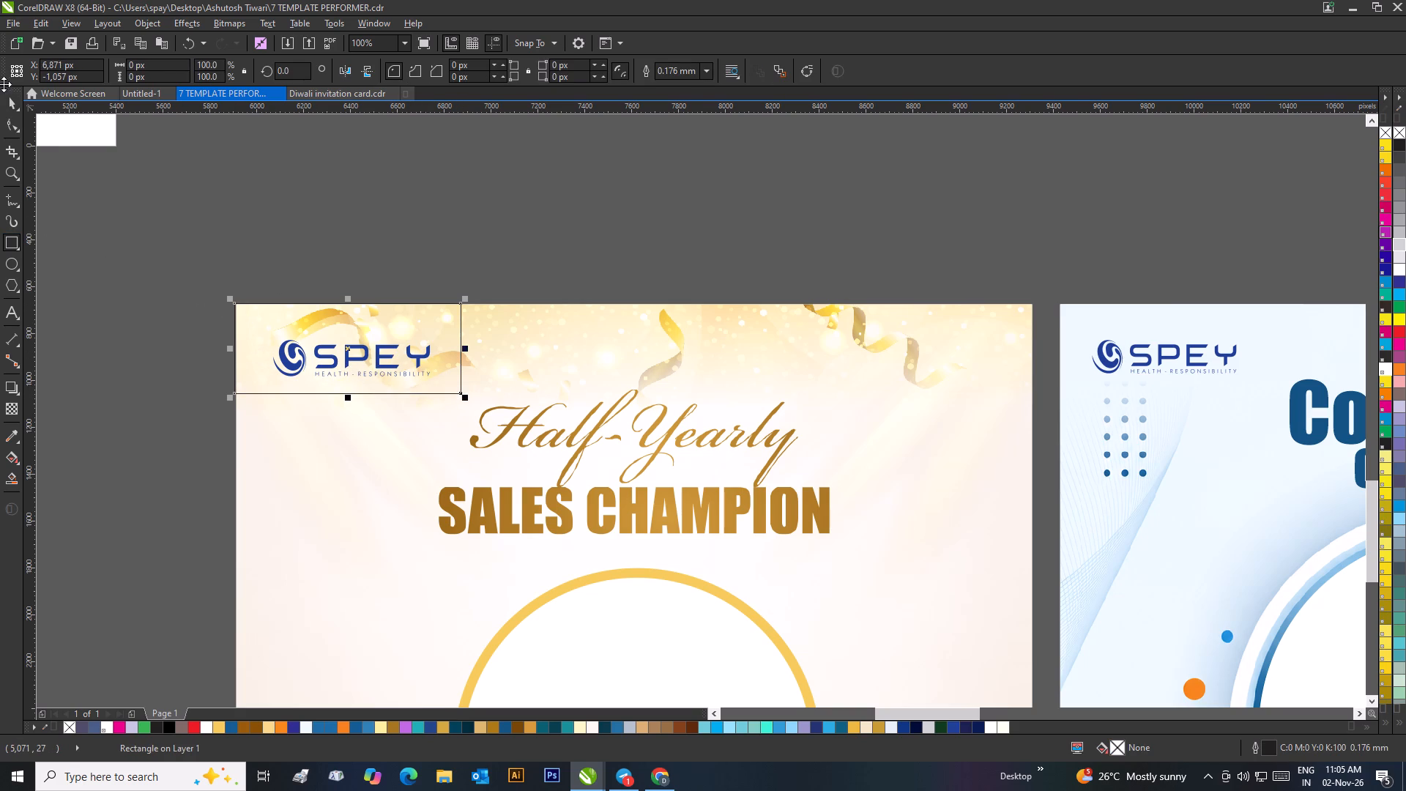
click(11, 97)
click(307, 199)
drag(214, 275, 485, 412)
click(530, 260)
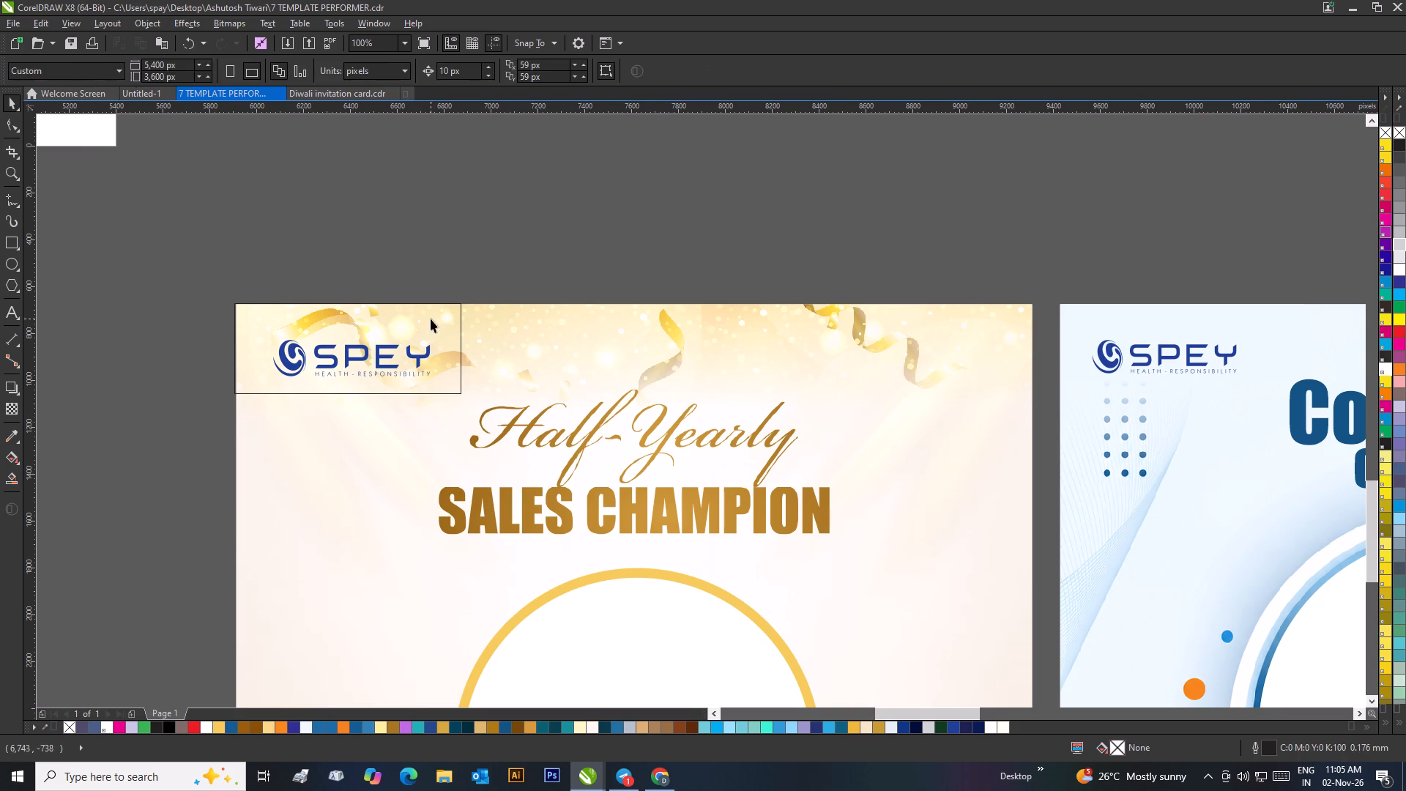
Align the rectangle with the top and left edges of the "SALES CHAMPION" card's background.
click(431, 319)
shift+click(505, 326)
key(t)
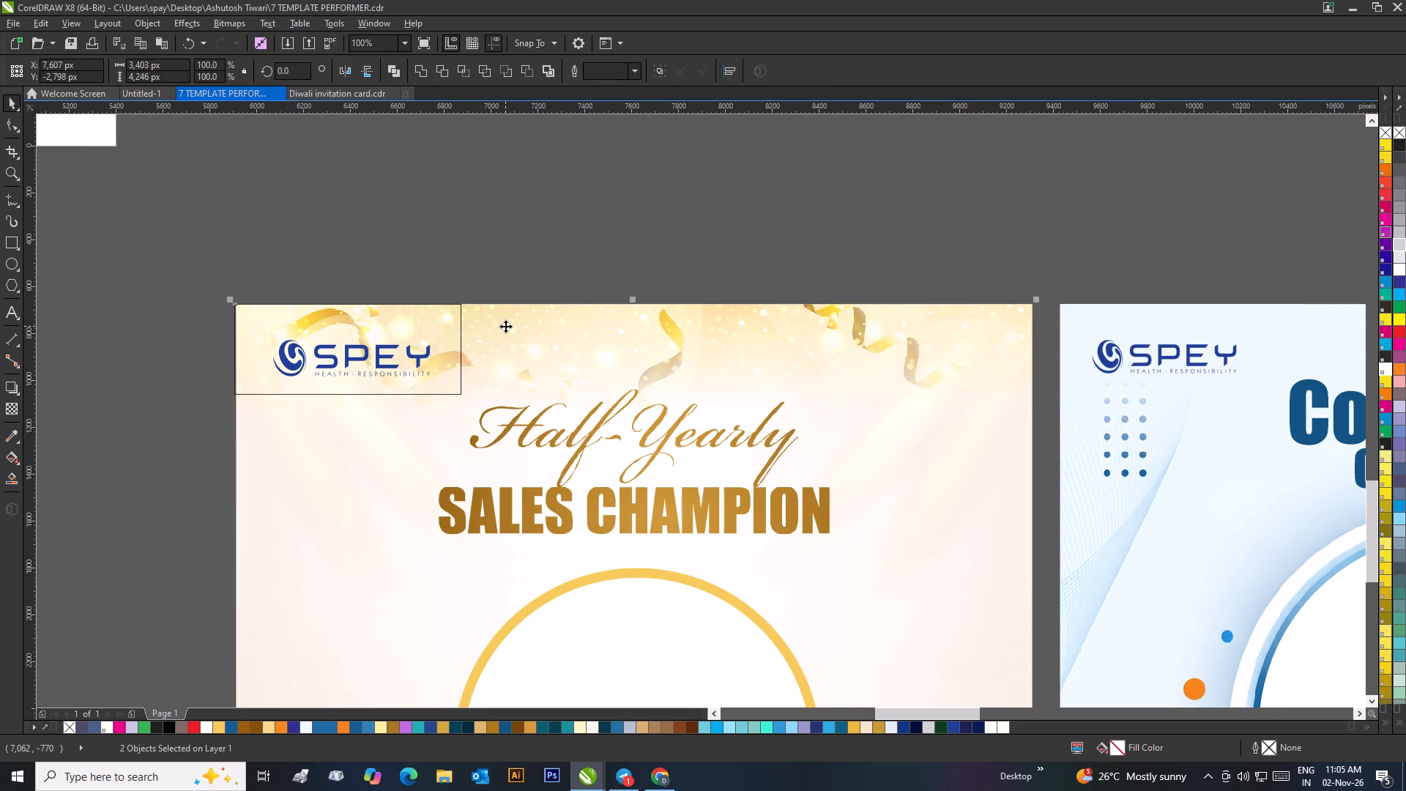
key(l)
click(524, 261)
Group the rectangle with the SPEY logo on the "SALES CHAMPION" card.
drag(520, 261, 207, 415)
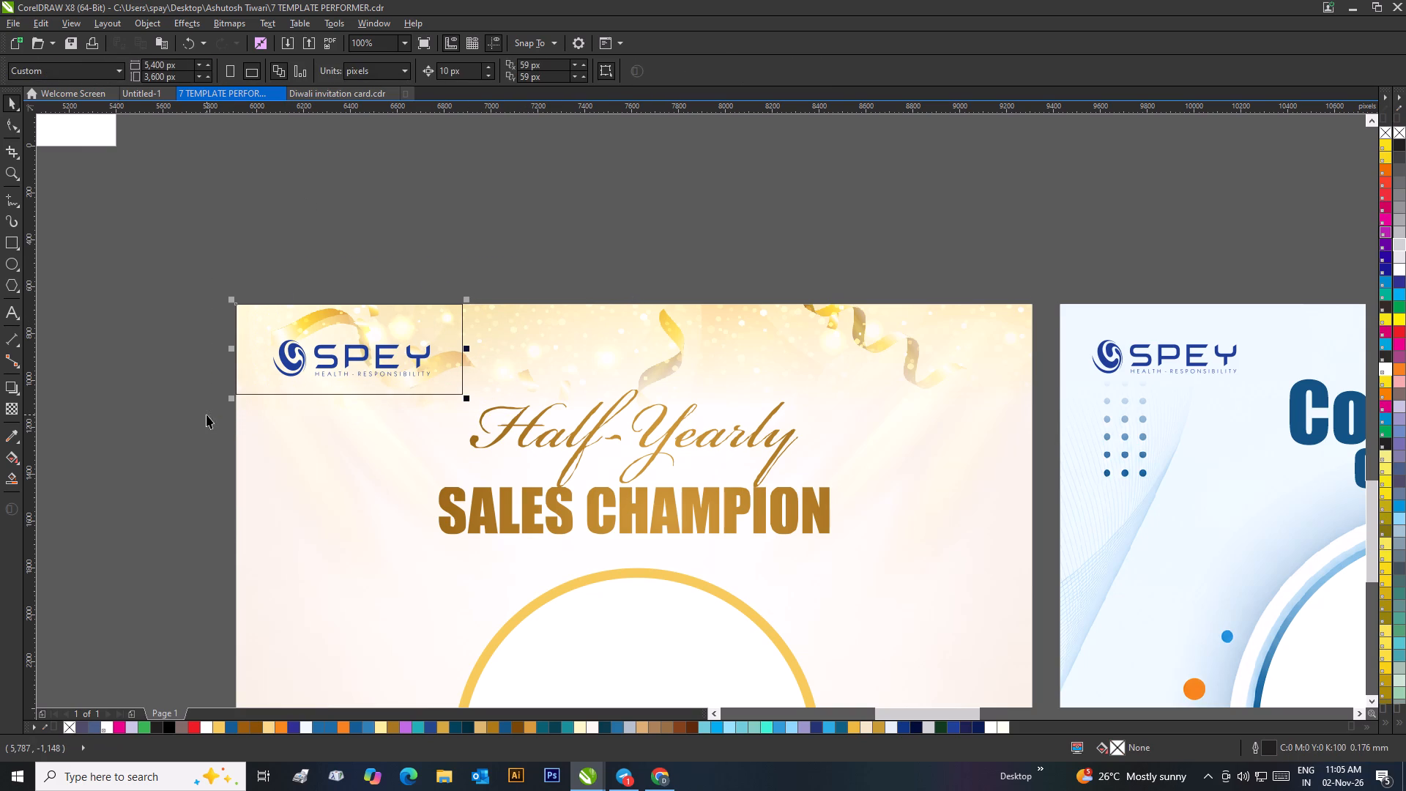
key(ctrl+g)
Delete the SPEY logos from the "Collection Champion" and "Growth Champion" cards.
scroll(397, 336, down, 2)
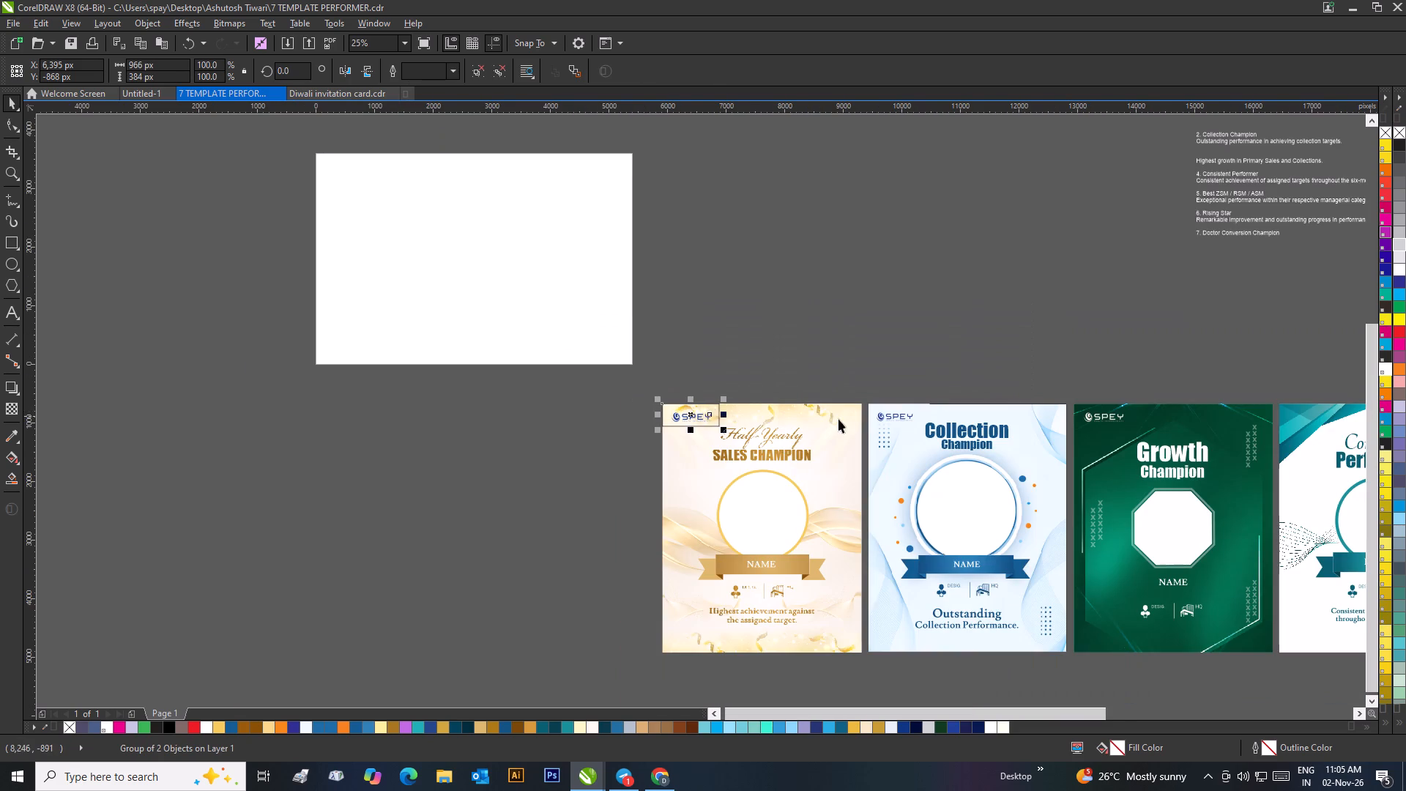
scroll(923, 428, up, 1)
scroll(699, 413, down, 1)
drag(642, 367, 705, 411)
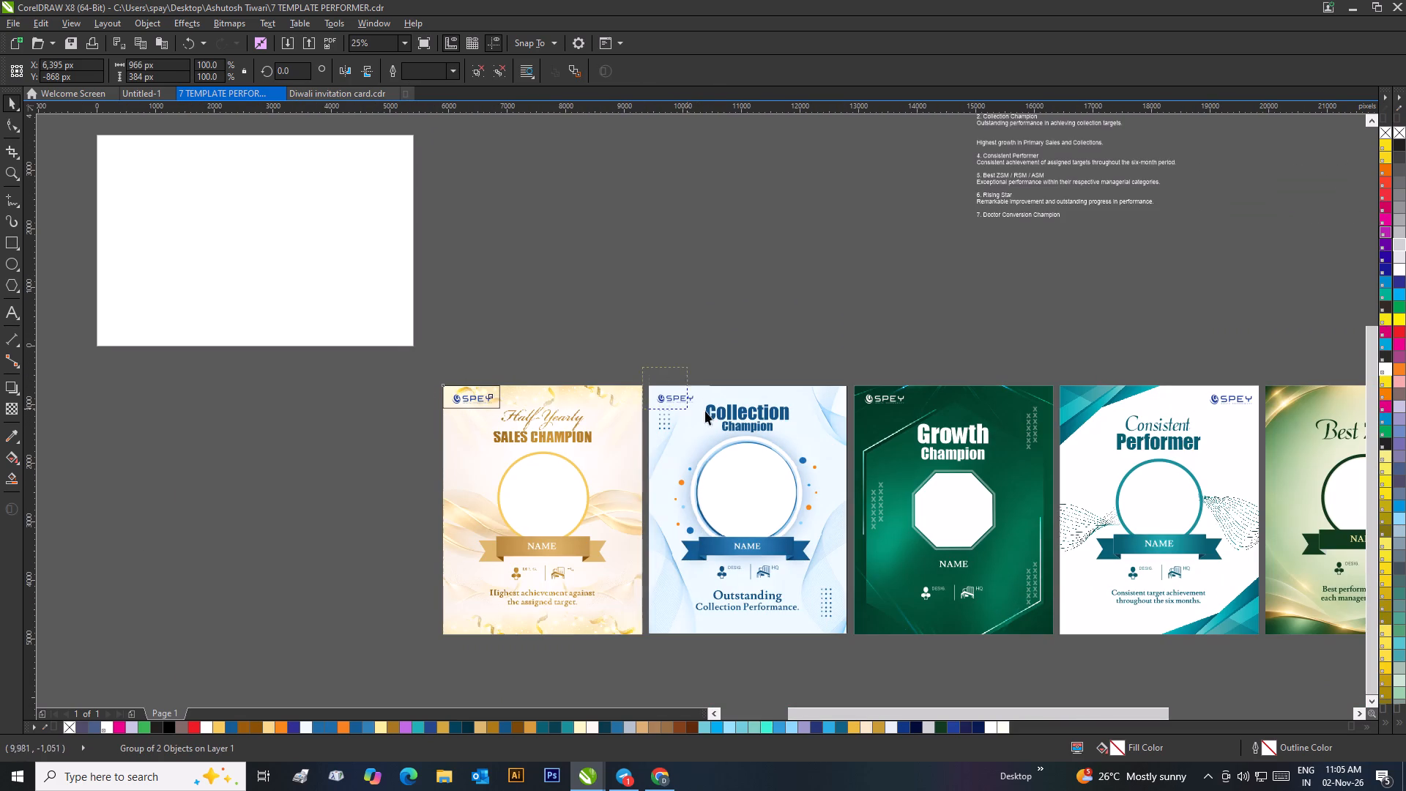
drag(705, 411, 923, 409)
key(Delete)
scroll(866, 374, down, 1)
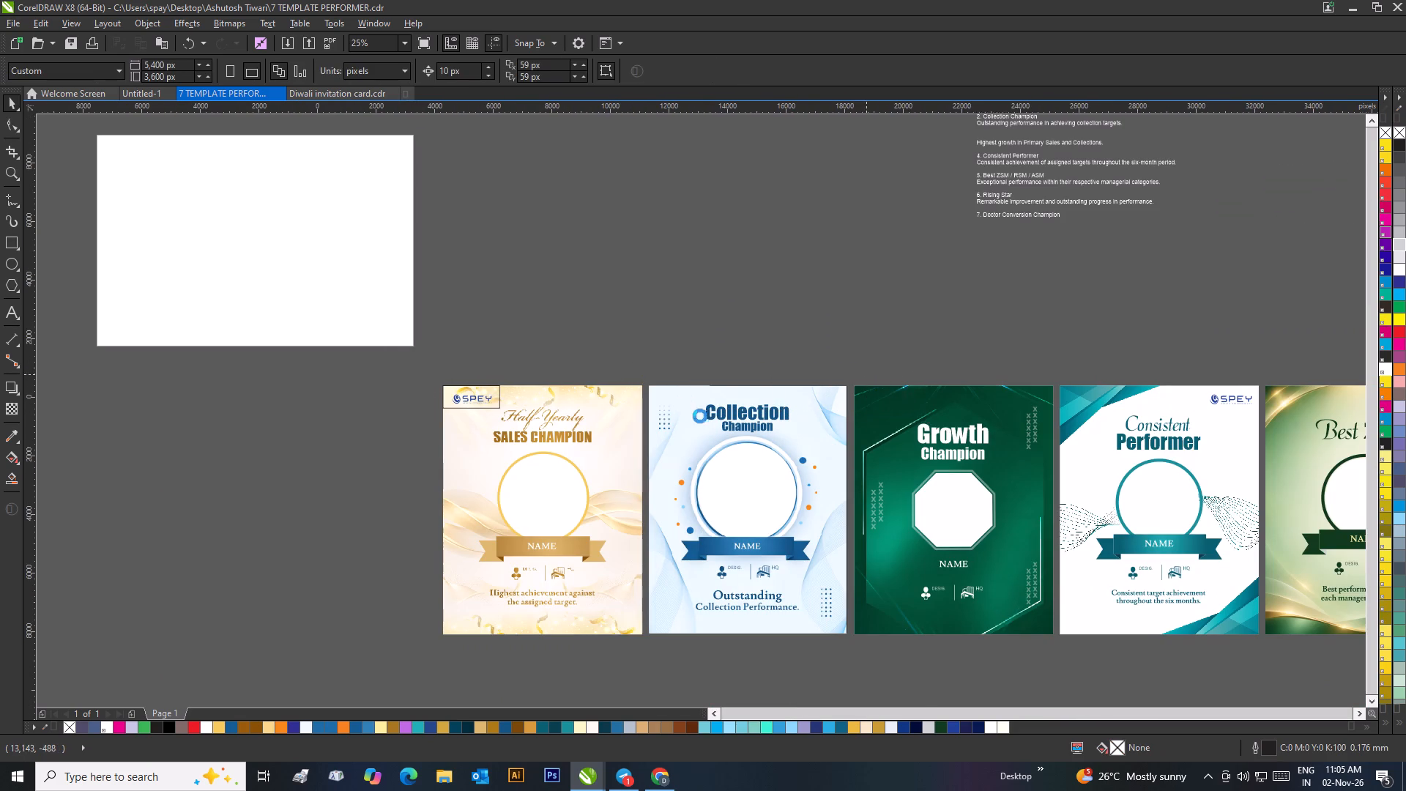
Delete the SPEY logos from the "Consistent Performer", "Rising Star" and "Doctor Conversion Champion" cards.
scroll(866, 424, up, 1)
drag(699, 380, 981, 426)
key(Delete)
scroll(985, 420, down, 1)
scroll(832, 404, up, 1)
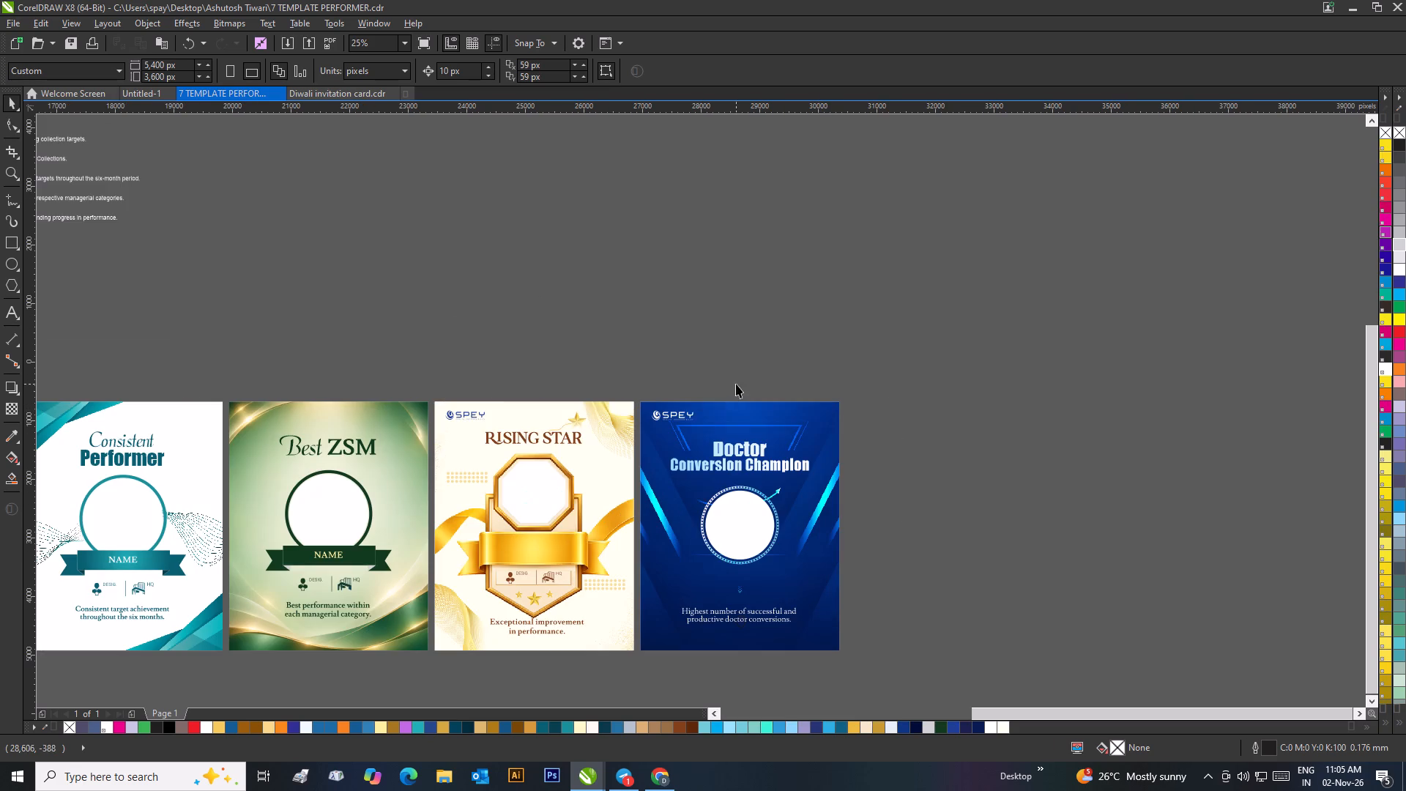
drag(736, 384, 438, 427)
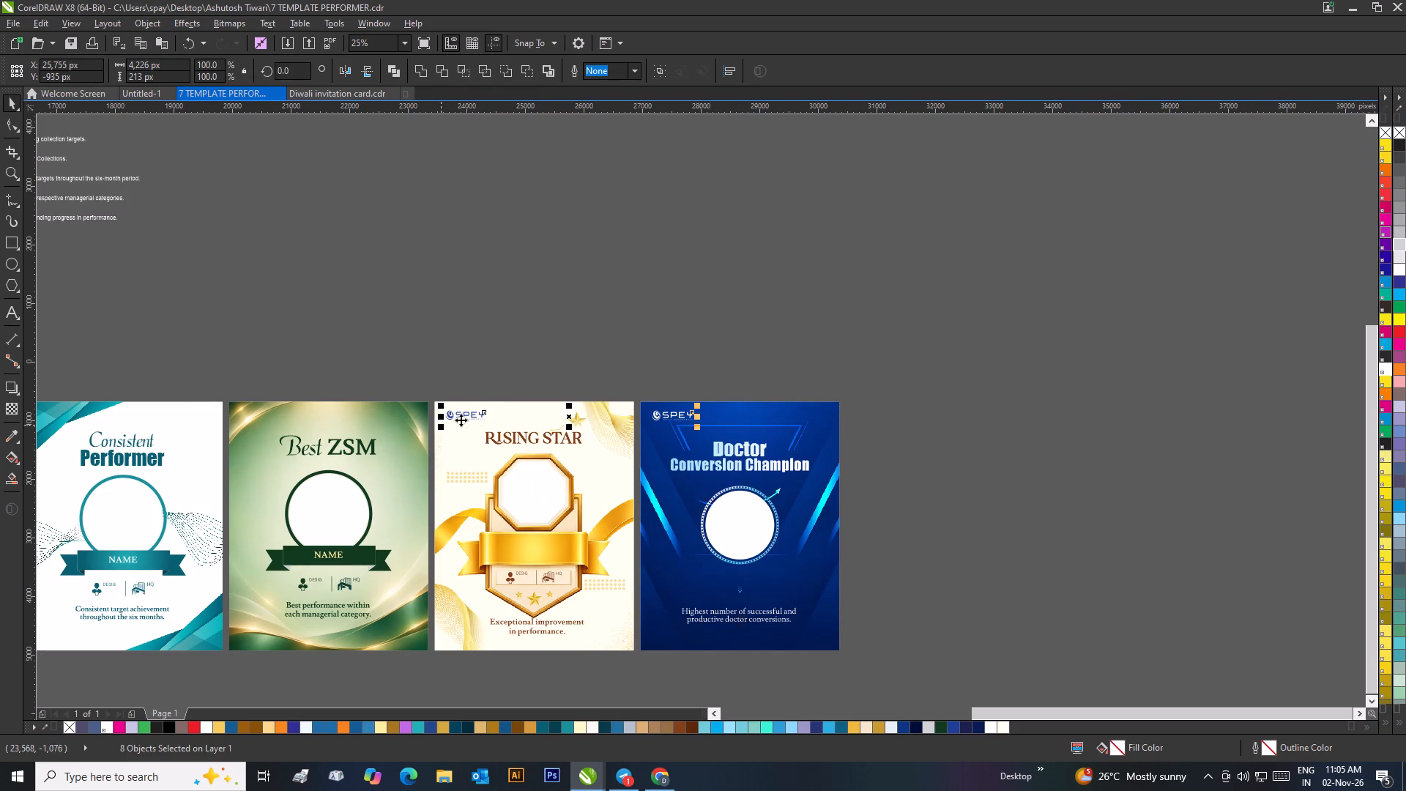
click(510, 379)
drag(425, 386, 491, 424)
key(Delete)
drag(636, 385, 692, 429)
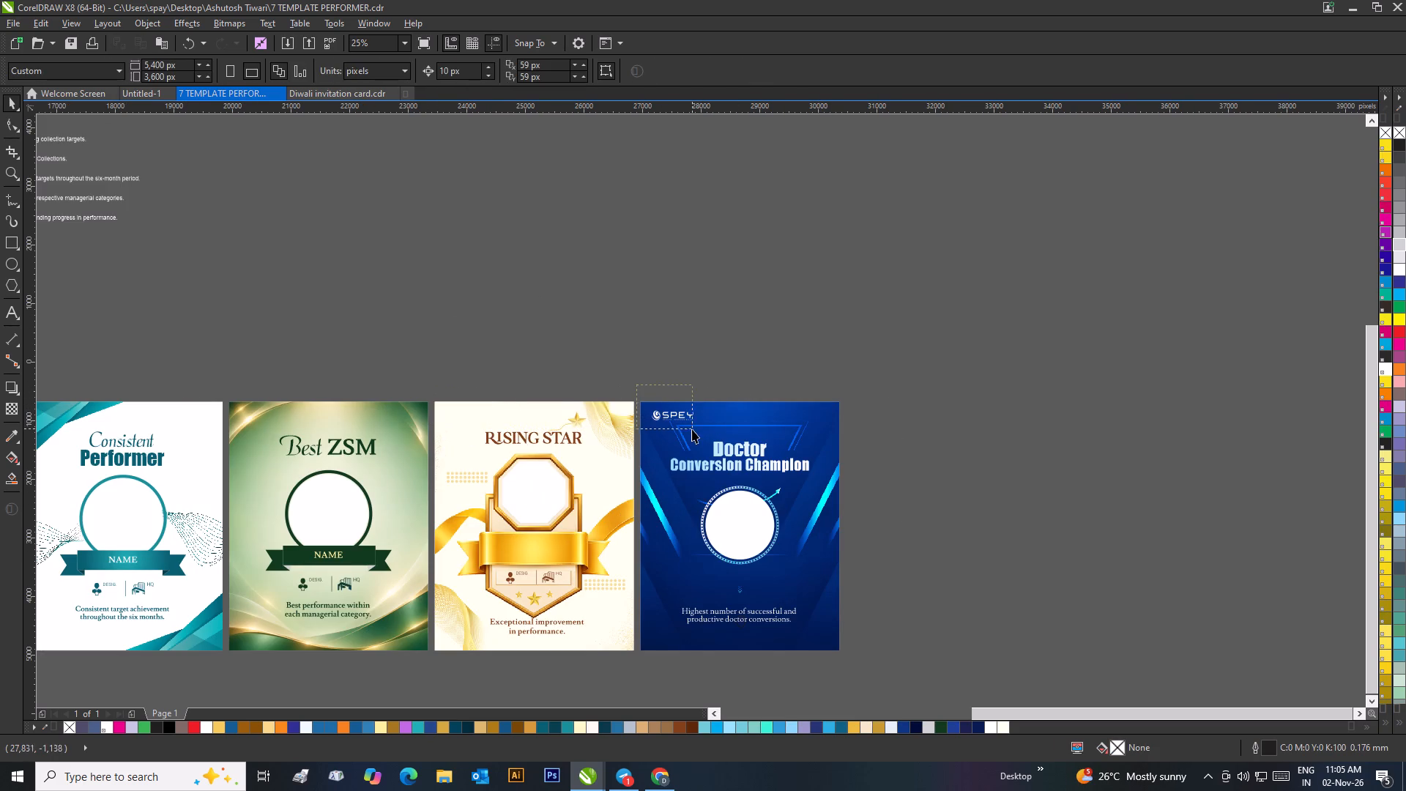
drag(692, 429, 702, 428)
key(Delete)
Copy the framed SPEY logo from the "SALES CHAMPION" card onto "Collection Champion", aligned to the background's top and left edges.
scroll(702, 428, down, 2)
scroll(470, 410, up, 1)
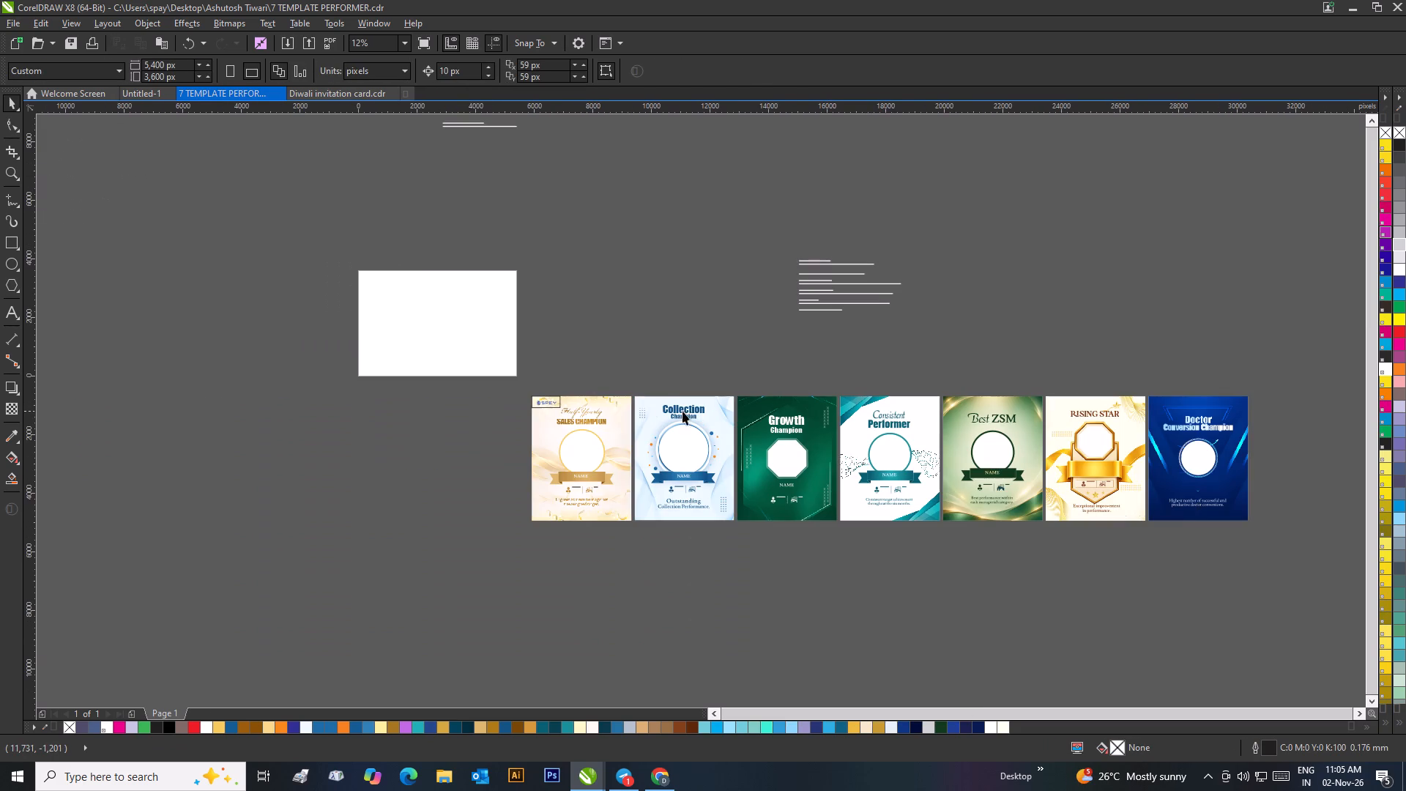
click(552, 404)
scroll(702, 420, up, 1)
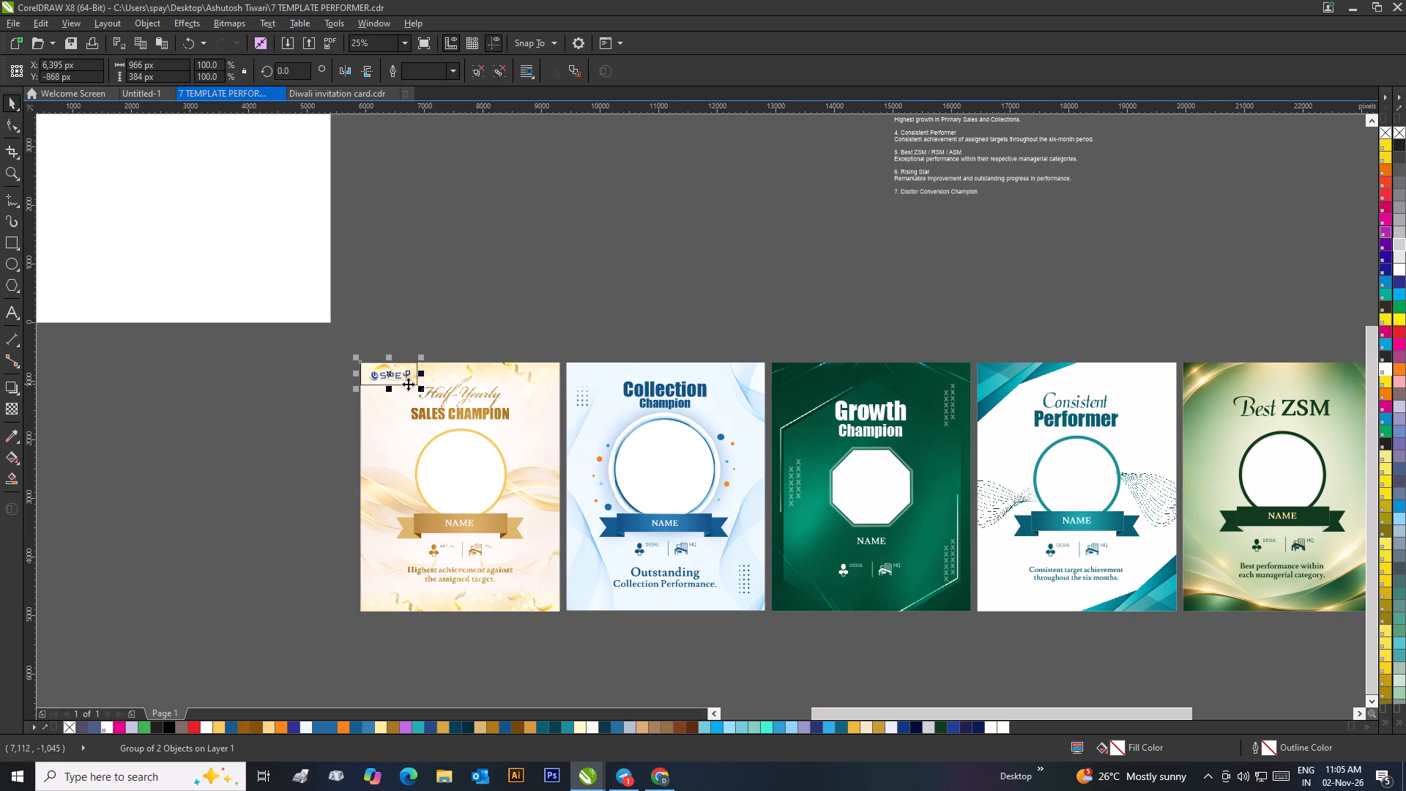
drag(401, 378, 576, 387)
right_click(576, 387)
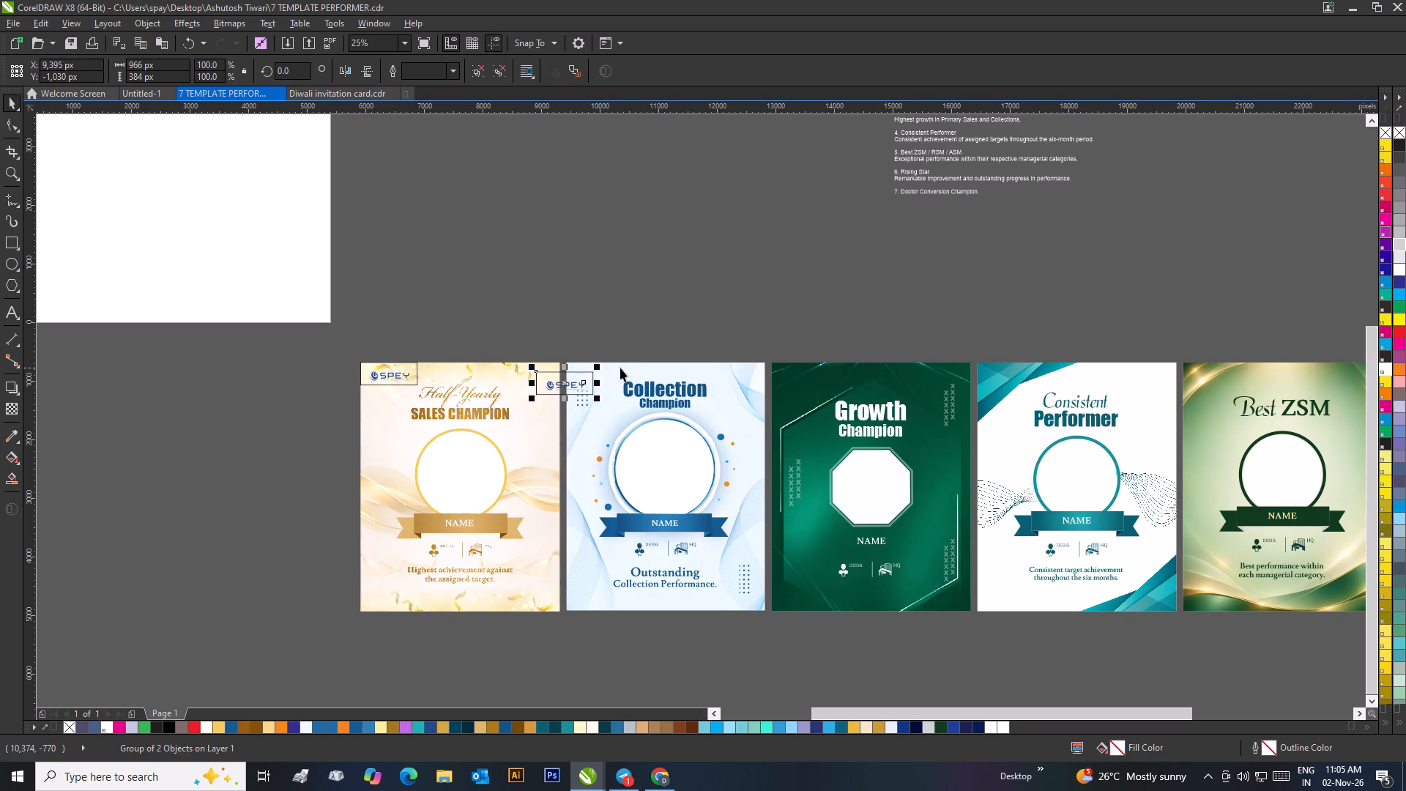
shift+click(620, 368)
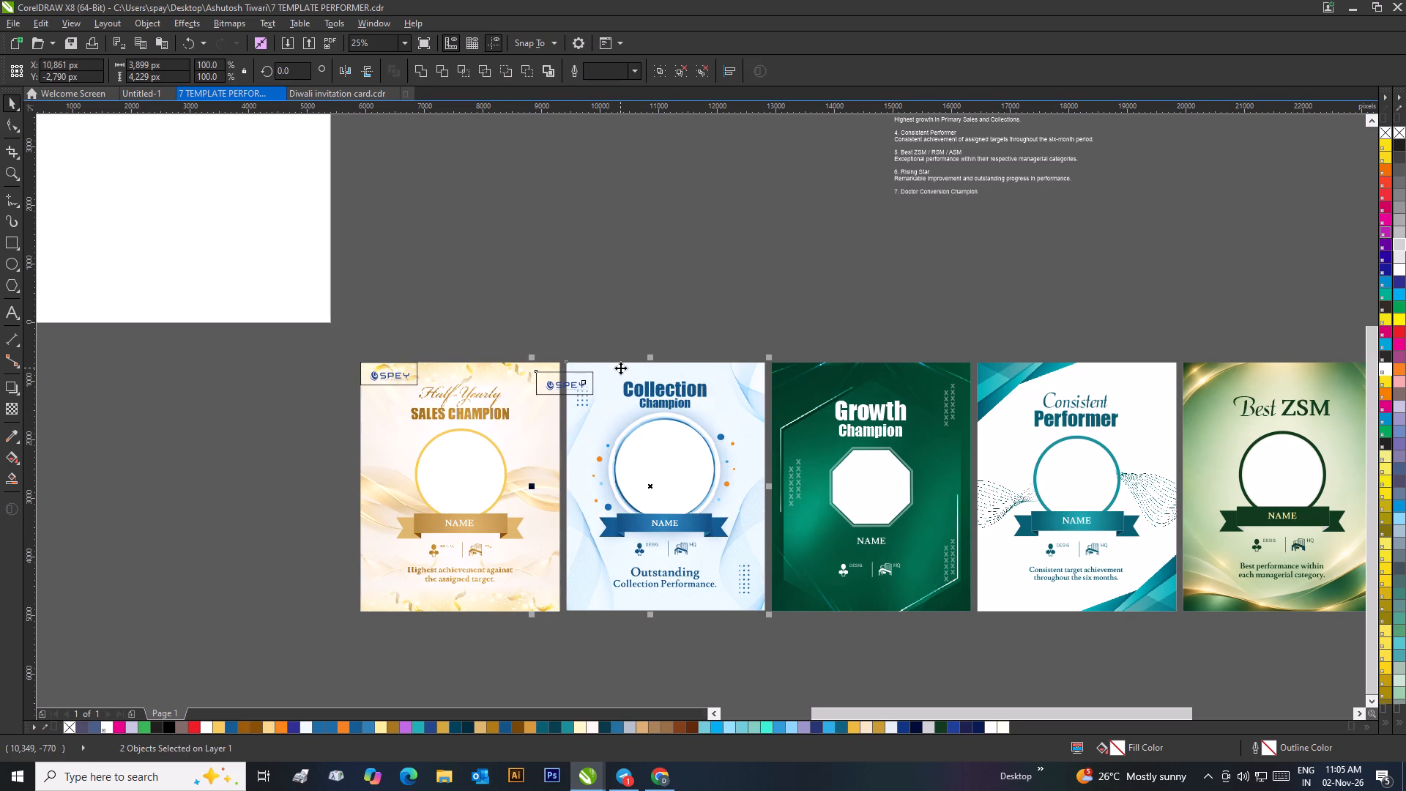
text(tl)
click(630, 309)
Copy the framed SPEY logo onto the "Growth Champion" card, aligned to the background's top and left edges.
drag(601, 378, 681, 380)
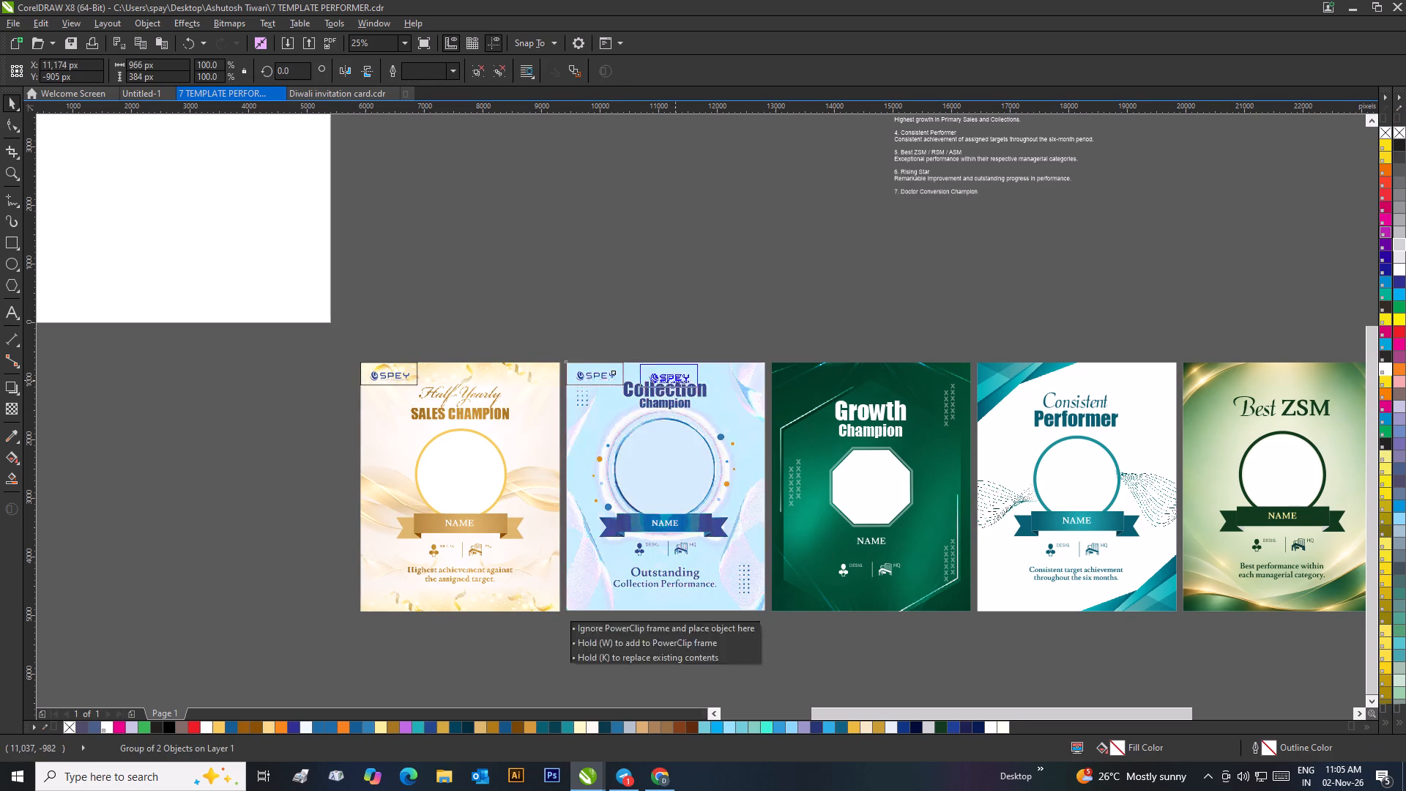
drag(681, 380, 804, 369)
right_click(804, 369)
shift+click(862, 372)
text(tl)
click(892, 313)
Copy the framed SPEY logo onto the "Consistent Performer" card, aligned to the background's top and left edges.
drag(803, 375, 933, 372)
right_click(933, 372)
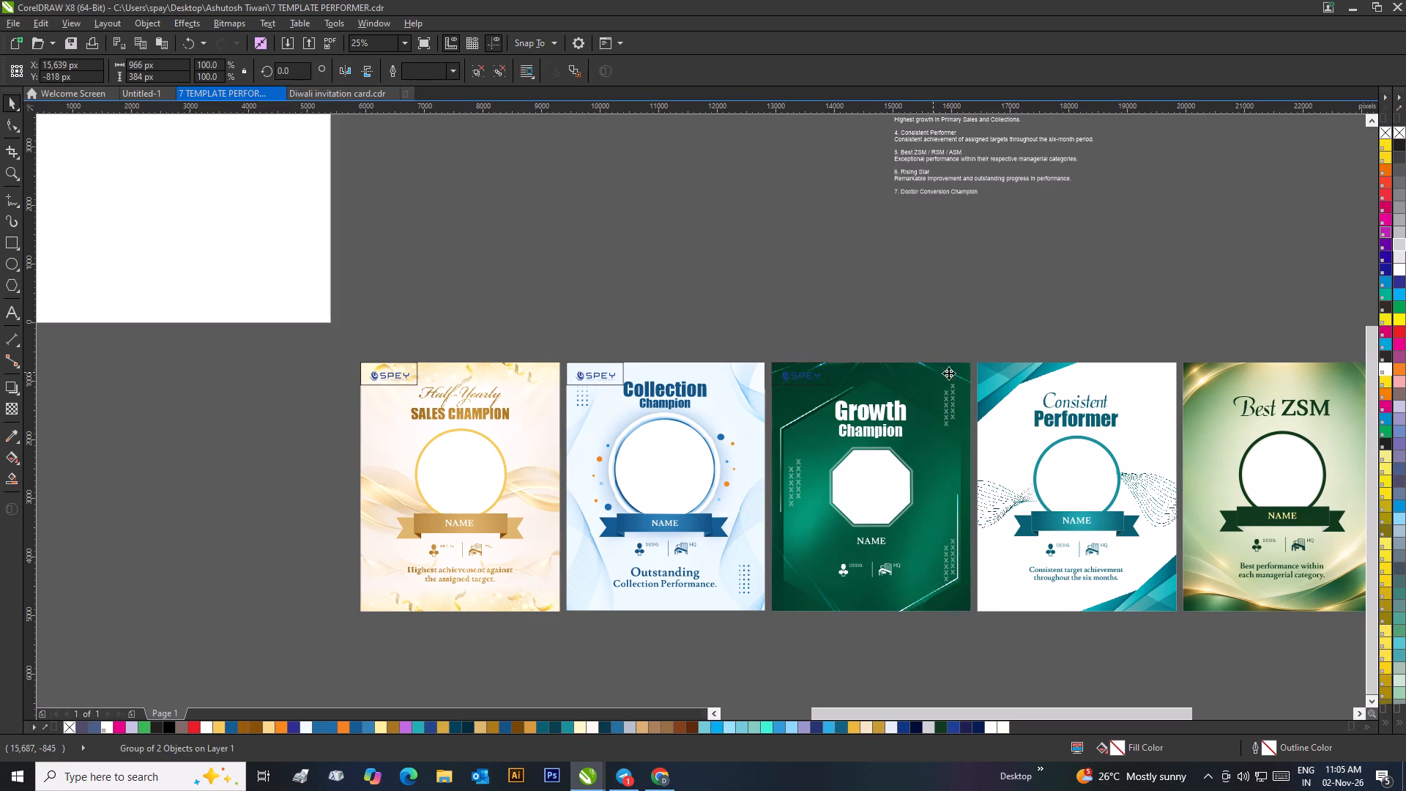
shift+click(1000, 374)
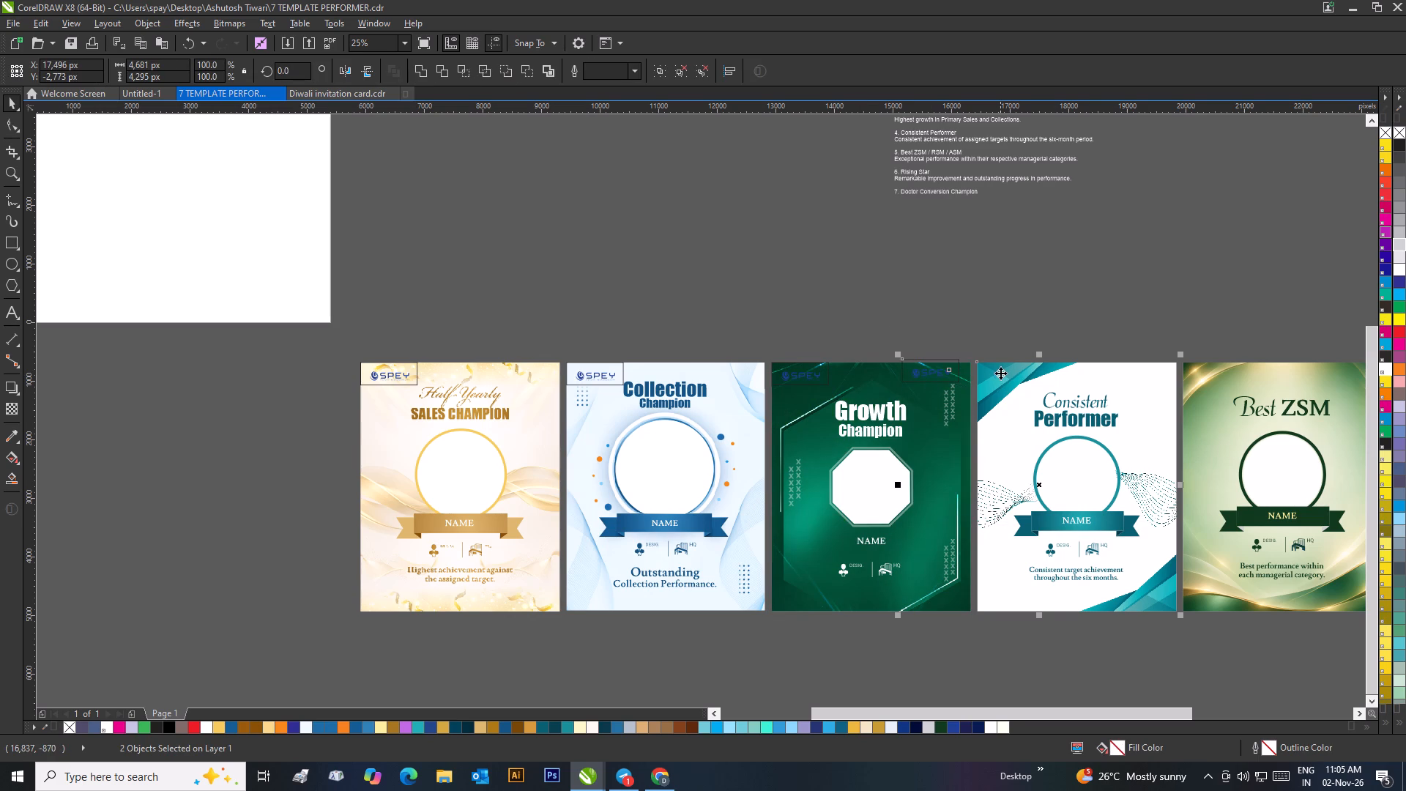
key(t)
key(l)
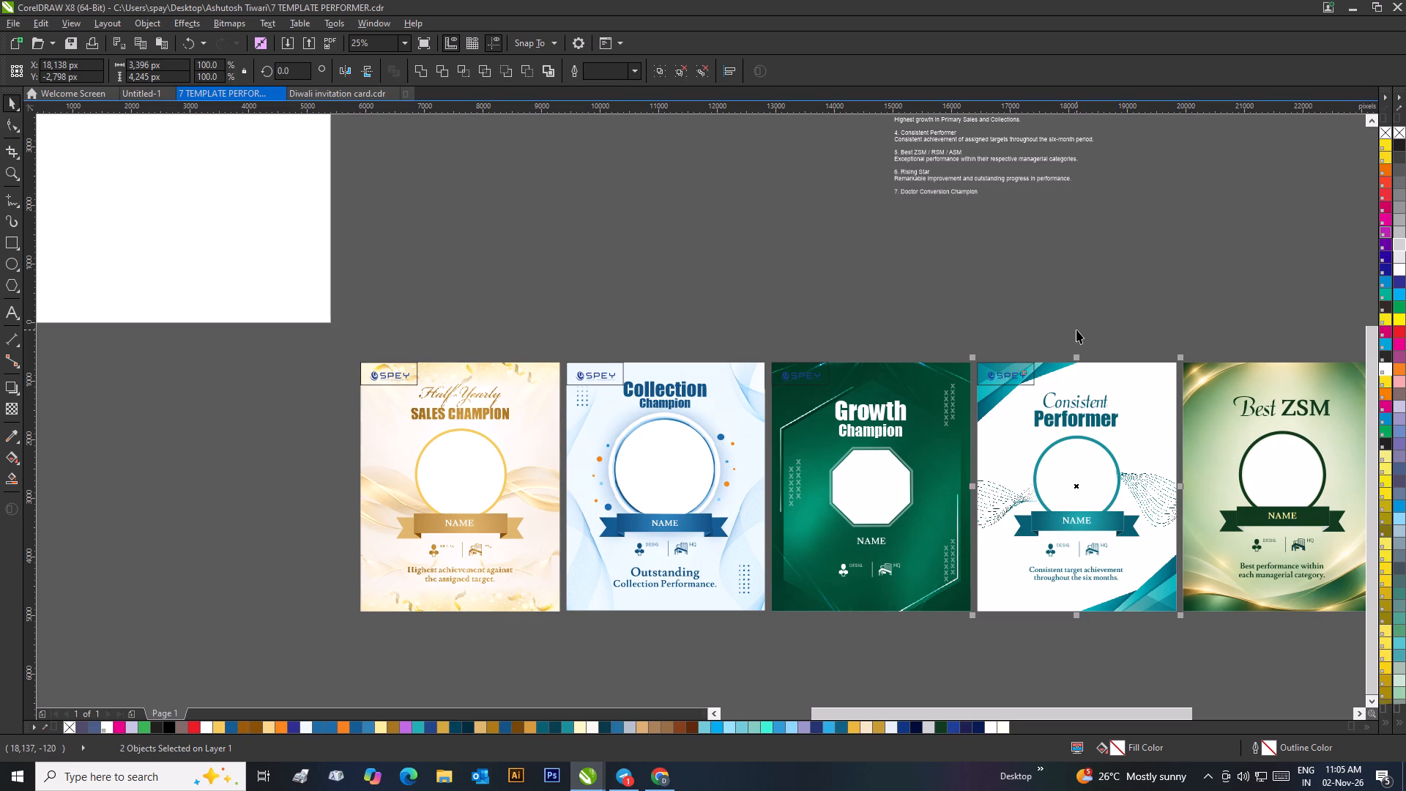
click(1058, 327)
Align the framed SPEY logo with the right edge of the "Consistent Performer" card's background.
scroll(1042, 387, up, 1)
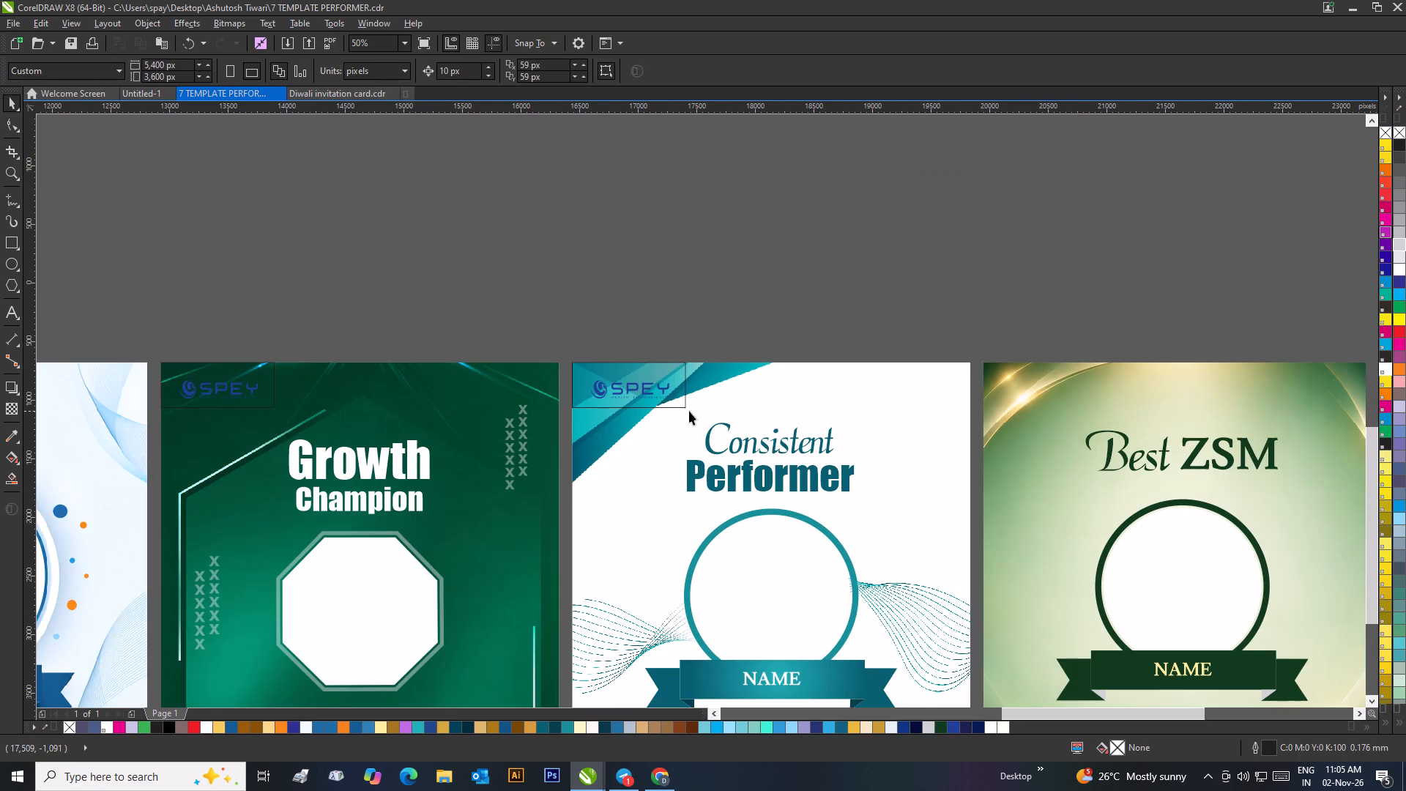
click(603, 389)
shift+click(773, 382)
key(r)
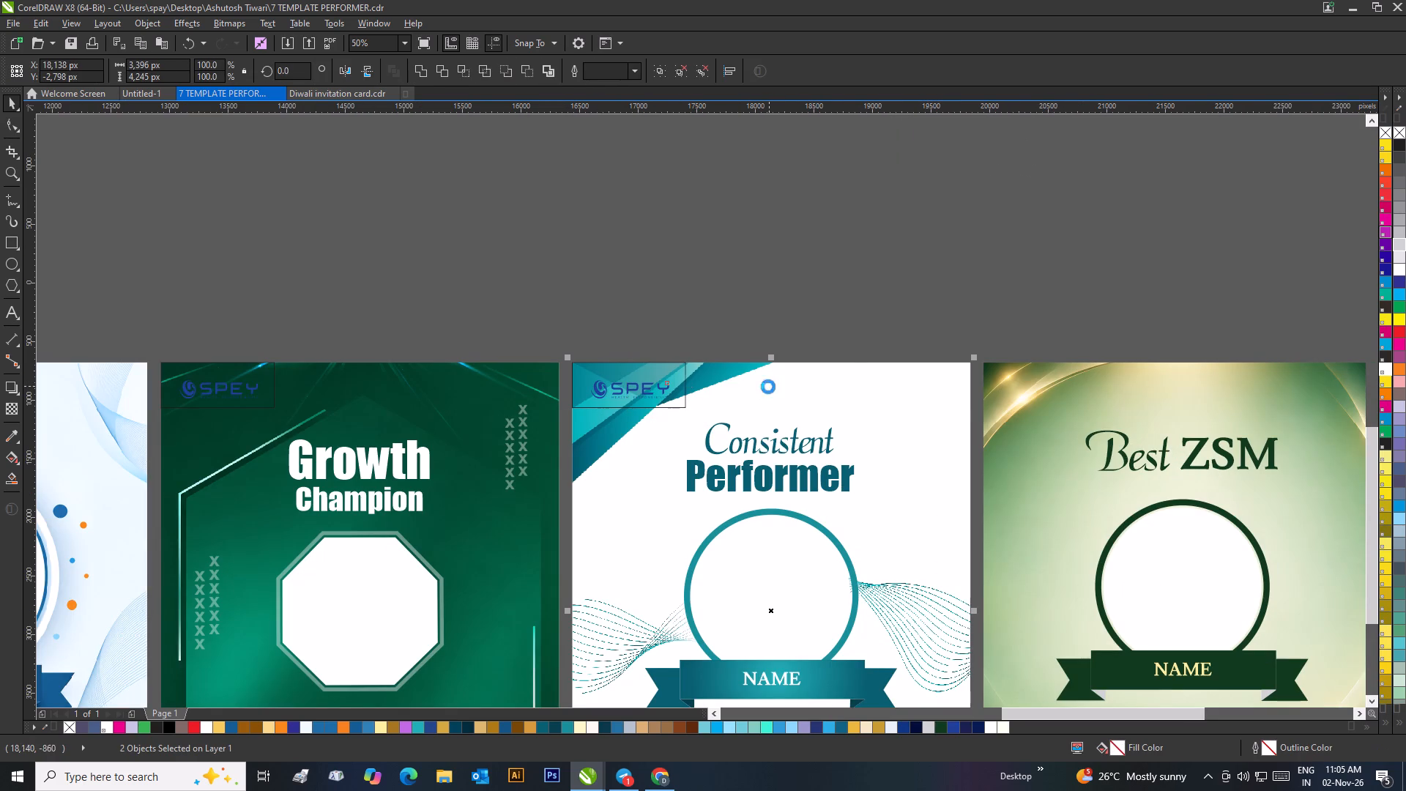
click(859, 331)
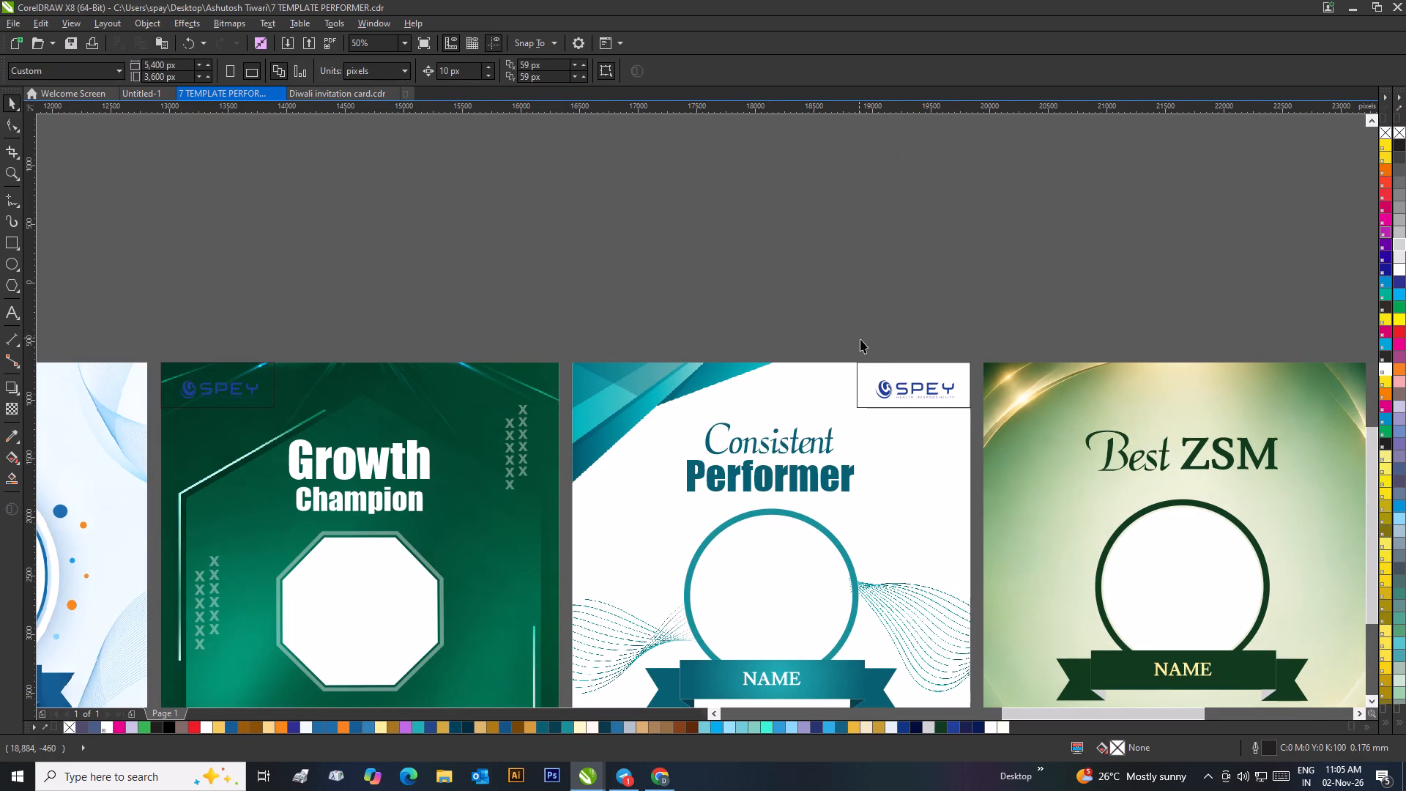
Ungroup the SPEY logo and its rectangle on the "Consistent Performer" card.
scroll(867, 343, down, 1)
scroll(870, 432, up, 1)
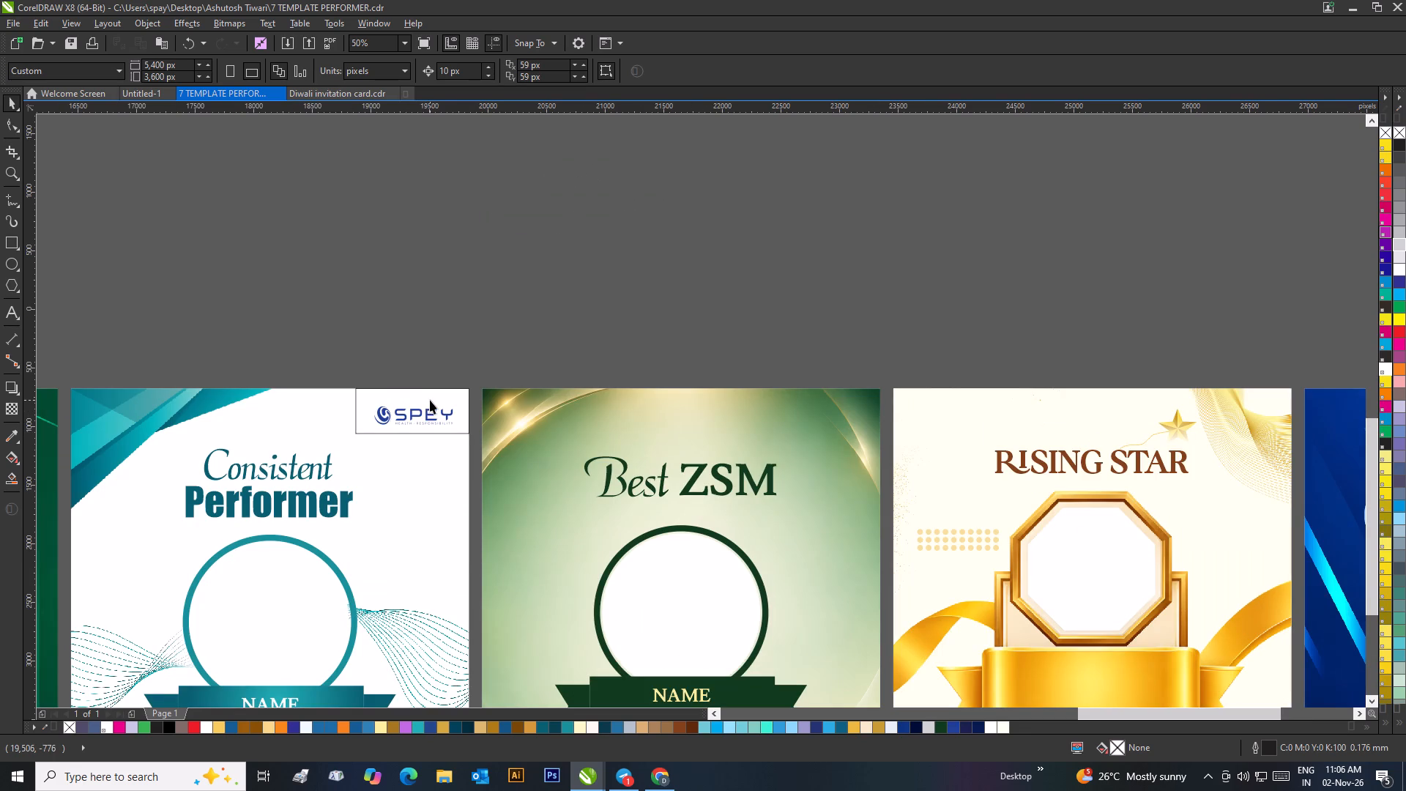
scroll(431, 412, up, 1)
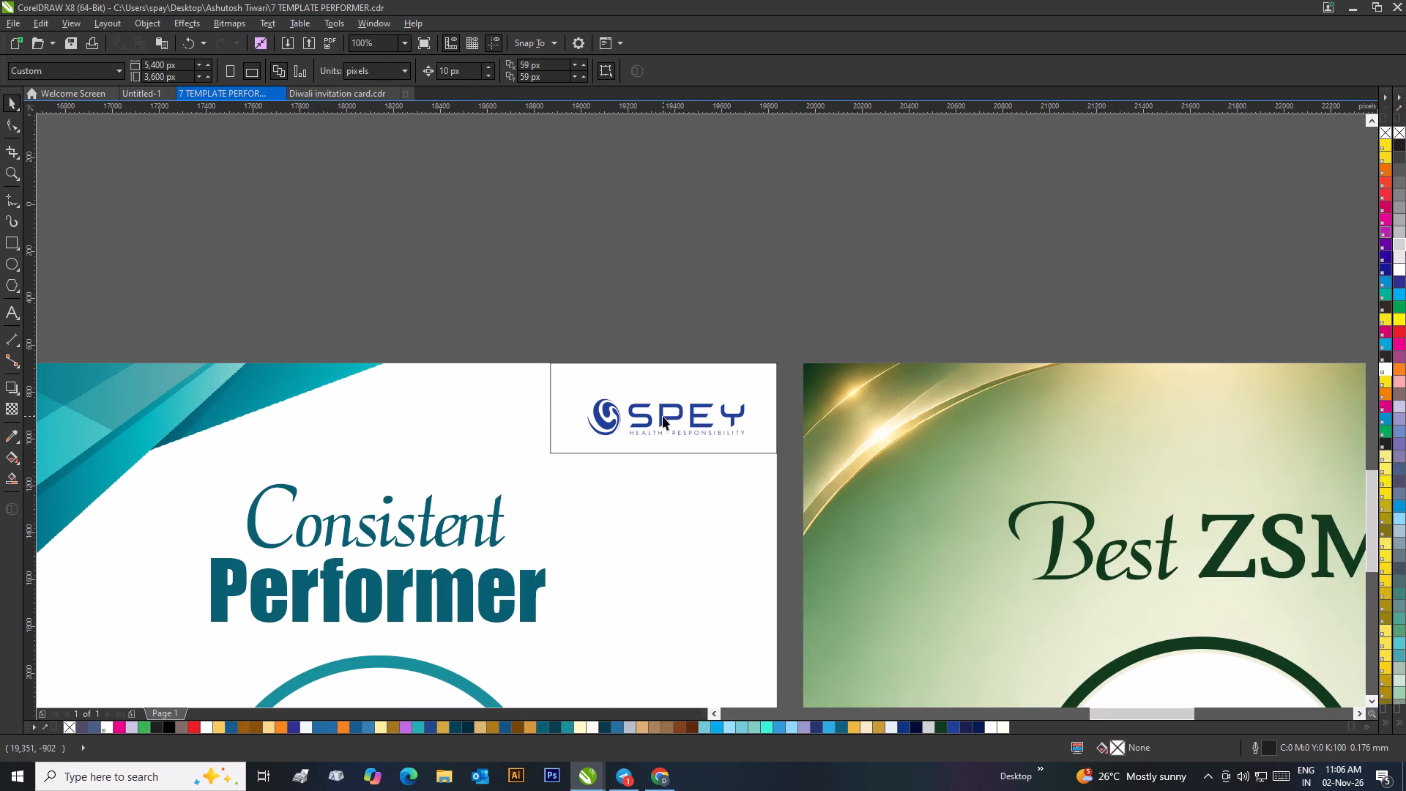
click(663, 416)
right_click(663, 416)
click(737, 111)
click(710, 166)
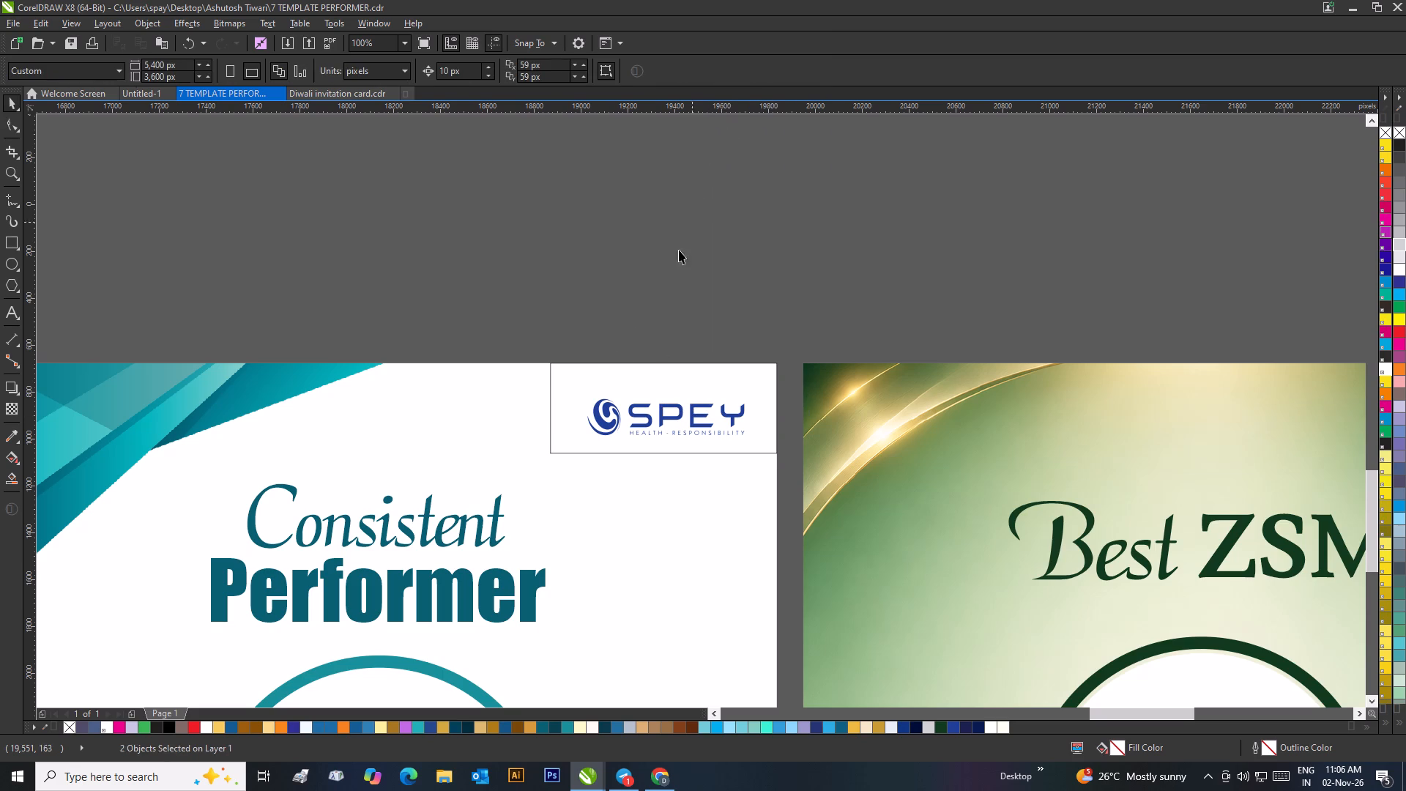
Center the SPEY logo horizontally in its rectangle on the "Consistent Performer" card; try vertical centering too, then undo it.
drag(572, 338, 762, 483)
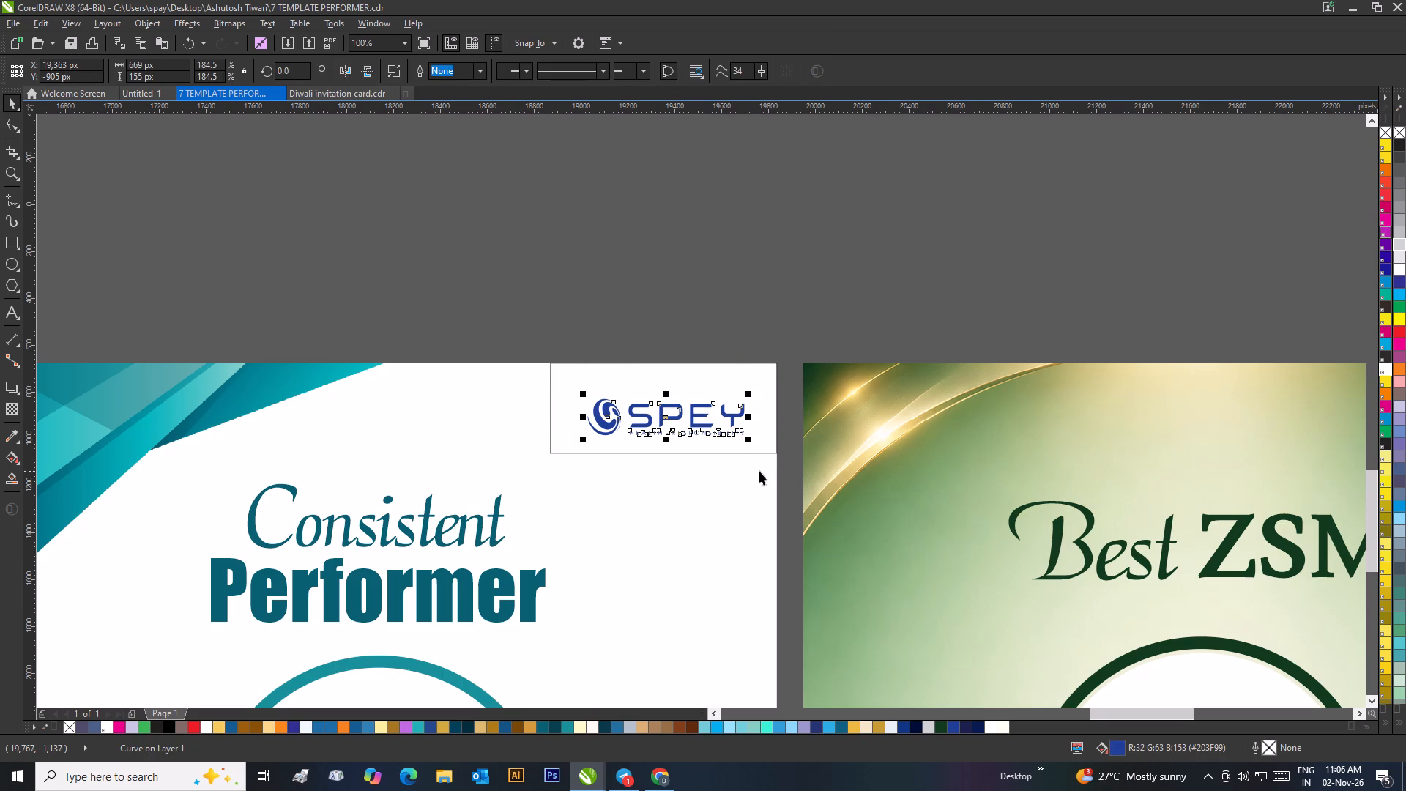
key(ctrl+g)
shift+click(691, 380)
text(ce)
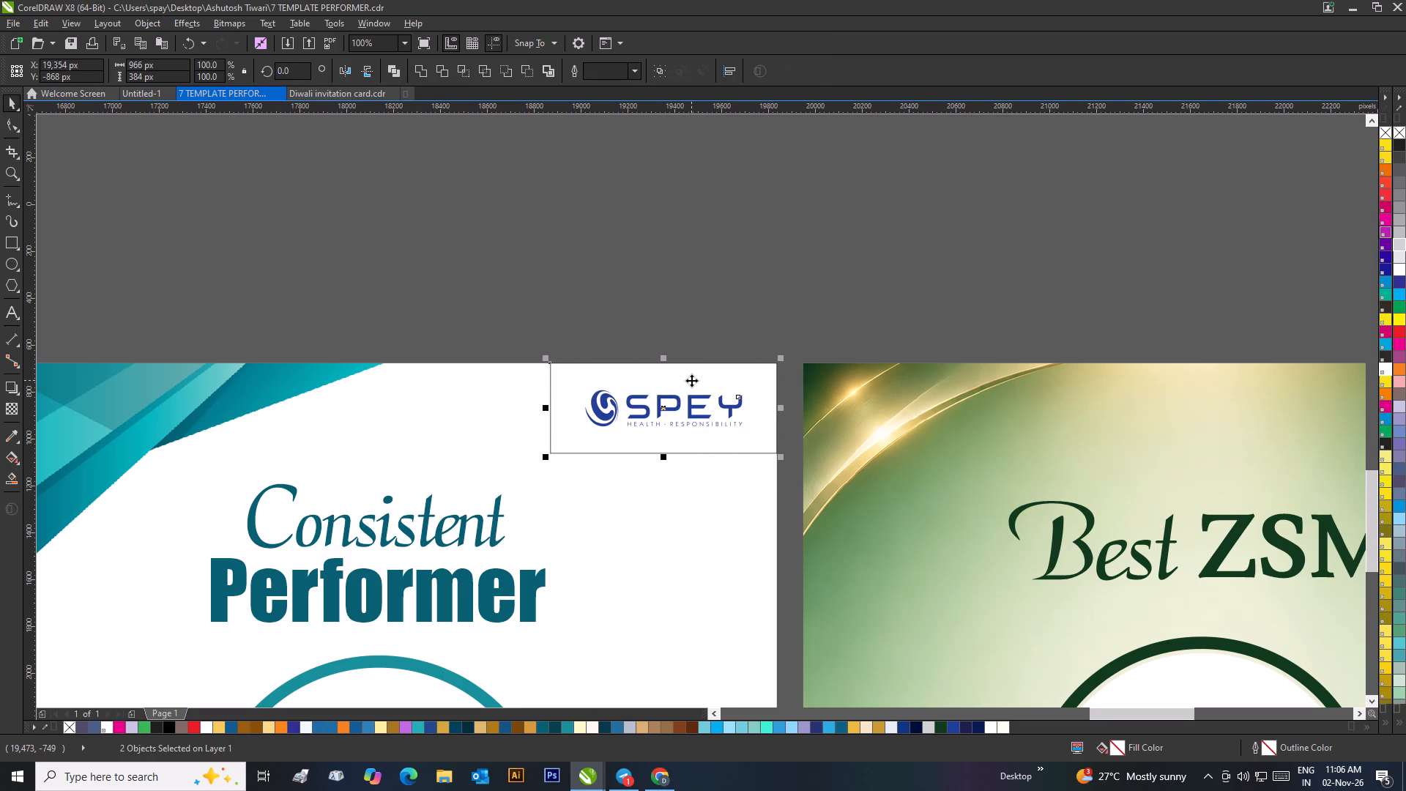
key(ctrl+z)
click(696, 324)
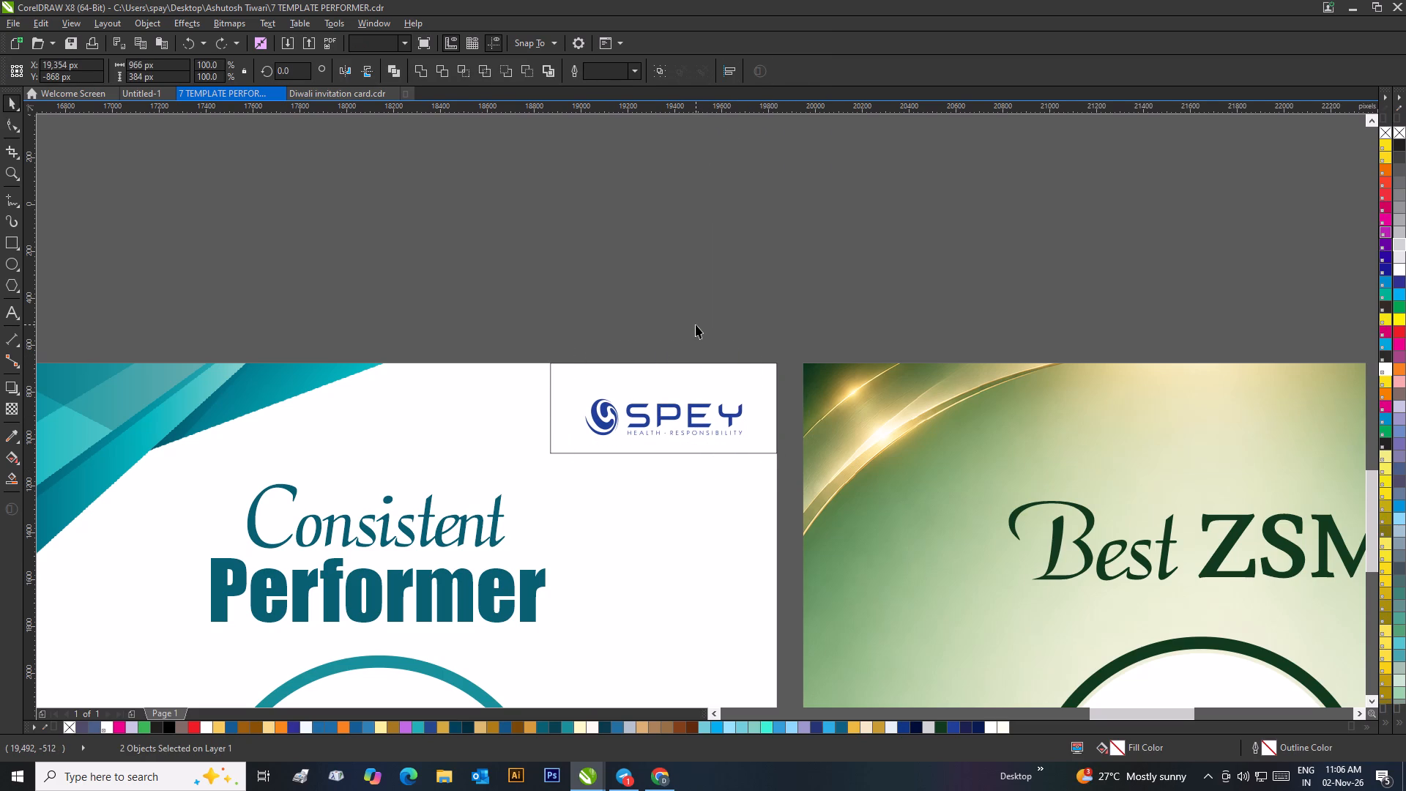
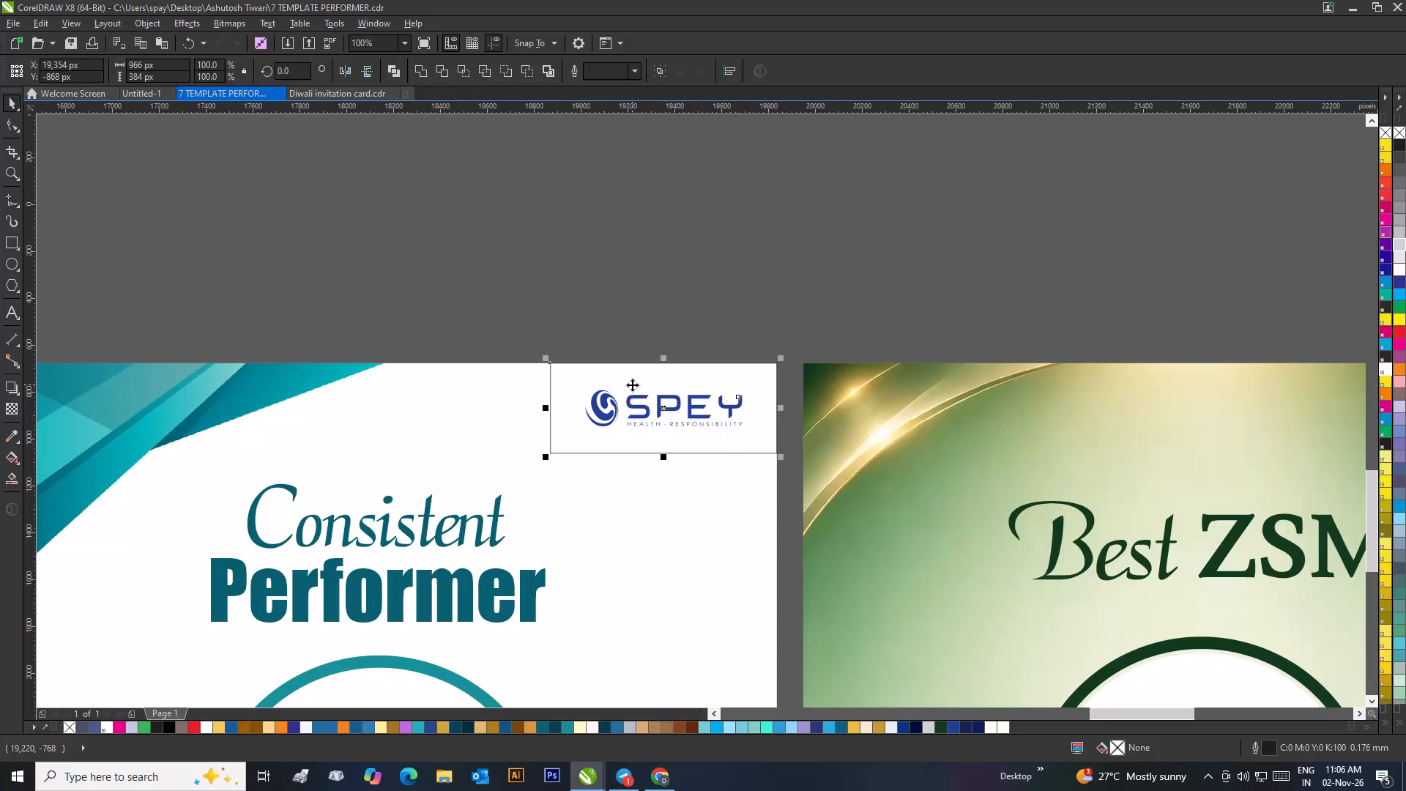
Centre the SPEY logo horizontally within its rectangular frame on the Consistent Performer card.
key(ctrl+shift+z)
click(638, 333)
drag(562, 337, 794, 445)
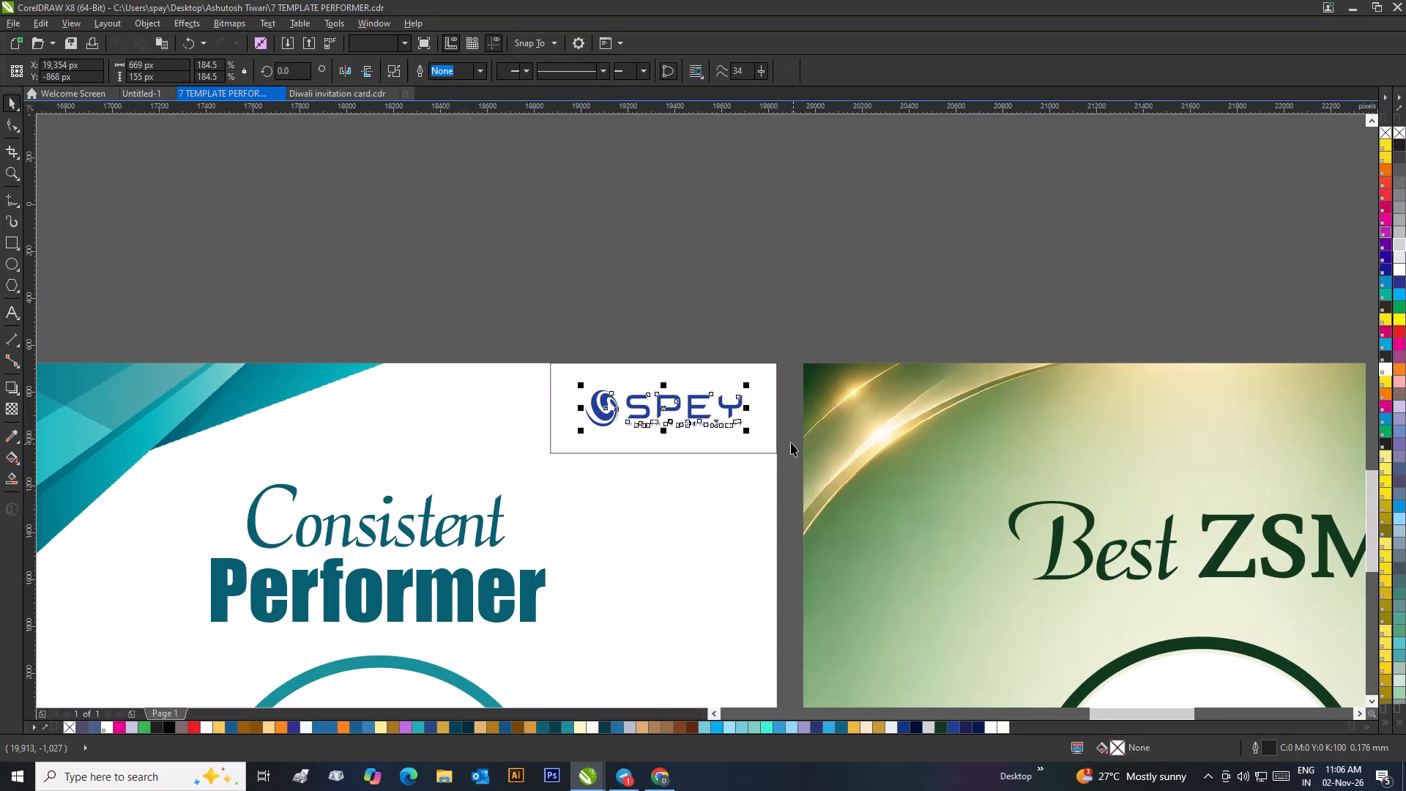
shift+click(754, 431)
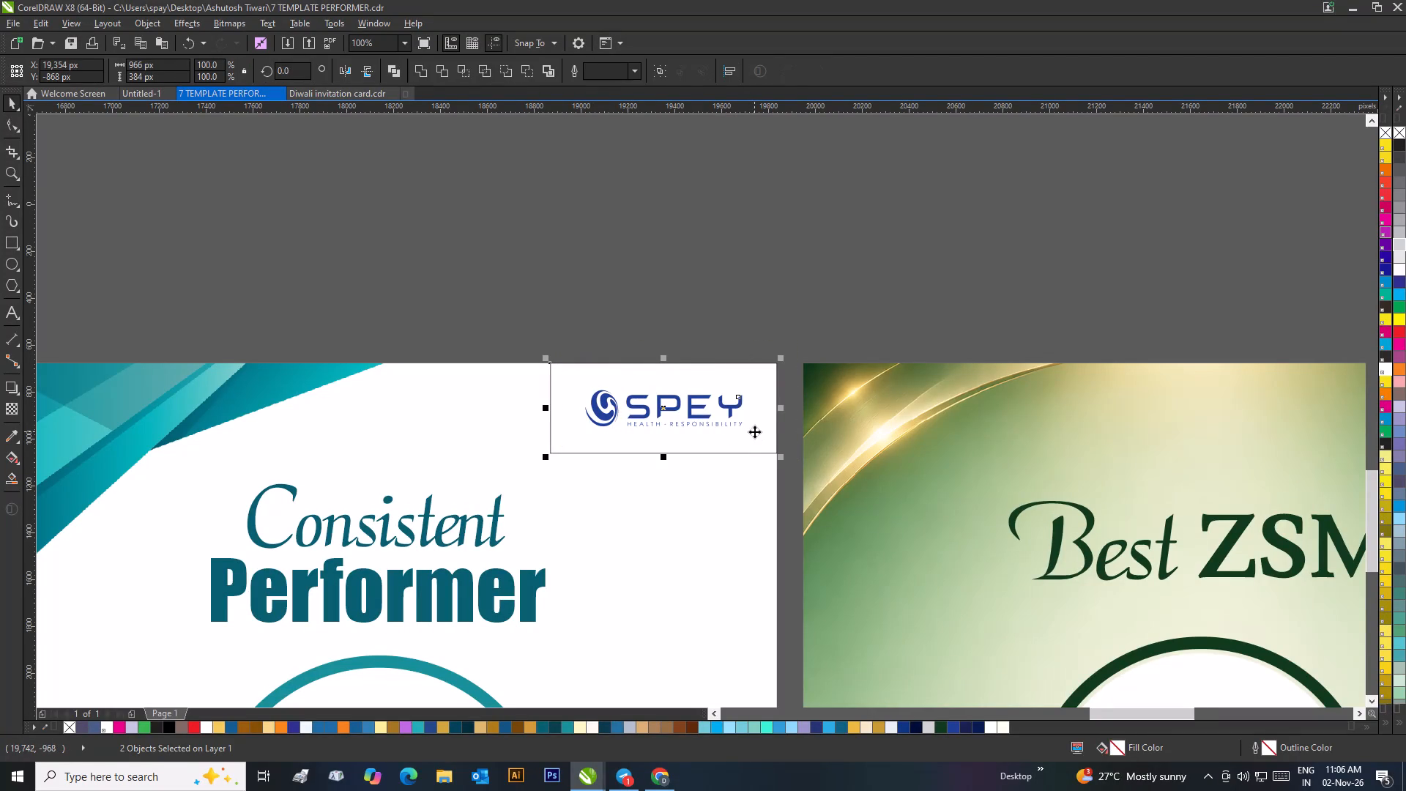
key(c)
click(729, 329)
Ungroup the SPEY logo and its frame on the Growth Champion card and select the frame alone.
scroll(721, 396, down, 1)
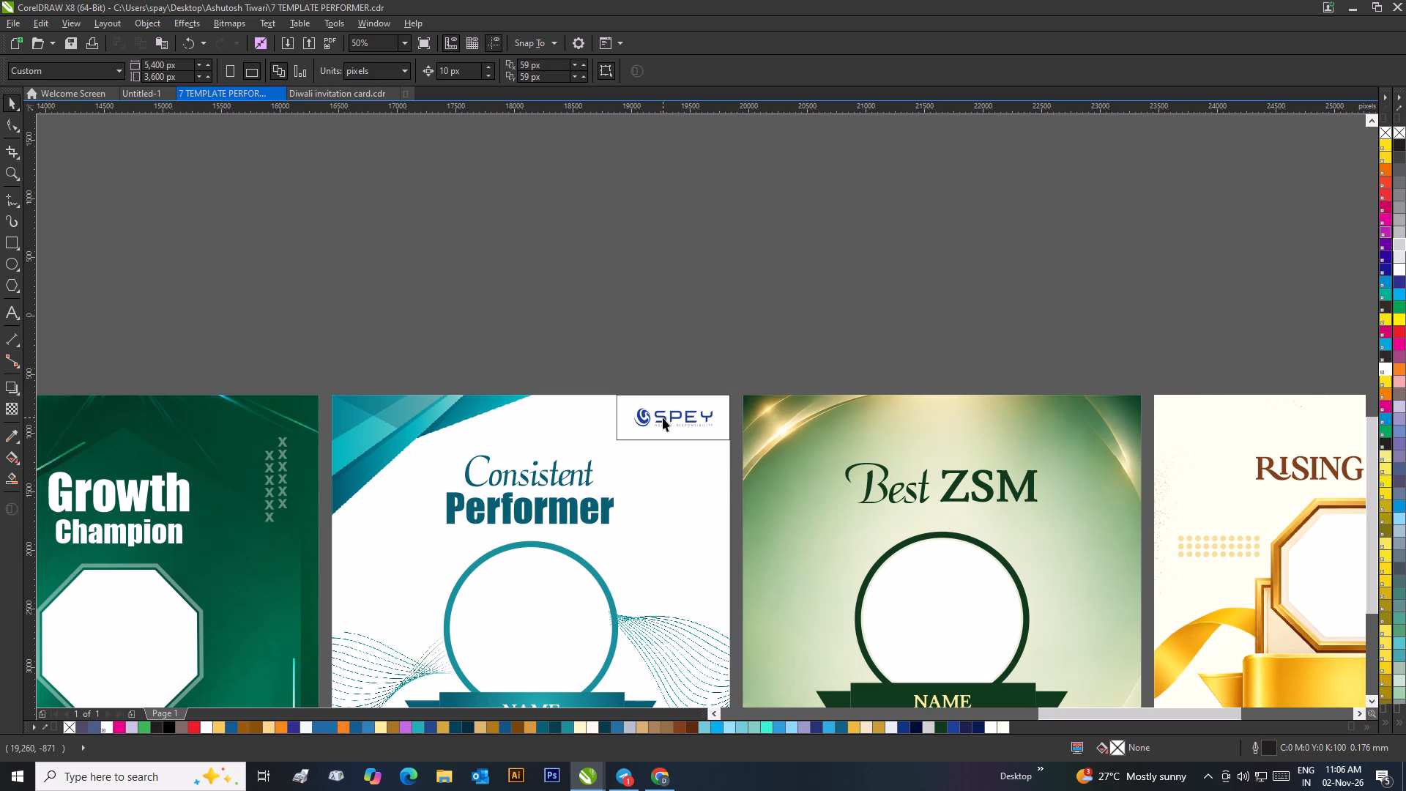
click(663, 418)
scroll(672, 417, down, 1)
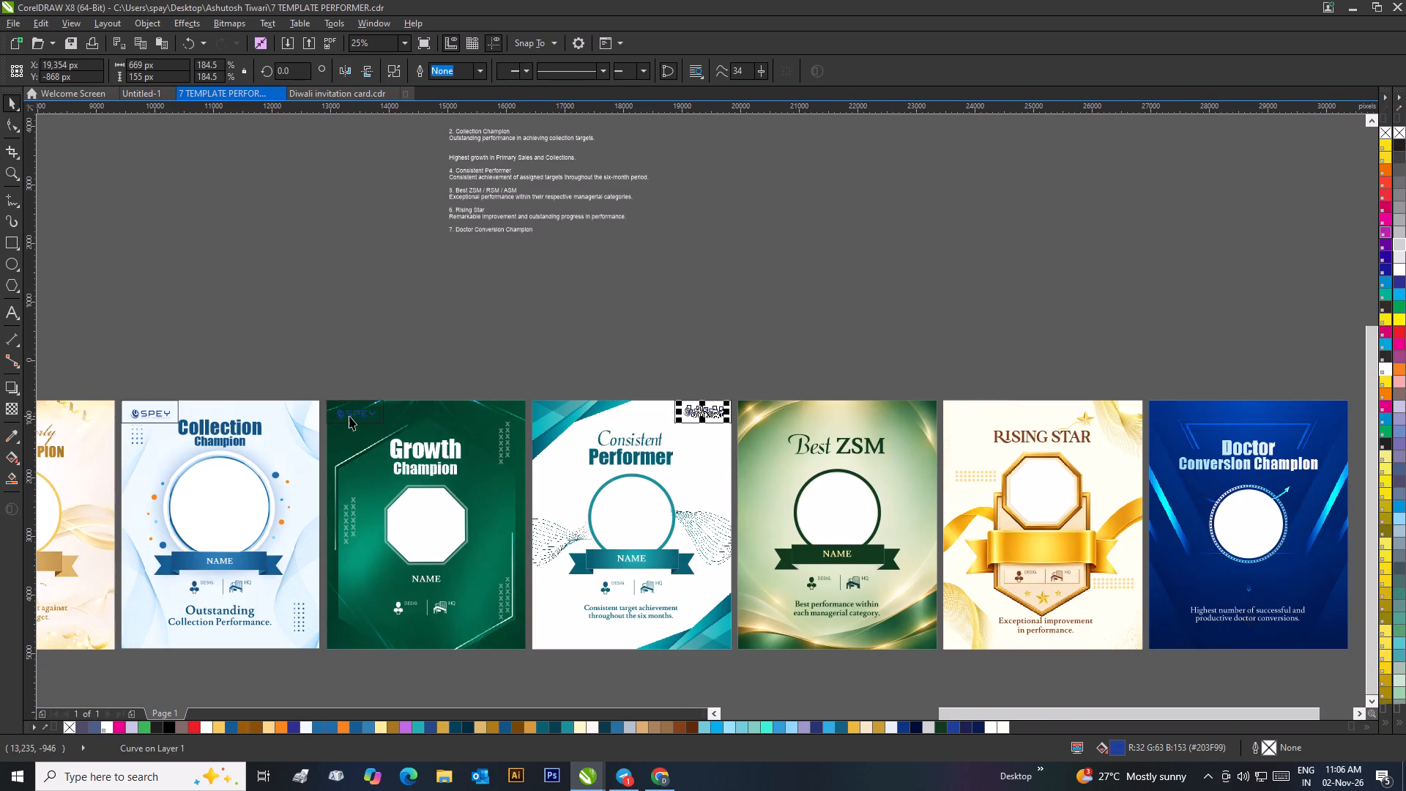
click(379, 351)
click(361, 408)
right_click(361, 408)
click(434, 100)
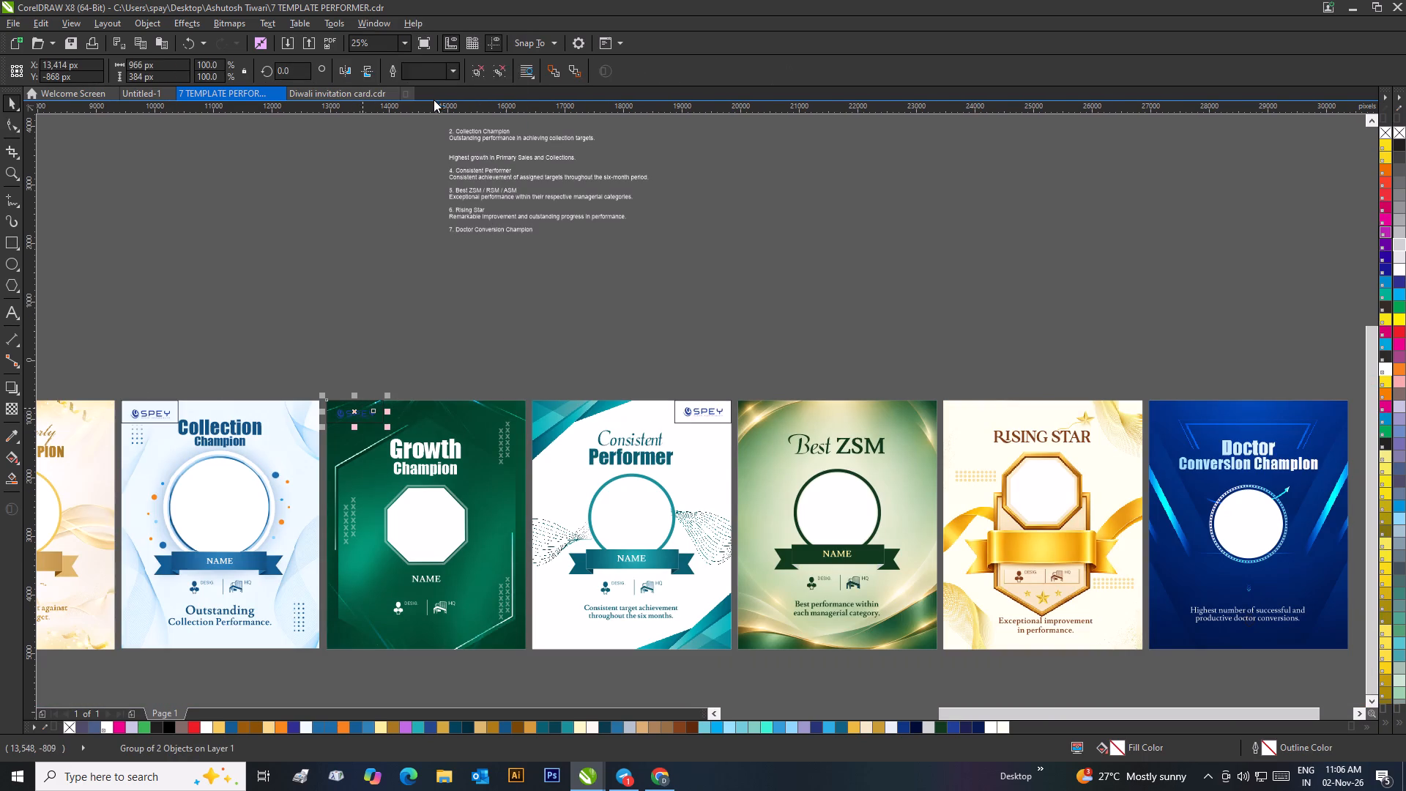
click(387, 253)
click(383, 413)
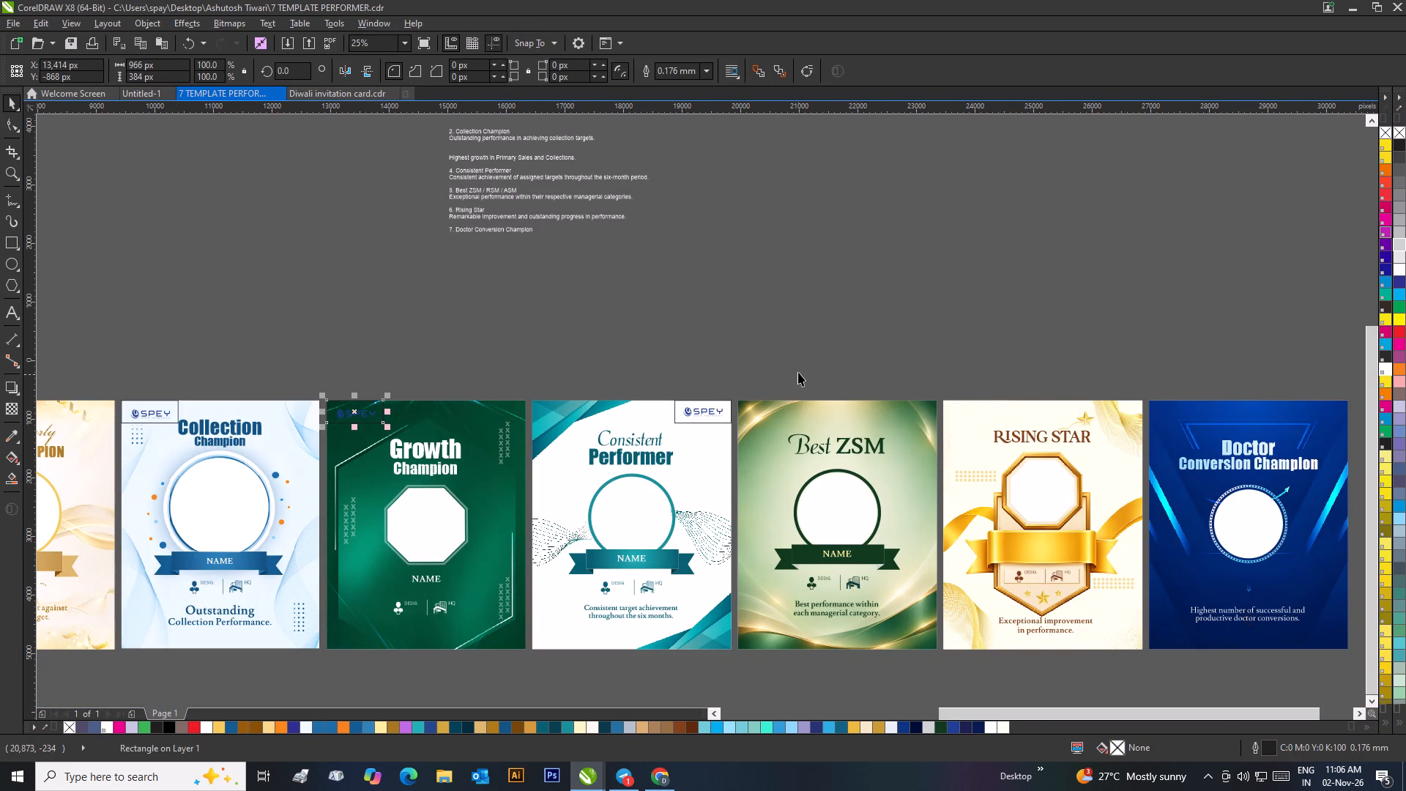
Delete the SPEY logos and frames from the Collection Champion, Growth Champion and Consistent Performer cards.
drag(799, 372, 2, 432)
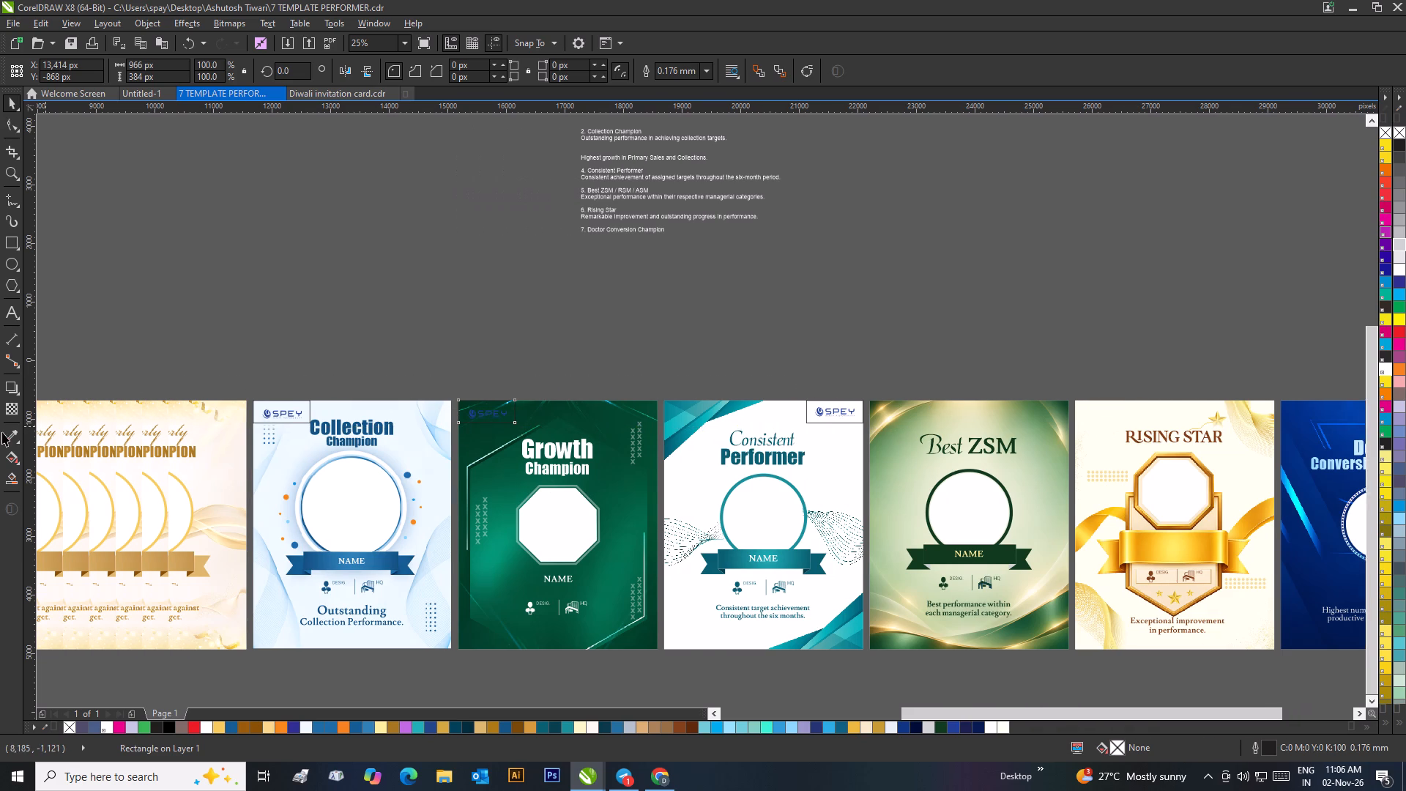
drag(2, 432, 384, 427)
key(Delete)
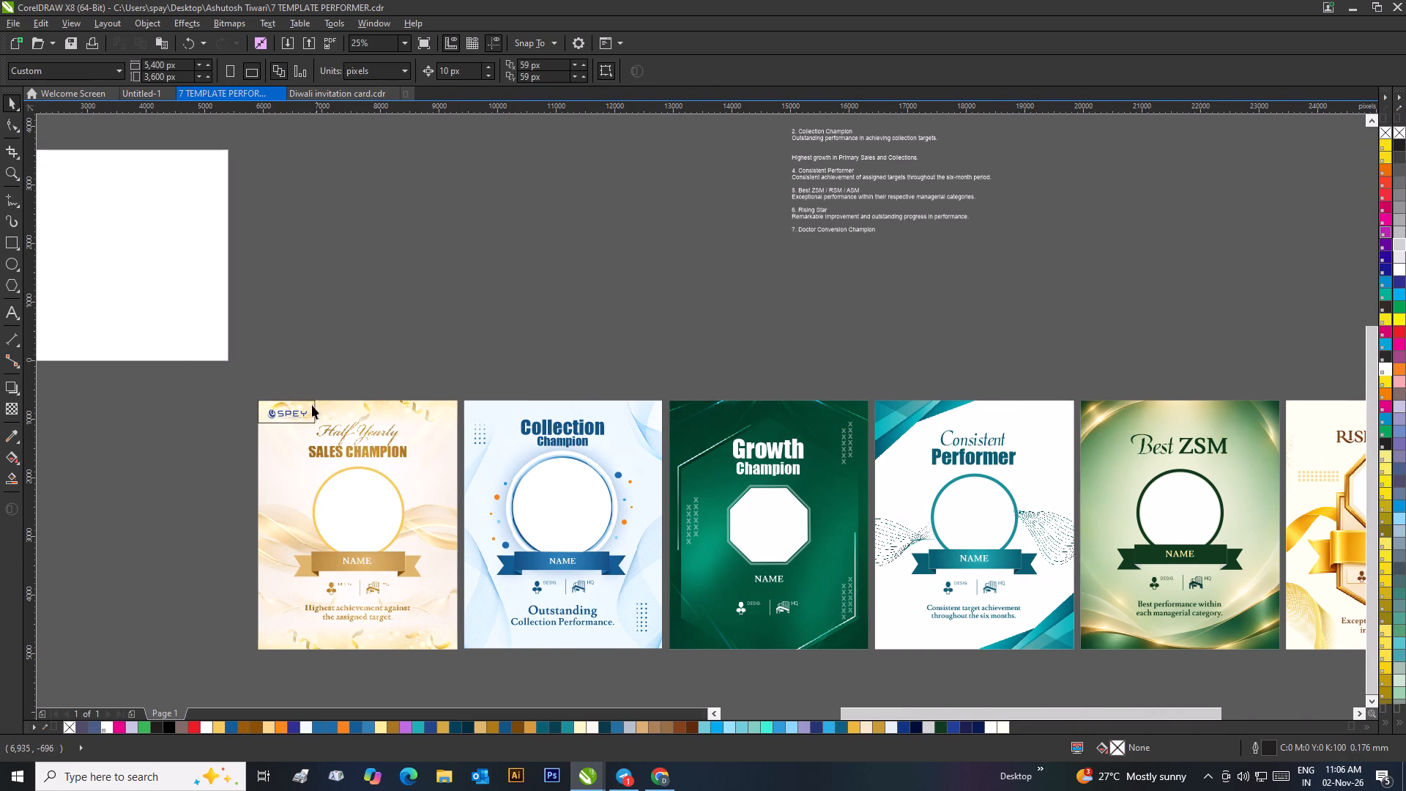
Ungroup the SPEY logo and its frame on the Half-Yearly Sales Champion card.
scroll(308, 411, up, 2)
click(683, 423)
right_click(683, 423)
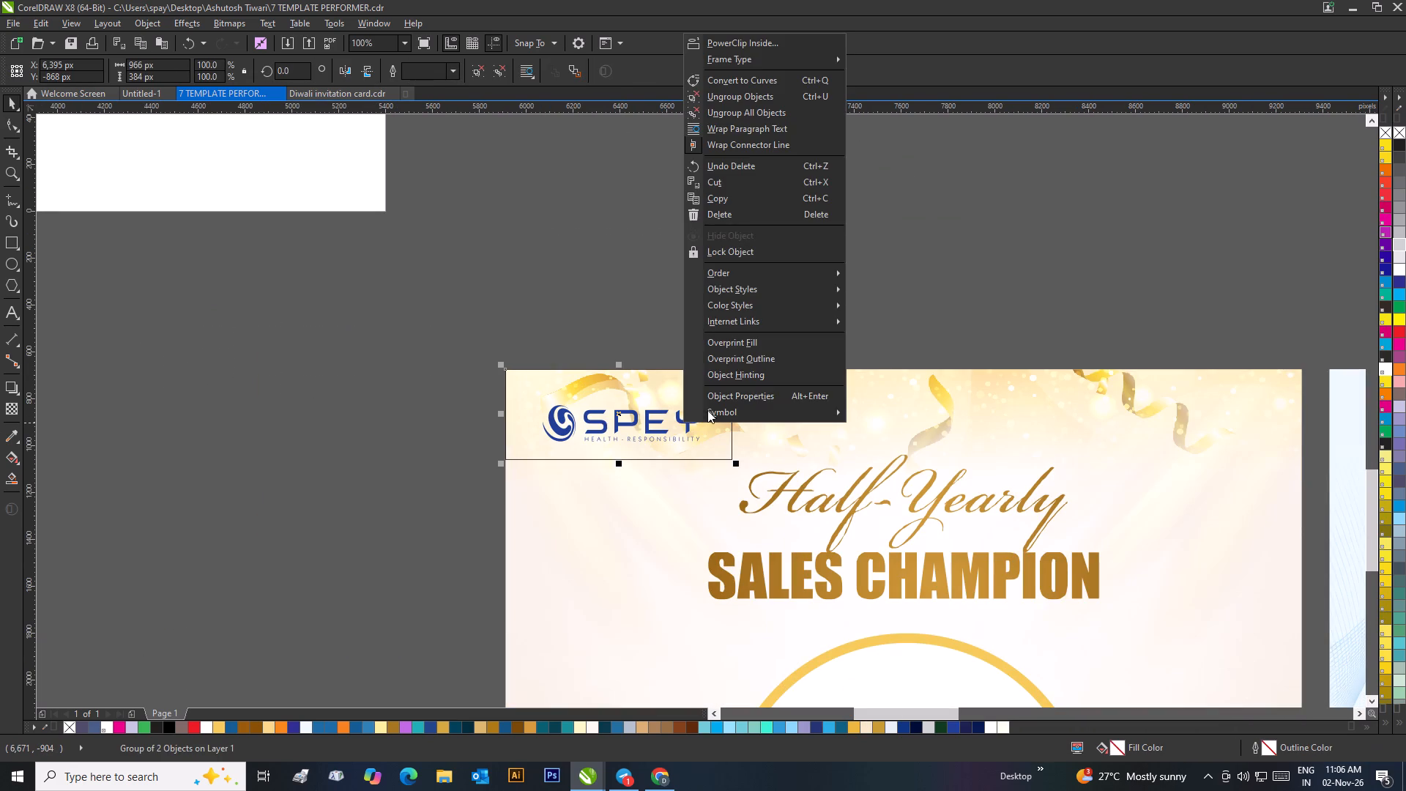
click(741, 118)
click(715, 220)
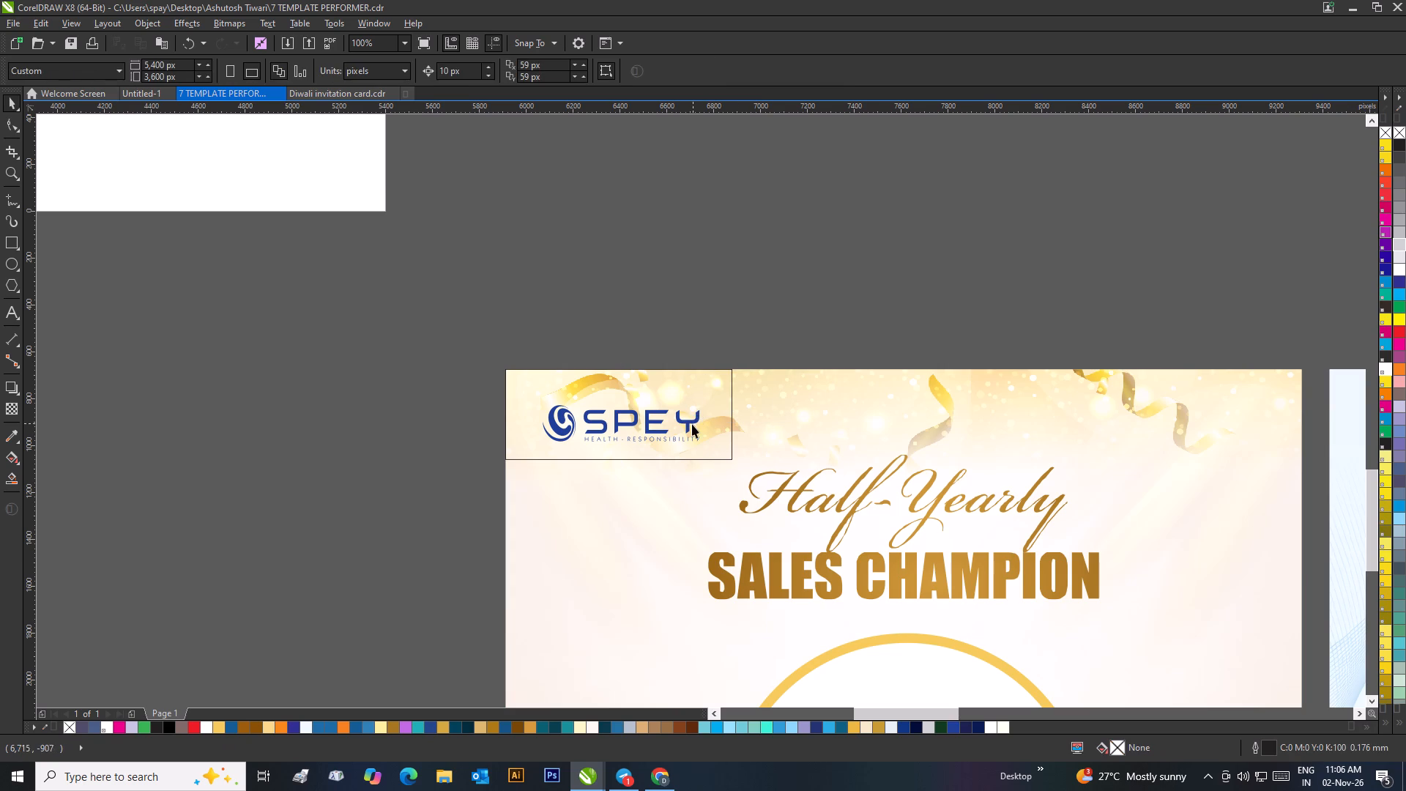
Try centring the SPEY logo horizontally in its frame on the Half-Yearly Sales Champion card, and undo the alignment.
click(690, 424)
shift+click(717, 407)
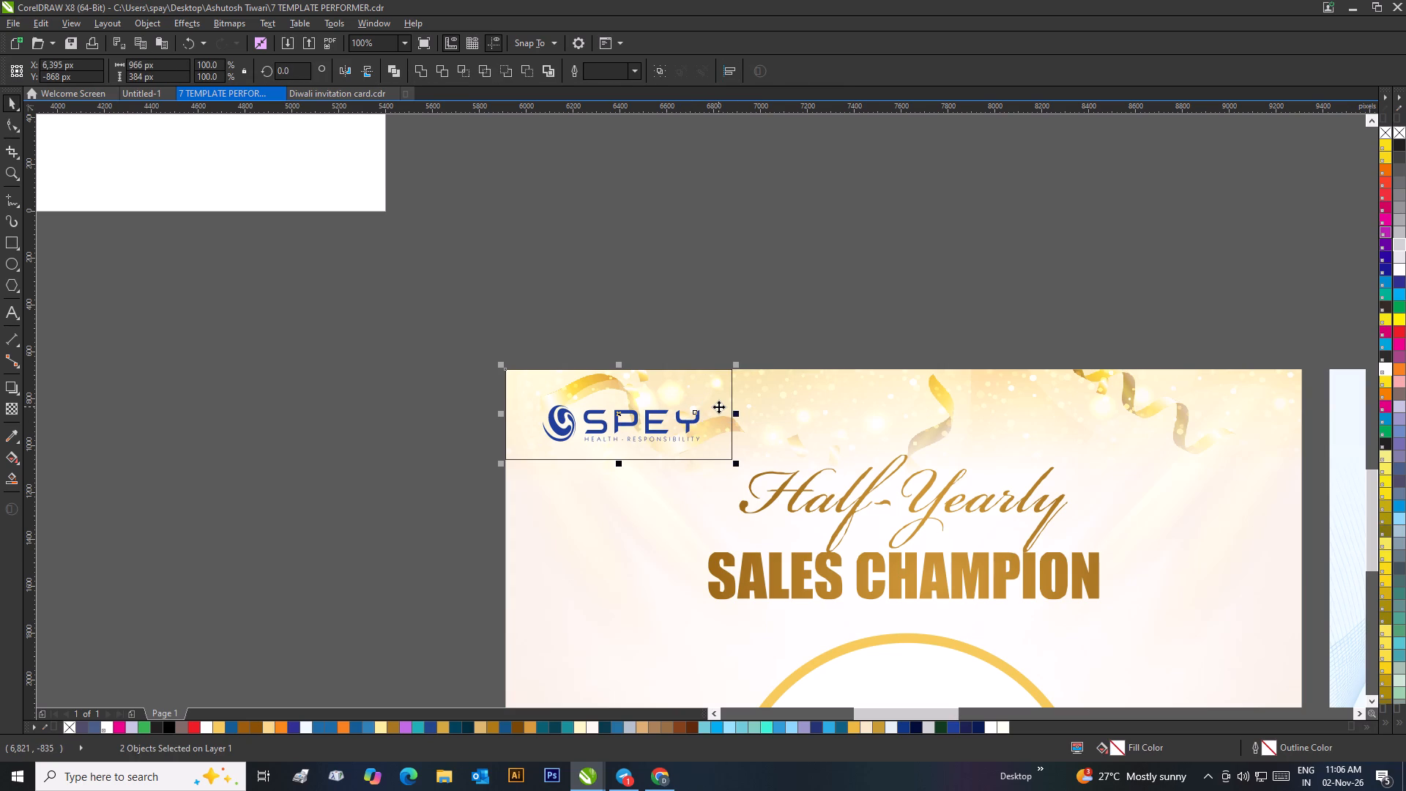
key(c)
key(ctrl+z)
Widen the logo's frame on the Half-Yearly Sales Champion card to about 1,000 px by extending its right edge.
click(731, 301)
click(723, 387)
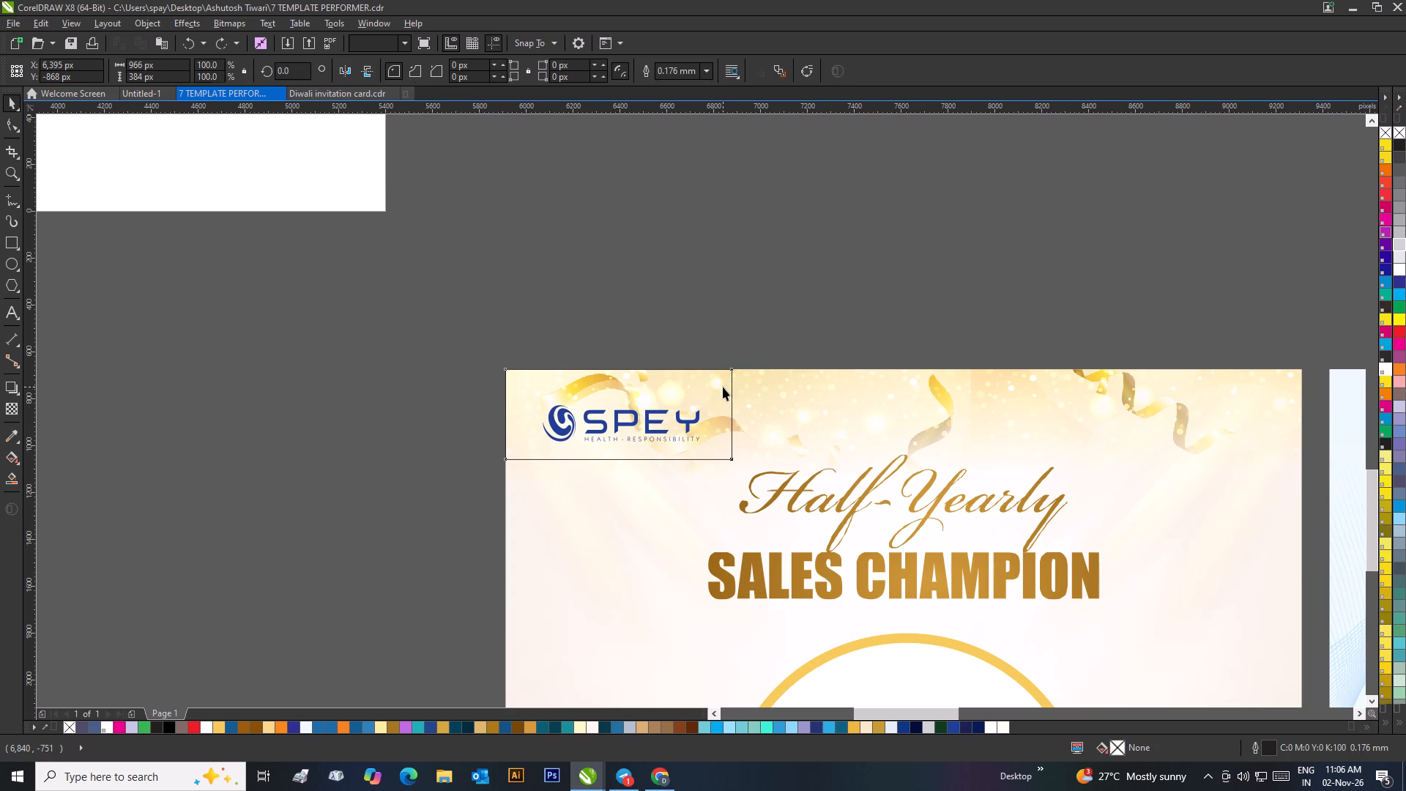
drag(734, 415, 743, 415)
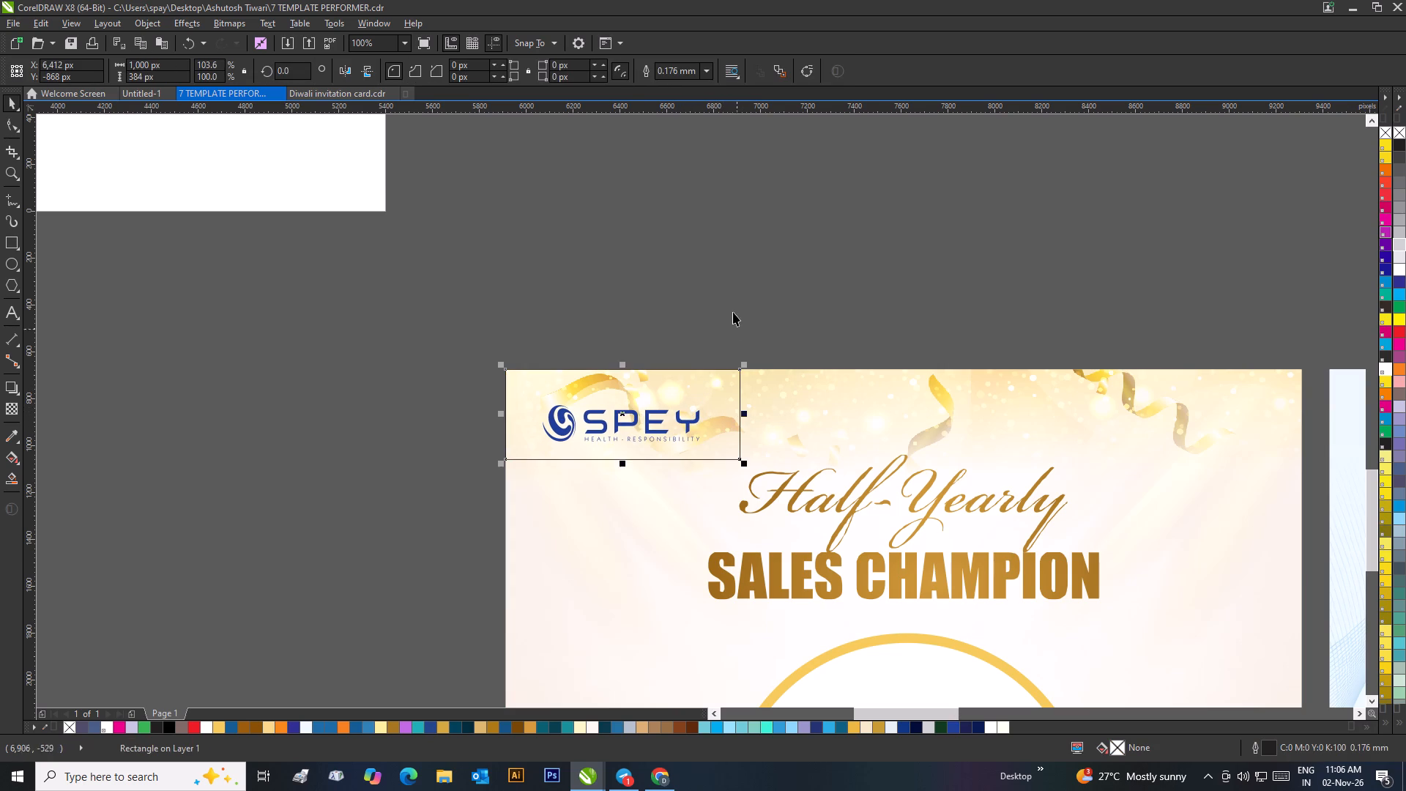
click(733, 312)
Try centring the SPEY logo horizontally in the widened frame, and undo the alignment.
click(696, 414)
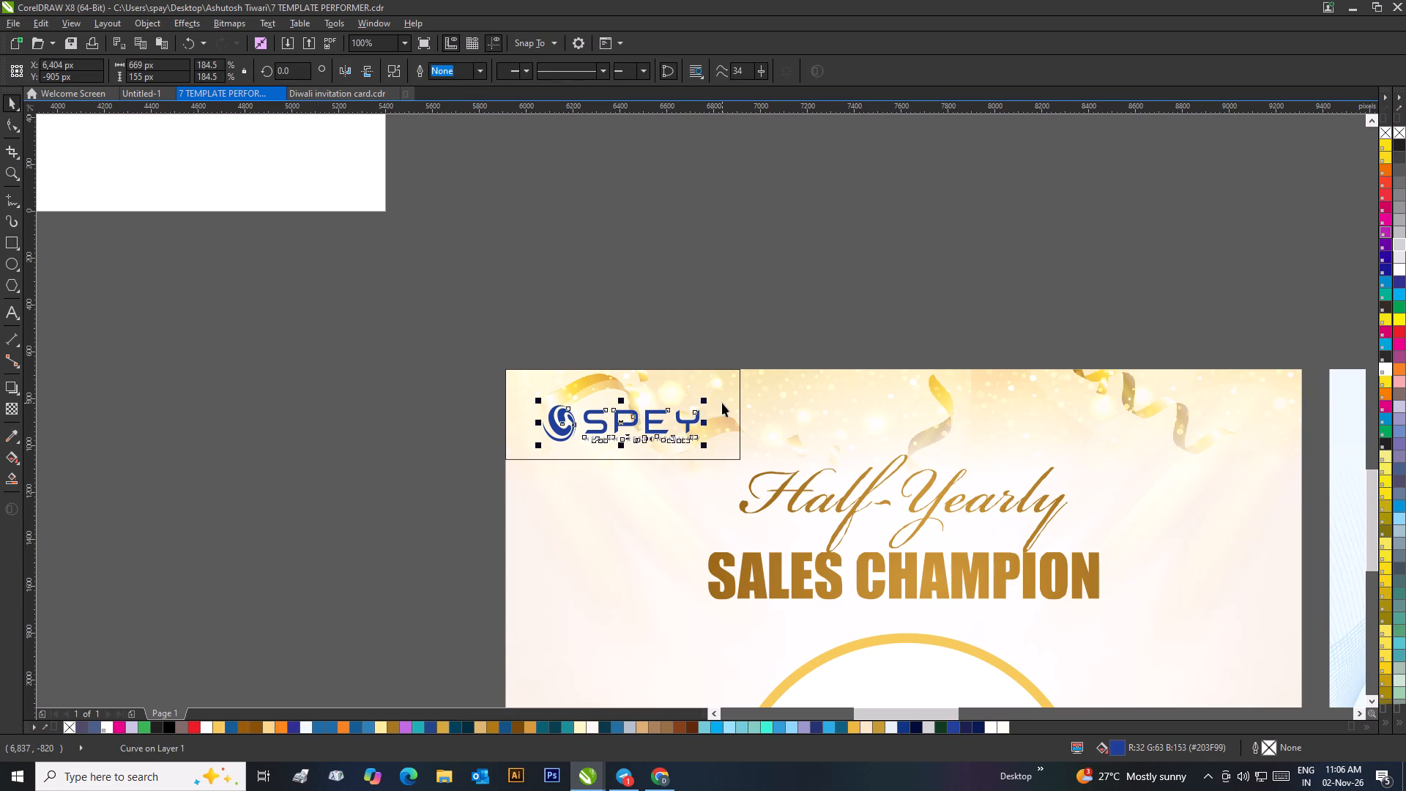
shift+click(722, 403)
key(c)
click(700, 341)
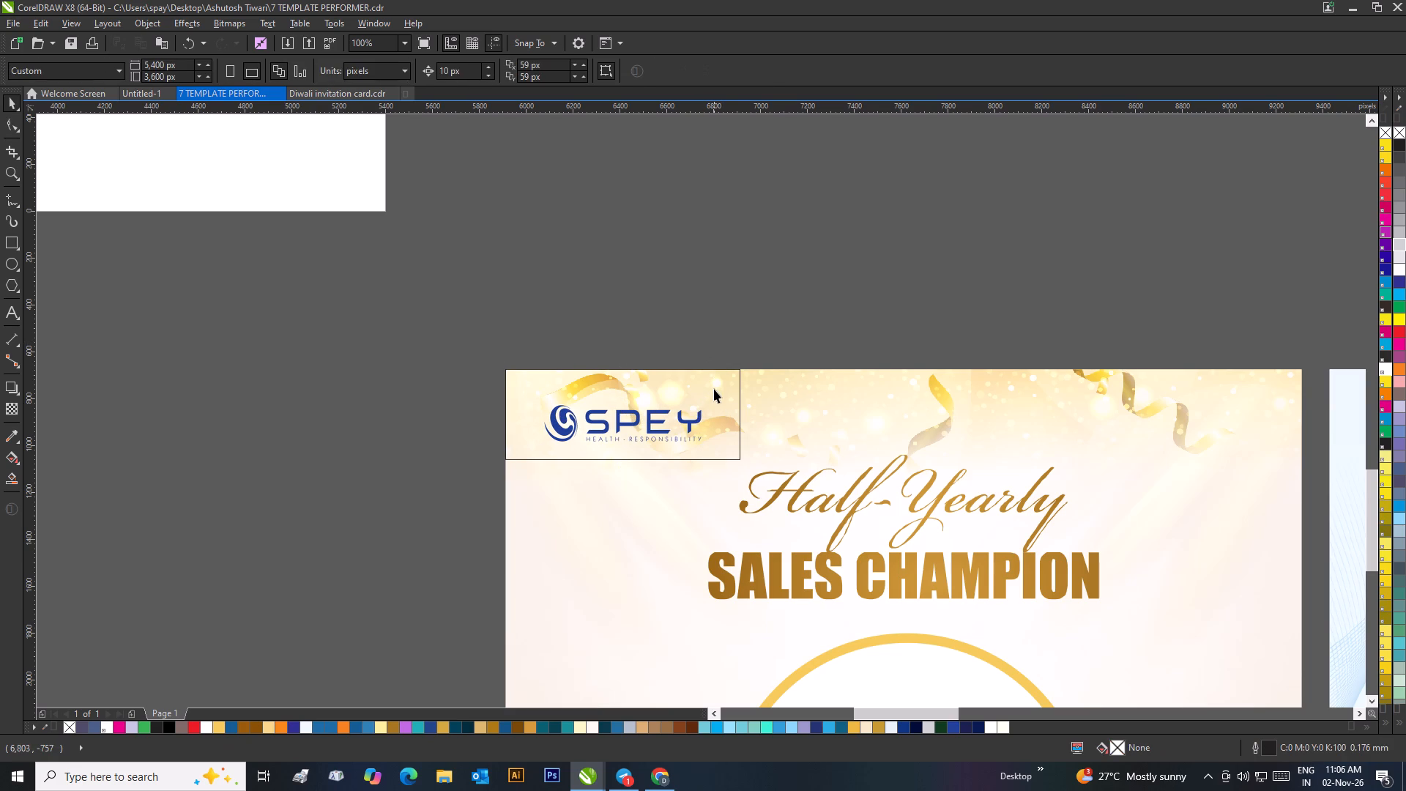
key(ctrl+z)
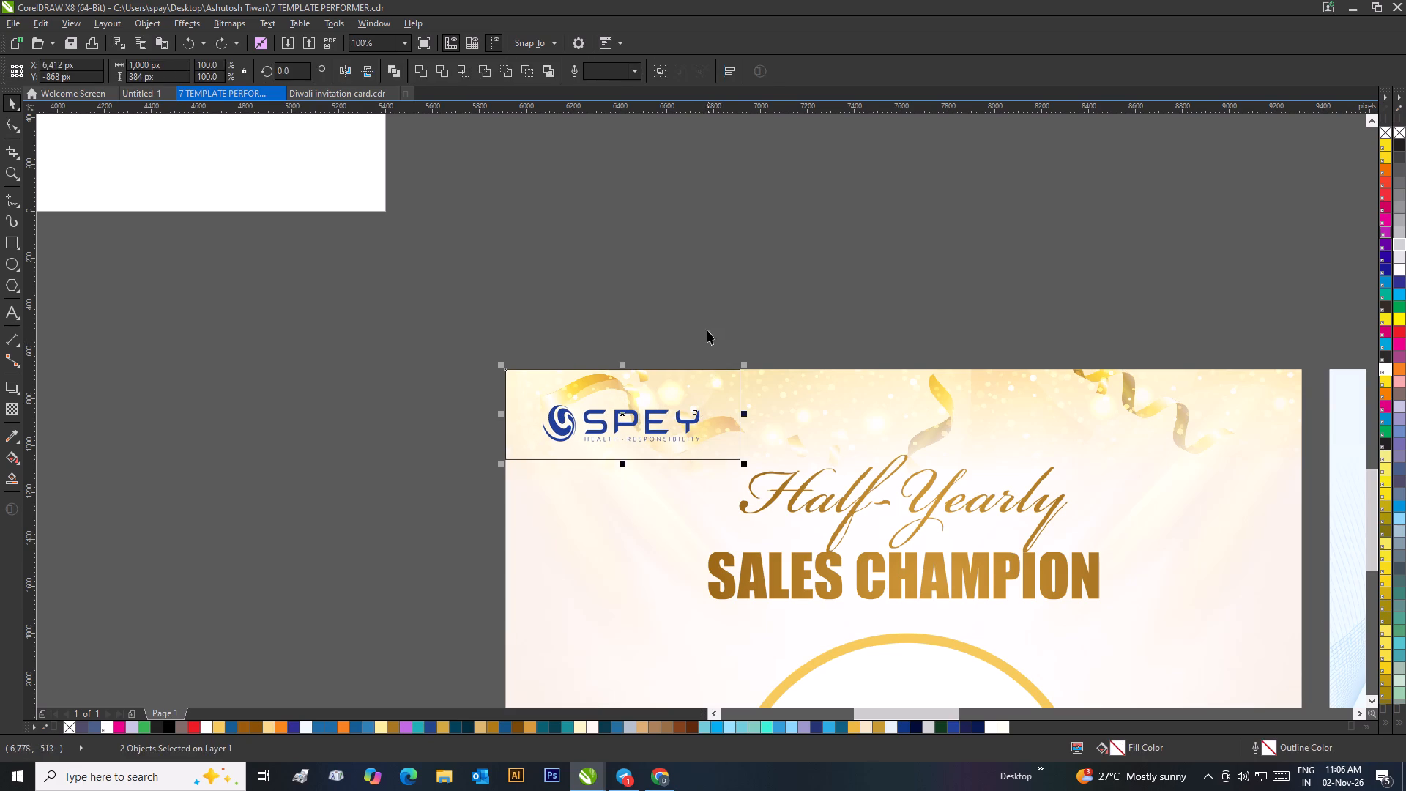
Adjust the right edge of the logo's frame on the Half-Yearly Sales Champion card to make it about 989 px wide.
click(707, 330)
click(721, 394)
scroll(742, 415, up, 3)
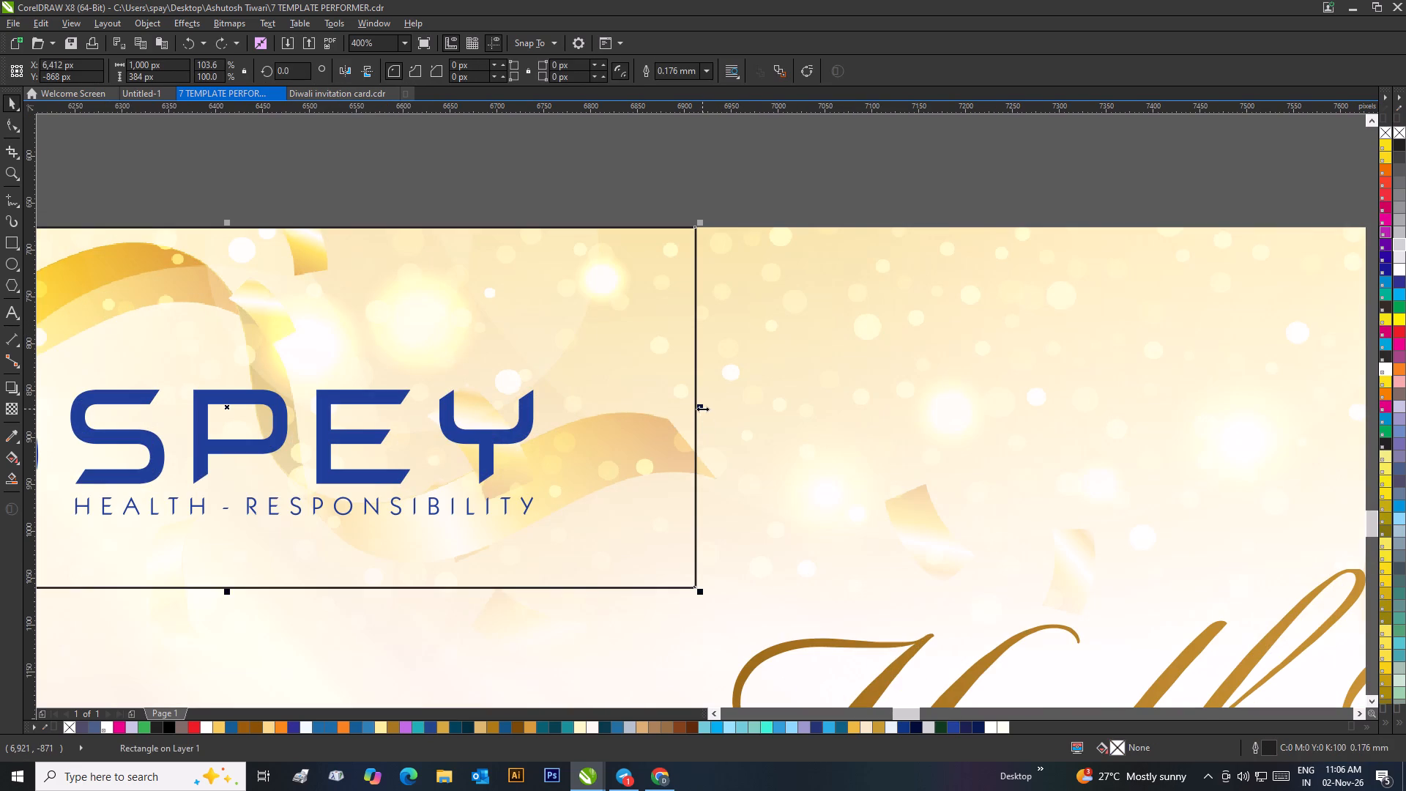
drag(702, 409, 692, 426)
scroll(693, 426, down, 3)
click(673, 303)
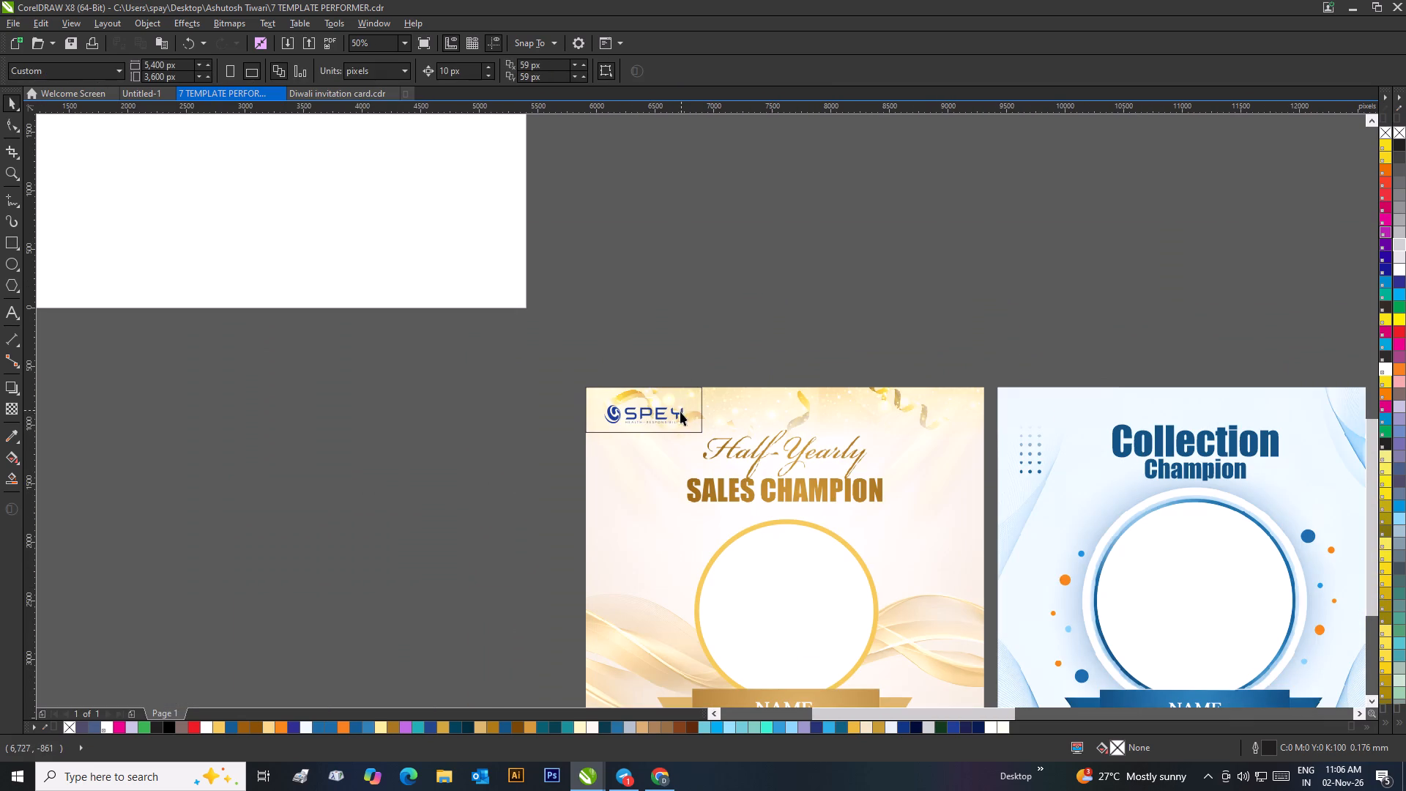
Centre the SPEY logo horizontally within the resized frame on the Half-Yearly Sales Champion card.
click(679, 413)
scroll(683, 414, up, 2)
shift+click(711, 409)
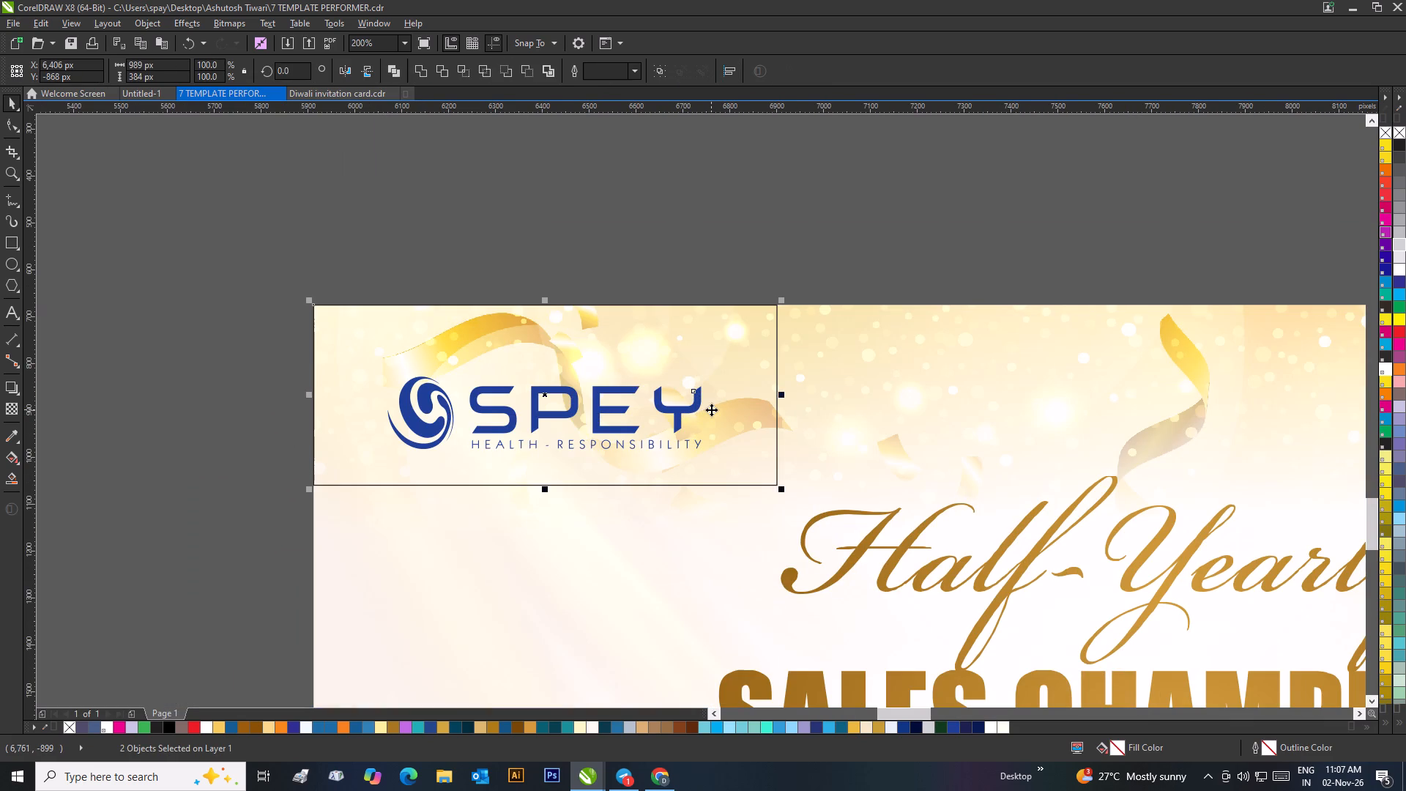
key(c)
click(673, 283)
Group the SPEY logo with its frame and align the group to the Half-Yearly Sales Champion card's top-left corner.
scroll(656, 297, down, 1)
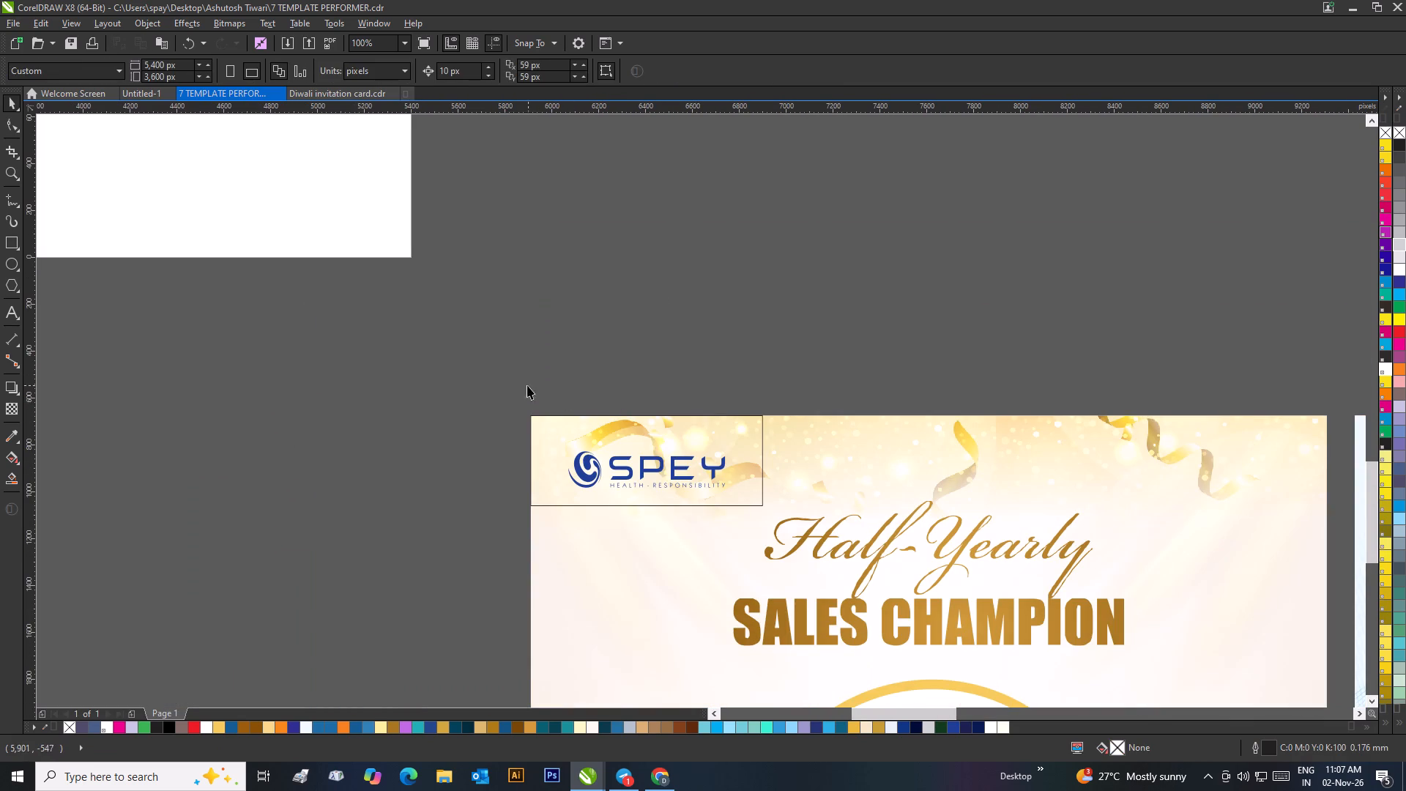
drag(527, 385, 789, 536)
key(ctrl+g)
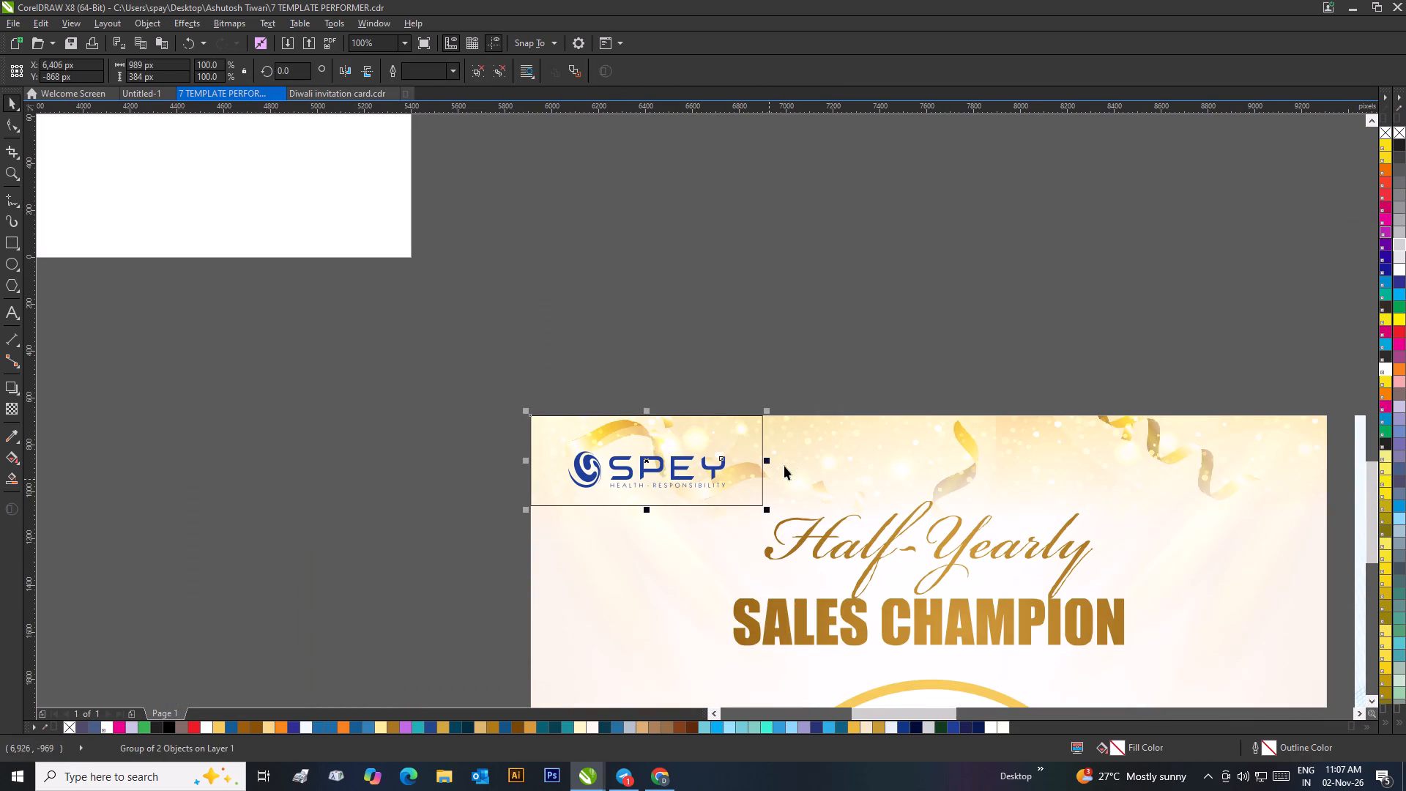
shift+click(794, 459)
text(tl)
click(786, 343)
Duplicate the SPEY logo group and align the copy to the top-left corner of the Collection Champion card.
scroll(686, 359, down, 3)
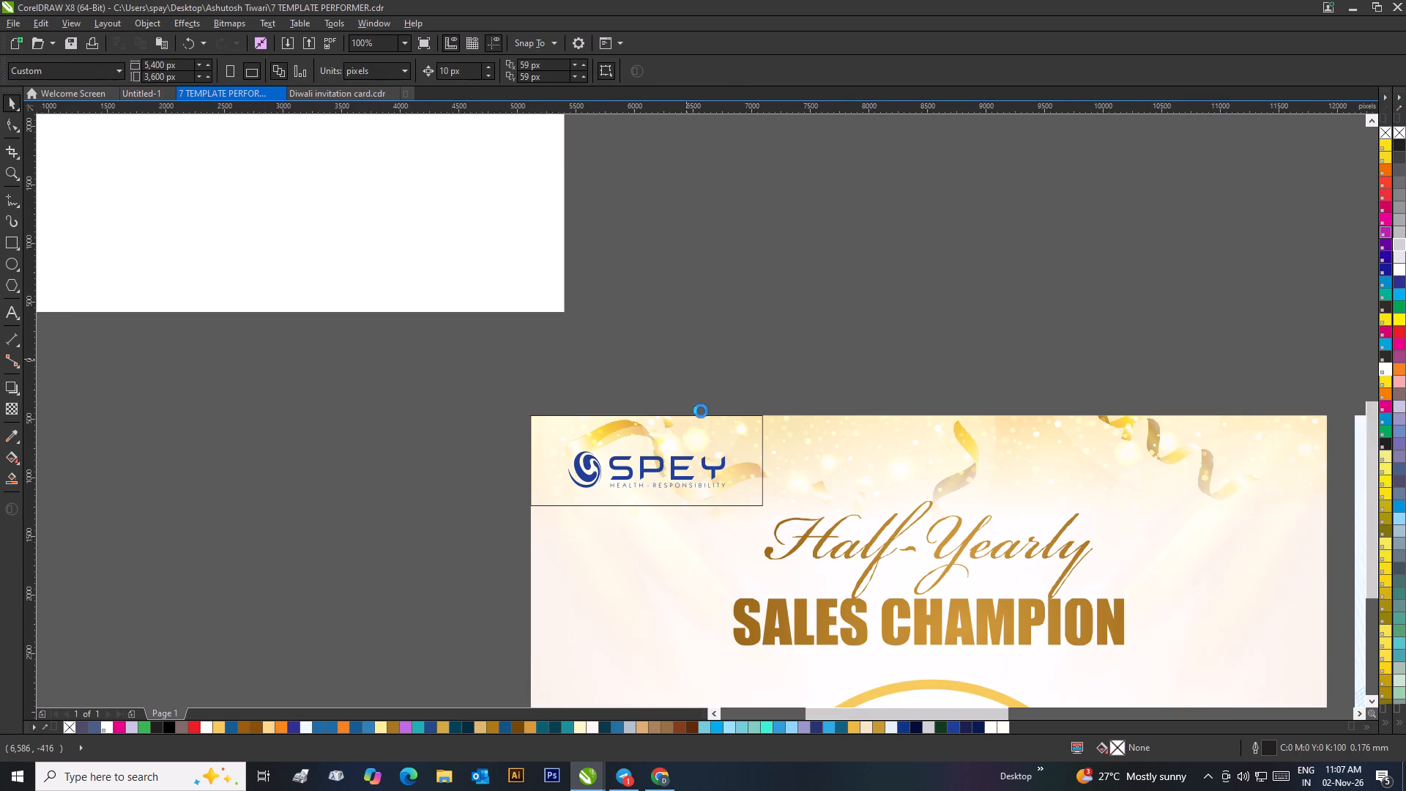
scroll(791, 448, up, 2)
drag(365, 367, 477, 389)
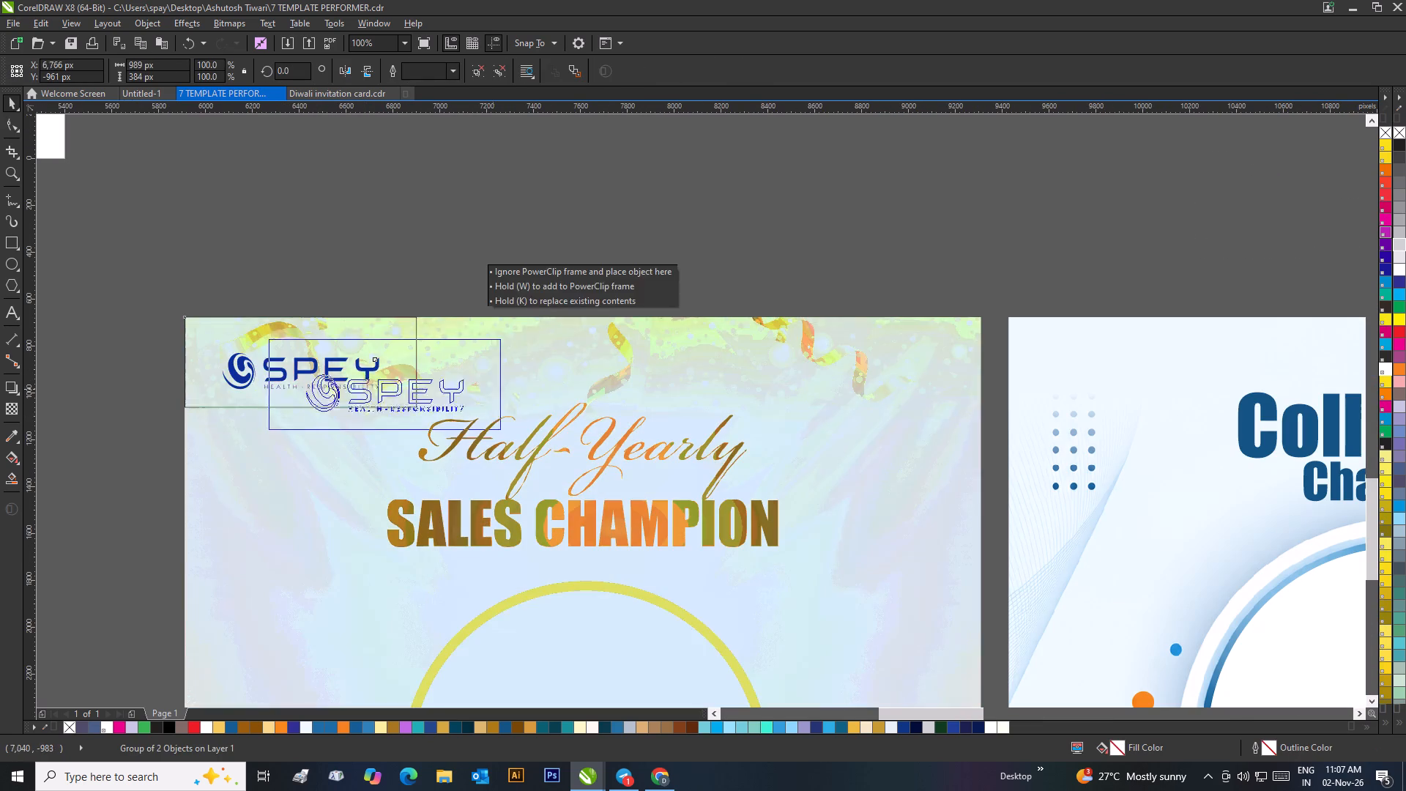
drag(477, 389, 554, 390)
right_click(554, 390)
shift+click(1063, 370)
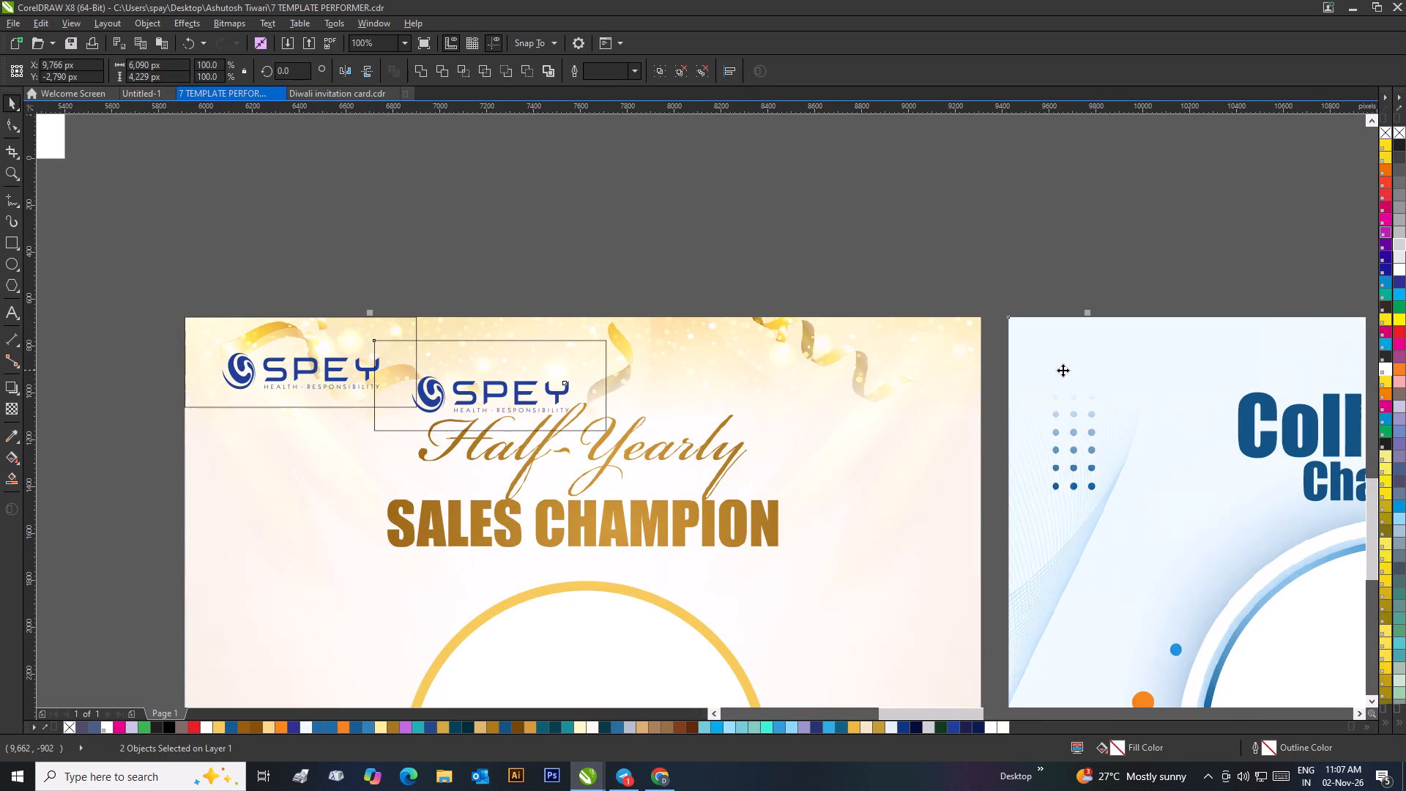
key(t)
key(l)
Duplicate the SPEY logo group and align the copy to the top-left corner of the Growth Champion card.
scroll(975, 343, down, 3)
scroll(817, 422, up, 2)
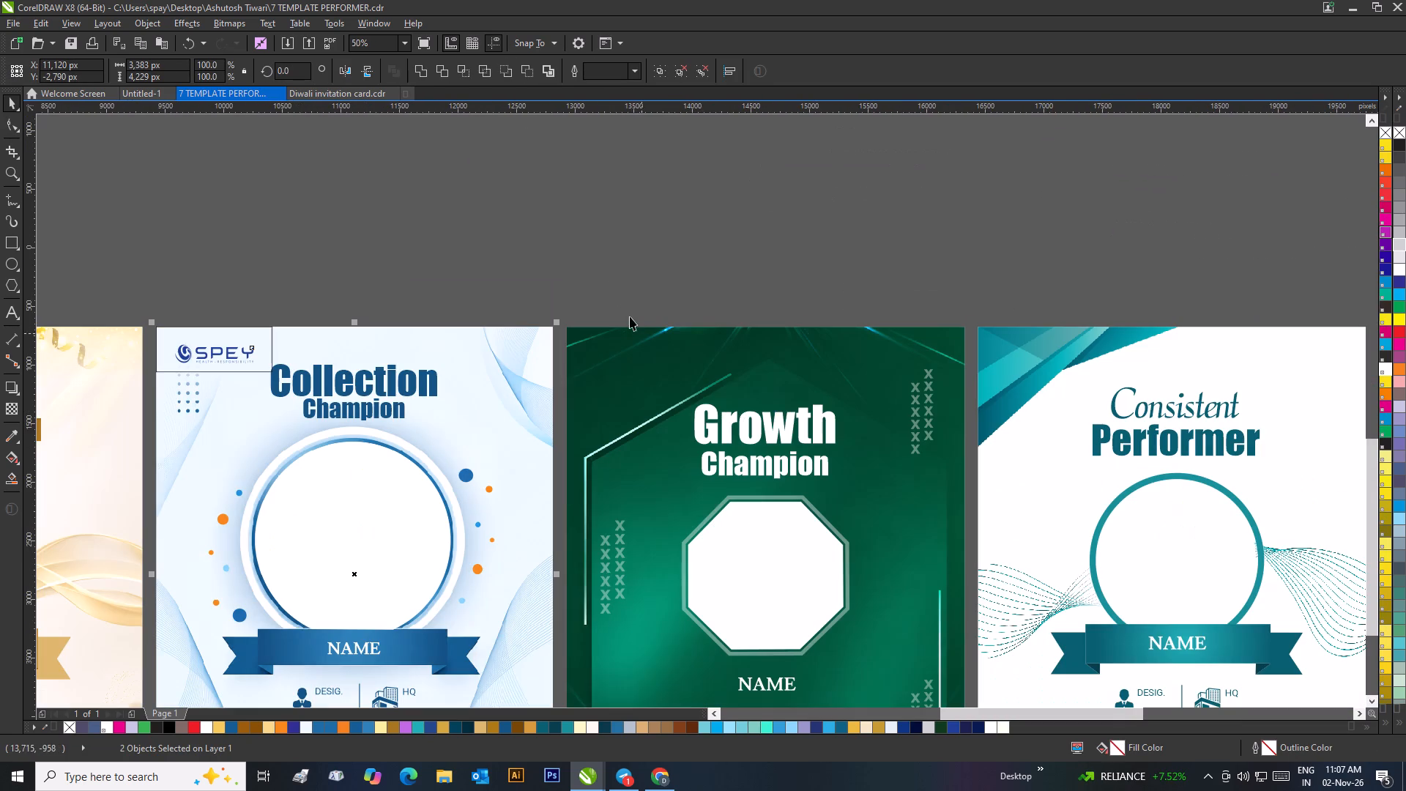
click(541, 300)
drag(246, 354, 635, 338)
right_drag(635, 338, 661, 338)
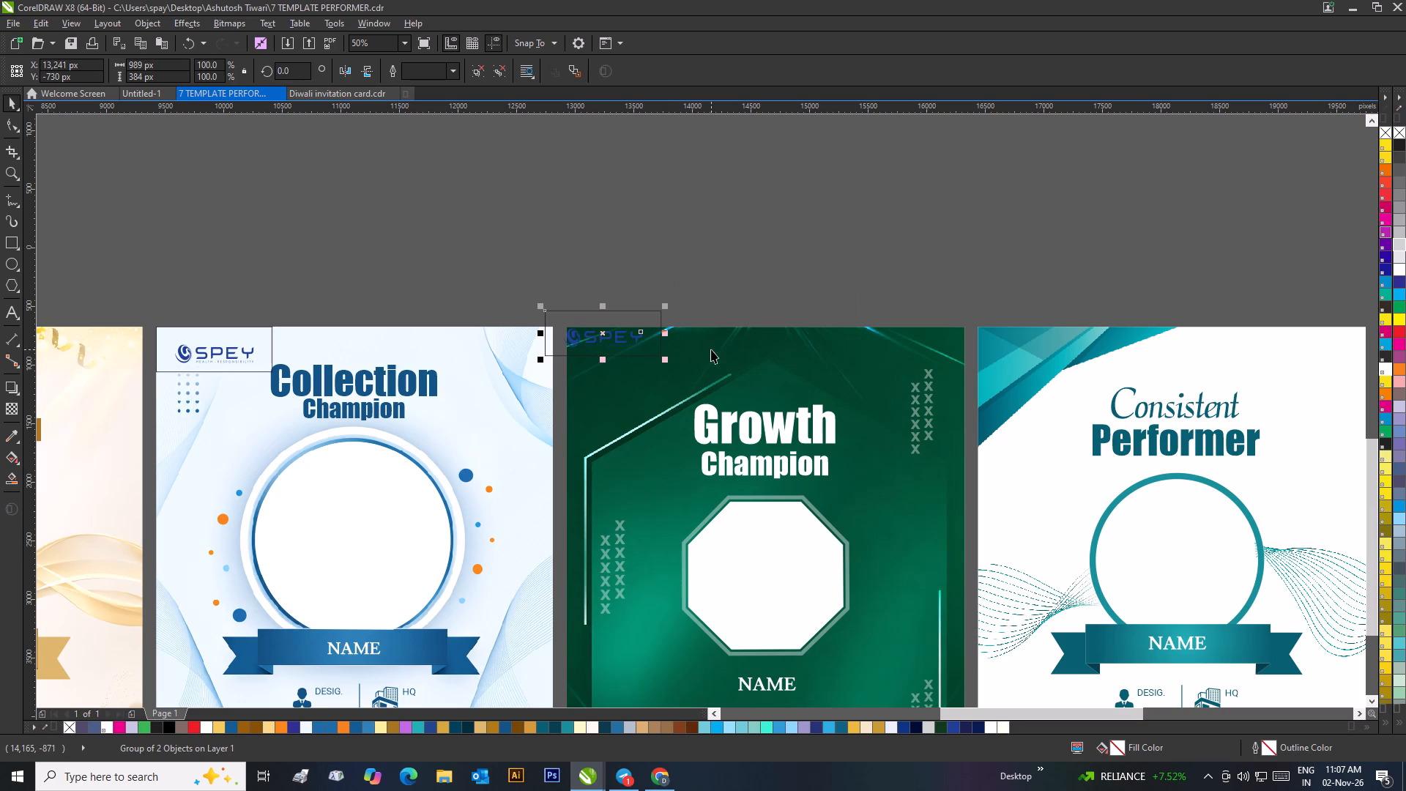
shift+click(711, 349)
text(cl)
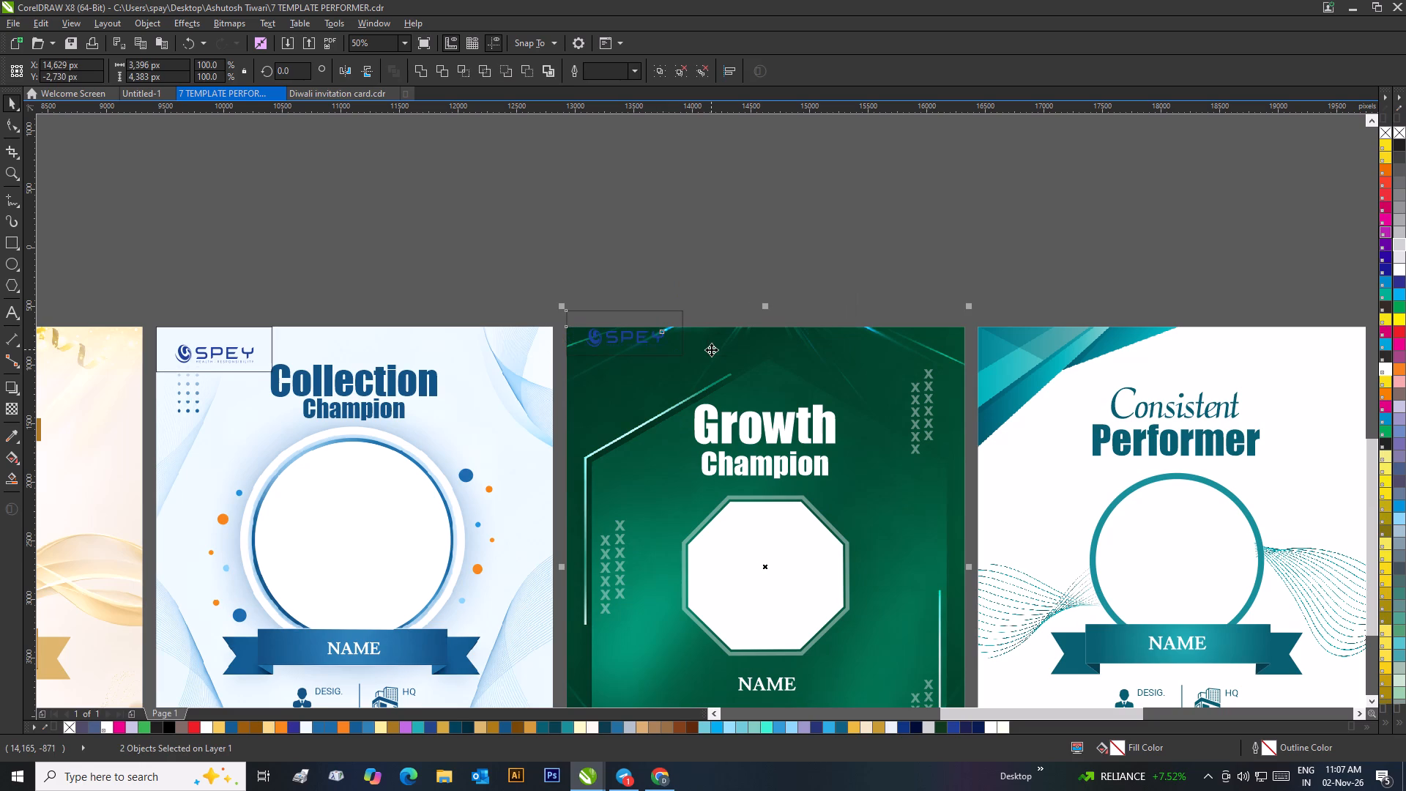
click(728, 283)
click(666, 345)
shift+click(735, 349)
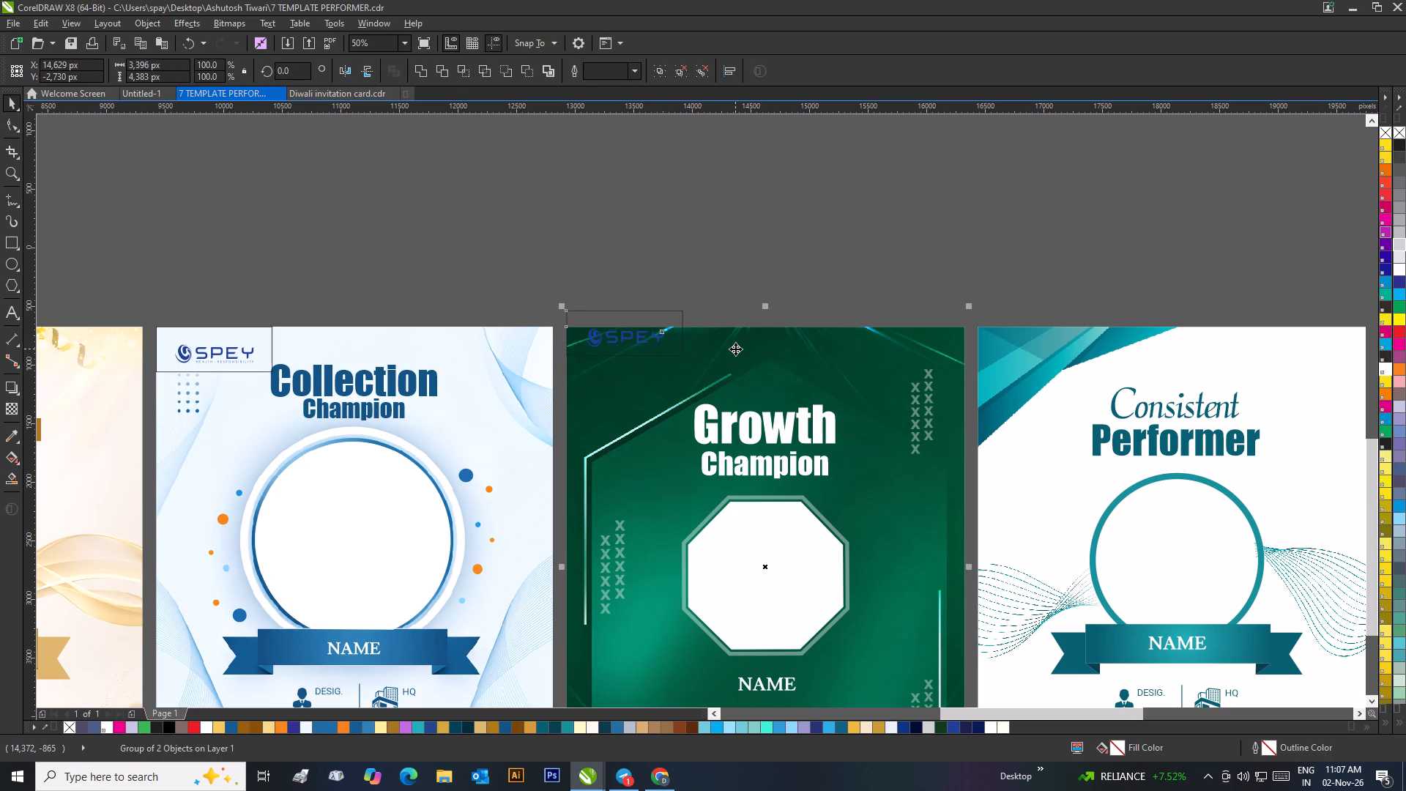
key(t)
drag(726, 275, 719, 275)
Duplicate the SPEY logo group and align the copy to the top-left corner of the Consistent Performer card.
scroll(543, 296, down, 1)
scroll(862, 423, up, 1)
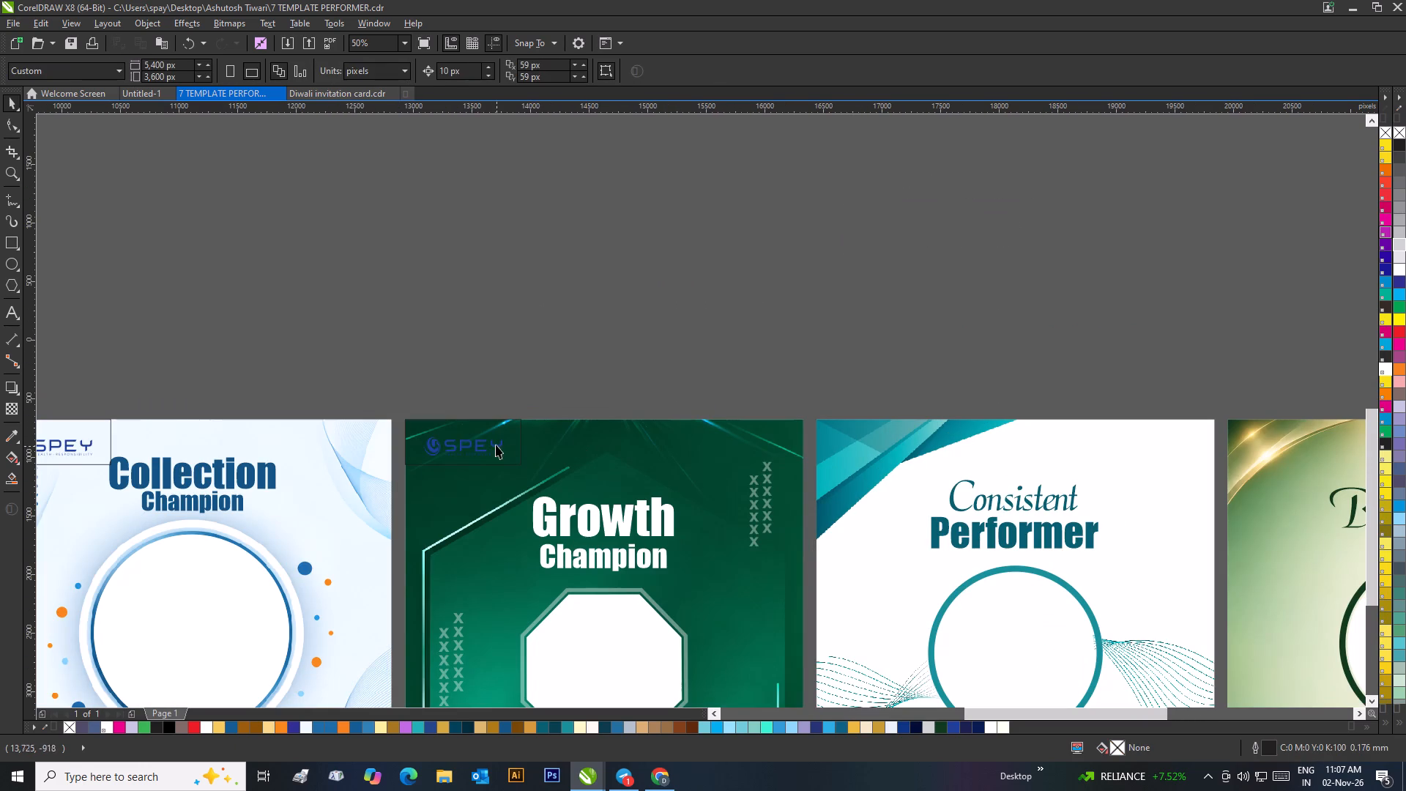
drag(494, 443, 669, 453)
right_drag(669, 453, 687, 456)
click(827, 456)
text(tl)
click(910, 364)
click(636, 456)
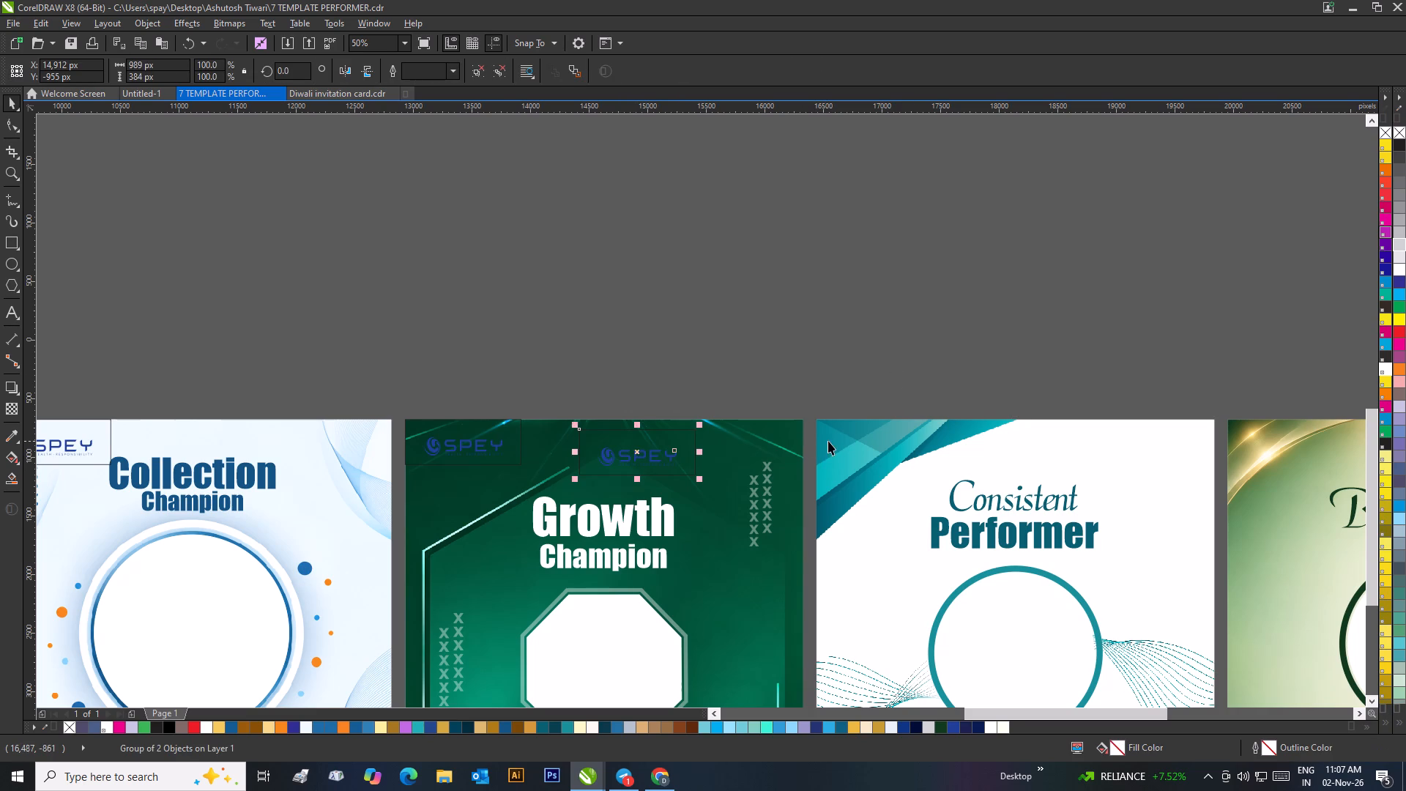
shift+click(828, 441)
text(tl)
drag(875, 367, 868, 368)
Align the SPEY logo group to the right edge of the Consistent Performer card.
scroll(795, 383, down, 2)
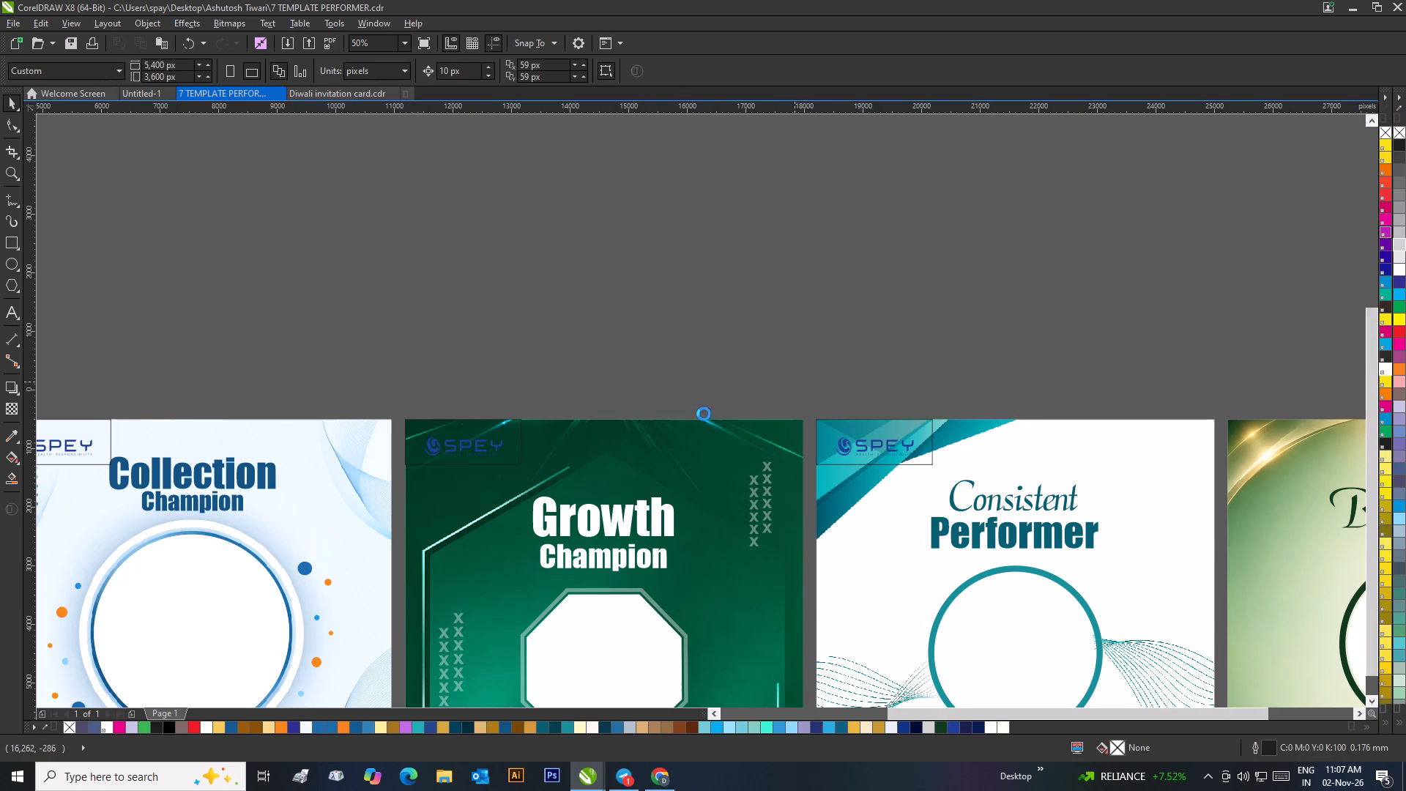
scroll(704, 414, down, 1)
scroll(804, 417, up, 2)
click(308, 437)
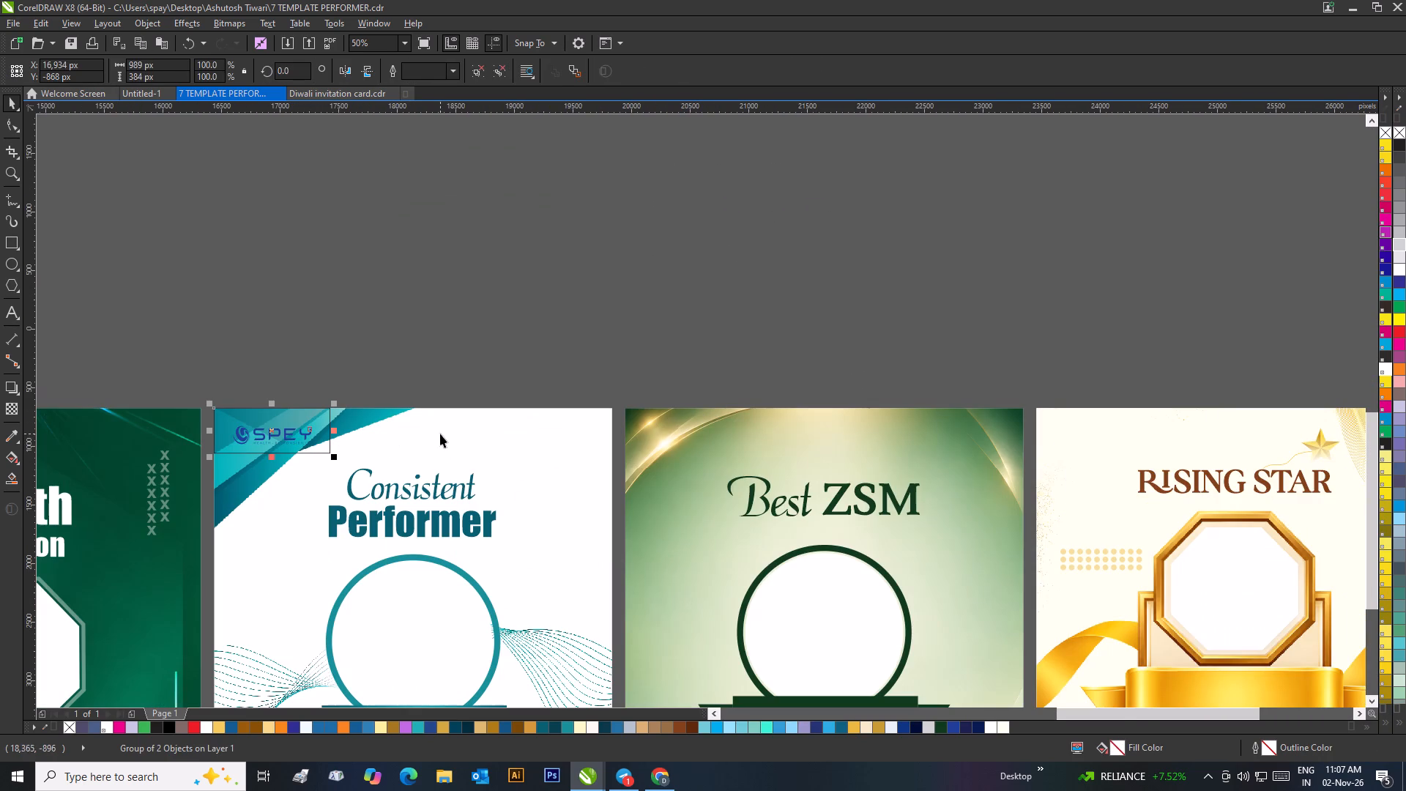
shift+click(440, 434)
key(r)
click(530, 380)
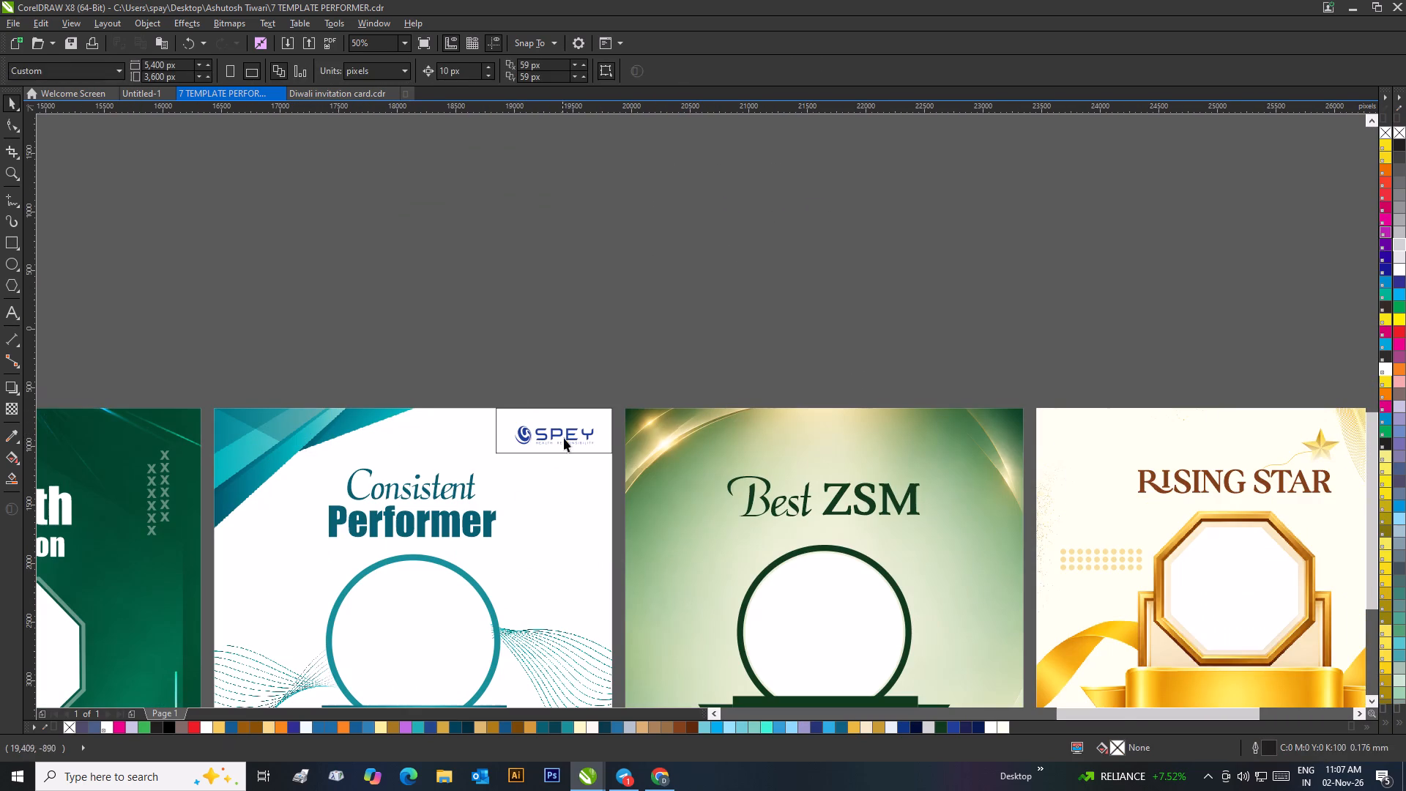
Duplicate the framed SPEY logo group onto the Best ZSM card and align the copy to its top-right corner.
click(564, 439)
drag(570, 437, 715, 458)
right_click(715, 458)
shift+click(790, 436)
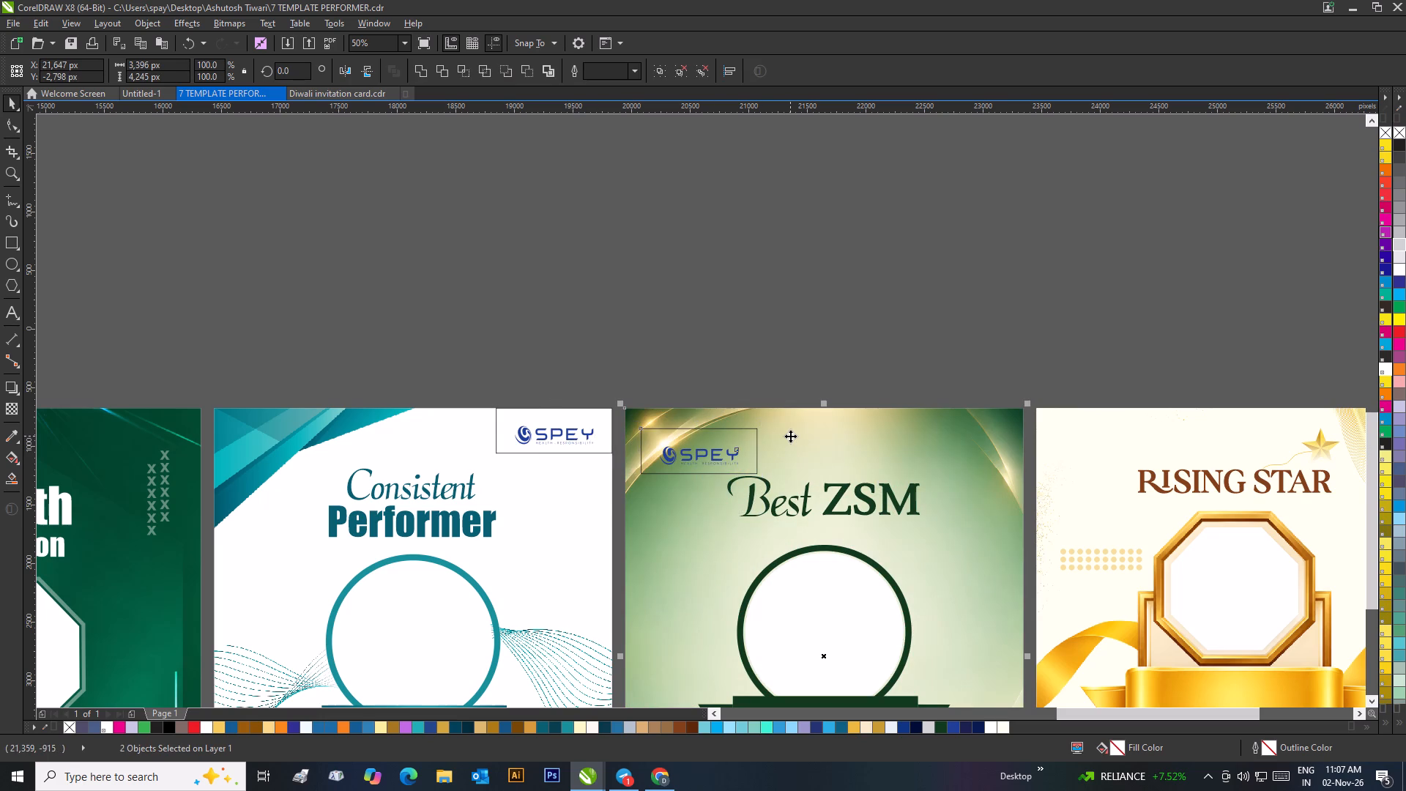
key(t)
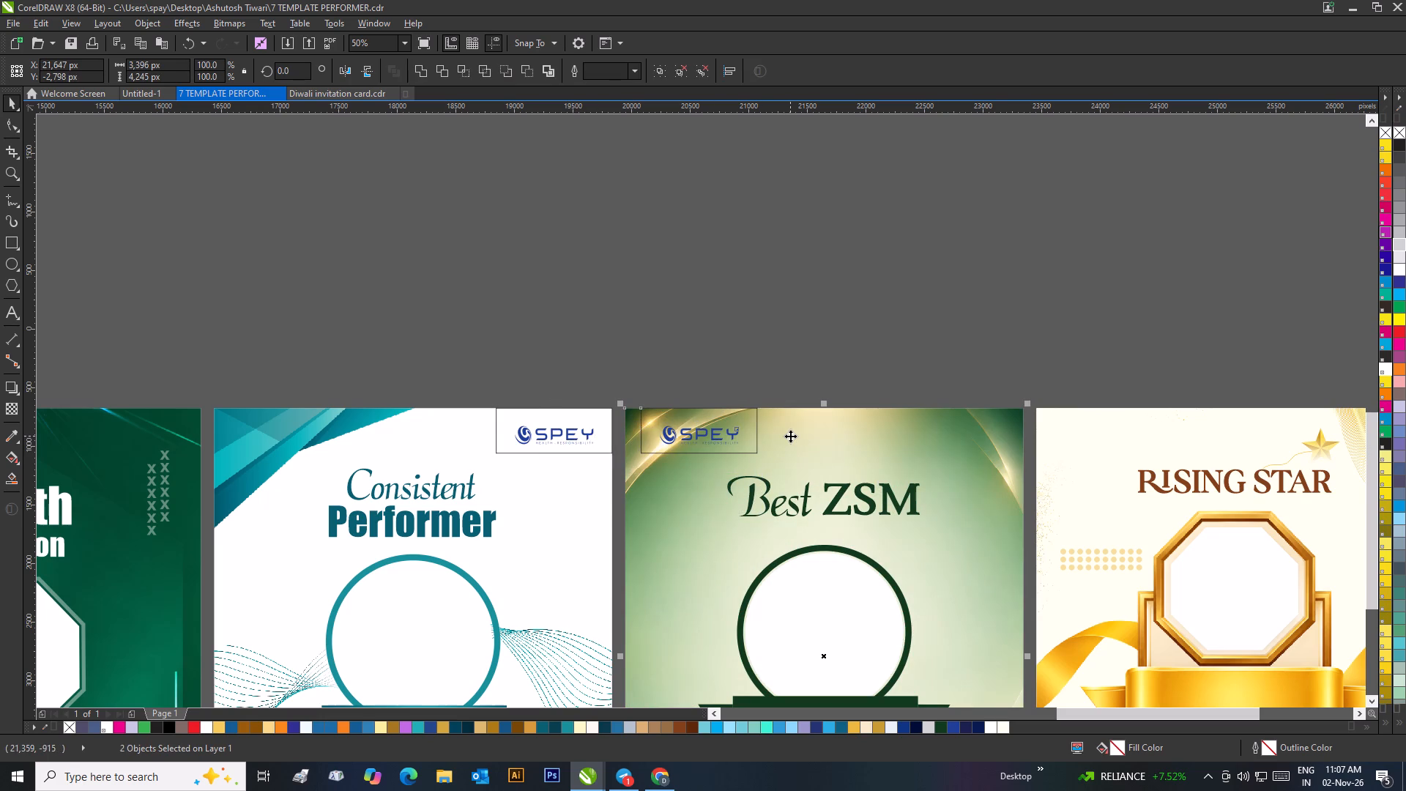
key(c)
click(880, 329)
scroll(877, 374, down, 1)
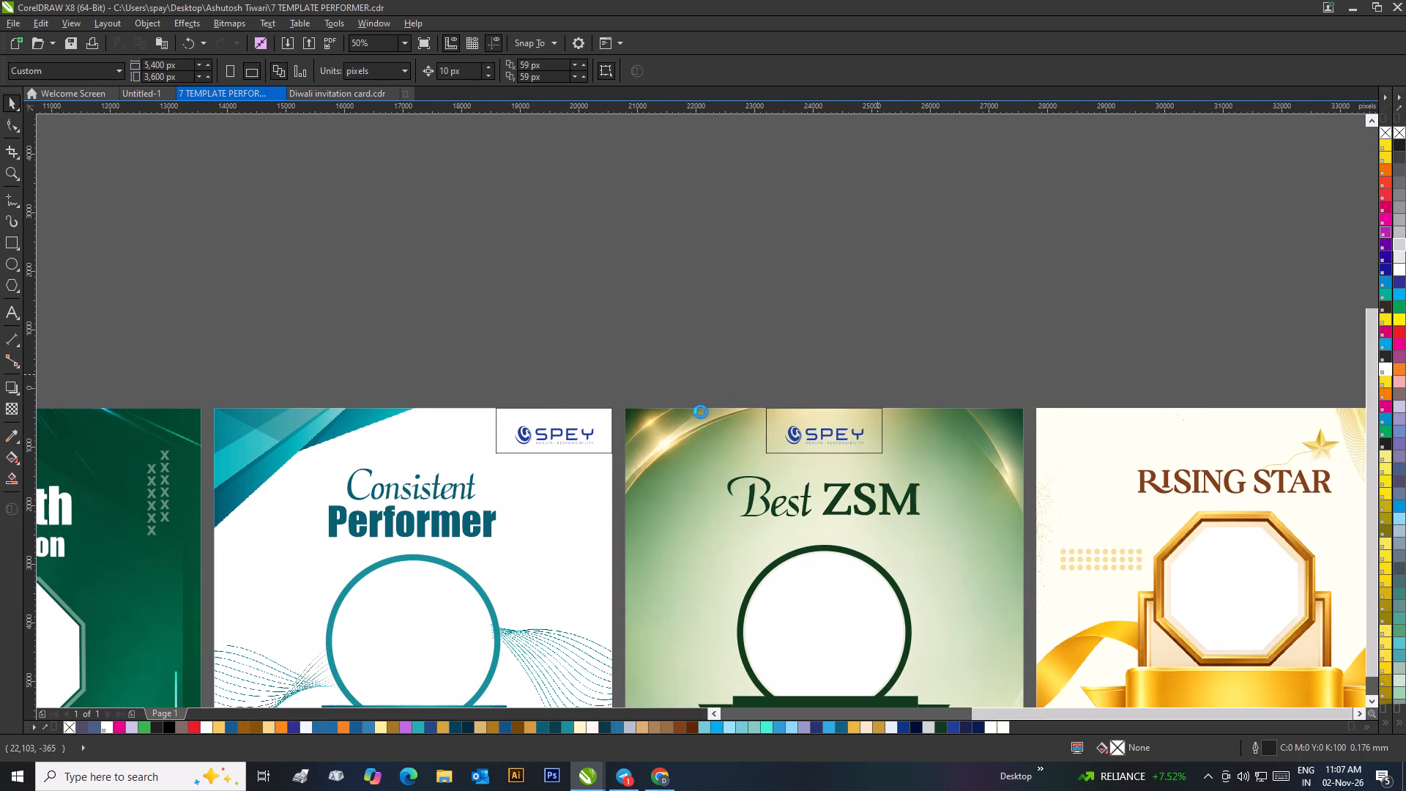
scroll(867, 466, up, 1)
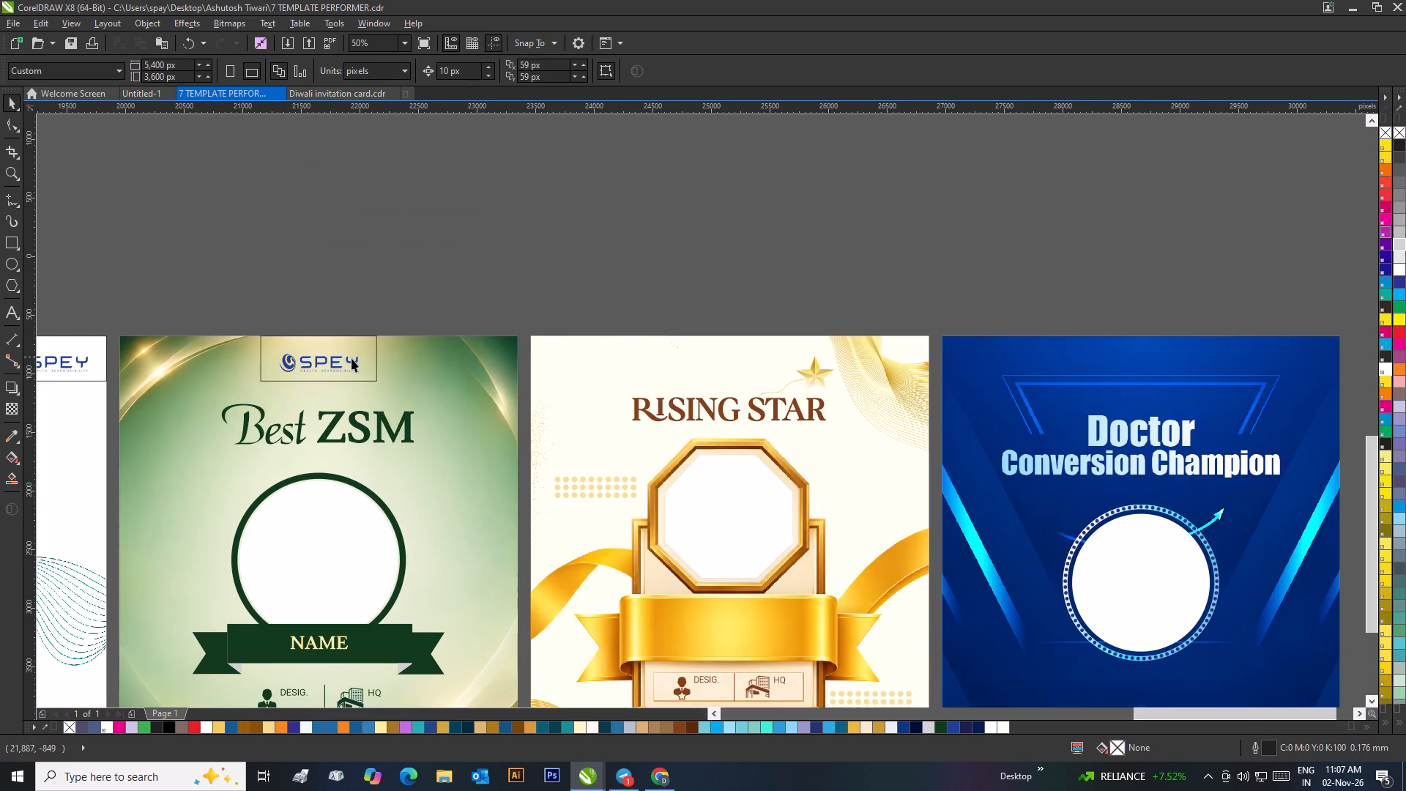
click(352, 363)
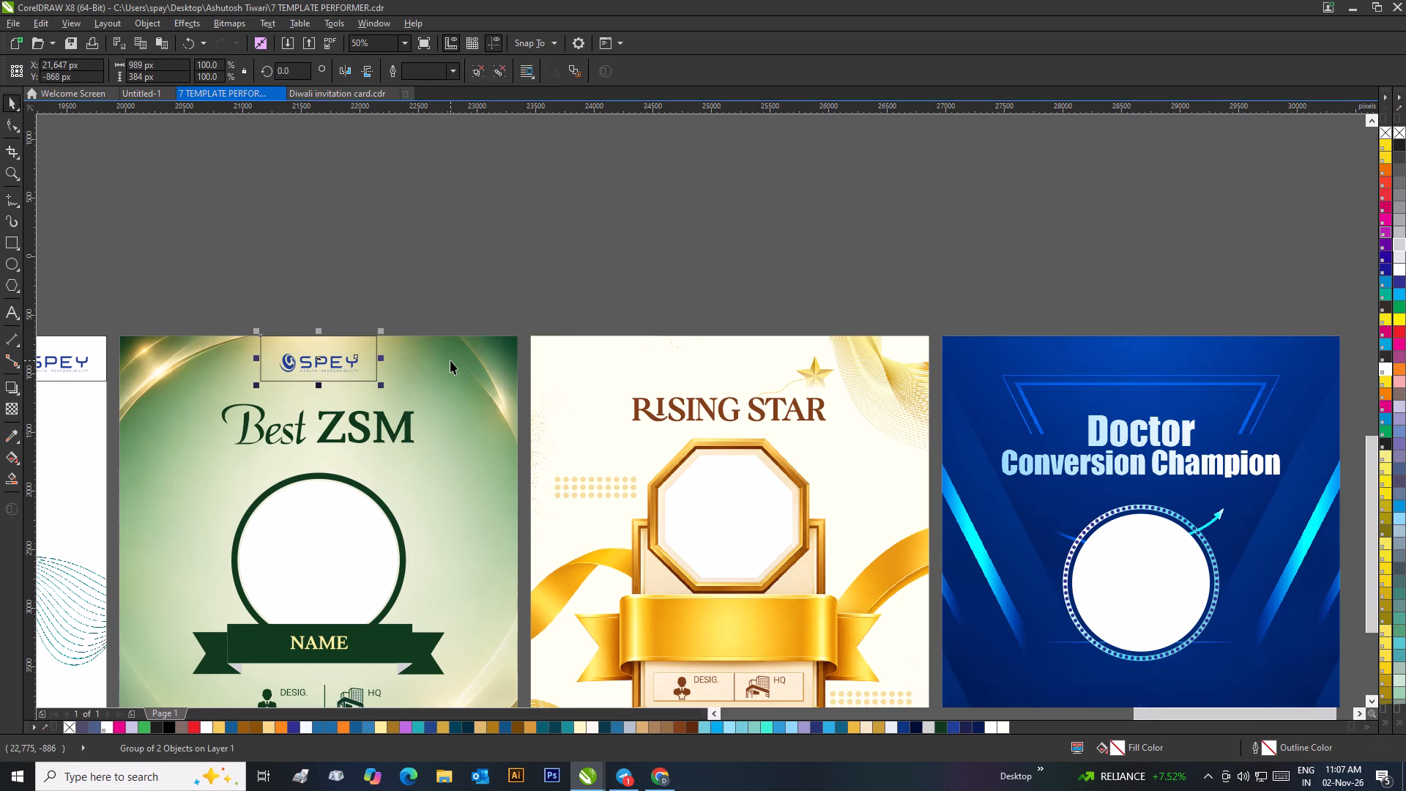
shift+click(450, 360)
key(r)
click(537, 278)
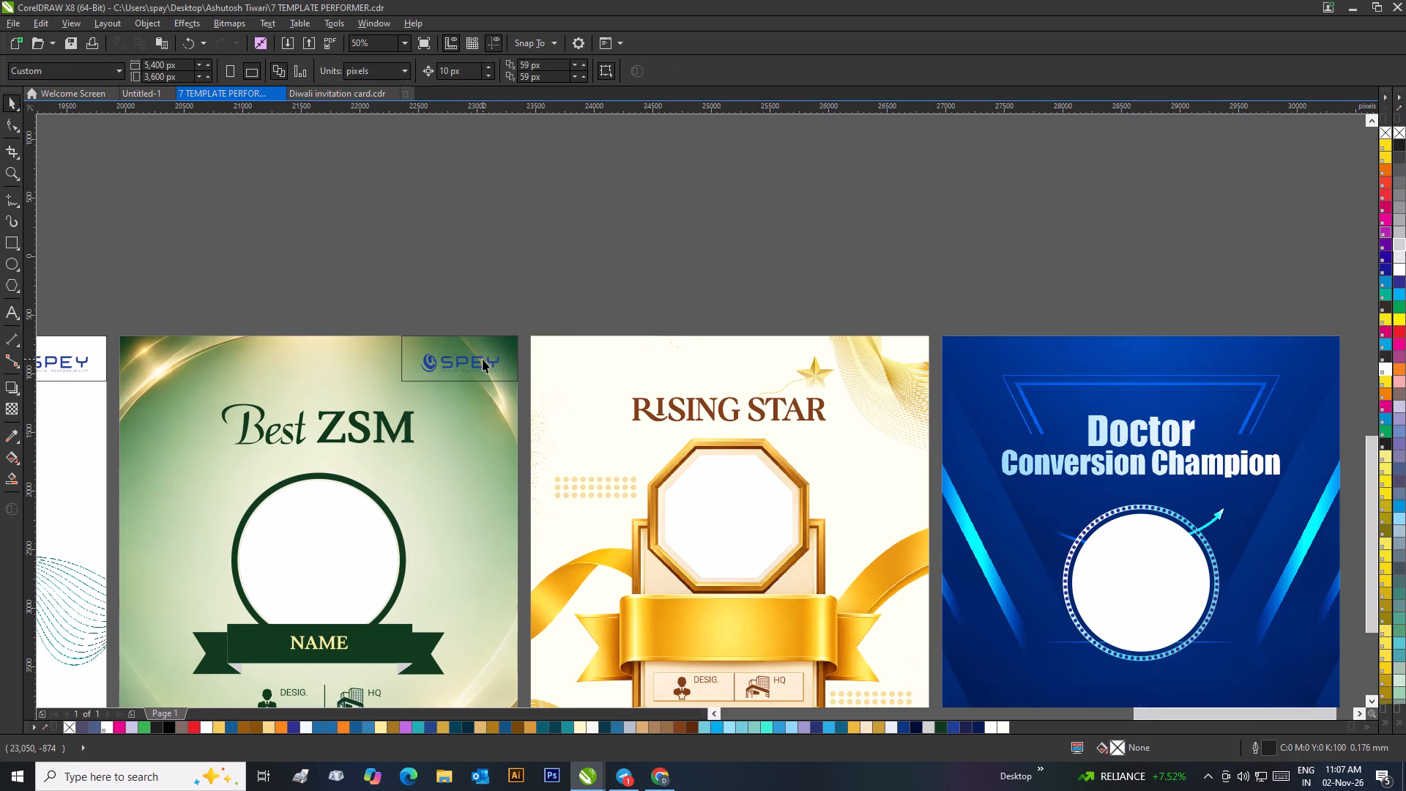
Duplicate the framed SPEY logo group and align the copy to the top-left corner of the Rising Star card.
drag(489, 360, 624, 364)
right_click(624, 364)
shift+click(751, 357)
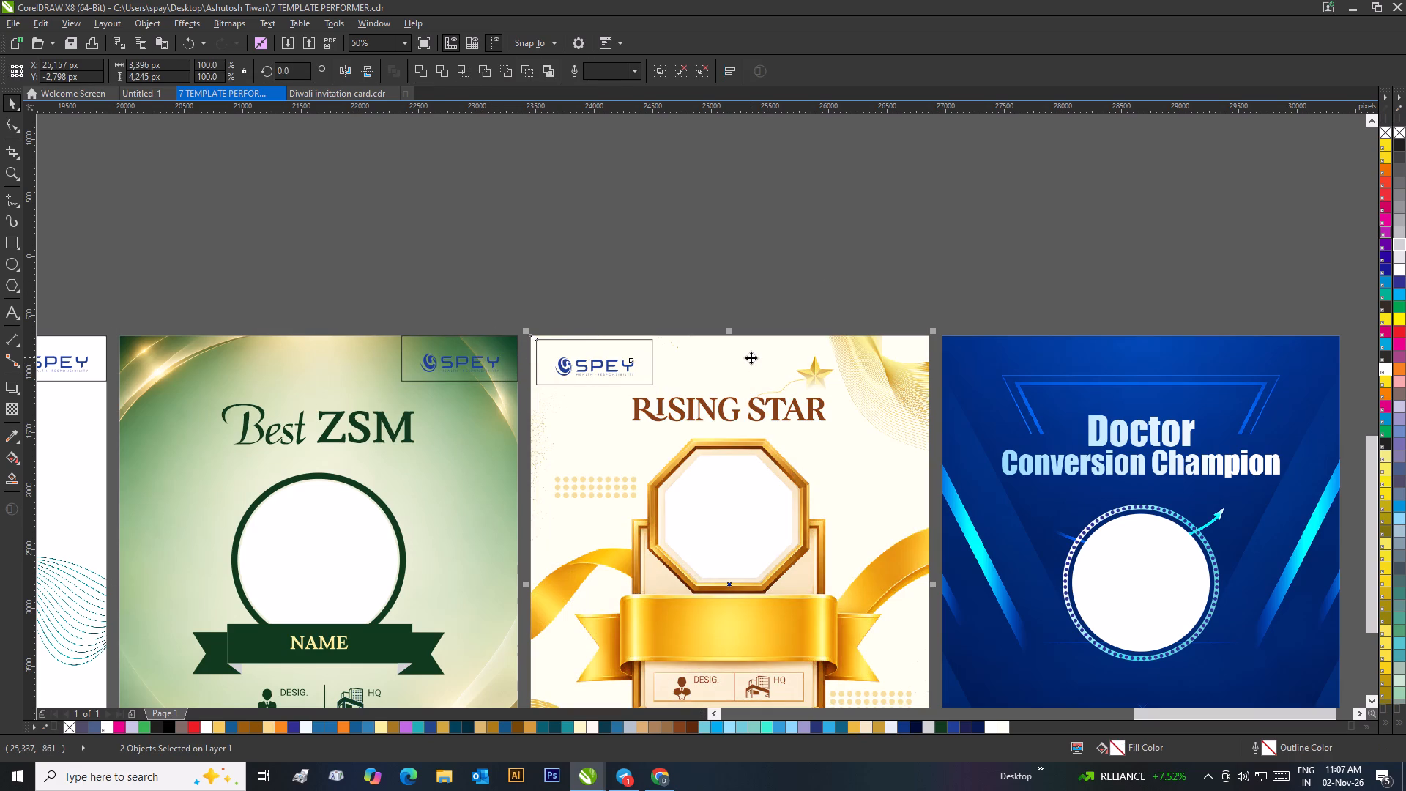
text(tl)
click(745, 282)
Duplicate the framed SPEY logo group and align the copy to the top-left corner of the Doctor Conversion Champion card.
drag(616, 360, 648, 368)
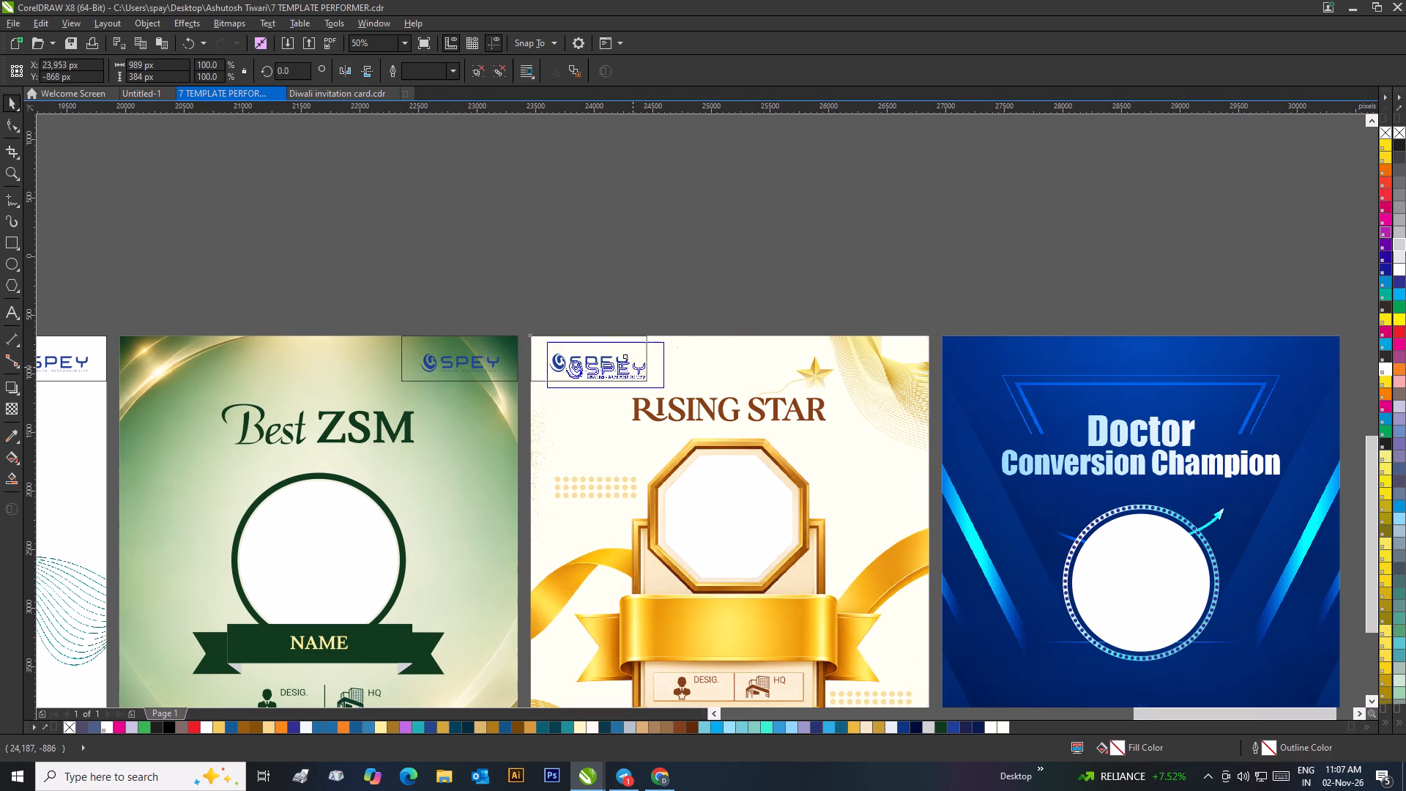
drag(648, 368, 817, 390)
right_drag(817, 390, 827, 387)
shift+click(1095, 380)
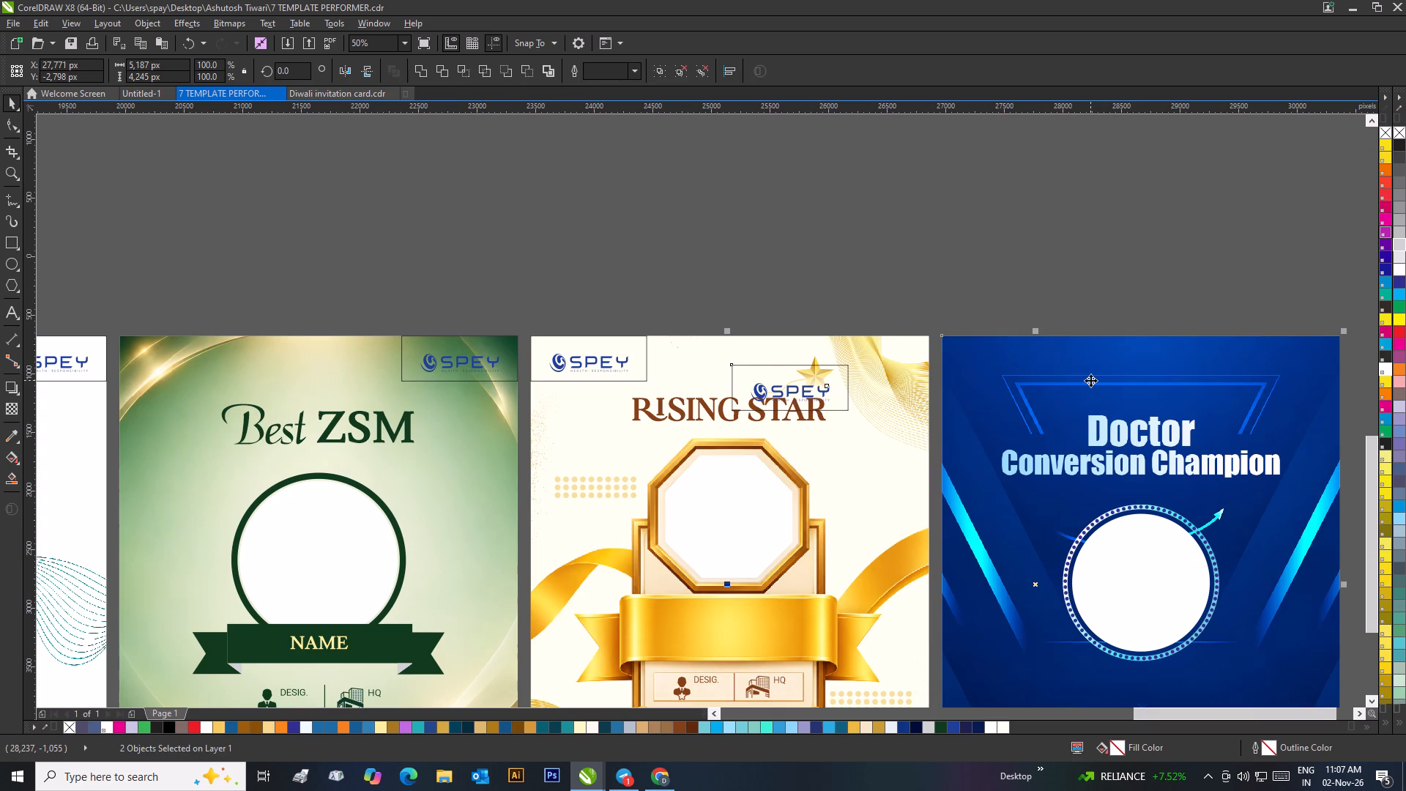
text(tl)
click(1101, 306)
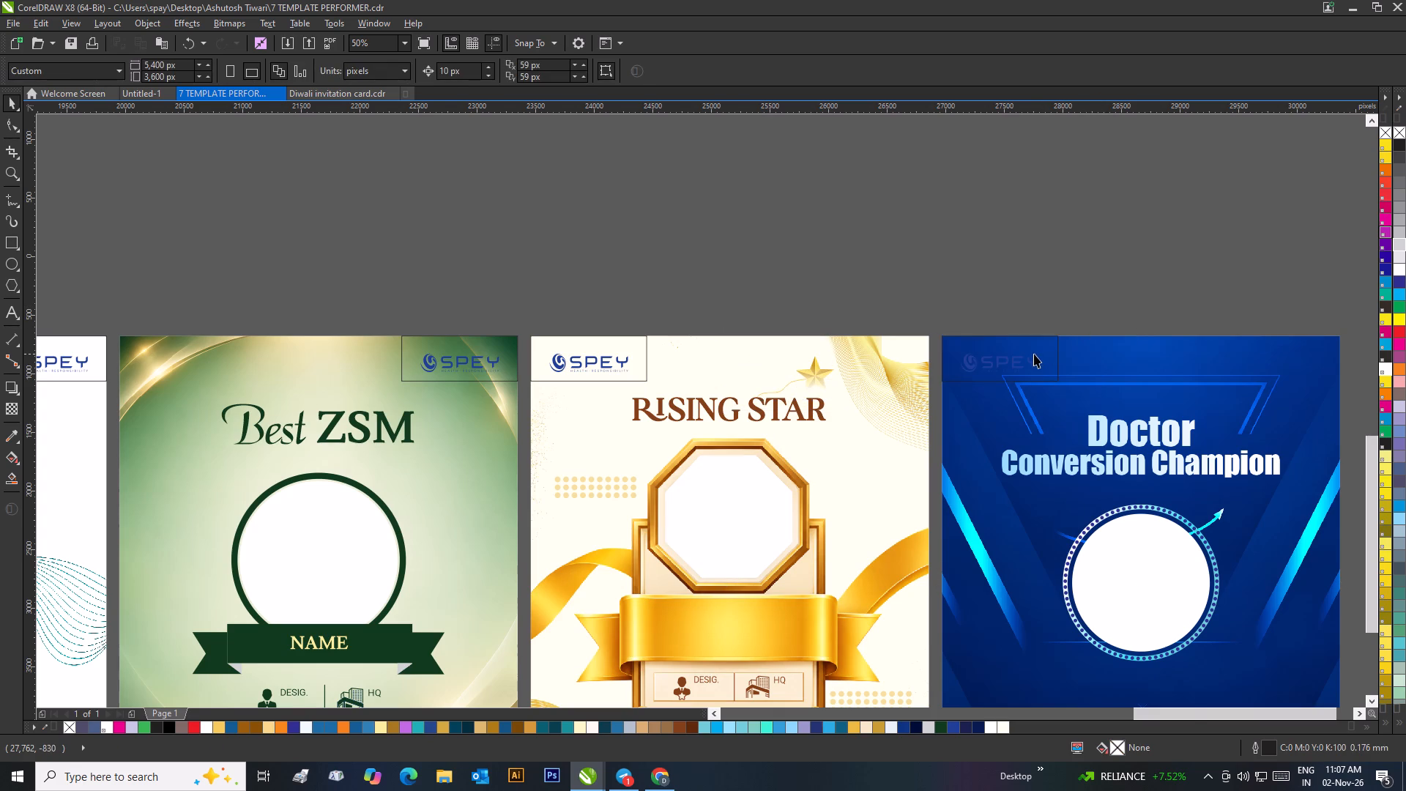
Ungroup the framed SPEY logo on the Doctor Conversion Champion card and delete its rectangular frame.
right_click(1032, 355)
click(972, 286)
scroll(972, 286, down, 1)
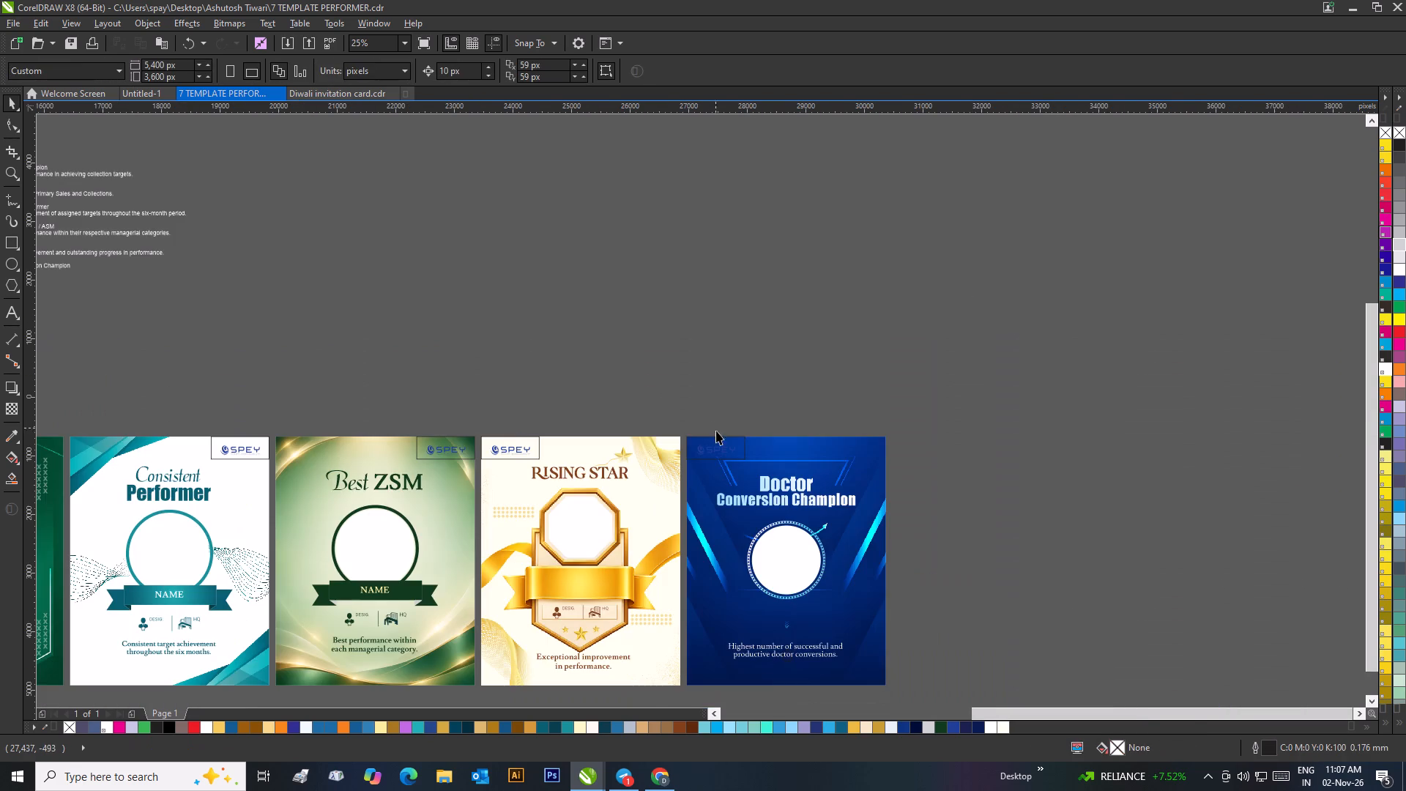
scroll(702, 443, up, 1)
drag(652, 367, 841, 474)
right_click(734, 426)
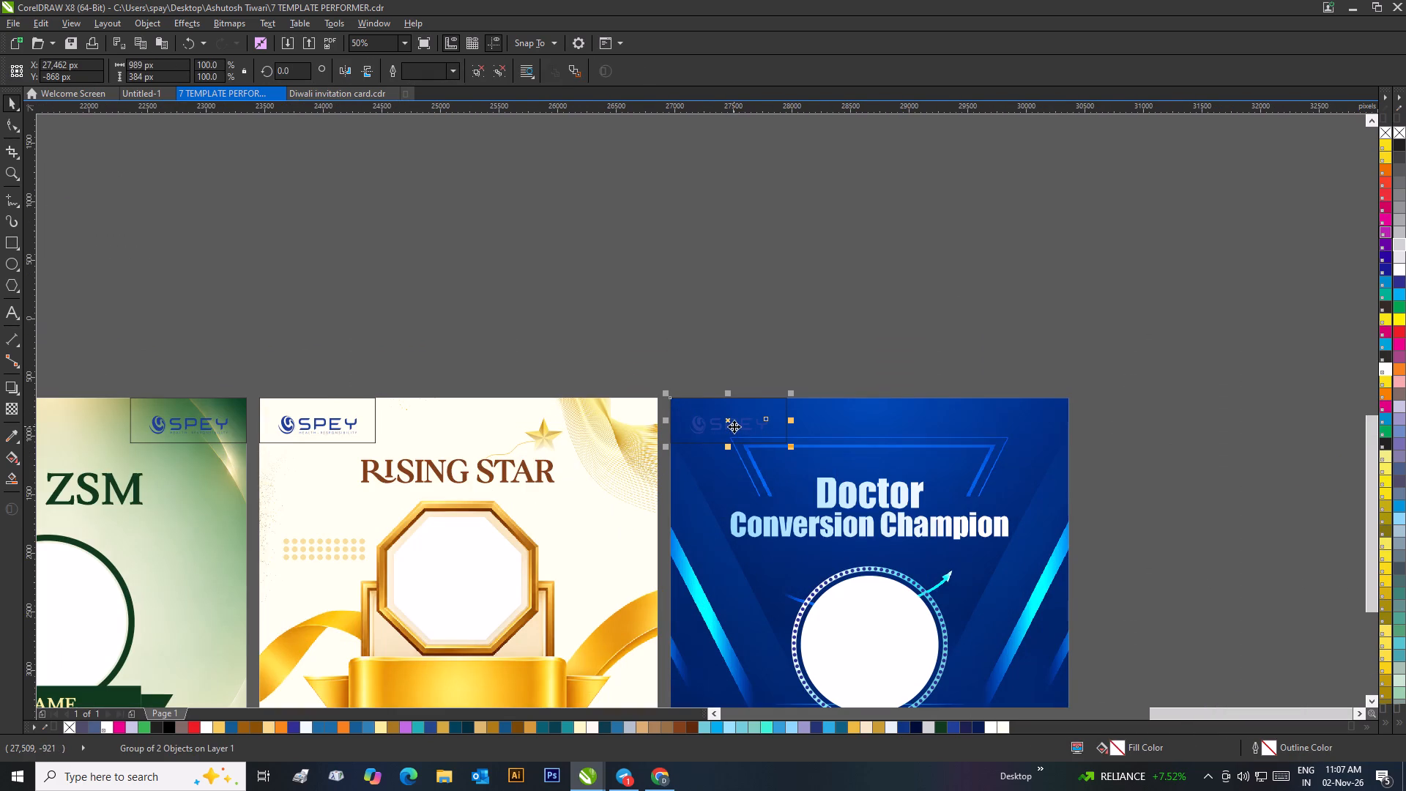
click(775, 116)
click(773, 154)
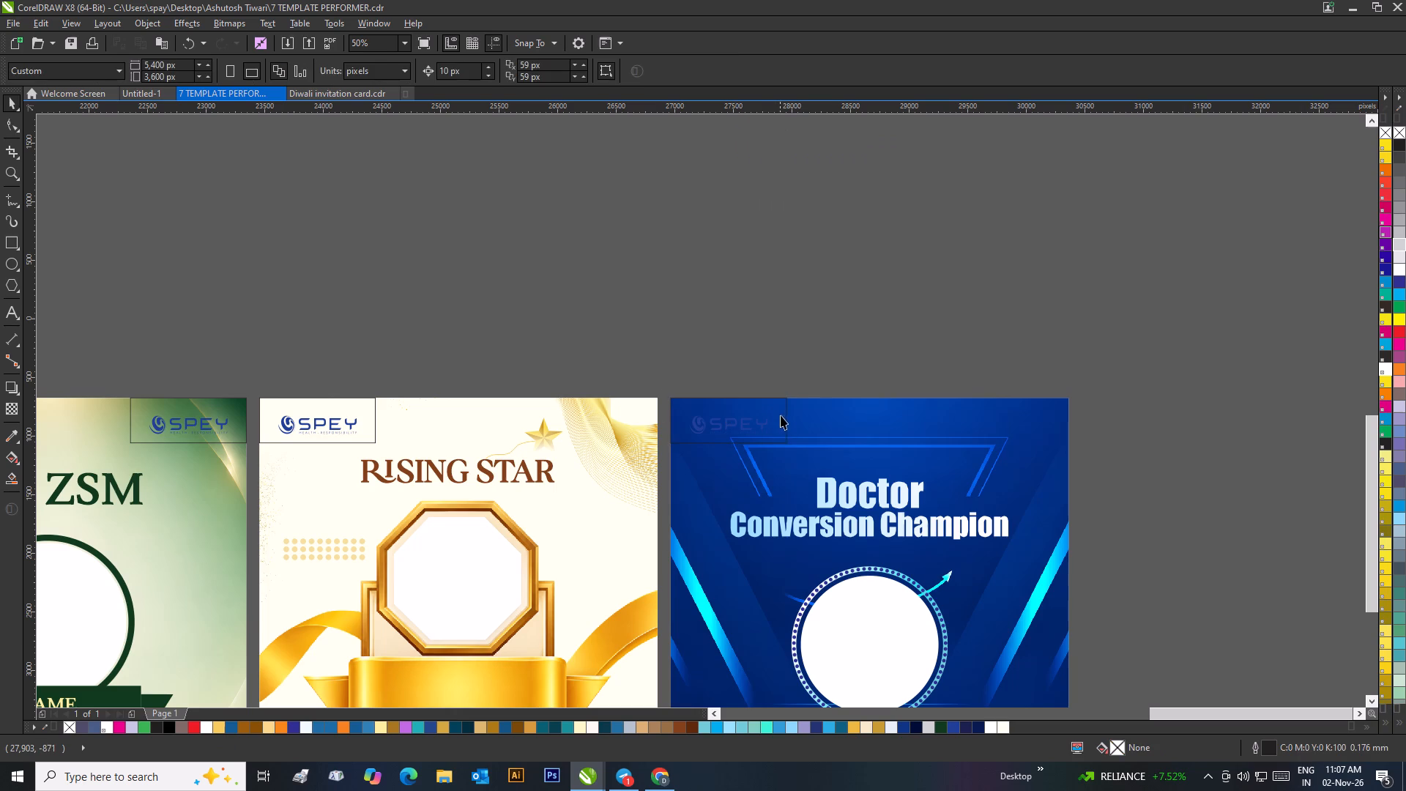
click(781, 415)
key(Delete)
Fill the SPEY logo on the Doctor Conversion Champion card with white.
drag(805, 374, 665, 450)
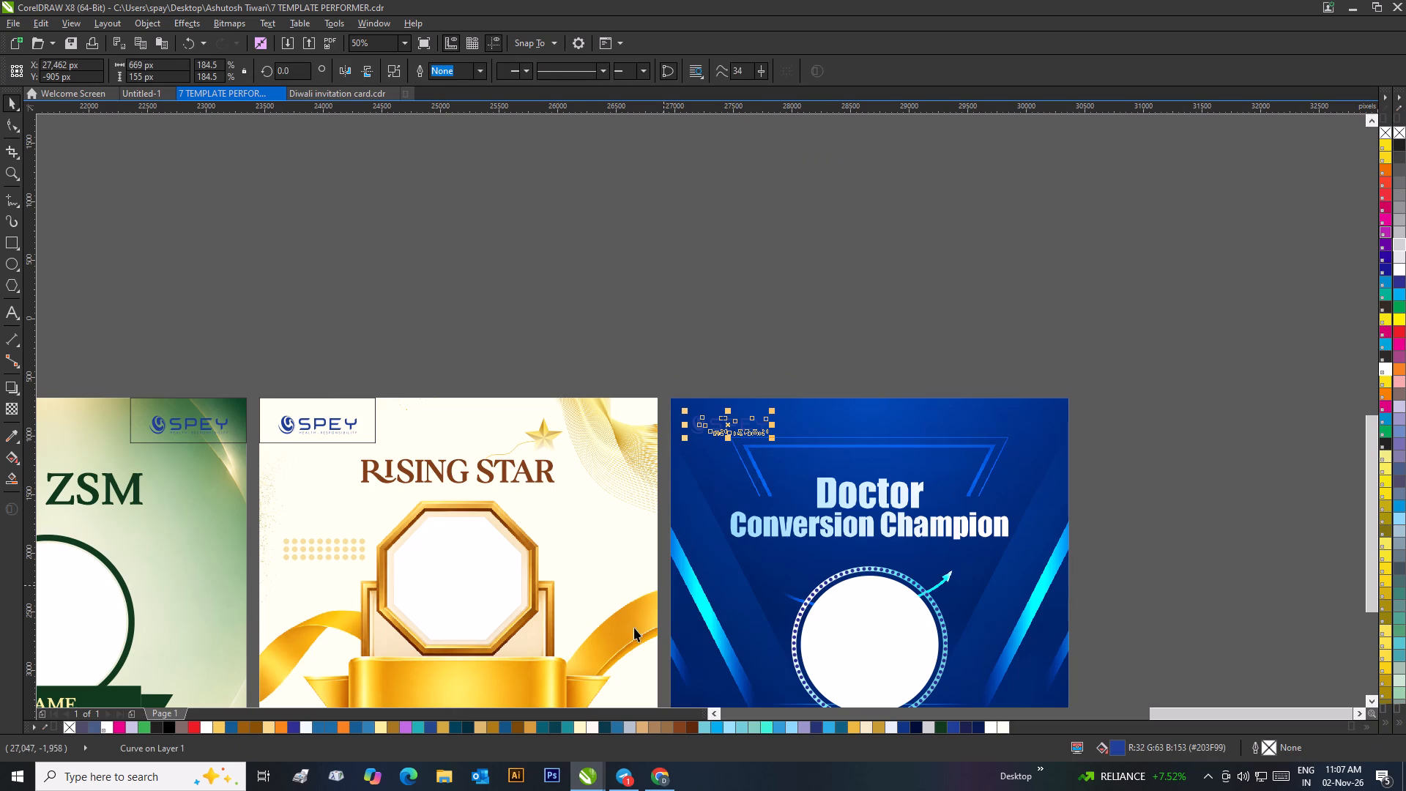
click(104, 724)
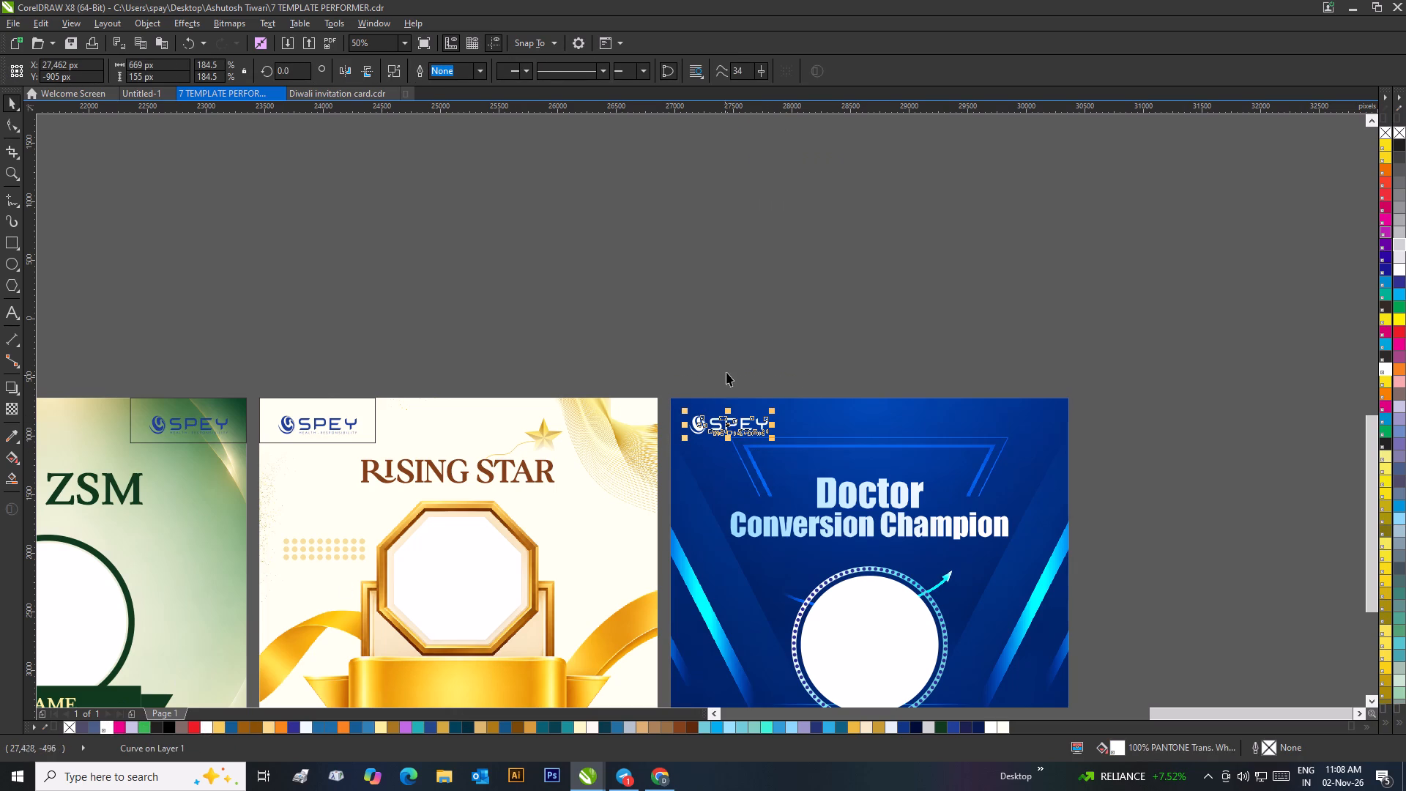
click(727, 372)
Ungroup the framed SPEY logo on the Rising Star card and delete its rectangular frame.
scroll(762, 385, down, 2)
scroll(527, 437, up, 2)
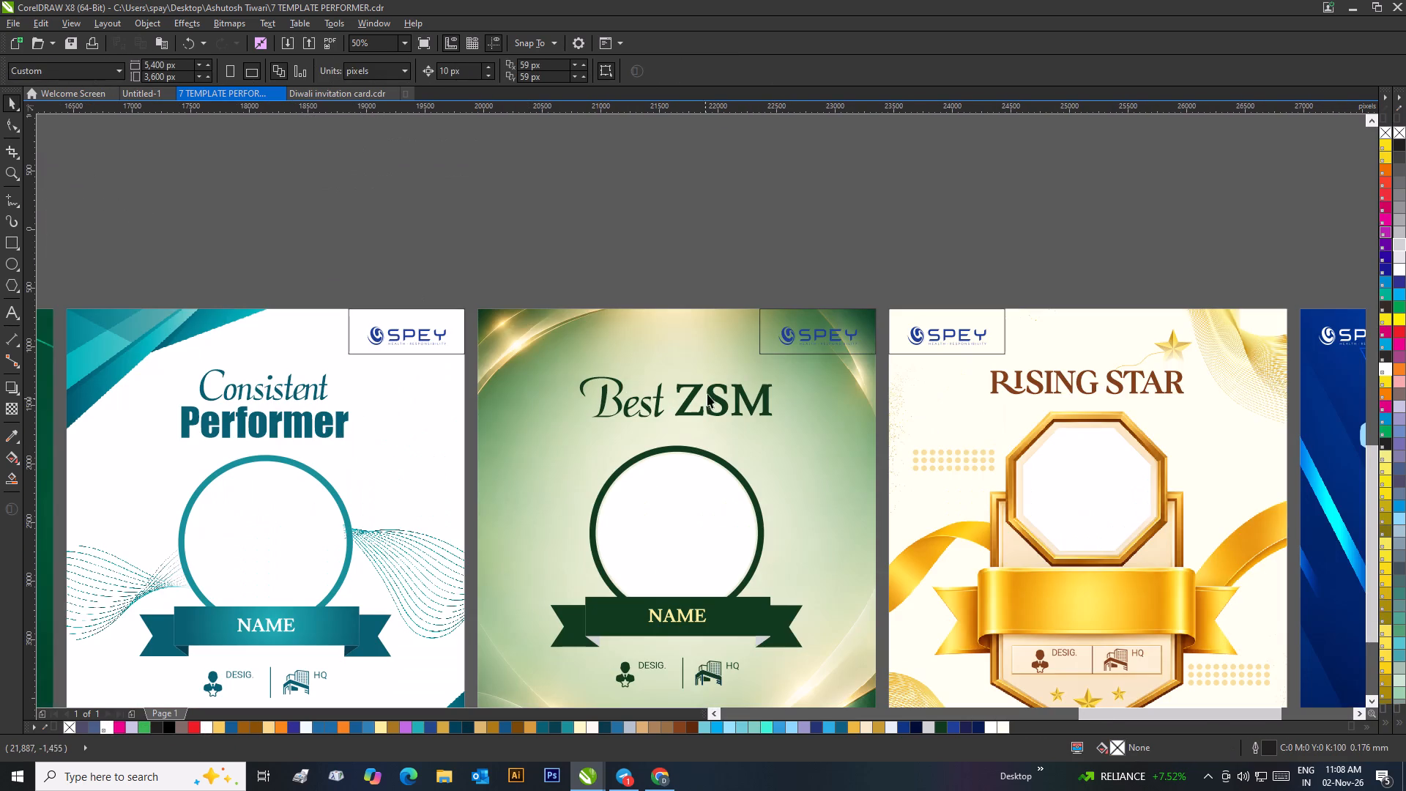
click(929, 333)
right_click(929, 333)
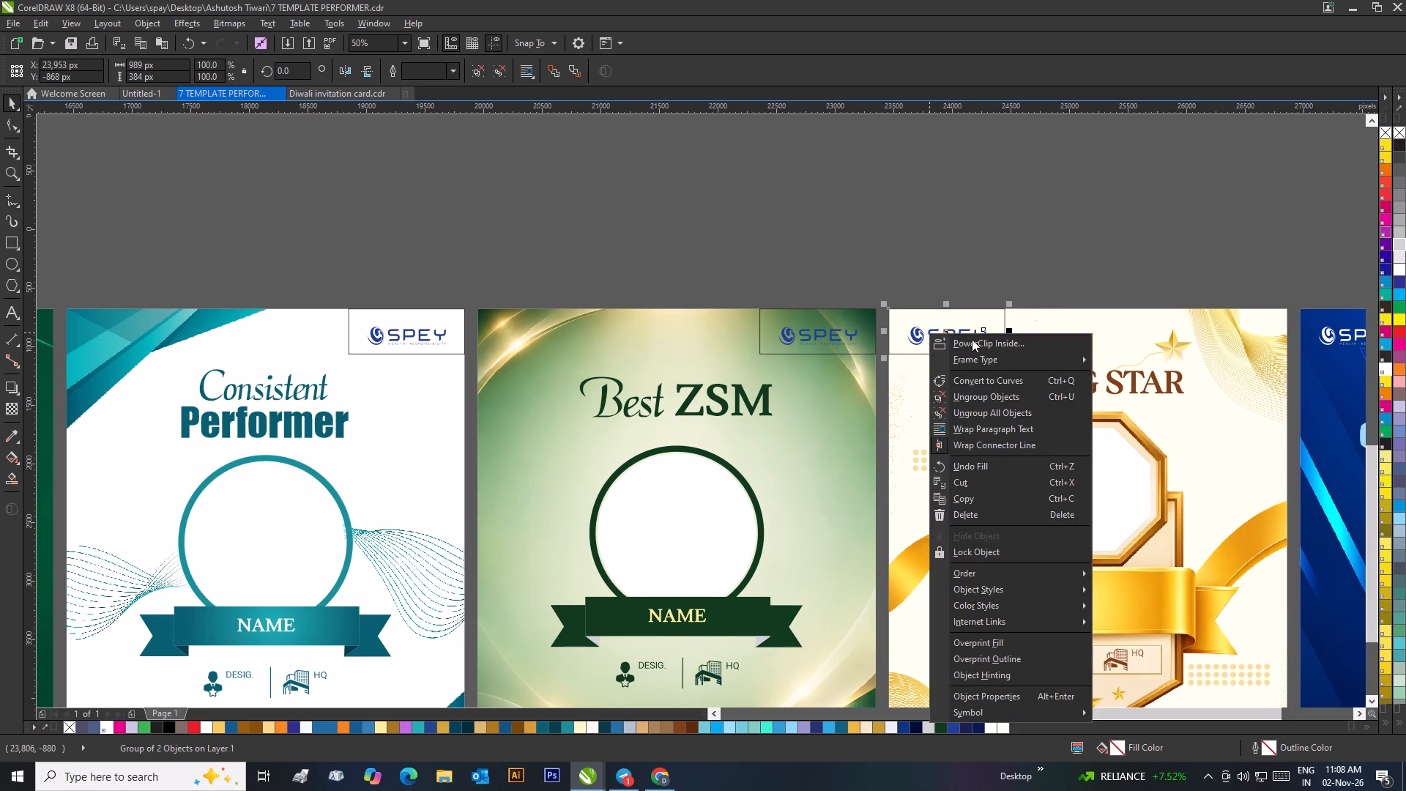
click(977, 419)
click(999, 245)
click(995, 309)
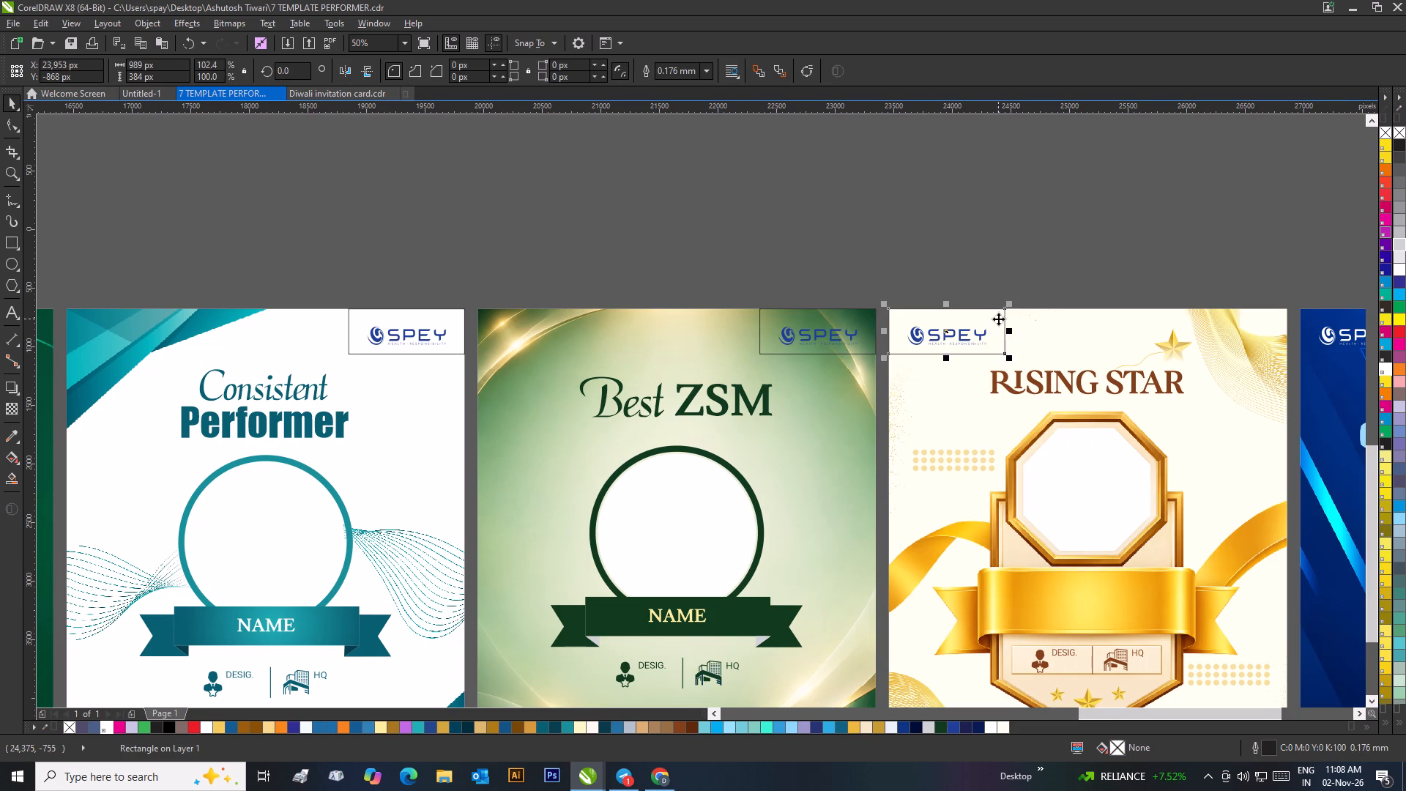
key(Delete)
drag(1034, 289, 918, 293)
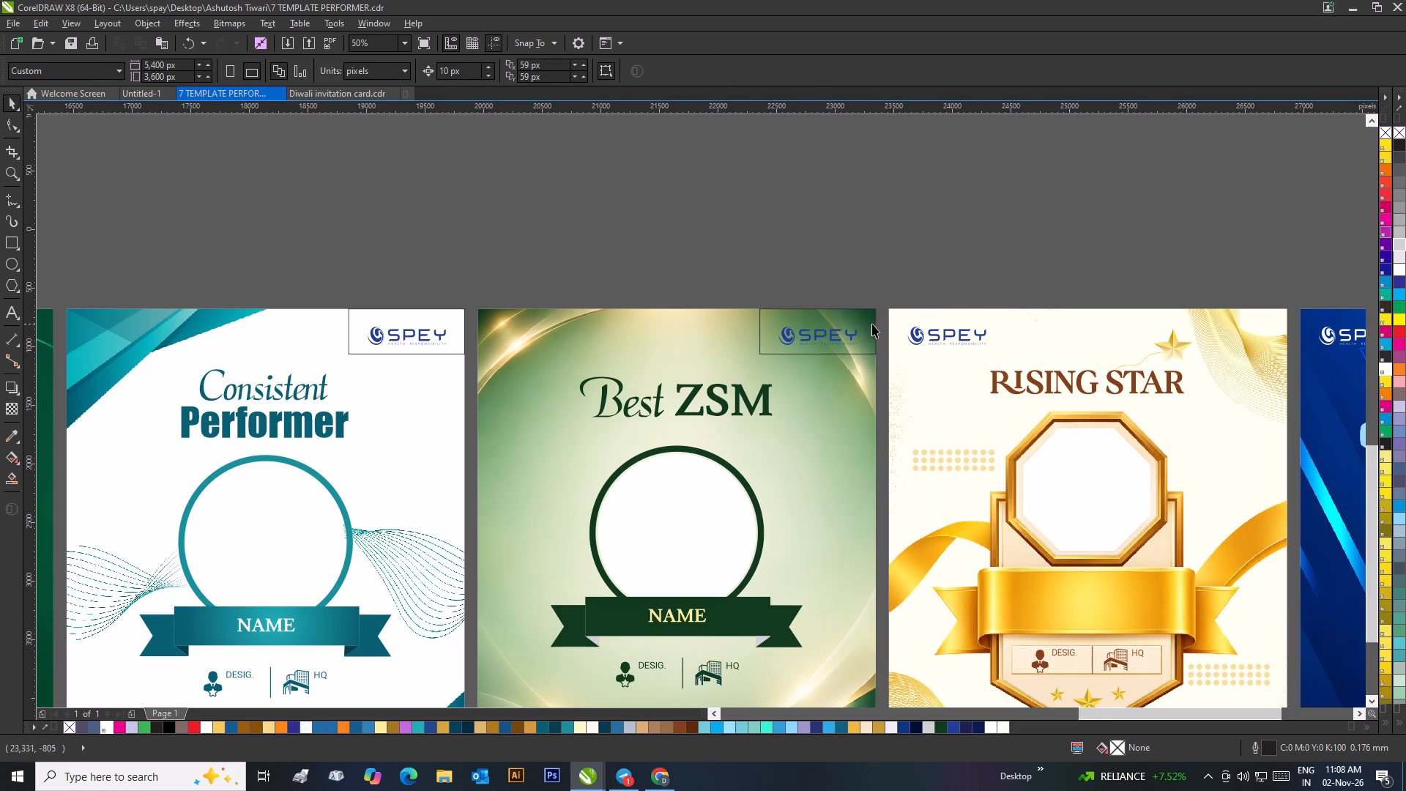
Ungroup the framed SPEY logo on the Best ZSM card and delete its rectangular frame.
click(863, 324)
right_click(863, 324)
click(912, 404)
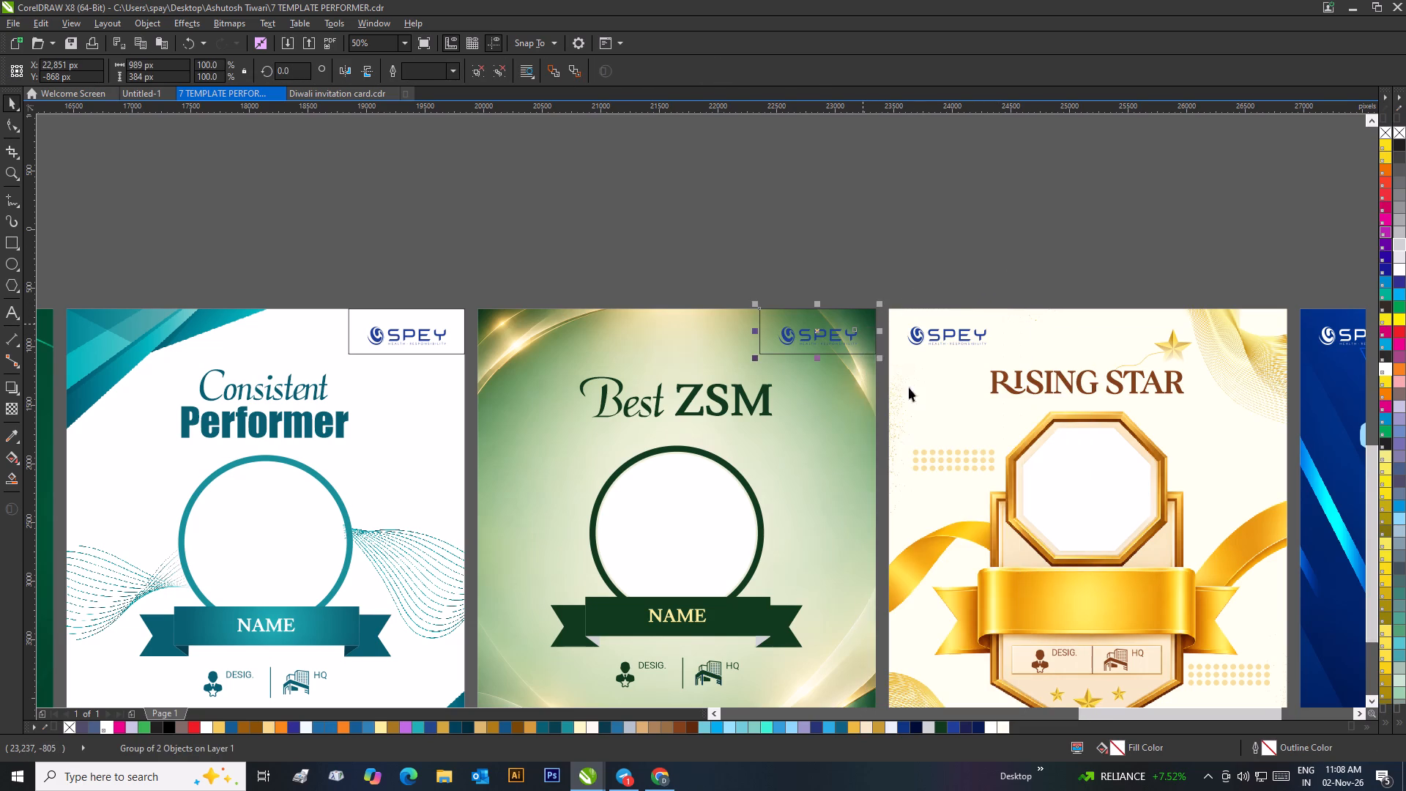
click(894, 270)
click(868, 320)
key(Delete)
Fill the SPEY logo on the Best ZSM card with white (C0 M0 Y0 K0).
drag(864, 292, 775, 365)
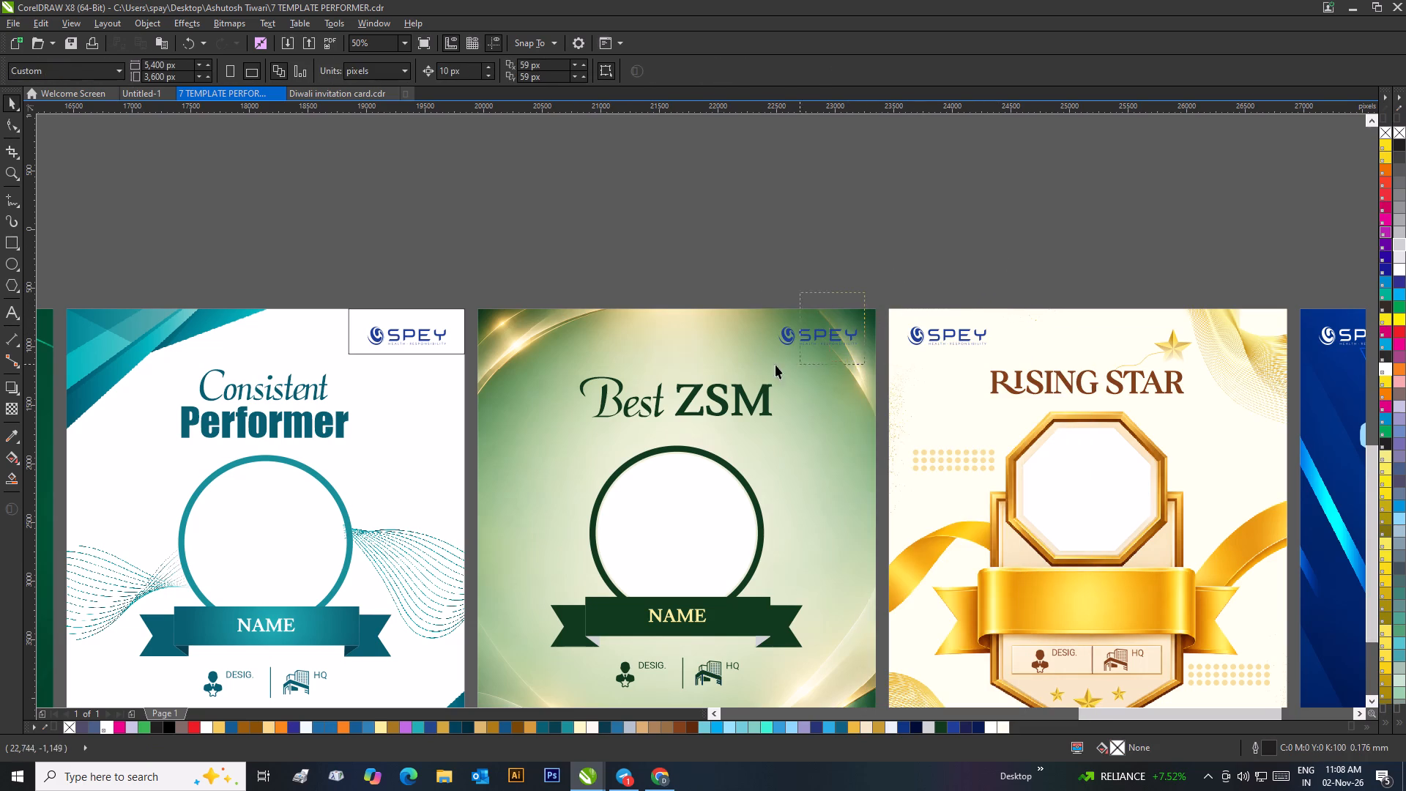
drag(775, 365, 732, 365)
click(107, 725)
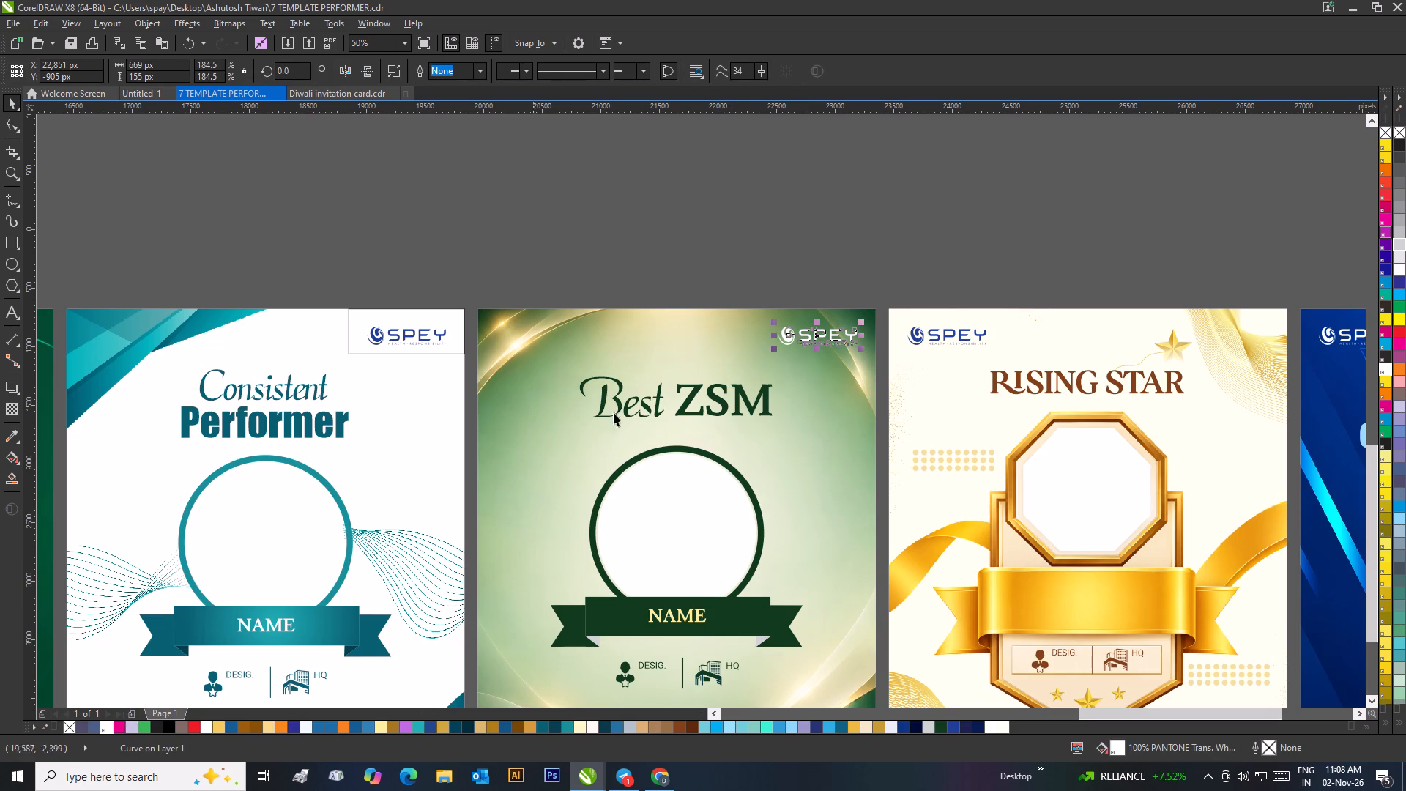
click(596, 727)
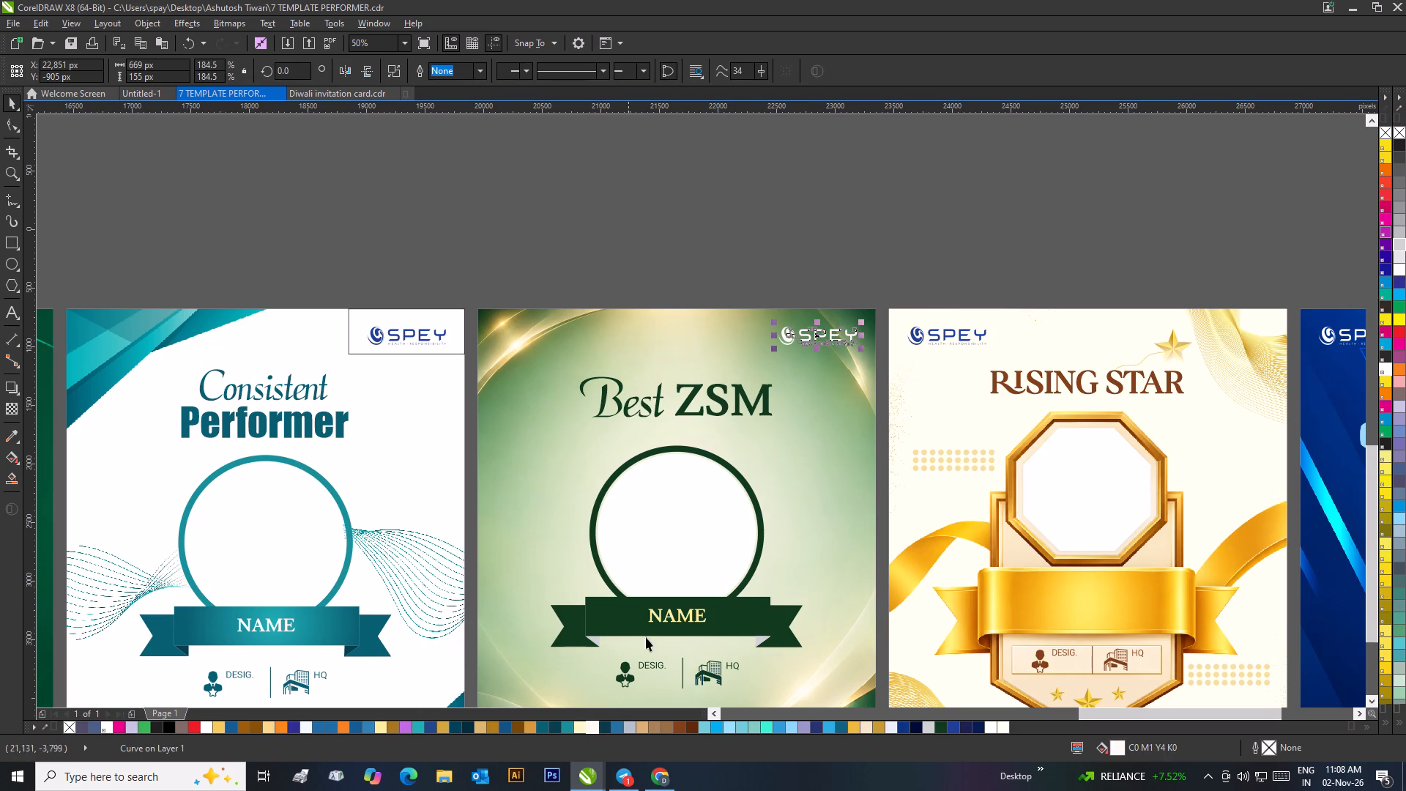
click(1397, 267)
click(1023, 225)
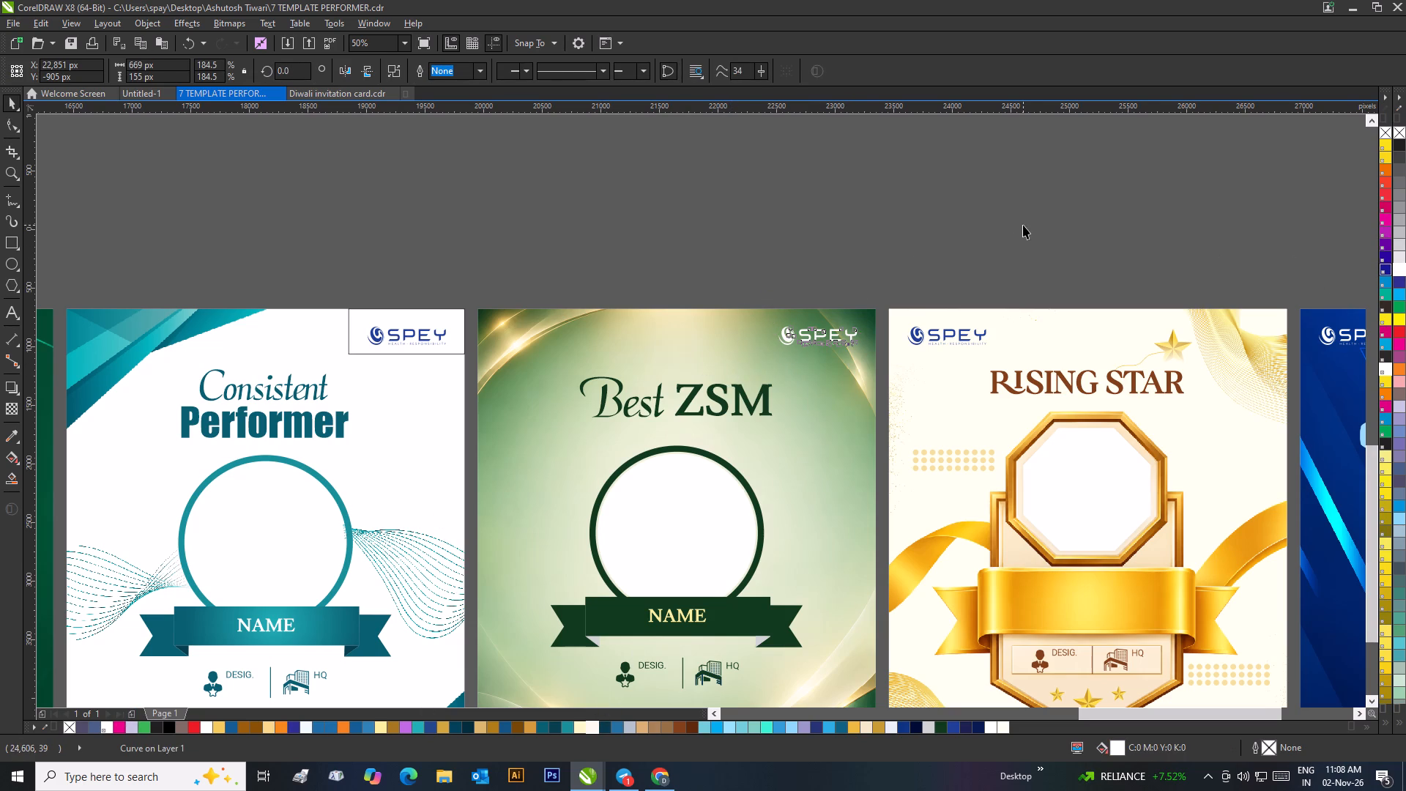
Select the framed logos on the Sales, Collection, Growth and Consistent Performer cards together and ungroup them all into separate objects.
scroll(826, 289, down, 1)
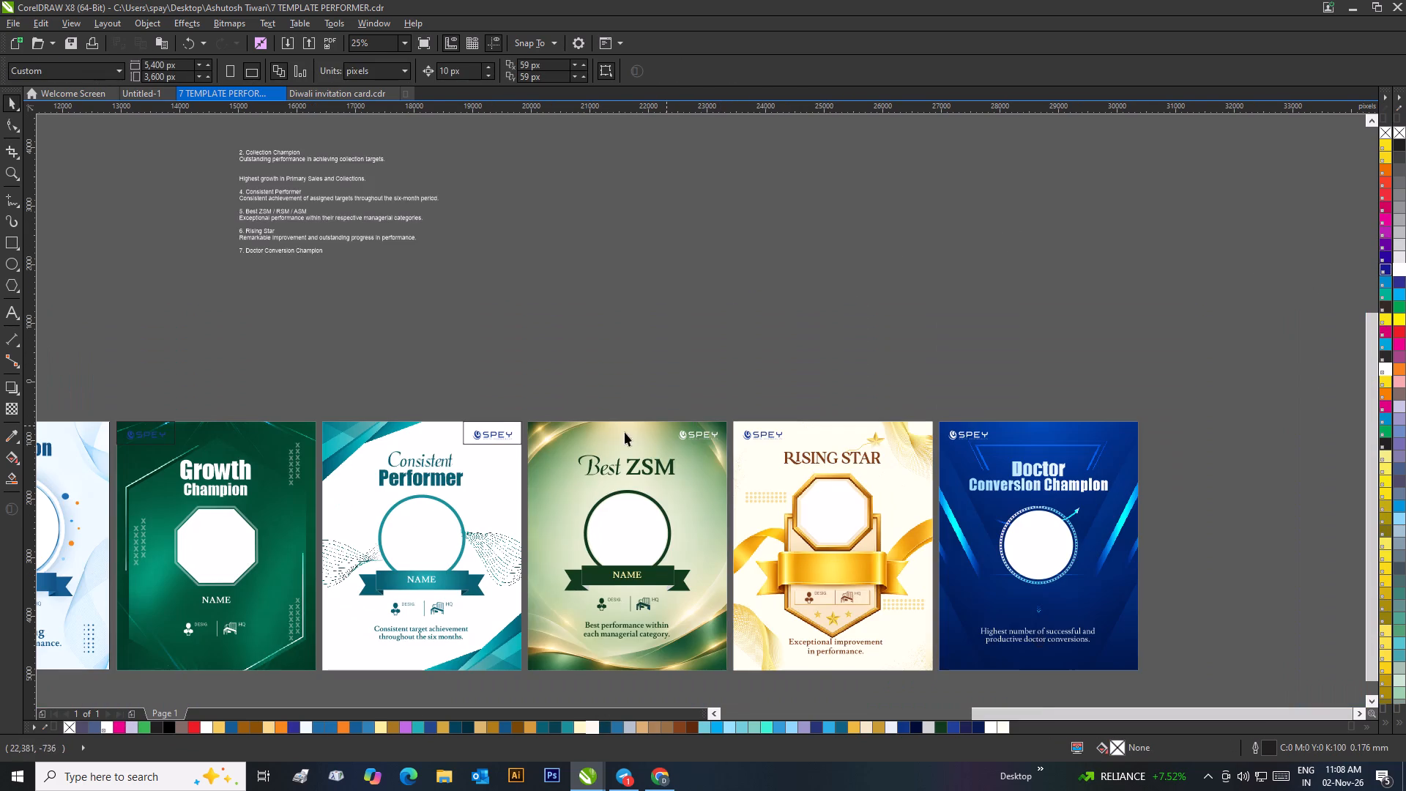
scroll(523, 437, up, 1)
scroll(711, 388, down, 2)
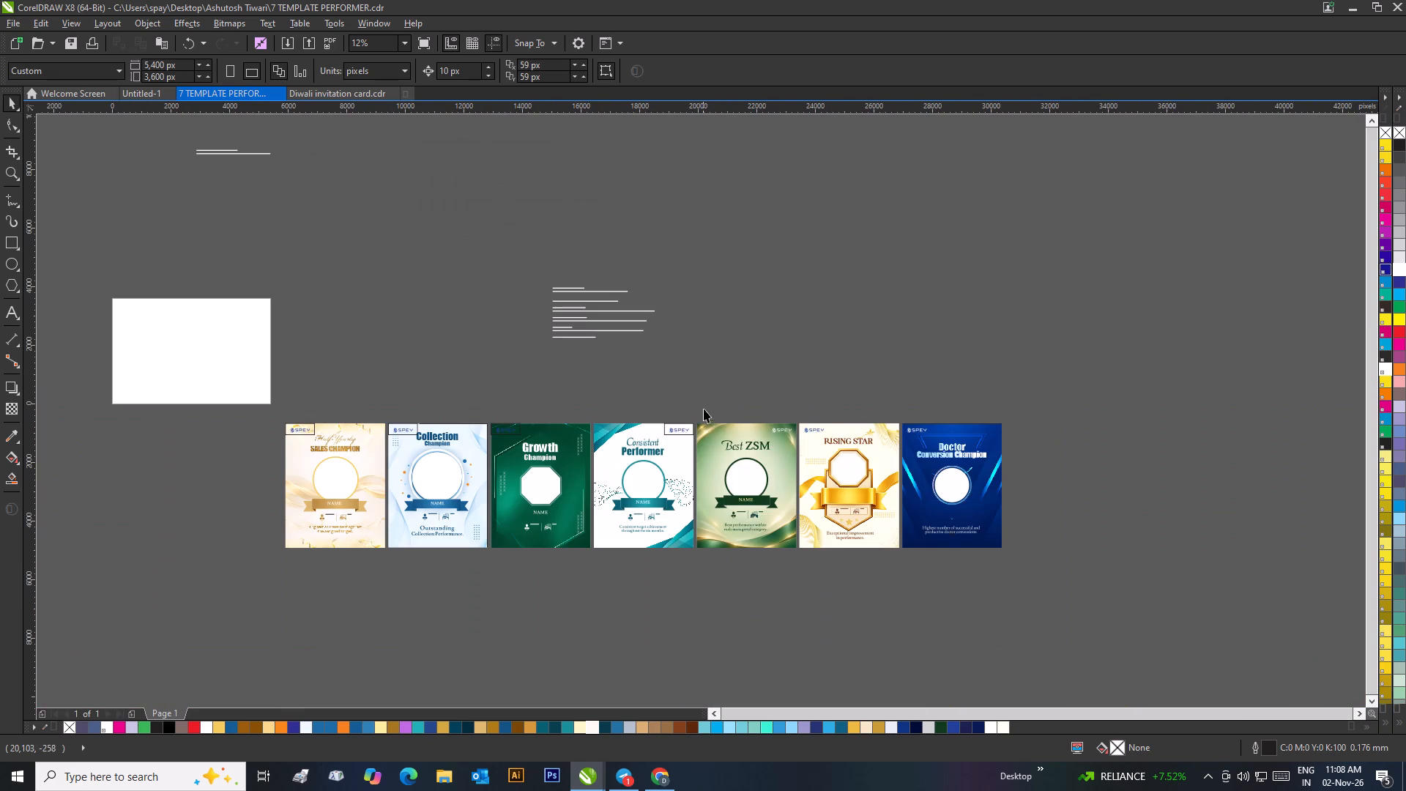
drag(723, 391, 268, 438)
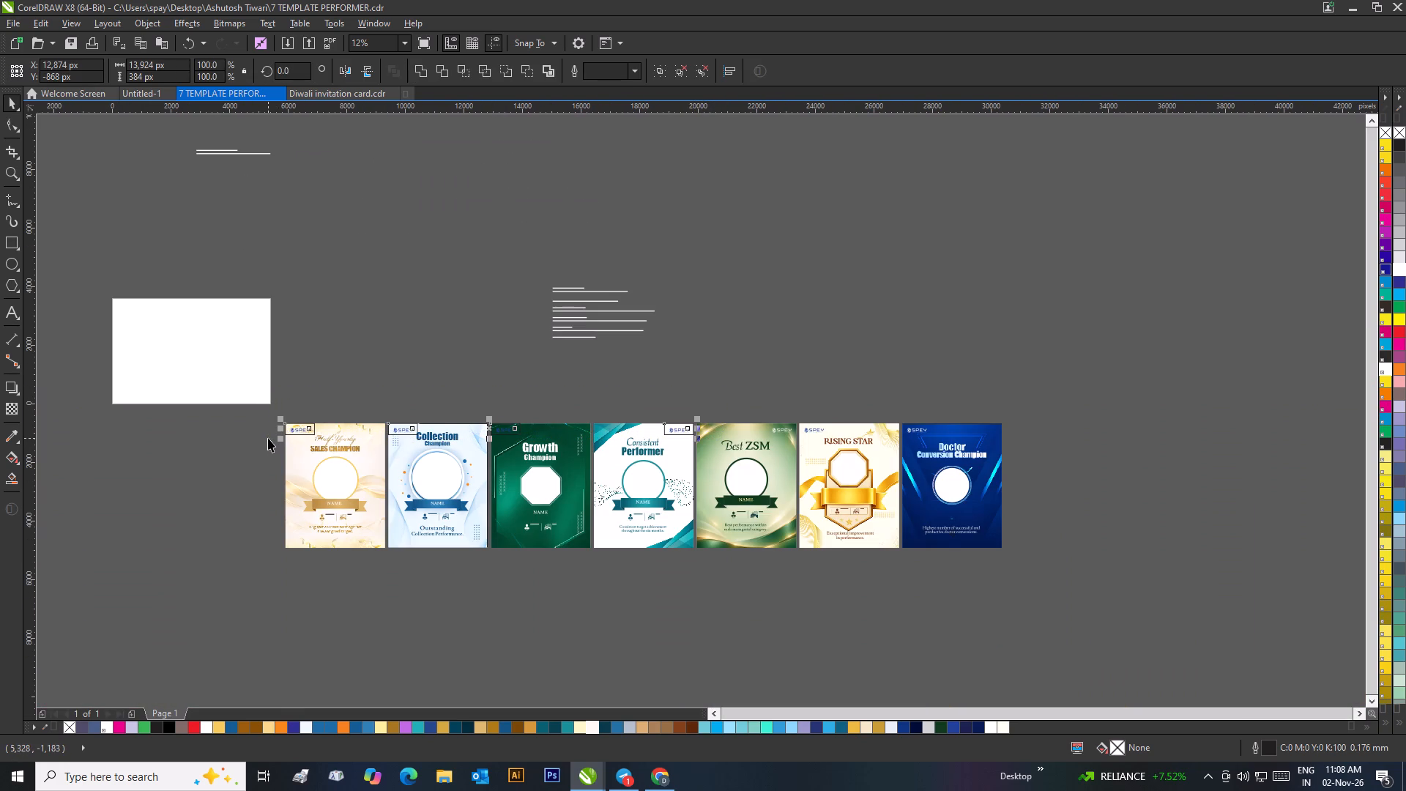
key(ctrl+g)
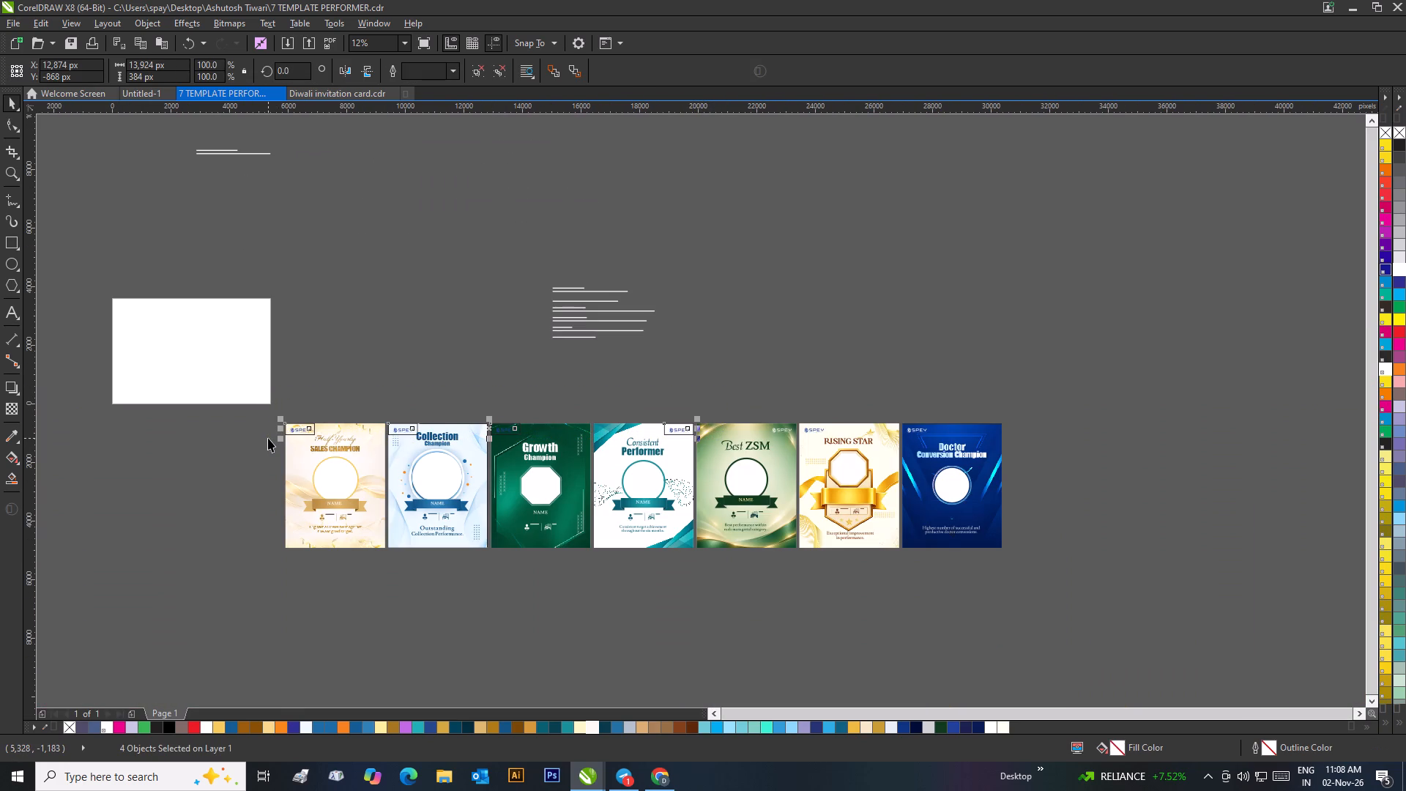
click(473, 362)
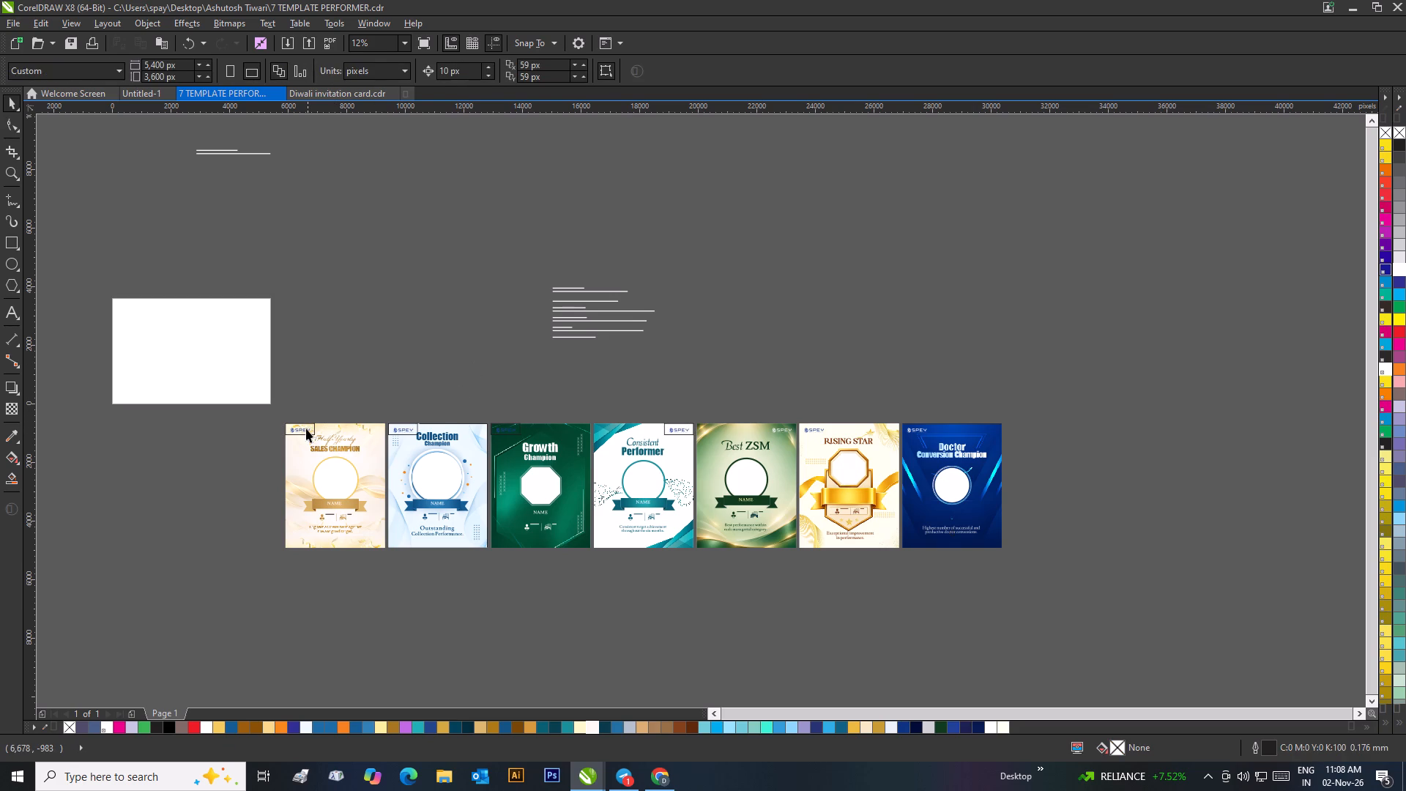
right_click(306, 428)
click(376, 120)
click(383, 196)
Delete the rectangular frames around the SPEY logos on the Half-Yearly Sales Champion, Collection Champion and Growth Champion cards.
scroll(330, 411, up, 2)
click(641, 453)
key(Delete)
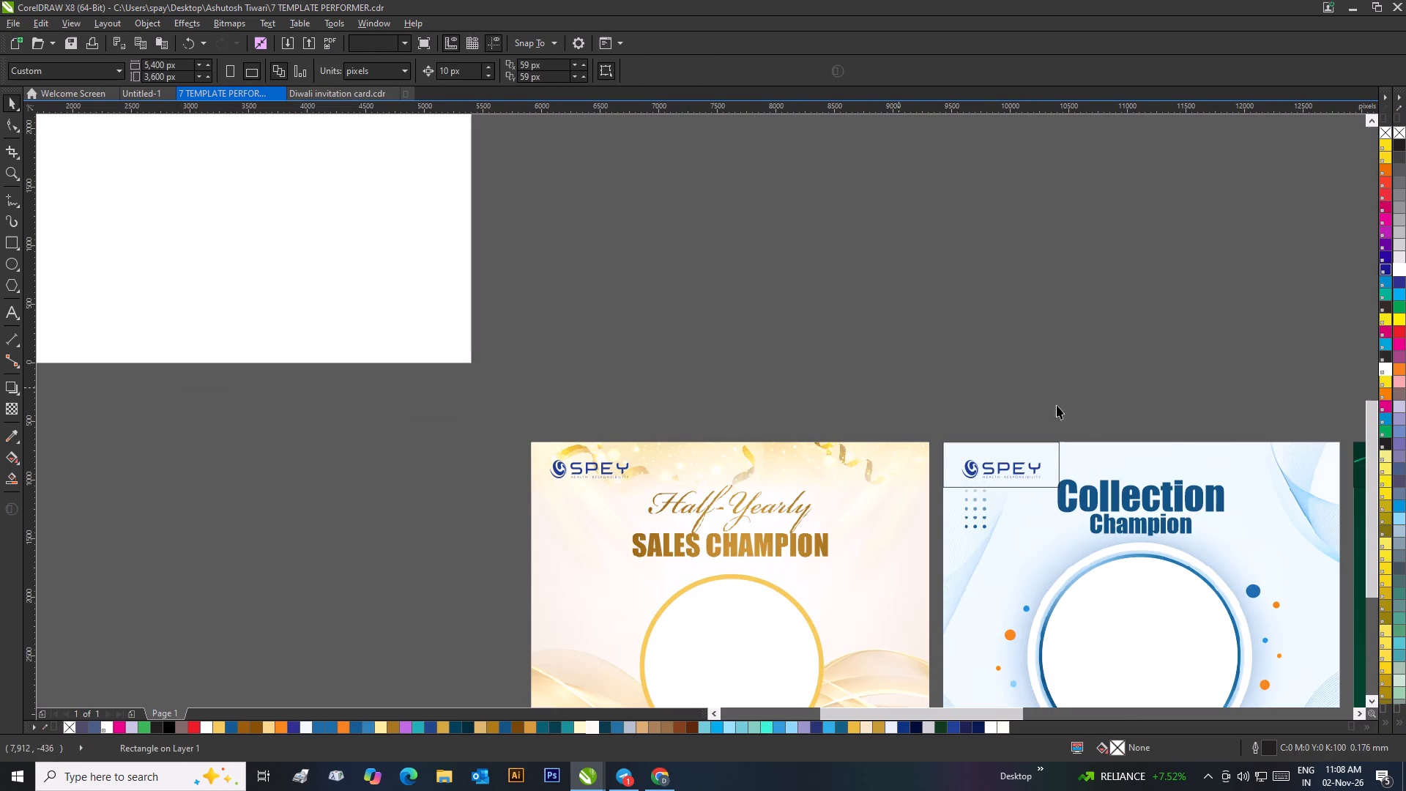
click(1054, 459)
key(Delete)
scroll(1040, 458, down, 2)
scroll(837, 423, up, 2)
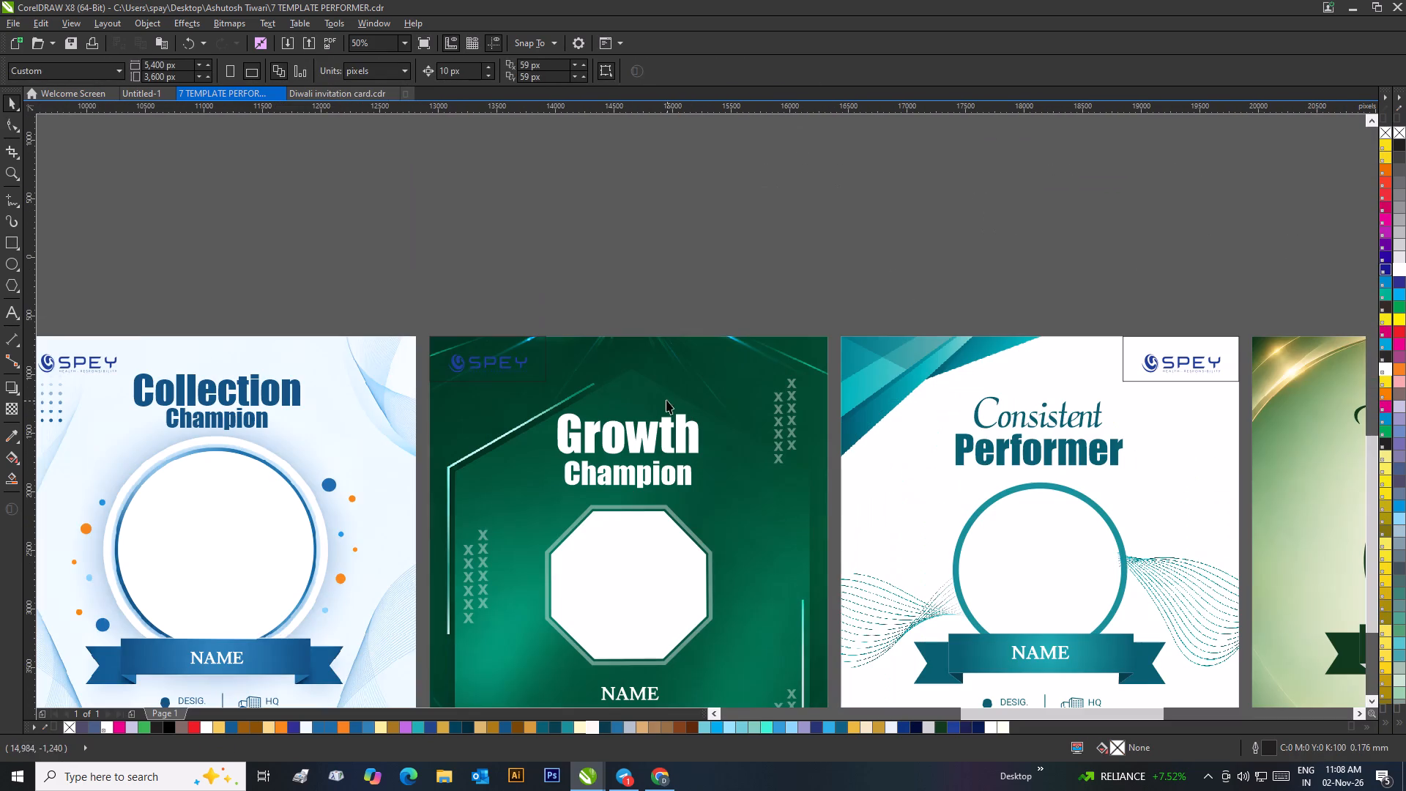
click(541, 358)
key(Delete)
Fill the SPEY logo on the Growth Champion card with white.
drag(545, 327, 417, 399)
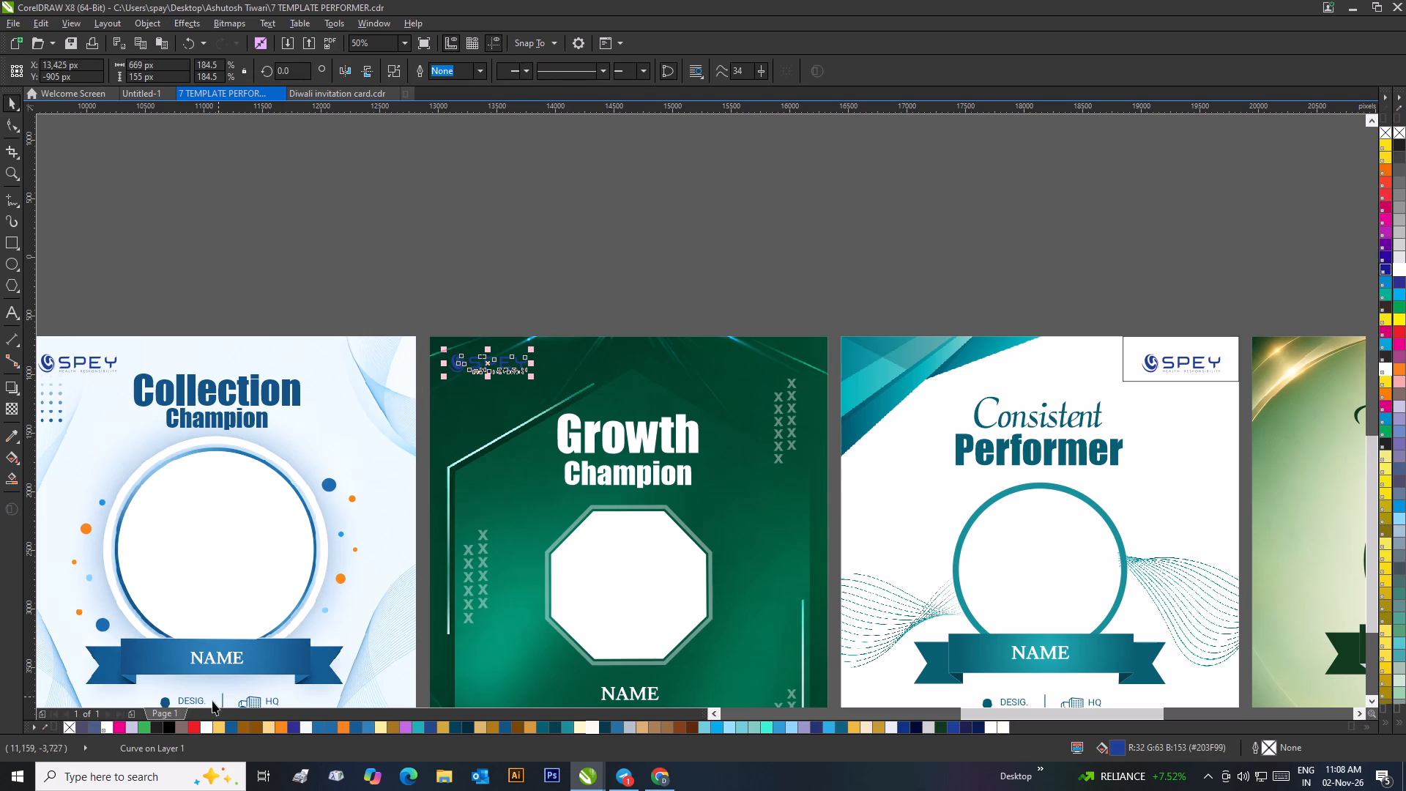
click(206, 727)
click(653, 276)
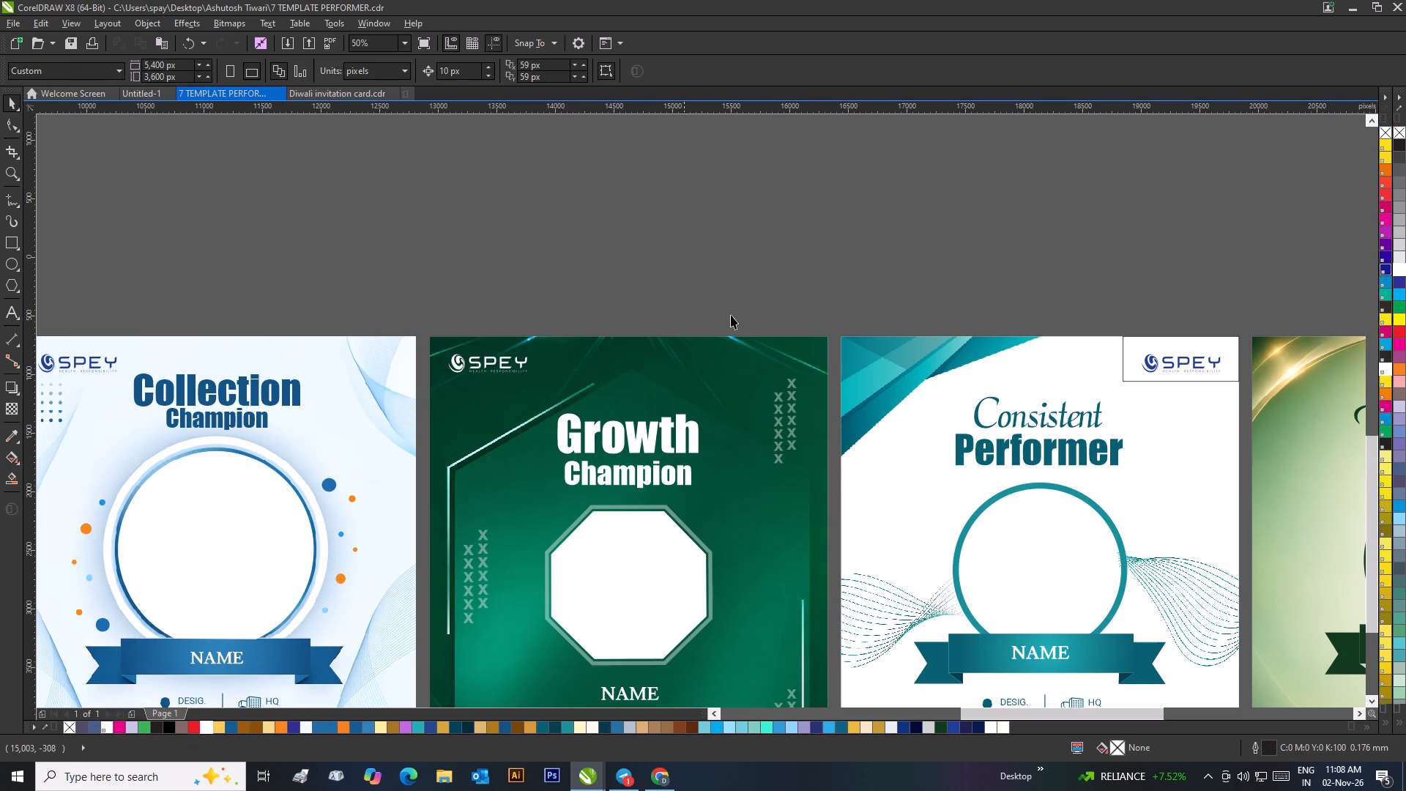
Delete the rectangular frame around the SPEY logo on the Consistent Performer card.
click(1147, 352)
right_click(1147, 352)
click(1137, 235)
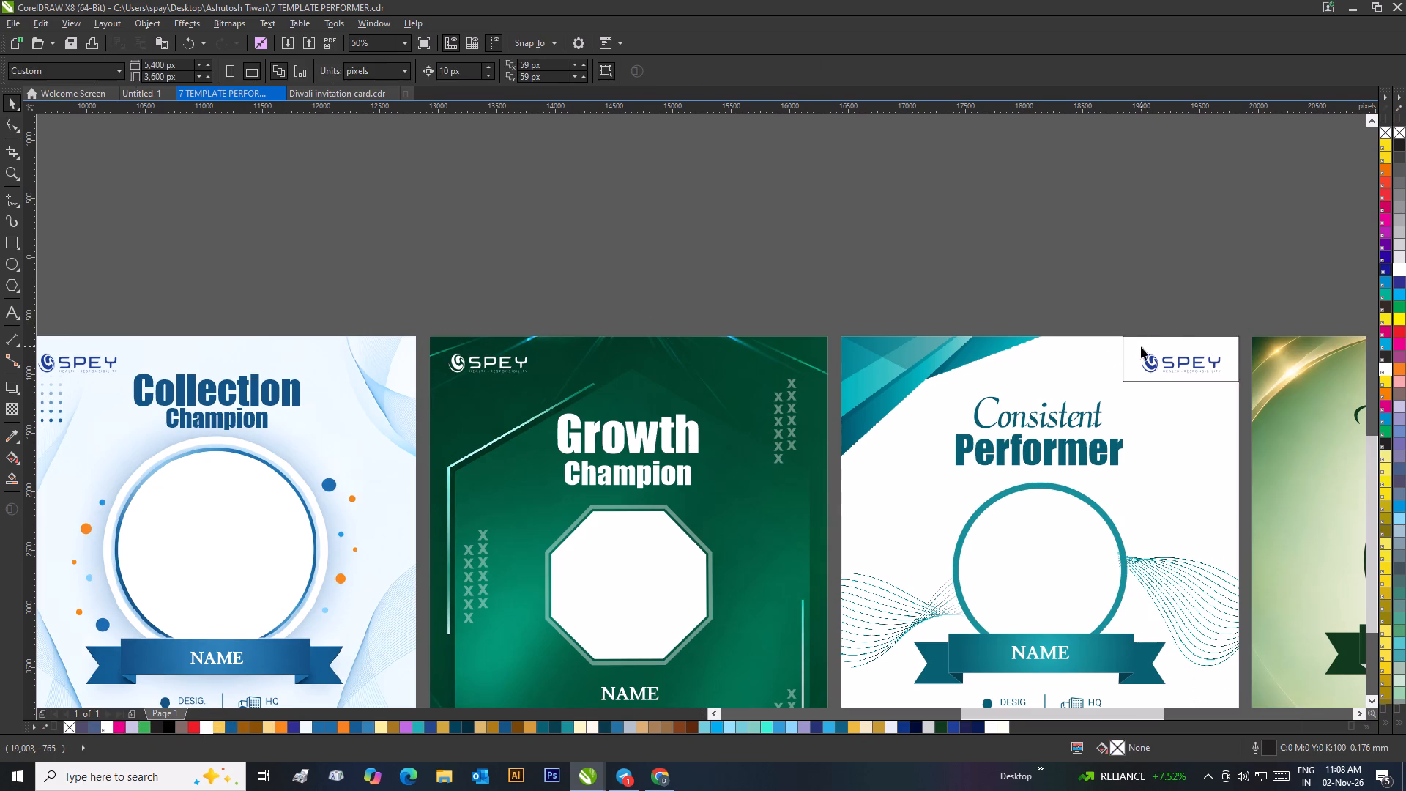
click(1141, 346)
key(Delete)
Review the logos and description lines across all seven cards and compare them with the award text list above.
scroll(1076, 289, down, 1)
scroll(912, 447, up, 1)
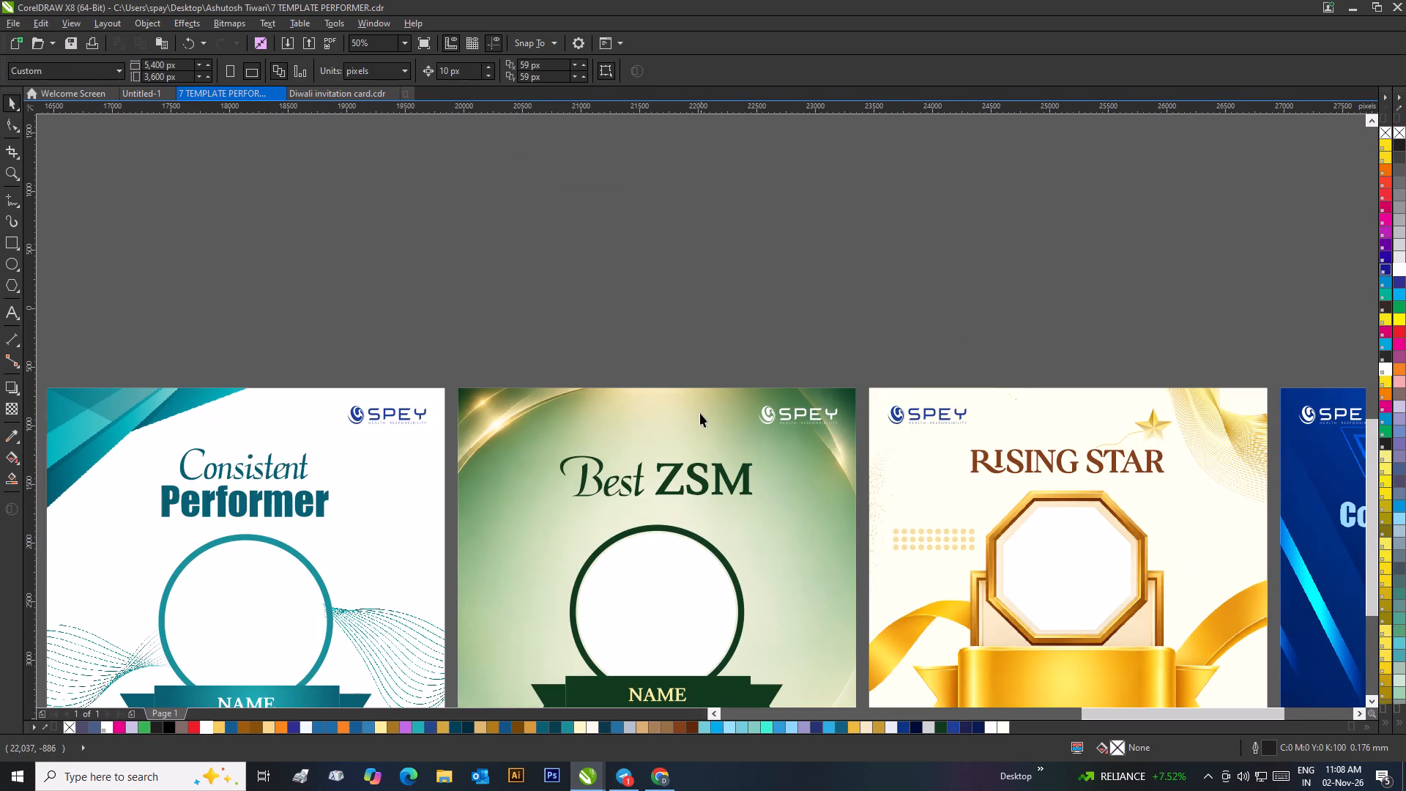
scroll(699, 413, down, 1)
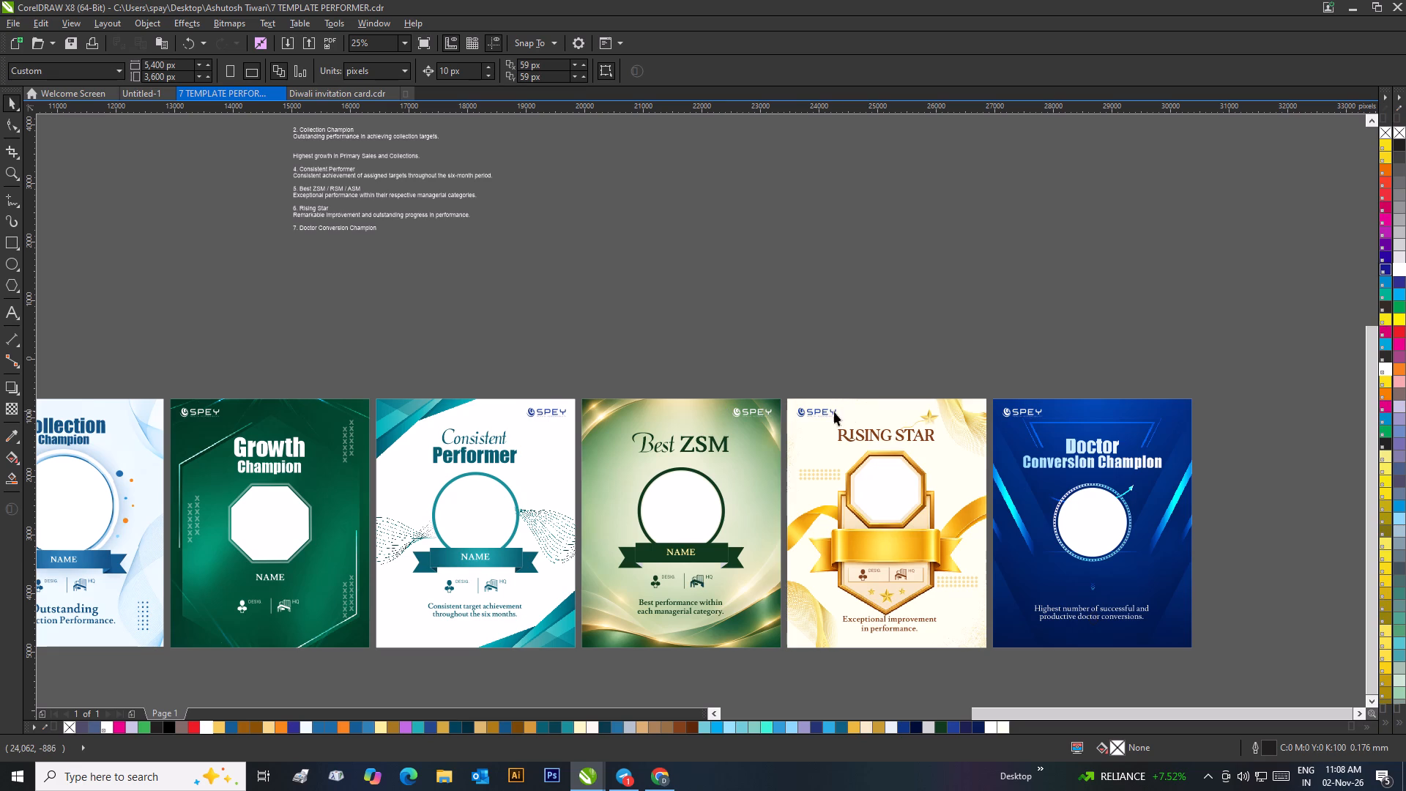
scroll(411, 445, down, 1)
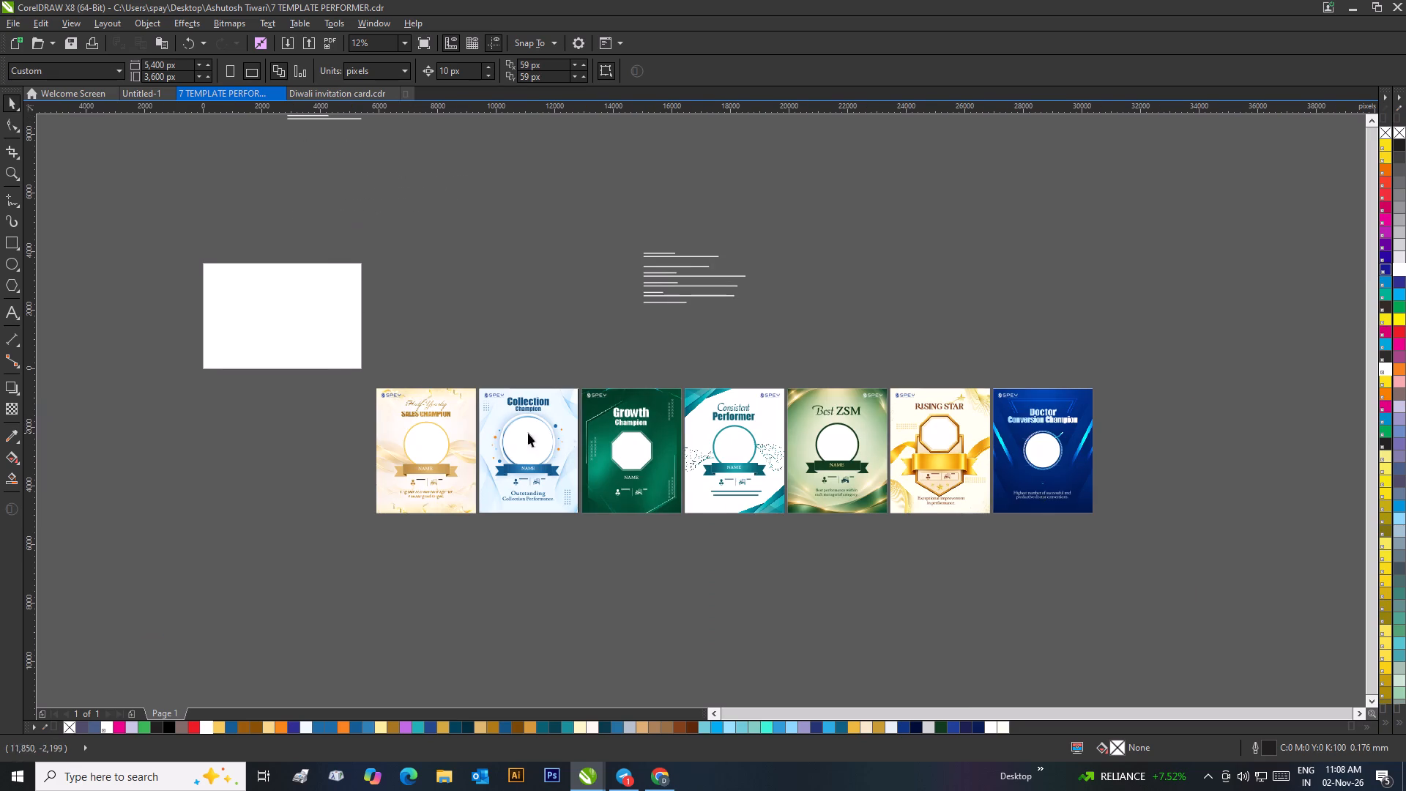
scroll(570, 423, up, 1)
scroll(748, 338, down, 1)
drag(733, 255, 767, 322)
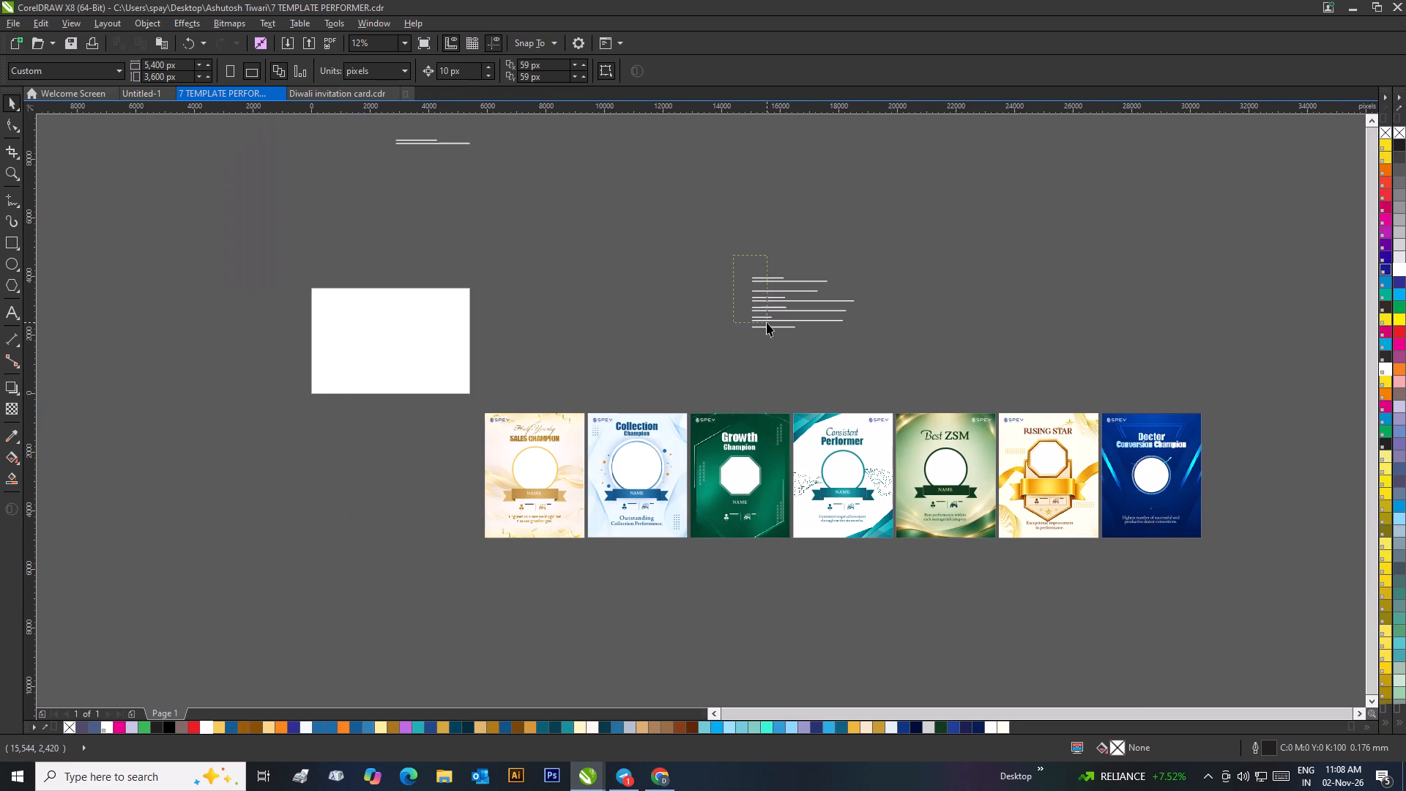
drag(767, 322, 622, 357)
scroll(533, 453, up, 2)
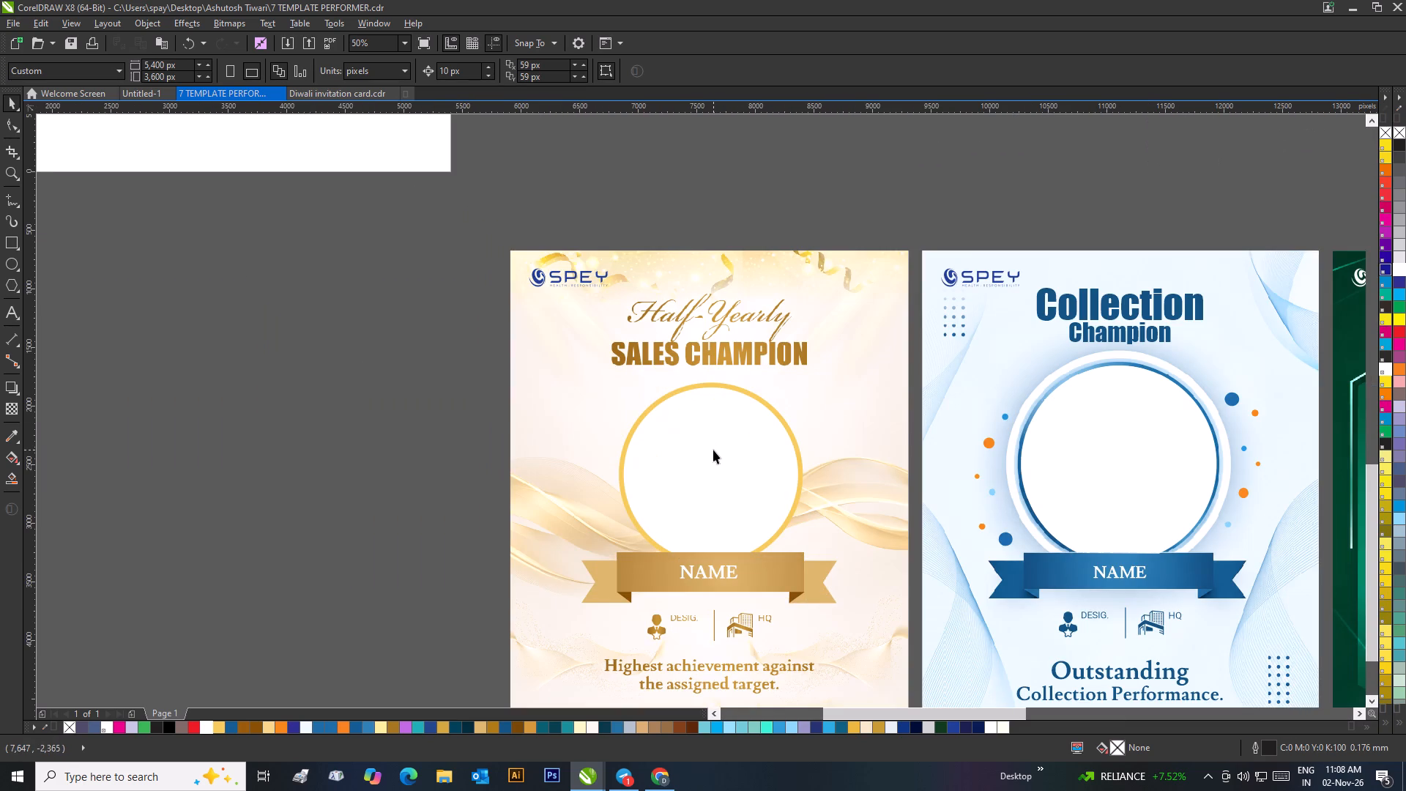
scroll(706, 461, down, 1)
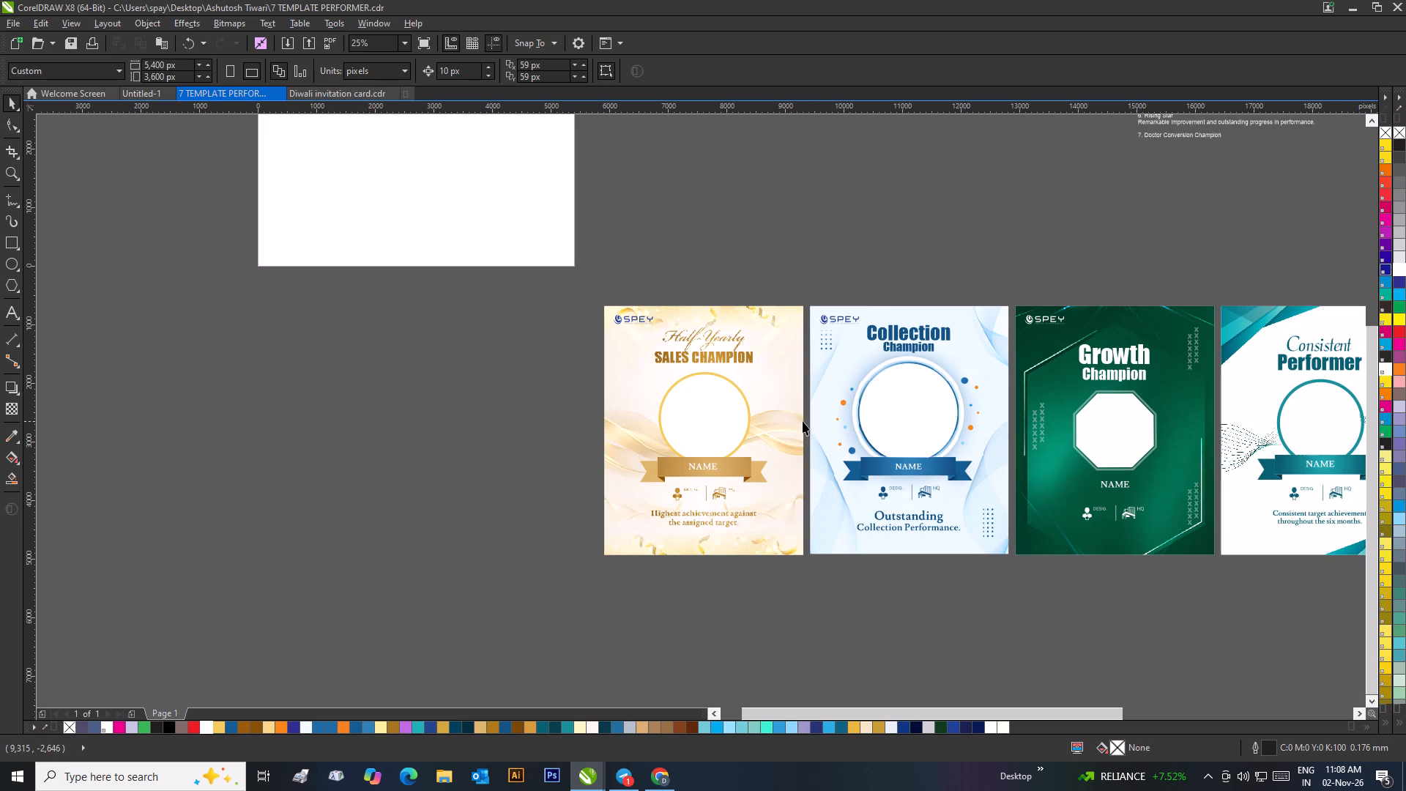
scroll(1100, 274, down, 1)
scroll(759, 316, up, 3)
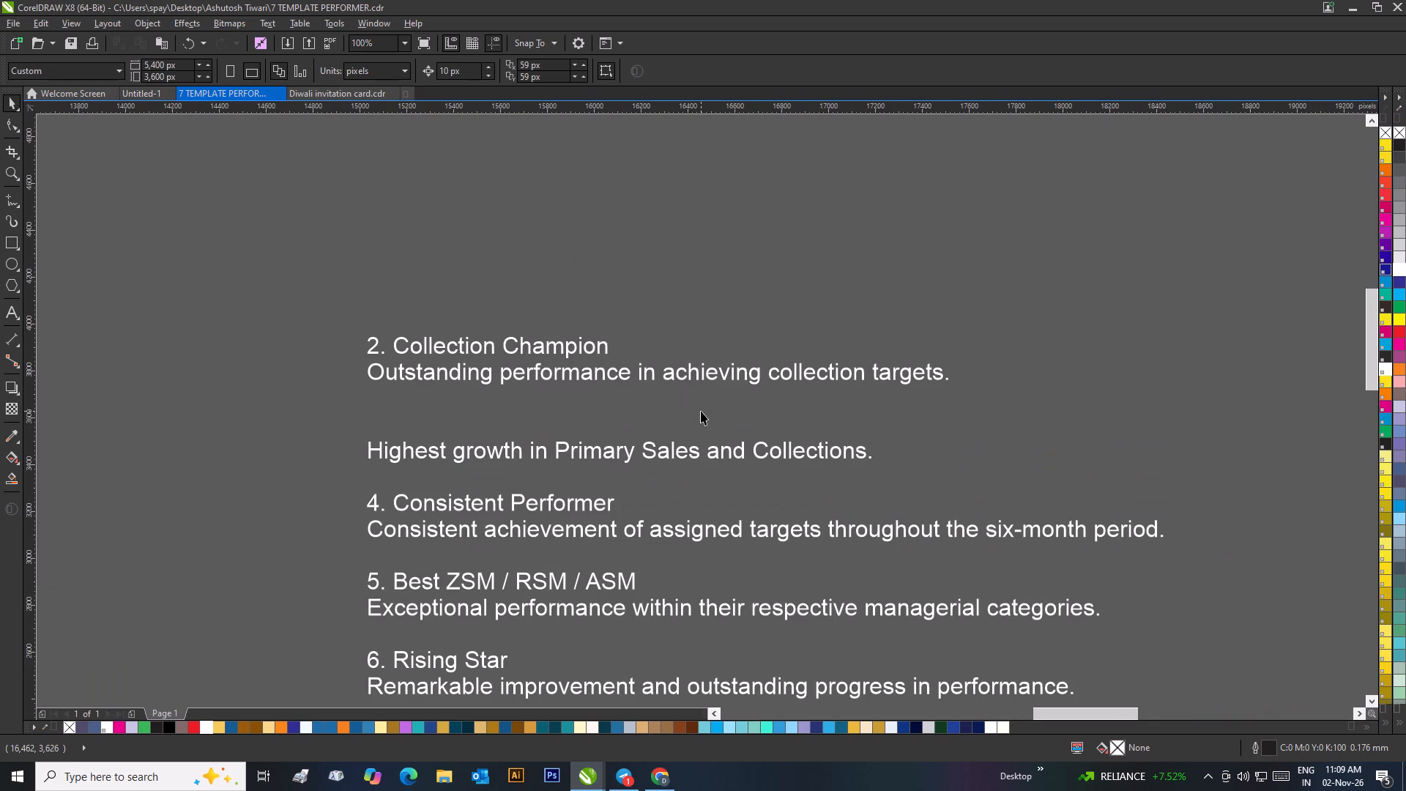
scroll(701, 411, down, 2)
scroll(530, 664, down, 2)
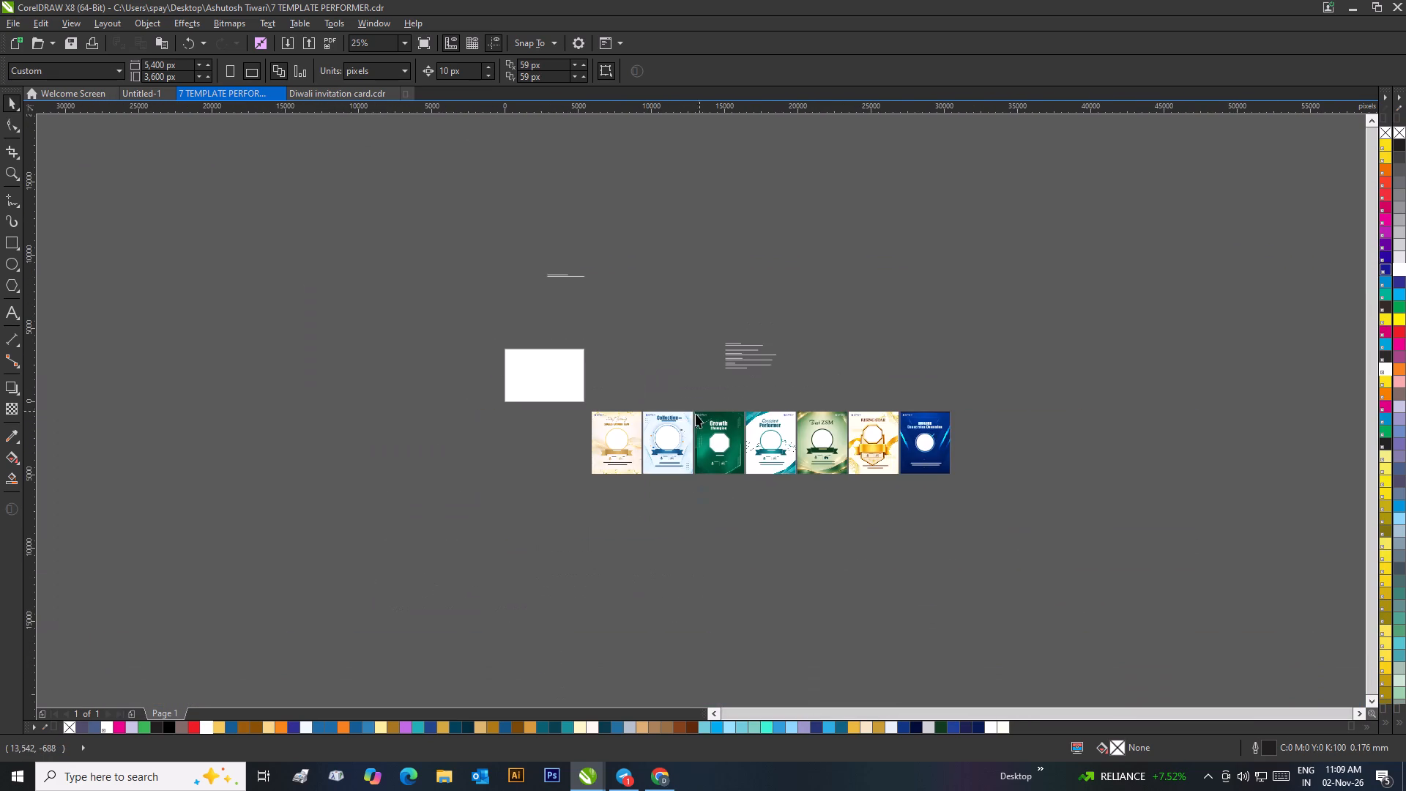
scroll(676, 438, up, 4)
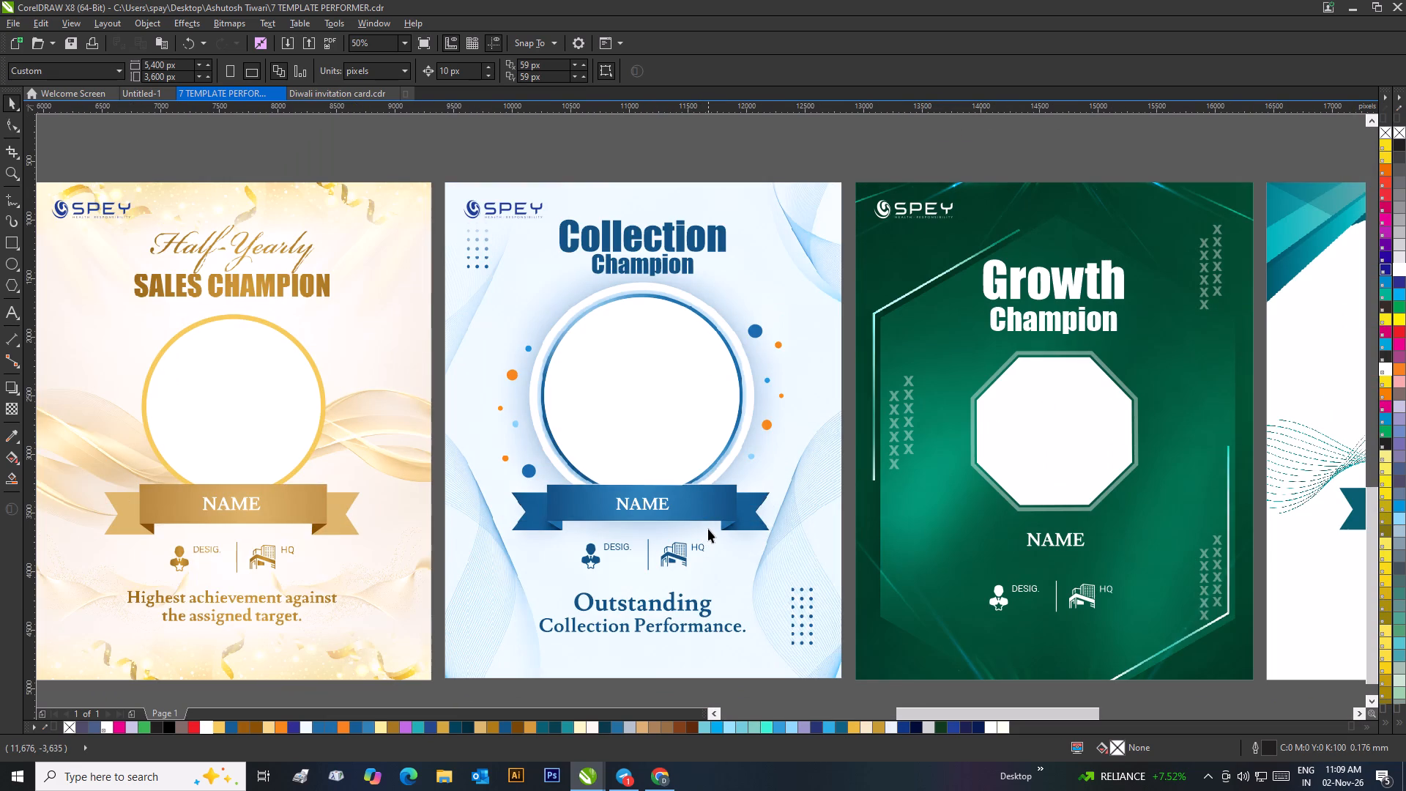
scroll(708, 529, down, 1)
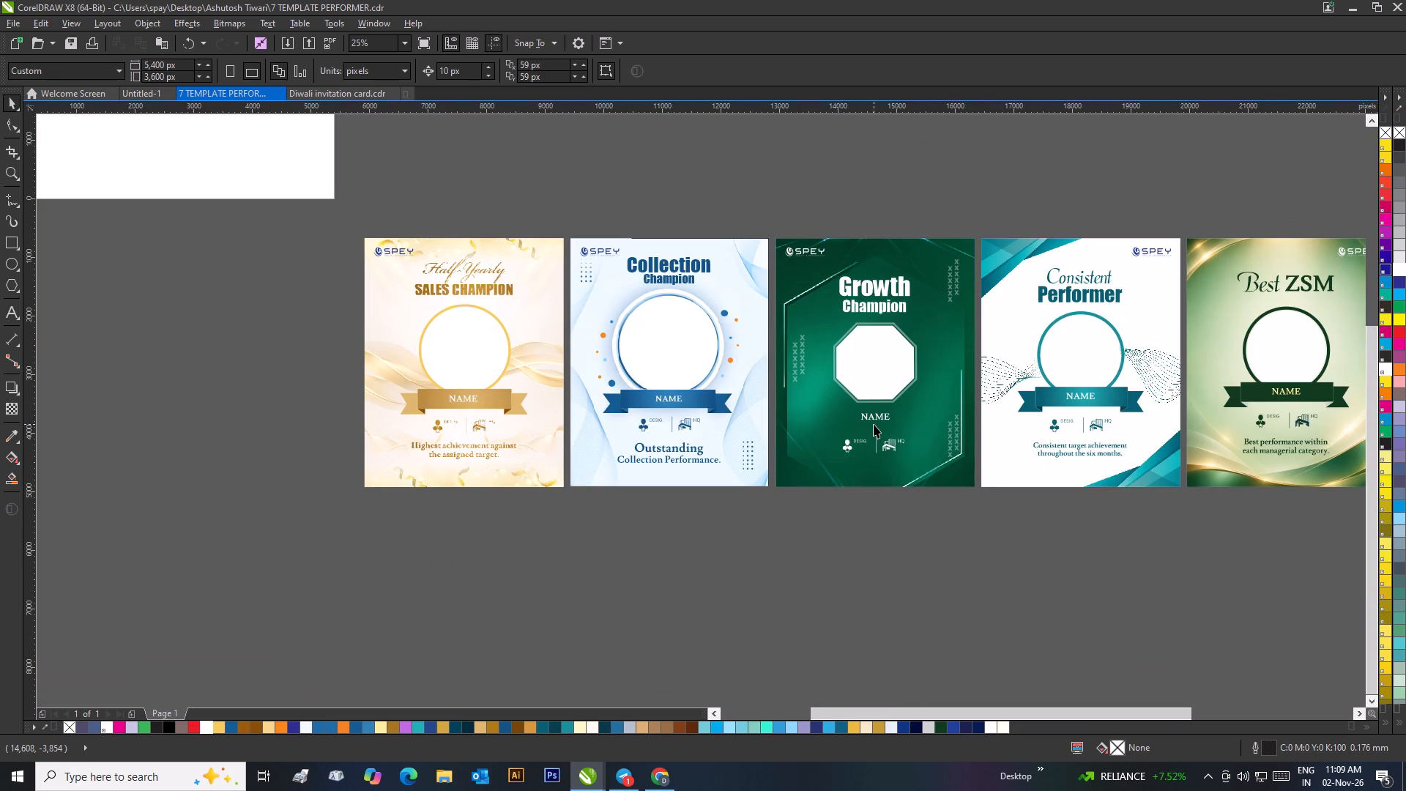
Place the "Highest growth in Primary Sales and Collections." line from the award text list at the bottom of the Growth Champion card.
scroll(874, 424, down, 1)
scroll(760, 226, up, 2)
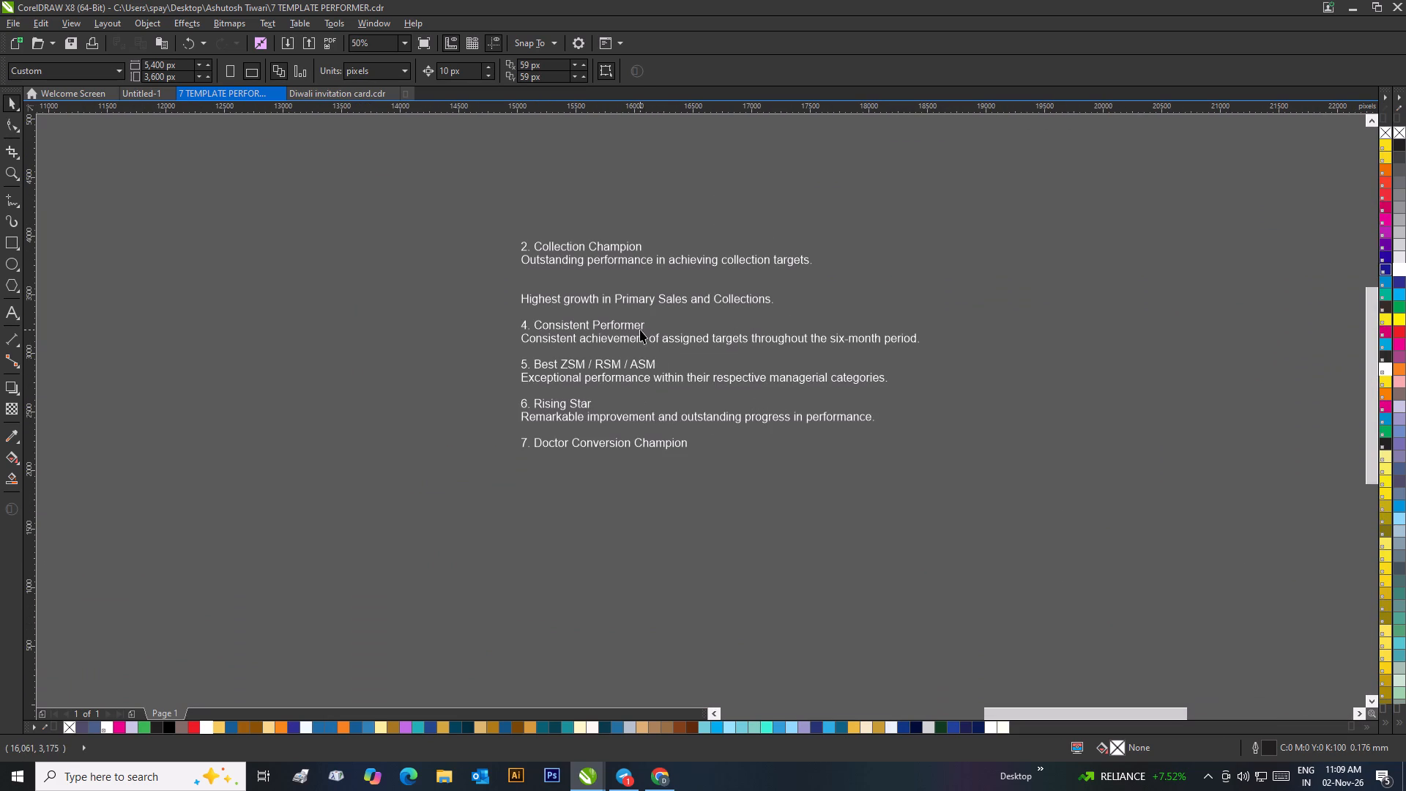
click(633, 300)
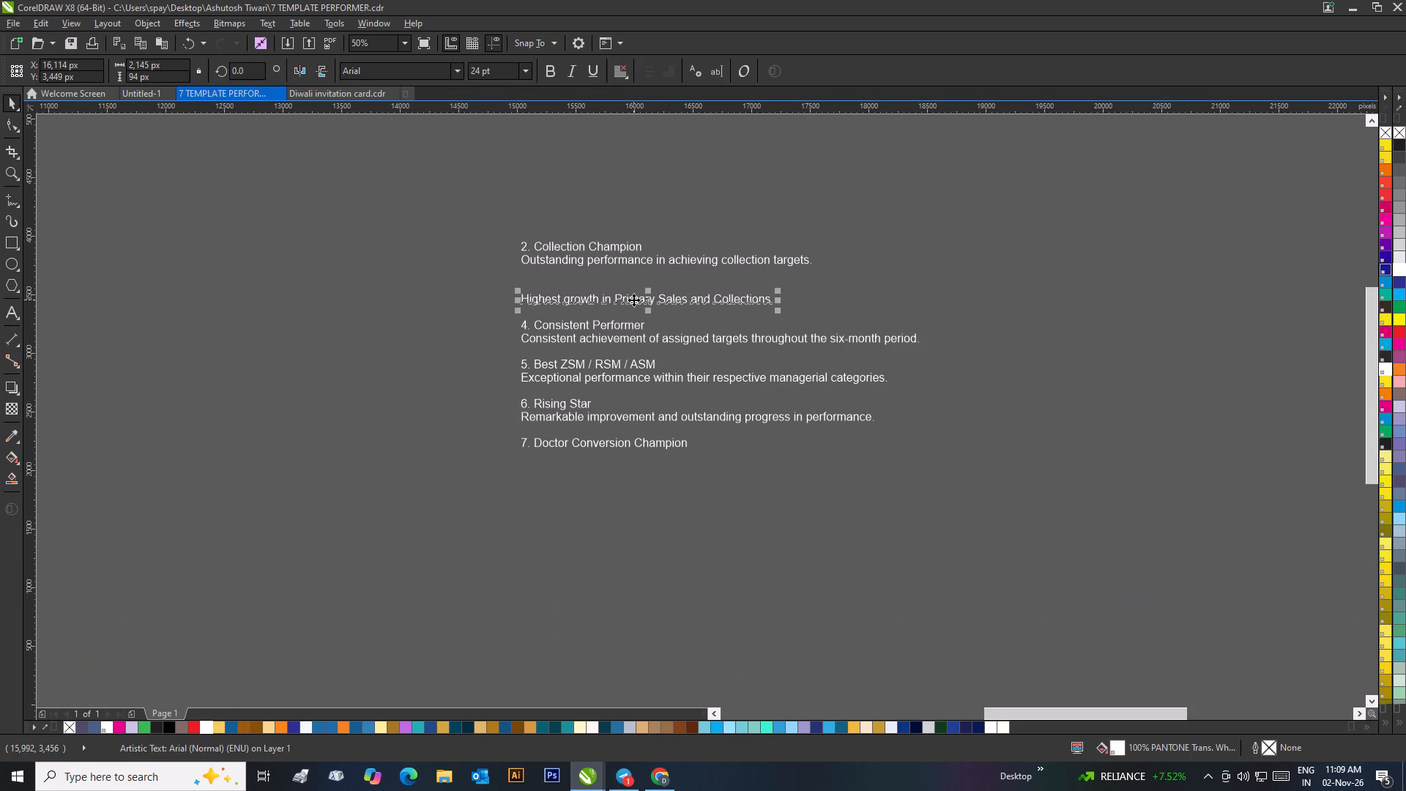
scroll(633, 300, down, 1)
scroll(697, 411, down, 1)
drag(700, 411, 664, 636)
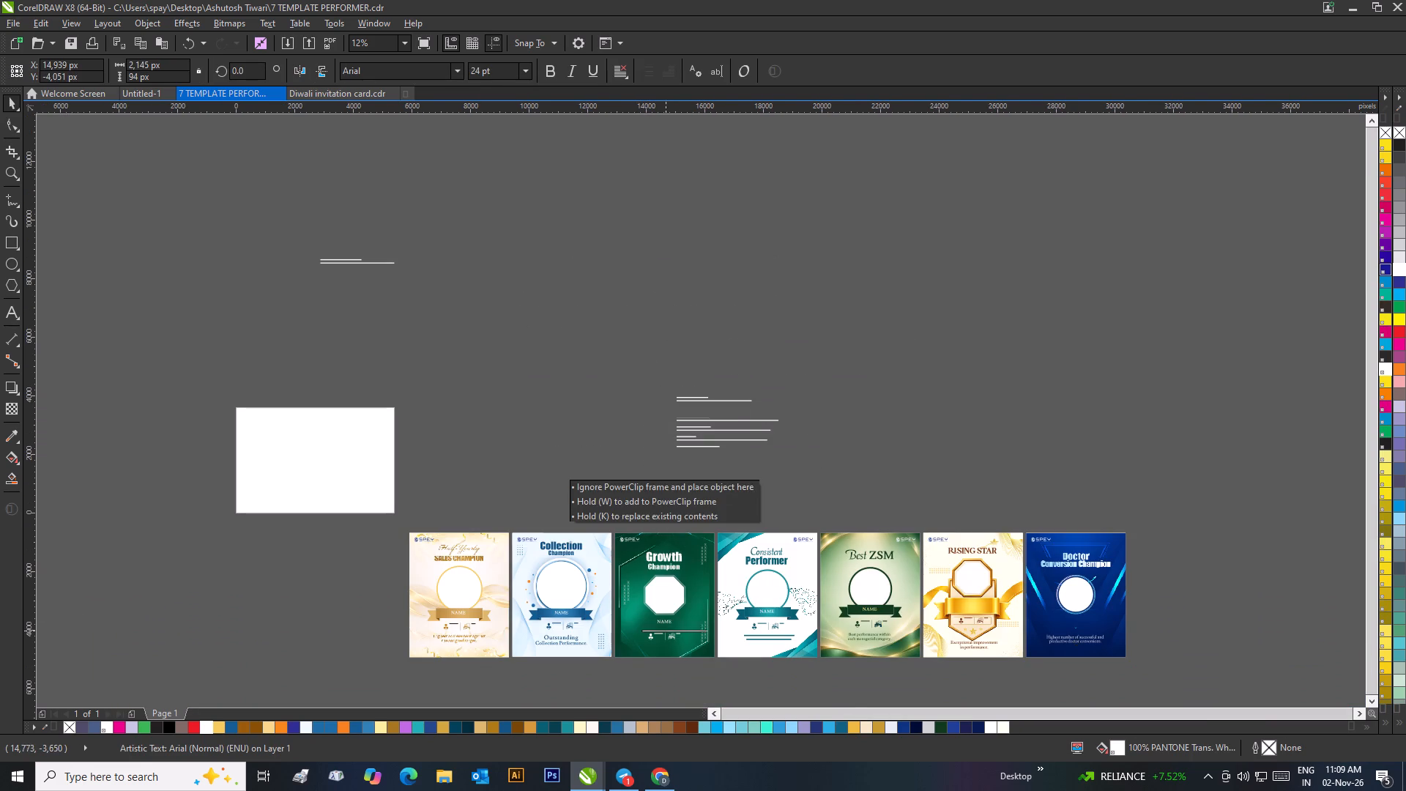
drag(664, 636, 660, 650)
right_click(660, 650)
Nudge the DESIG. and HQ icon row on the Growth Champion card up by 50 px.
scroll(660, 651, up, 3)
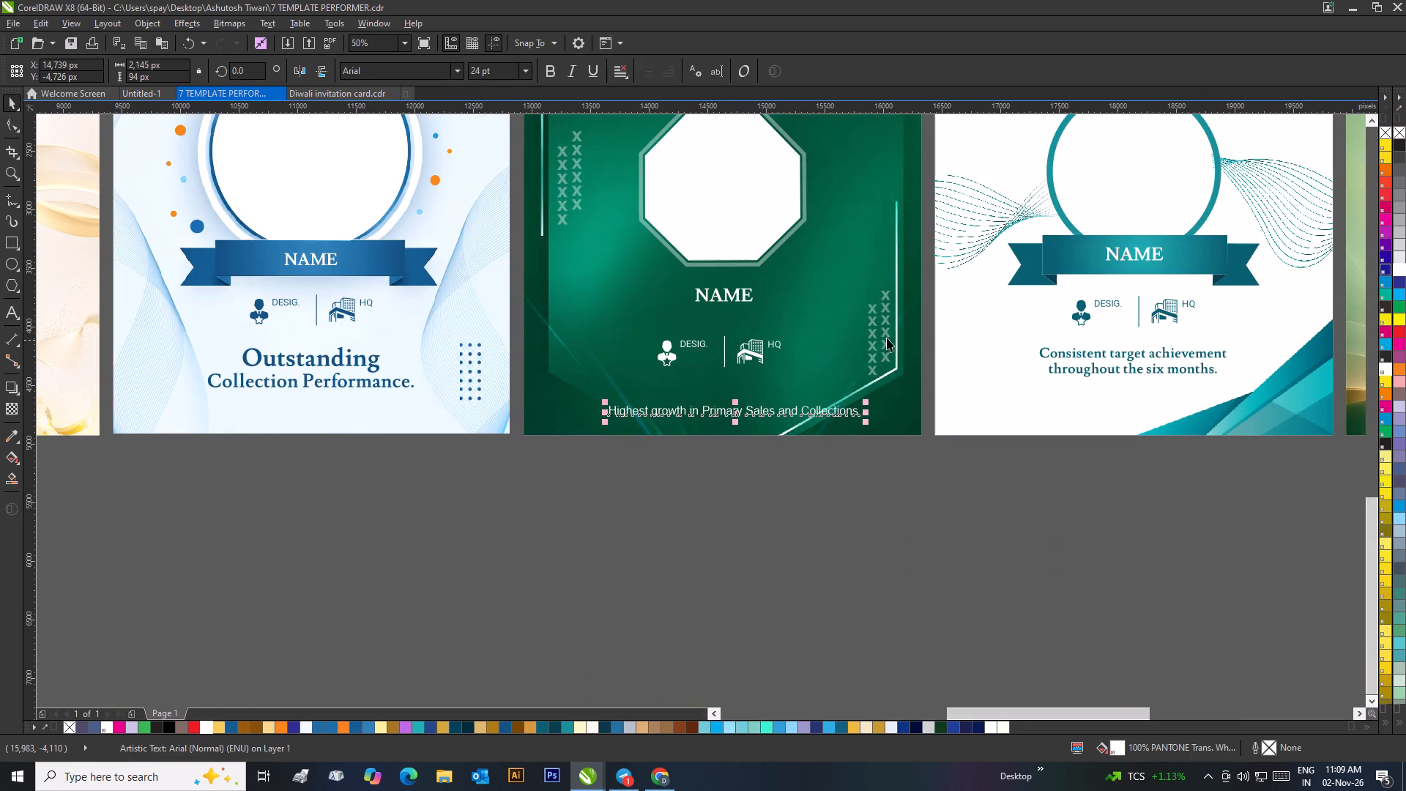
drag(929, 320, 606, 376)
key(Up)
key(Up)
key(Up)
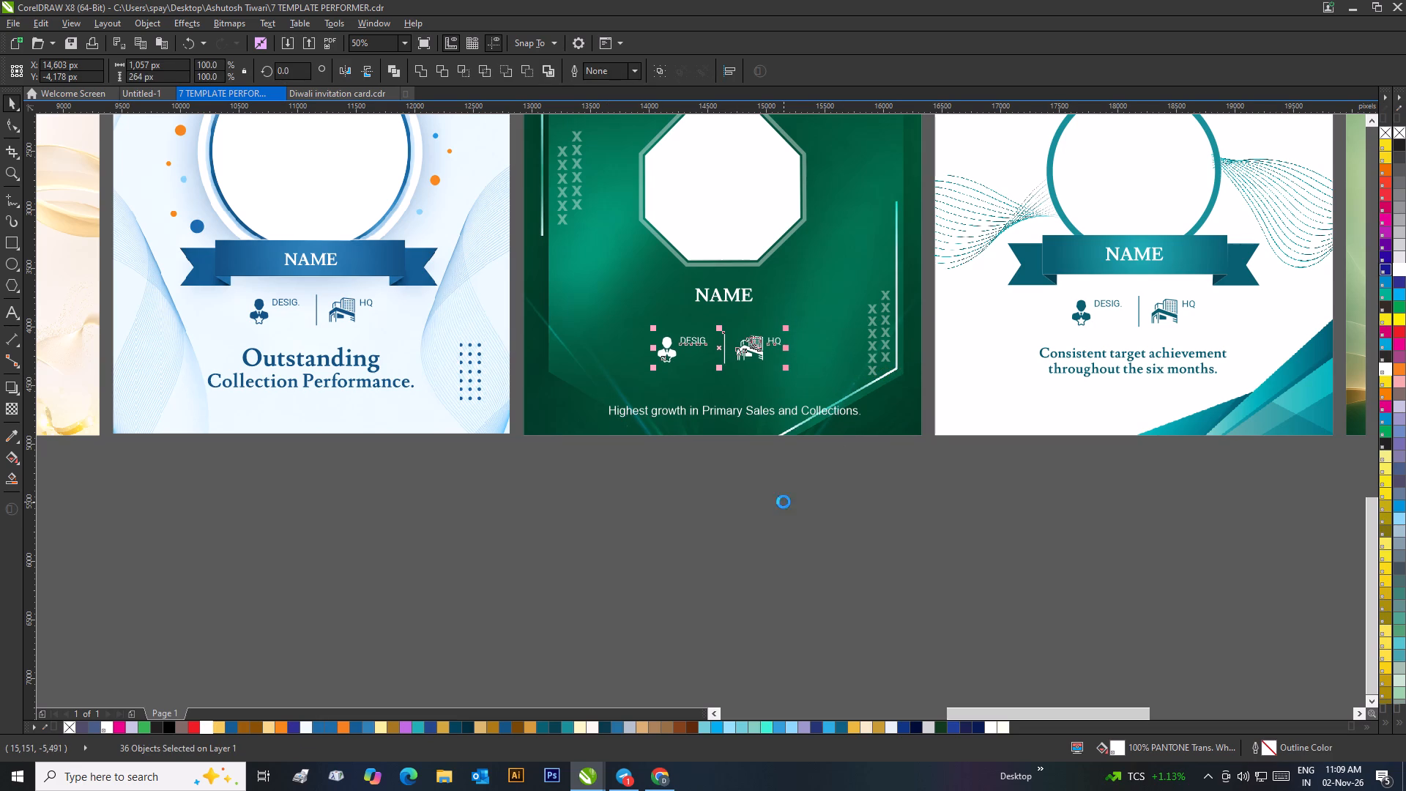
key(Up)
key(Up)
click(785, 497)
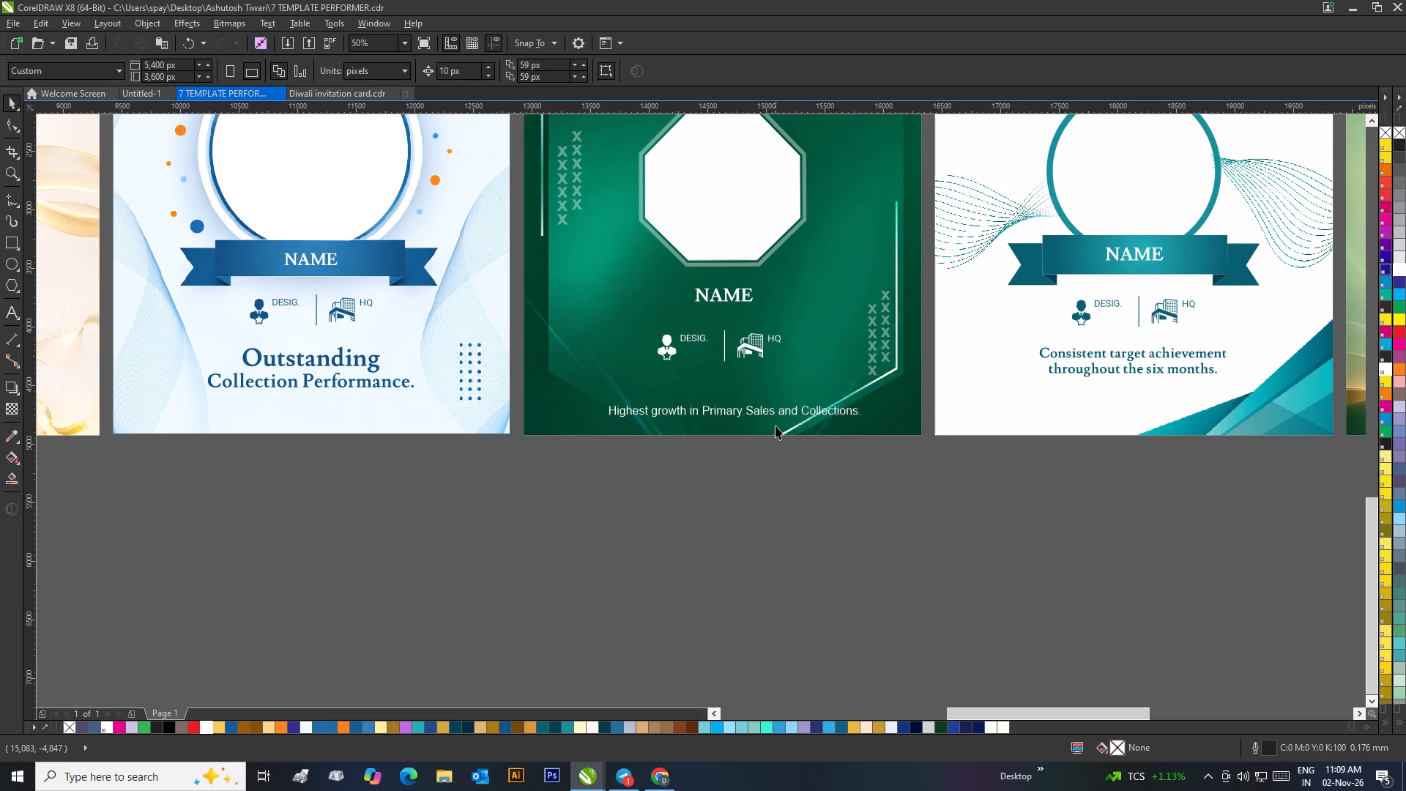
Move the "Highest growth" line up to sit just beneath the Growth Champion card's icon row.
click(775, 412)
drag(782, 412, 769, 382)
Set the "Highest growth" line's font to Lusitana Bold, matching the Collection Champion card's description.
click(387, 384)
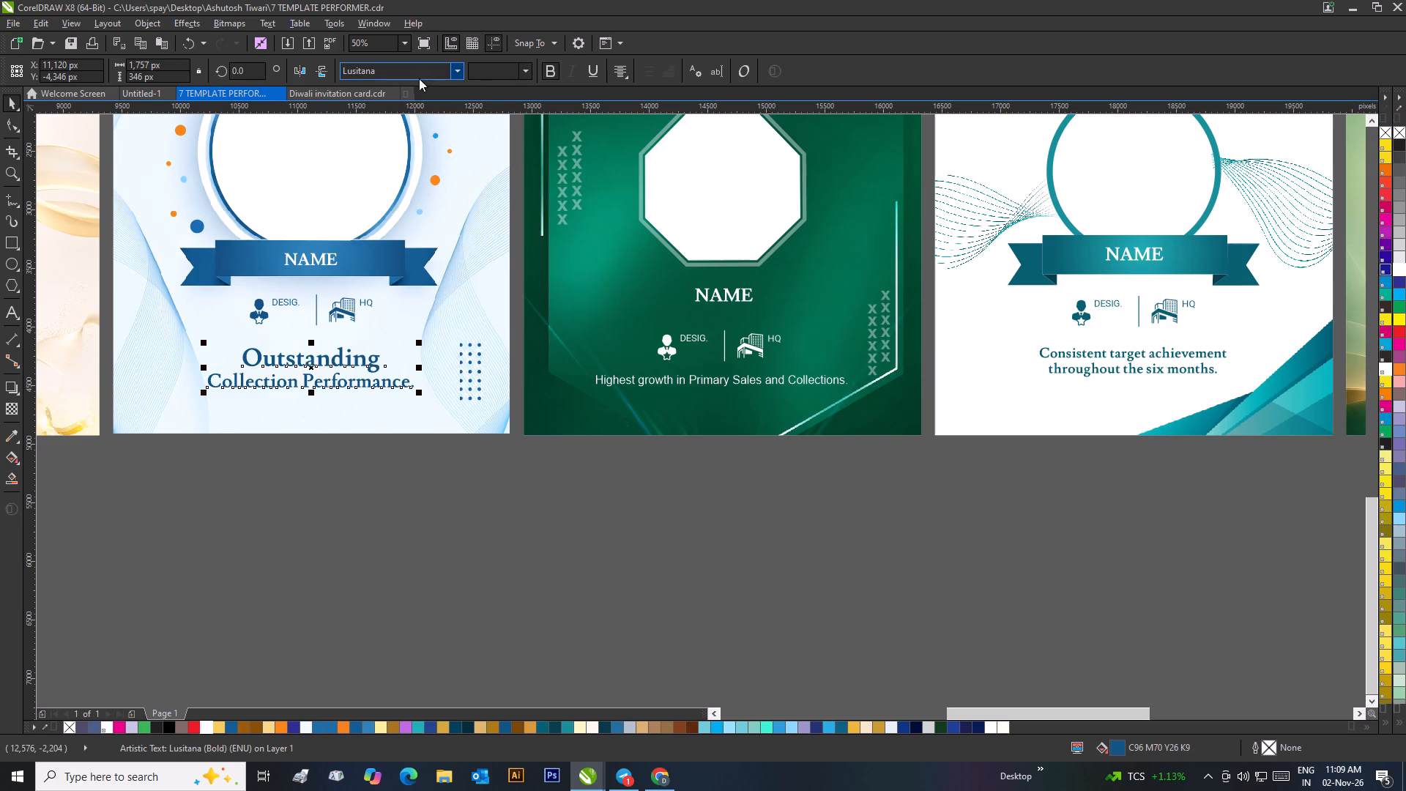
click(665, 381)
click(461, 67)
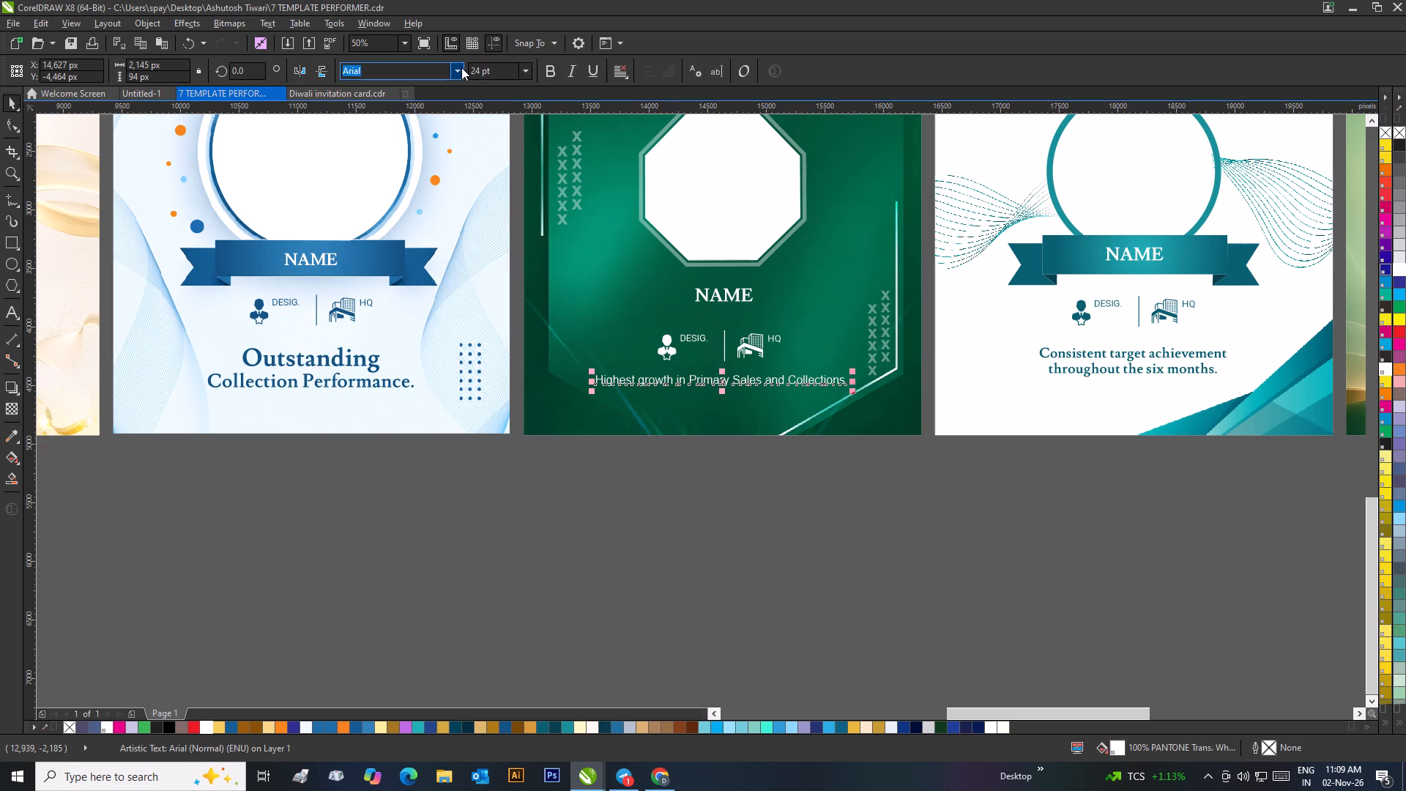
click(403, 146)
click(703, 512)
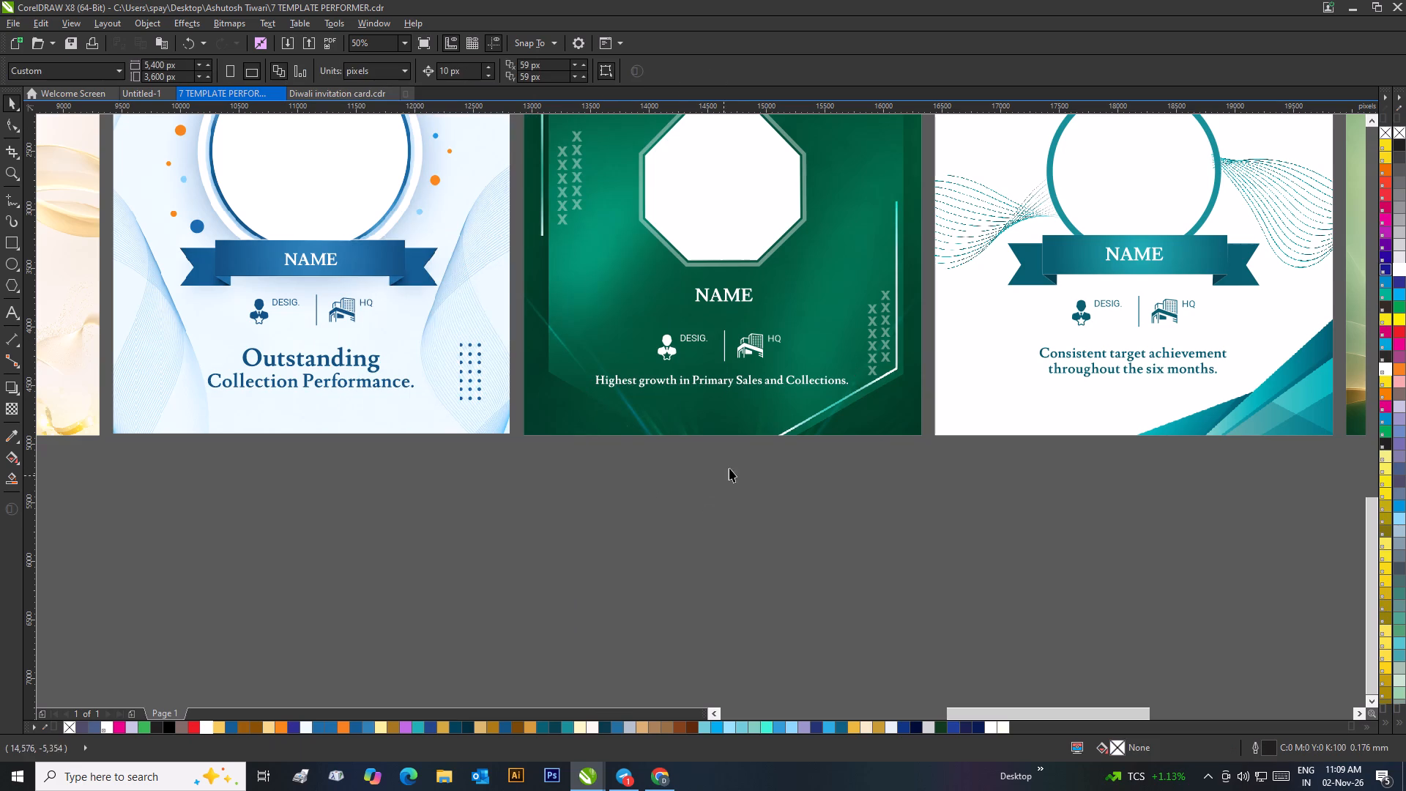
Check the Consistent Performer description's font size and set the "Highest growth" line to 28 pt.
click(727, 385)
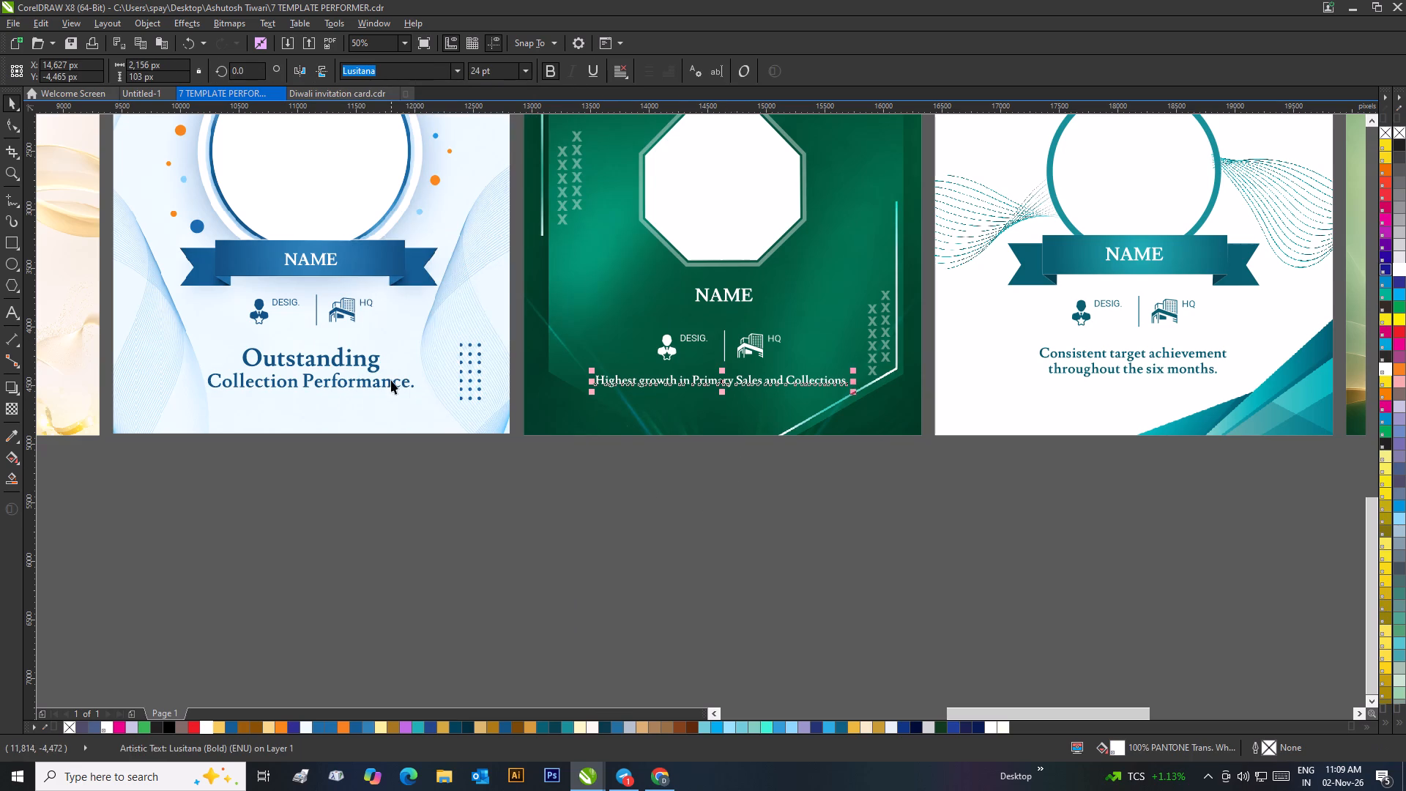
click(1106, 355)
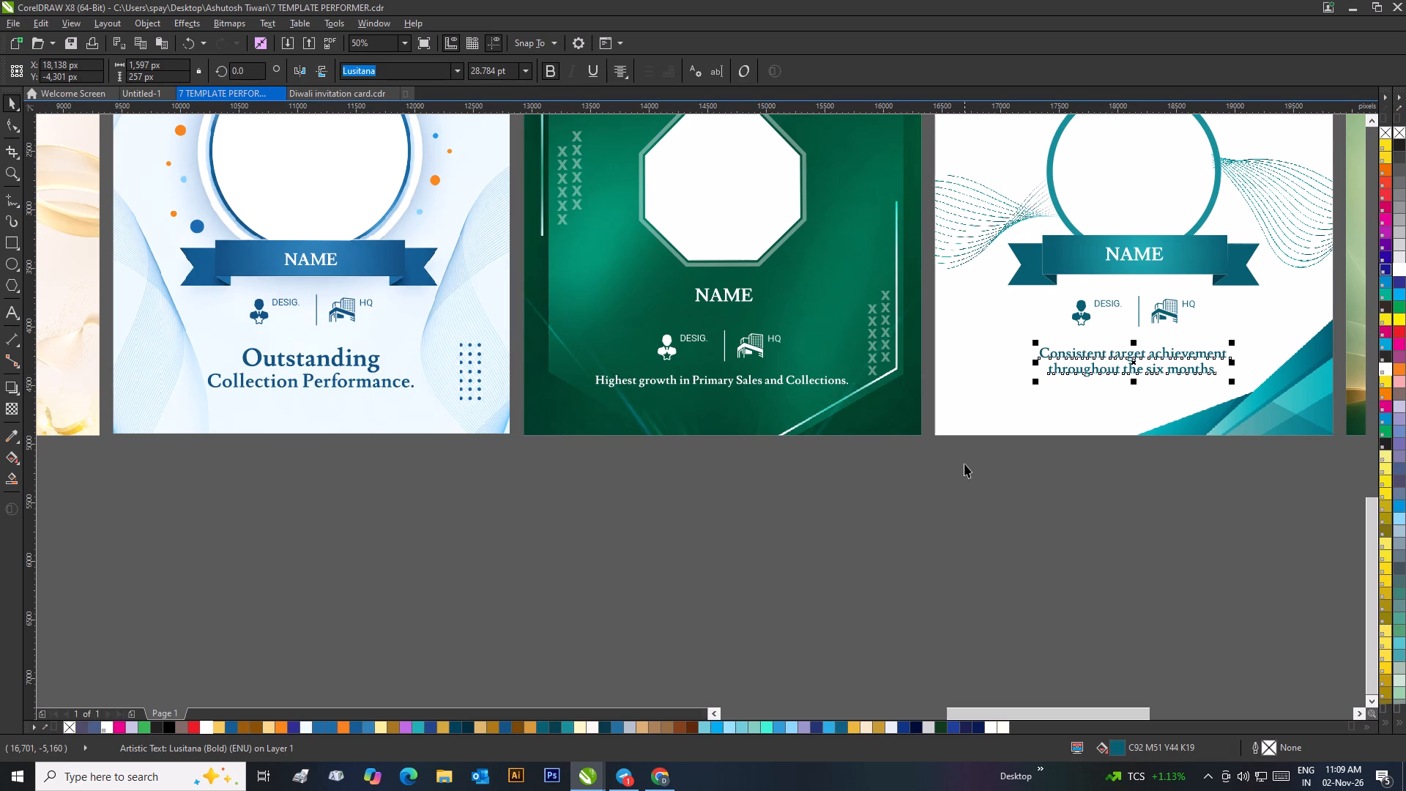
click(964, 464)
click(763, 383)
drag(507, 74, 456, 78)
key(BackSpace)
text(28)
key(Return)
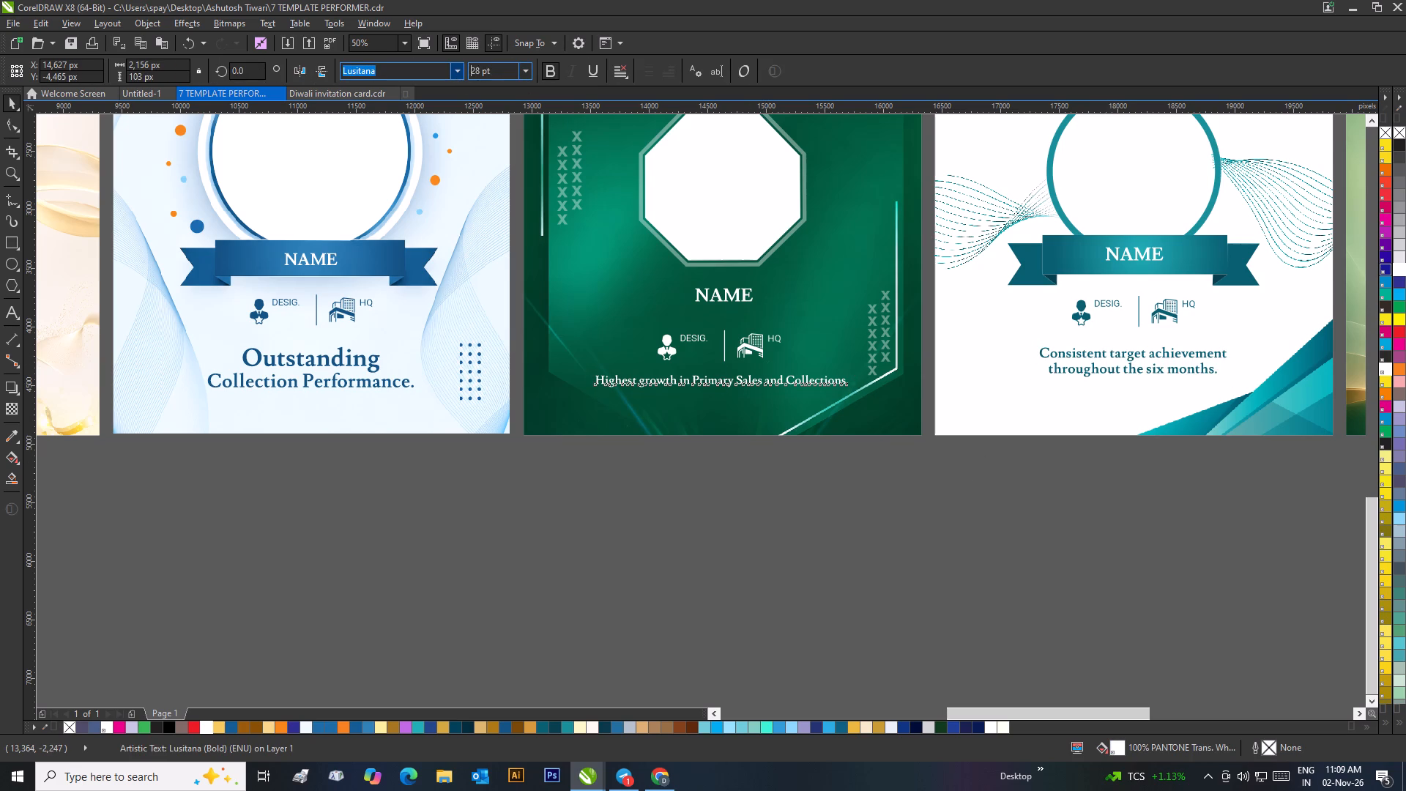
click(616, 535)
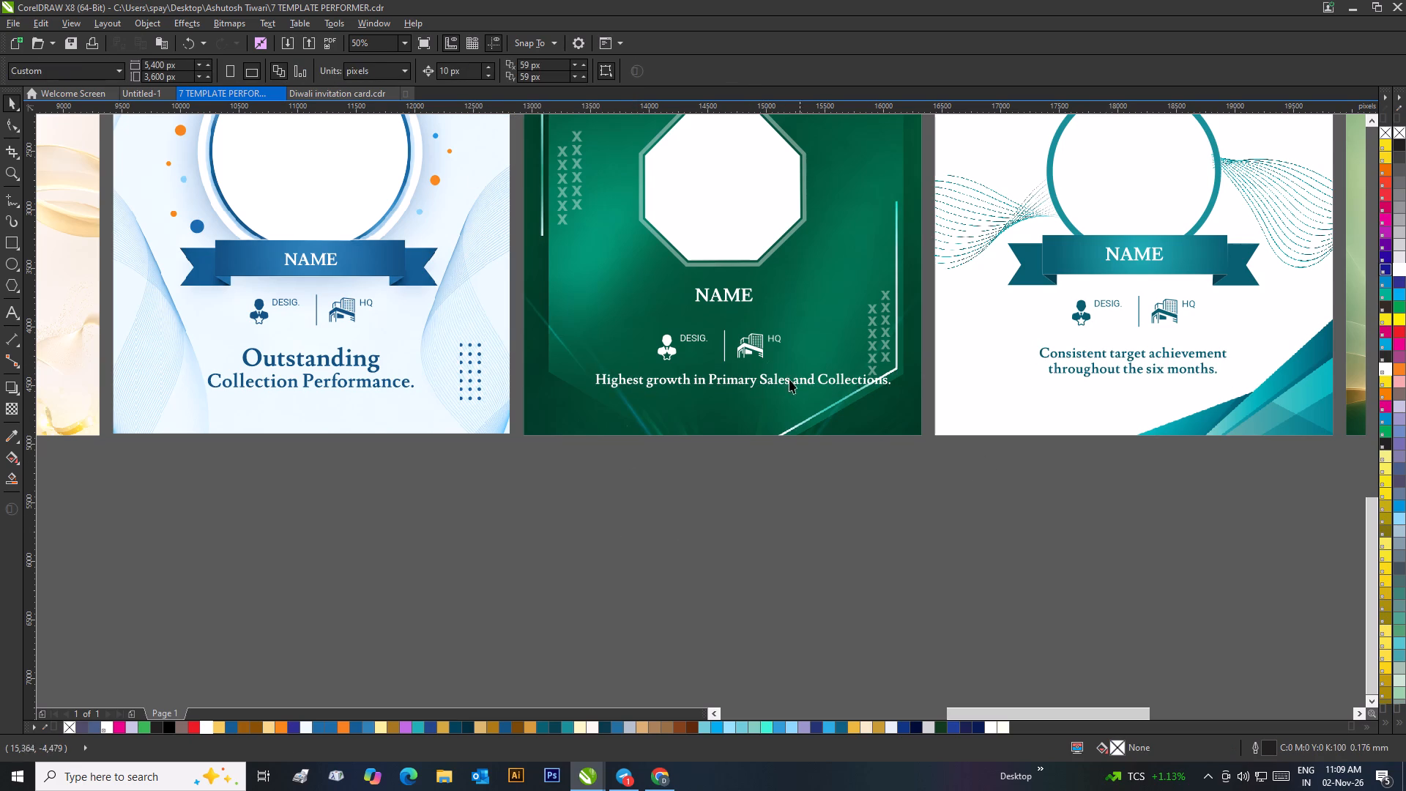
Reposition the enlarged "Highest growth" line roughly centred and slightly lower beneath the Growth Champion card's icon row.
drag(779, 379, 761, 385)
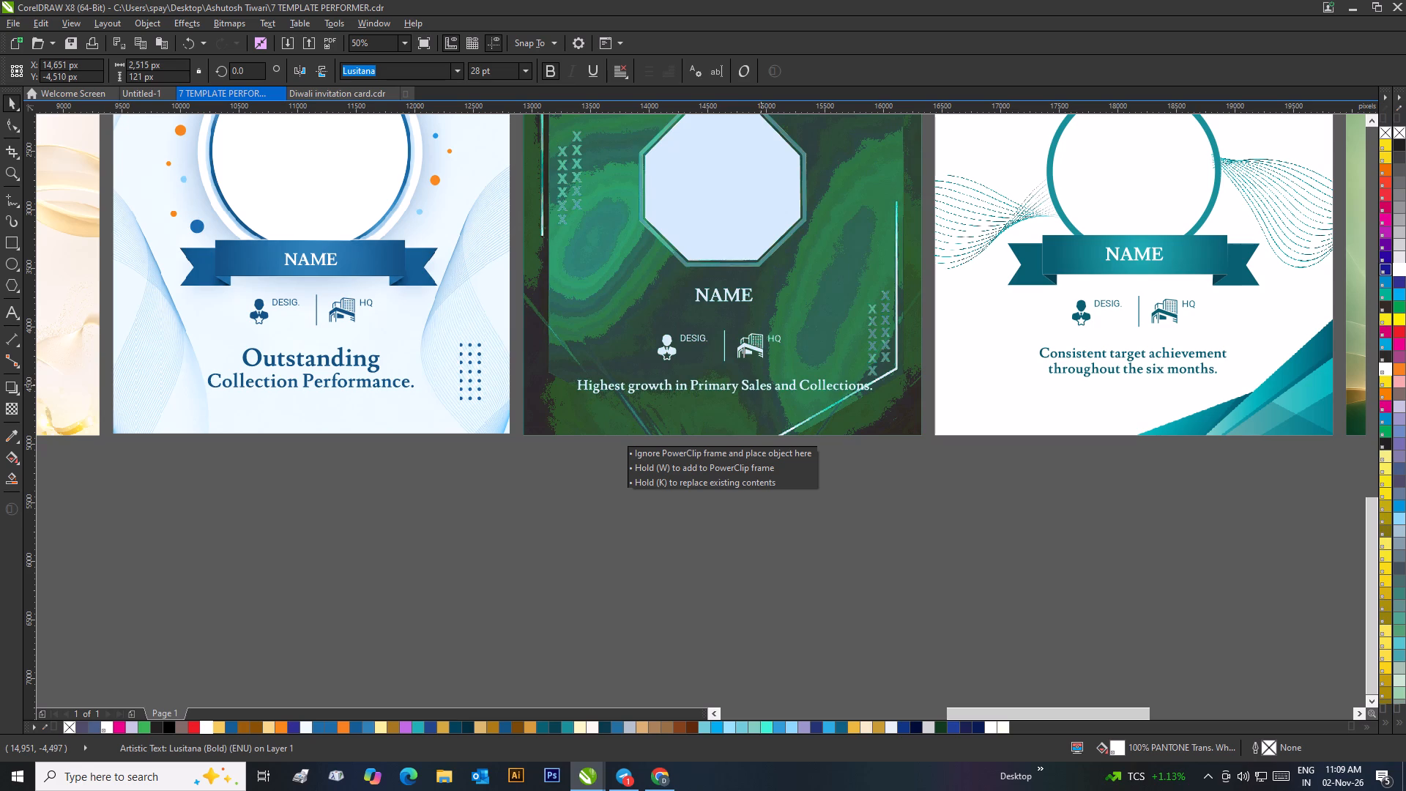
drag(761, 385, 767, 395)
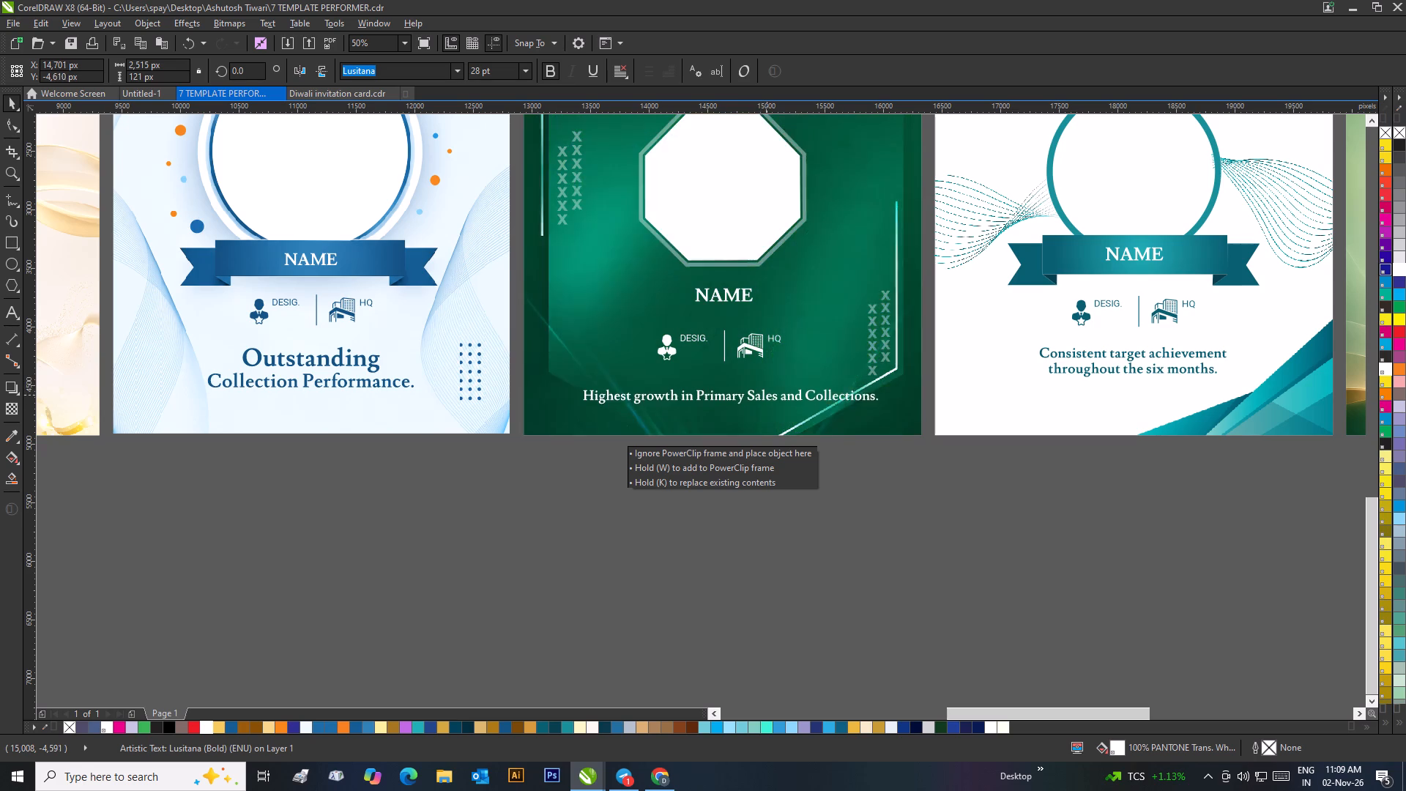
drag(767, 395, 768, 385)
click(800, 497)
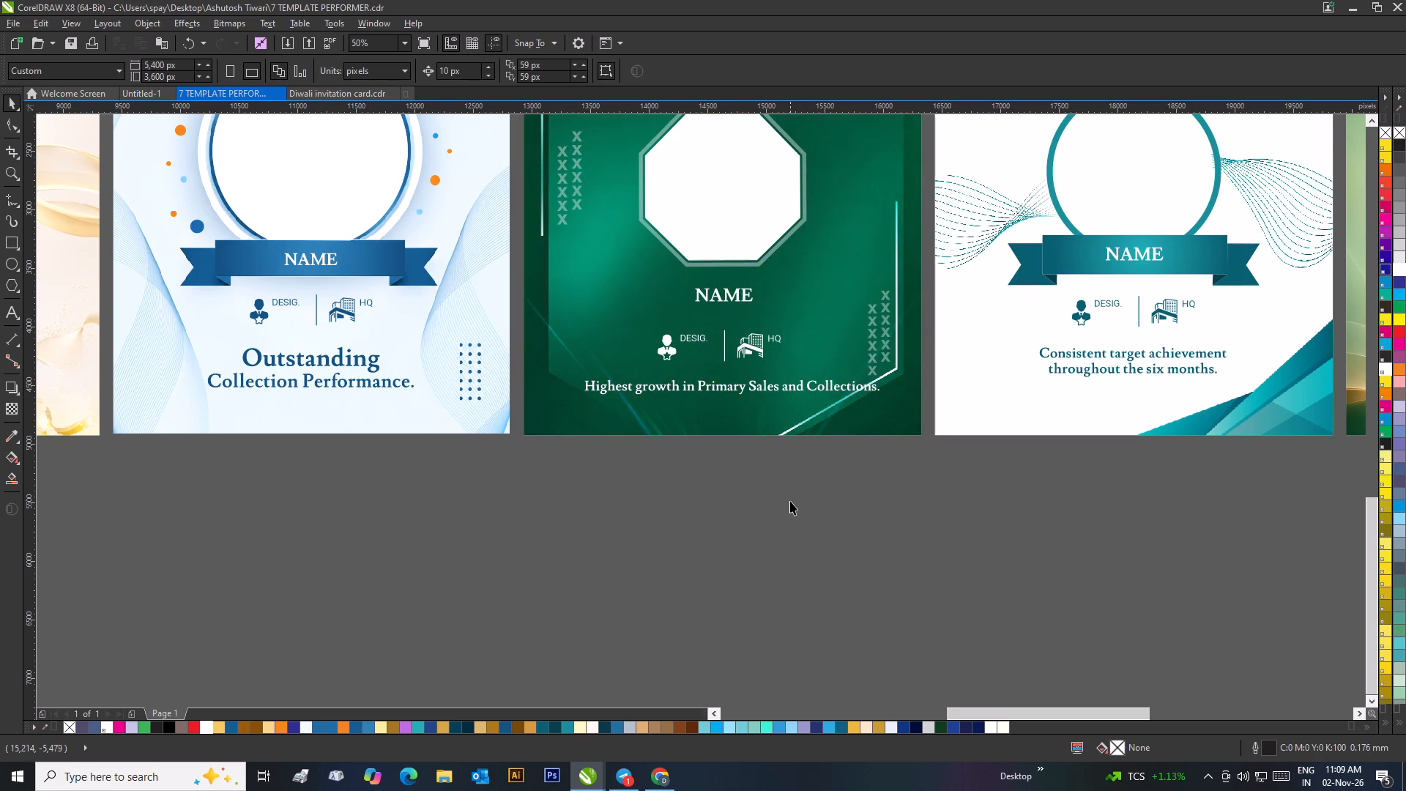
Break the Growth Champion description into two lines before "Sales" and set its text alignment to Center.
scroll(790, 505, down, 1)
scroll(714, 324, up, 1)
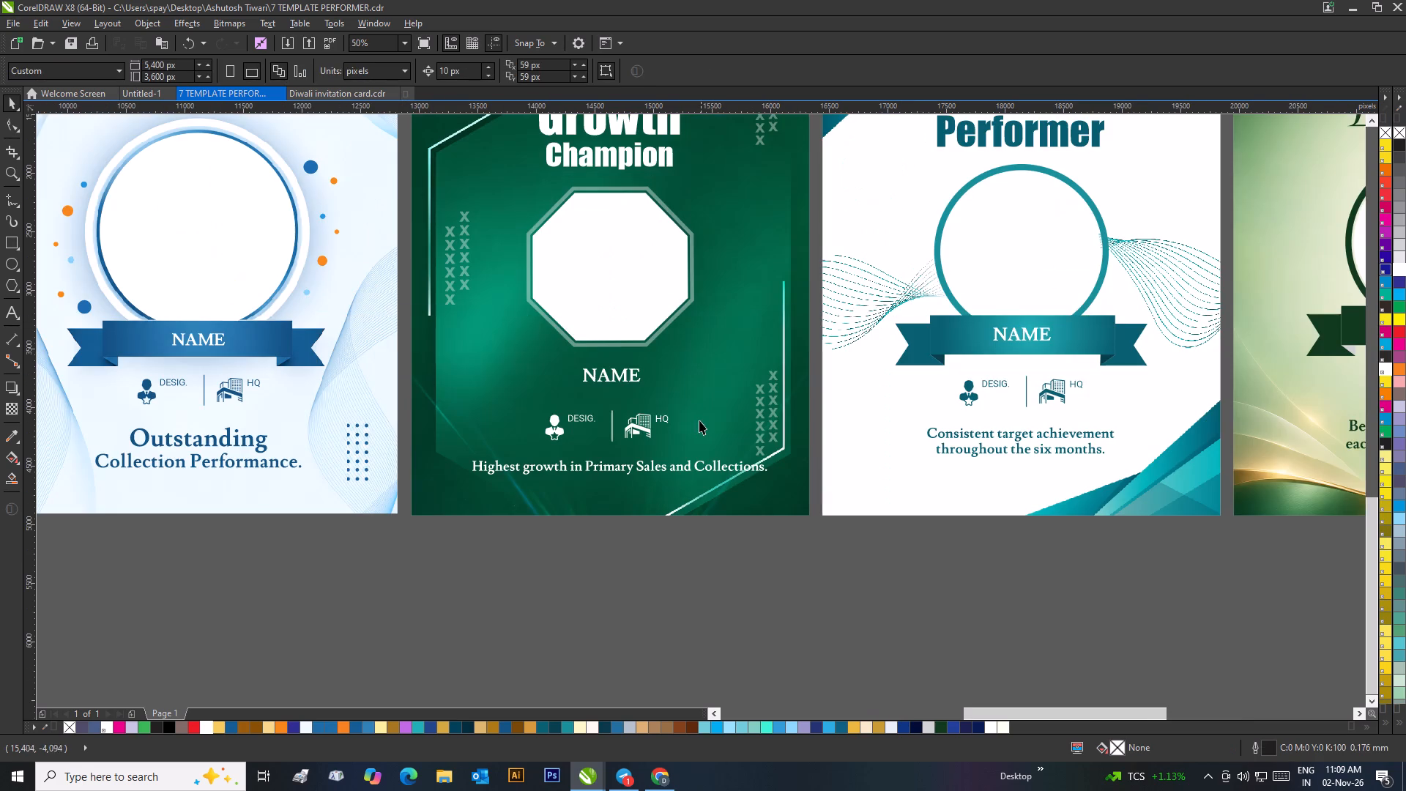
double_click(715, 466)
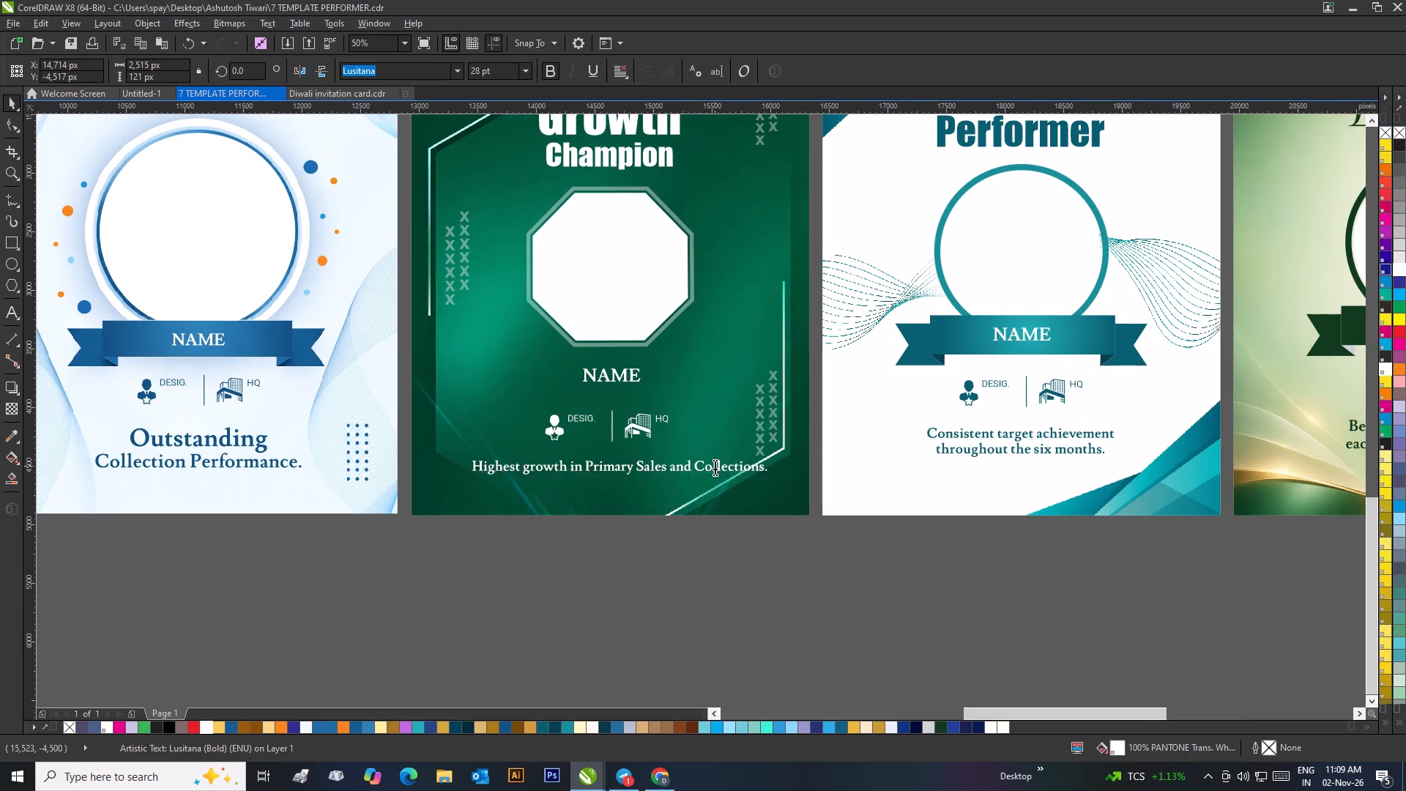
click(670, 468)
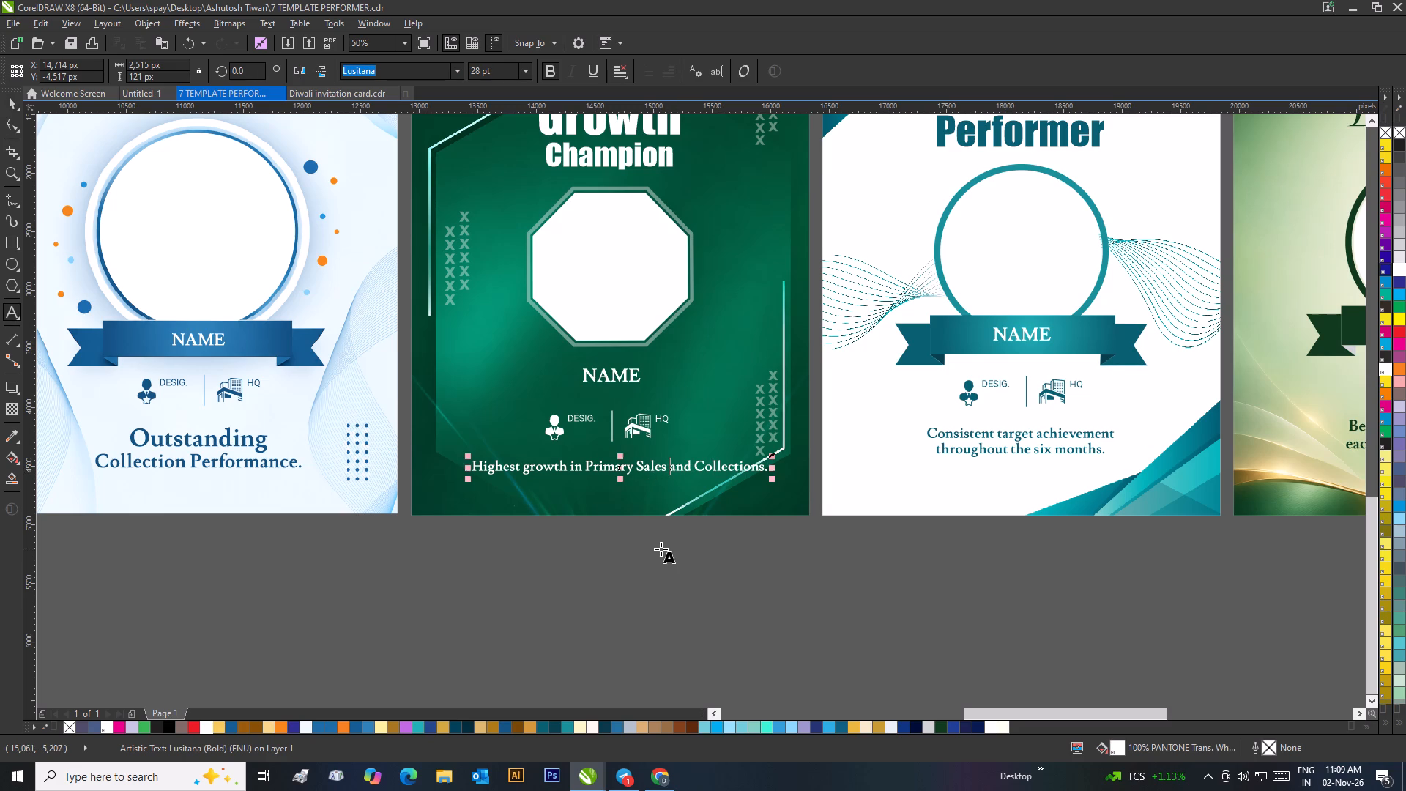
click(636, 464)
key(Return)
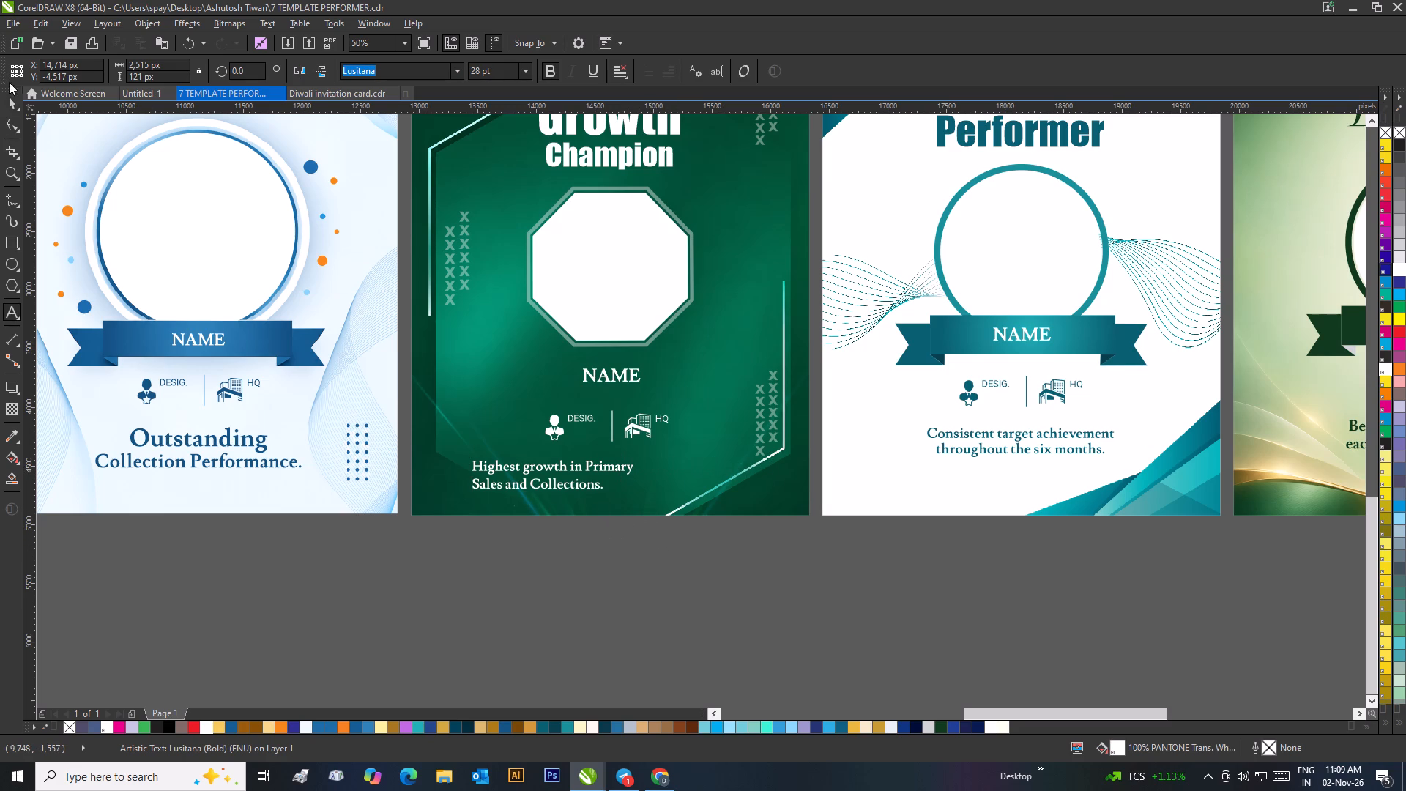
click(12, 100)
click(612, 73)
click(640, 133)
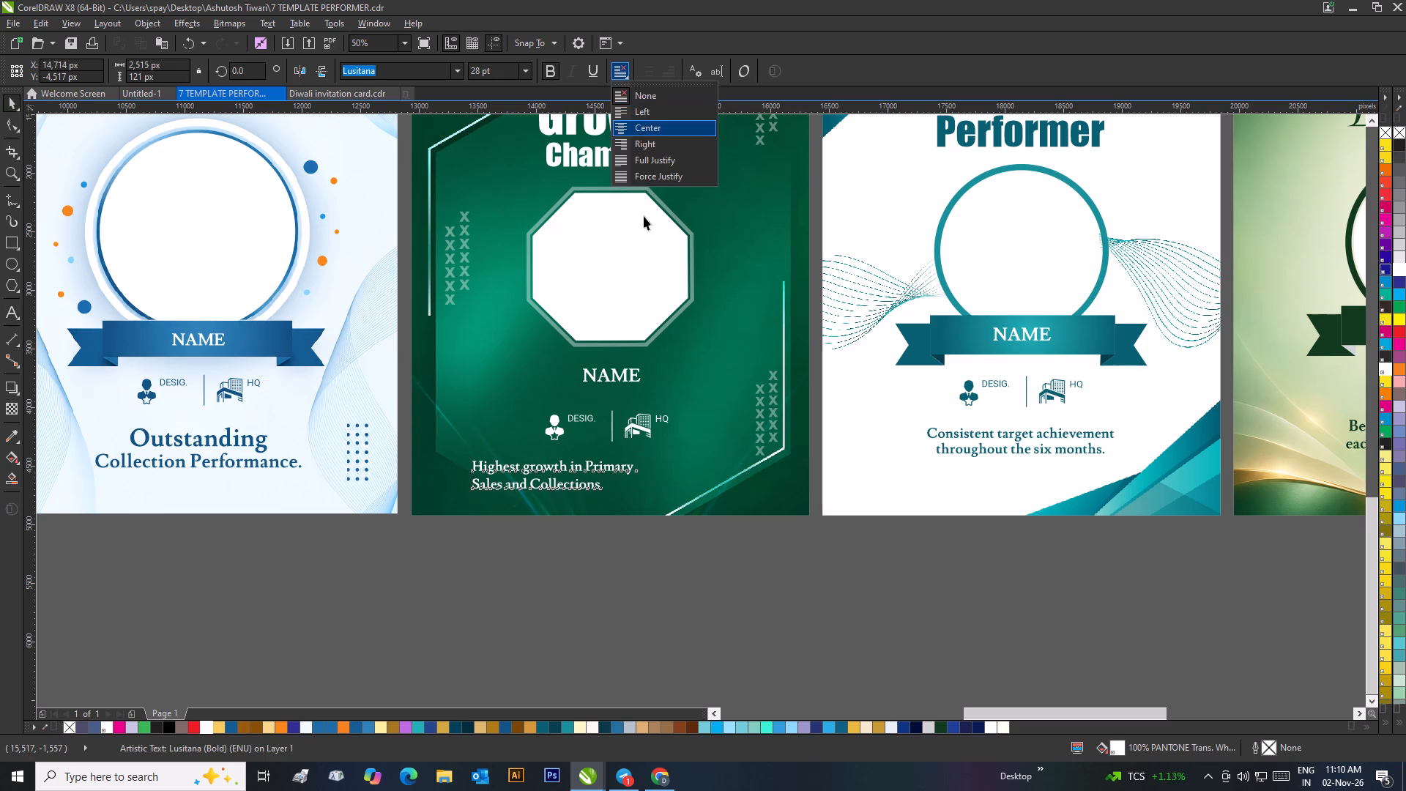
Move the two-line description beneath the icon row and centre it horizontally on the Growth Champion card background.
drag(601, 469, 658, 467)
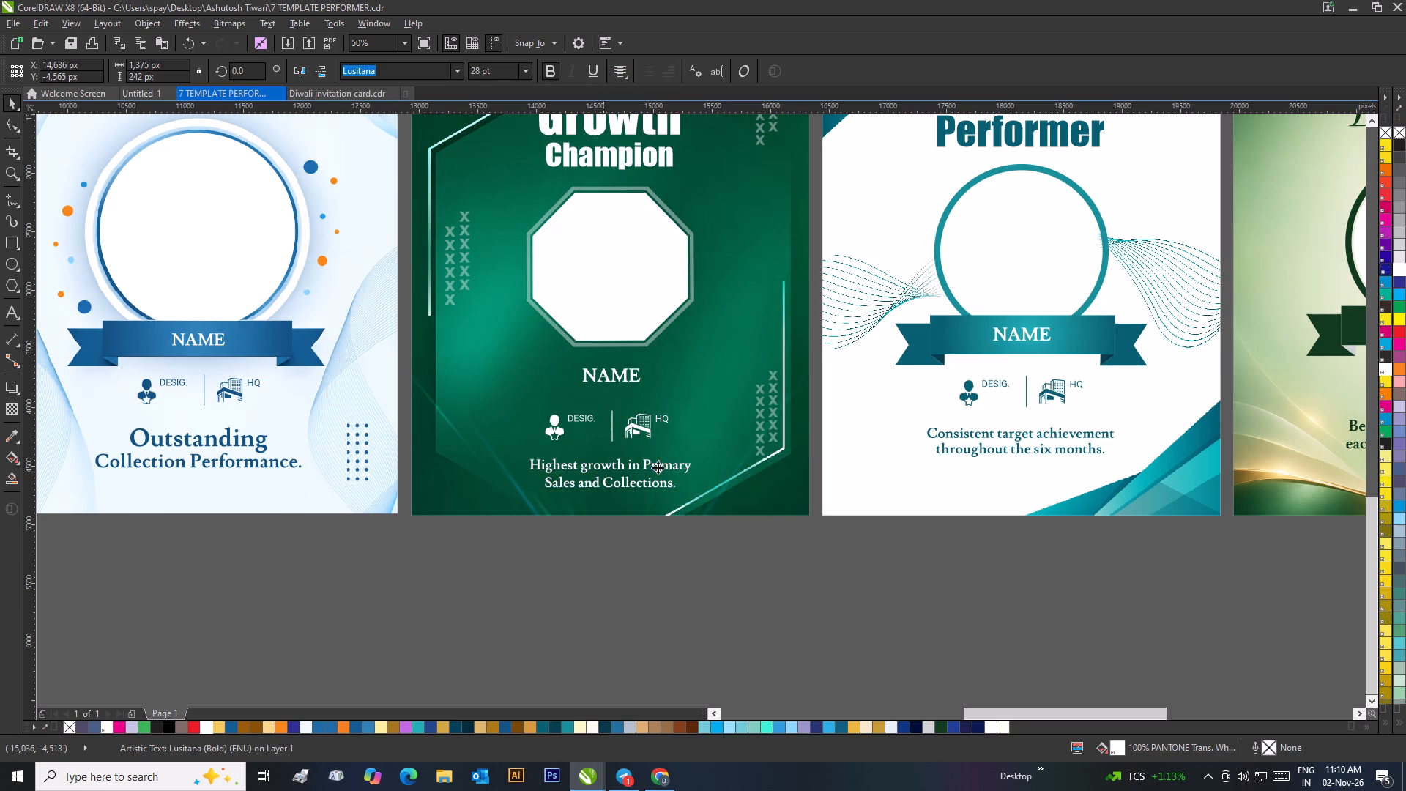
shift+click(721, 483)
key(c)
click(730, 588)
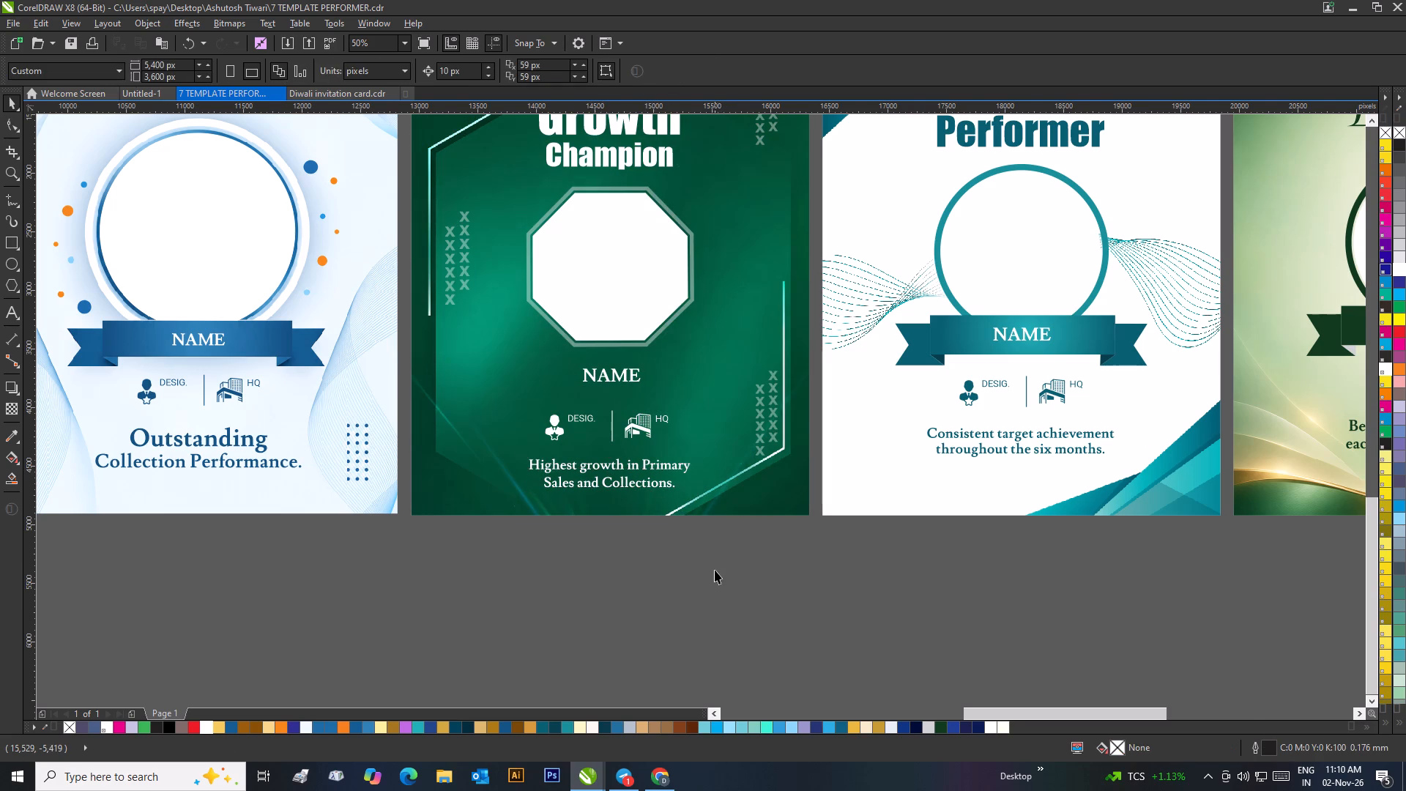
scroll(715, 570, down, 1)
scroll(637, 360, up, 1)
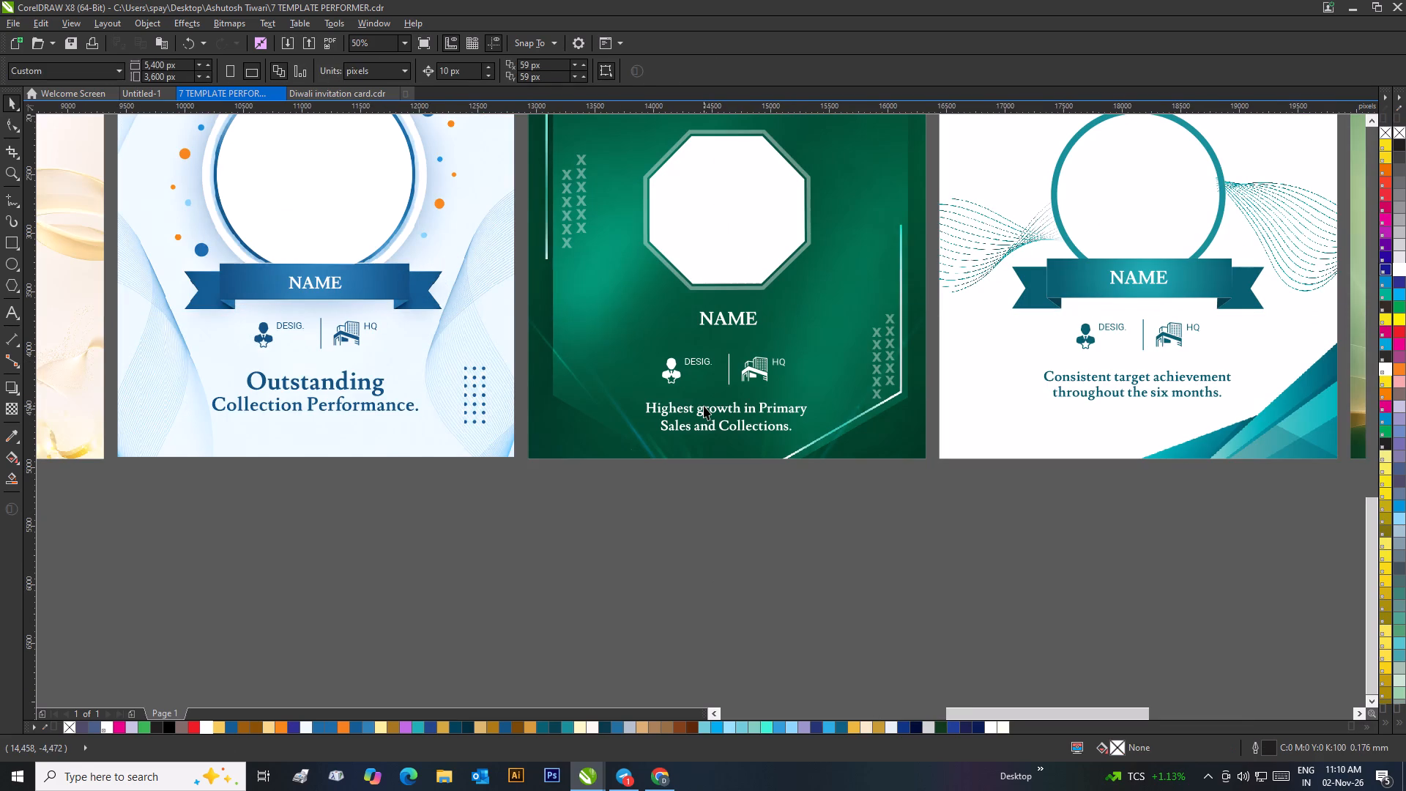
Set both lines of the Collection Champion description to 30 pt.
click(704, 411)
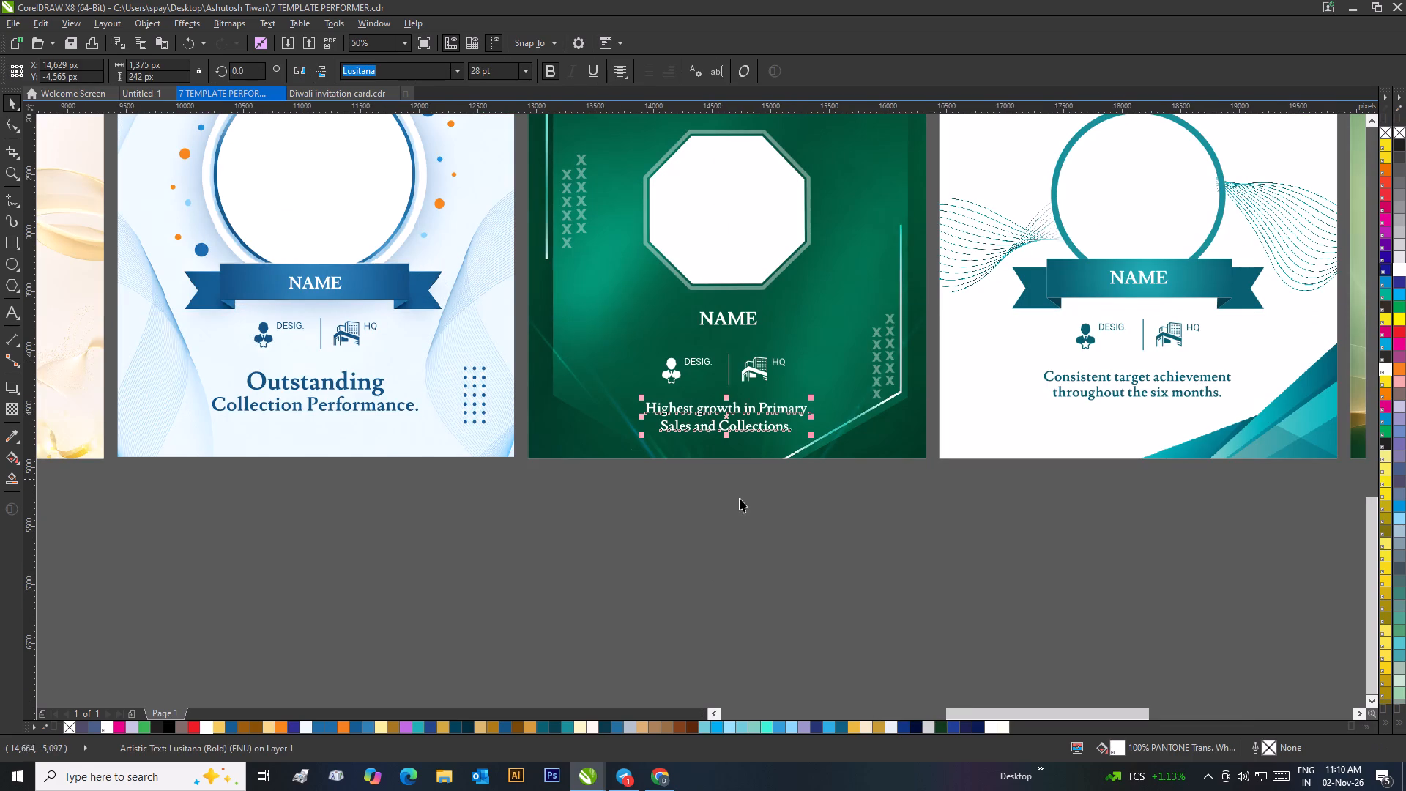
click(743, 497)
scroll(749, 476, down, 2)
scroll(730, 390, up, 1)
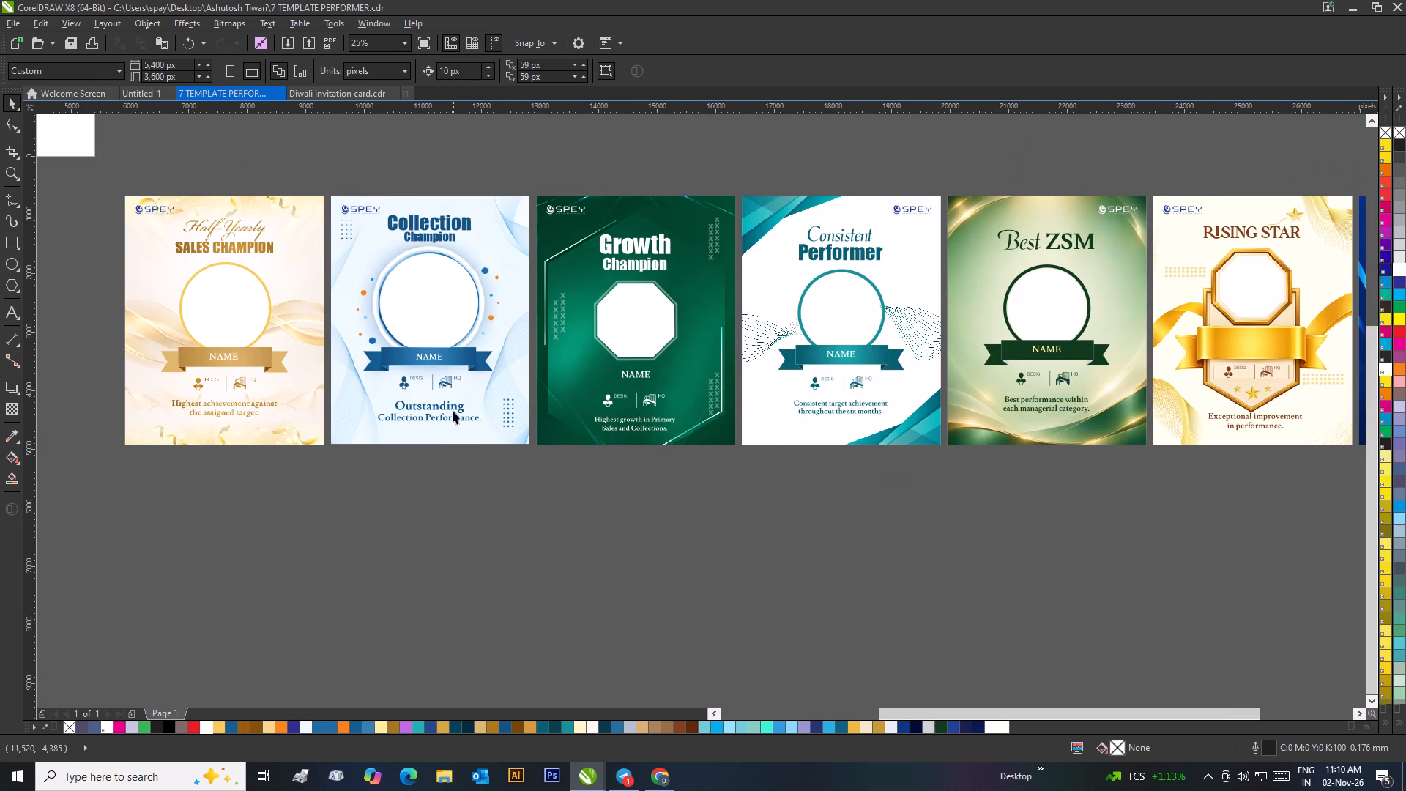
click(452, 408)
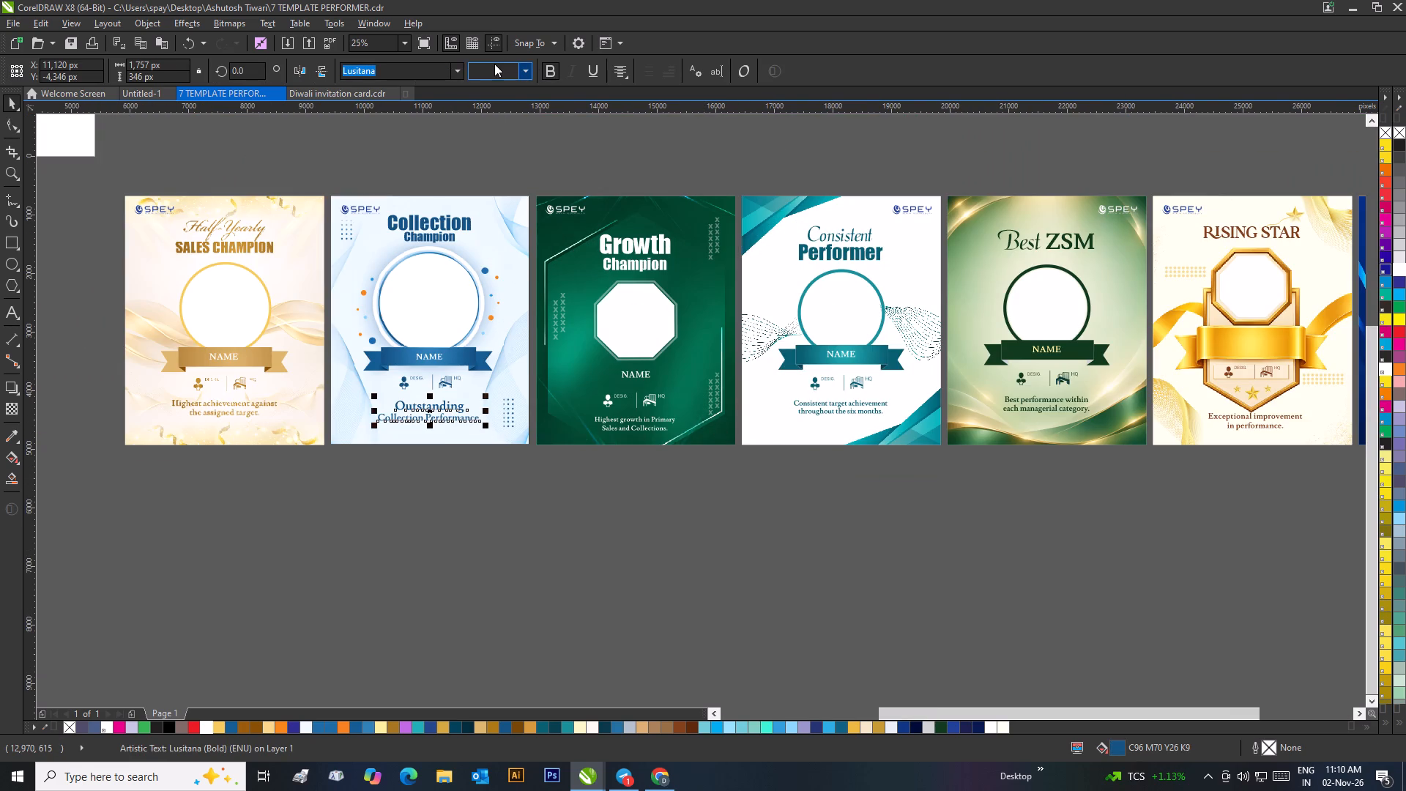
click(494, 64)
key(2)
key(BackSpace)
text(30)
key(Return)
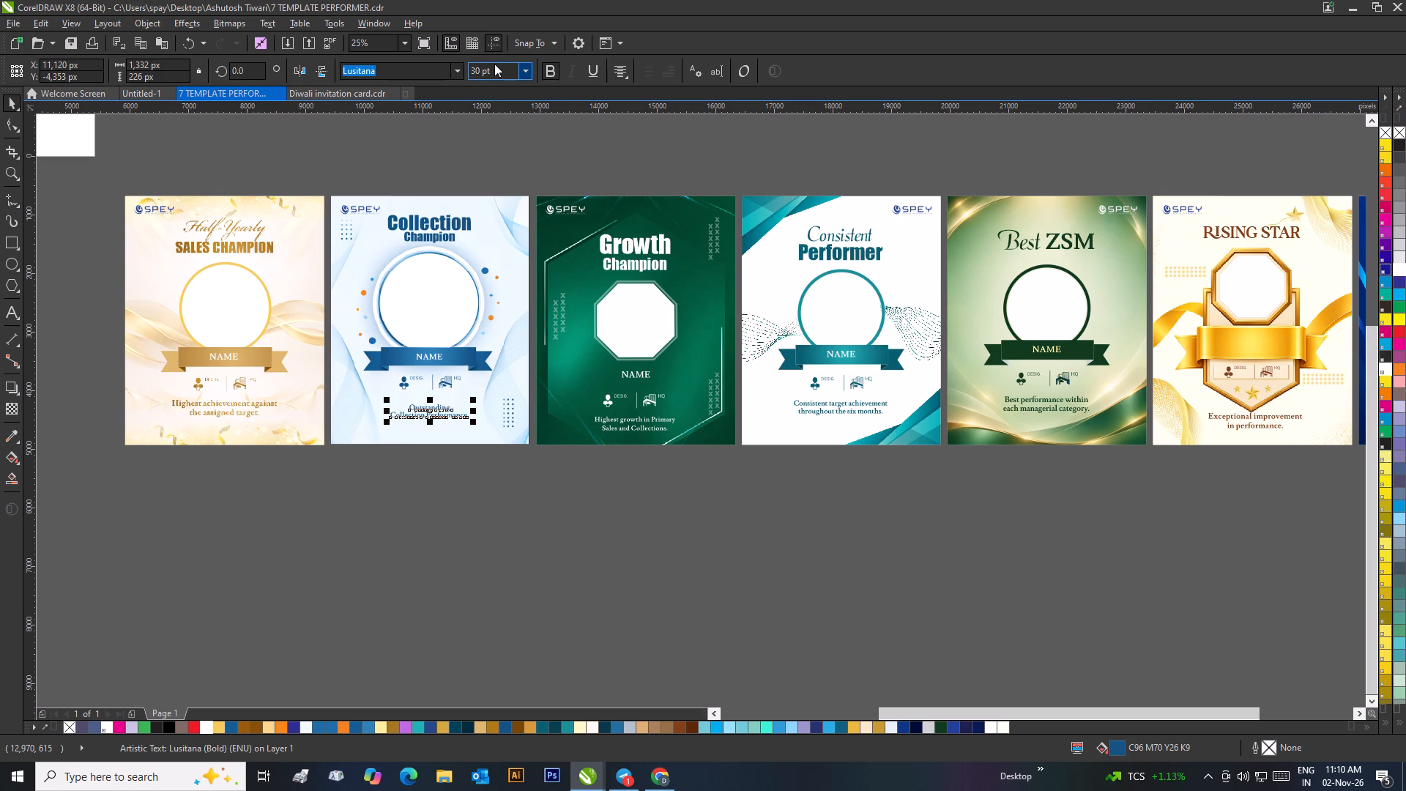
drag(394, 593, 401, 572)
Compare with the Growth Champion description, scale the Collection Champion description up to about 34.7 pt, and centre it horizontally on its card.
scroll(436, 408, up, 2)
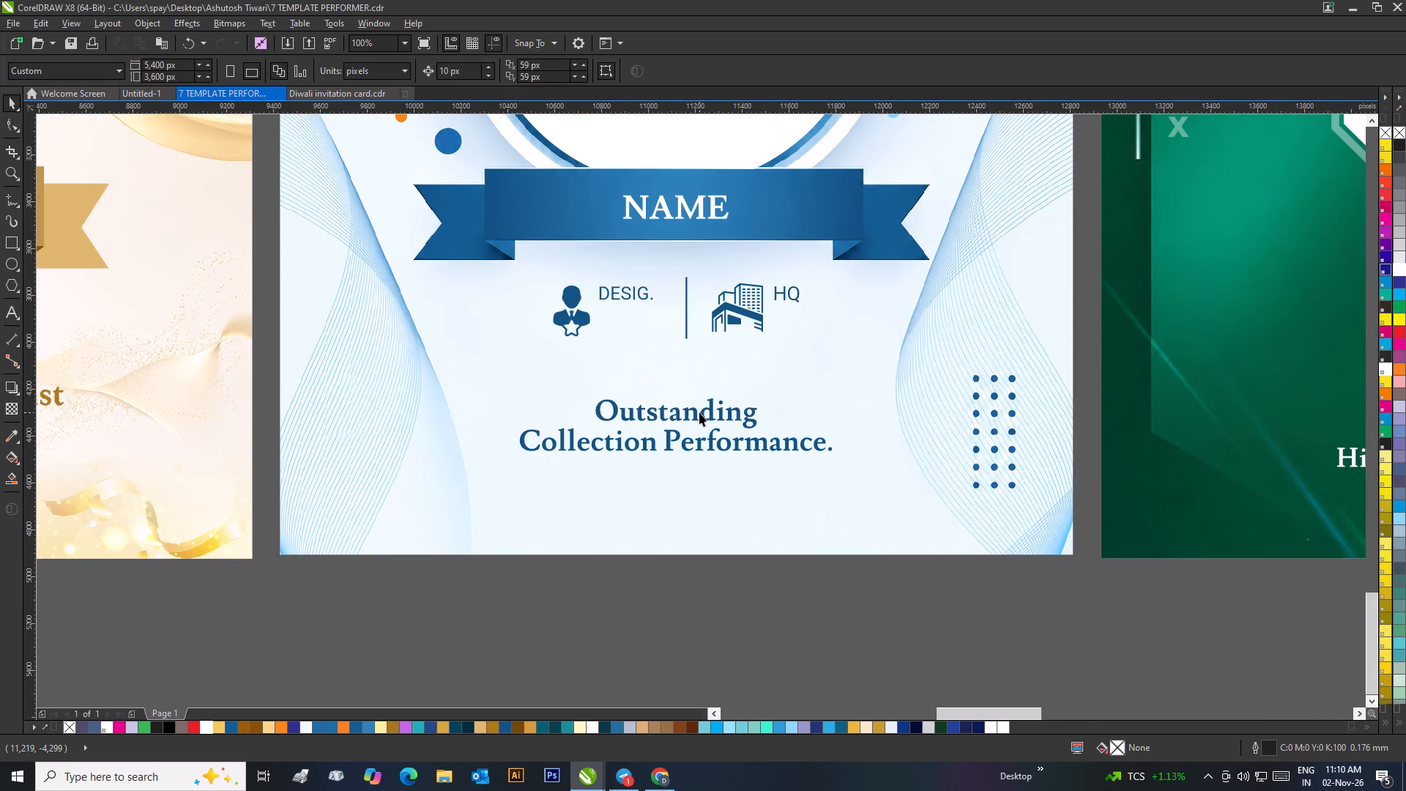
click(698, 414)
scroll(705, 419, down, 1)
click(1075, 437)
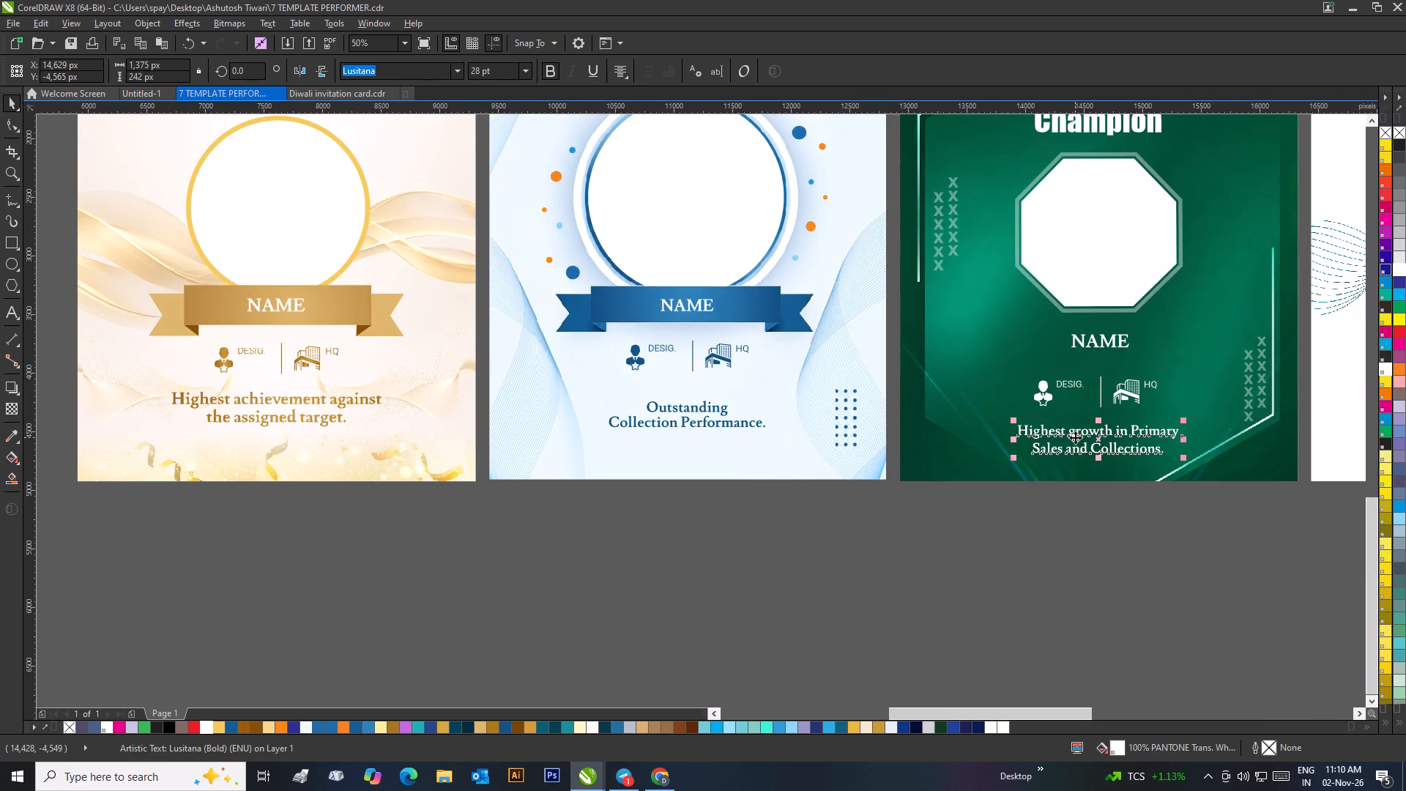
click(970, 530)
click(748, 428)
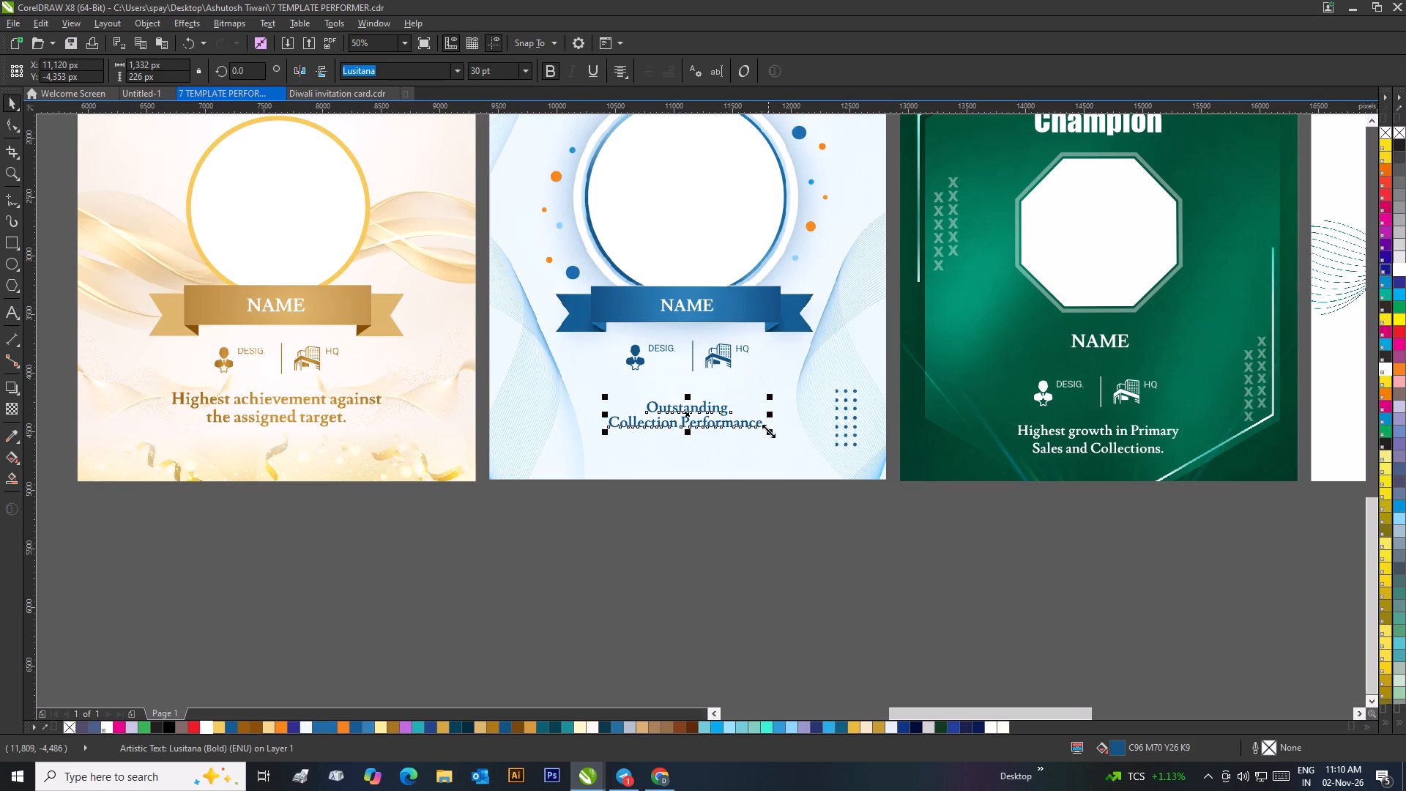
drag(769, 431, 794, 469)
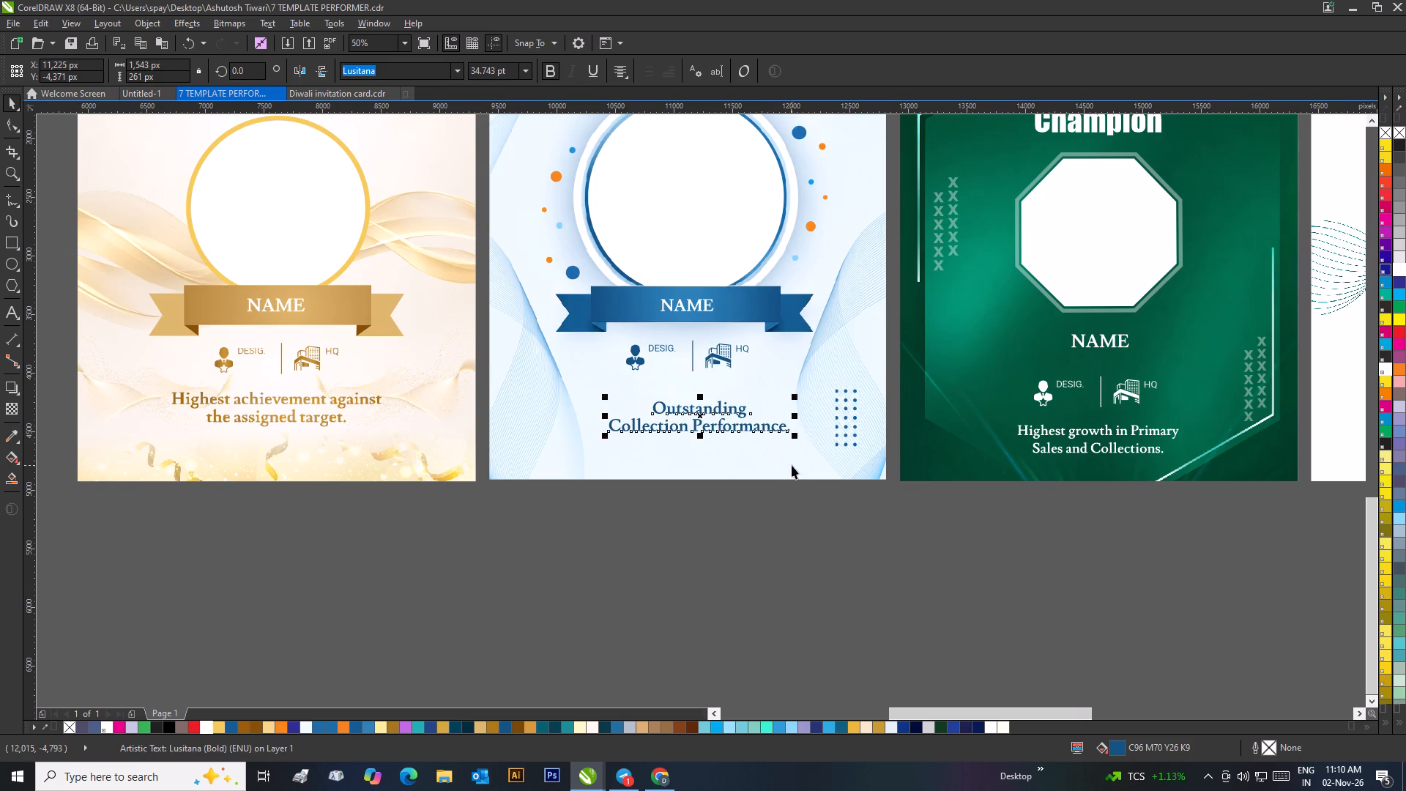
shift+click(792, 465)
key(c)
click(786, 513)
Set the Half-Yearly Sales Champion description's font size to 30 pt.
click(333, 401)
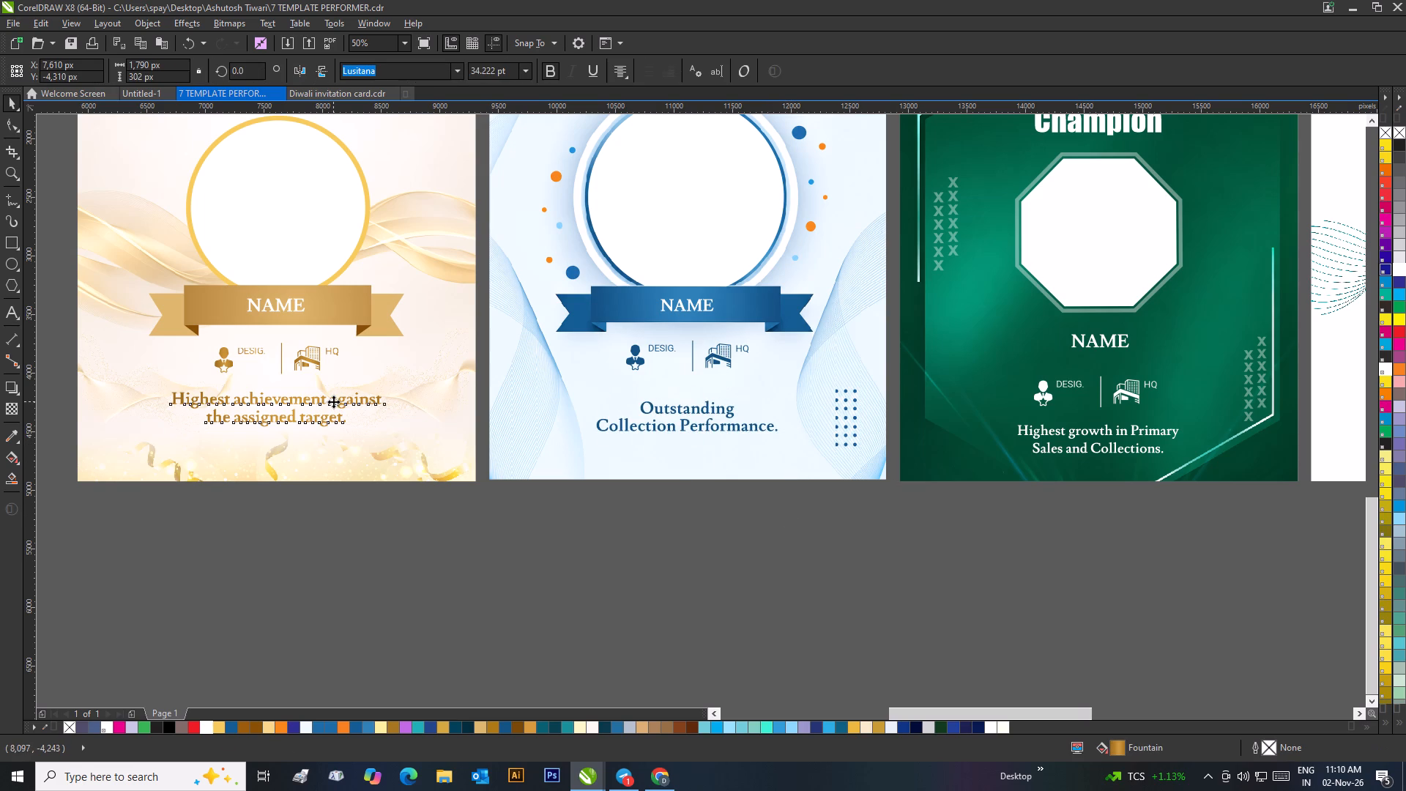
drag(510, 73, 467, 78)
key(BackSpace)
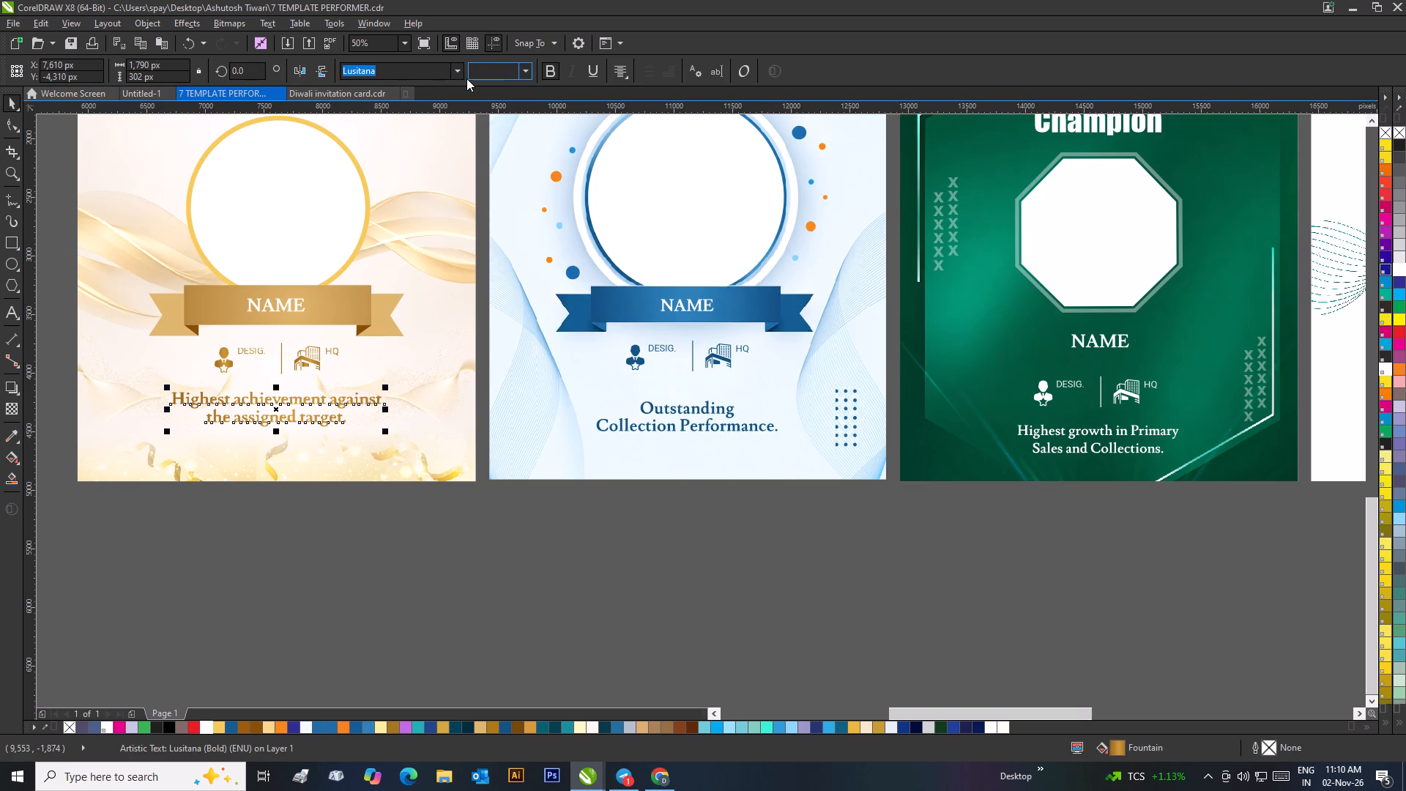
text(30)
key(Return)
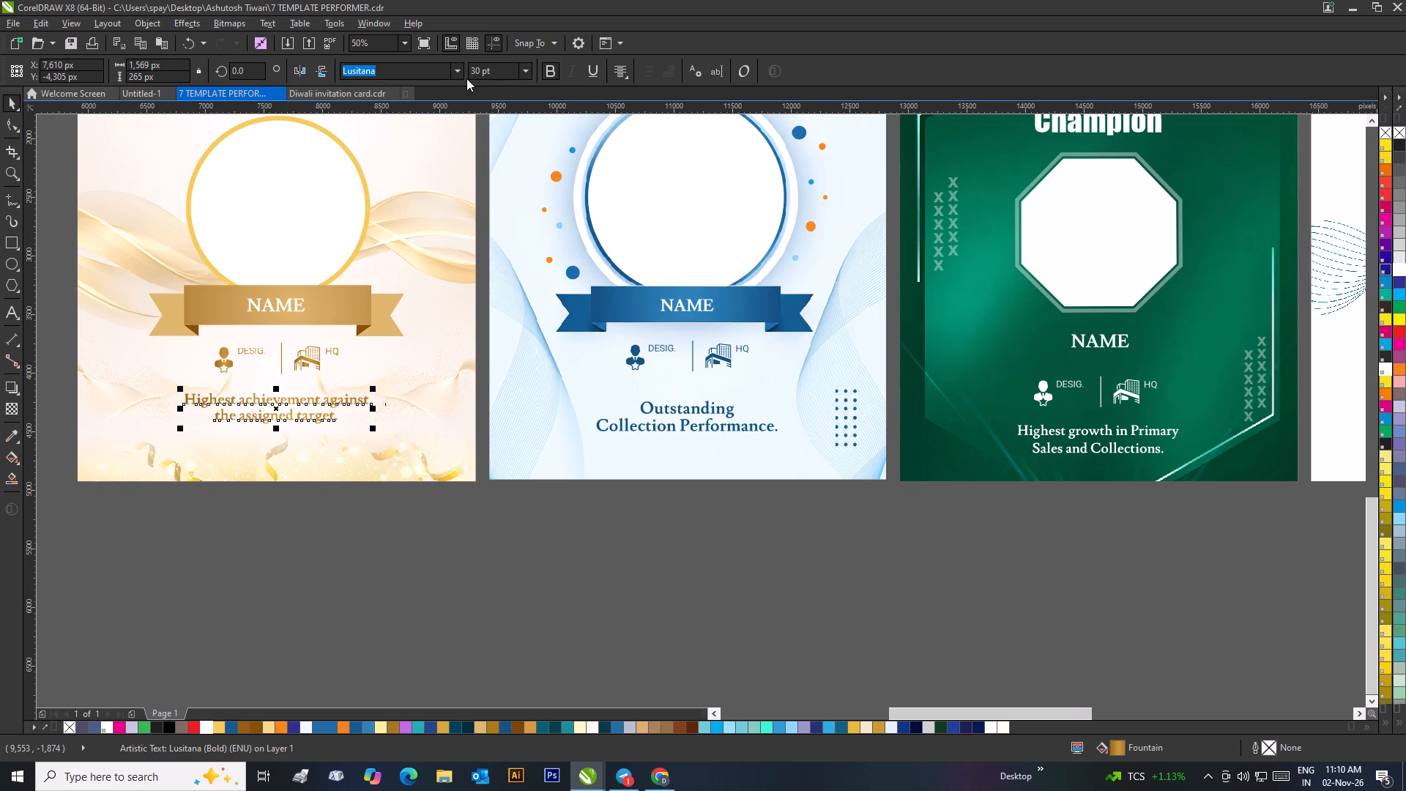
Scale the Half-Yearly Sales Champion description to about 31.7 pt and centre it horizontally on its card background.
drag(373, 431, 384, 441)
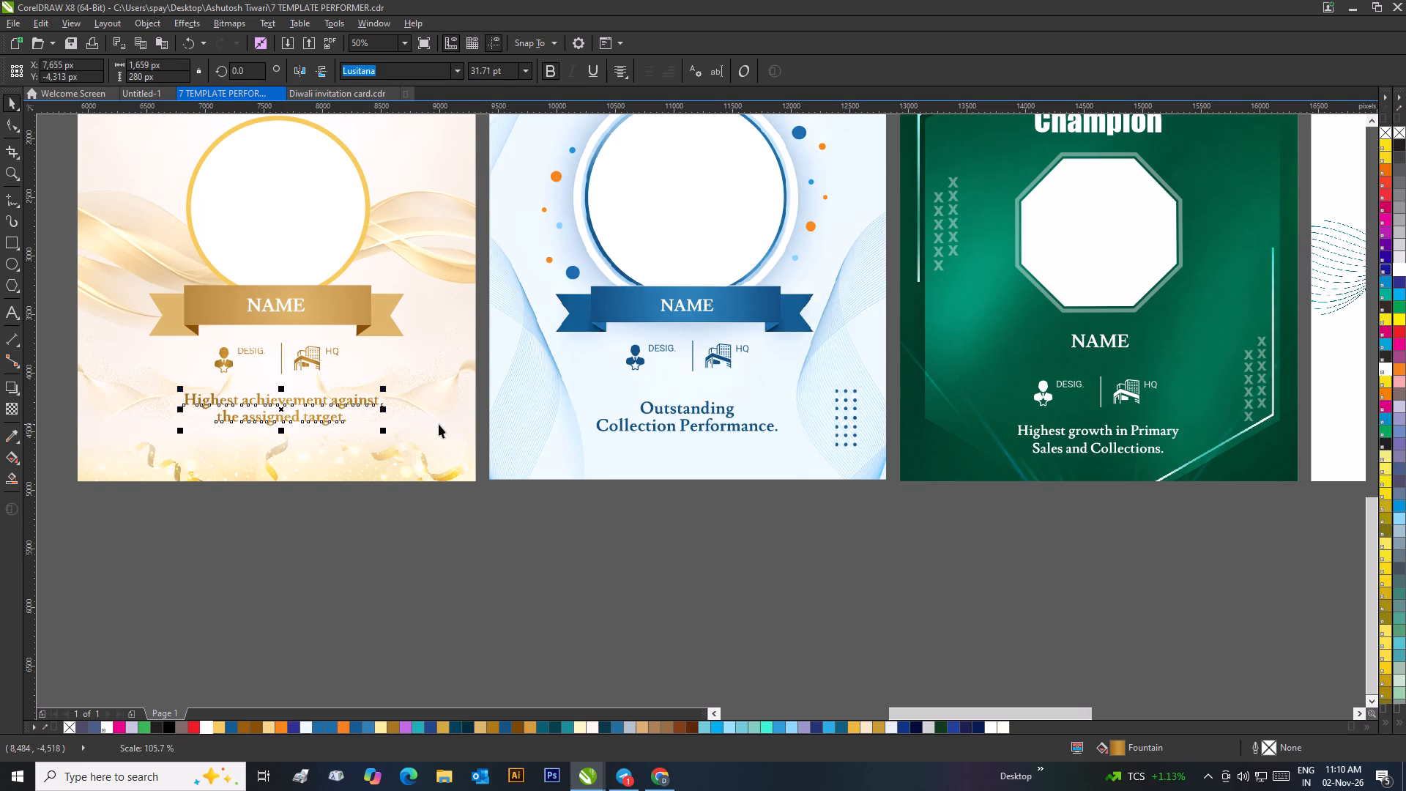
shift+click(439, 424)
key(c)
click(439, 543)
Set the Consistent Performer description's font size to 30 pt.
scroll(421, 535, down, 1)
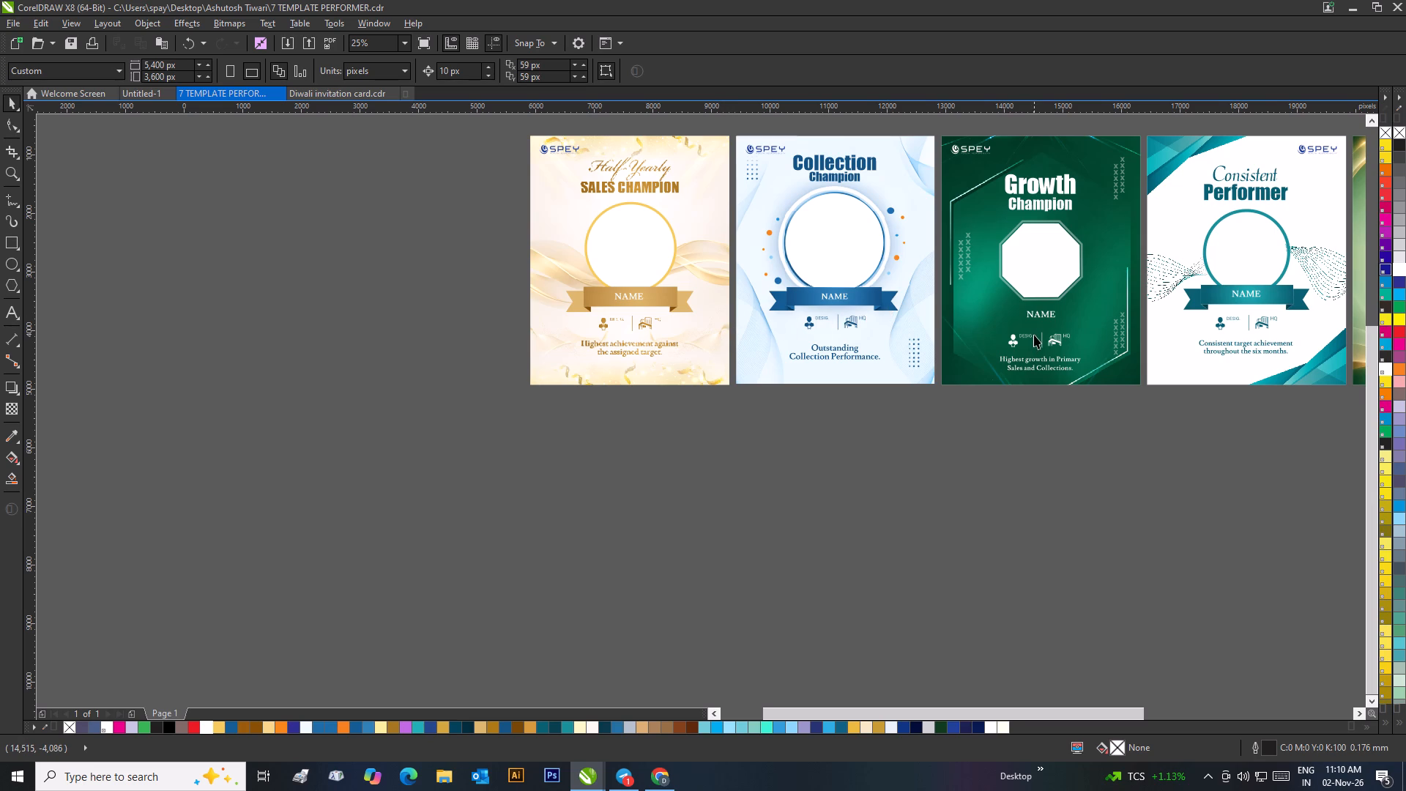
scroll(1059, 314, up, 1)
scroll(691, 412, down, 1)
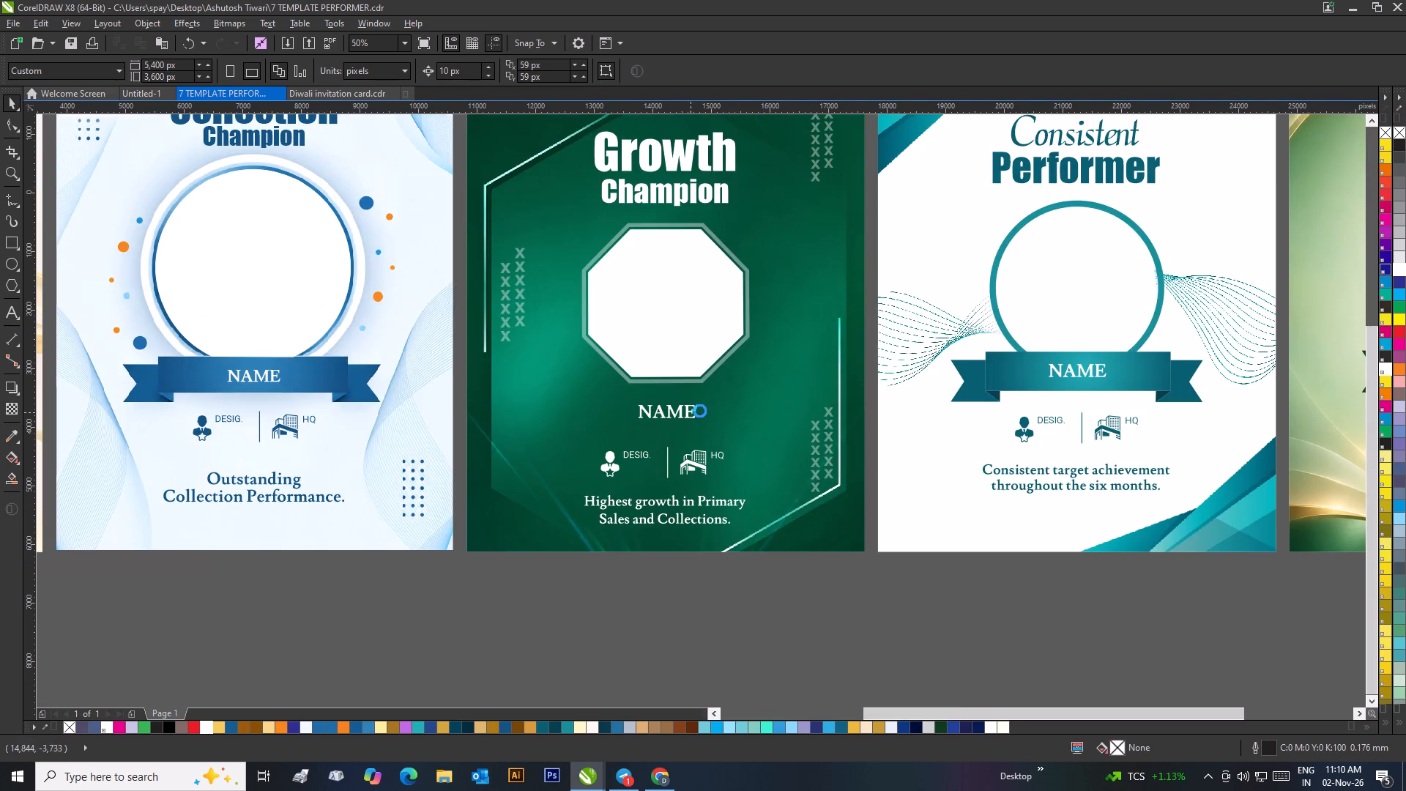
scroll(918, 434, up, 1)
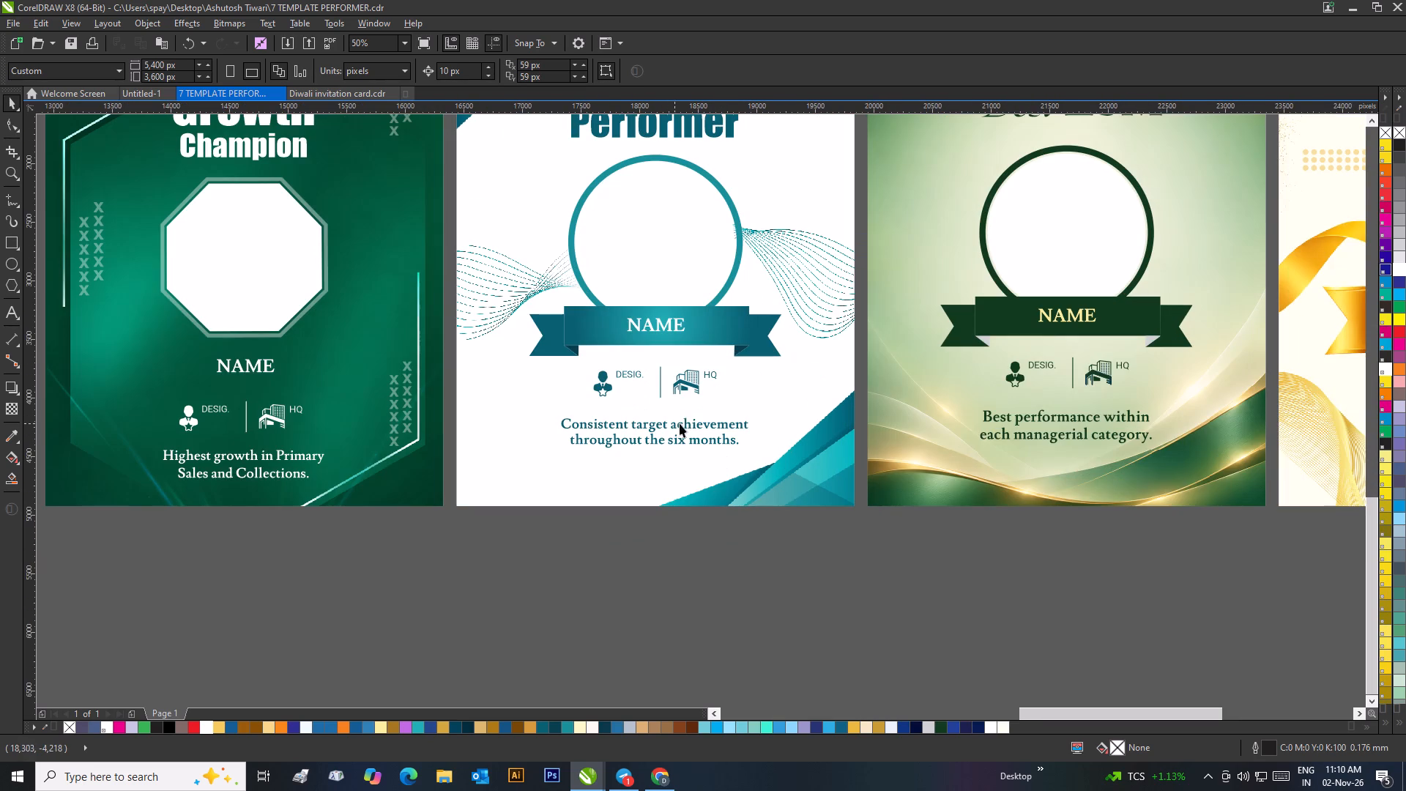
click(689, 426)
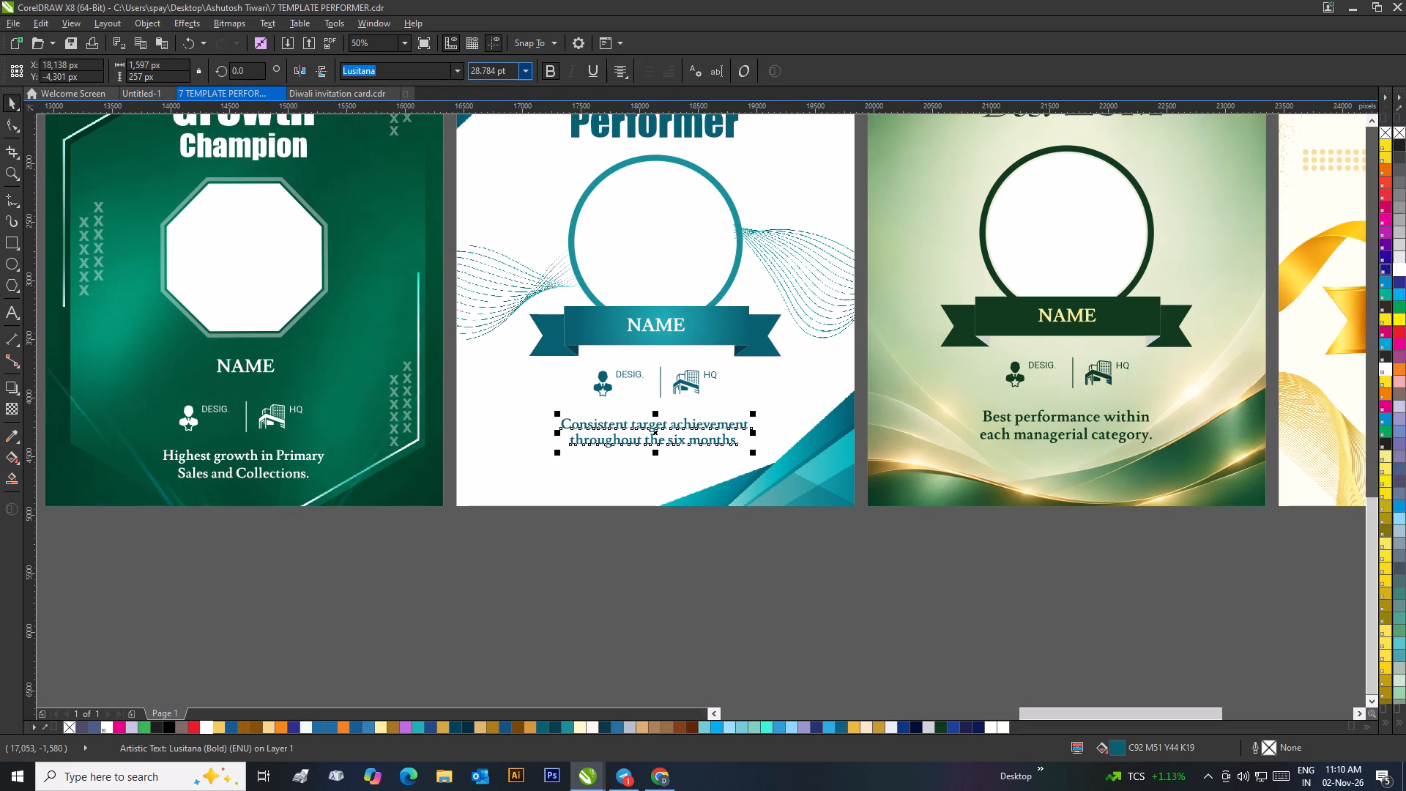
drag(513, 73, 459, 83)
key(BackSpace)
text(30)
key(Return)
Centre the Consistent Performer description horizontally on its card background.
shift+click(779, 394)
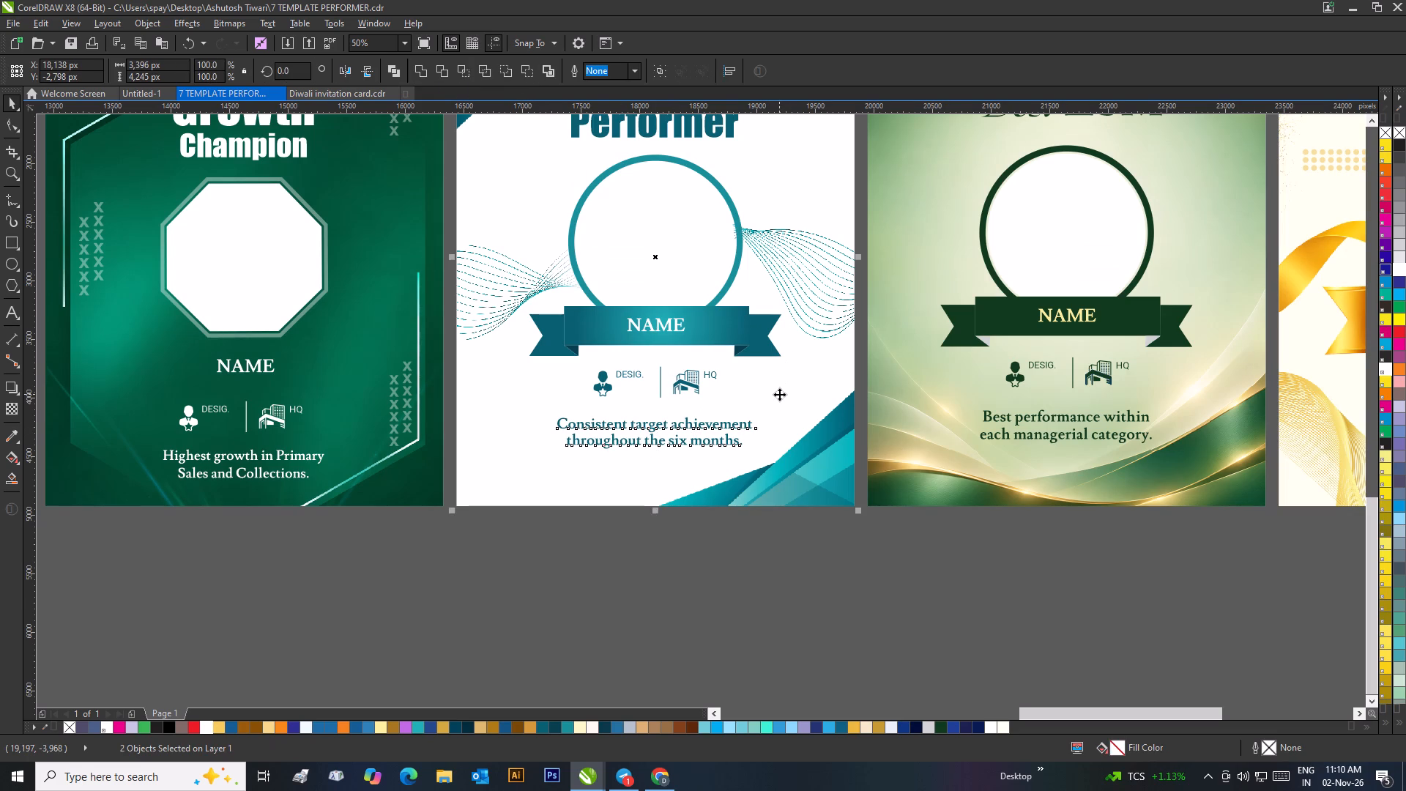
key(c)
drag(756, 544, 751, 533)
click(708, 447)
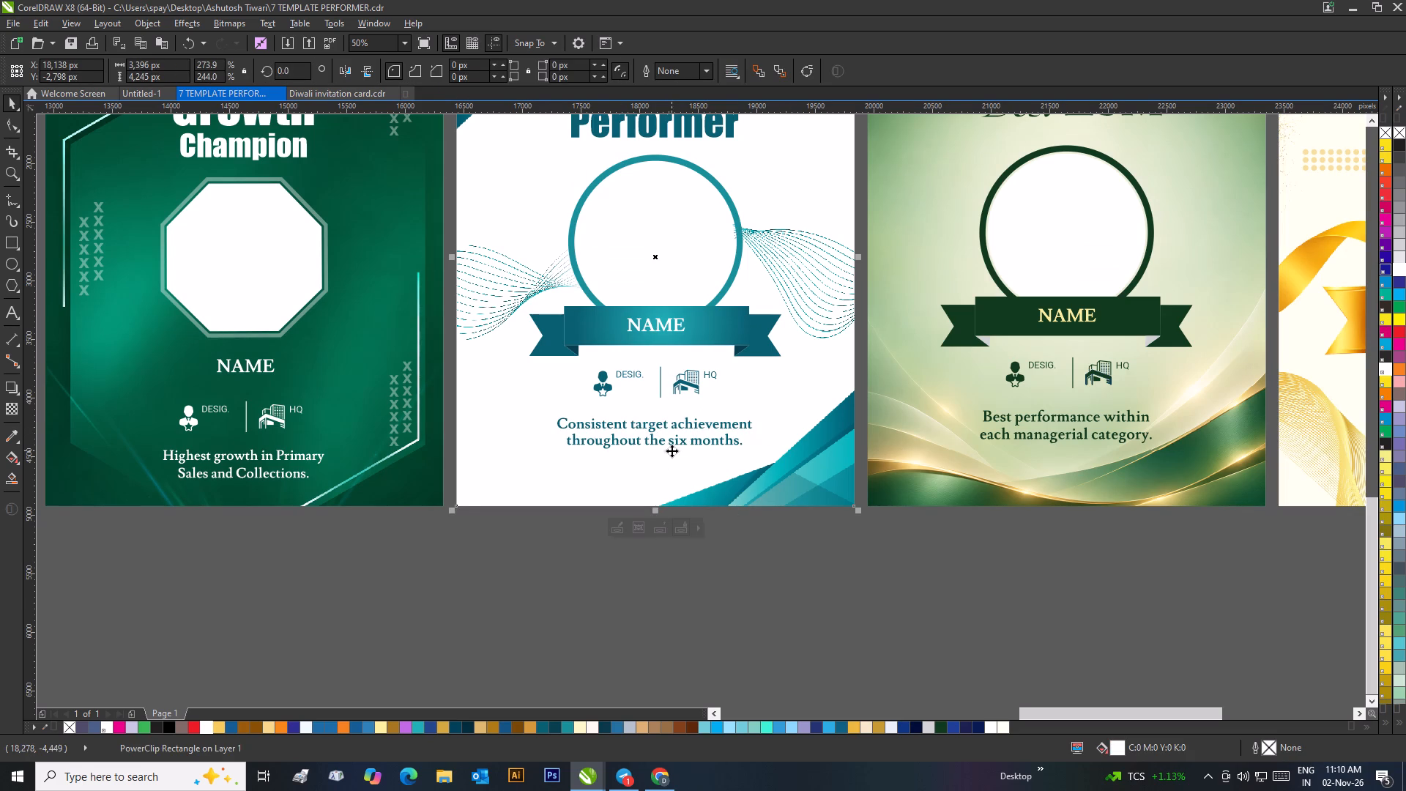
double_click(674, 447)
shift+click(661, 466)
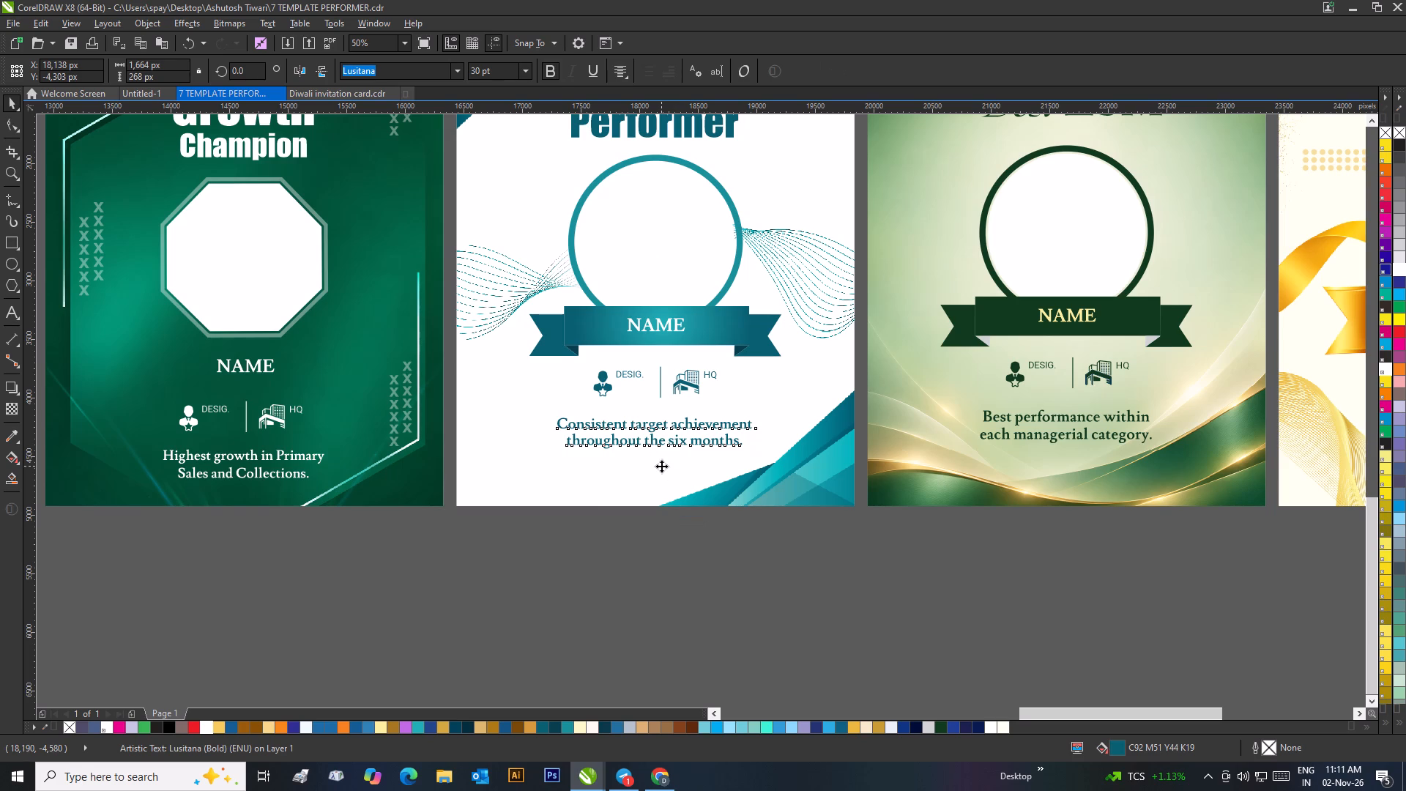
key(c)
click(702, 560)
Slightly tighten the line spacing of the two-line description on the Best ZSM card.
scroll(397, 518, down, 1)
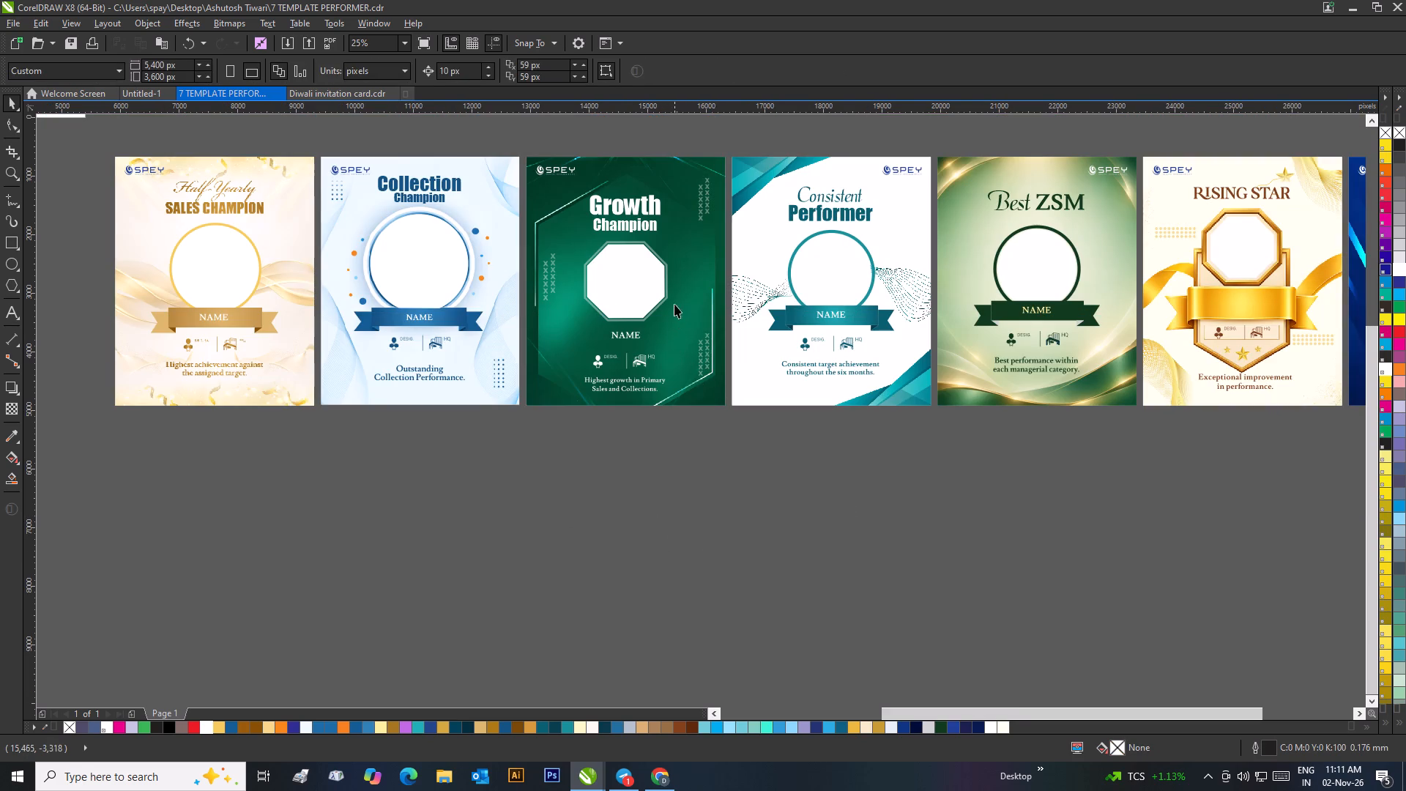
scroll(620, 189, up, 1)
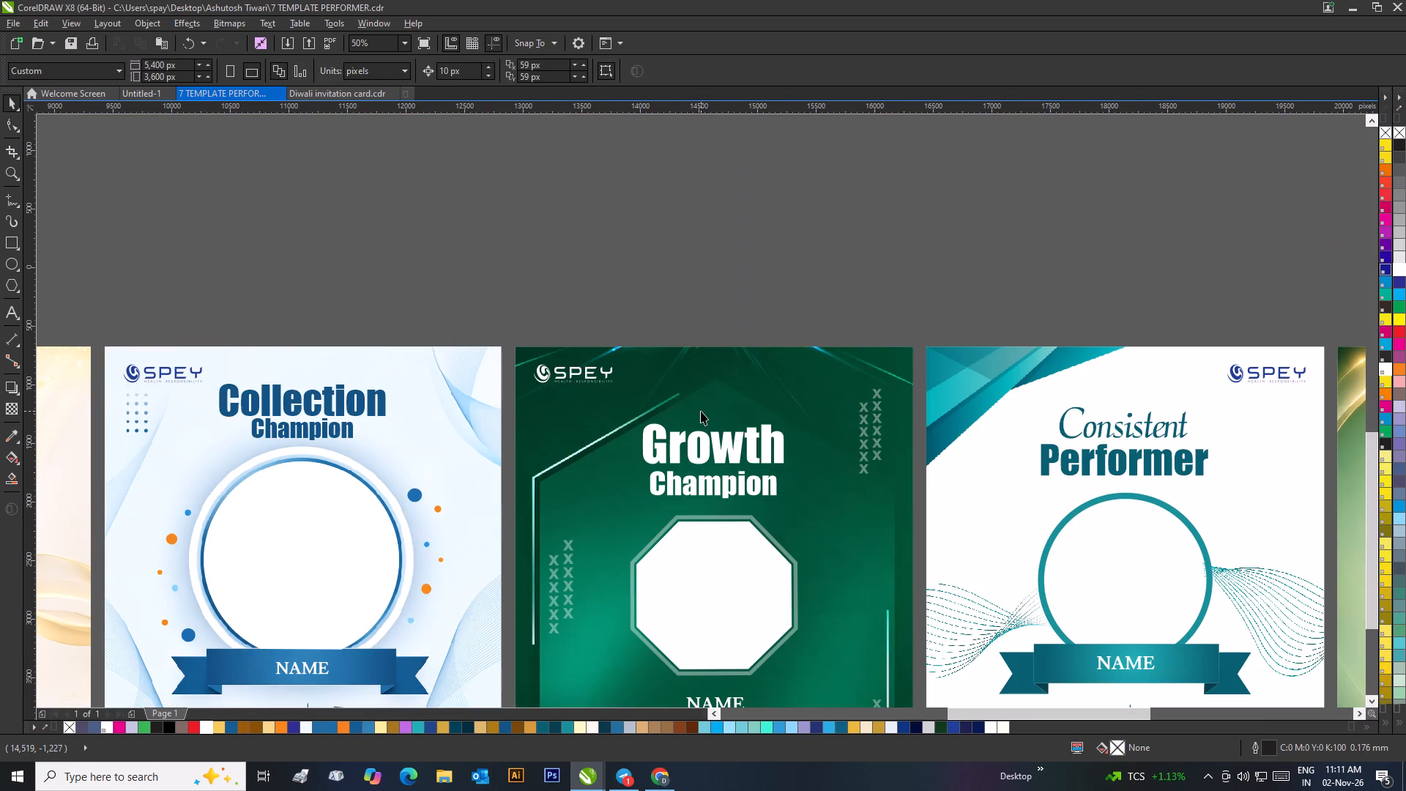
scroll(753, 456, down, 2)
scroll(937, 449, up, 1)
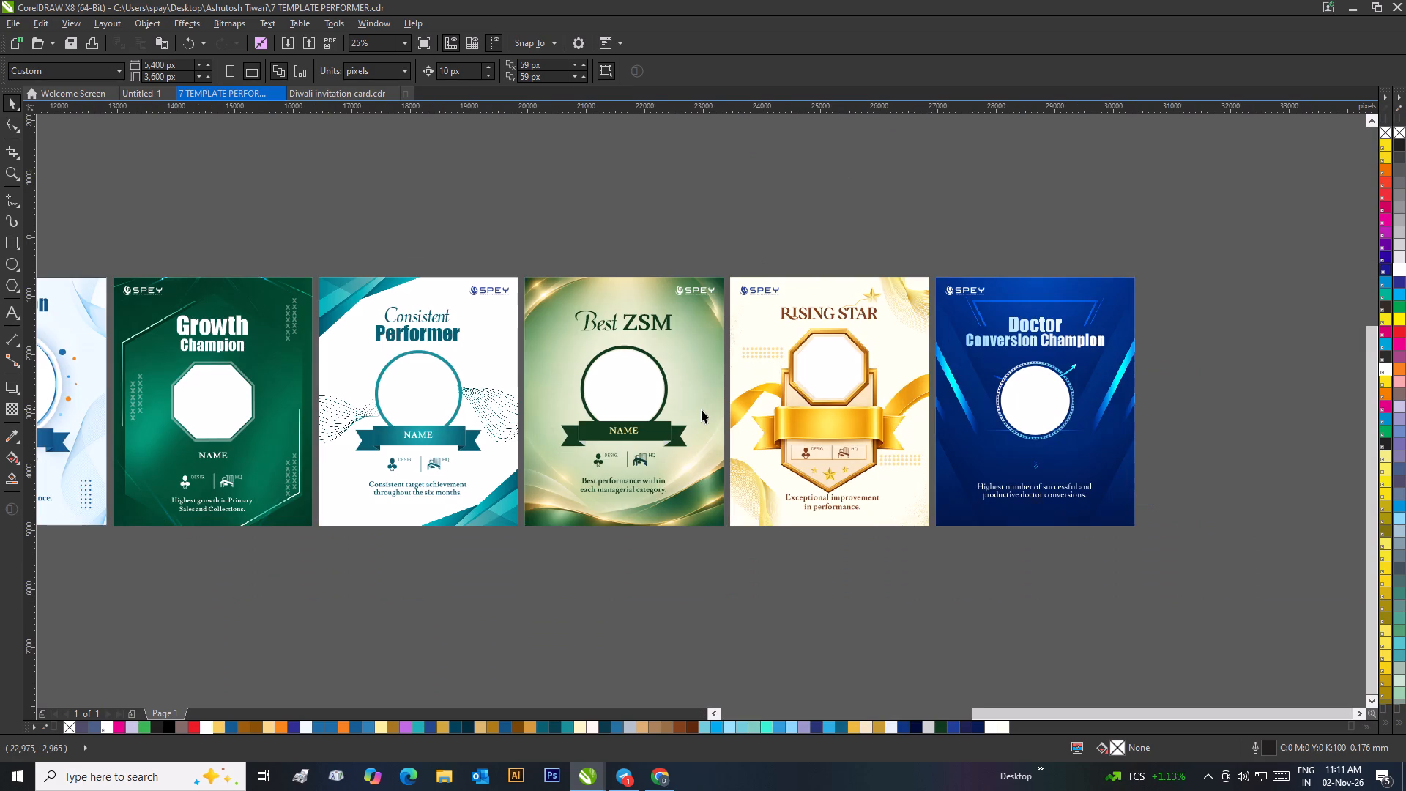
scroll(652, 502, up, 1)
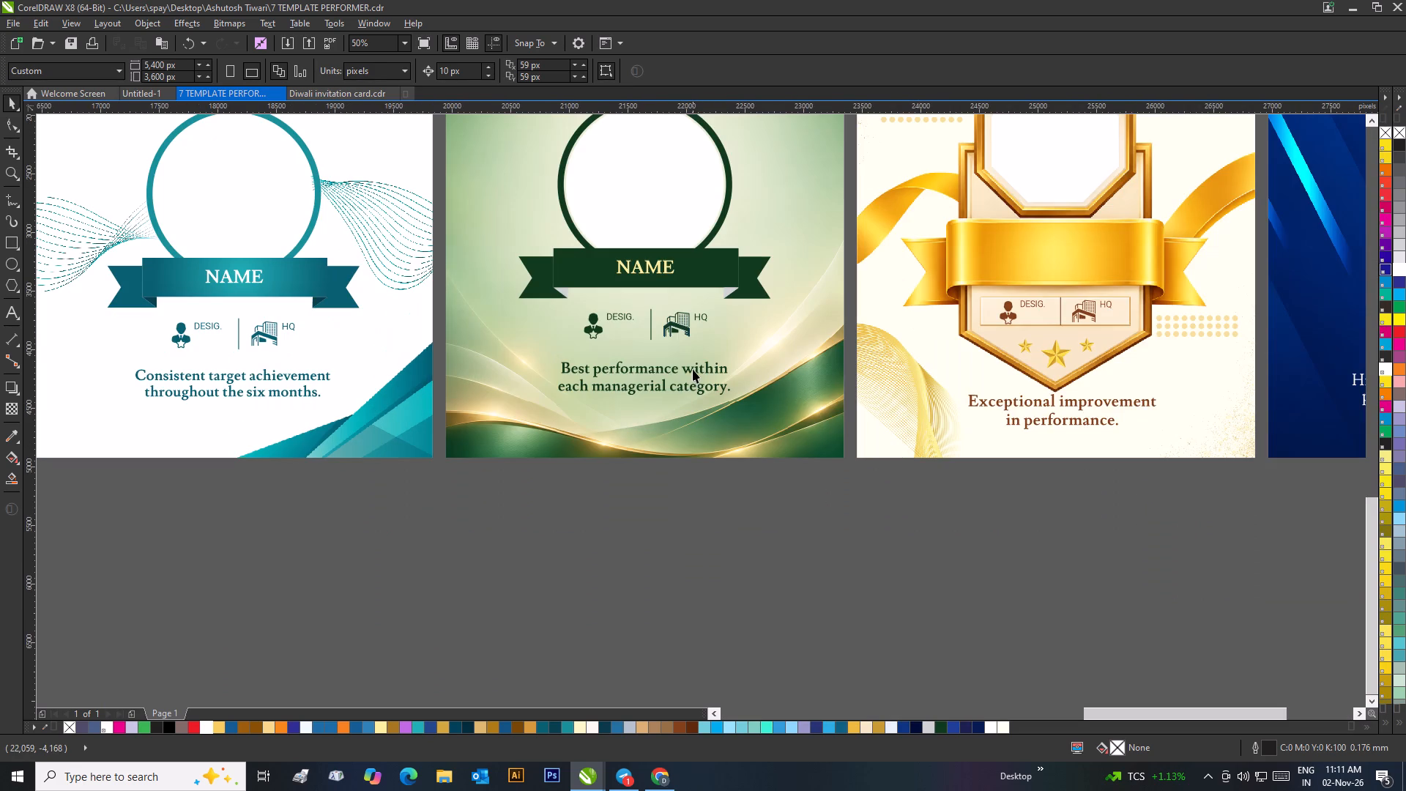
click(693, 369)
click(4, 132)
scroll(530, 421, up, 2)
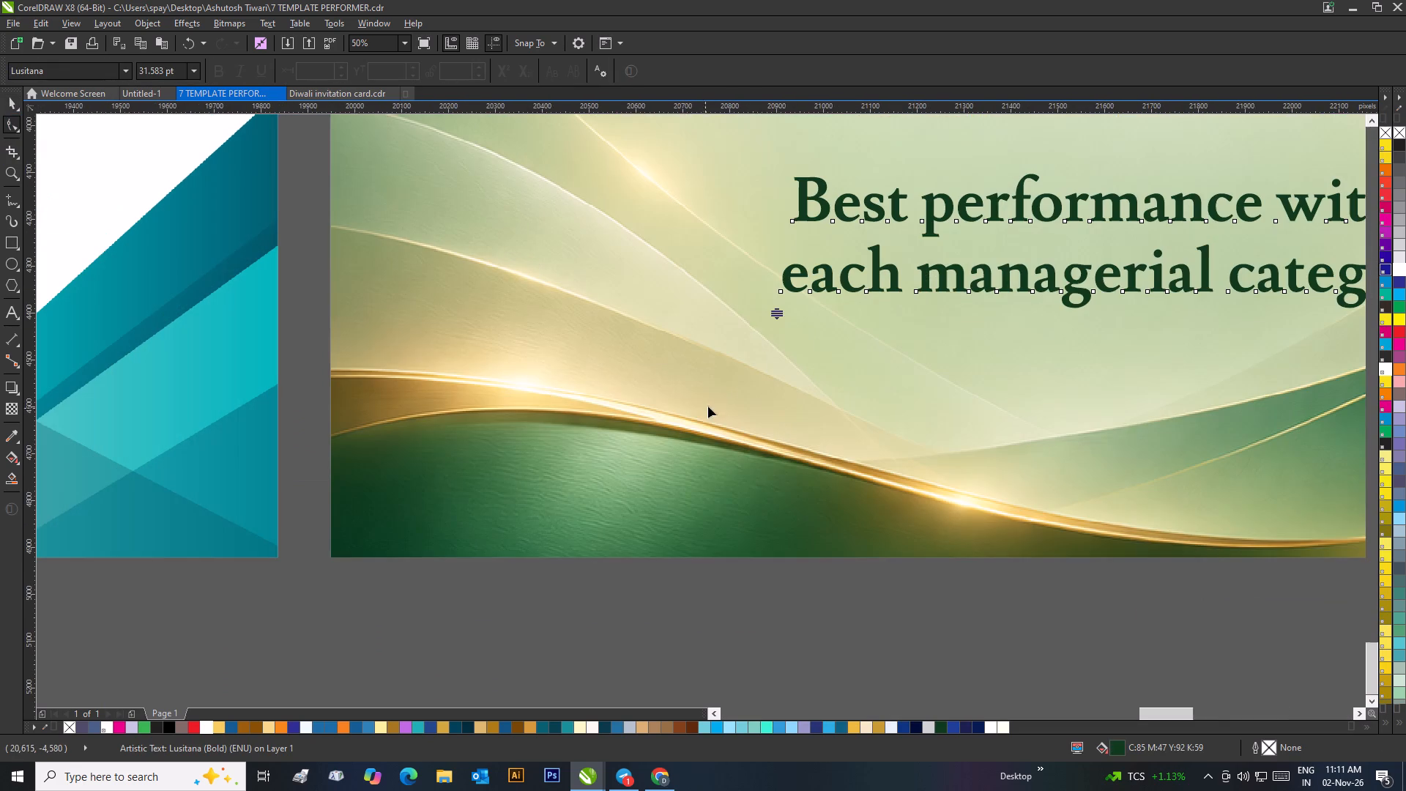
drag(775, 315, 794, 289)
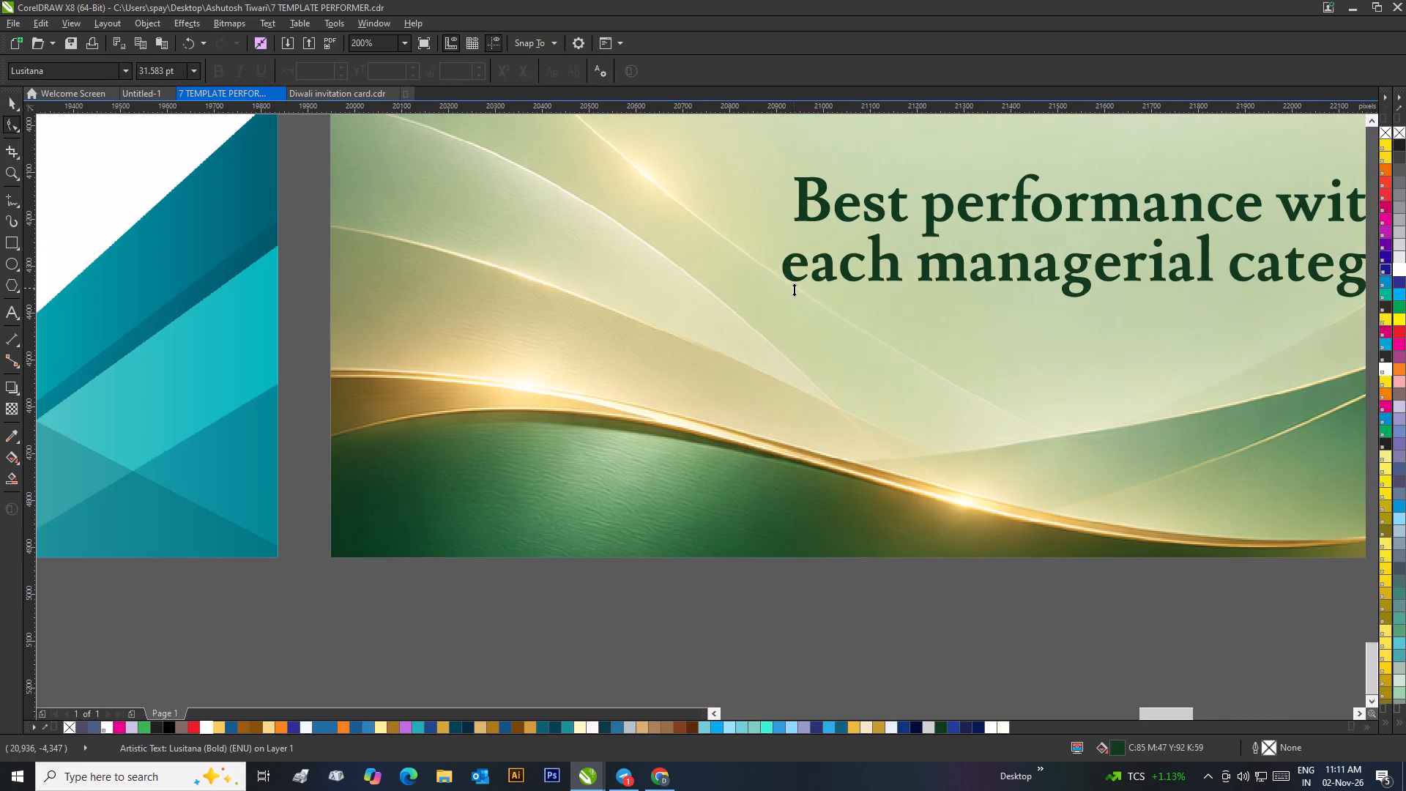
drag(794, 289, 794, 291)
scroll(771, 316, down, 2)
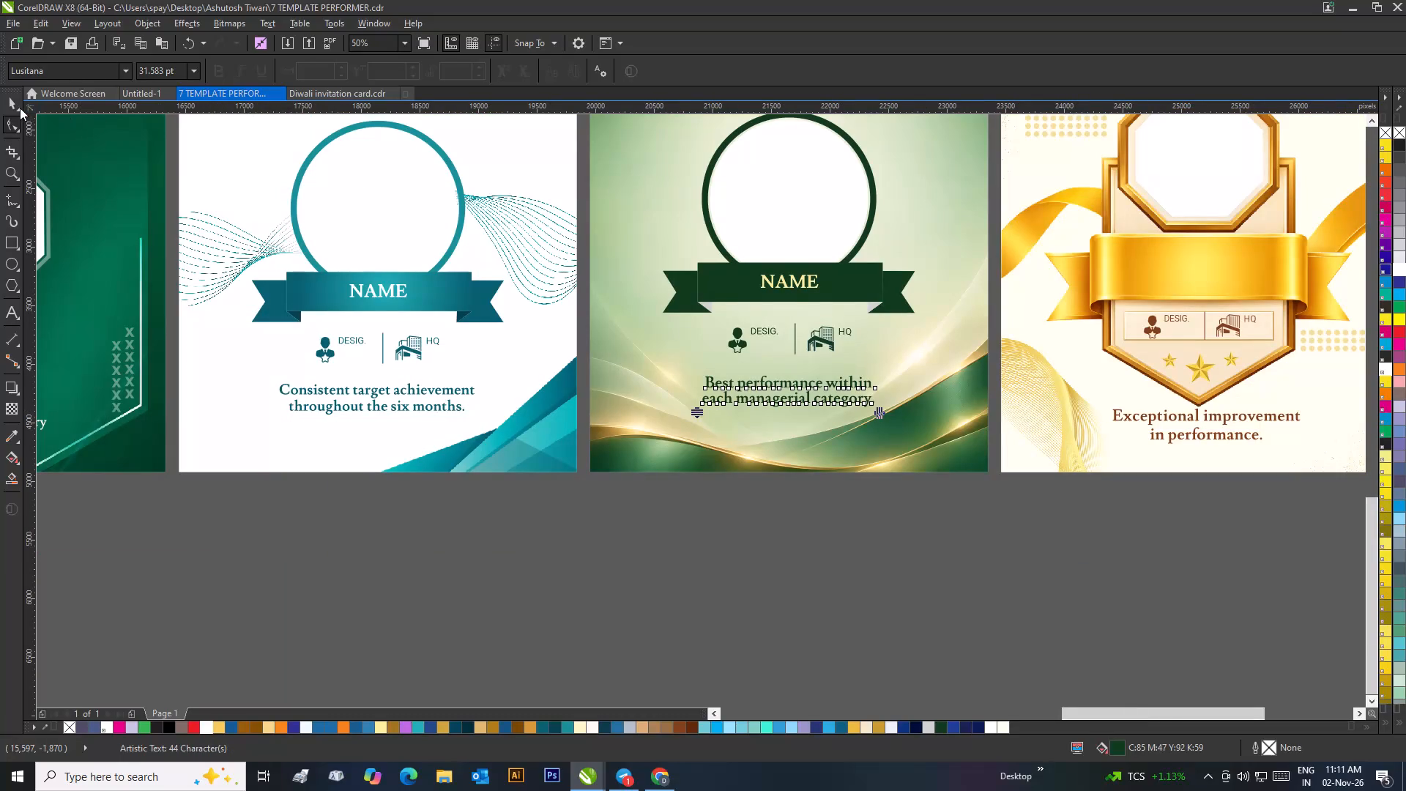
click(12, 100)
click(790, 529)
Centre the Best ZSM description horizontally on its card background.
click(795, 401)
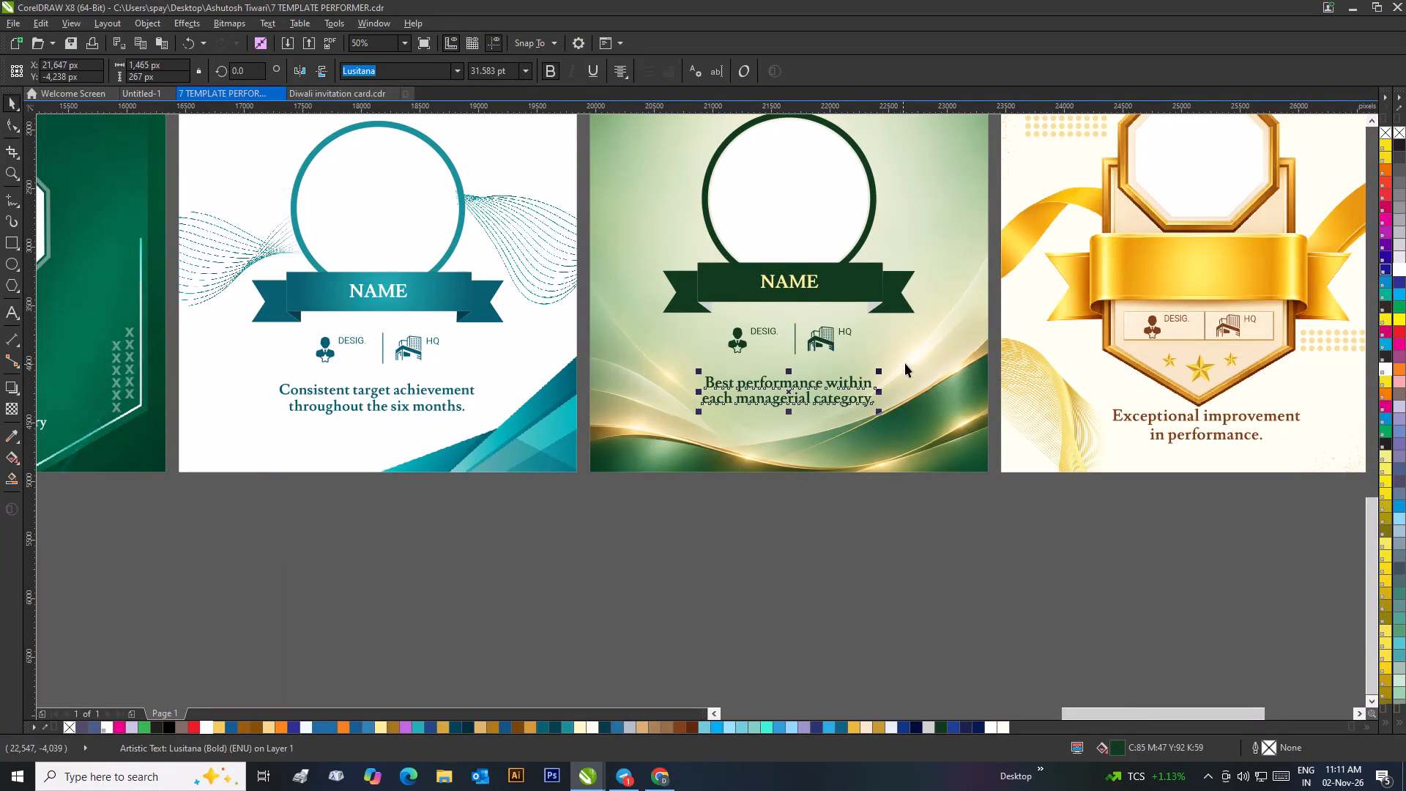
shift+click(911, 361)
key(c)
click(859, 541)
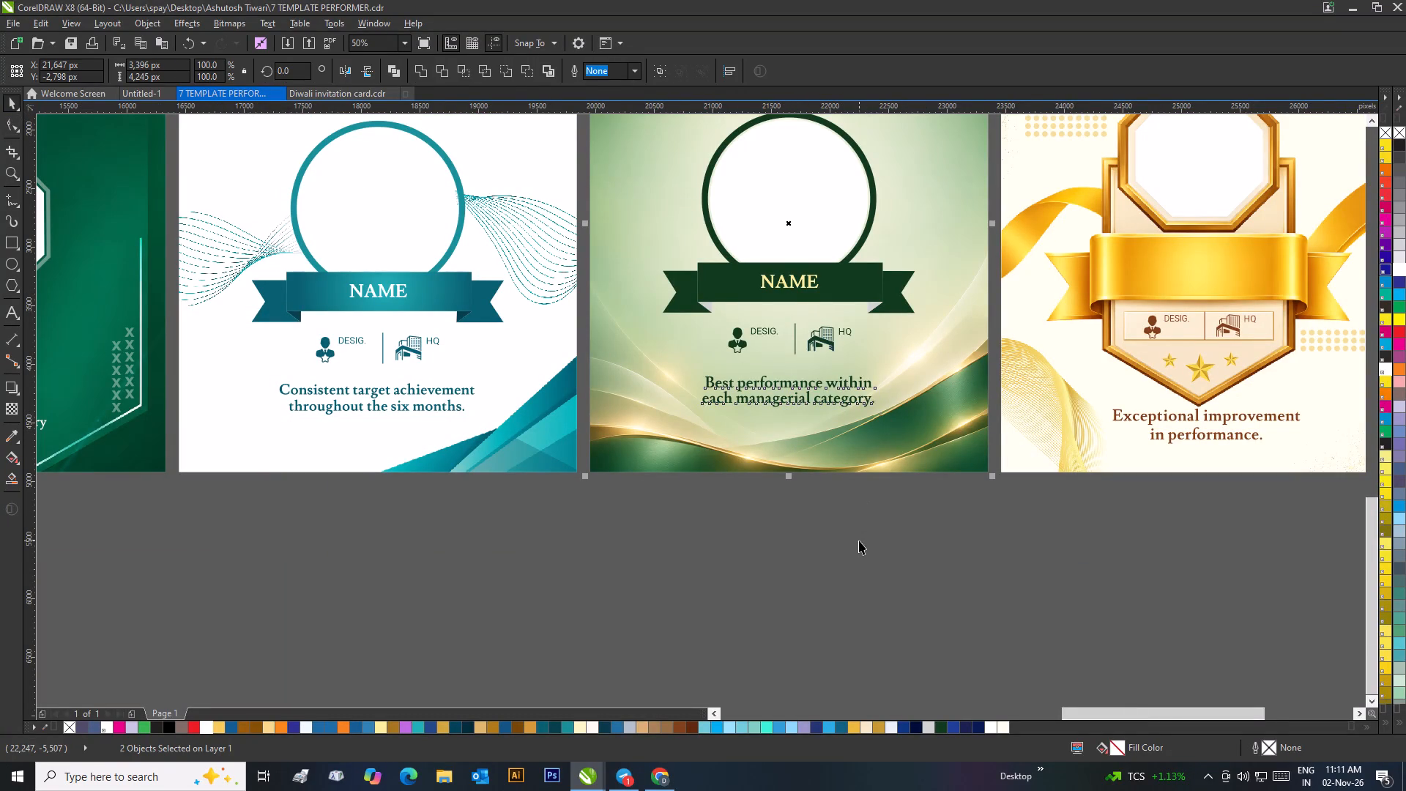
Reapply a text alignment option to the Best ZSM description.
click(792, 400)
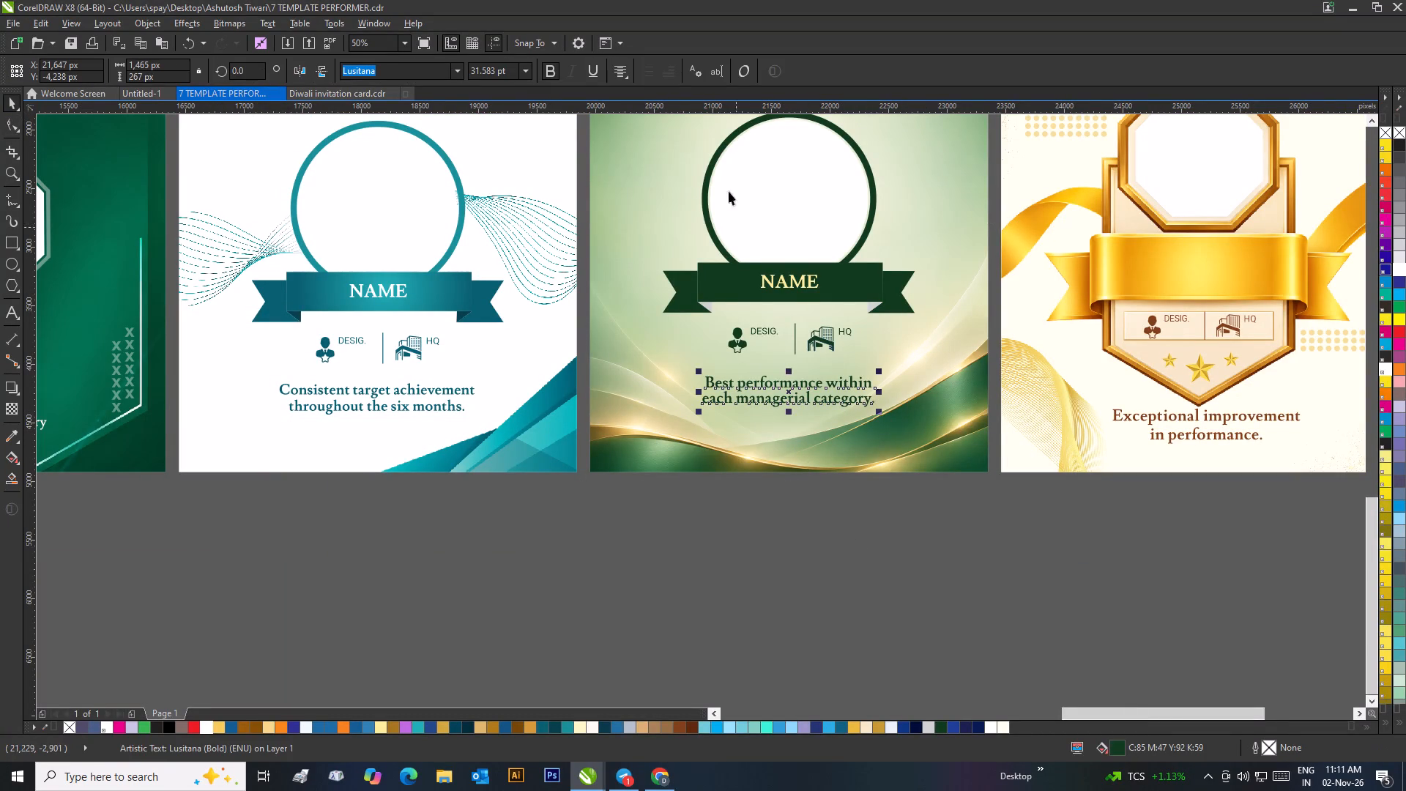
click(616, 62)
click(647, 132)
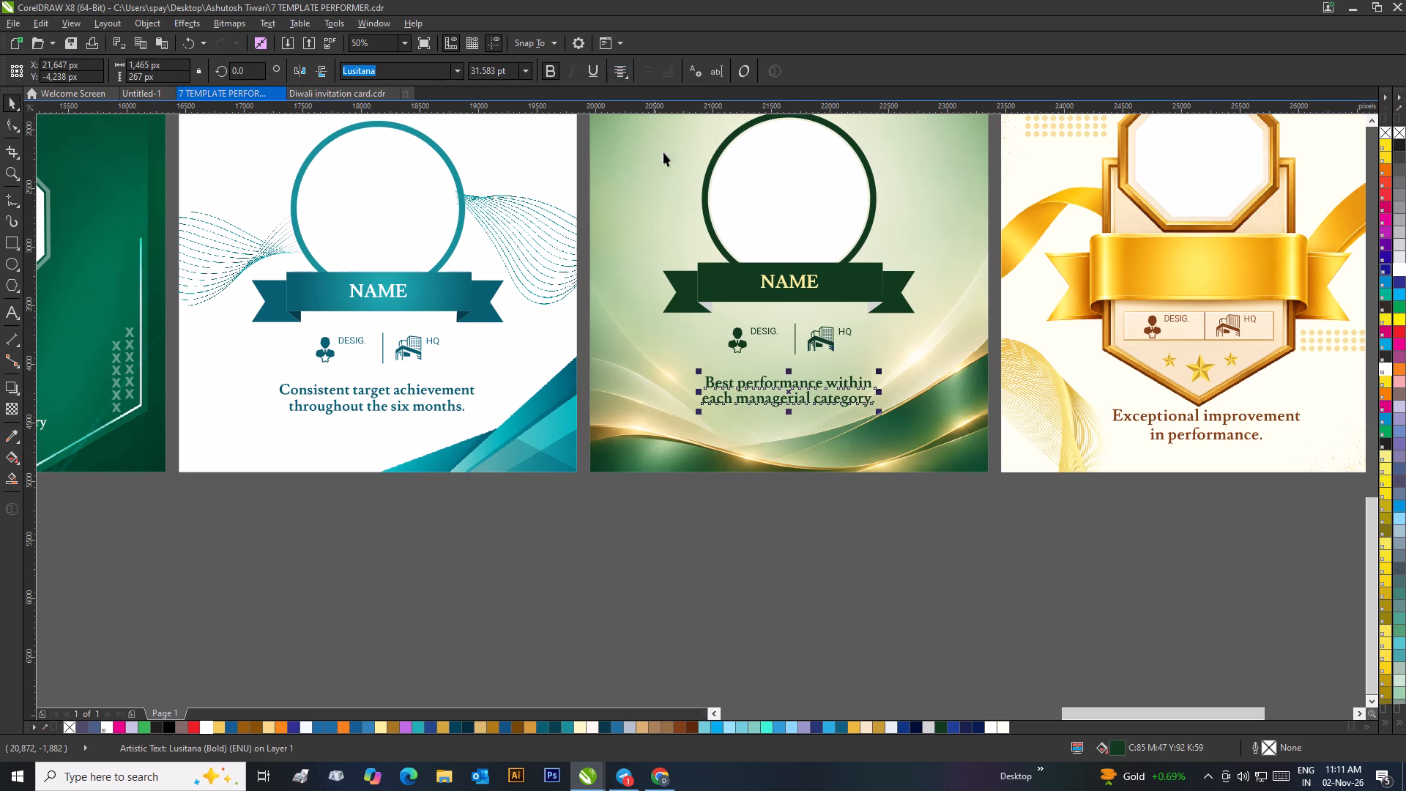
click(784, 523)
Insert three spaces before "each" to shift the second line of the Best ZSM description slightly rightward.
double_click(729, 402)
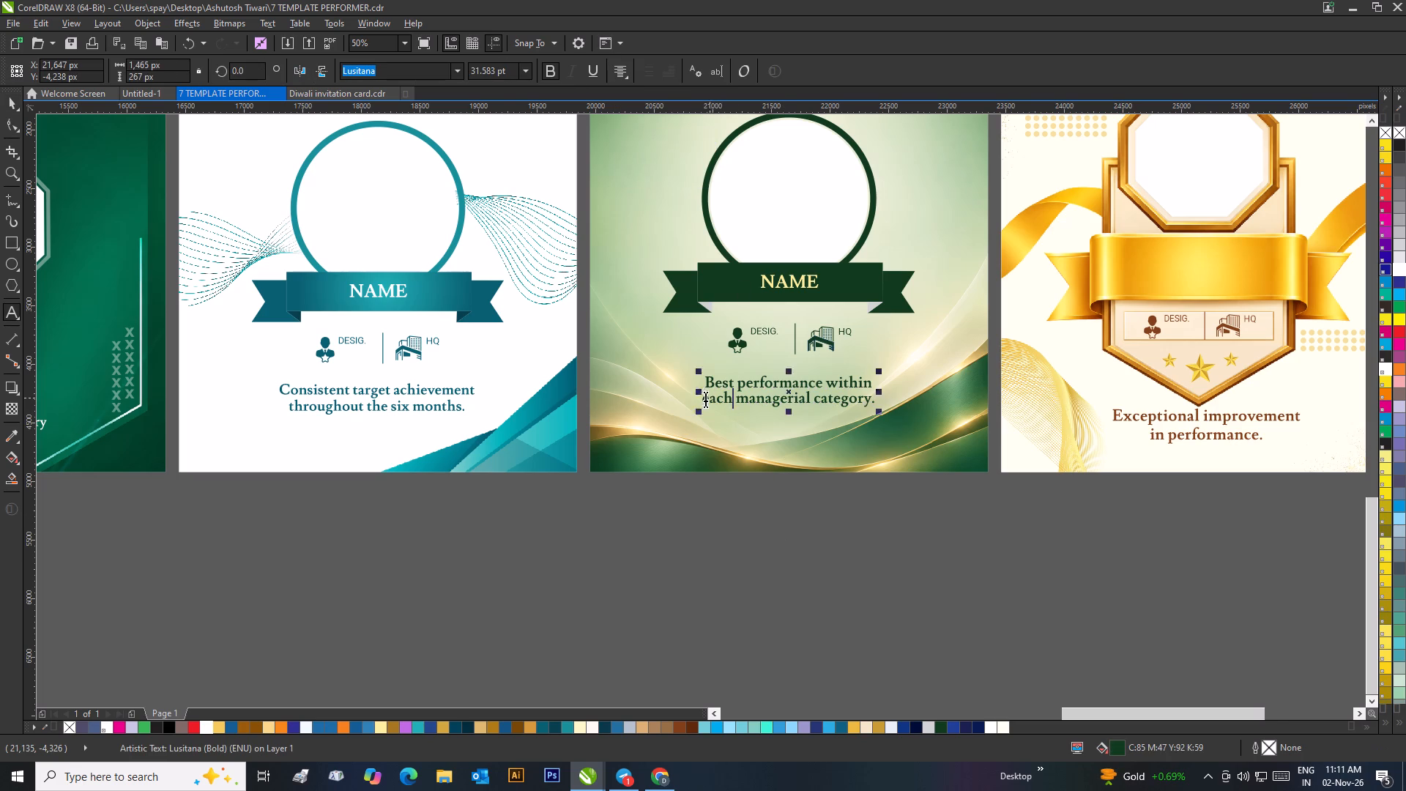
click(702, 397)
key(space)
key(space)
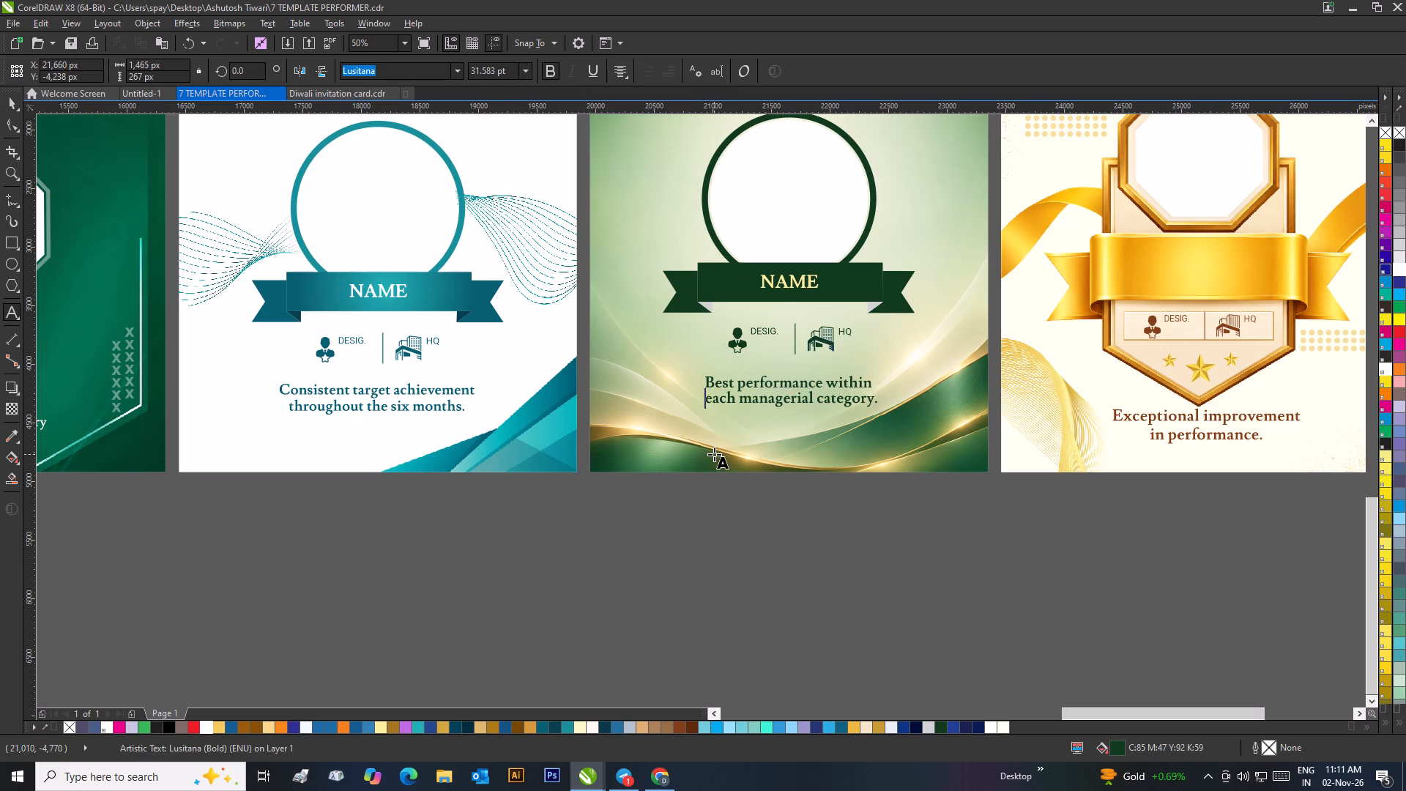
key(space)
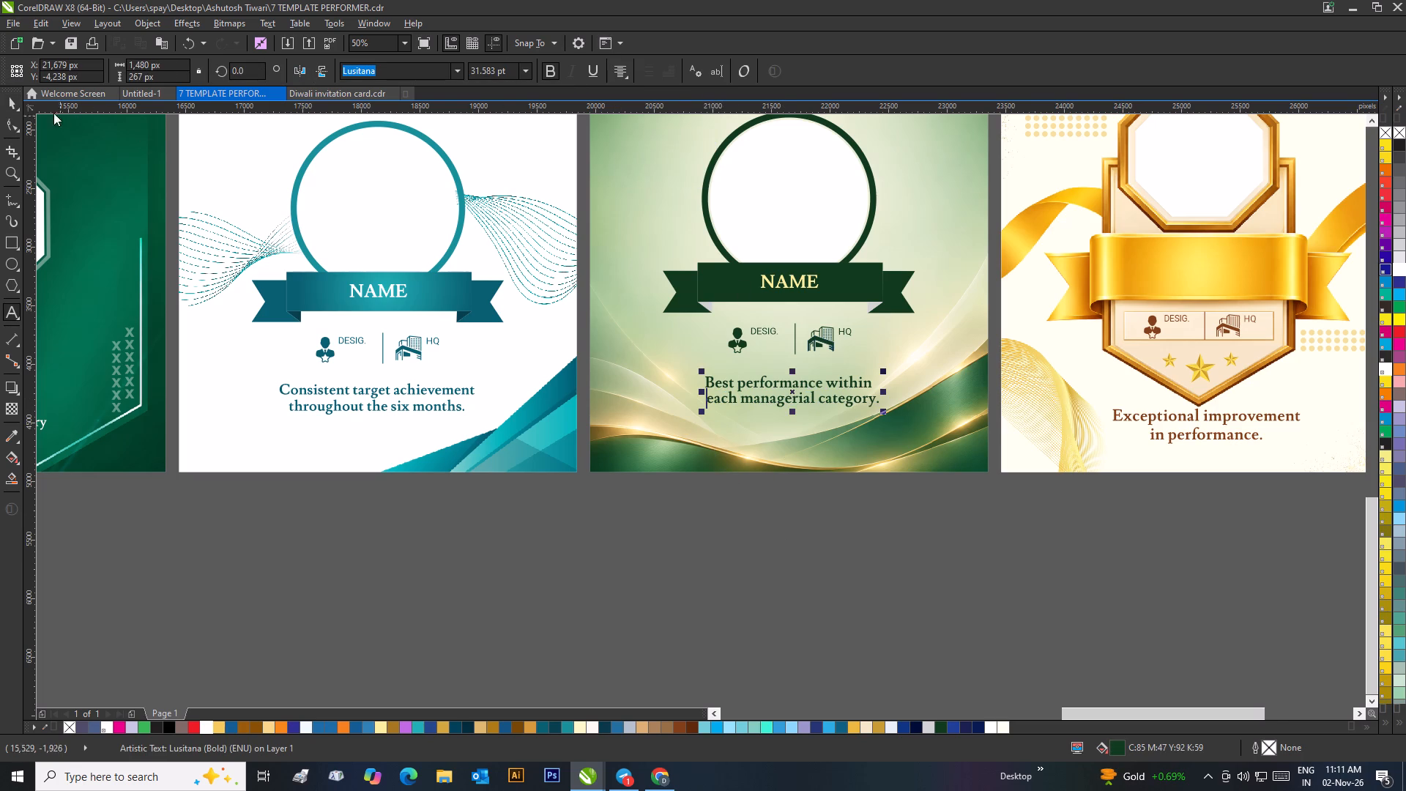
click(12, 99)
click(739, 532)
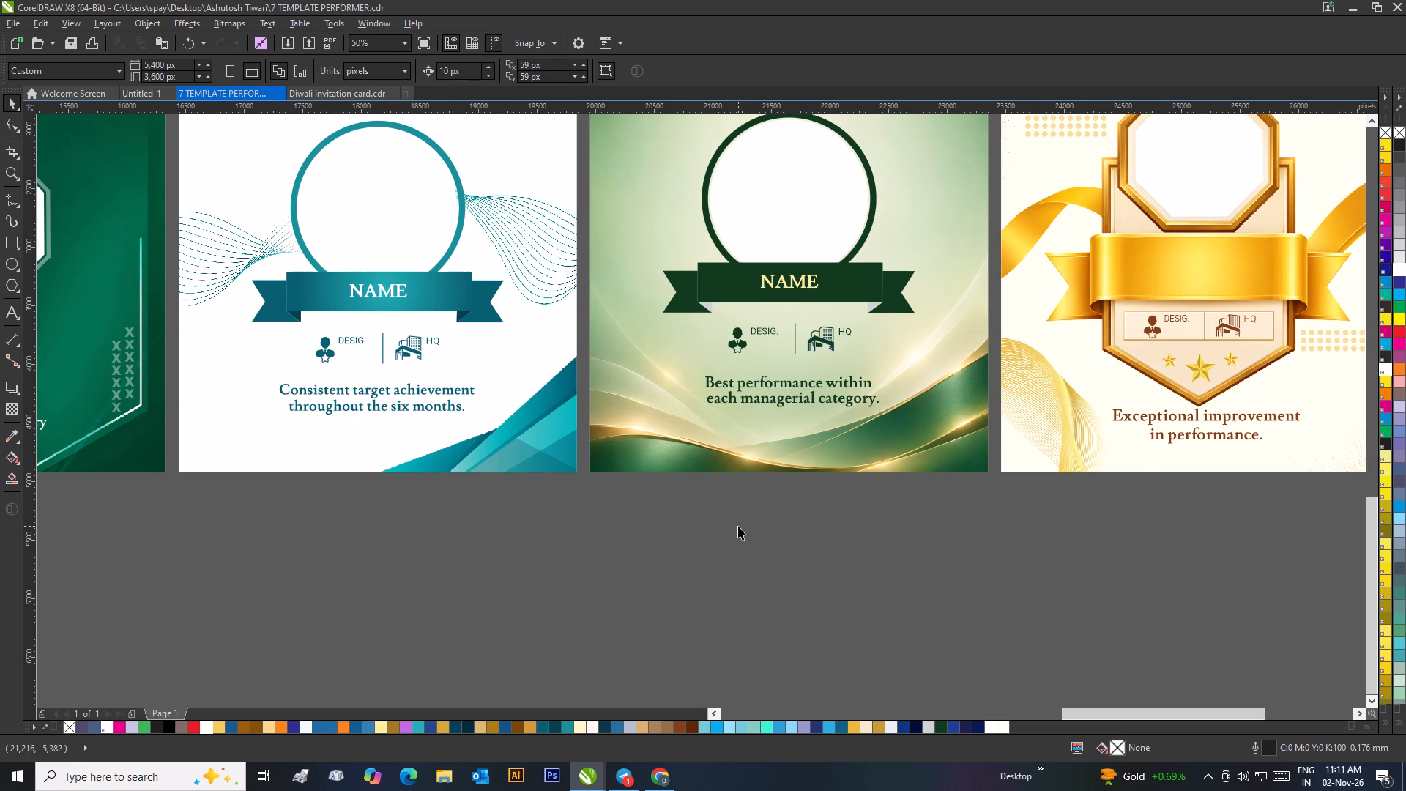
Recolour the "Doctor Conversion Champion" title on the blue card from its gradient fill to solid white.
scroll(735, 527, down, 1)
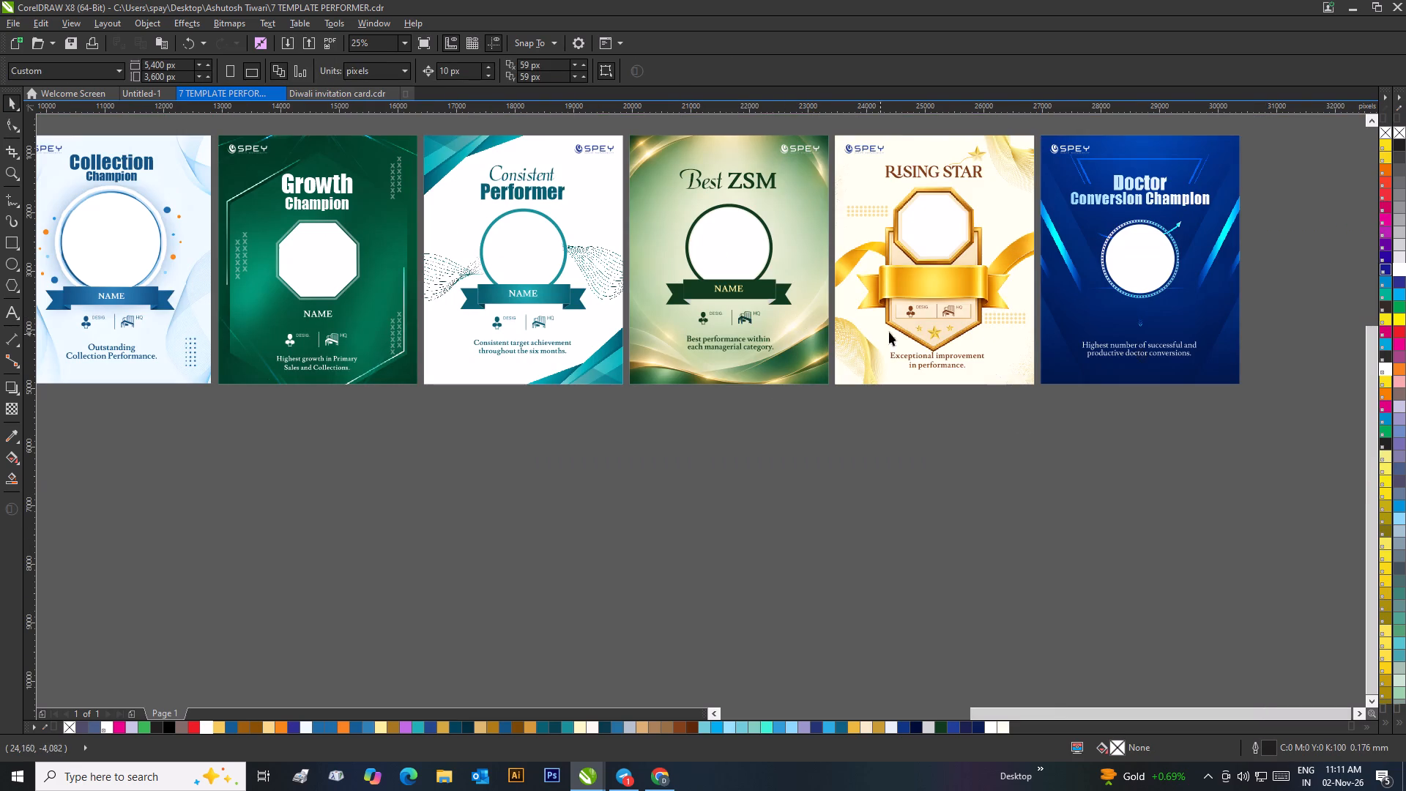
scroll(958, 347, up, 1)
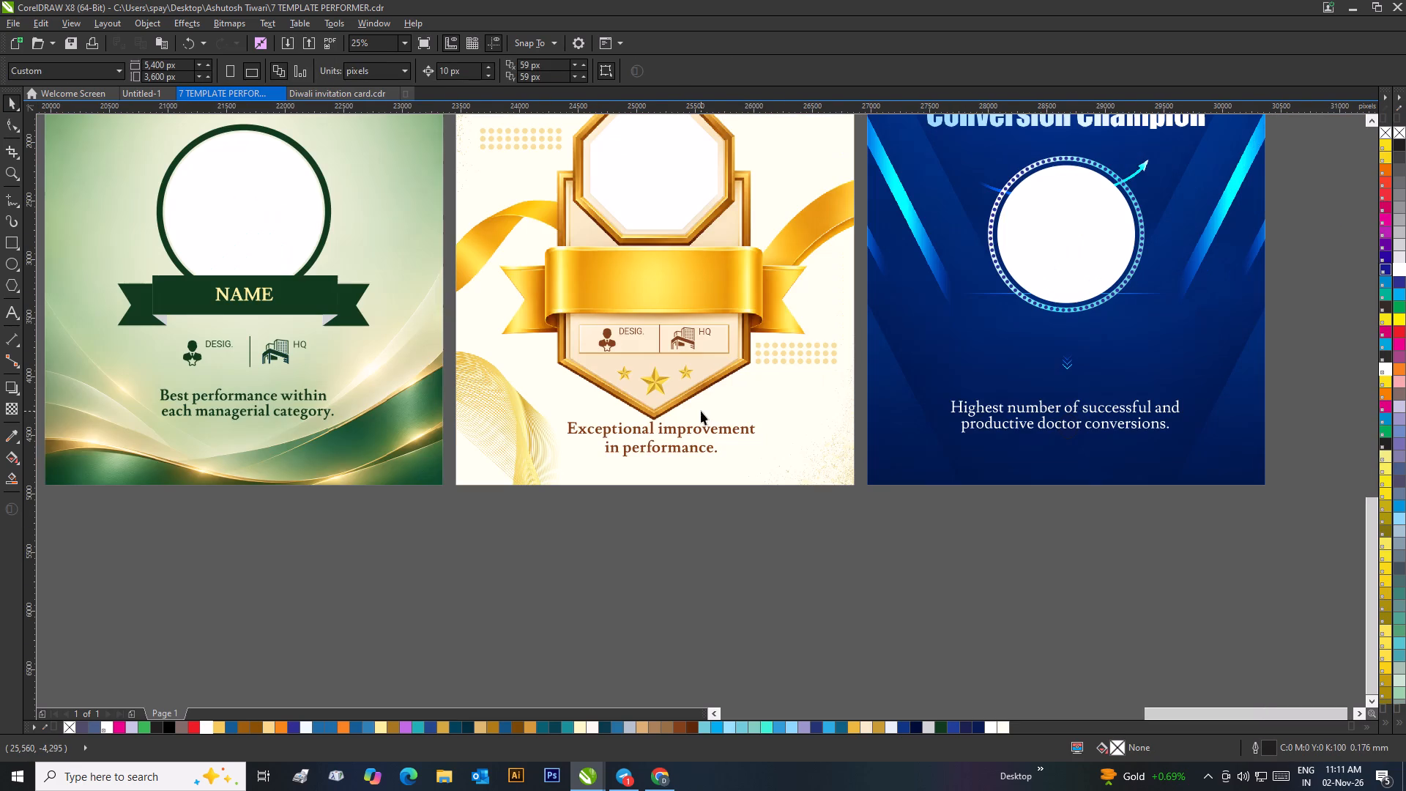
scroll(721, 414, down, 1)
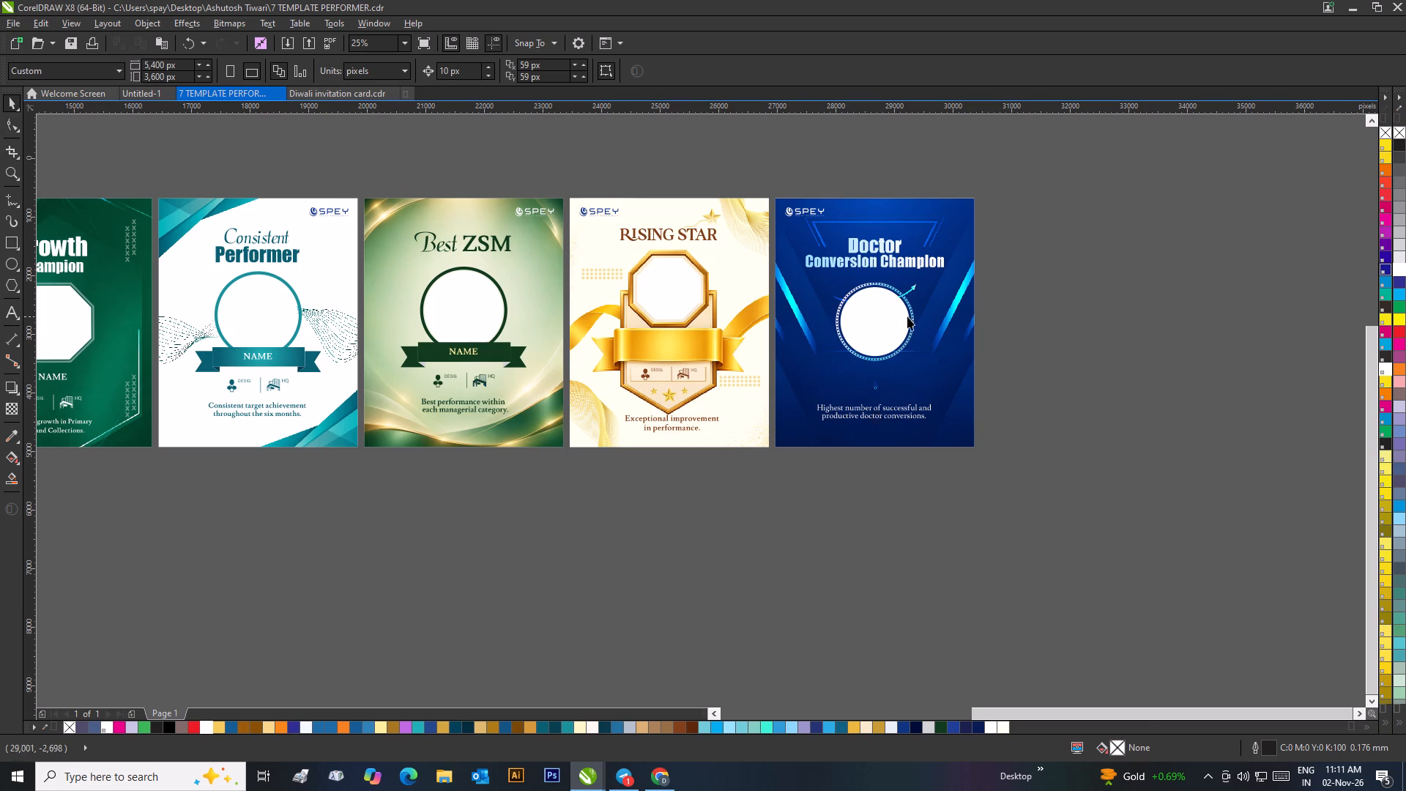
drag(1034, 320, 1027, 320)
scroll(871, 254, up, 1)
click(704, 402)
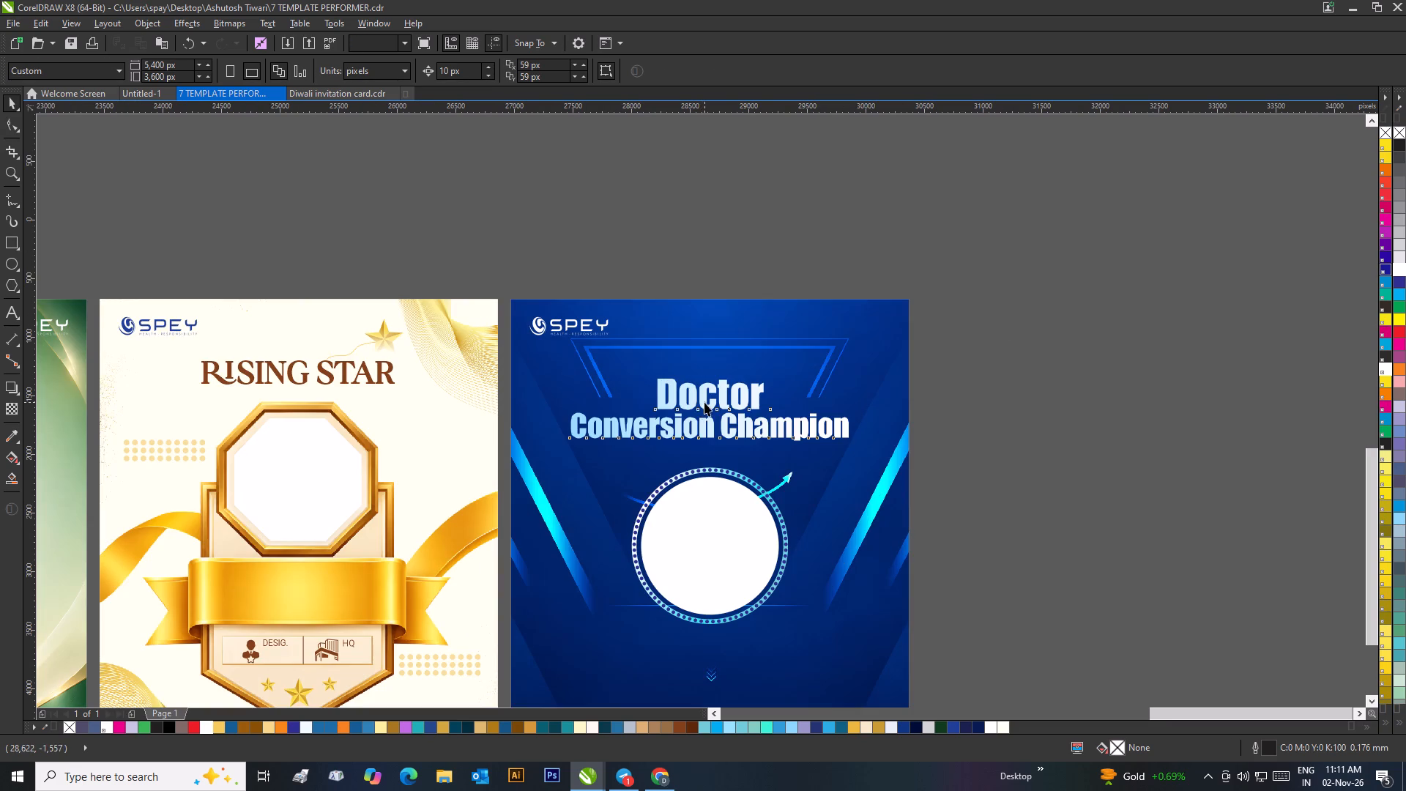
click(202, 725)
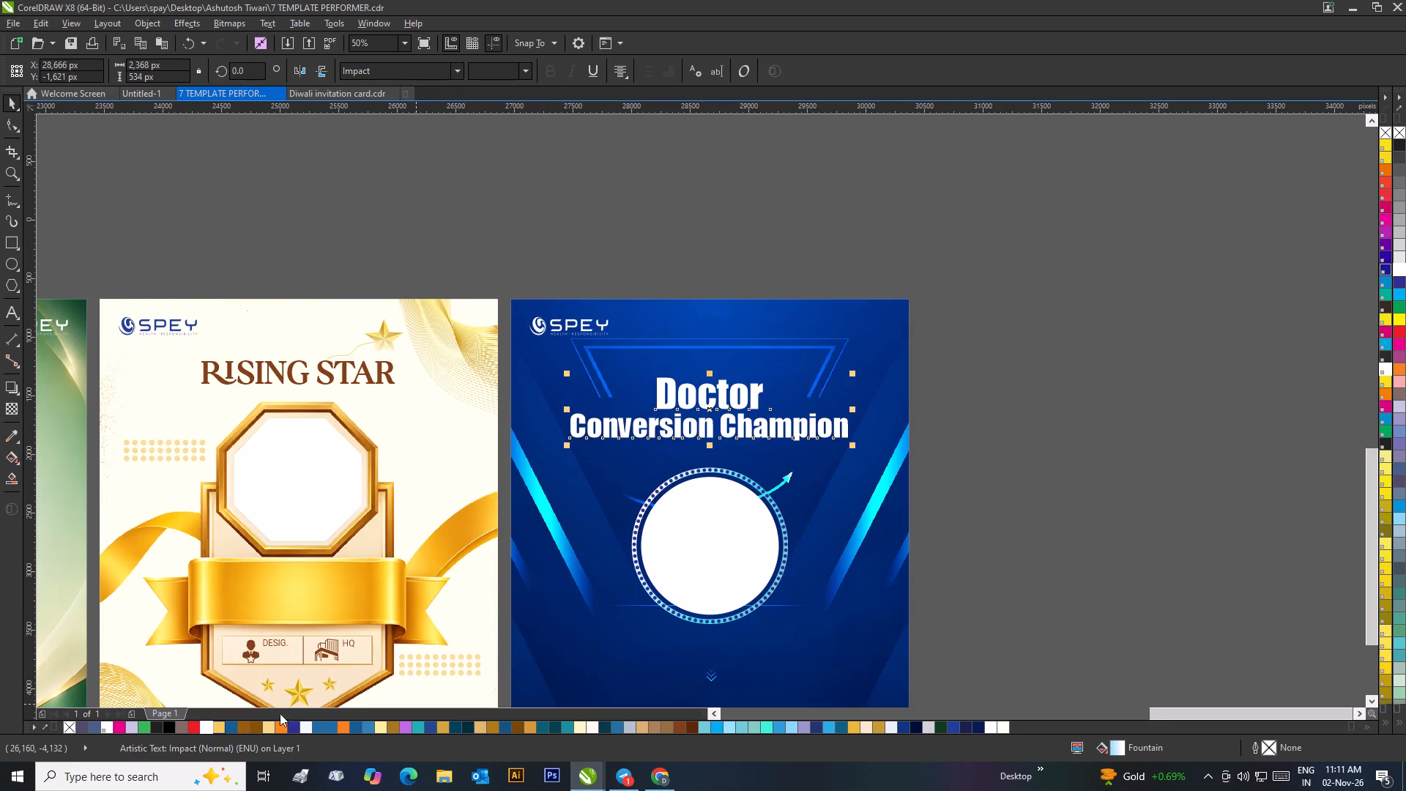
click(926, 472)
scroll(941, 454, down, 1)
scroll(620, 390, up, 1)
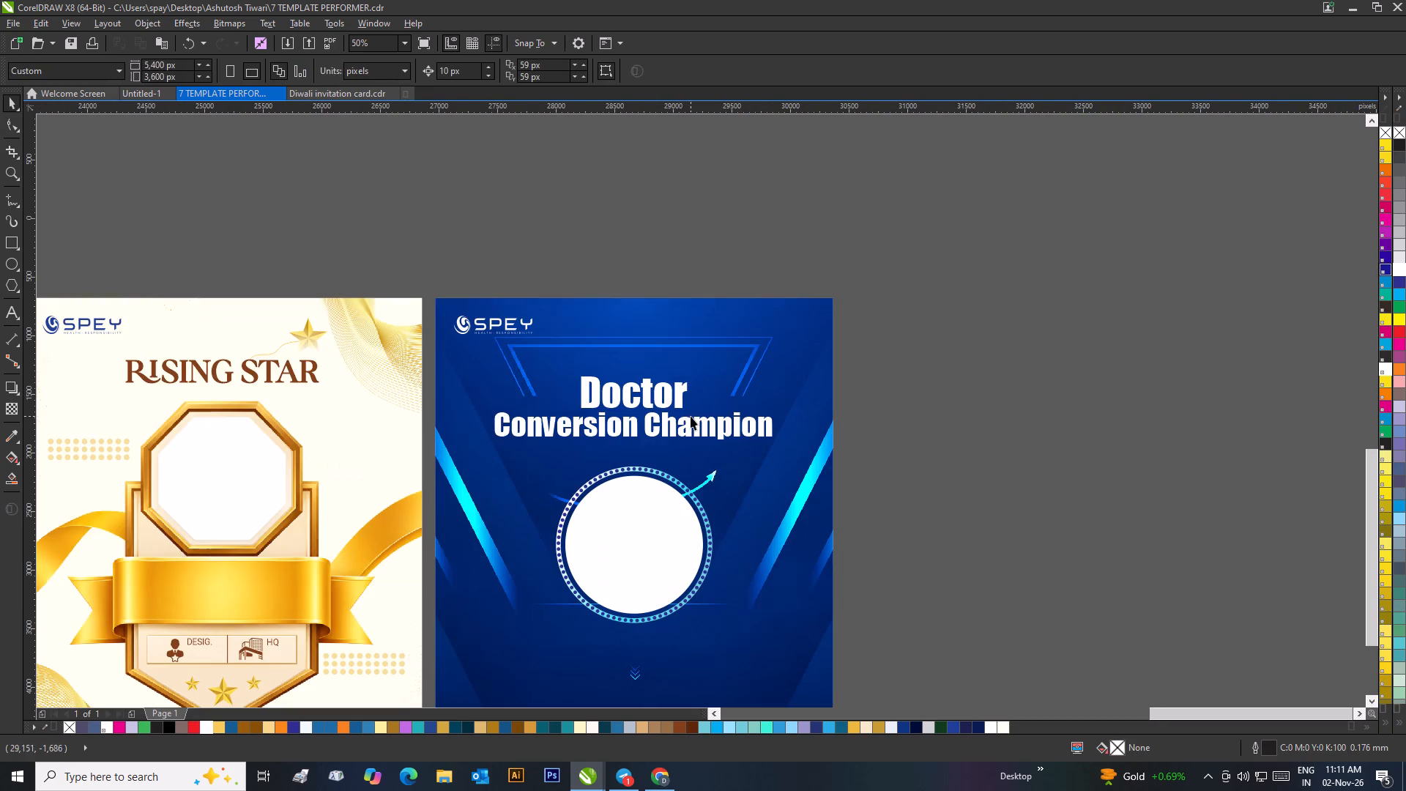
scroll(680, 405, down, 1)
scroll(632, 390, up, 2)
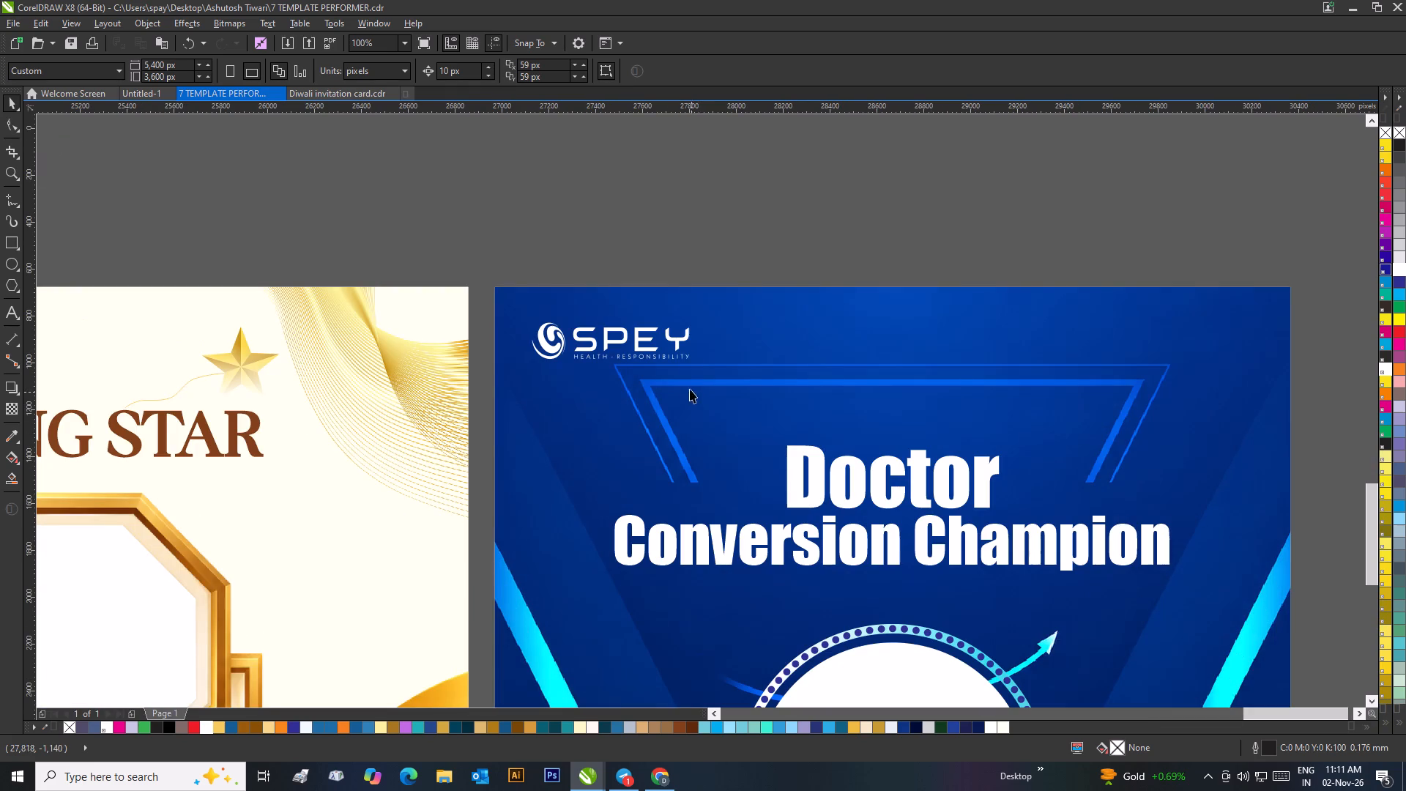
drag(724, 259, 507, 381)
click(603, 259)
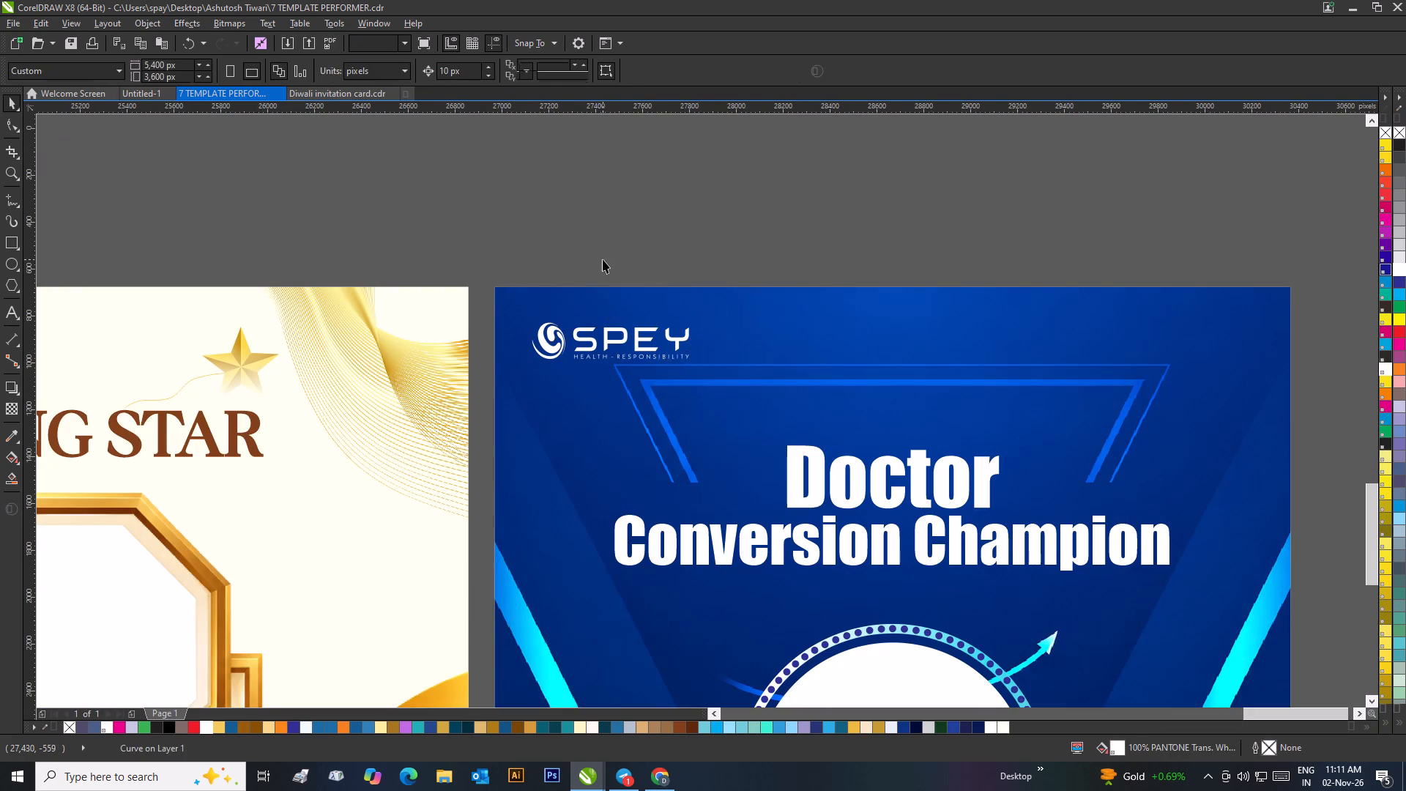
Delete the leftover text lines outside the cards, both above the card row and above the blank page.
scroll(661, 281, down, 3)
scroll(714, 450, down, 1)
scroll(508, 395, up, 1)
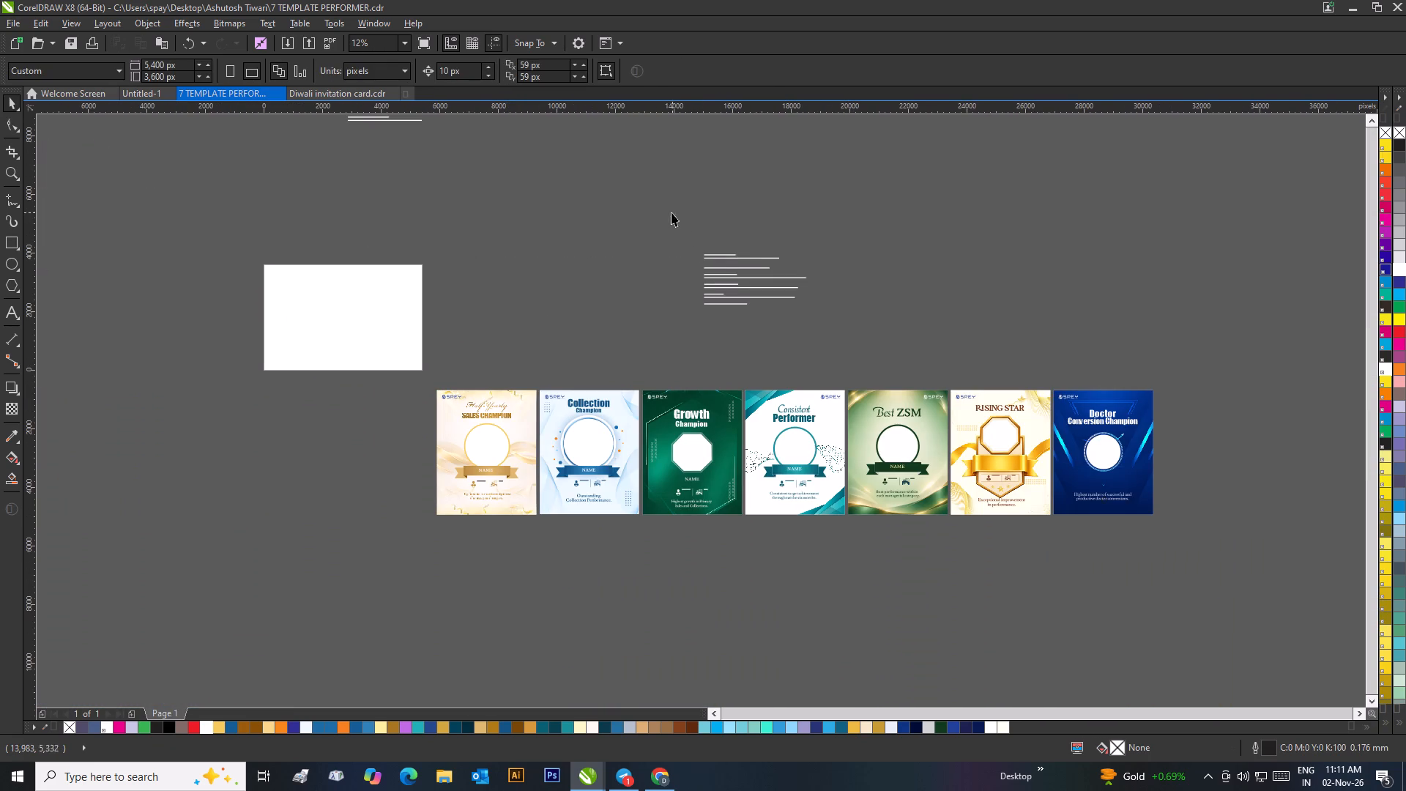
drag(671, 219, 844, 335)
key(Delete)
scroll(477, 182, down, 1)
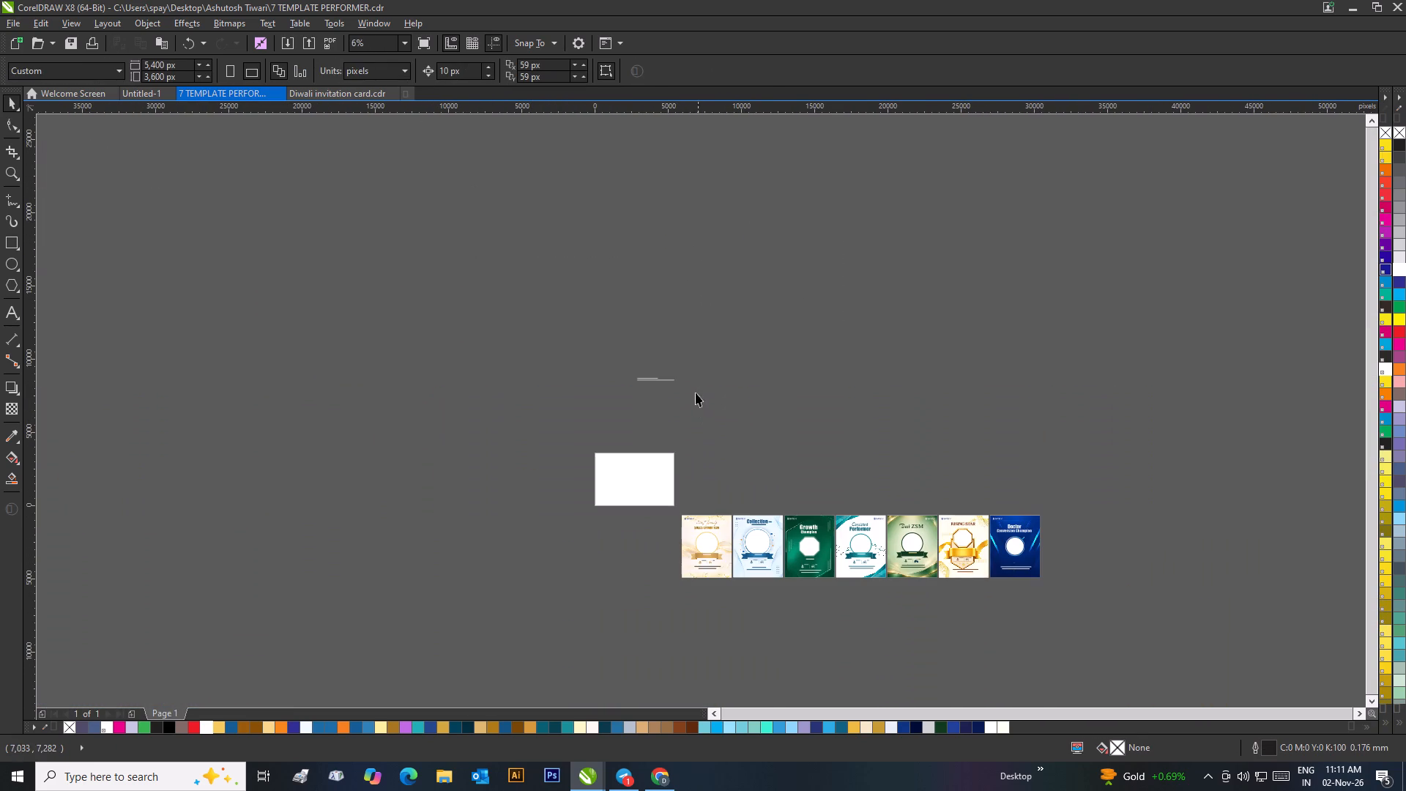
drag(694, 368, 593, 399)
key(Delete)
Move all seven award cards together up beside the blank page, keeping them in one row.
drag(676, 508, 685, 528)
drag(685, 528, 1075, 602)
drag(914, 552, 909, 494)
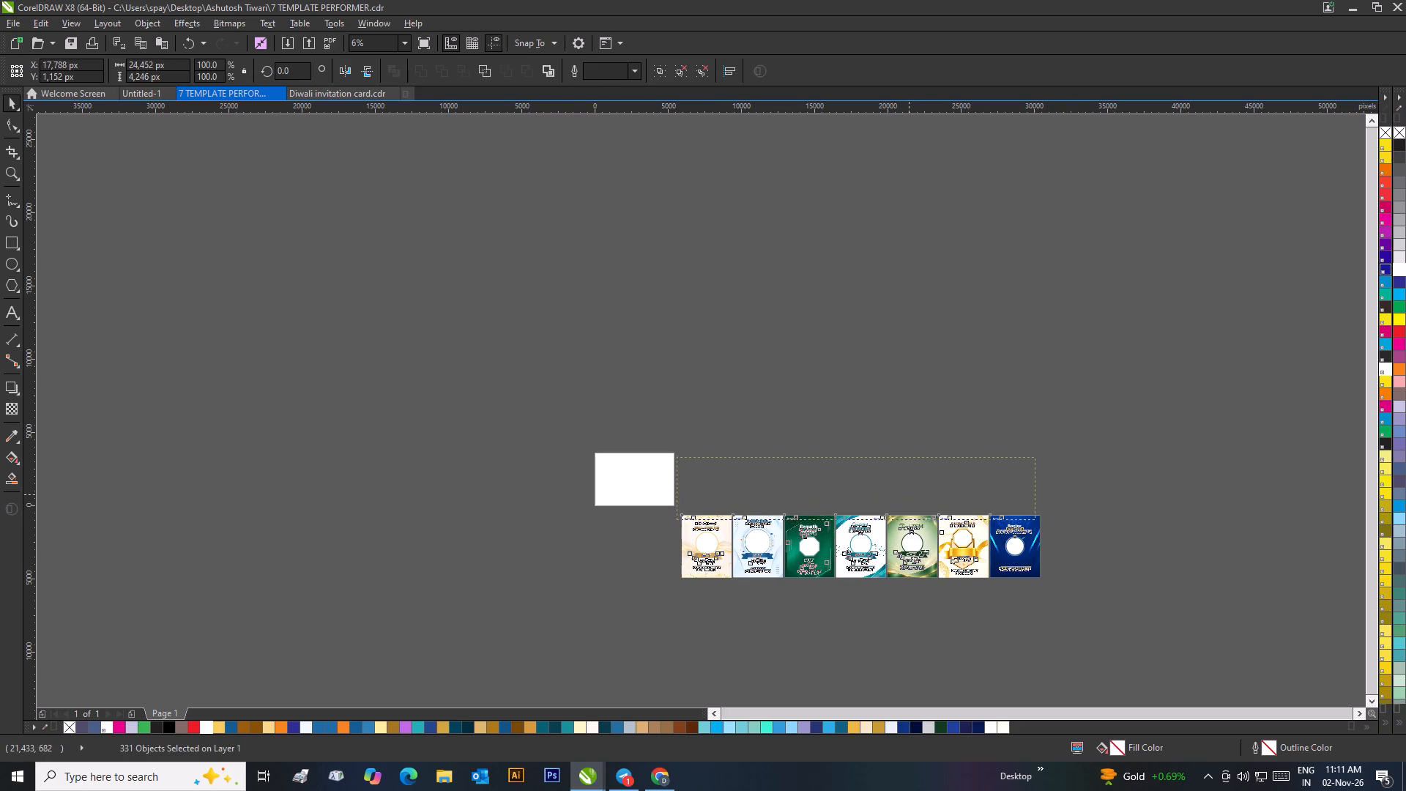
drag(909, 494, 908, 488)
click(896, 580)
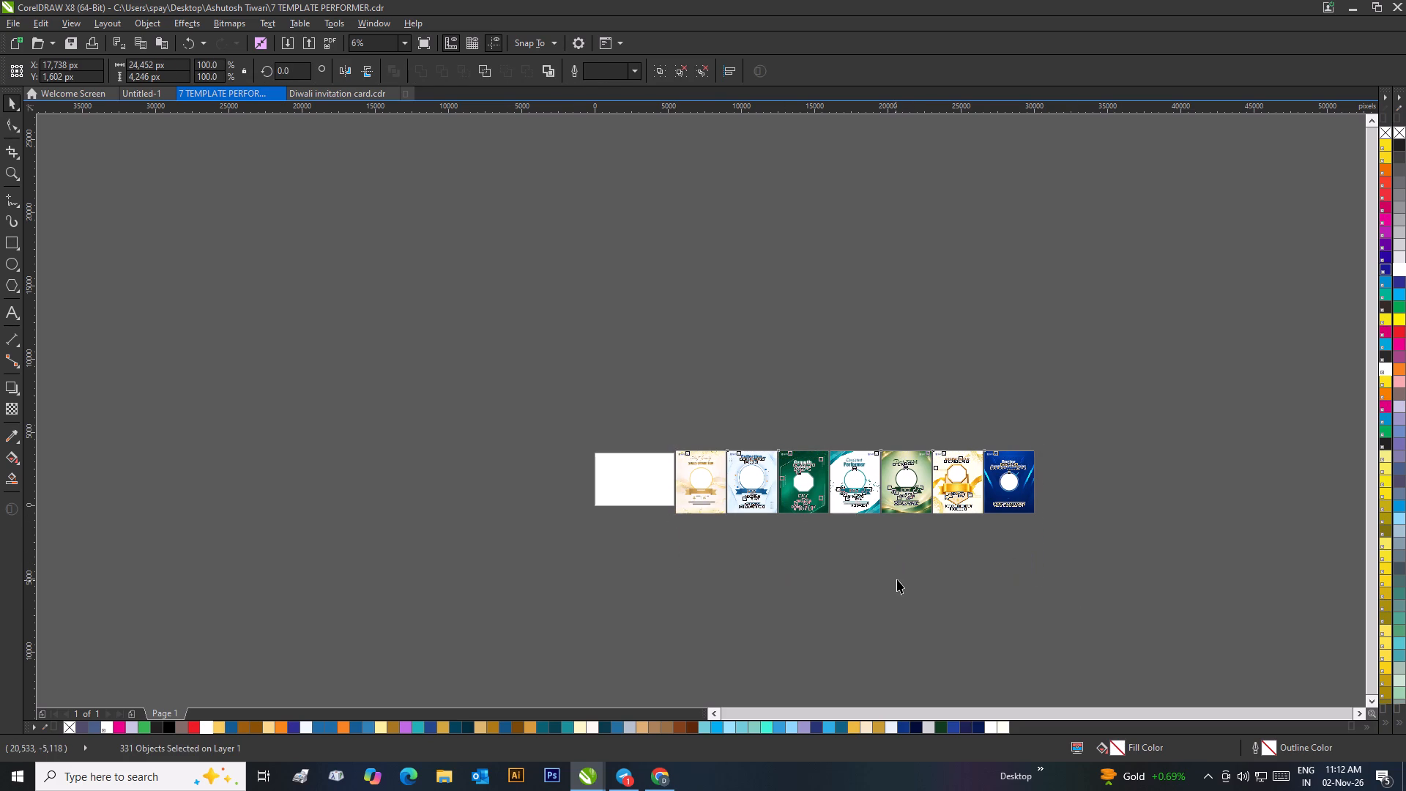
Save the drawing as 7 TEMPLATE PERFORMER in CDR format, version 18.0, replacing the existing file.
scroll(911, 517, up, 1)
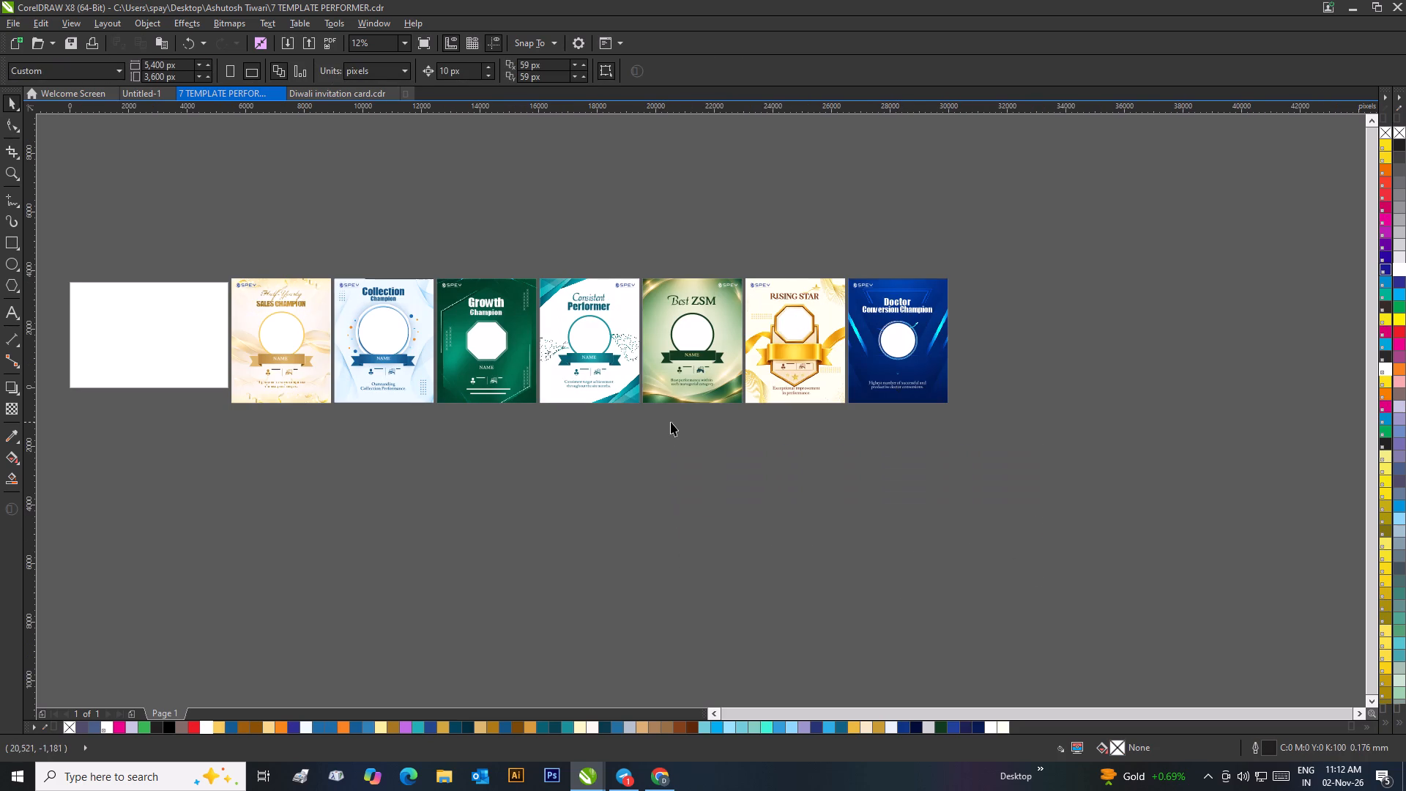
click(17, 16)
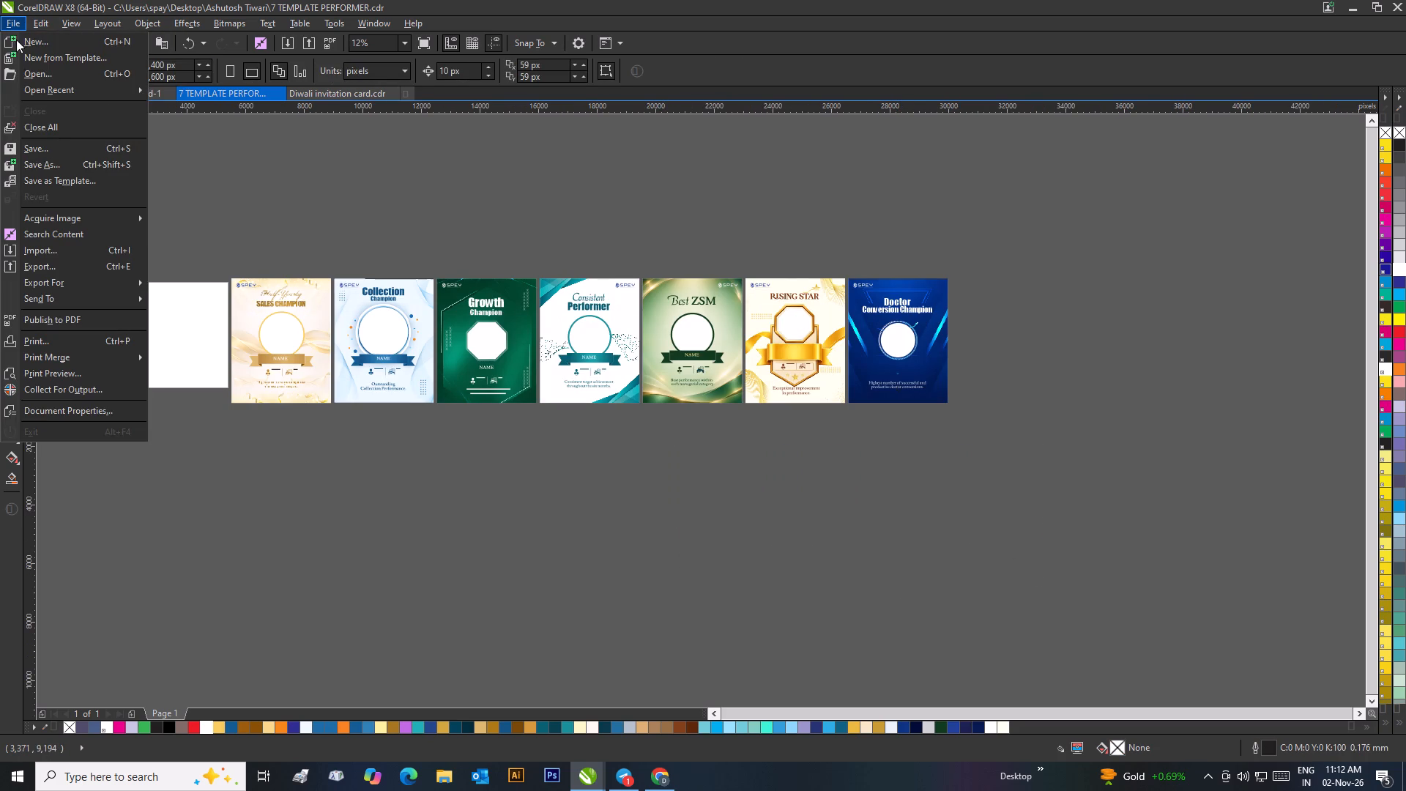
click(38, 165)
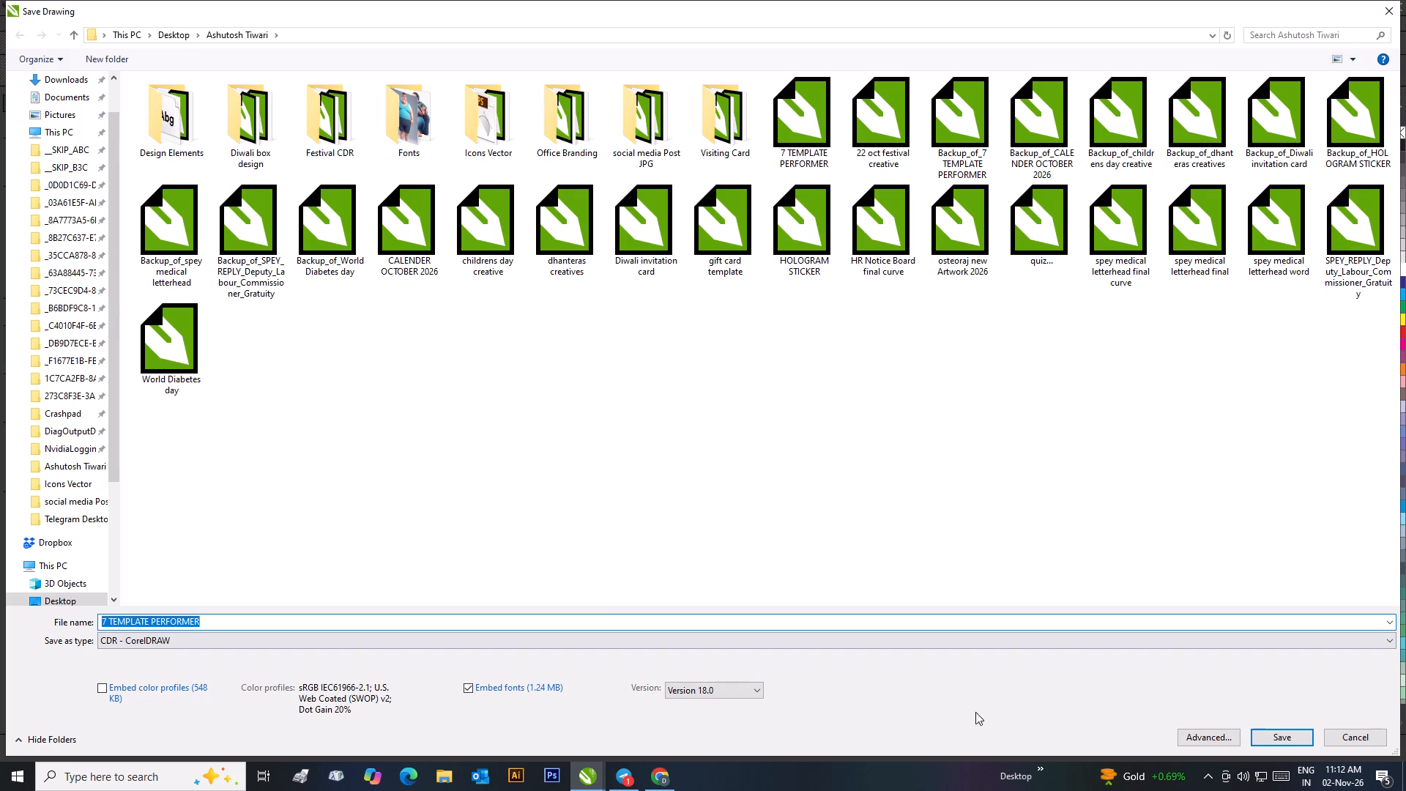
click(1268, 739)
click(745, 385)
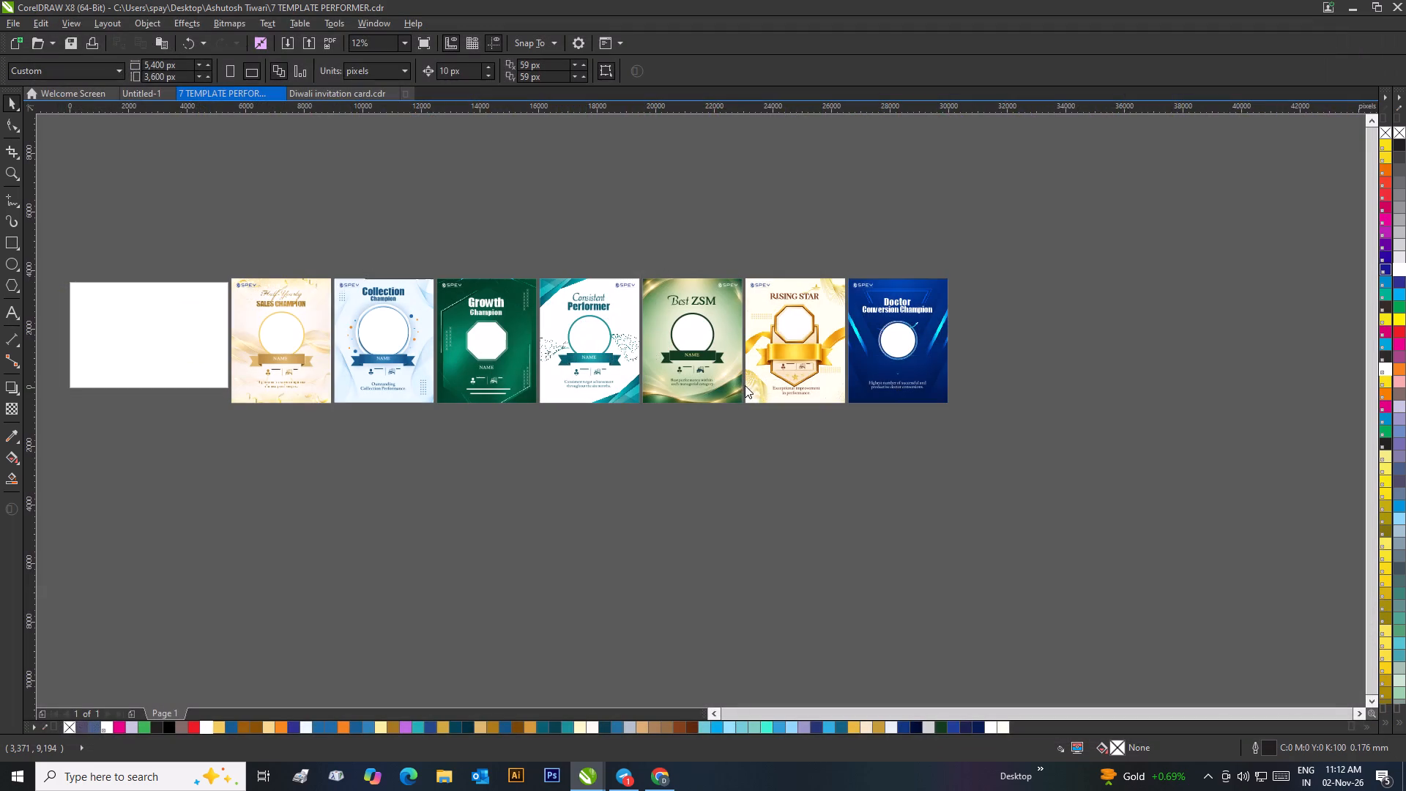
Switch to the Diwali invitation card drawing and resave it under the same name in CDR version 18.0, replacing the existing file.
click(312, 92)
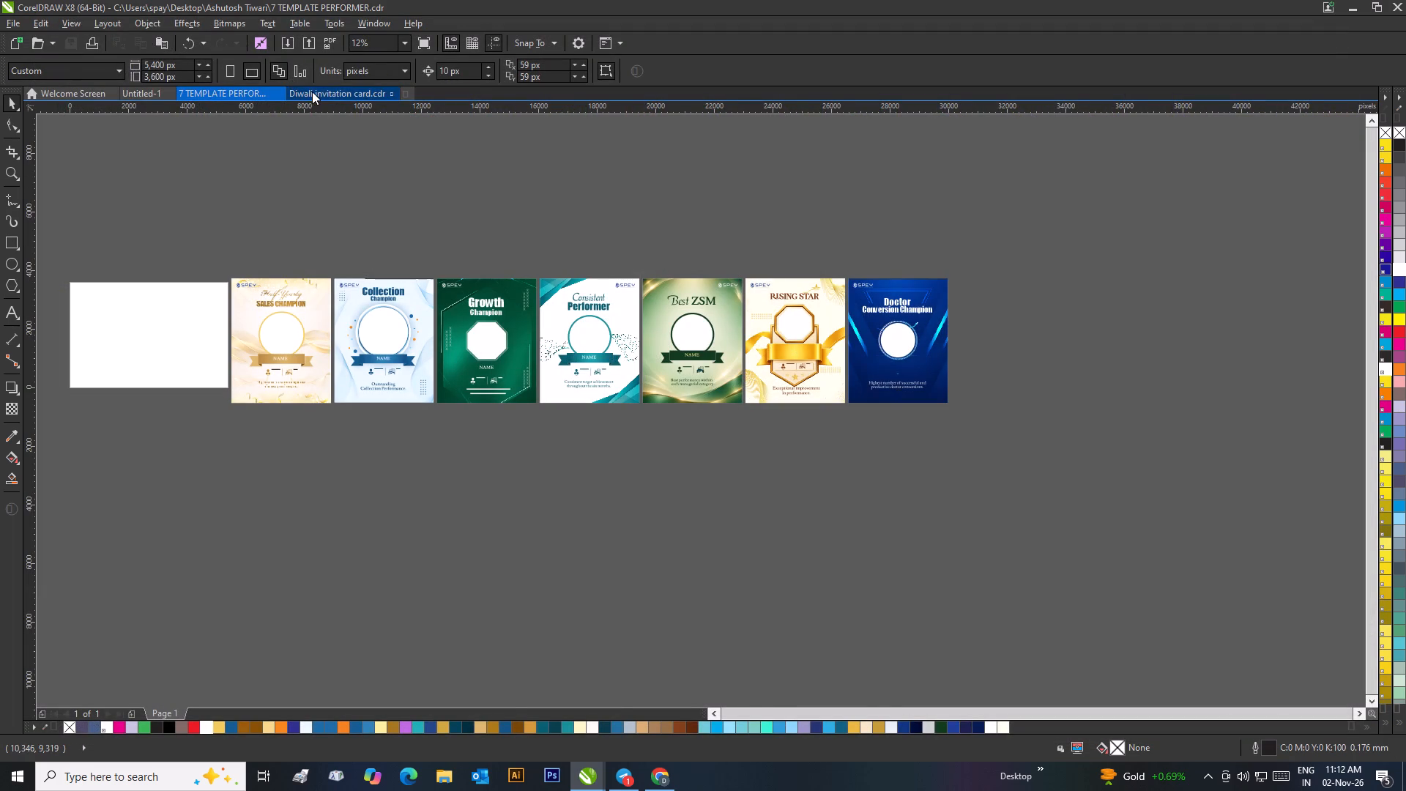
click(477, 196)
scroll(477, 196, down, 1)
scroll(811, 519, down, 1)
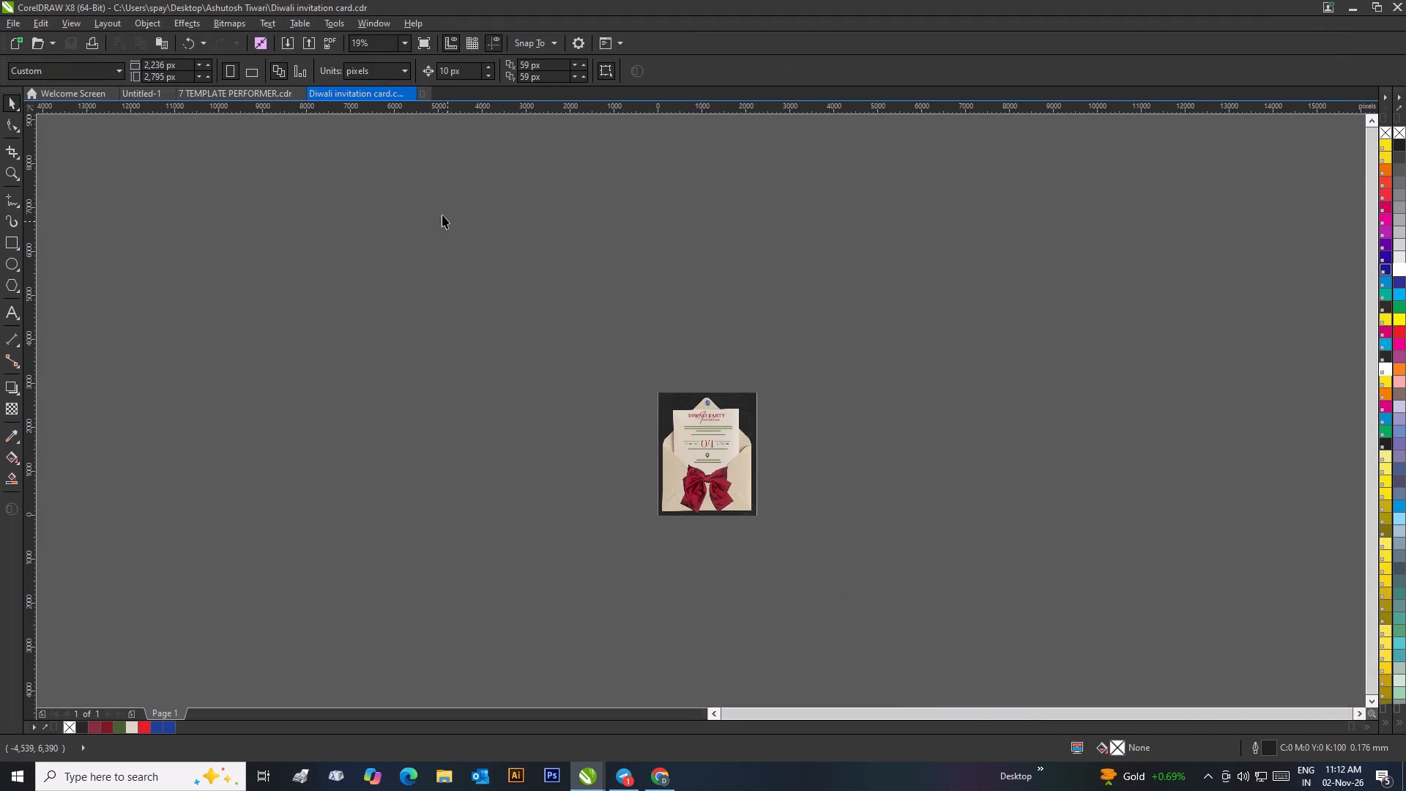
click(13, 20)
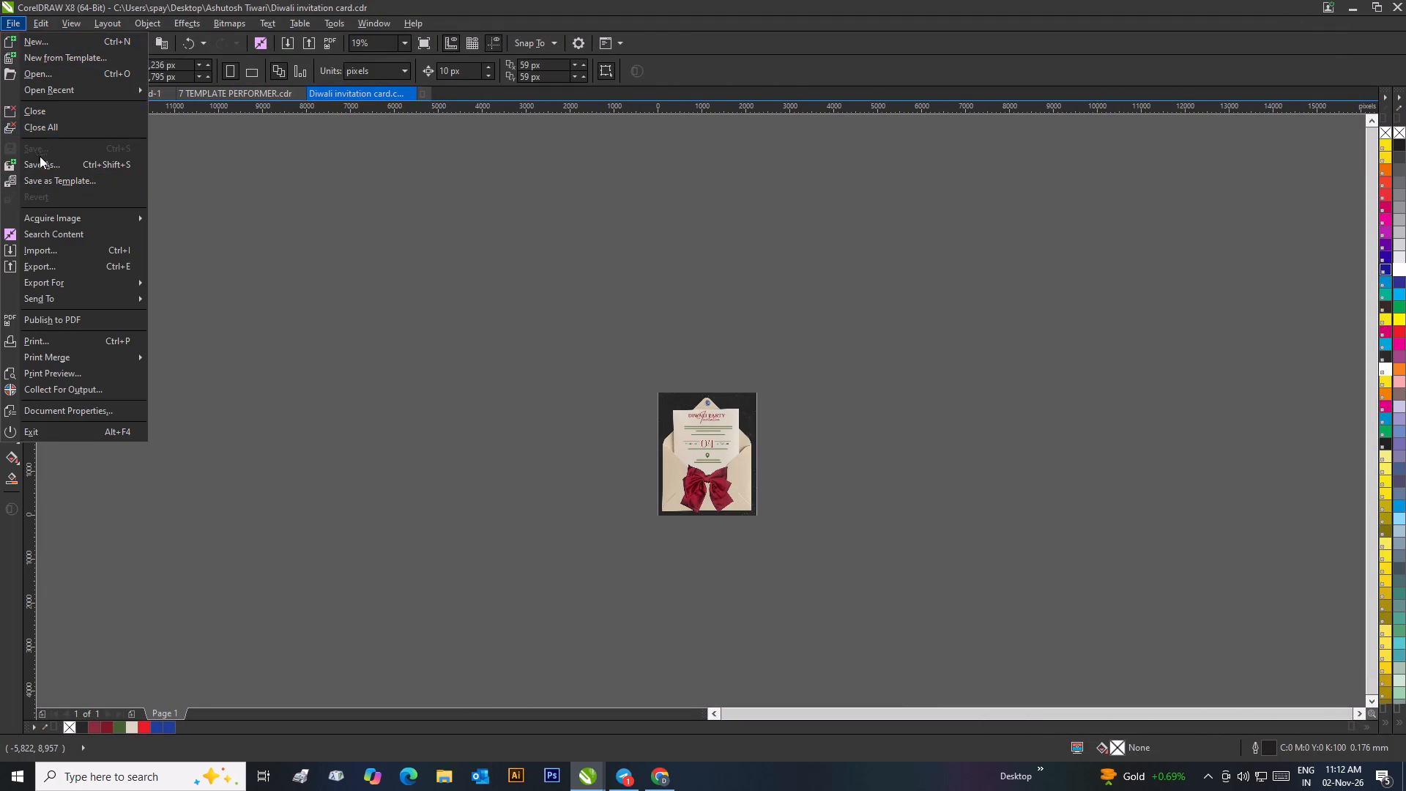
click(42, 167)
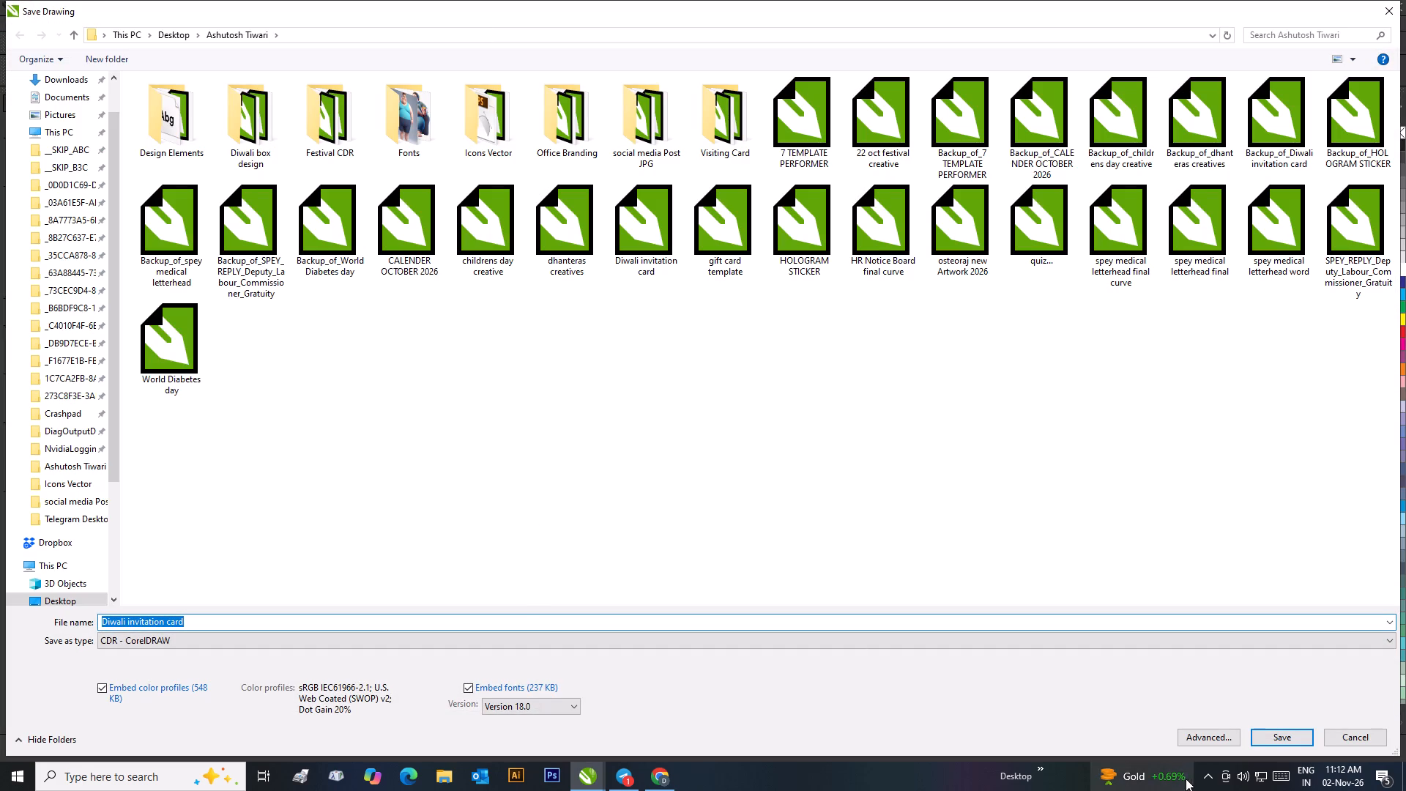
click(1256, 738)
click(740, 389)
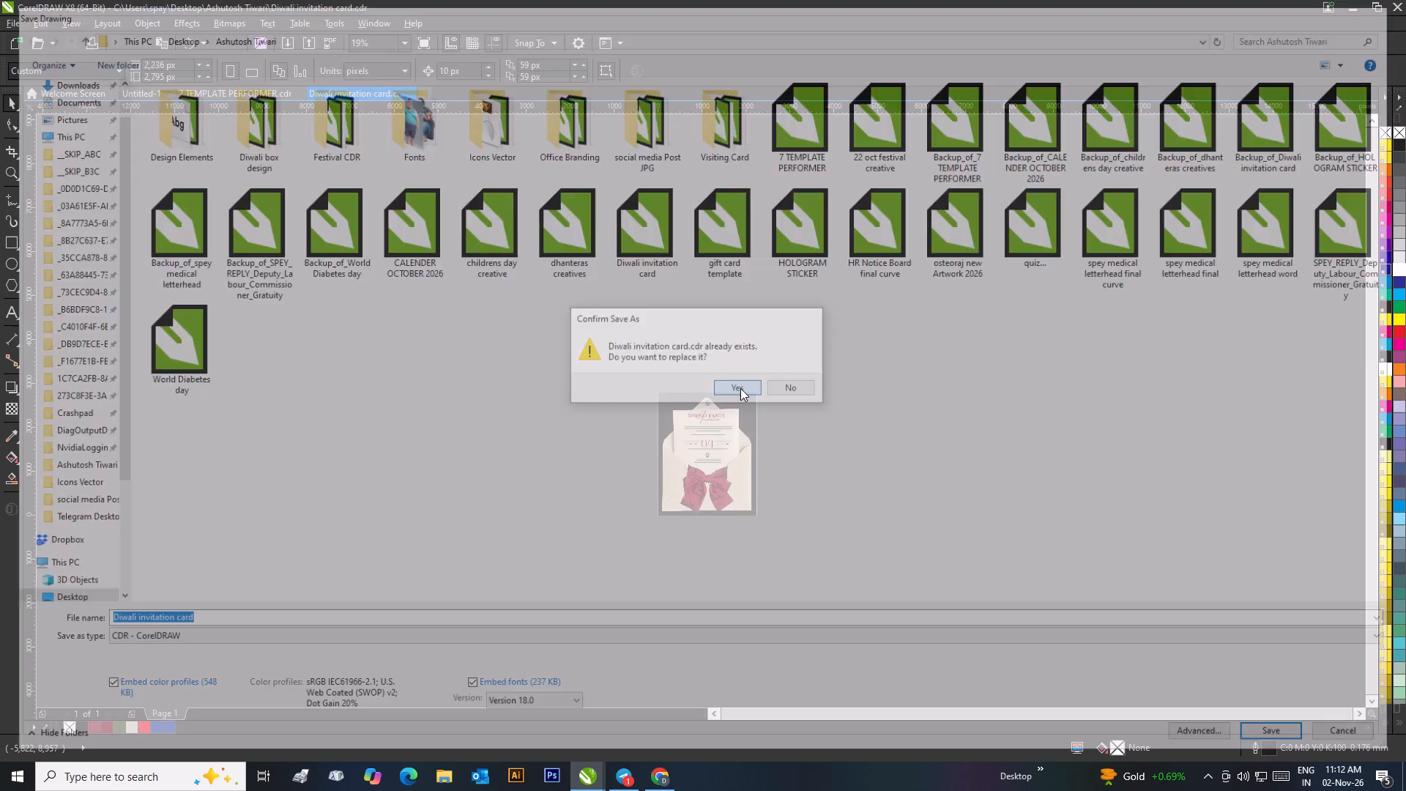
drag(787, 356, 778, 337)
Return to the 7 TEMPLATE PERFORMER drawing.
click(241, 89)
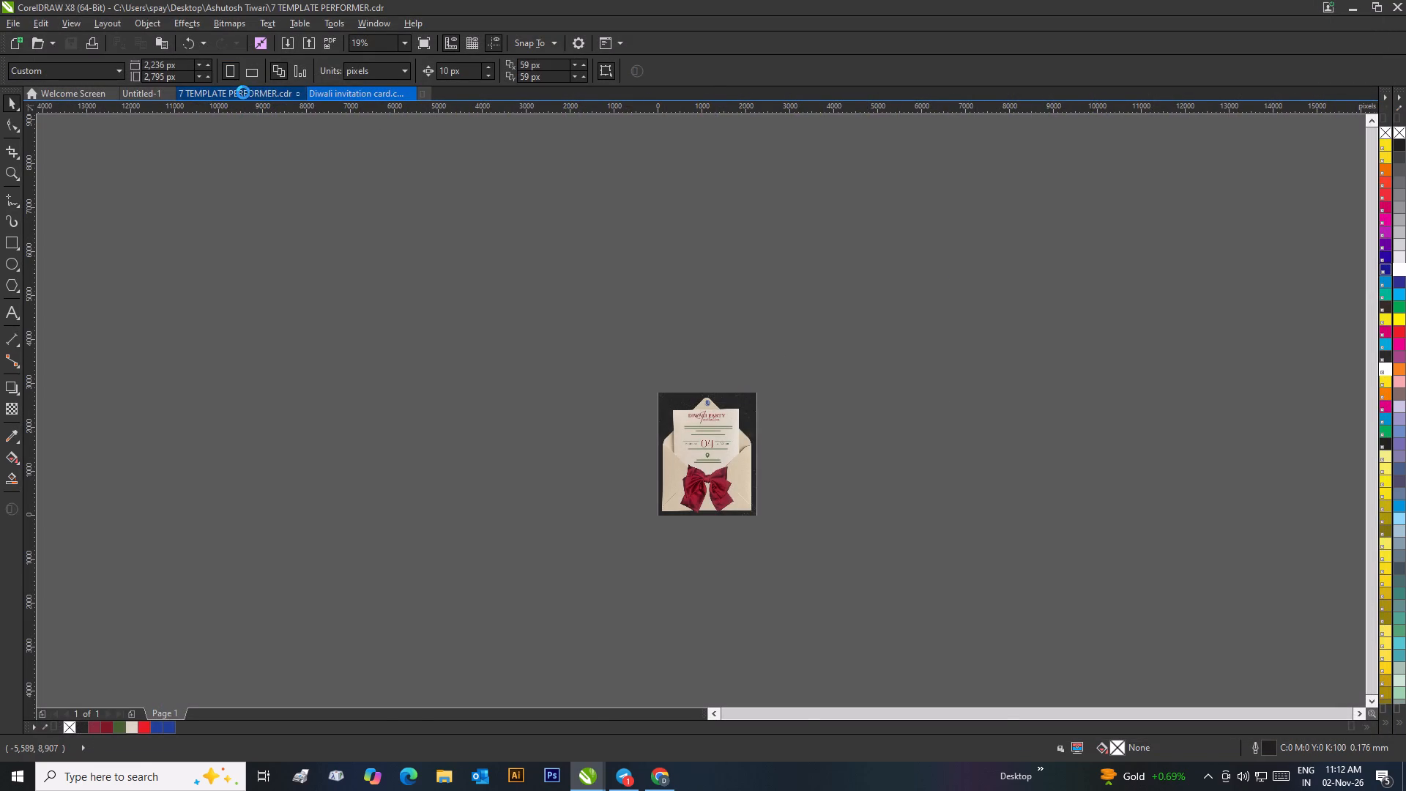
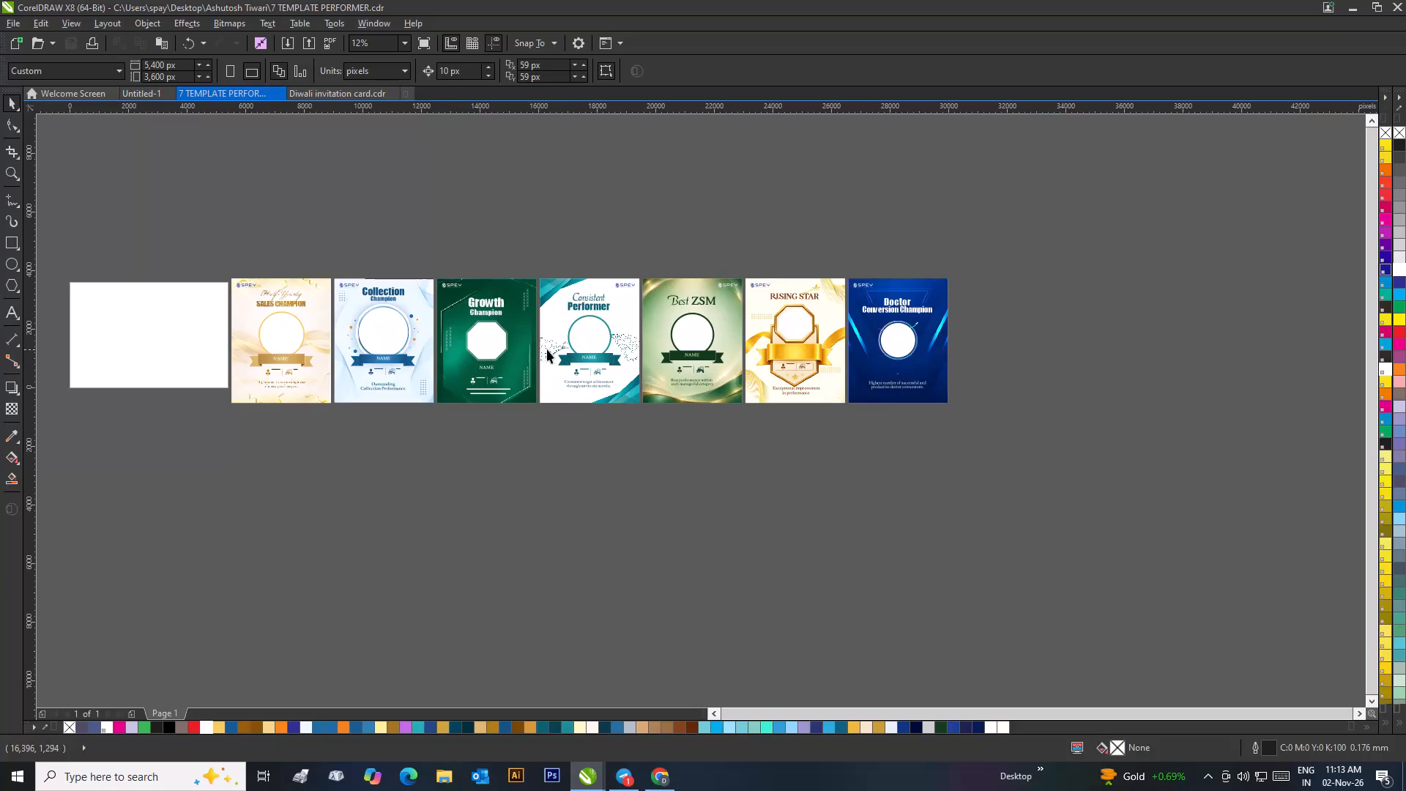
scroll(685, 352, up, 1)
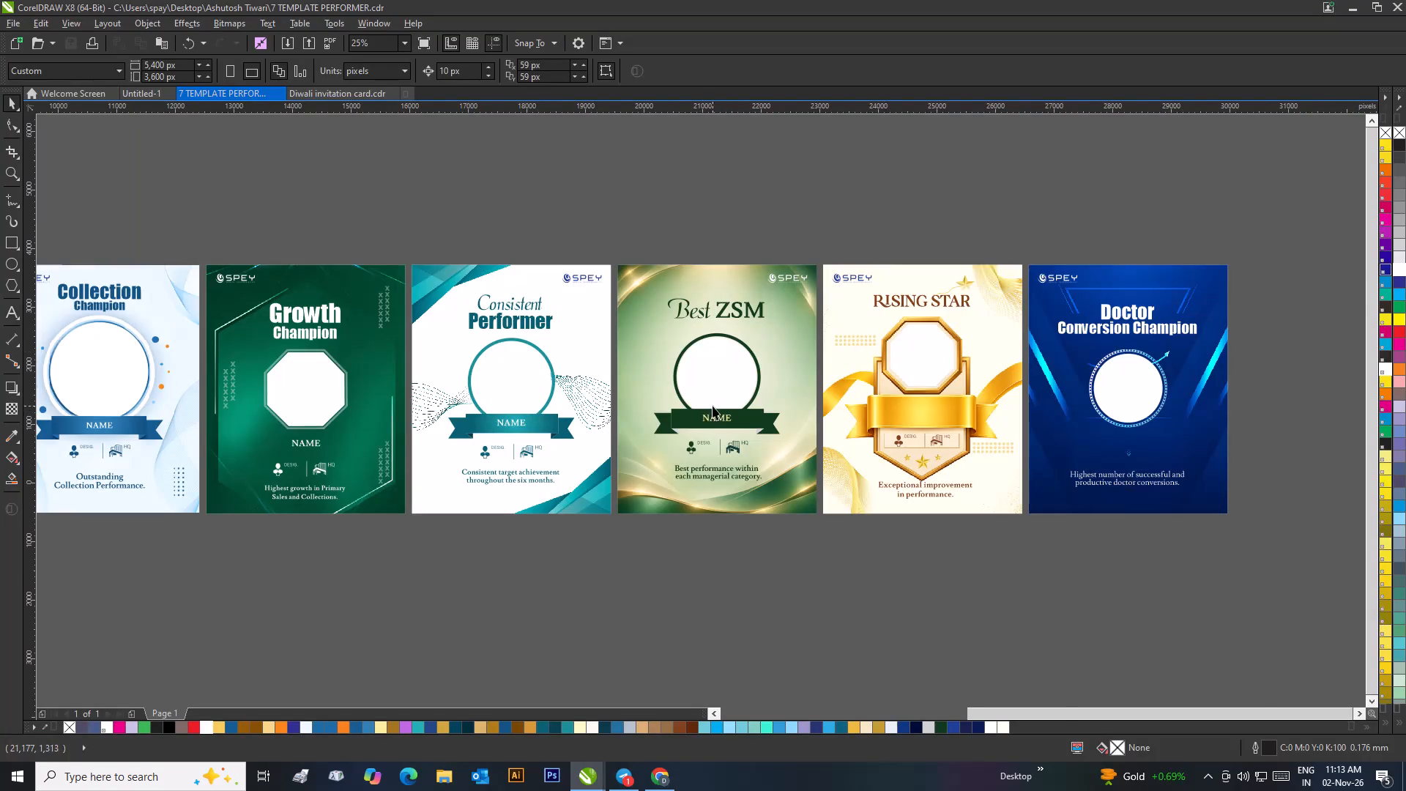
scroll(713, 406, up, 1)
scroll(674, 420, down, 1)
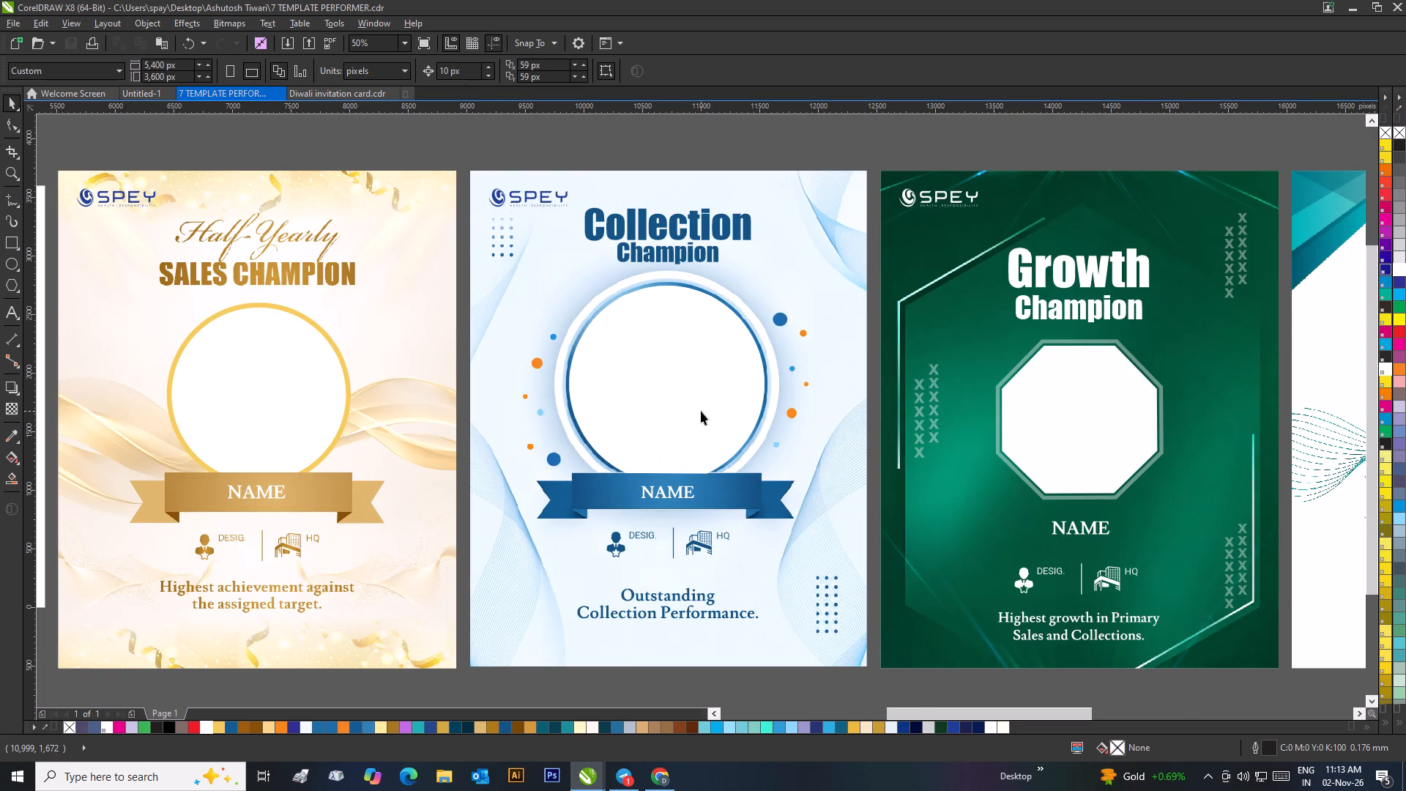
scroll(701, 411, down, 1)
scroll(701, 411, up, 1)
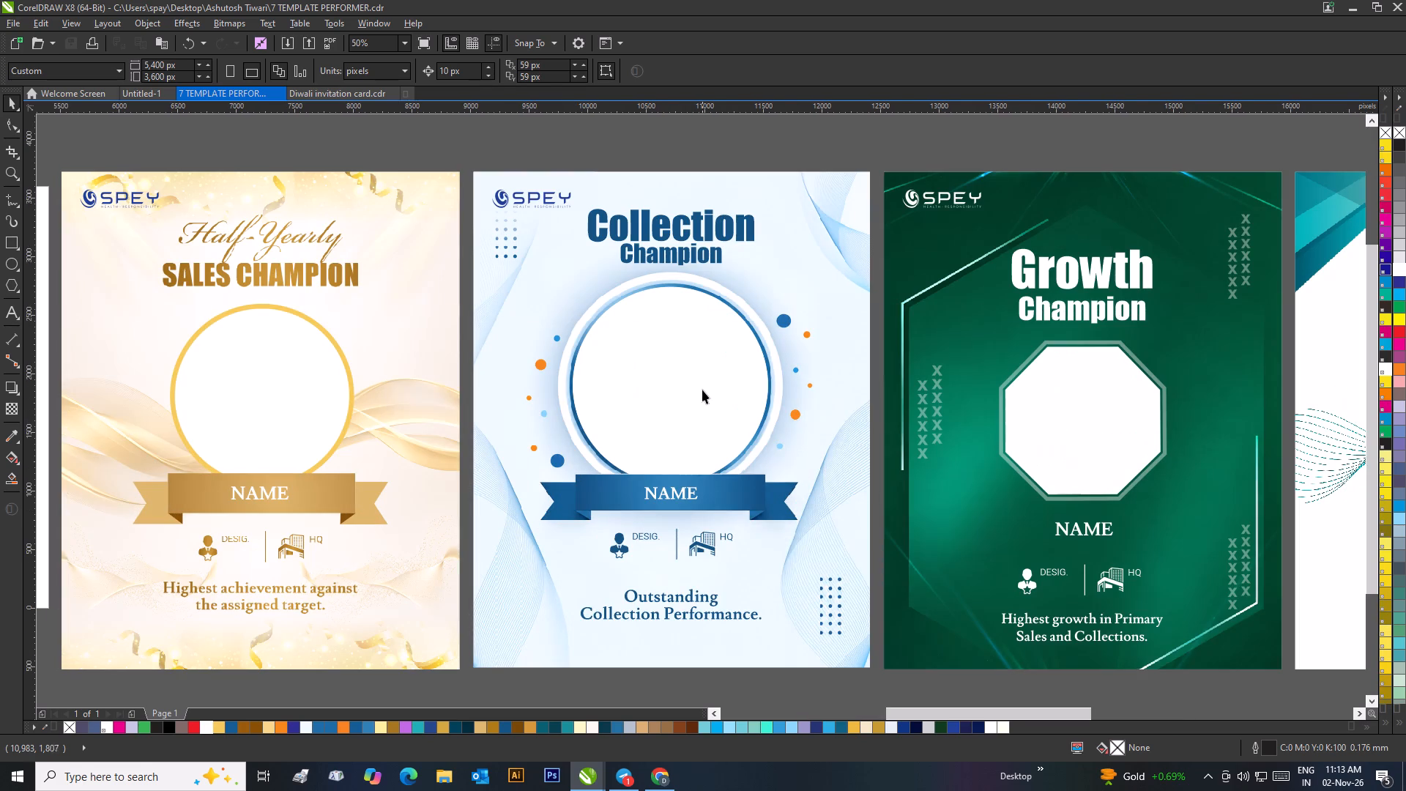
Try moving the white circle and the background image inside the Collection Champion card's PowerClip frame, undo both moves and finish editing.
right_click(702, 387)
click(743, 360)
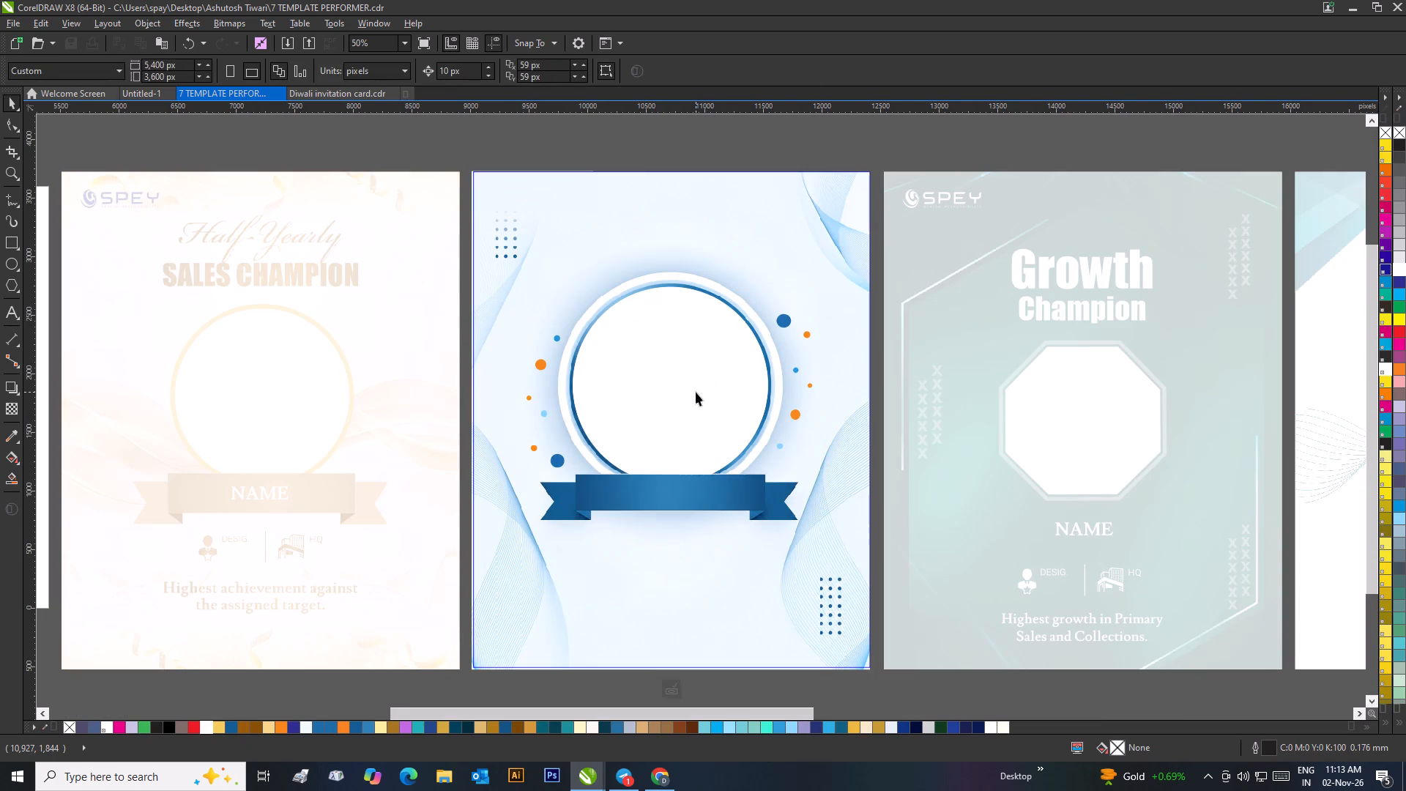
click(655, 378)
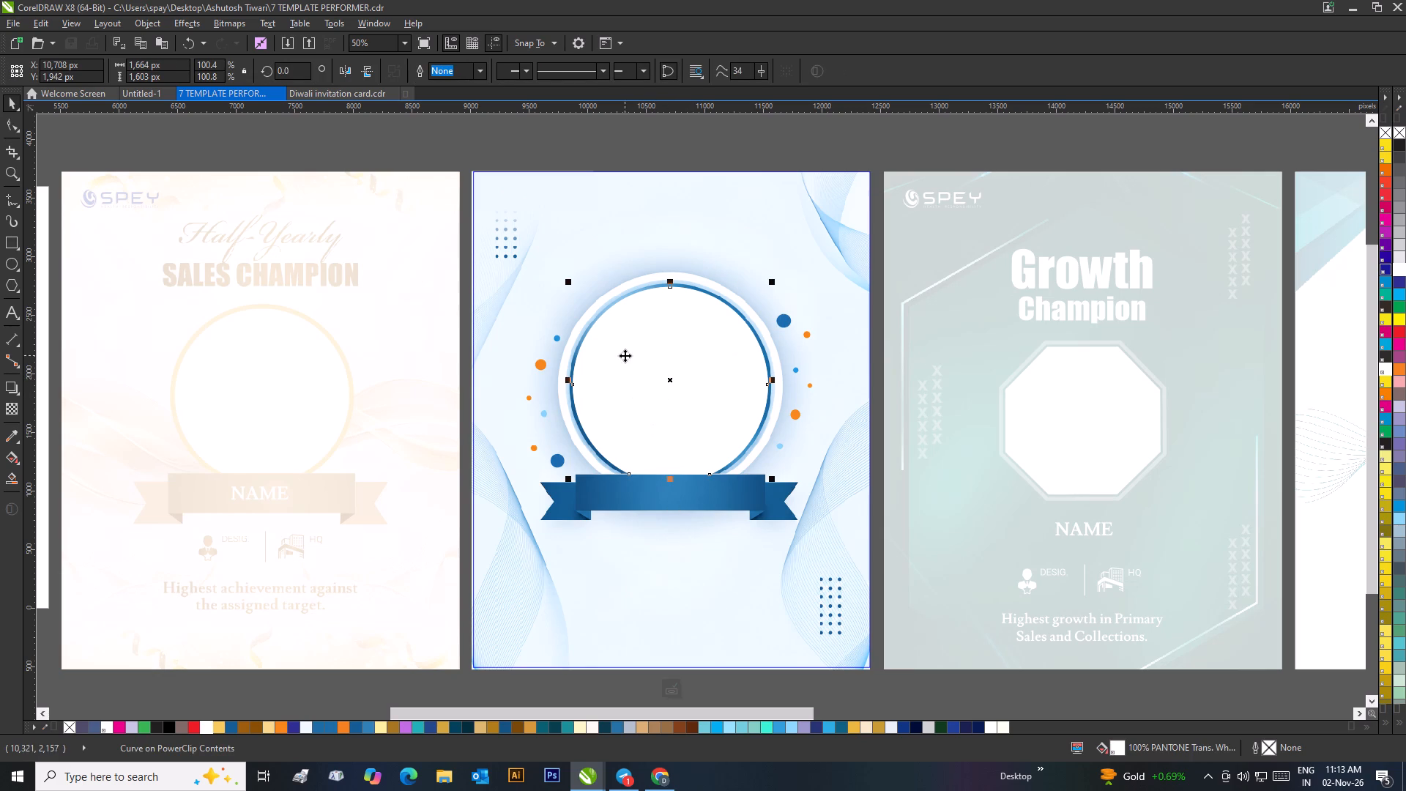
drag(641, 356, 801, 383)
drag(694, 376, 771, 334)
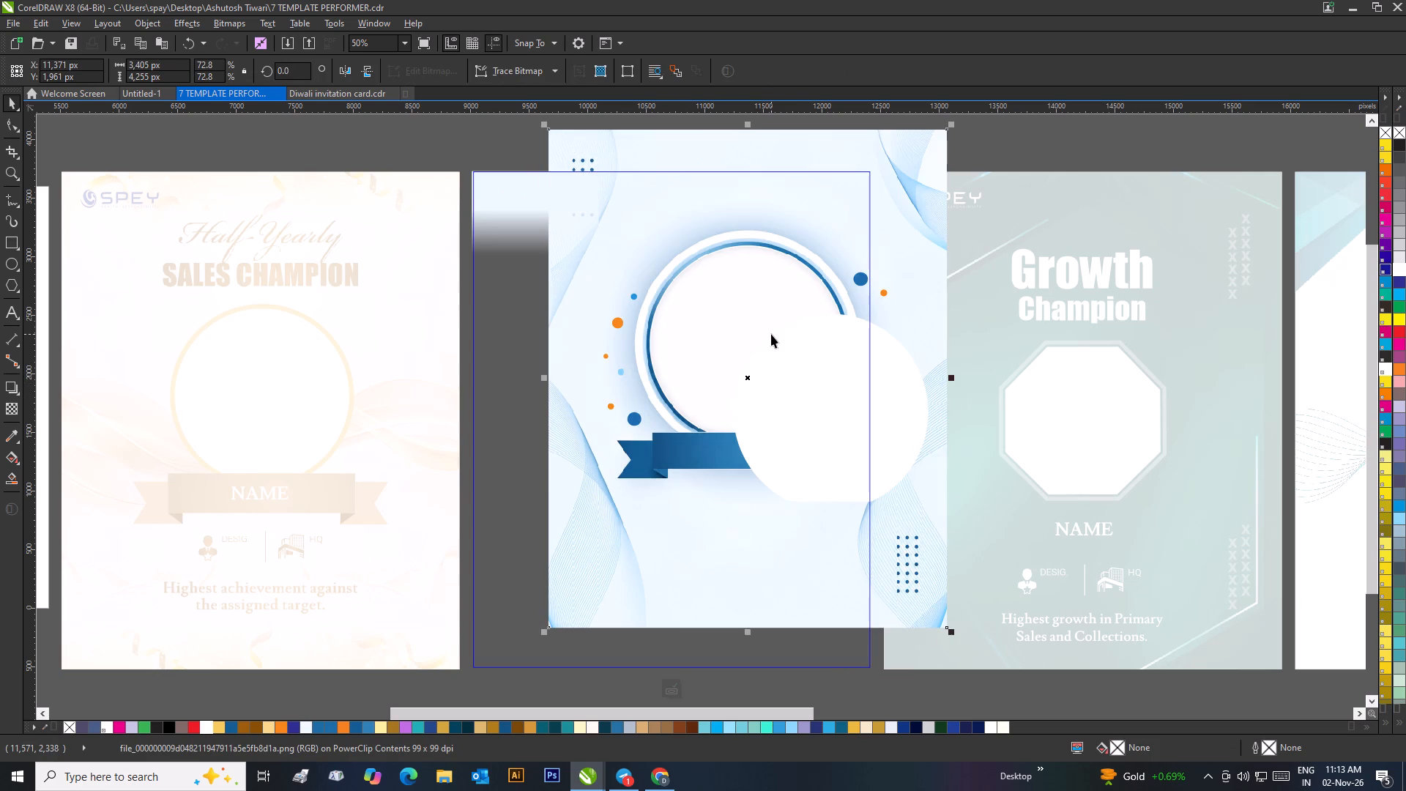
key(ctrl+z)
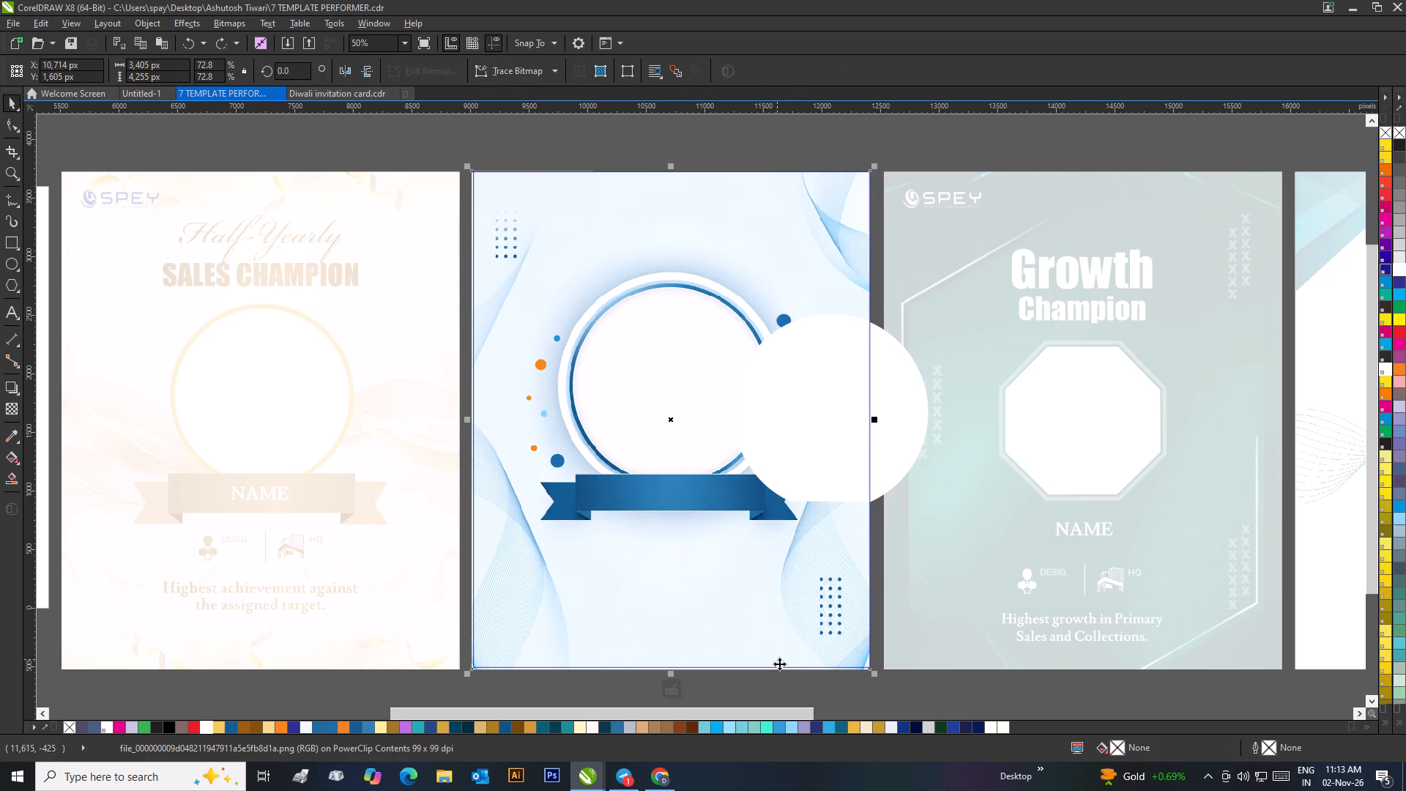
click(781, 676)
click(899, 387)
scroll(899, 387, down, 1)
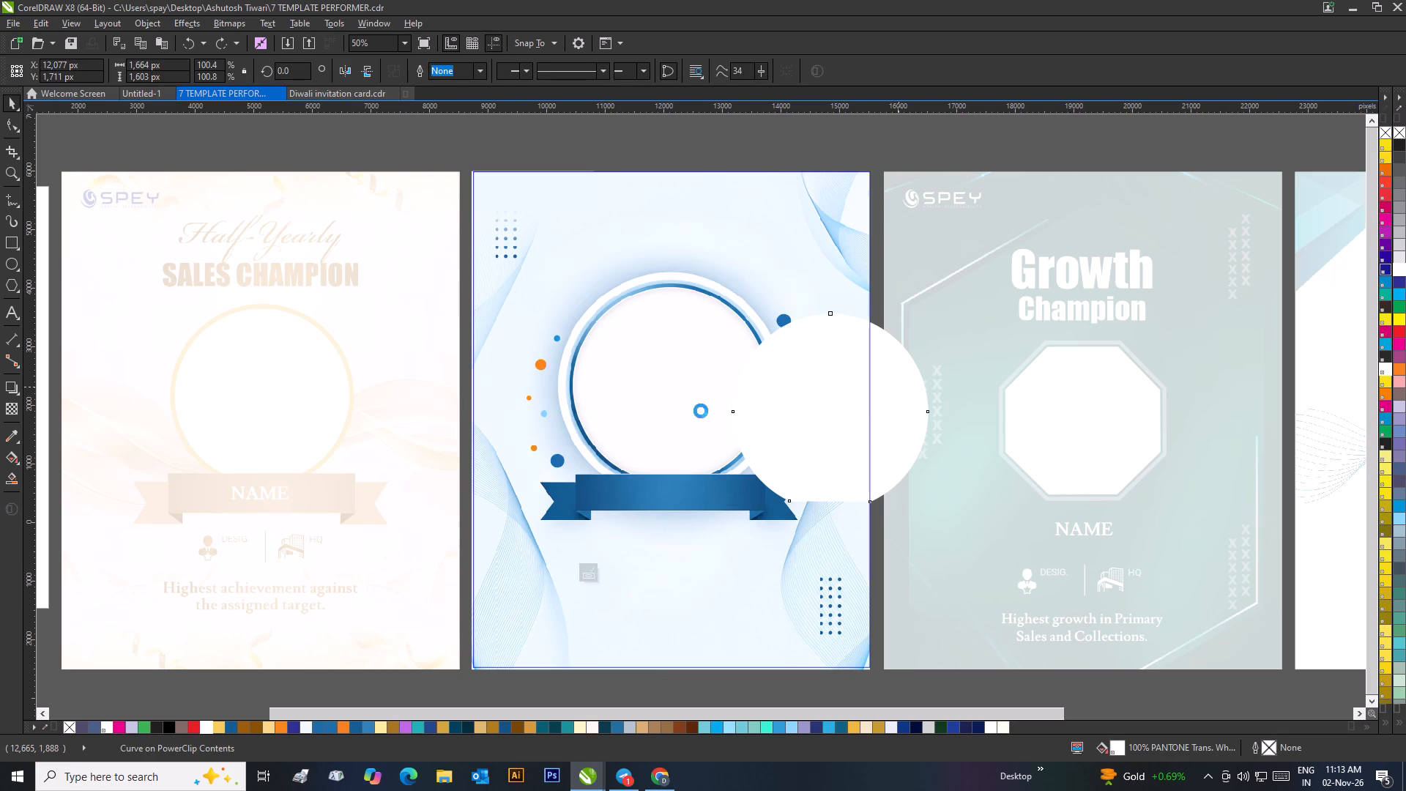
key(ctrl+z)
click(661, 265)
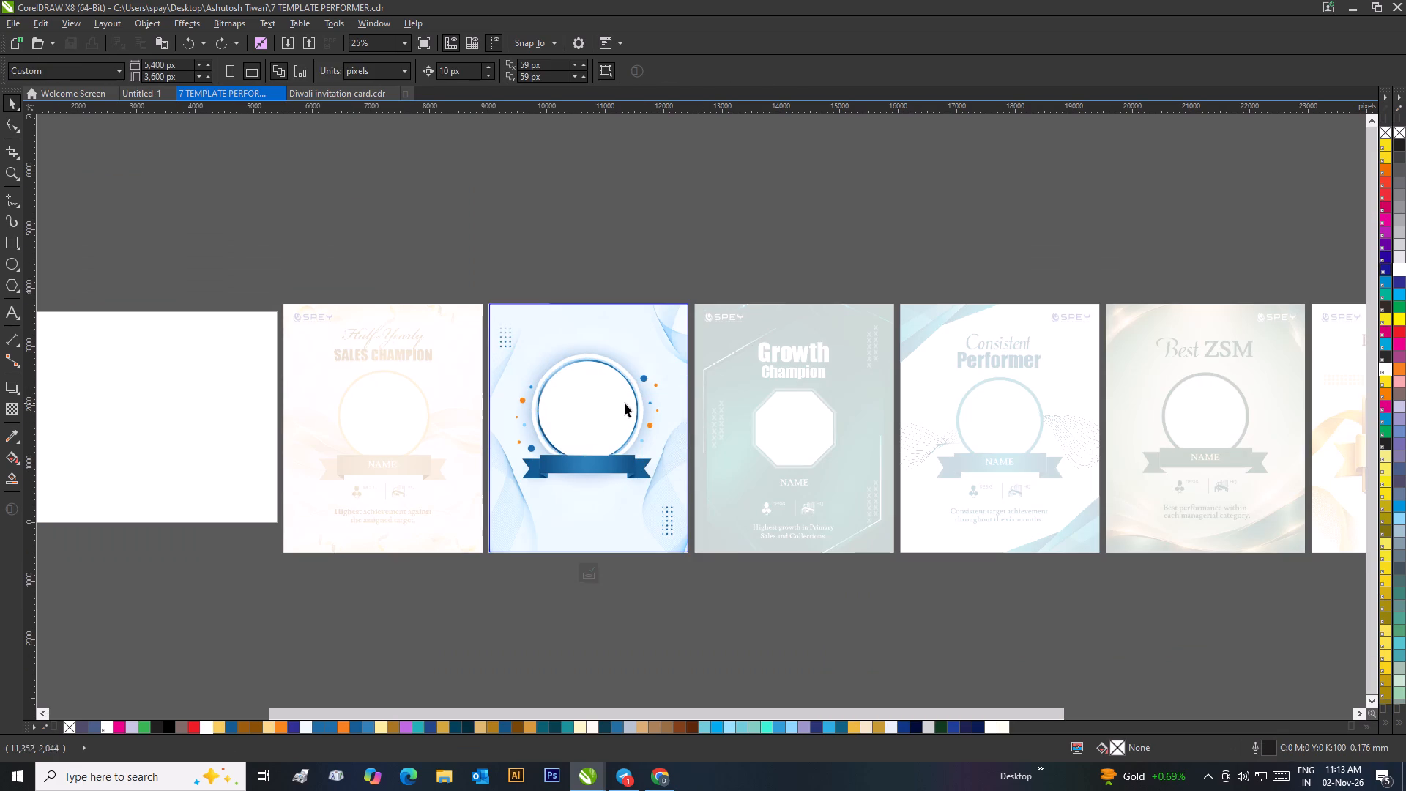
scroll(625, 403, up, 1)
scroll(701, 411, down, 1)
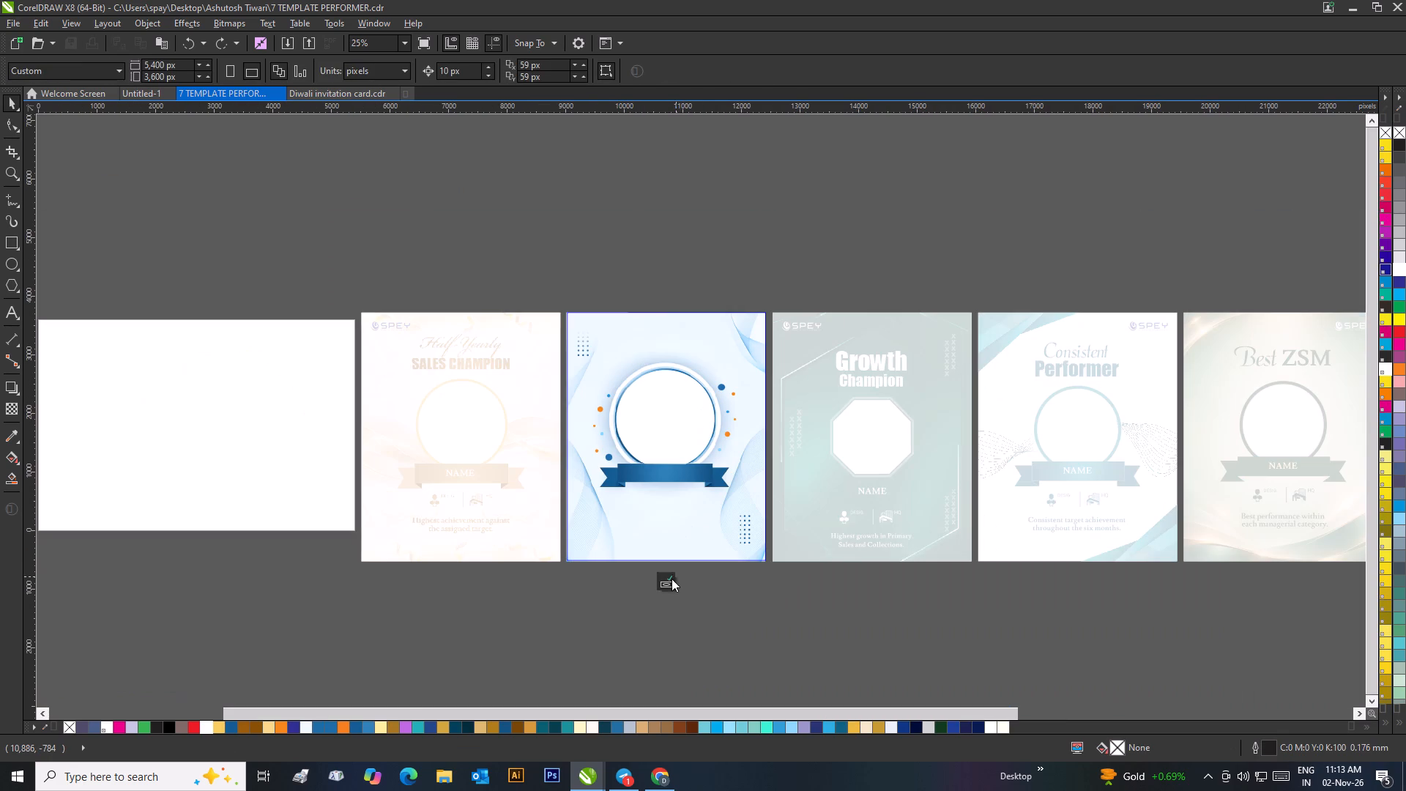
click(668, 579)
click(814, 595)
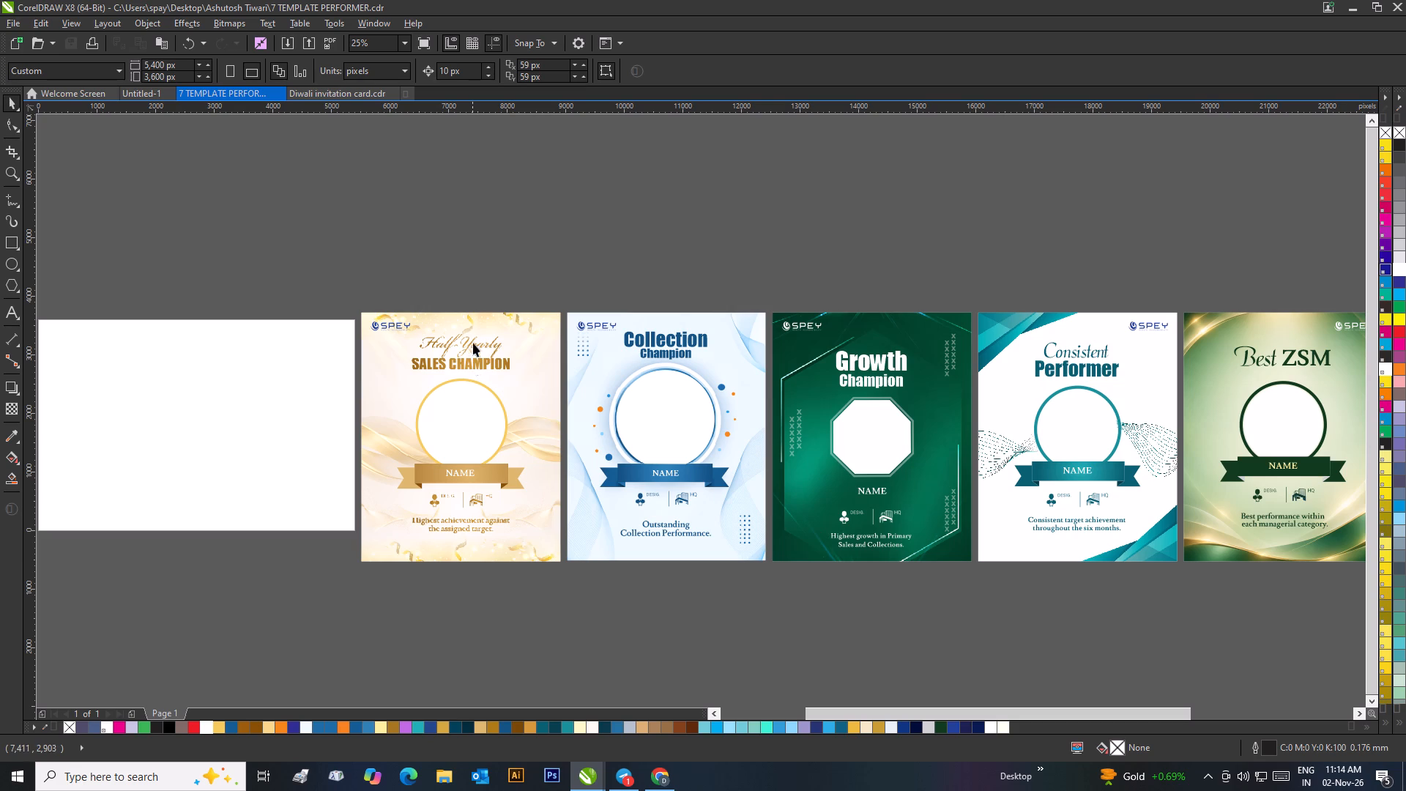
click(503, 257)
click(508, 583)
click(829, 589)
Copy the NAME text from the Consistent Performer card onto the gold ribbon of the Rising Star card.
scroll(830, 579, down, 1)
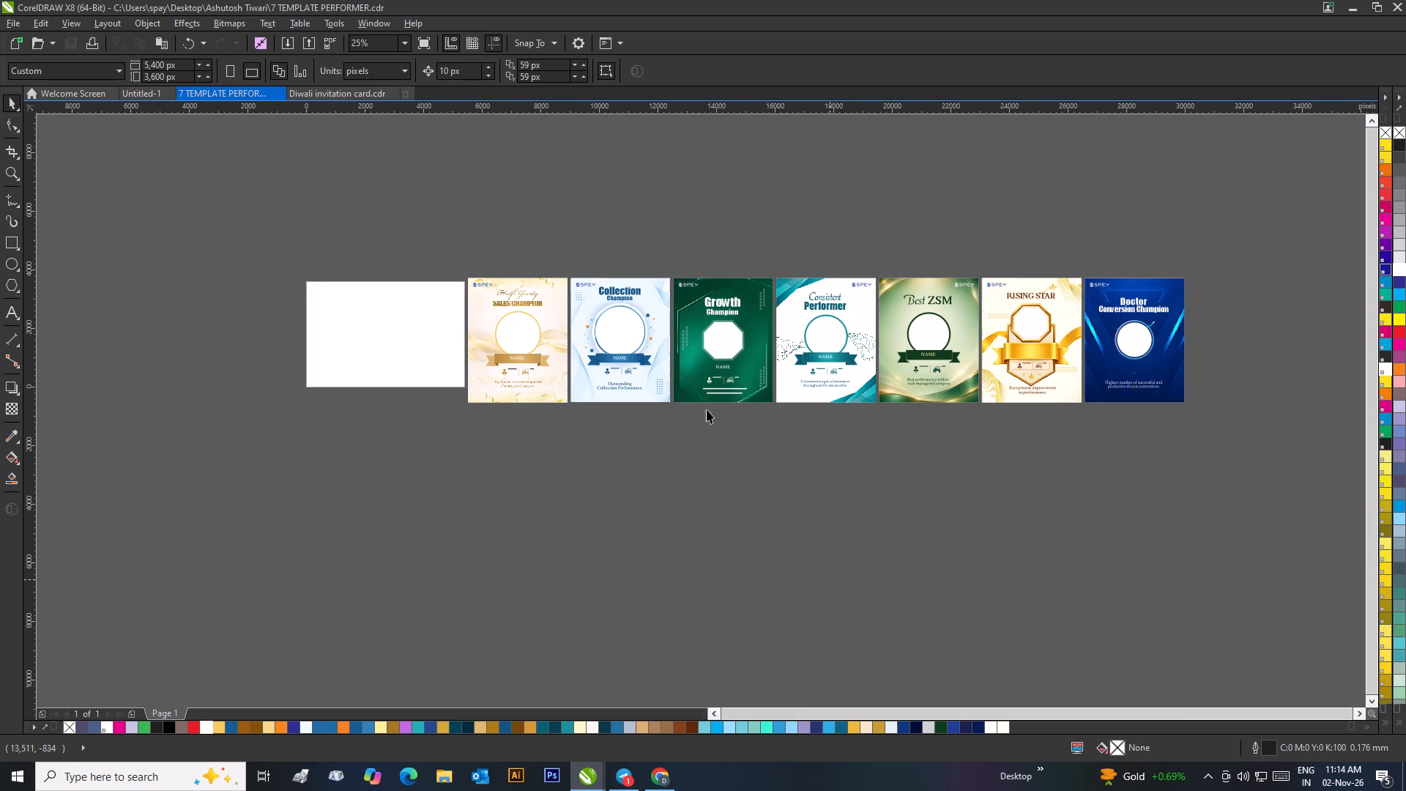
scroll(986, 350, up, 1)
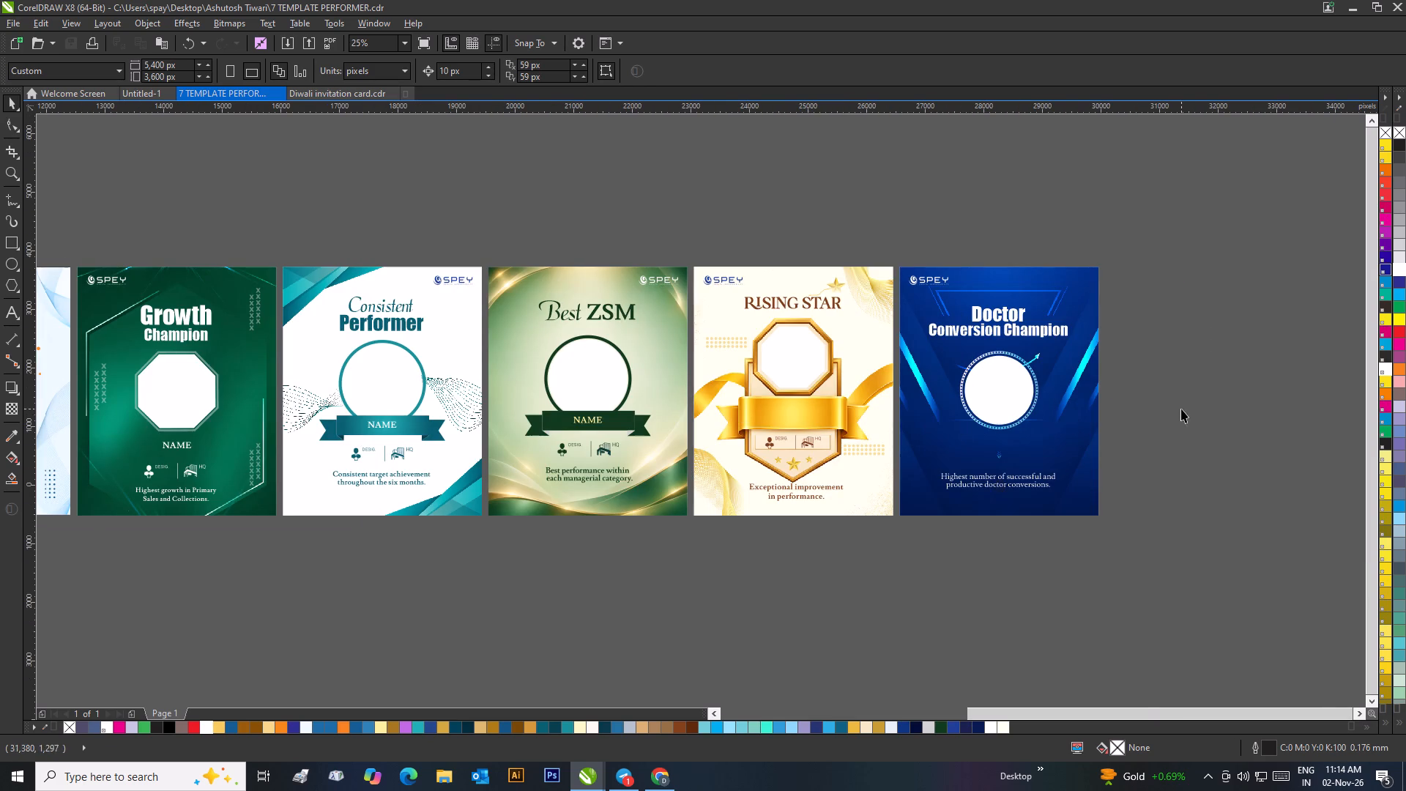
click(1181, 409)
scroll(1042, 446, up, 1)
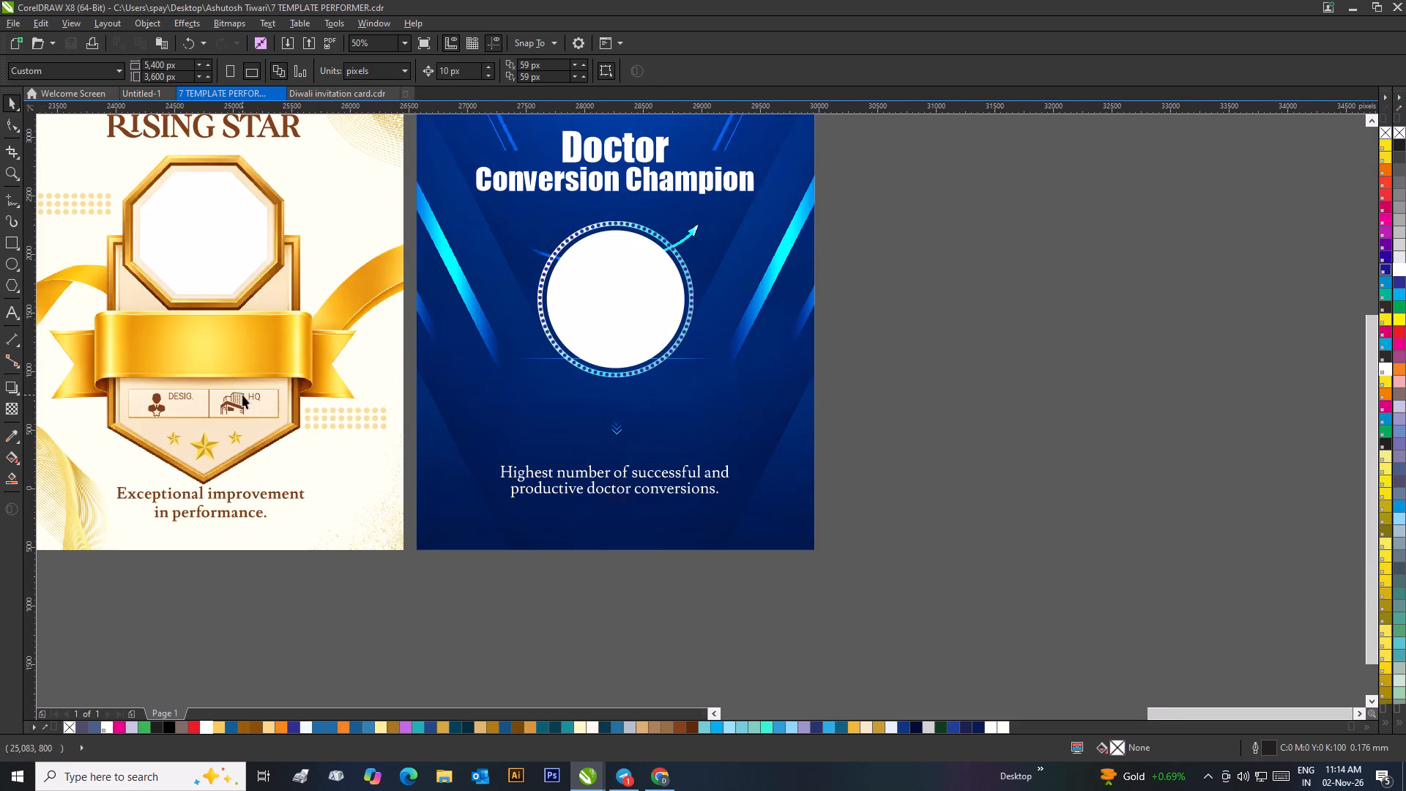
scroll(242, 395, down, 1)
click(280, 401)
drag(269, 399, 680, 390)
right_click(680, 390)
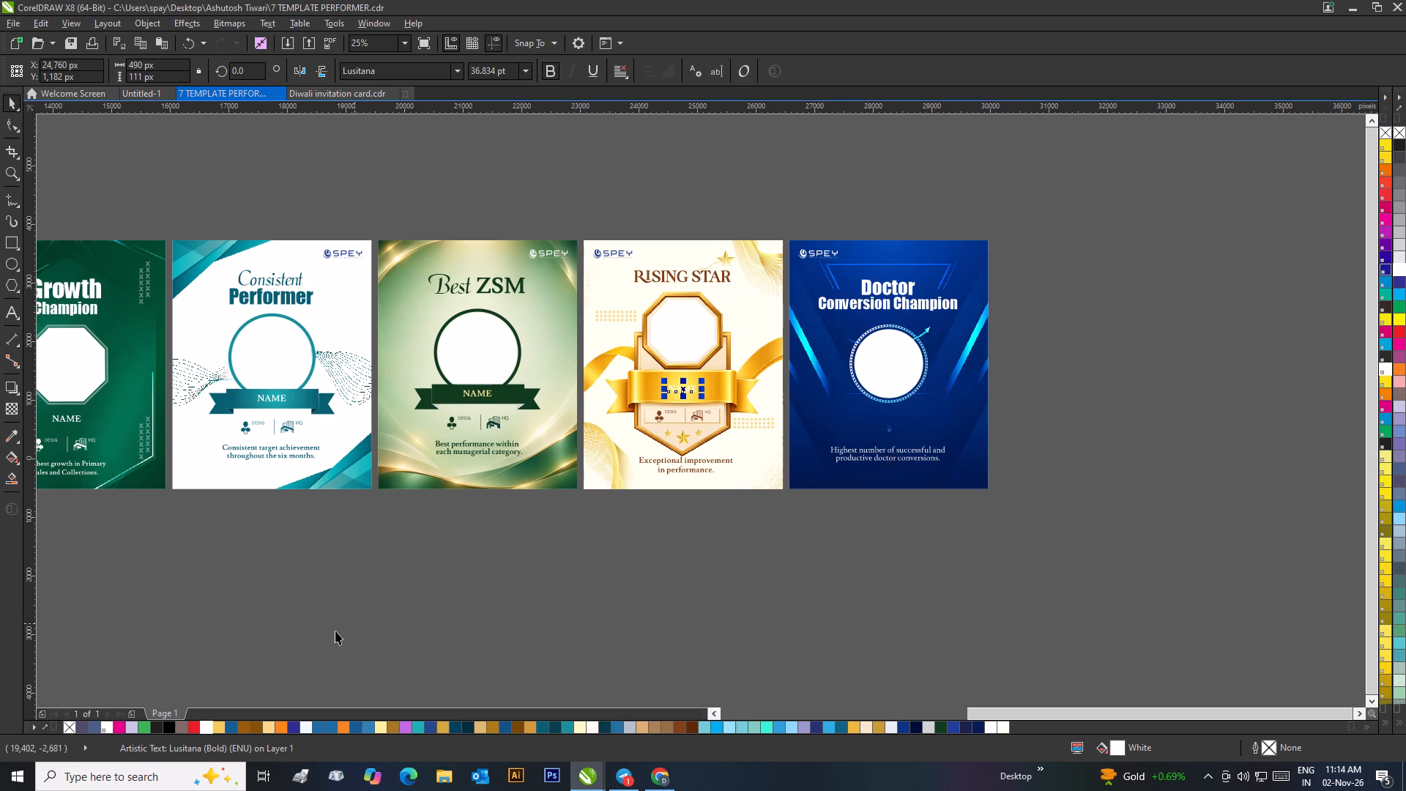
Recolour the Rising Star ribbon's NAME text, trying dark blue #081B54 first and settling on dark brown C37 M82 Y100 K53.
click(973, 729)
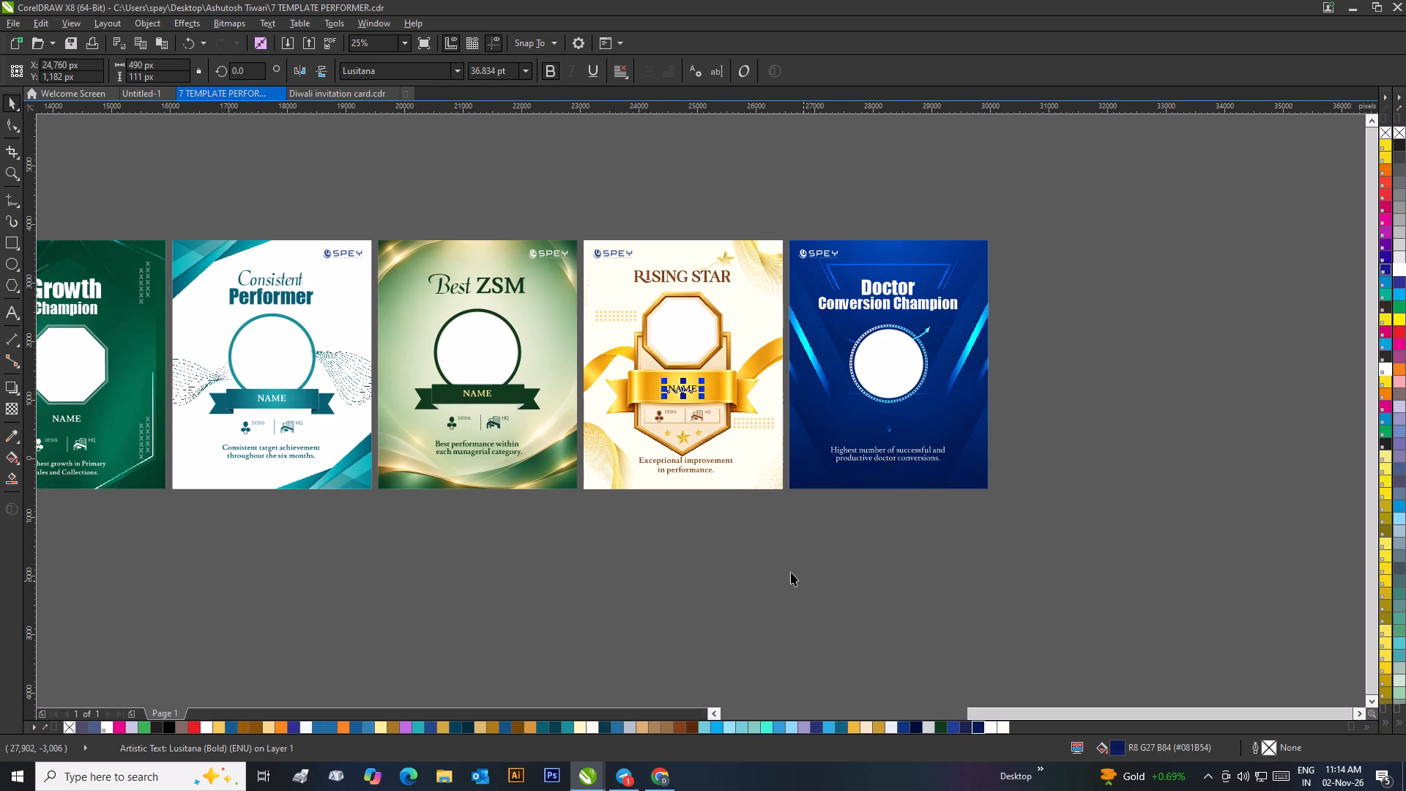
click(790, 572)
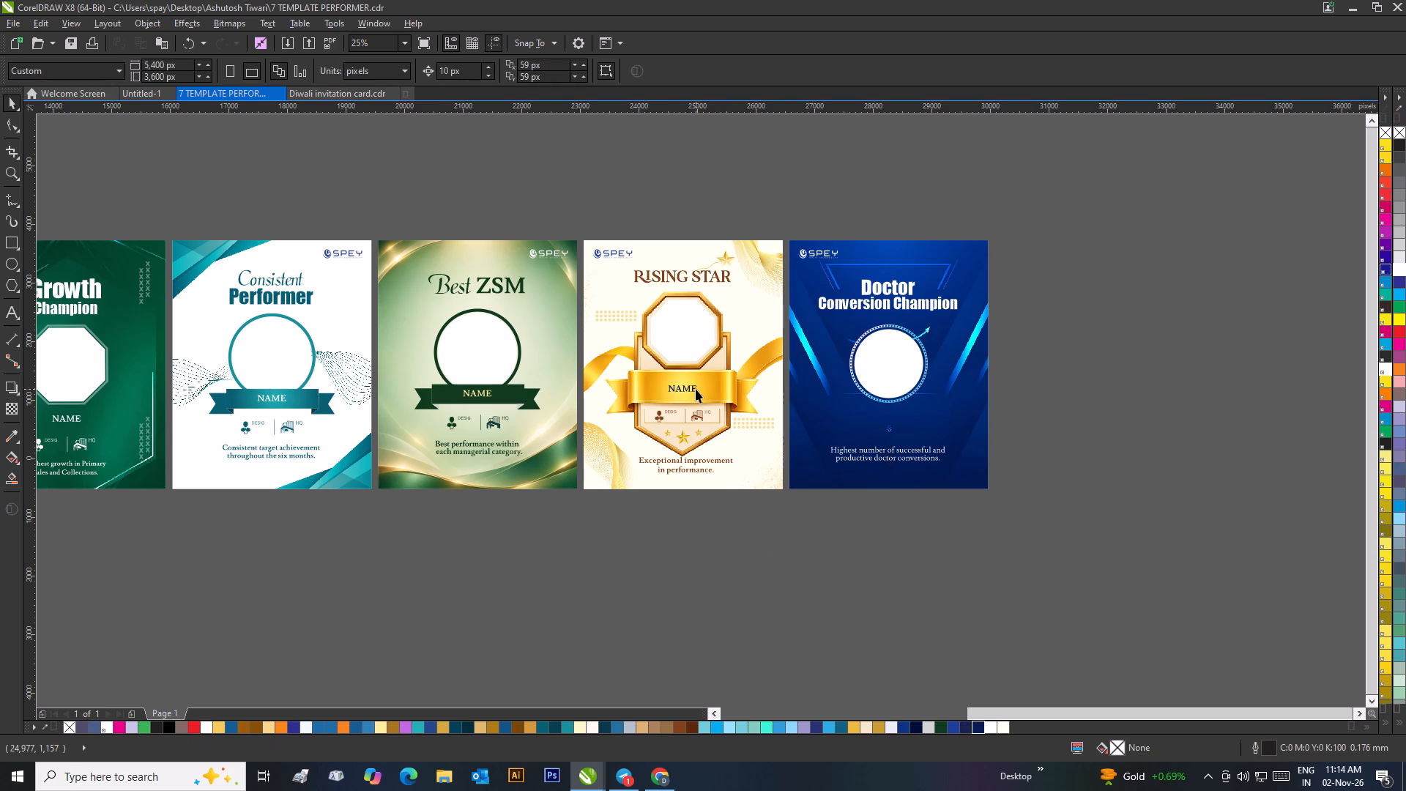
click(696, 389)
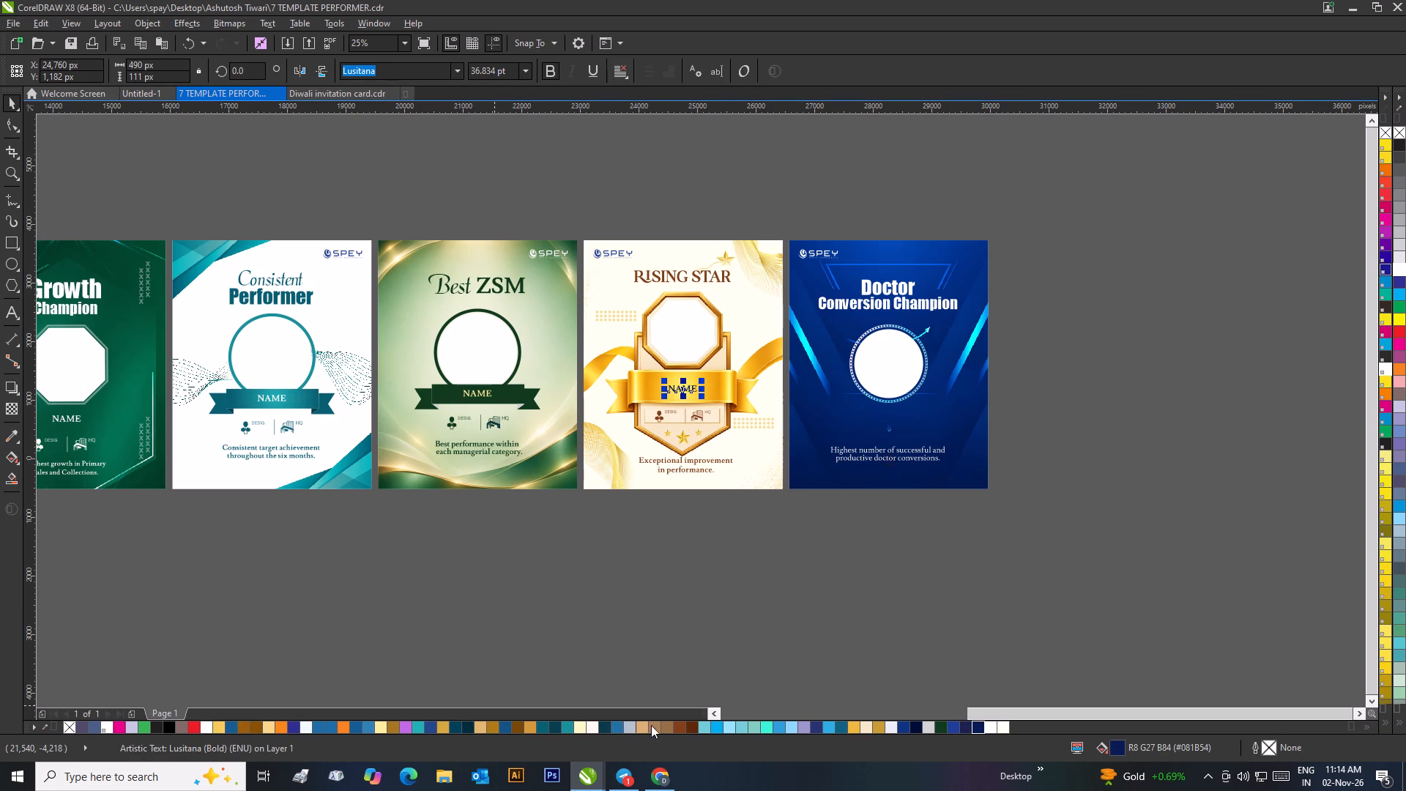
click(693, 723)
click(705, 651)
Copy the Rising Star card's NAME text to below the circle on the Doctor Conversion Champion card and centre it horizontally on the card.
scroll(739, 410, up, 1)
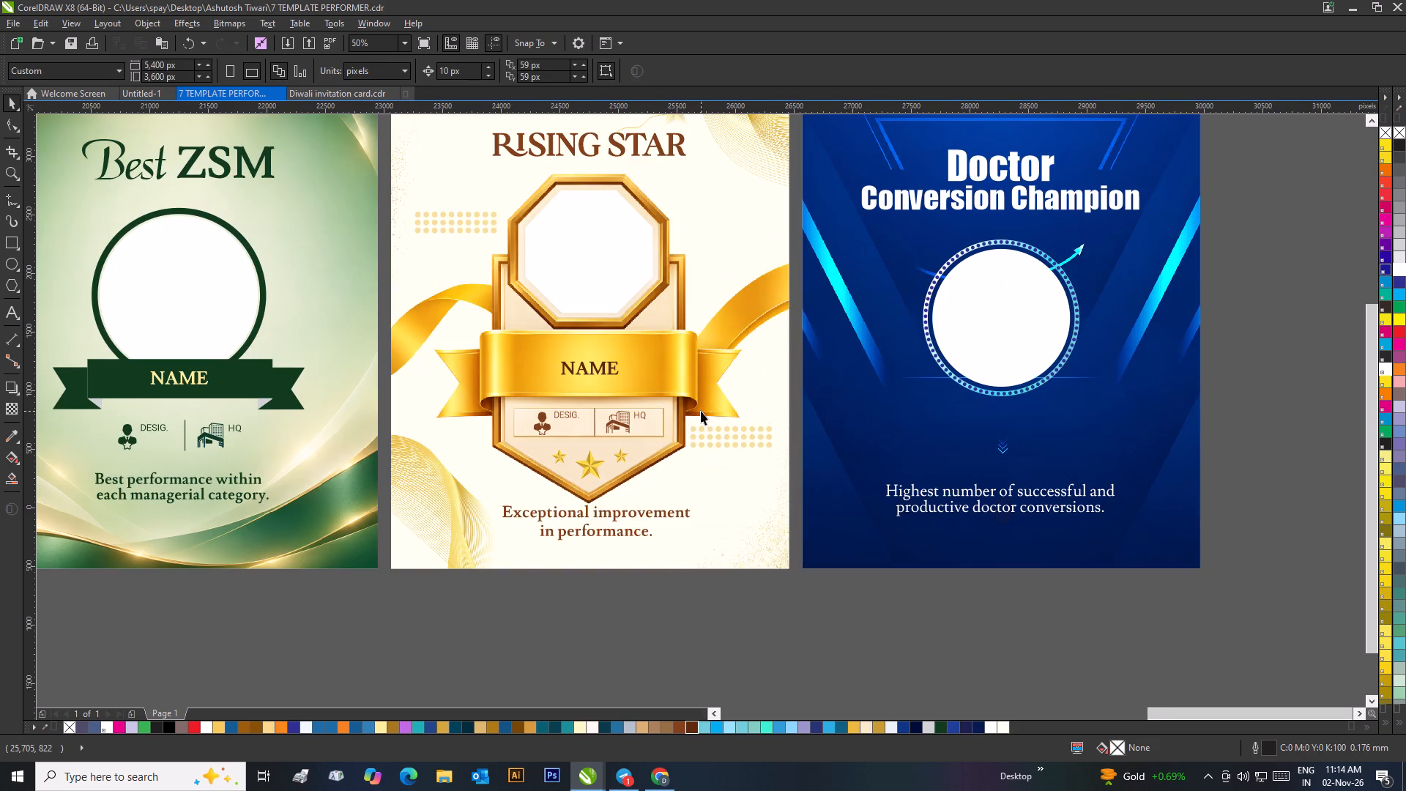
click(610, 366)
drag(610, 368, 812, 398)
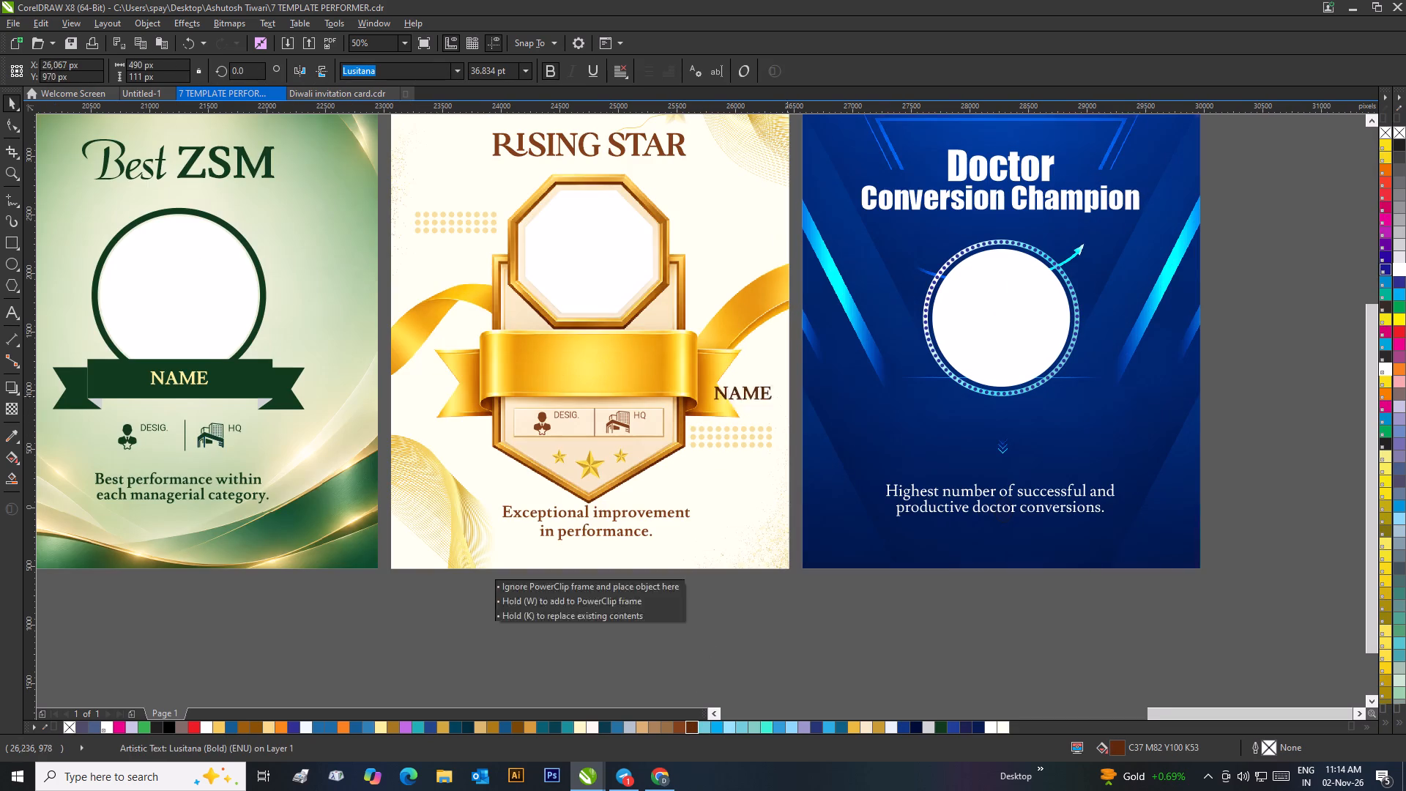
drag(812, 398, 1023, 420)
right_click(1023, 420)
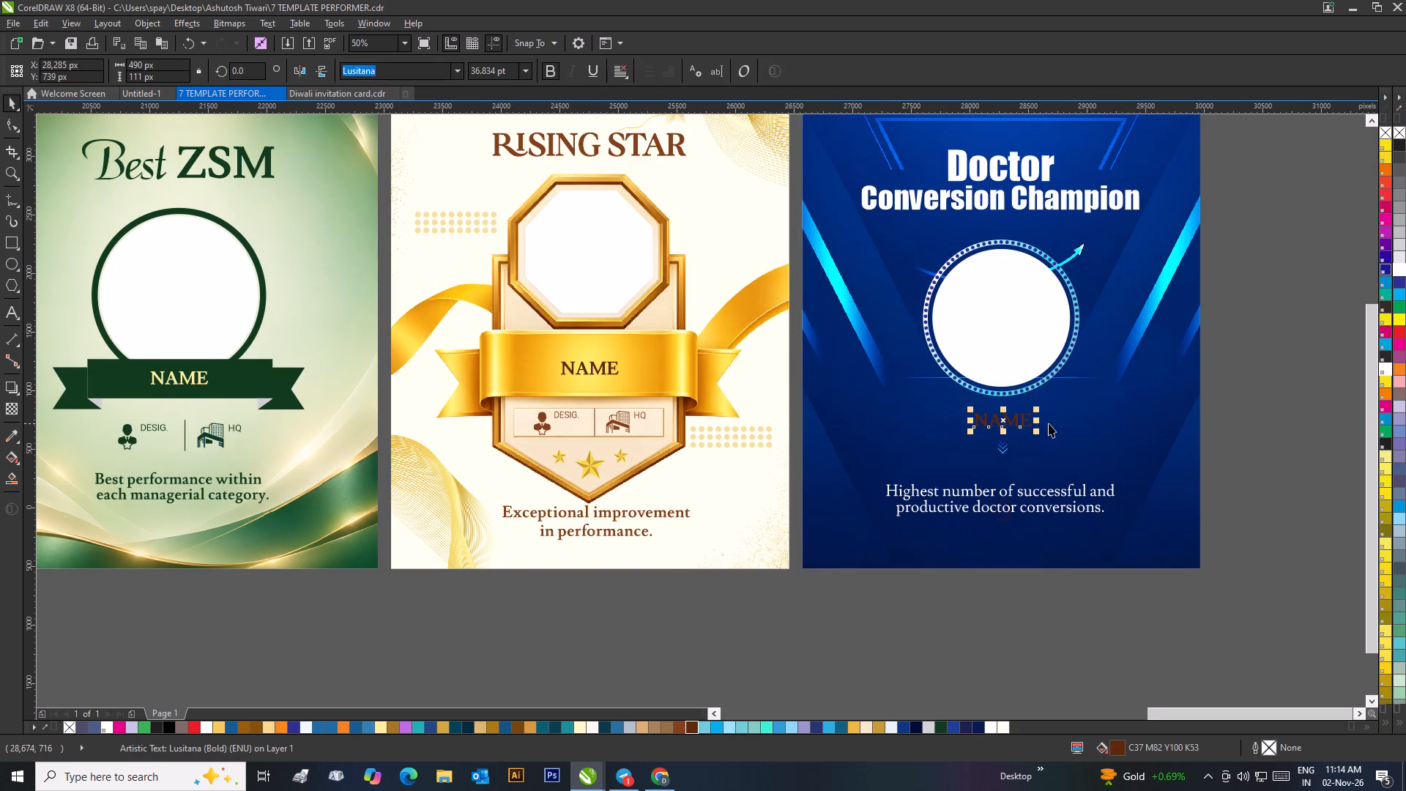
shift+click(1051, 423)
key(c)
click(1046, 611)
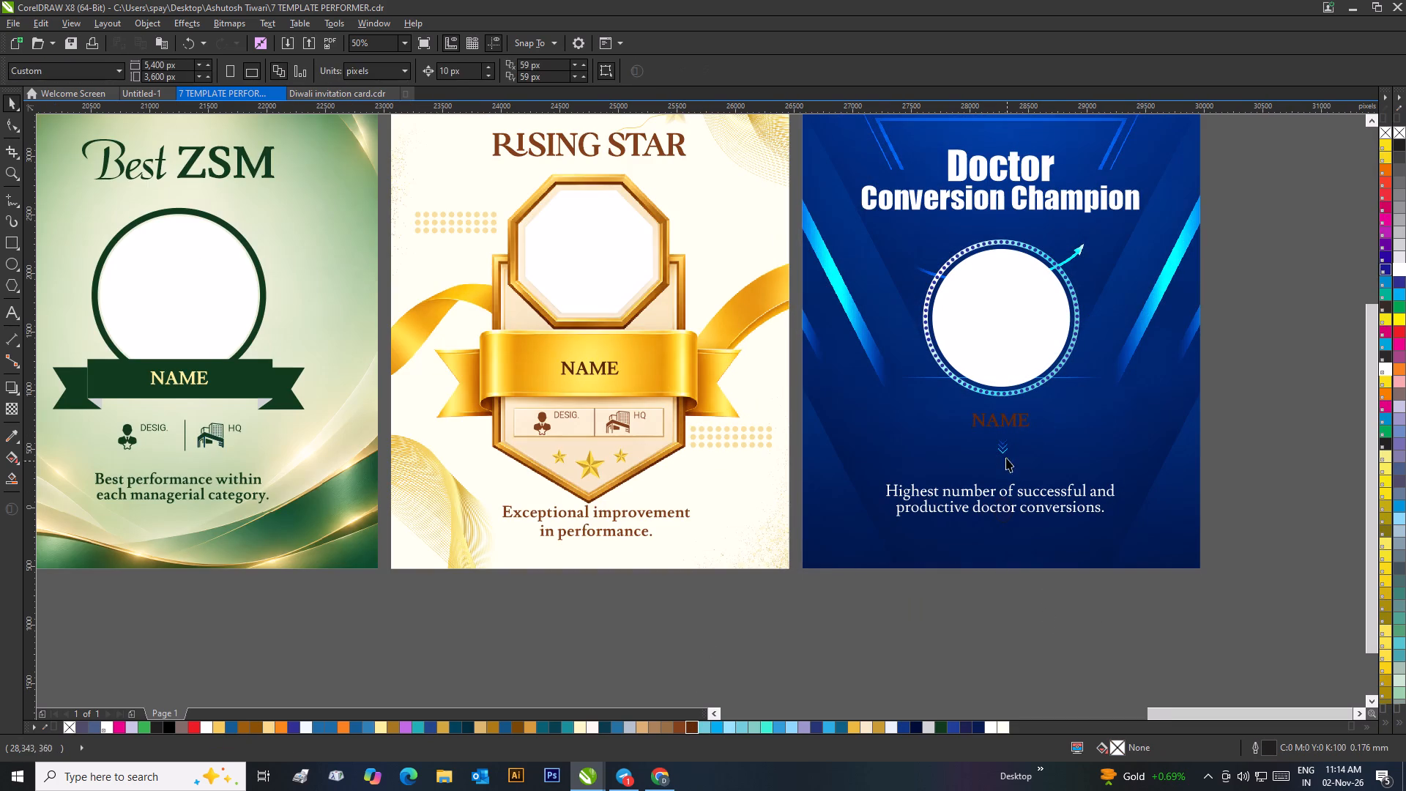
Fill the NAME text on the Doctor Conversion Champion card with white.
click(1004, 428)
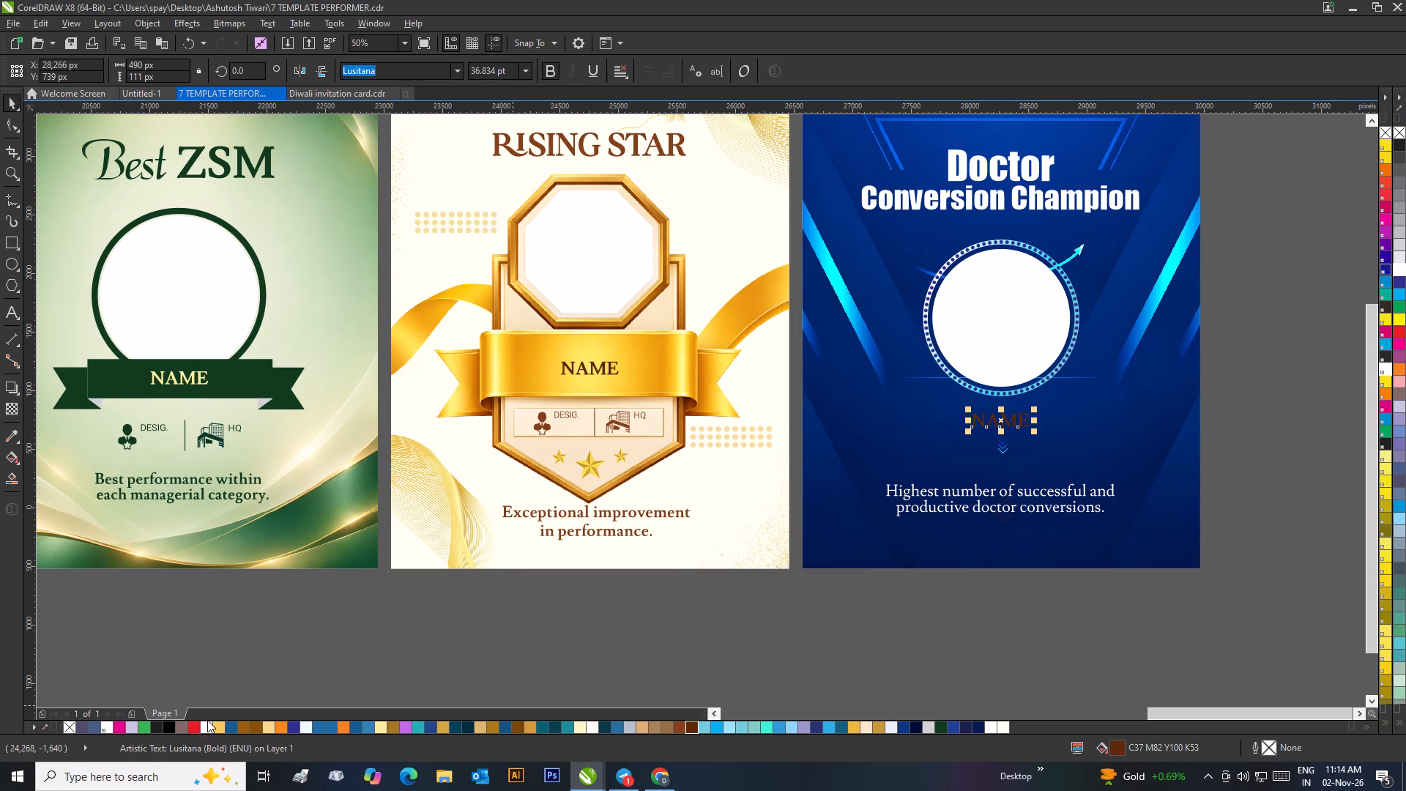
click(205, 723)
click(676, 647)
Group the Rising Star card's DESIG./HQ block and copy it below NAME on the Doctor Conversion Champion card.
scroll(994, 508, down, 1)
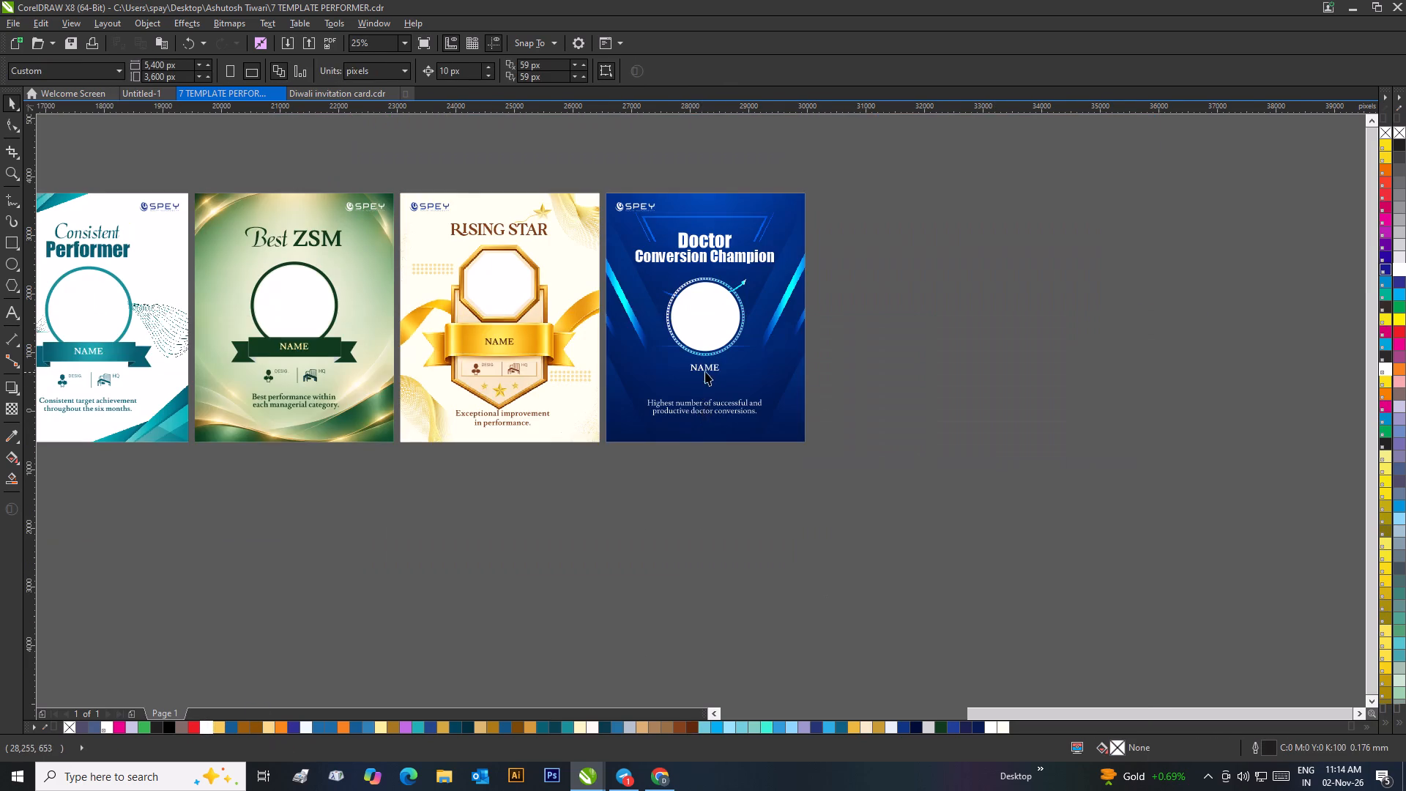
scroll(705, 371, up, 1)
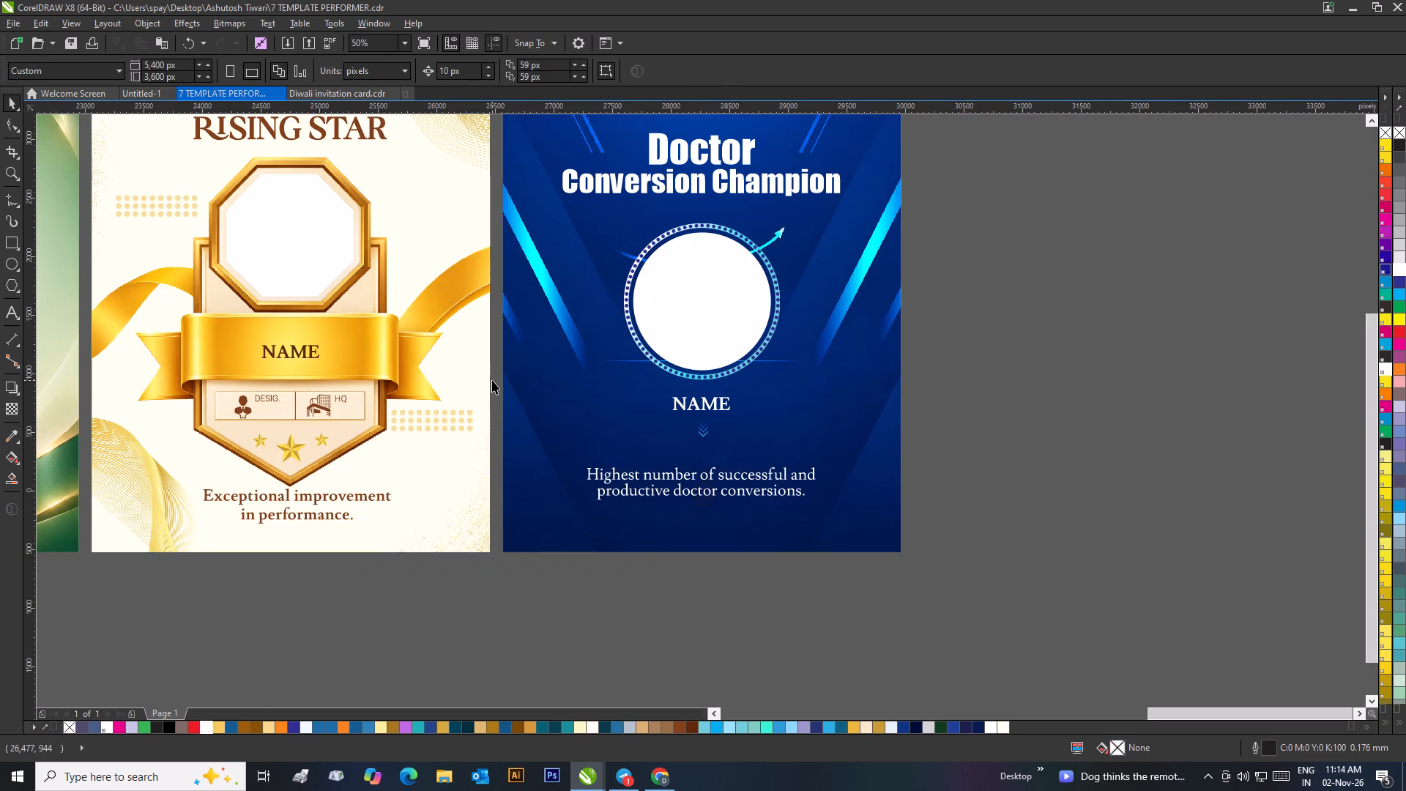
drag(492, 380, 215, 428)
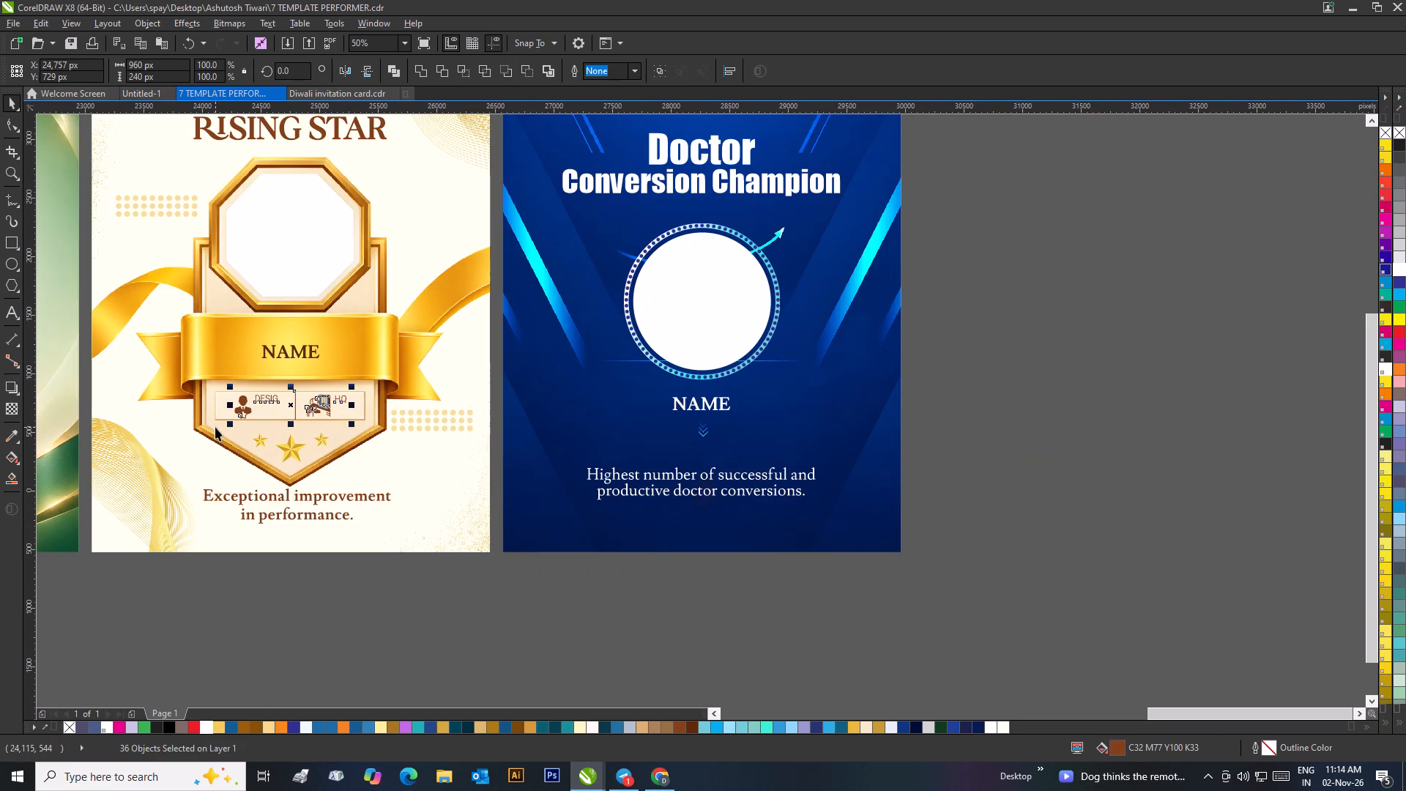
key(ctrl+g)
drag(320, 409, 724, 448)
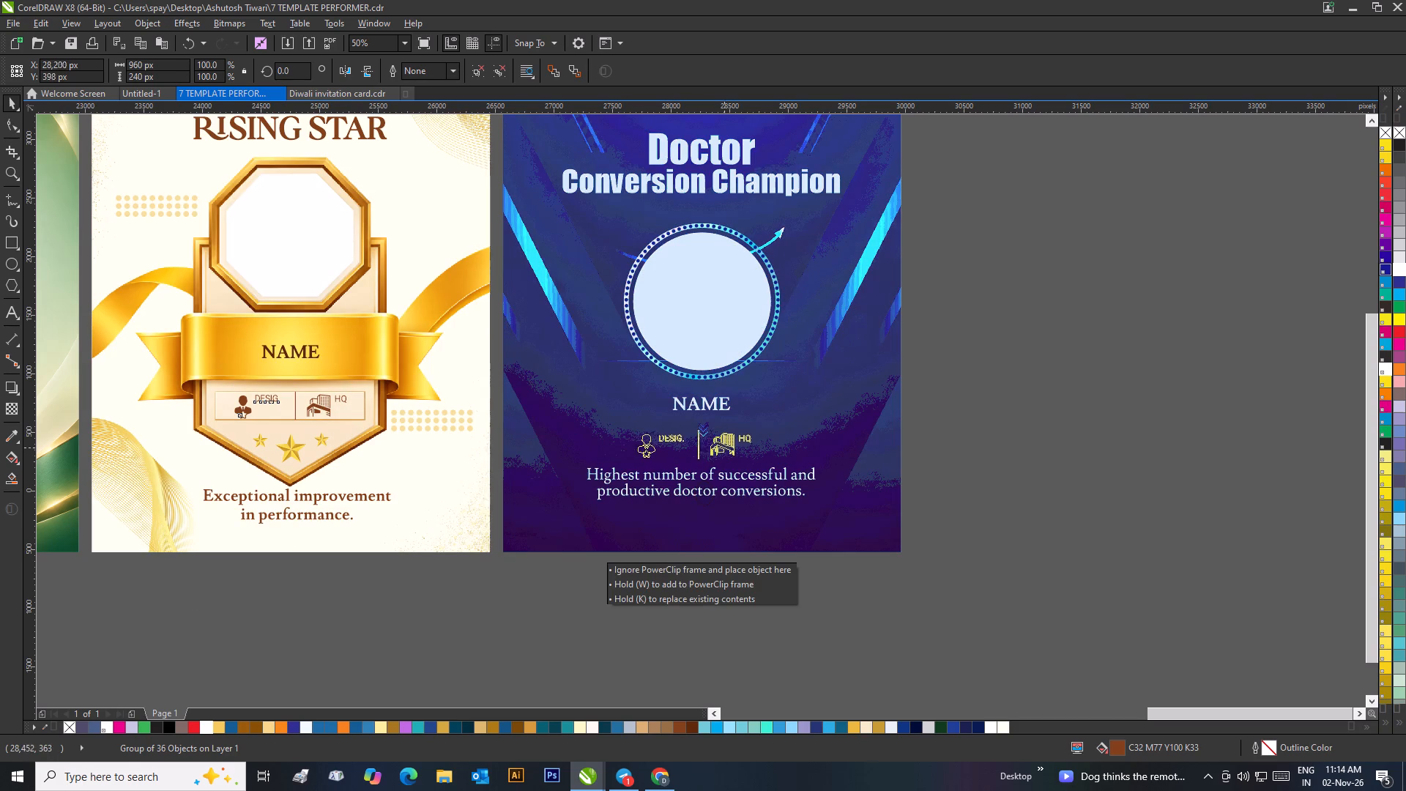
drag(724, 448, 733, 444)
right_click(733, 444)
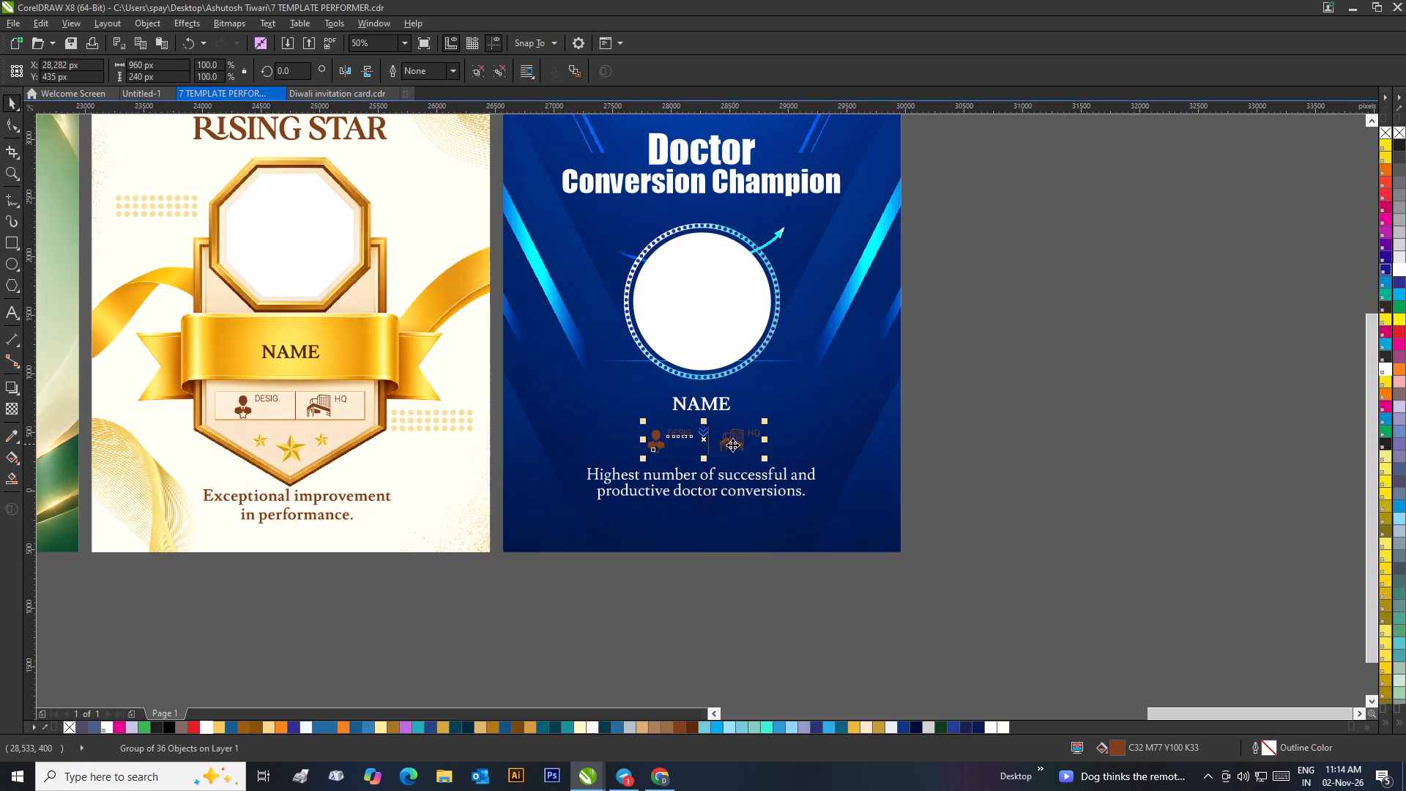
Fill the copied DESIG./HQ group on the Doctor Conversion Champion card with white.
click(209, 729)
click(641, 623)
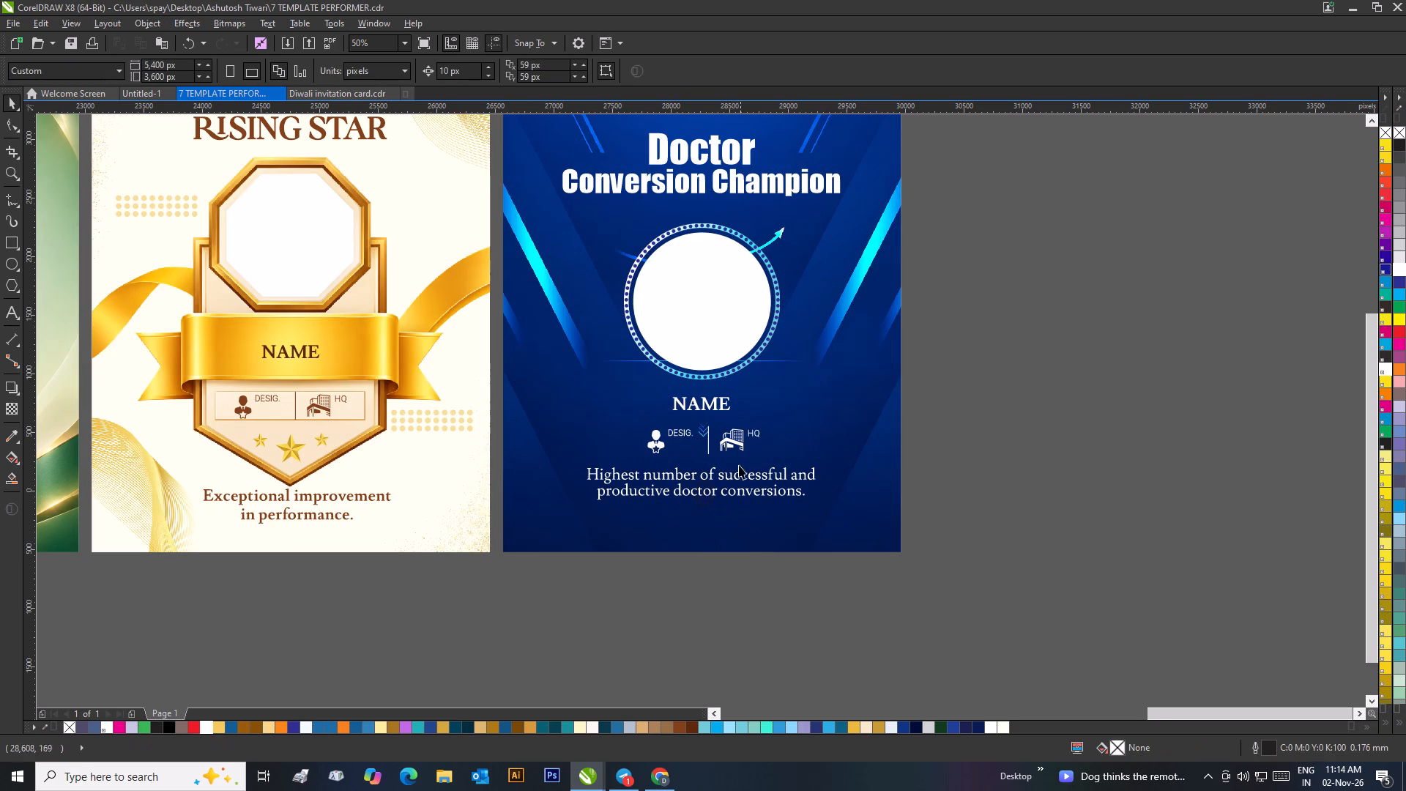
Copy the dark blue ellipse behind the tagline upward to cover the small chevron mark below NAME.
scroll(715, 476, up, 1)
click(682, 427)
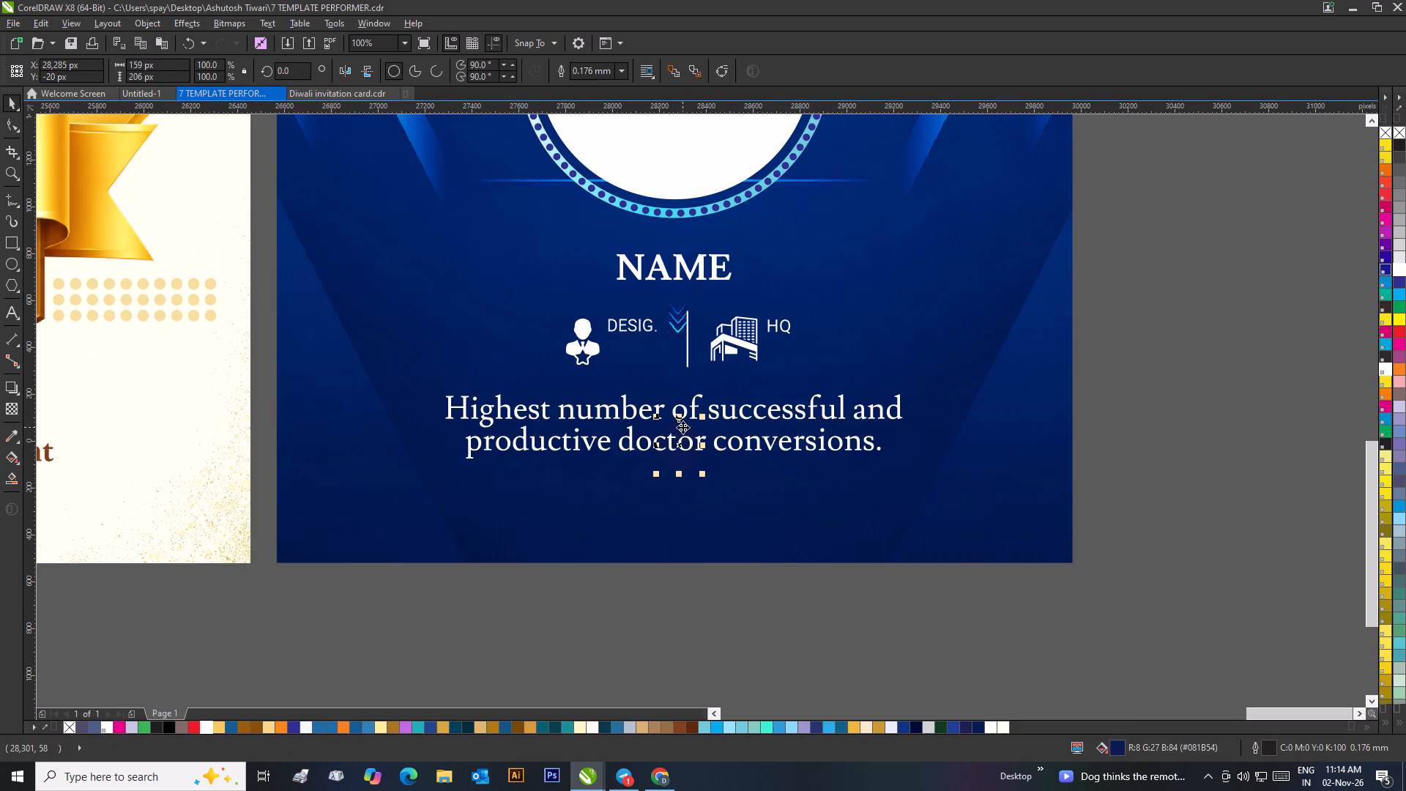
drag(678, 449, 679, 324)
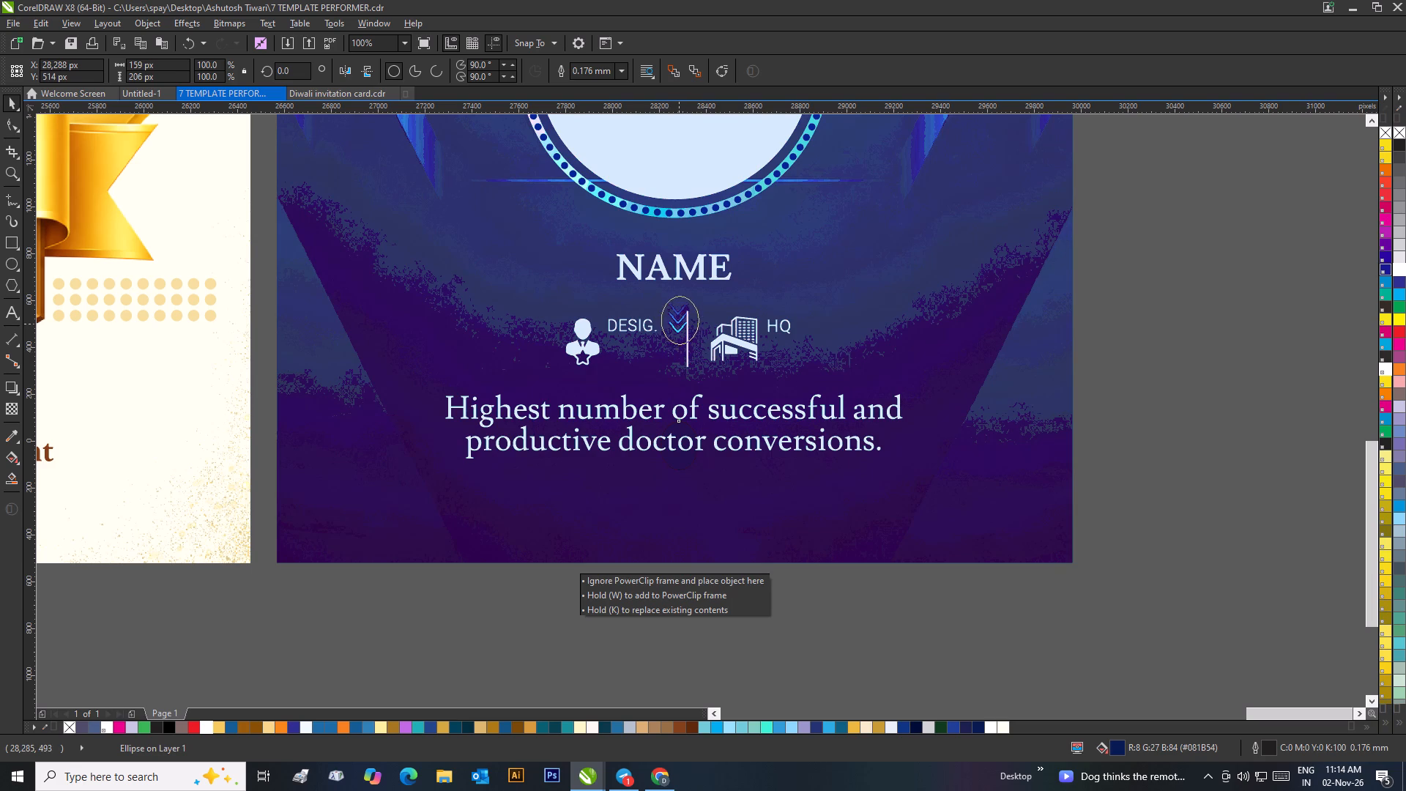
drag(679, 324, 677, 322)
right_click(677, 322)
Place a copy of the white DESIG./HQ group to the left of the covering ellipse and delete the original group.
drag(736, 343, 735, 349)
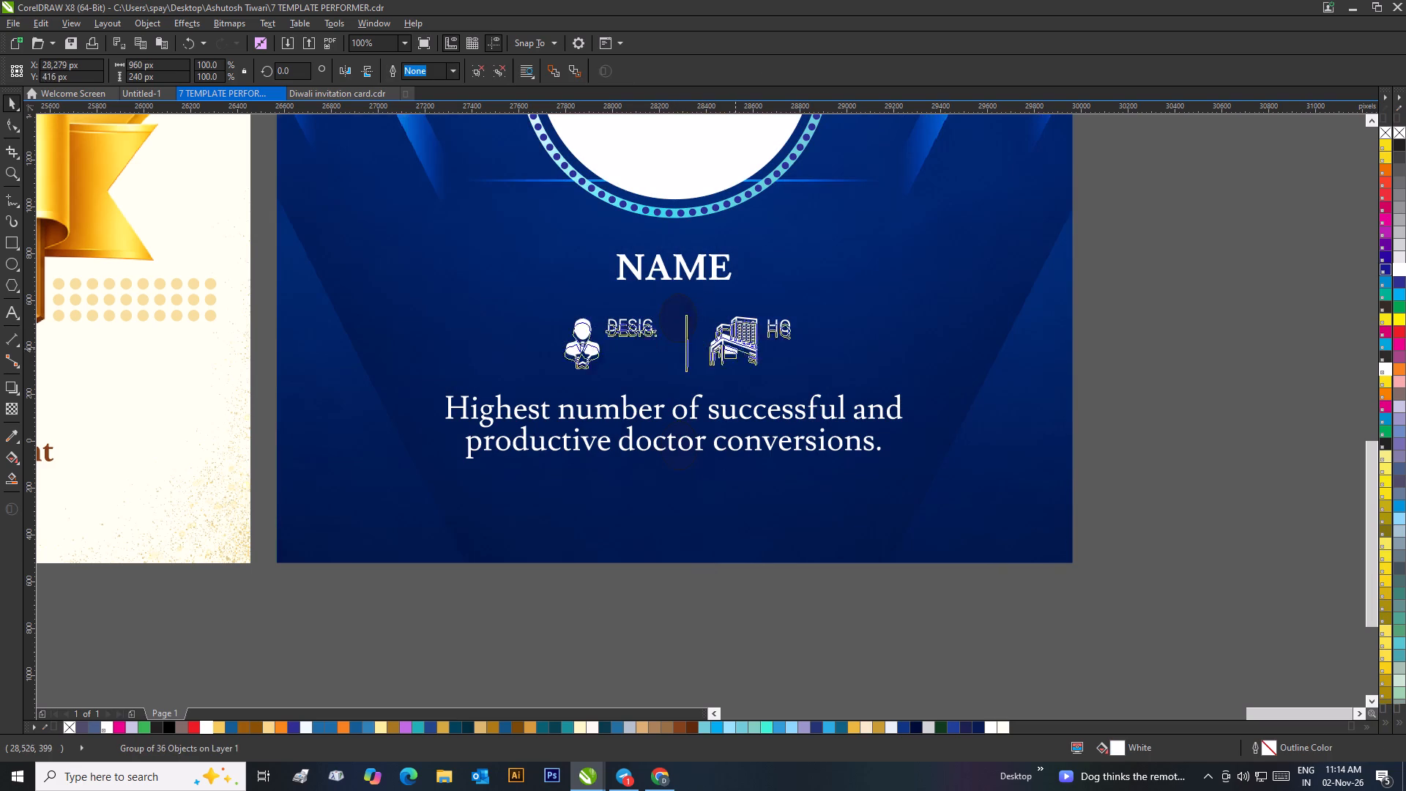
drag(735, 349, 963, 316)
drag(950, 312, 642, 333)
right_drag(642, 333, 654, 324)
click(809, 313)
key(Delete)
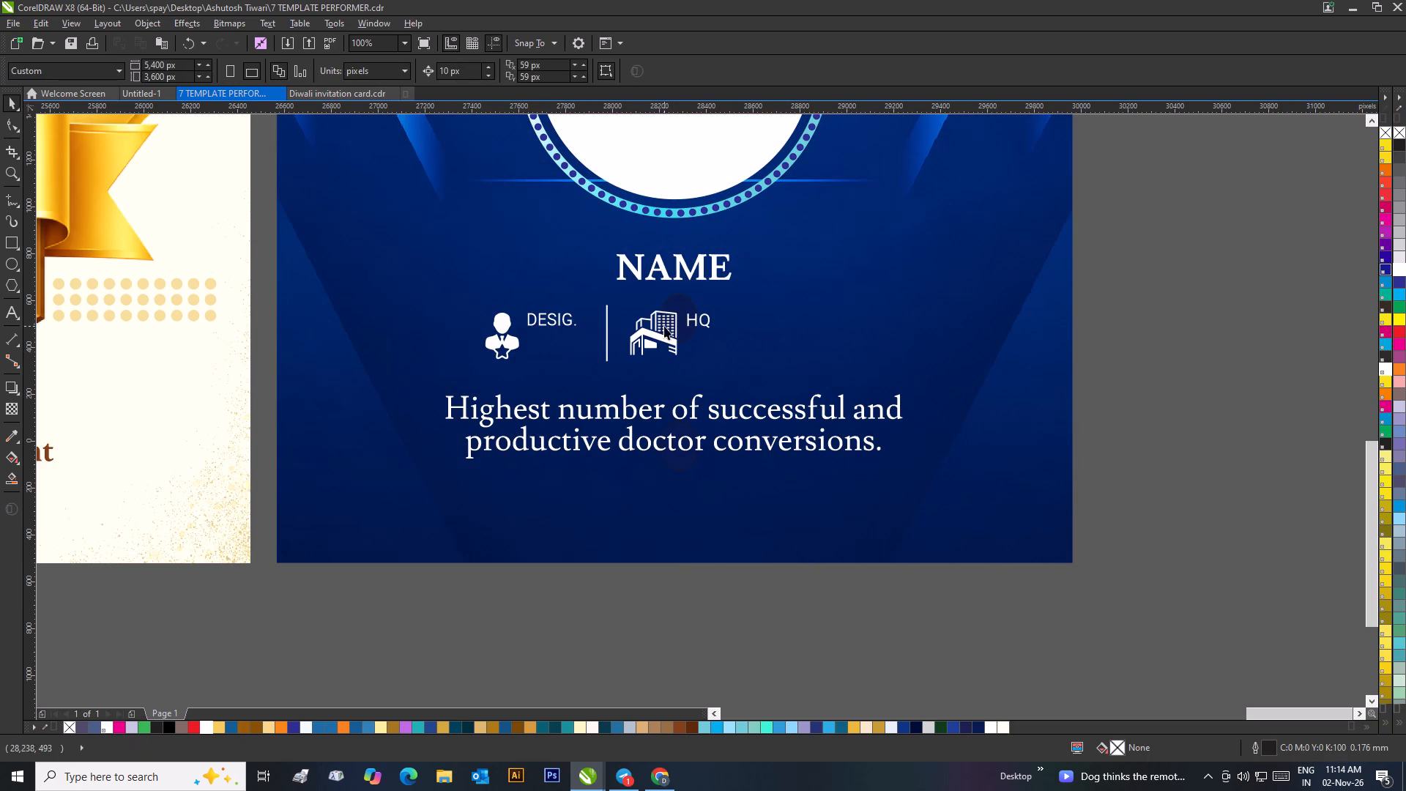
drag(655, 331, 592, 339)
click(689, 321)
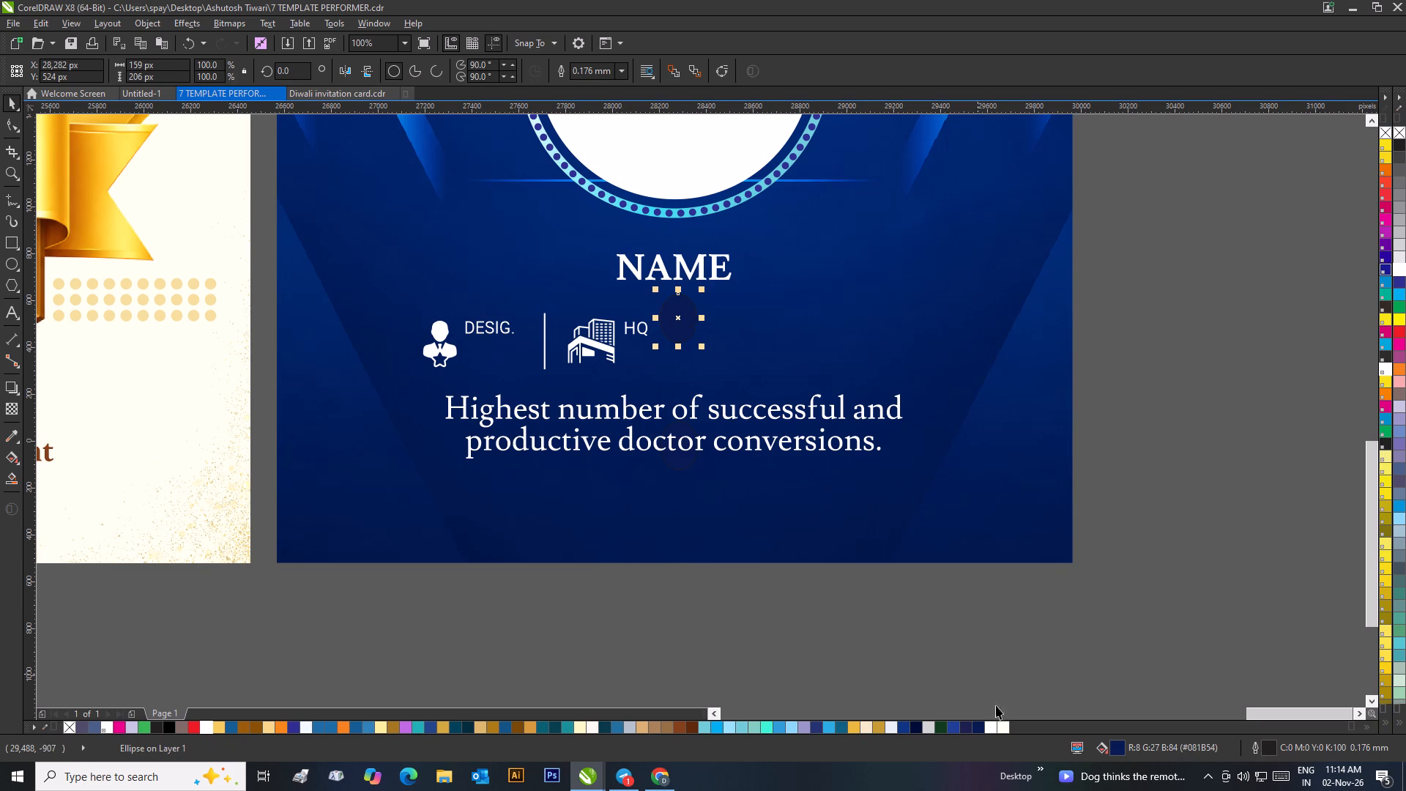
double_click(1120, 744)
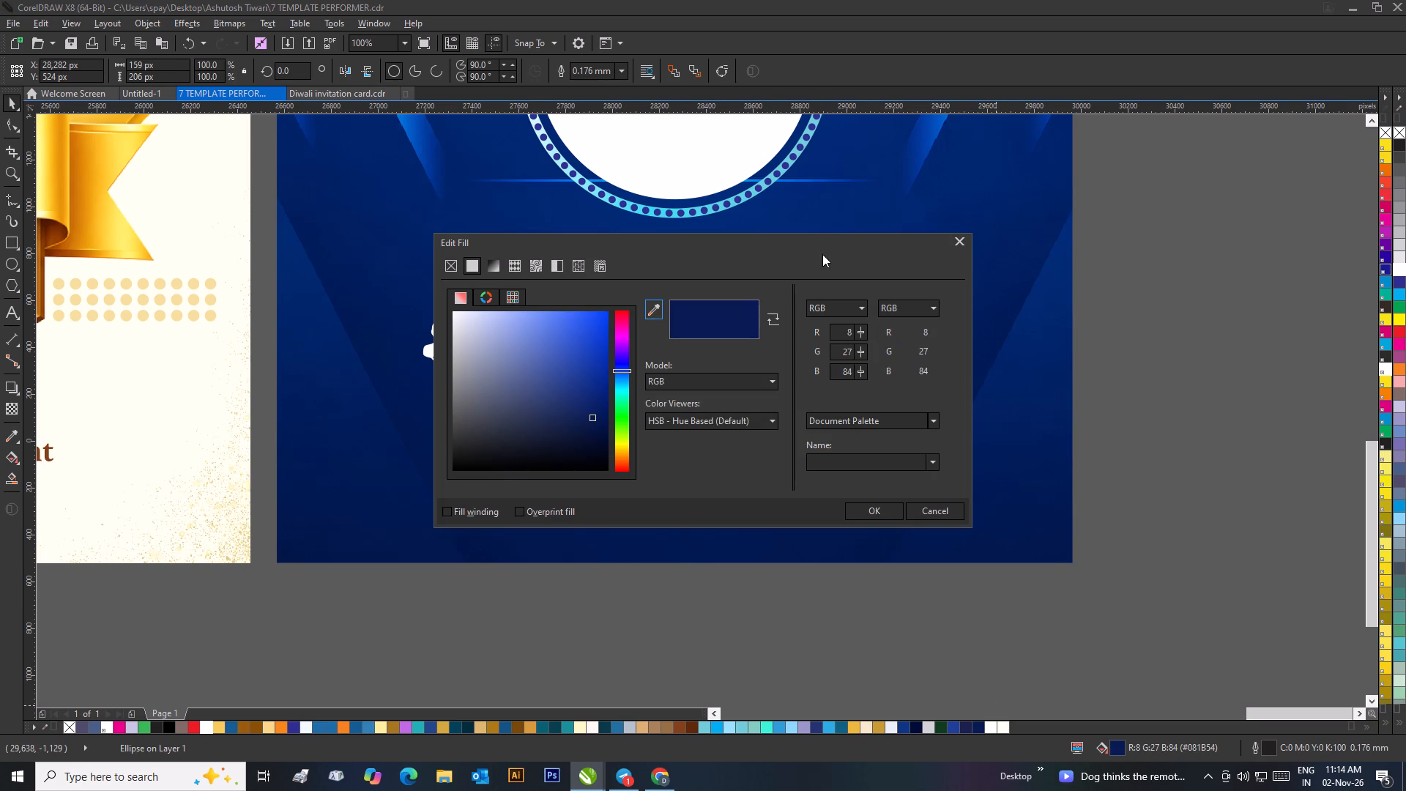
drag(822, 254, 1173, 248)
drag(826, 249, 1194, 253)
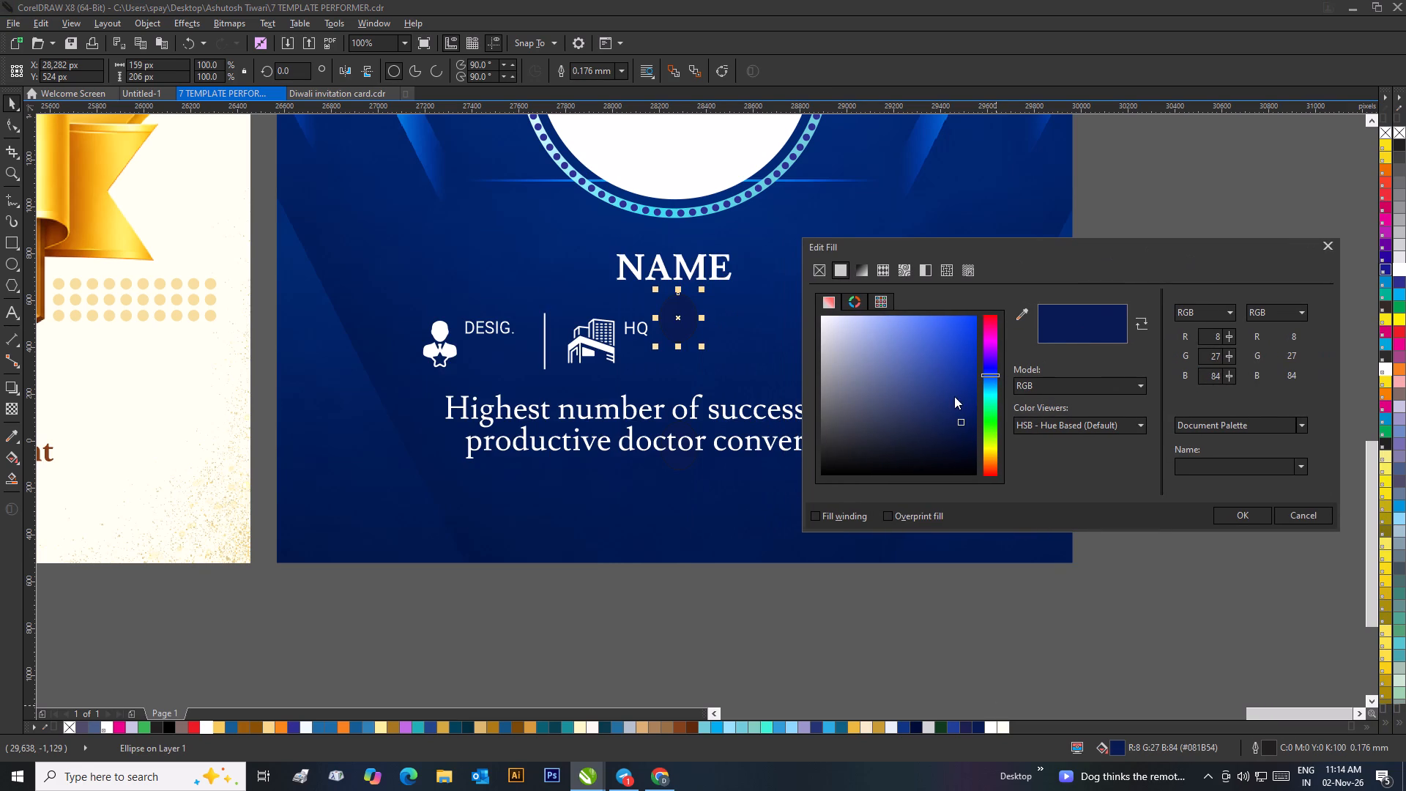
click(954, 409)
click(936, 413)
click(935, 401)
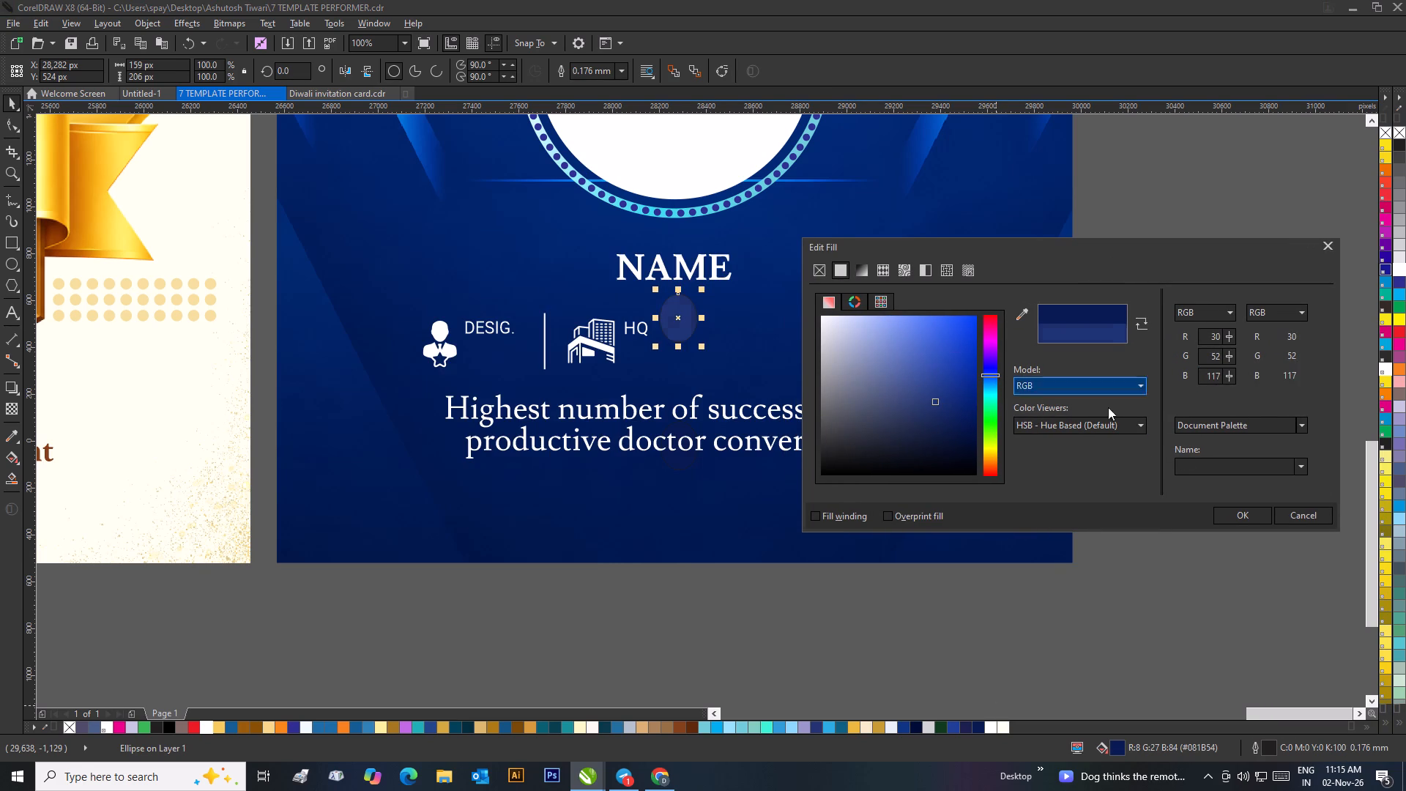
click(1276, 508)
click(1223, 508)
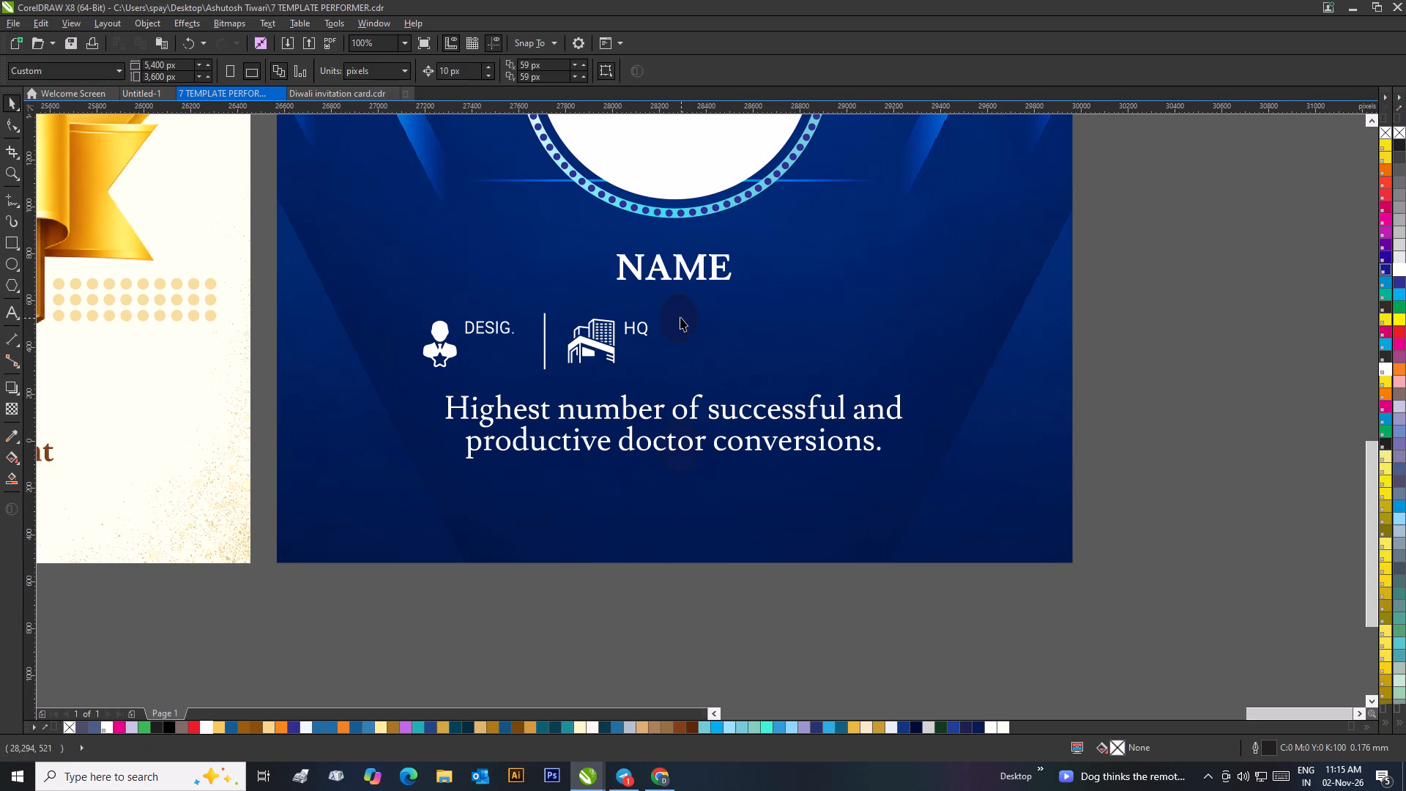
Remove the outlines from both dark blue ellipses, the one below NAME and the one behind the tagline.
click(680, 317)
click(624, 71)
click(610, 83)
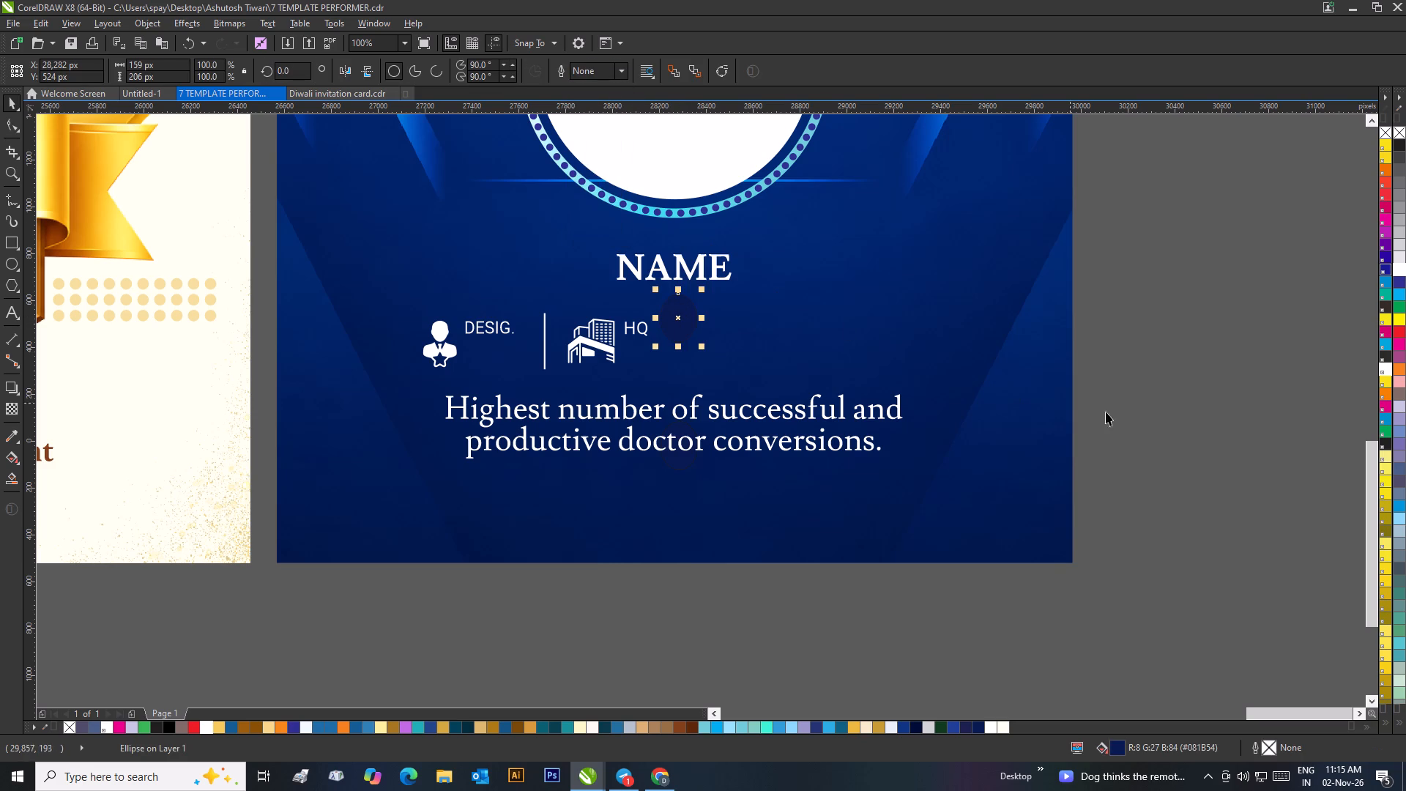
click(1173, 418)
click(679, 420)
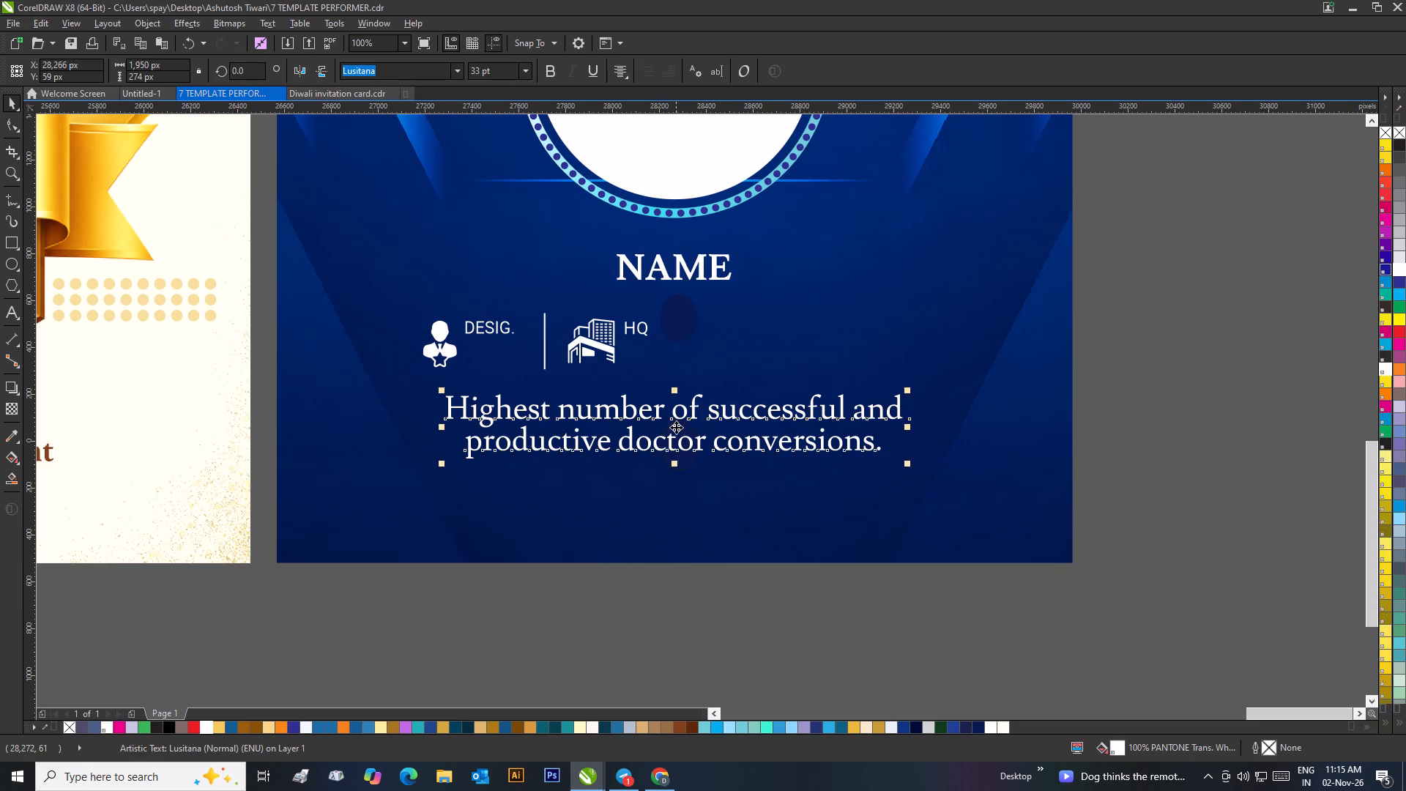
click(682, 432)
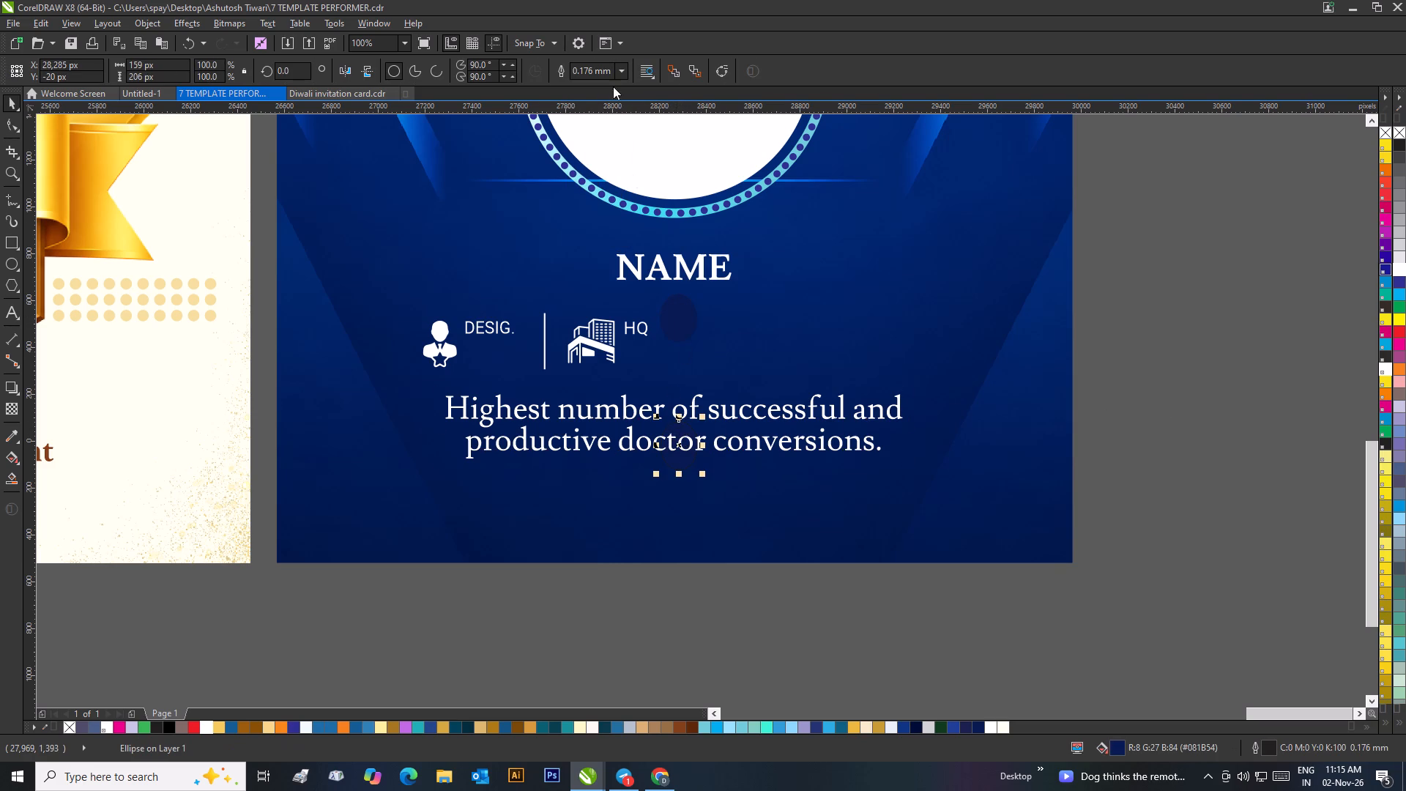
click(620, 71)
click(604, 86)
click(1189, 429)
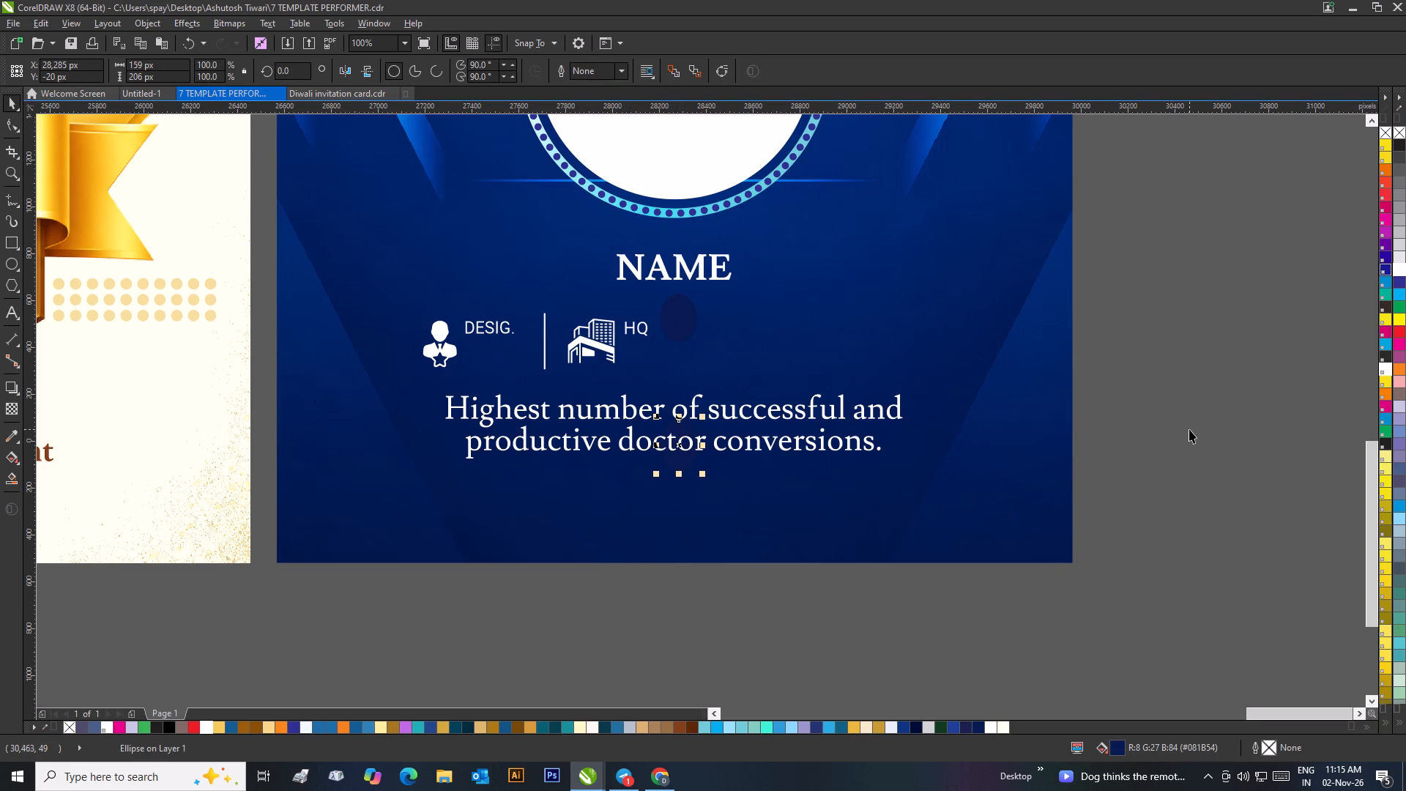
Recolour the ellipse below NAME to a slightly brighter dark blue that blends with the card background.
click(690, 317)
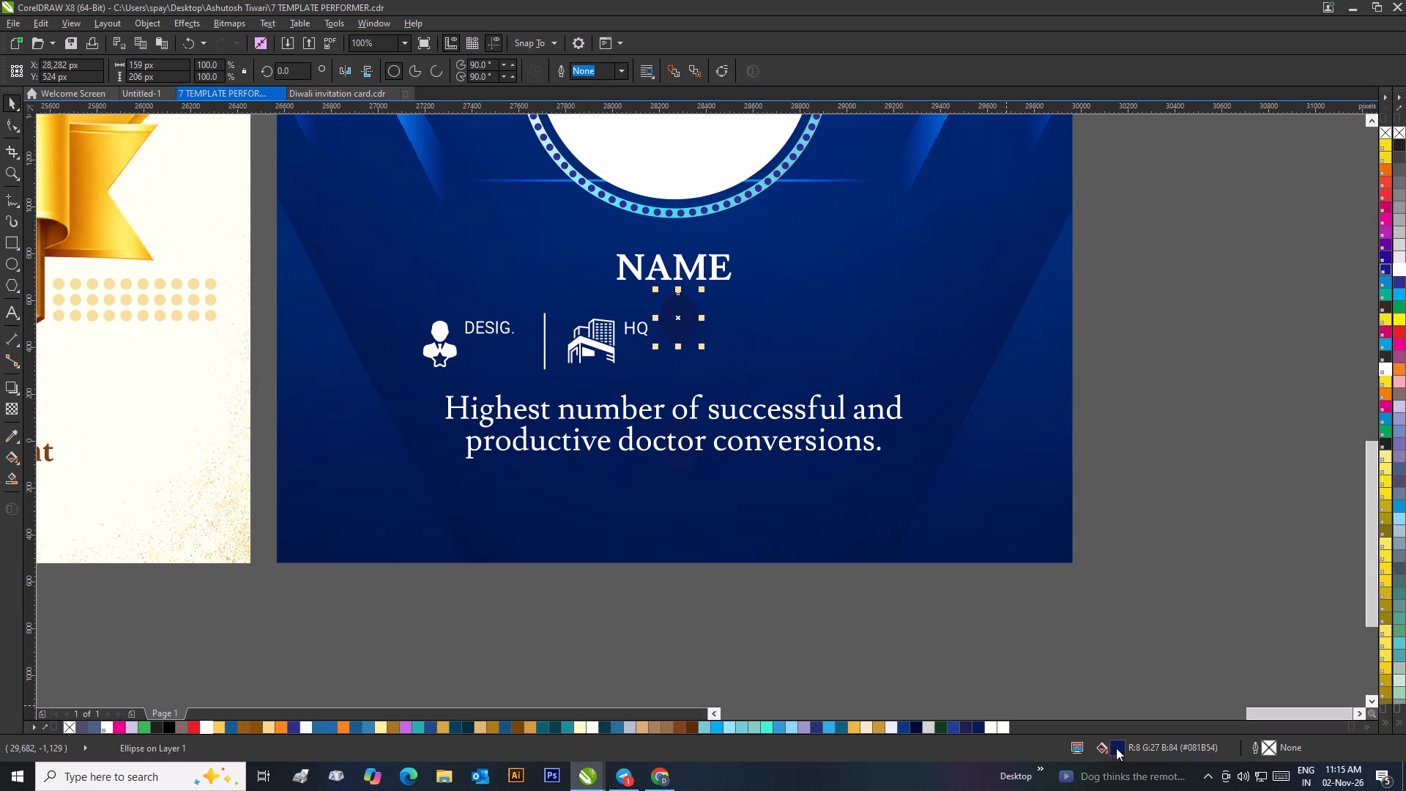
double_click(1117, 747)
drag(776, 252, 1000, 267)
drag(860, 234, 871, 238)
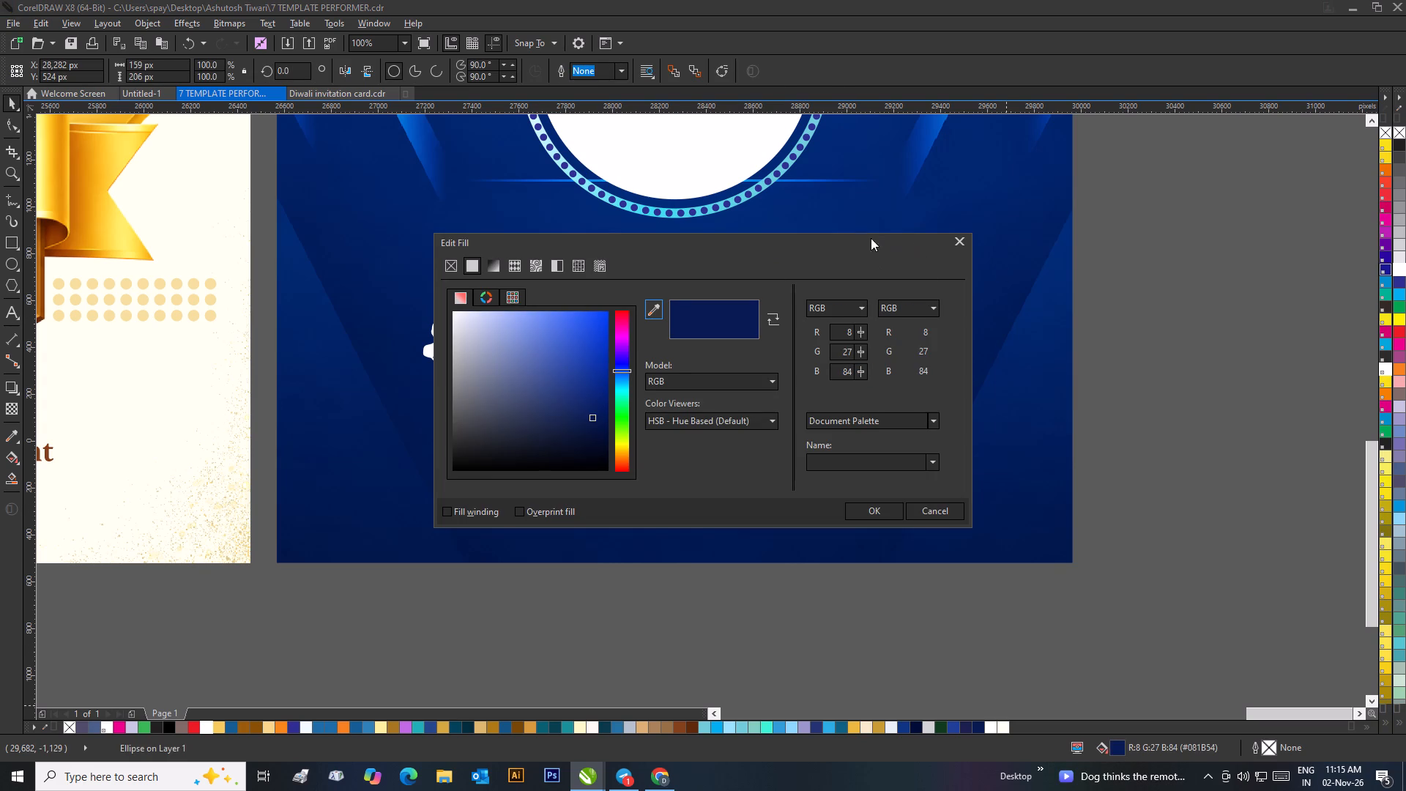
drag(871, 238, 1272, 255)
click(1011, 437)
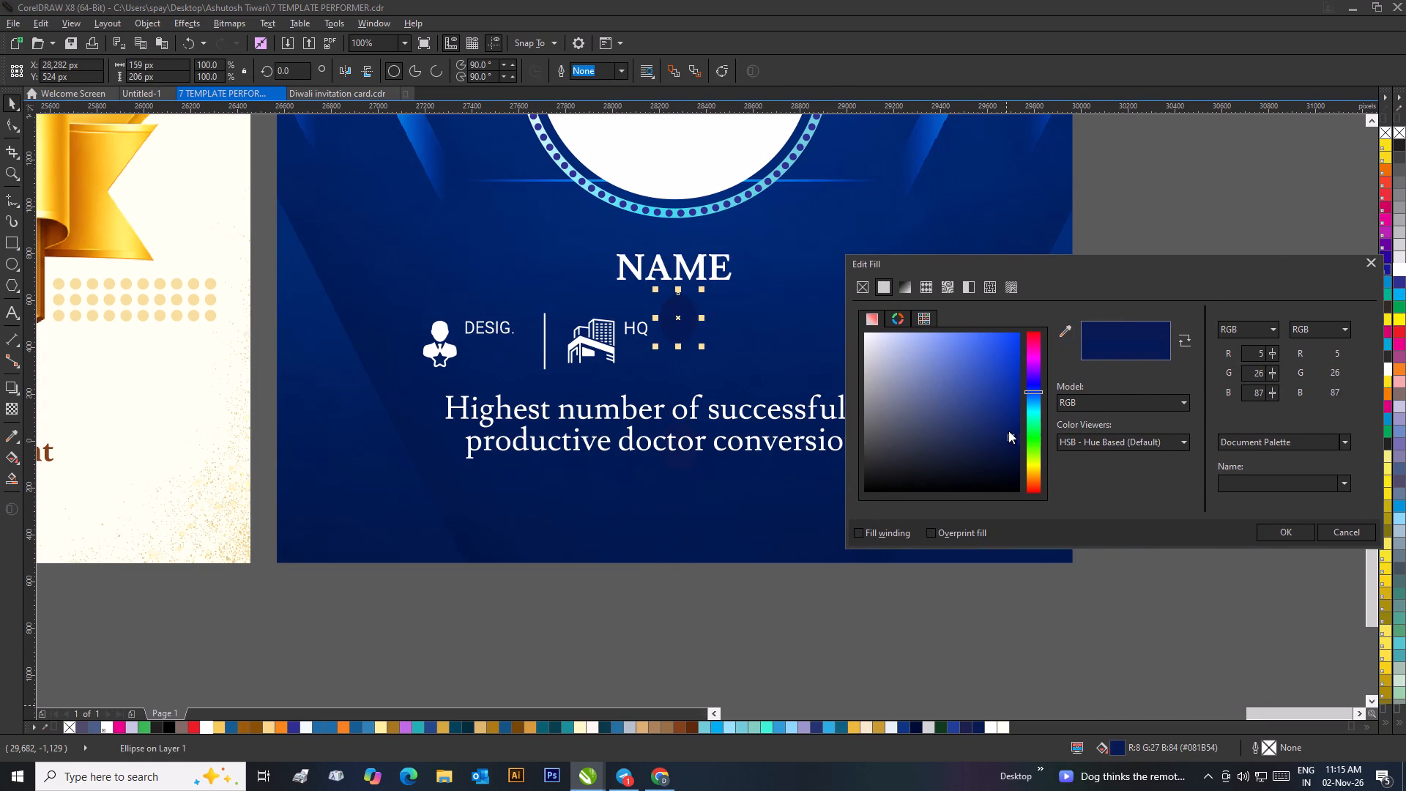
click(1002, 431)
click(978, 440)
click(1002, 437)
click(998, 421)
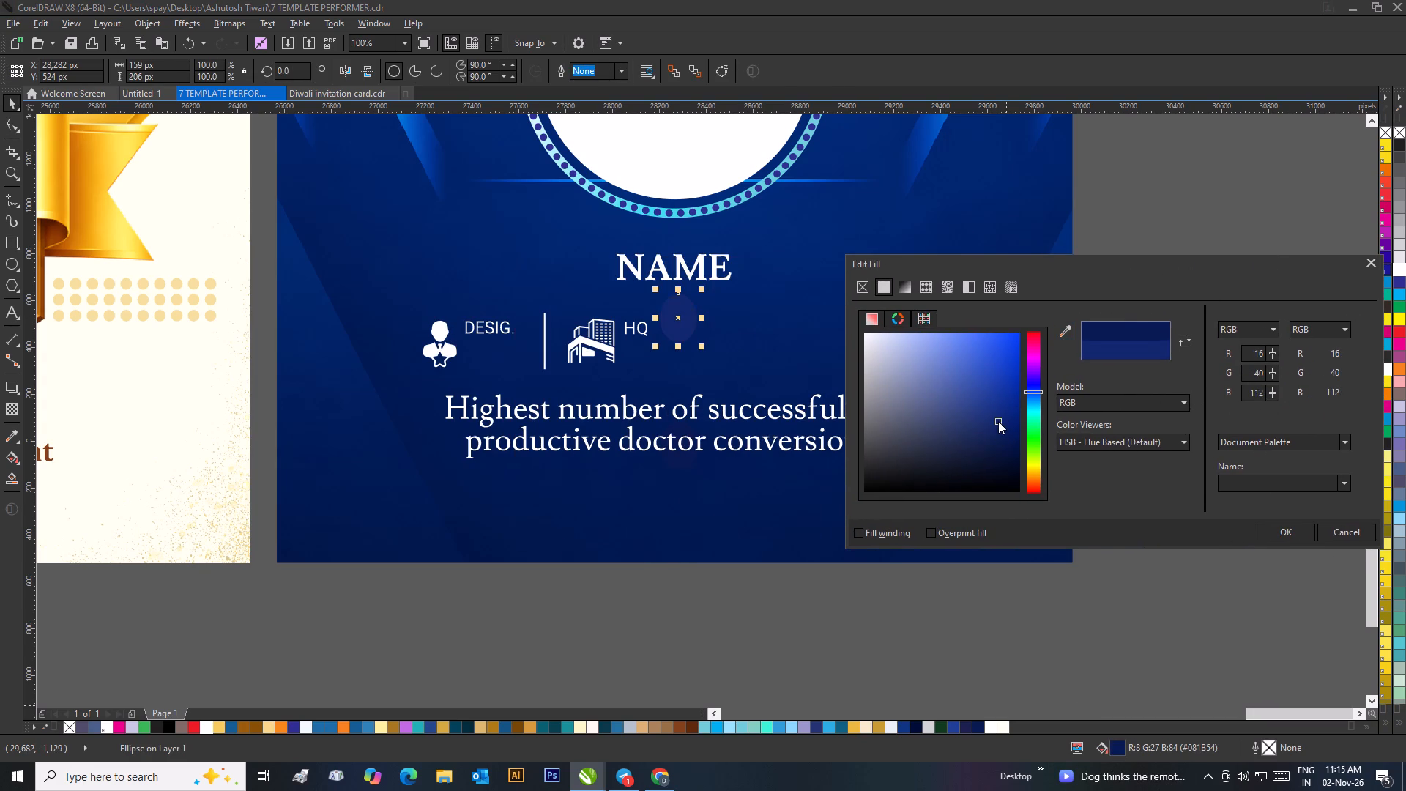
click(986, 436)
drag(988, 442, 995, 442)
click(997, 442)
click(1004, 447)
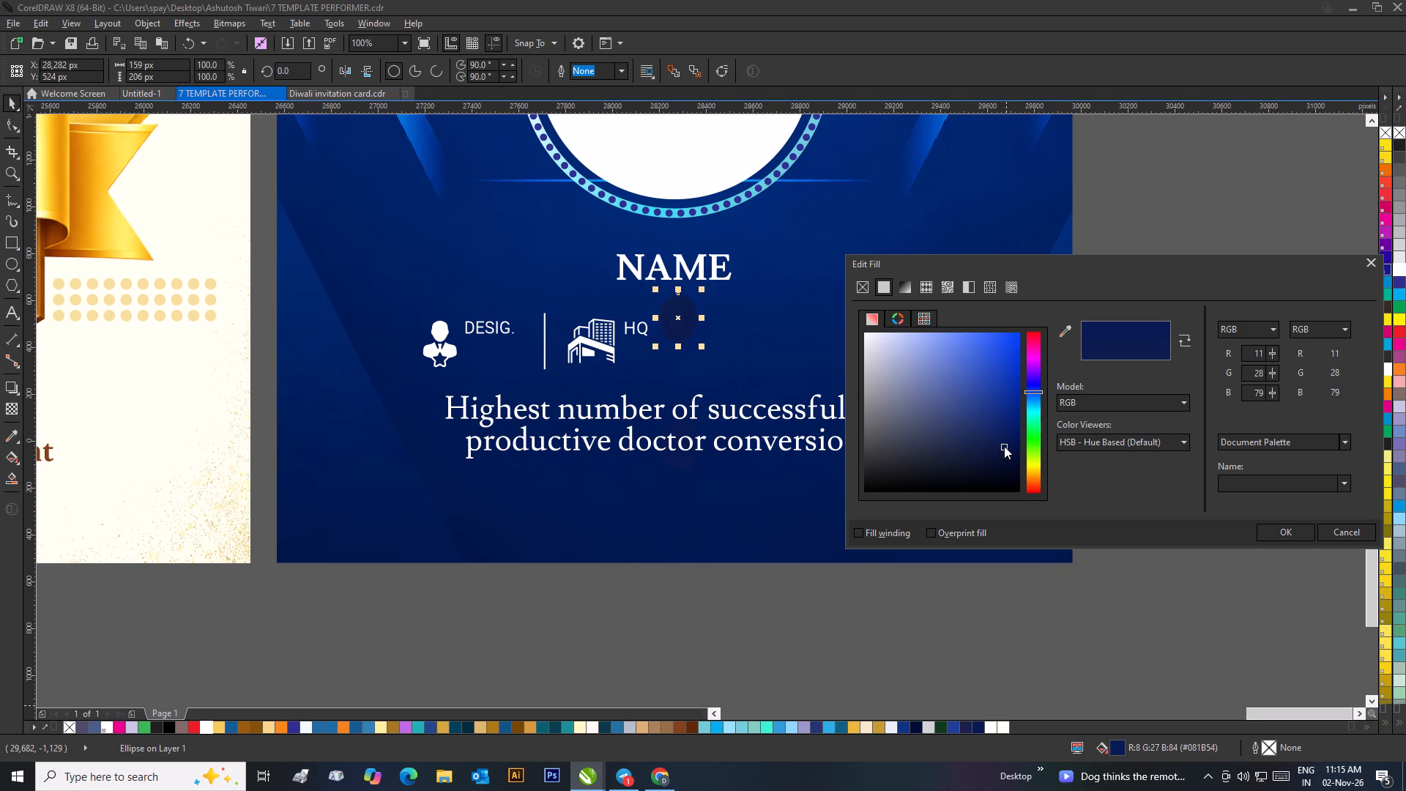
drag(1007, 445, 1005, 423)
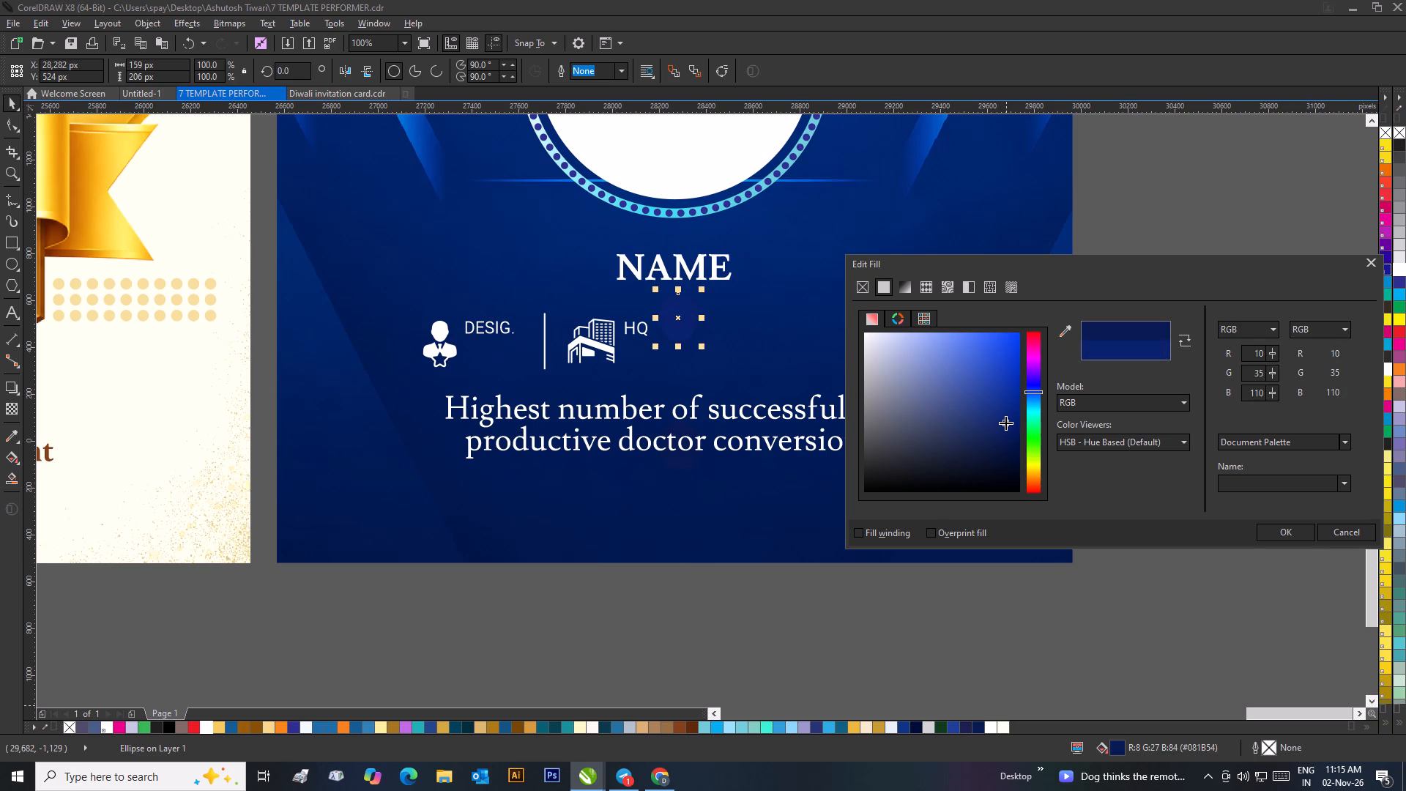
drag(1005, 423, 1007, 428)
click(1266, 530)
click(1195, 510)
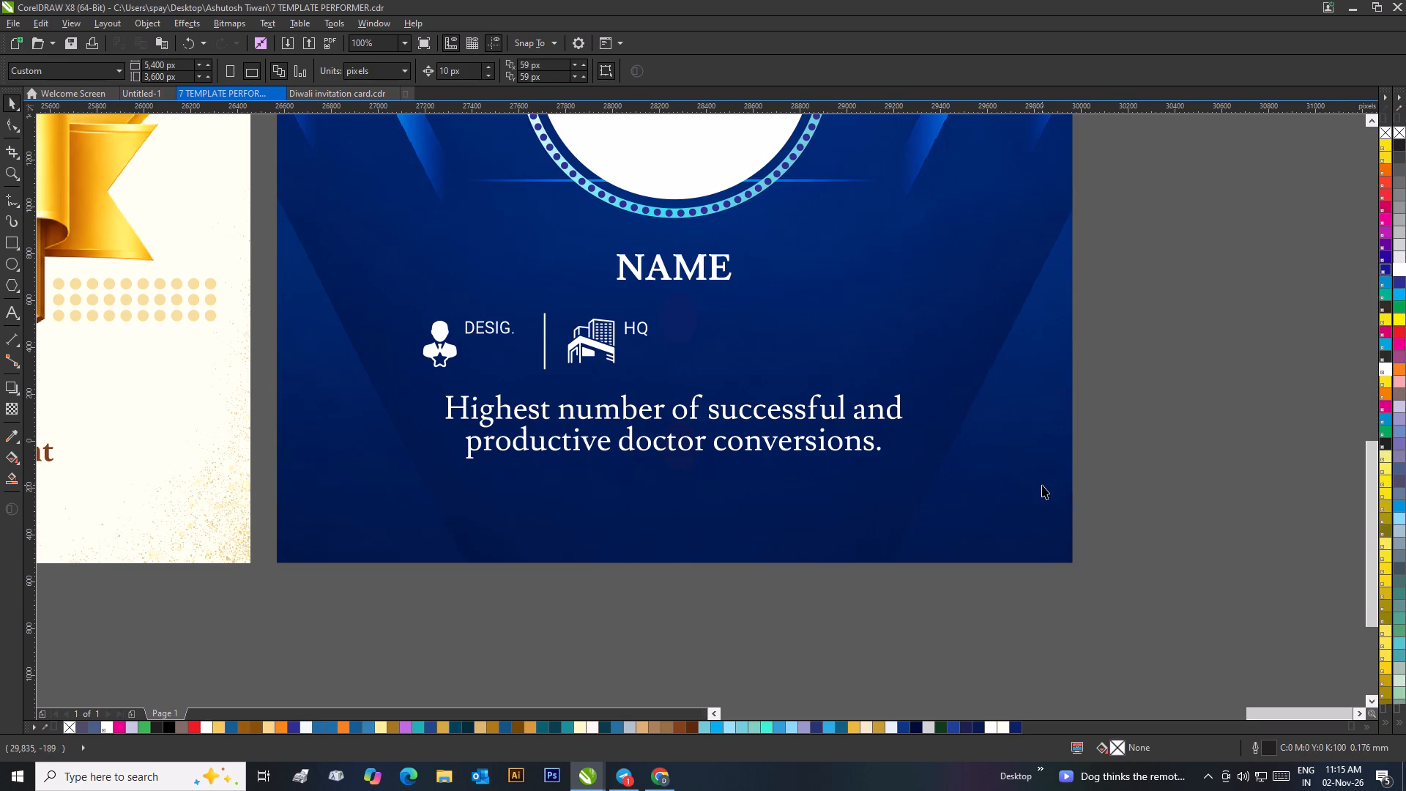
Centre the DESIG./HQ group horizontally on the Doctor Conversion Champion card.
click(608, 343)
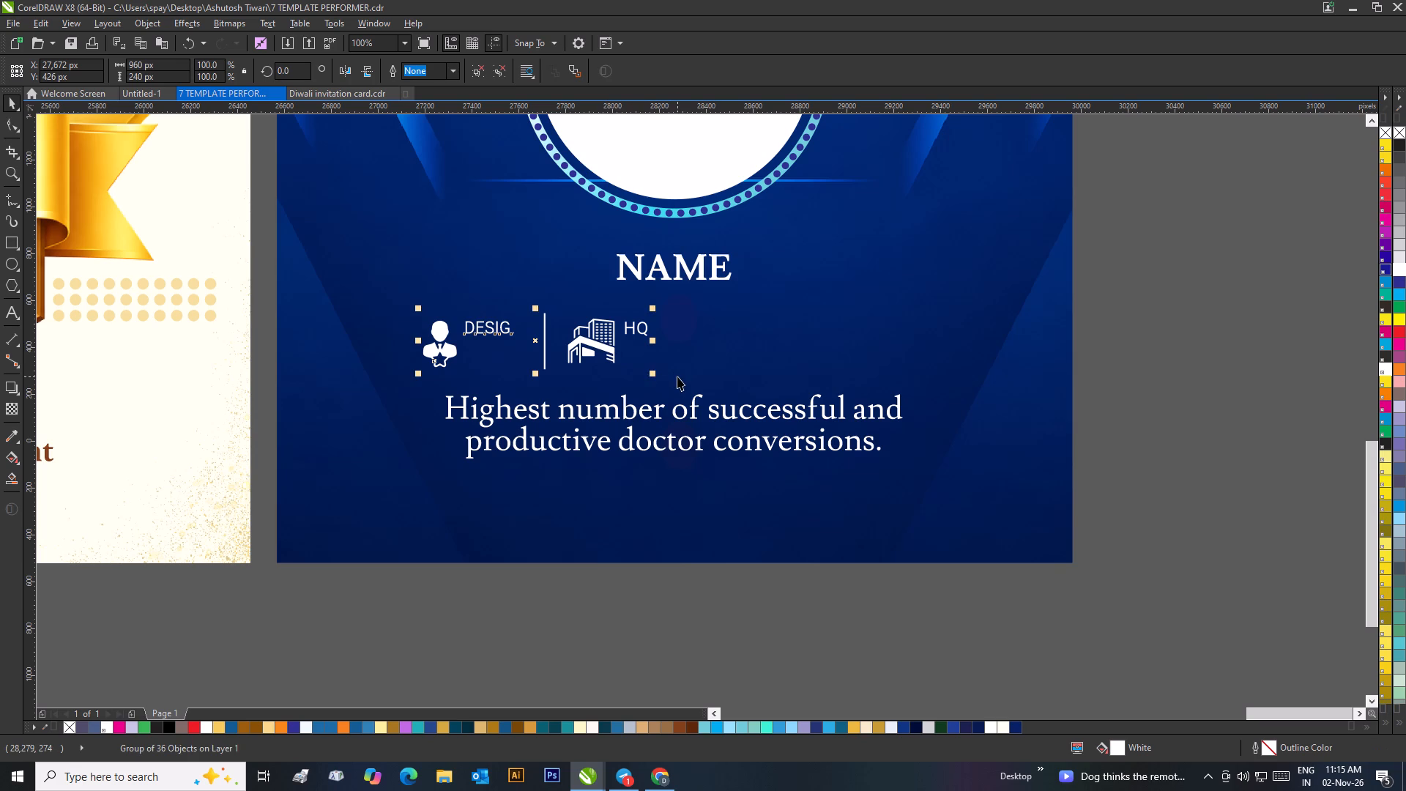
shift+click(677, 376)
key(c)
click(795, 606)
Set the font size of the Doctor Conversion Champion card's tagline to 30 pt.
scroll(795, 580, down, 1)
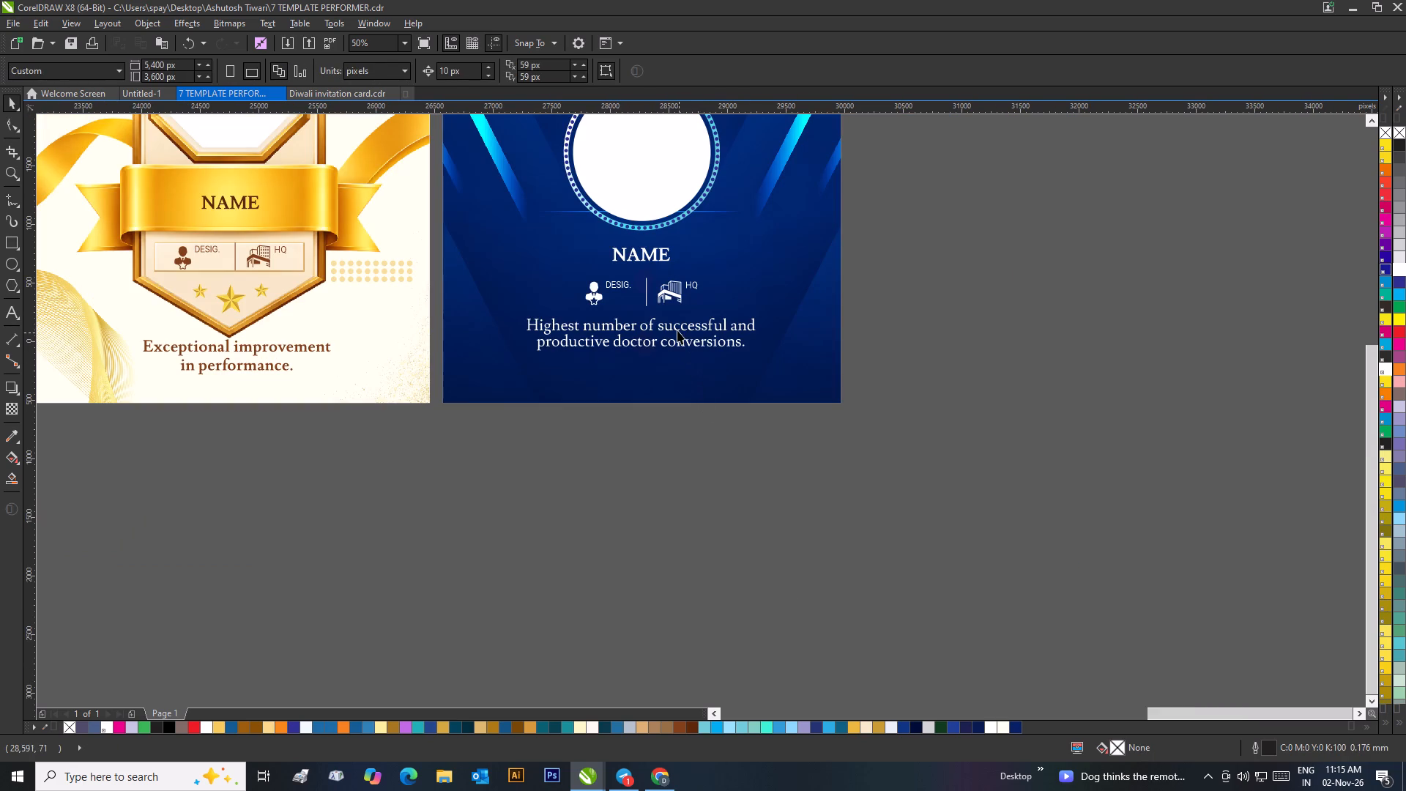
click(677, 330)
drag(500, 69, 469, 75)
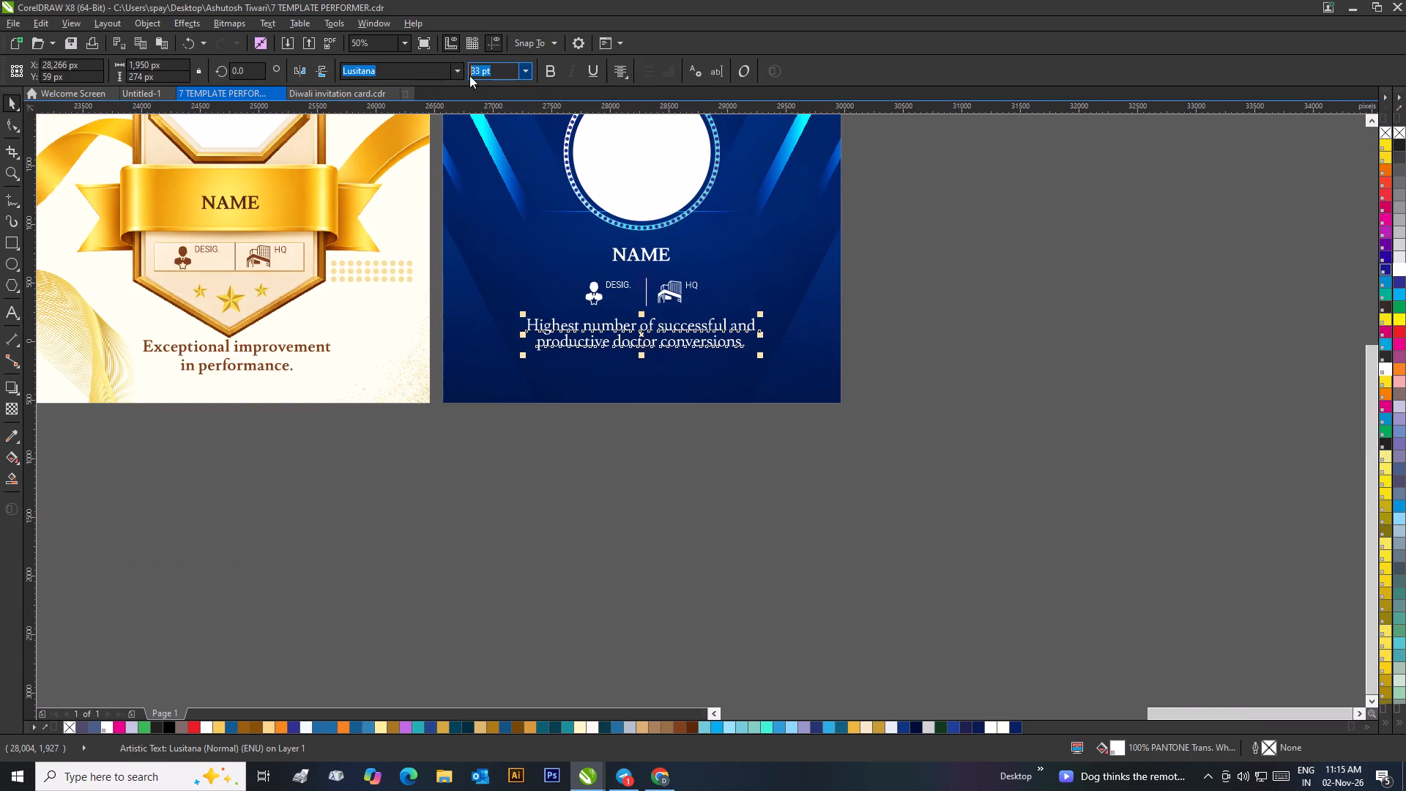
key(BackSpace)
text(30)
key(Return)
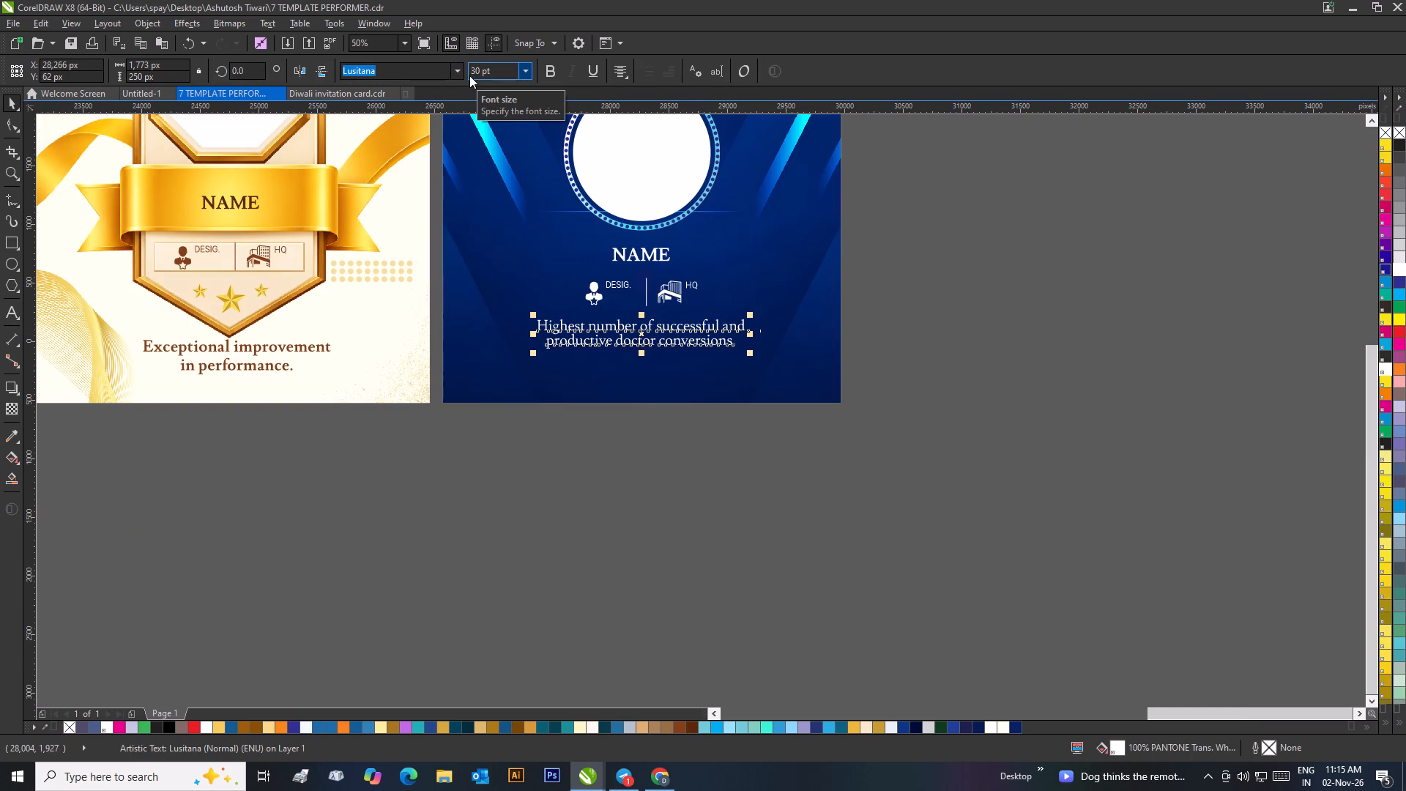
click(656, 439)
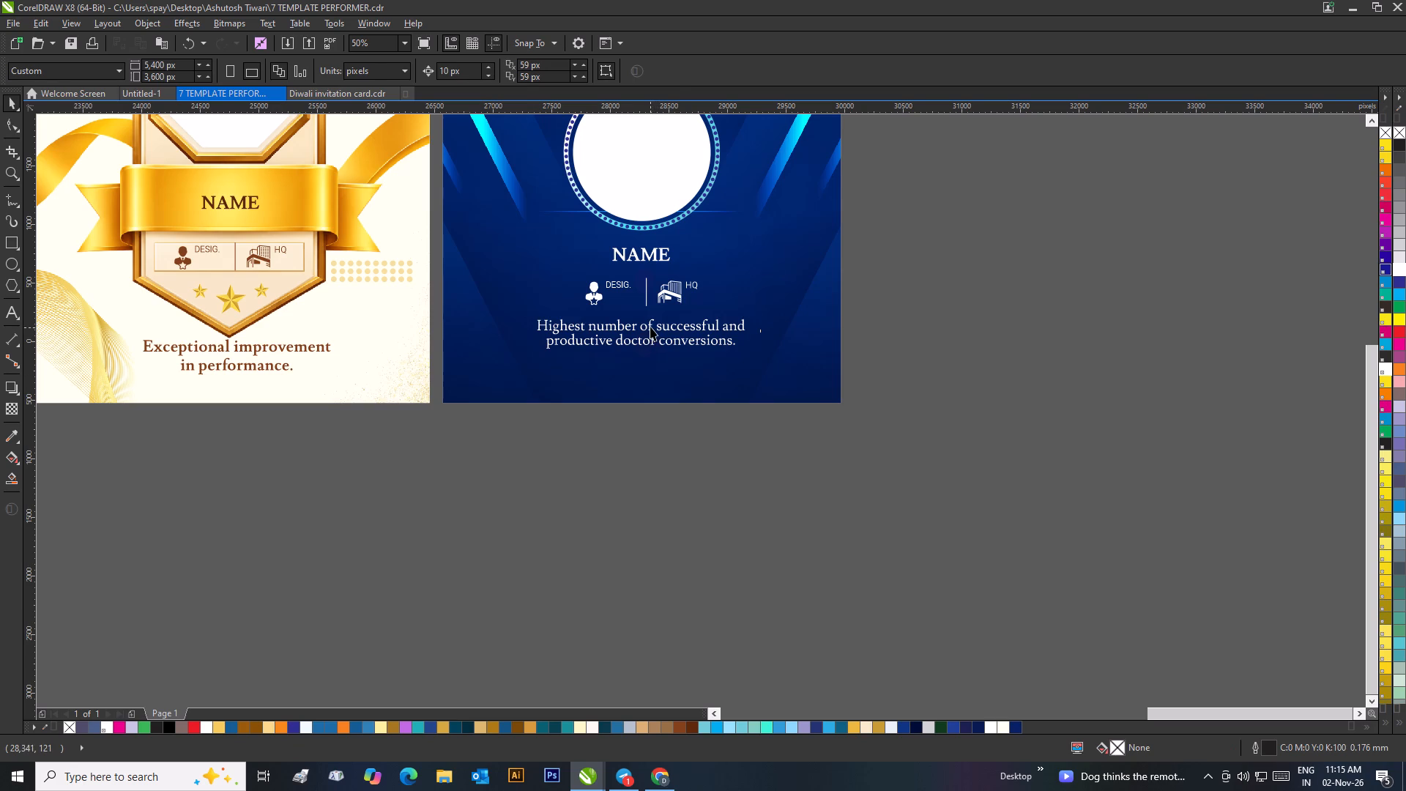
Move the Doctor Conversion Champion tagline slightly down and centre it horizontally on the card.
click(650, 327)
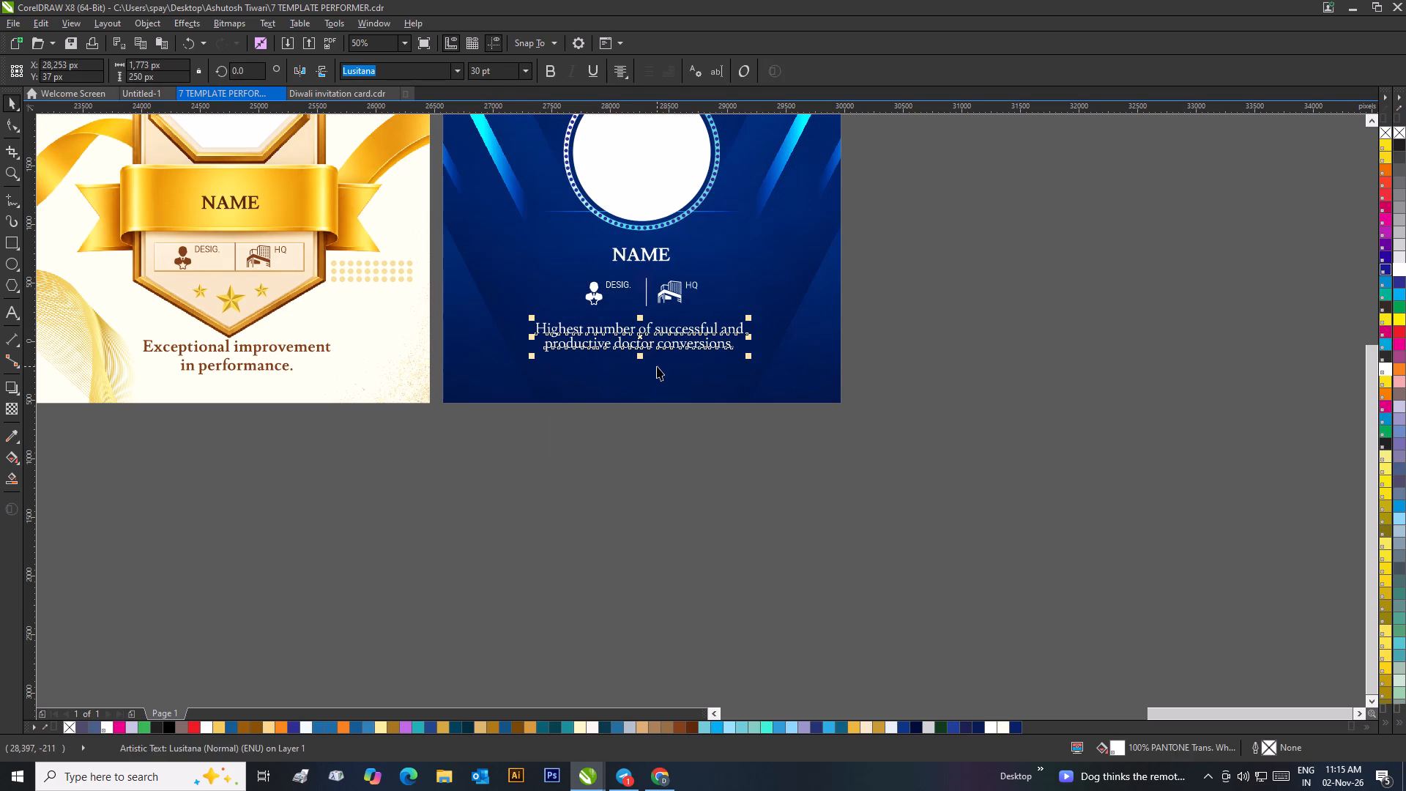
shift+click(656, 368)
key(c)
click(704, 443)
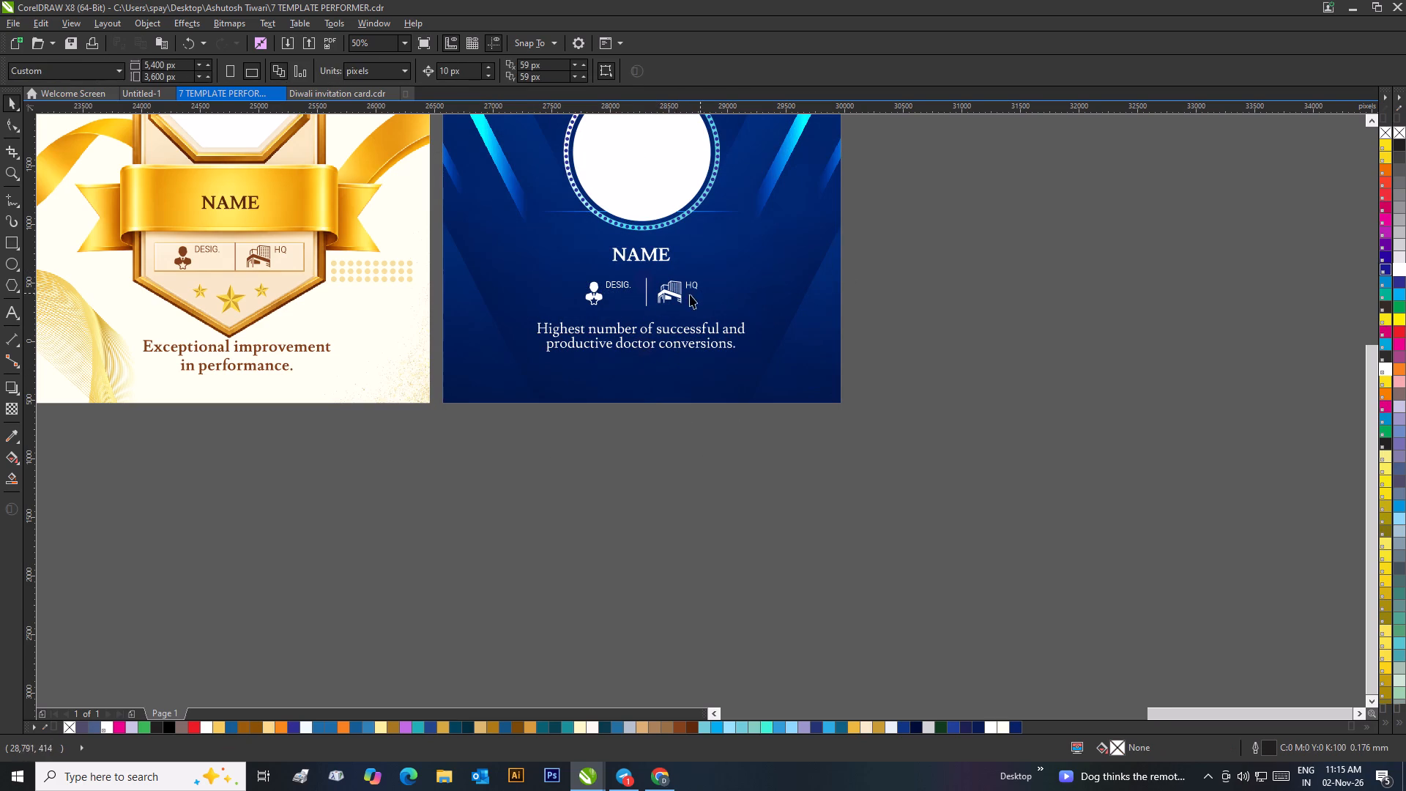
Align the DESIG./HQ group to the horizontal centre of the Doctor Conversion Champion card again.
click(666, 300)
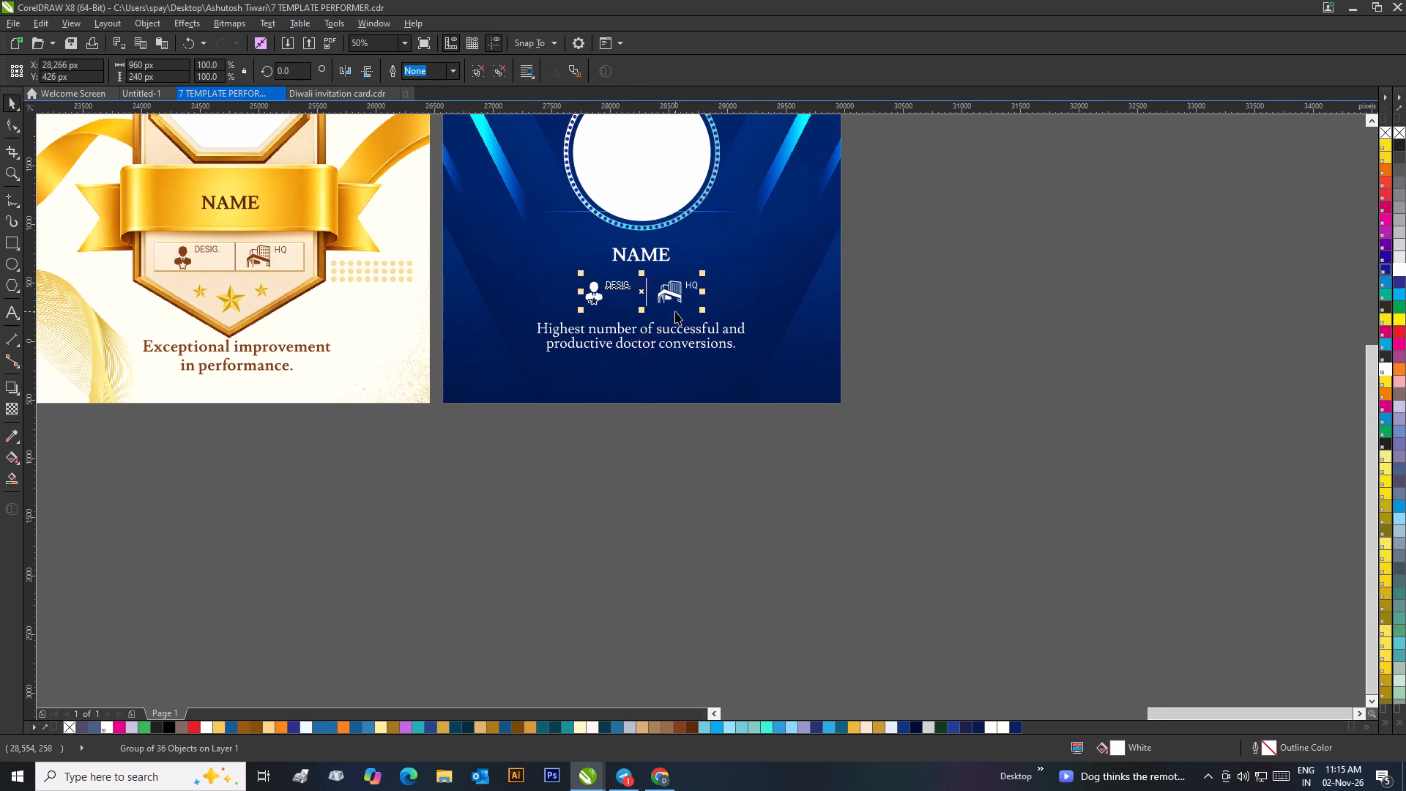
shift+click(659, 368)
key(c)
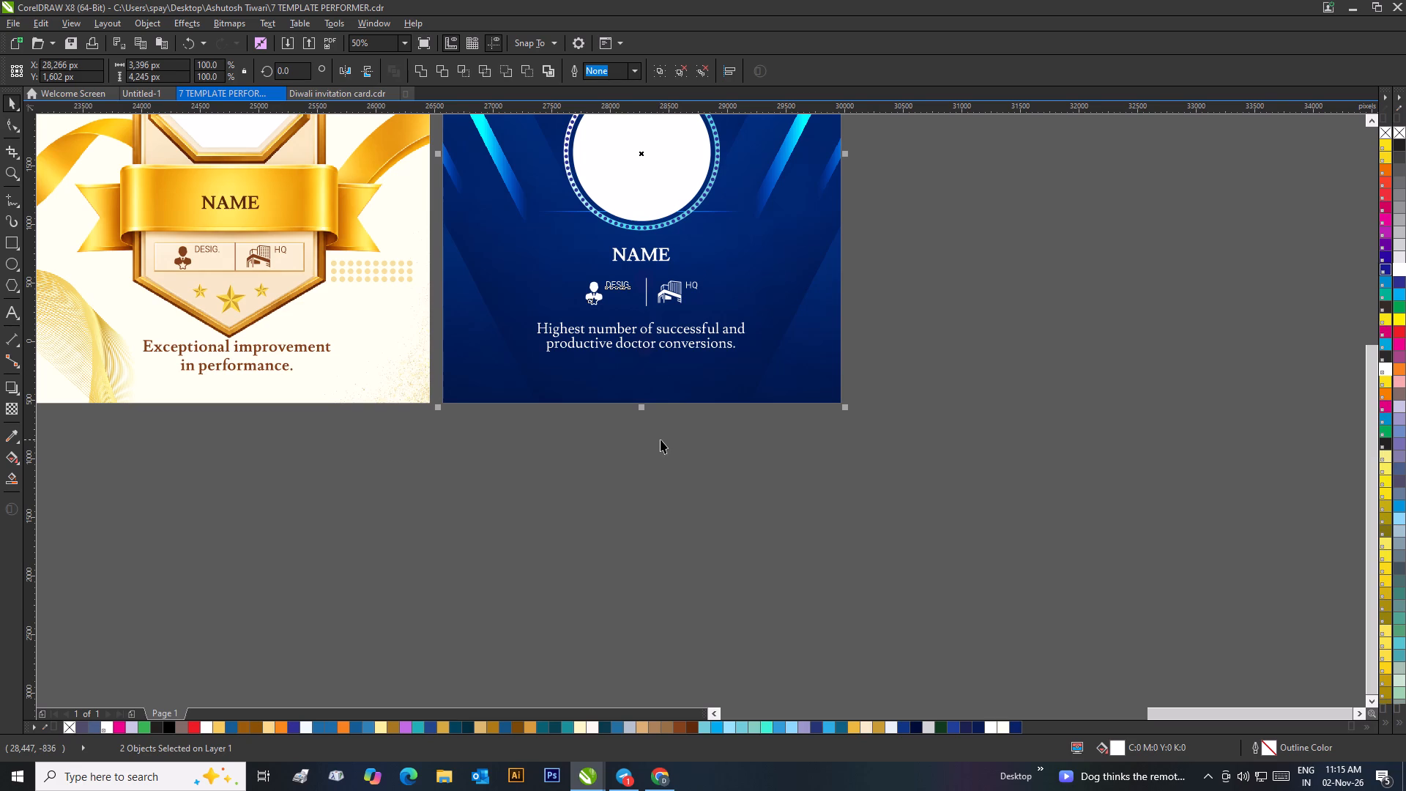
Centre the NAME text horizontally on the Doctor Conversion Champion card.
click(559, 524)
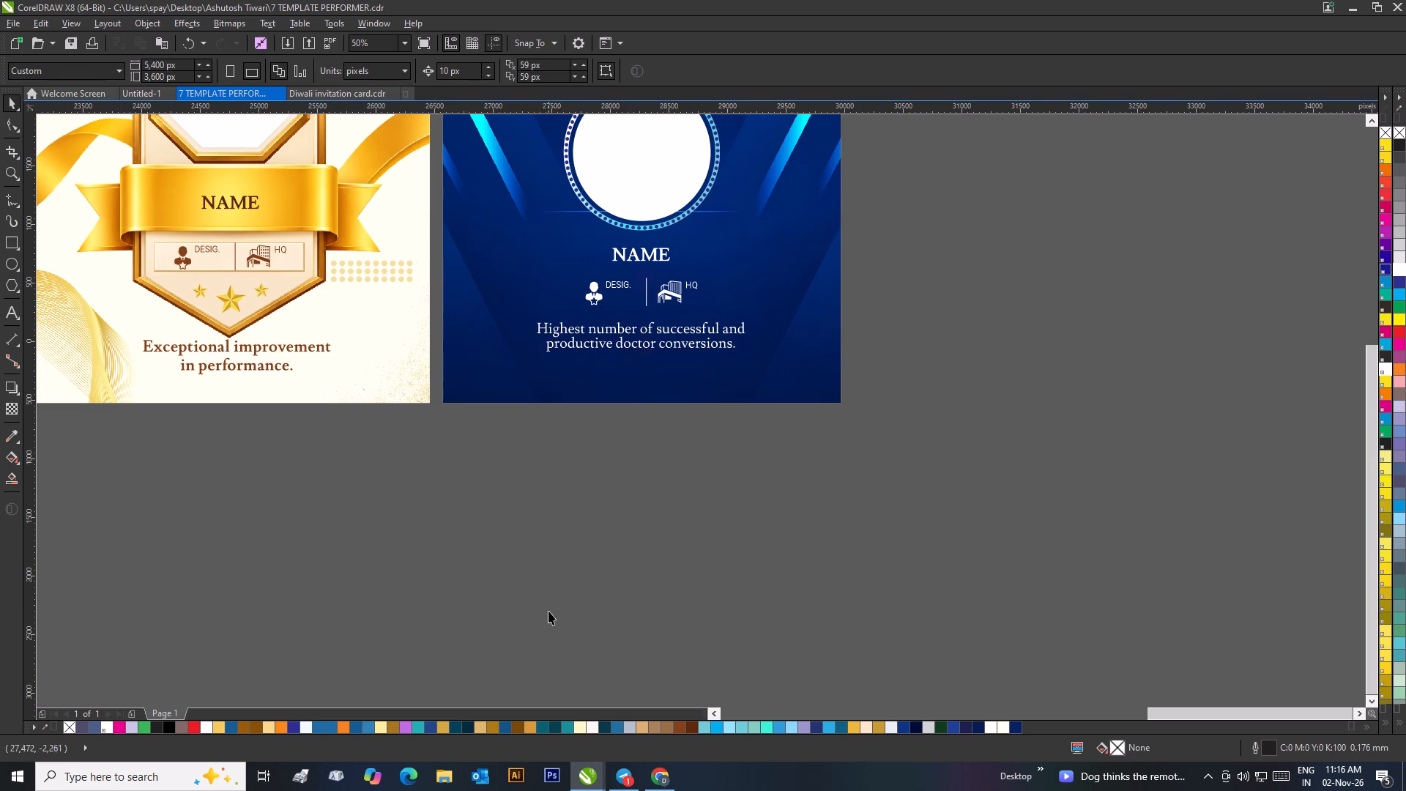
click(633, 541)
scroll(659, 275, up, 1)
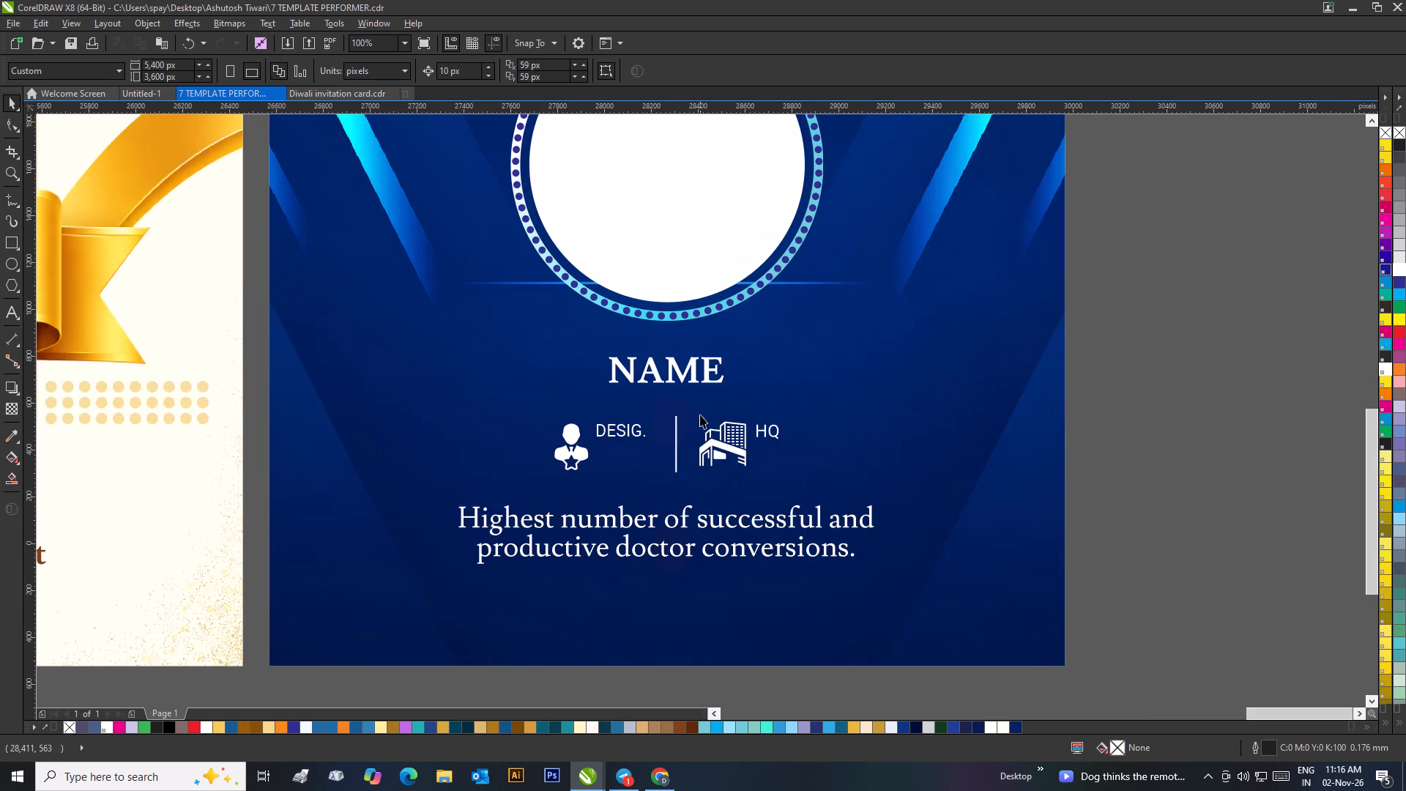
click(674, 371)
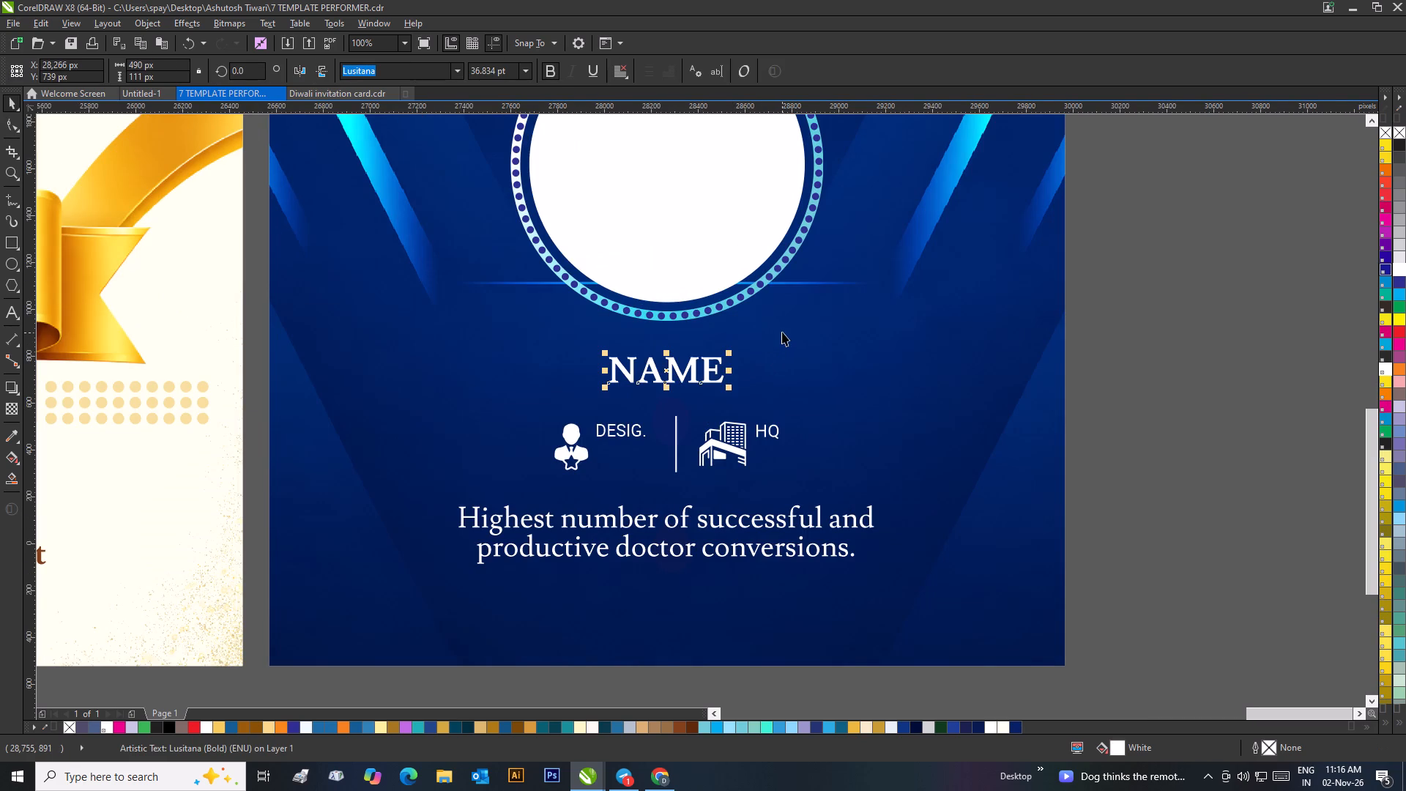
shift+click(782, 332)
key(c)
click(1105, 434)
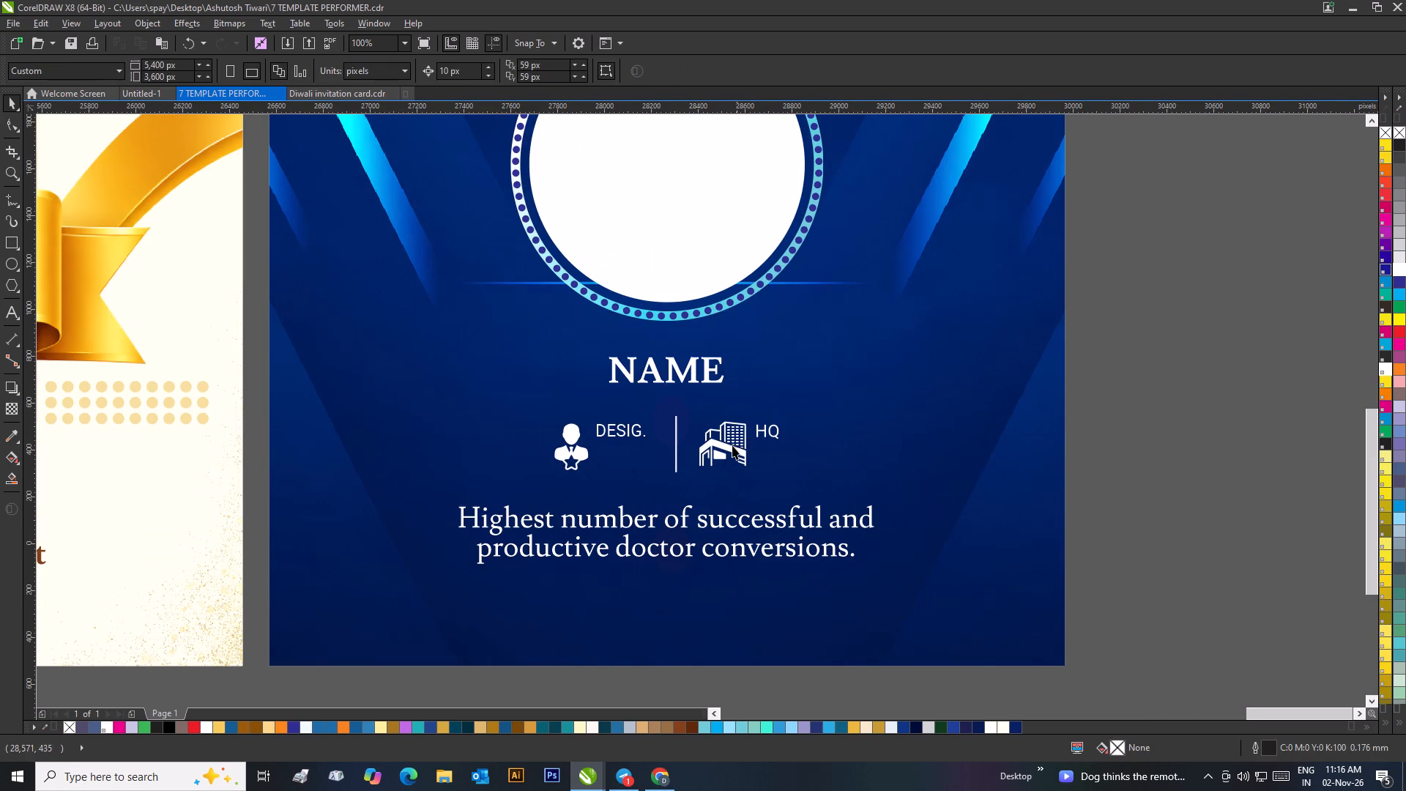
Align the DESIG./HQ group to the horizontal centre of the Doctor Conversion Champion card.
click(731, 445)
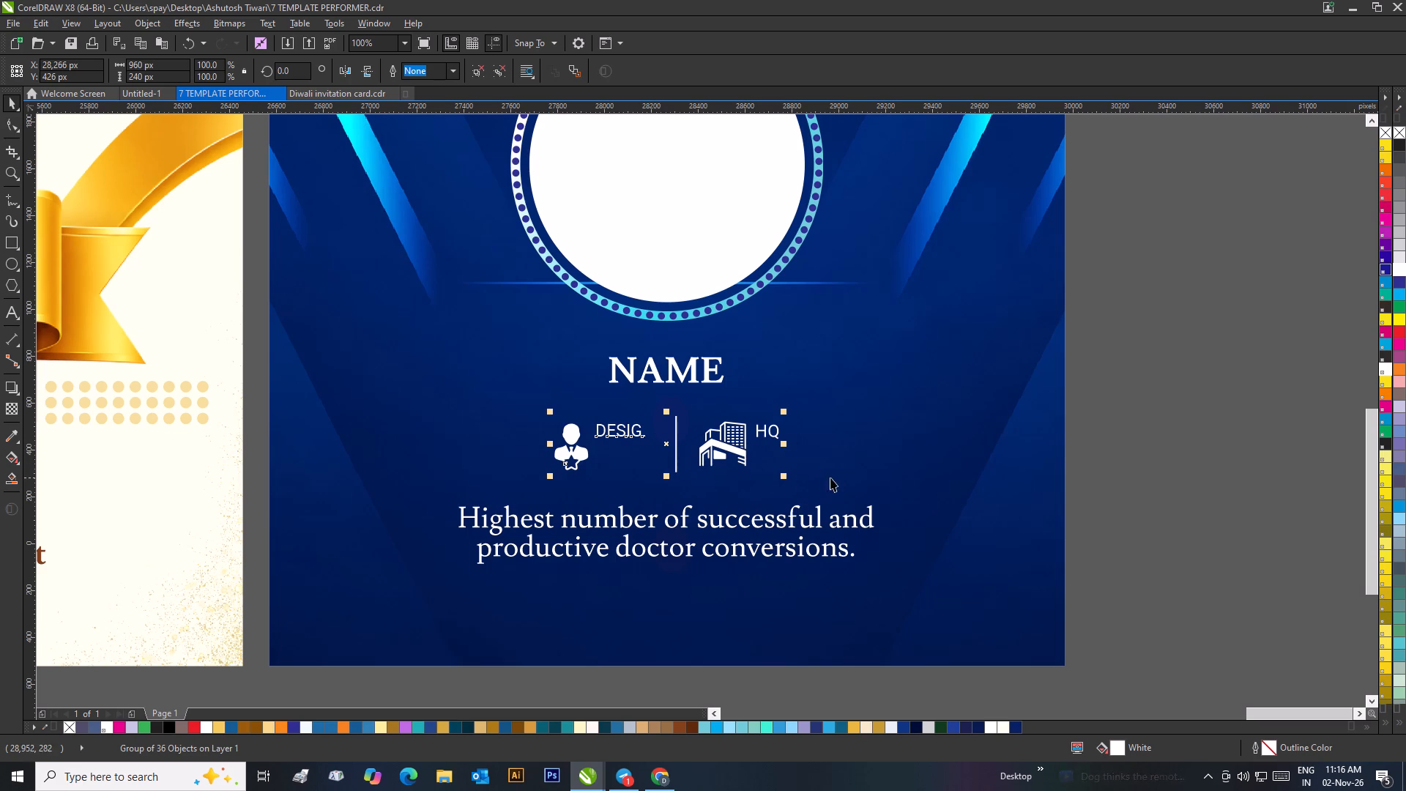
shift+click(932, 480)
key(c)
click(1134, 511)
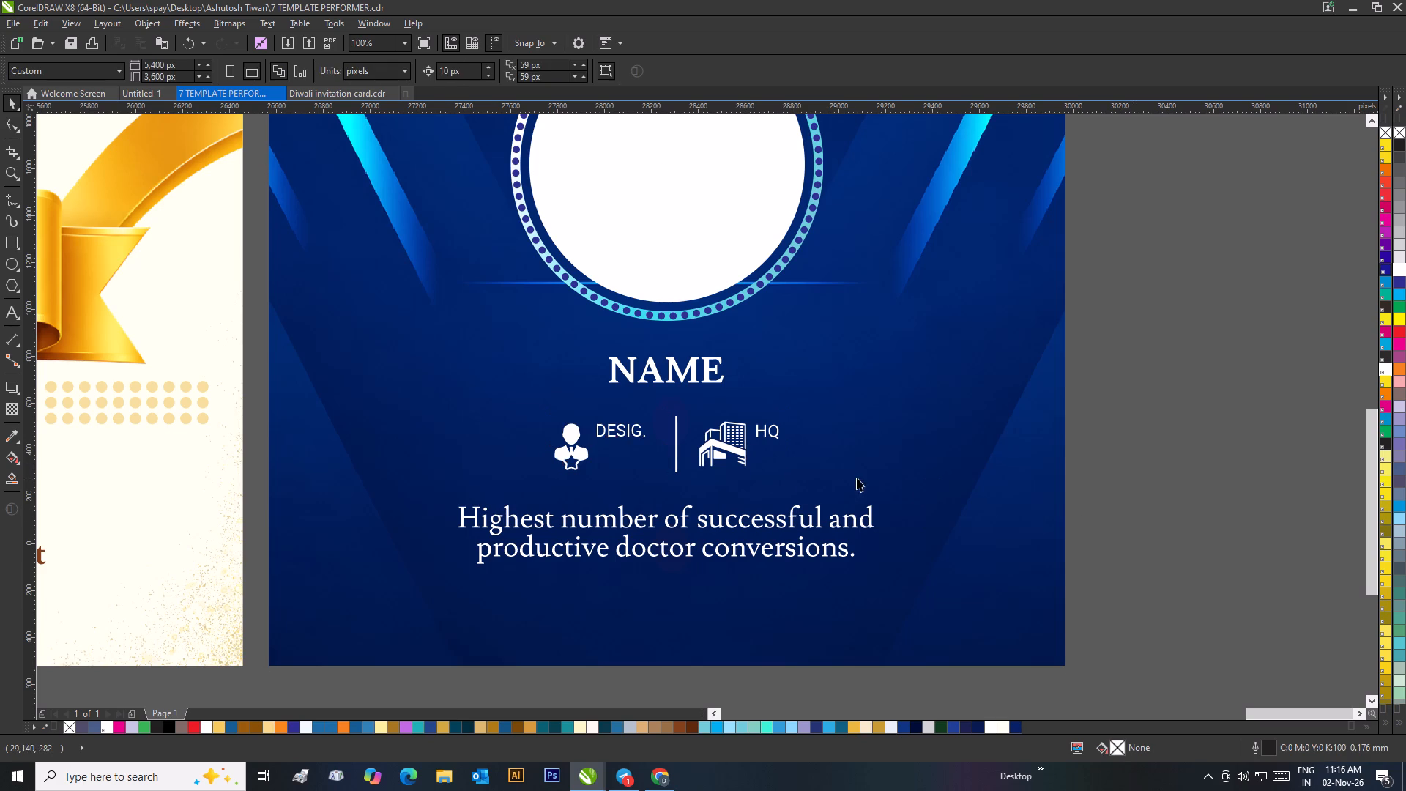
Group the pieces of the gold star ornament with its trail above the RISING STAR title.
scroll(838, 486, down, 2)
scroll(664, 338, up, 1)
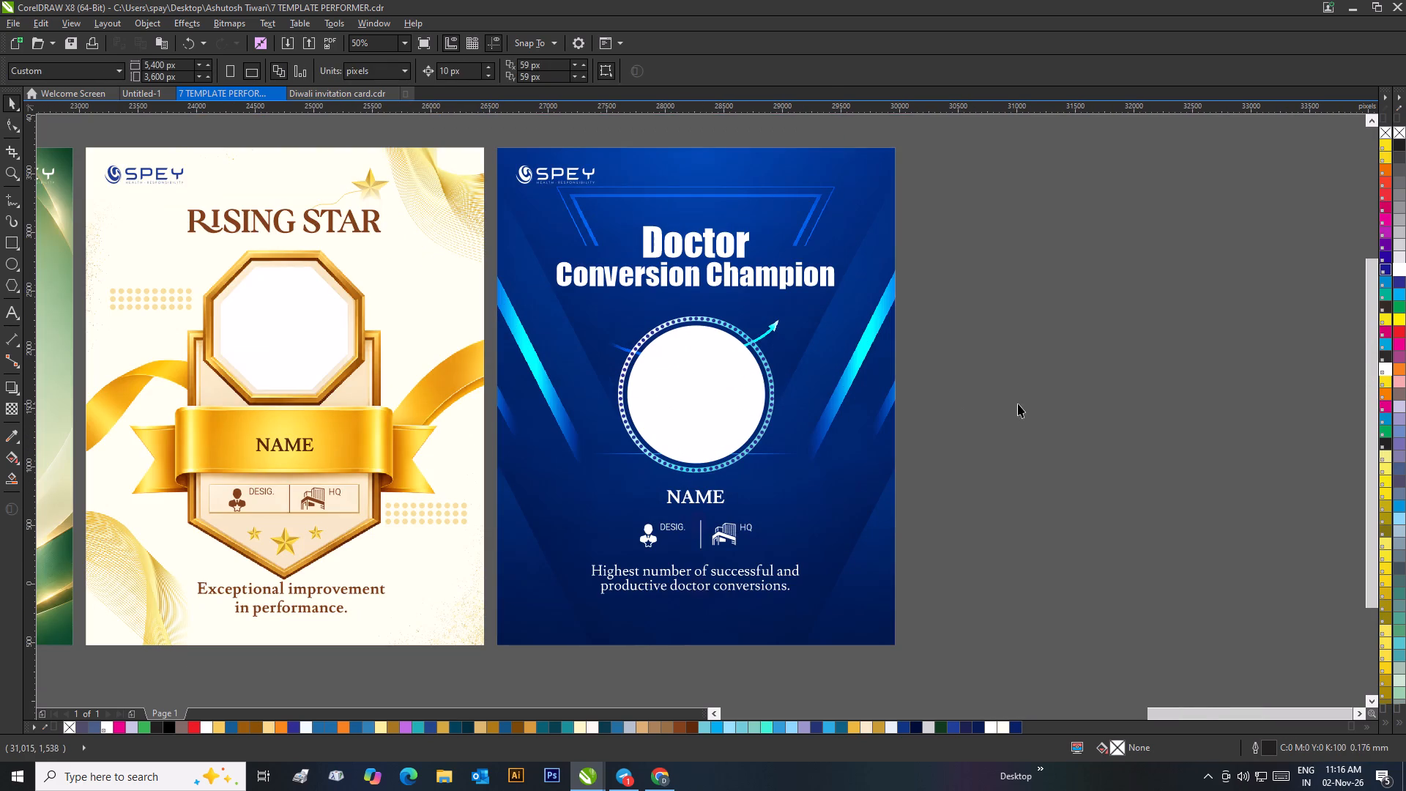
click(1018, 404)
scroll(977, 411, down, 1)
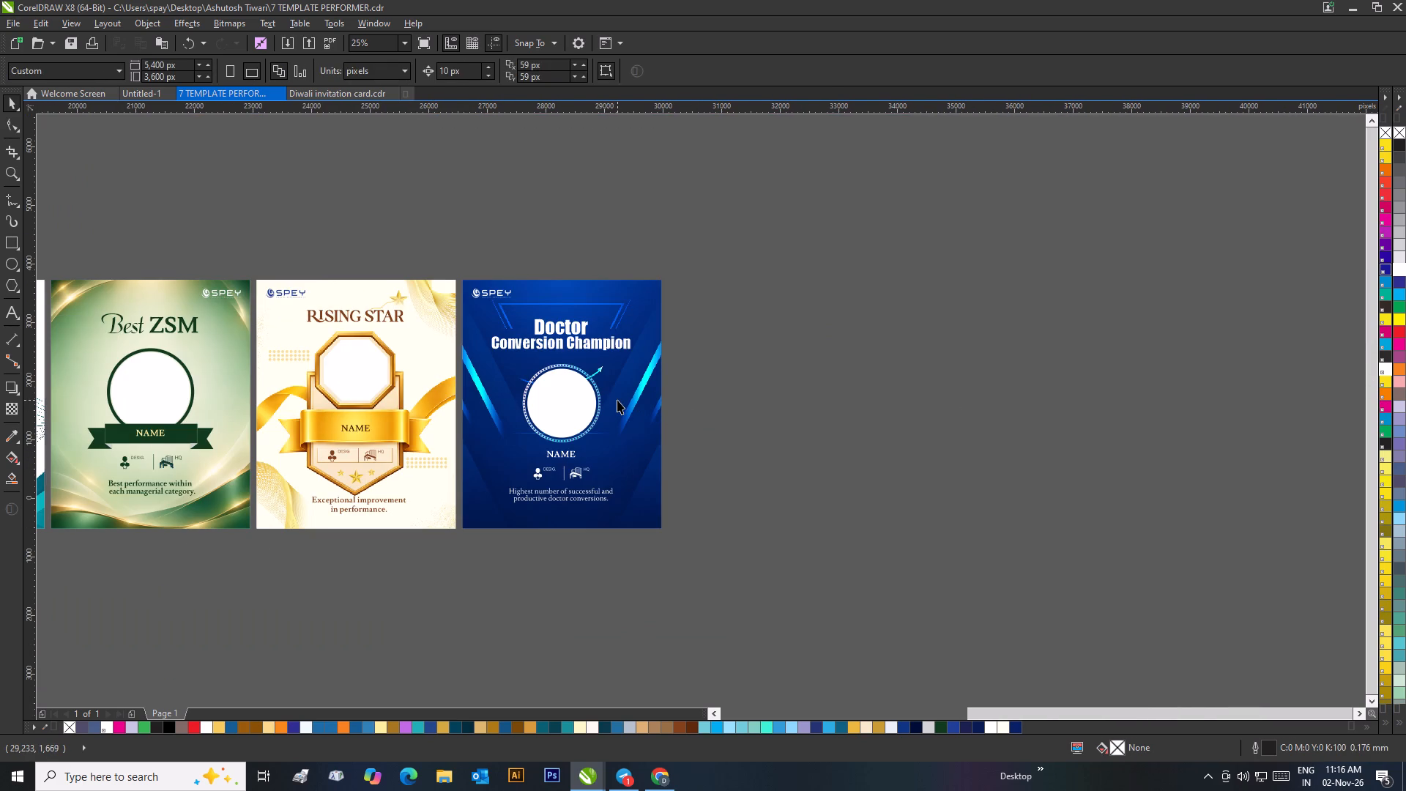
click(777, 349)
scroll(779, 358, down, 1)
scroll(571, 398, up, 1)
scroll(679, 402, up, 1)
click(536, 253)
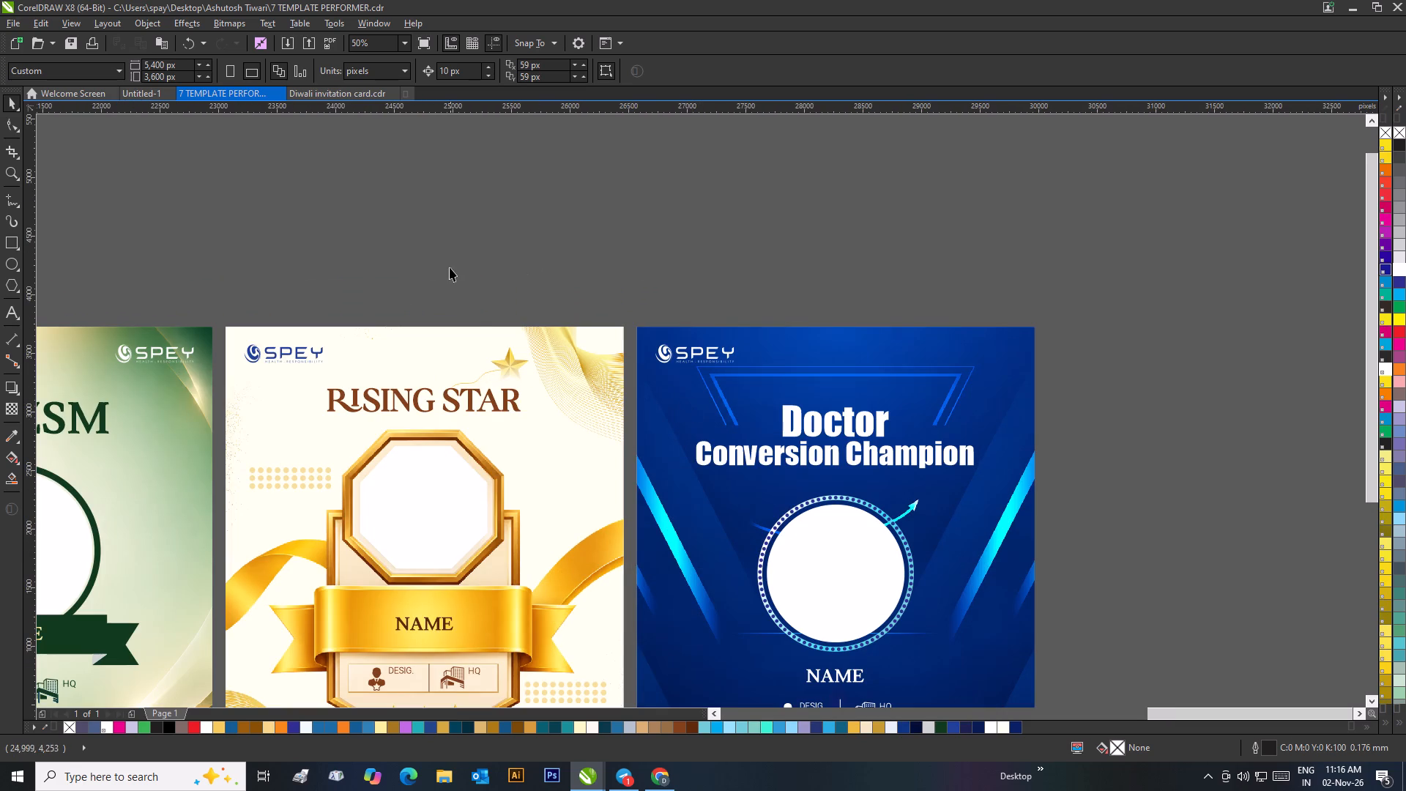
drag(450, 267, 557, 401)
drag(428, 296, 463, 338)
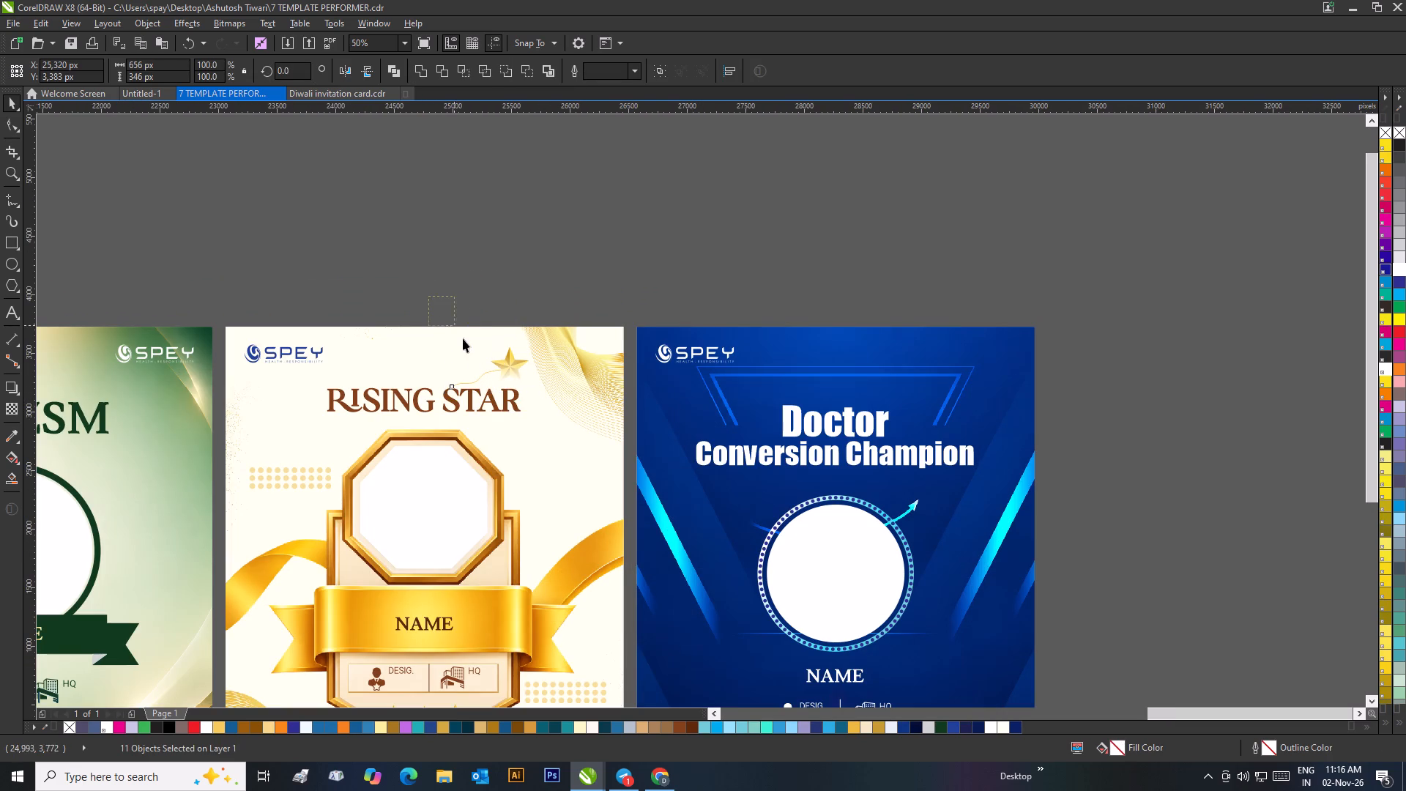
drag(463, 338, 535, 403)
key(ctrl+g)
click(510, 259)
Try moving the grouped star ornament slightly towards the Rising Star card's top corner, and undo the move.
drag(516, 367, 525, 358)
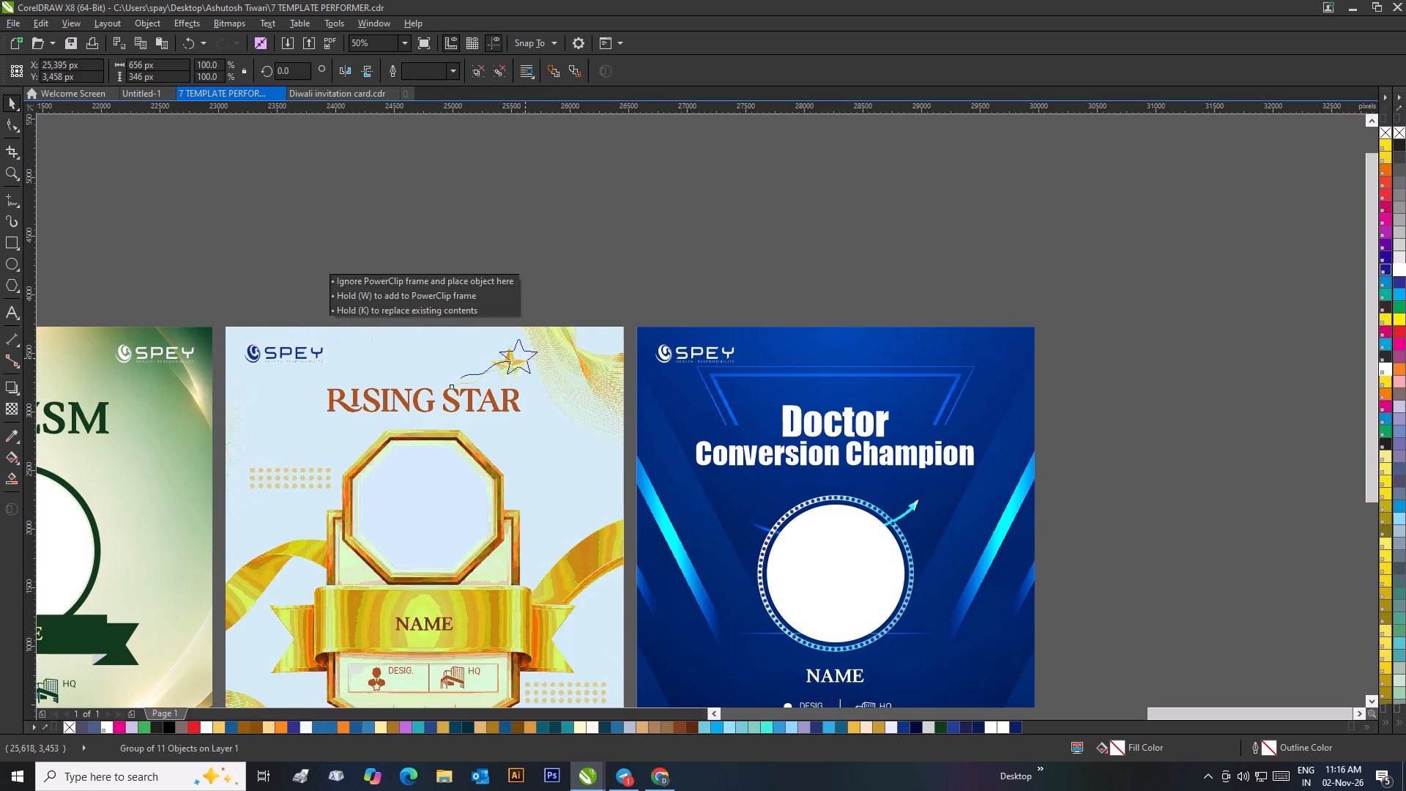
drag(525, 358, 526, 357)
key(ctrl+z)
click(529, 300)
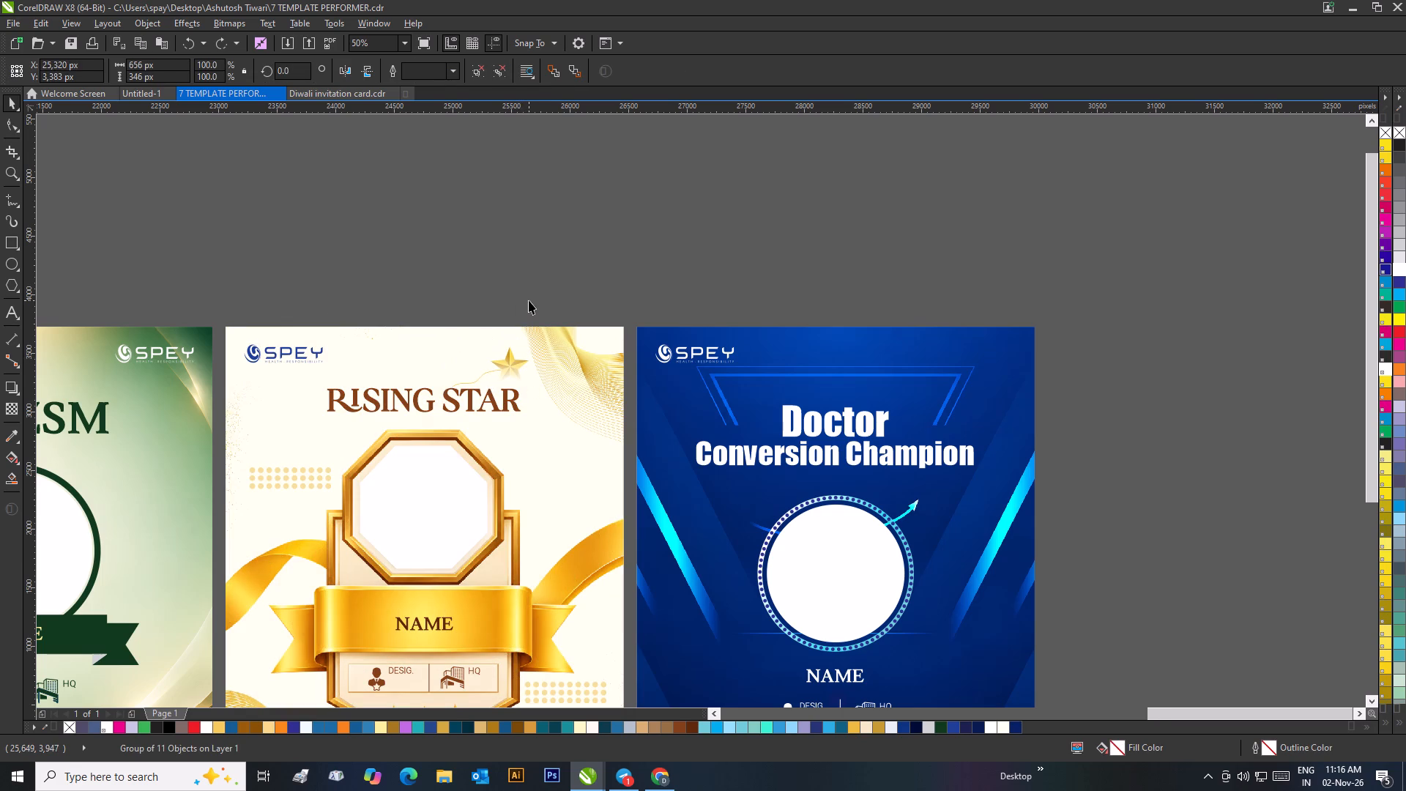
Group all objects of the Doctor Conversion Champion card into one group.
click(622, 277)
scroll(640, 297, down, 2)
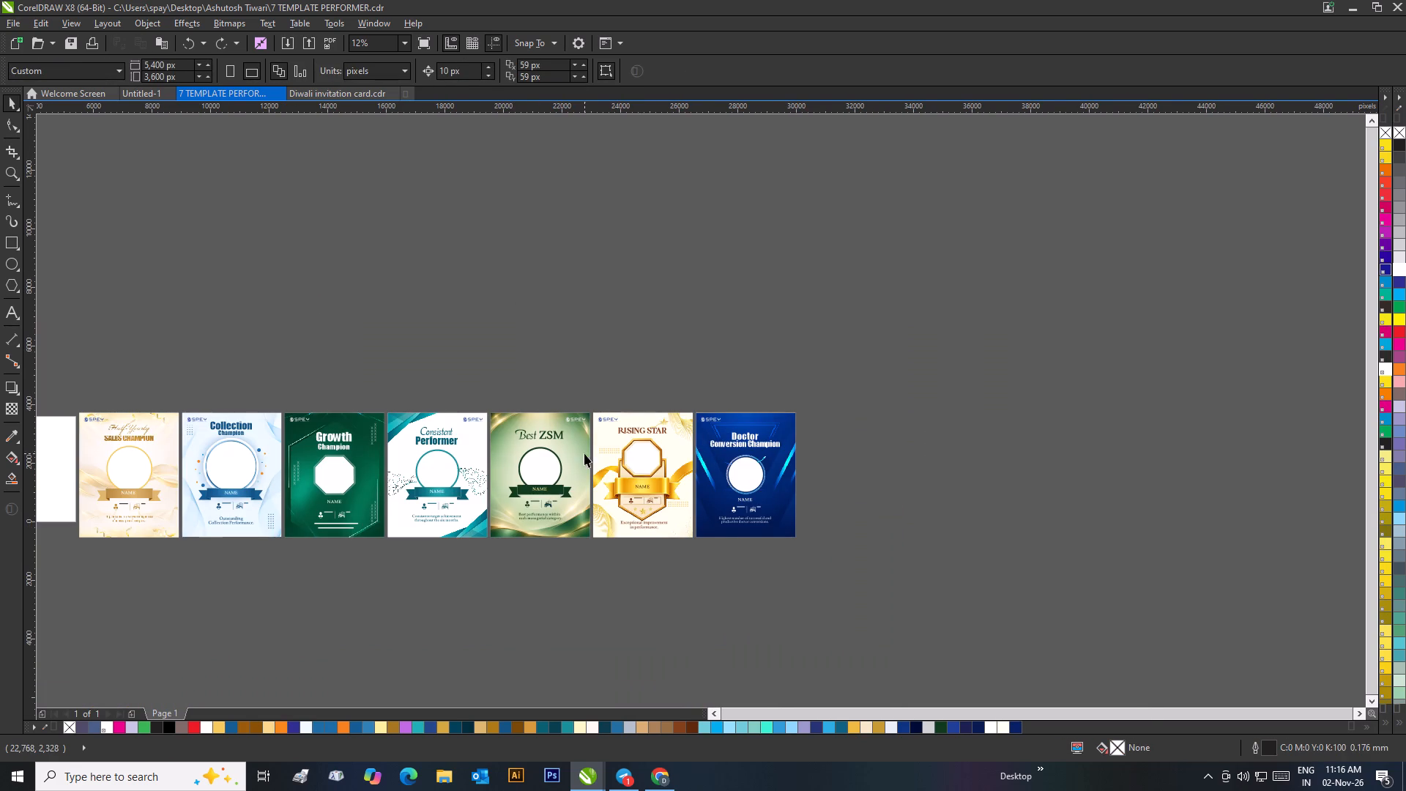
scroll(483, 455, up, 1)
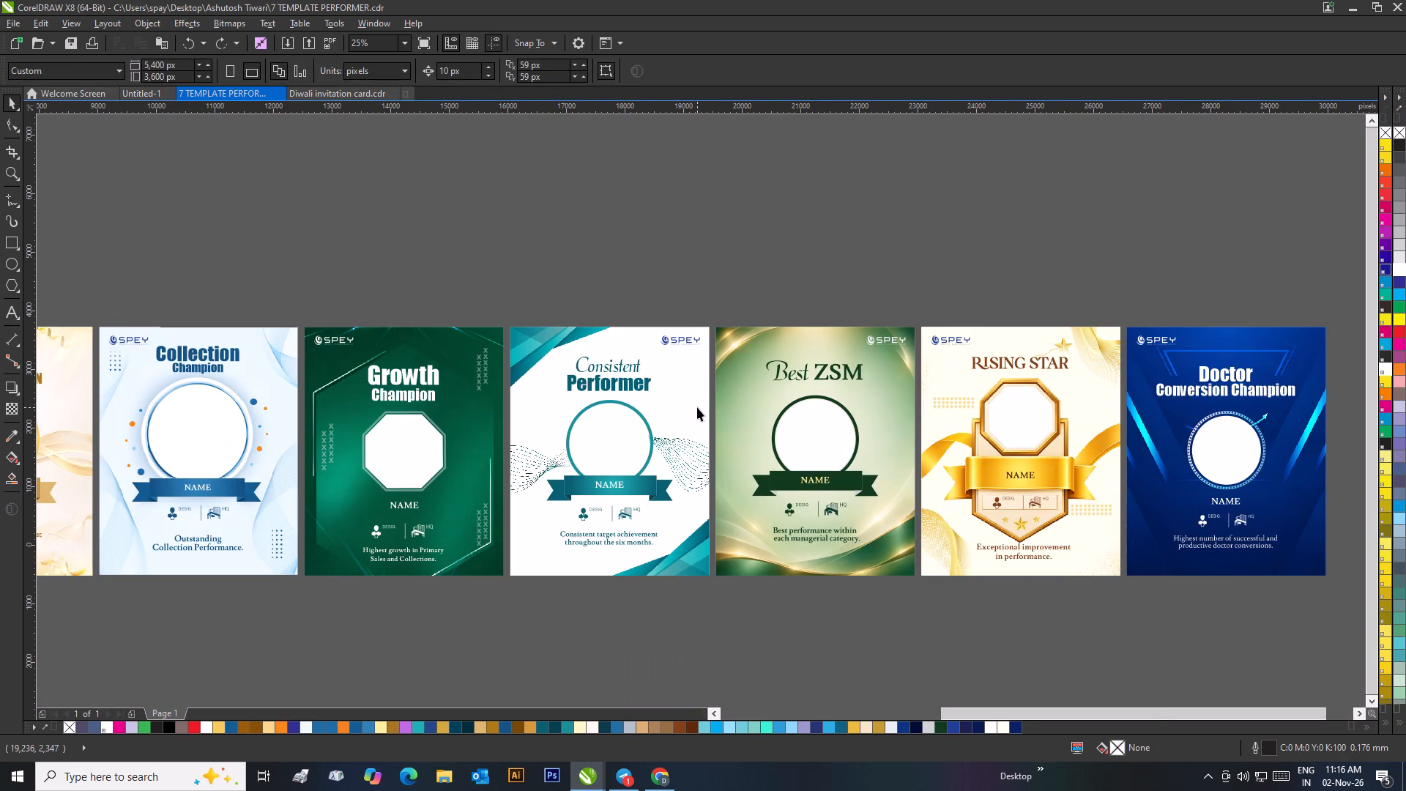
click(684, 307)
scroll(684, 308, down, 2)
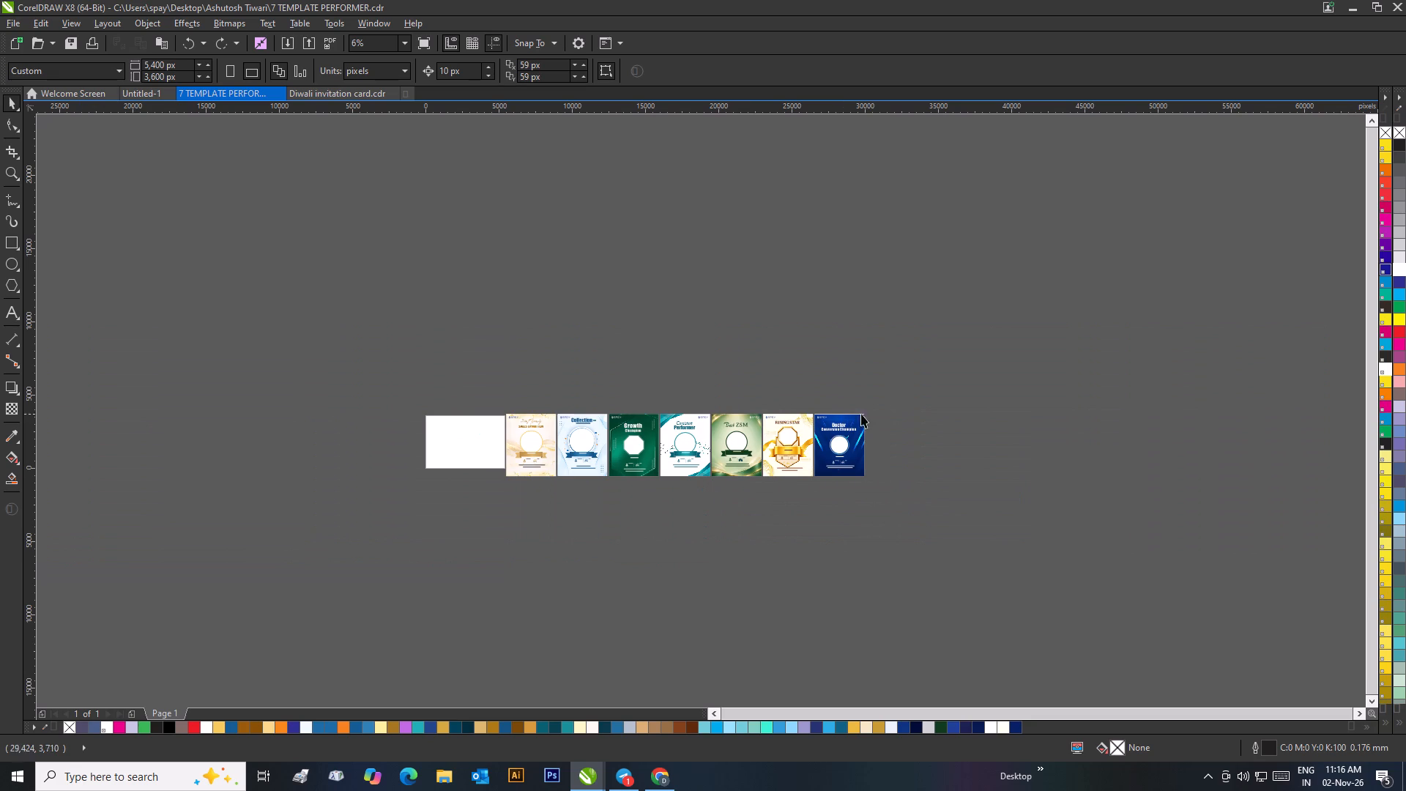
drag(879, 399, 812, 496)
scroll(827, 474, up, 2)
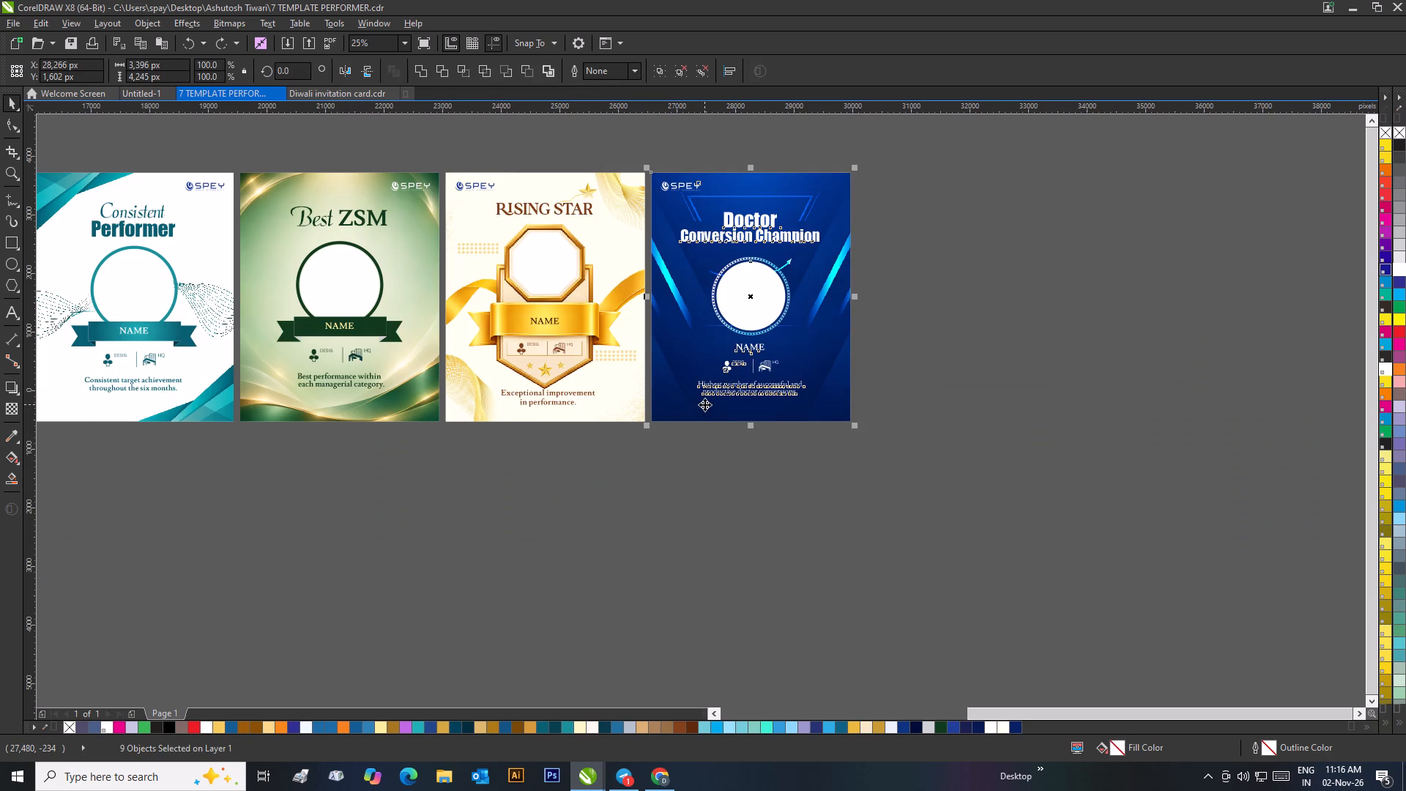
key(ctrl+g)
click(693, 454)
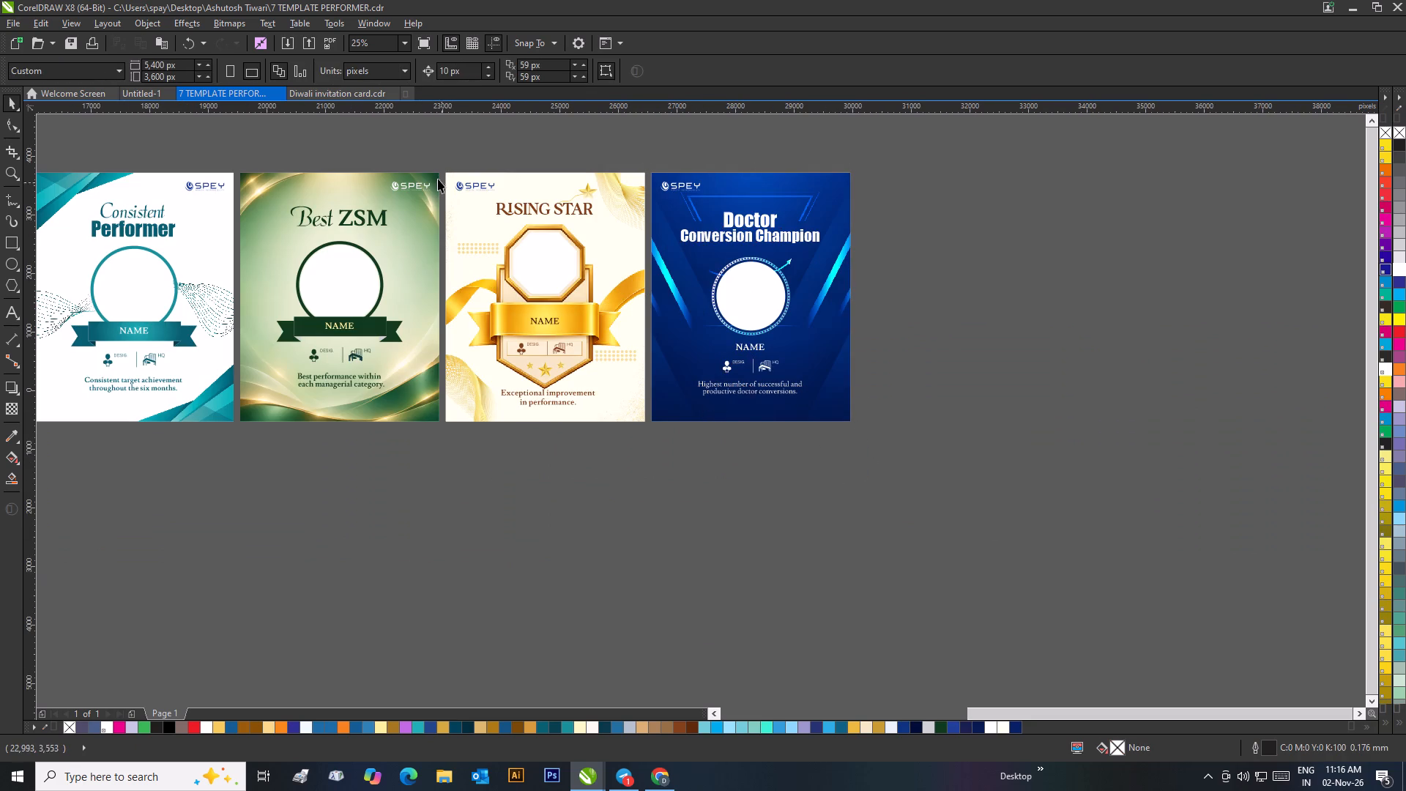
Group all objects of the Rising Star card, and separately all objects of the Best ZSM card.
drag(443, 166, 649, 459)
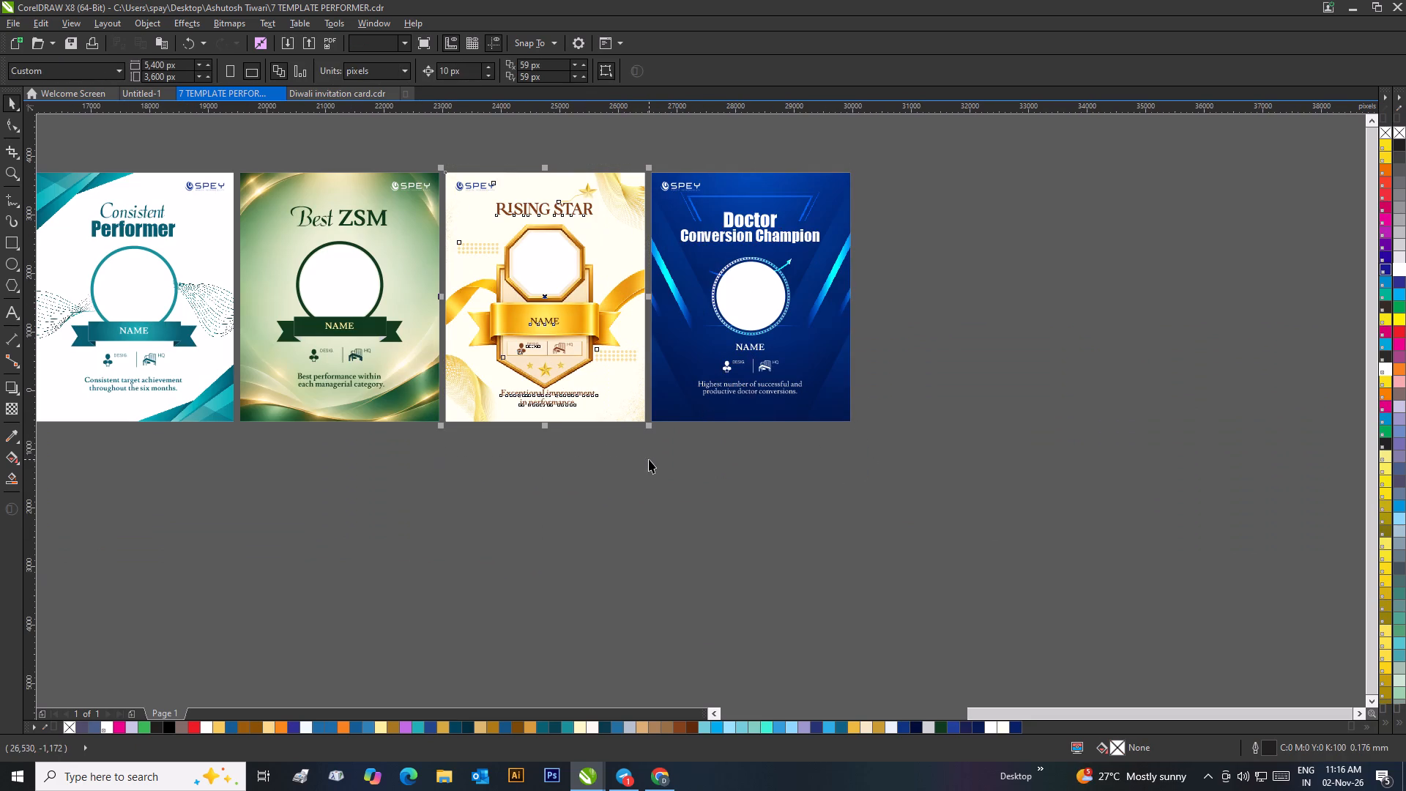
key(ctrl+g)
drag(232, 162, 414, 381)
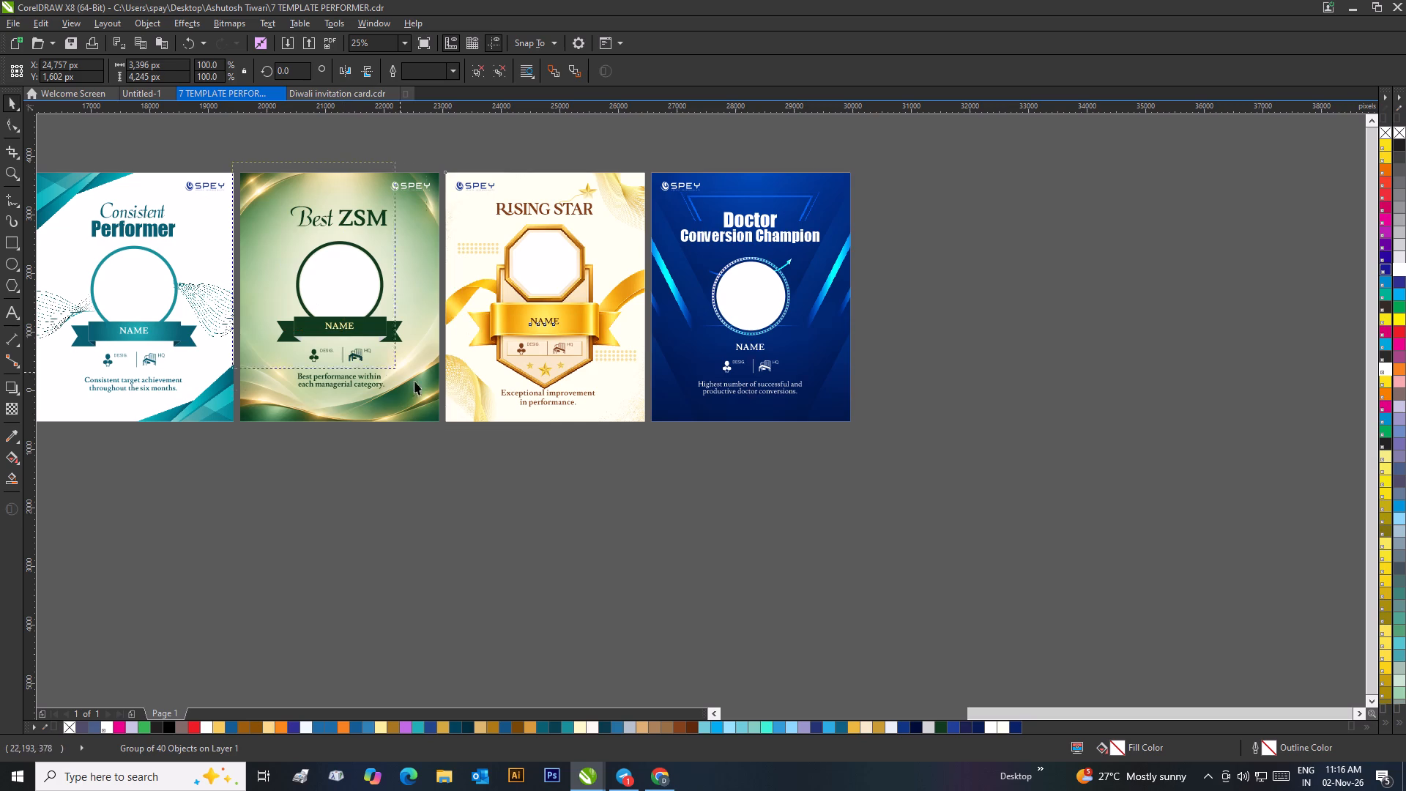
drag(414, 381, 451, 427)
key(ctrl+g)
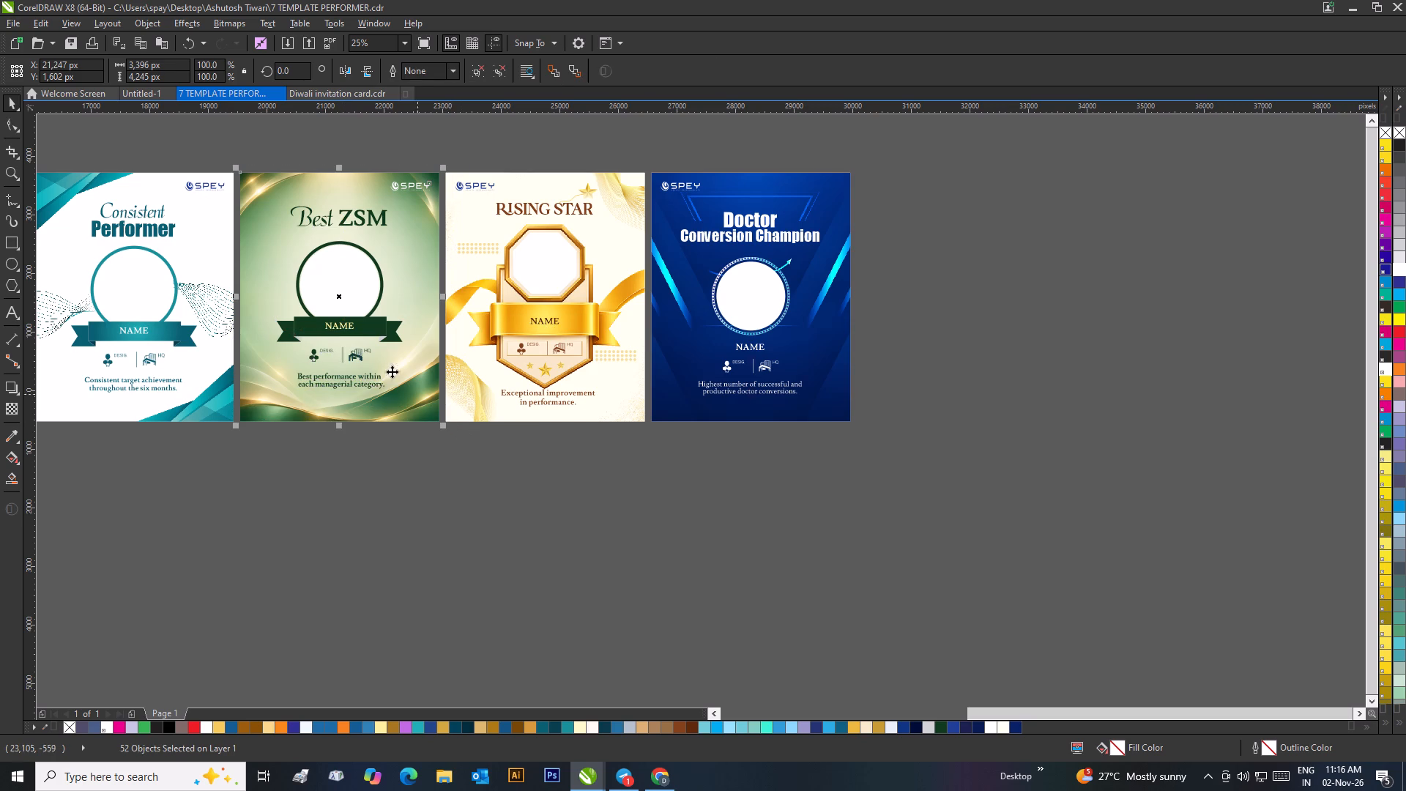
Group all objects of the Consistent Performer card, and separately all objects of the Growth Champion card.
scroll(263, 225, down, 1)
scroll(659, 431, up, 1)
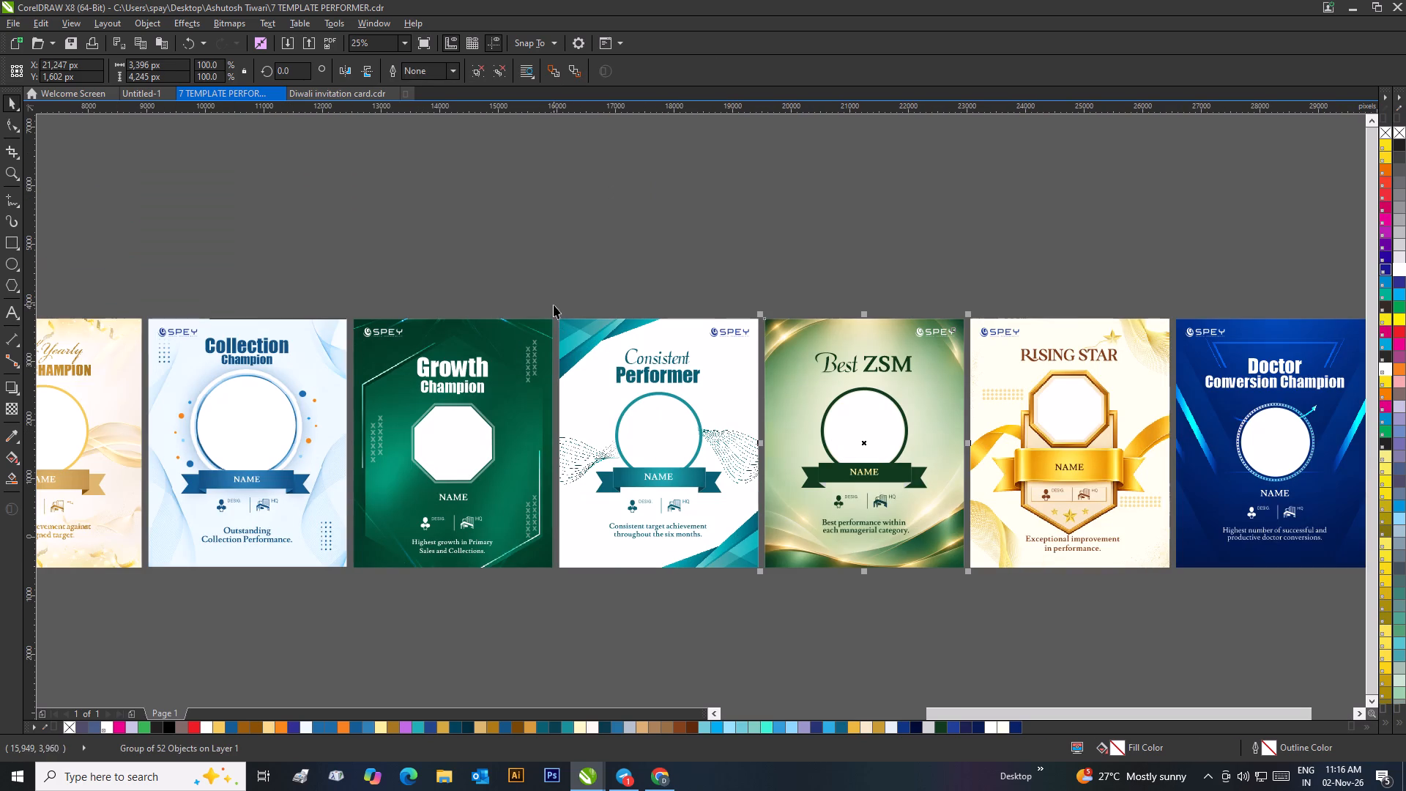
drag(555, 307, 771, 598)
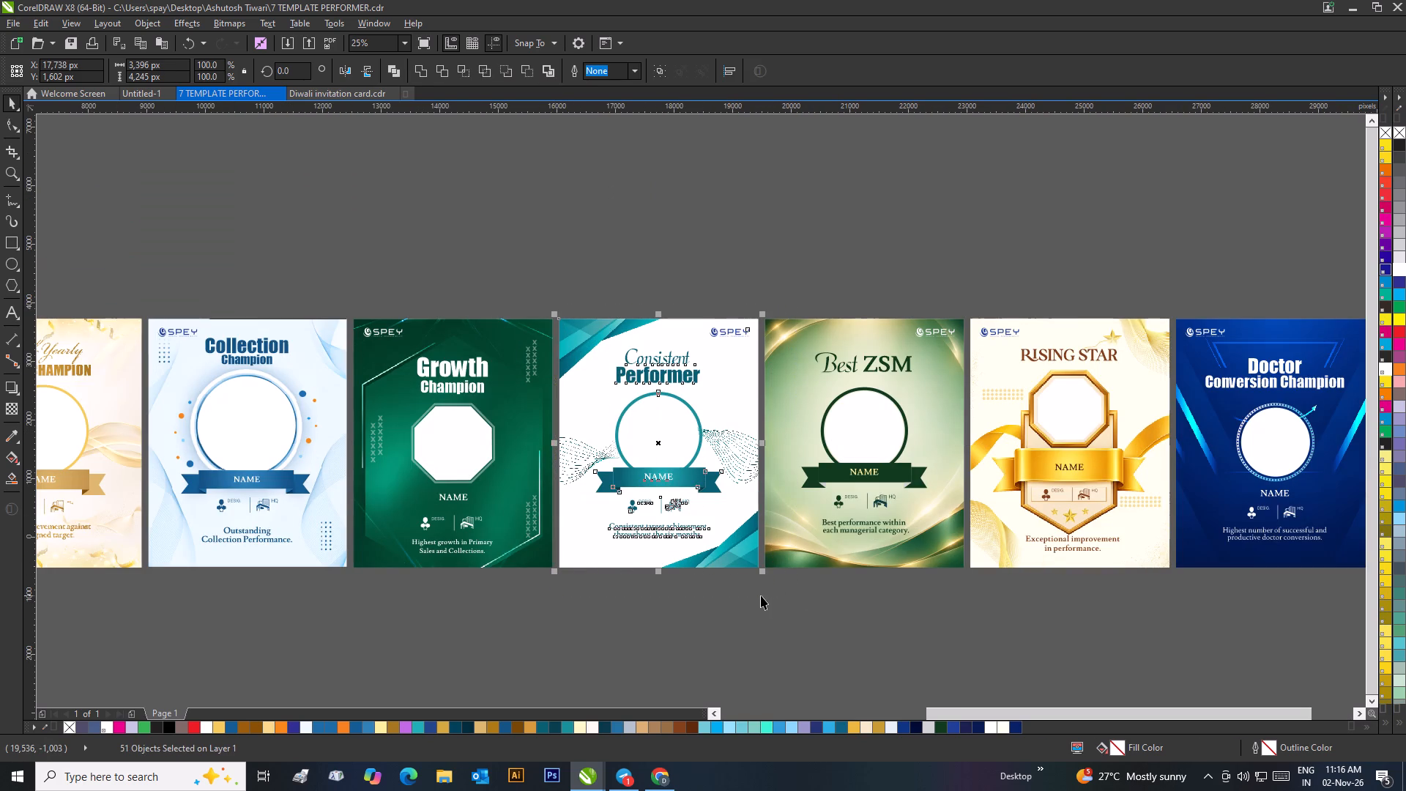
key(ctrl+g)
drag(349, 304, 571, 599)
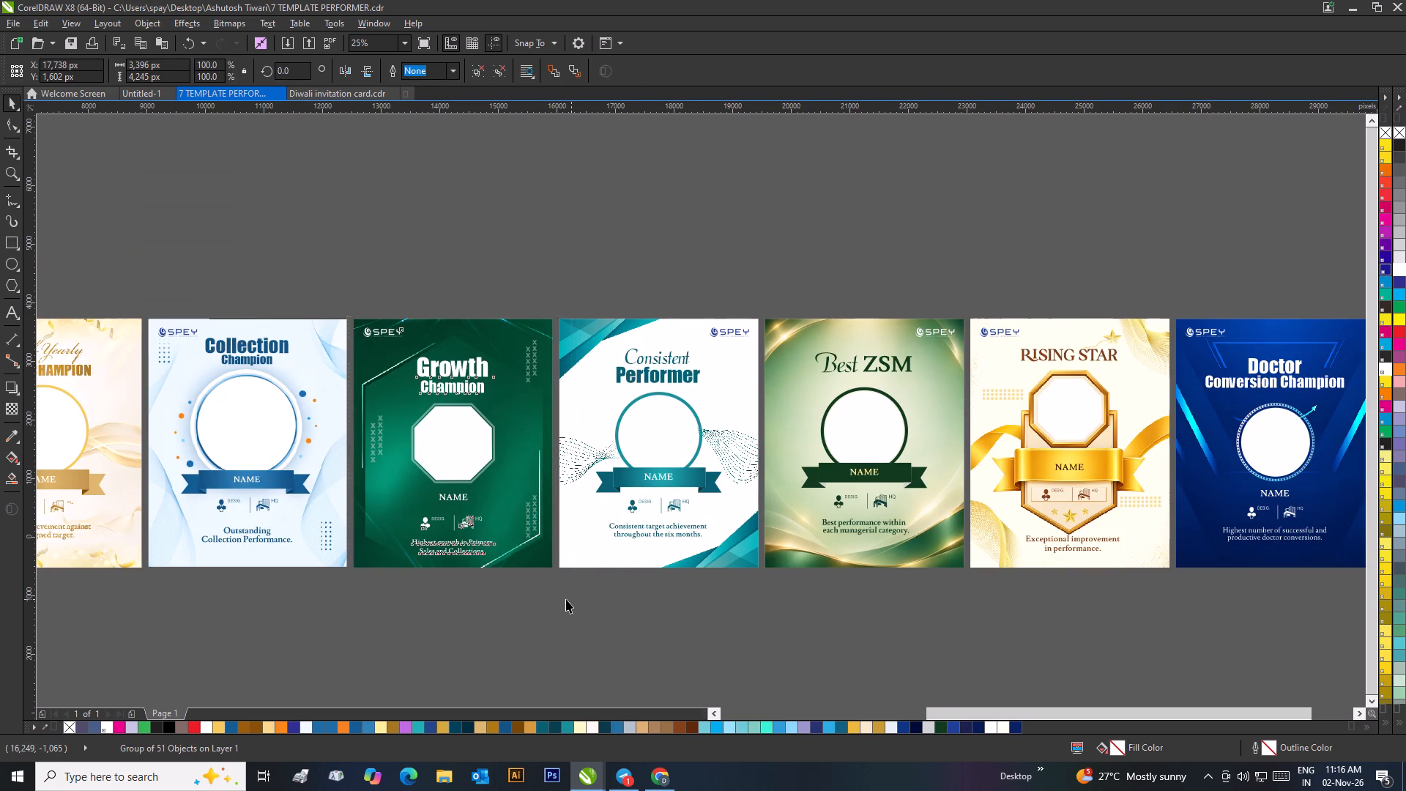
key(ctrl+g)
Group all objects of the Collection Champion card, and separately all objects of the Half Yearly Sales Champion card.
drag(144, 304, 302, 511)
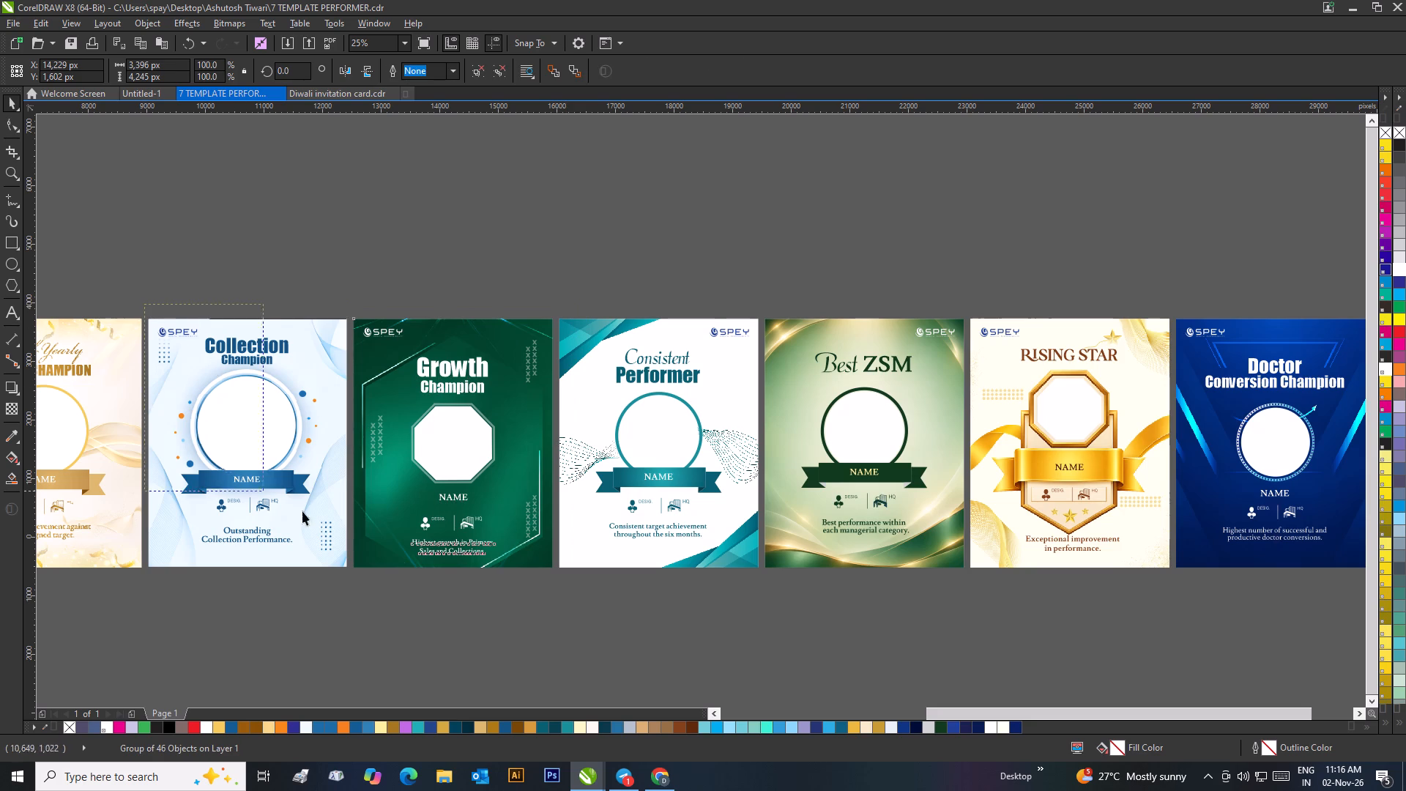
drag(302, 511, 374, 585)
key(ctrl+g)
scroll(420, 456, down, 1)
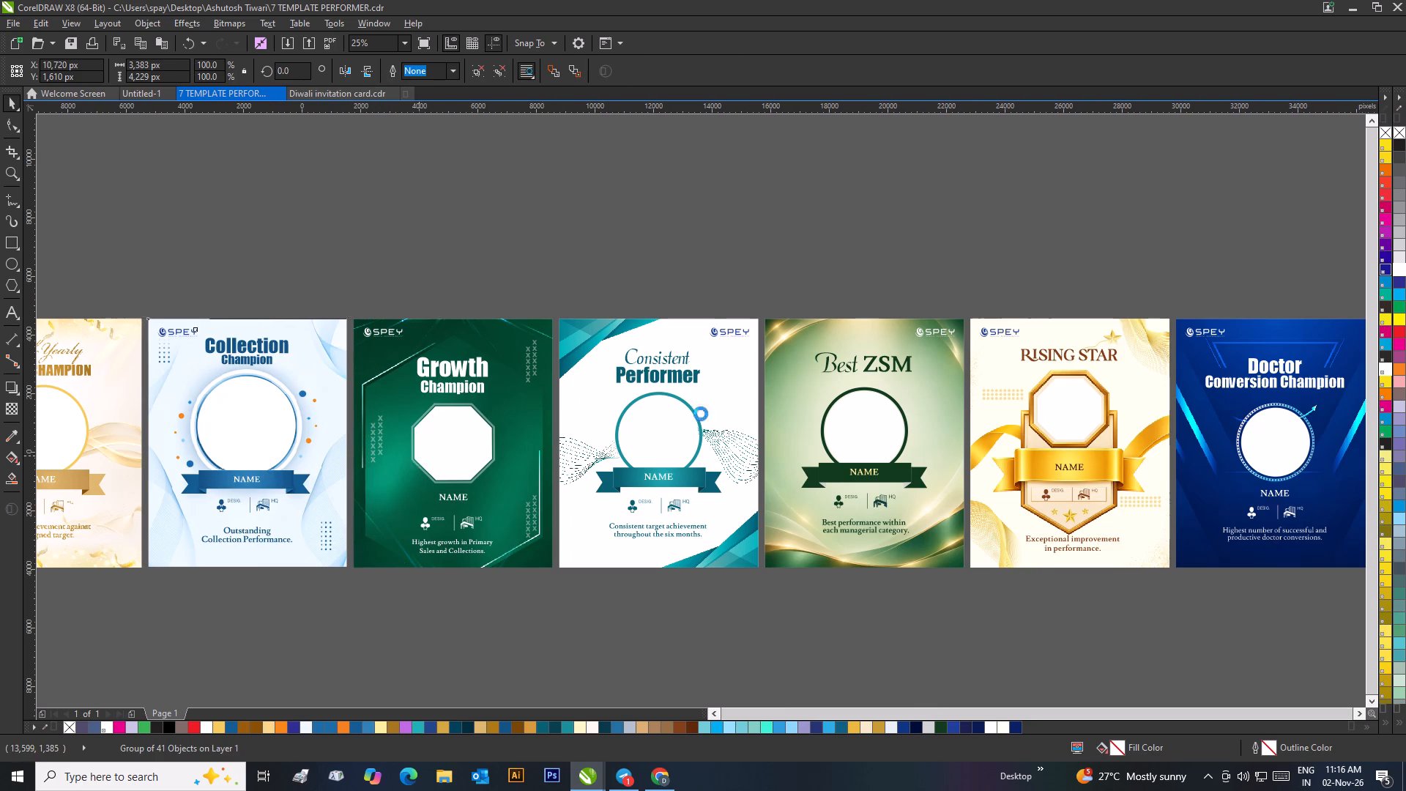
scroll(602, 423, up, 1)
drag(403, 225, 621, 558)
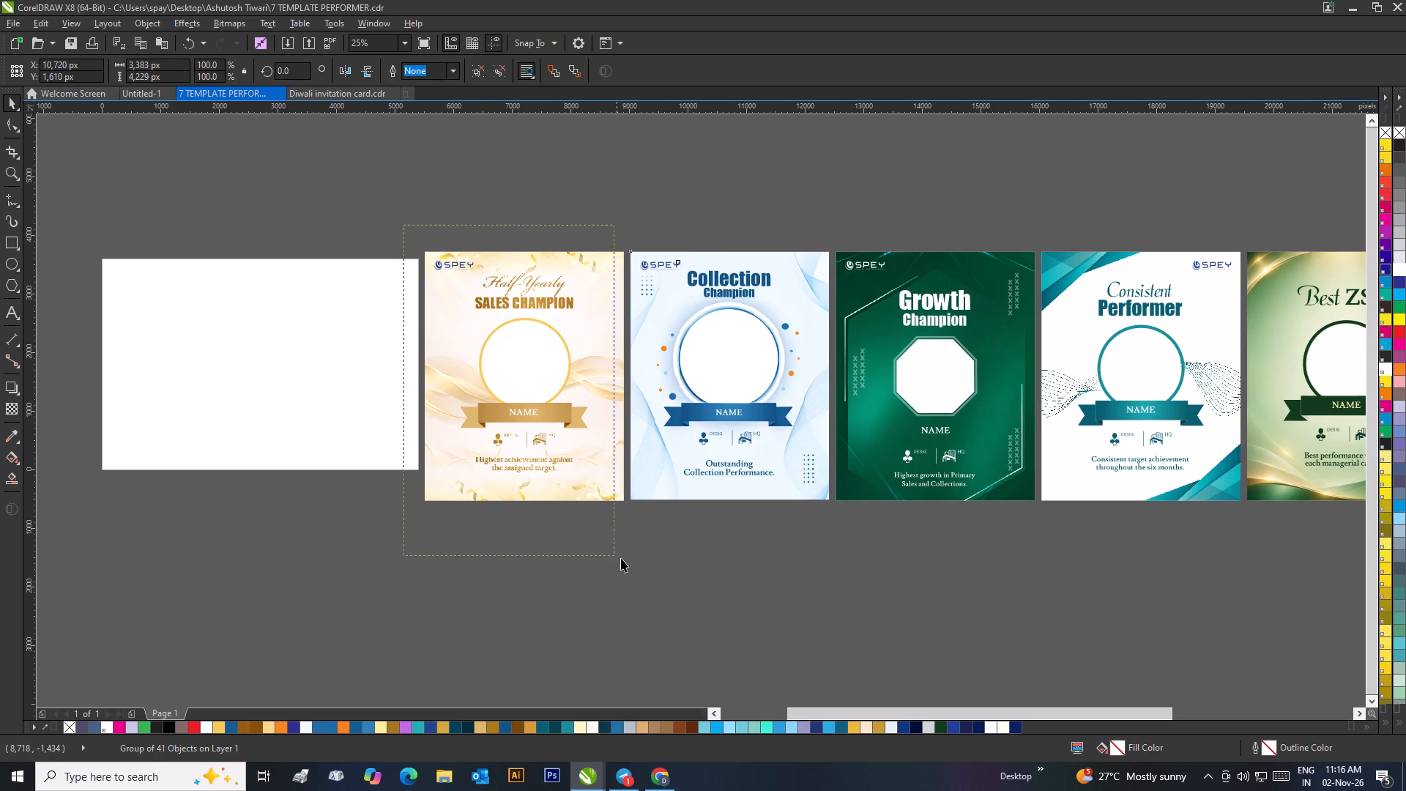
drag(621, 558, 629, 565)
key(ctrl+g)
click(624, 564)
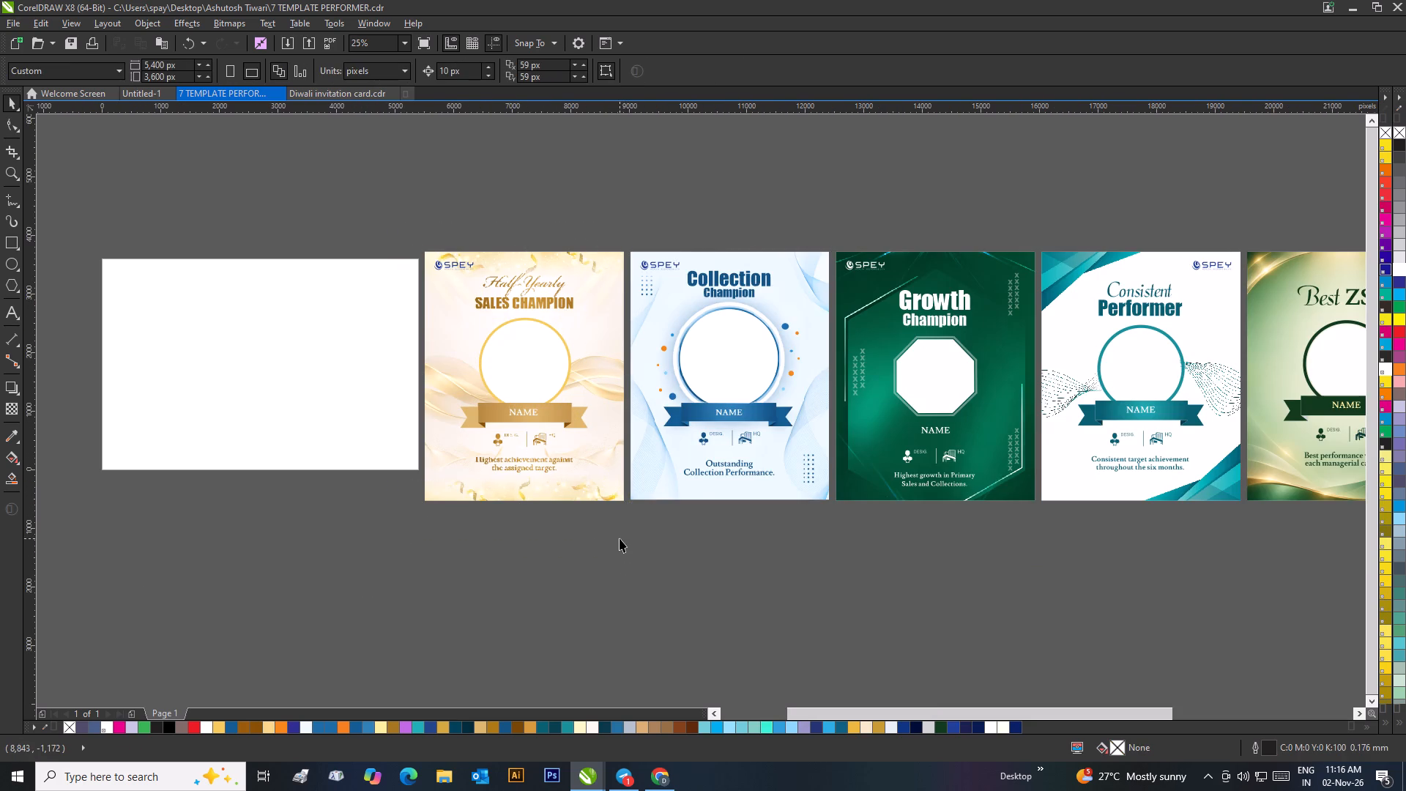
Save the drawing as 7 TEMPLATE PERFORMER in CDR format, version 18.0, replacing the existing file.
scroll(620, 538, down, 1)
scroll(802, 385, down, 1)
scroll(915, 368, up, 1)
scroll(701, 411, up, 1)
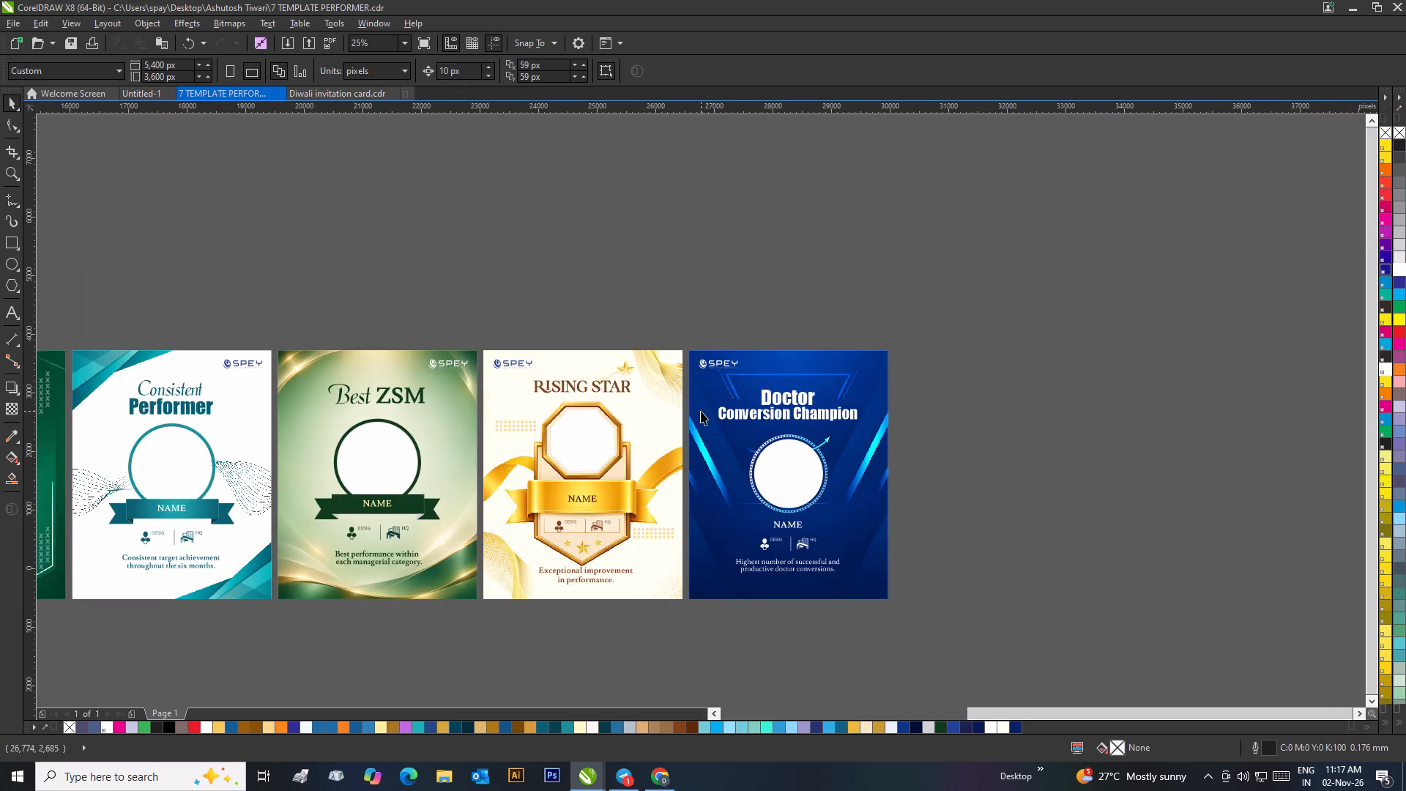
scroll(719, 410, down, 2)
scroll(610, 440, up, 1)
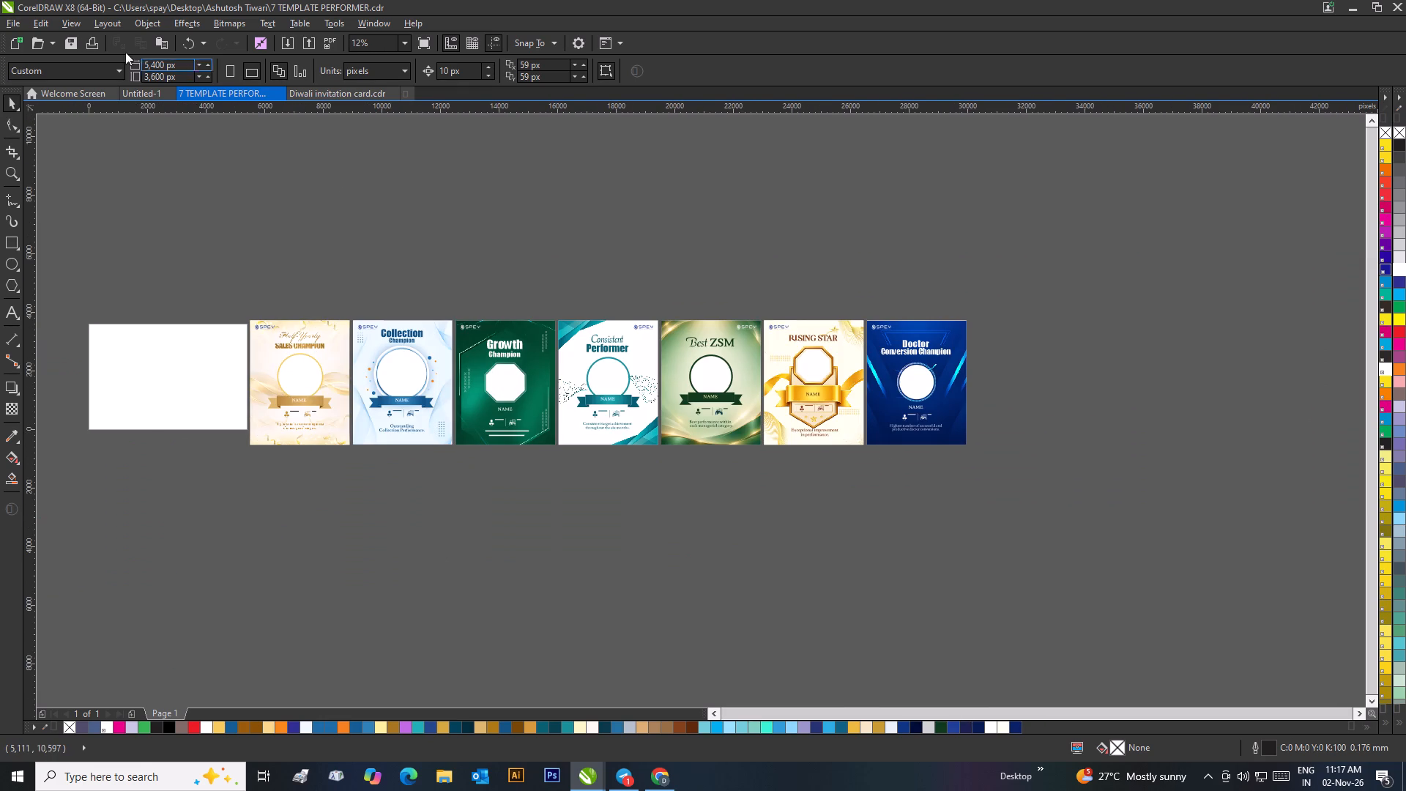
click(10, 24)
click(40, 166)
click(1276, 736)
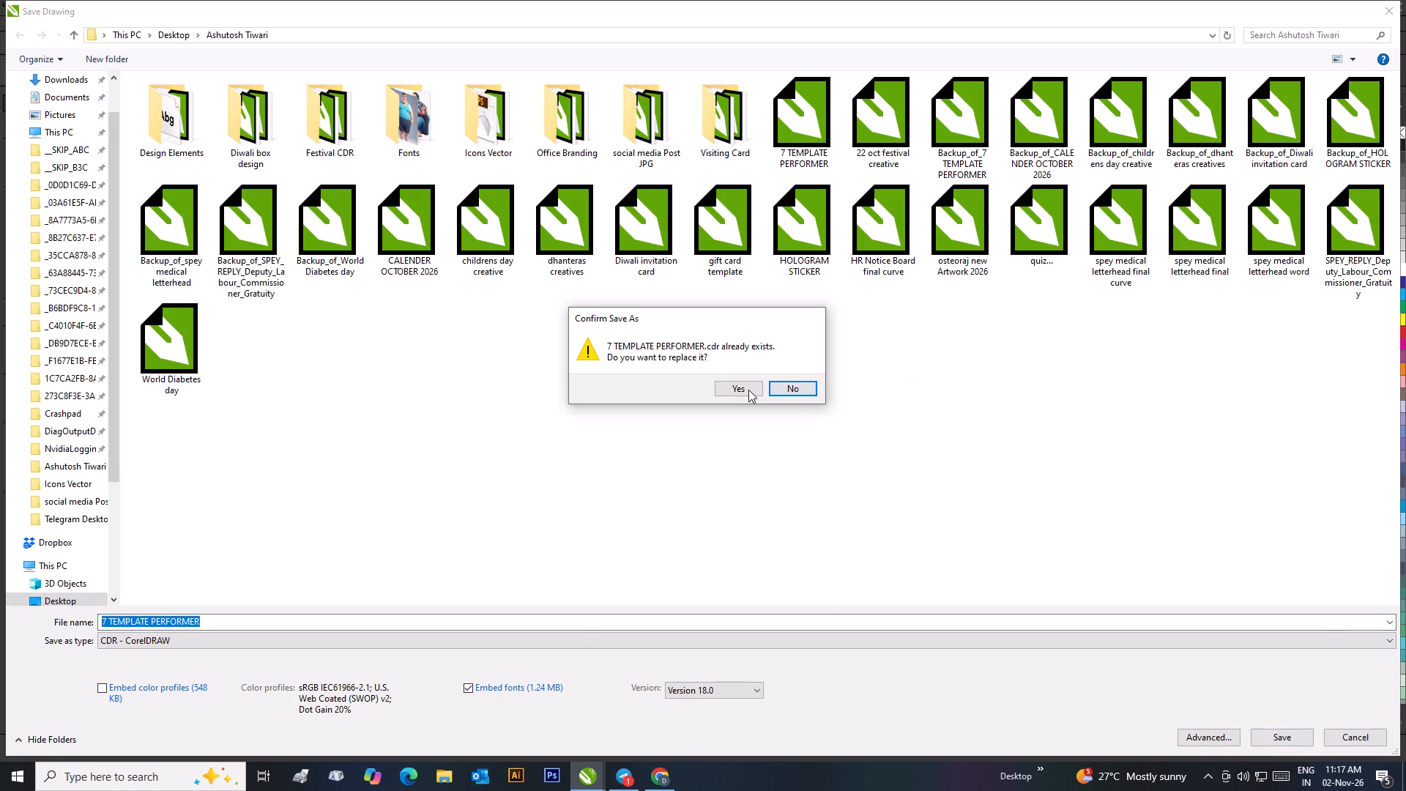
click(748, 390)
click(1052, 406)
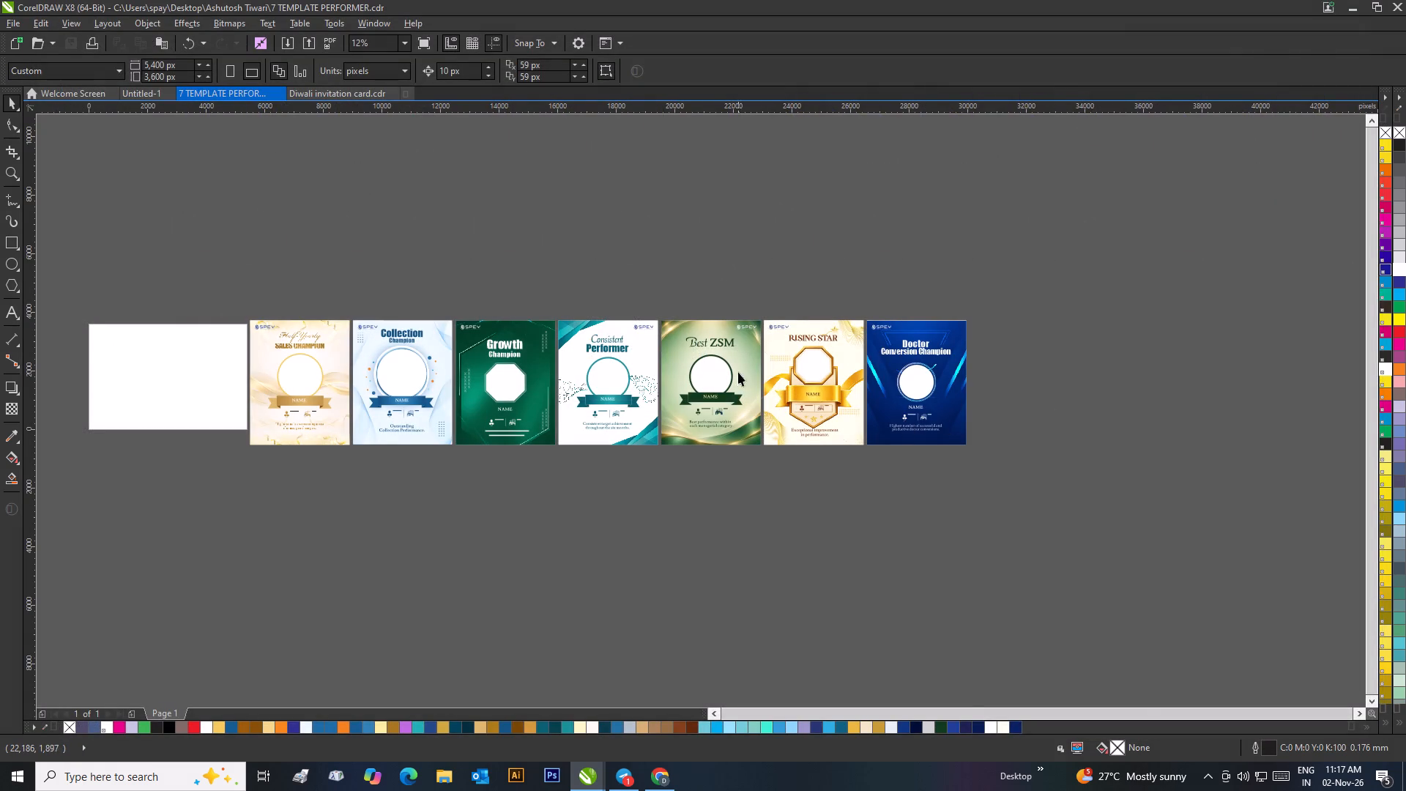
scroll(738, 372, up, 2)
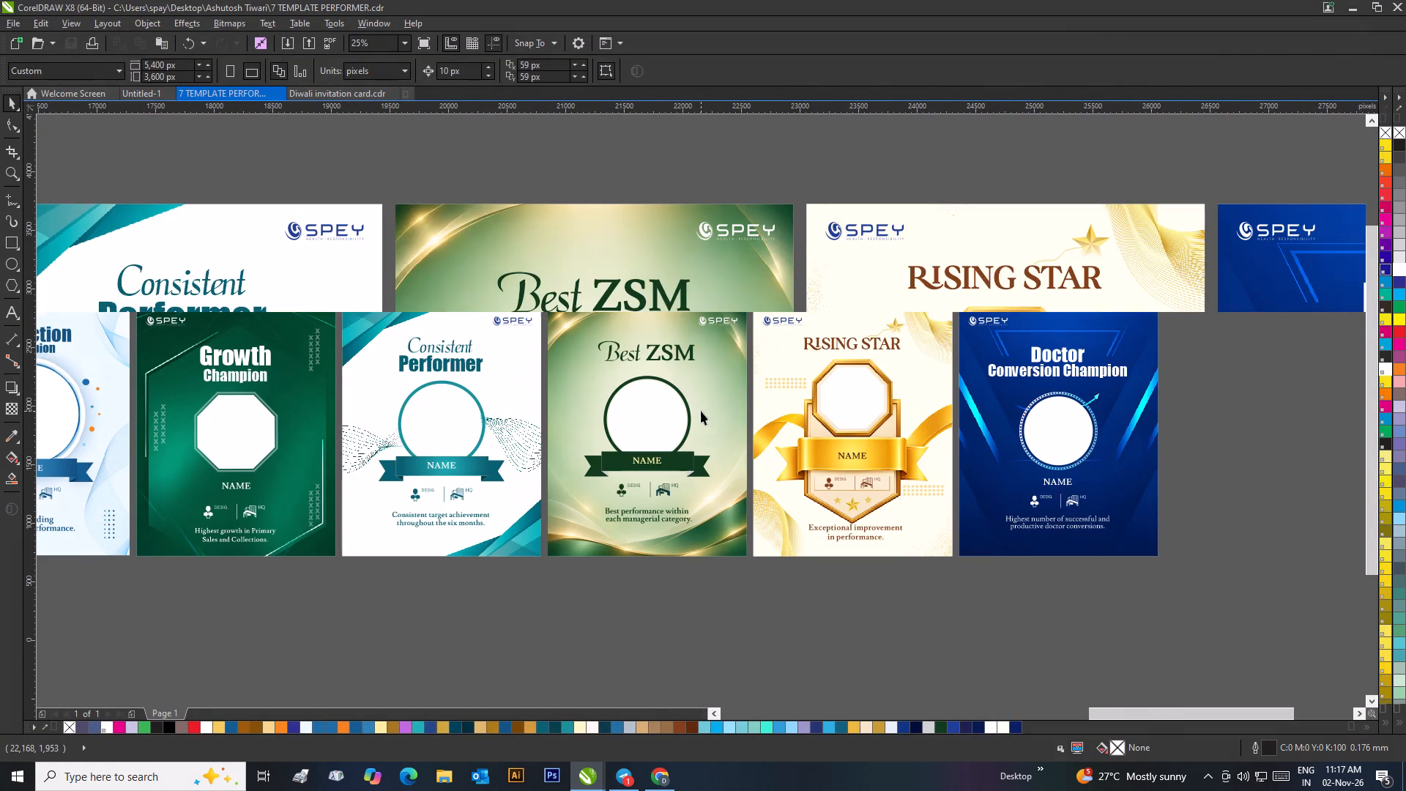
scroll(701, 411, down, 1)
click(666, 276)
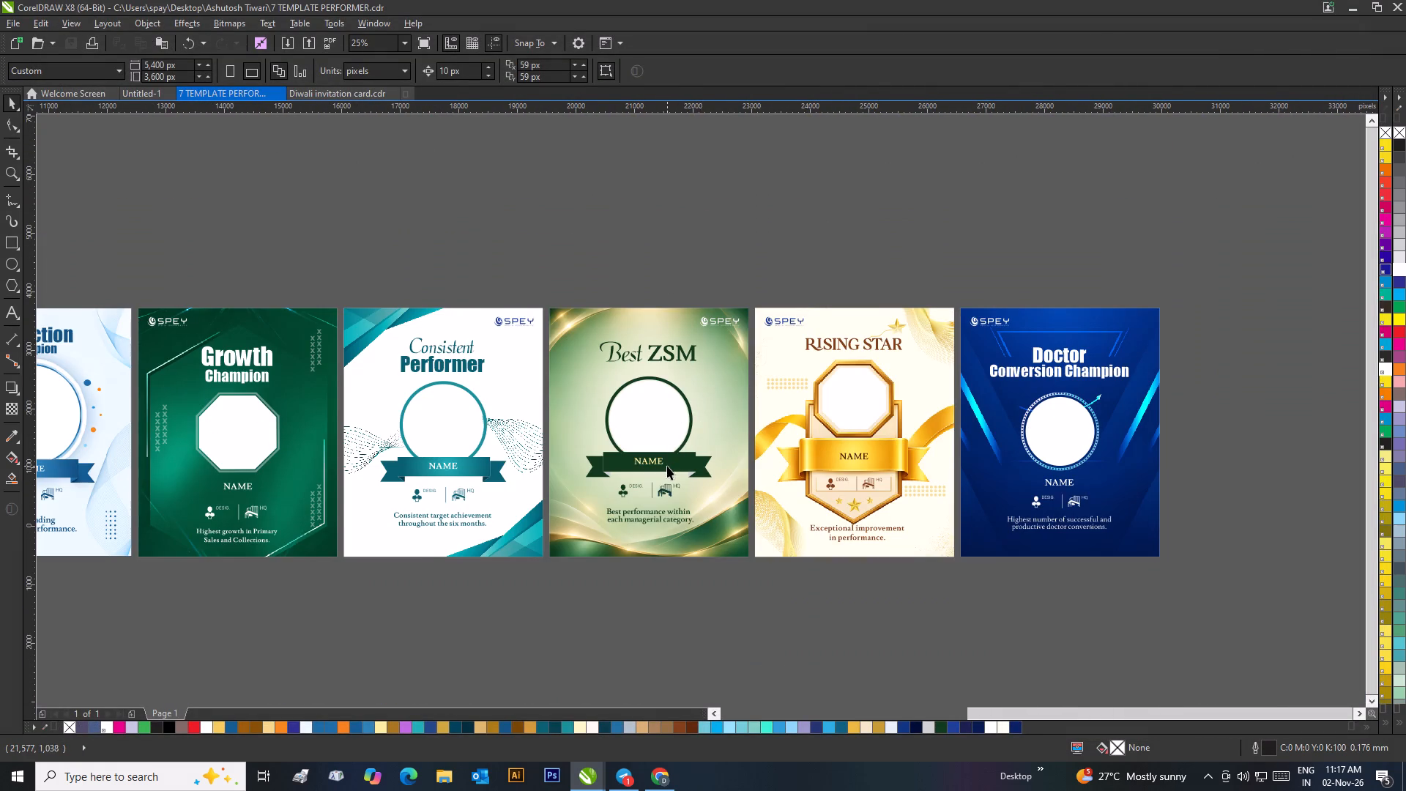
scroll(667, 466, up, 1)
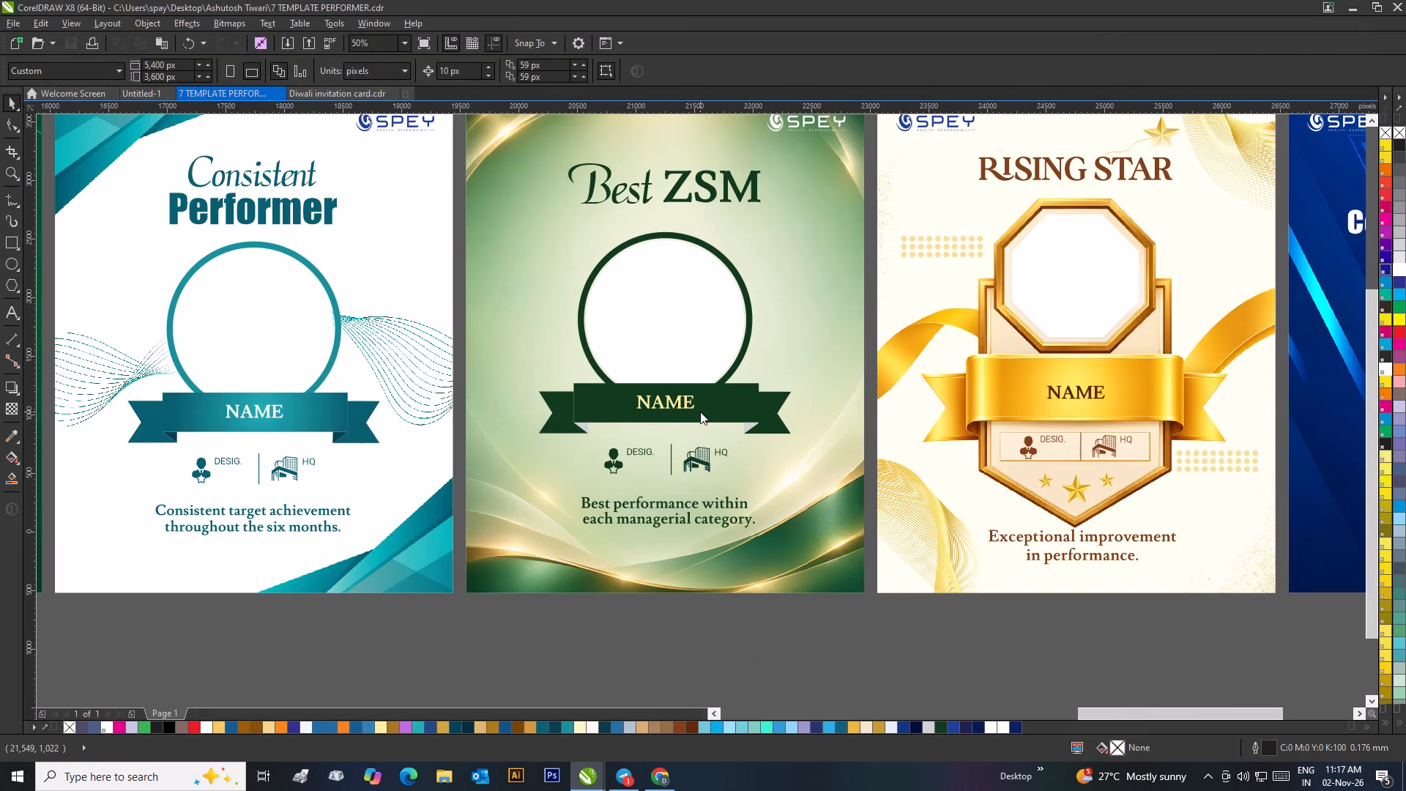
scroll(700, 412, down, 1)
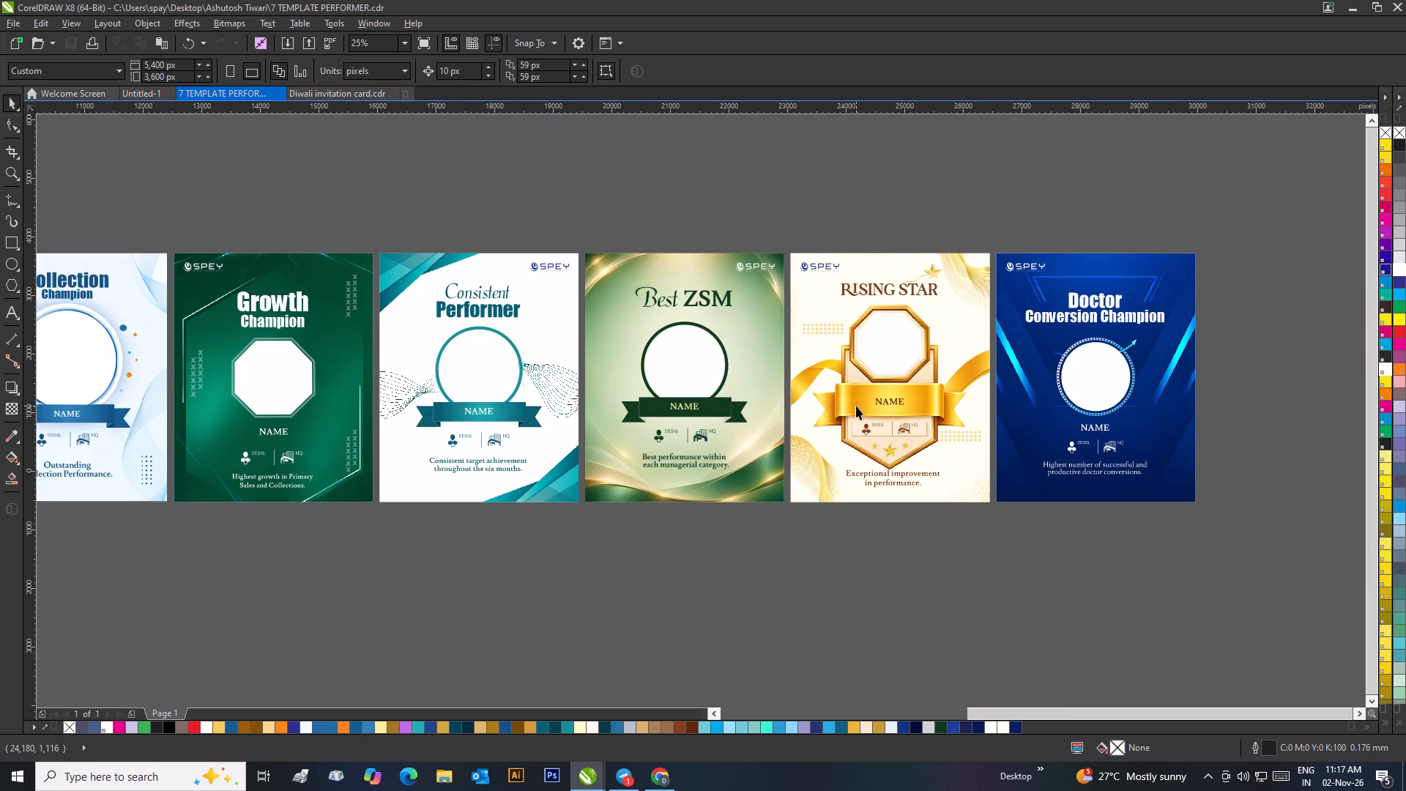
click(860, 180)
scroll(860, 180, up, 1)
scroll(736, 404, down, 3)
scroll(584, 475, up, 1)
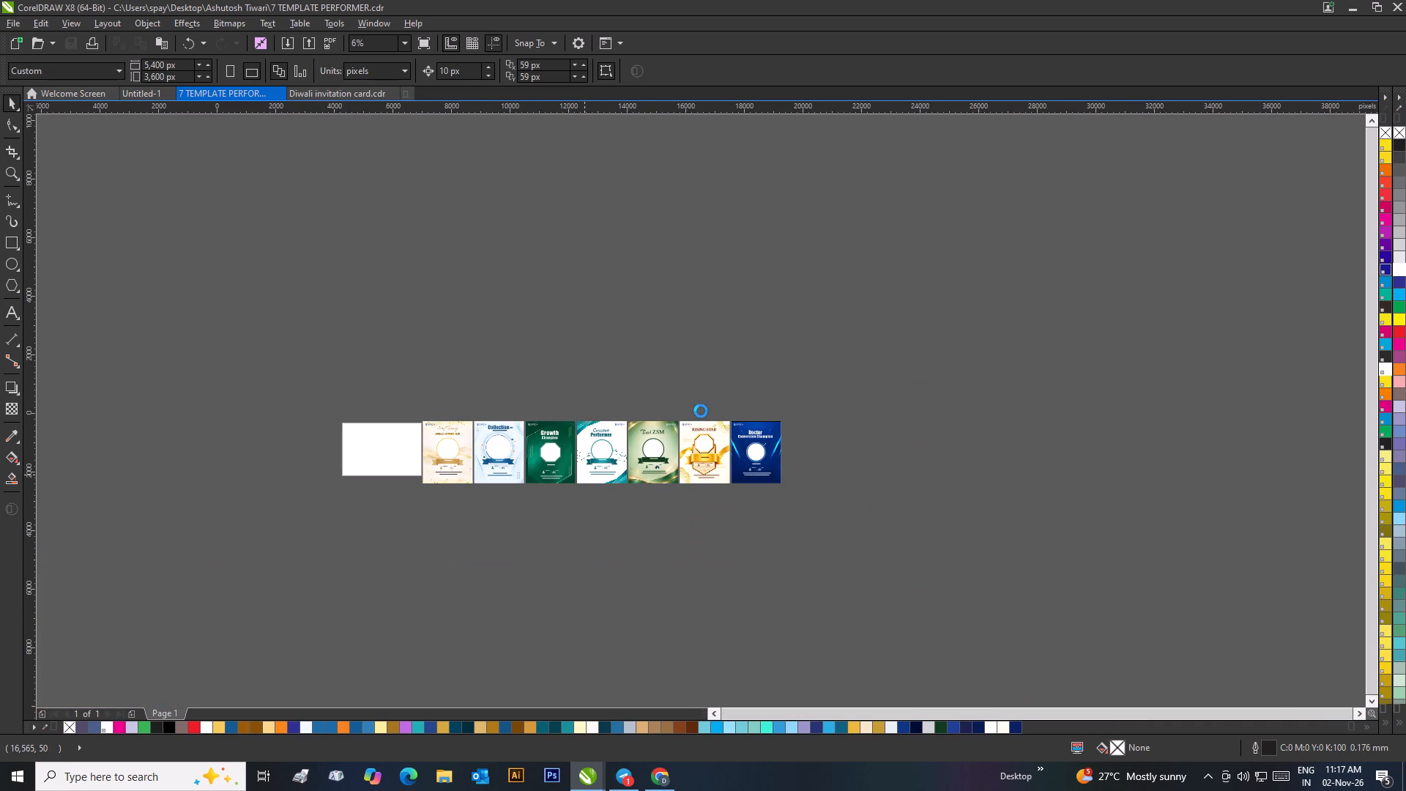
Save the drawing again as 7 TEMPLATE PERFORMER in CDR format, version 18.0, replacing the existing file.
click(1, 21)
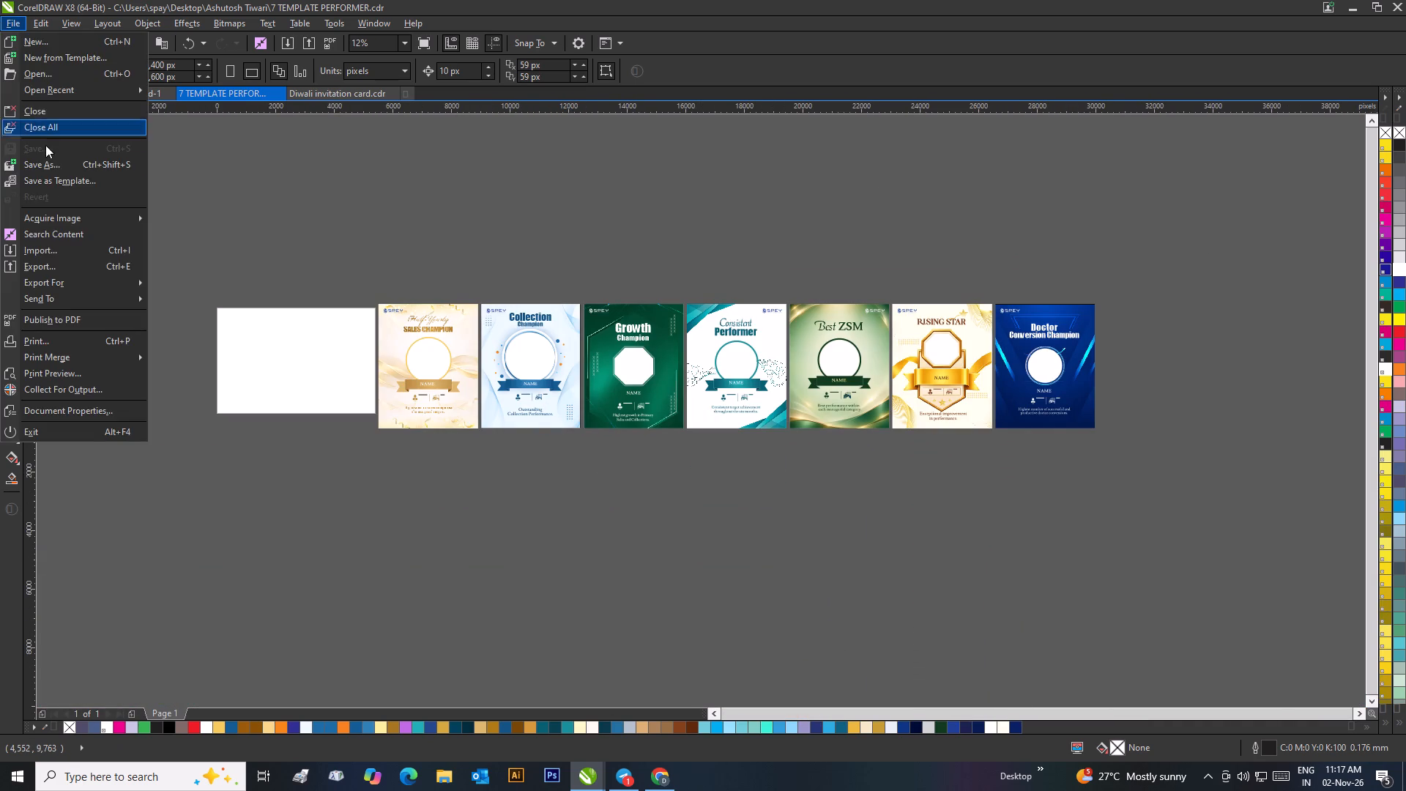
click(50, 166)
click(1259, 738)
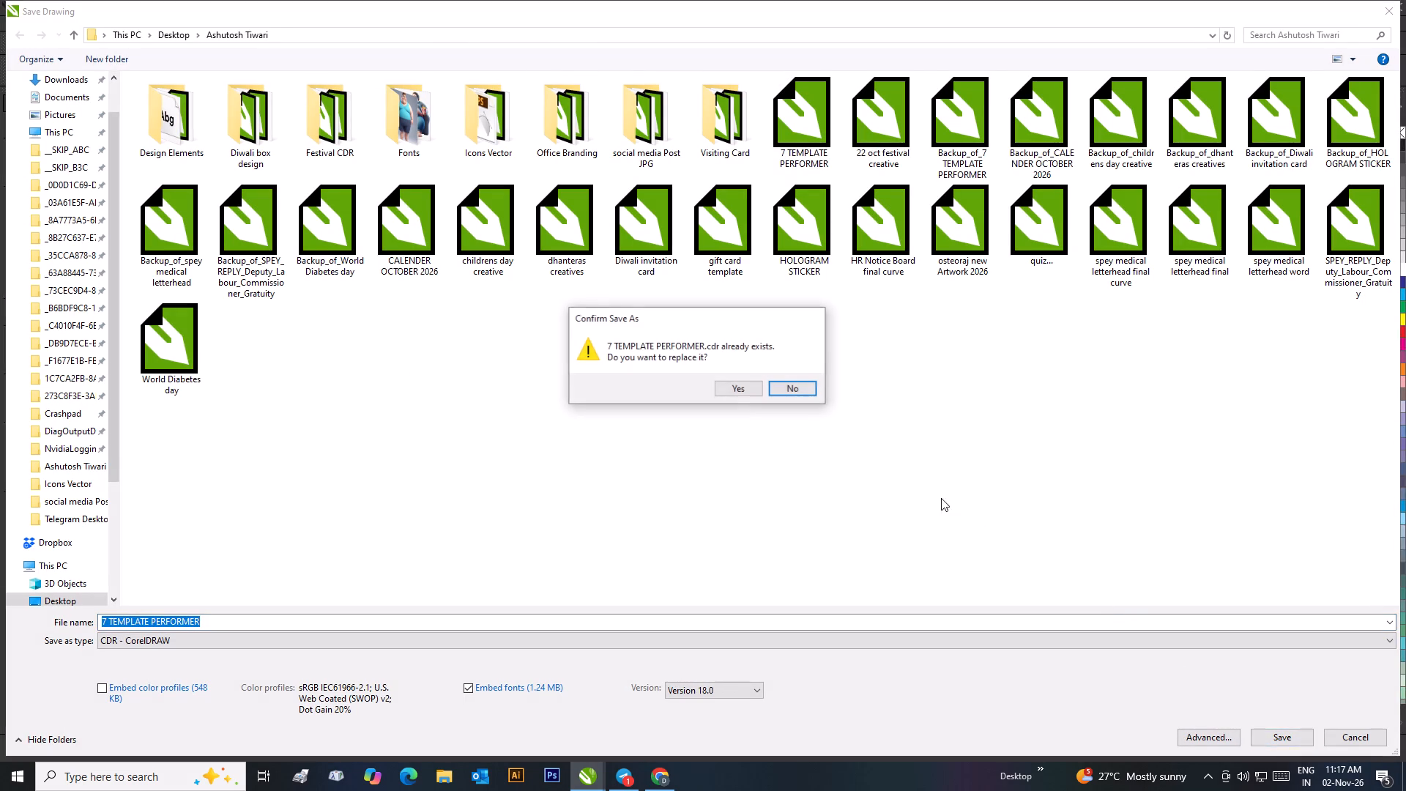
click(743, 389)
click(613, 192)
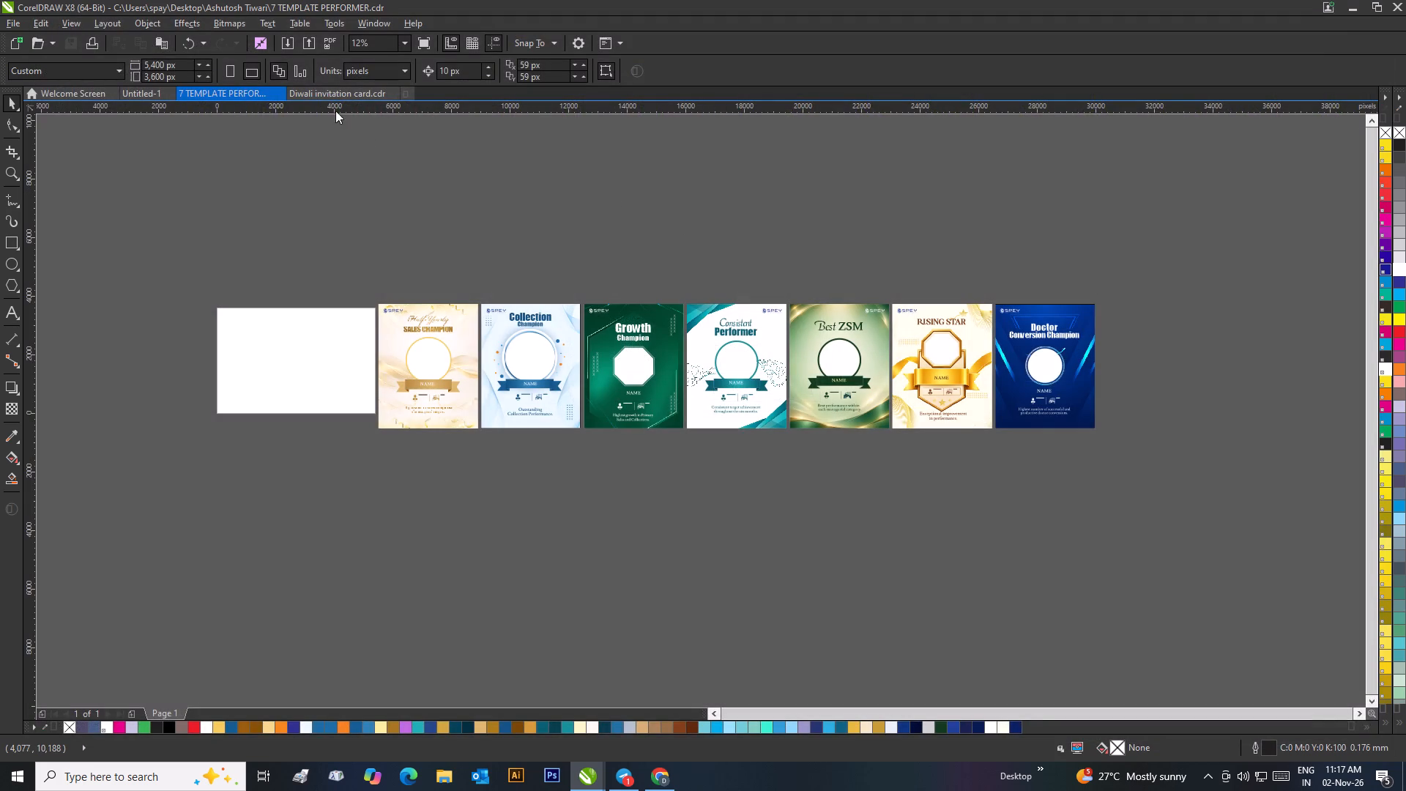
Bring up the Diwali invitation card document and close it, leaving the award template drawing open.
click(336, 91)
drag(502, 232, 507, 240)
scroll(632, 331, down, 1)
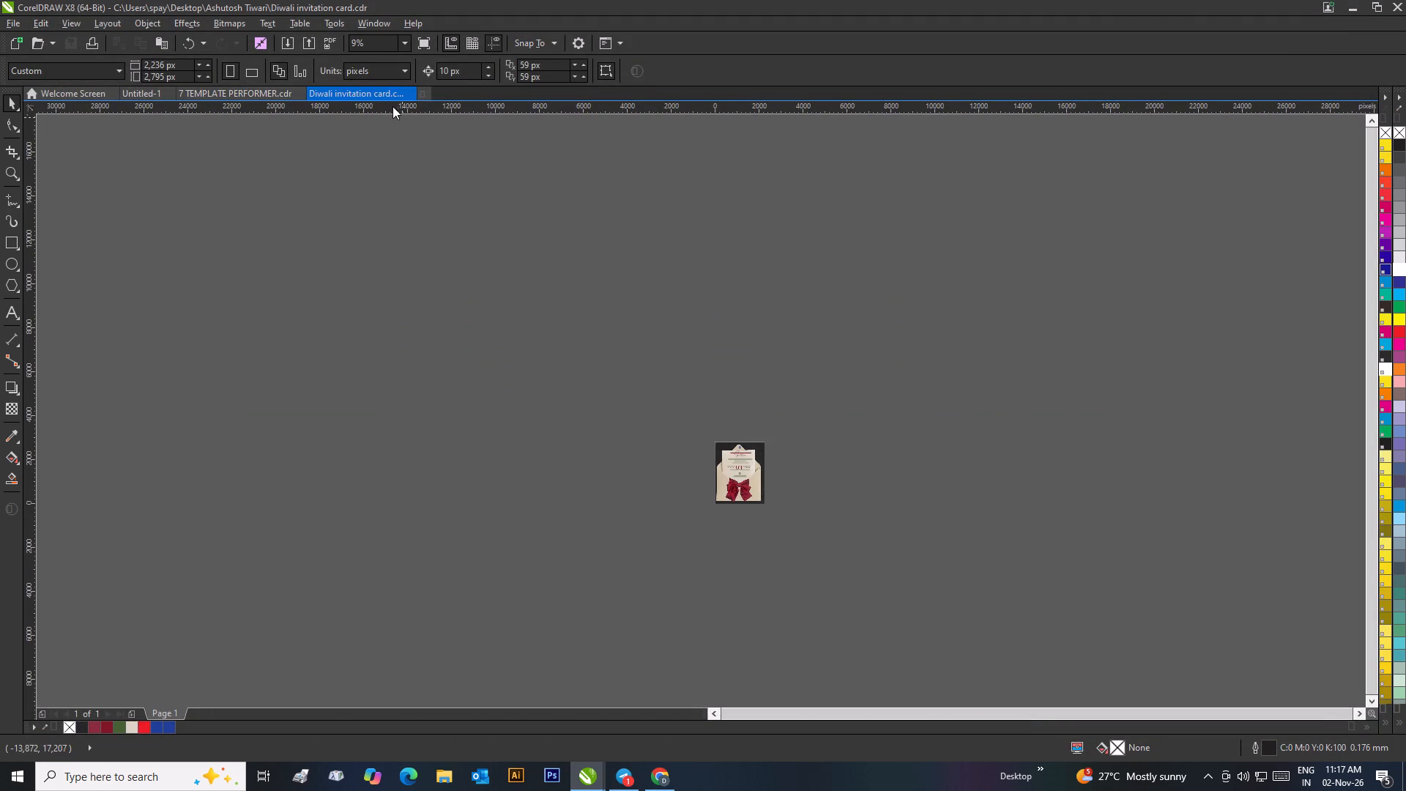
click(411, 97)
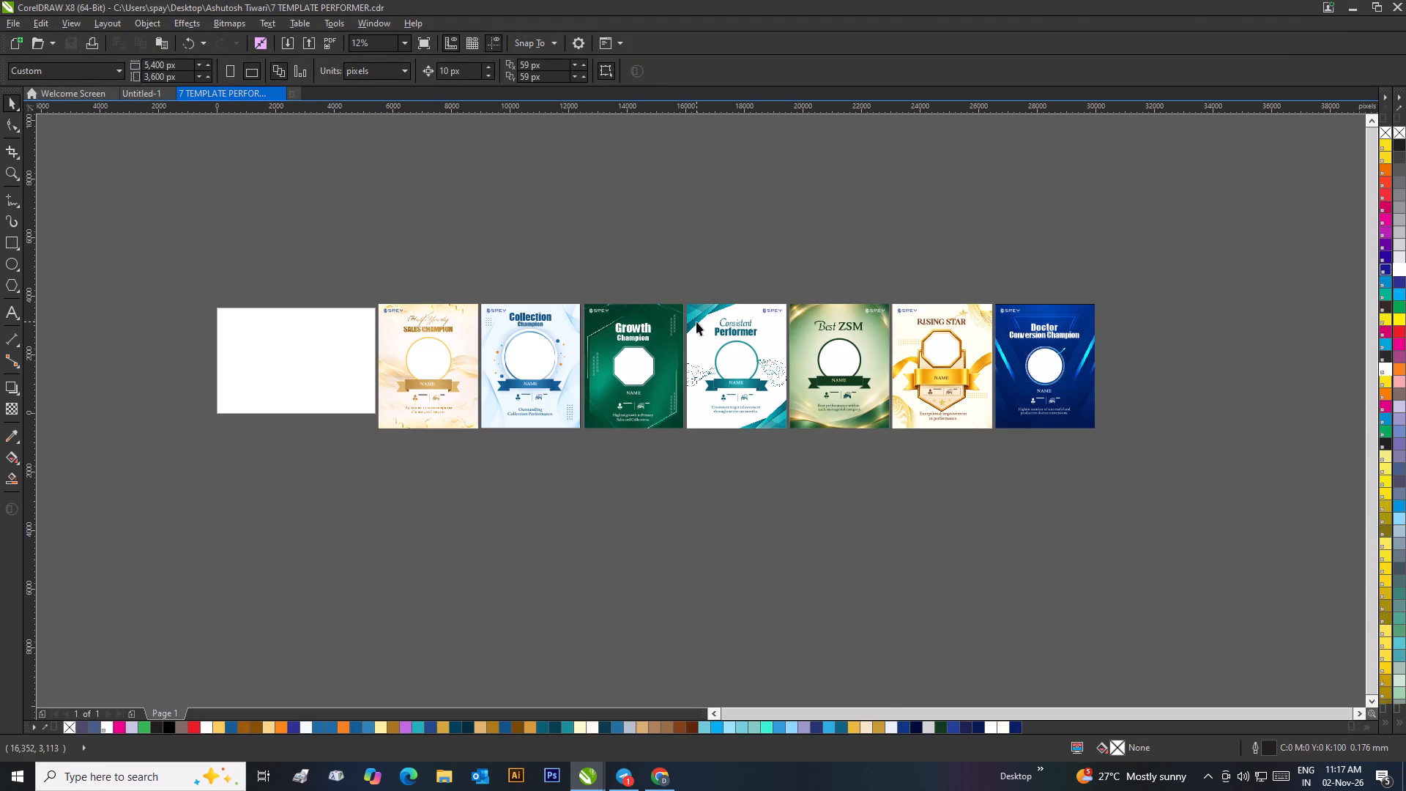
Create a new blank document with a landscape page of 18 by 12 inches.
scroll(696, 322, up, 1)
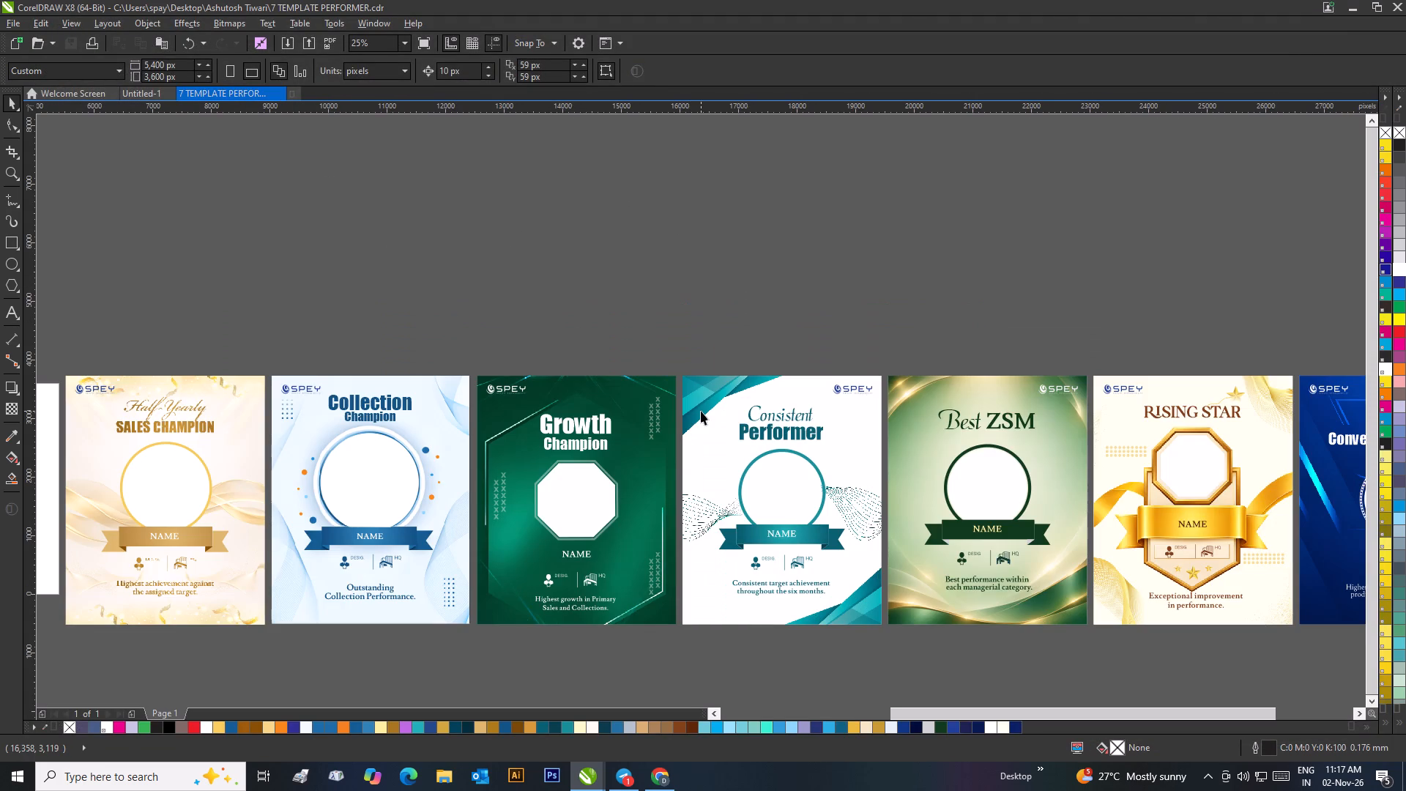
key(ctrl+n)
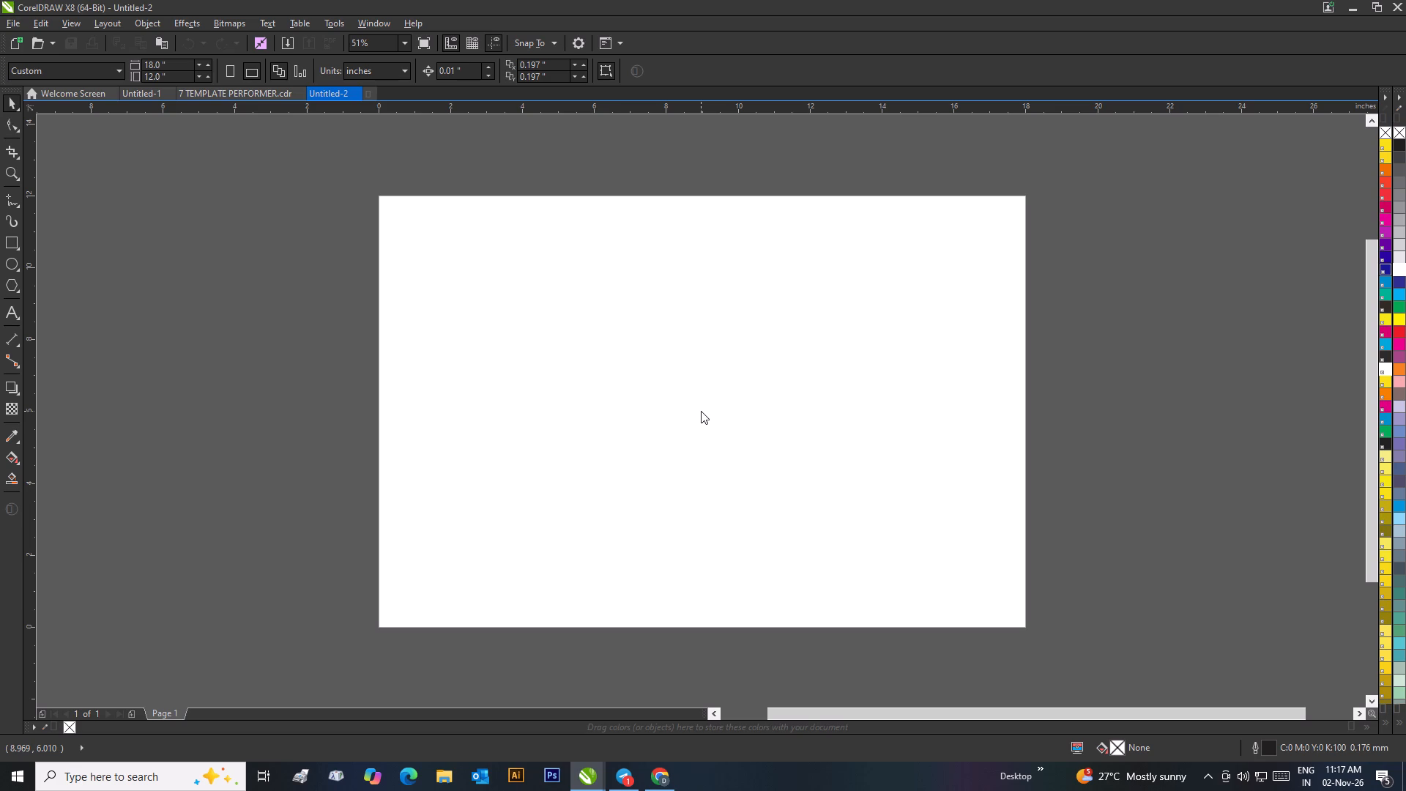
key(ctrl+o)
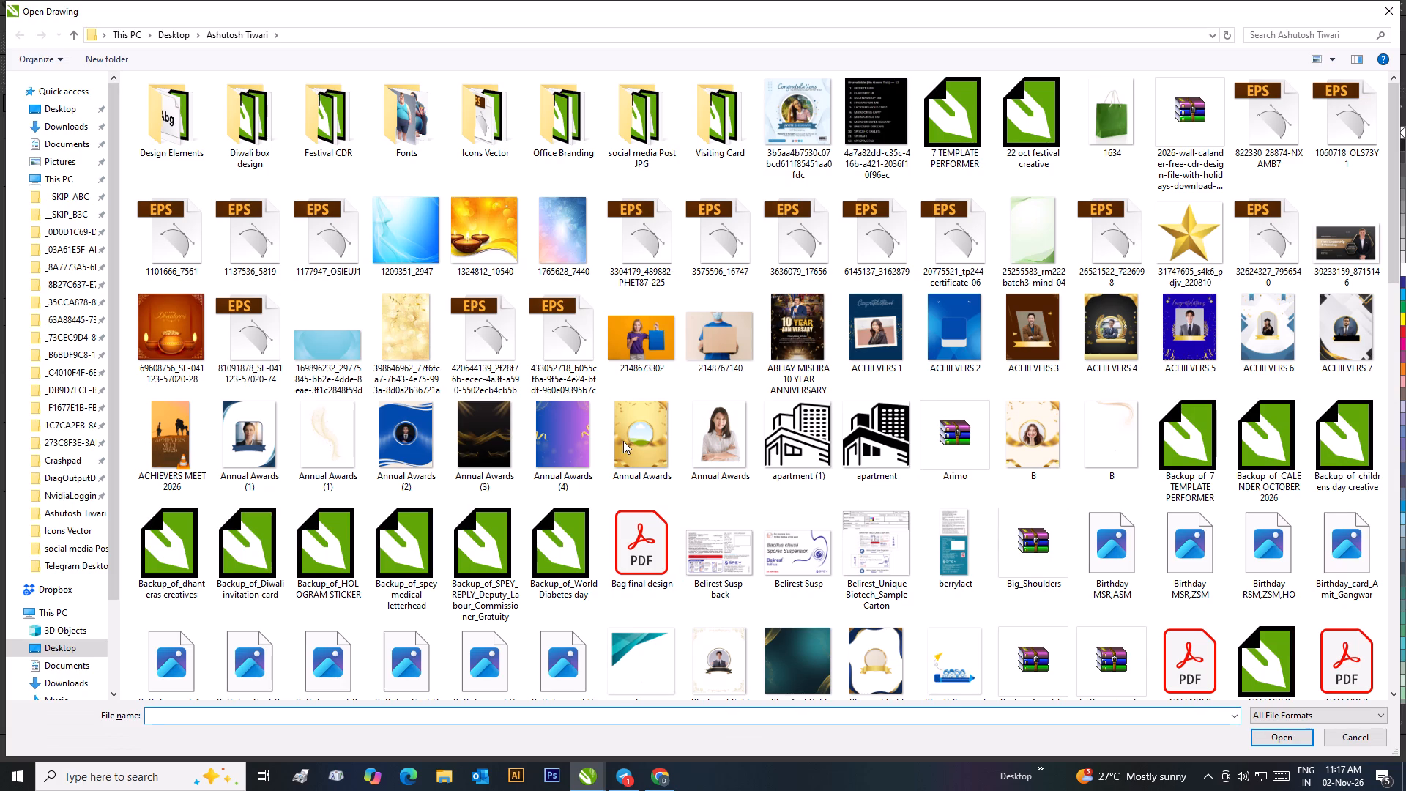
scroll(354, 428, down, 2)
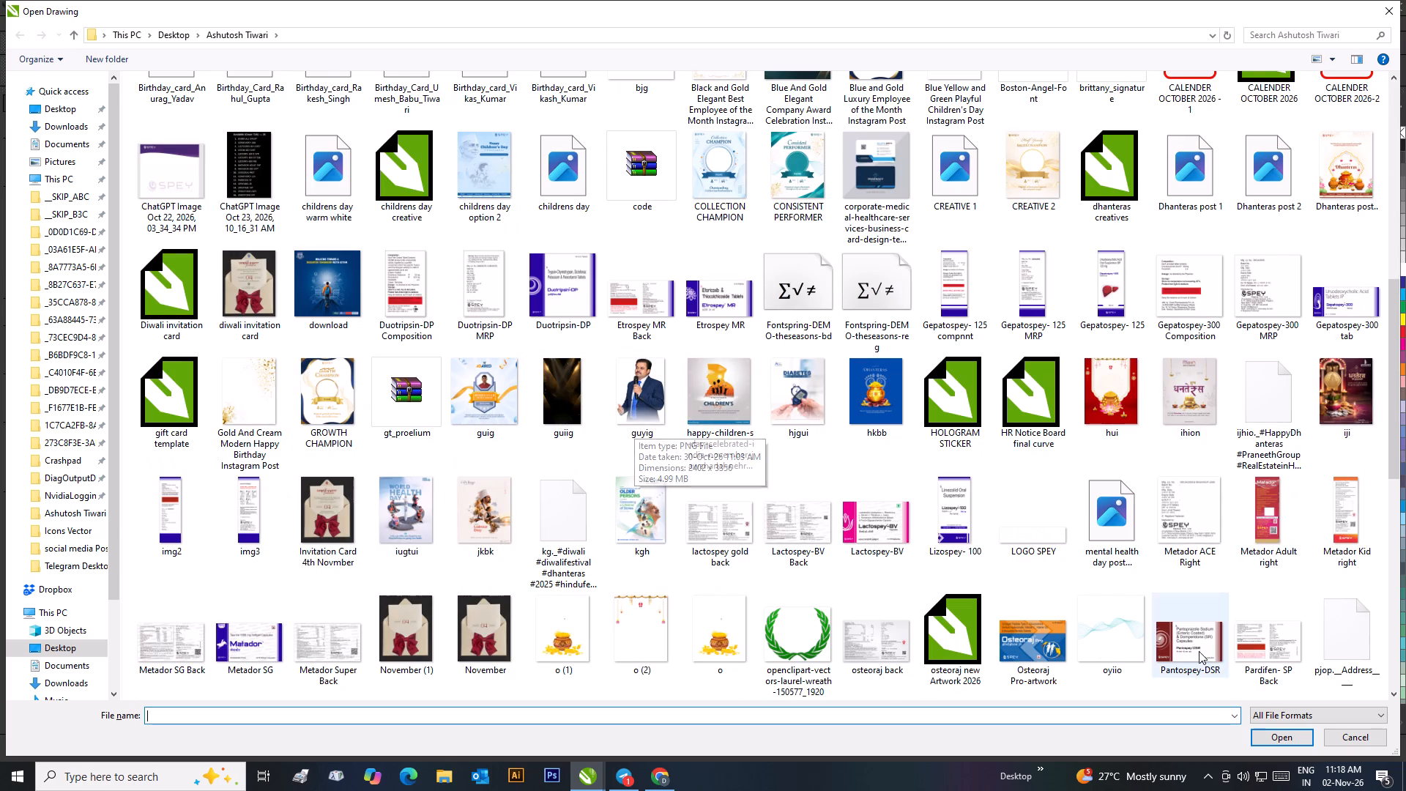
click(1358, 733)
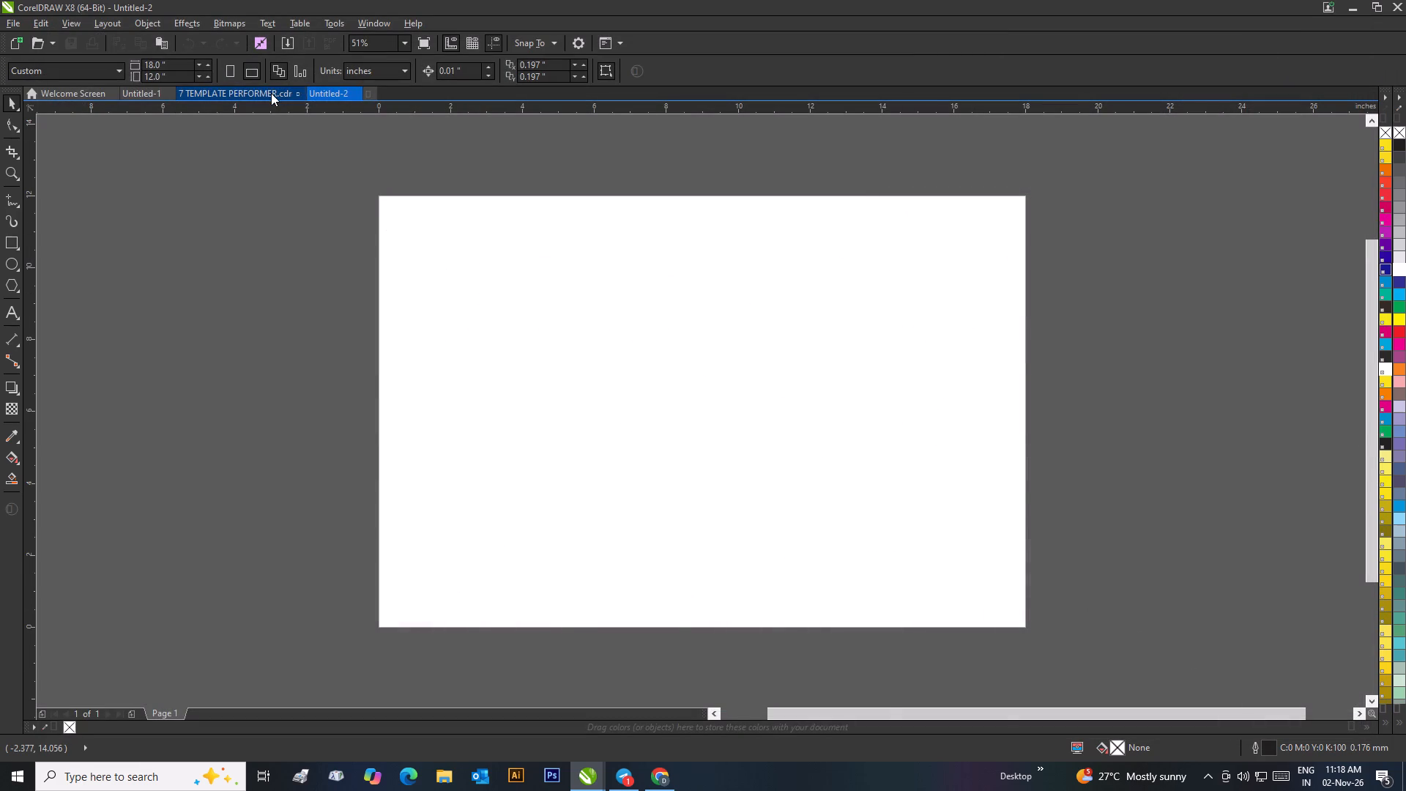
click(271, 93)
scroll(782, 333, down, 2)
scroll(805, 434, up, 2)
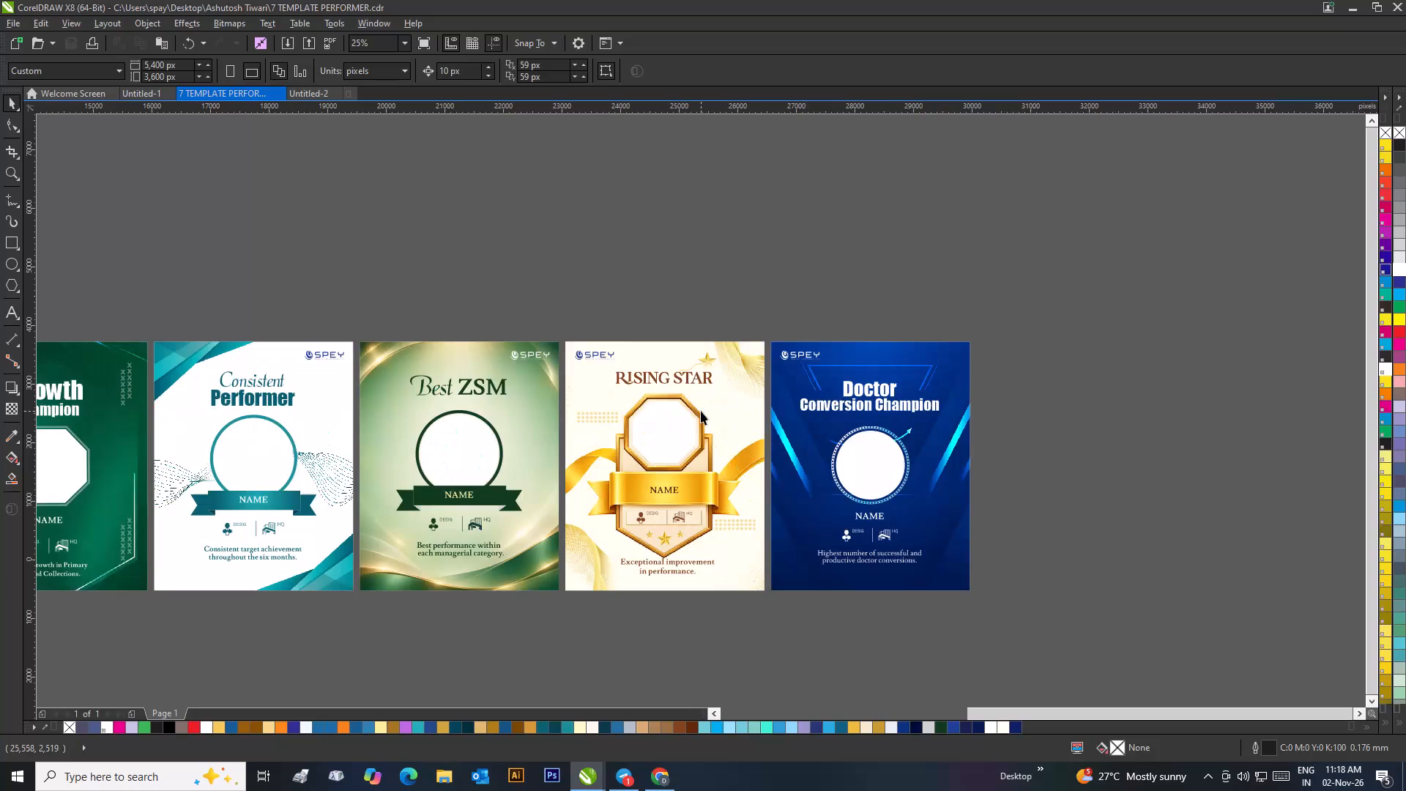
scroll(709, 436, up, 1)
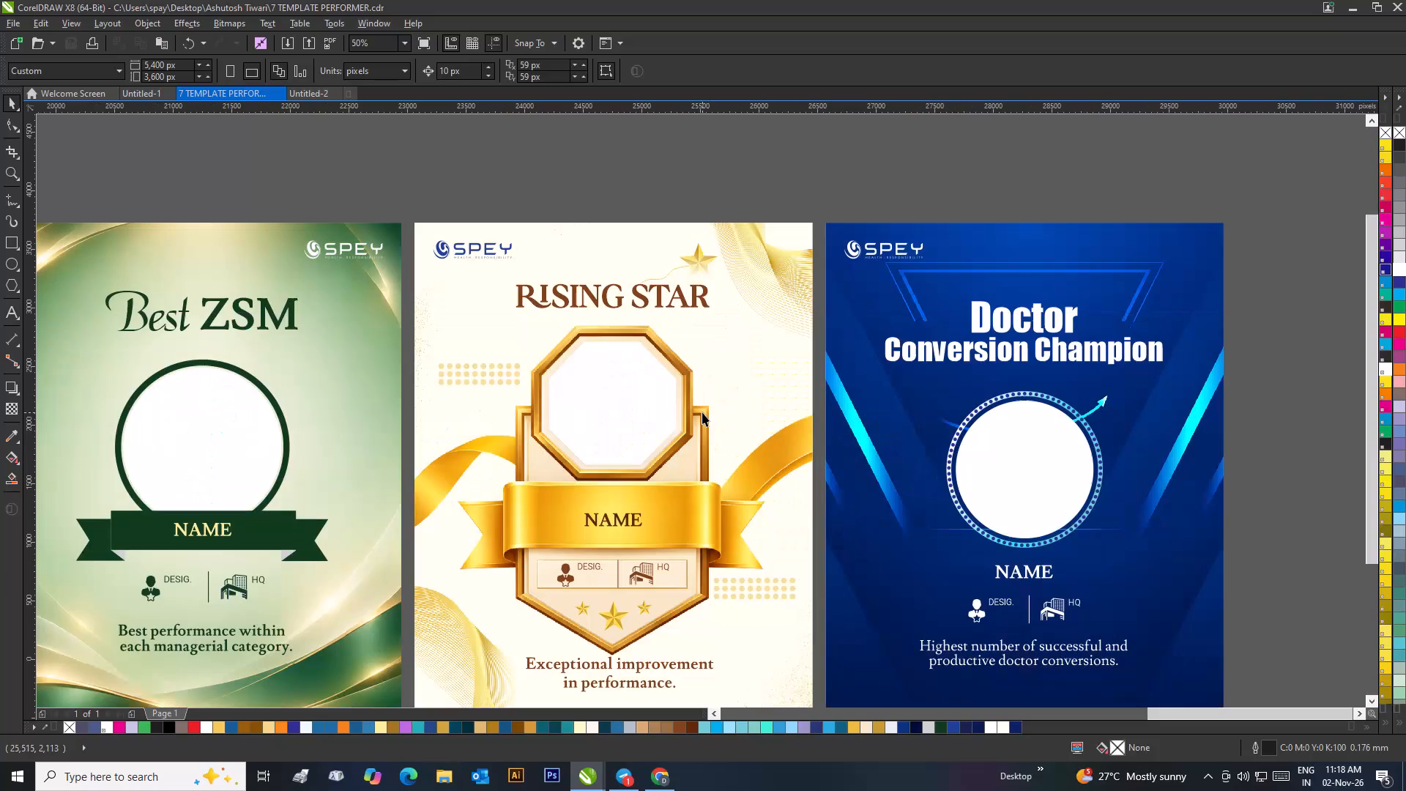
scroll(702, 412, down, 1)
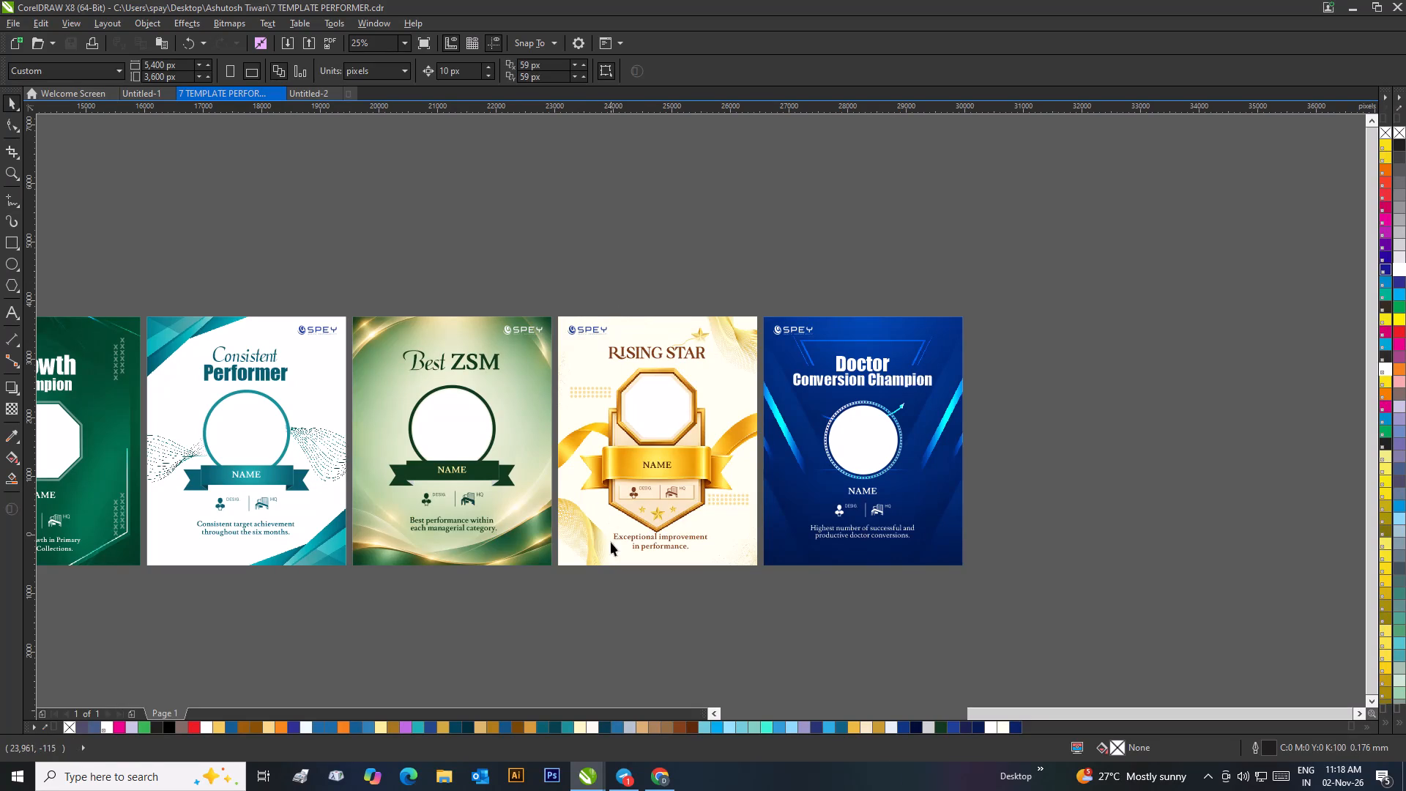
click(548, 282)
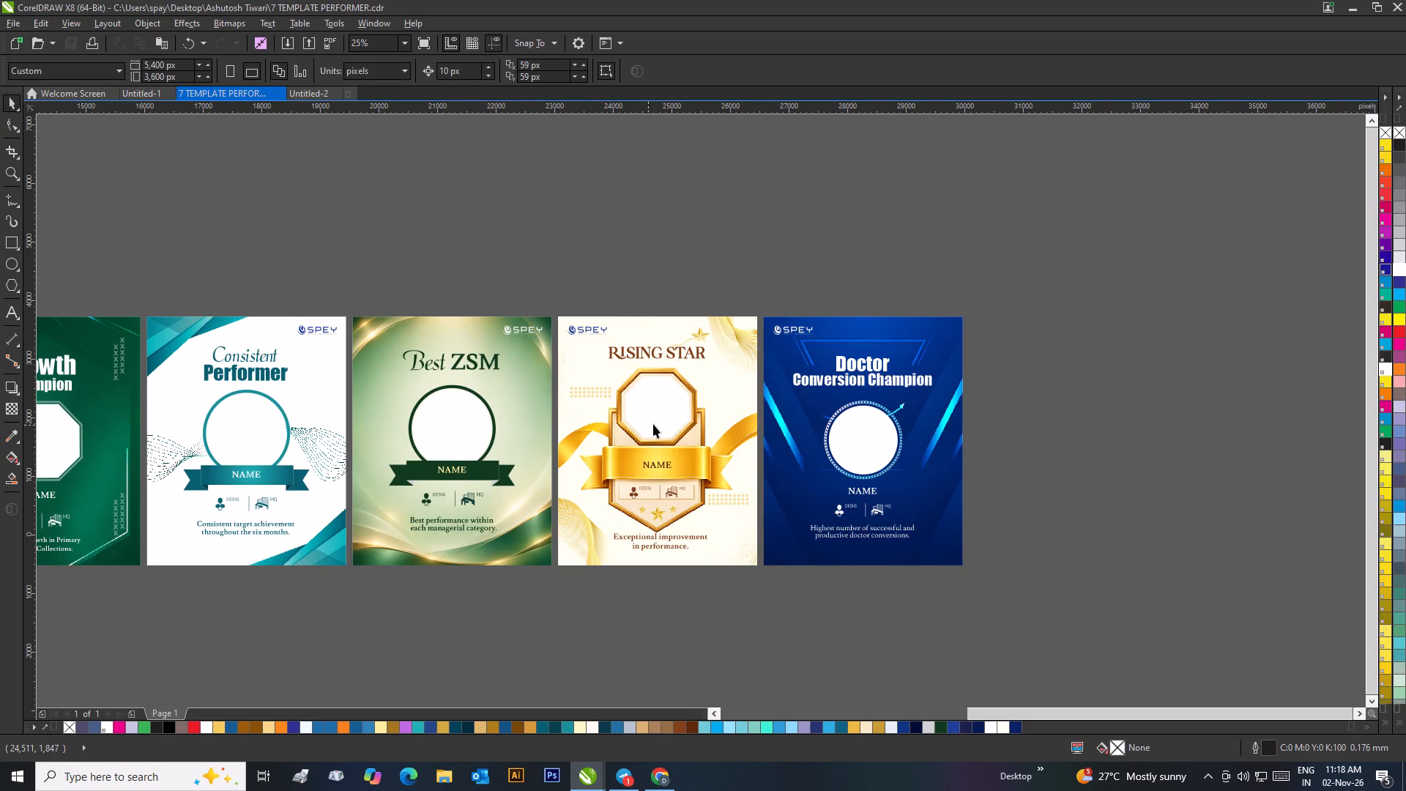
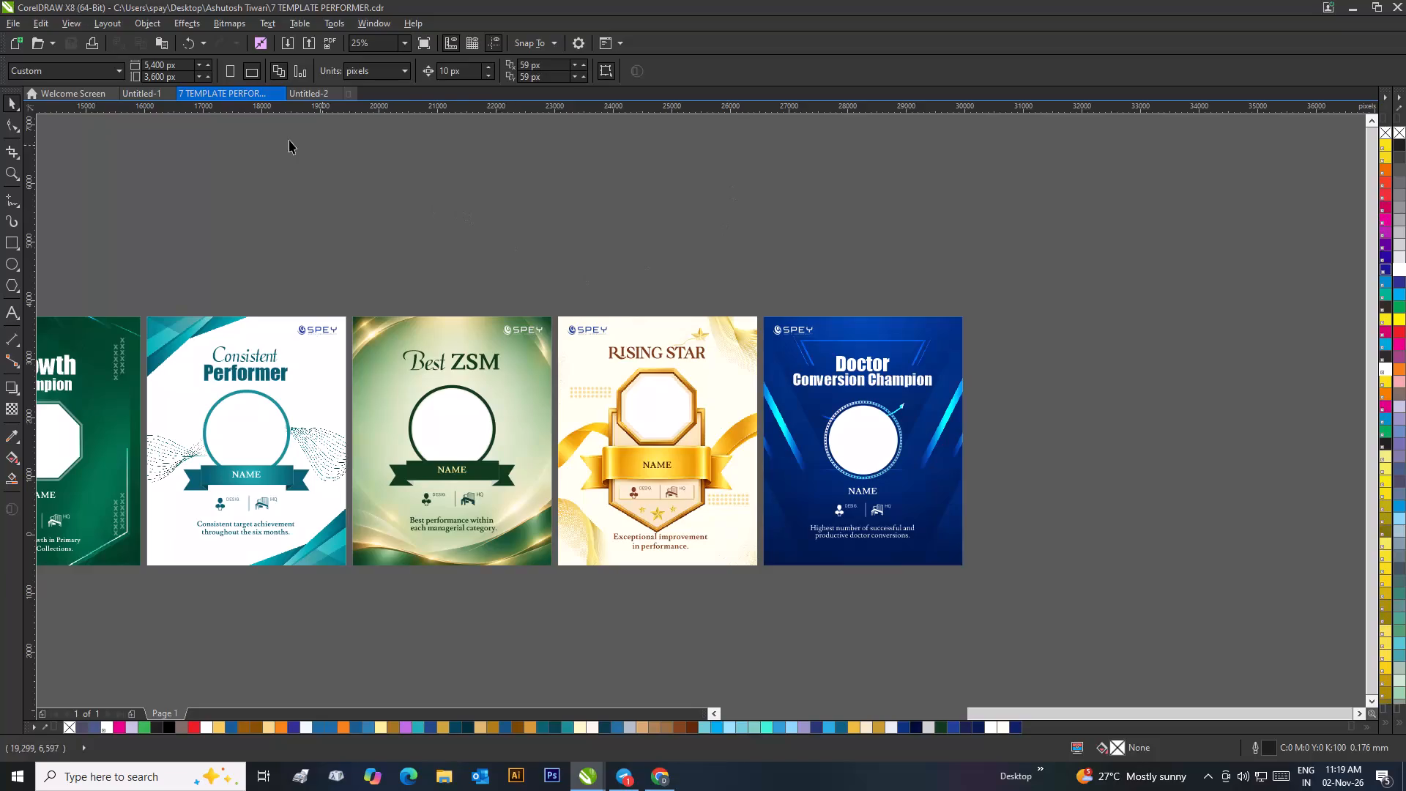
Draw a rectangle about 7.9 by 4.0 inches in the upper left part of the blank Untitled-1 page.
click(313, 97)
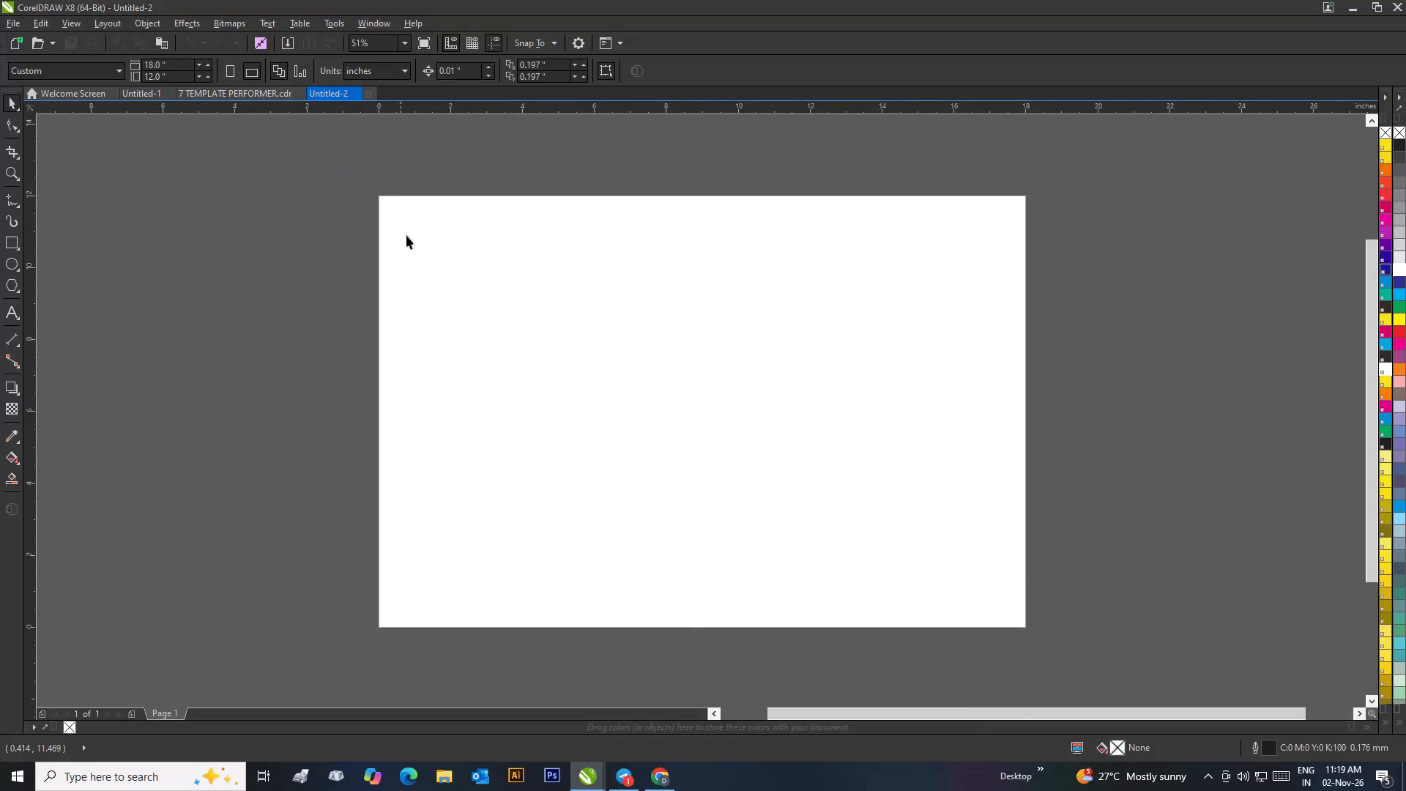
scroll(412, 253, down, 3)
scroll(759, 447, up, 2)
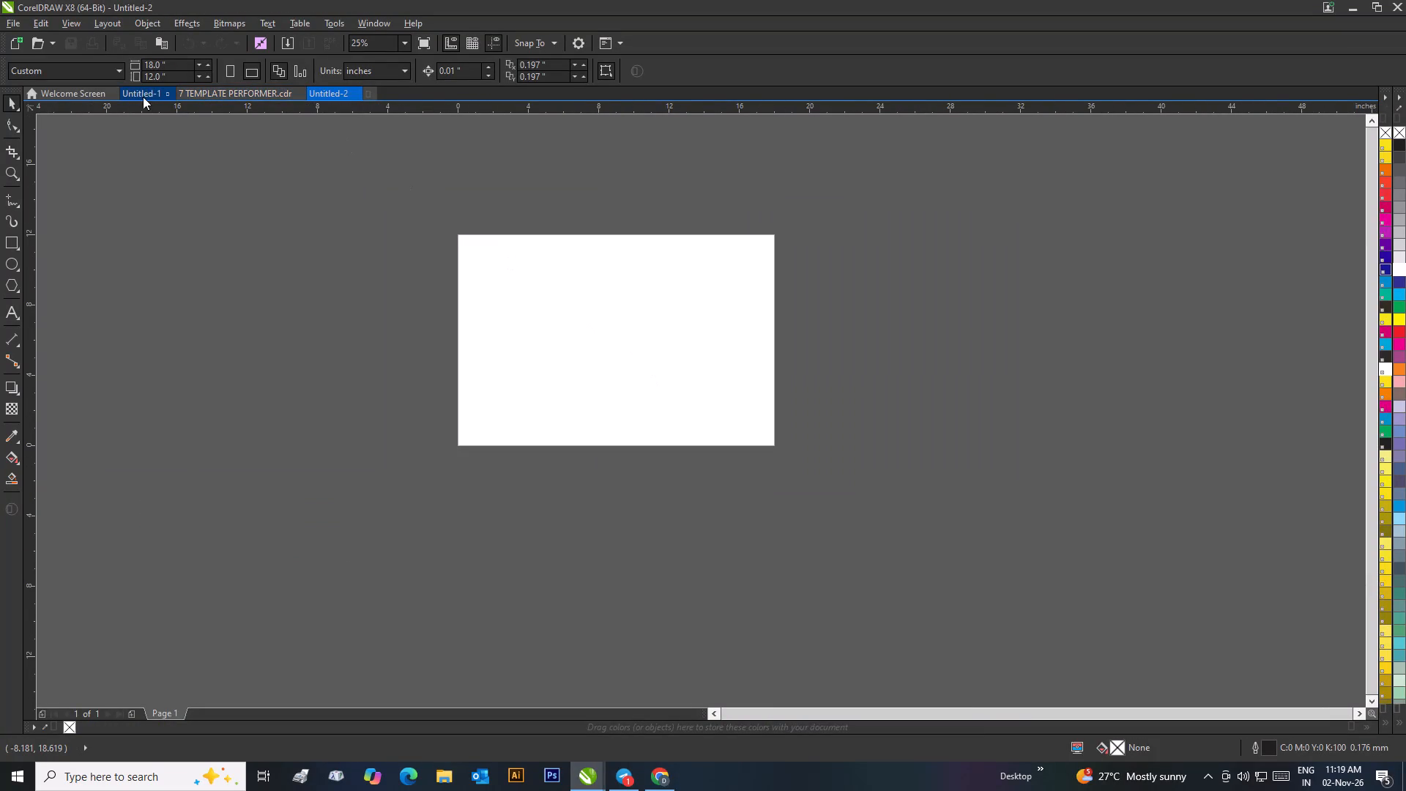
click(139, 97)
scroll(691, 391, up, 2)
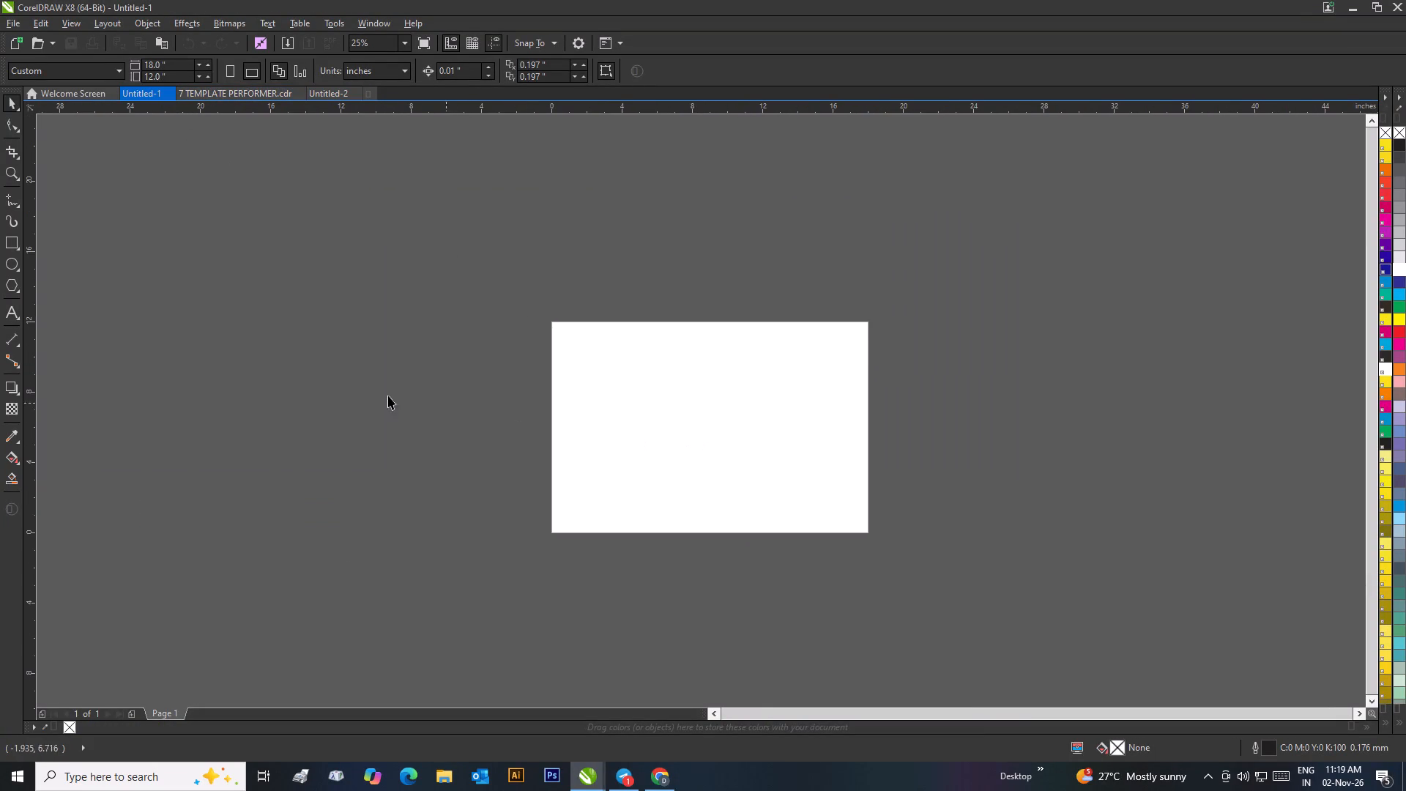
click(1, 233)
click(8, 239)
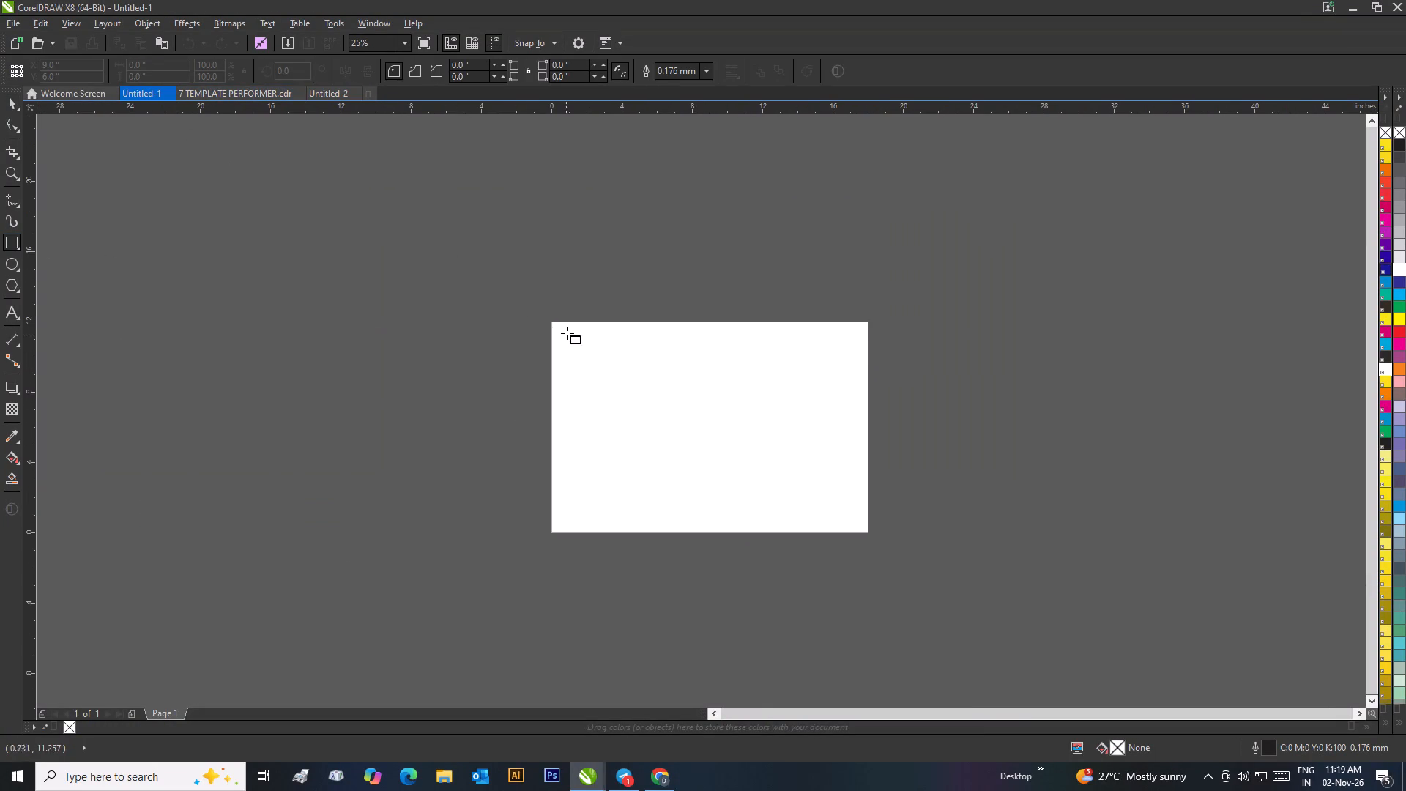
drag(568, 333, 707, 404)
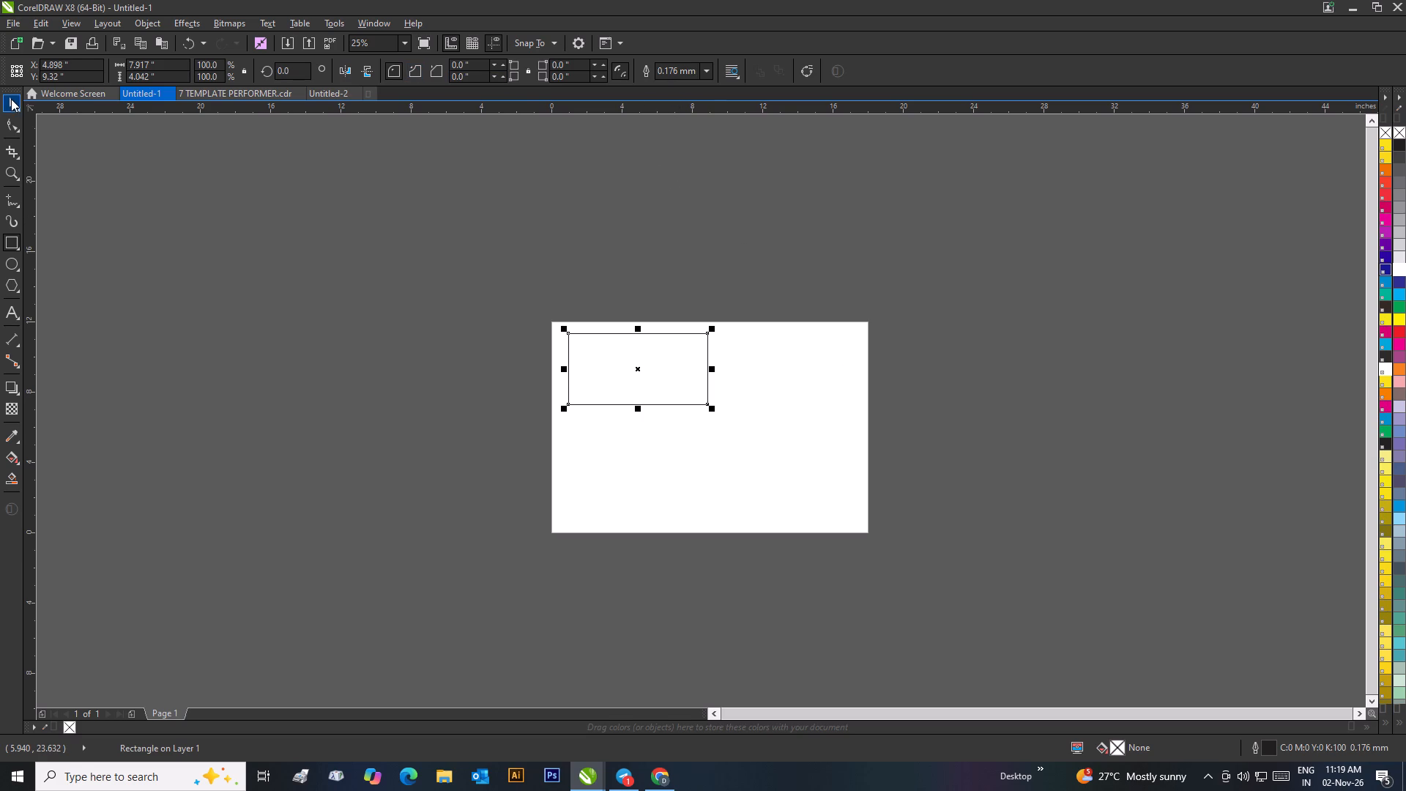
click(10, 100)
click(477, 269)
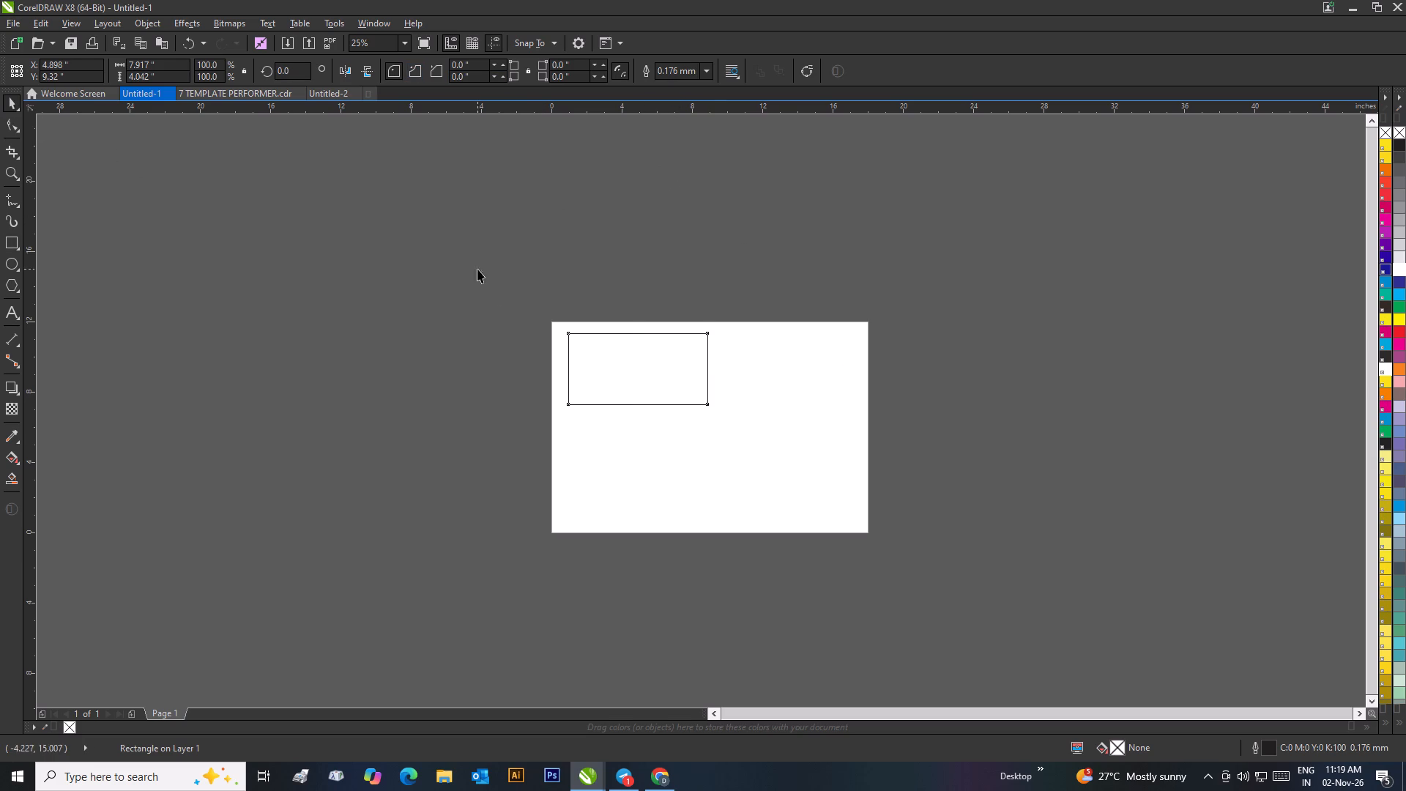
Resize the rectangle to 18 by 12 inches and centre it on the page.
drag(438, 242, 903, 475)
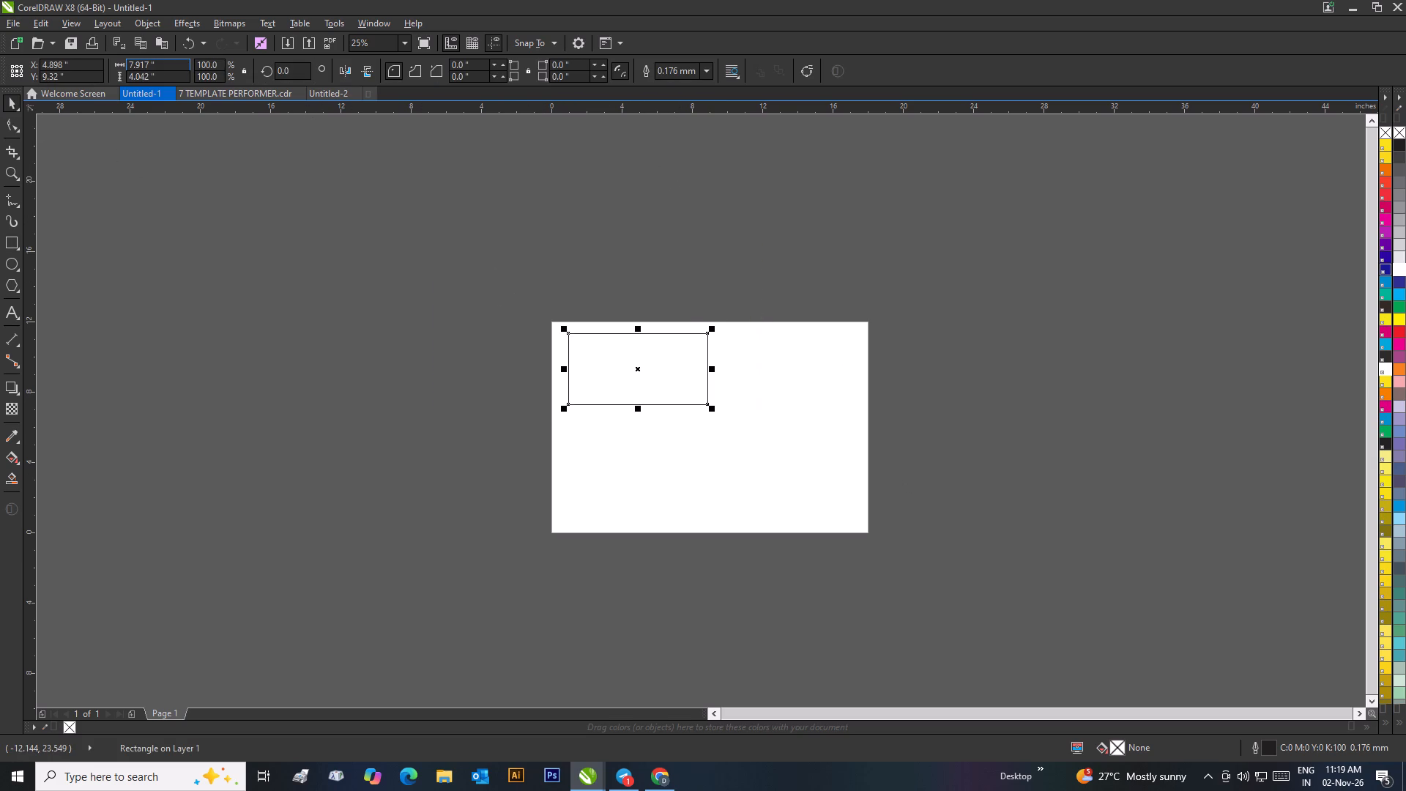
drag(157, 66, 122, 70)
key(BackSpace)
text(18)
key(Tab)
key(BackSpace)
text(12)
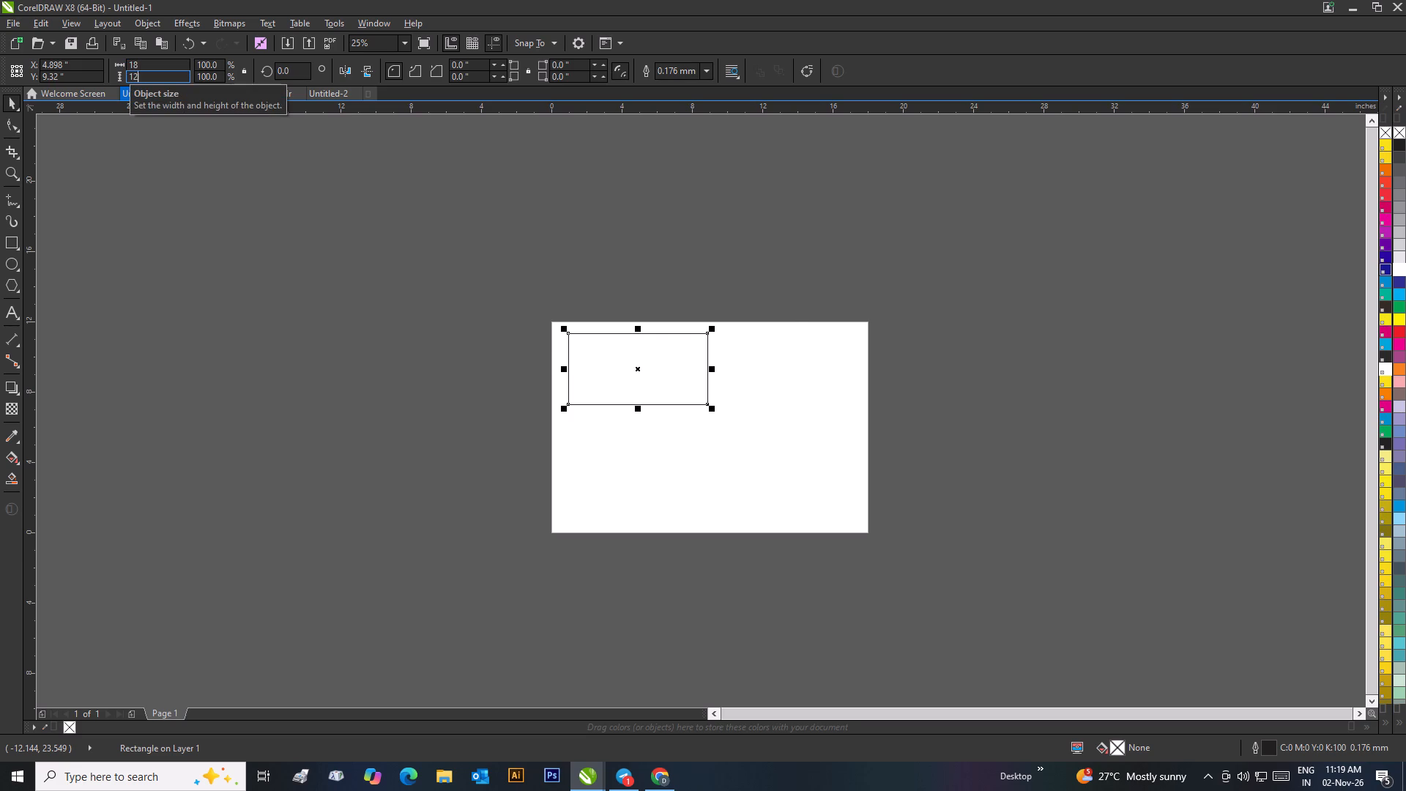
key(Return)
key(p)
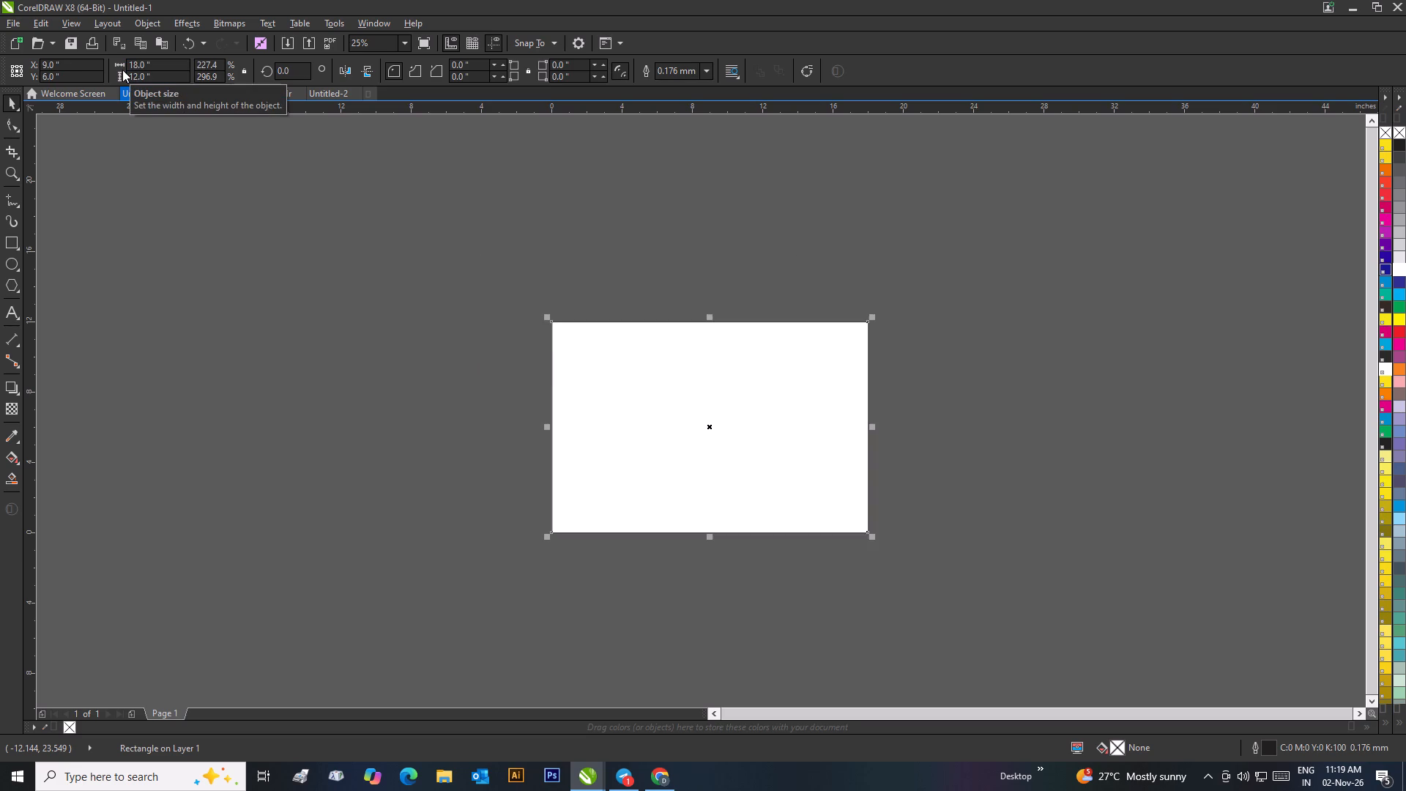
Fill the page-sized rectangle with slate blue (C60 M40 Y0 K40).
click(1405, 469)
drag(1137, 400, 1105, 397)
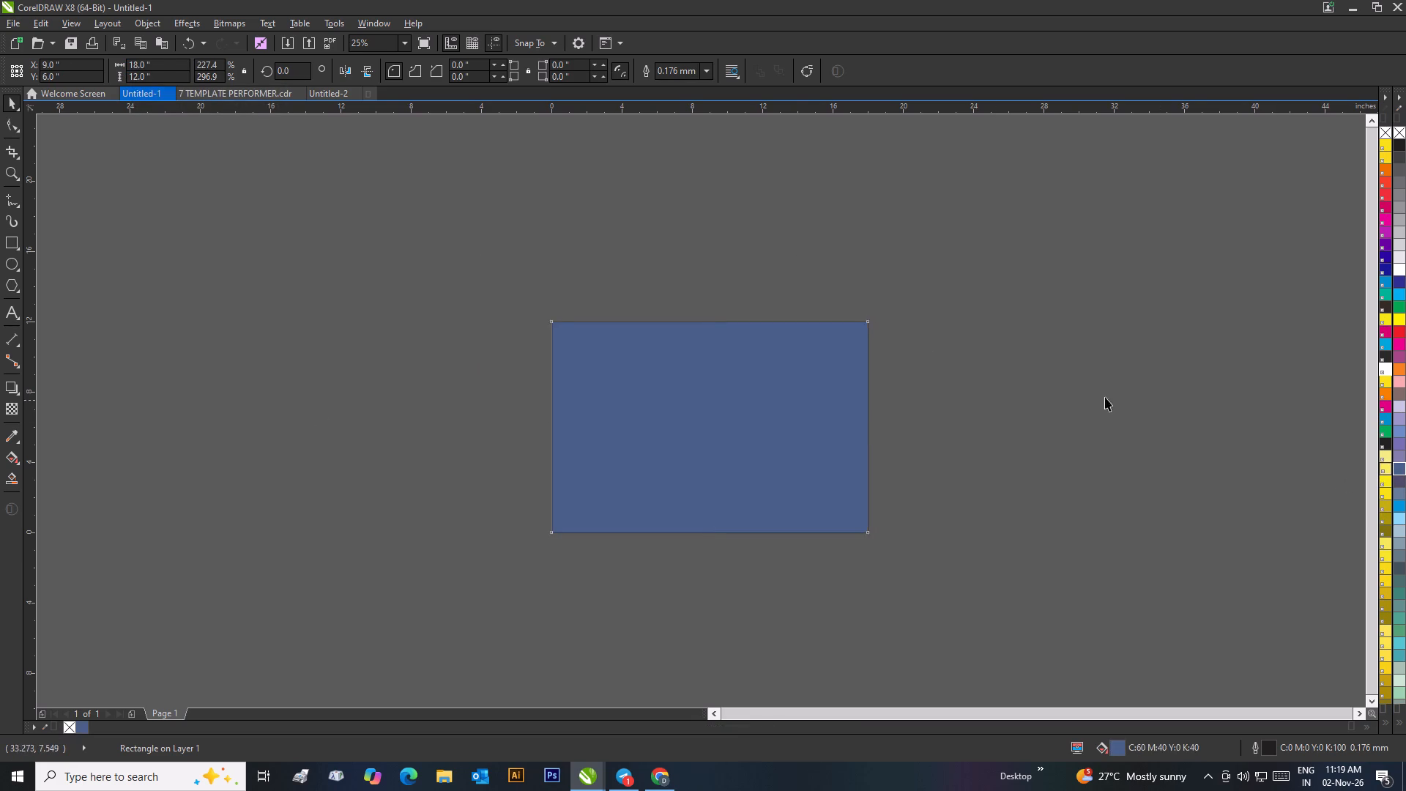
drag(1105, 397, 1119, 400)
Remove the outline from the page-sized rectangle by setting its outline width to None.
click(763, 357)
click(704, 73)
click(692, 83)
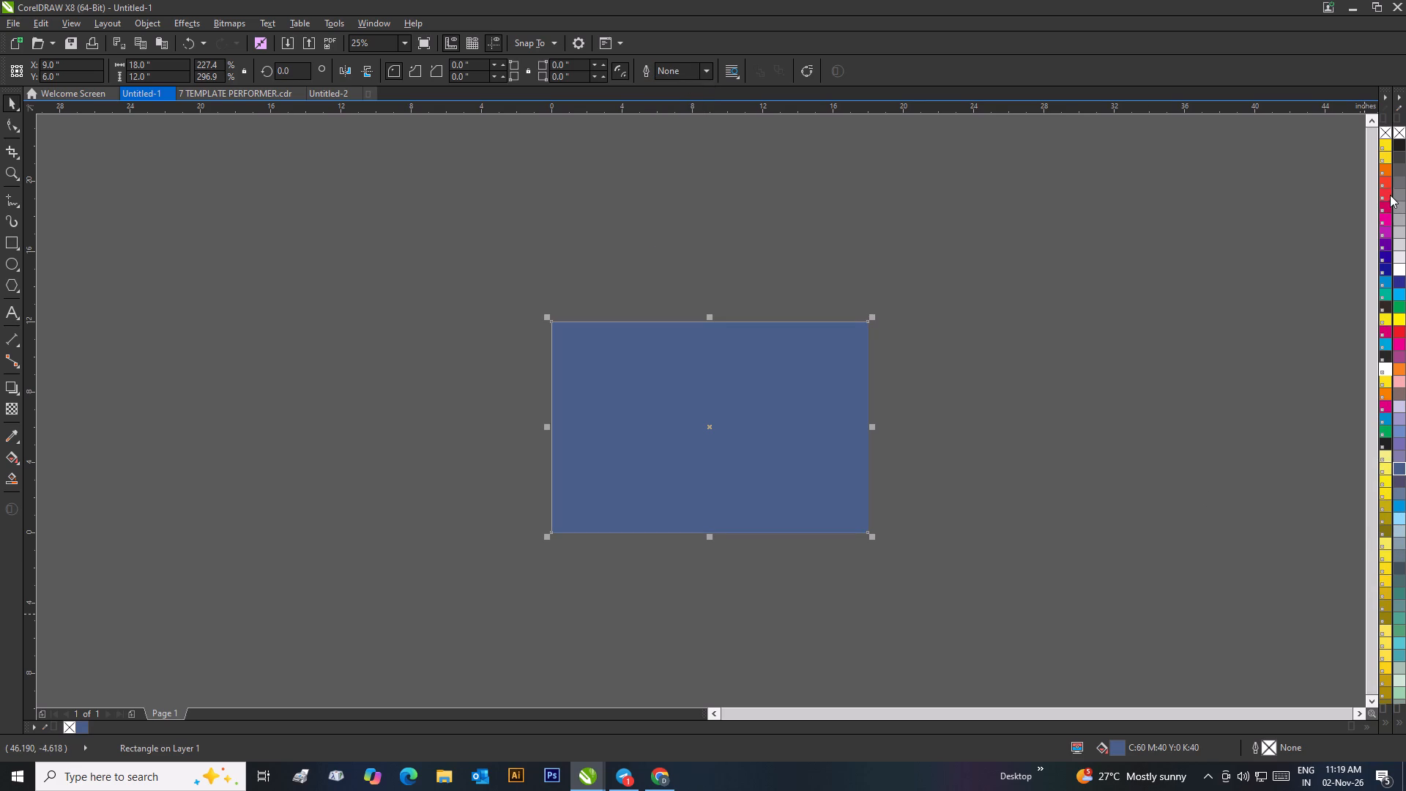
Fill the background rectangle with cyan (C100 M0 Y0 K0).
click(1398, 291)
click(1267, 297)
click(868, 398)
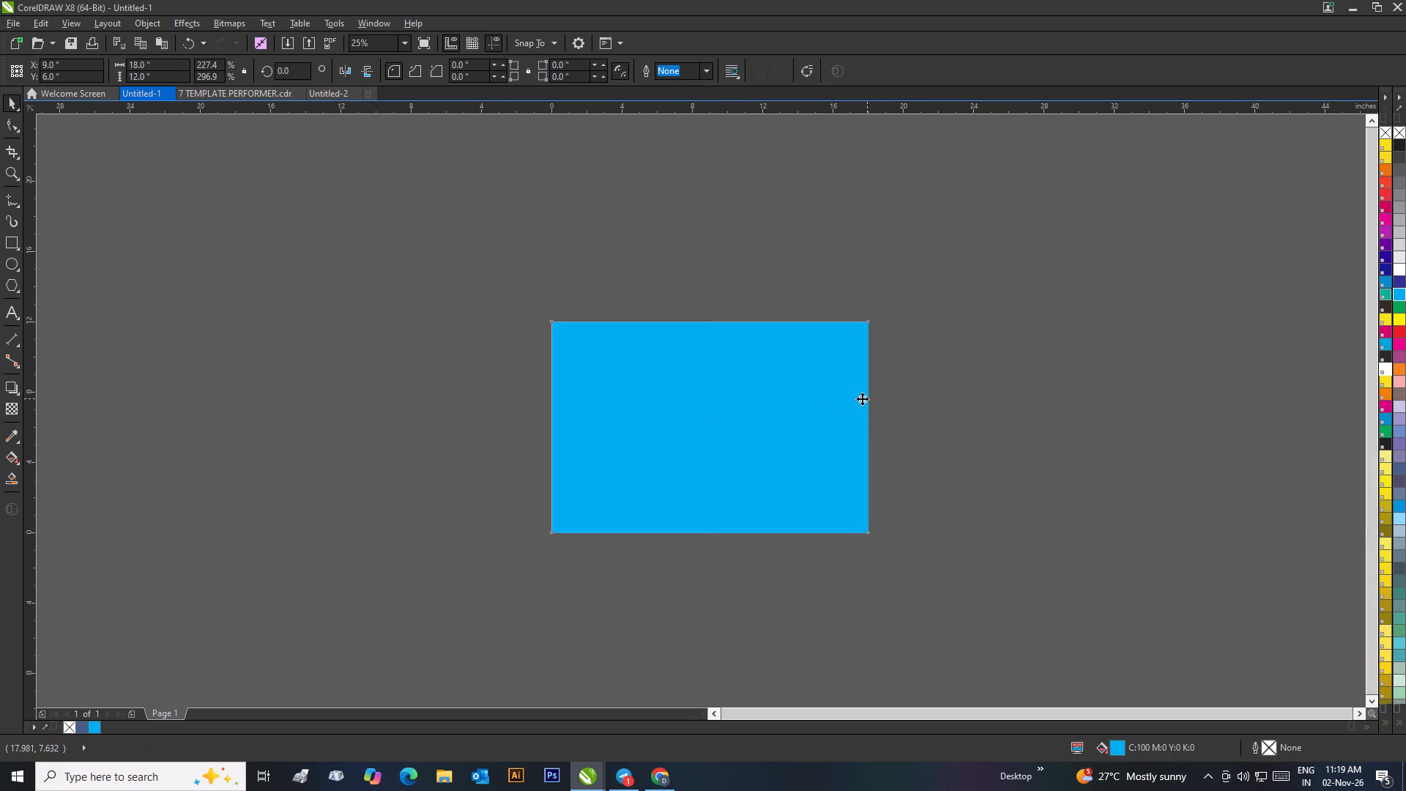
Give the rectangle an elliptical fountain fill from a white centre, slightly right of the middle, to cyan outer edges.
key(g)
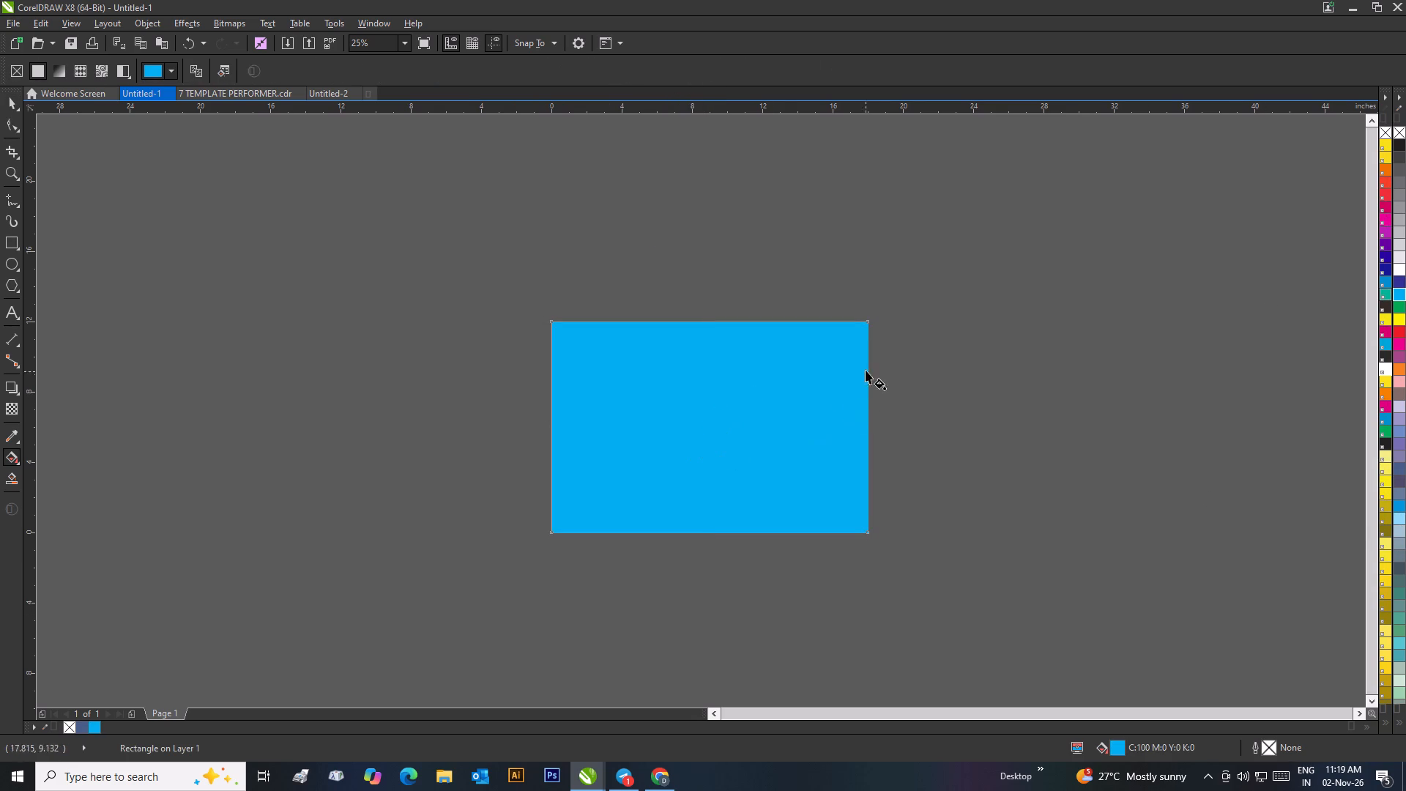
drag(862, 371, 600, 452)
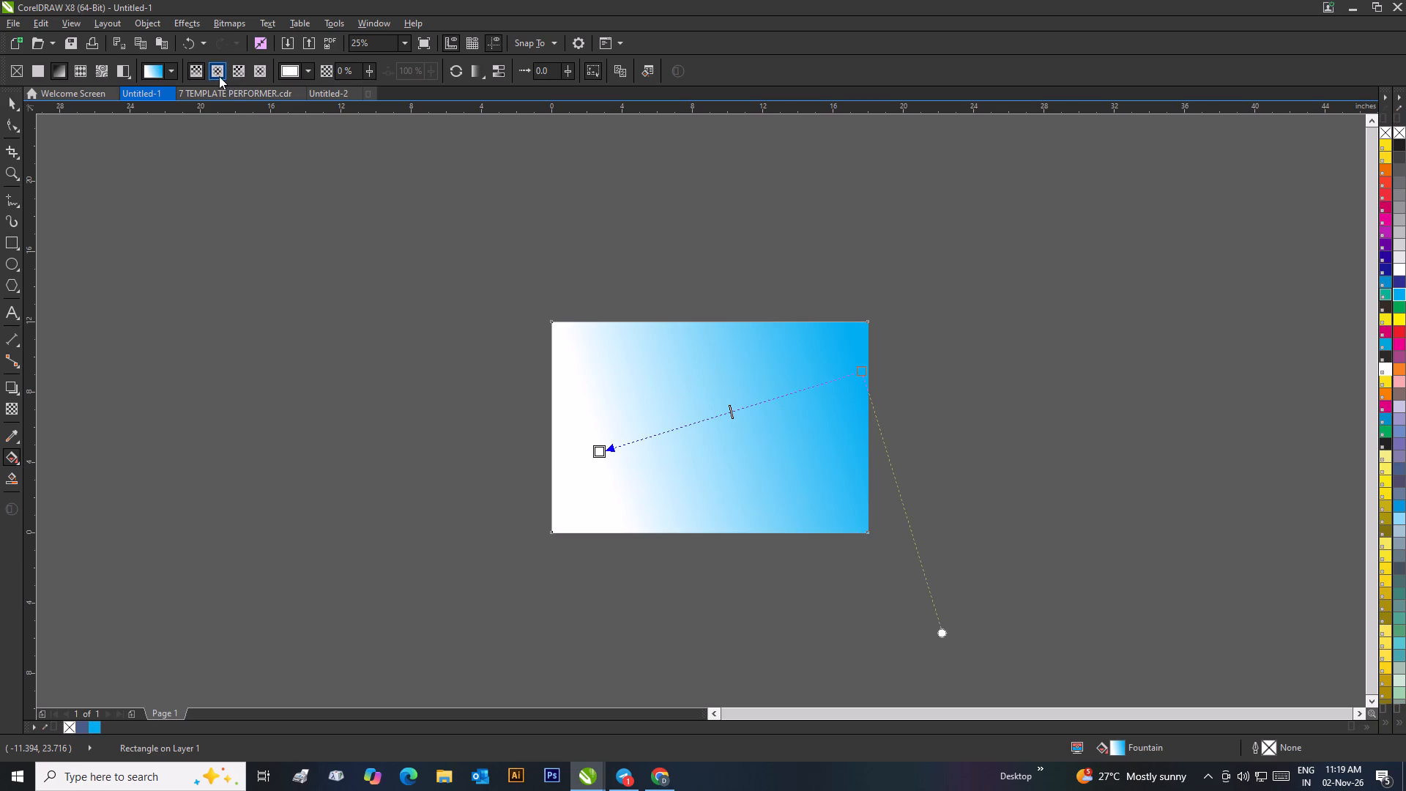
click(219, 76)
click(212, 76)
drag(765, 401, 926, 551)
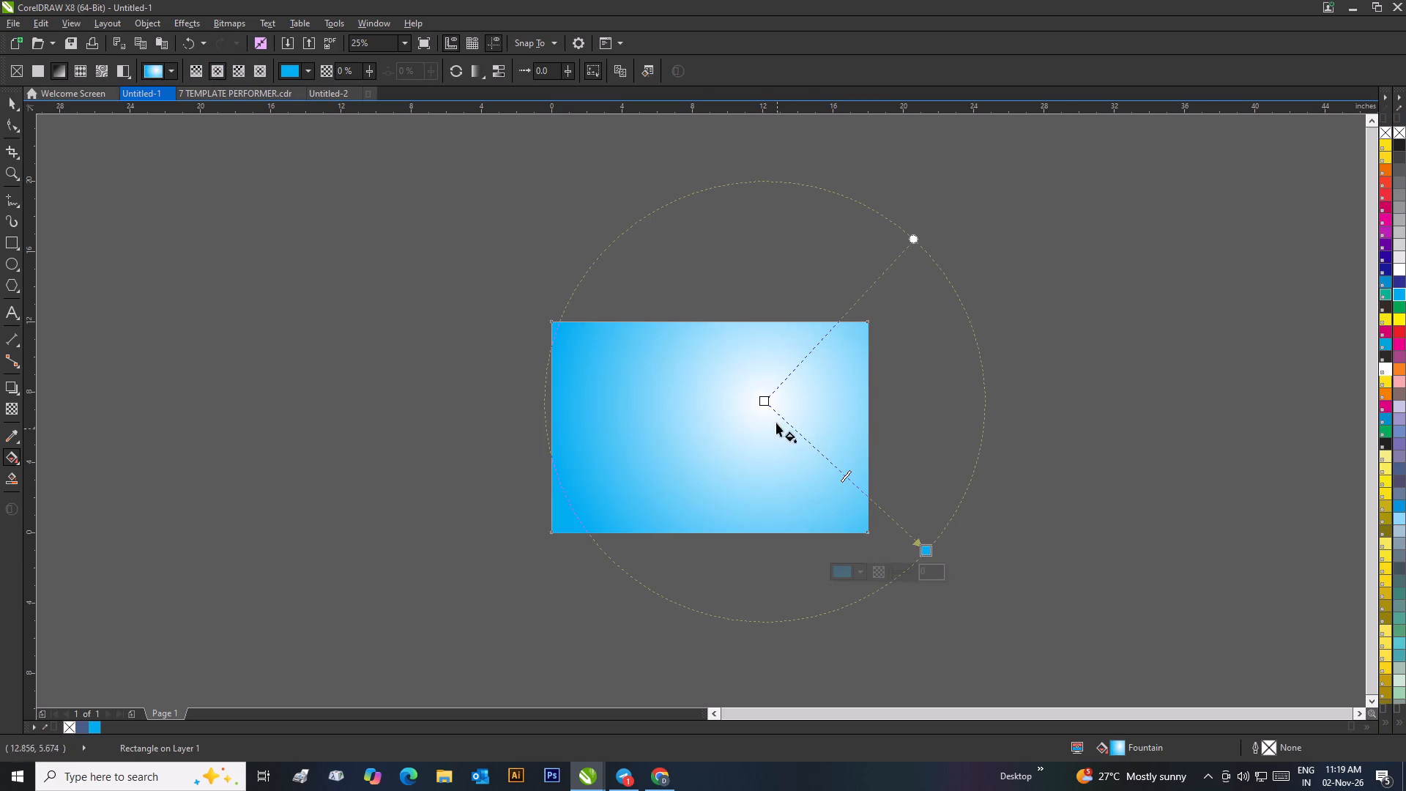
drag(765, 406, 745, 424)
click(10, 104)
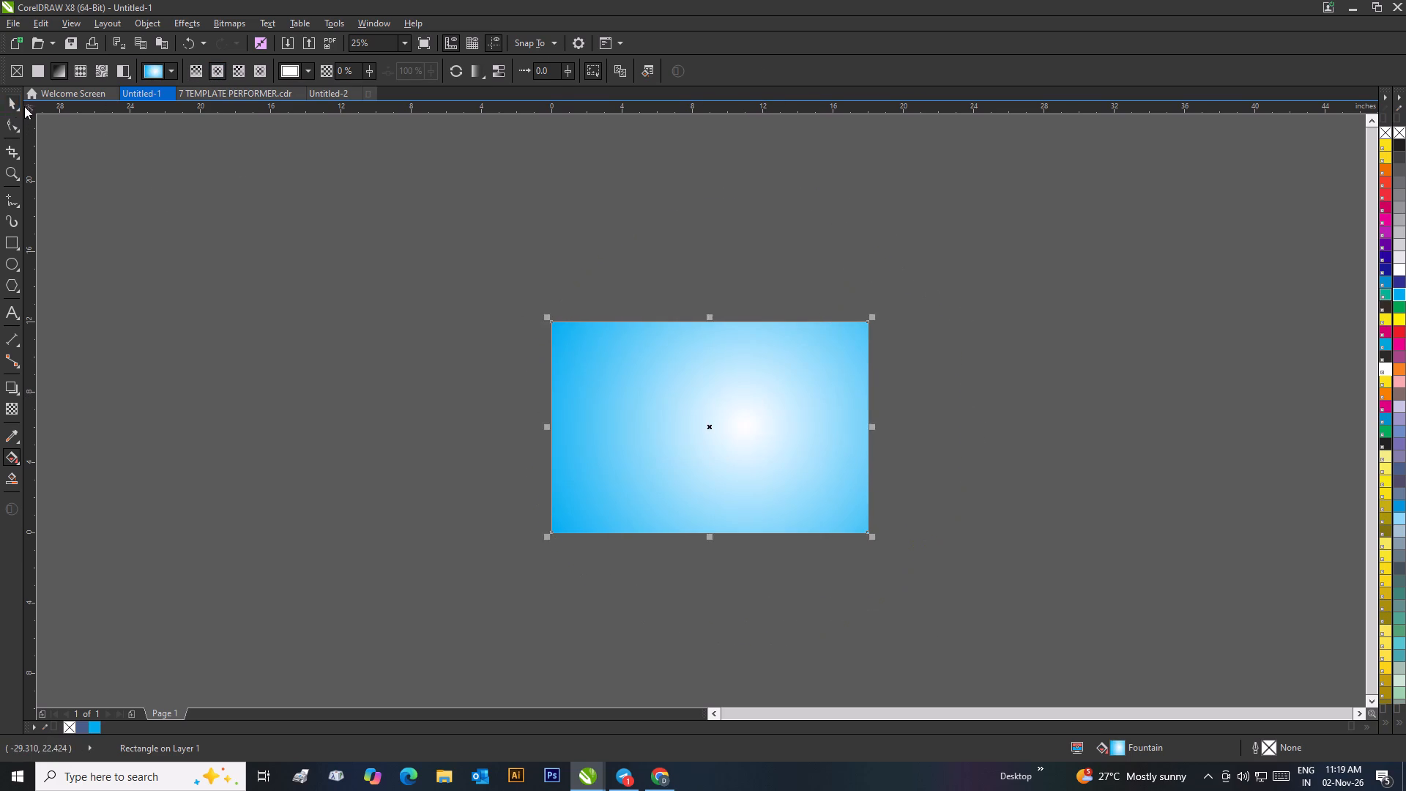
drag(242, 161, 258, 166)
scroll(718, 340, down, 1)
scroll(701, 431, up, 1)
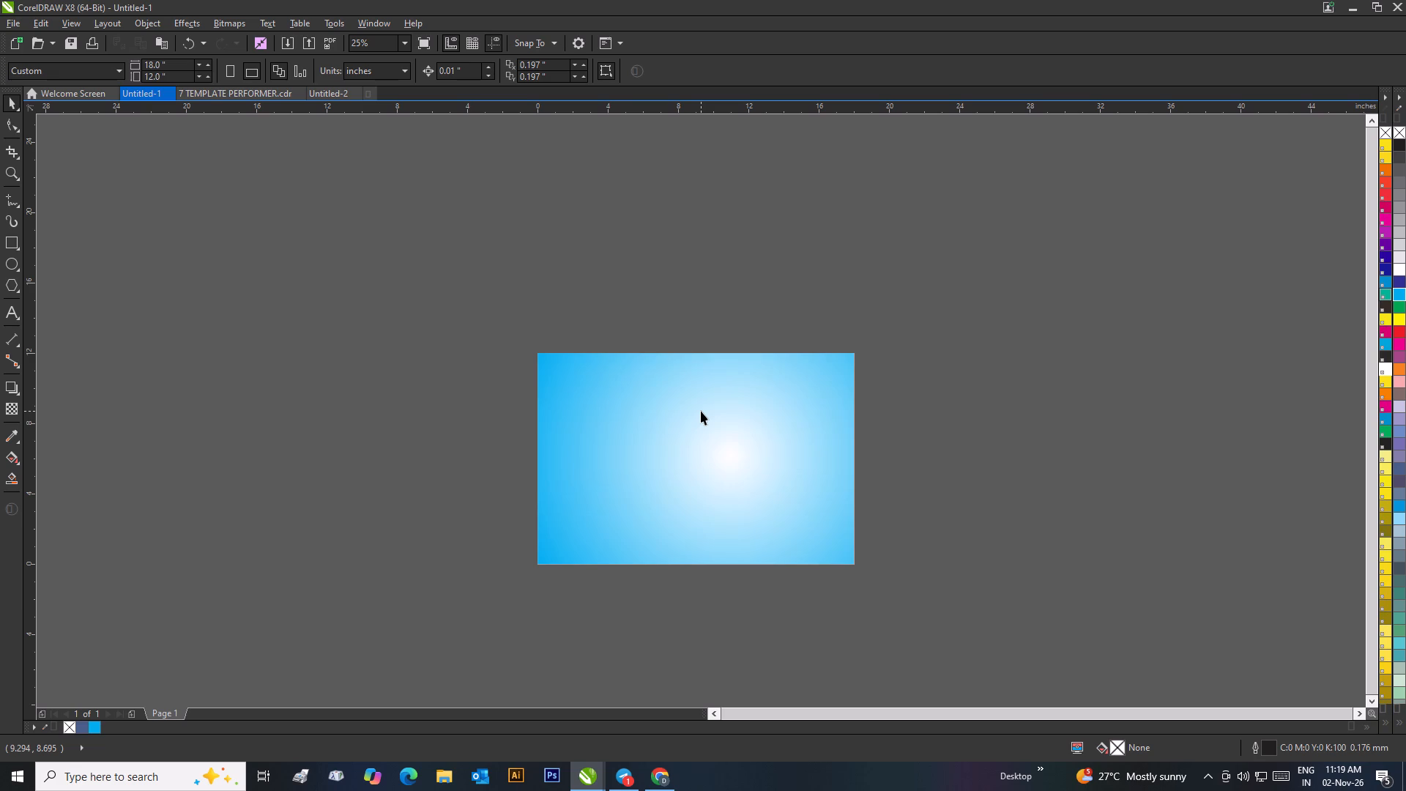
click(672, 779)
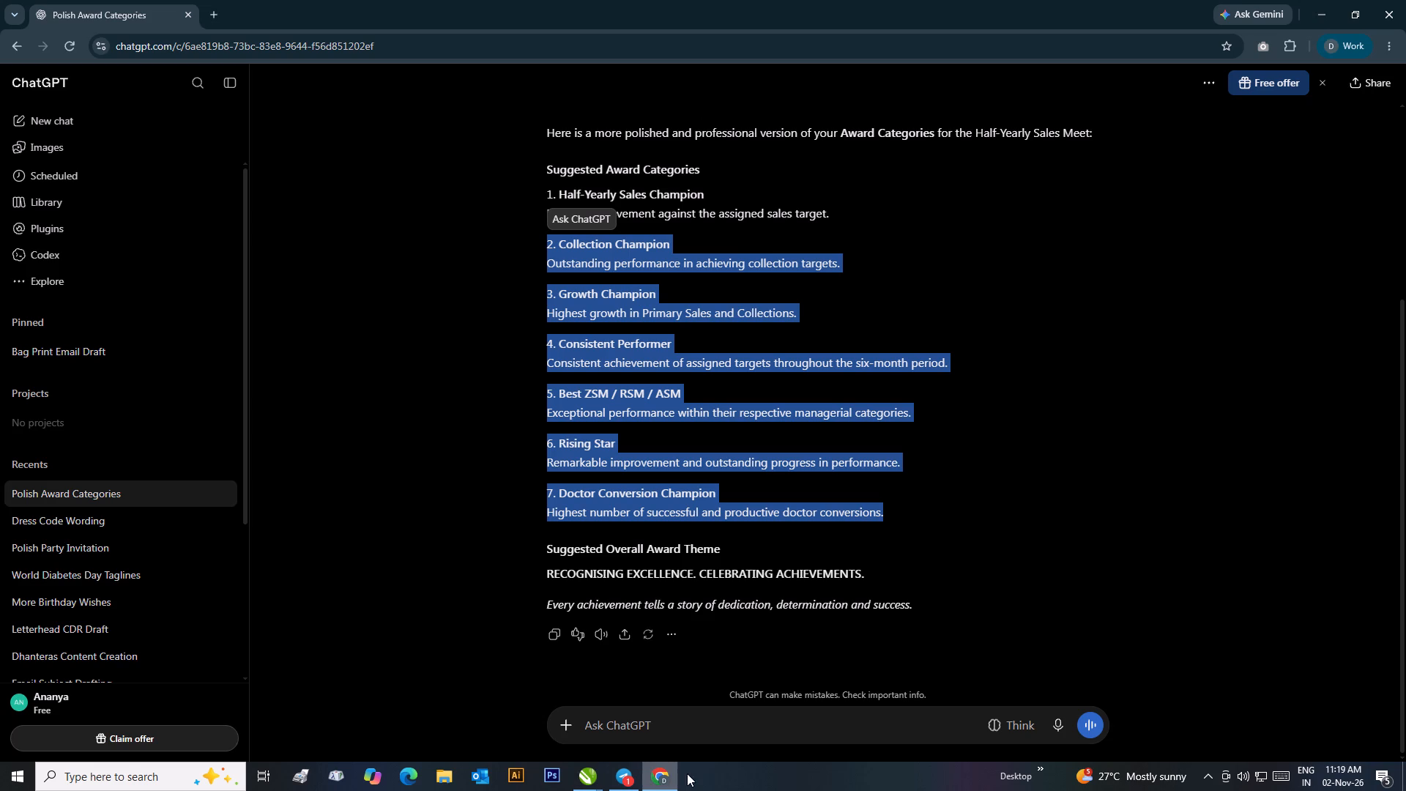
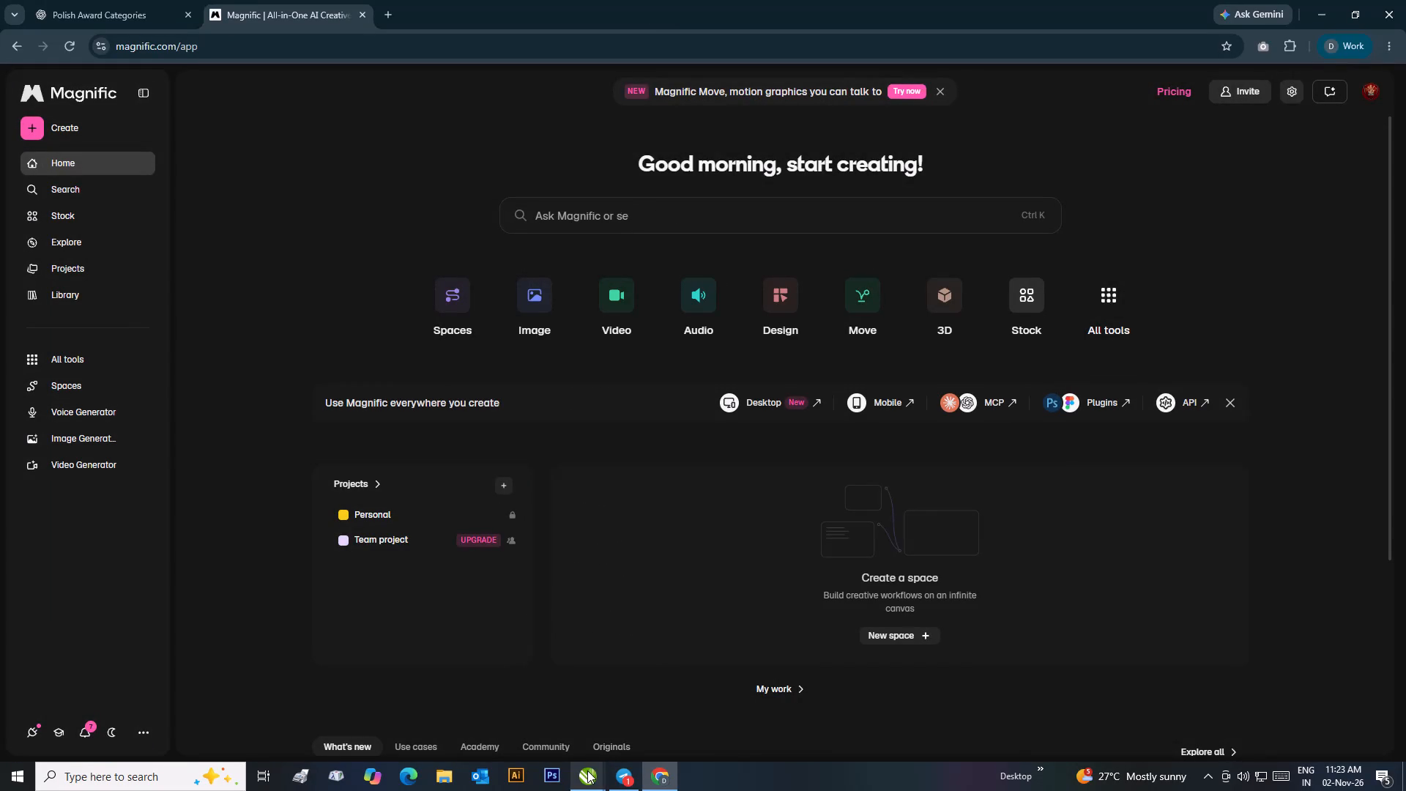
Switch from Chrome back to the blank 18 by 12 inch Untitled-2 document in CorelDRAW.
click(715, 723)
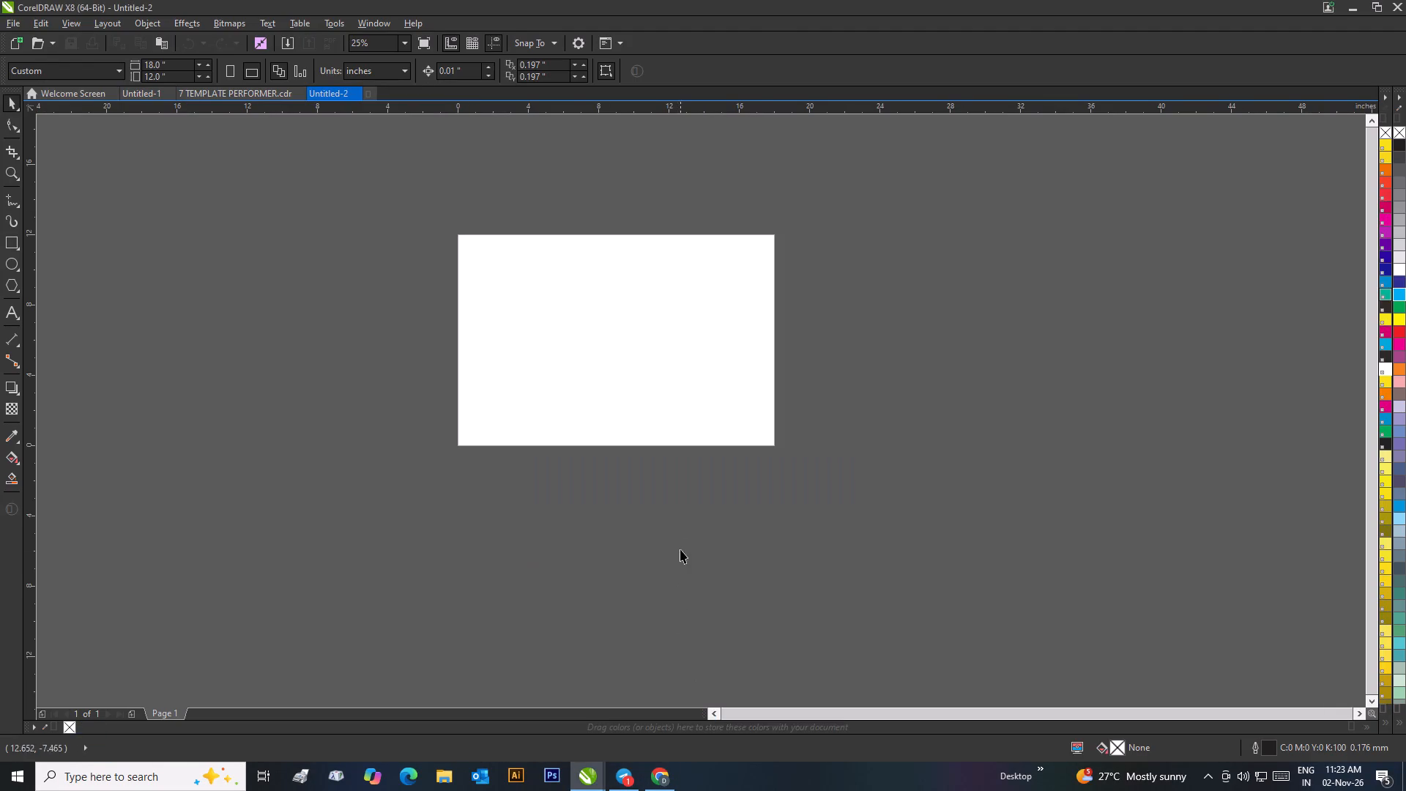
click(363, 269)
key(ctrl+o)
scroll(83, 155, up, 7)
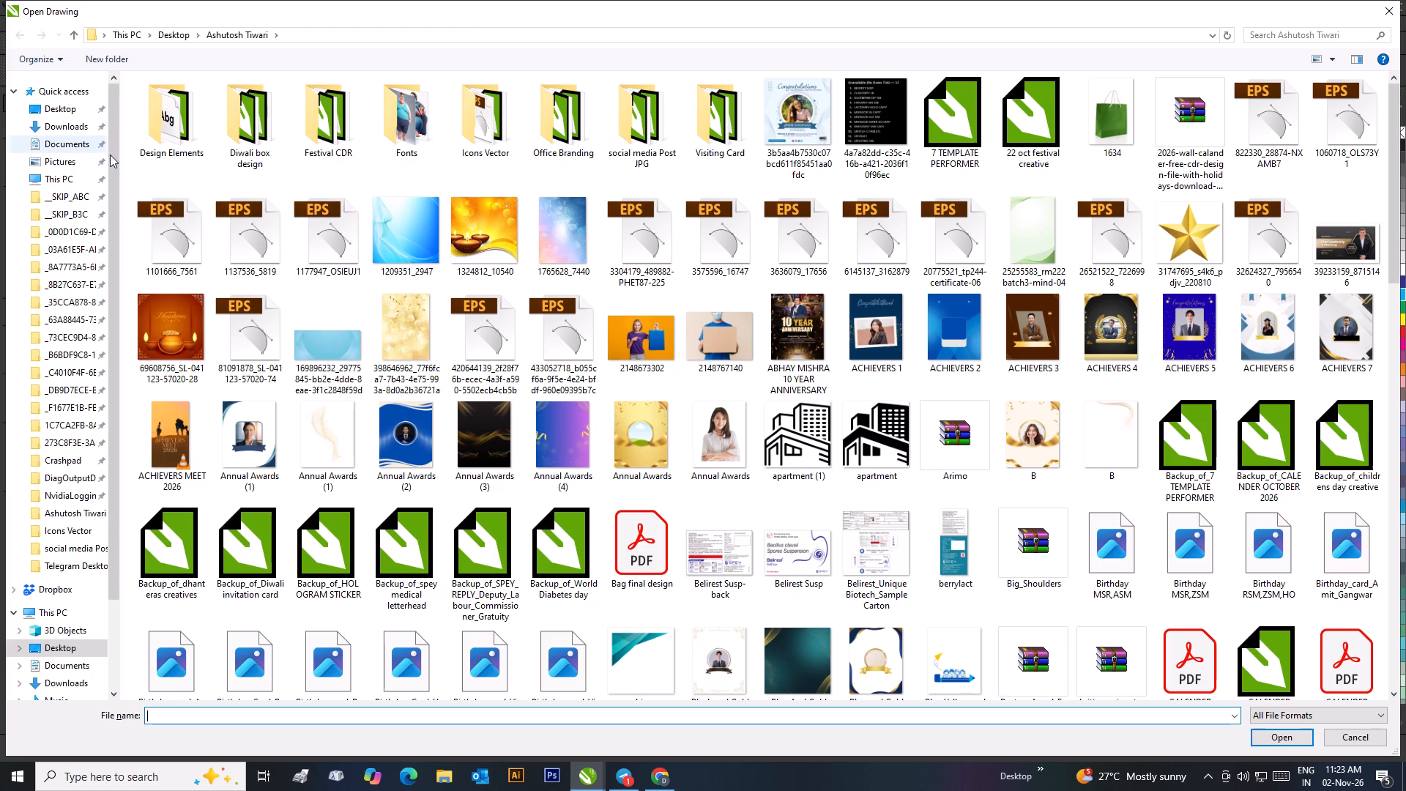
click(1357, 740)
key(ctrl+o)
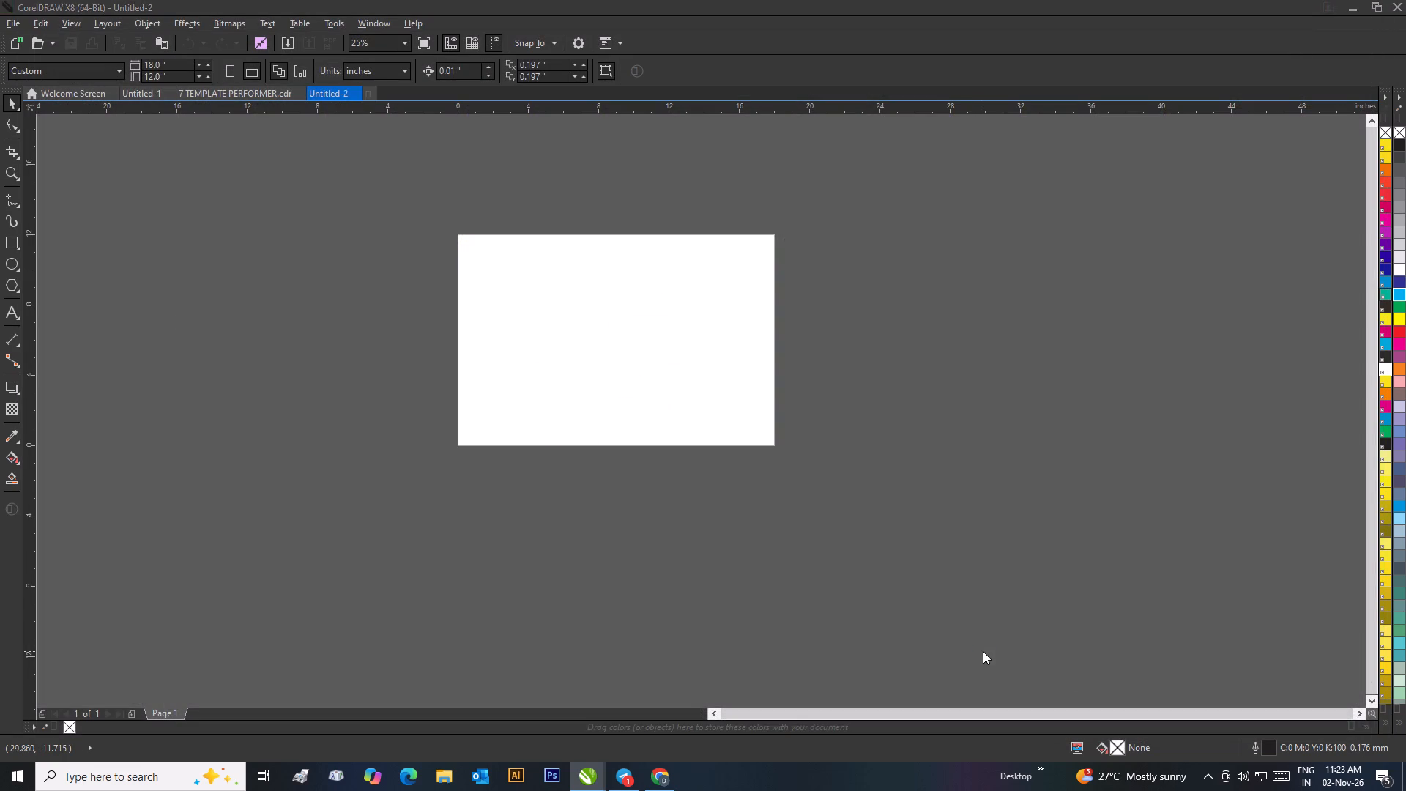
click(1290, 38)
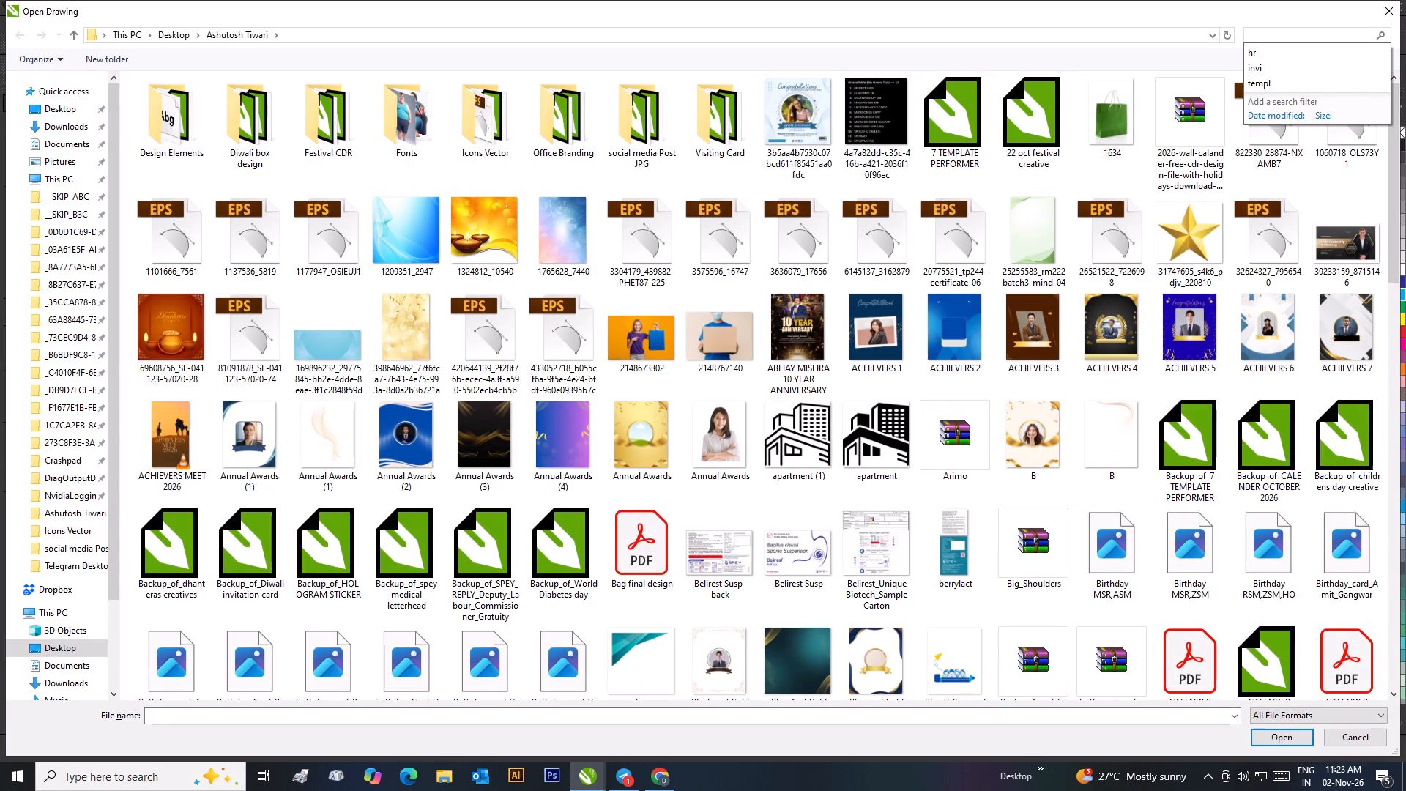
text(birt)
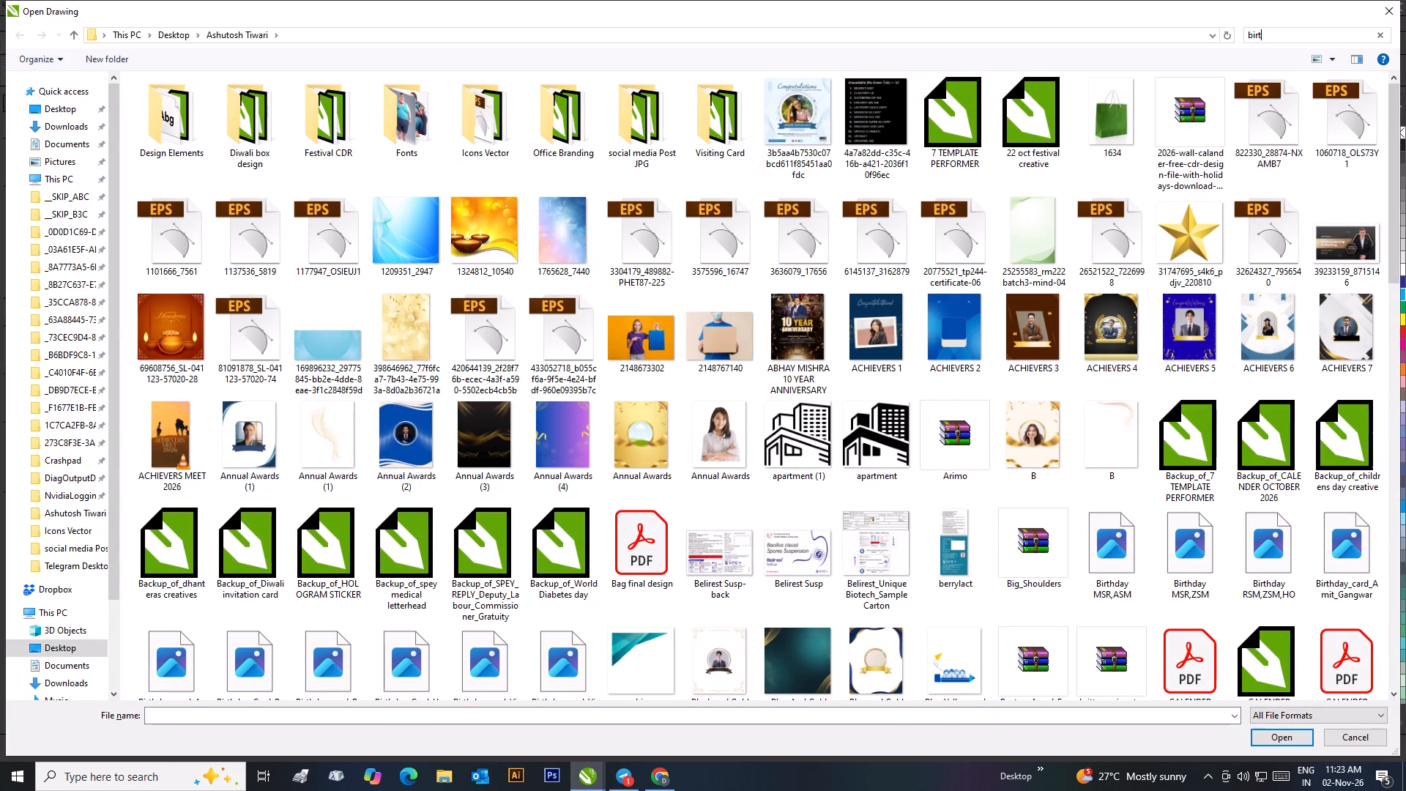
double_click(260, 123)
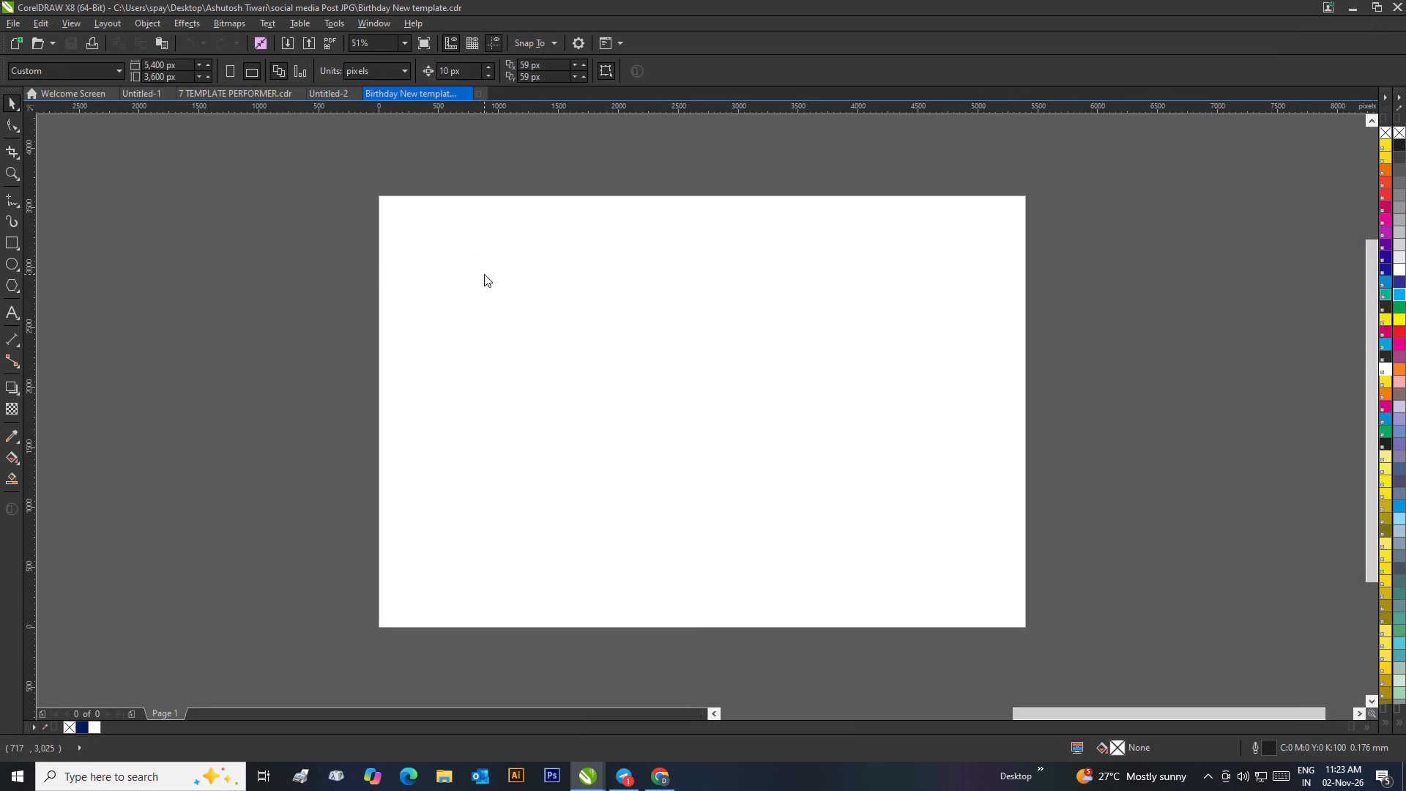
Examine the two SPEY Happy Birthday card designs beside the page, both their overall layouts and their text and artwork up close.
scroll(498, 305, down, 3)
scroll(710, 425, down, 2)
scroll(585, 409, up, 3)
scroll(853, 362, up, 3)
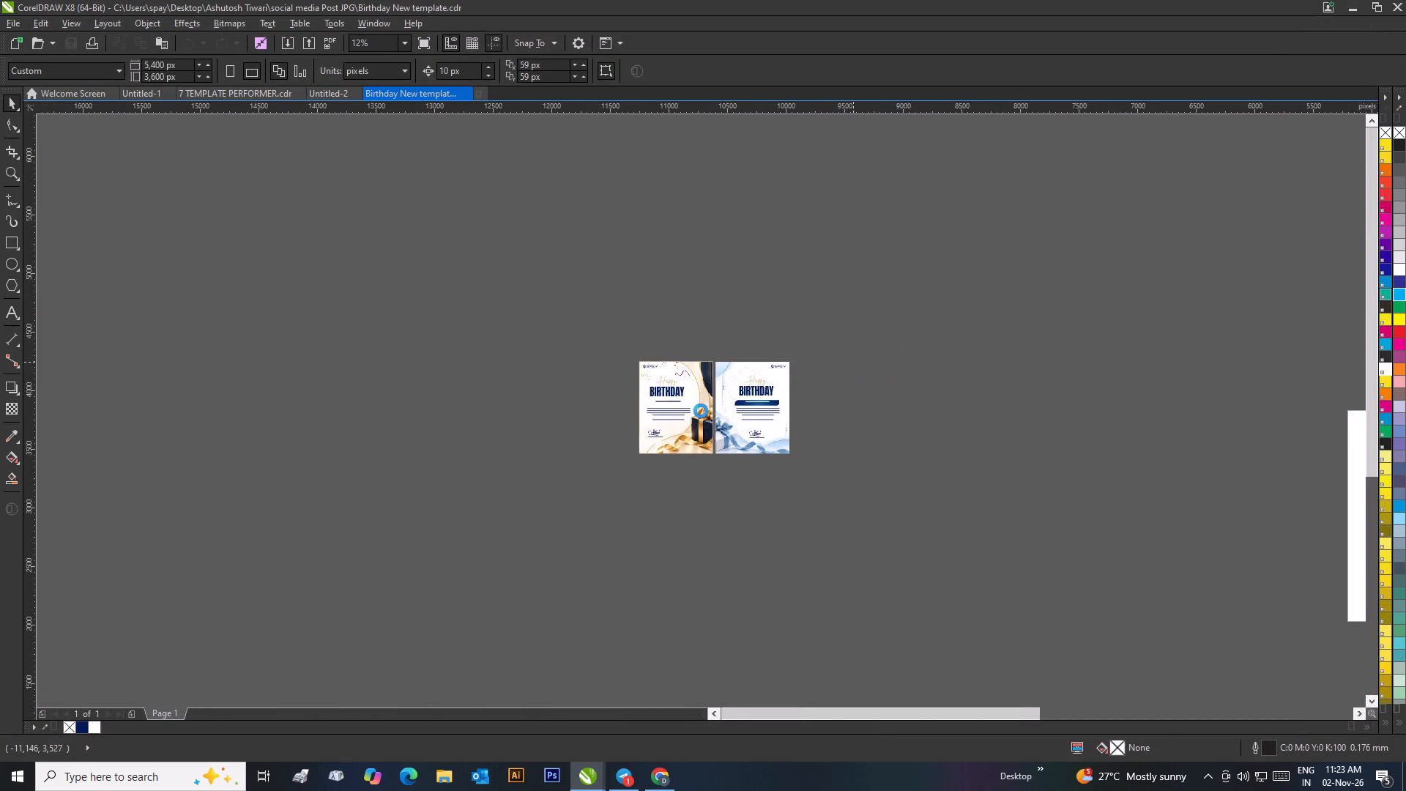
scroll(701, 411, up, 3)
scroll(705, 415, down, 1)
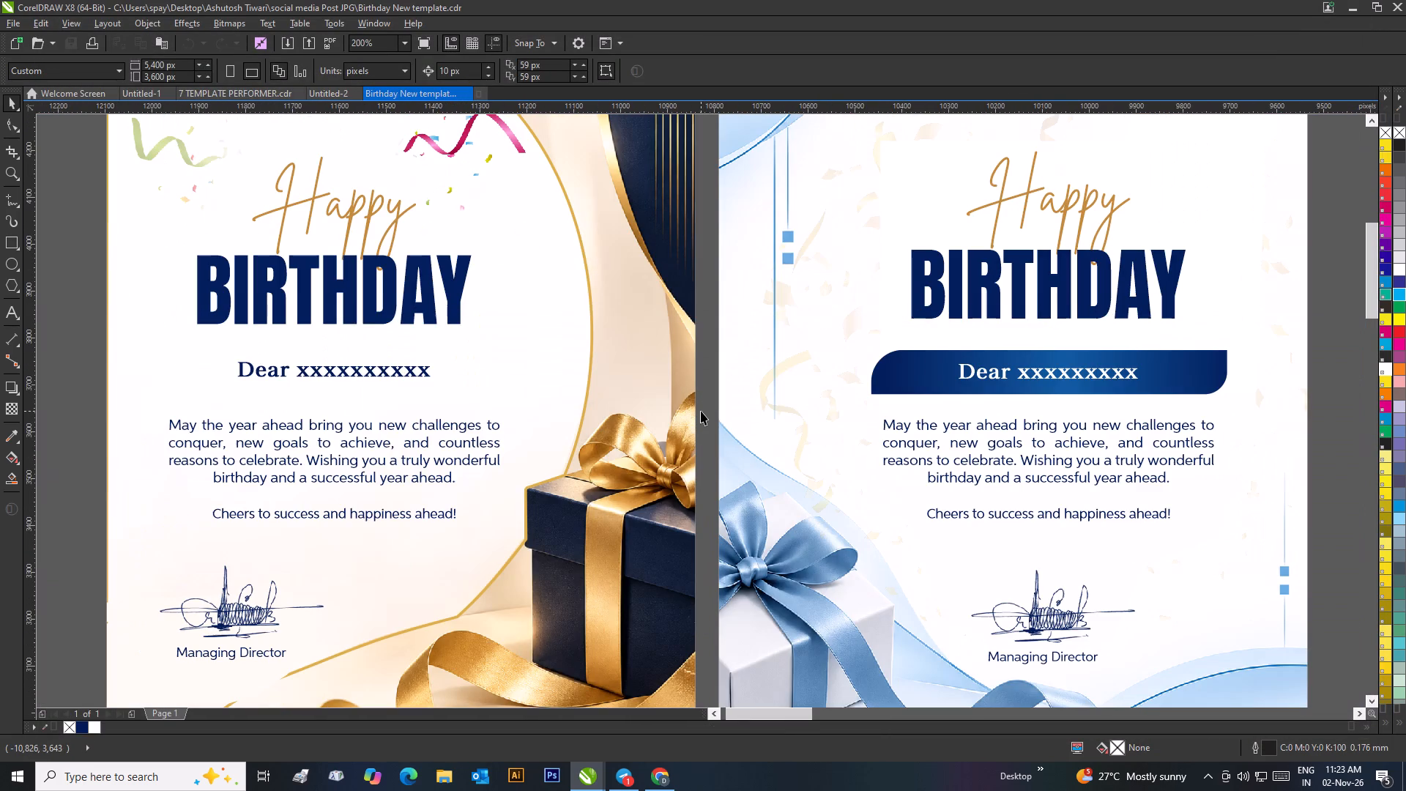
scroll(718, 408, down, 1)
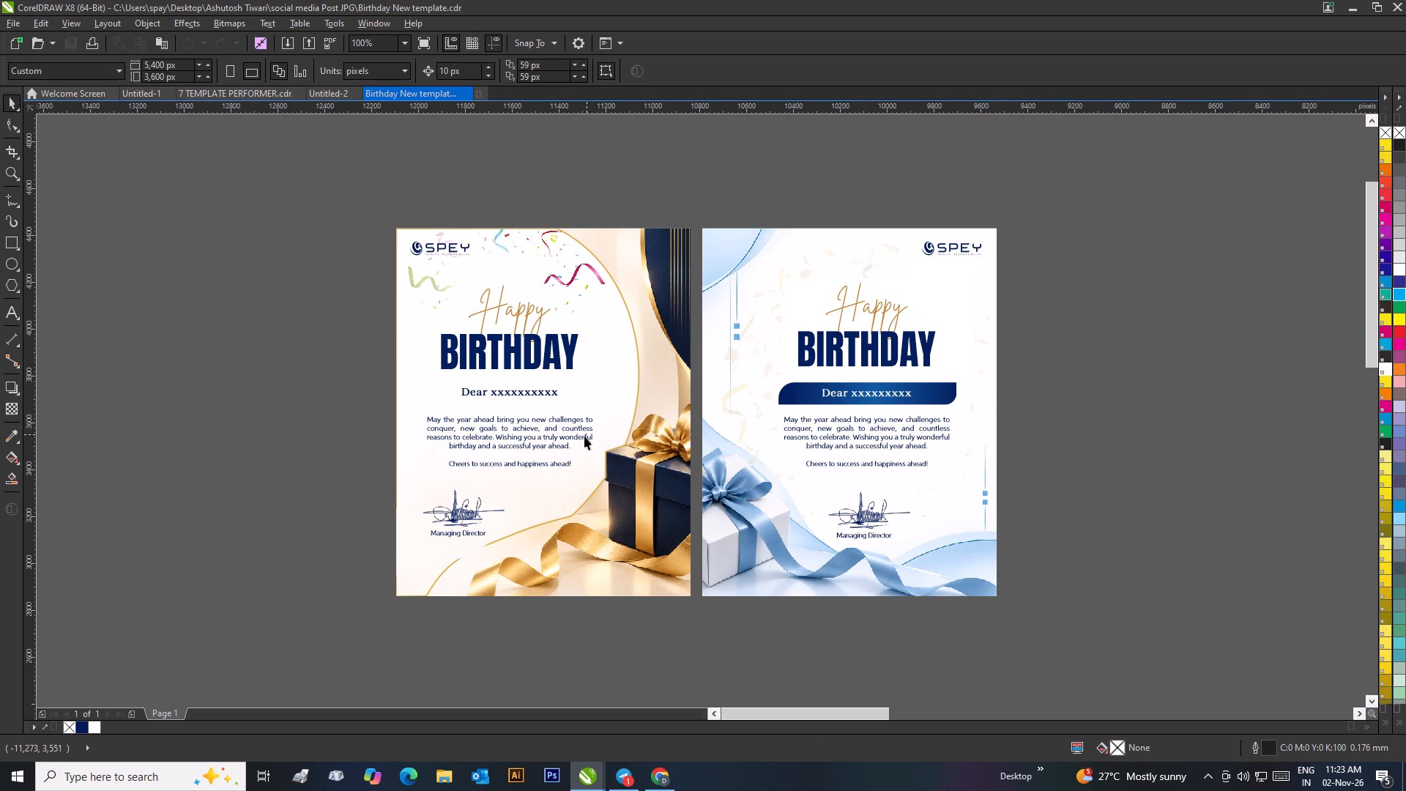
scroll(558, 441, up, 1)
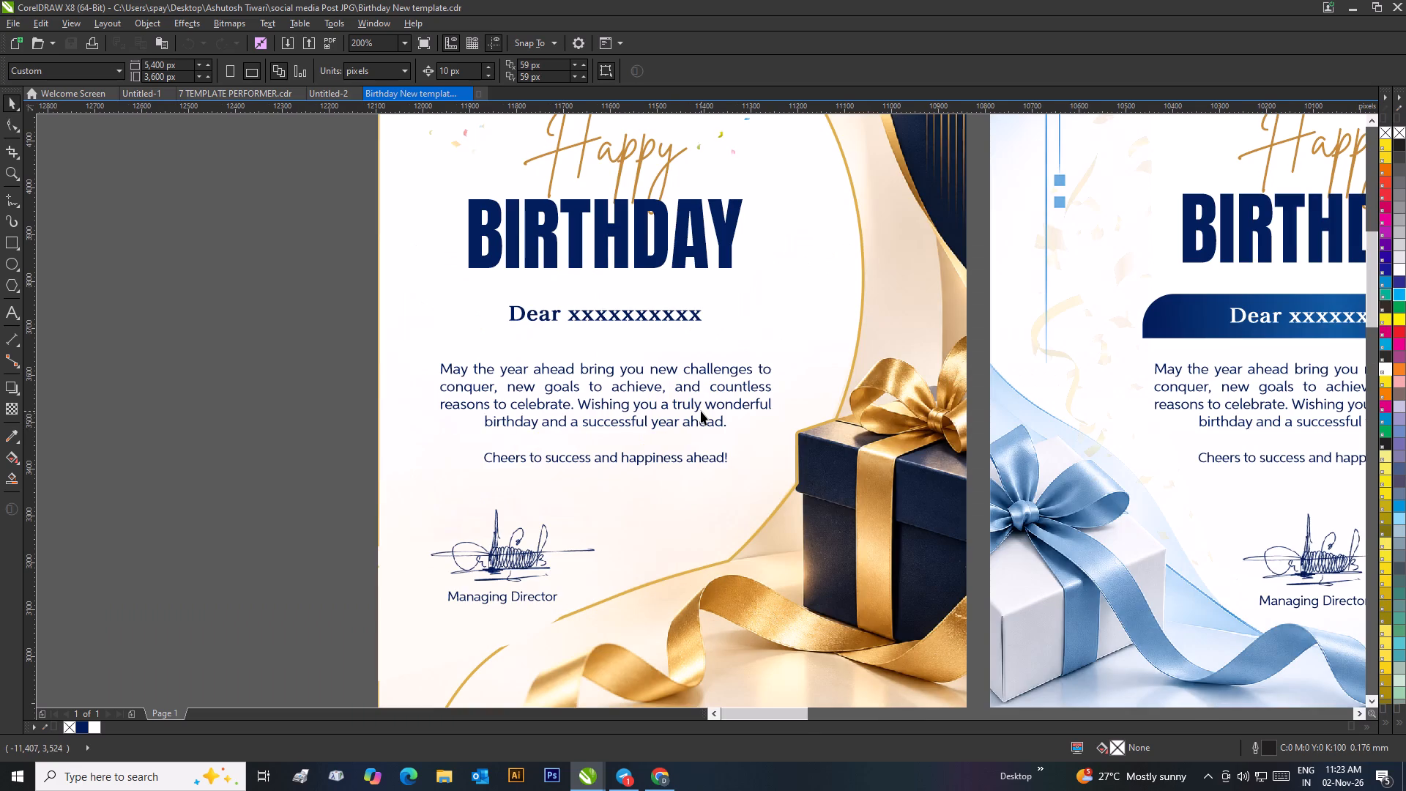
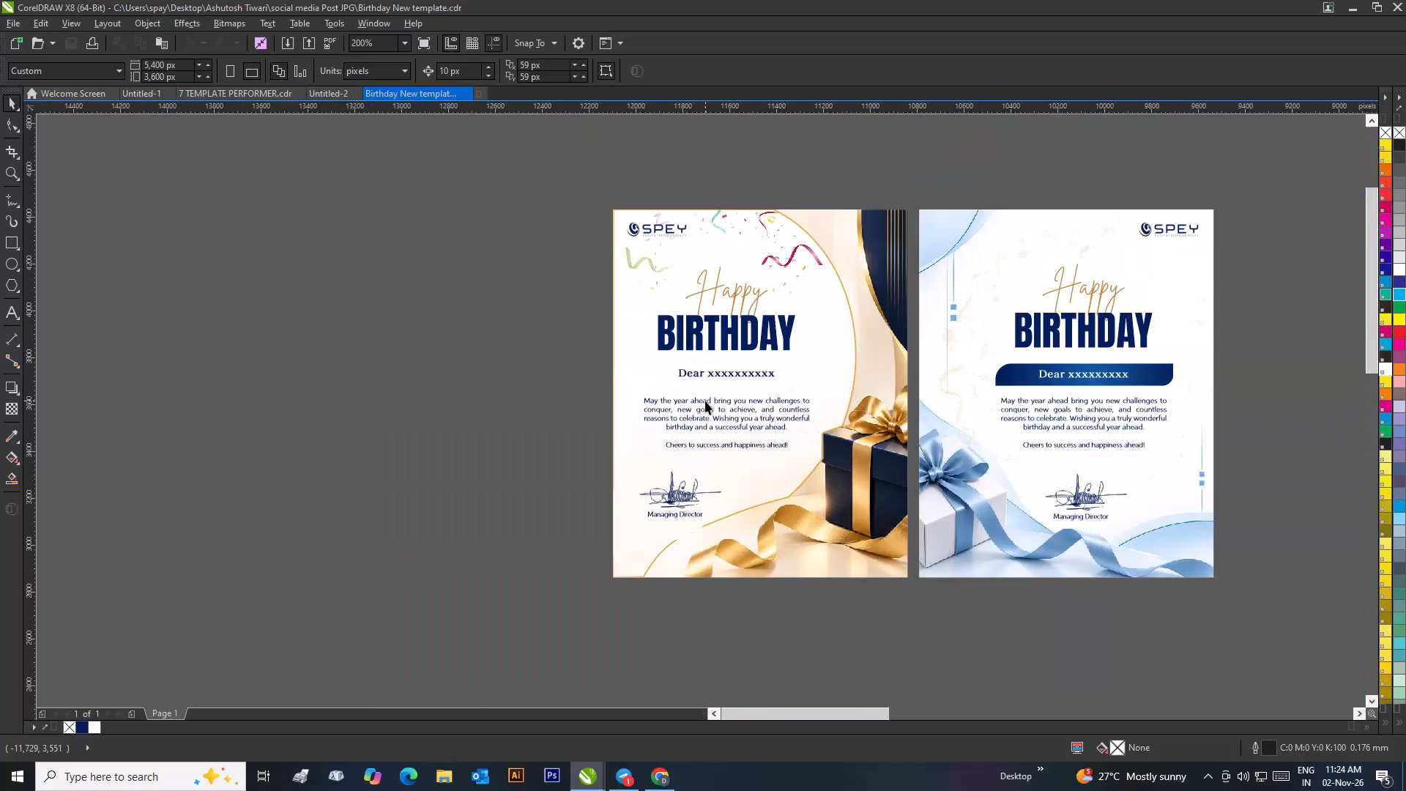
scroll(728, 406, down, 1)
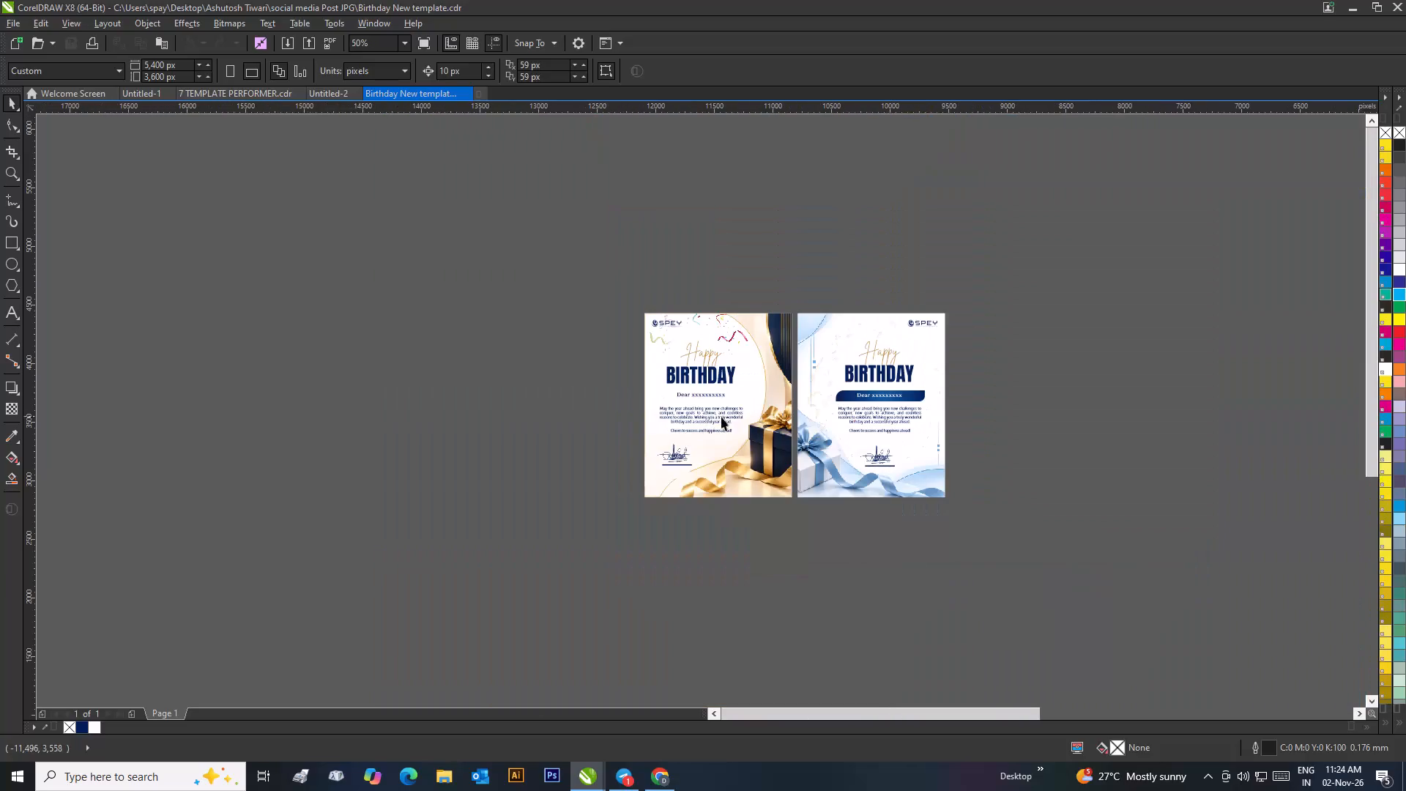
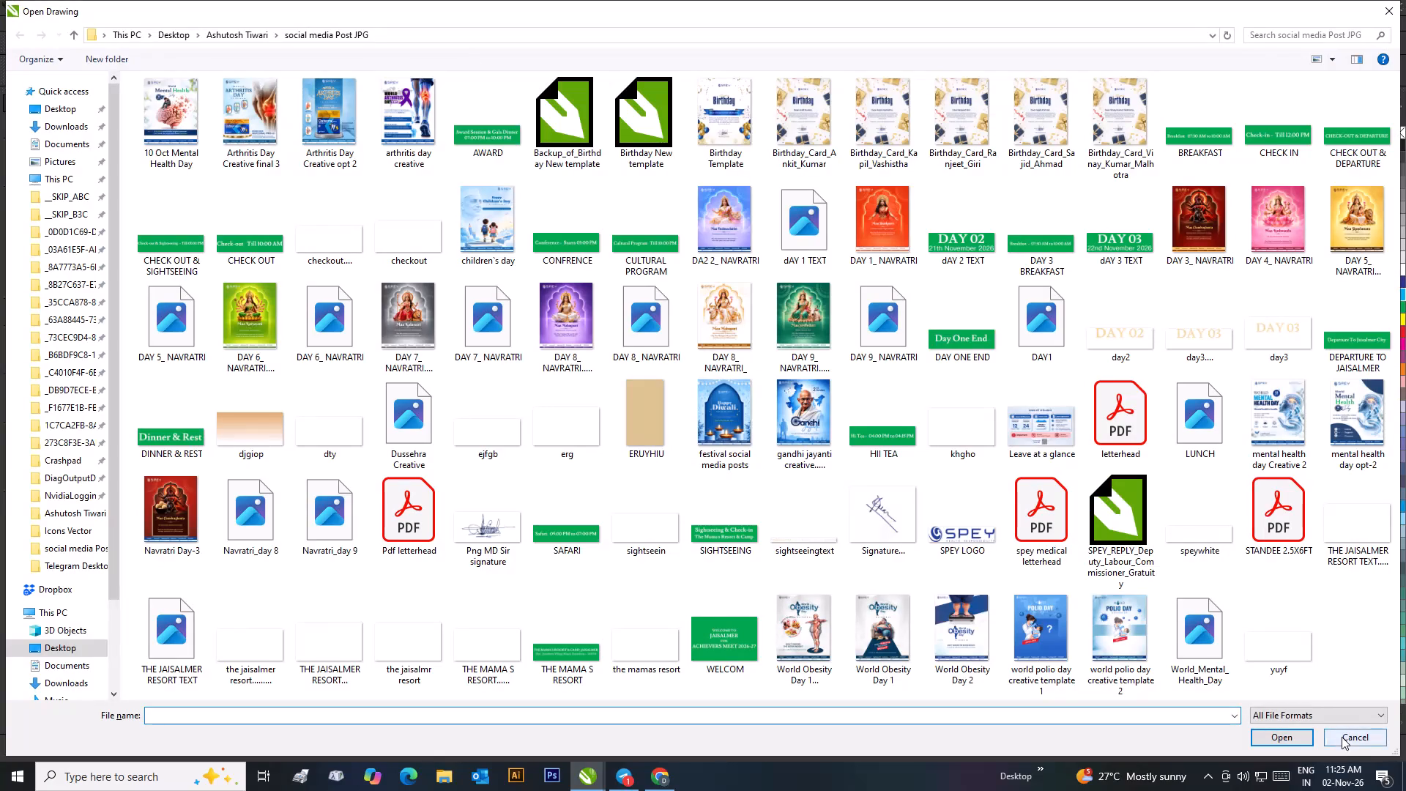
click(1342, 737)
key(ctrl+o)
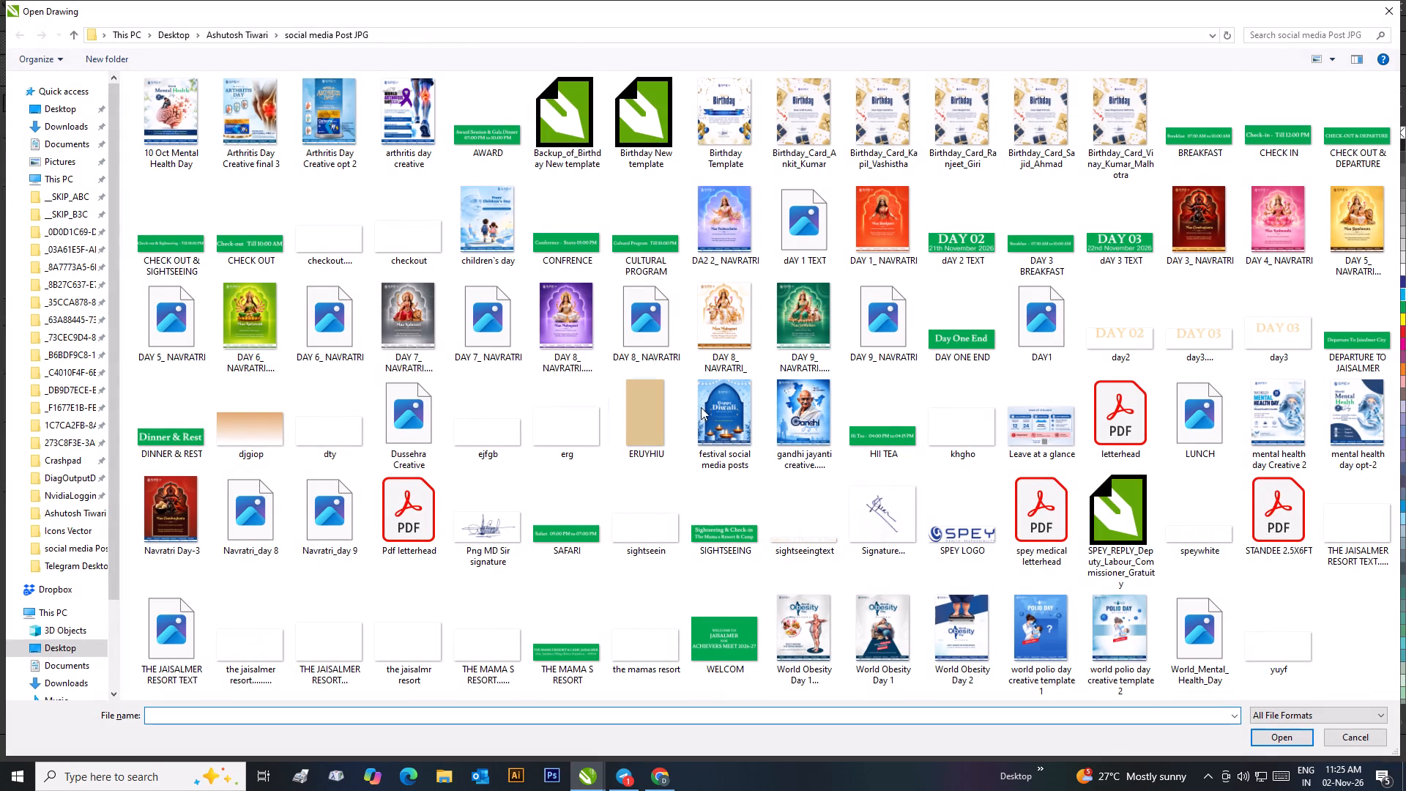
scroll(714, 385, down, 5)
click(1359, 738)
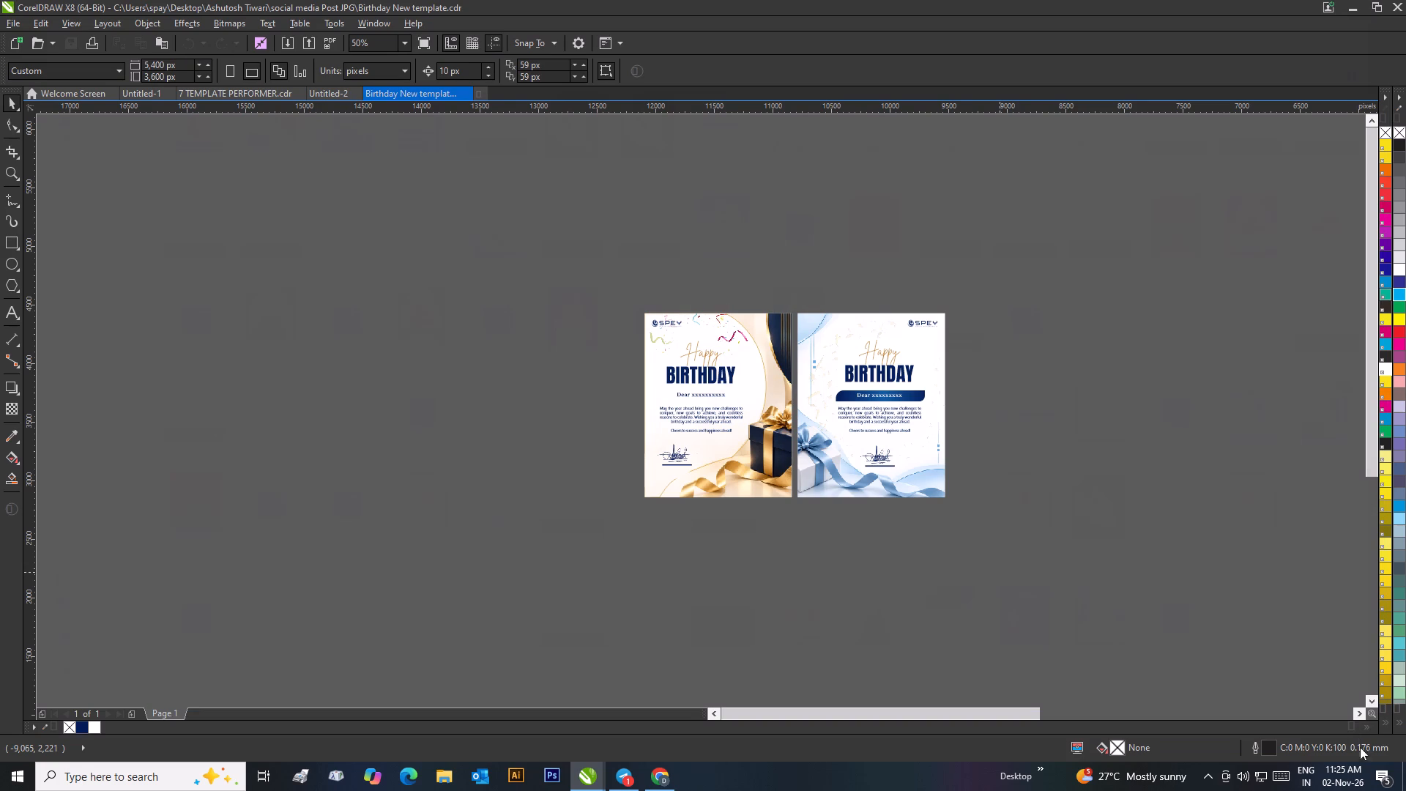
Group the objects of the gold birthday card and move it sideways, well clear of the blue card.
click(549, 346)
drag(608, 297, 655, 355)
drag(655, 355, 800, 523)
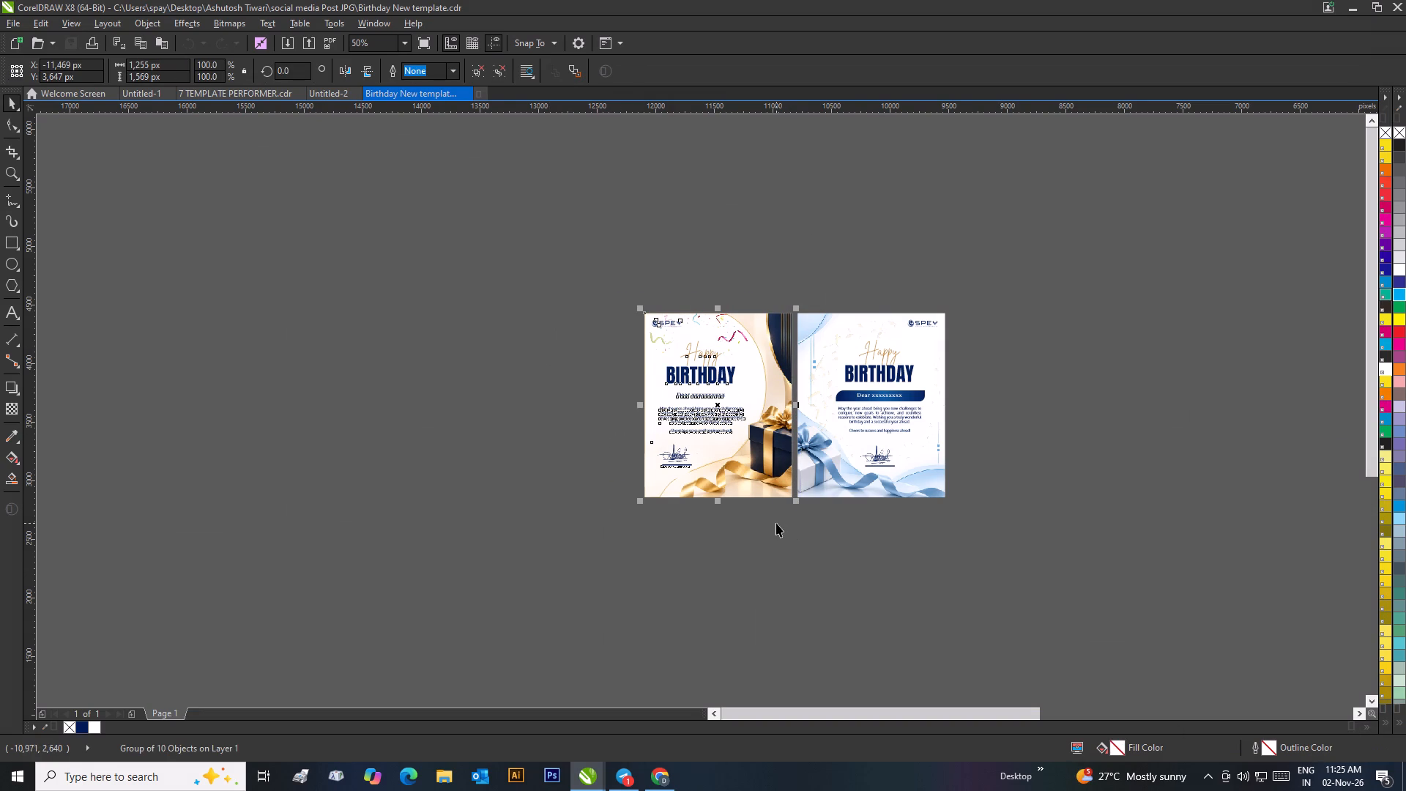
key(ctrl+g)
click(695, 300)
click(712, 361)
drag(725, 380, 581, 381)
right_click(581, 381)
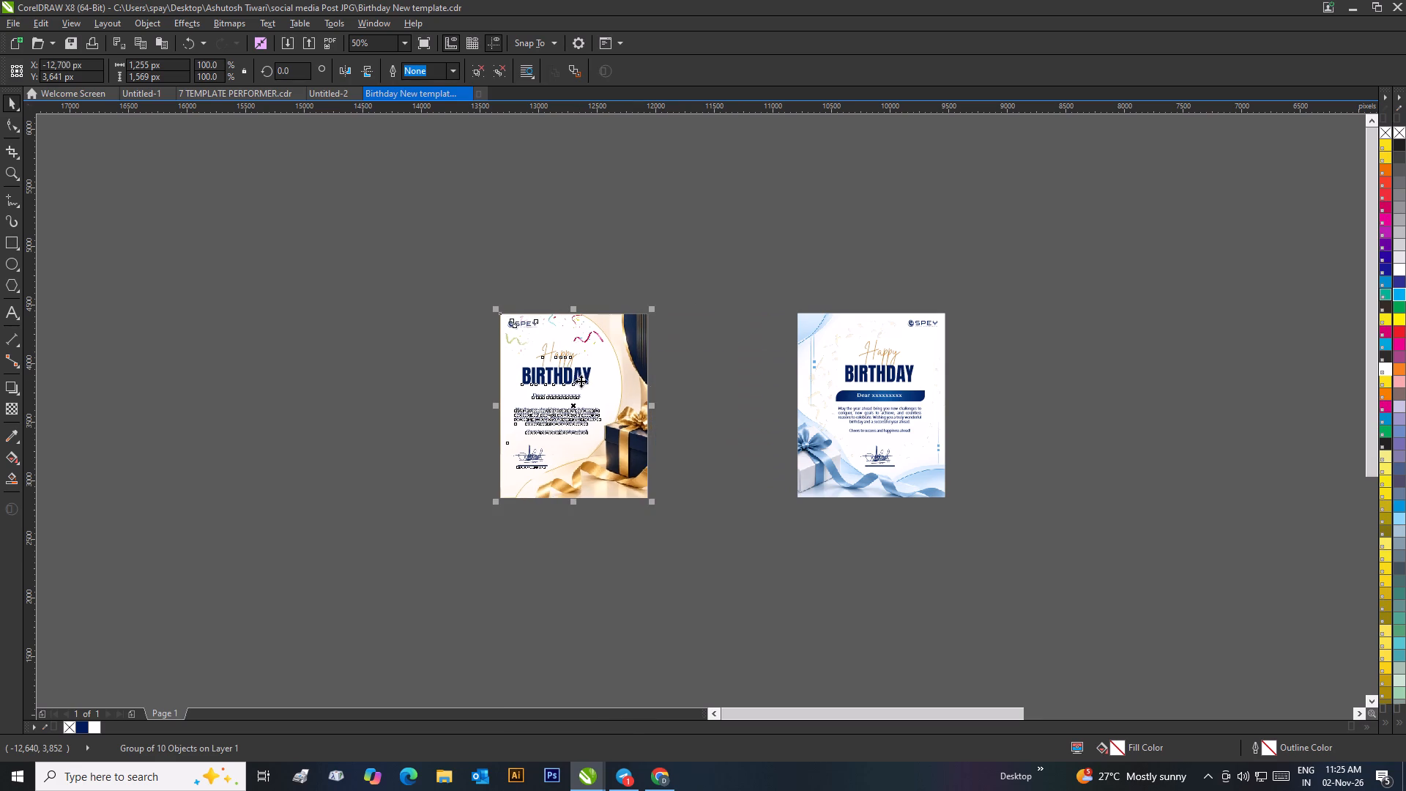
click(624, 538)
click(672, 461)
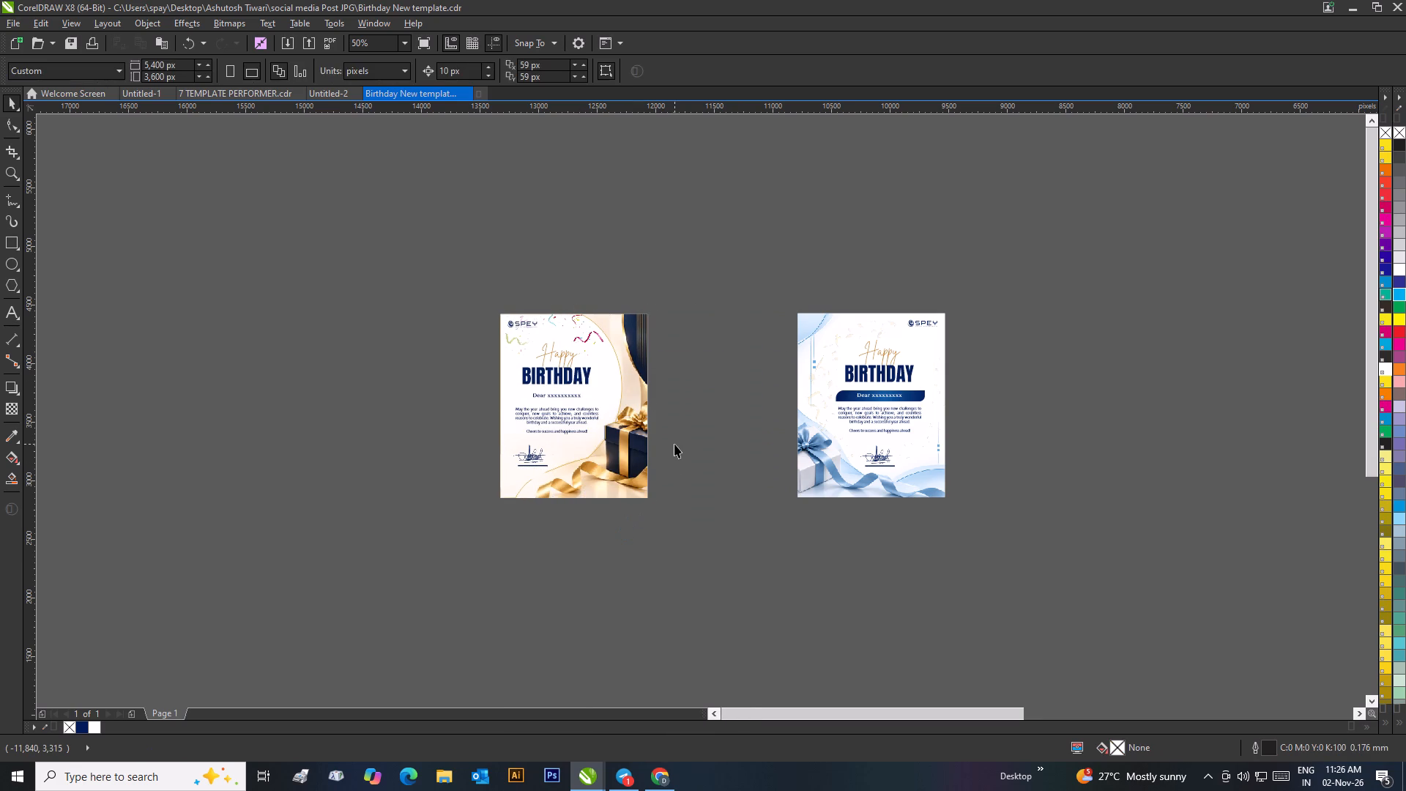
Create a new document and paste the grouped gold birthday card into it.
key(ctrl+n)
key(ctrl+v)
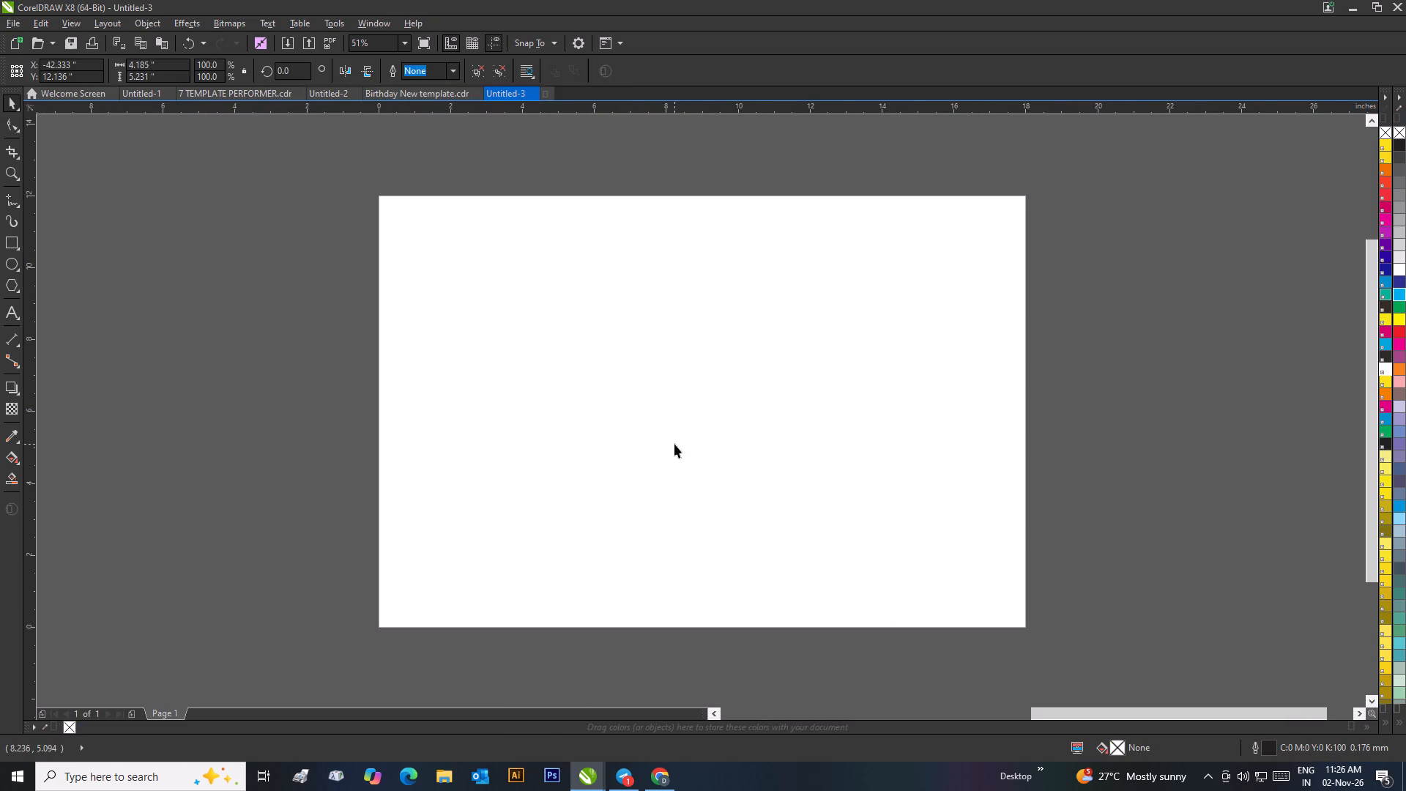
scroll(674, 444, down, 4)
click(526, 315)
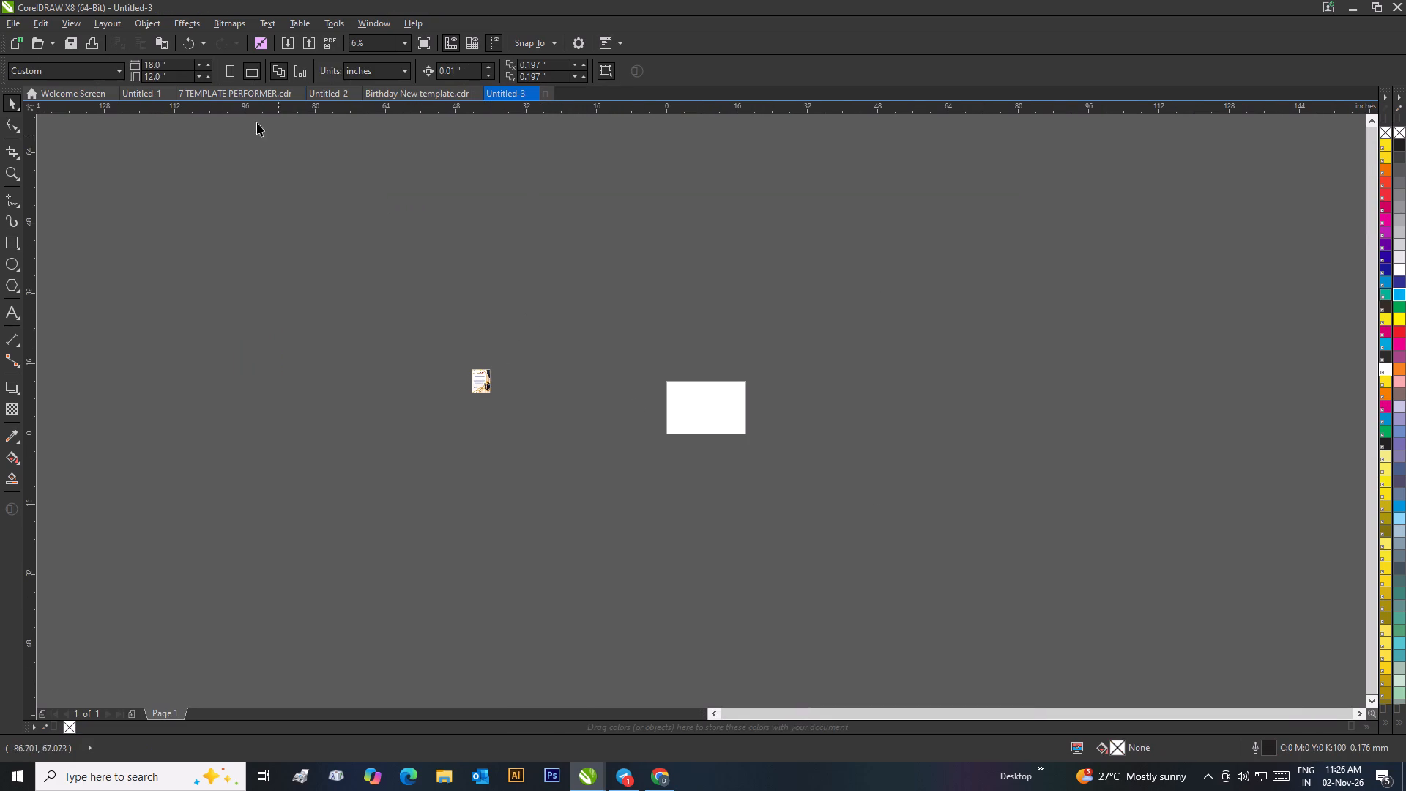
Set the new document's page size to 4.185 by 5.231 inches, matching the birthday card.
drag(447, 341, 512, 424)
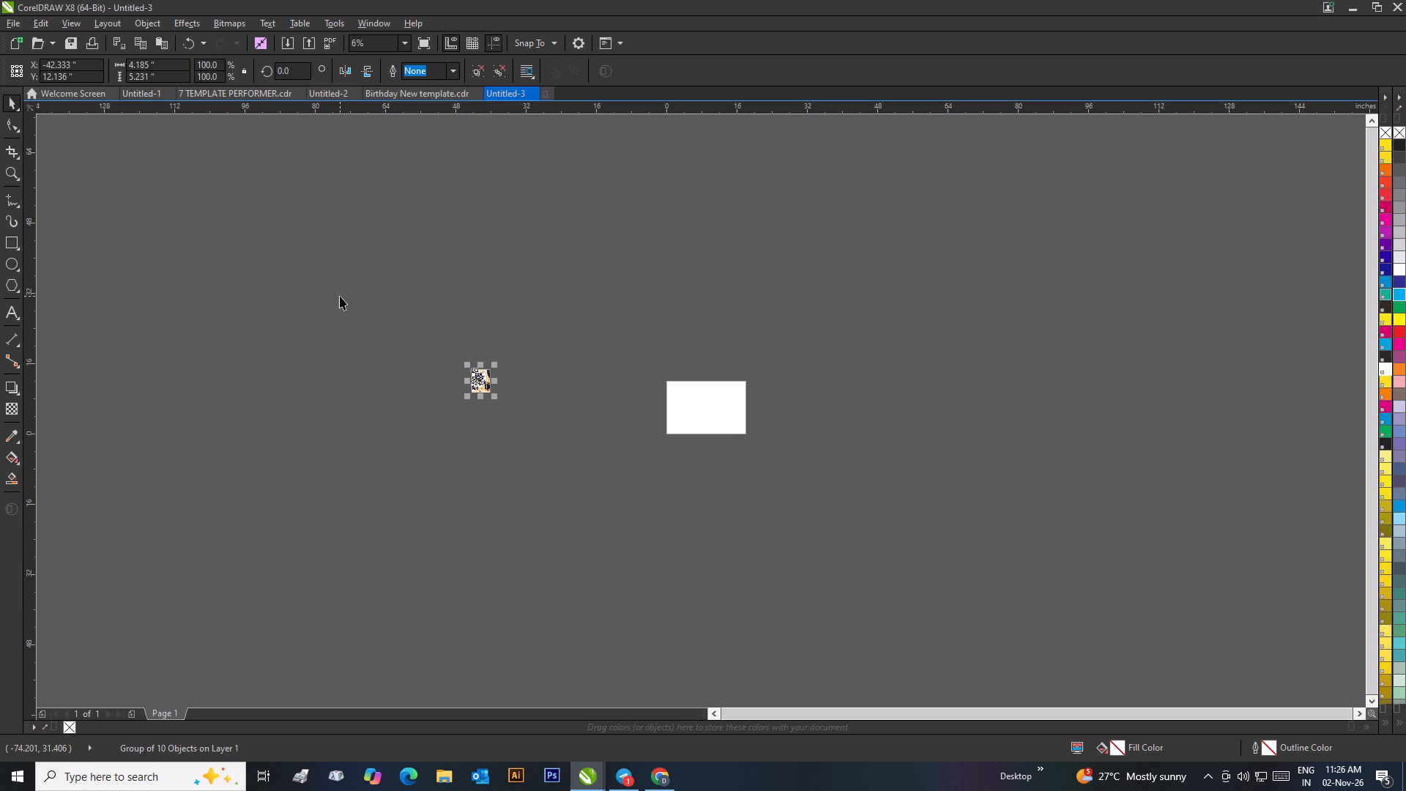
click(193, 149)
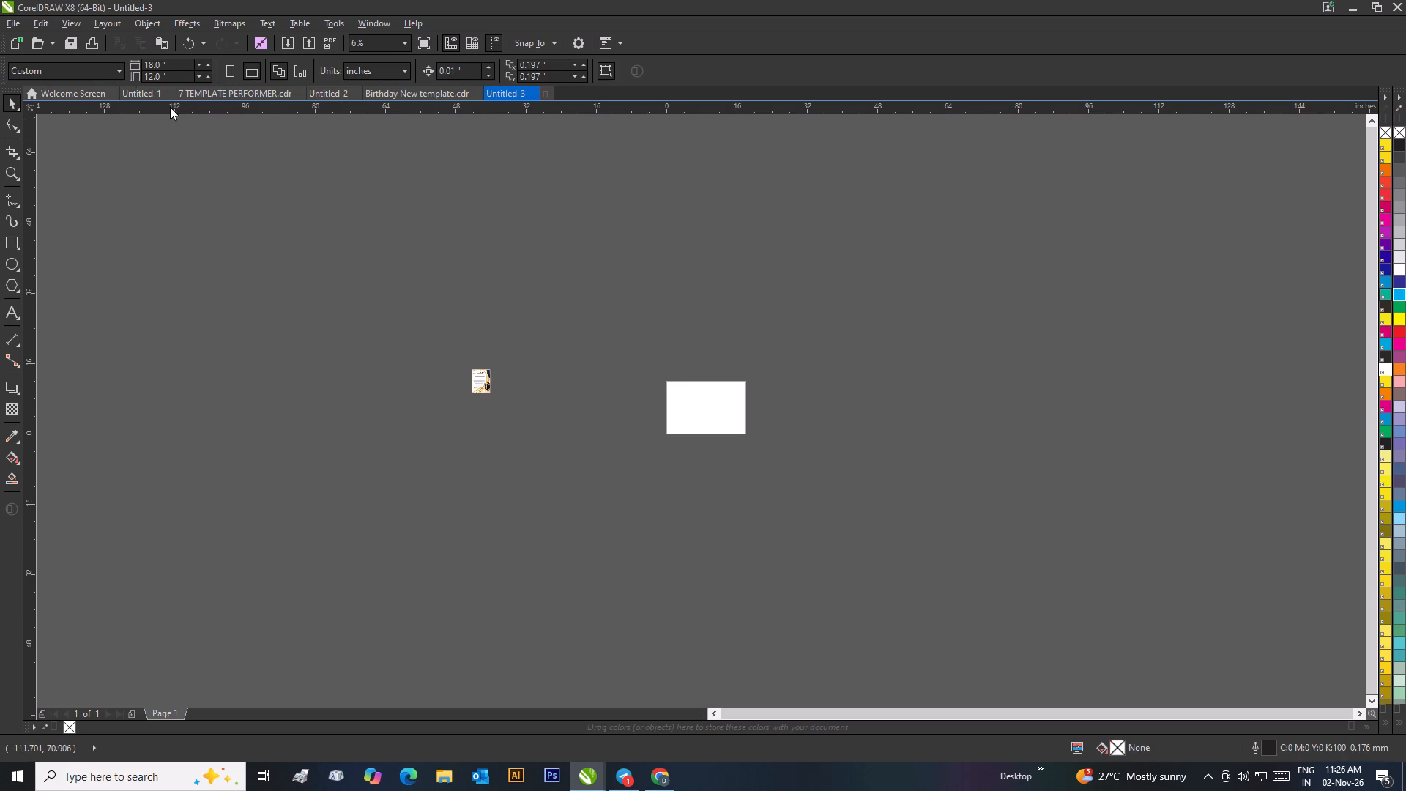
drag(174, 64, 122, 68)
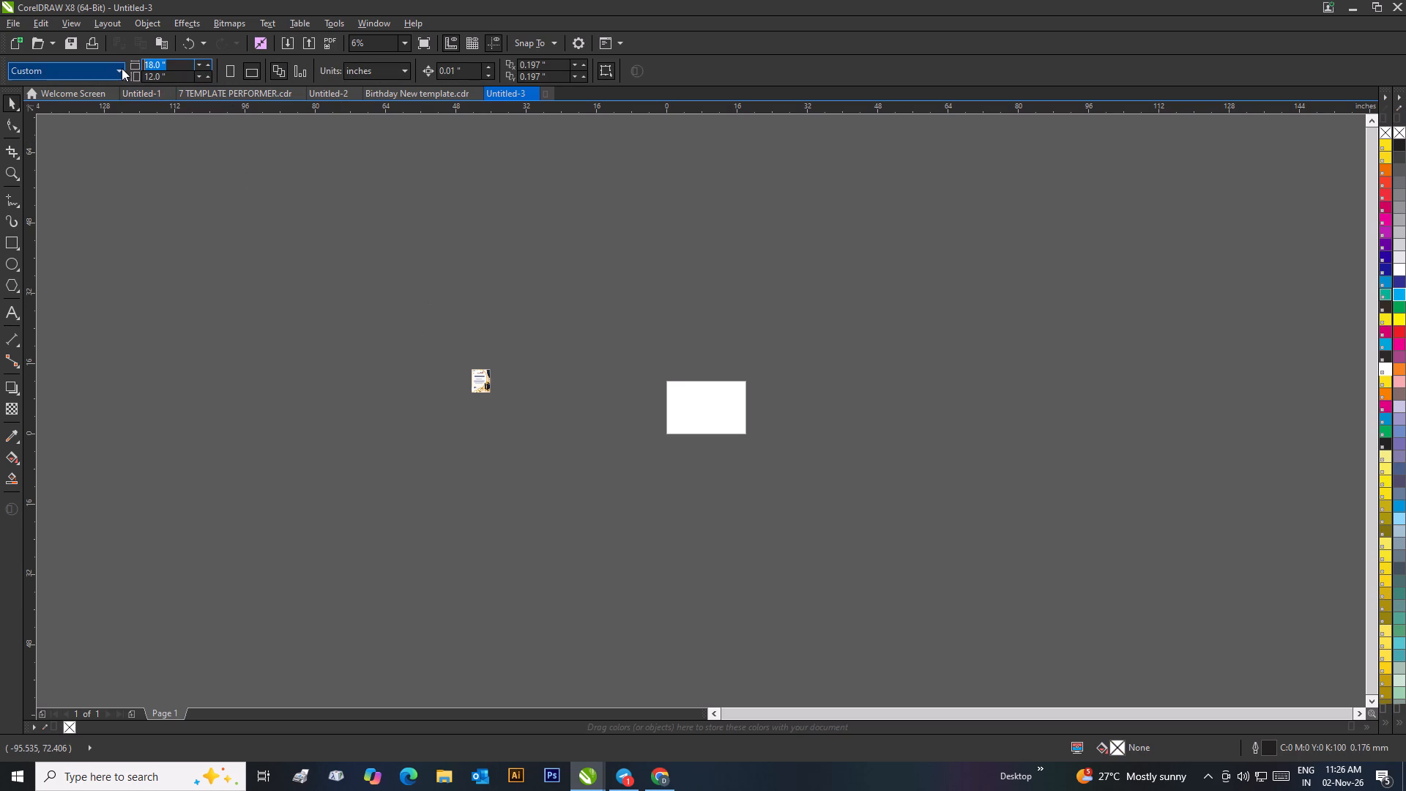
key(BackSpace)
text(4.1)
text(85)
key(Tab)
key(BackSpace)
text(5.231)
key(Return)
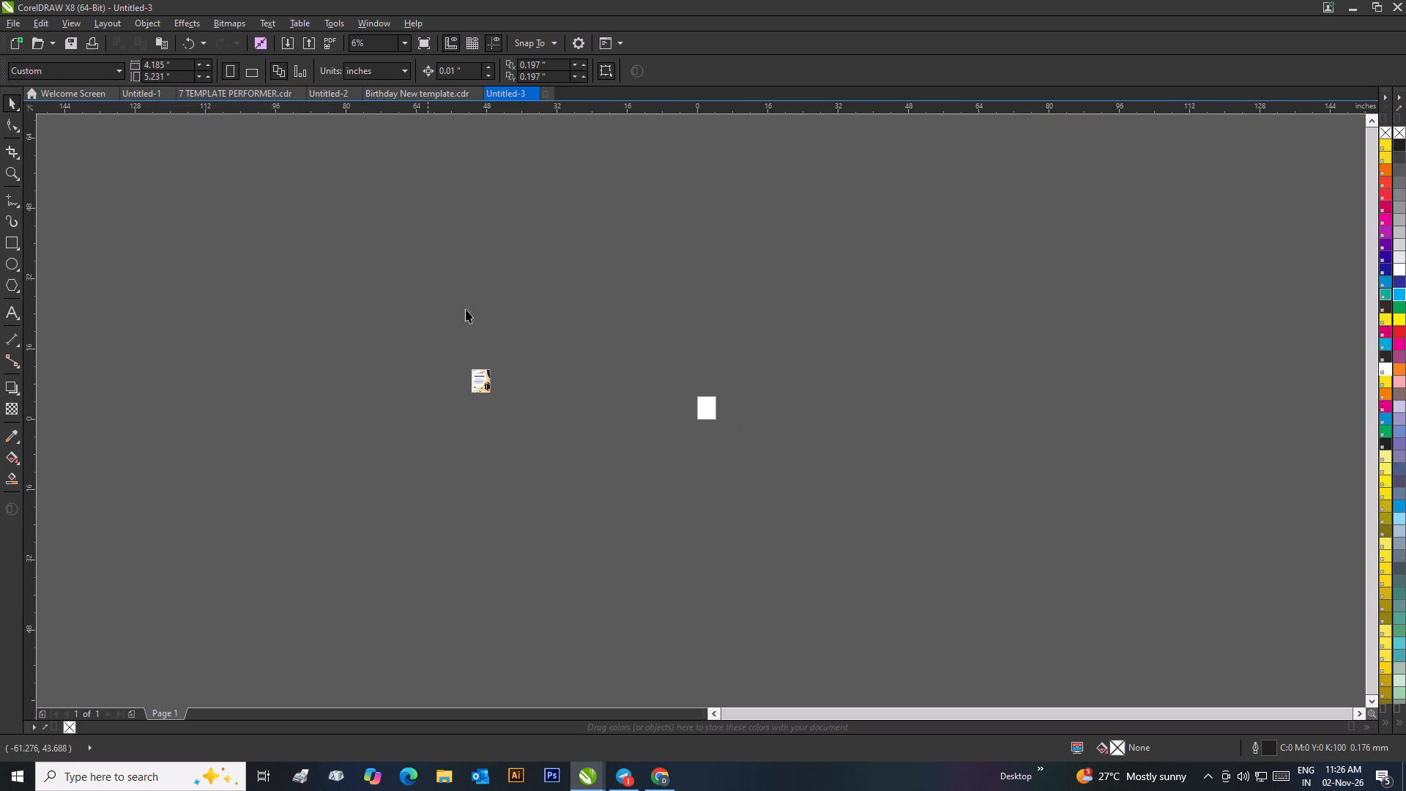
Centre the pasted birthday card on the page.
click(477, 388)
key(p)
click(788, 462)
scroll(726, 431, up, 3)
scroll(669, 311, up, 1)
scroll(680, 377, down, 2)
scroll(735, 371, up, 1)
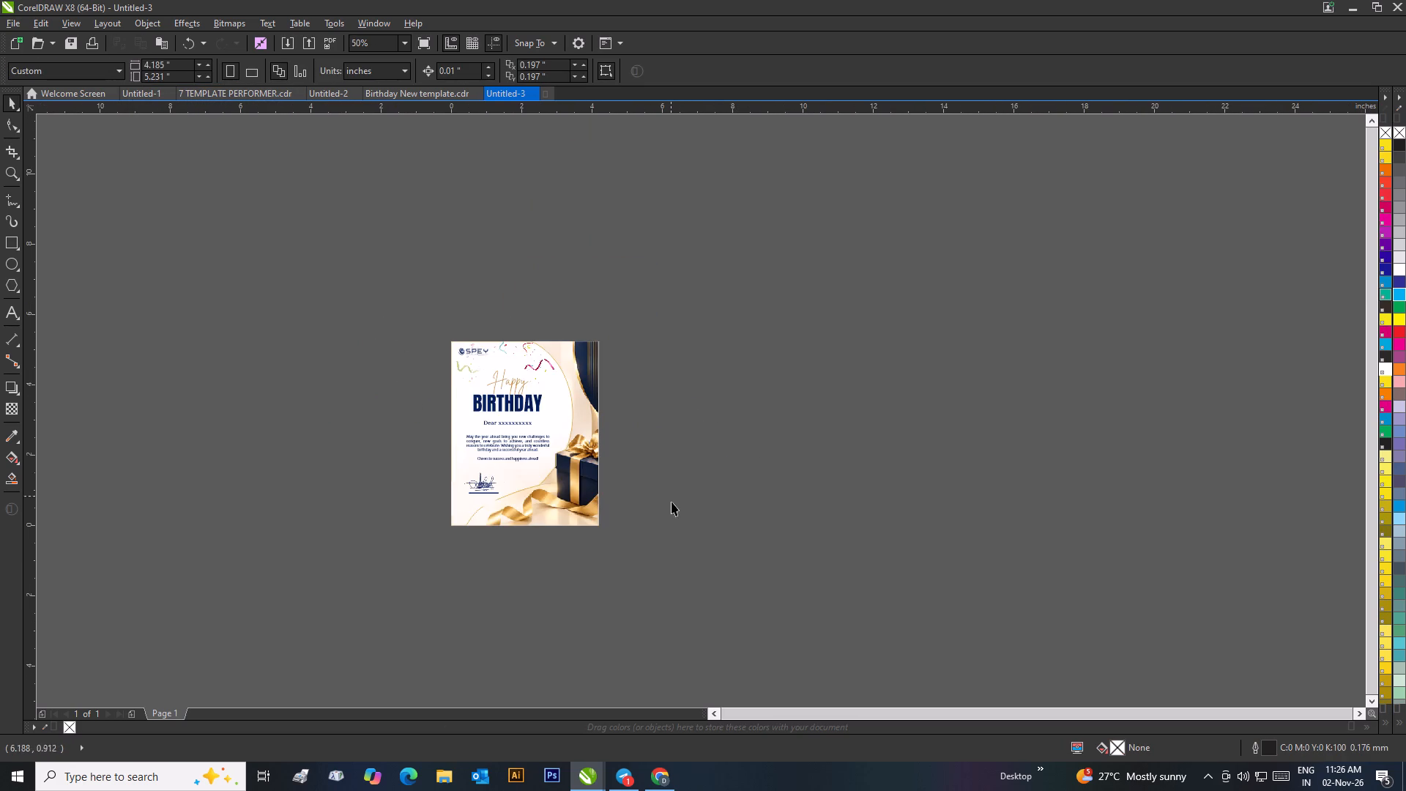
scroll(672, 526, up, 1)
scroll(696, 383, down, 1)
Duplicate the birthday card four times to the right, making an evenly spaced row of five cards.
click(620, 333)
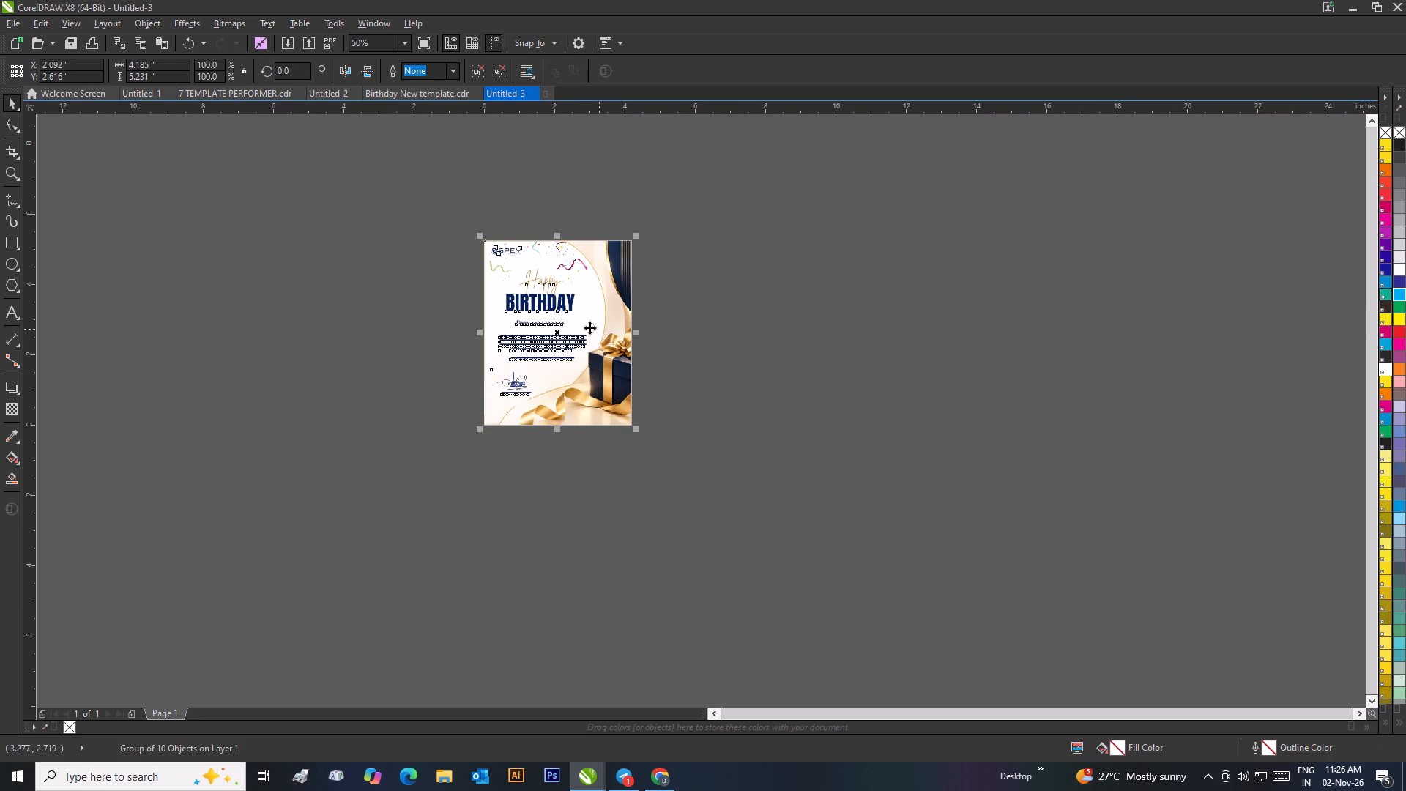
drag(591, 327, 748, 327)
right_click(748, 327)
key(ctrl+d)
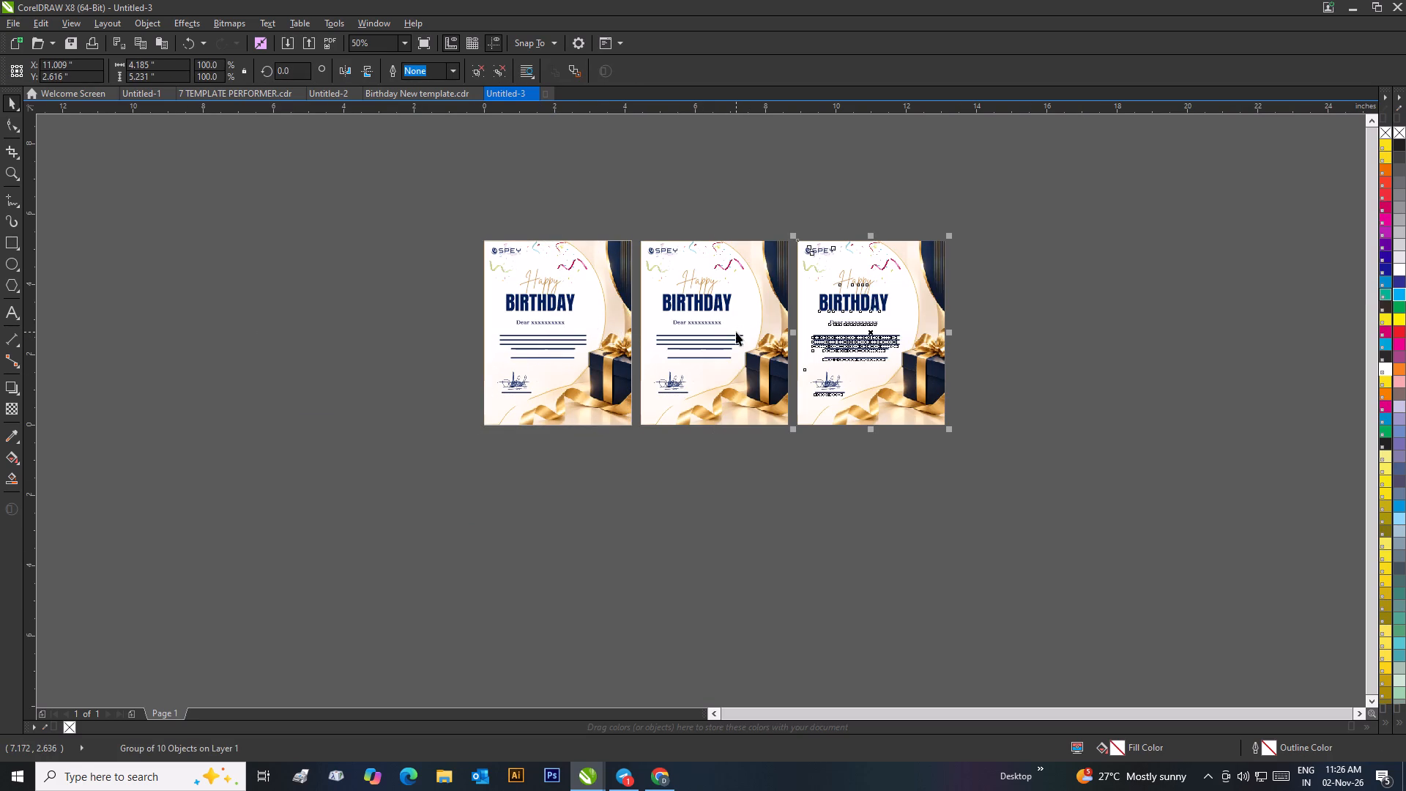
key(ctrl+d)
key(ctrl+d)
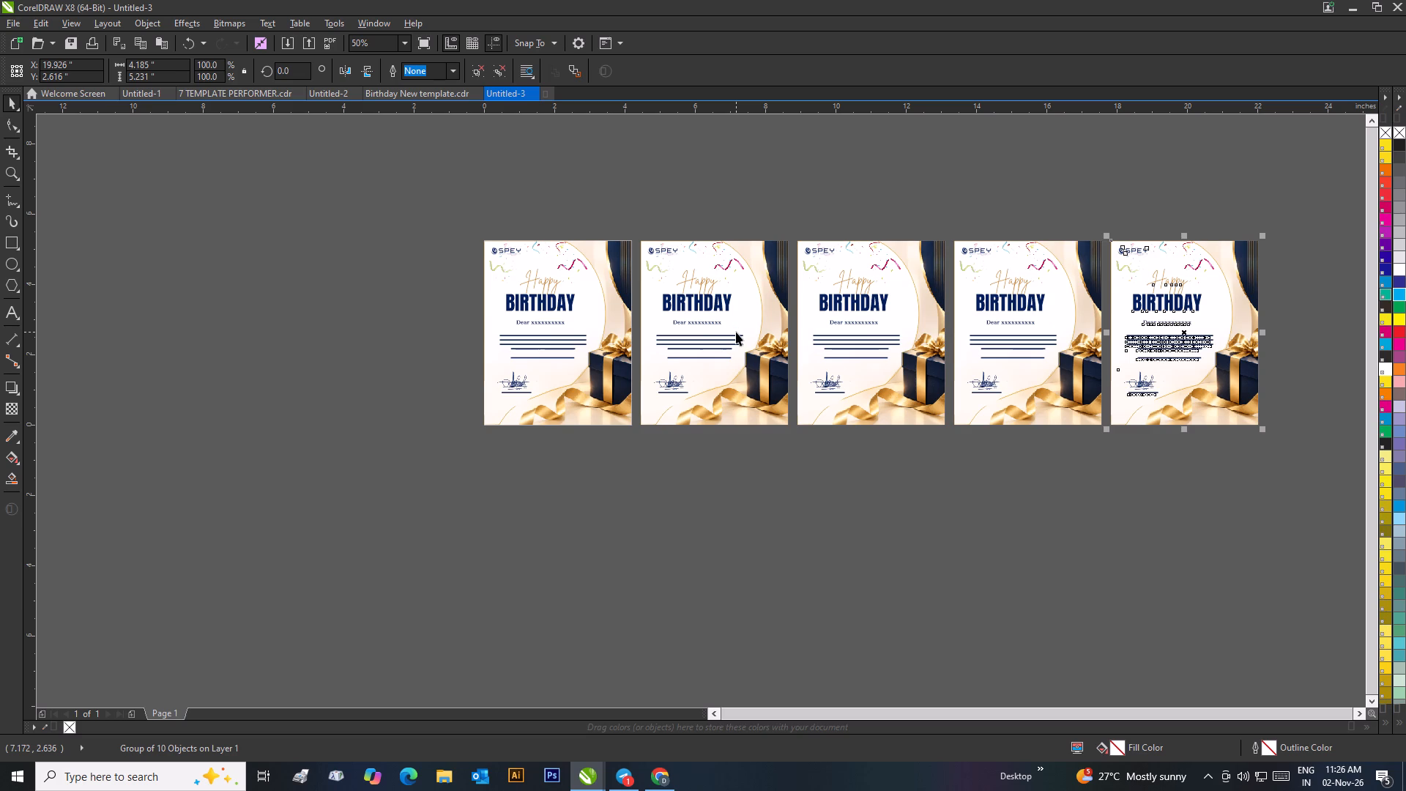
Make a sixth copy of the birthday card and place it at the right end of the row.
drag(1213, 335, 1298, 330)
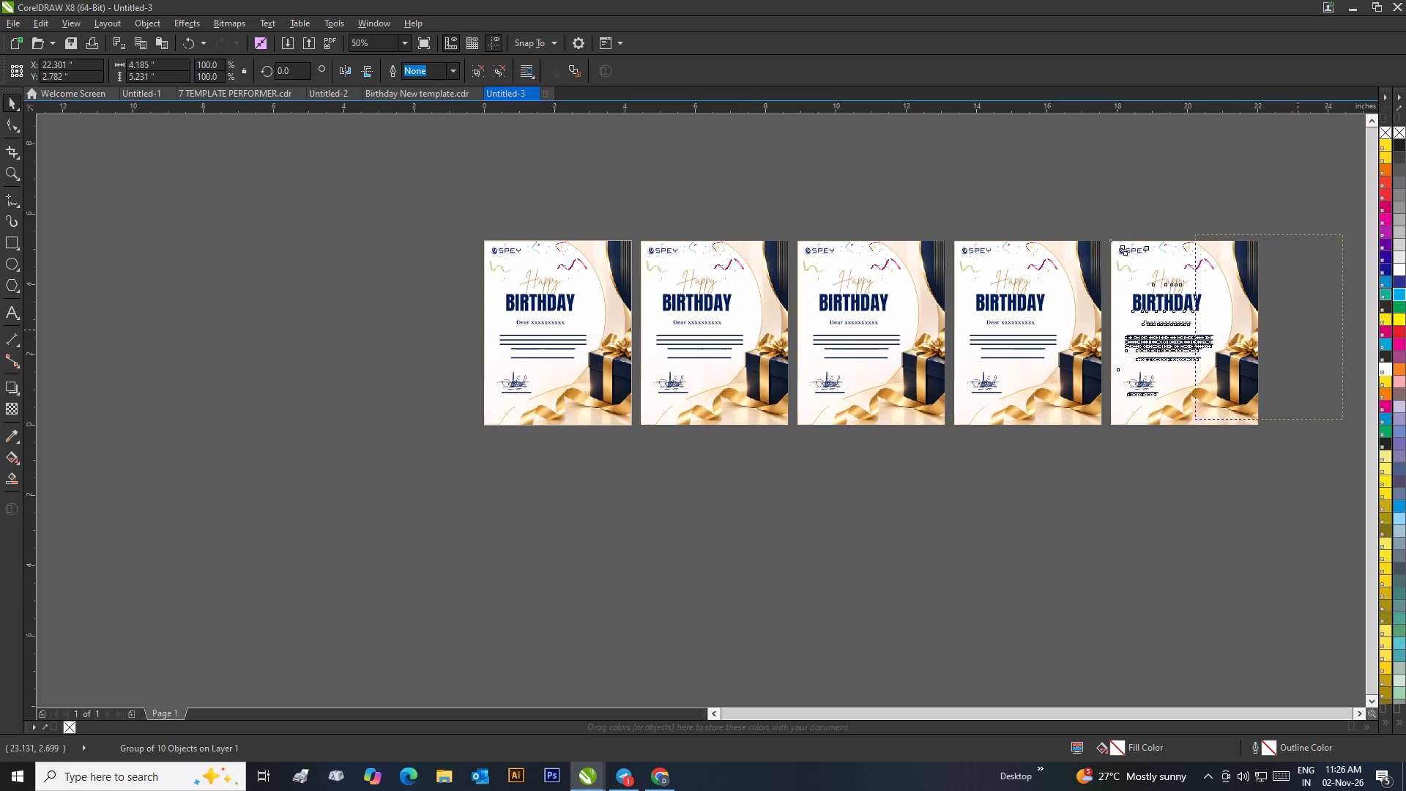
drag(1298, 330, 1306, 329)
right_click(1306, 329)
scroll(1291, 335, down, 2)
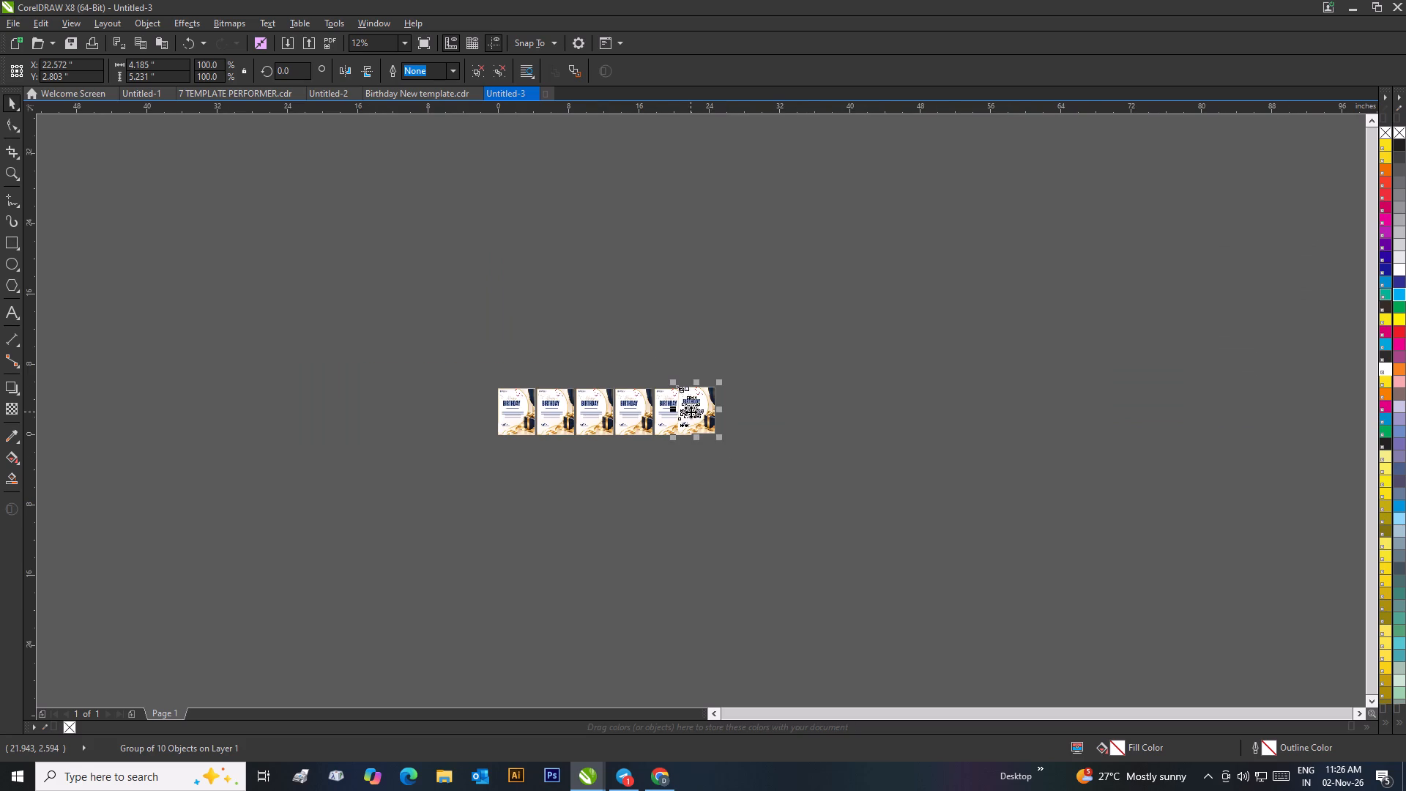
scroll(691, 415, up, 3)
drag(699, 417, 700, 417)
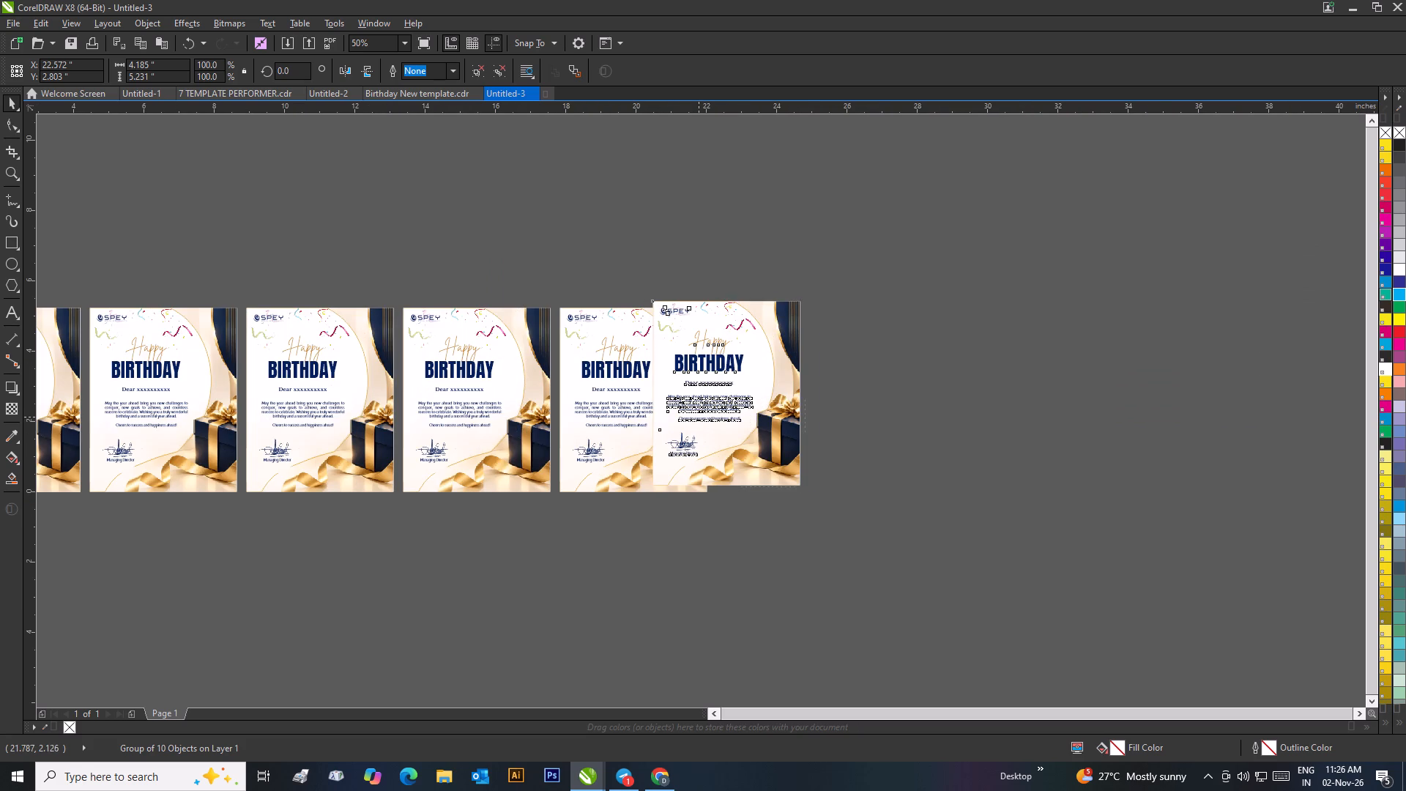
drag(700, 417, 728, 419)
drag(761, 406, 775, 407)
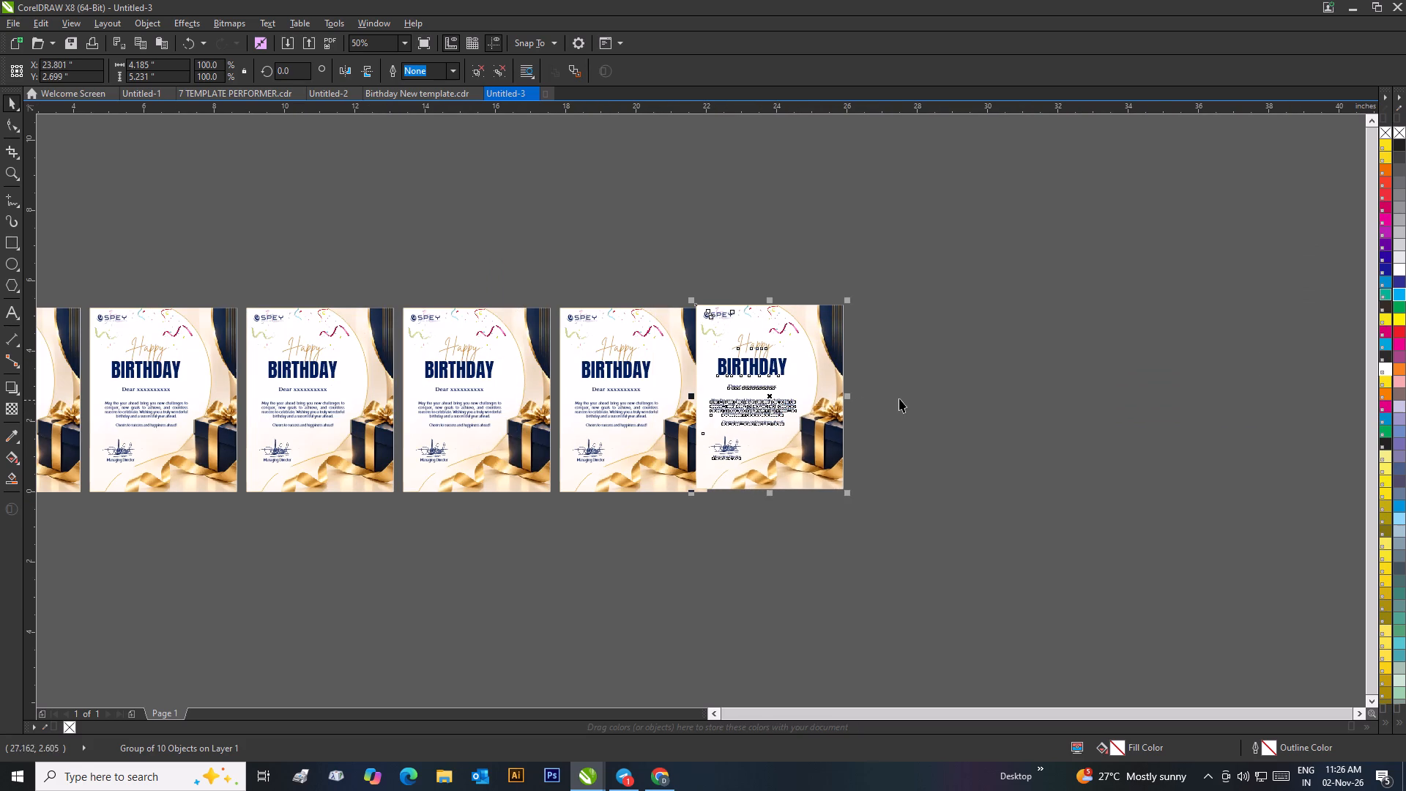
Align all six birthday cards by their top edges and distribute them evenly across the row.
click(899, 398)
drag(902, 271, 124, 508)
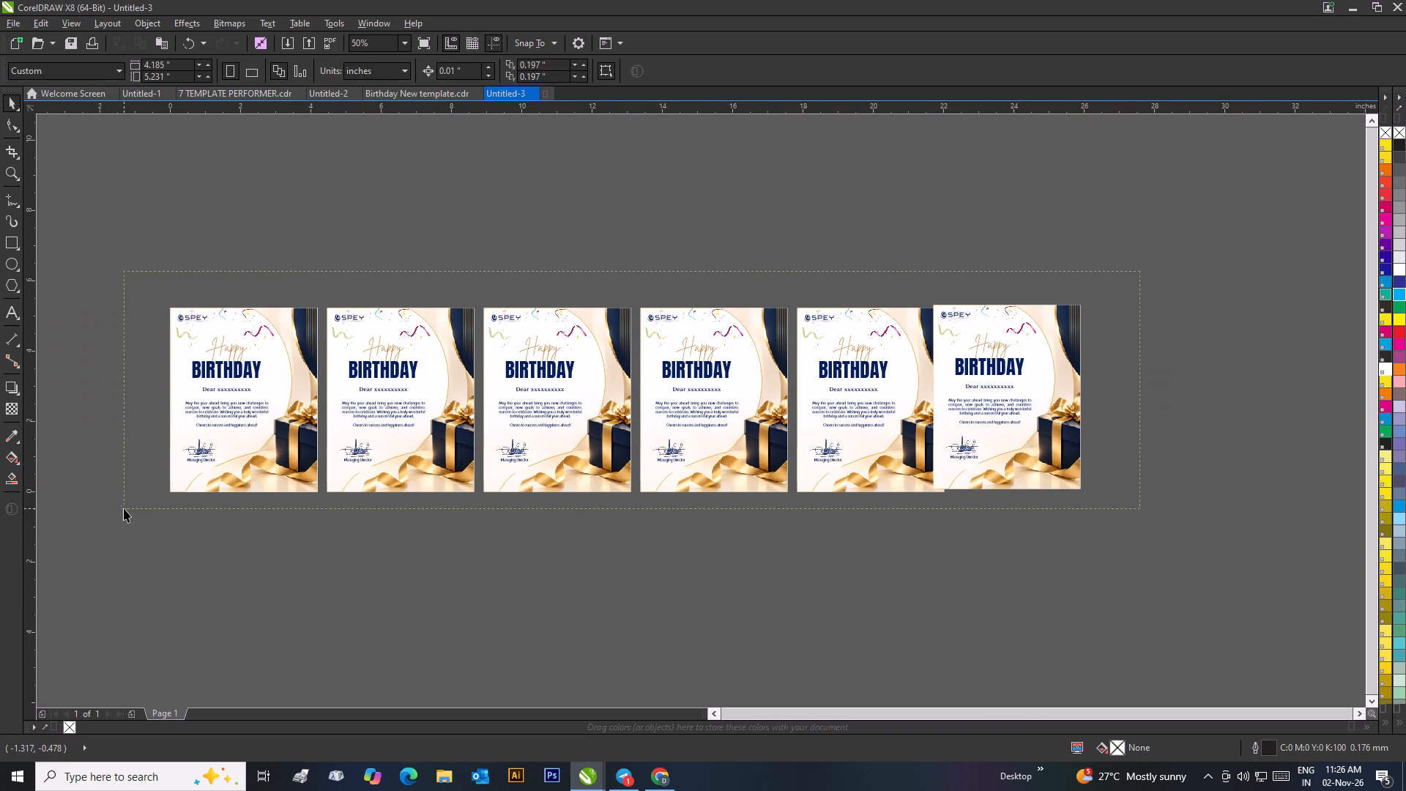
drag(124, 508, 124, 508)
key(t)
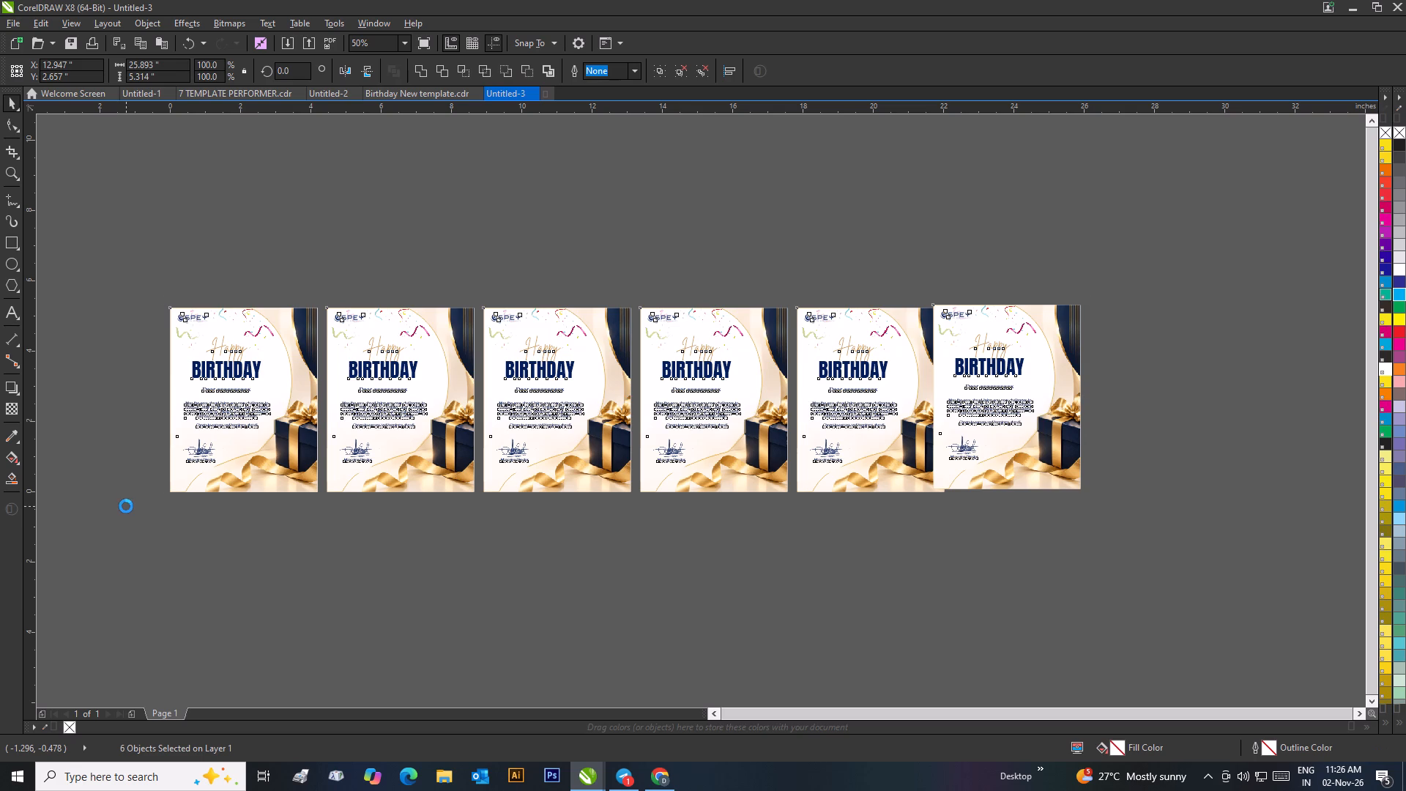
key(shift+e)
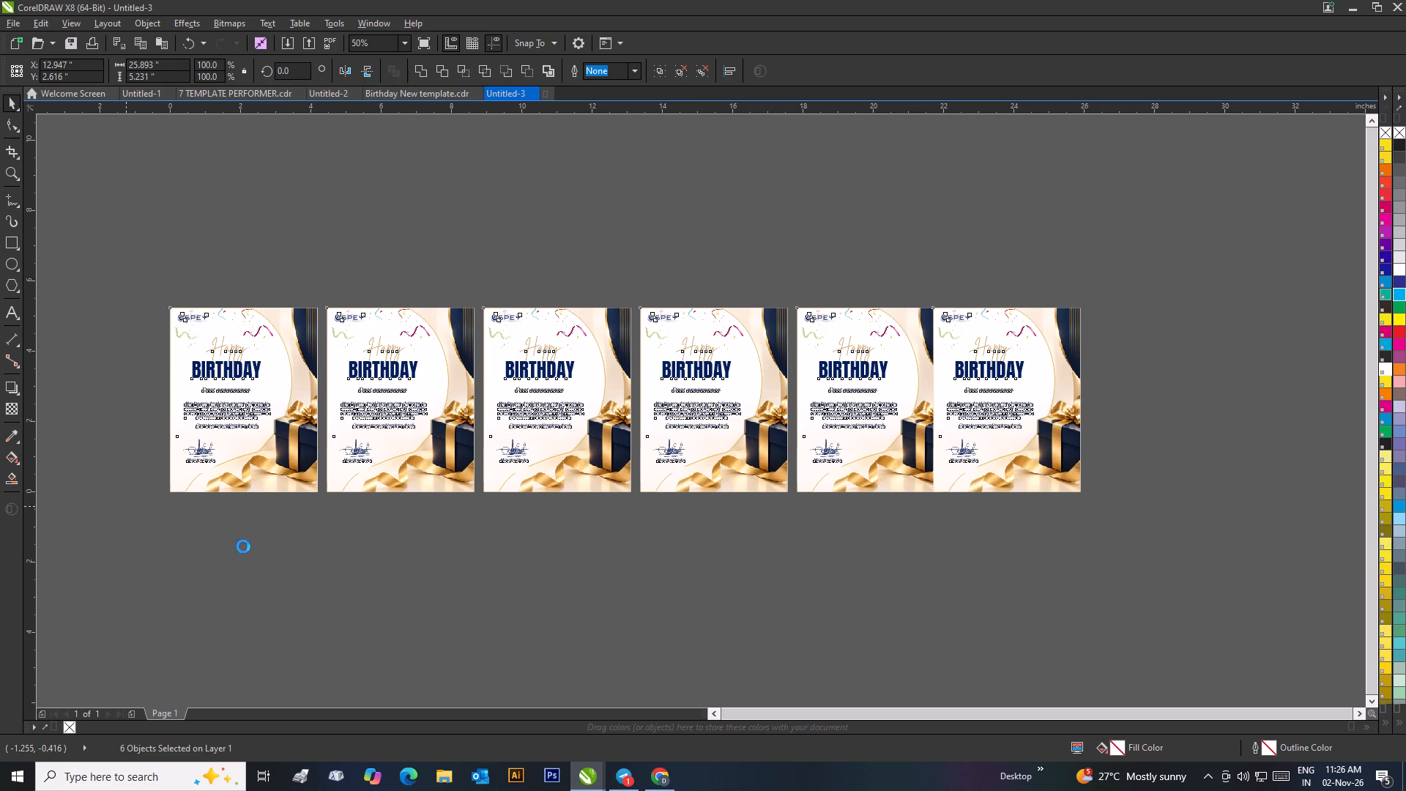
click(300, 552)
Ungroup all objects in the first birthday card of the row.
scroll(246, 409, up, 2)
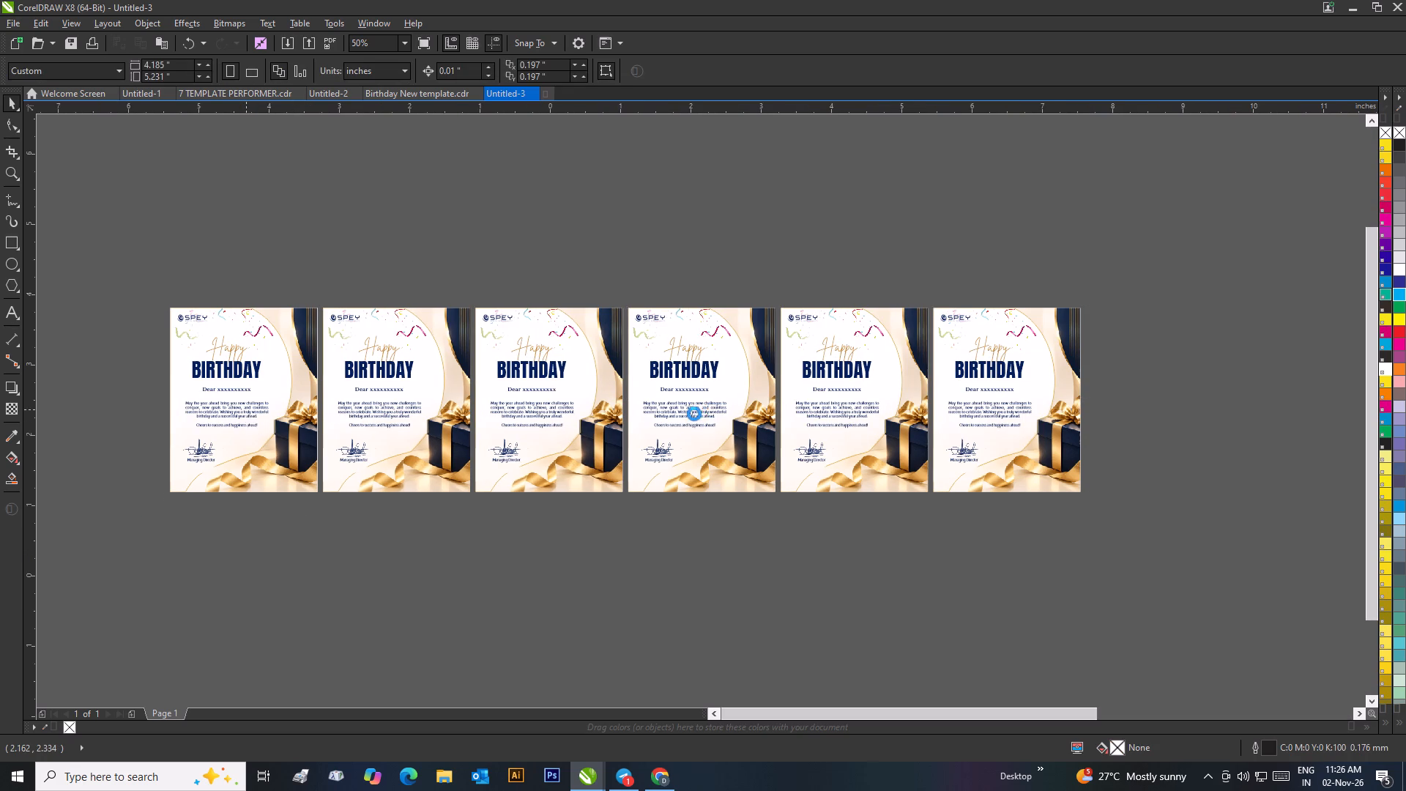
click(703, 387)
right_click(703, 387)
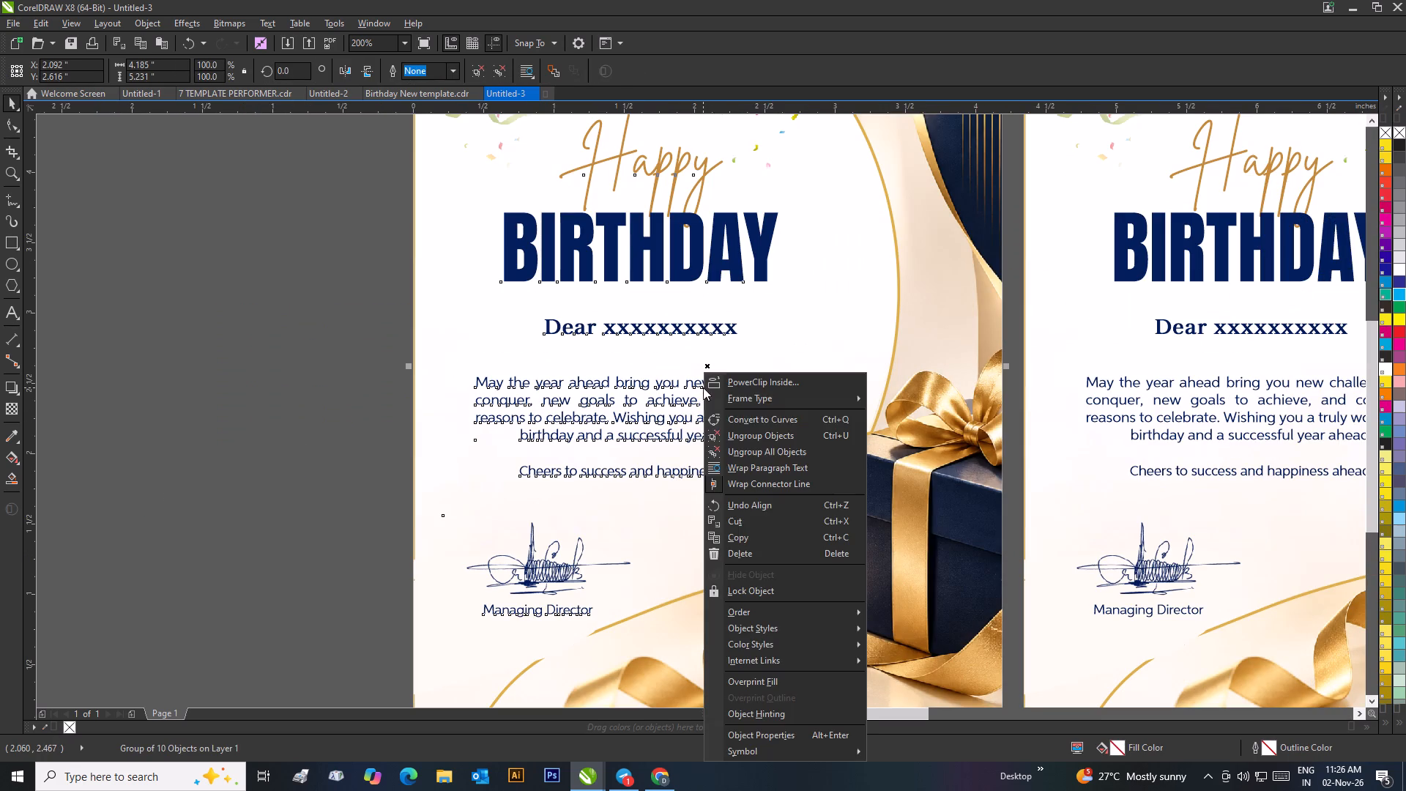
click(762, 453)
click(362, 357)
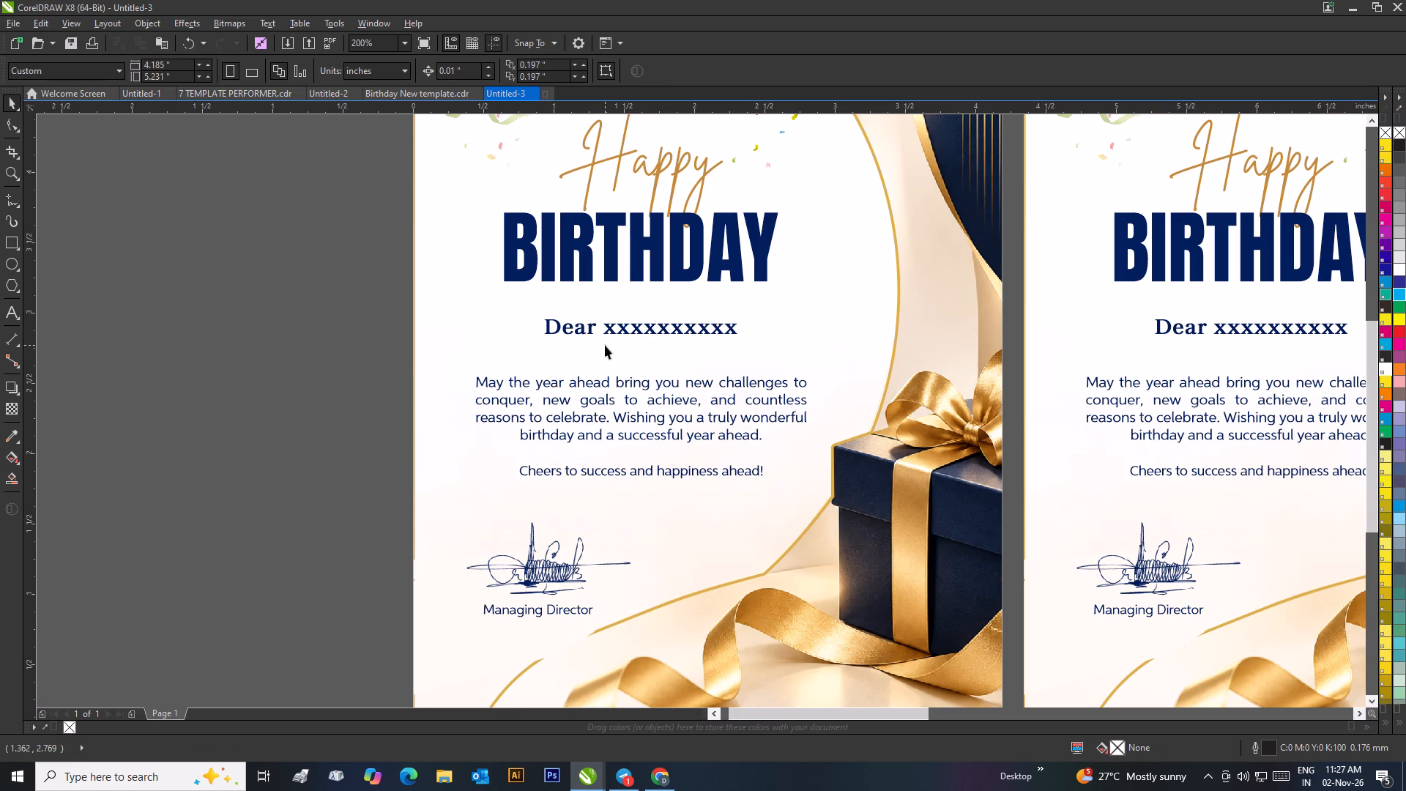
Search the parent folder for "hr bo" and open the HR Notice Board Creatives drawing.
key(ctrl+o)
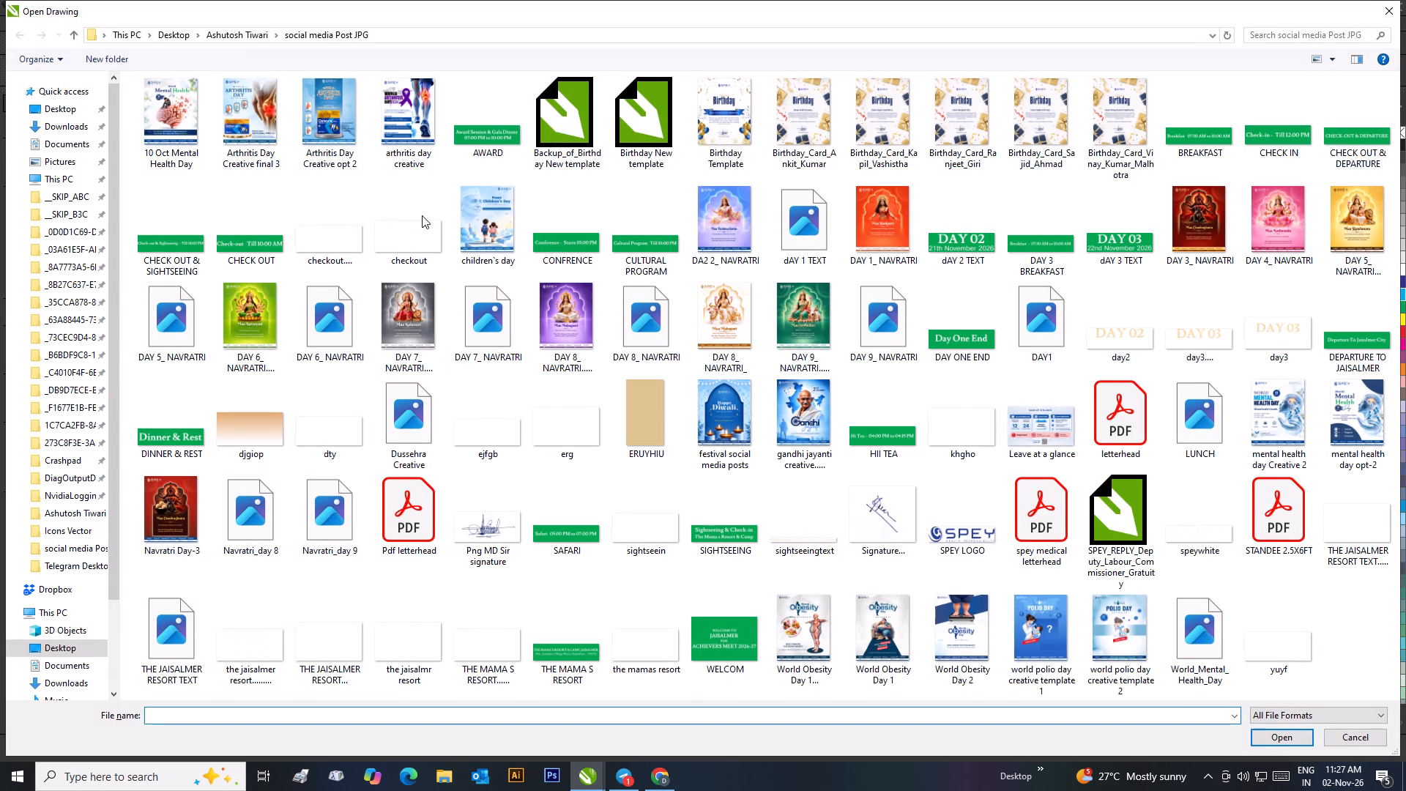
click(78, 32)
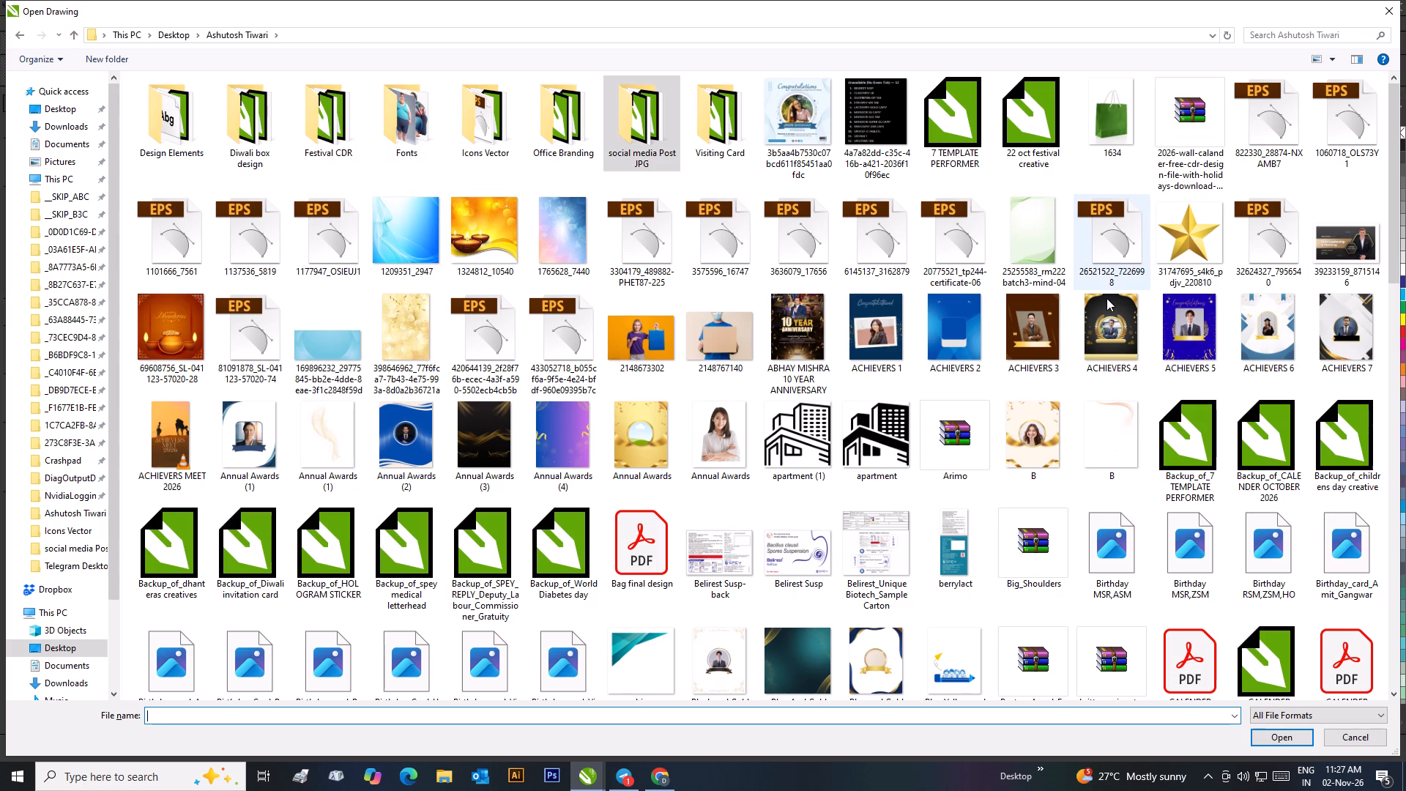
click(1266, 31)
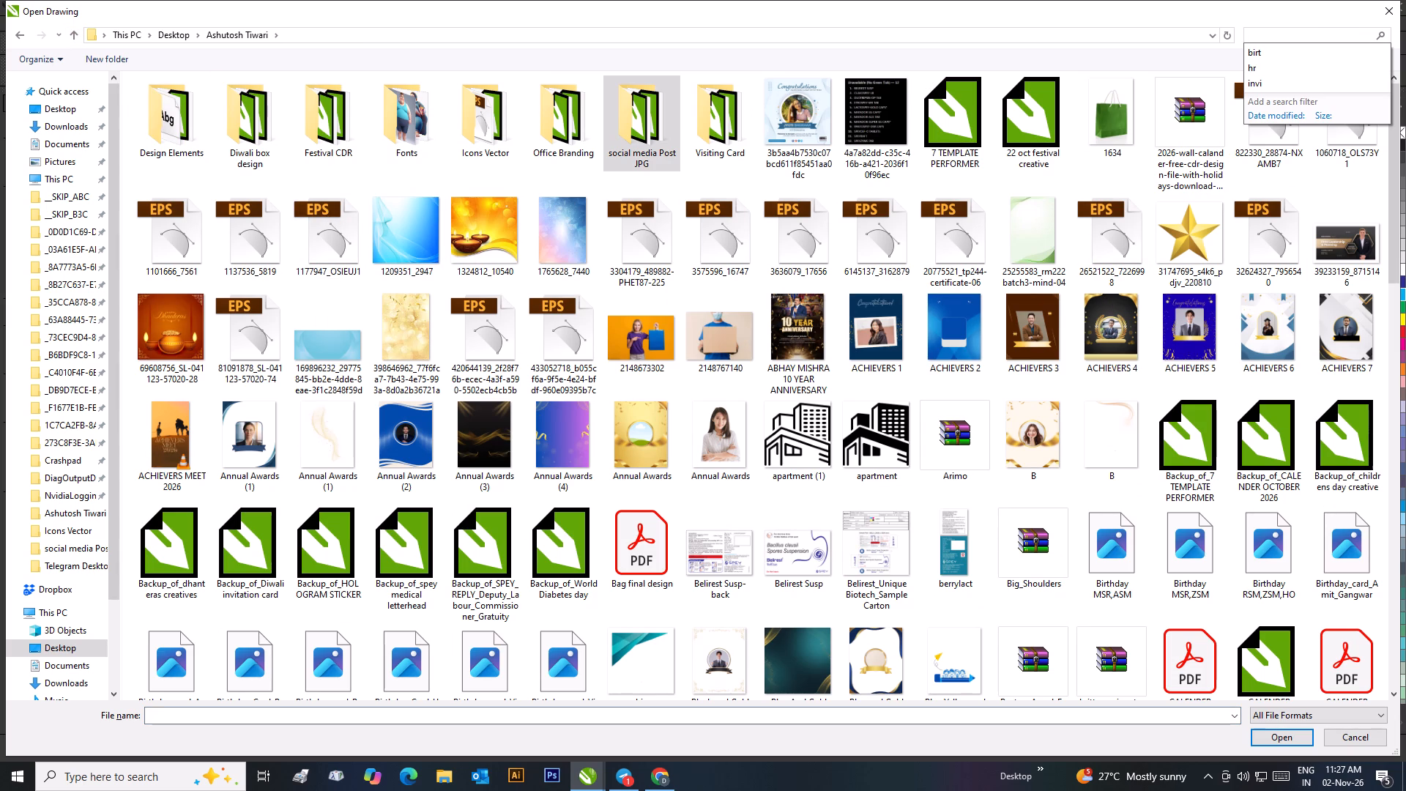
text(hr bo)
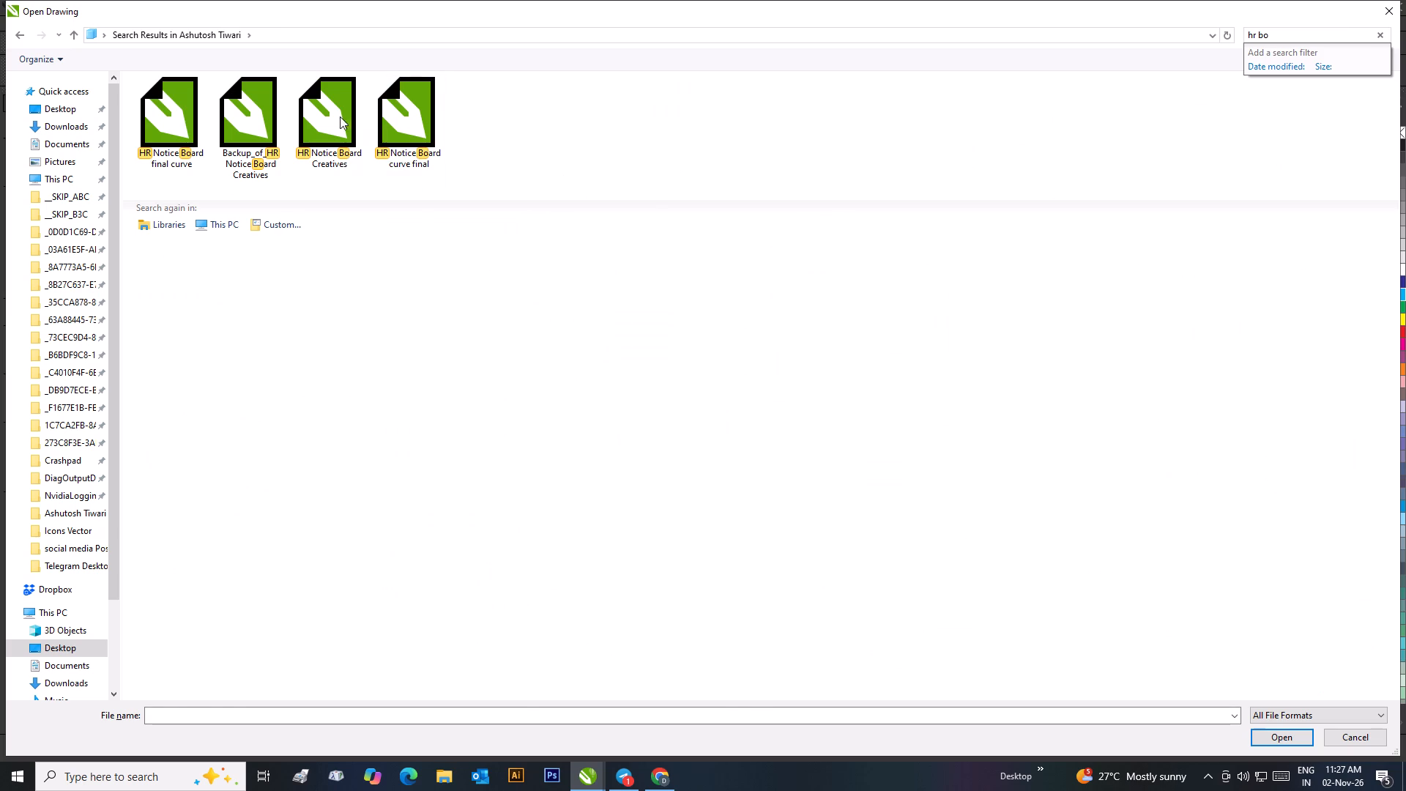
double_click(321, 114)
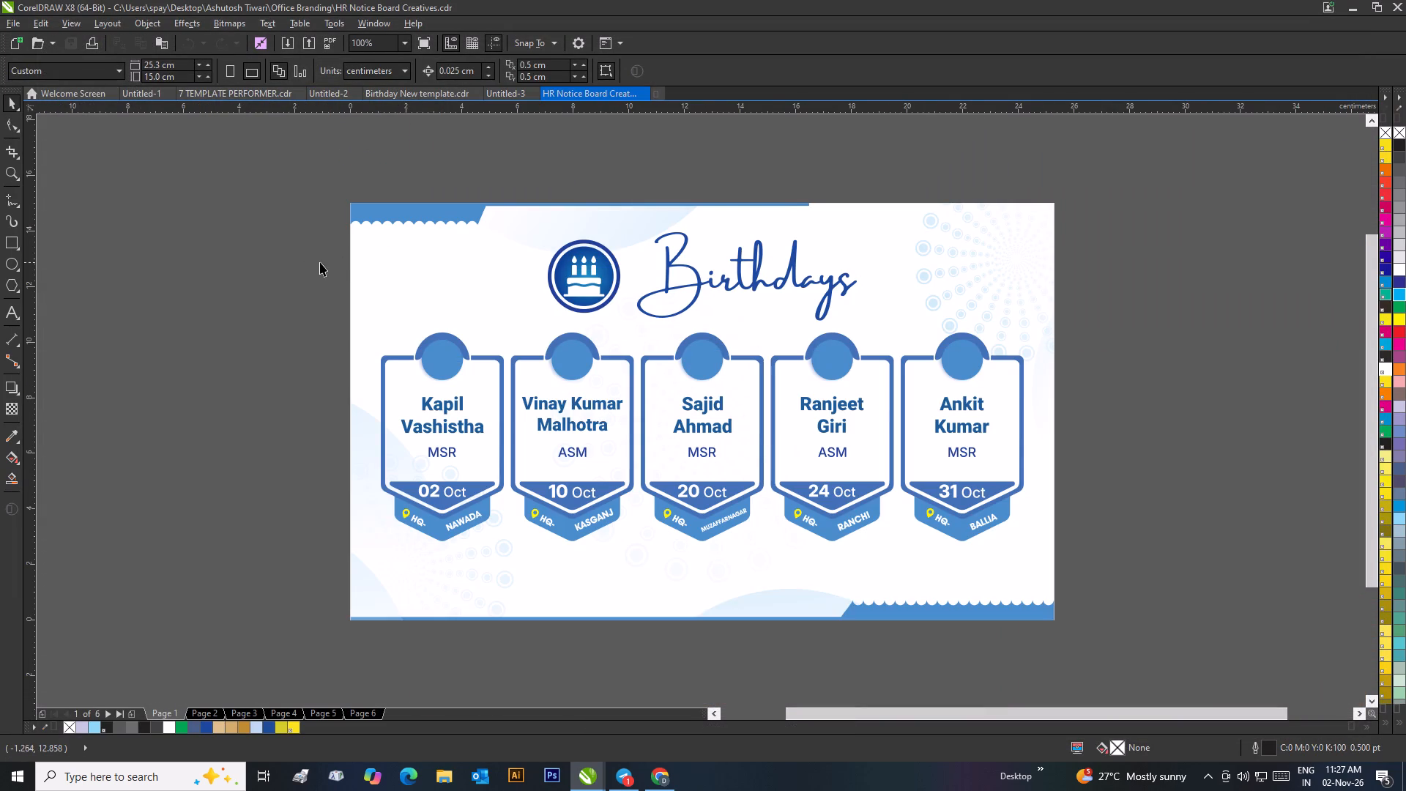
Examine the November birthday list on page 2 of the HR notice board drawing.
scroll(328, 267, down, 2)
click(208, 708)
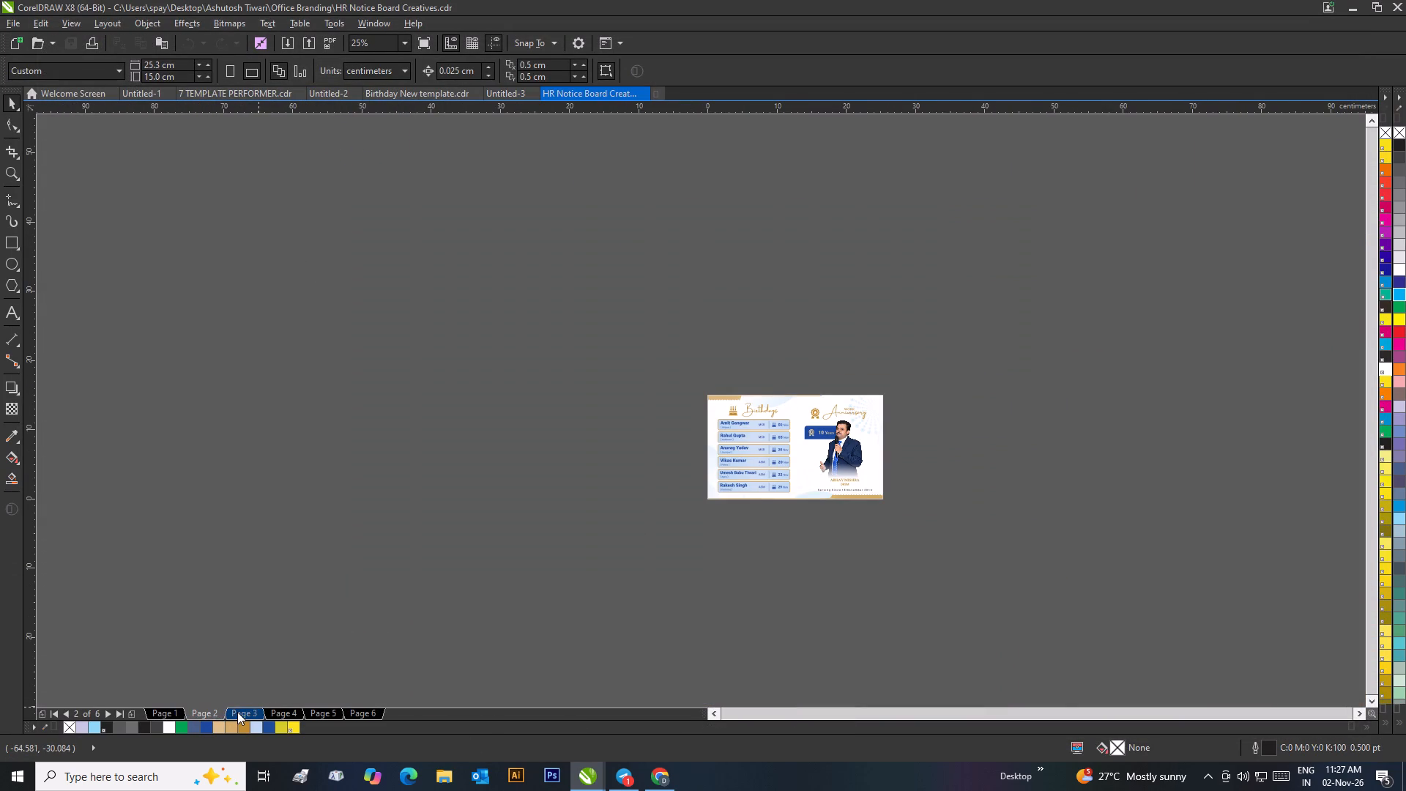
click(237, 712)
click(215, 713)
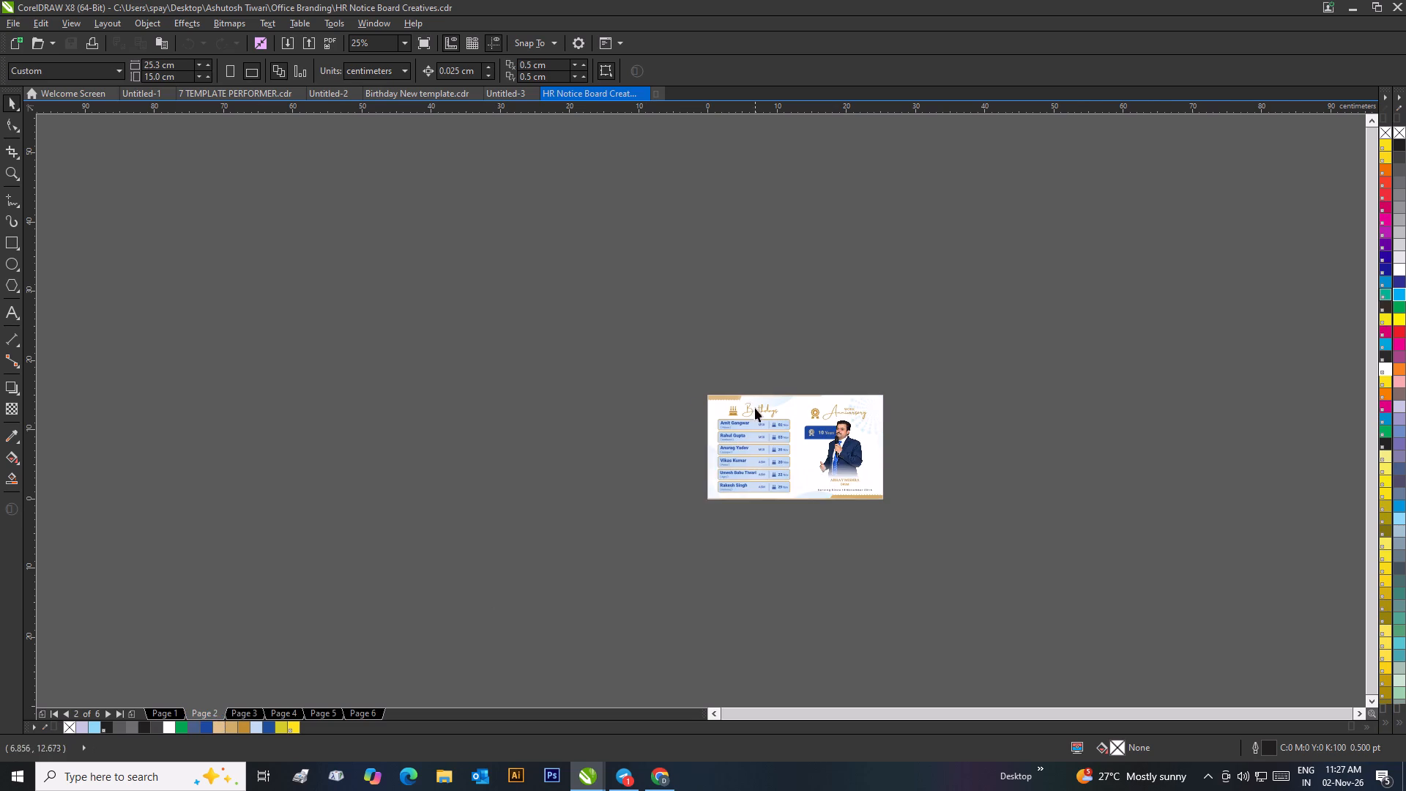
scroll(755, 408, up, 1)
scroll(738, 472, up, 1)
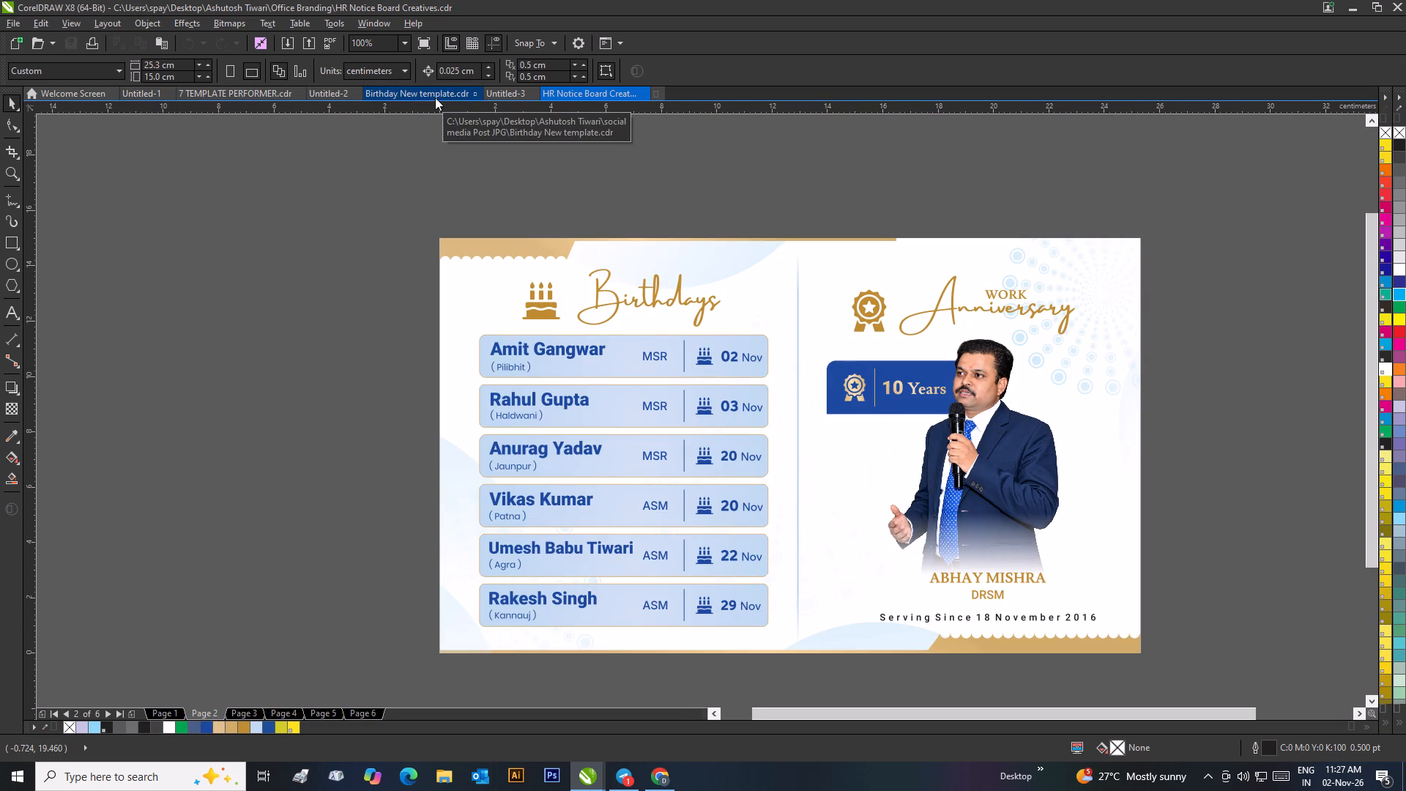
Return to the Untitled-3 document and close the Birthday New template drawing.
click(515, 88)
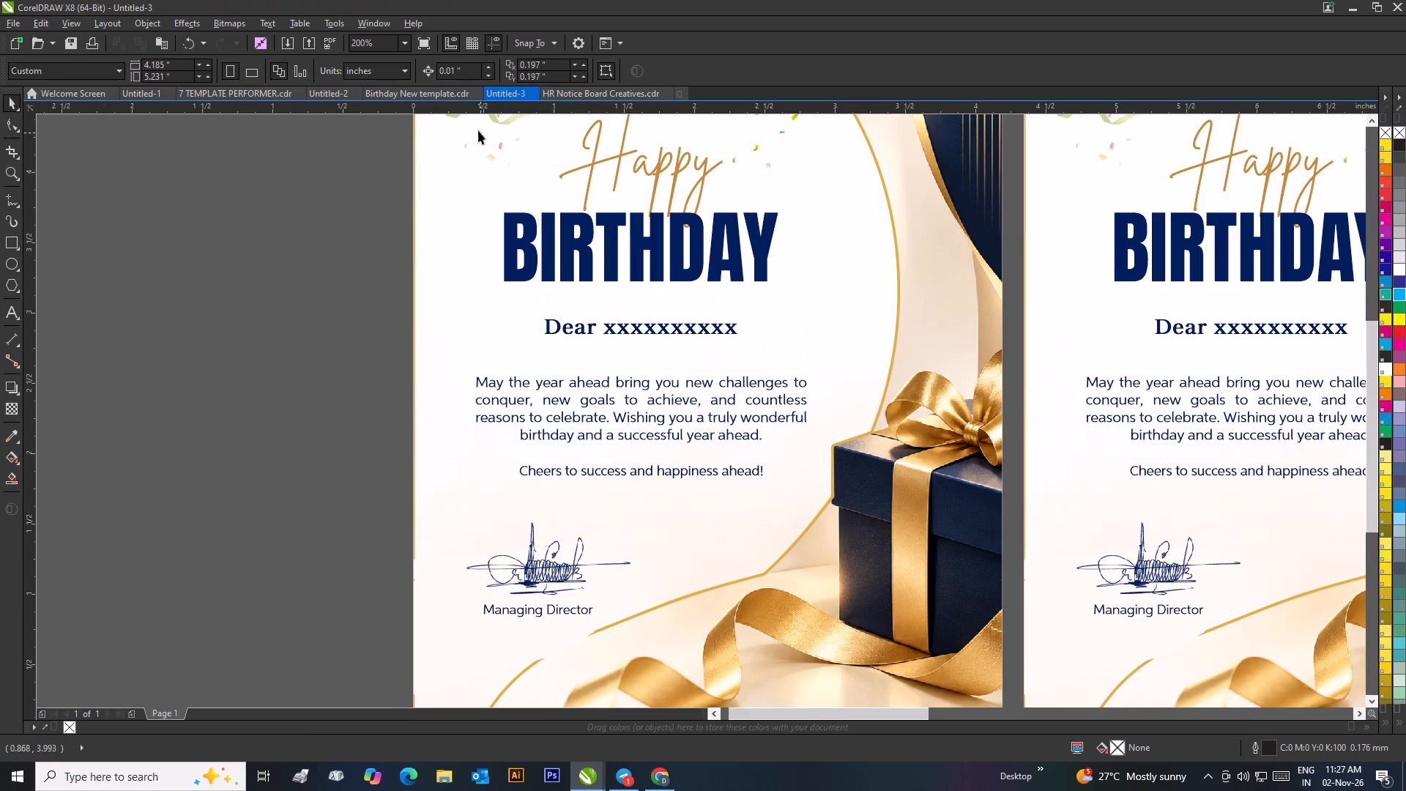
click(476, 92)
click(688, 418)
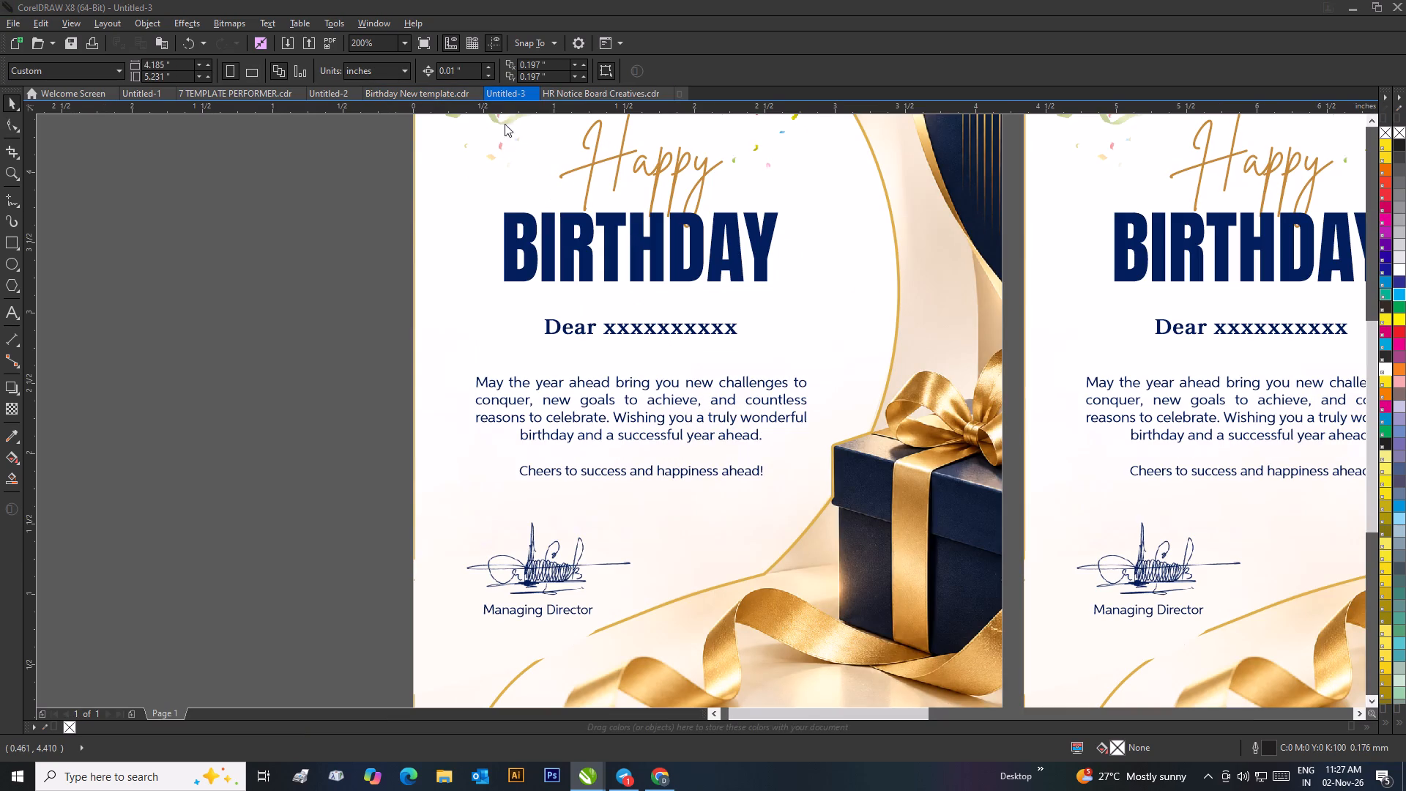
click(376, 144)
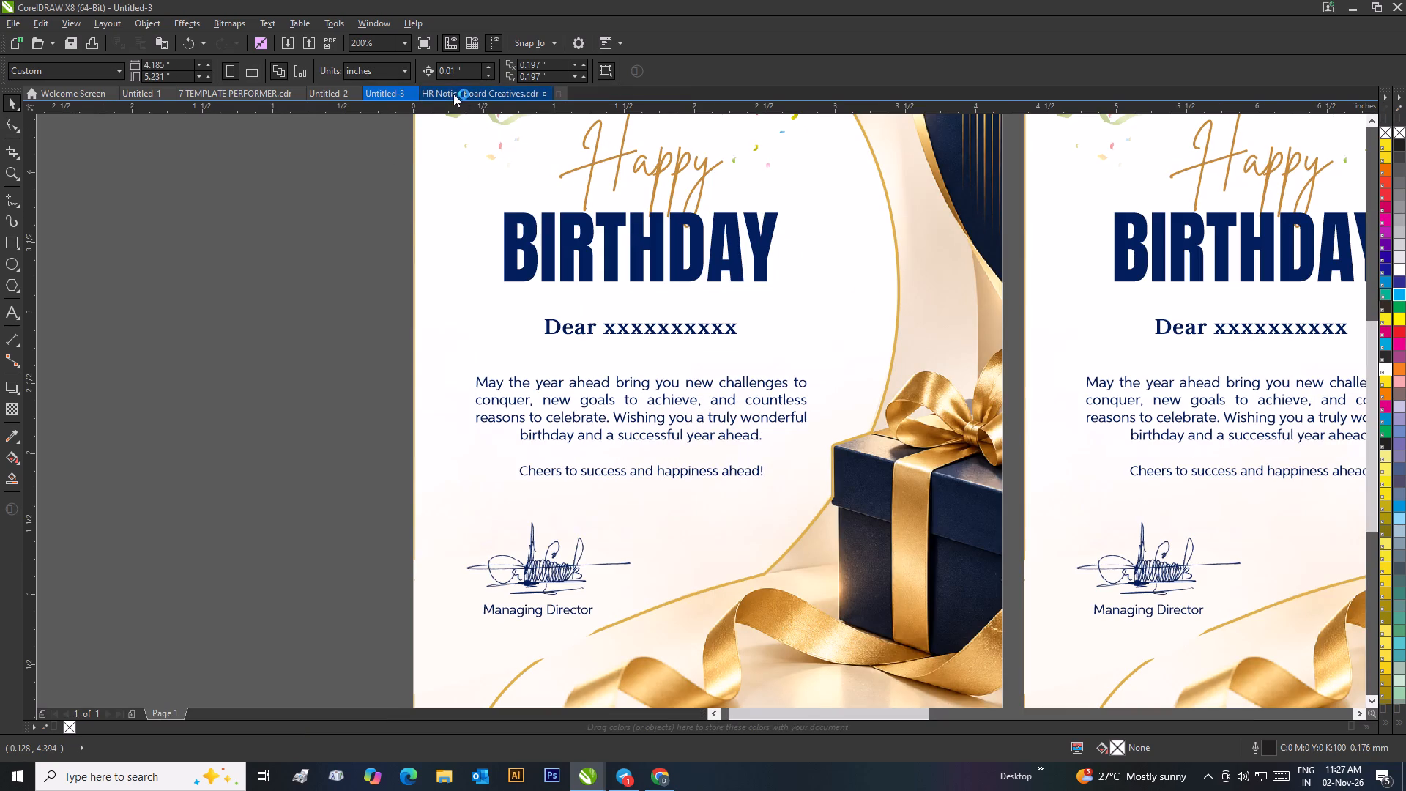
Replace the placeholder in the first card's "Dear" line with the first person's name from the November birthday list.
click(447, 94)
click(399, 93)
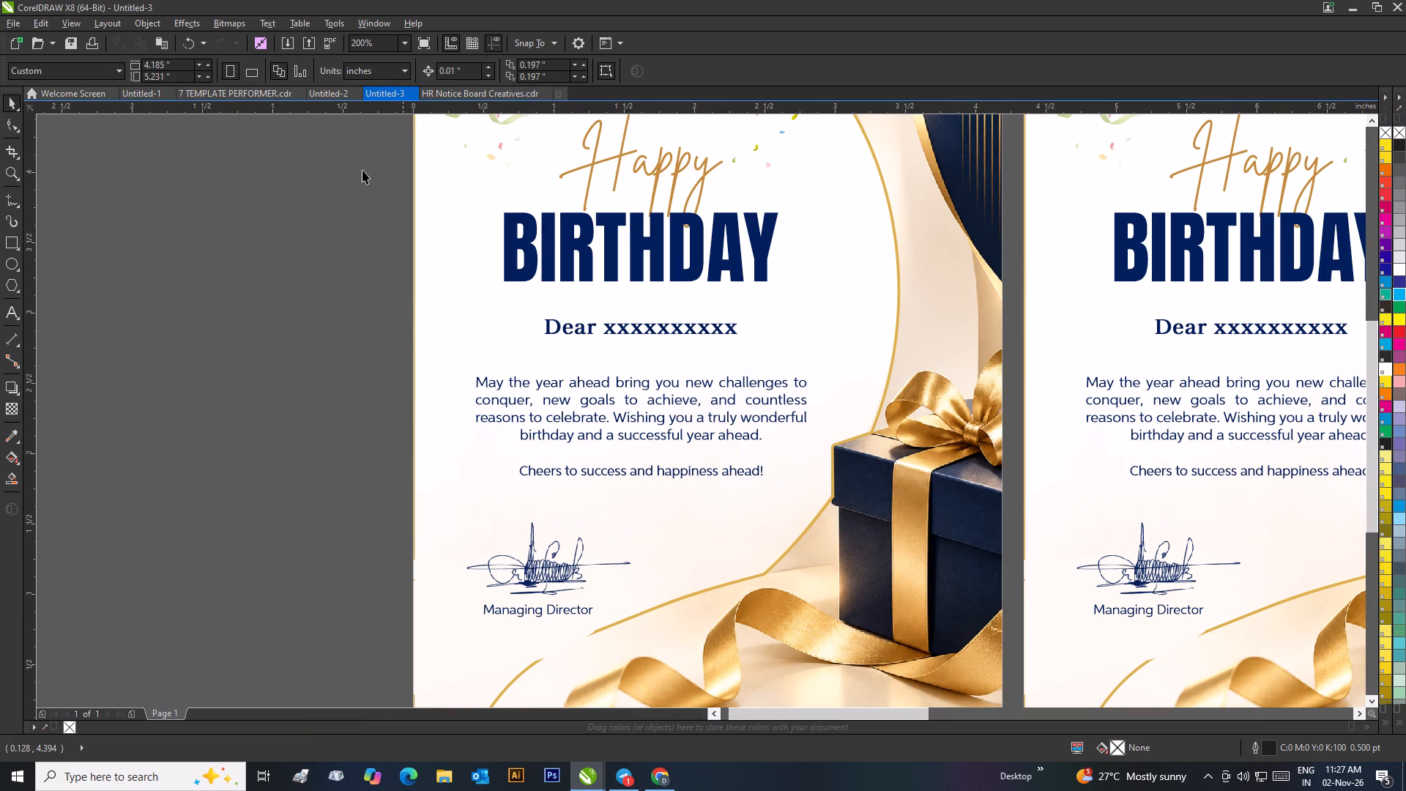
click(357, 171)
double_click(609, 329)
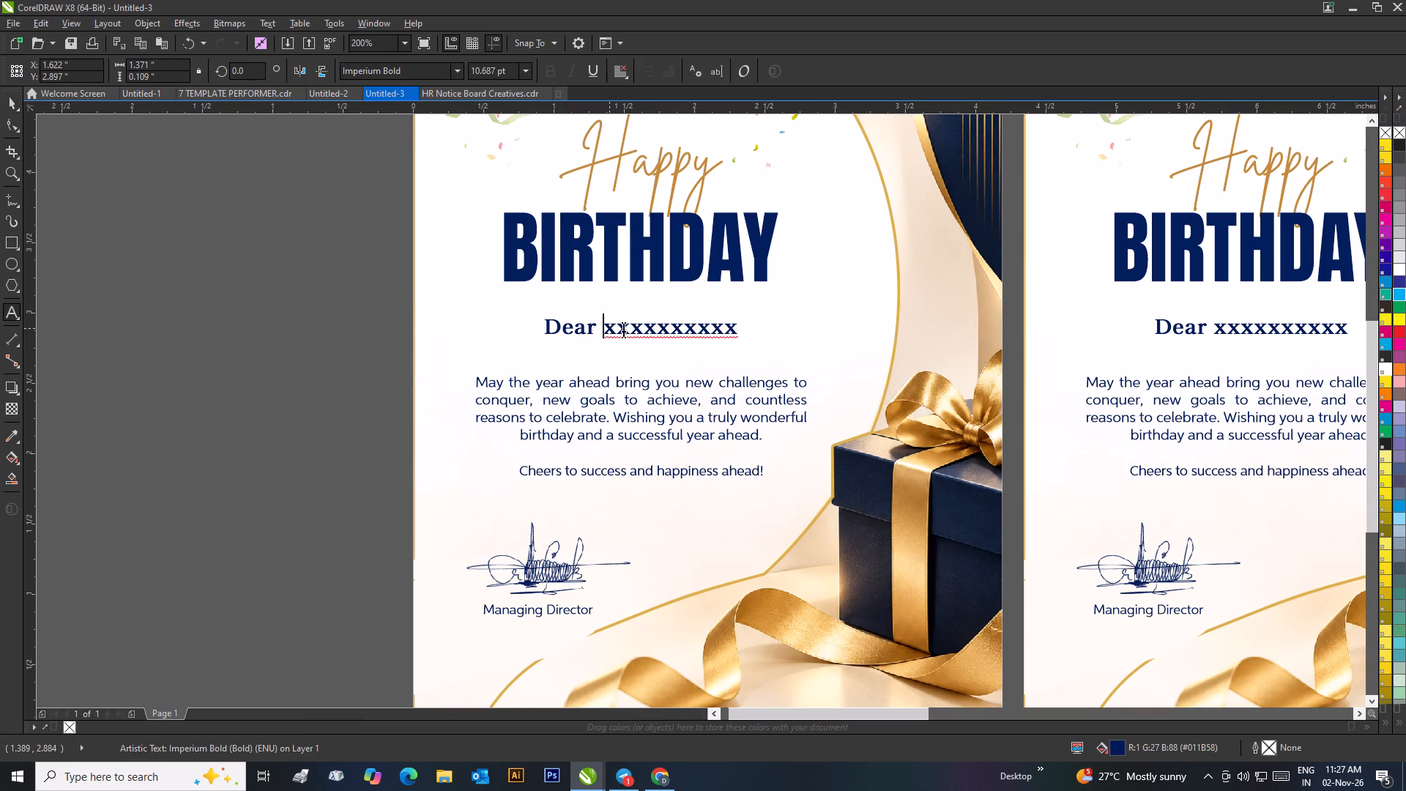
drag(734, 330, 605, 333)
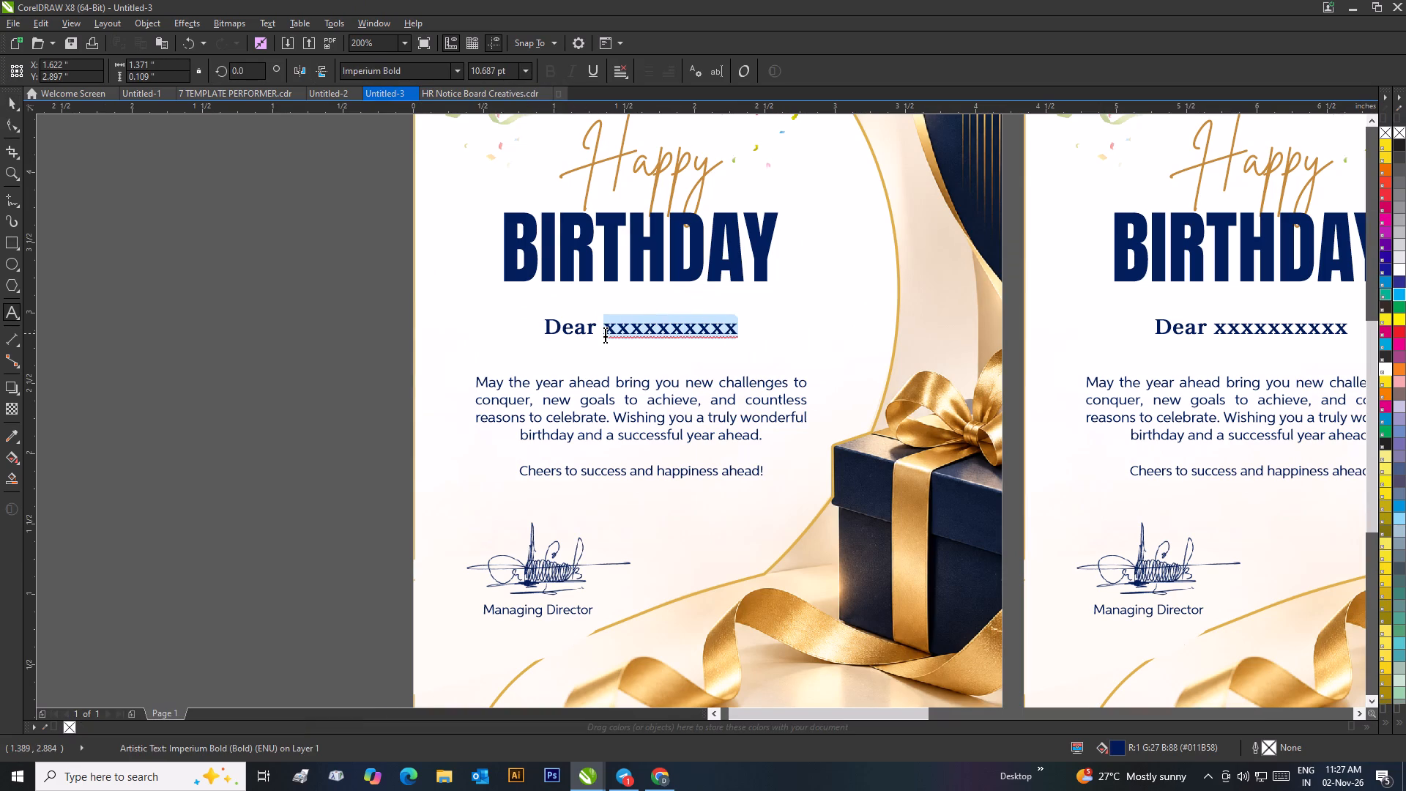
key(BackSpace)
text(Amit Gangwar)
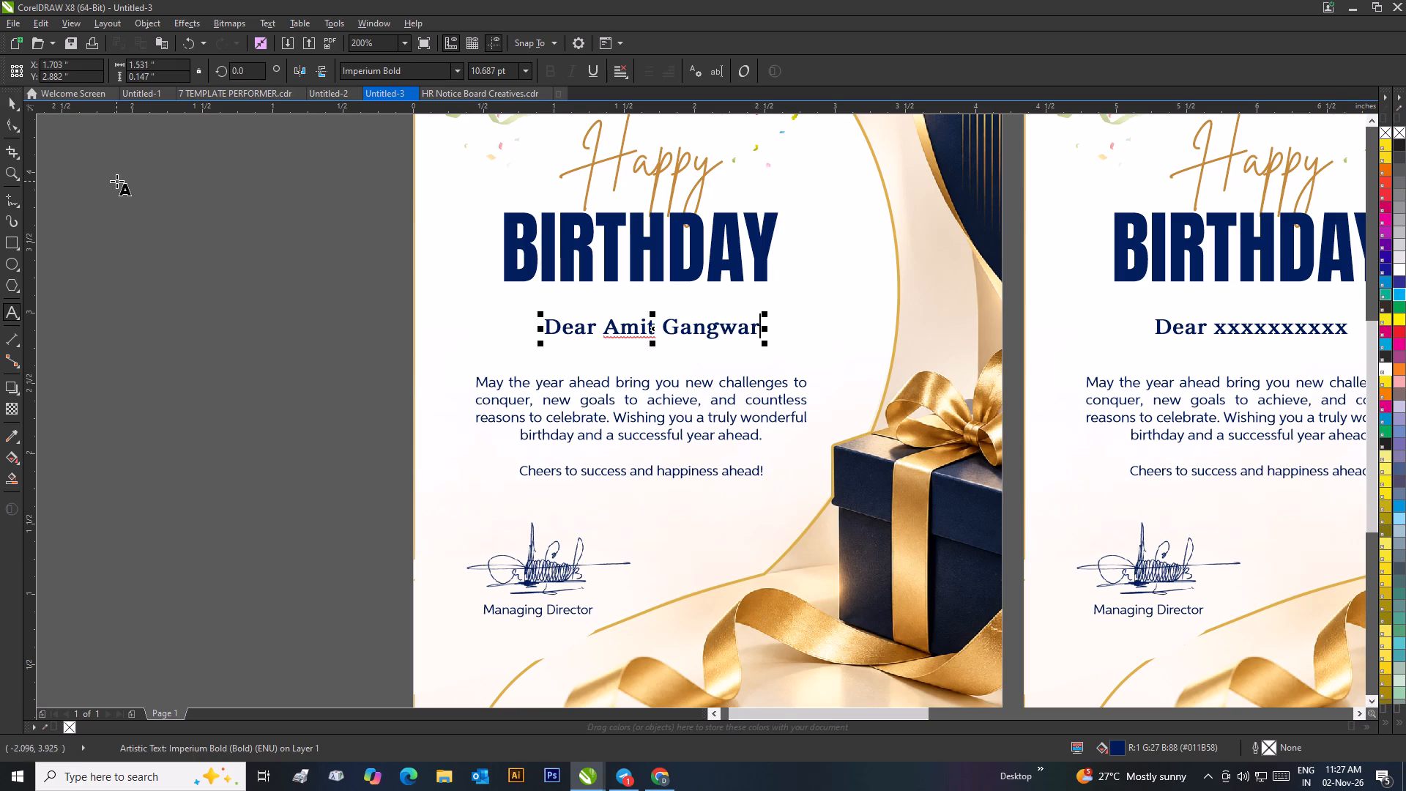
click(10, 105)
click(179, 196)
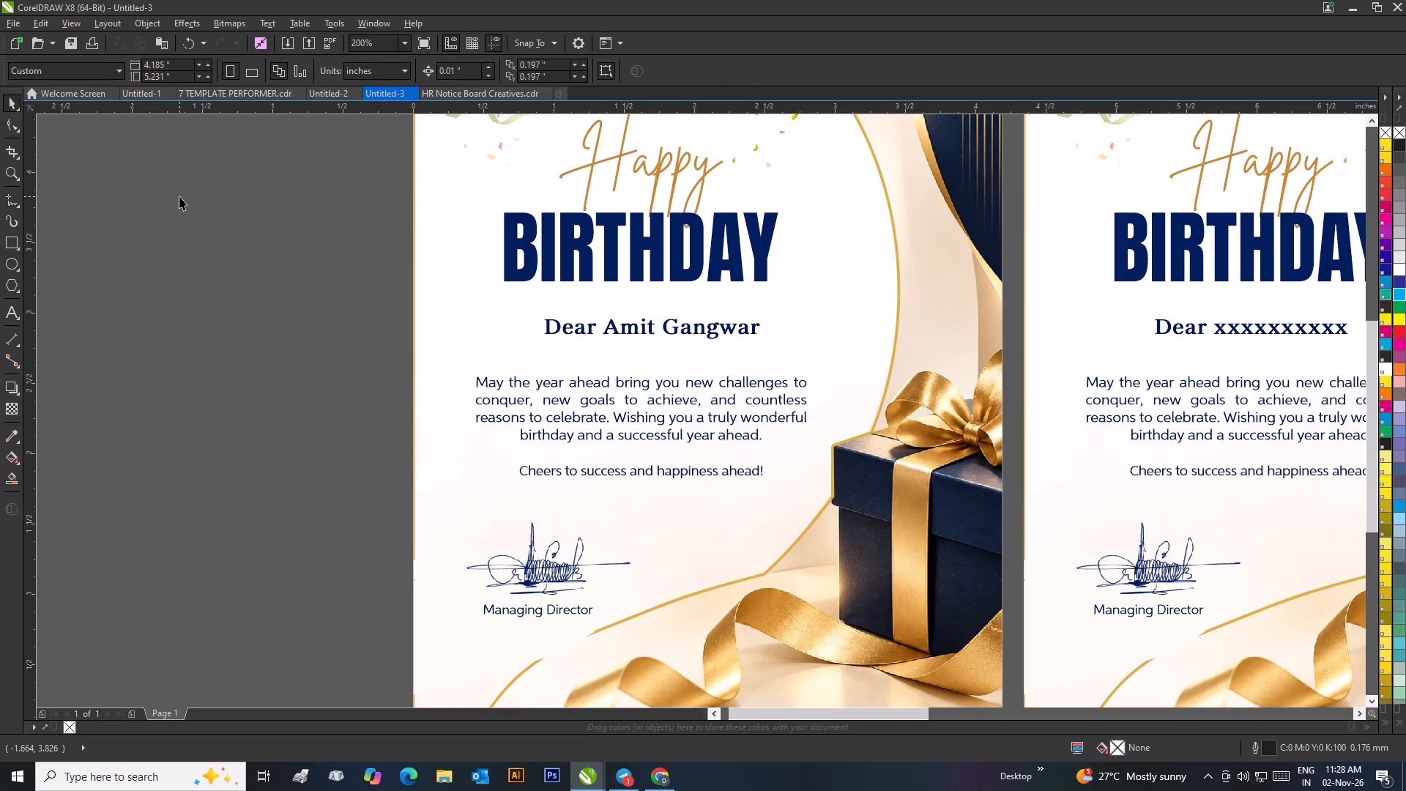
Check the notice board for the second November name and ungroup all objects in the second birthday card.
scroll(393, 248, down, 1)
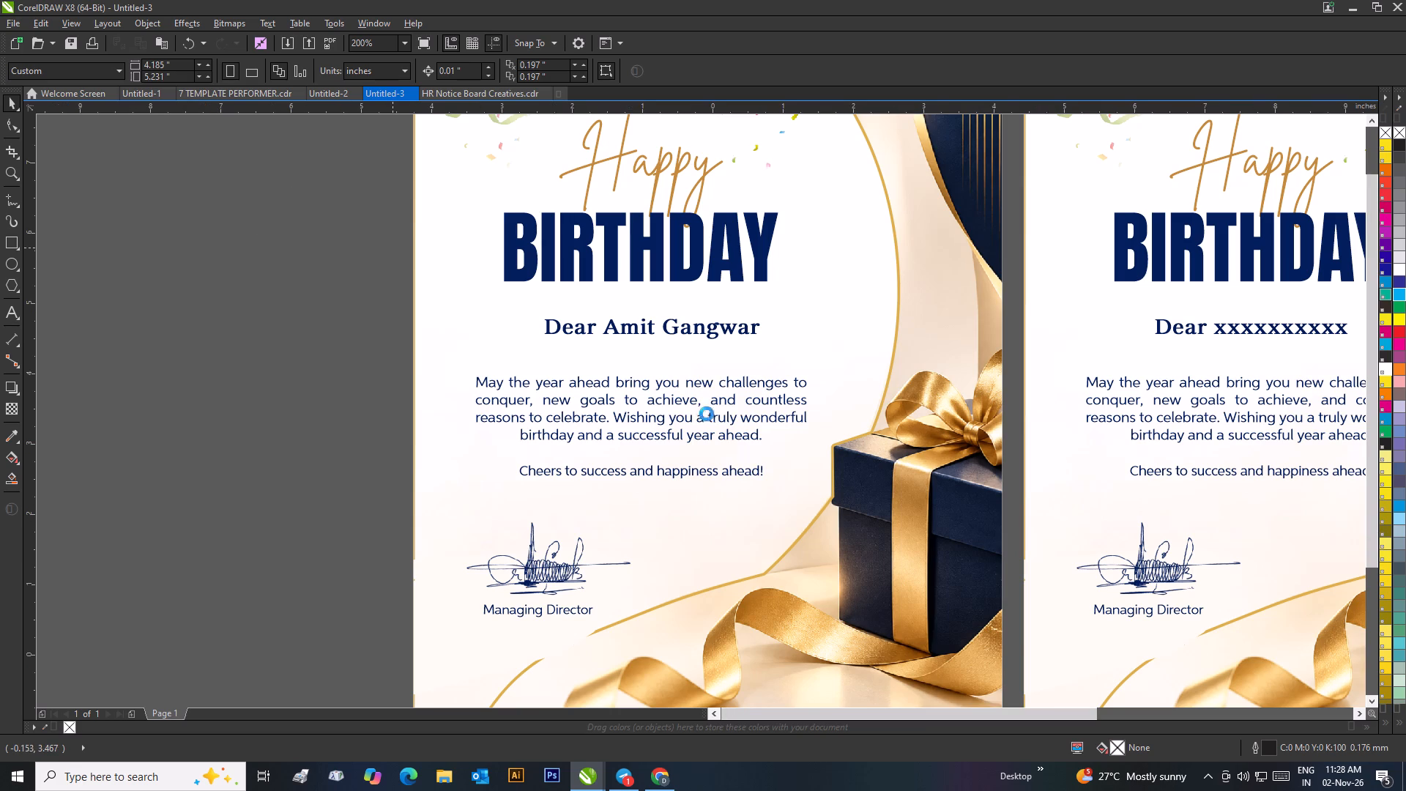
scroll(1078, 469, up, 1)
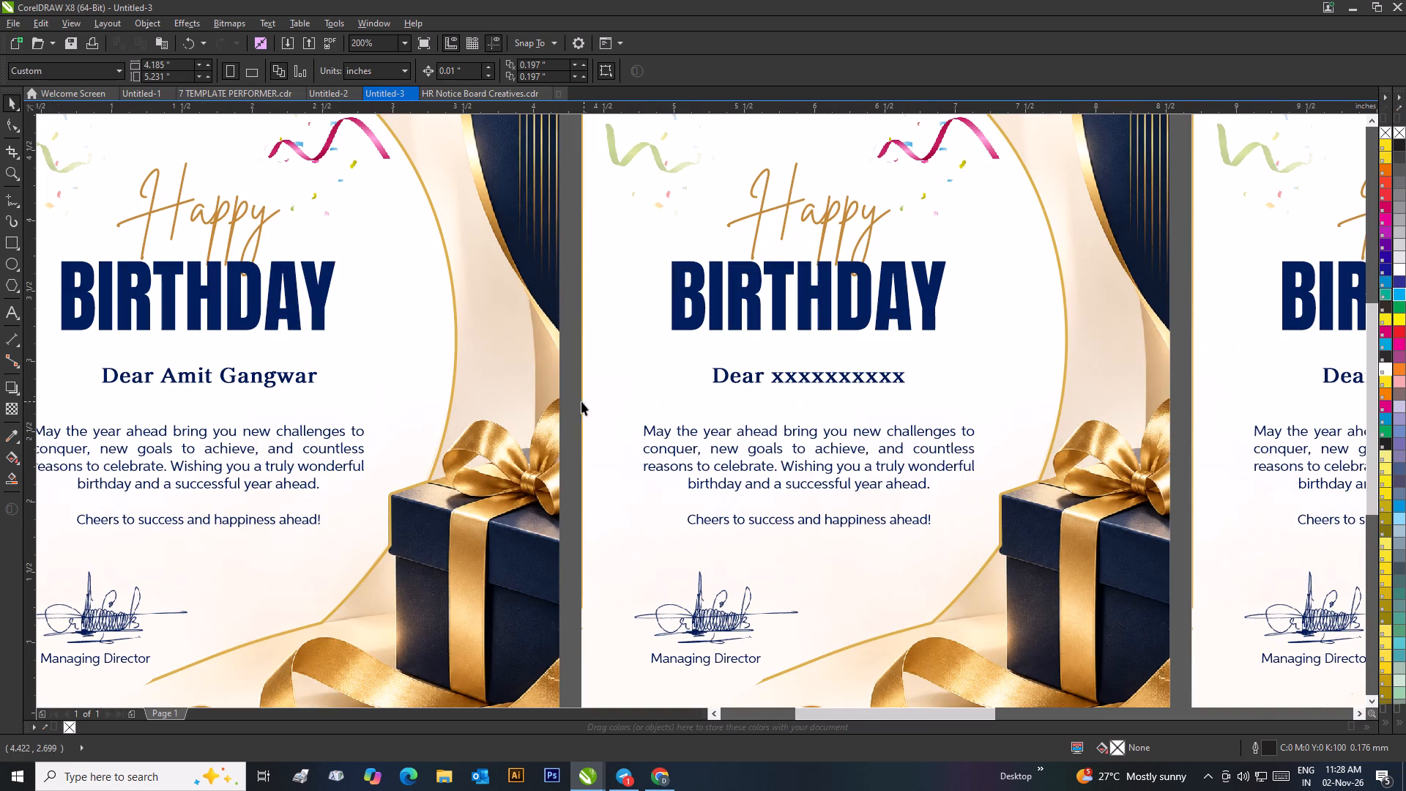
click(470, 92)
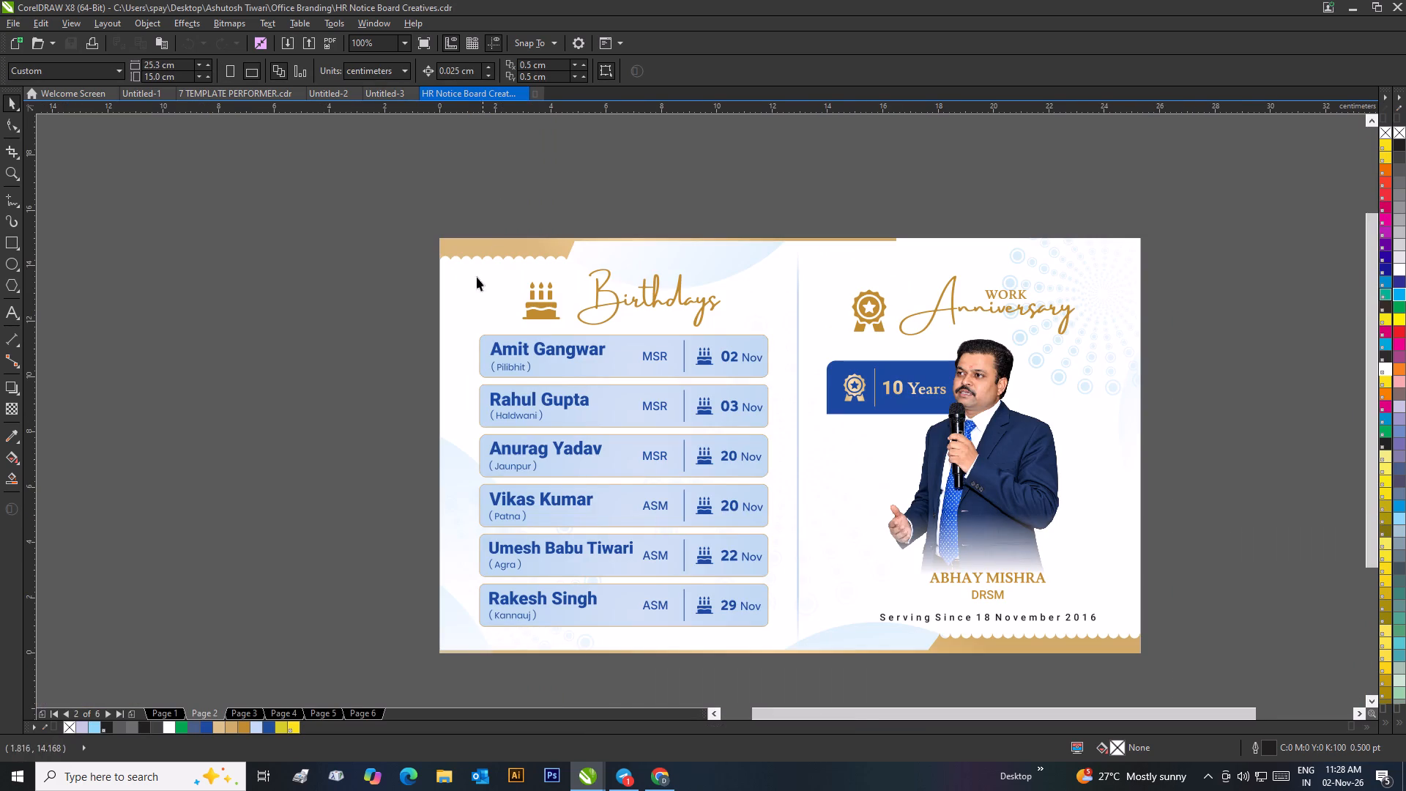
click(377, 88)
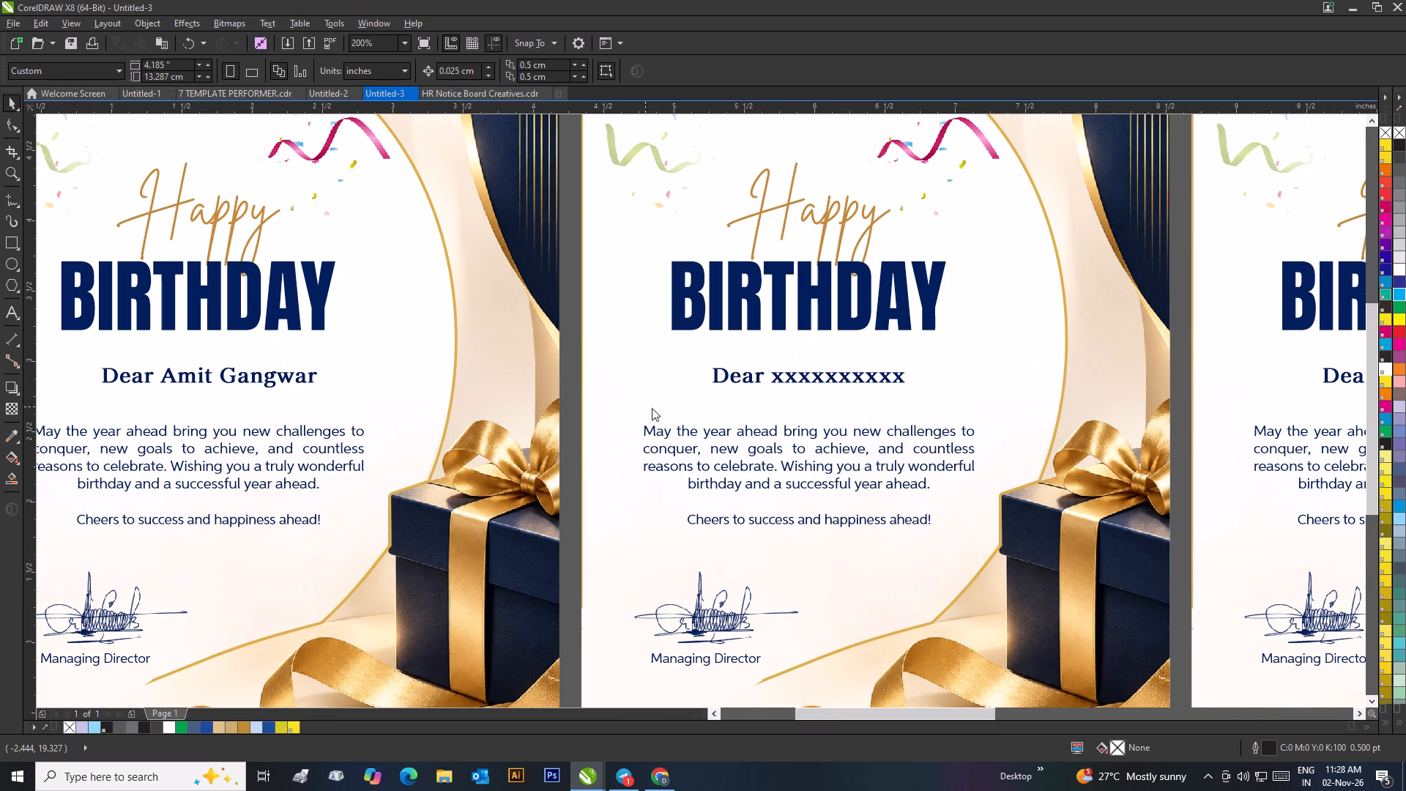
double_click(788, 379)
right_click(788, 379)
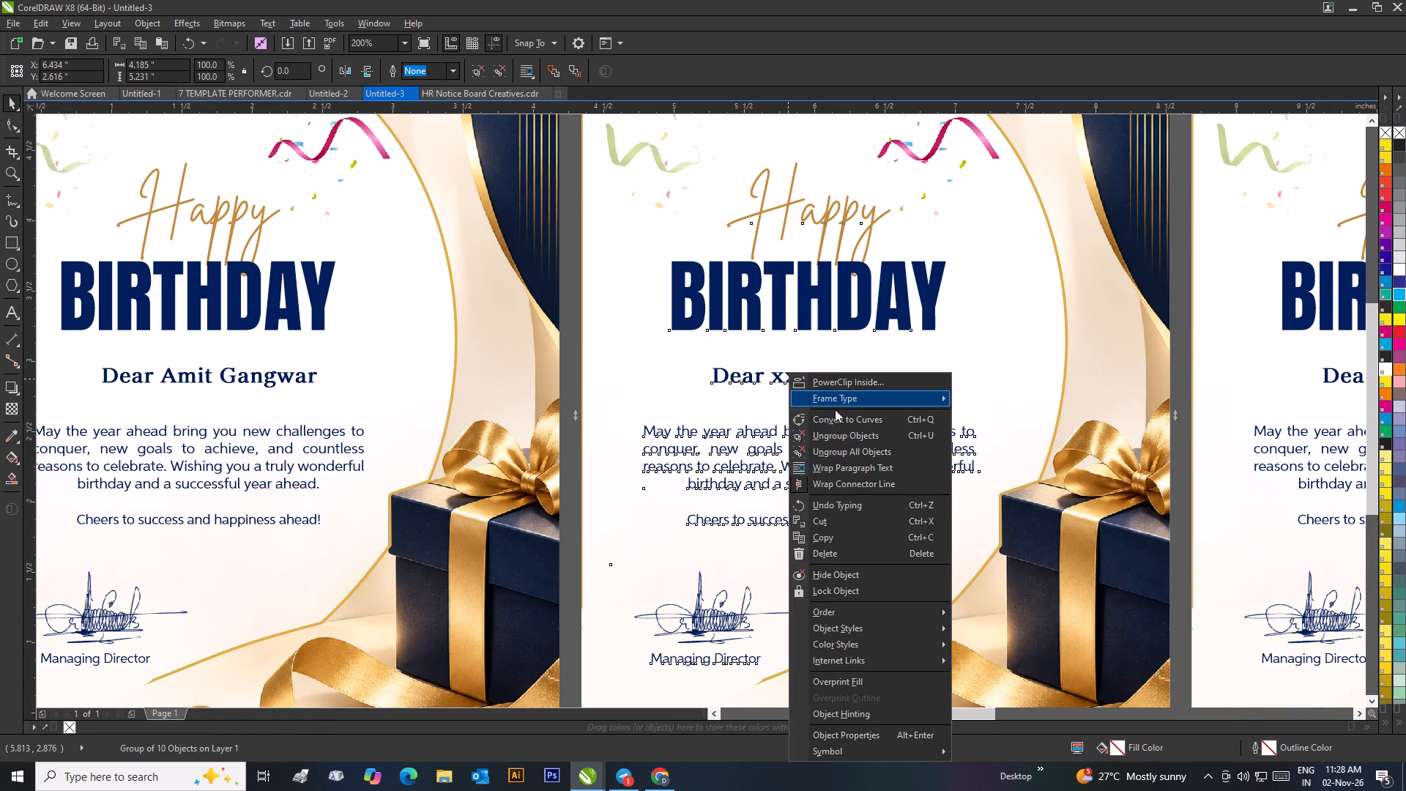
click(839, 451)
click(569, 356)
Replace the placeholder in the second card's "Dear" line with the second person's name from the November birthday list.
double_click(890, 379)
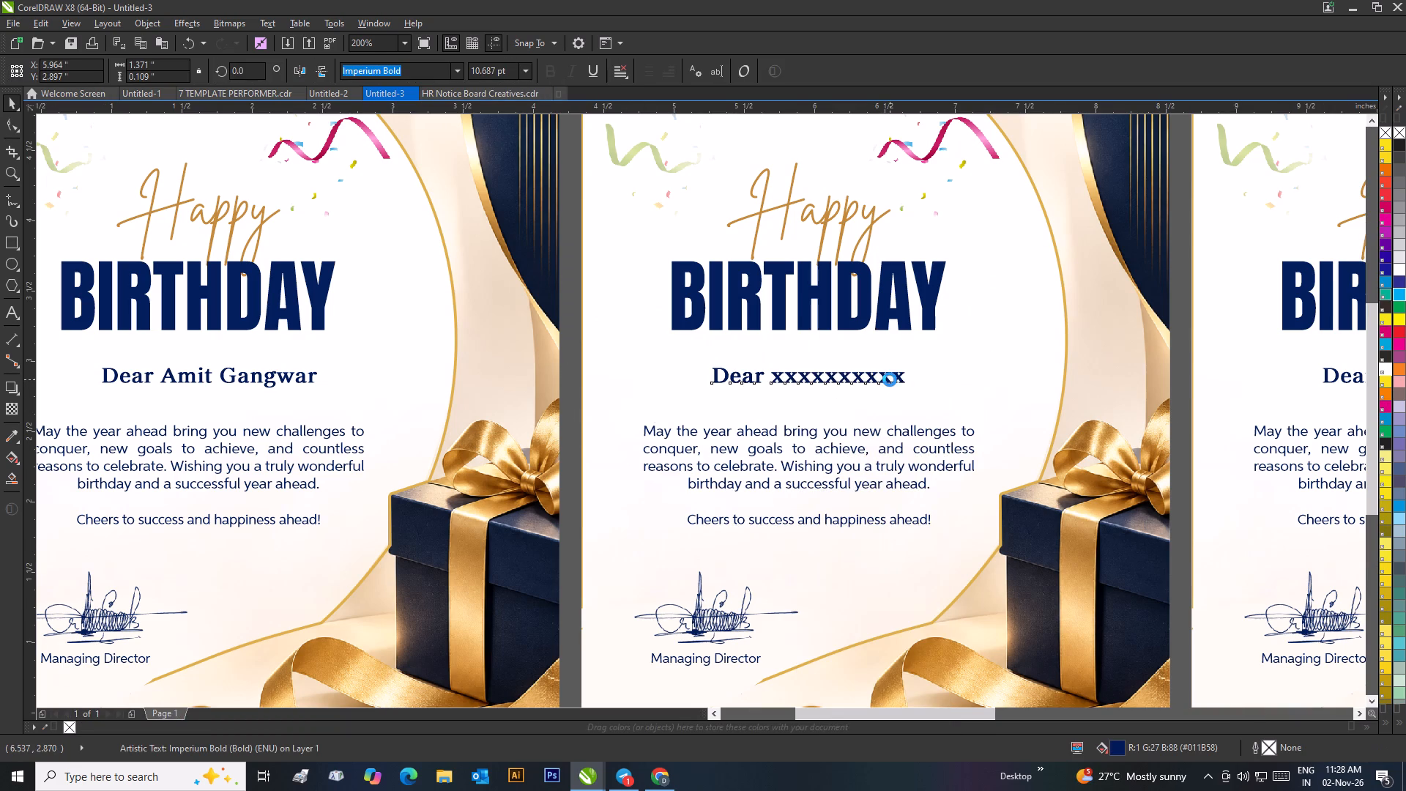
drag(904, 376, 774, 379)
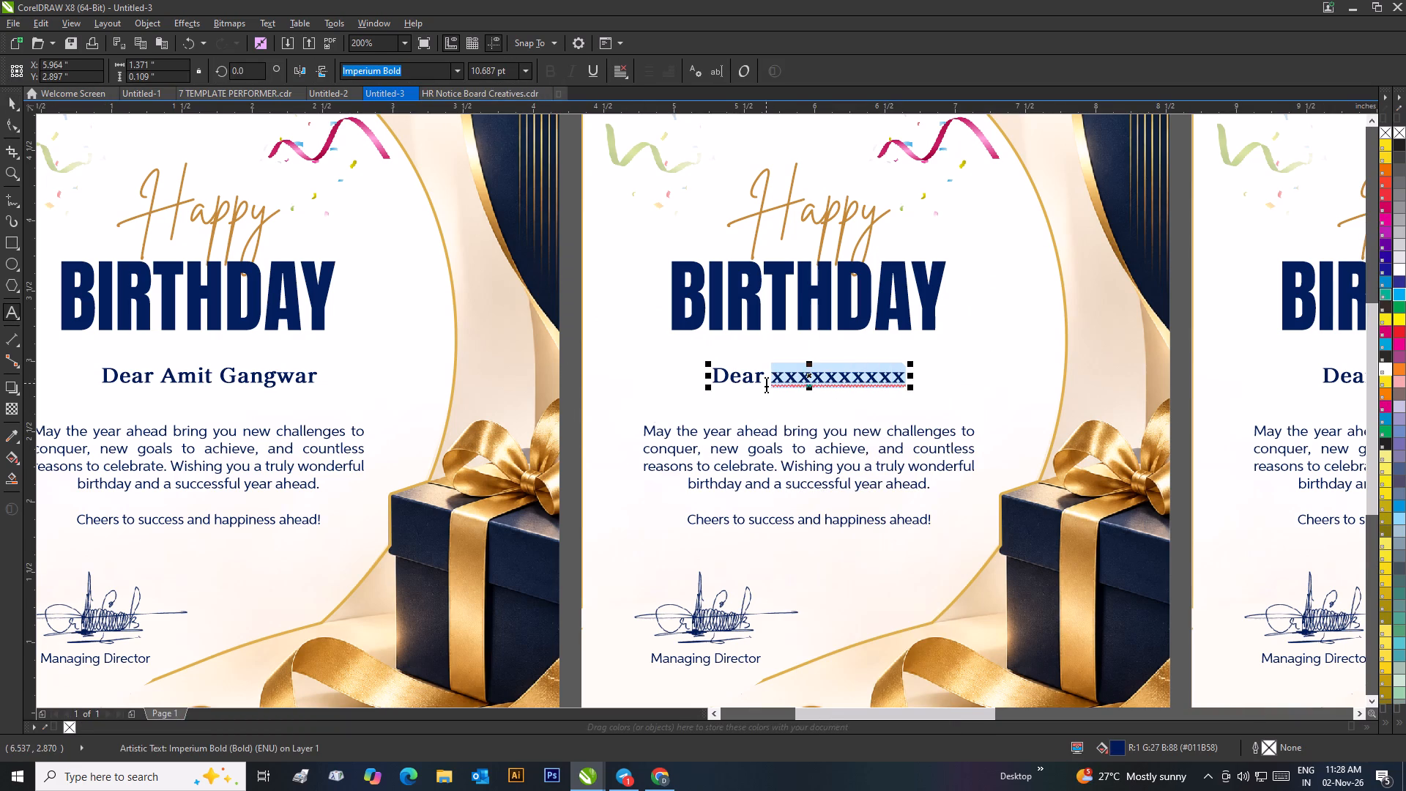
key(BackSpace)
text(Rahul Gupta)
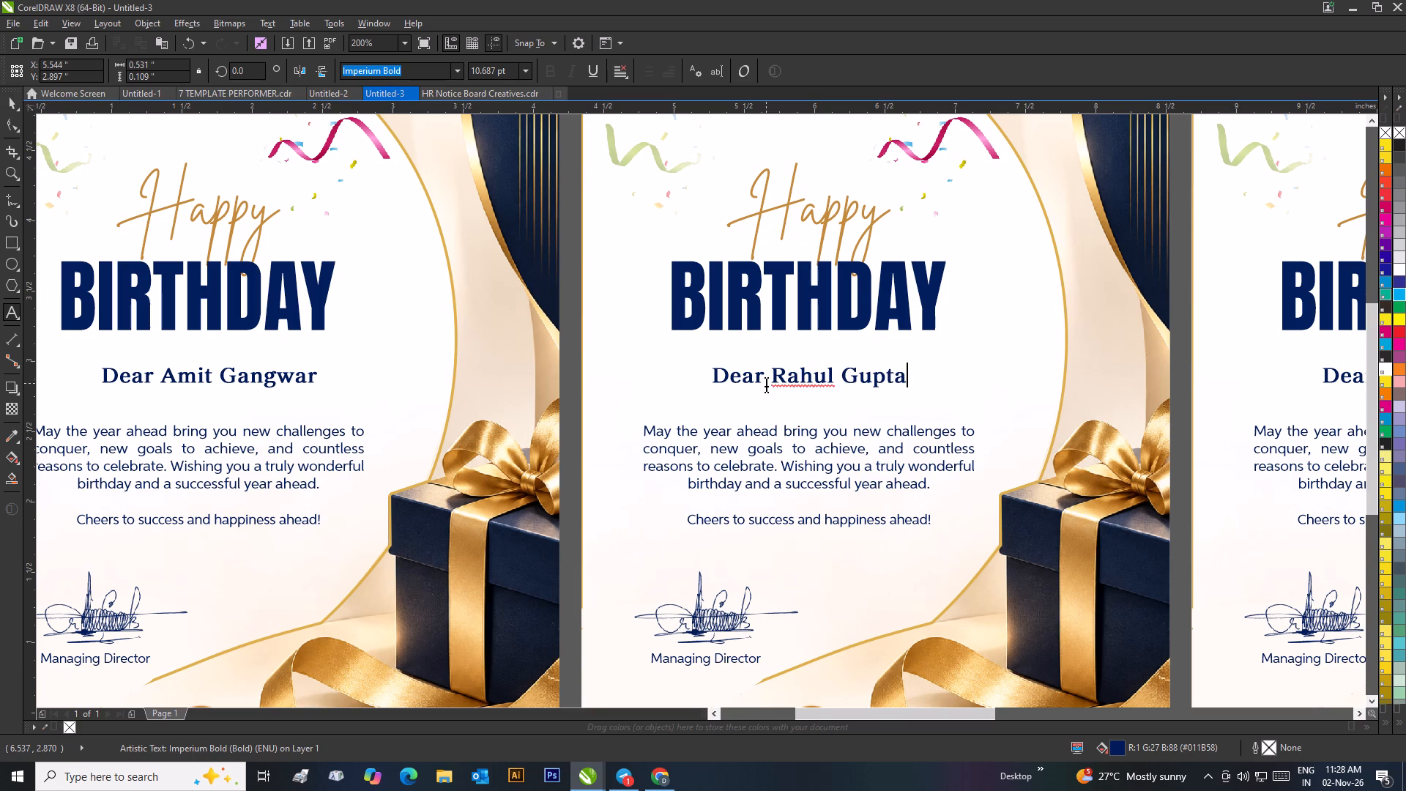
click(10, 97)
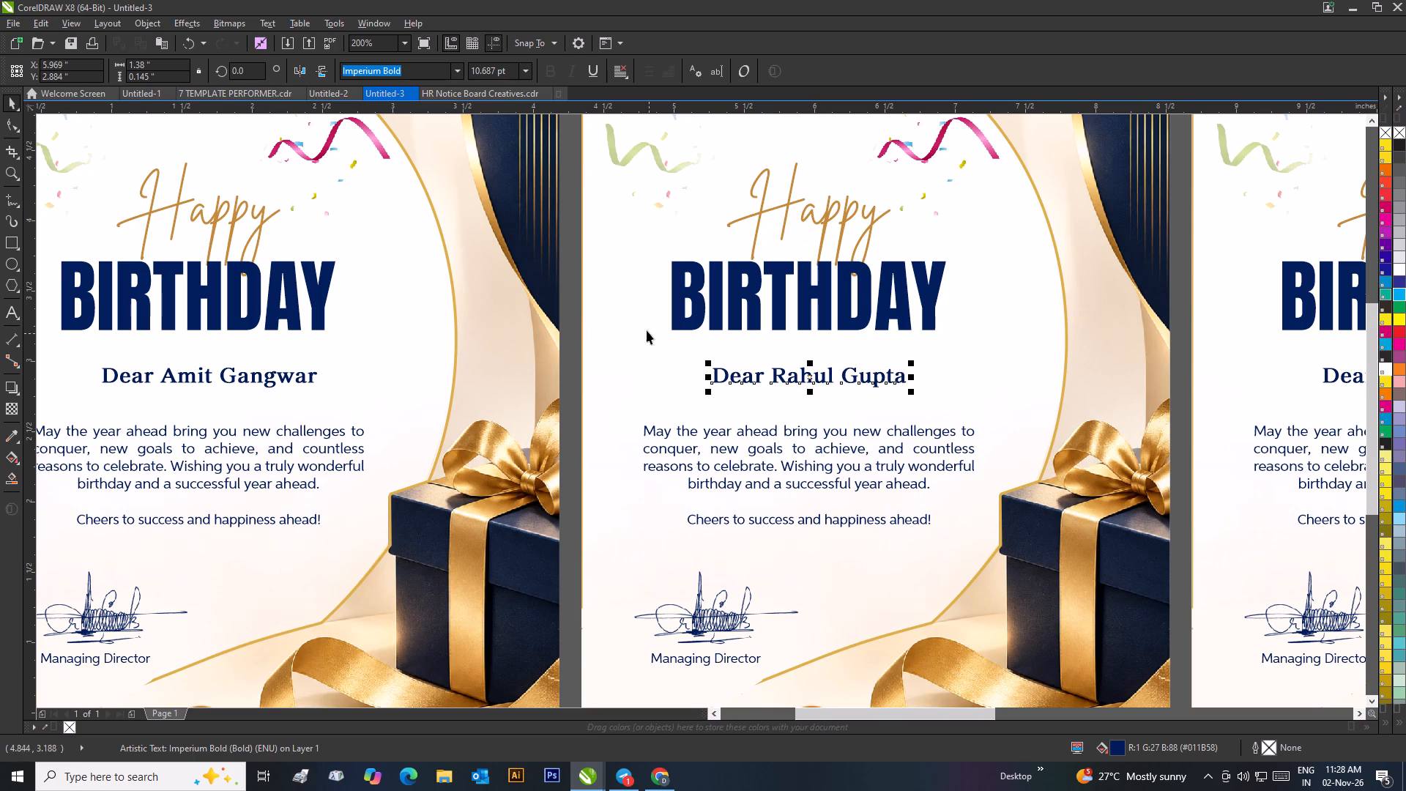
Centre the "Dear" lines horizontally on the BIRTHDAY headings in the second and first cards.
shift+click(704, 318)
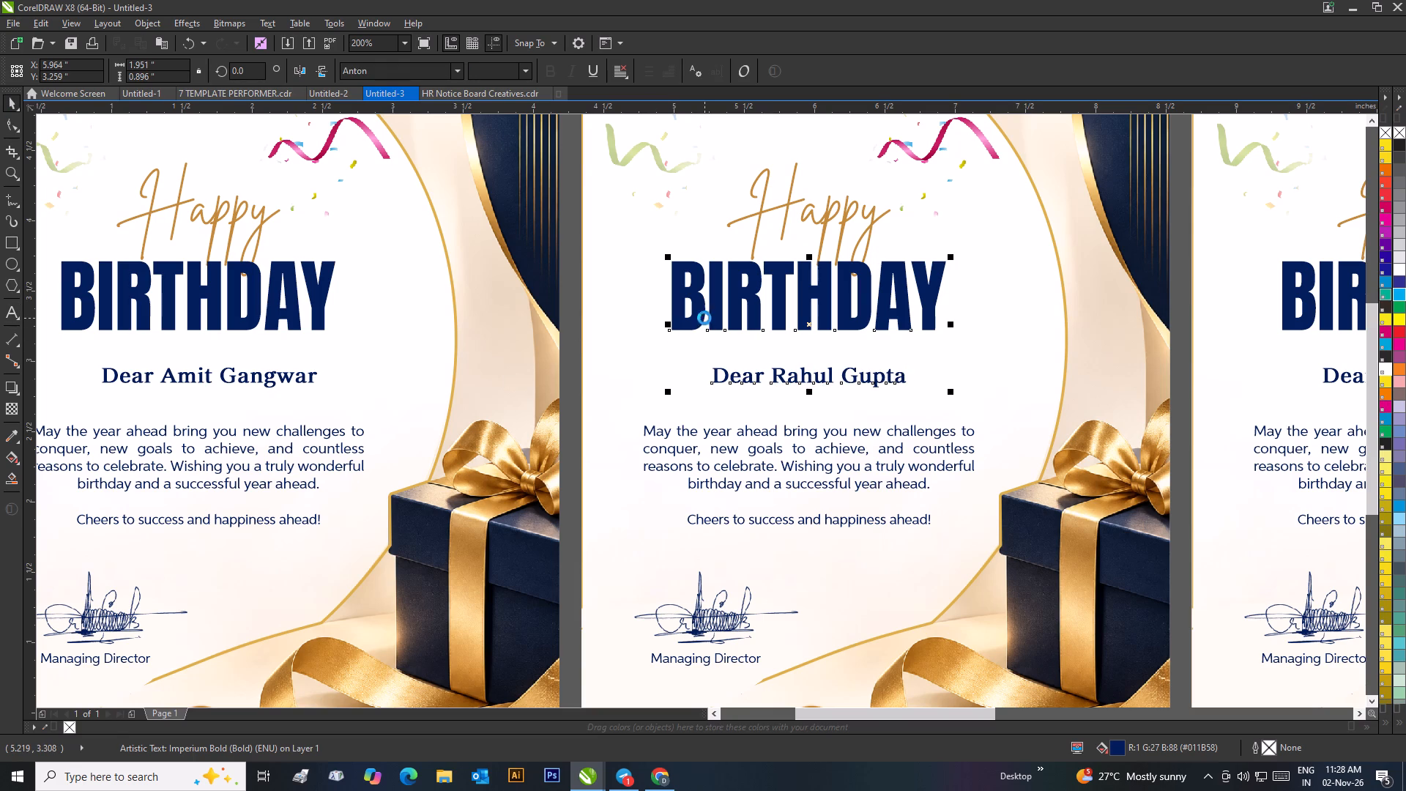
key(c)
click(283, 374)
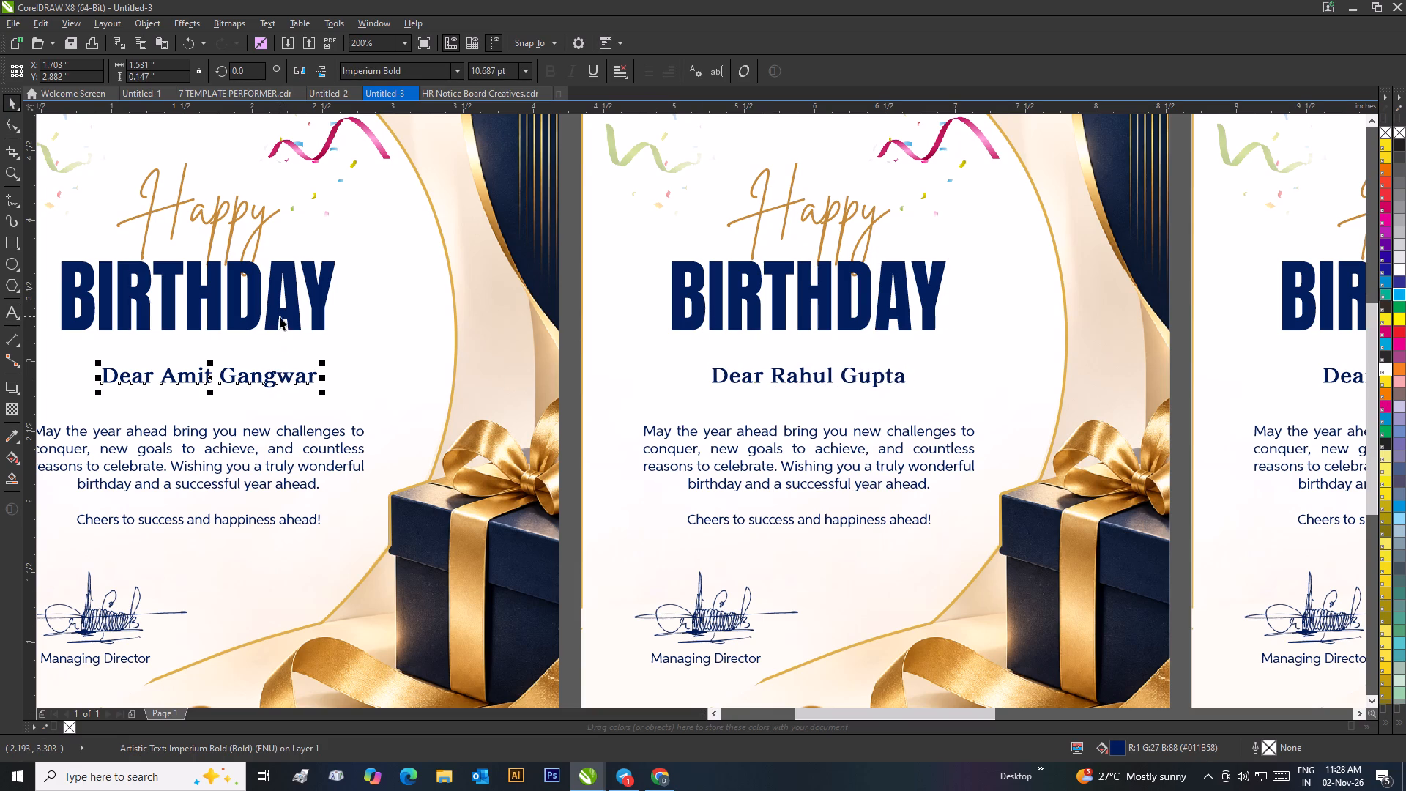
shift+click(280, 316)
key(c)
scroll(297, 335, down, 1)
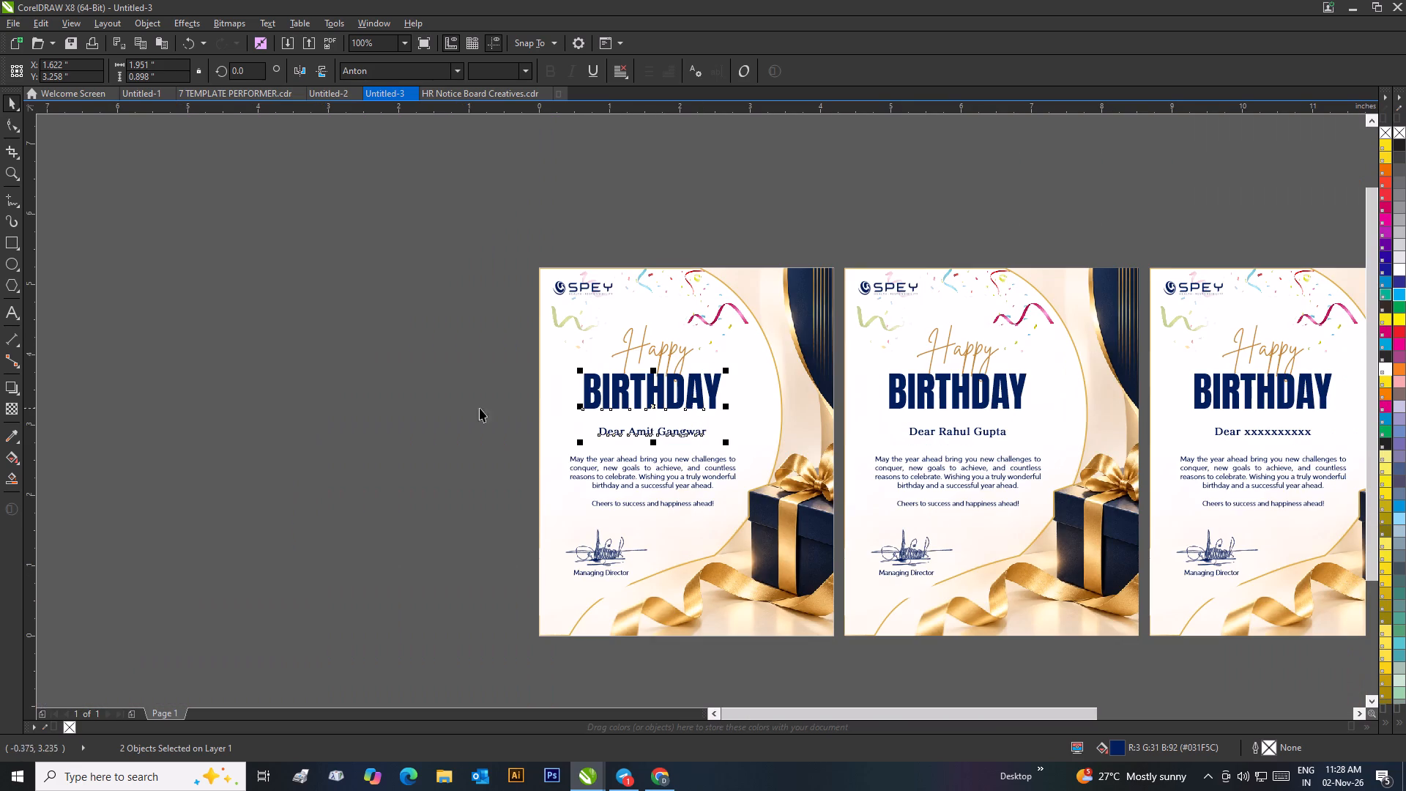
click(464, 406)
Check the notice board for the third November name and ungroup all objects in the third birthday card.
scroll(1289, 445, up, 1)
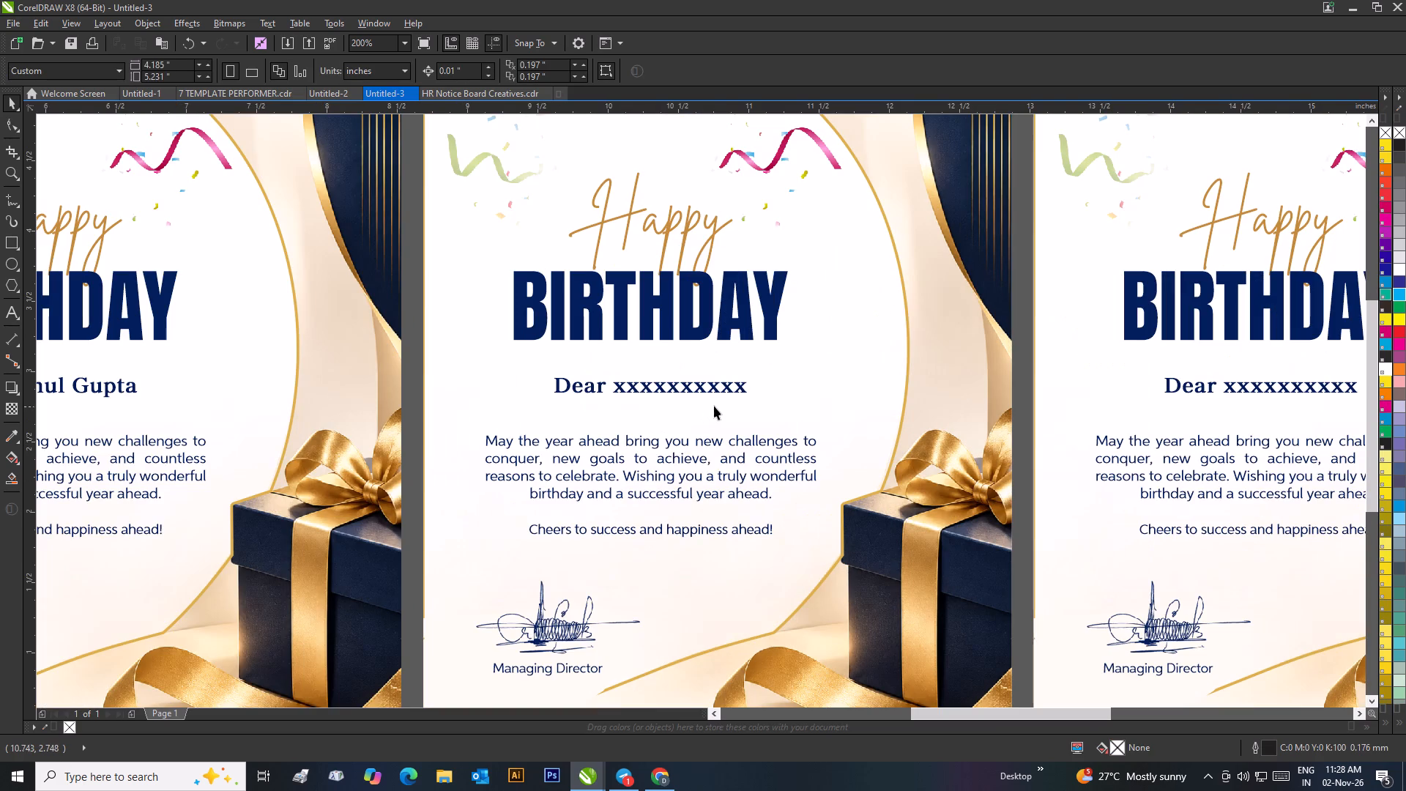
click(702, 388)
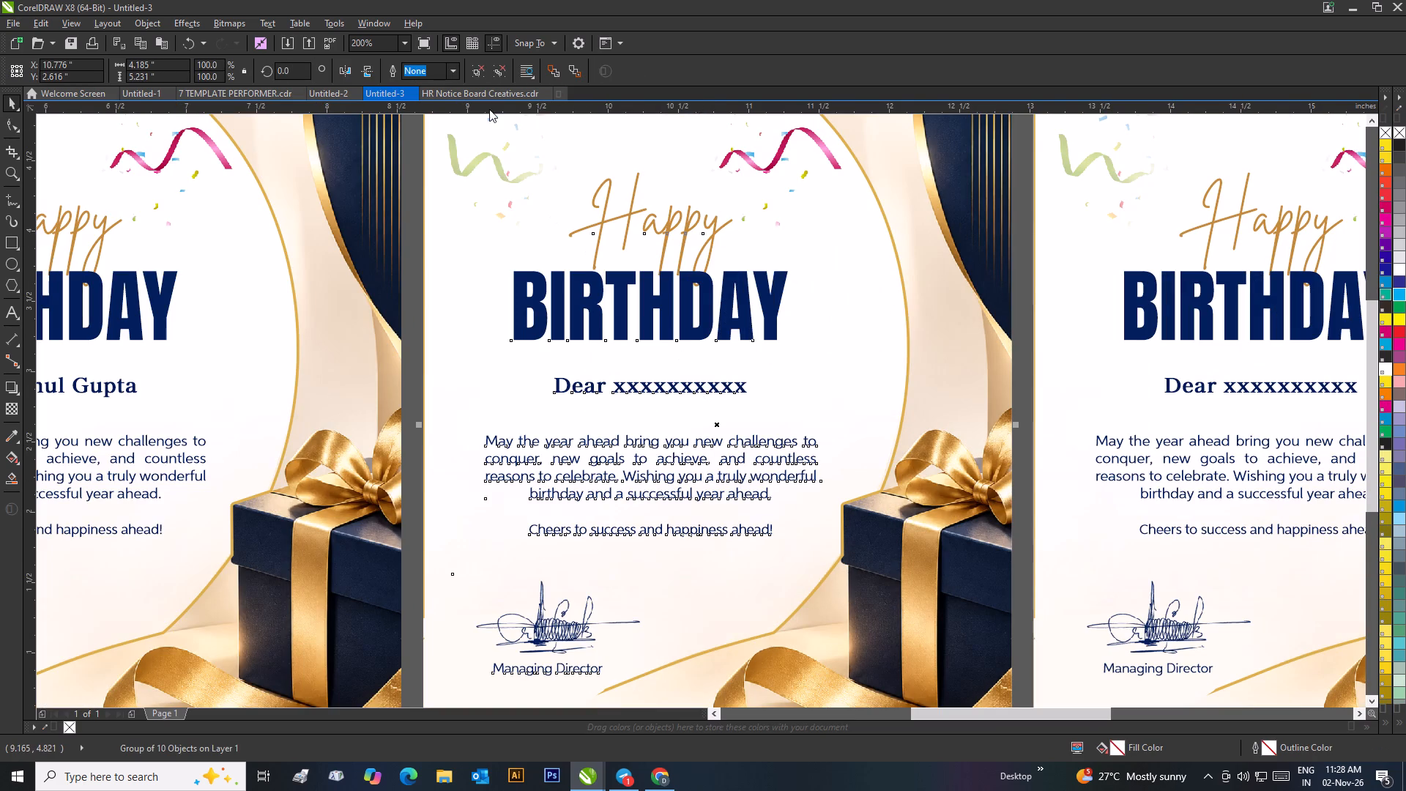
click(489, 98)
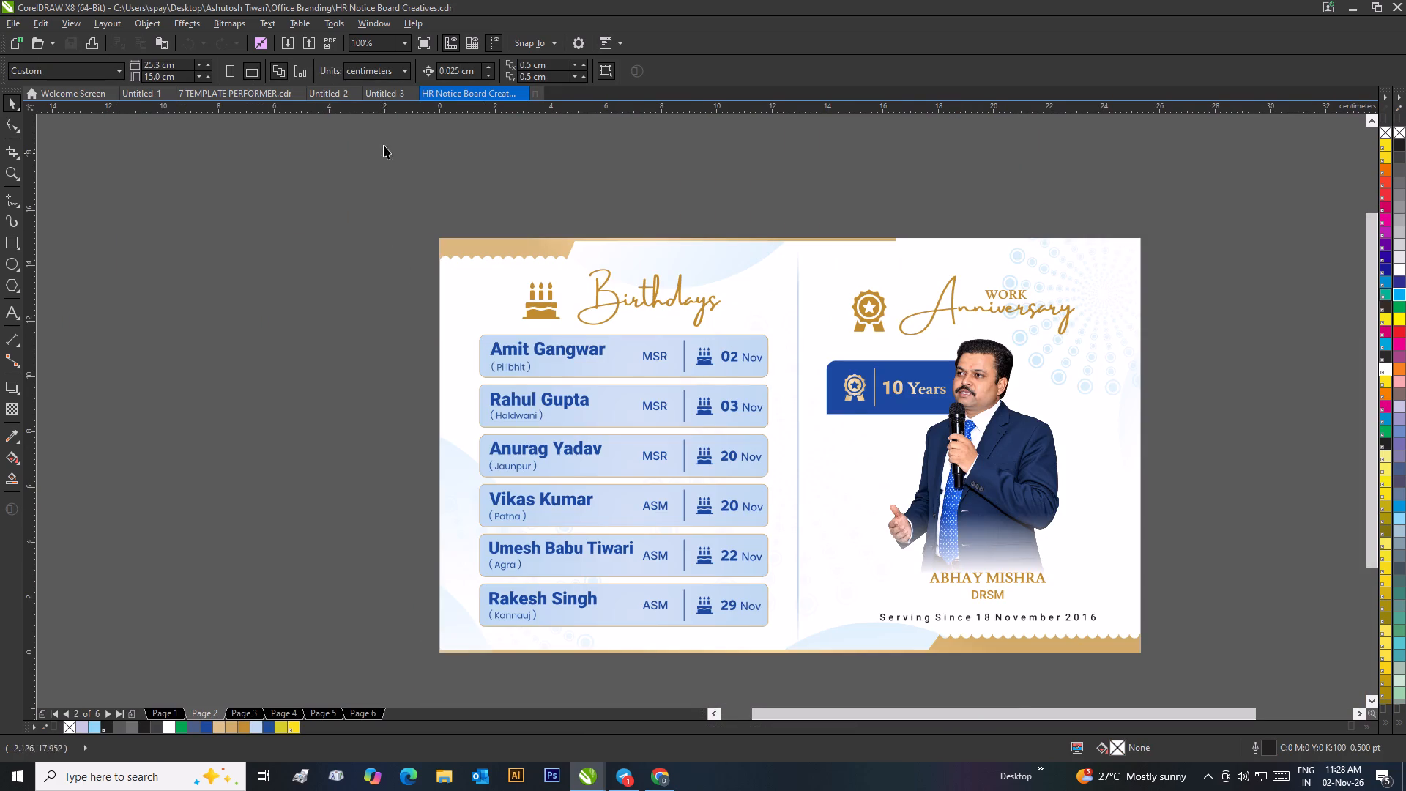
click(386, 94)
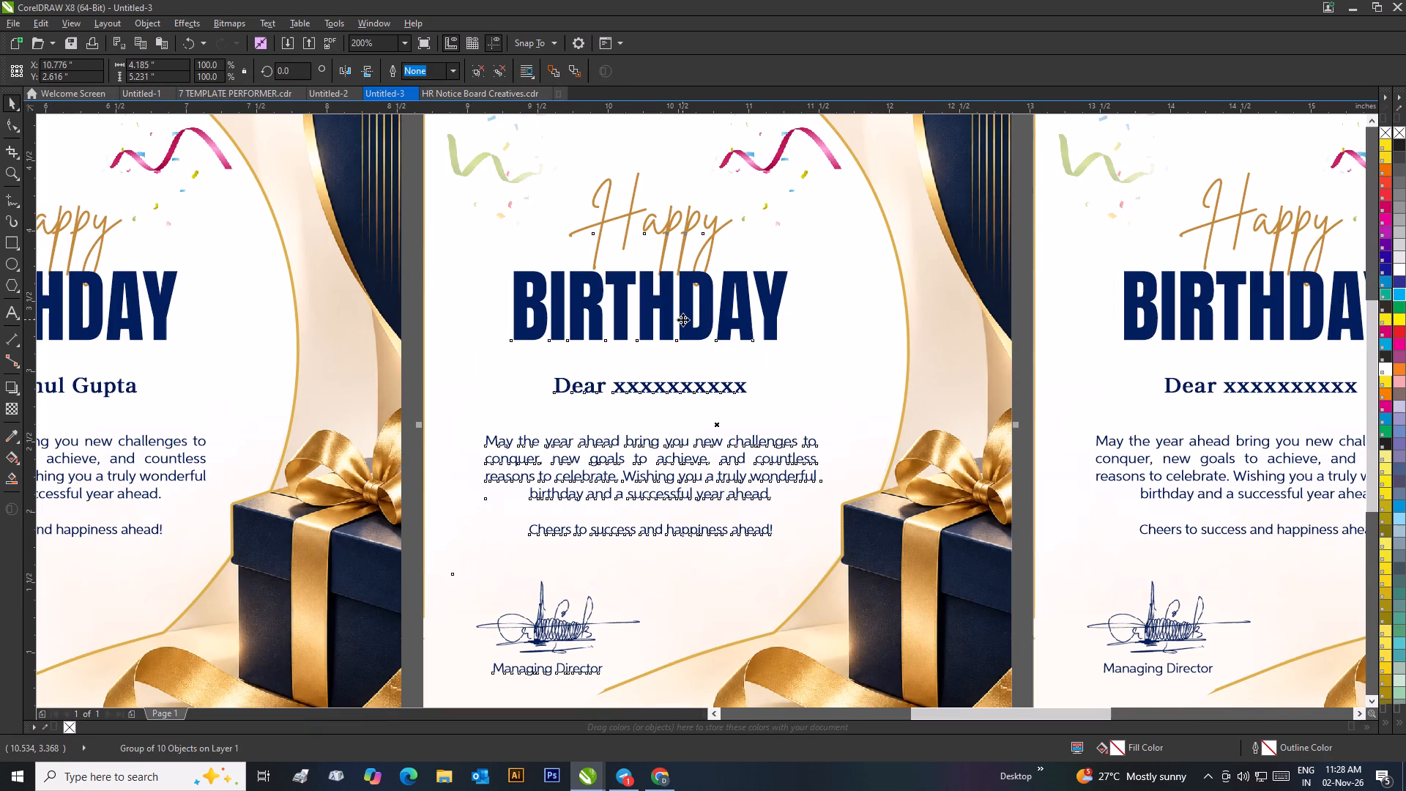
right_click(682, 319)
click(735, 399)
click(1023, 370)
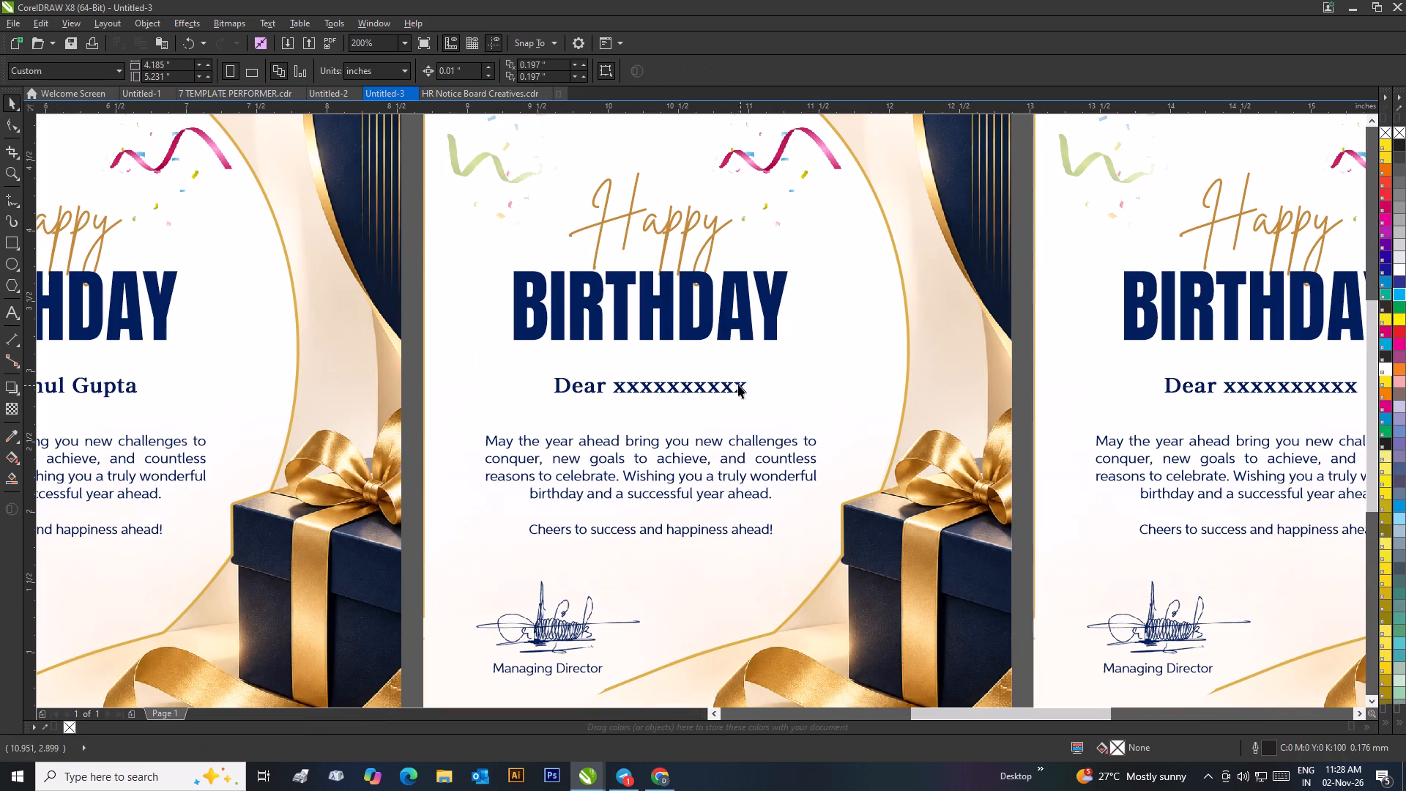
Replace the placeholder in the third card's "Dear" line with the third November name, capitalising the surname.
double_click(740, 386)
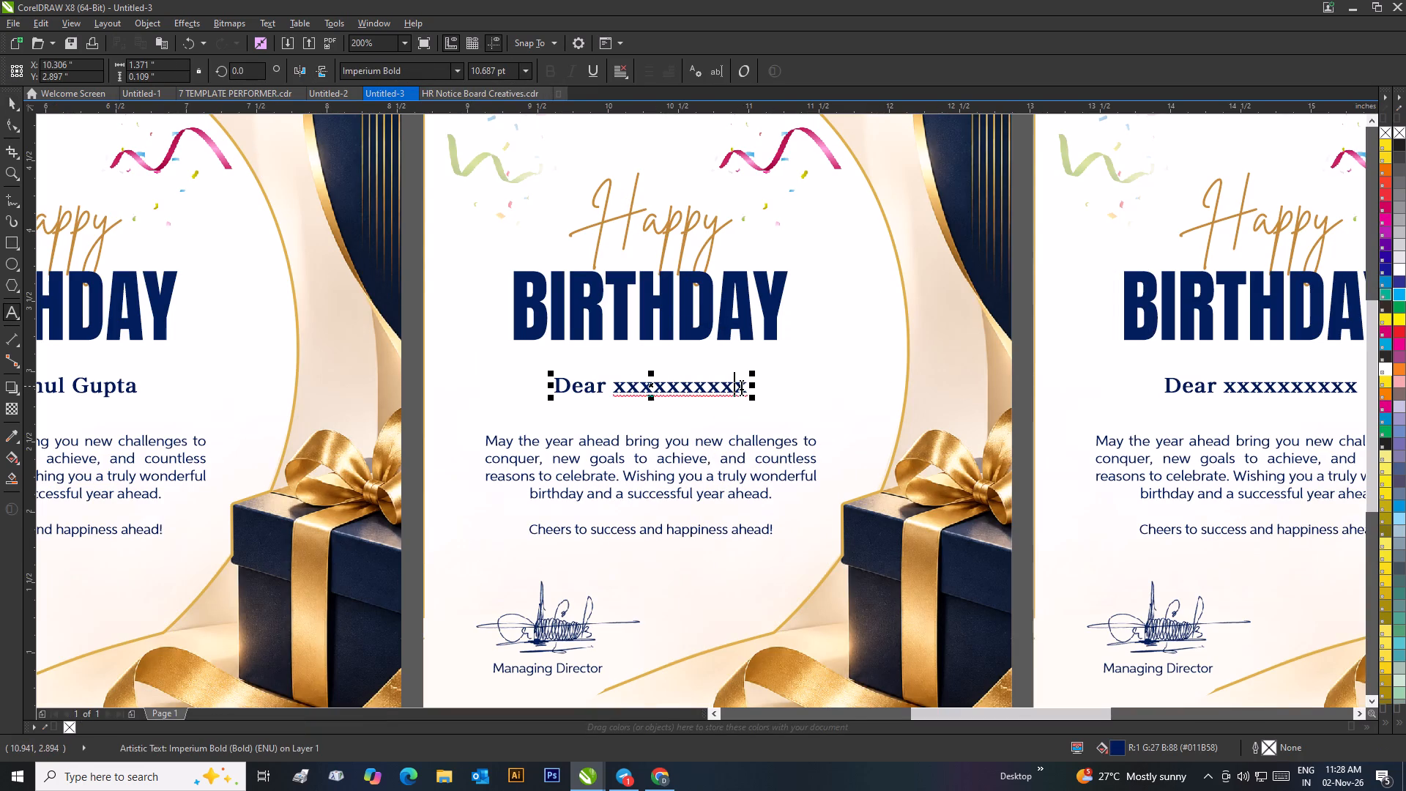
key(Right)
key(BackSpace)
key(BackSpace)
key(BackSpace)
key(BackSpace)
key(BackSpace)
key(BackSpace)
key(BackSpace)
key(BackSpace)
key(BackSpace)
key(BackSpace)
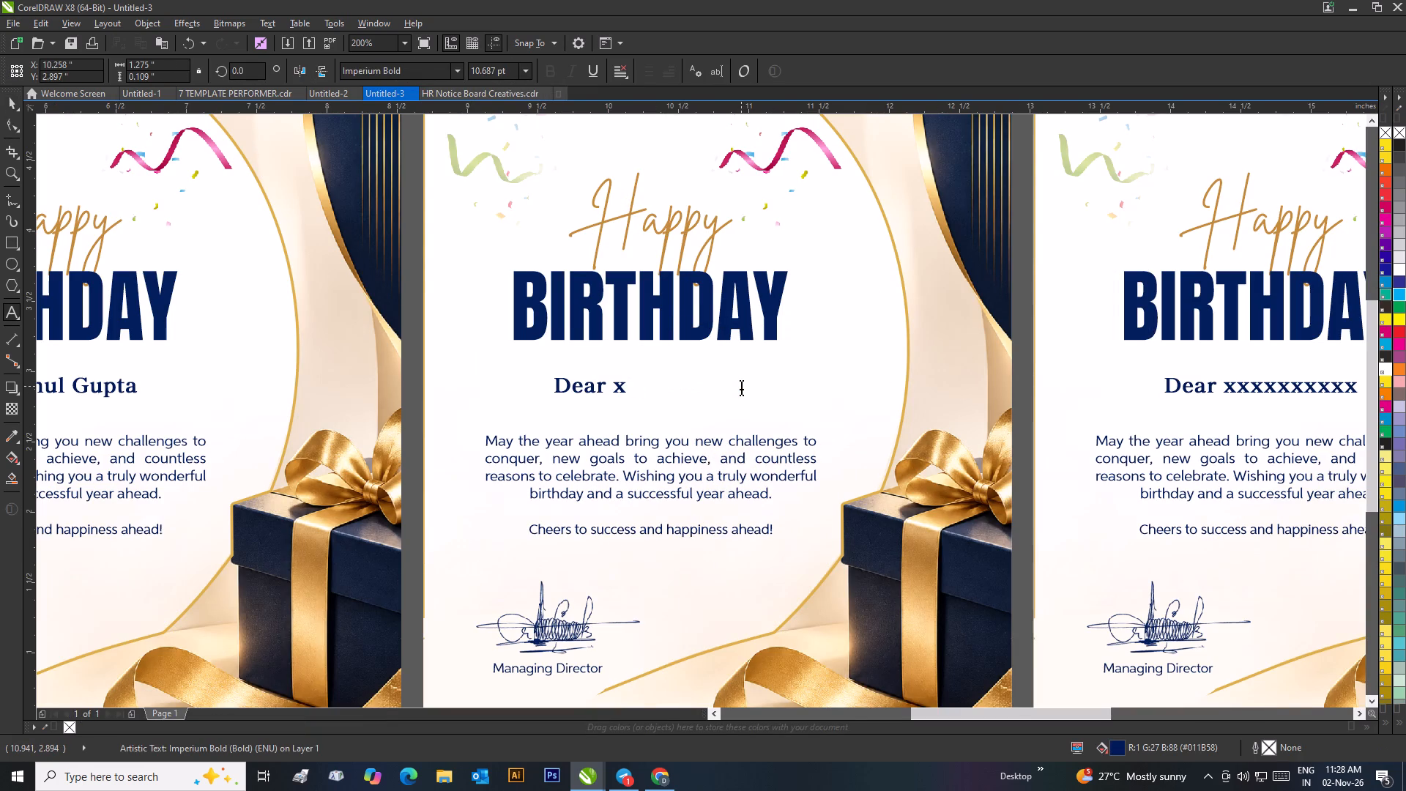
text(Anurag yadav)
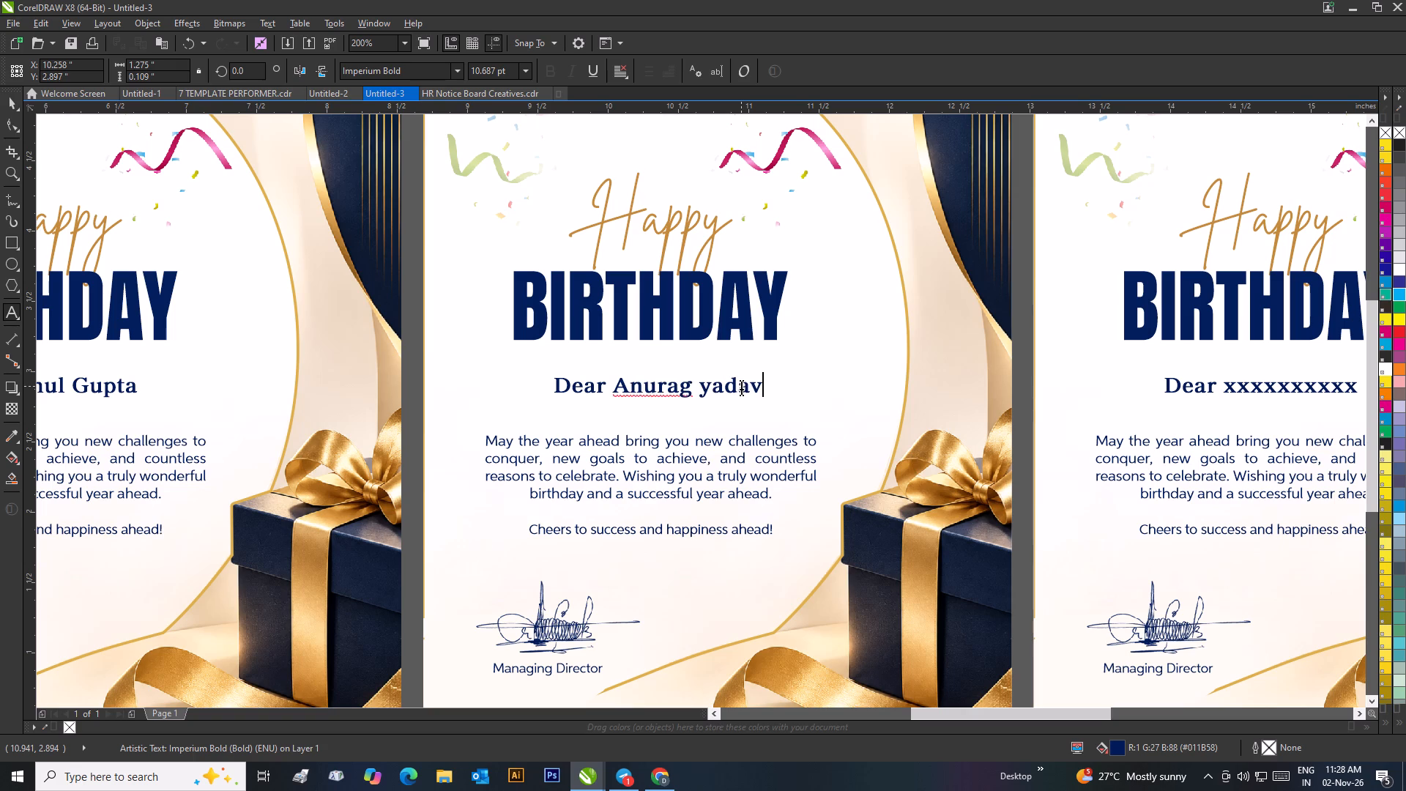
click(716, 387)
key(BackSpace)
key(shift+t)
key(BackSpace)
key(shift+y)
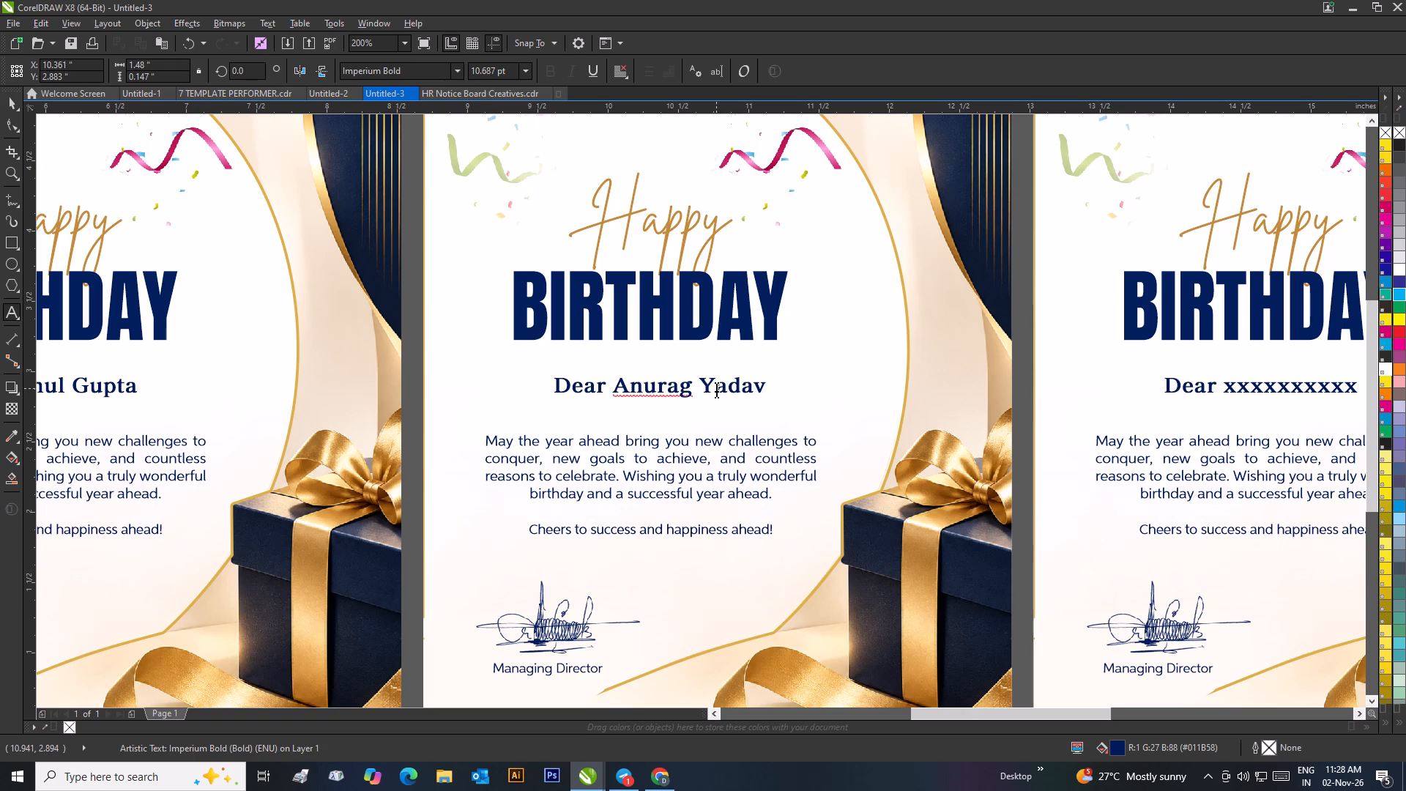
click(15, 103)
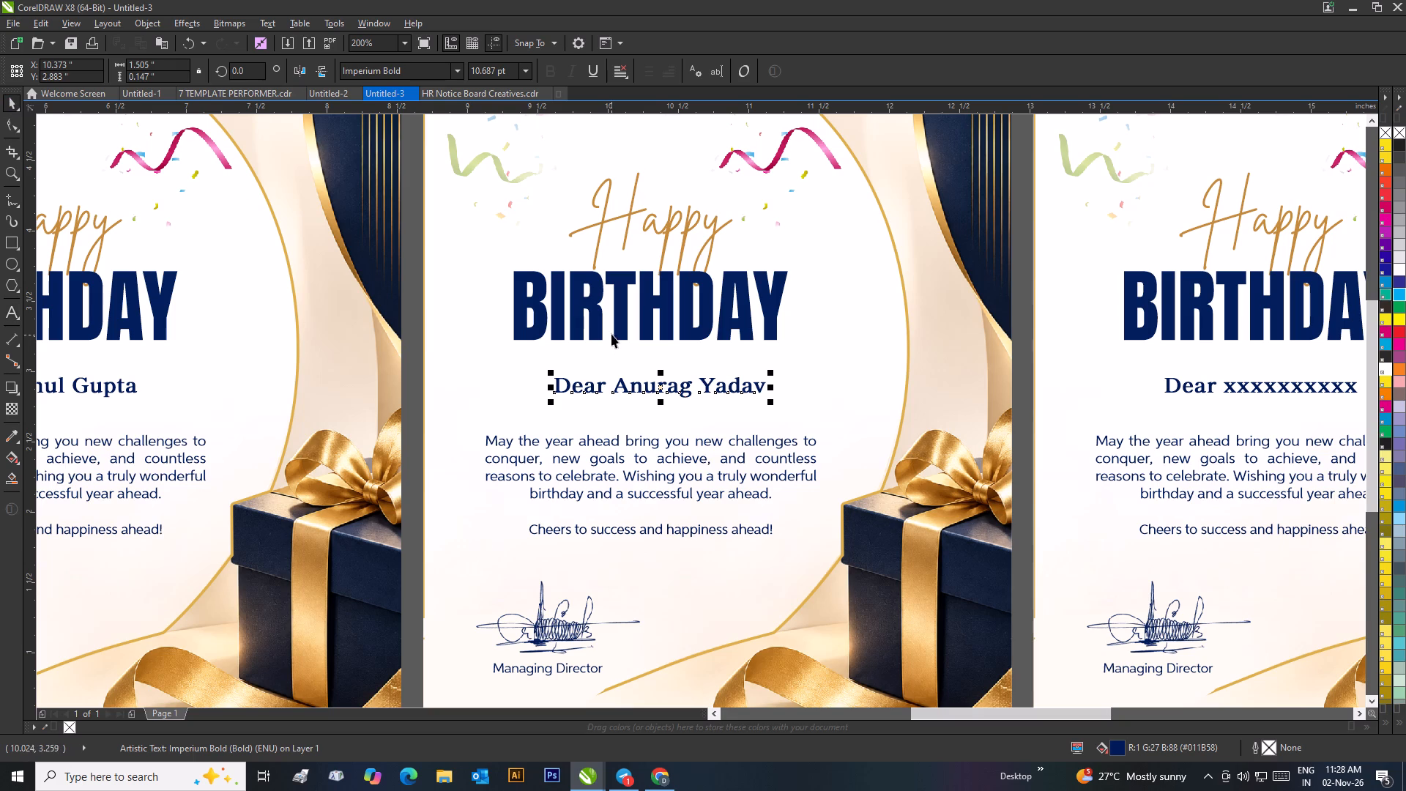
Centre the "Dear" line horizontally on the BIRTHDAY heading in the third card.
shift+click(617, 331)
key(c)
scroll(644, 349, down, 1)
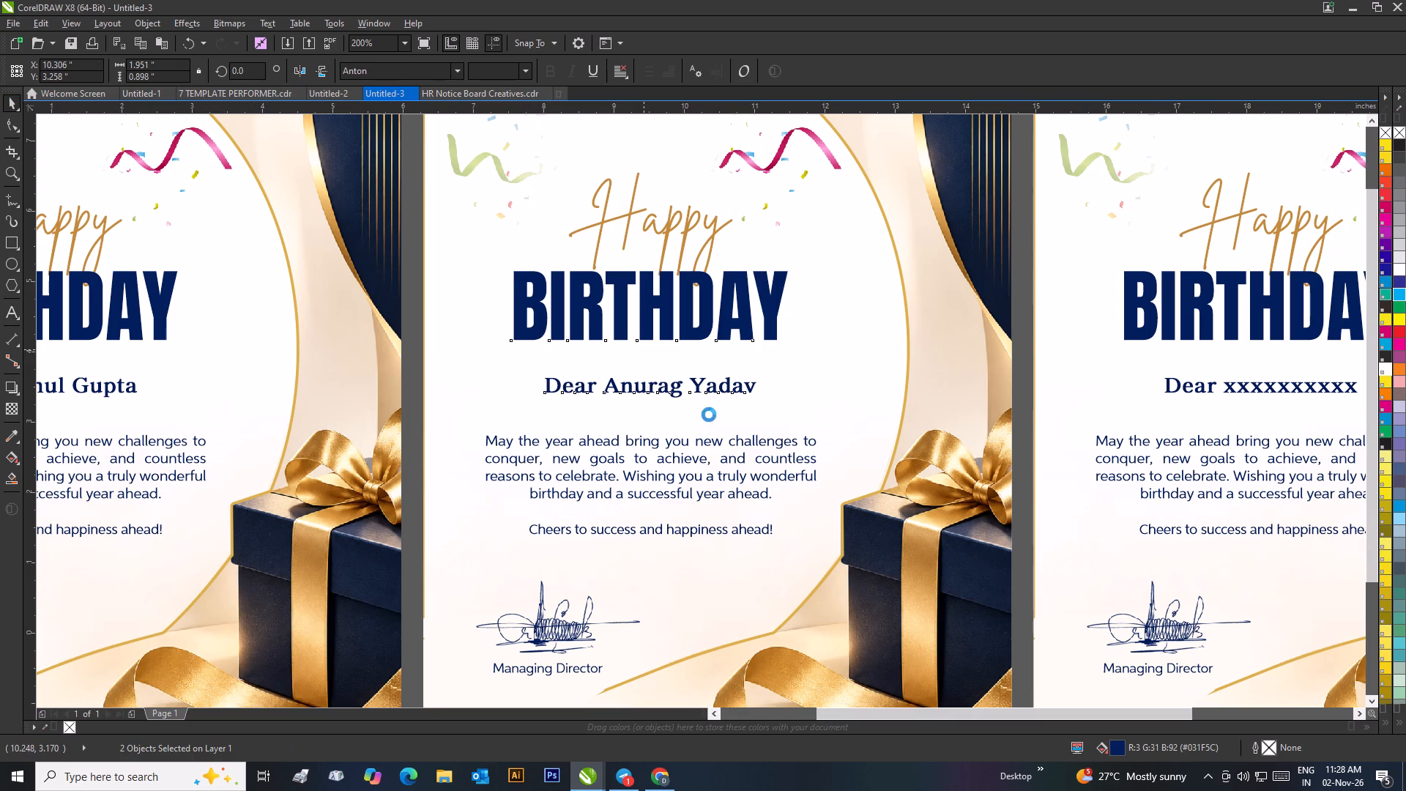
Check the notice board for the fourth November name and ungroup all objects in the fourth birthday card.
click(784, 229)
click(497, 91)
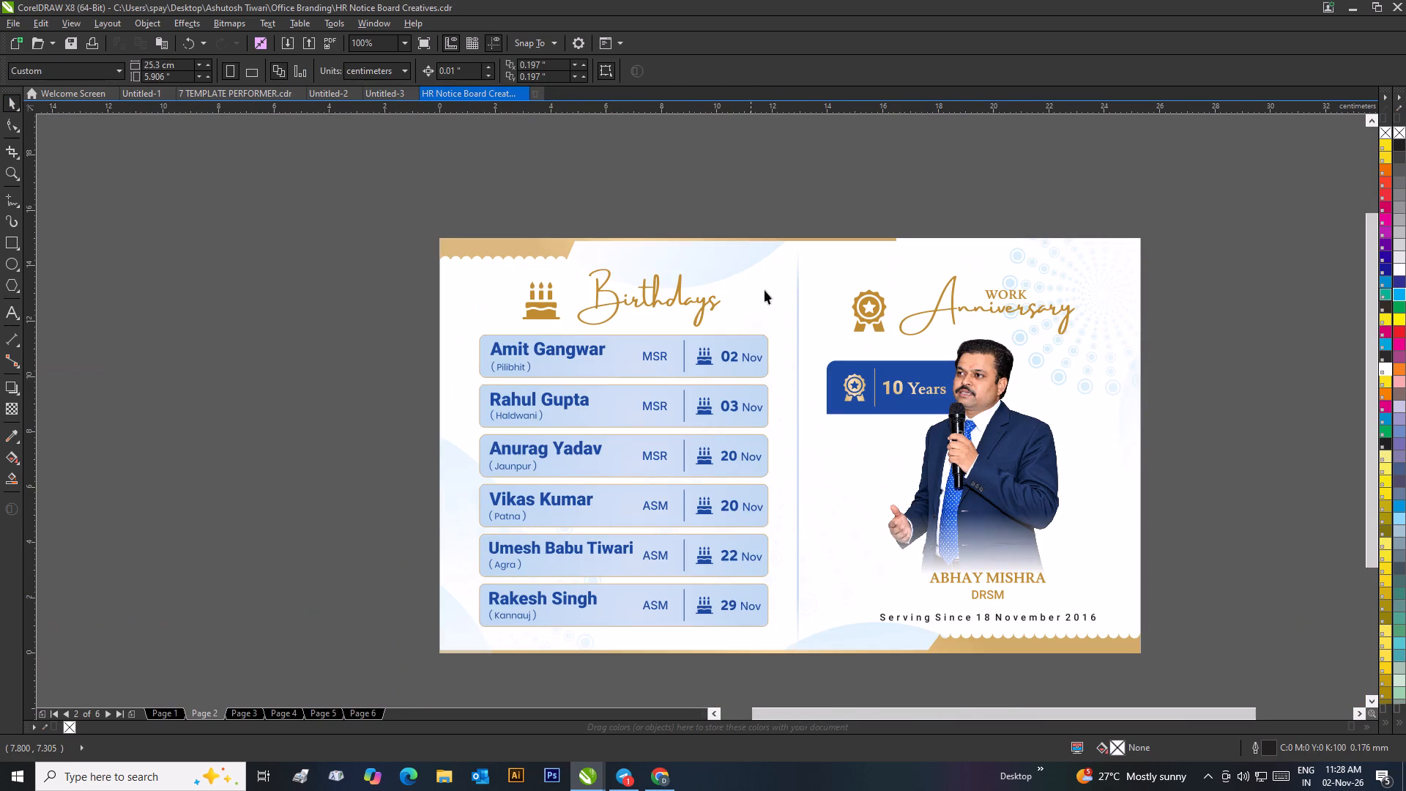
click(373, 89)
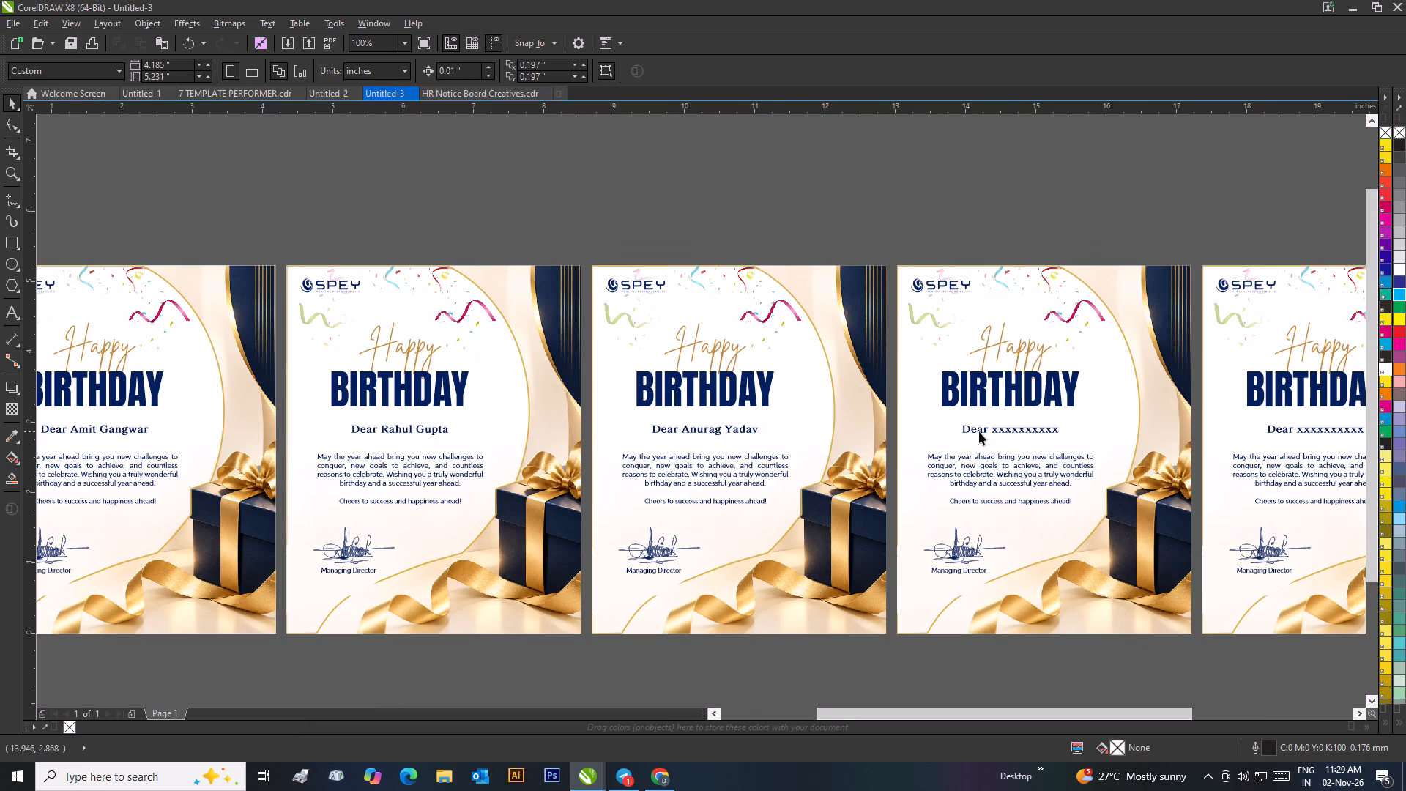
double_click(1007, 430)
right_click(1043, 428)
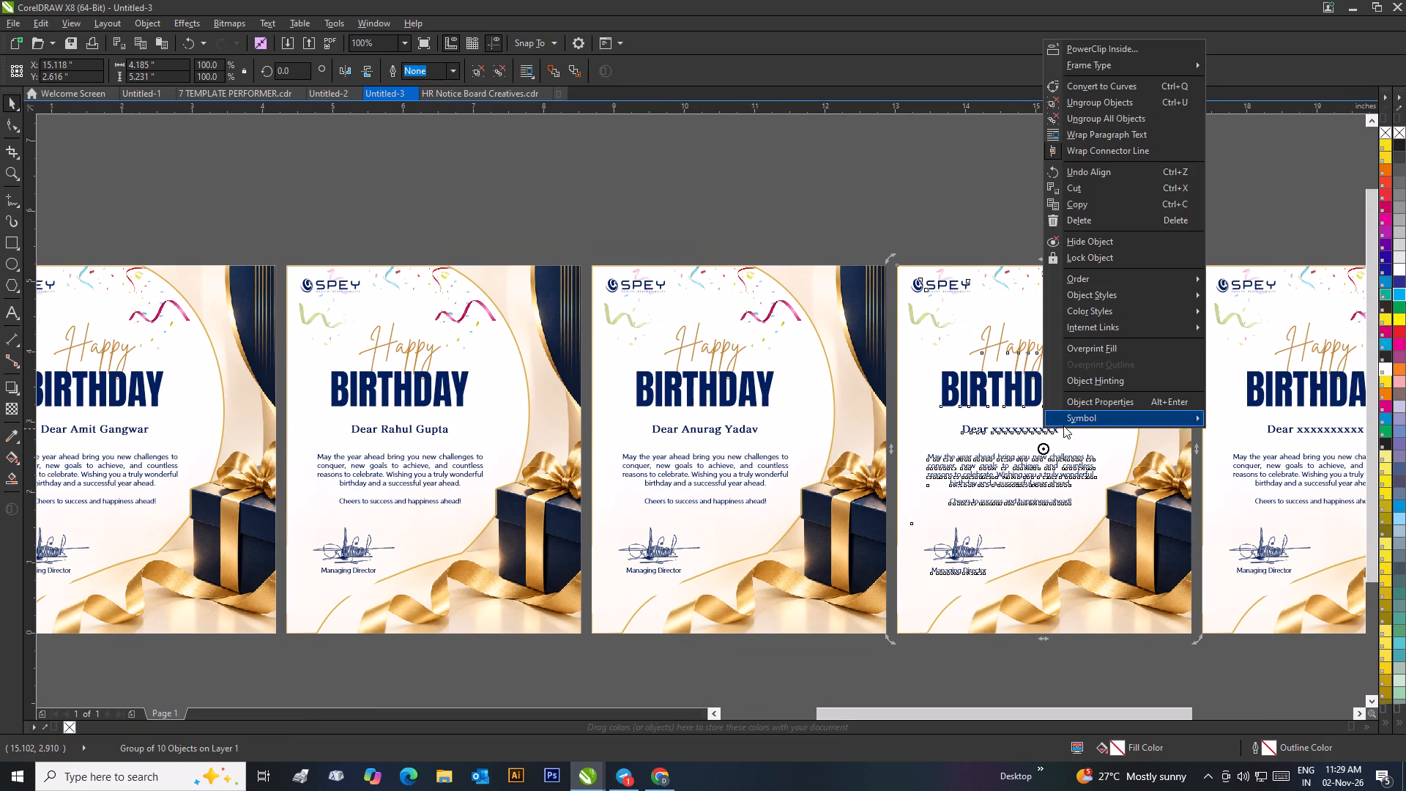
drag(1121, 104, 1121, 118)
drag(1117, 163, 1117, 193)
Replace the placeholder in the fourth card's "Dear" line with the fourth November name, spelled as on the notice board.
scroll(1072, 429, up, 1)
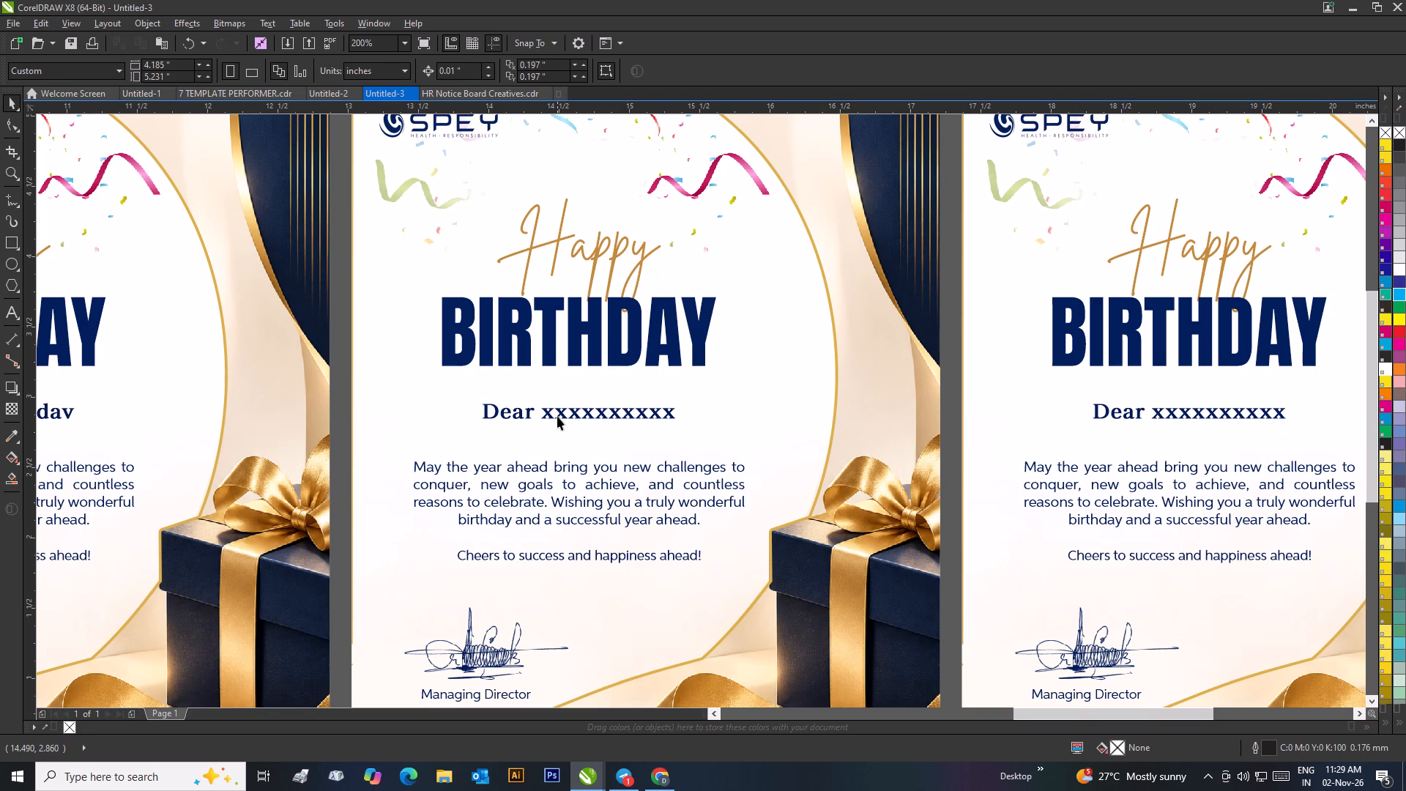
double_click(557, 415)
drag(543, 412, 682, 416)
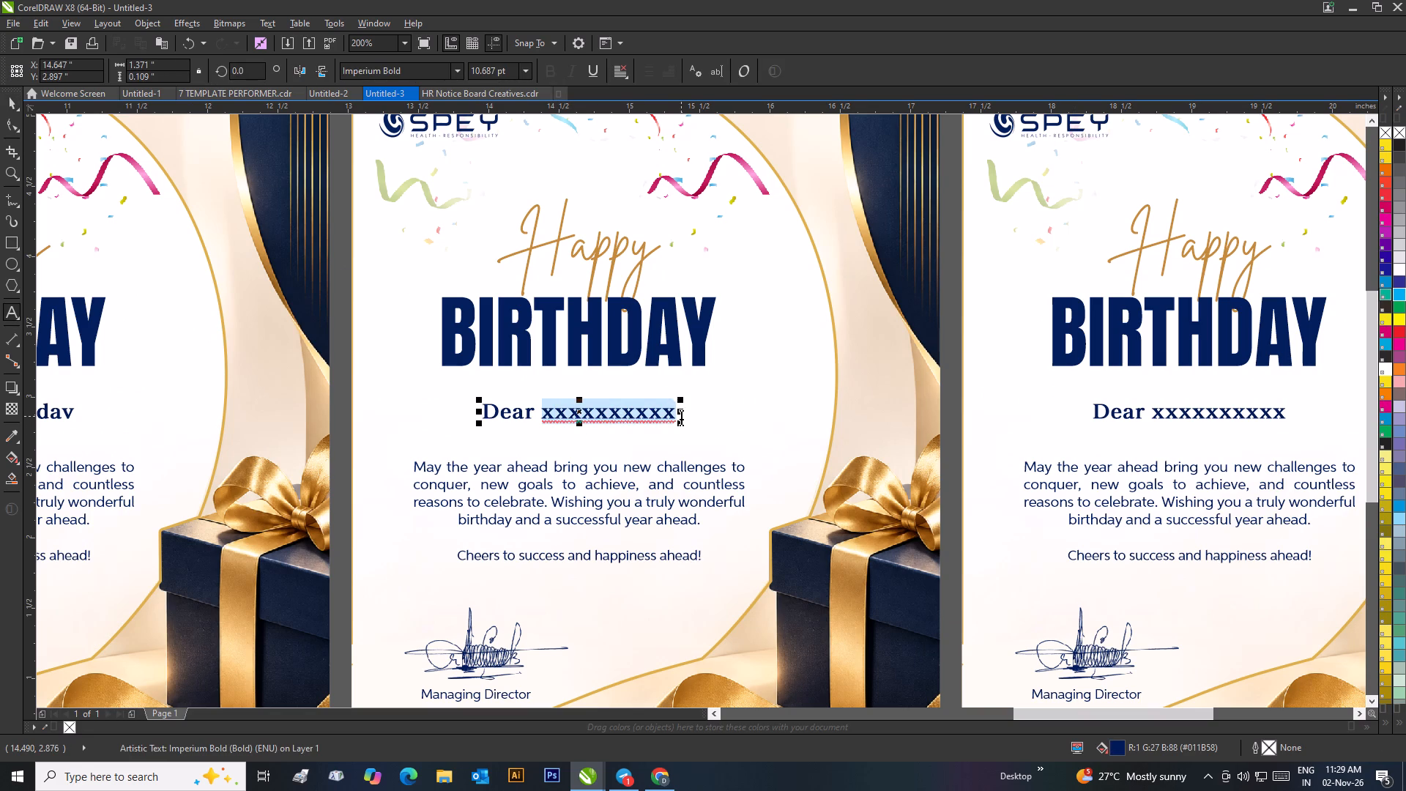
key(BackSpace)
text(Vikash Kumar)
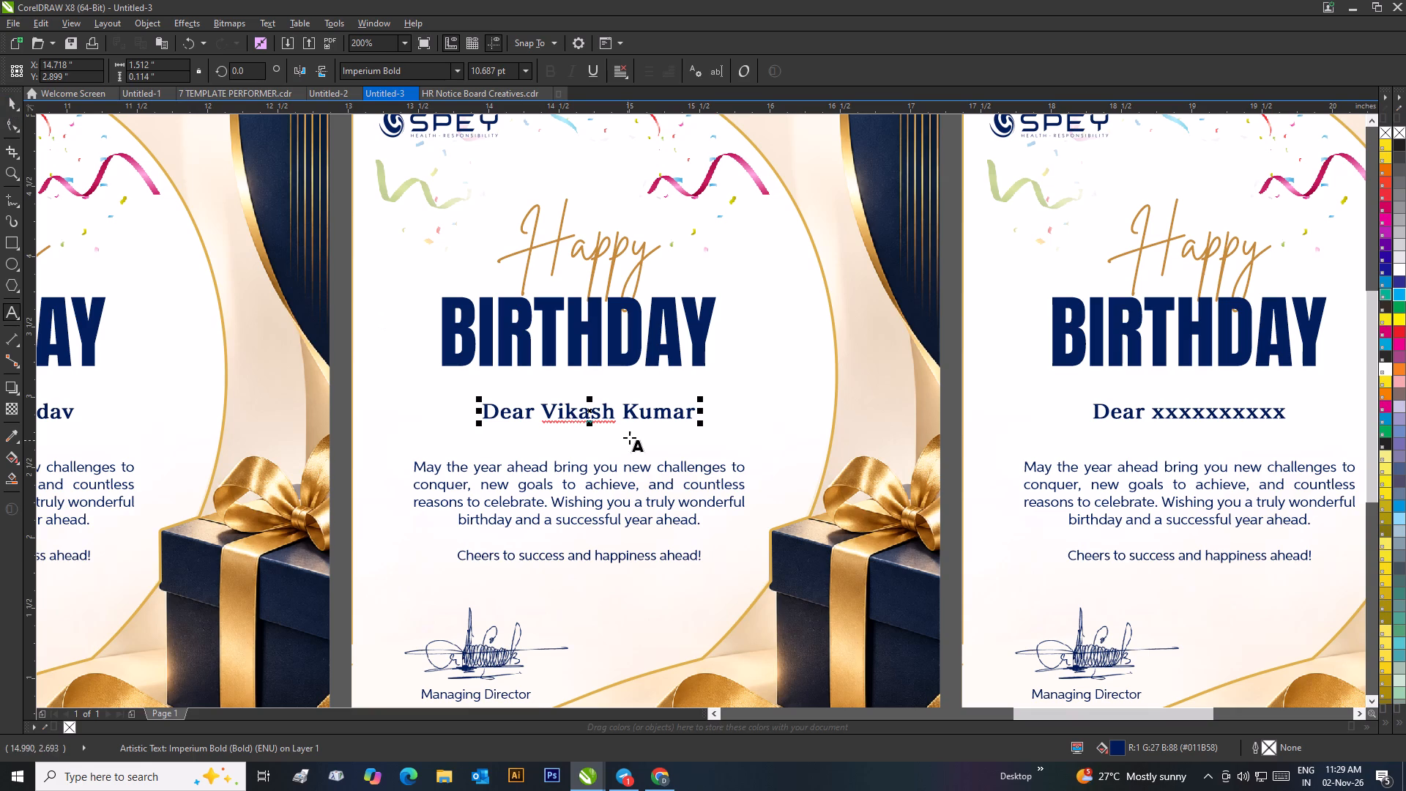
click(614, 415)
key(BackSpace)
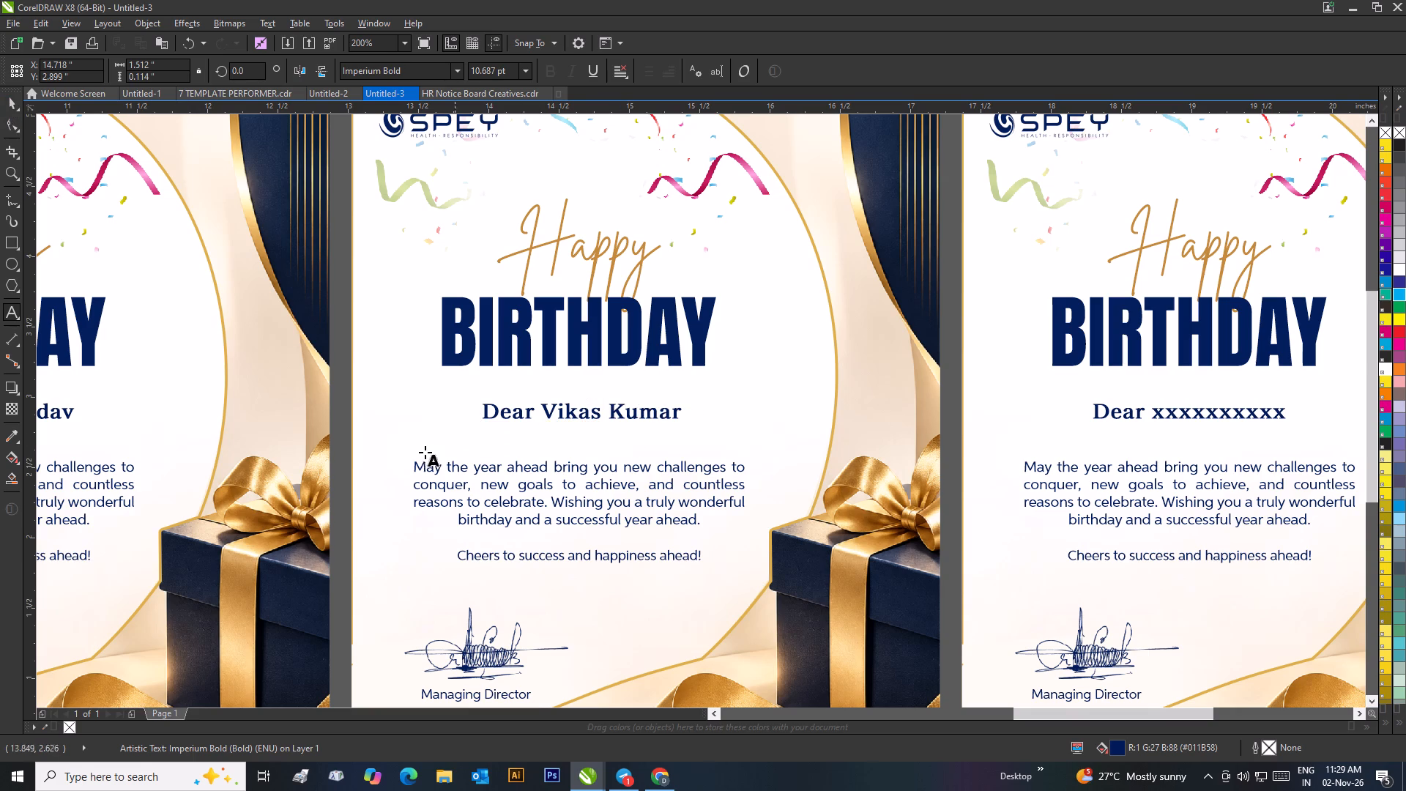
Centre the "Dear" line horizontally on the BIRTHDAY heading in the fourth card.
click(7, 100)
shift+click(521, 325)
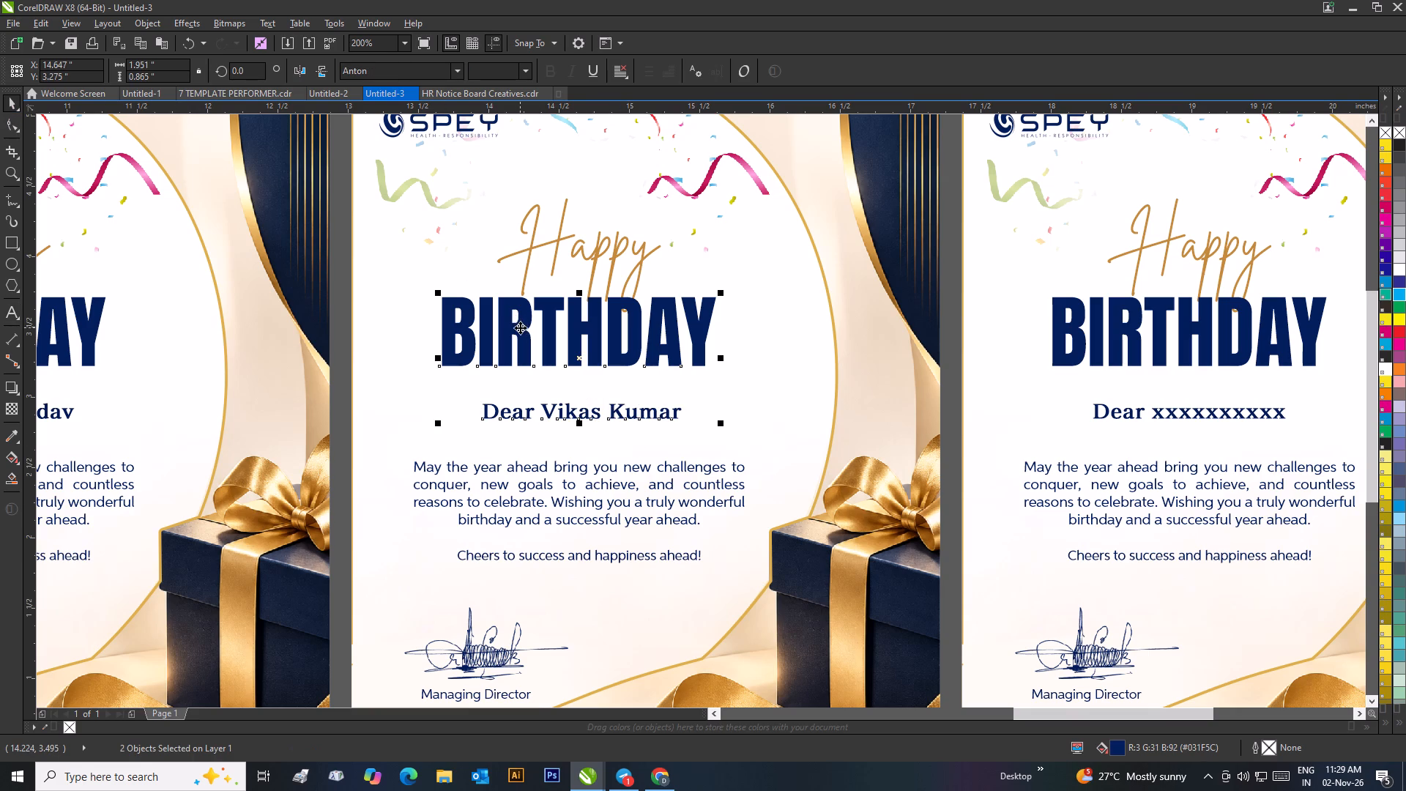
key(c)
scroll(519, 359, down, 1)
click(820, 234)
Ungroup all objects in the fifth birthday card.
right_click(1033, 389)
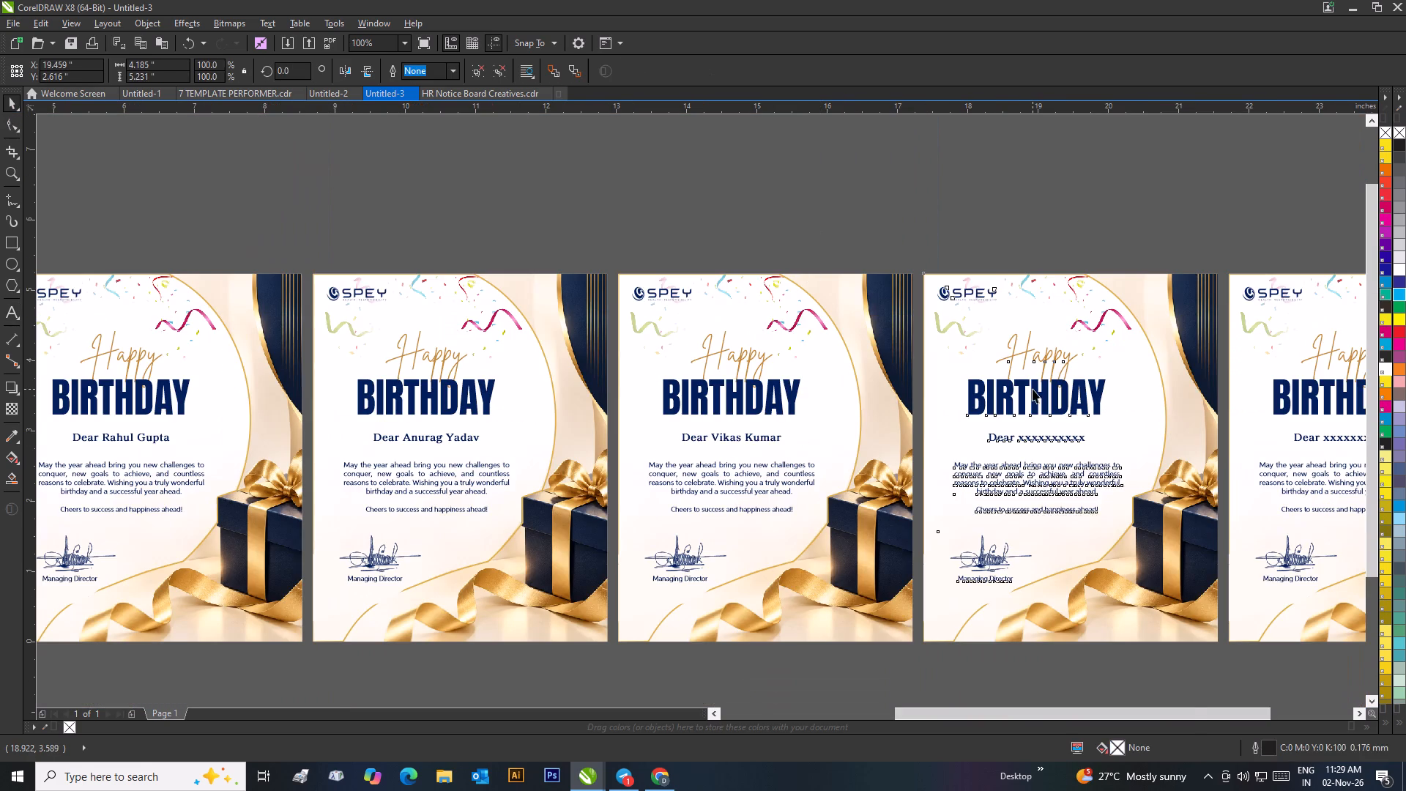
click(1084, 457)
click(1114, 265)
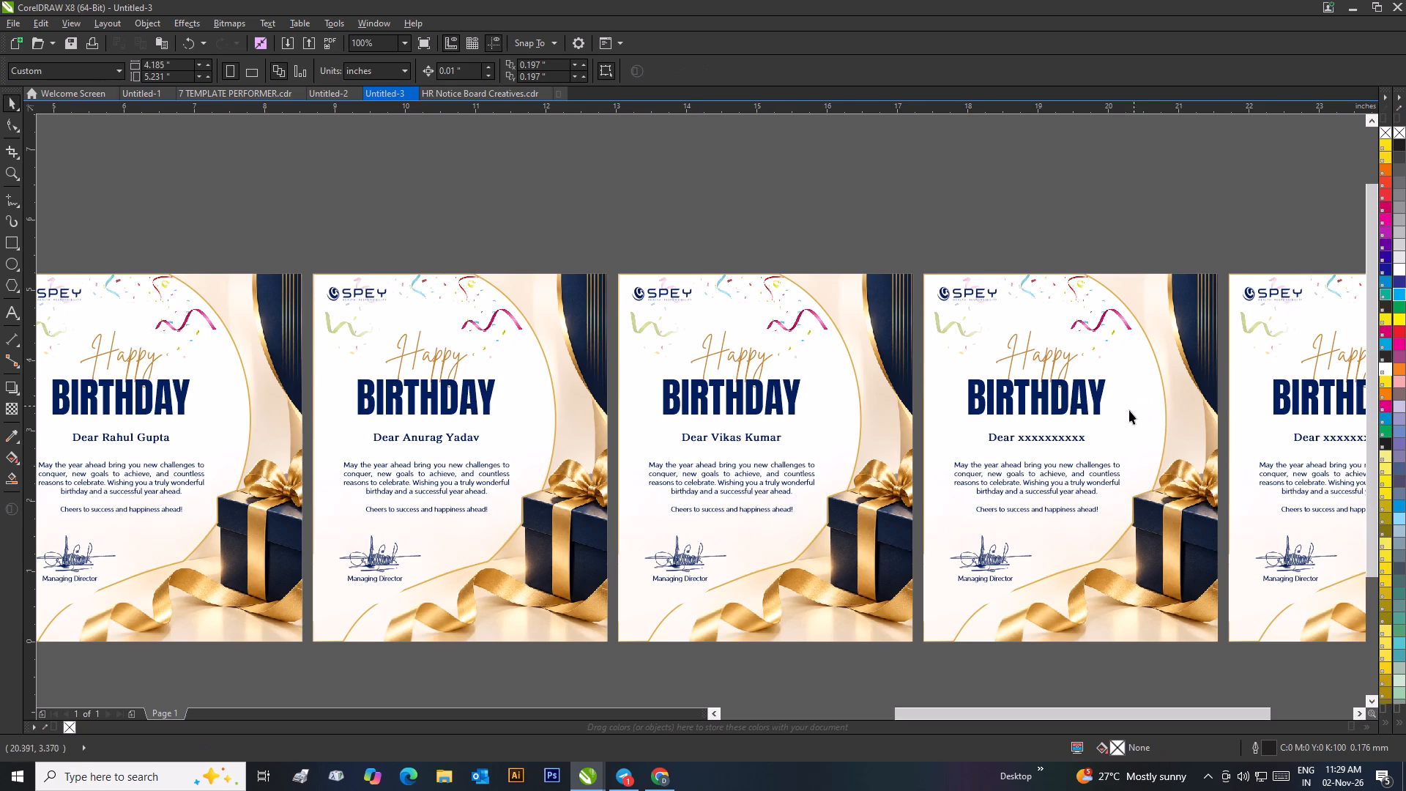
Replace the placeholder in the fifth card's "Dear" line with the fifth November name, checking its spelling on the notice board.
scroll(1108, 434, up, 1)
double_click(563, 418)
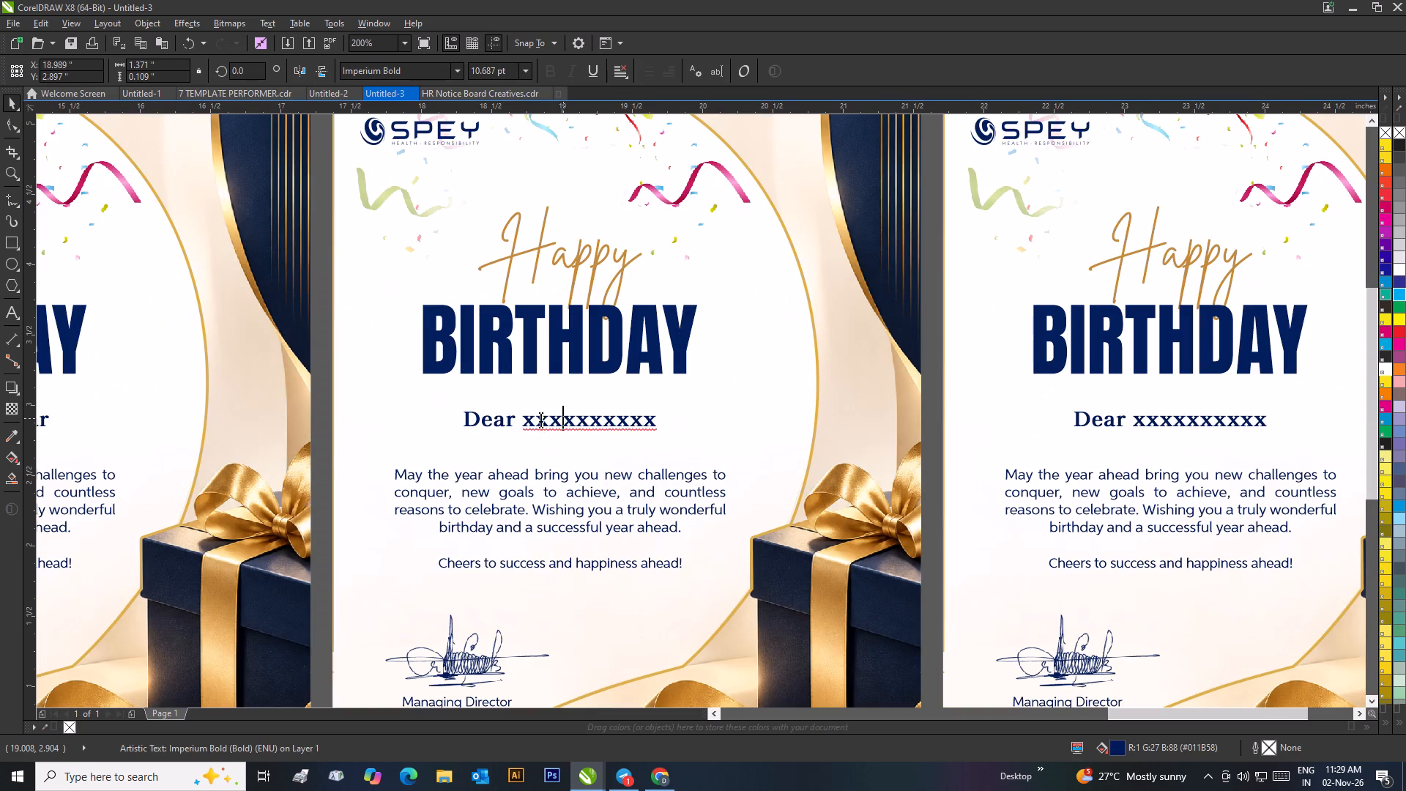
drag(524, 415, 658, 423)
key(BackSpace)
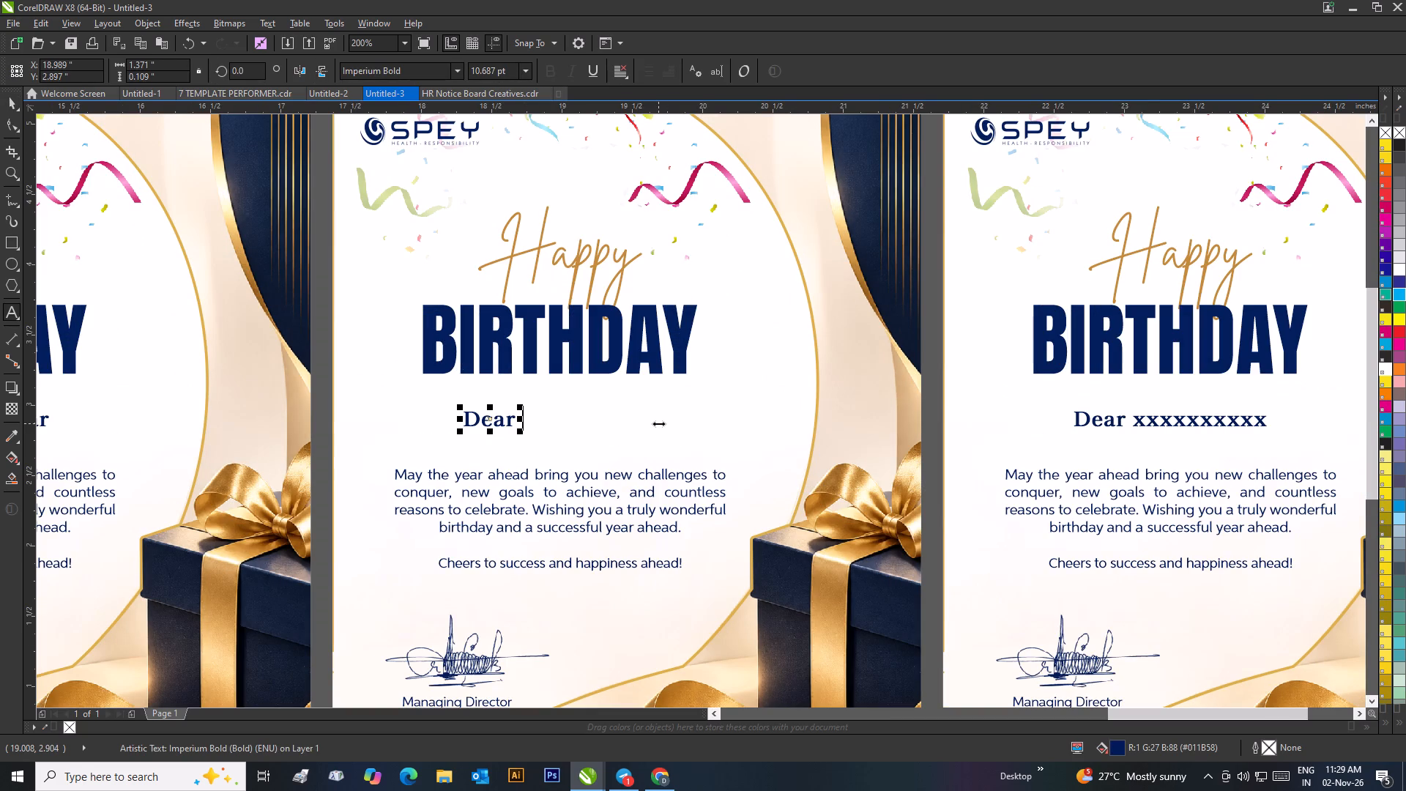
click(482, 89)
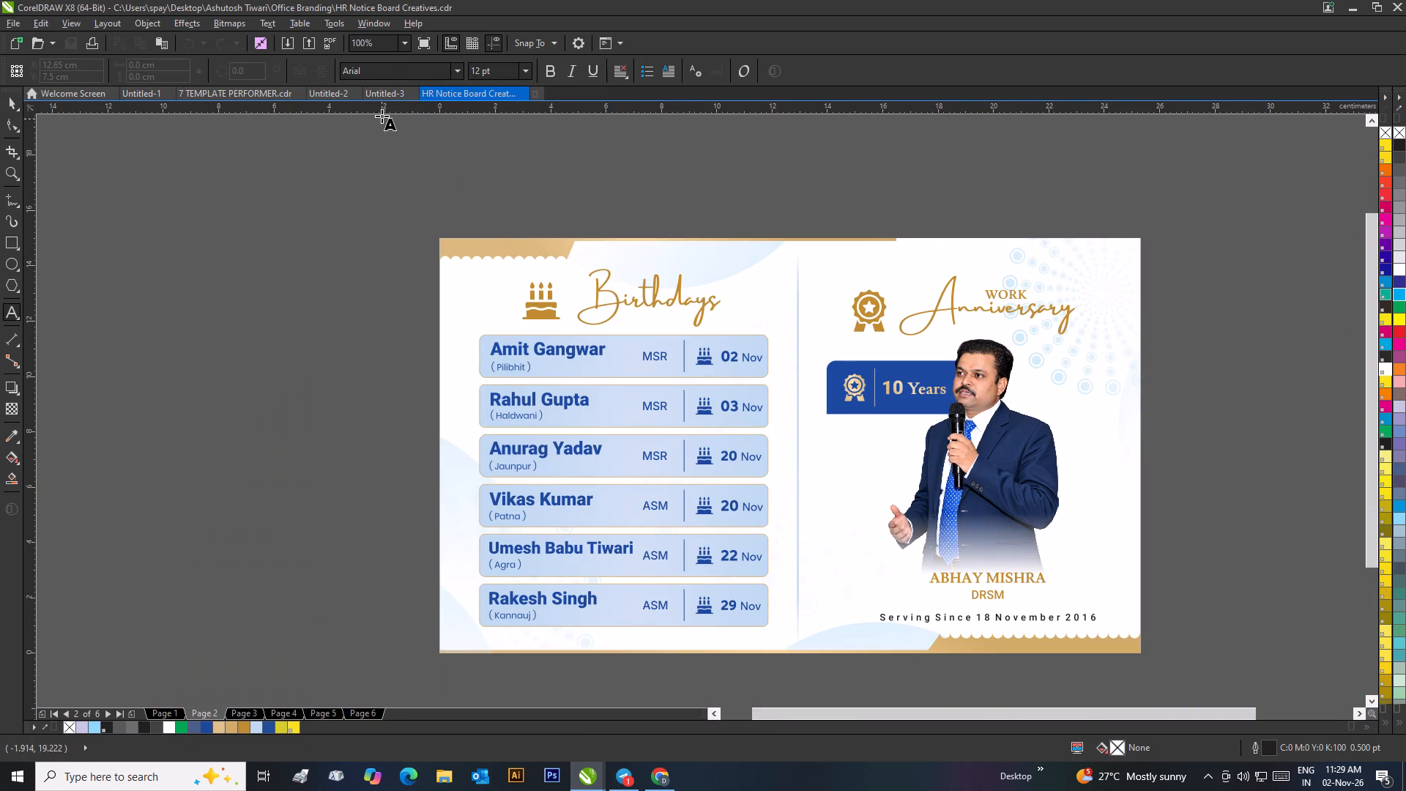
click(382, 97)
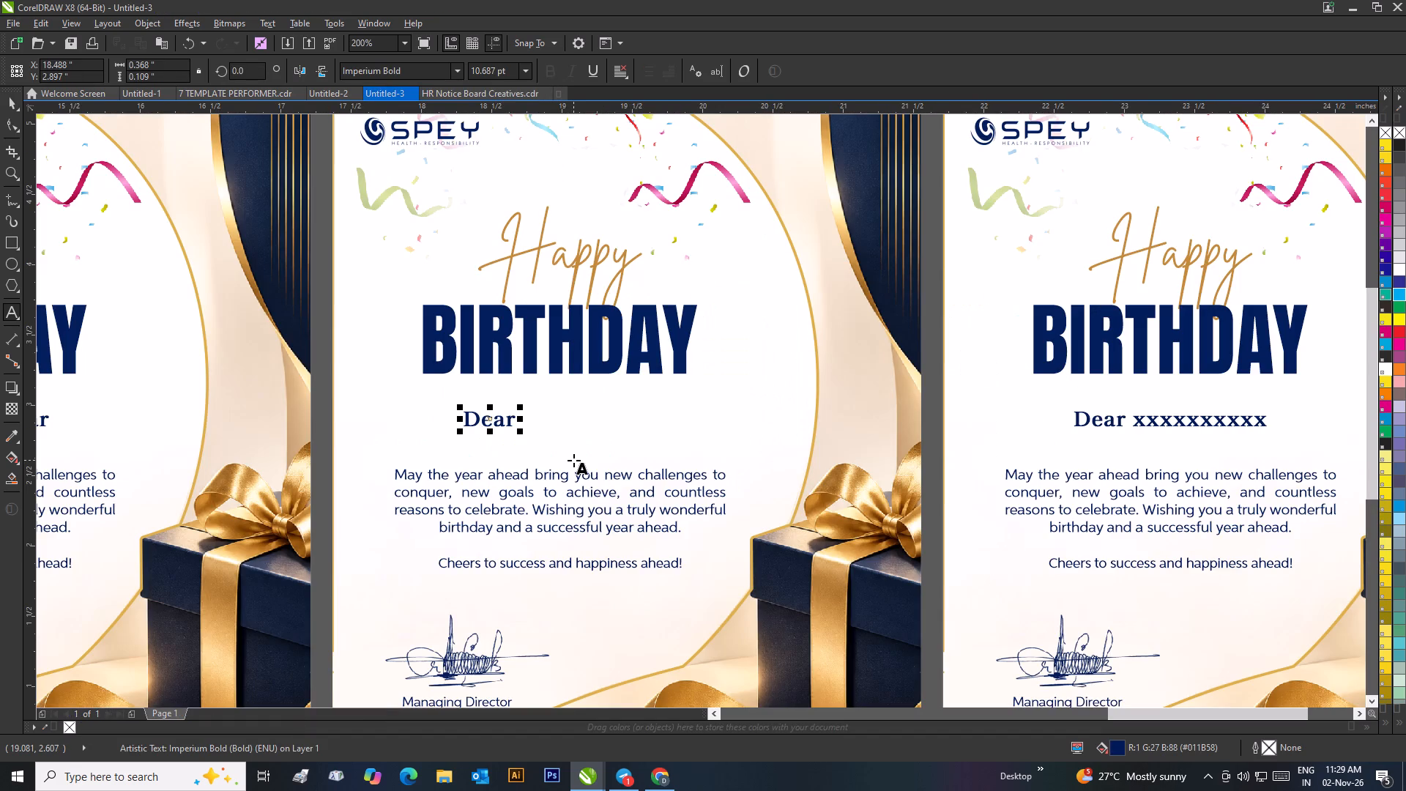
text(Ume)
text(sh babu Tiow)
click(503, 423)
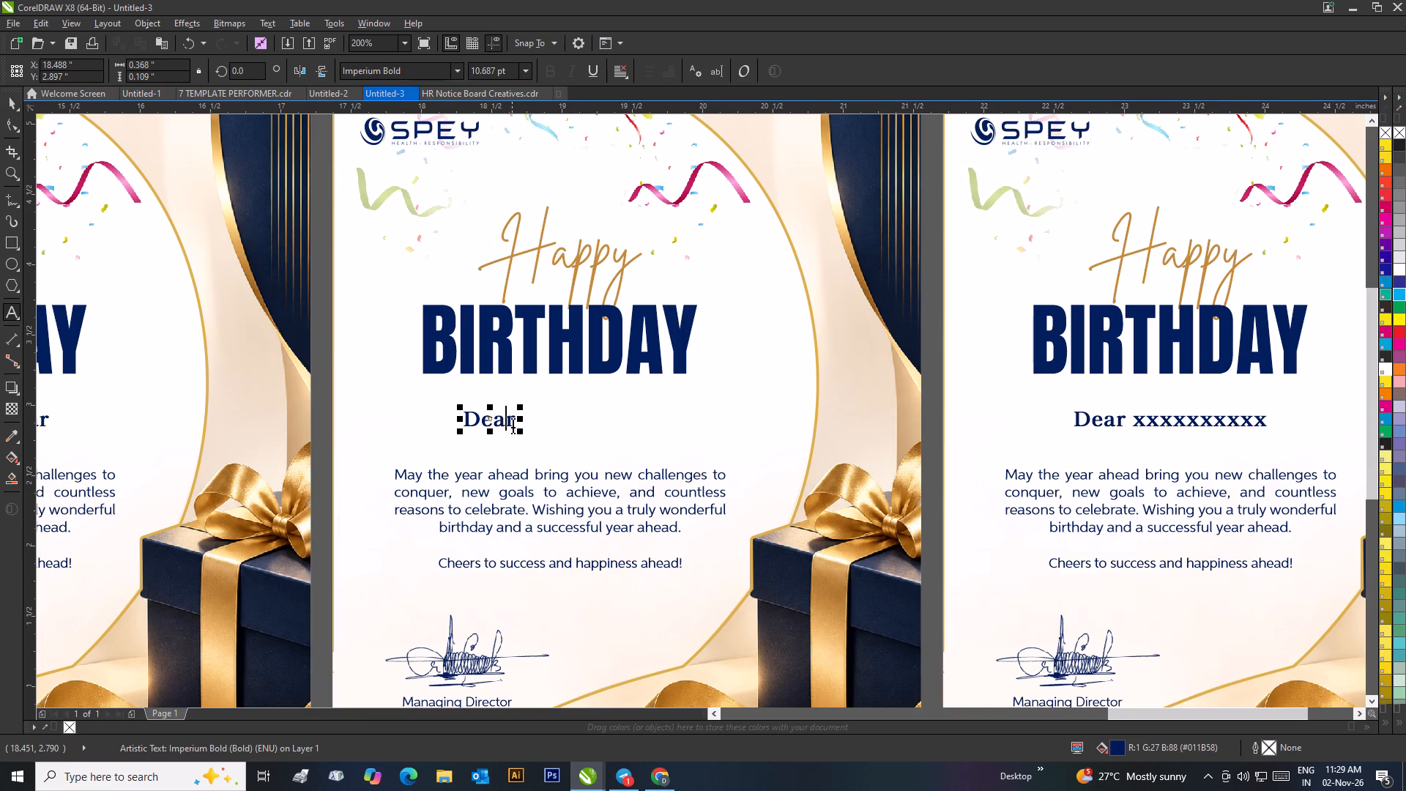
click(513, 424)
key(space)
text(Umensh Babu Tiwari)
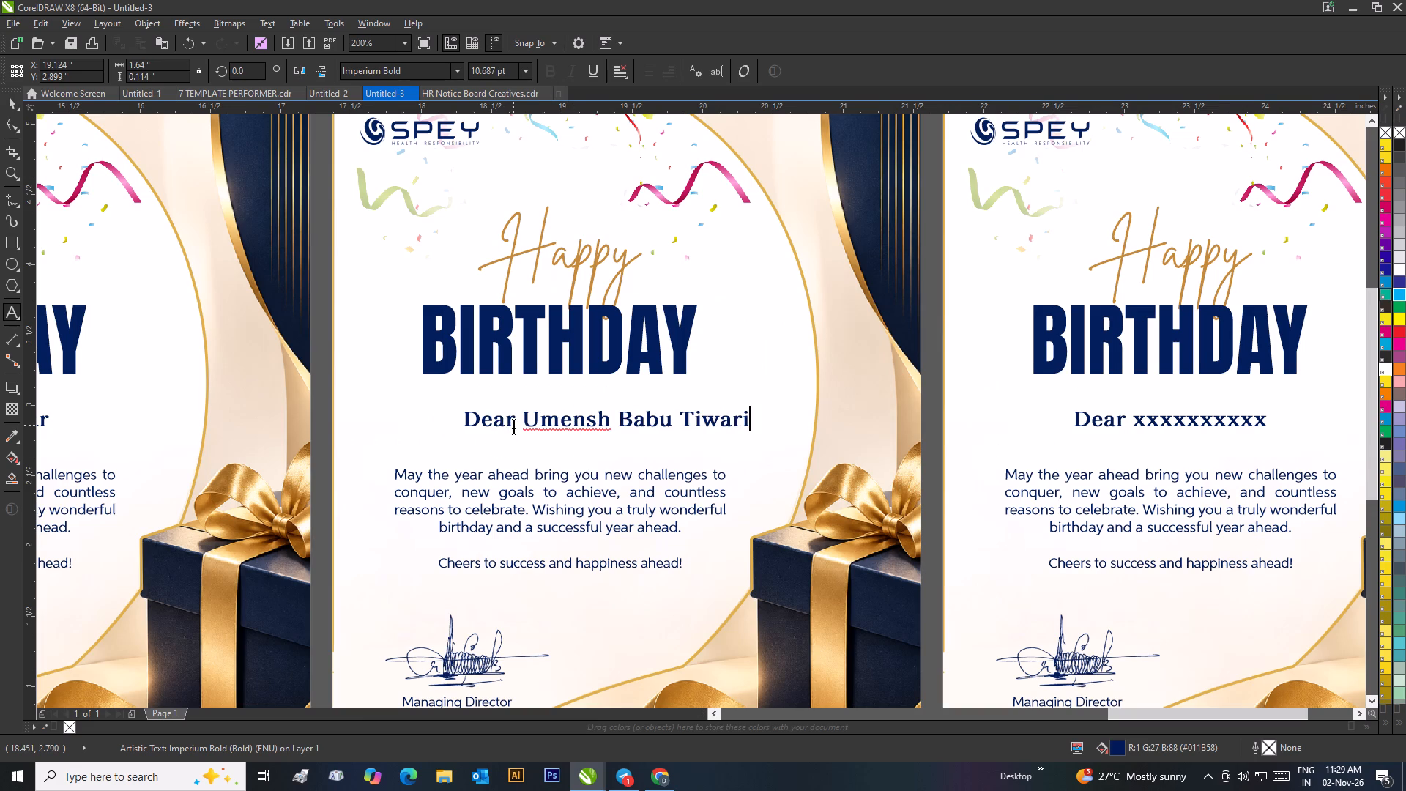
click(586, 420)
key(BackSpace)
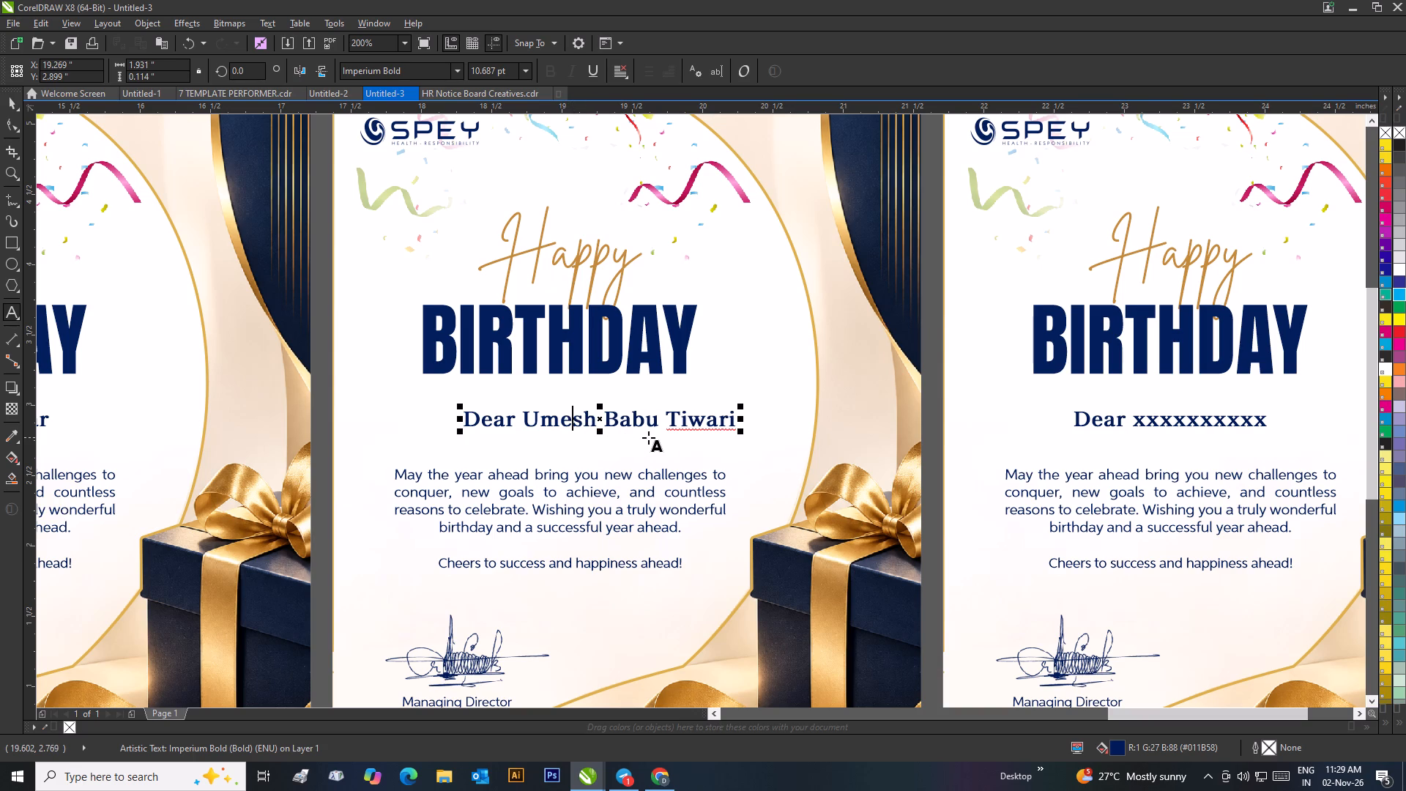
Centre the "Dear" line horizontally on the BIRTHDAY heading in the fifth card.
click(8, 102)
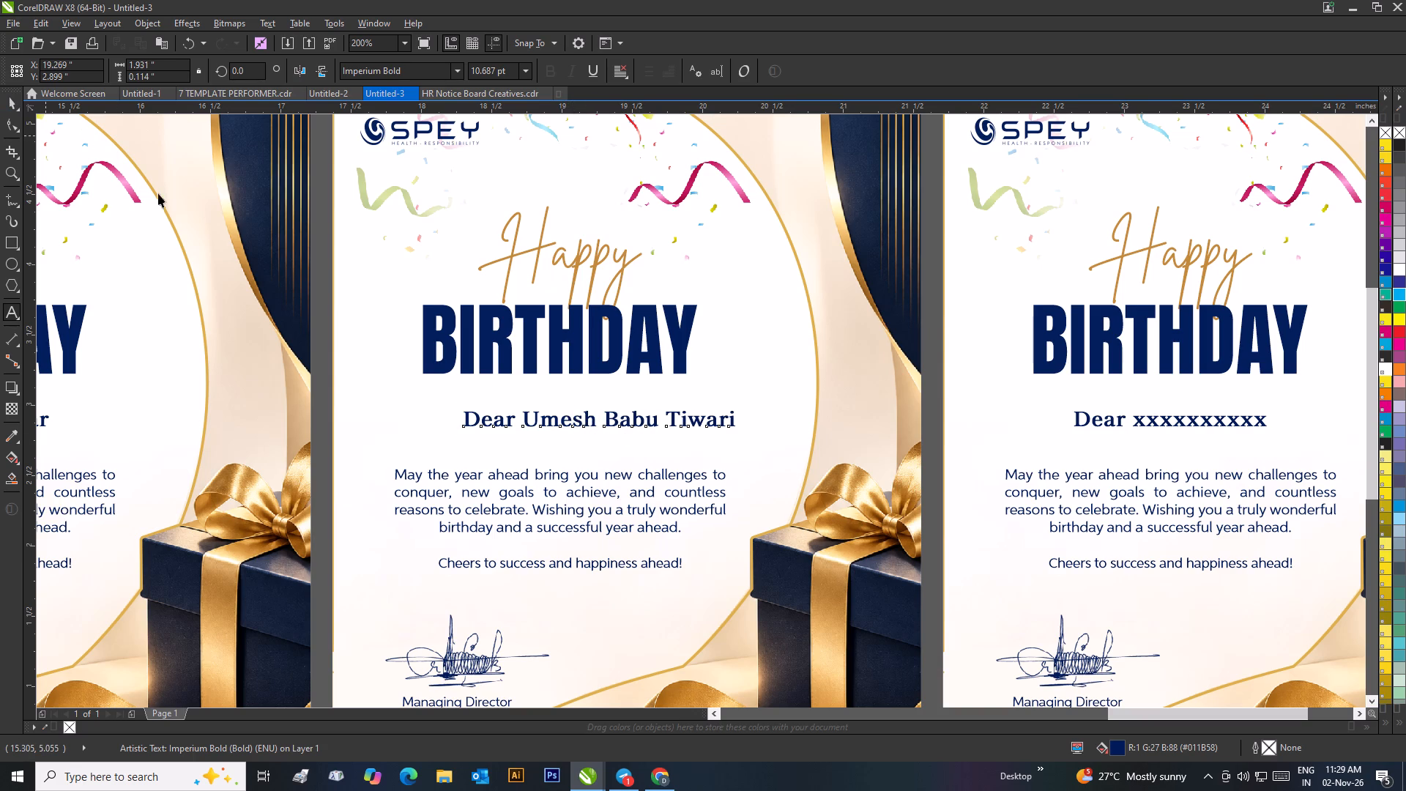
shift+click(529, 357)
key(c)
scroll(527, 382, down, 1)
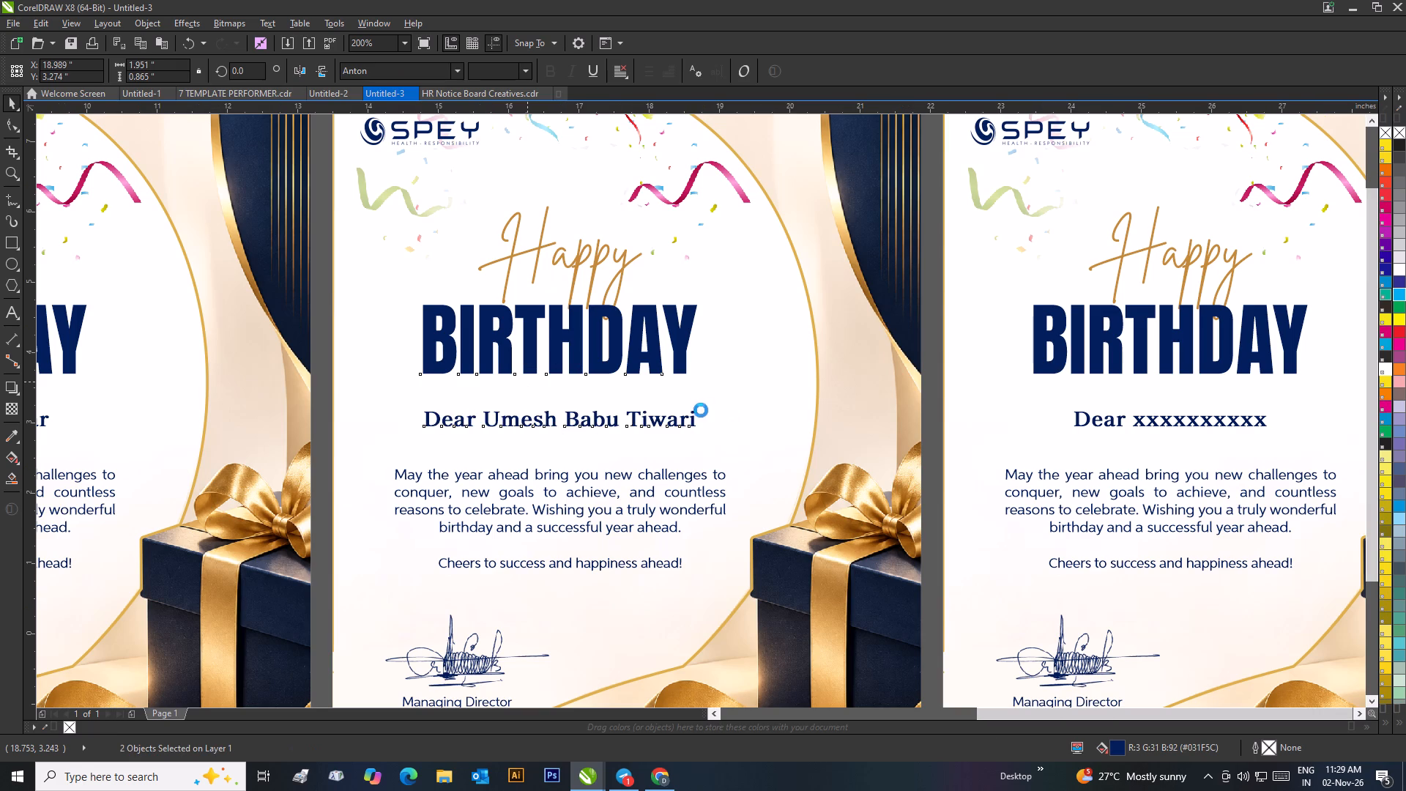
click(796, 223)
Check the notice board for the sixth November name and ungroup all objects in the sixth birthday card.
scroll(1029, 436, up, 1)
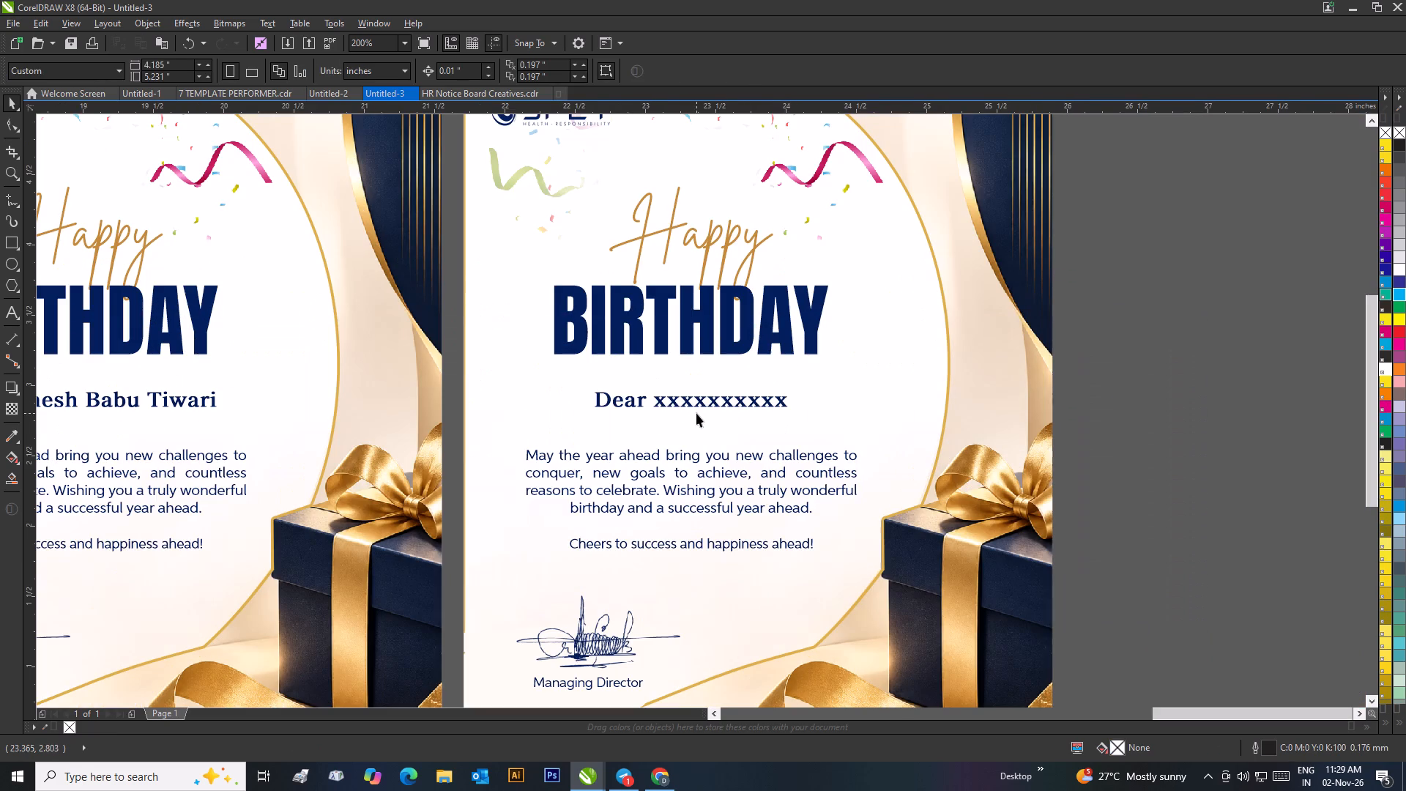
click(480, 90)
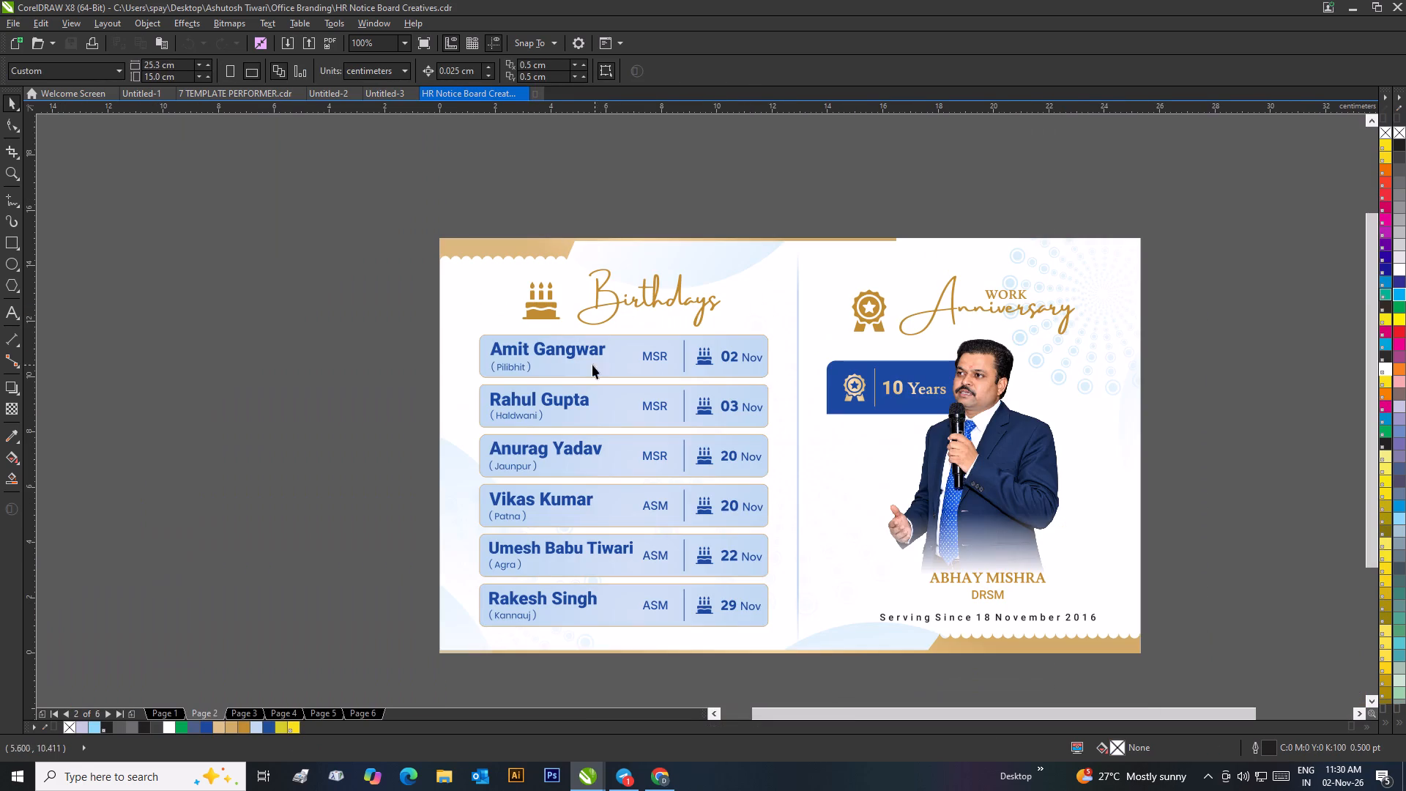
click(396, 93)
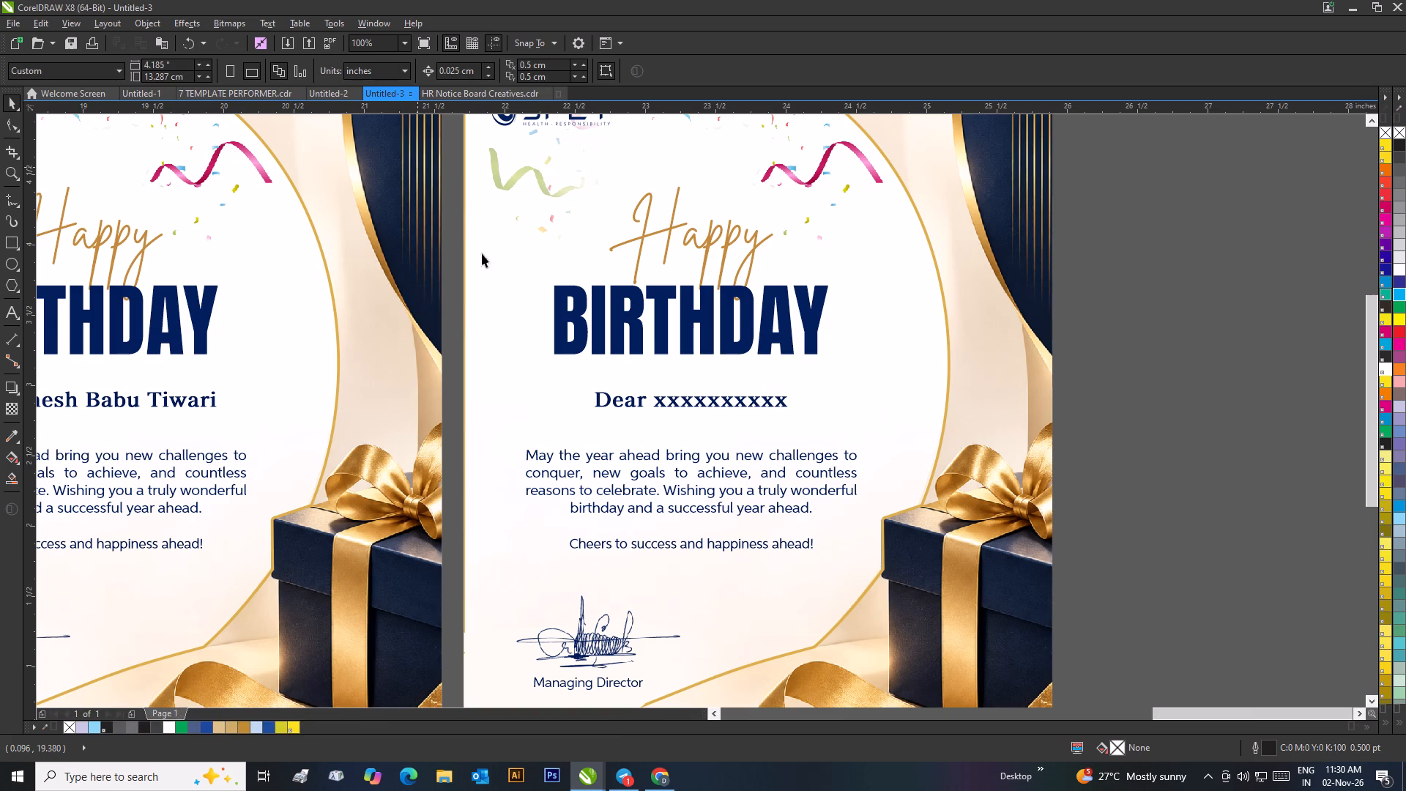
click(713, 403)
right_click(713, 403)
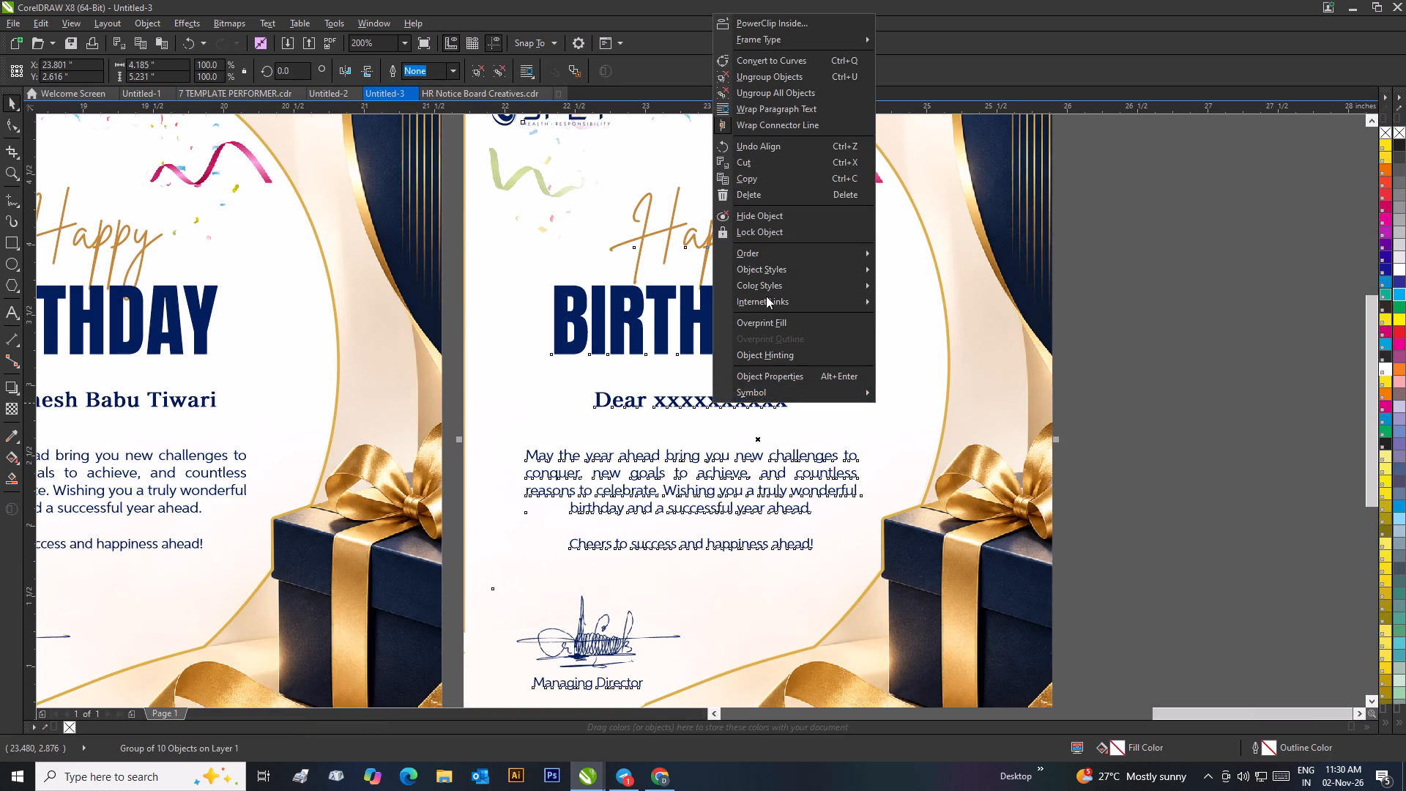
click(797, 96)
drag(1214, 272, 1202, 283)
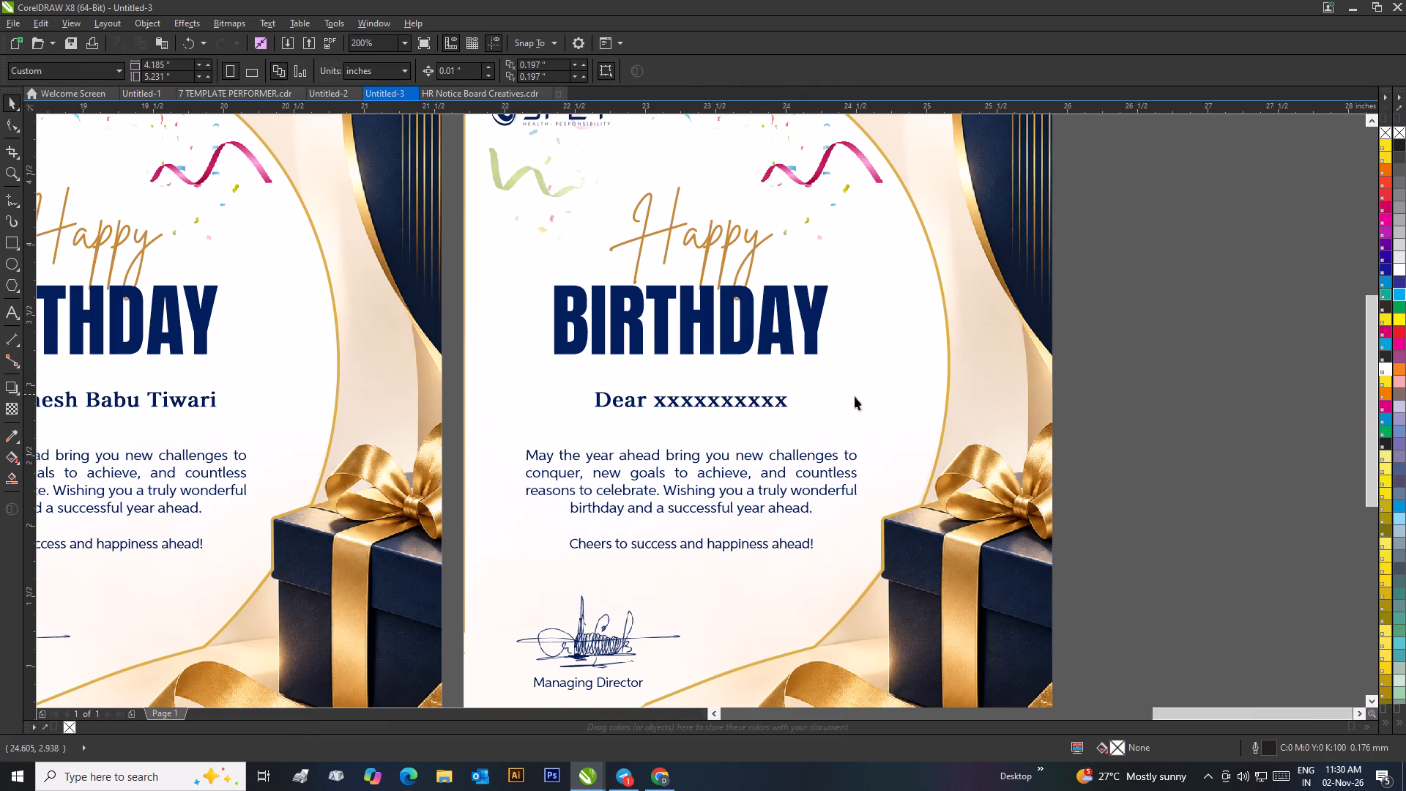
Replace the placeholder in the sixth card's "Dear" line with the sixth November name, capitalising the surname.
double_click(785, 406)
drag(653, 399, 722, 406)
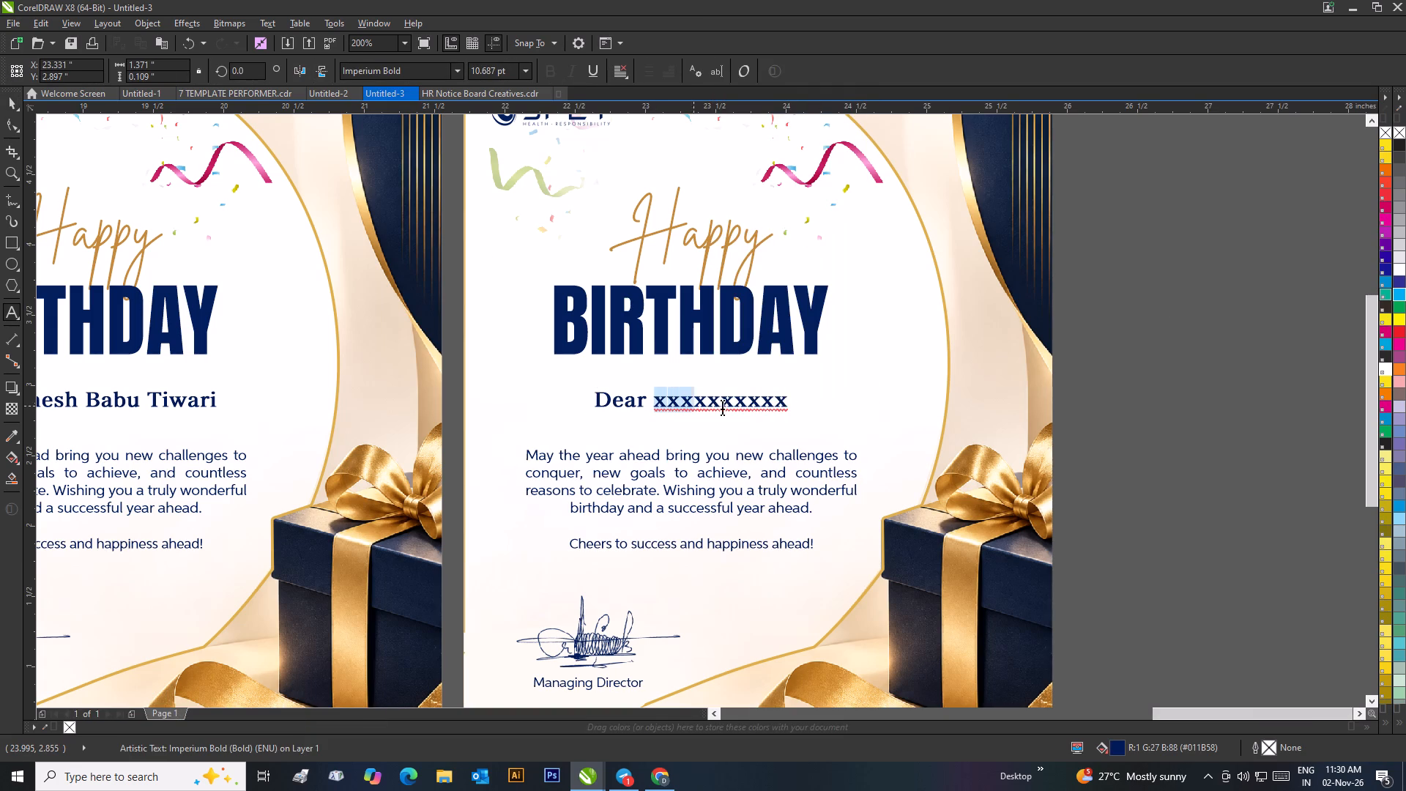
drag(722, 406, 792, 410)
key(BackSpace)
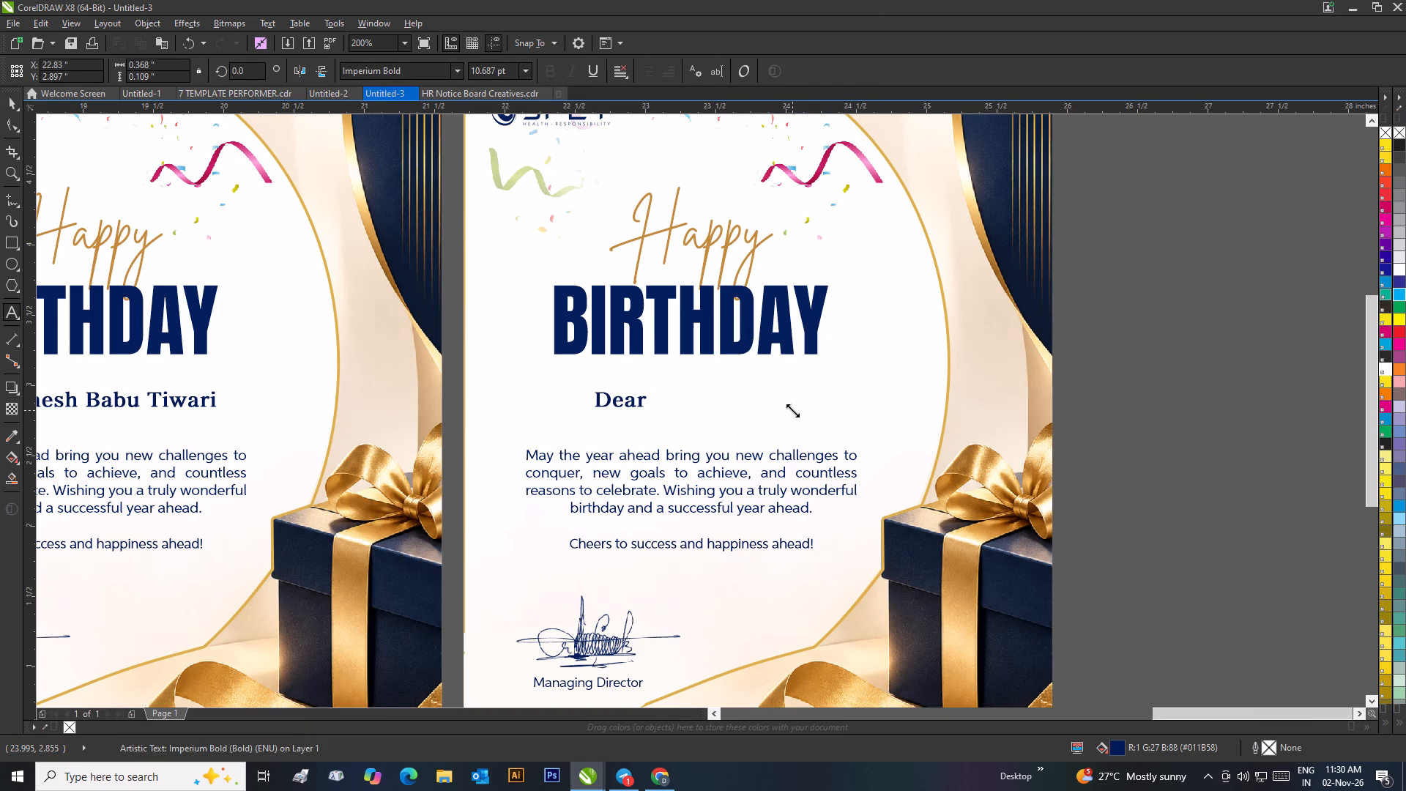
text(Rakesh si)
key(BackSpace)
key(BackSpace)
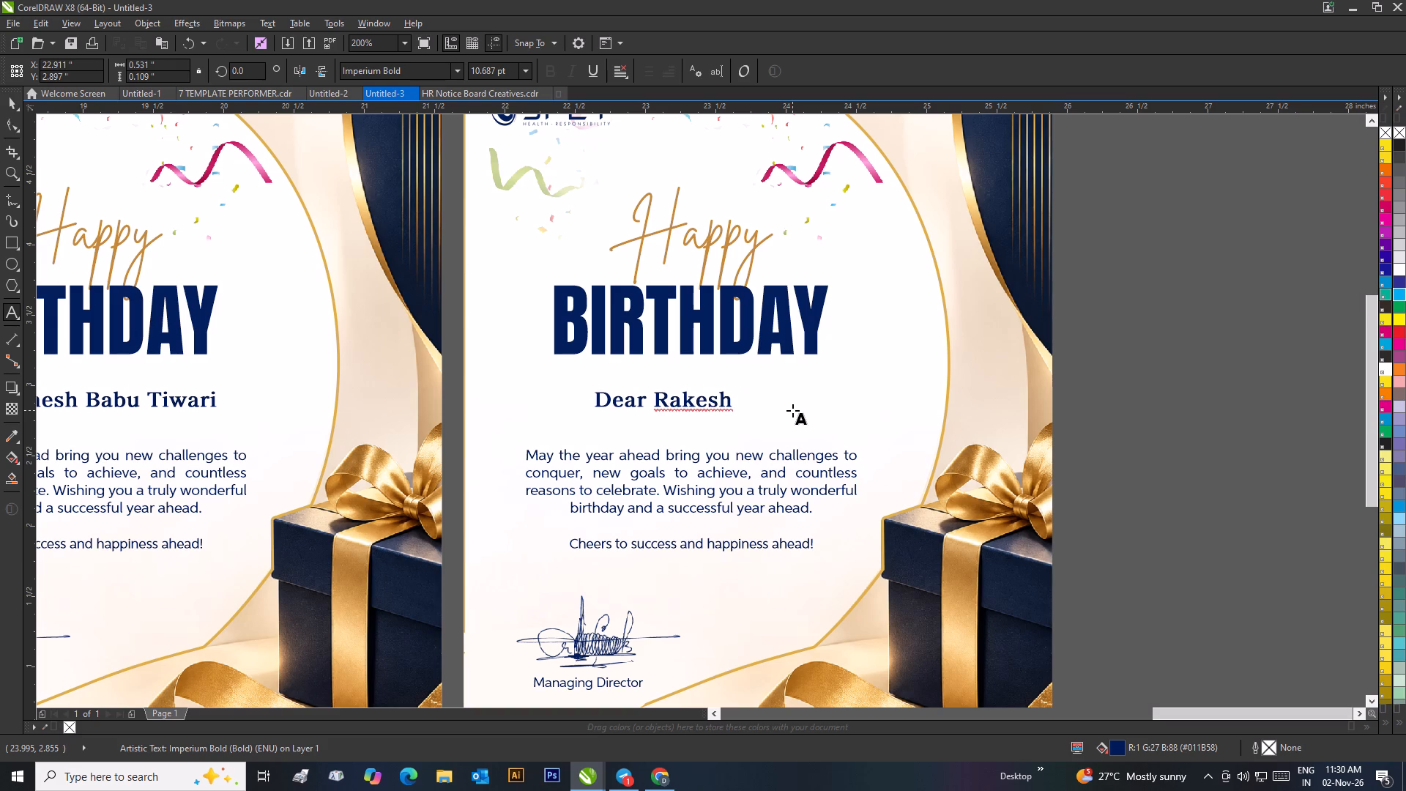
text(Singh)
Centre the "Dear" line horizontally on the BIRTHDAY heading in the sixth card.
click(10, 105)
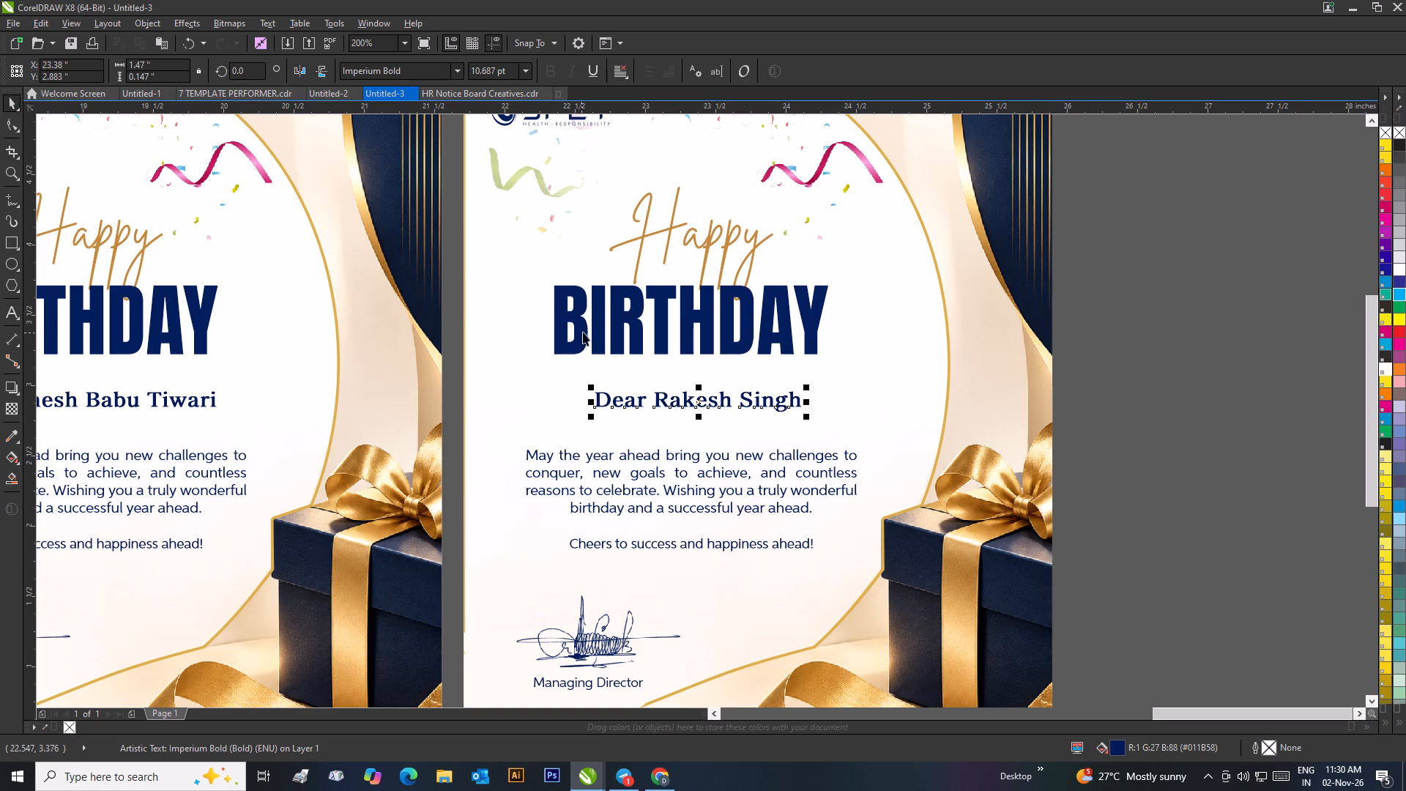
shift+click(583, 328)
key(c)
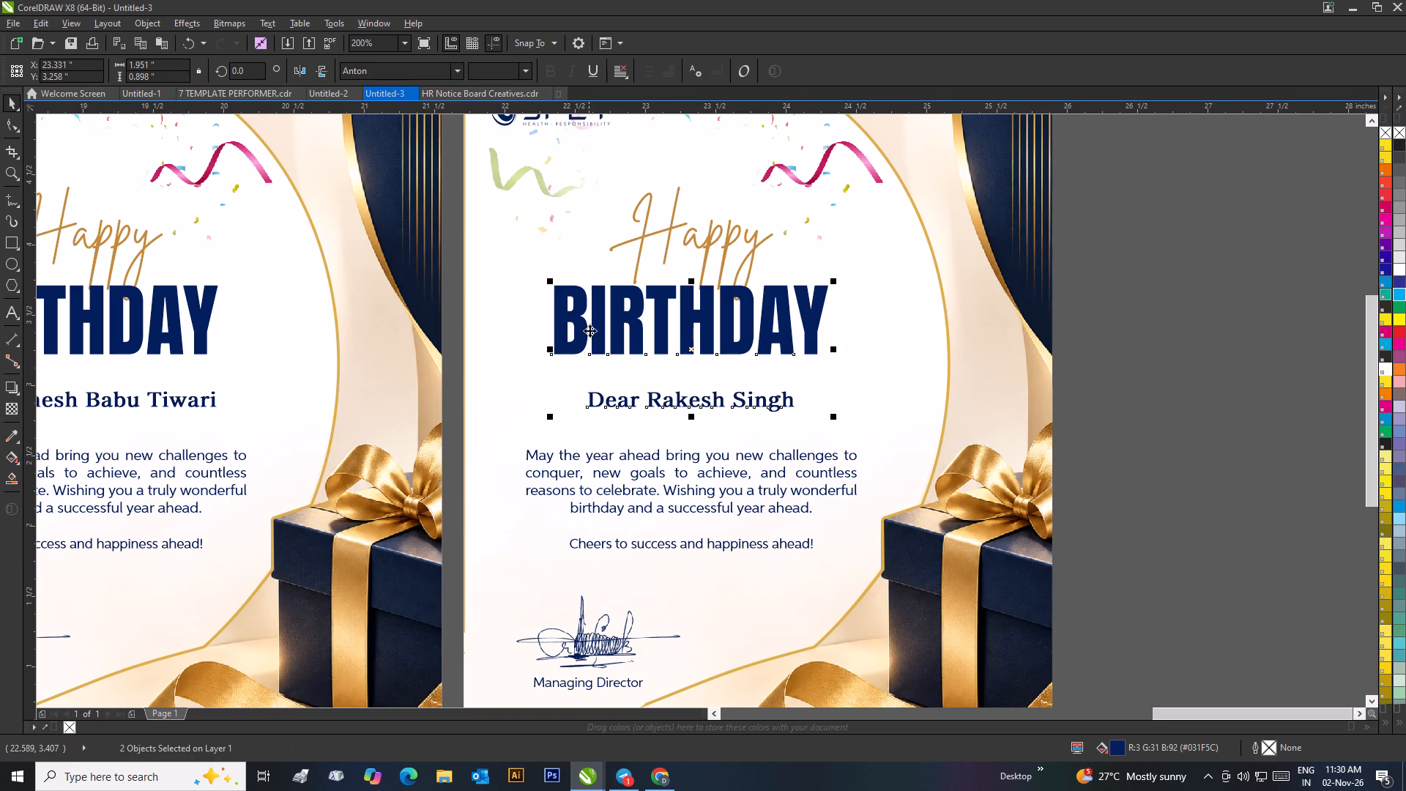
scroll(602, 341, down, 1)
click(963, 420)
scroll(785, 434, up, 1)
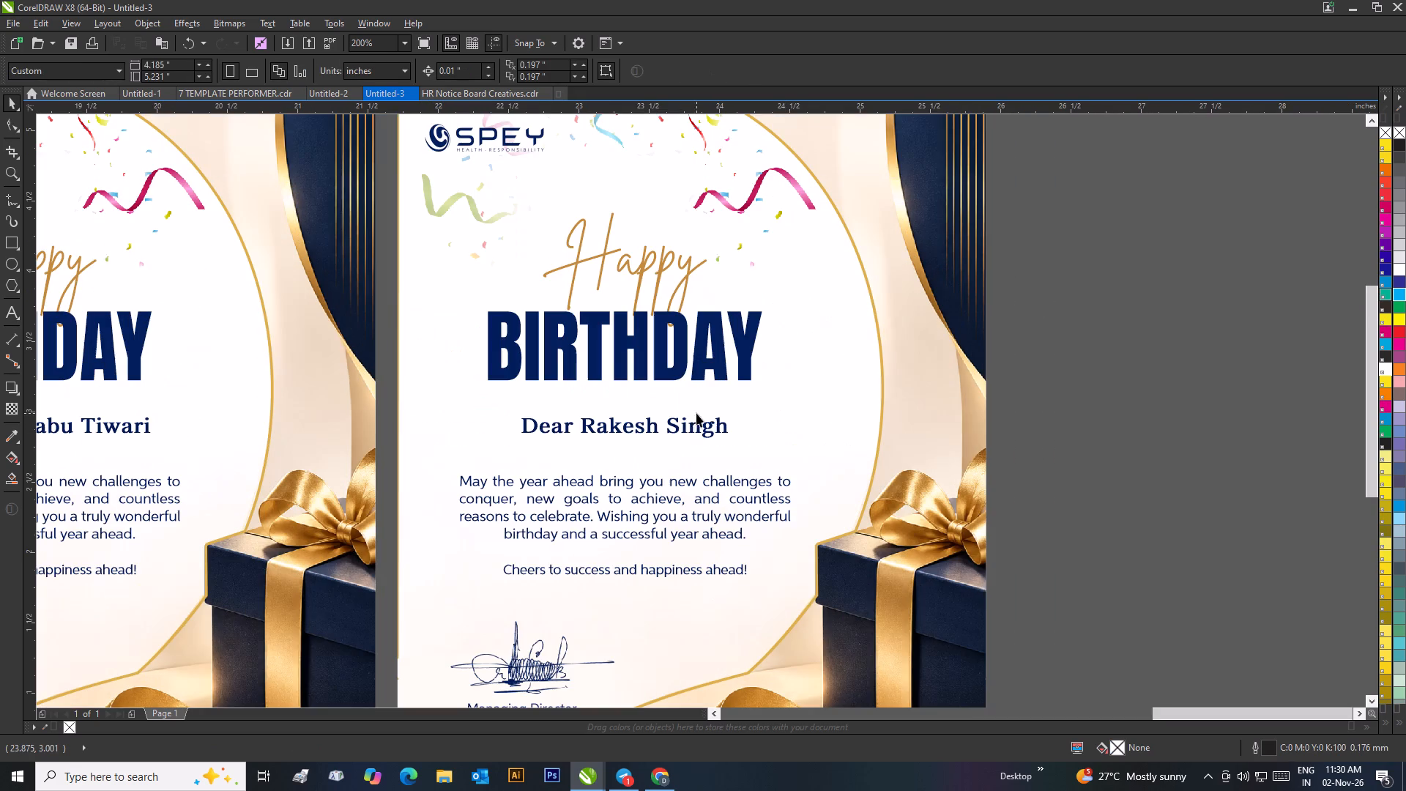
click(653, 426)
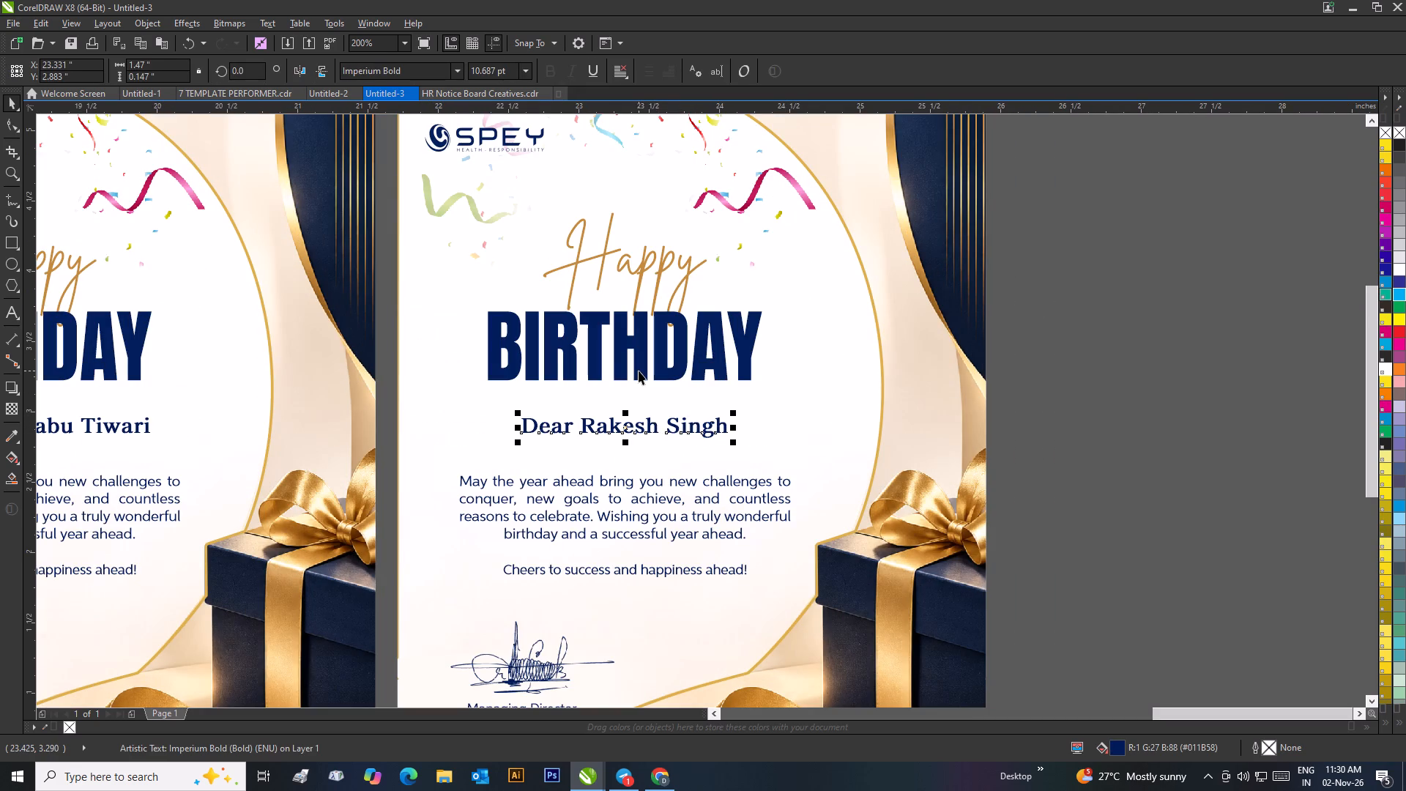
shift+click(639, 371)
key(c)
click(1003, 388)
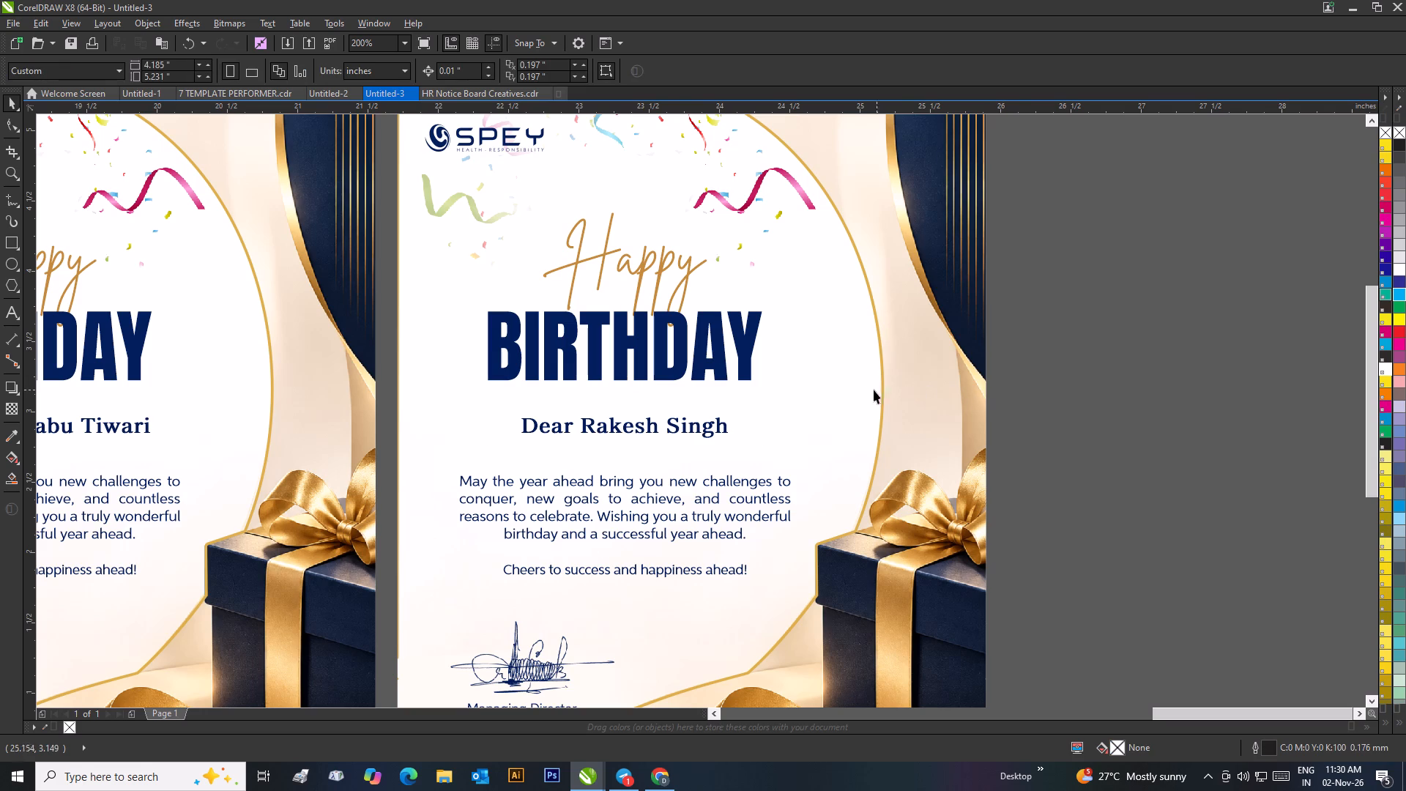
scroll(861, 390, down, 1)
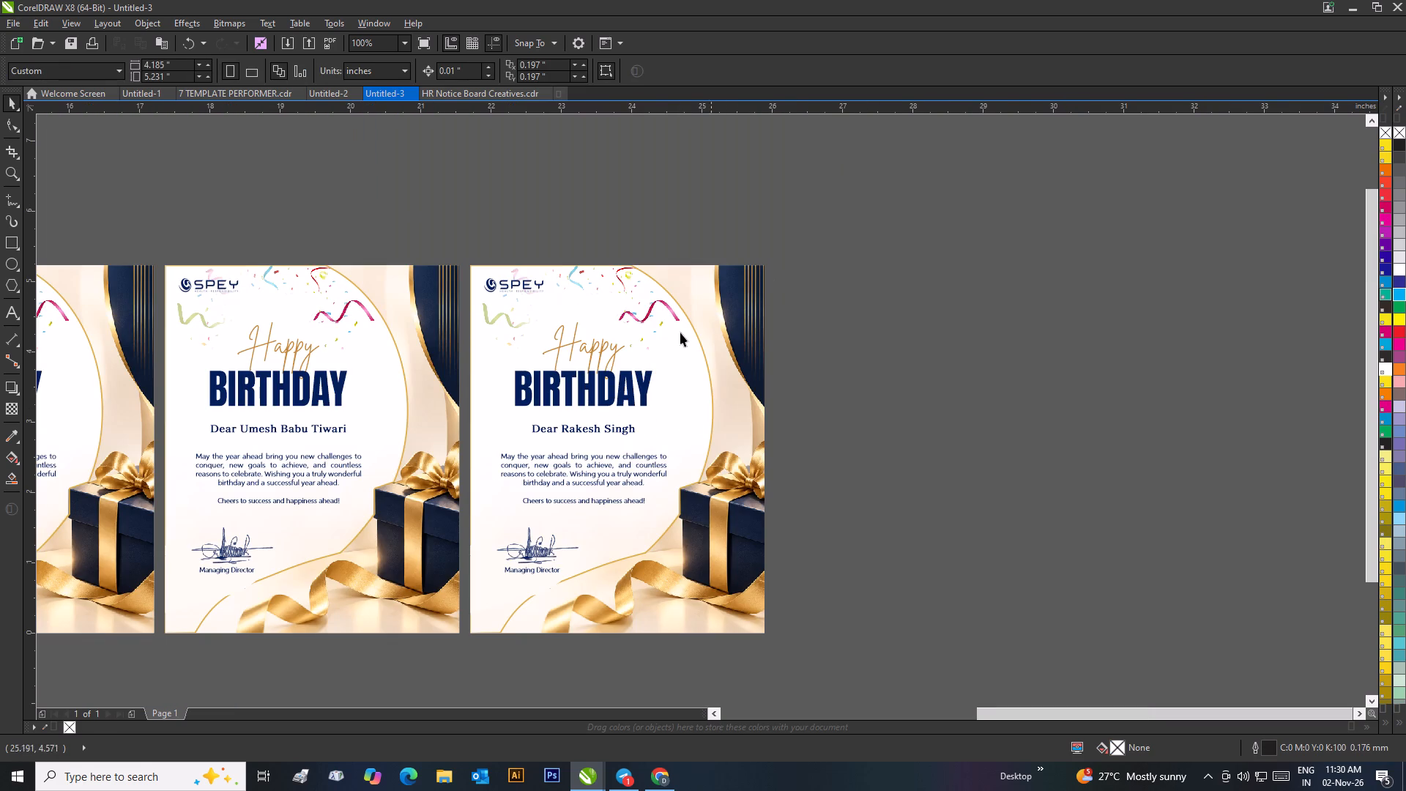
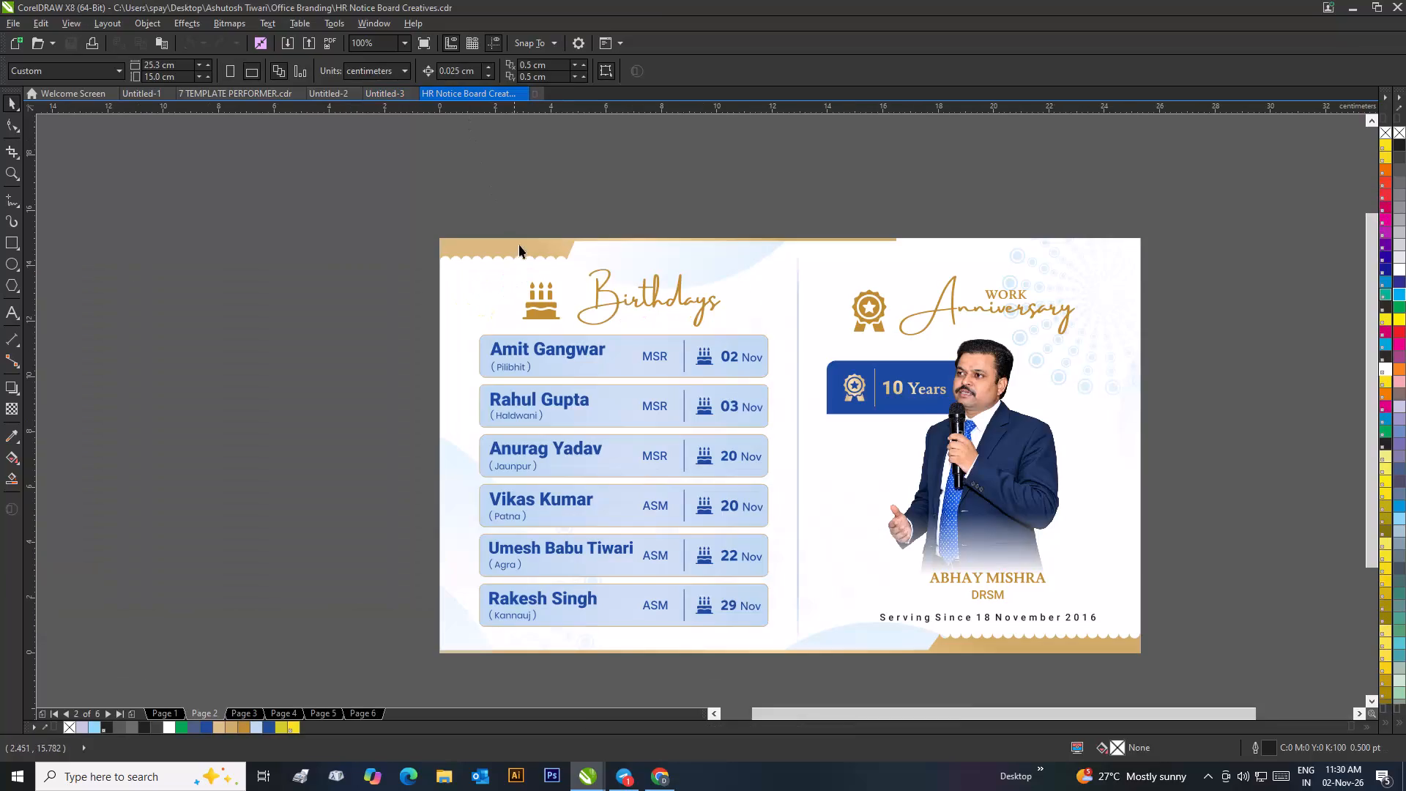
Return to Untitled-3 and align the top edges of the "Dear" lines in the third to sixth cards.
click(388, 95)
click(440, 171)
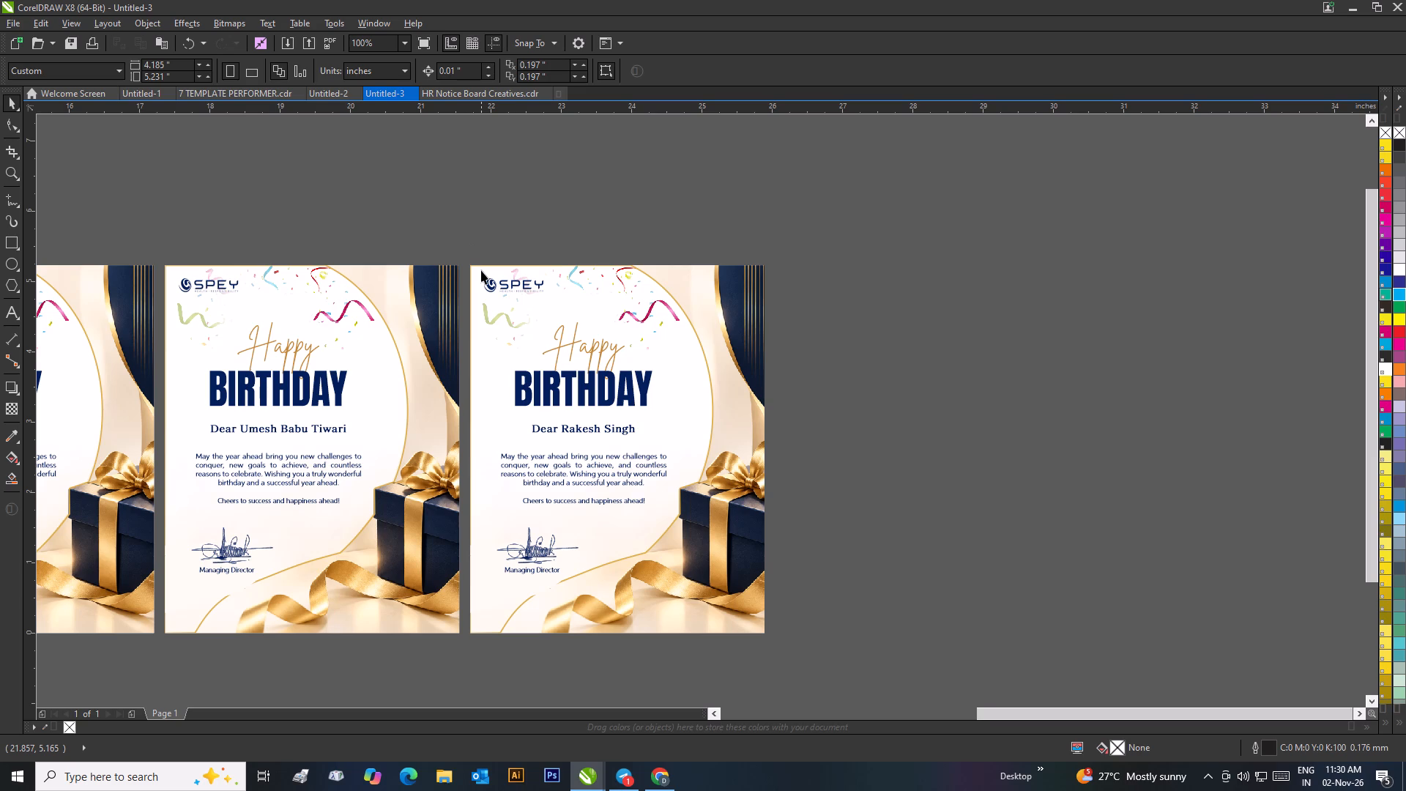
click(851, 438)
scroll(323, 439, up, 1)
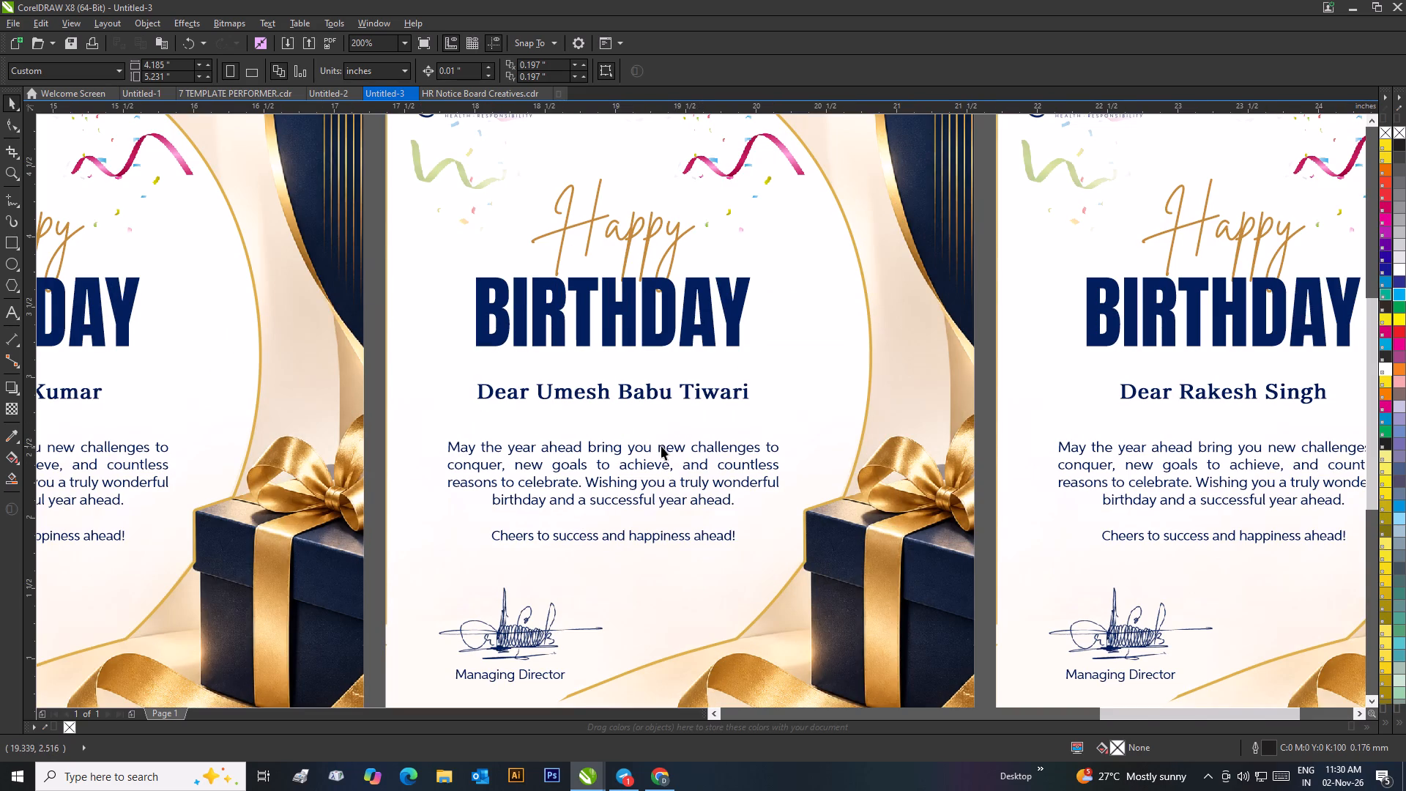
scroll(695, 420, down, 2)
scroll(755, 406, up, 1)
scroll(820, 419, down, 1)
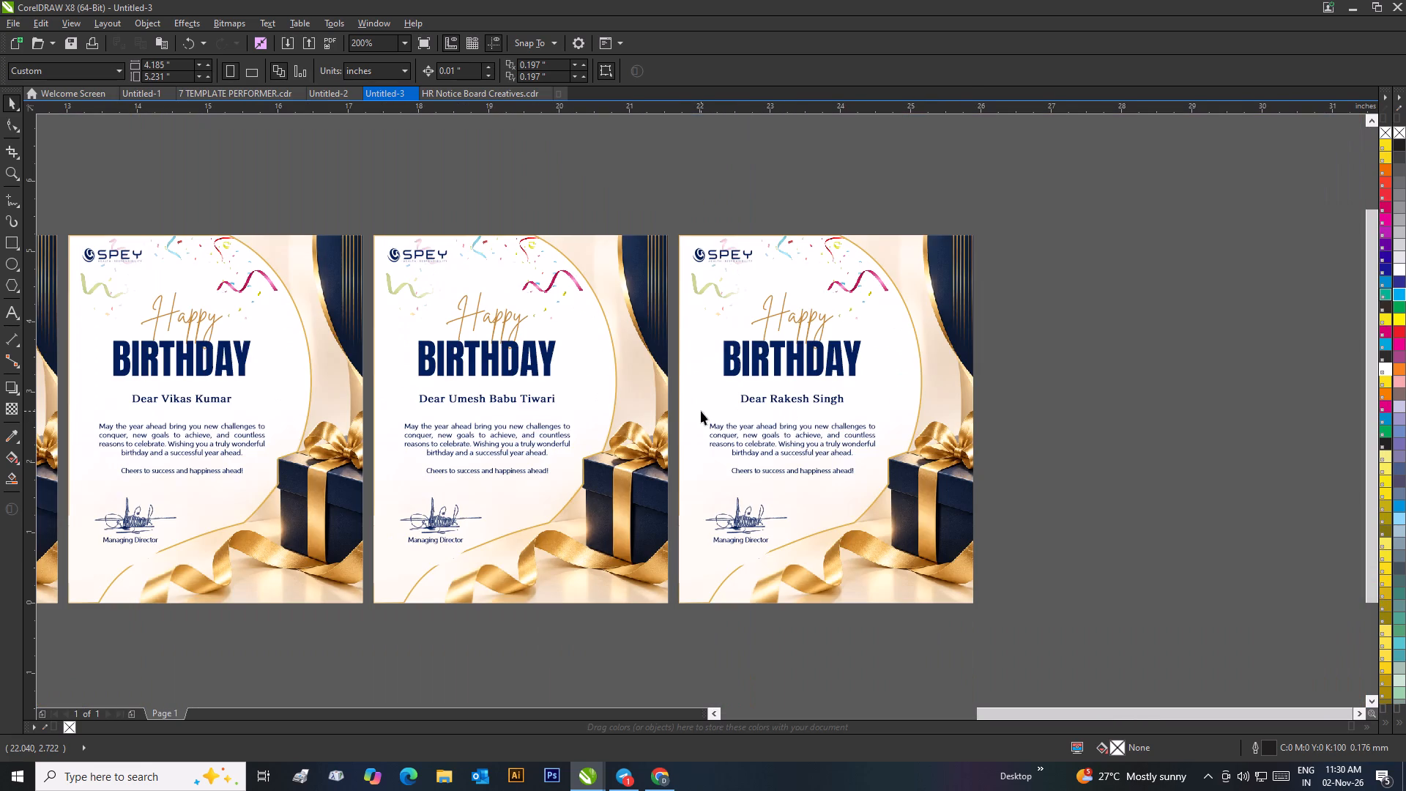
scroll(922, 406, down, 1)
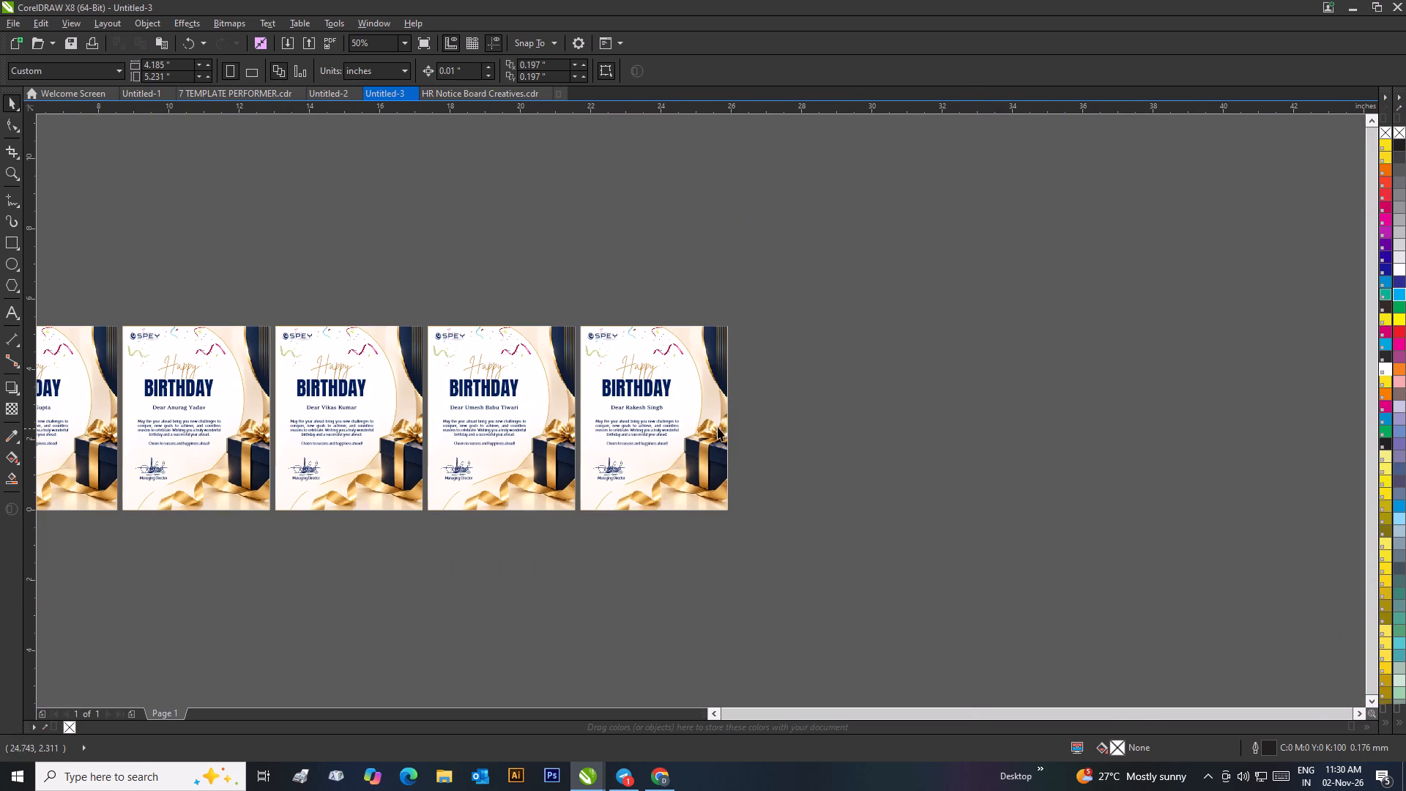
drag(743, 398, 137, 422)
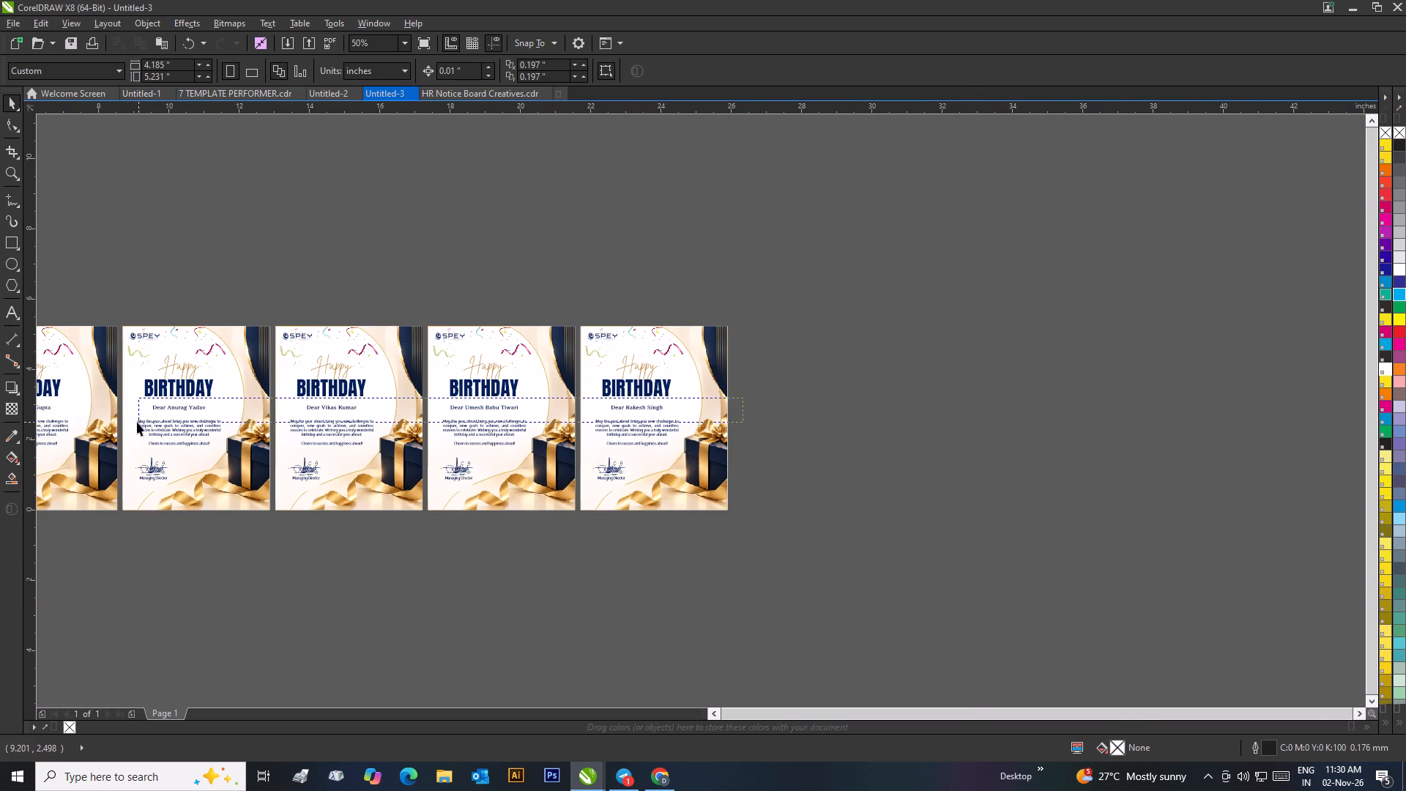
drag(137, 422, 123, 418)
key(t)
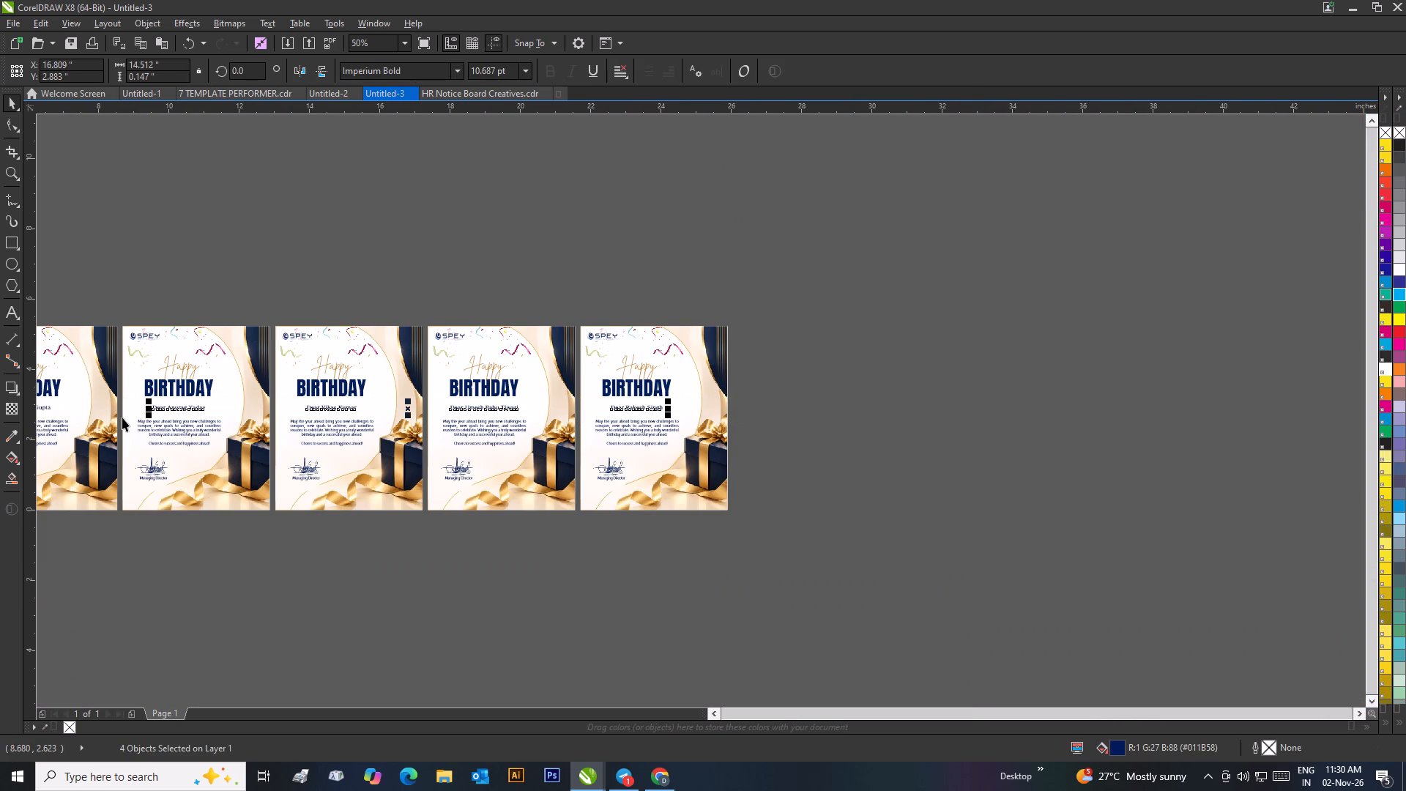
key(t)
click(814, 454)
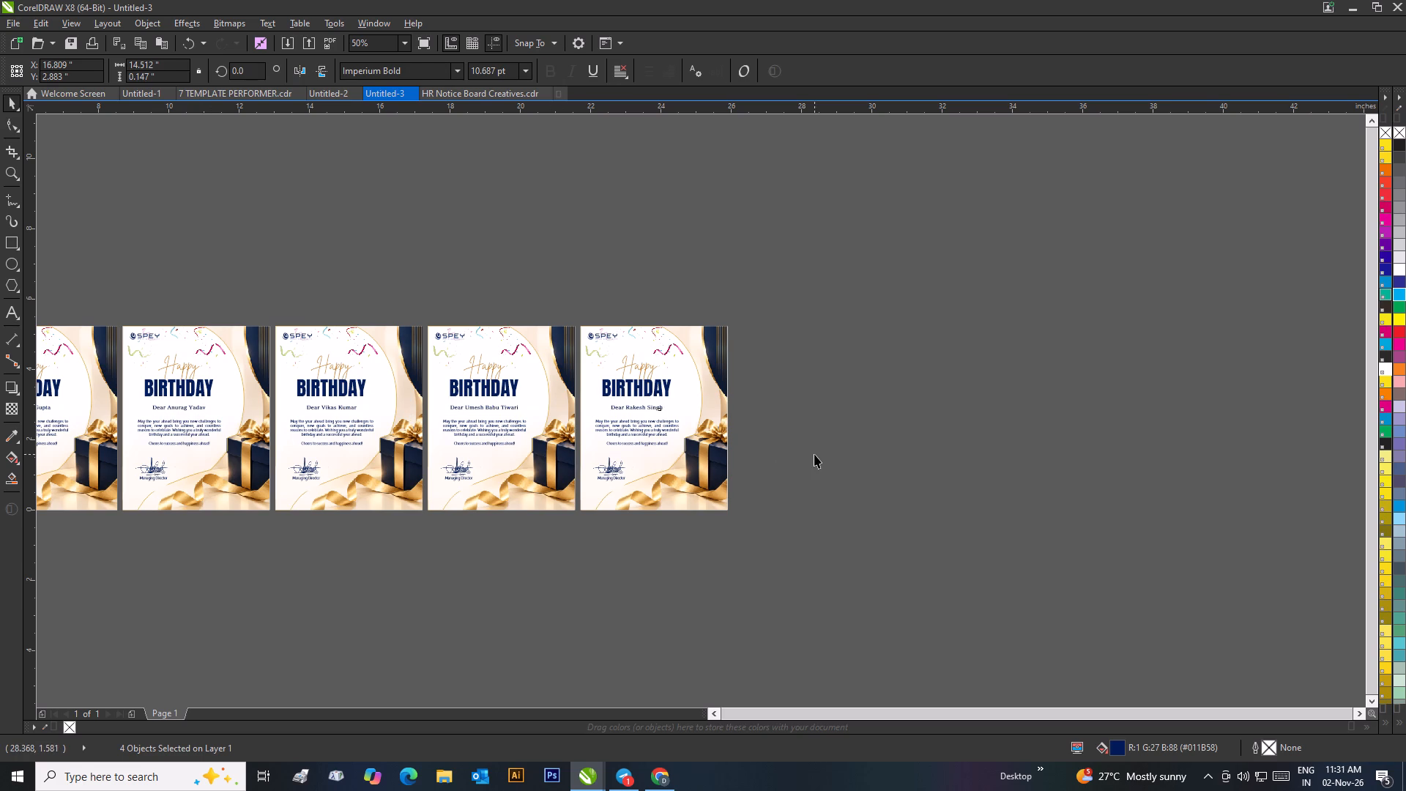
Align the top edges of the "Dear" lines in the first three cards.
scroll(793, 454, down, 1)
scroll(410, 407, up, 1)
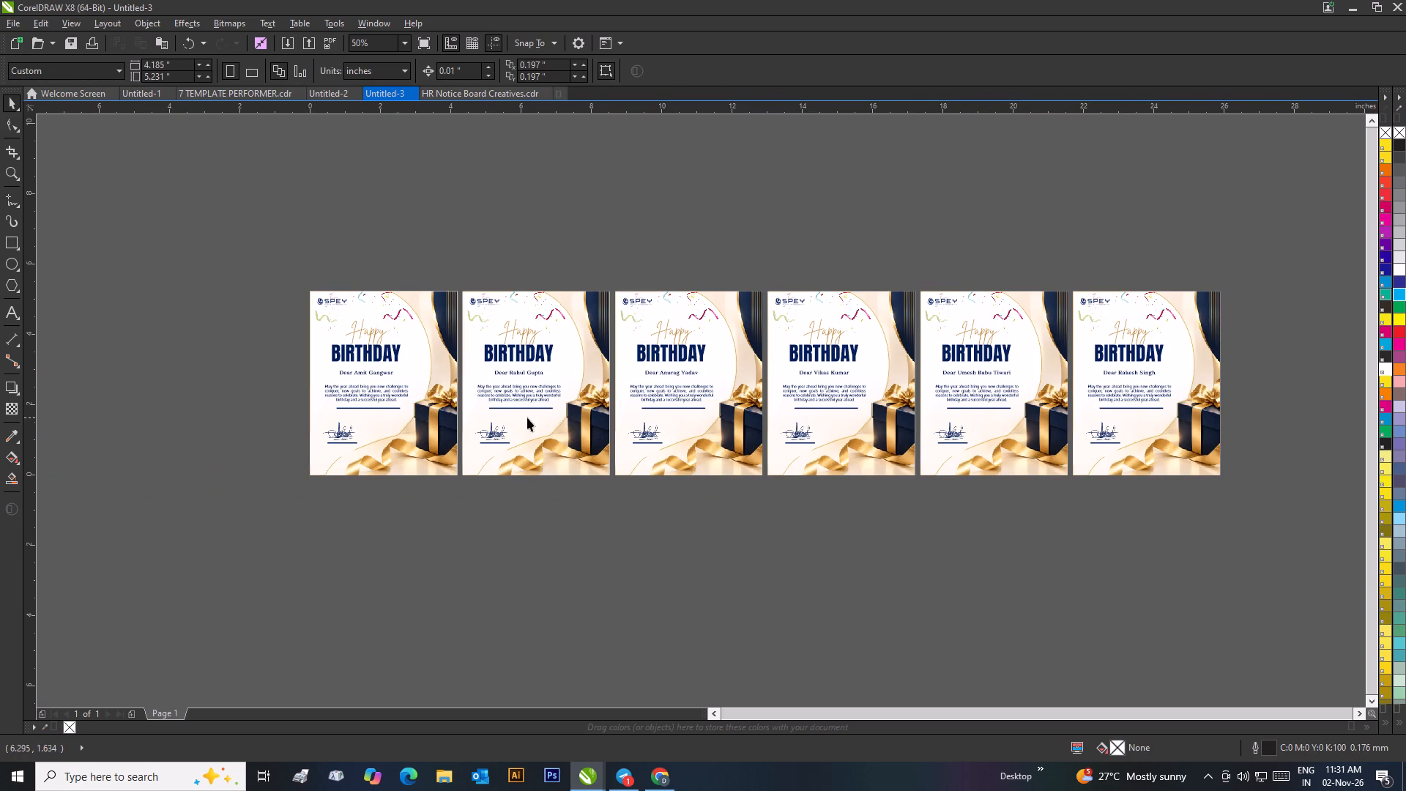
drag(294, 365, 707, 382)
key(t)
click(699, 509)
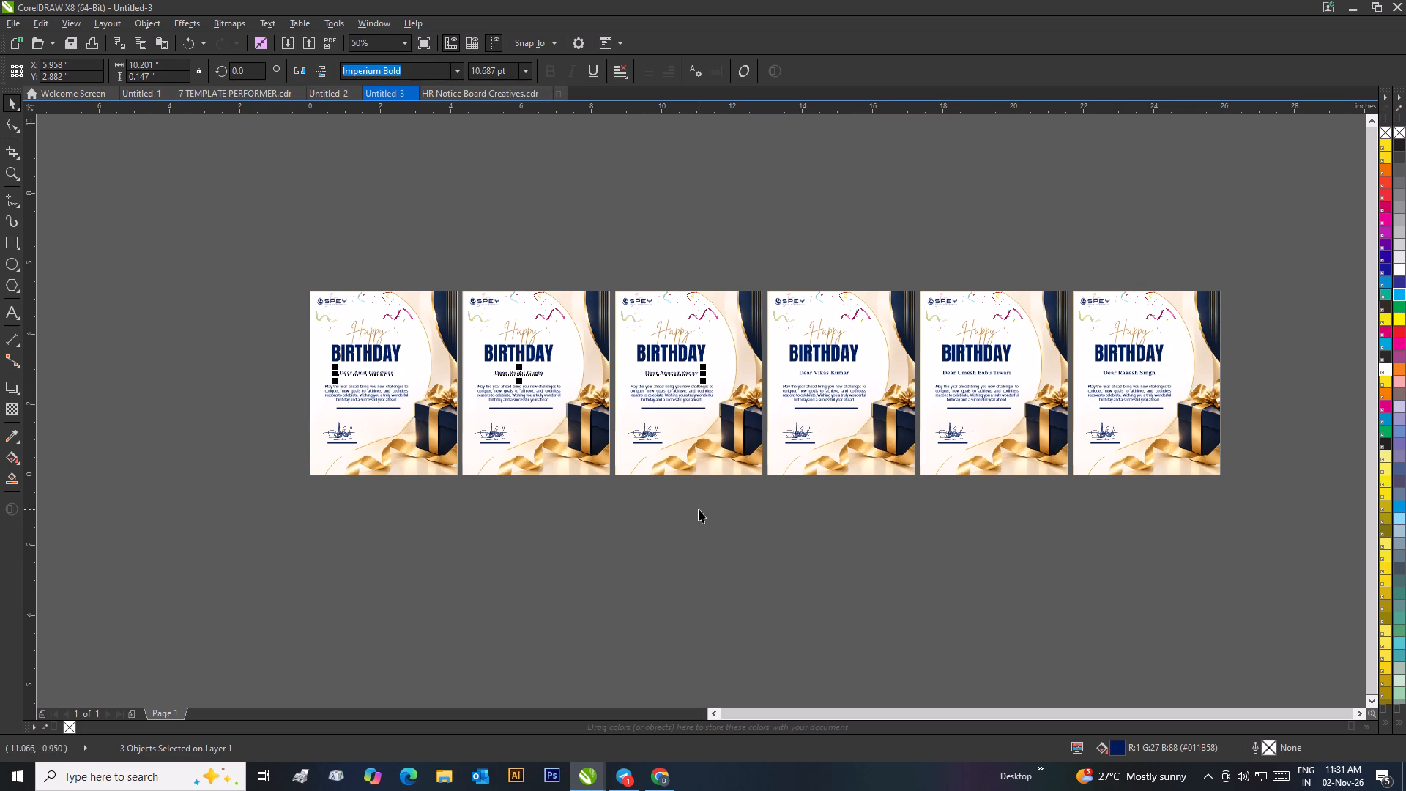
Group all objects of the sixth card, and do the same for the fifth card as a separate group.
scroll(1107, 388, up, 1)
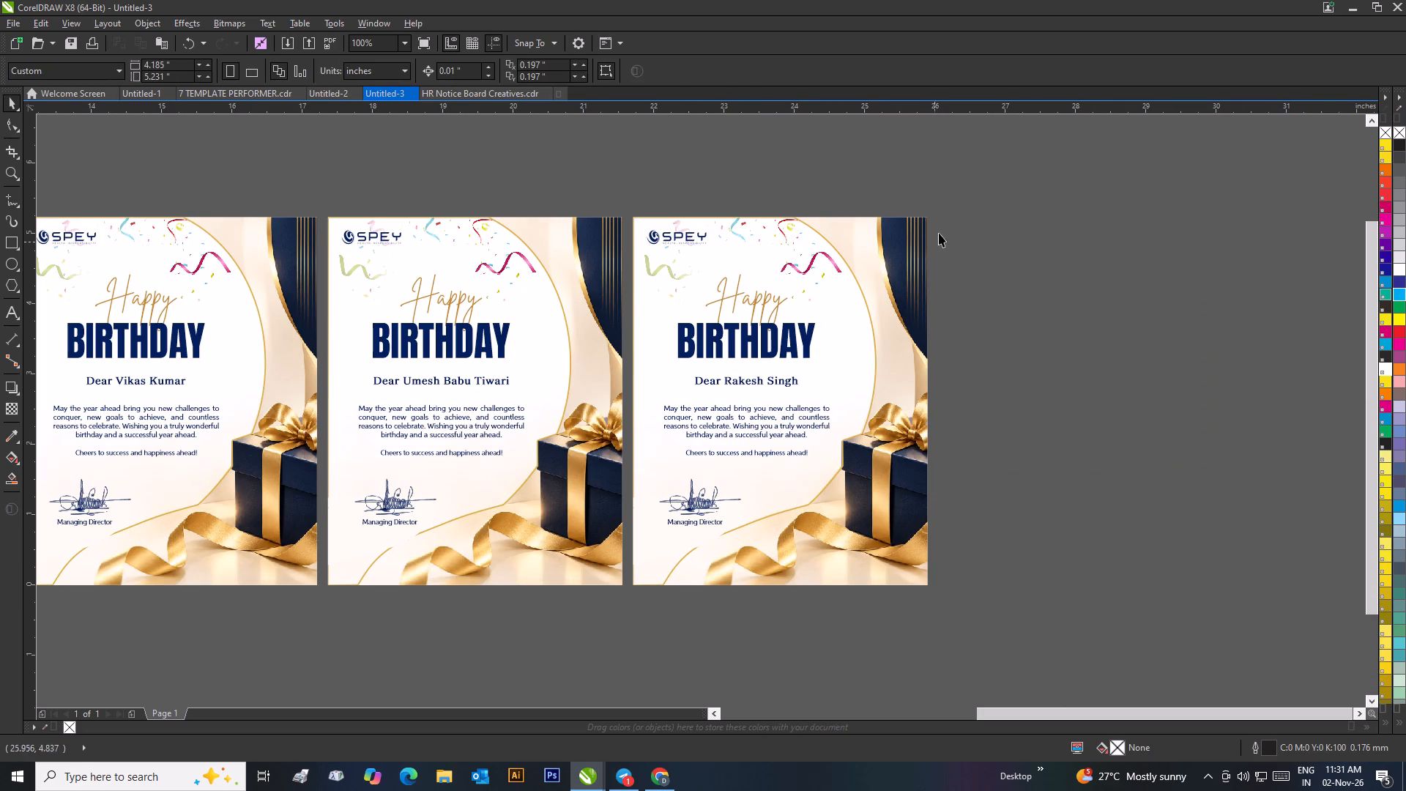
drag(942, 197, 626, 636)
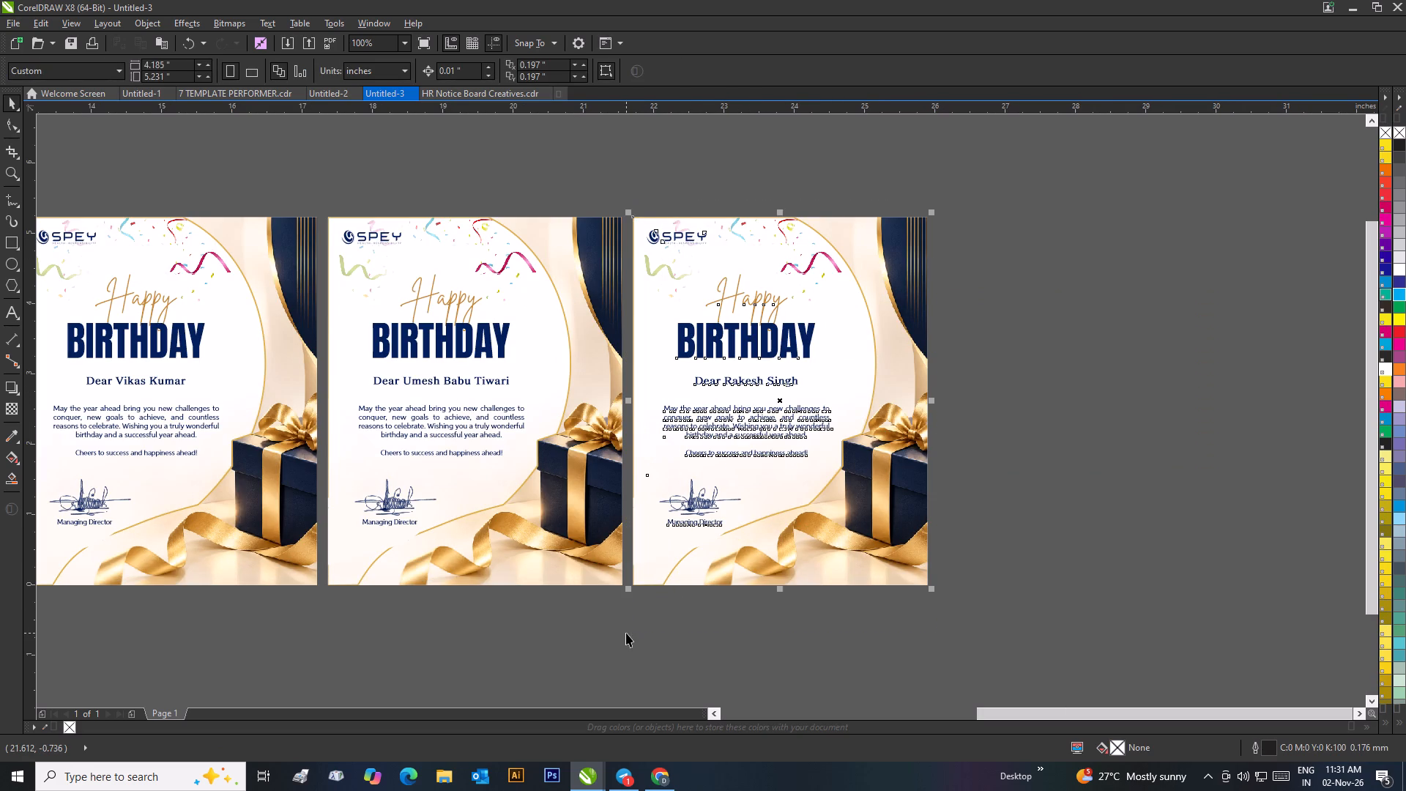
key(ctrl+g)
click(555, 638)
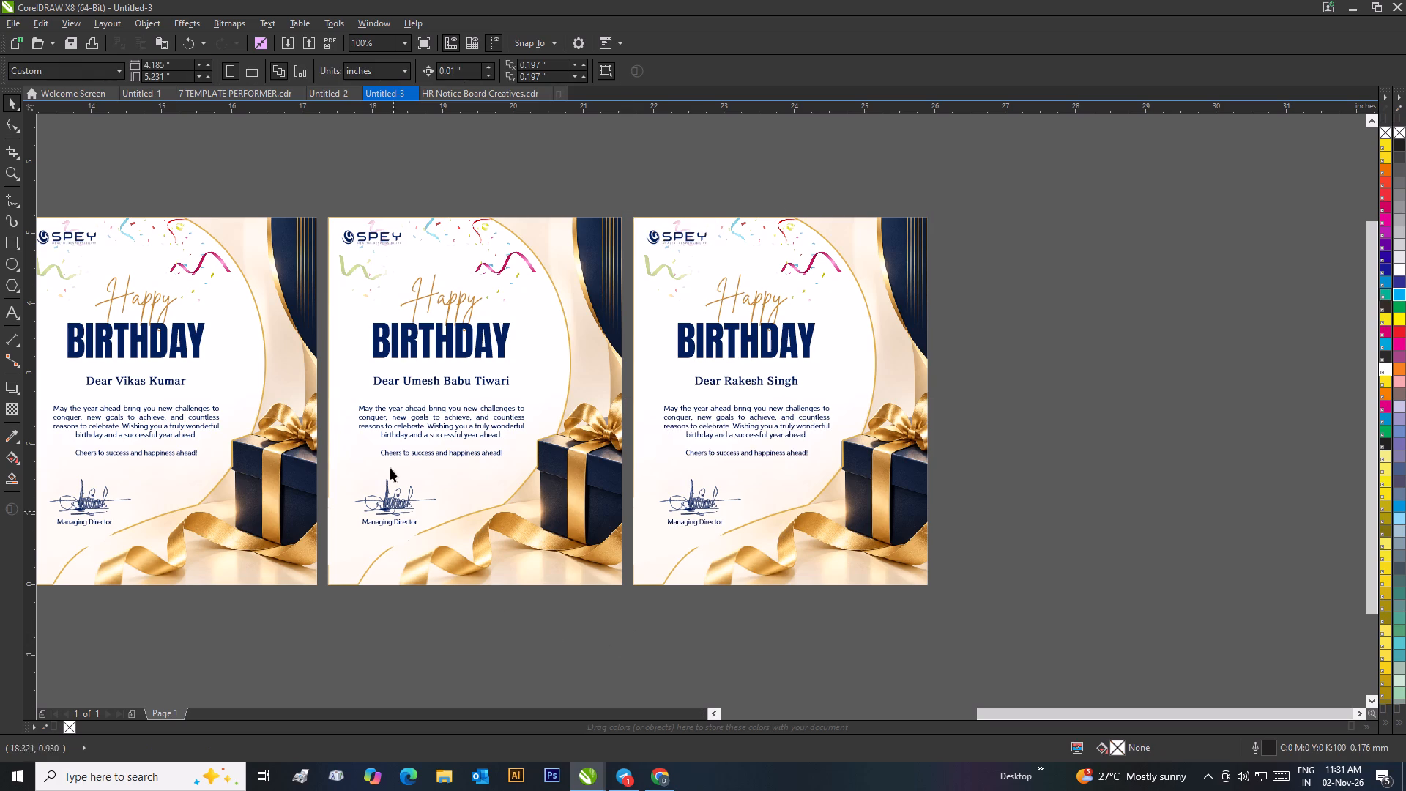
drag(324, 203, 635, 603)
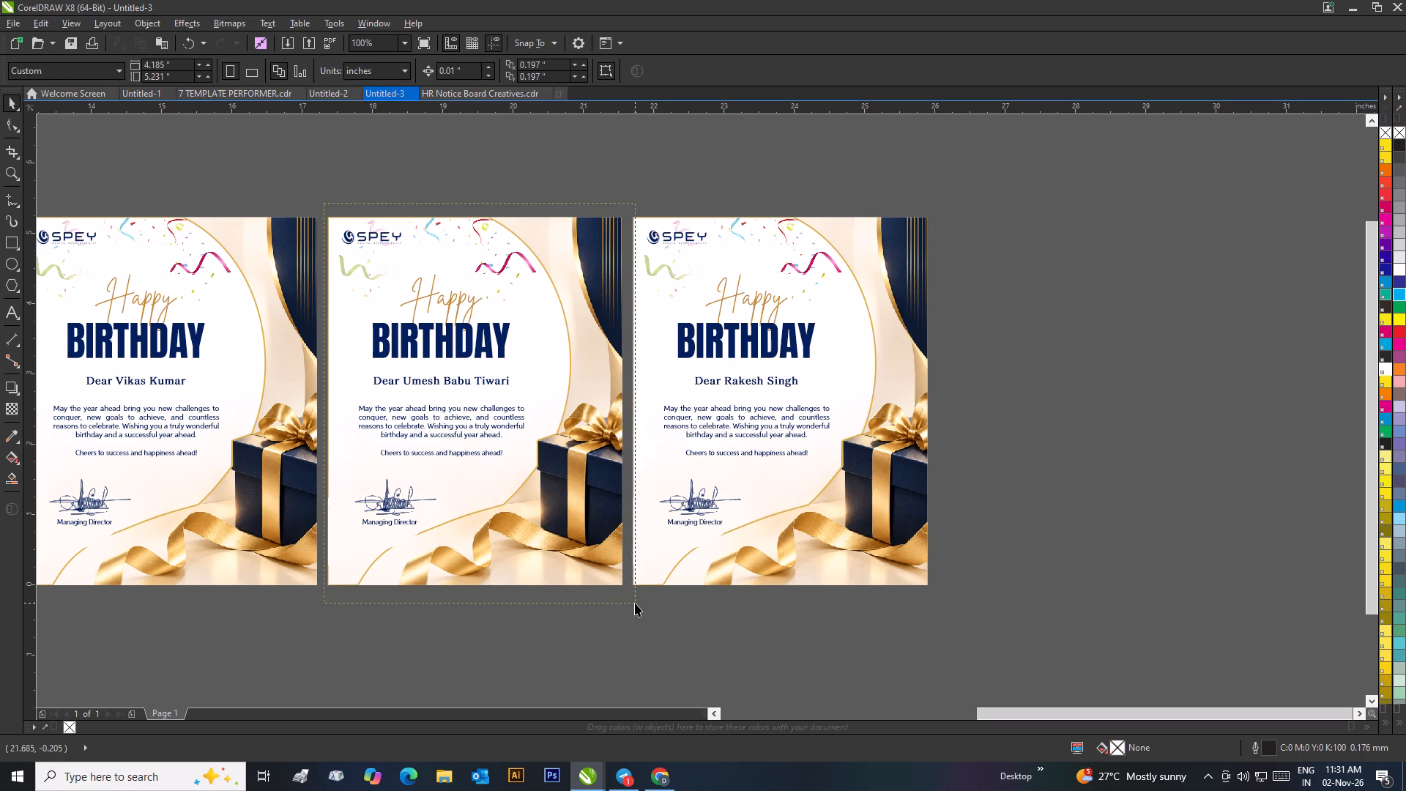
drag(635, 603, 636, 604)
key(ctrl+g)
click(594, 625)
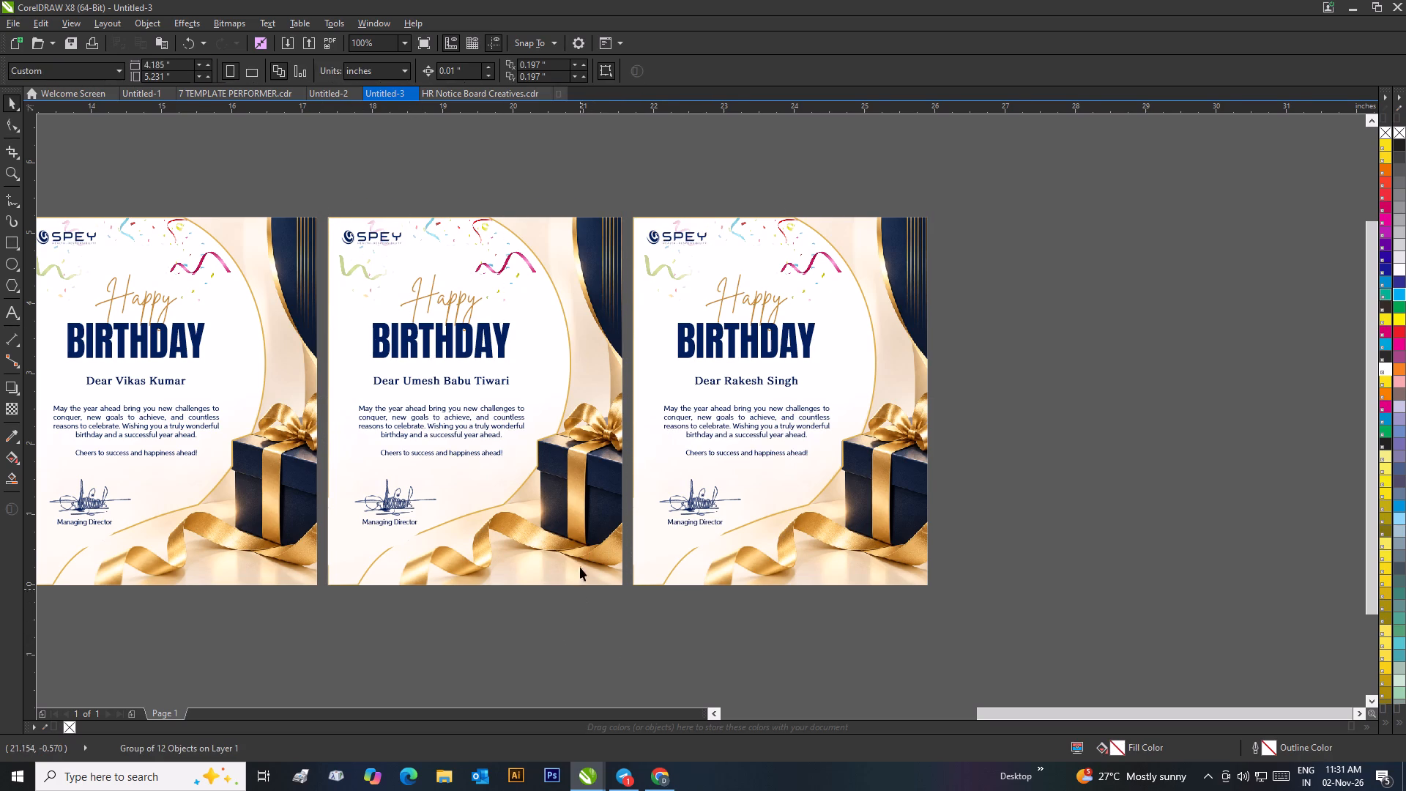
Group all objects of the fourth card, and do the same for the third card as a separate group.
scroll(614, 532, down, 1)
drag(400, 244, 560, 461)
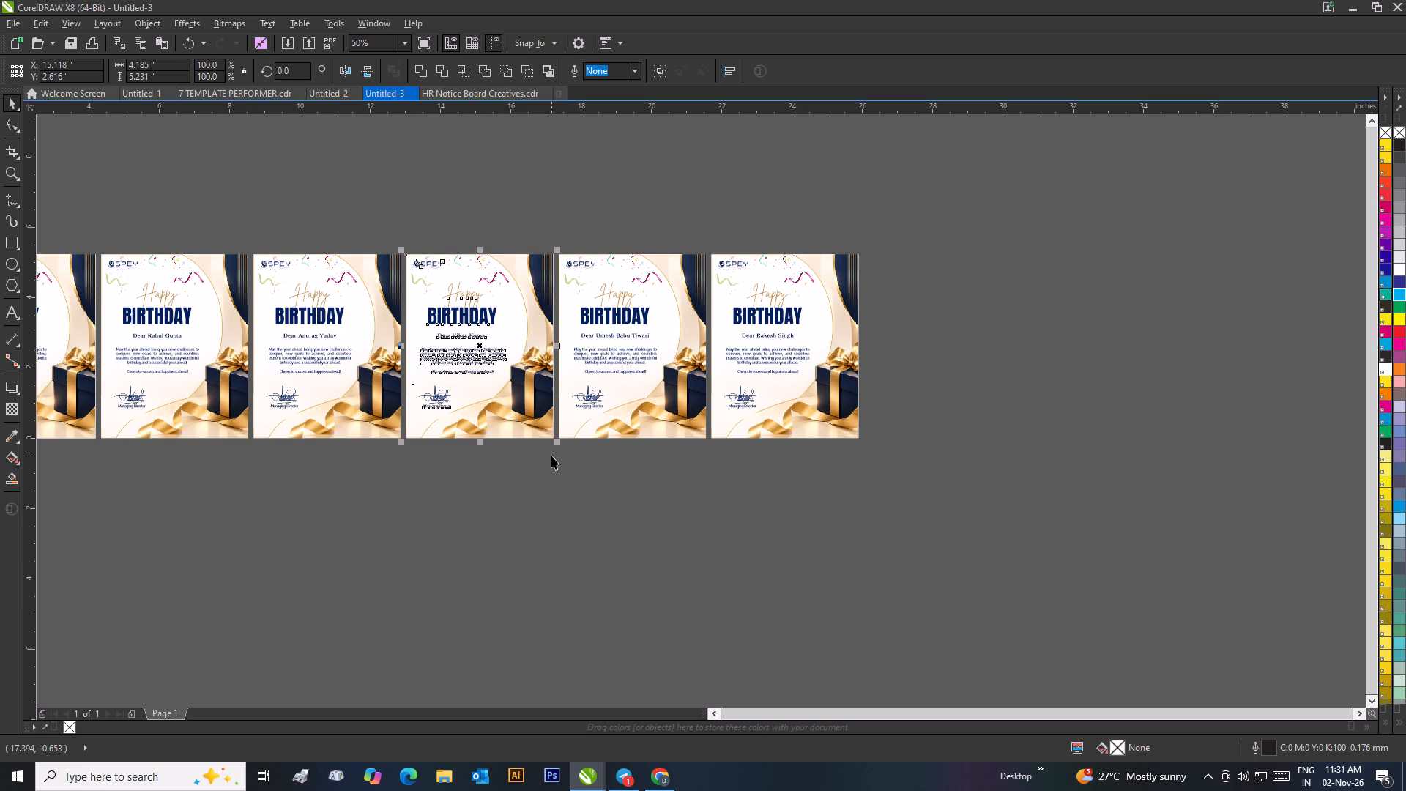
key(ctrl+g)
drag(243, 239, 368, 420)
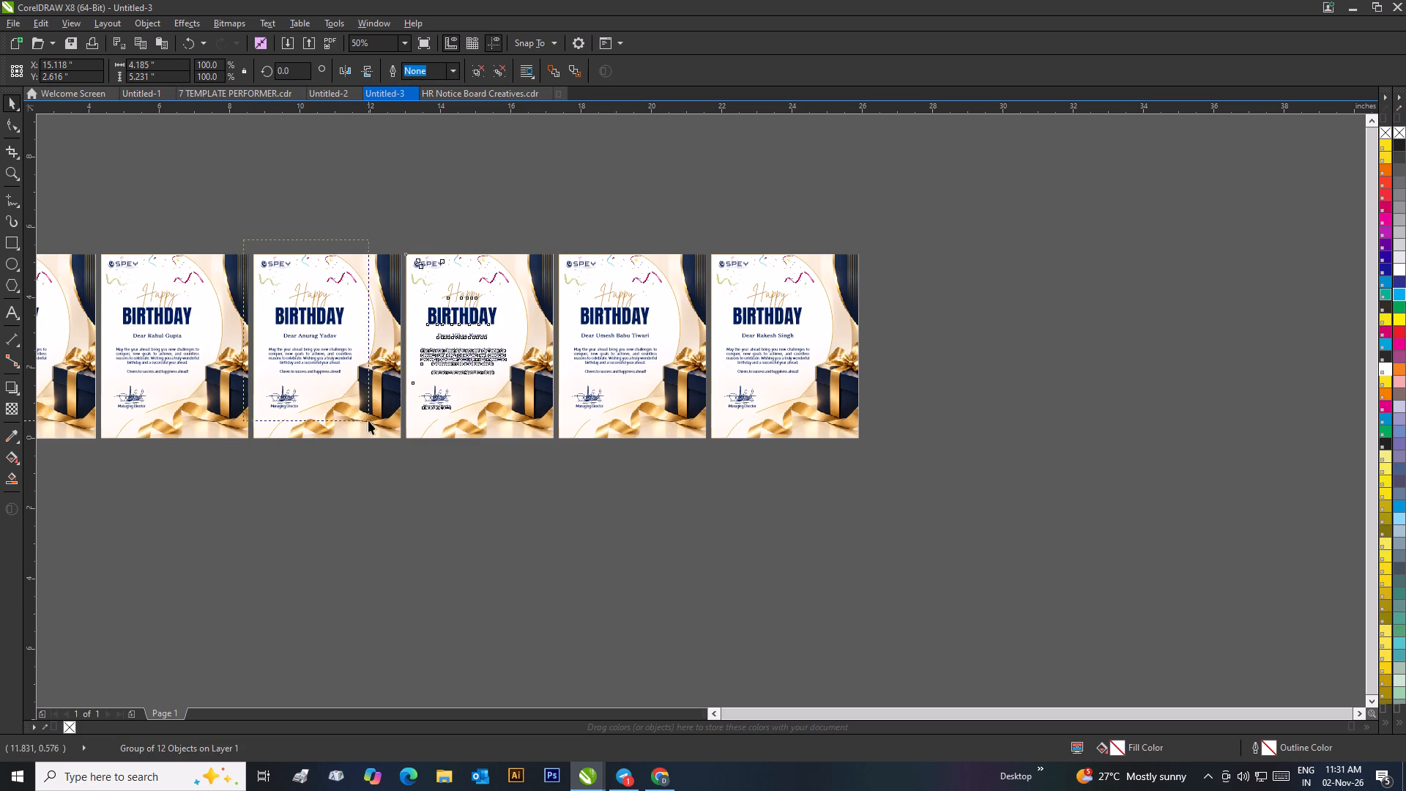
drag(368, 420, 406, 449)
key(ctrl+g)
drag(393, 481, 387, 478)
Group all objects of the second card, and do the same for the first card as a separate group.
drag(97, 239, 251, 480)
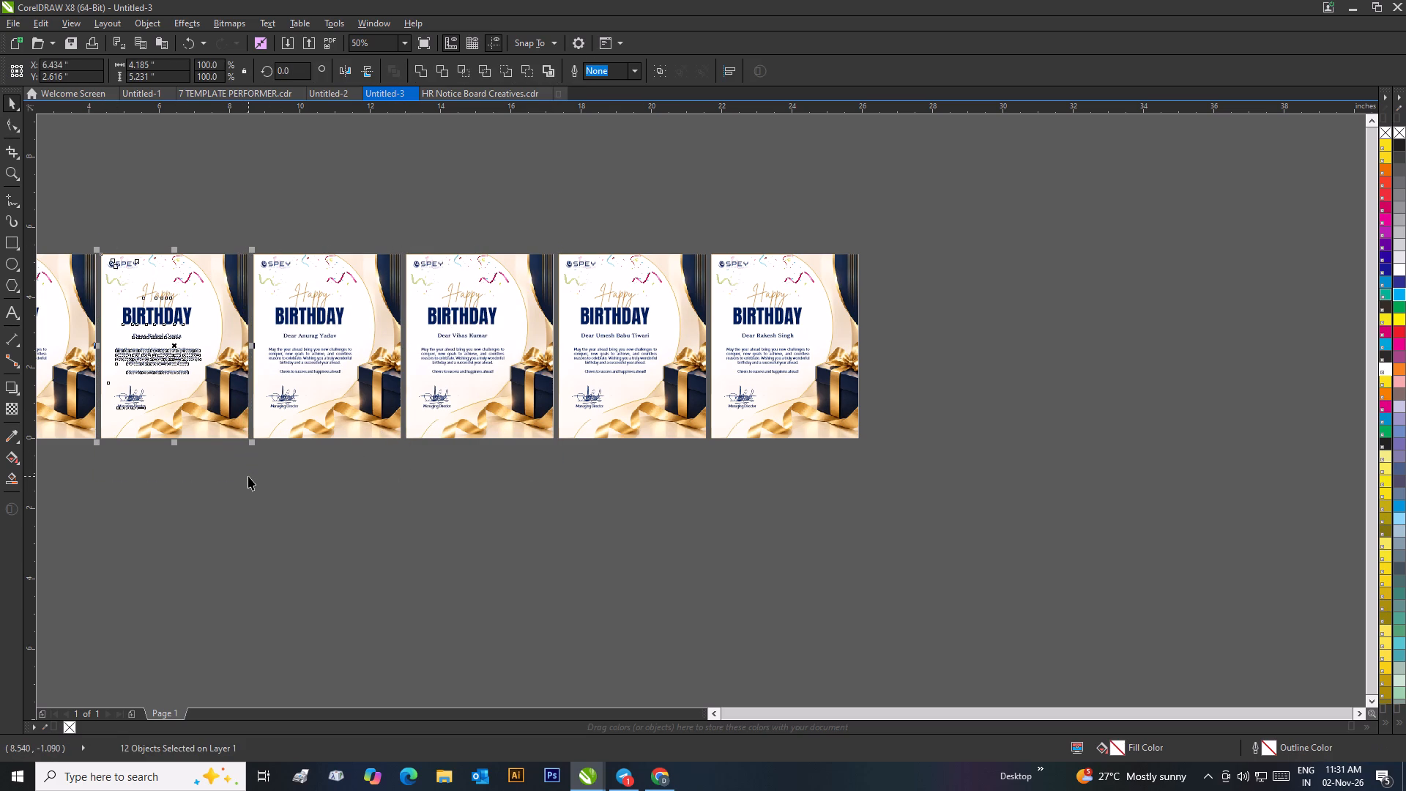
key(ctrl+g)
click(248, 476)
scroll(357, 457, down, 1)
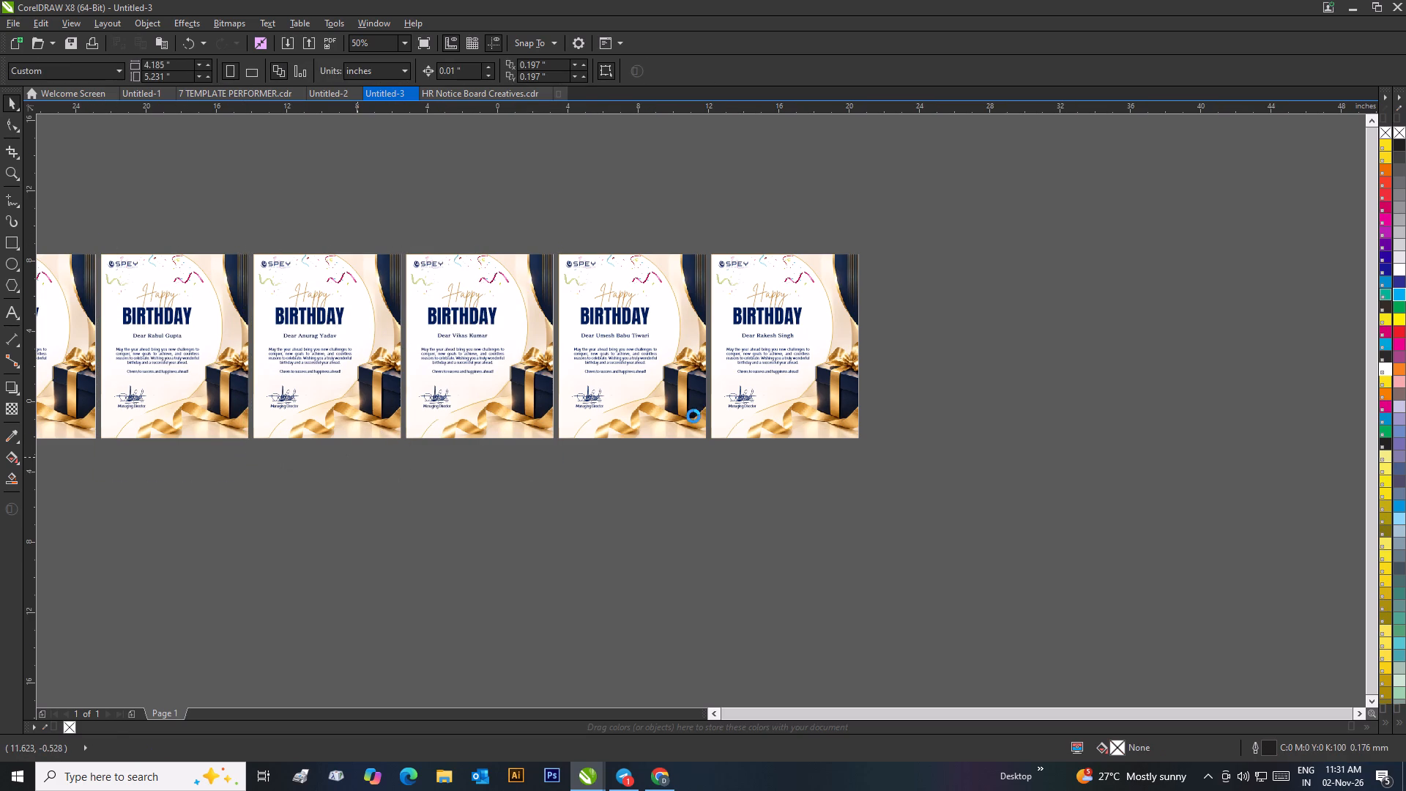
scroll(620, 415, up, 1)
drag(441, 173, 596, 387)
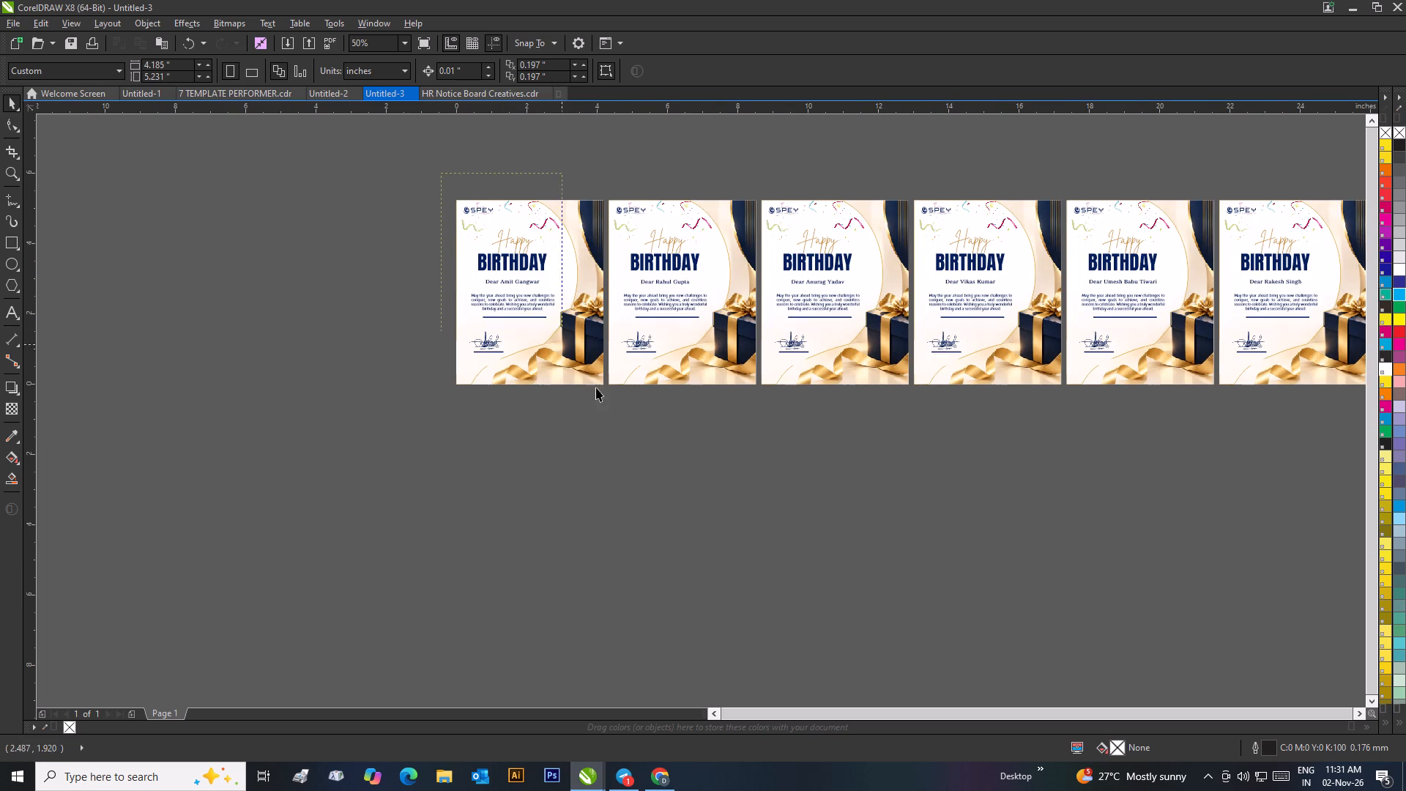
drag(596, 387, 606, 443)
key(ctrl+g)
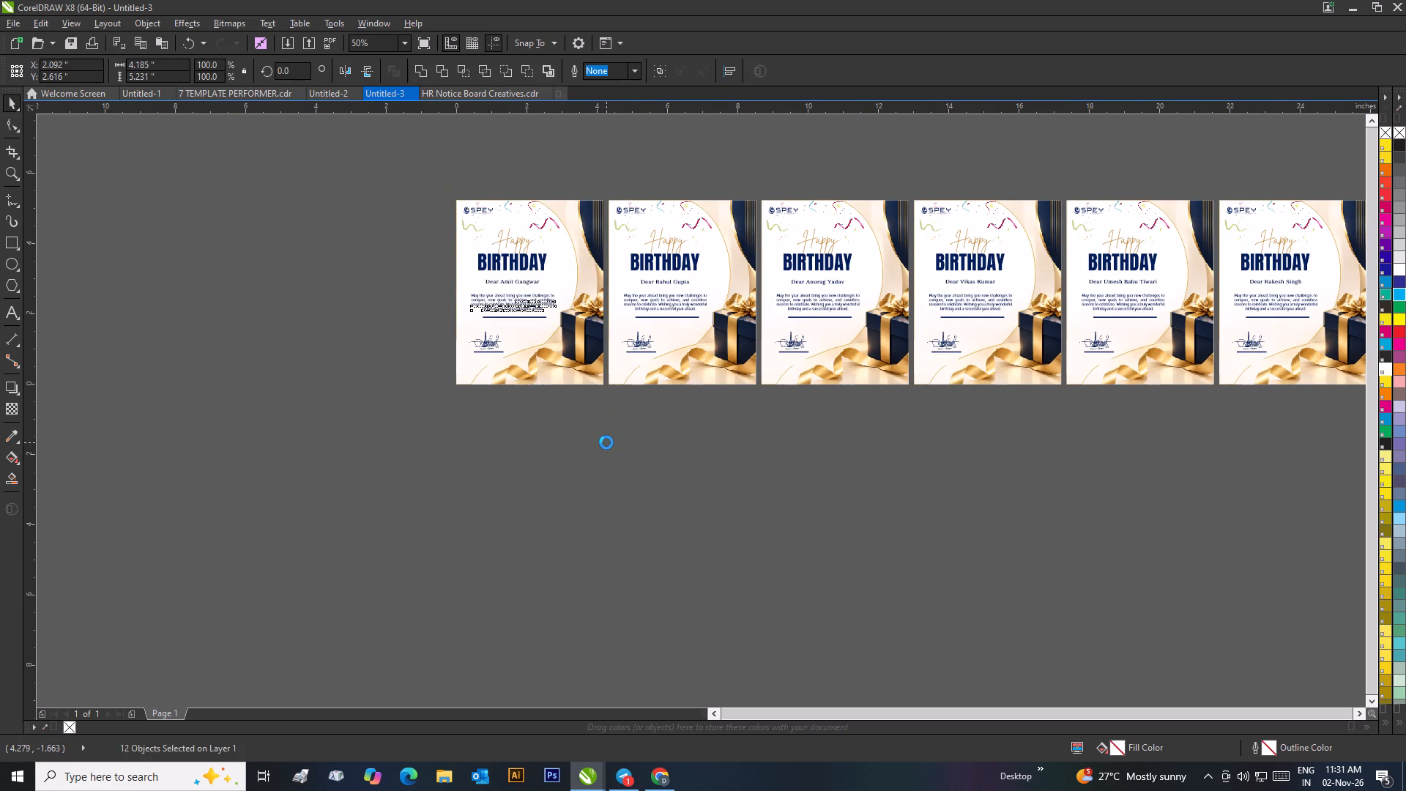
click(636, 461)
Check that the second and third cards are each grouped as a single object.
drag(598, 400, 765, 184)
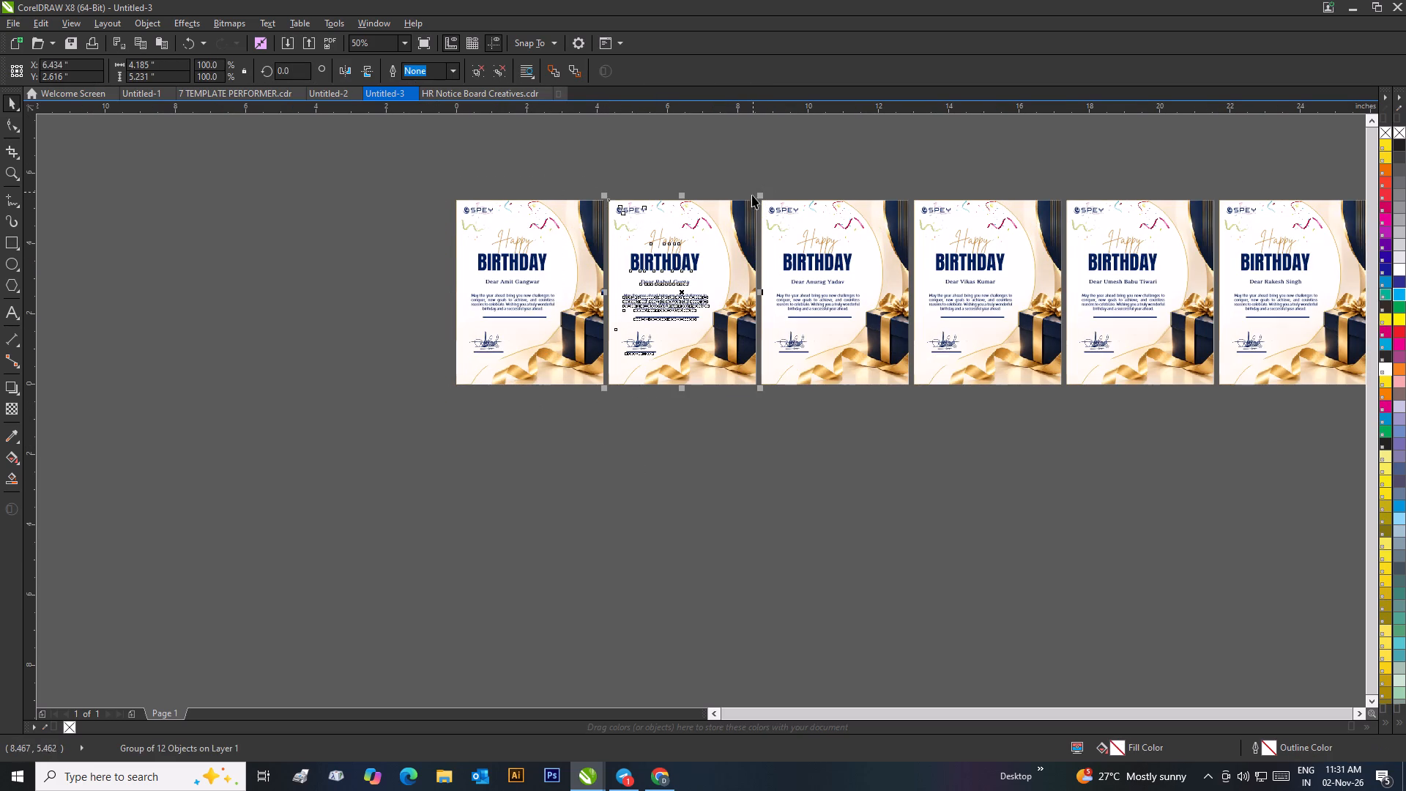
key(ctrl+g)
click(811, 410)
click(795, 351)
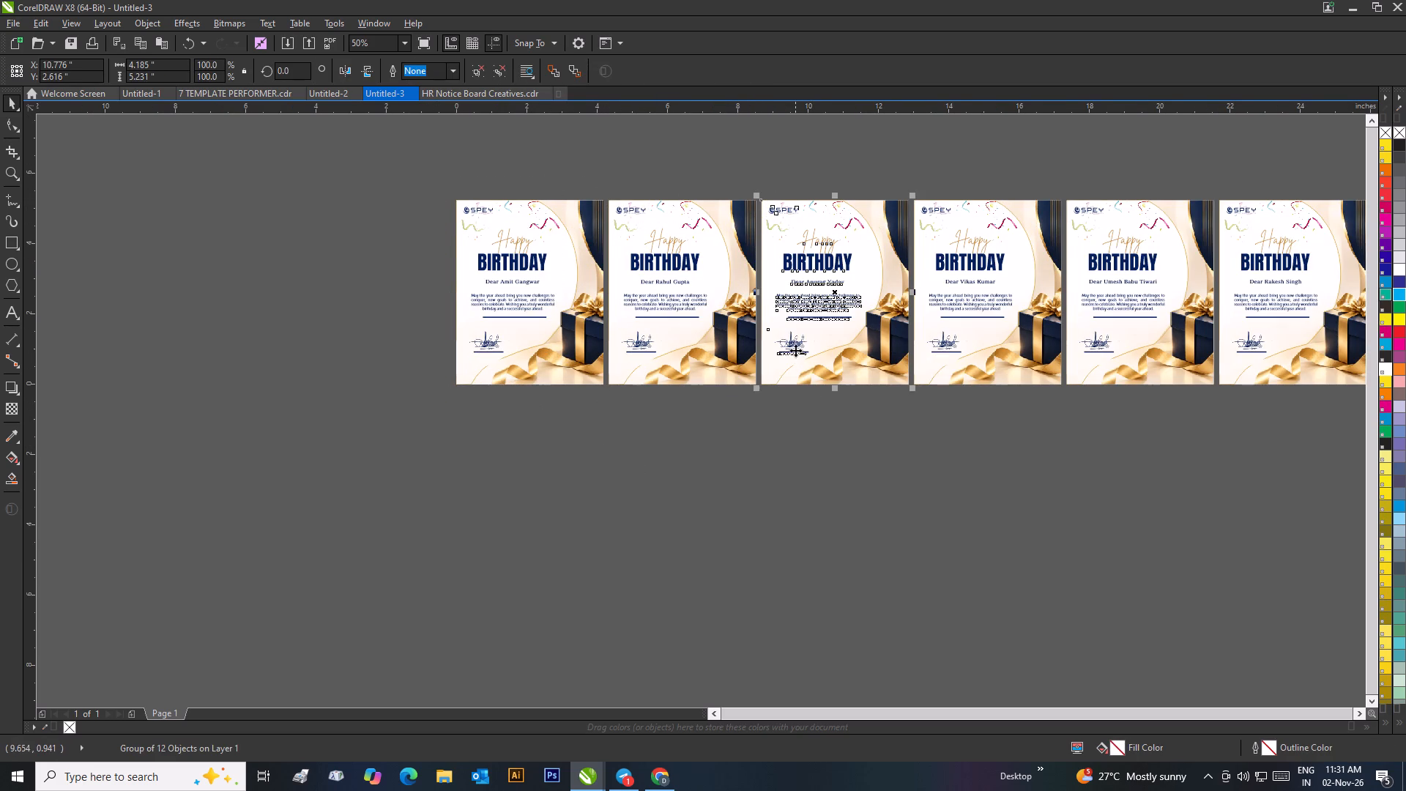
Review the names, greeting alignment and layout across all six birthday cards.
scroll(788, 355, down, 1)
scroll(985, 370, up, 2)
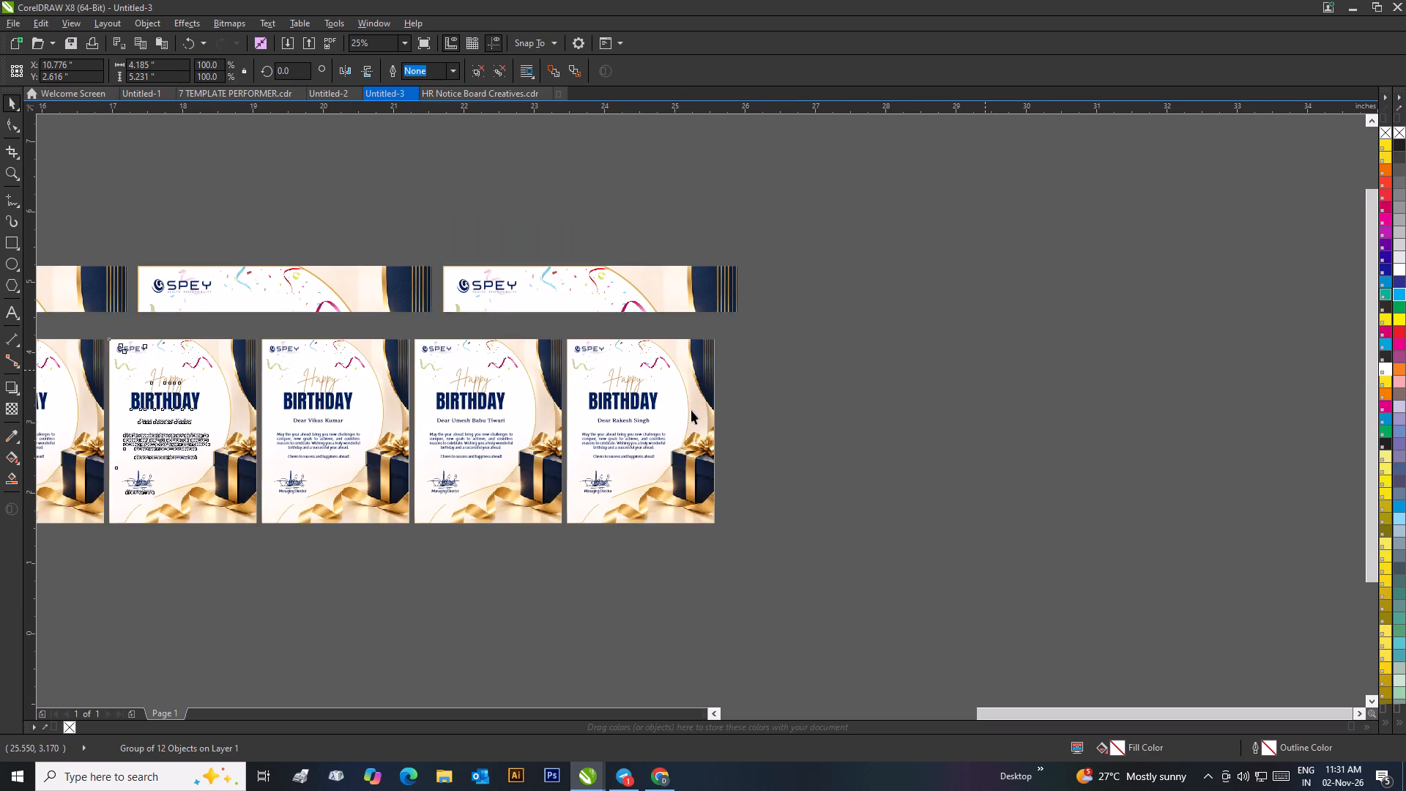
click(829, 409)
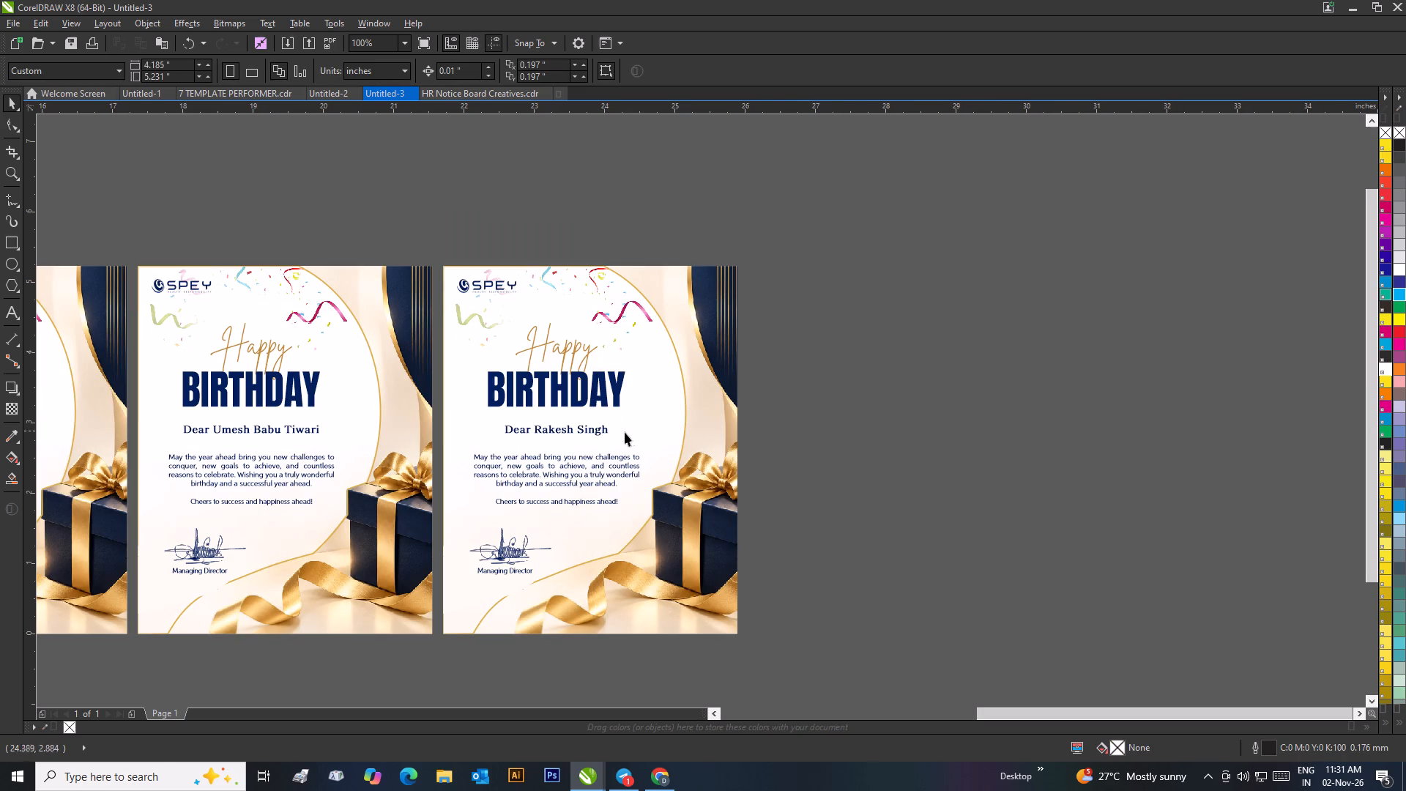
scroll(352, 436, down, 1)
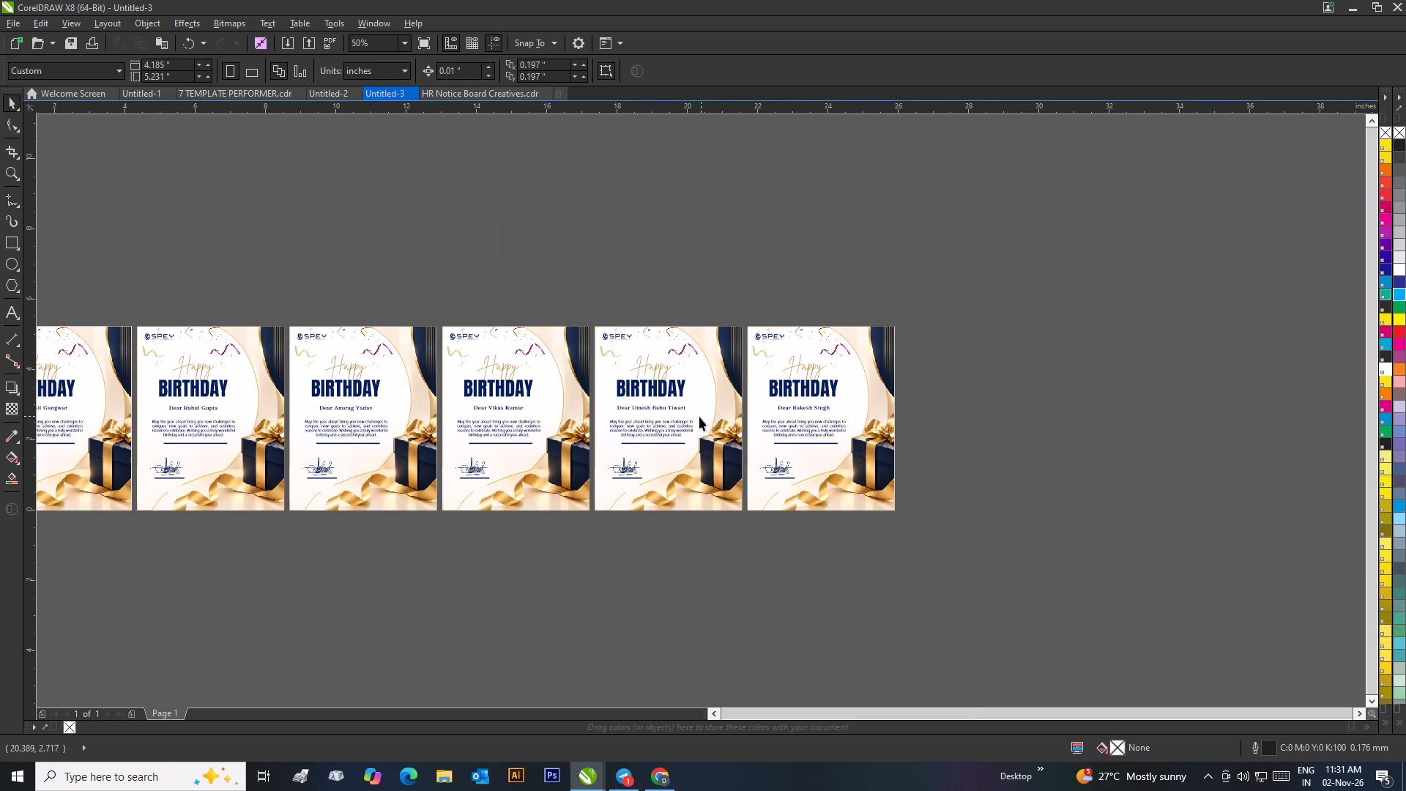
scroll(373, 417, up, 1)
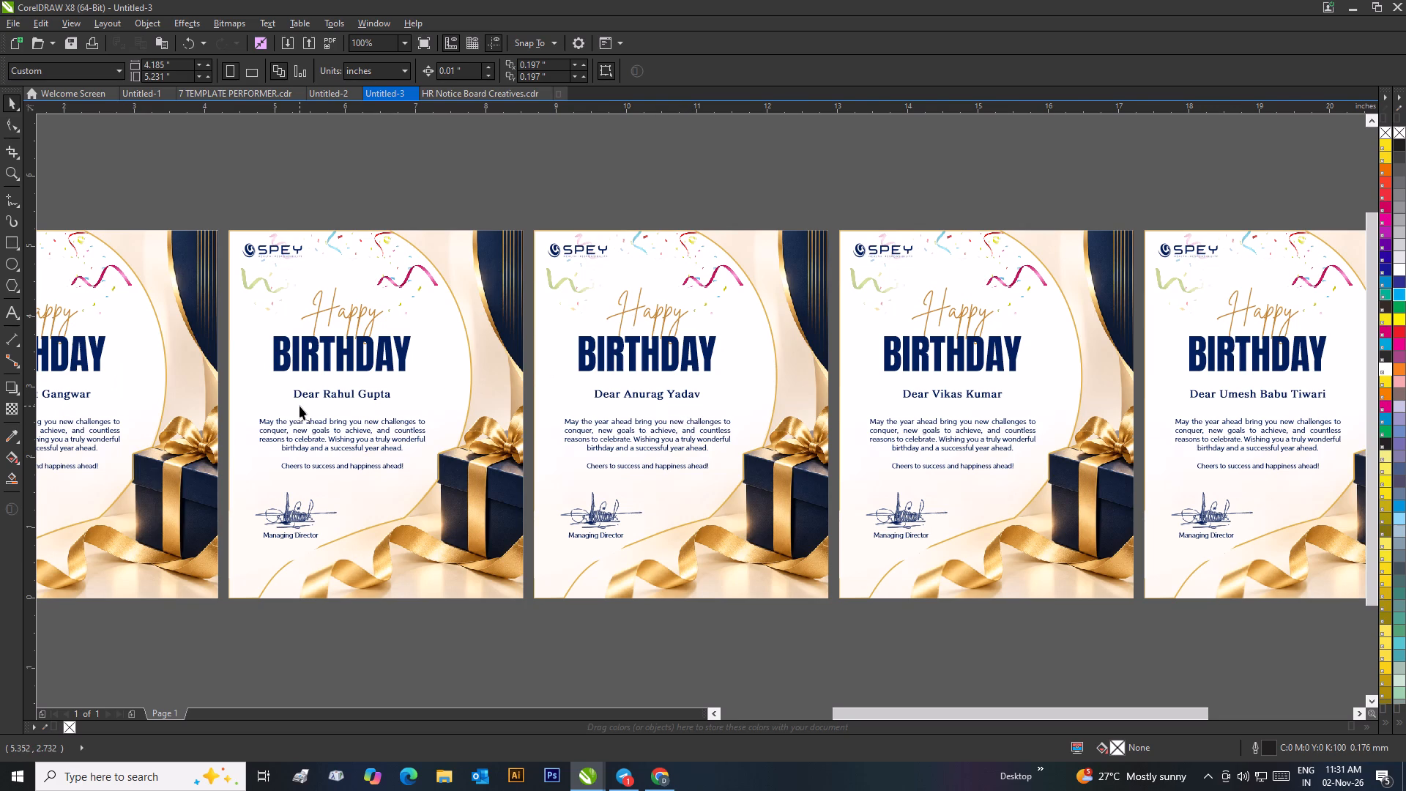
scroll(303, 413, down, 1)
scroll(589, 422, up, 1)
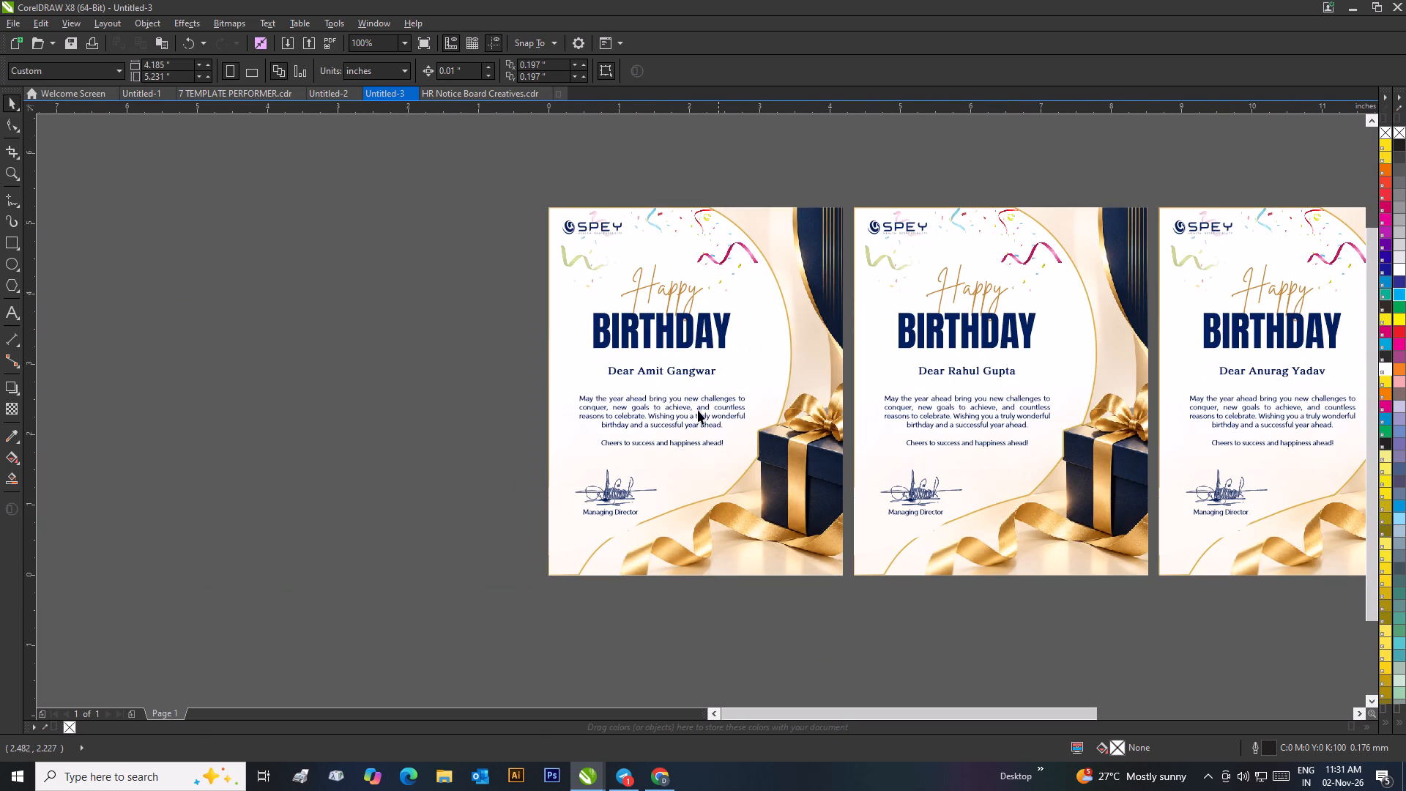
click(457, 364)
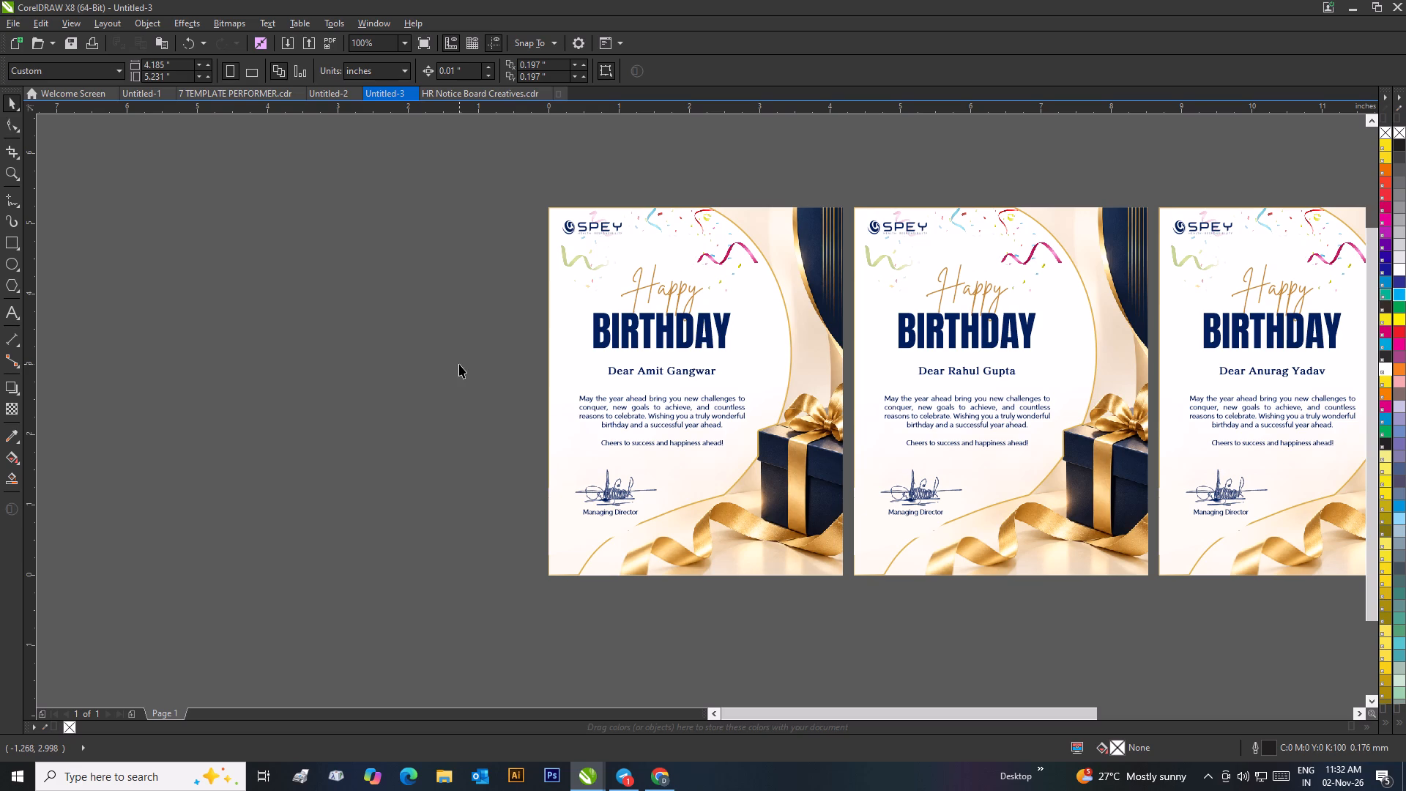
drag(518, 194, 813, 624)
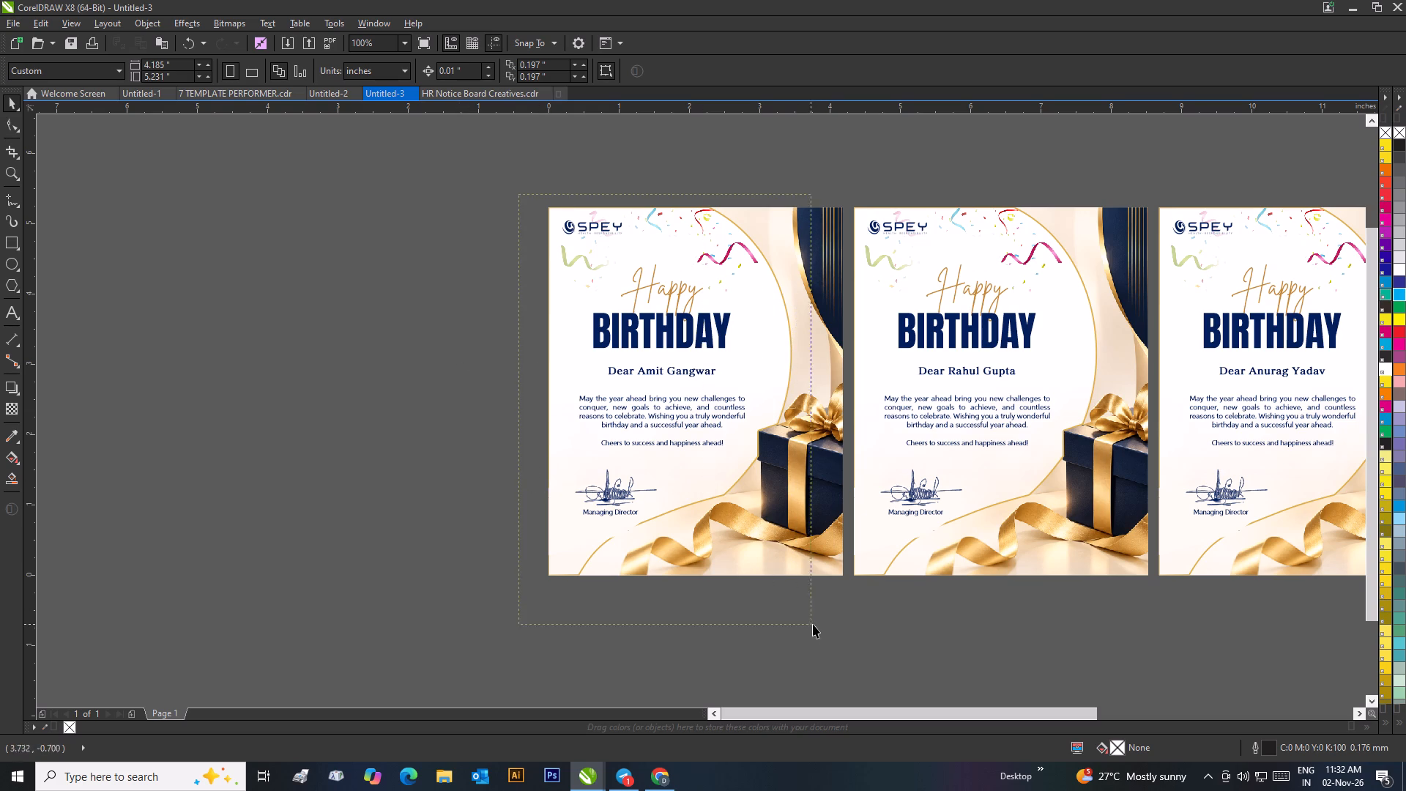
drag(813, 624, 516, 494)
scroll(601, 382, down, 1)
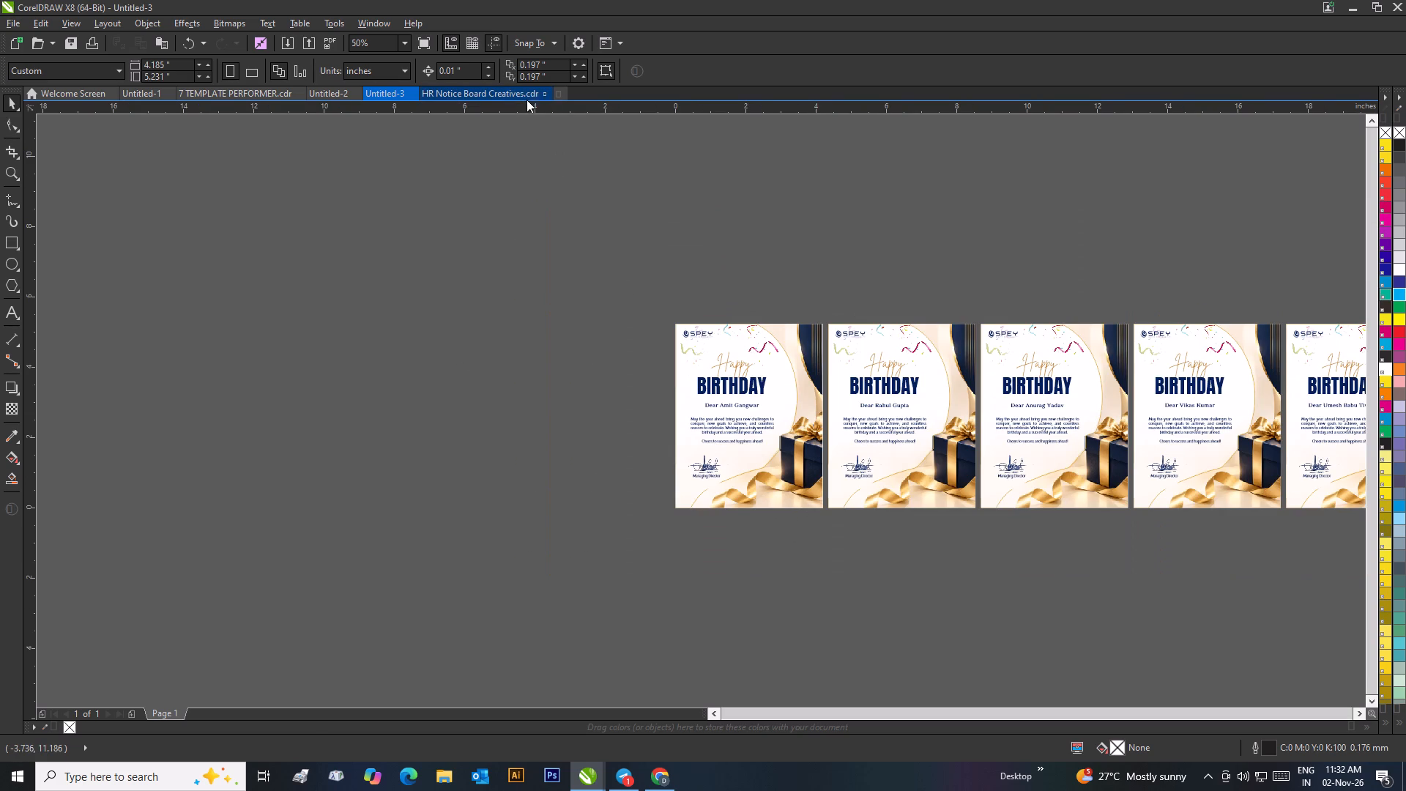
Close the HR Notice Board Creatives.cdr document.
click(542, 93)
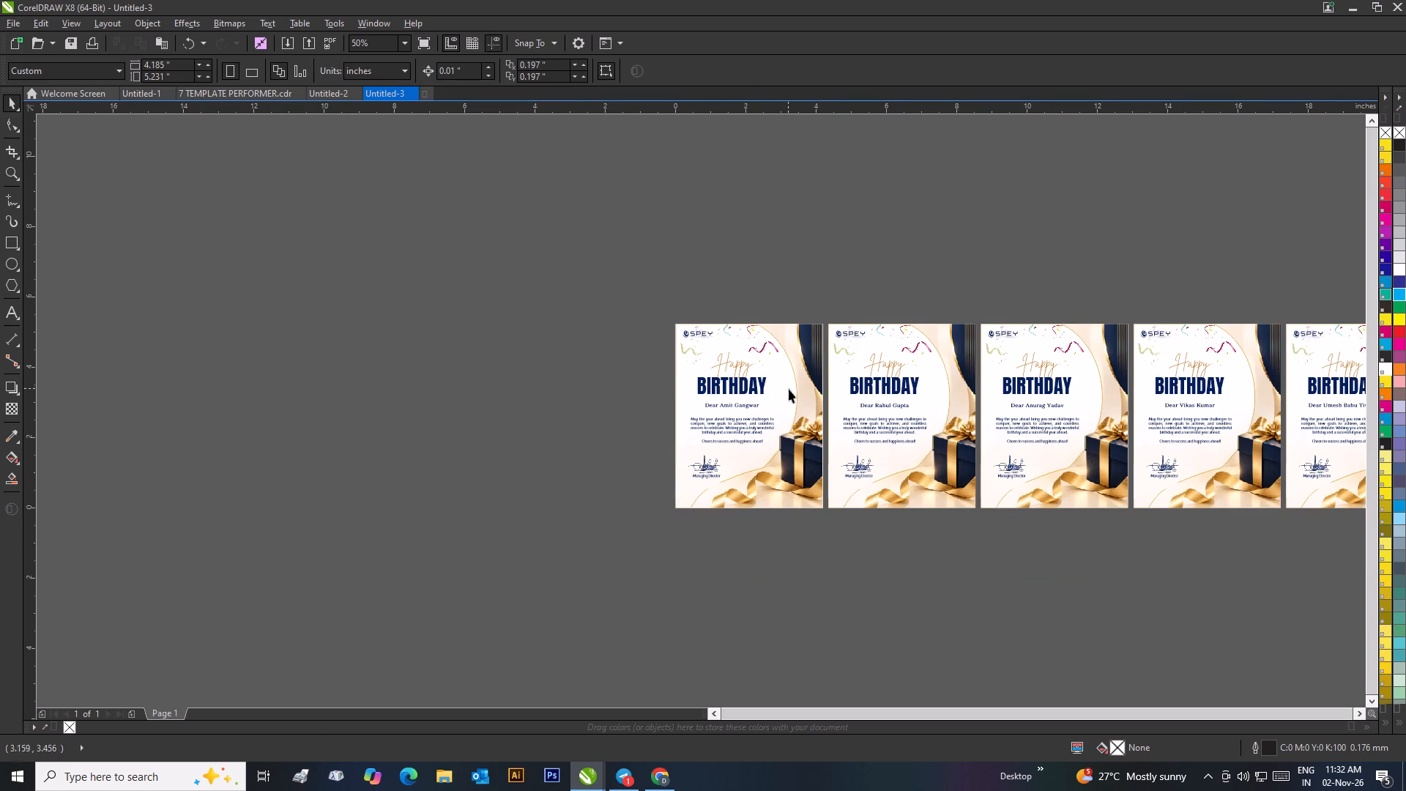
Create a new 18 × 12 inch landscape document.
click(613, 219)
key(ctrl+n)
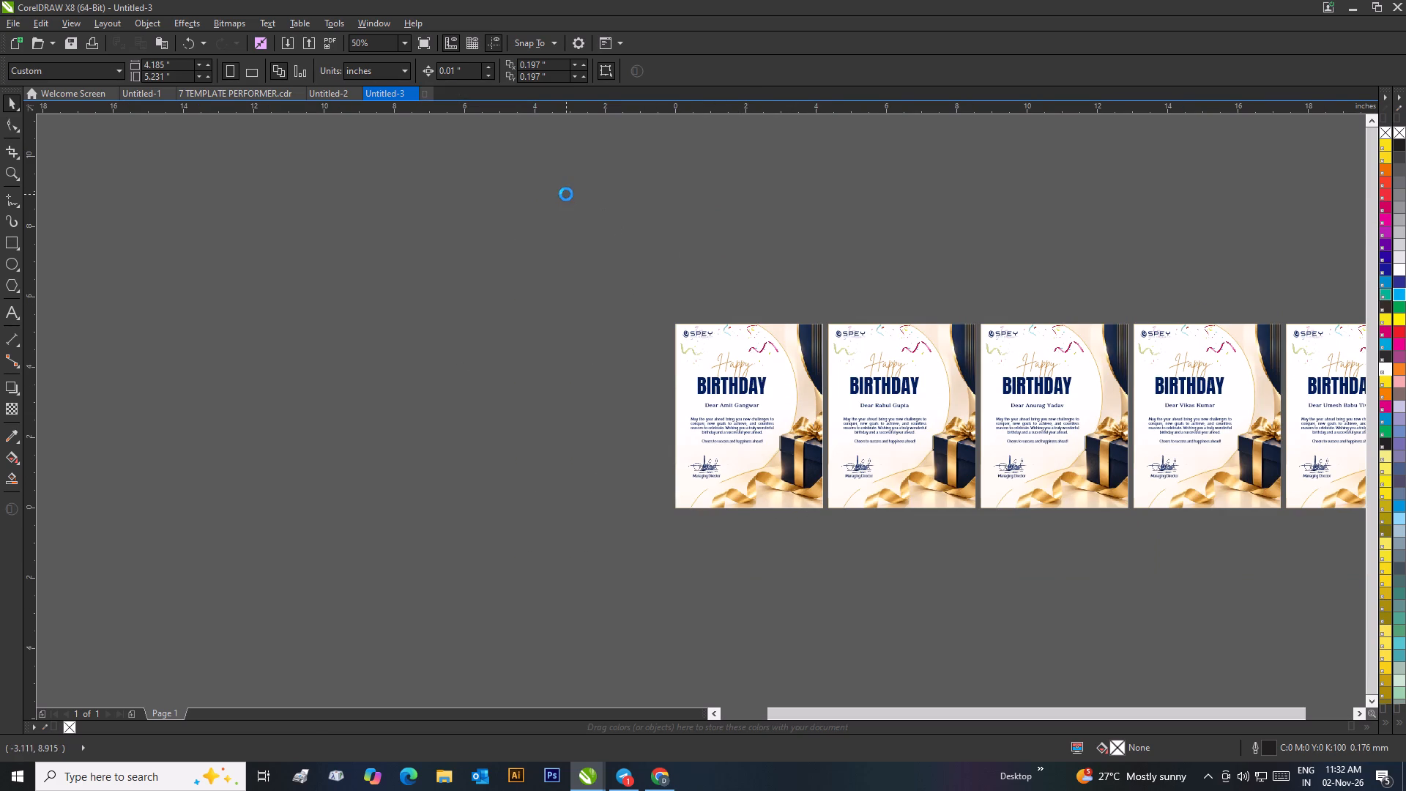
click(316, 175)
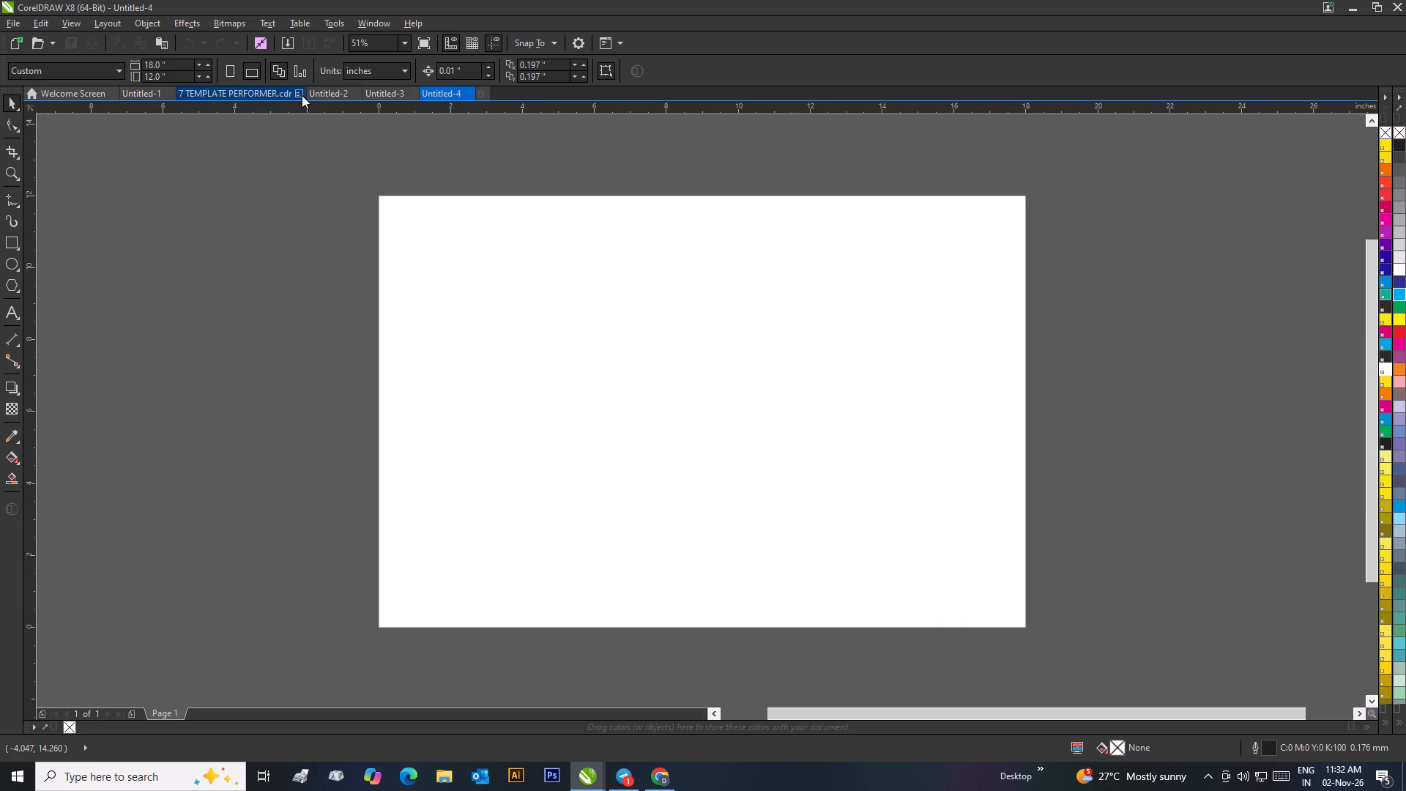
Resize the Untitled-4 page to 4.185 × 5.231 inches to match the first birthday card in Untitled-3.
click(379, 97)
click(713, 338)
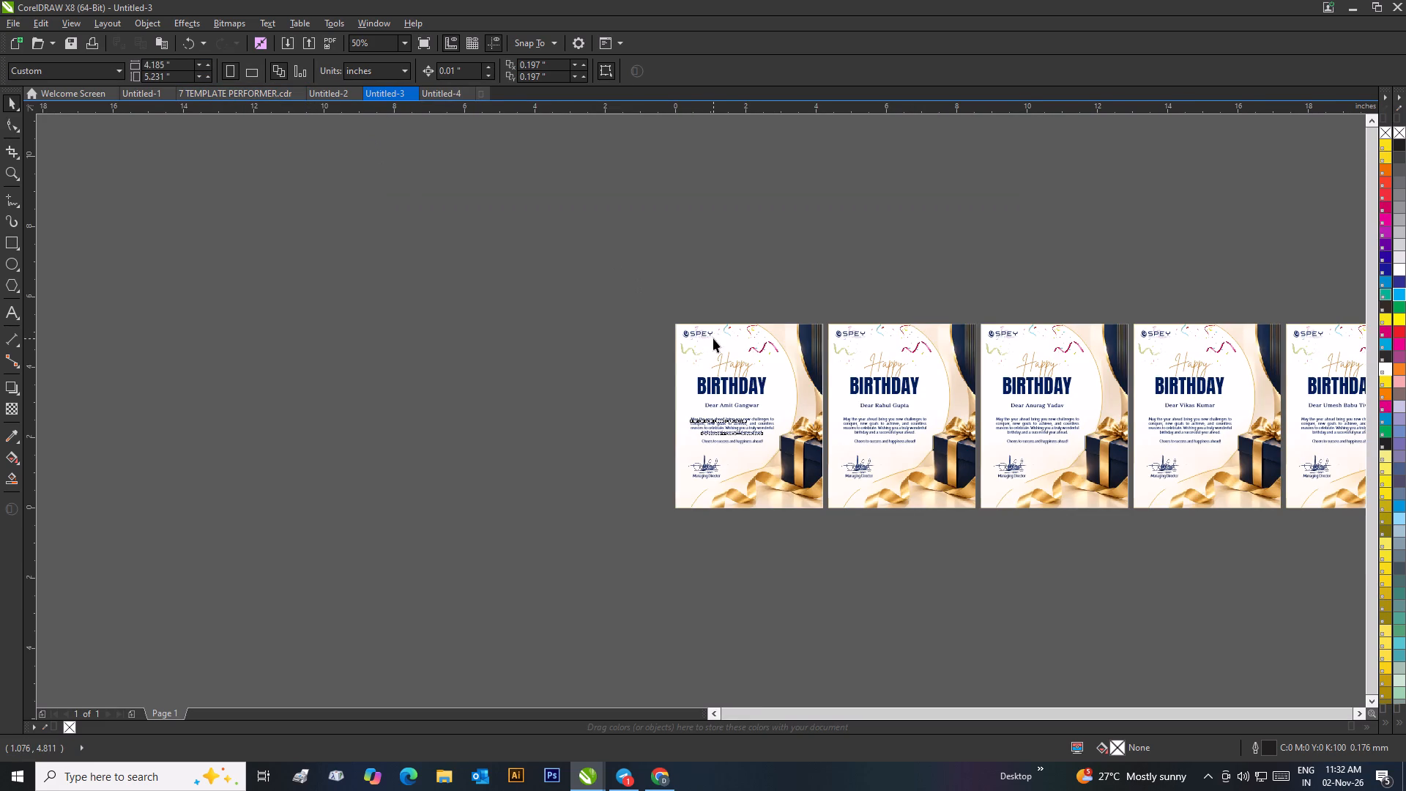
click(276, 167)
click(765, 351)
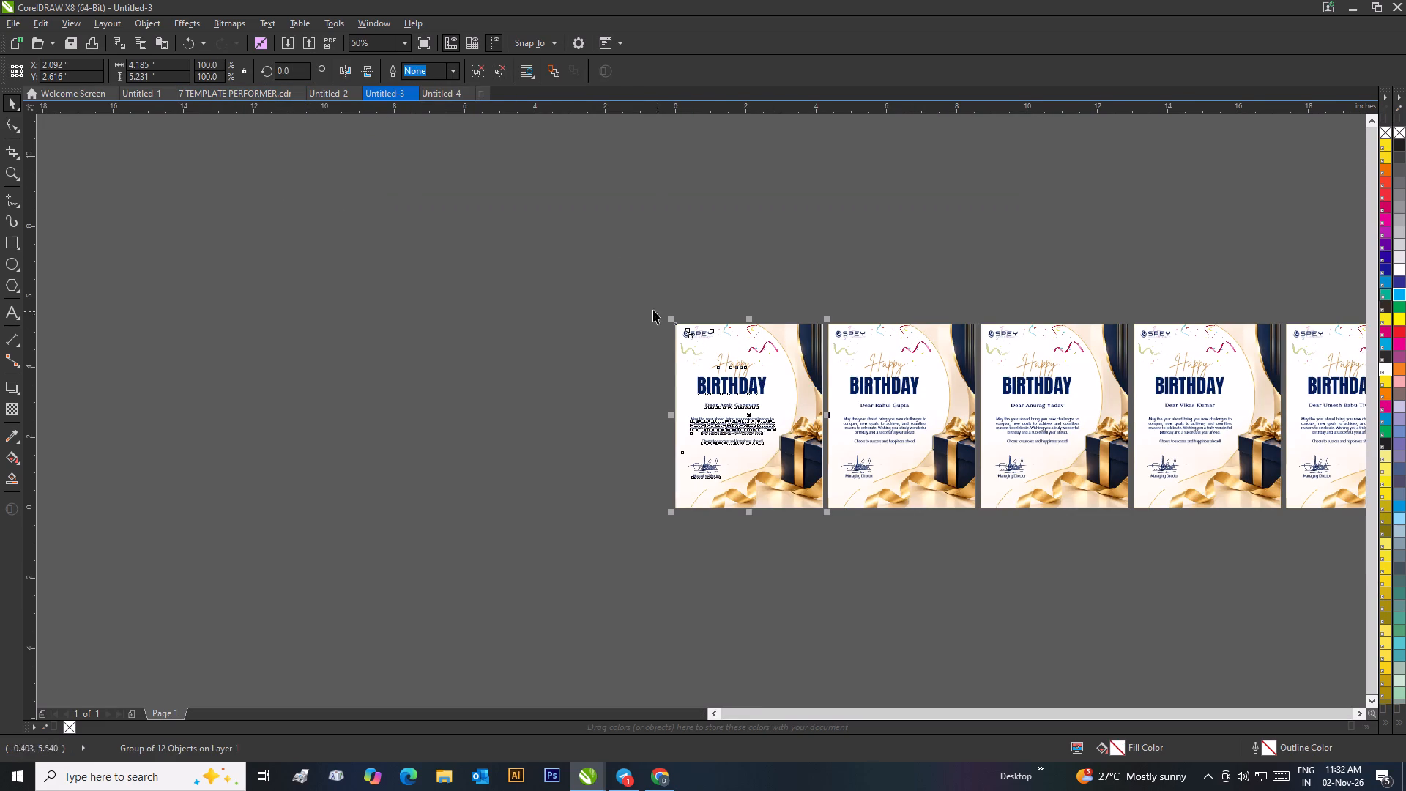
click(625, 300)
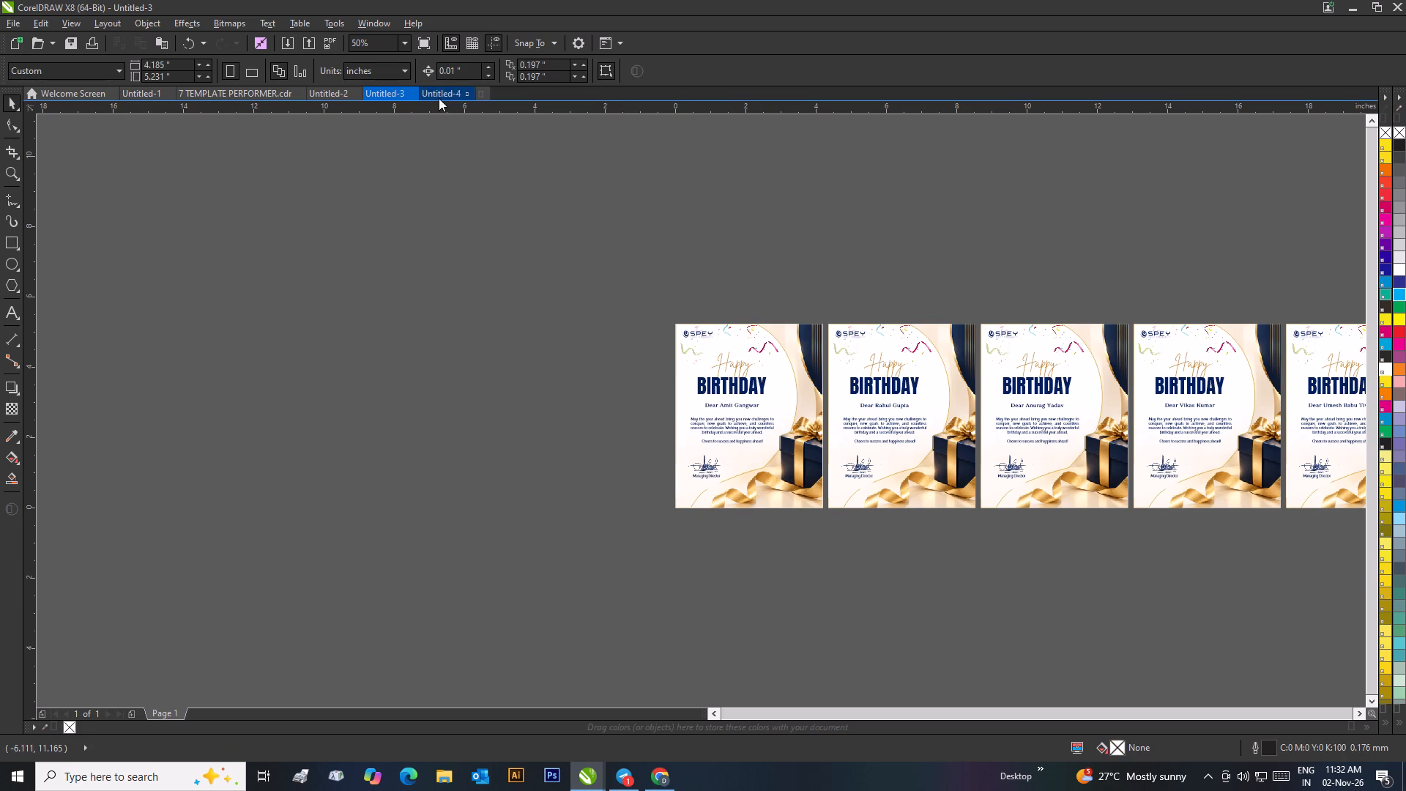
click(439, 98)
drag(174, 64, 133, 68)
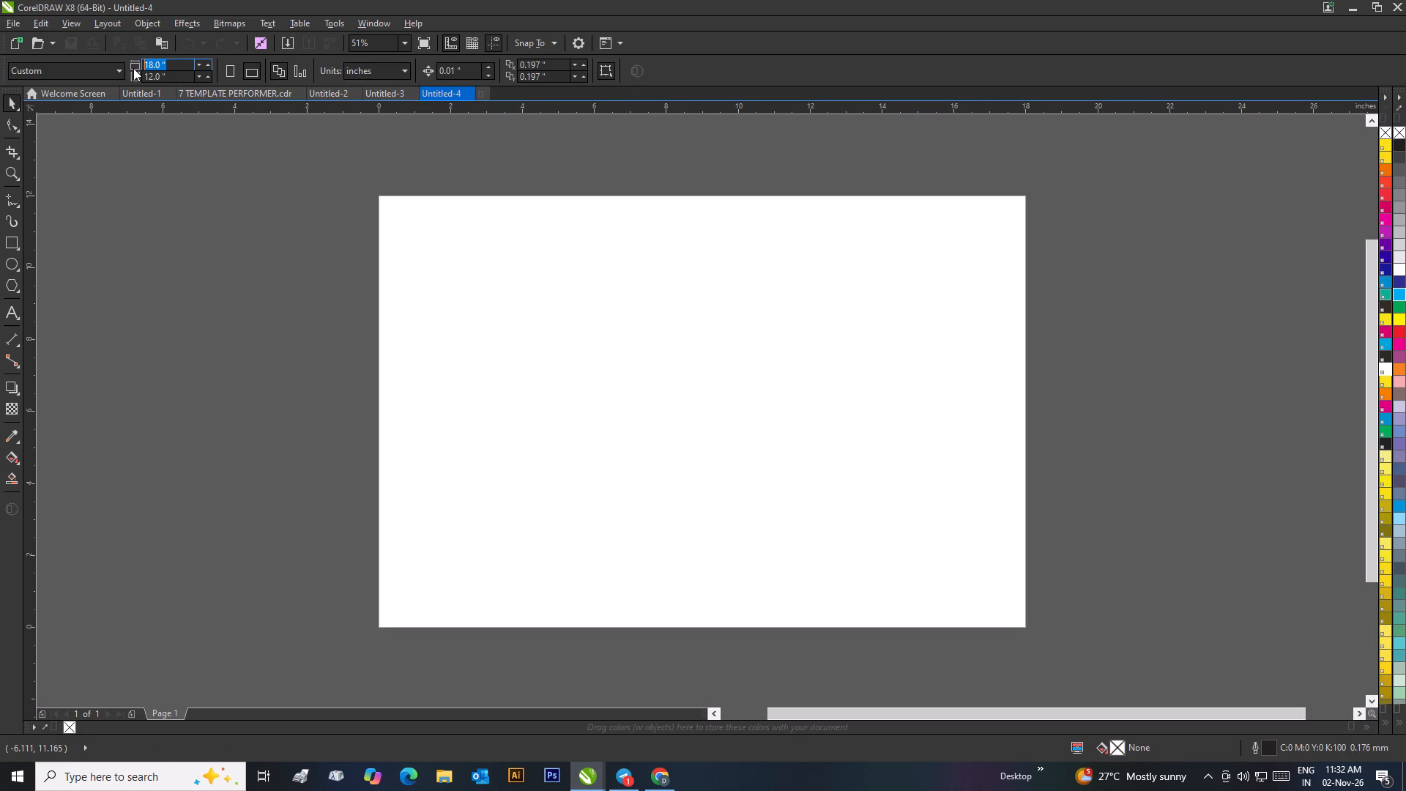
key(BackSpace)
key(4)
key(slash)
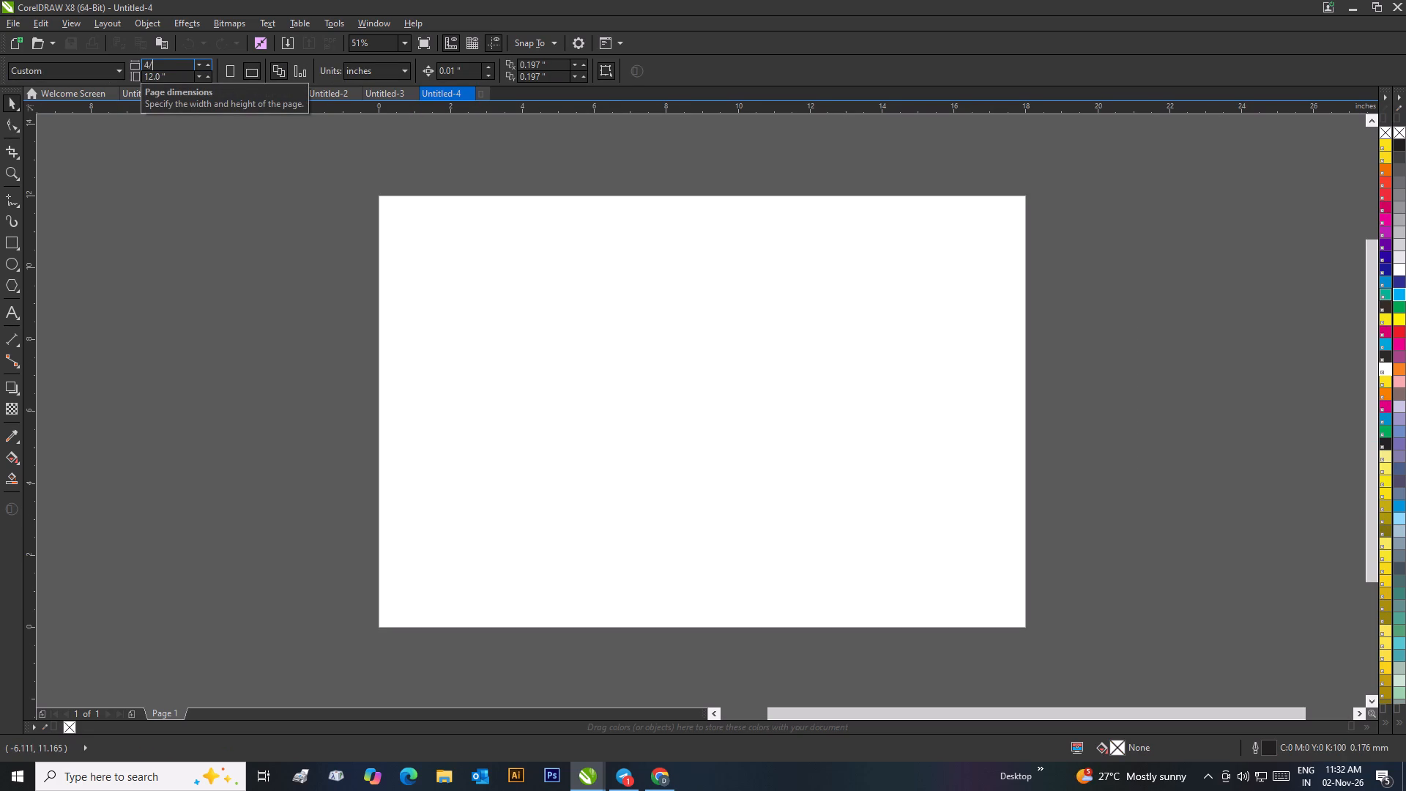
text(185)
key(Left)
key(Left)
key(Left)
key(BackSpace)
key(period)
key(Tab)
key(BackSpace)
text(5.231)
key(Return)
click(399, 338)
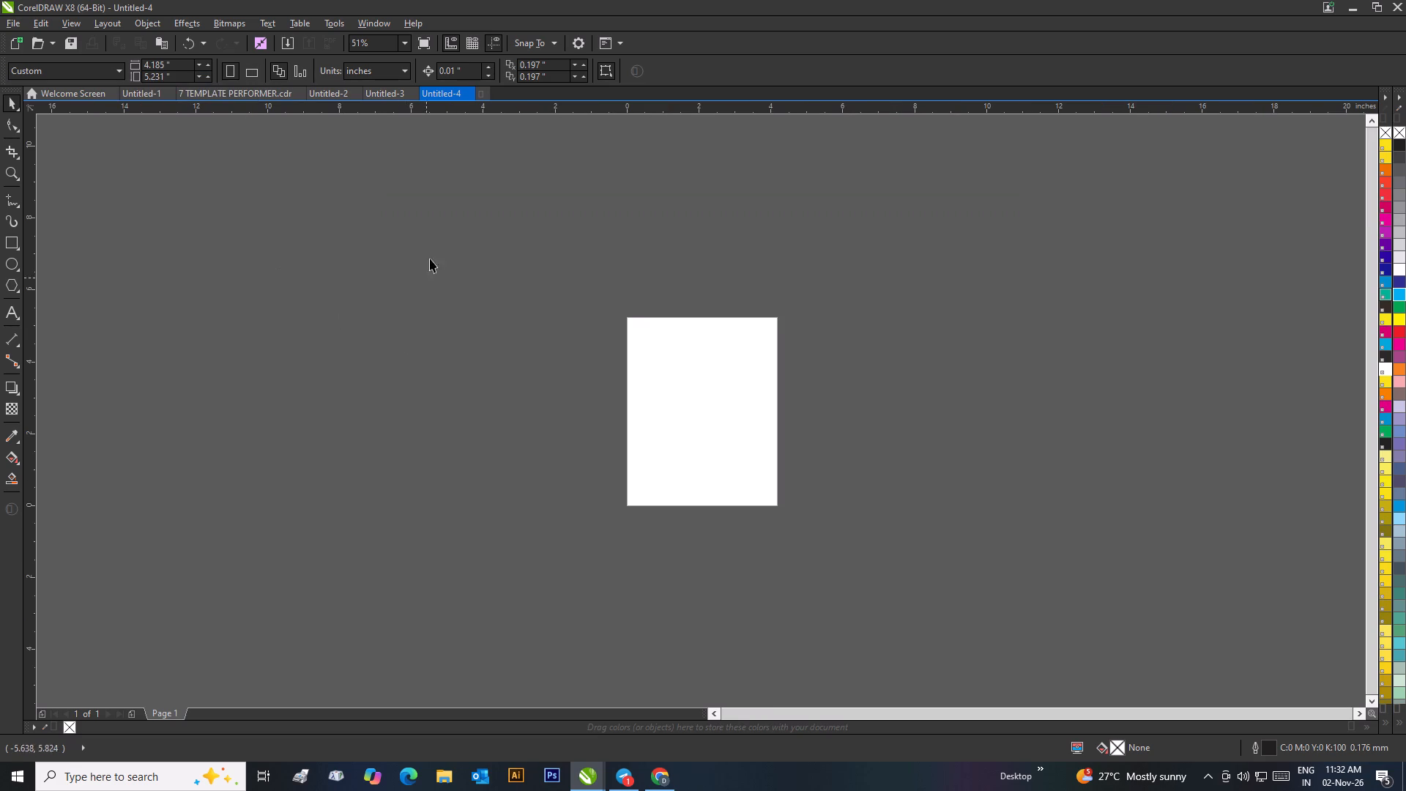
Copy the first birthday card from Untitled-3 into Untitled-4 and centre it on the page.
click(387, 92)
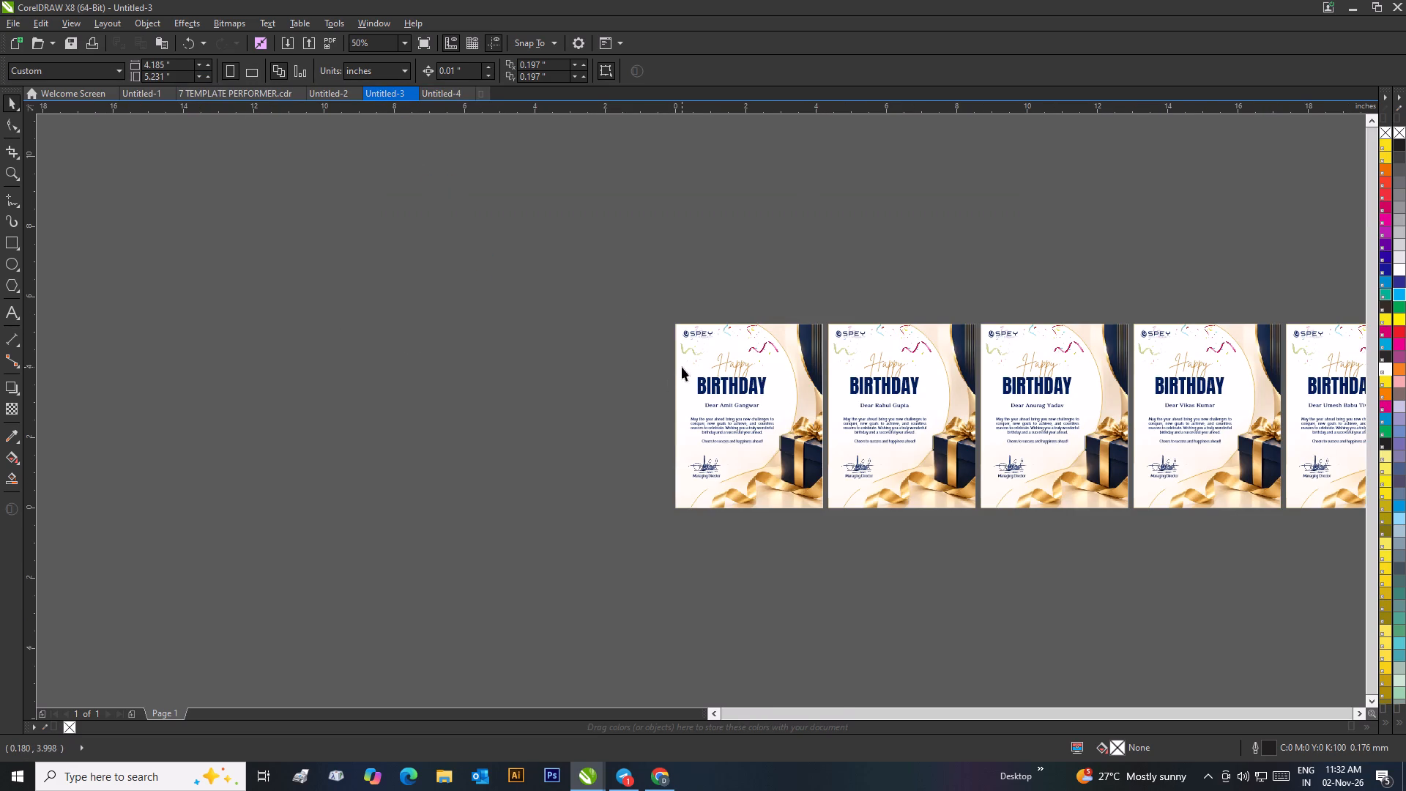
click(682, 367)
right_click(682, 367)
click(729, 529)
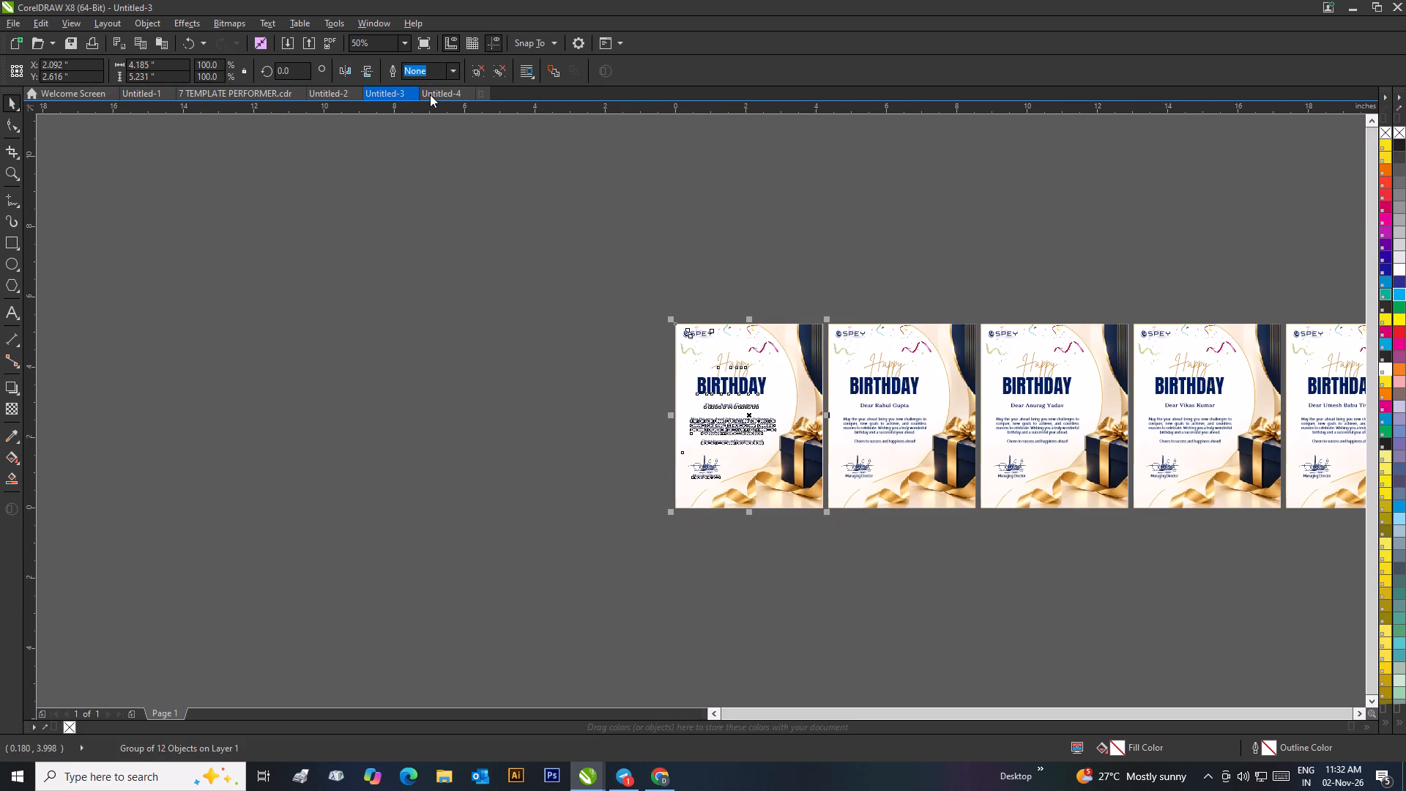
click(430, 94)
key(ctrl+v)
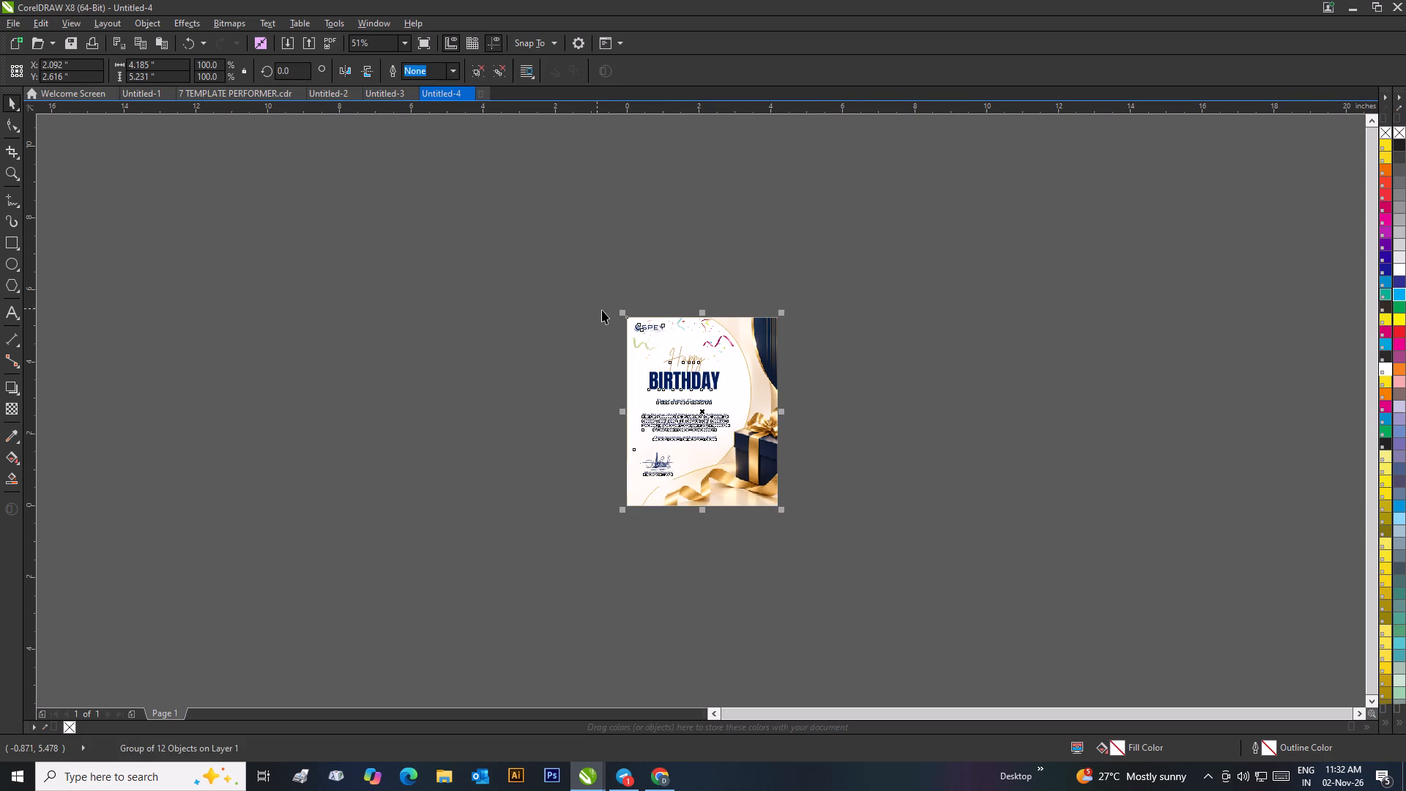
key(p)
click(901, 347)
click(767, 352)
click(814, 385)
scroll(737, 415, up, 1)
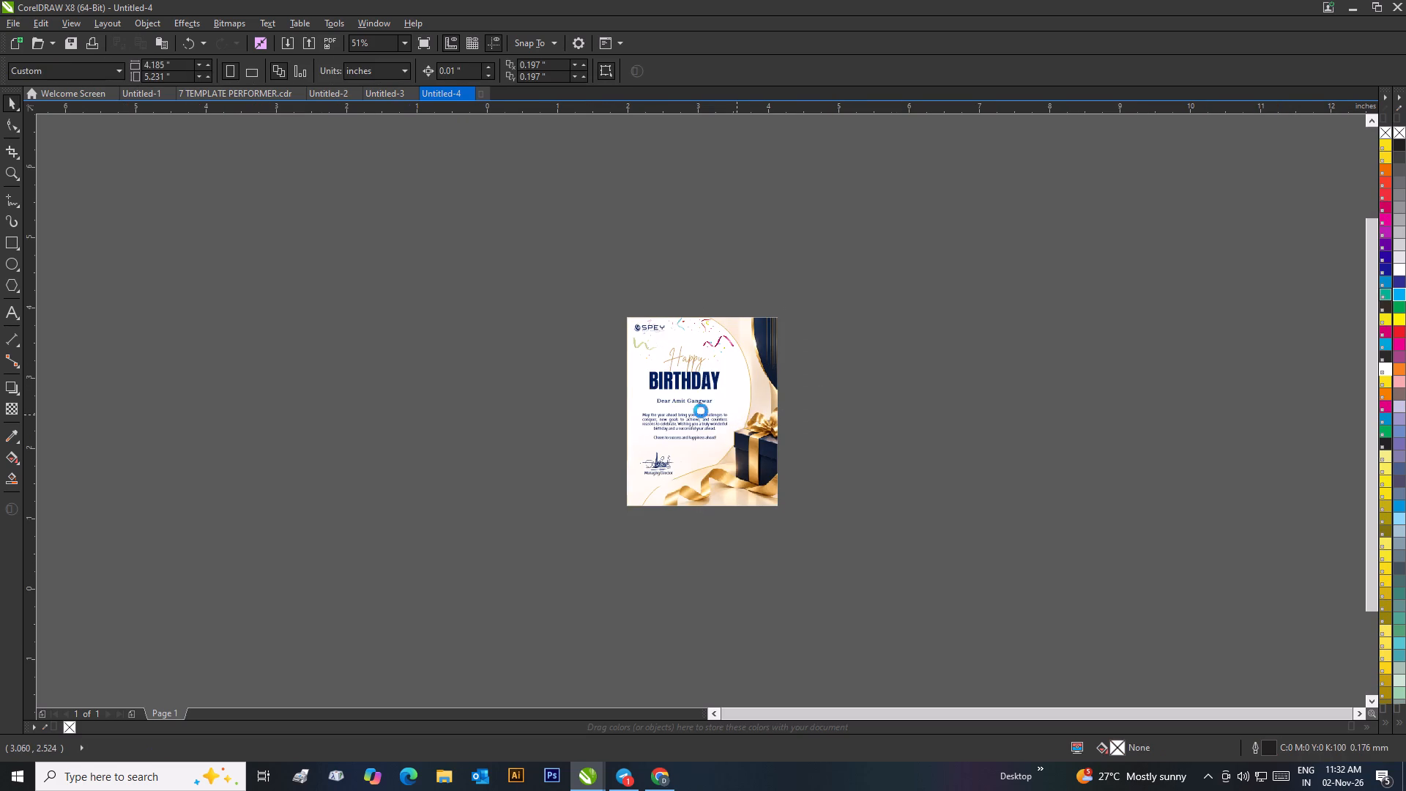
scroll(699, 412, down, 1)
scroll(704, 412, up, 1)
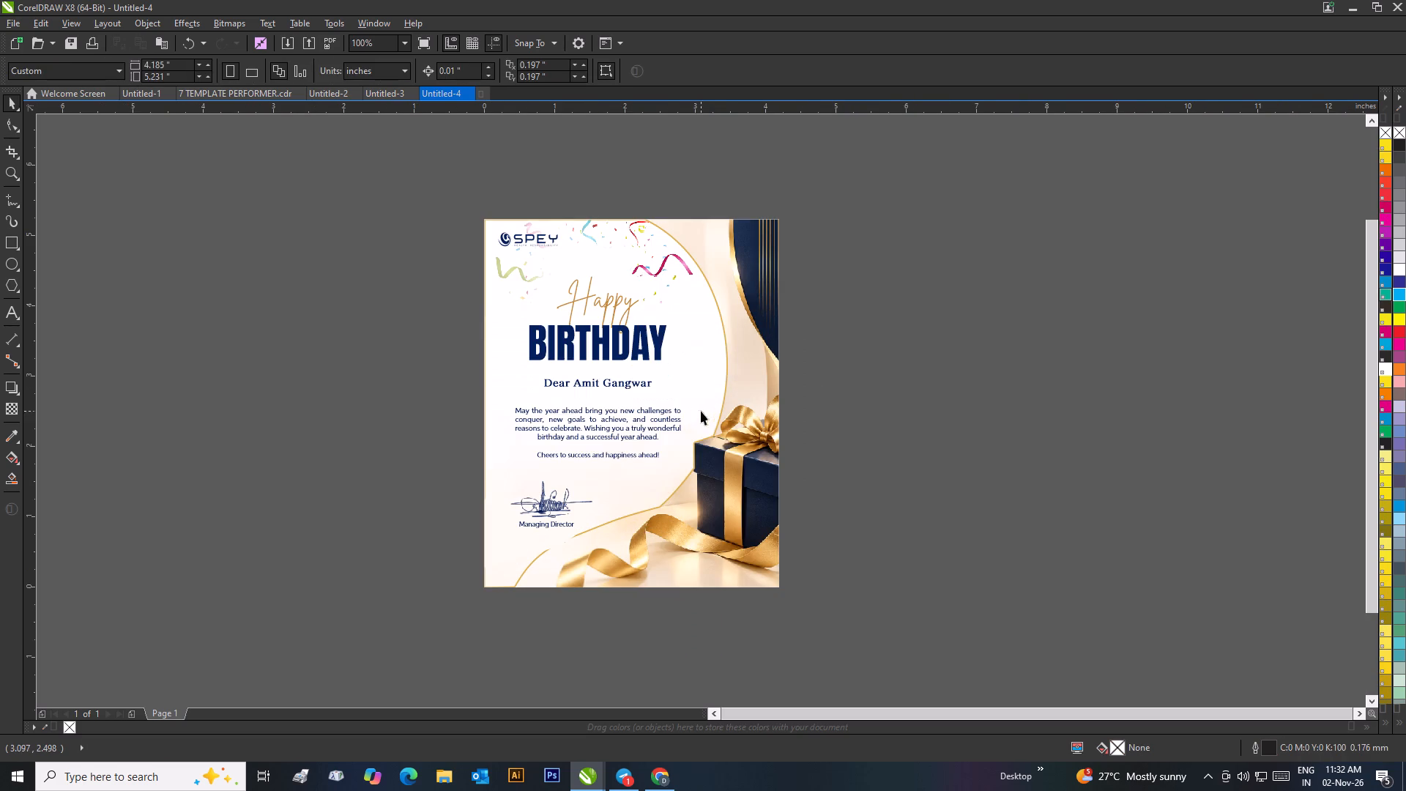
click(841, 414)
click(859, 417)
Export the first card as a JPG in RGB Color (24-bit), replacing the existing birthday card file named for its recipient.
click(10, 24)
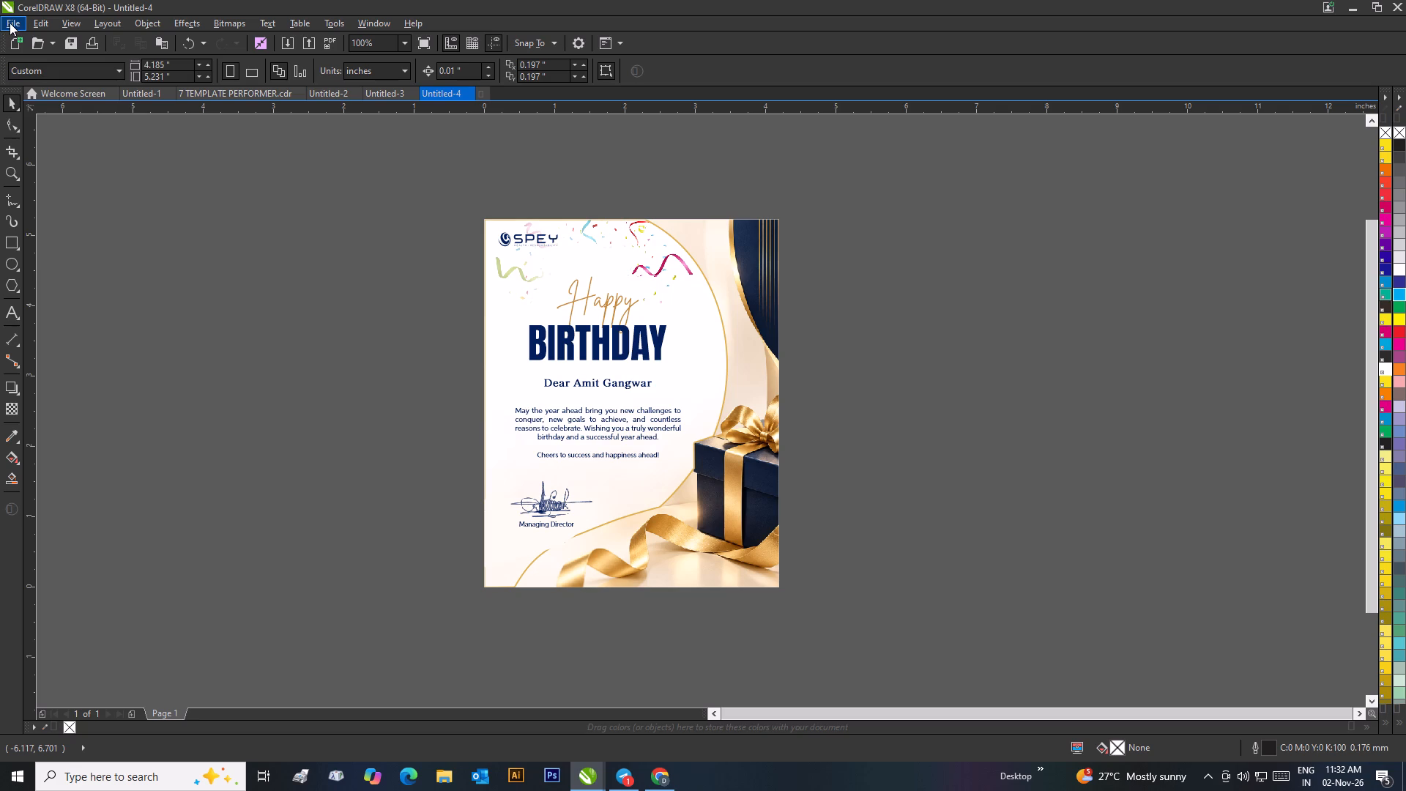
click(53, 265)
key(BackSpace)
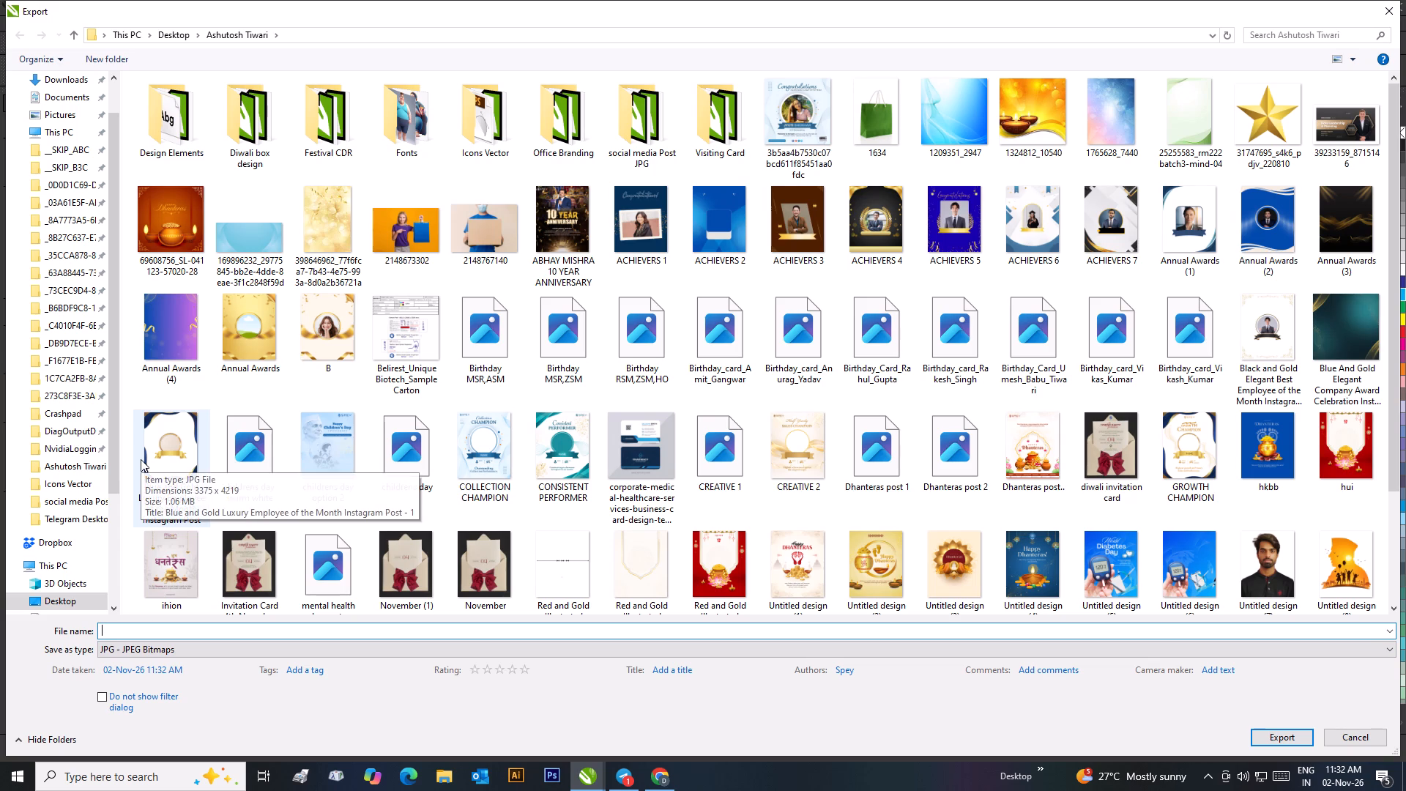
text(Bi)
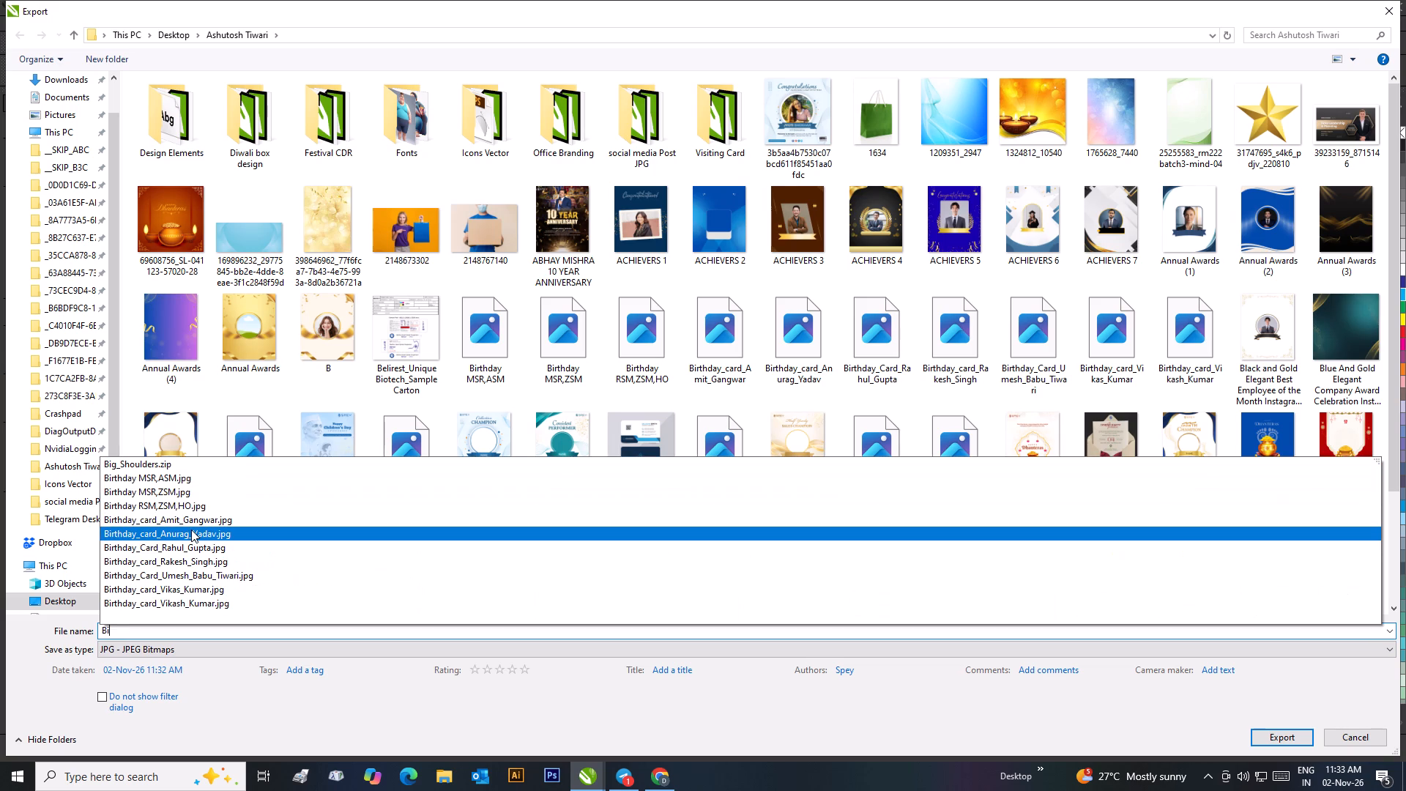
click(193, 524)
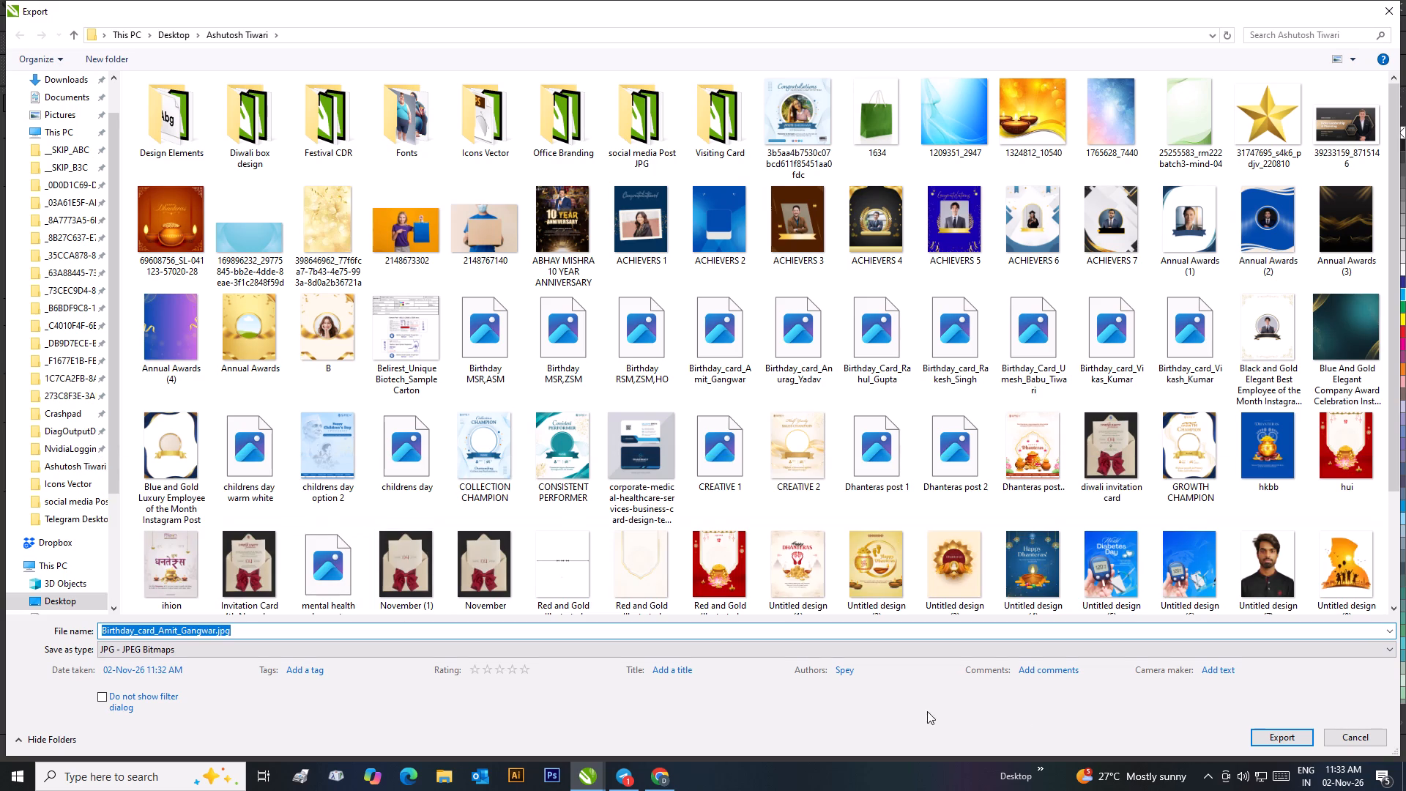
click(1260, 738)
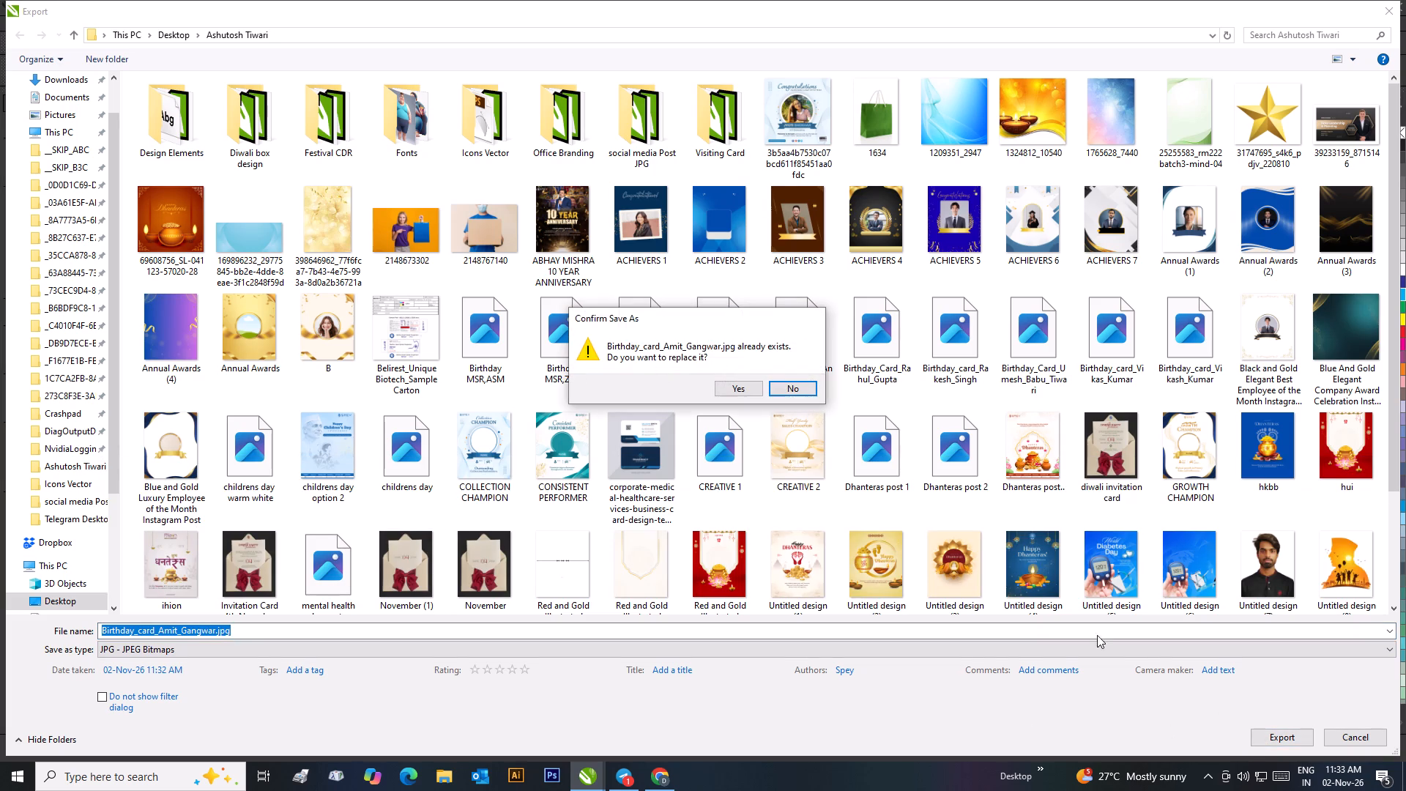
click(737, 391)
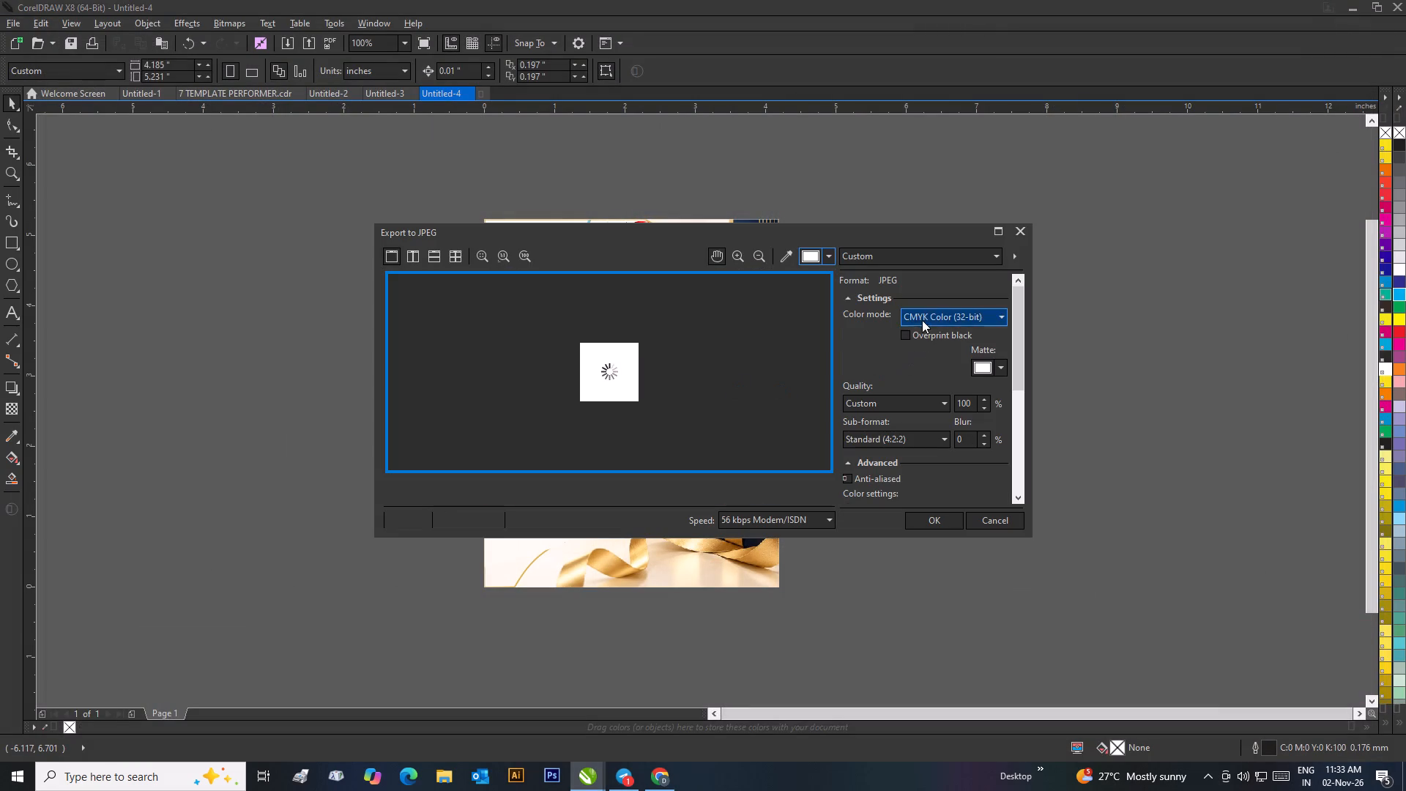
click(923, 319)
click(926, 341)
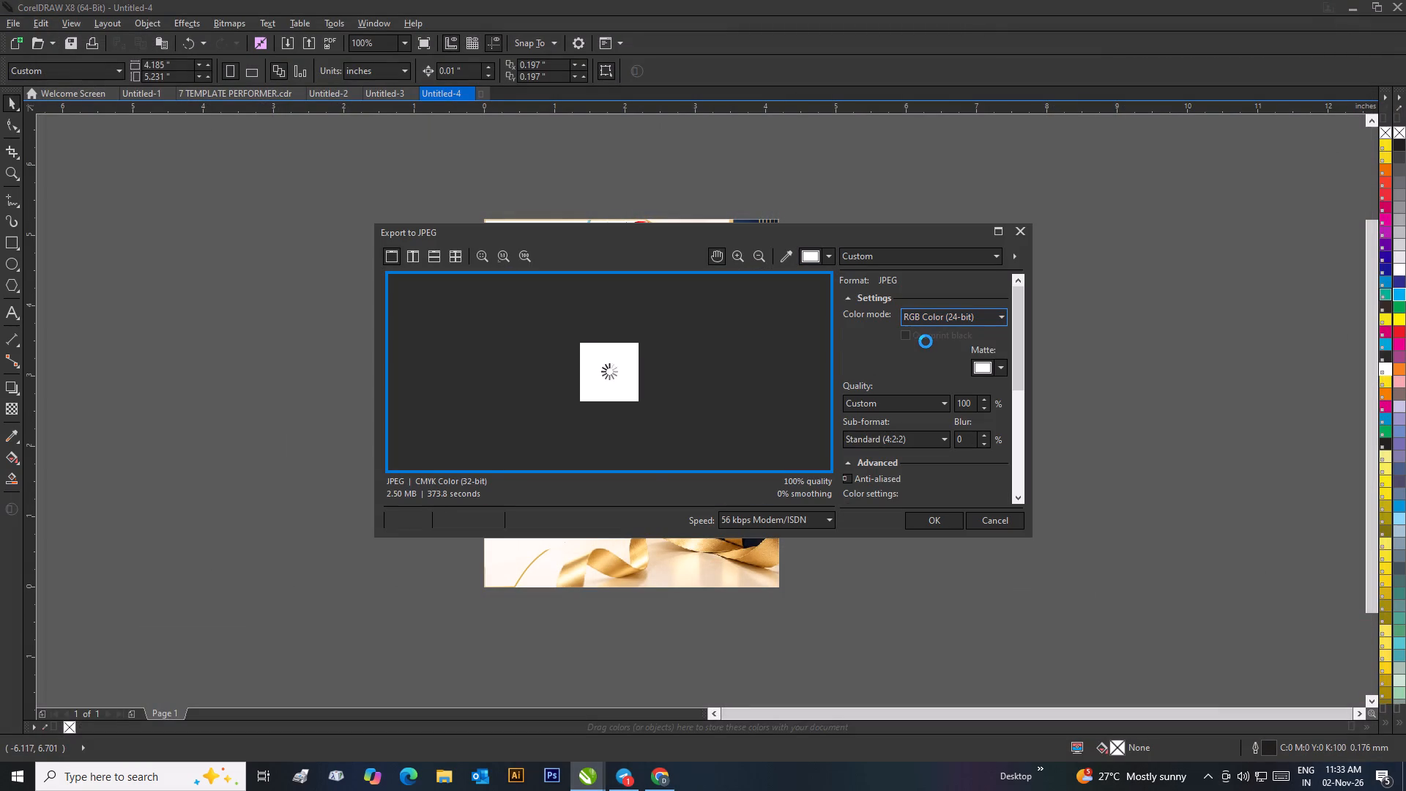
click(931, 526)
click(924, 524)
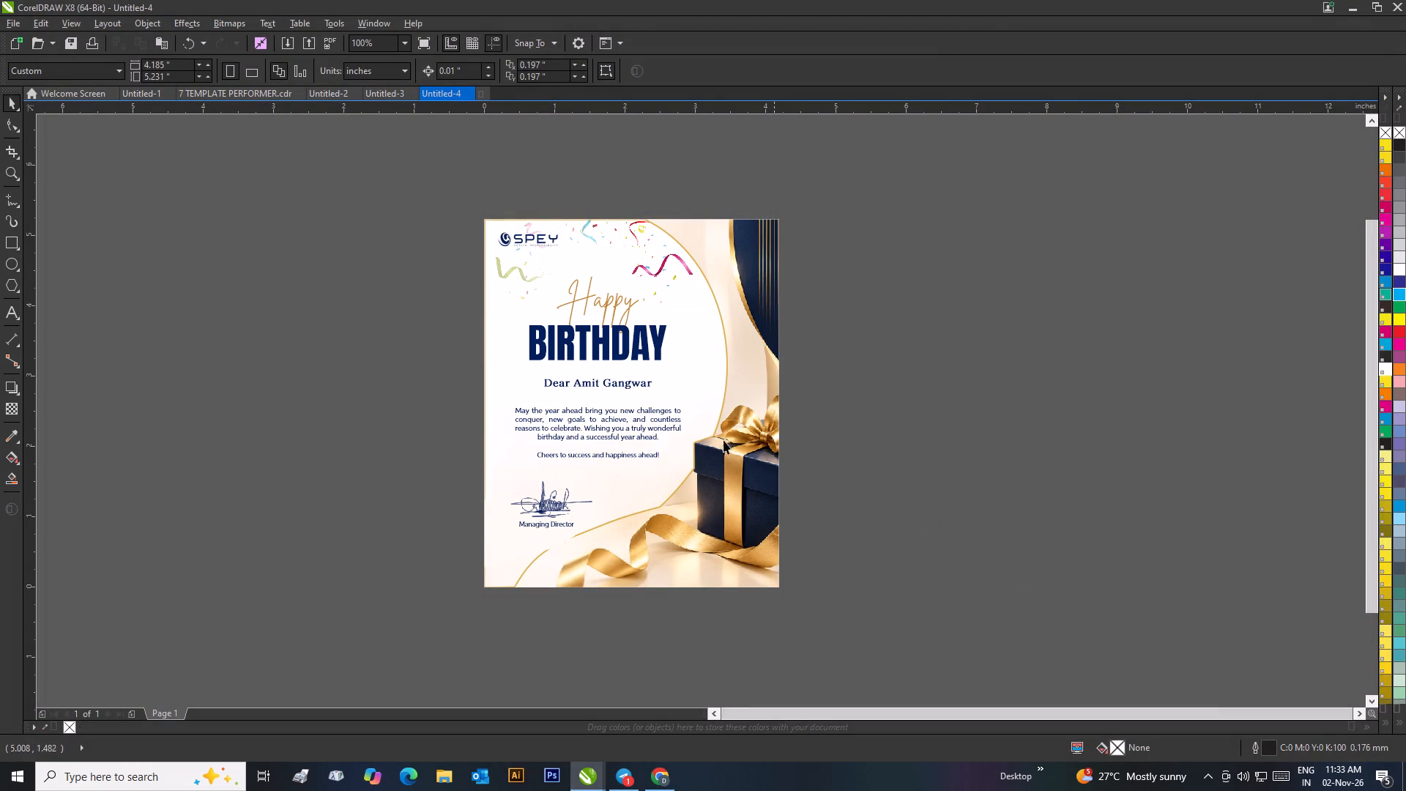
Replace the card in Untitled-4 with a copy of the second card from Untitled-3, centred on the page.
click(698, 426)
key(Delete)
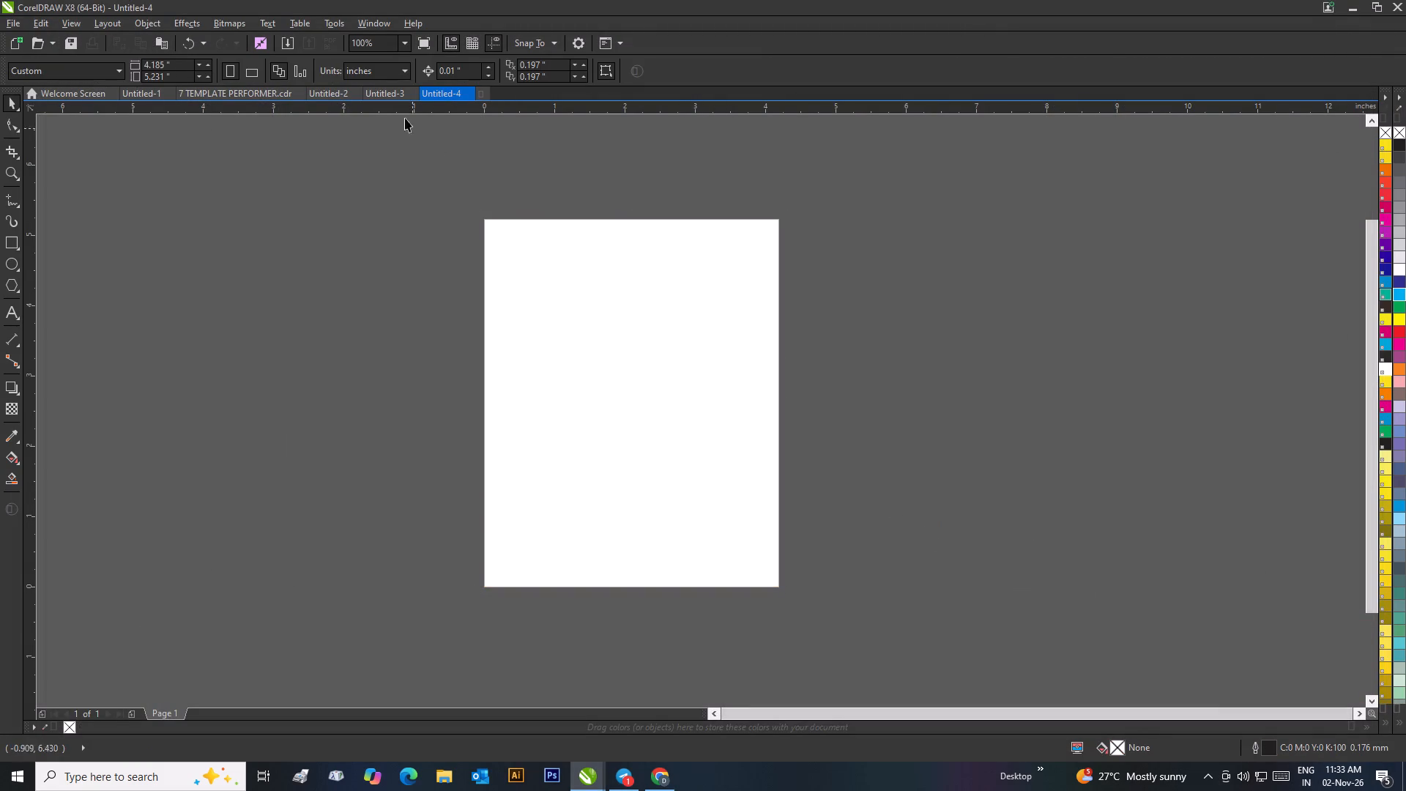
click(386, 92)
click(652, 393)
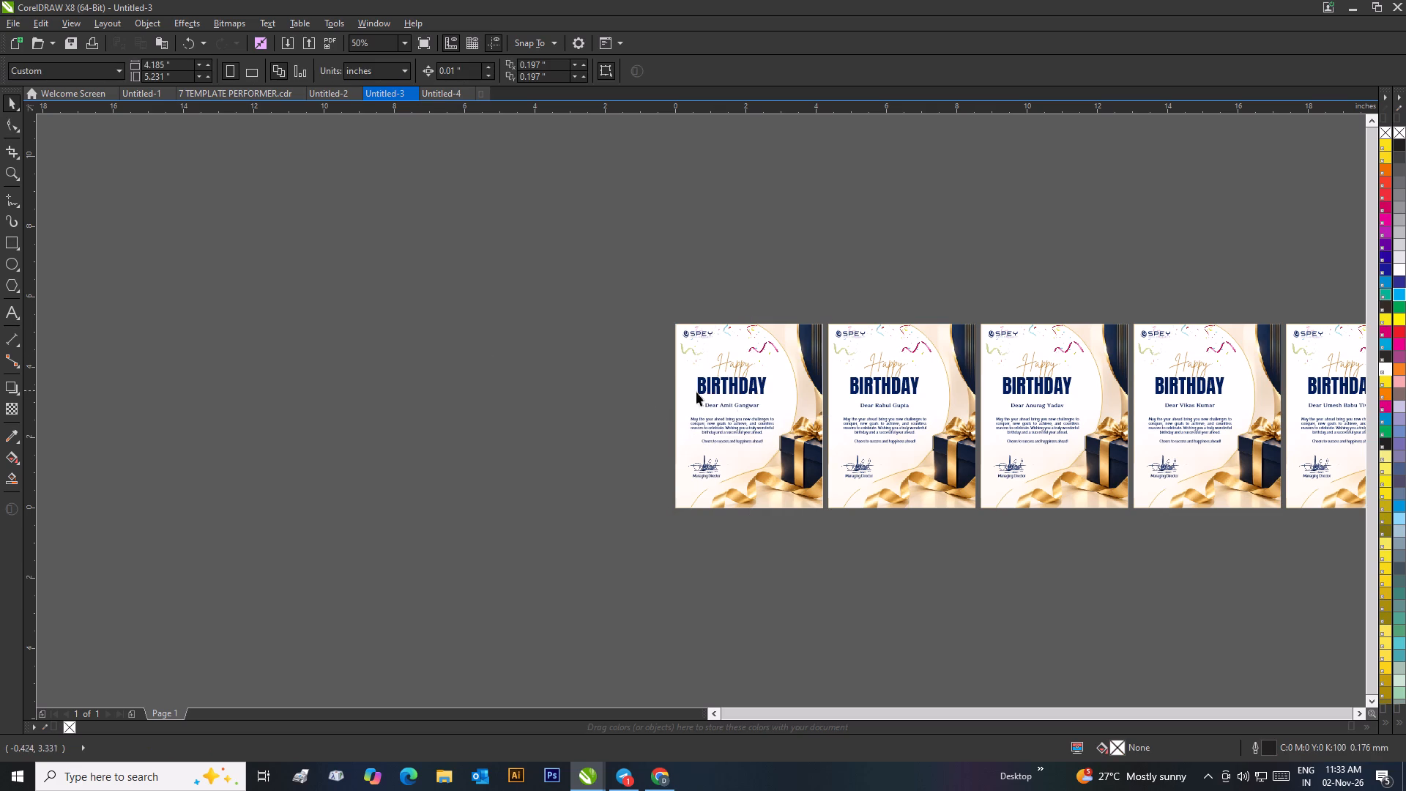
click(876, 390)
right_click(876, 389)
click(920, 541)
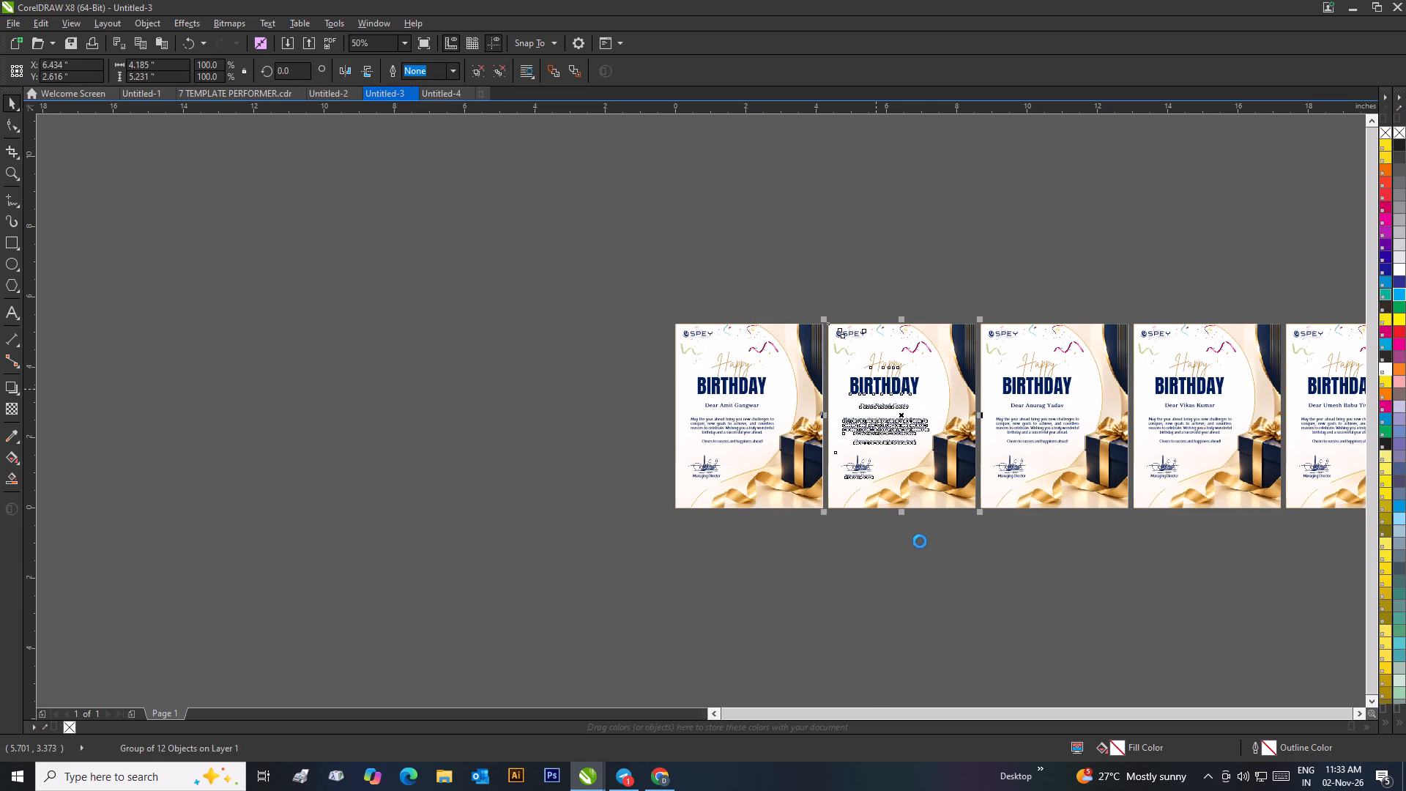
click(441, 89)
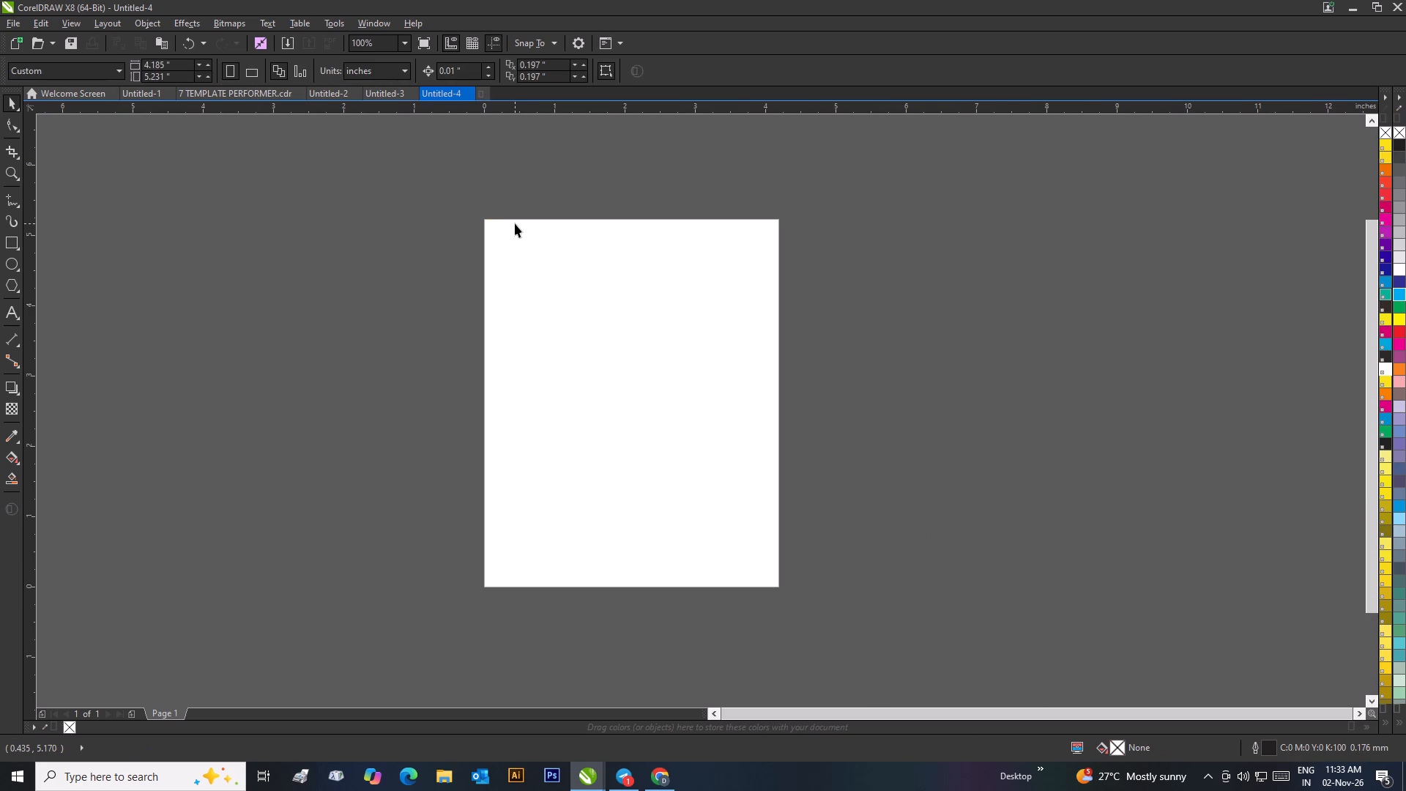
key(ctrl+v)
key(p)
click(866, 289)
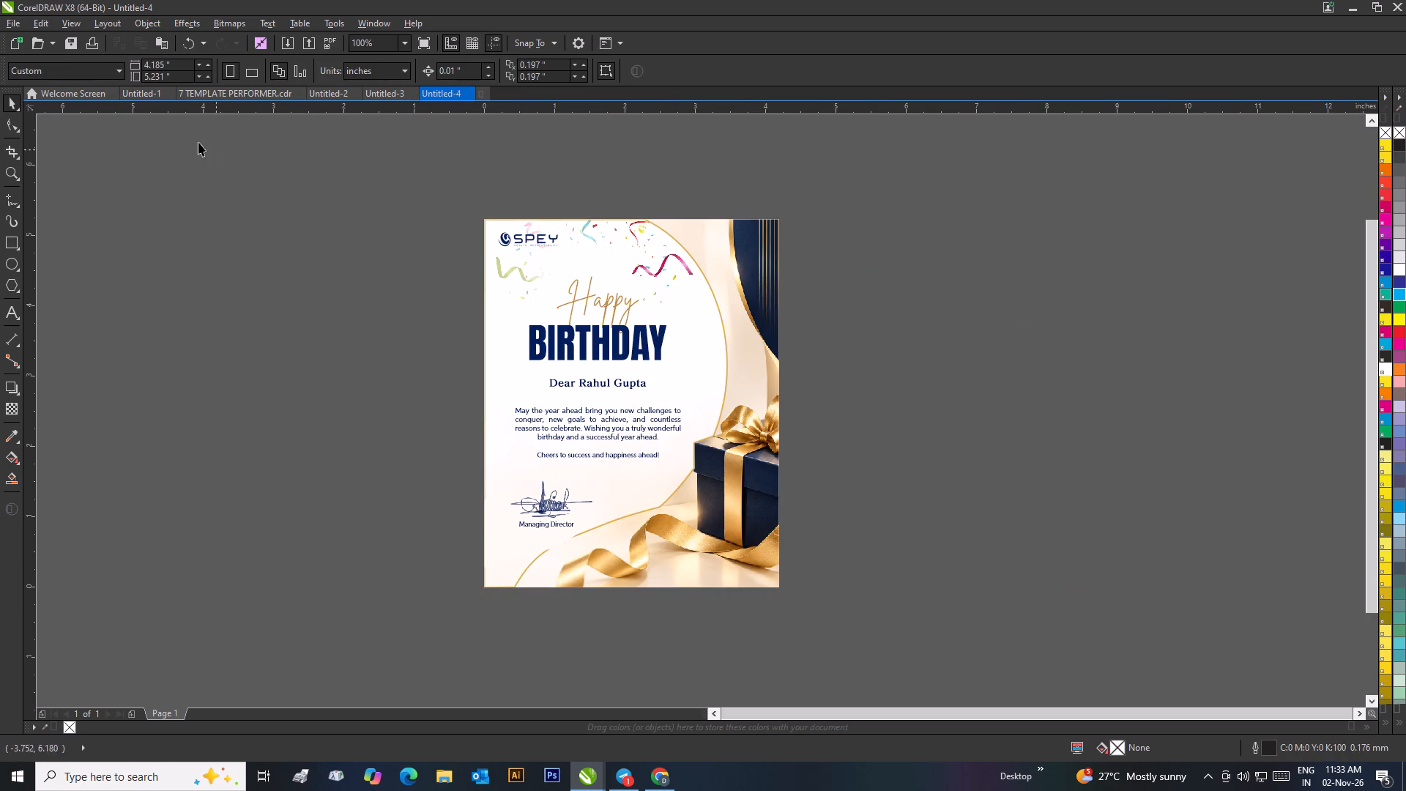
Export the second card as a JPG in RGB Color (24-bit), replacing the existing birthday card file named for its recipient.
click(13, 21)
click(43, 267)
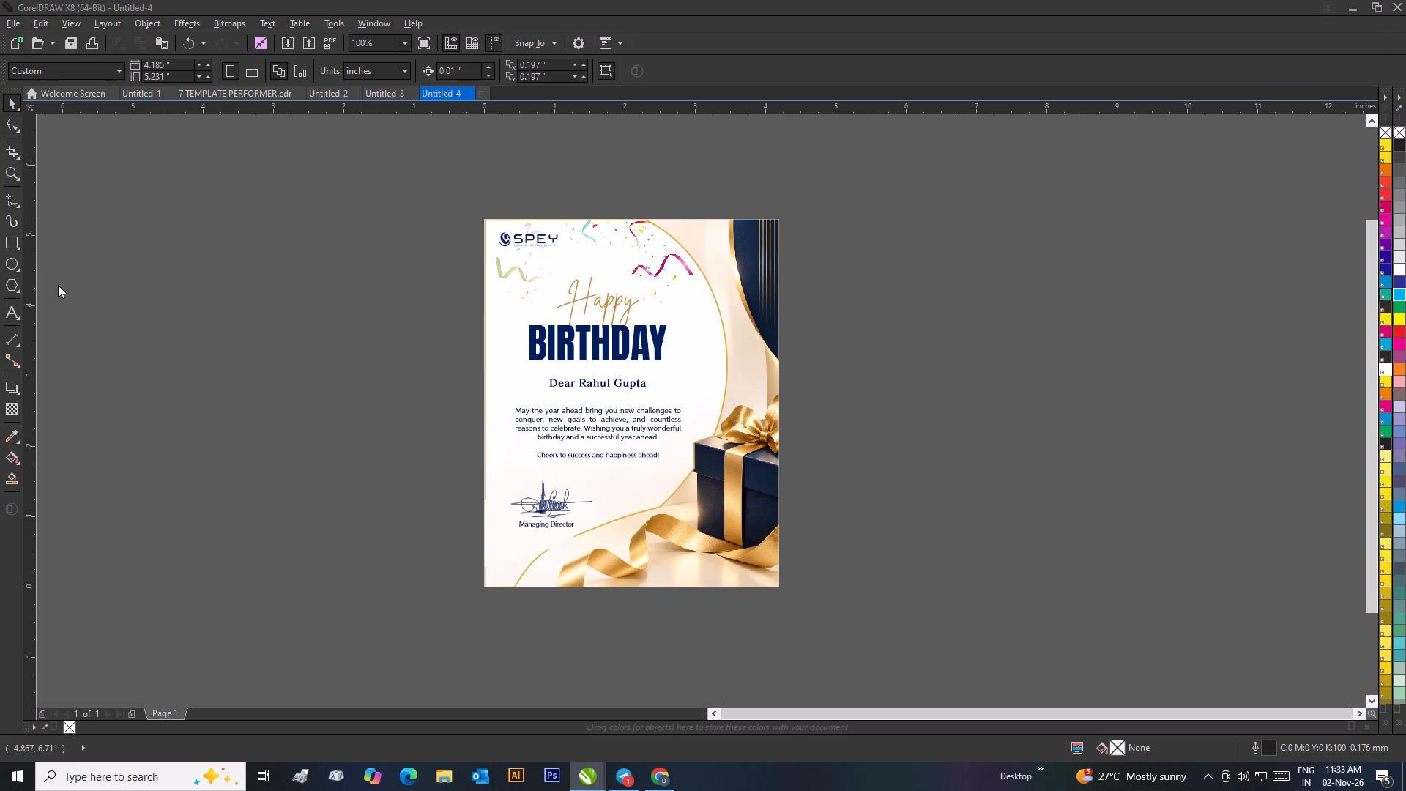
key(BackSpace)
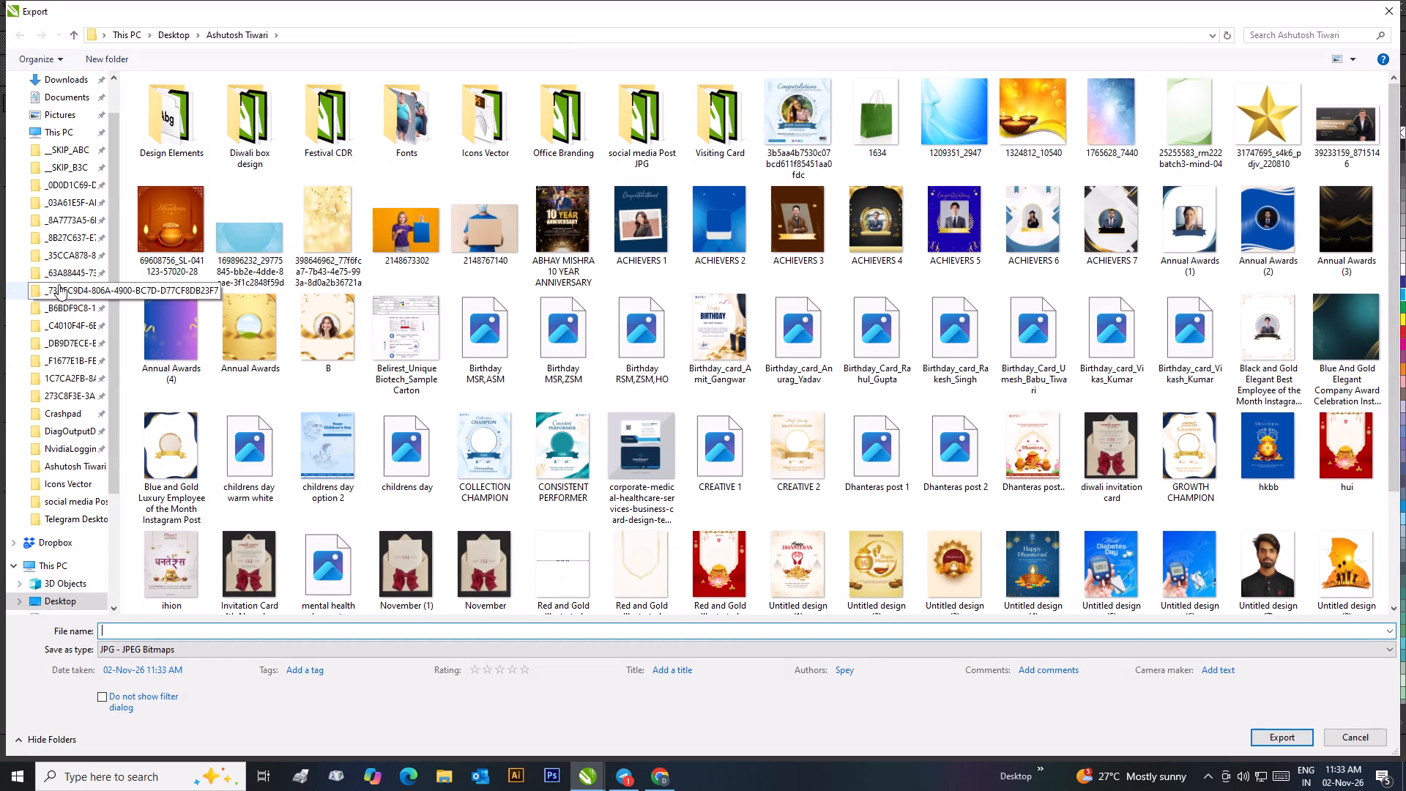
text(Bit)
key(BackSpace)
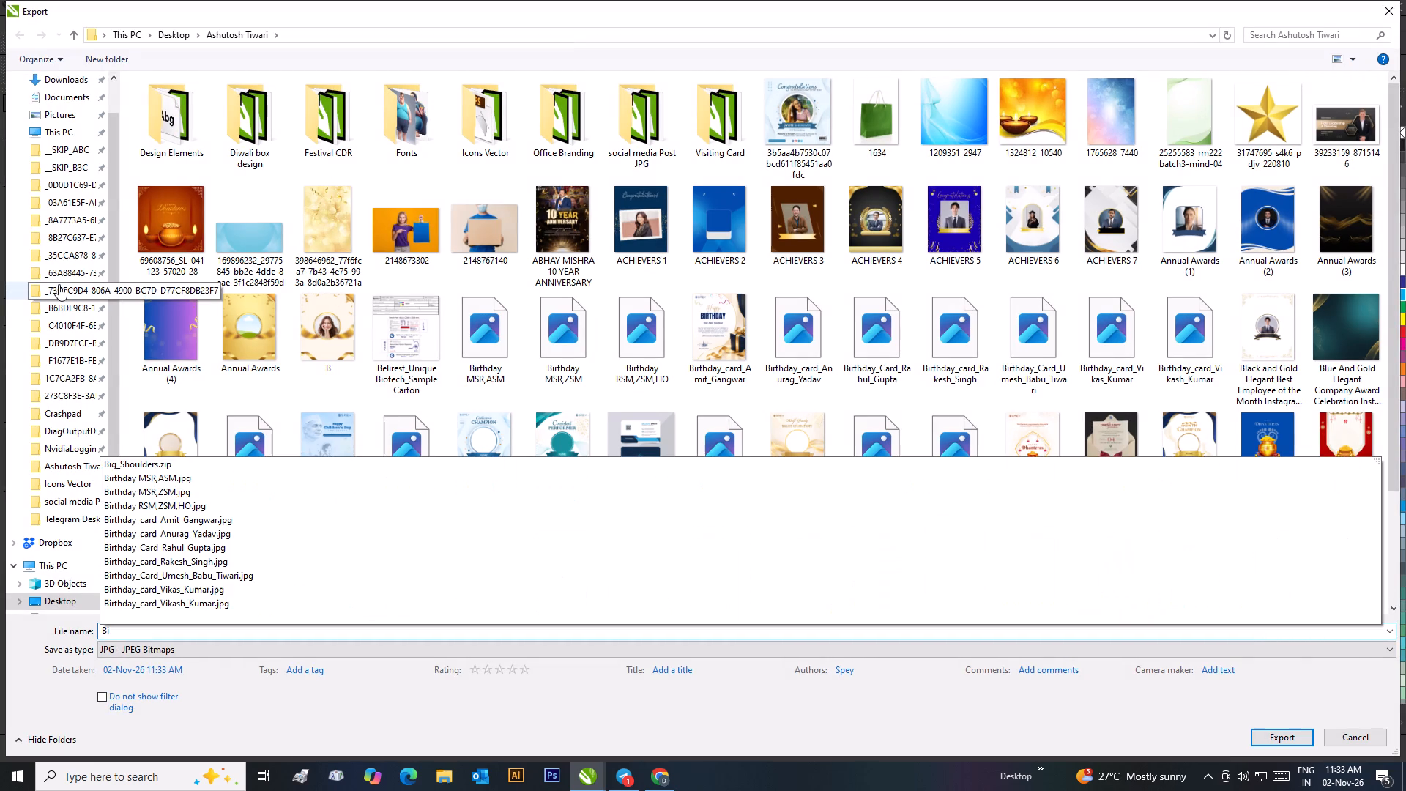
click(182, 549)
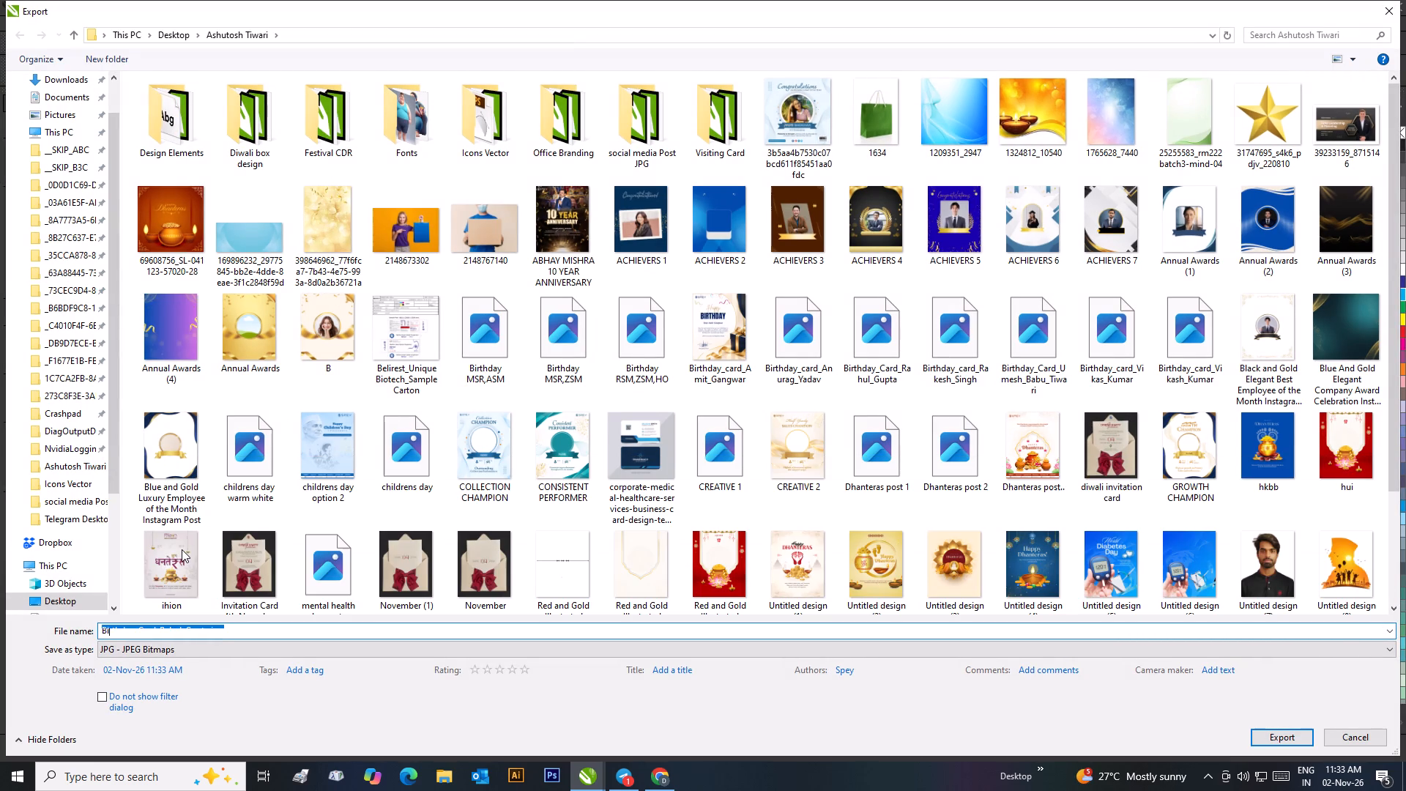
click(1263, 735)
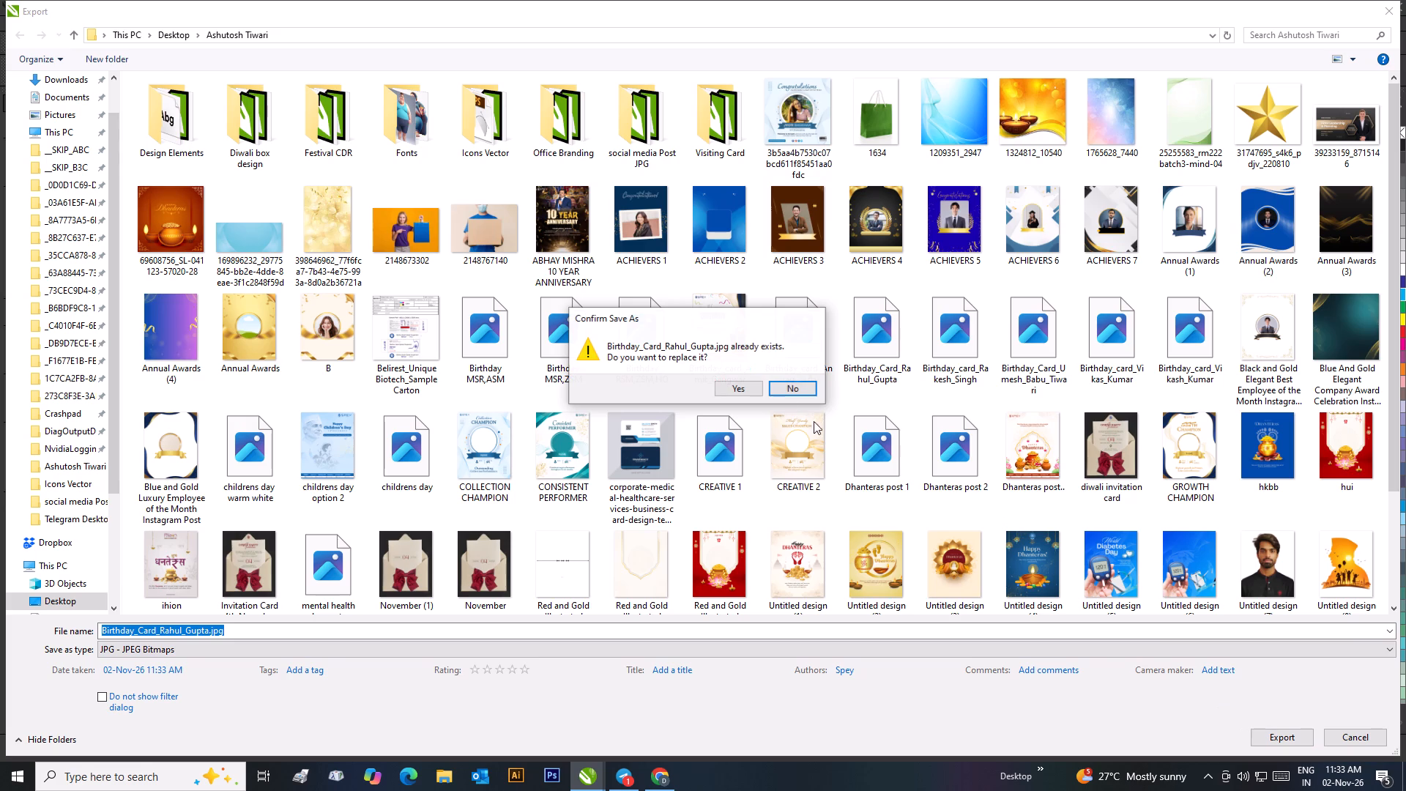
click(743, 391)
click(923, 323)
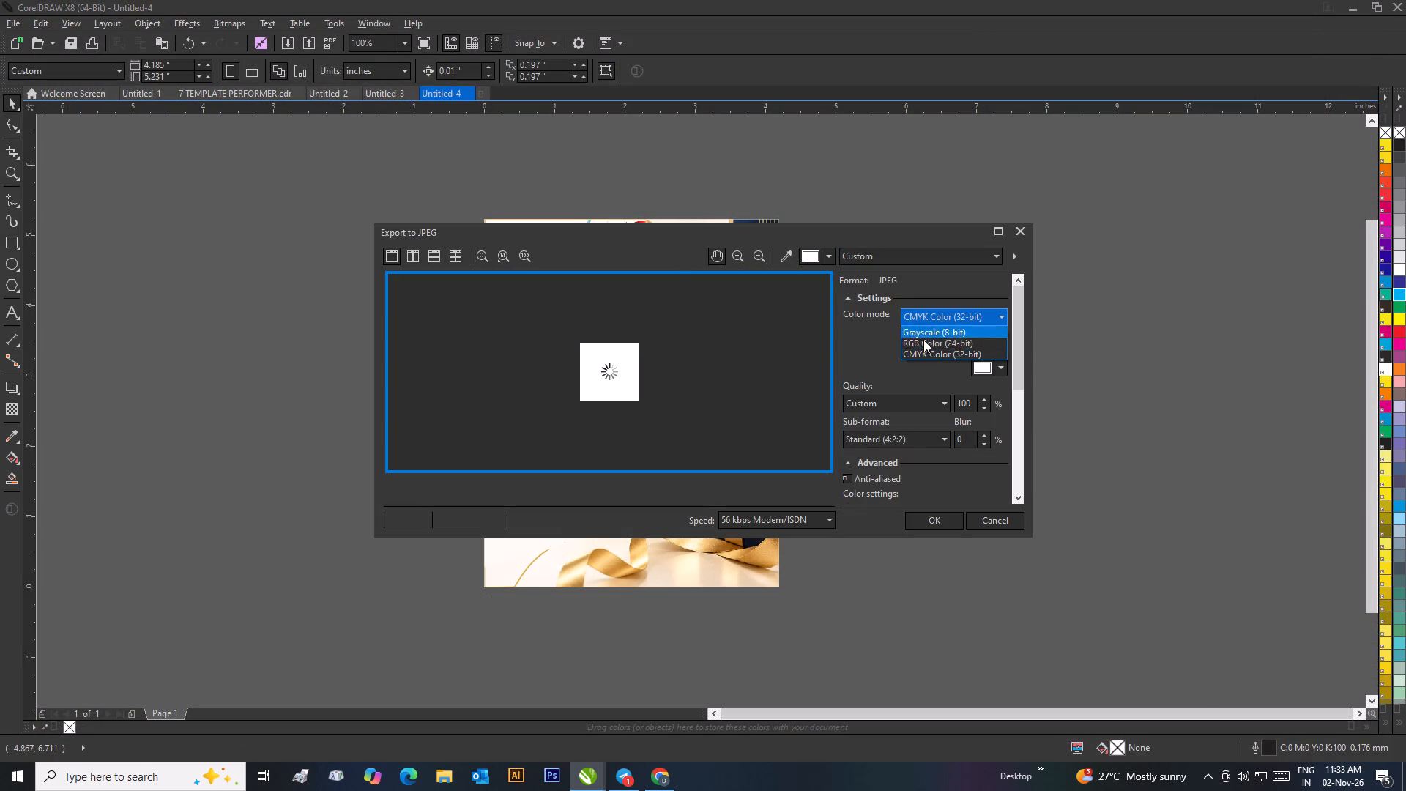
click(924, 343)
click(934, 518)
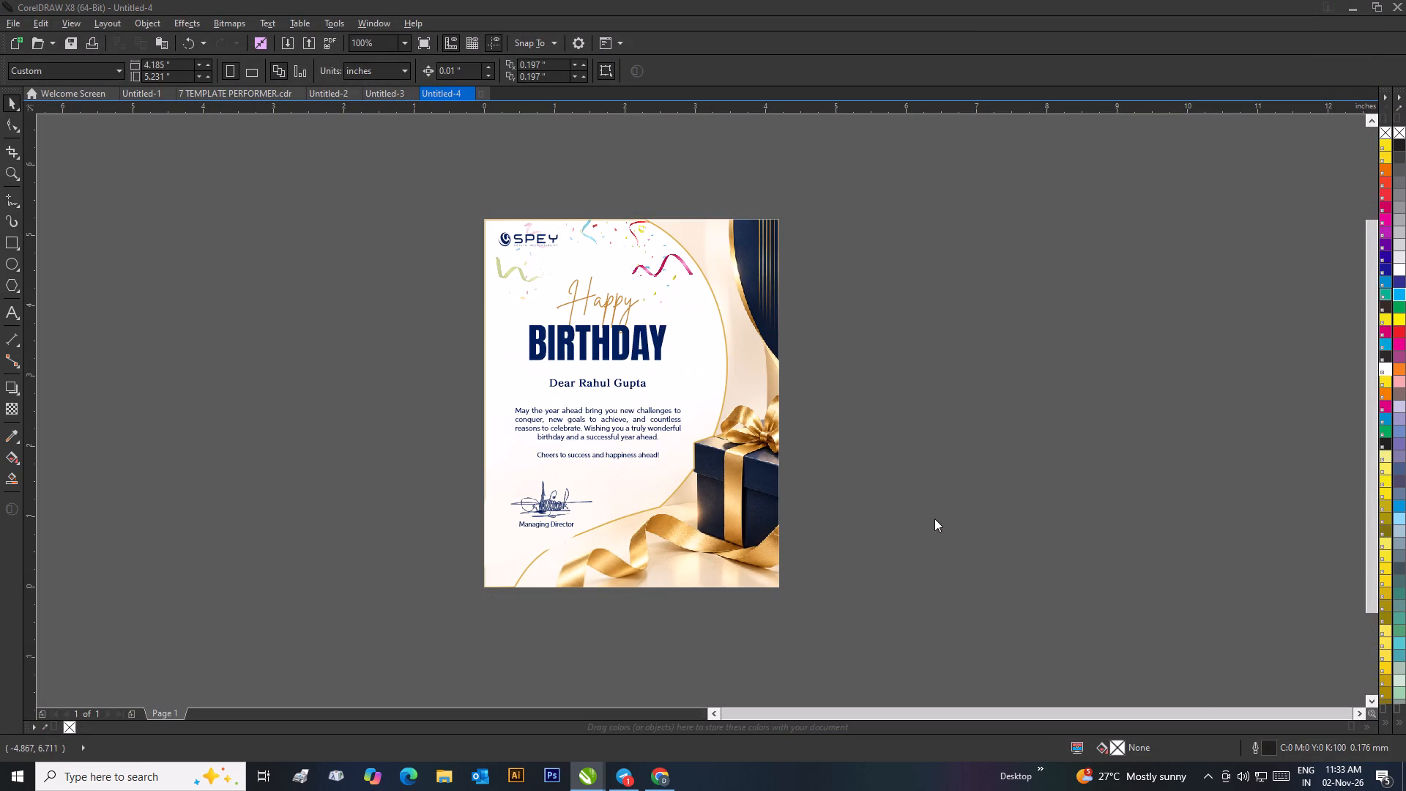
click(921, 521)
Replace the card in Untitled-4 with a copy of the third card from Untitled-3, centred on the page.
click(688, 435)
key(Delete)
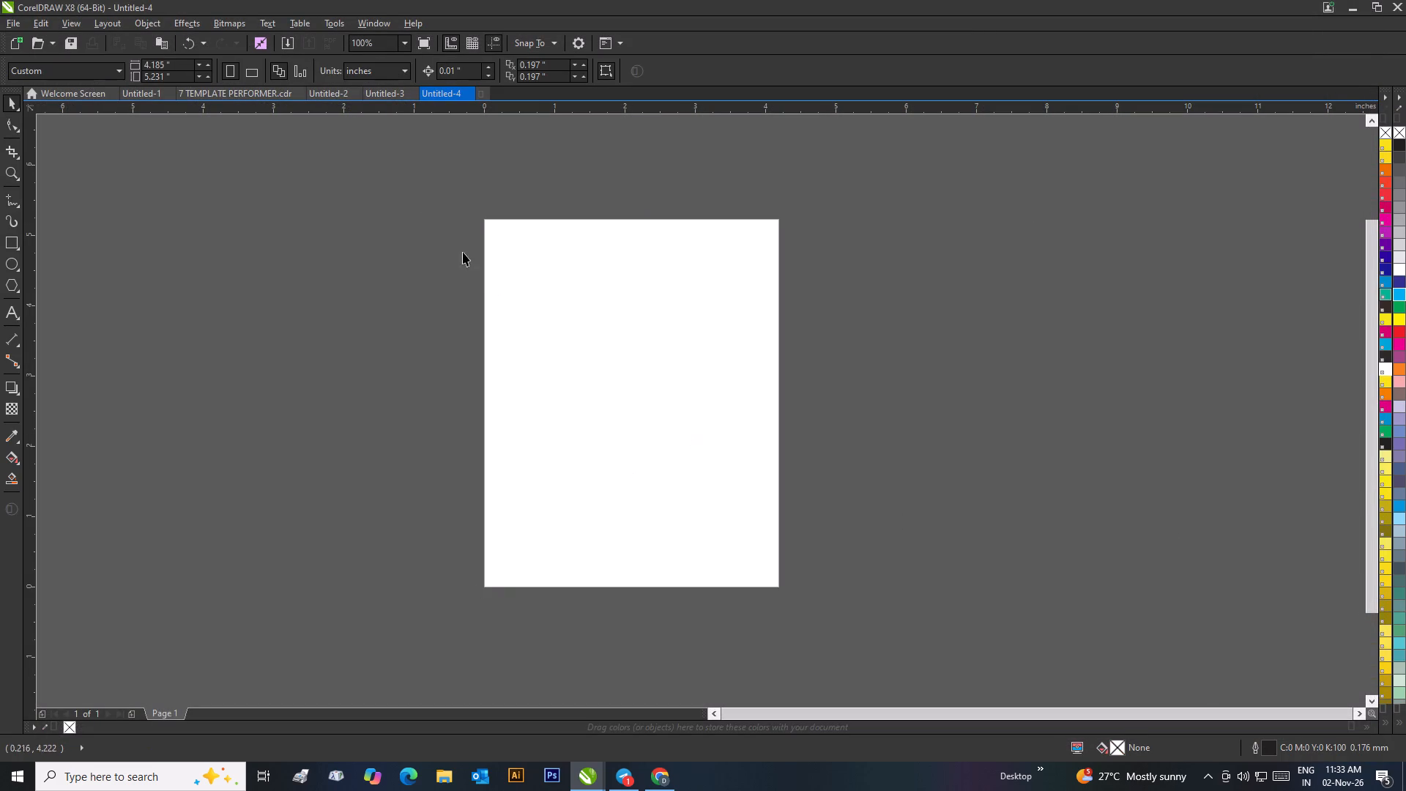
click(380, 90)
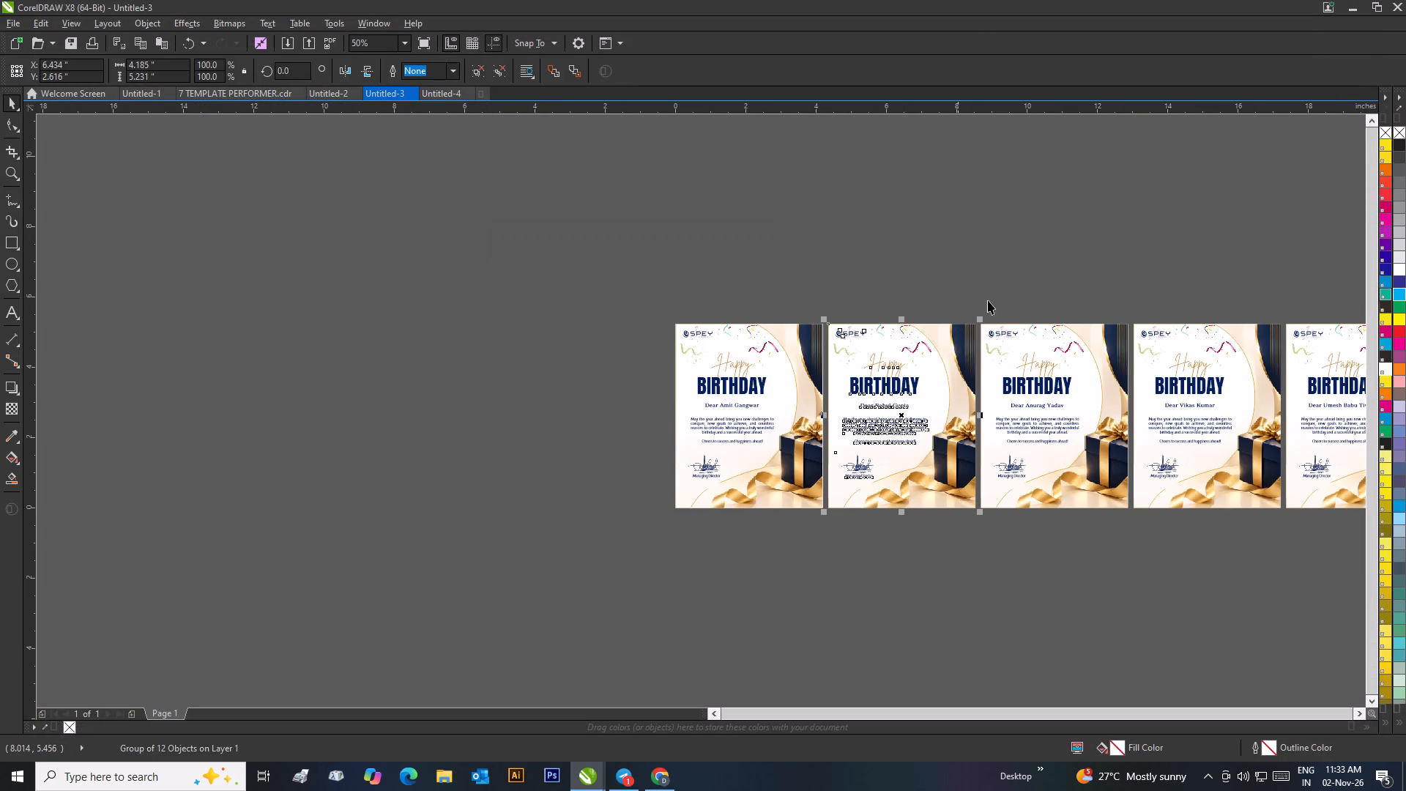
click(1022, 284)
scroll(1071, 412, up, 1)
click(641, 368)
right_click(641, 368)
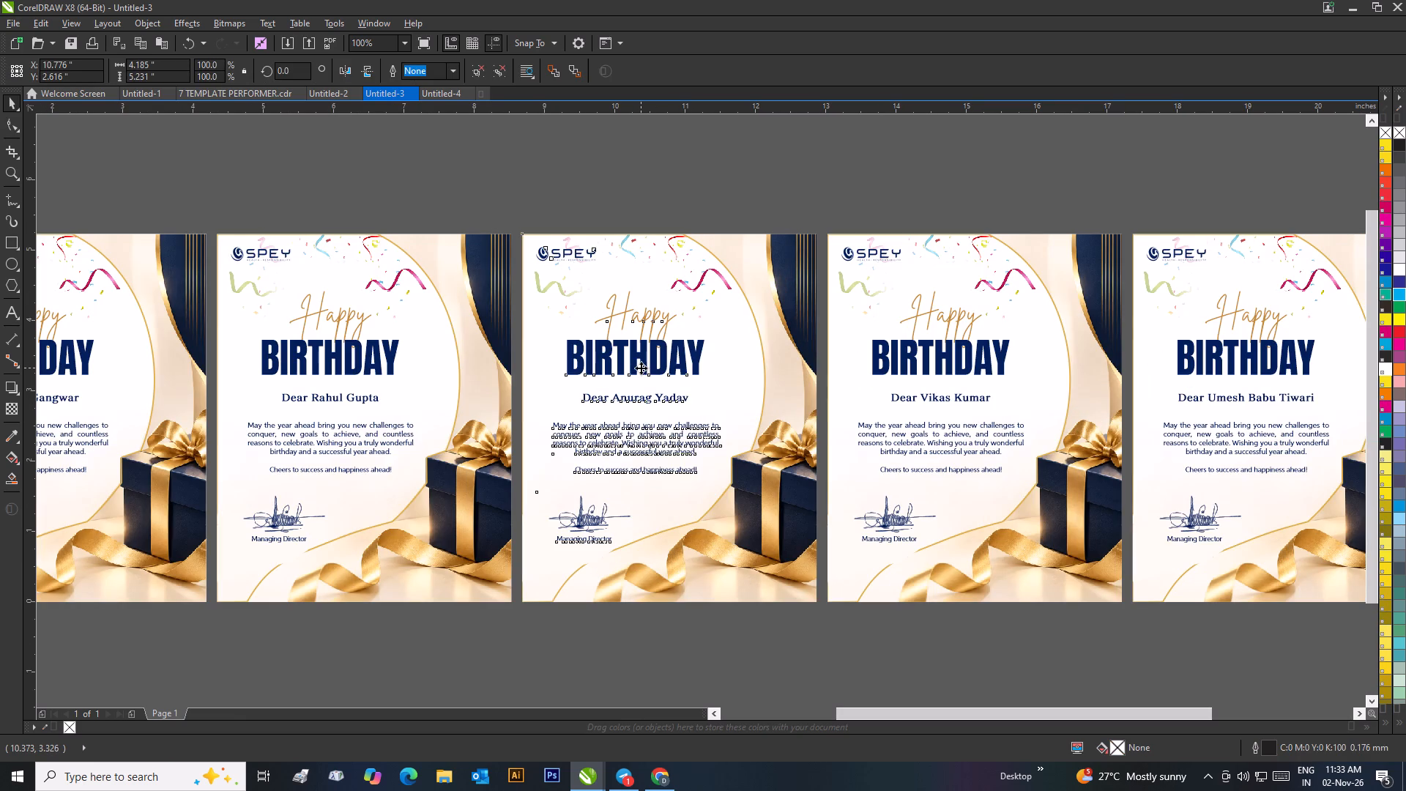
drag(679, 524, 680, 532)
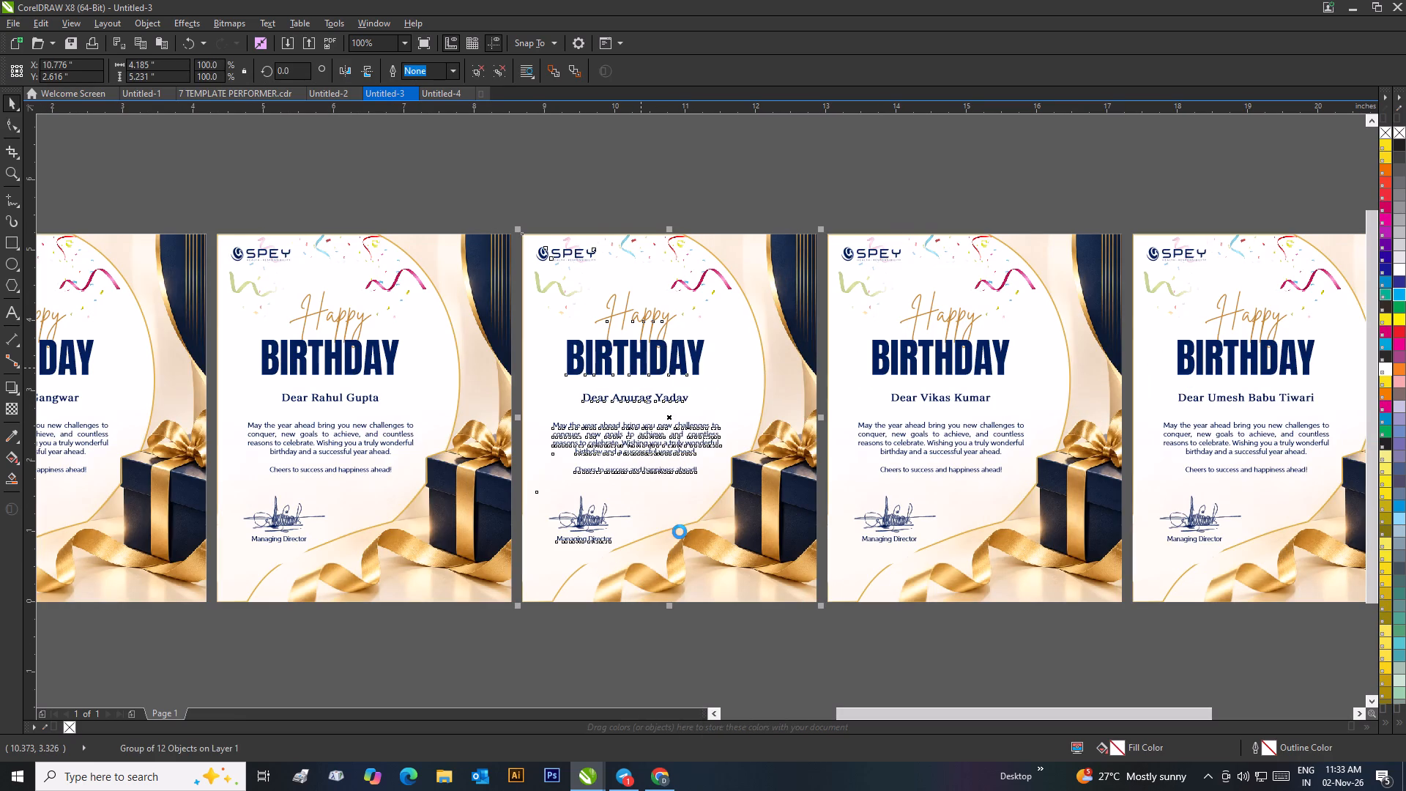
click(448, 96)
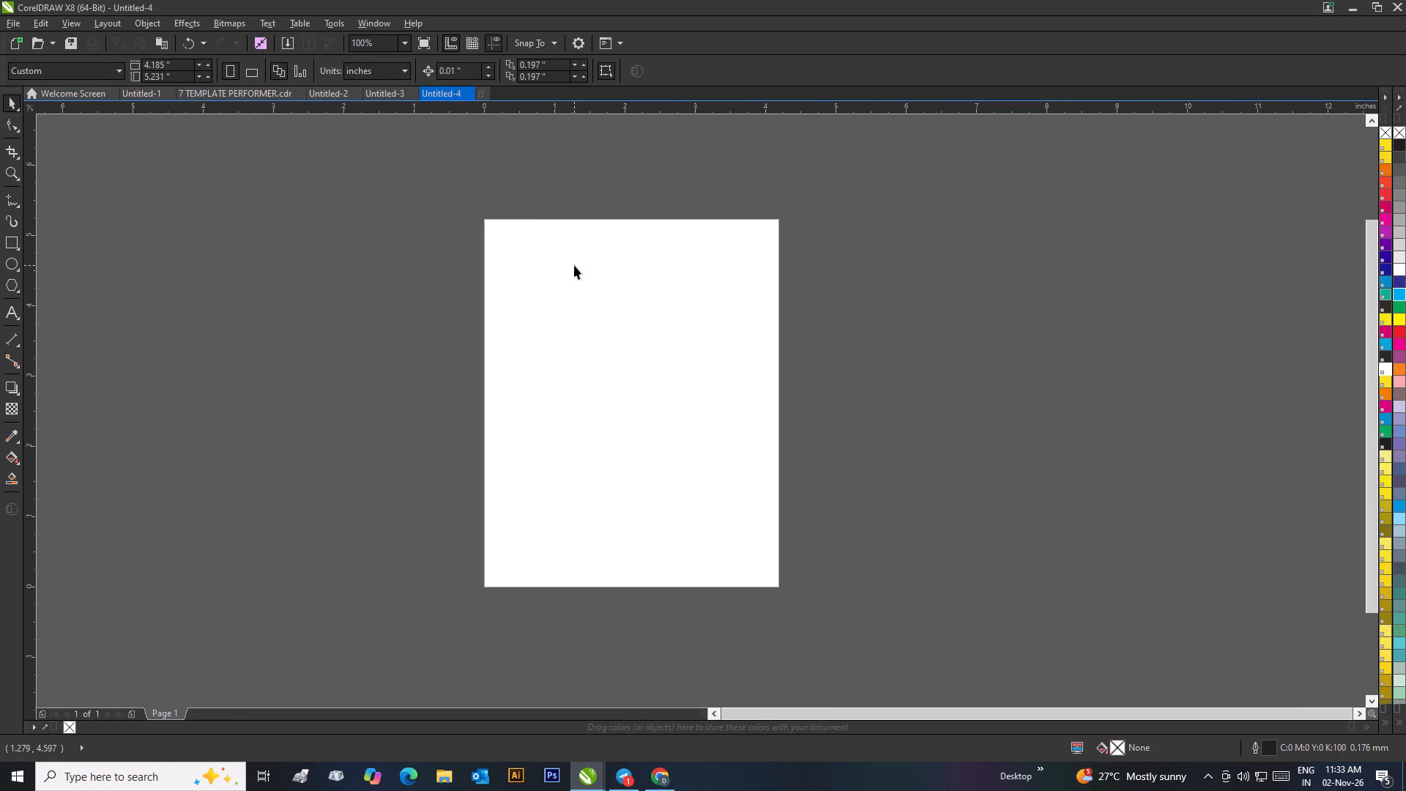
key(ctrl+v)
key(p)
click(810, 297)
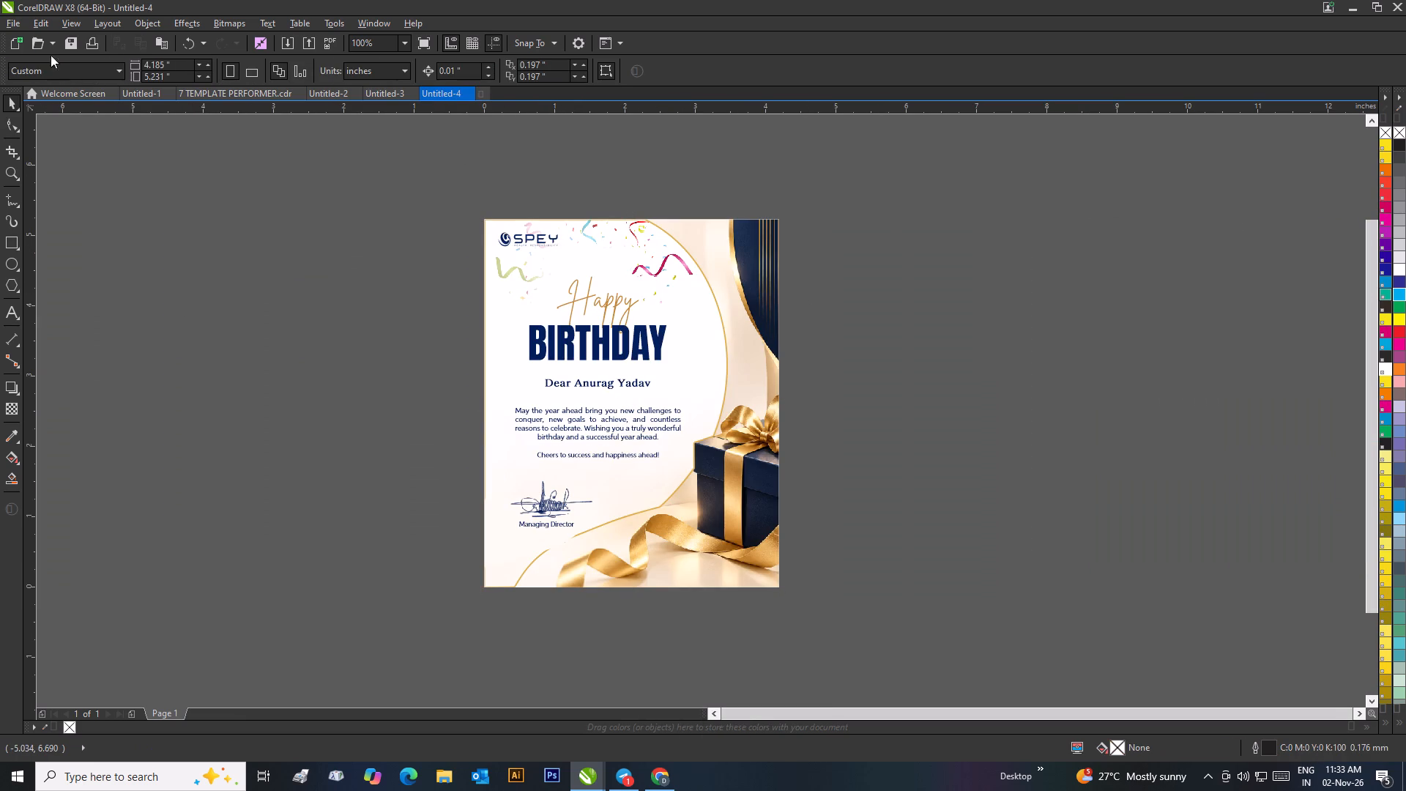
Export the third card as a JPG in RGB Color (24-bit), replacing the existing birthday card file named for its recipient.
click(18, 16)
click(53, 261)
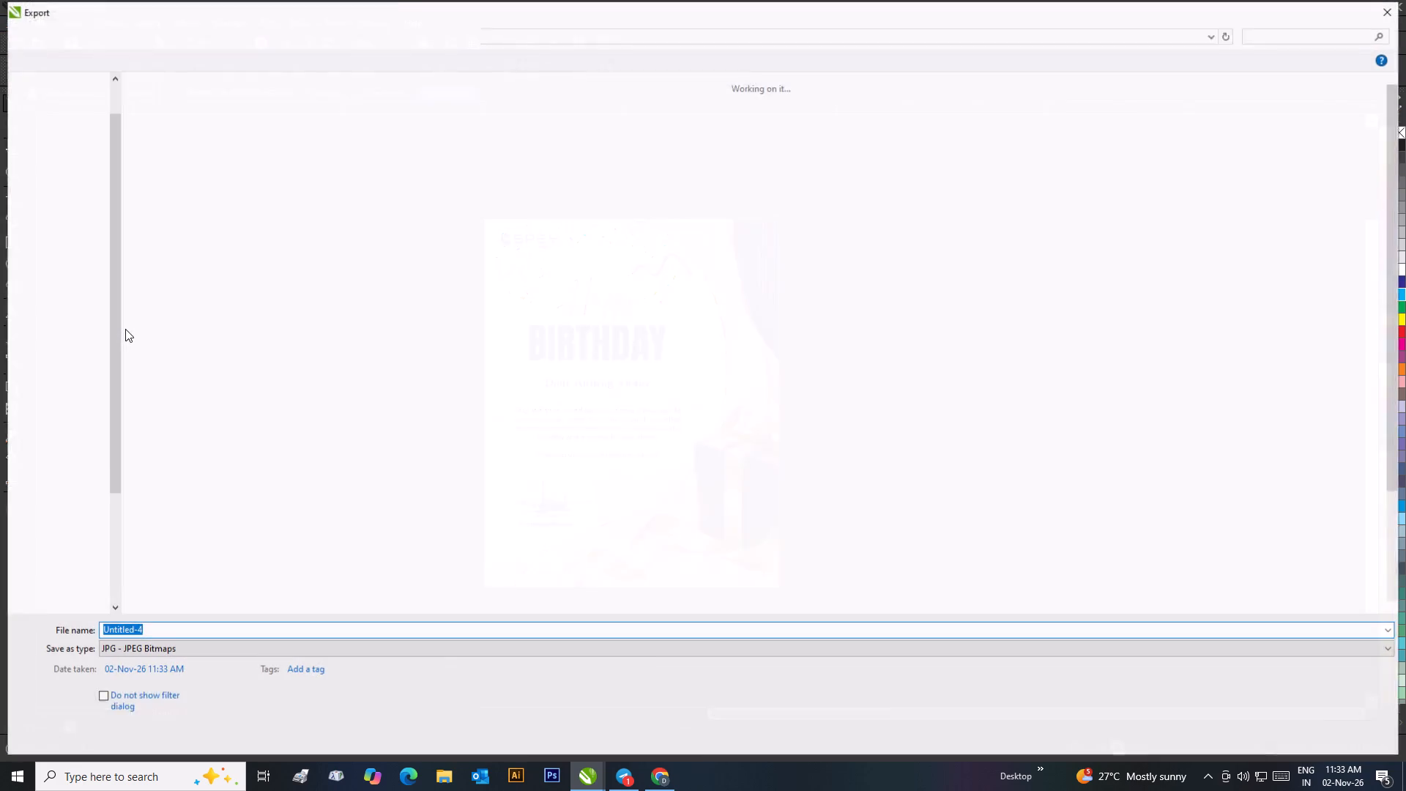
key(BackSpace)
key(shift+a)
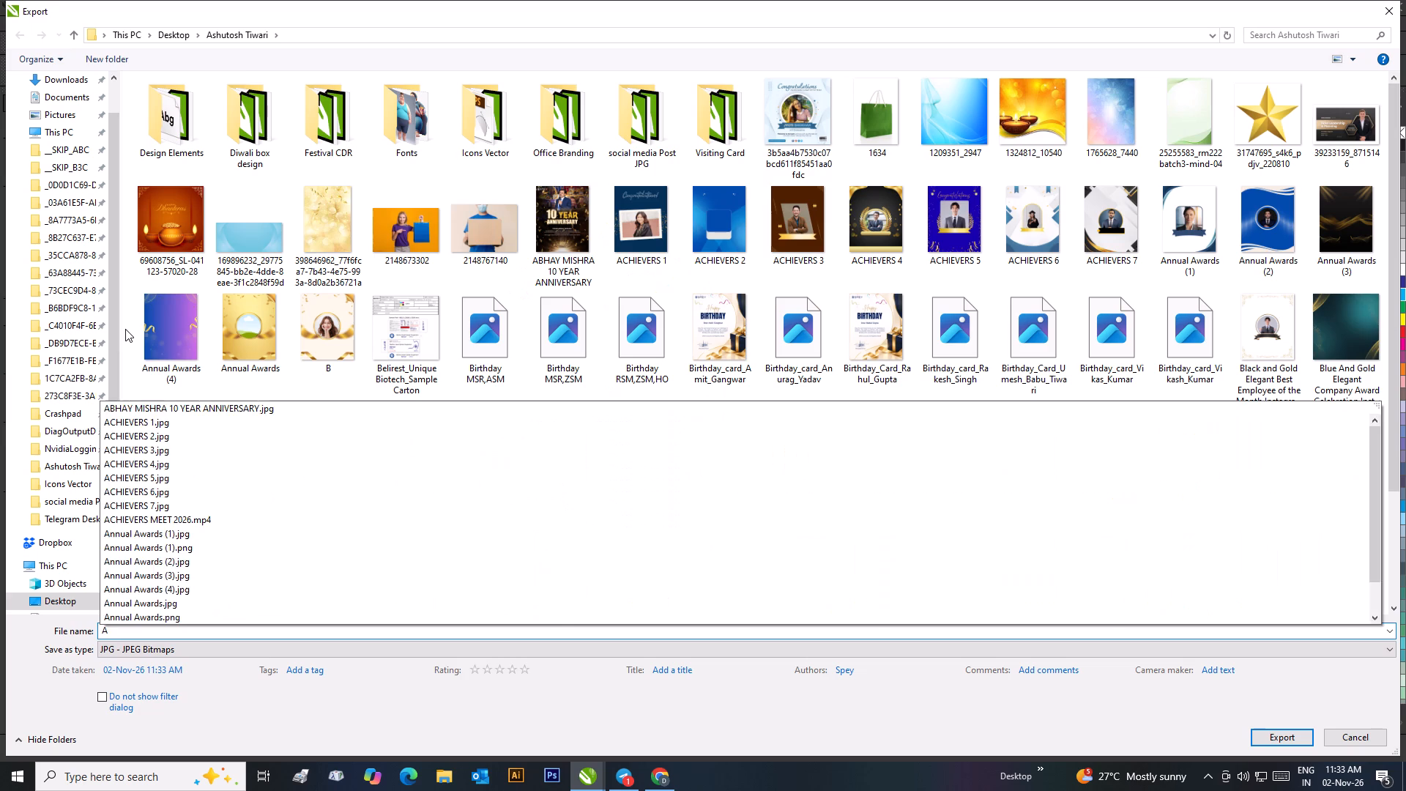
key(BackSpace)
text(bi)
key(r)
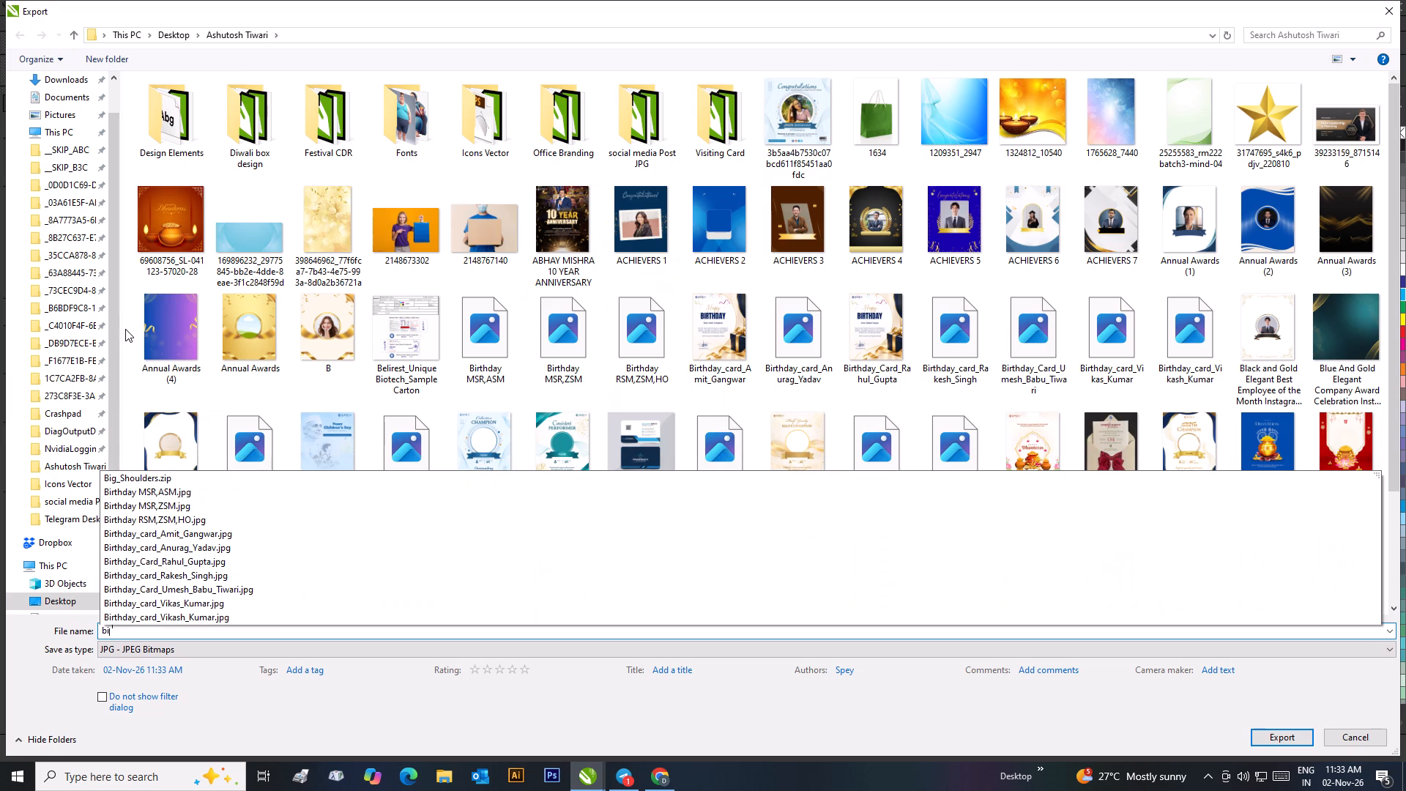
click(157, 535)
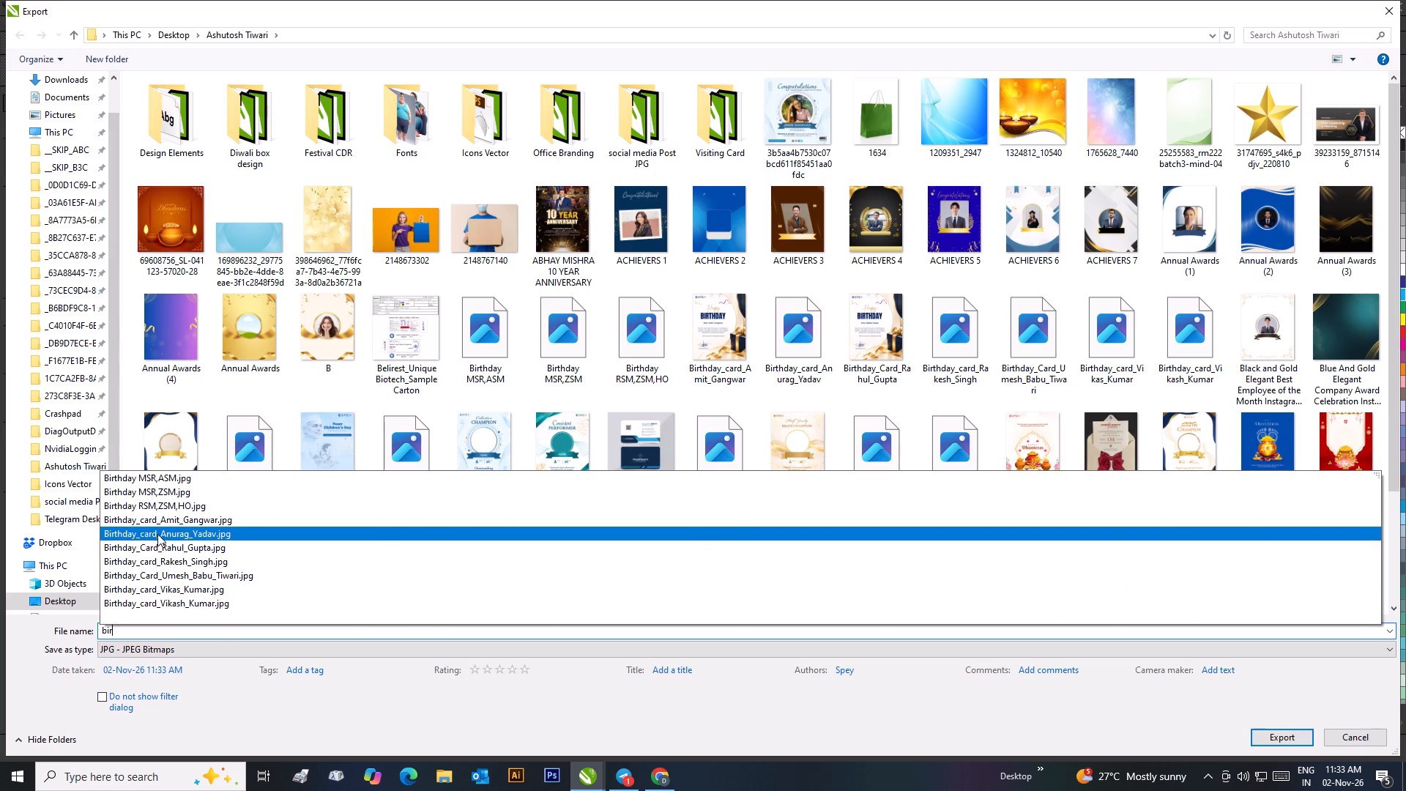
click(1262, 735)
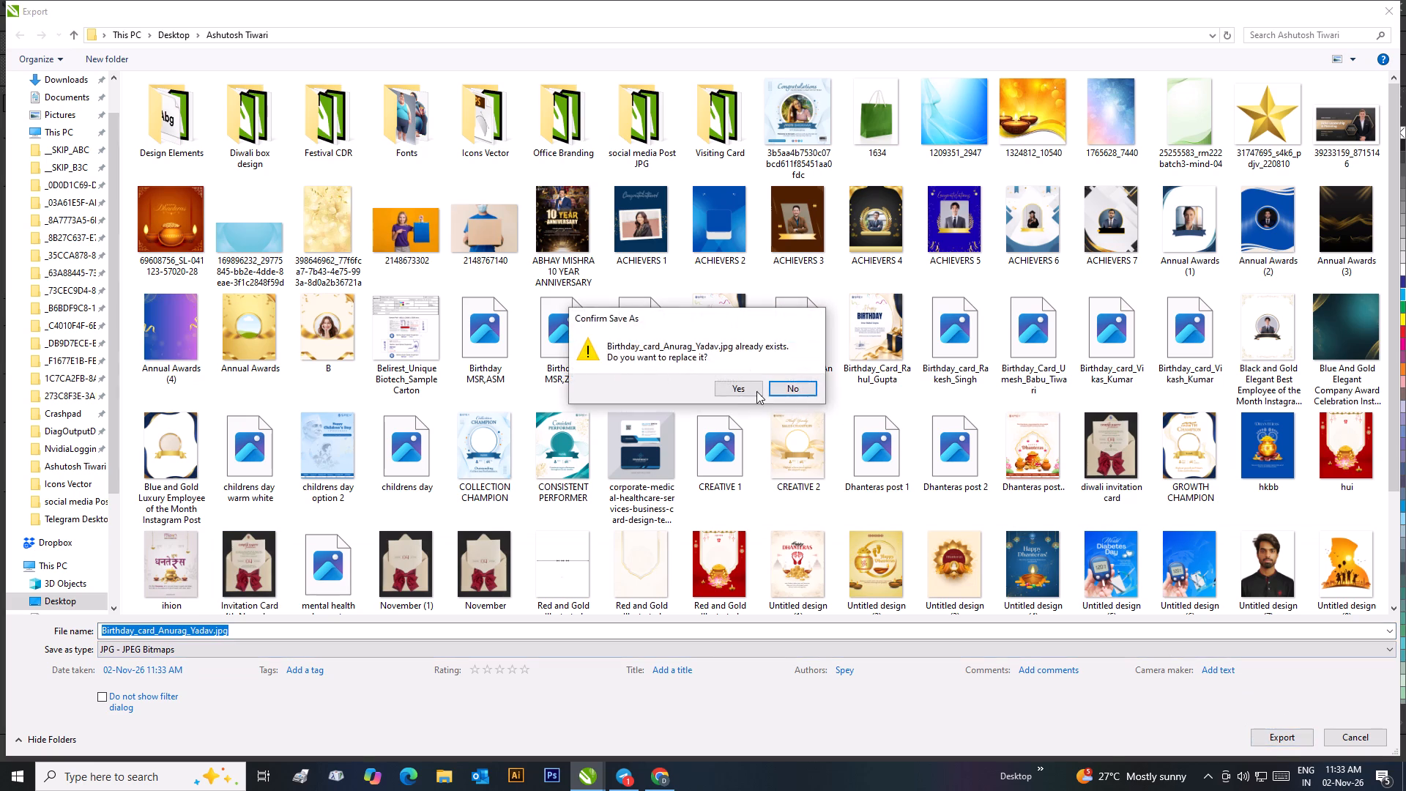
click(748, 390)
click(937, 322)
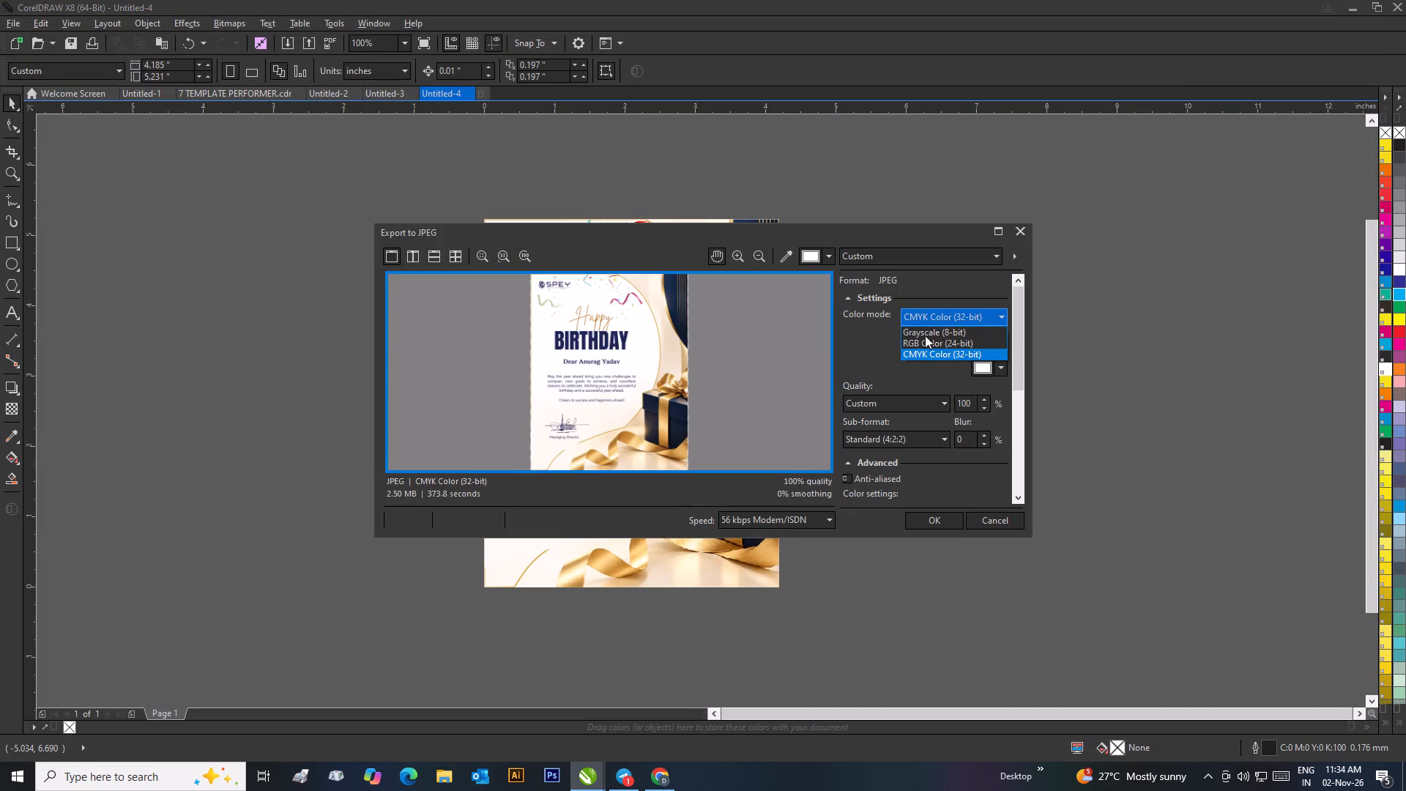
click(920, 339)
click(923, 519)
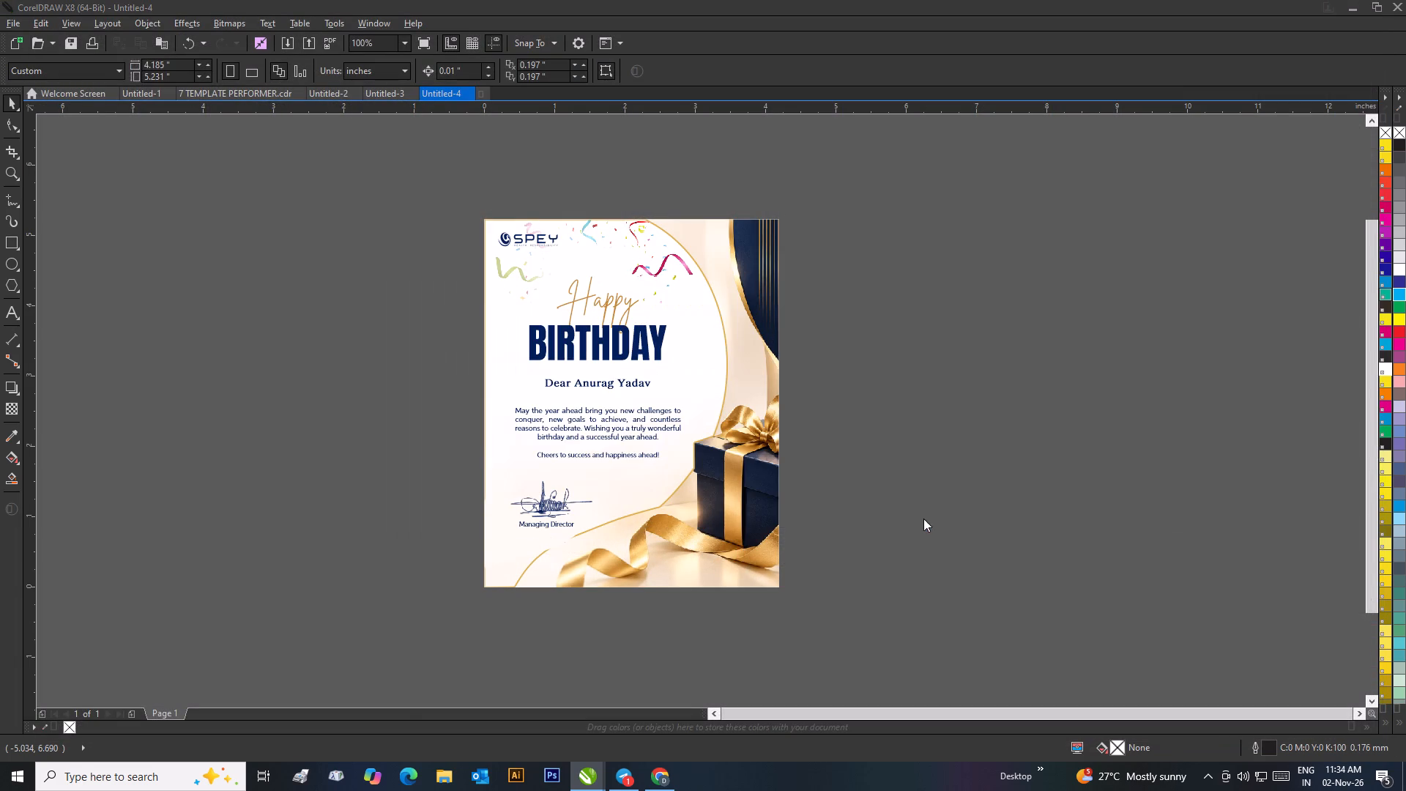
Replace the card in Untitled-4 with a copy of the fourth card from Untitled-3, centred on the page.
click(721, 421)
key(Delete)
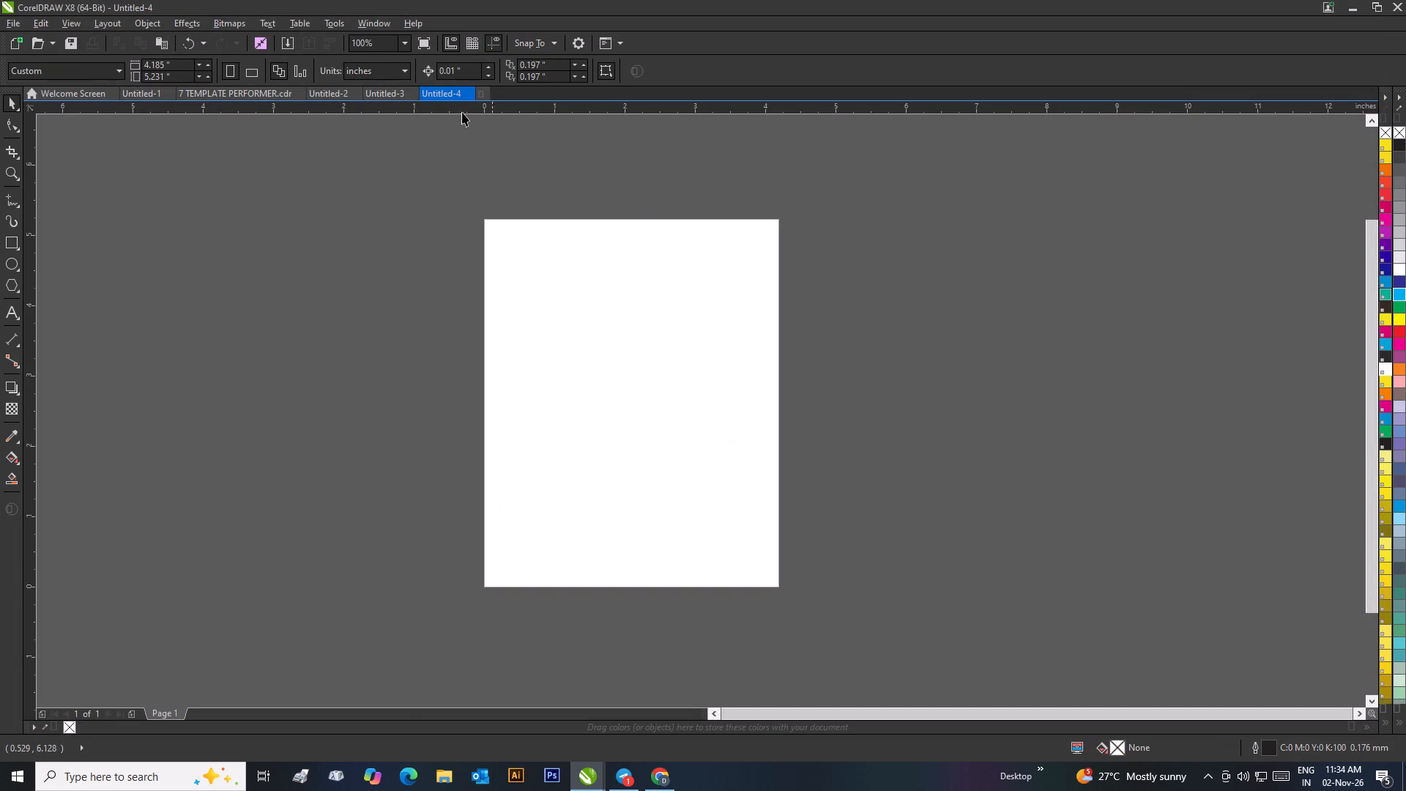
click(384, 97)
click(585, 186)
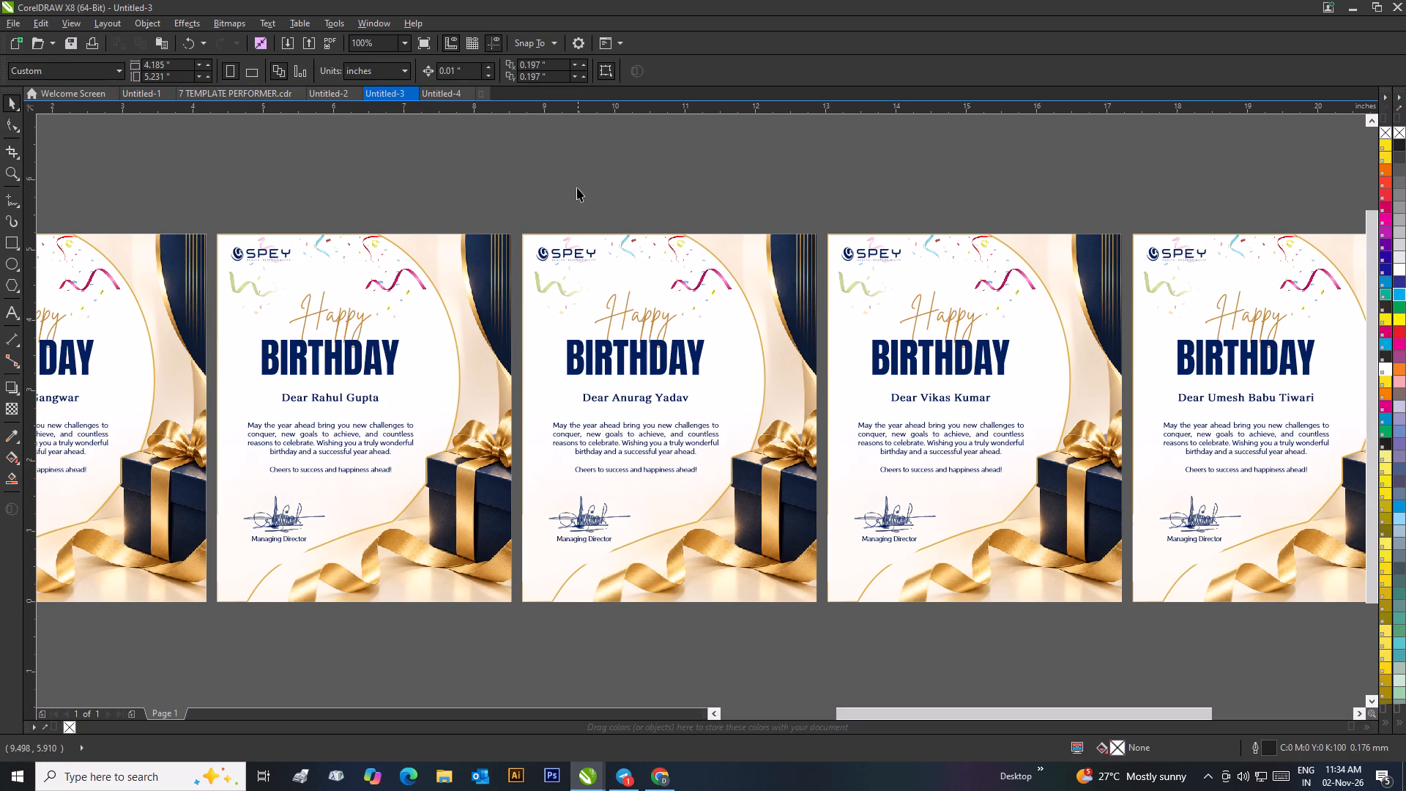
scroll(579, 204, down, 1)
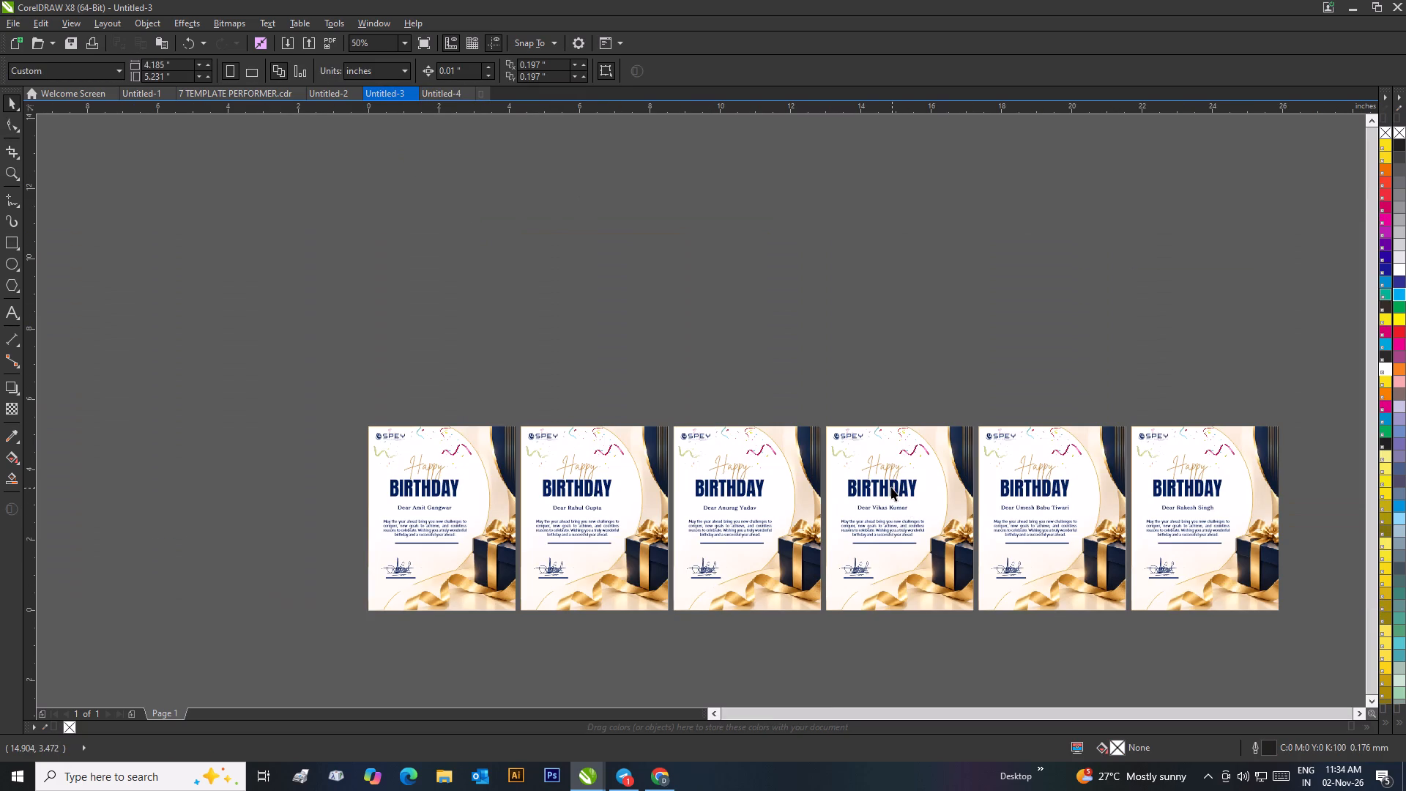
click(891, 487)
right_click(891, 487)
click(926, 262)
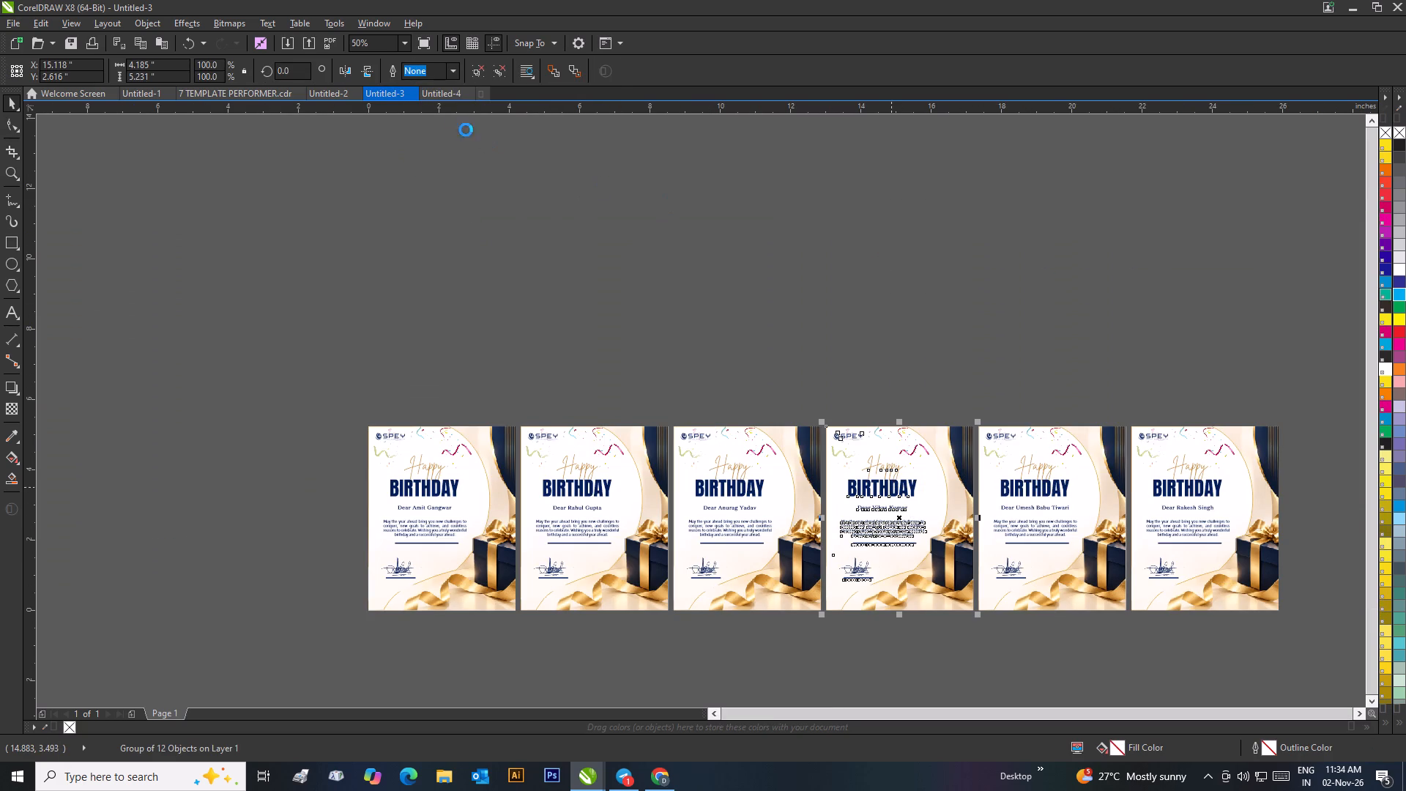
click(445, 99)
key(ctrl+v)
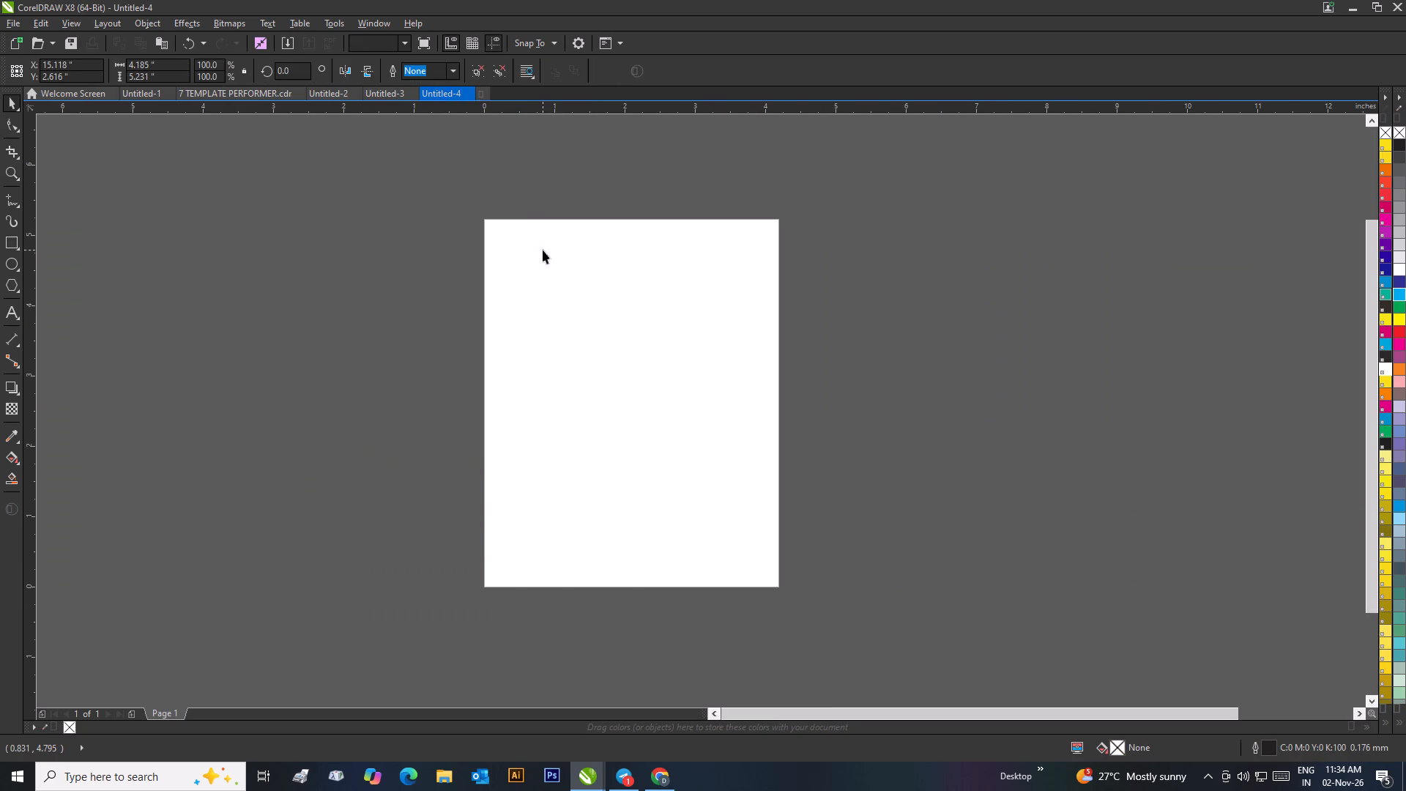
key(p)
click(843, 326)
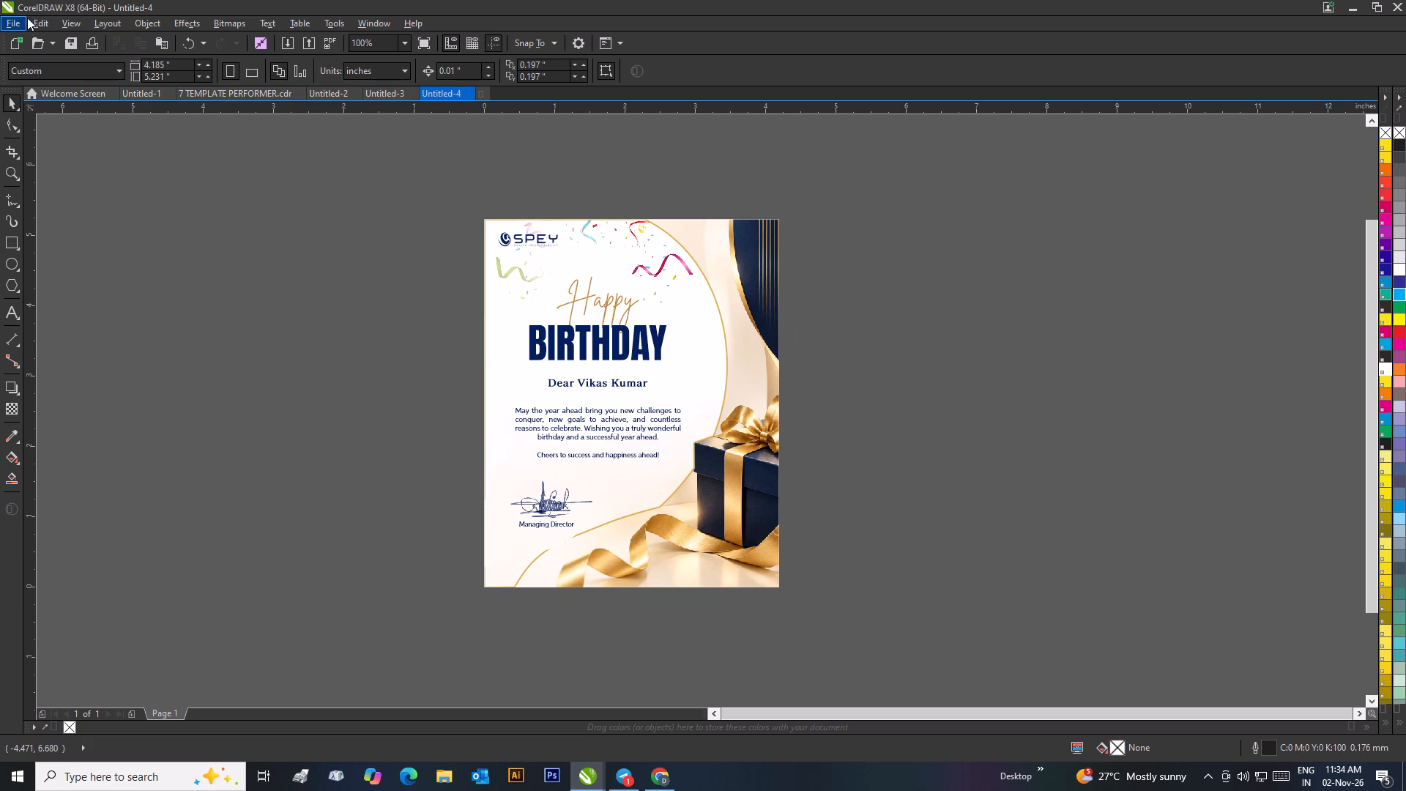
Export the fourth card as a JPG in RGB Color (24-bit), replacing the existing birthday card file whose name matches its recipient's exact spelling.
click(18, 18)
click(49, 261)
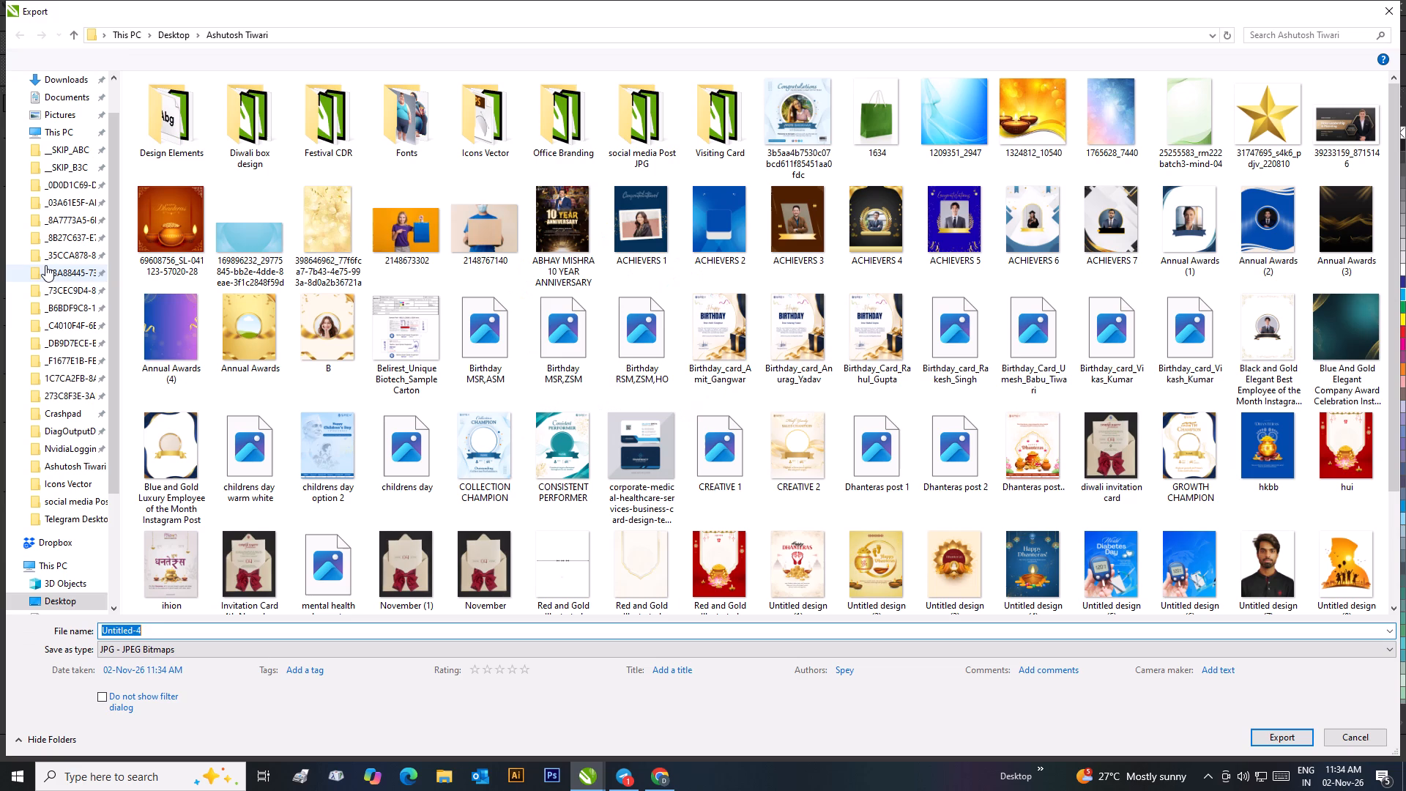
key(BackSpace)
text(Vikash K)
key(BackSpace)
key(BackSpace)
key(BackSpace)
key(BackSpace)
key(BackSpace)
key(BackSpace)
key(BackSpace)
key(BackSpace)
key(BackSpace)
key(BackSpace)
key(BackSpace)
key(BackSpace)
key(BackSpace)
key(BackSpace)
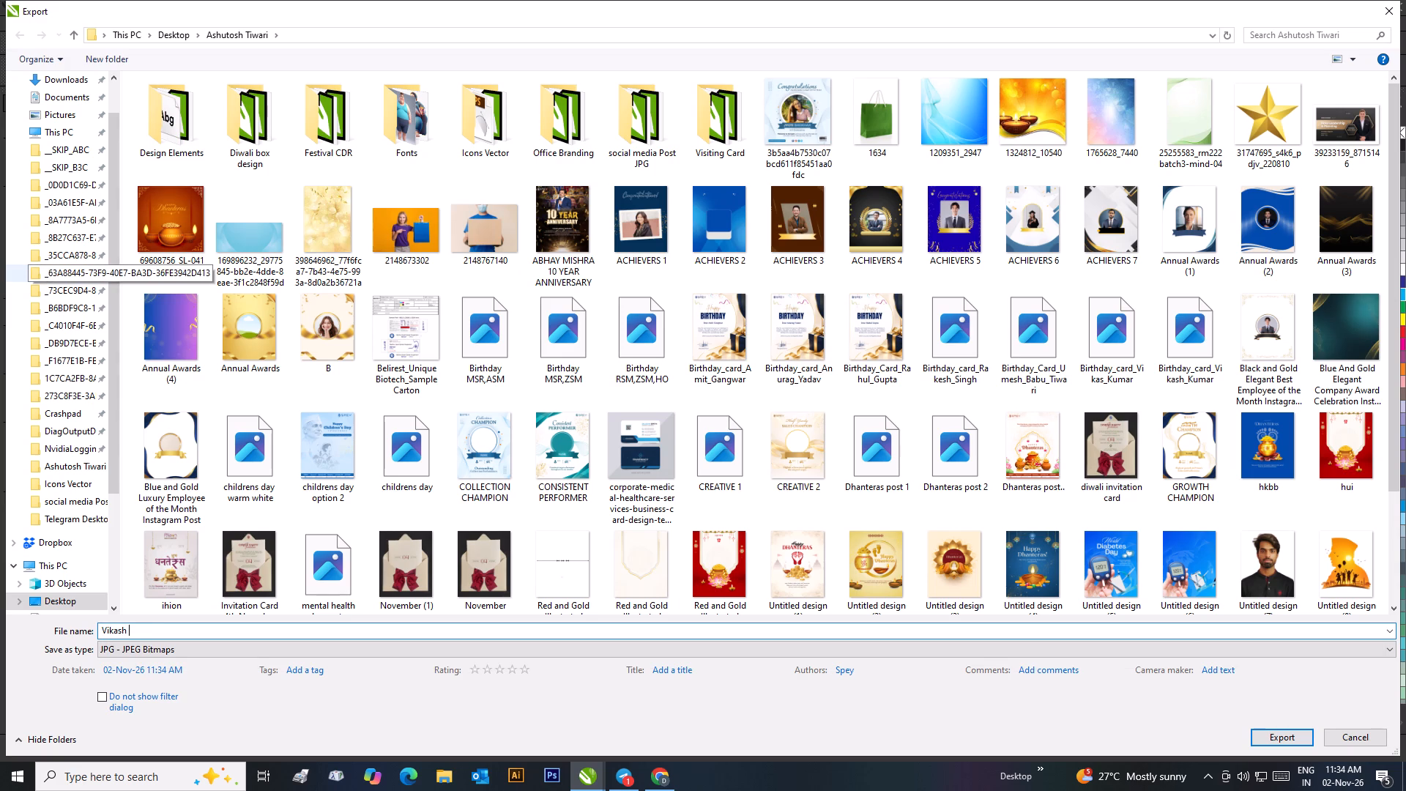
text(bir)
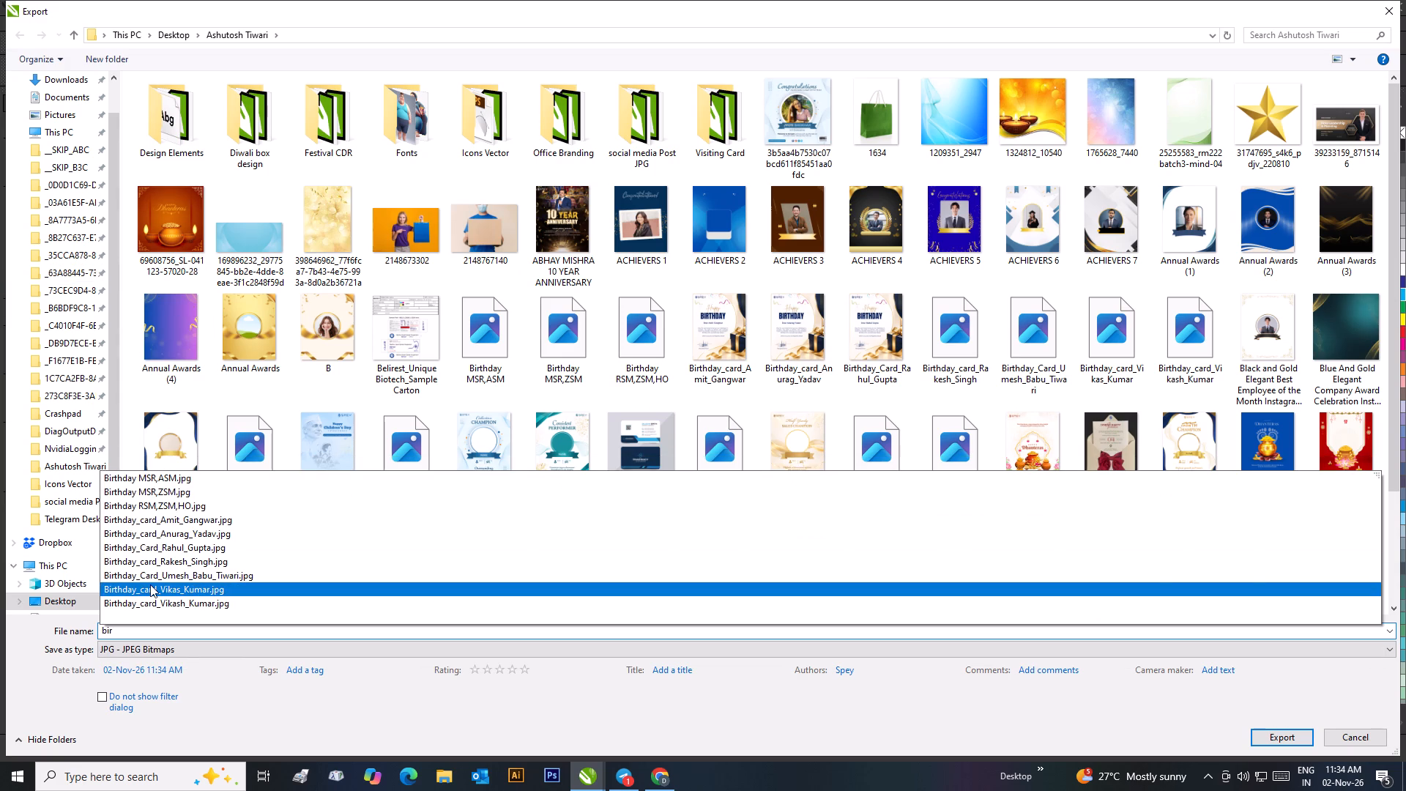
click(150, 584)
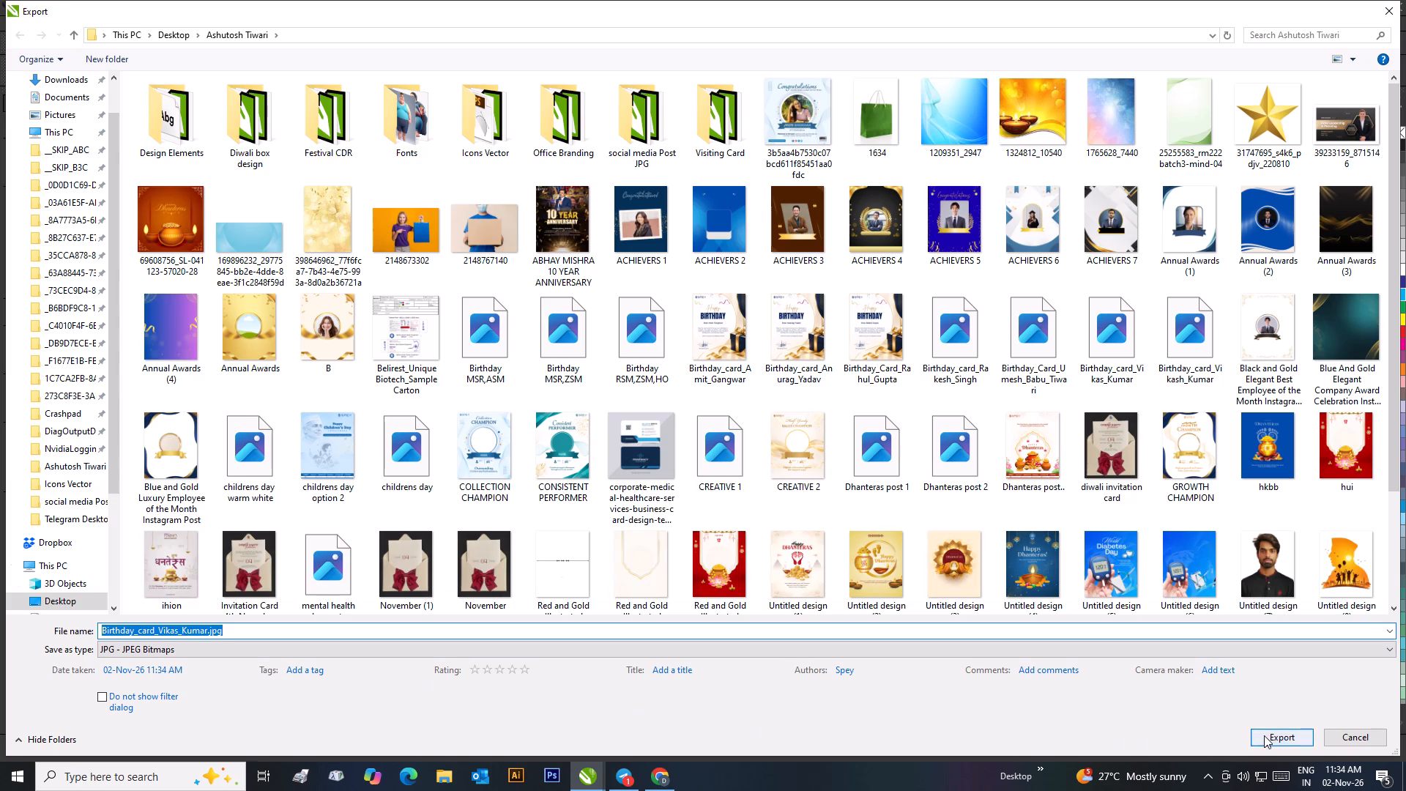
click(1264, 735)
click(745, 390)
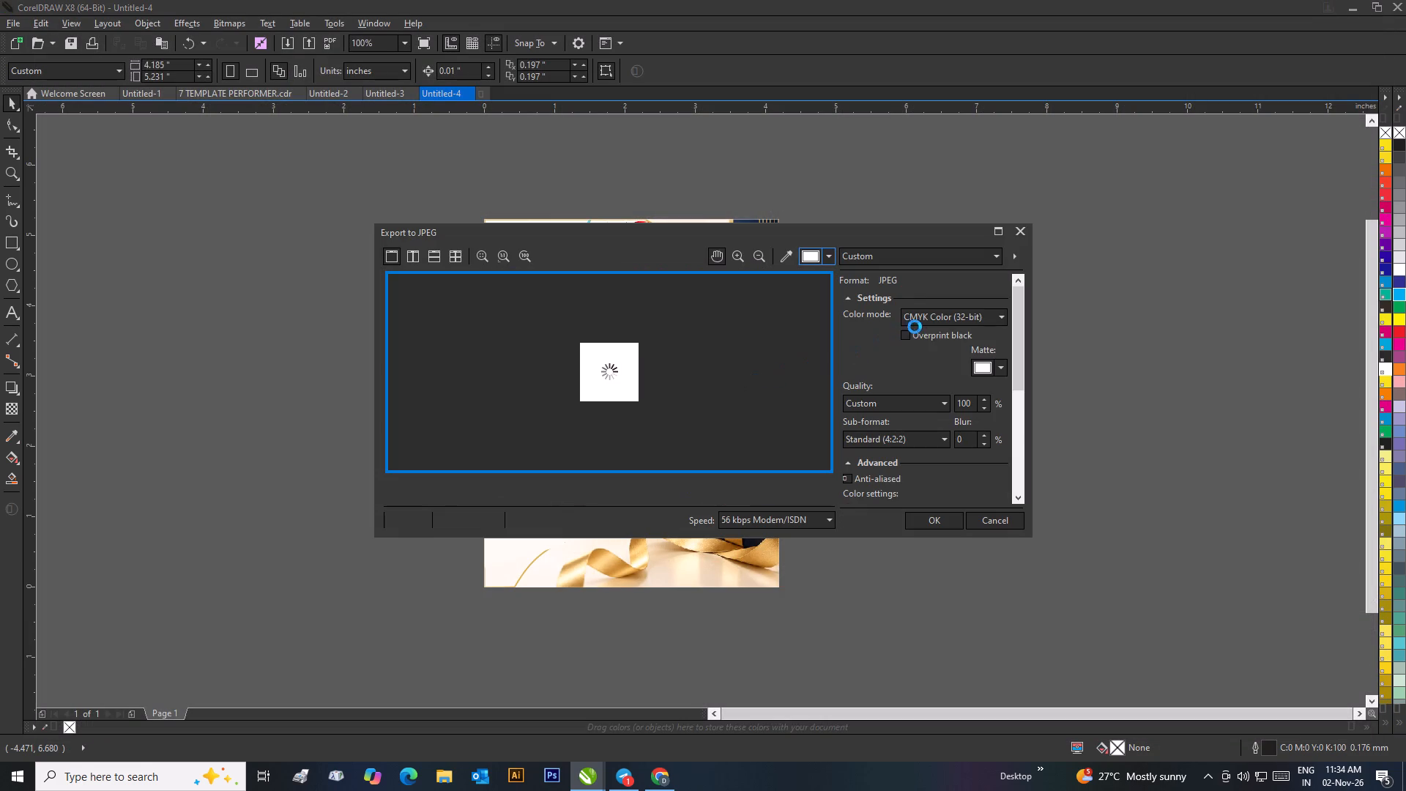
click(934, 324)
click(923, 342)
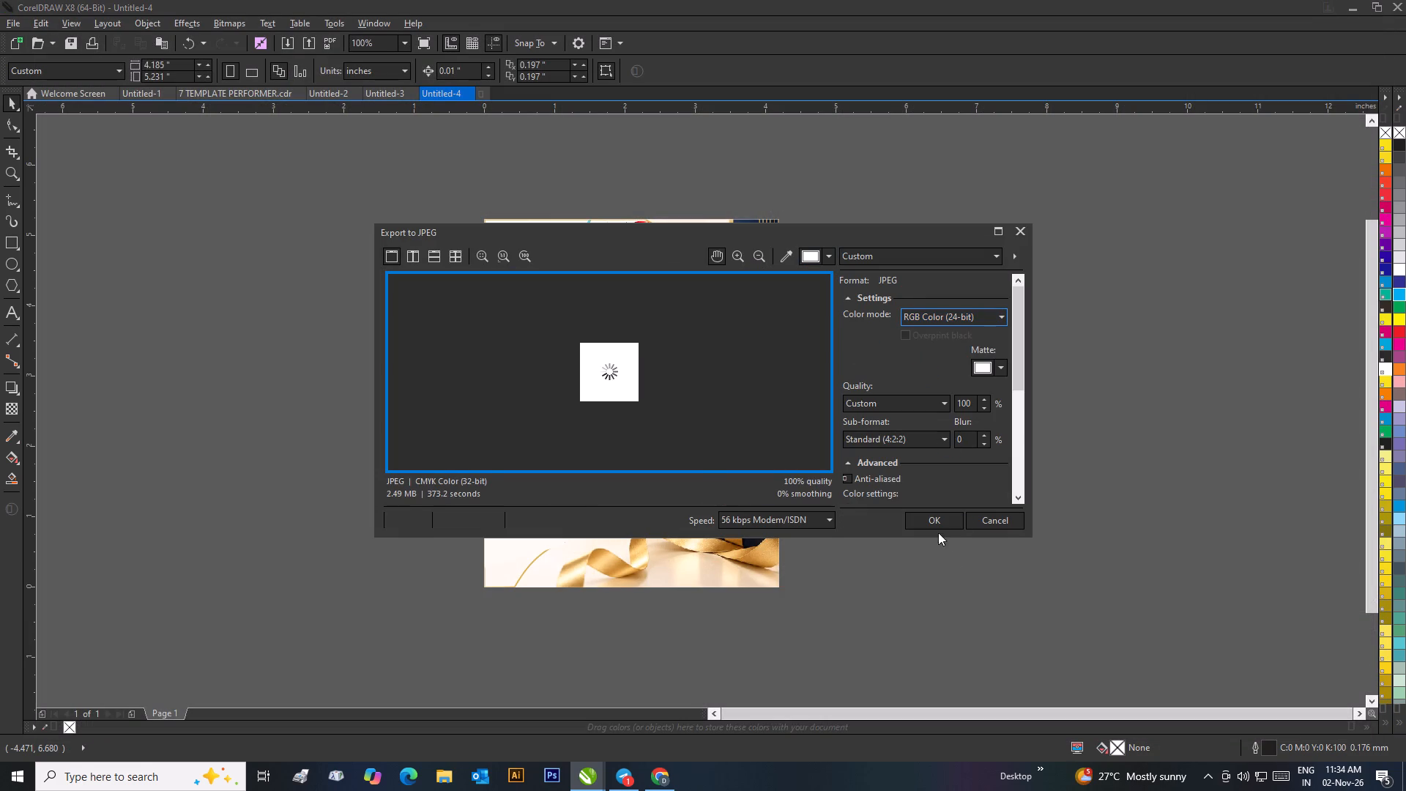
click(932, 516)
drag(918, 516, 890, 521)
Replace the card in Untitled-4 with a copy of the fifth card from Untitled-3, centred on the page.
click(705, 458)
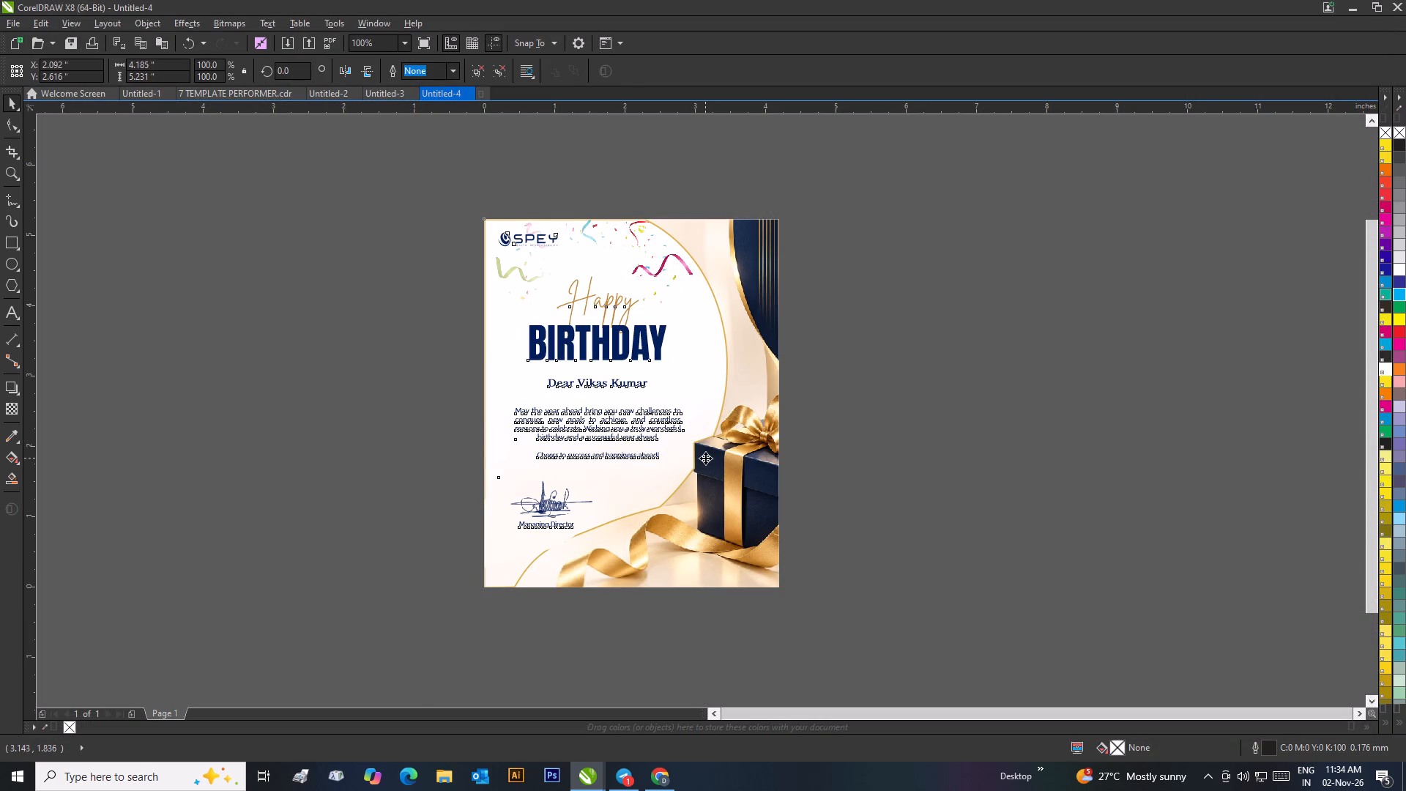
key(Delete)
click(393, 86)
click(391, 92)
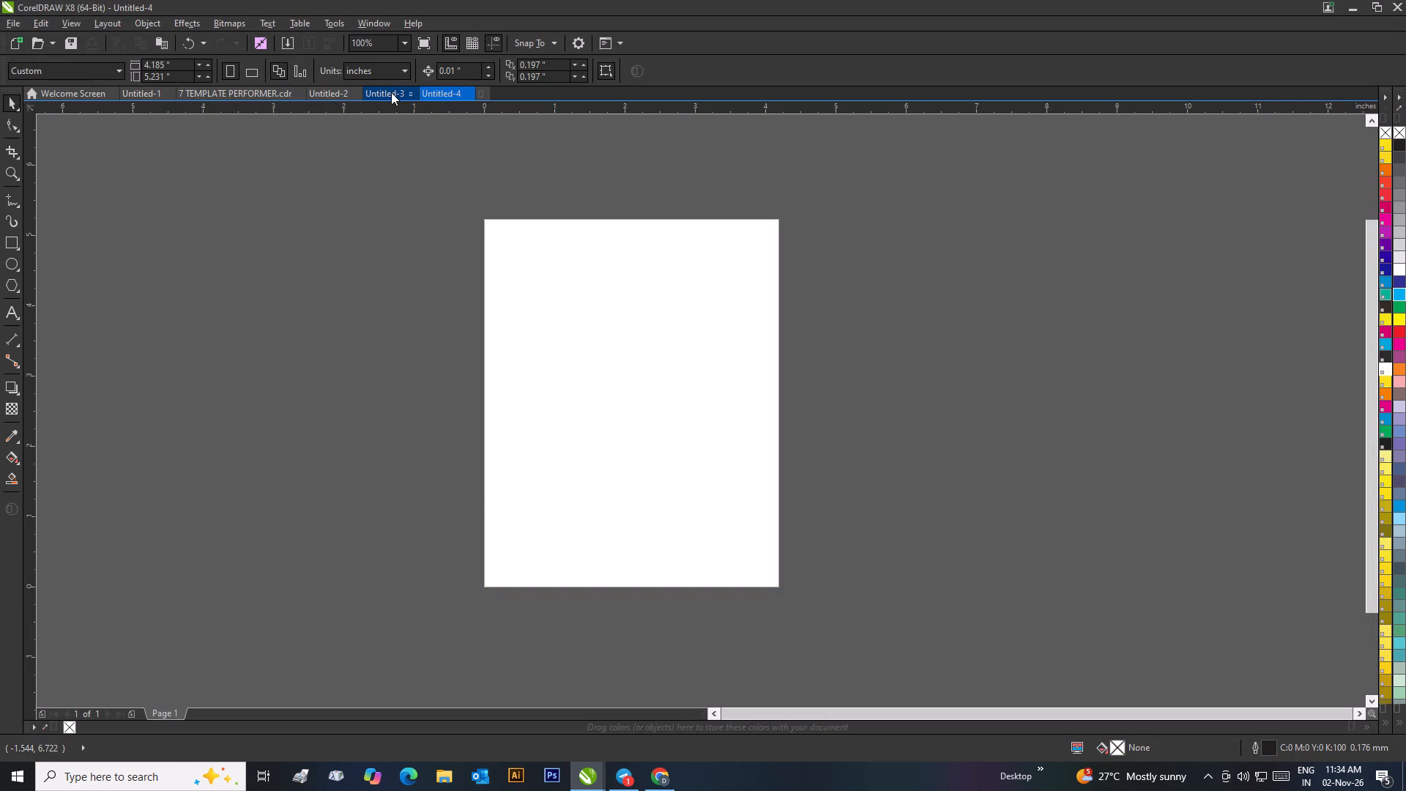
click(771, 353)
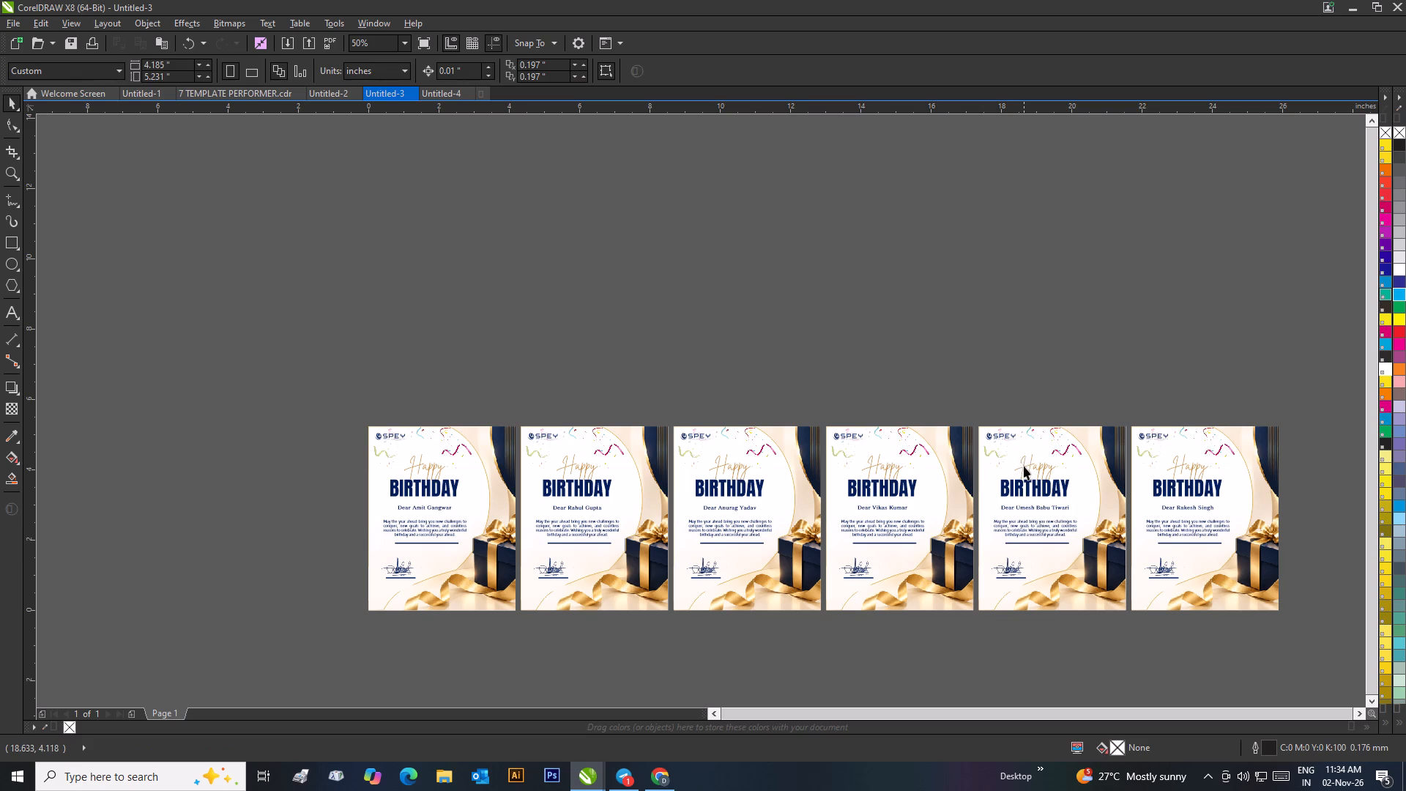
click(1024, 466)
right_click(1024, 466)
click(1058, 235)
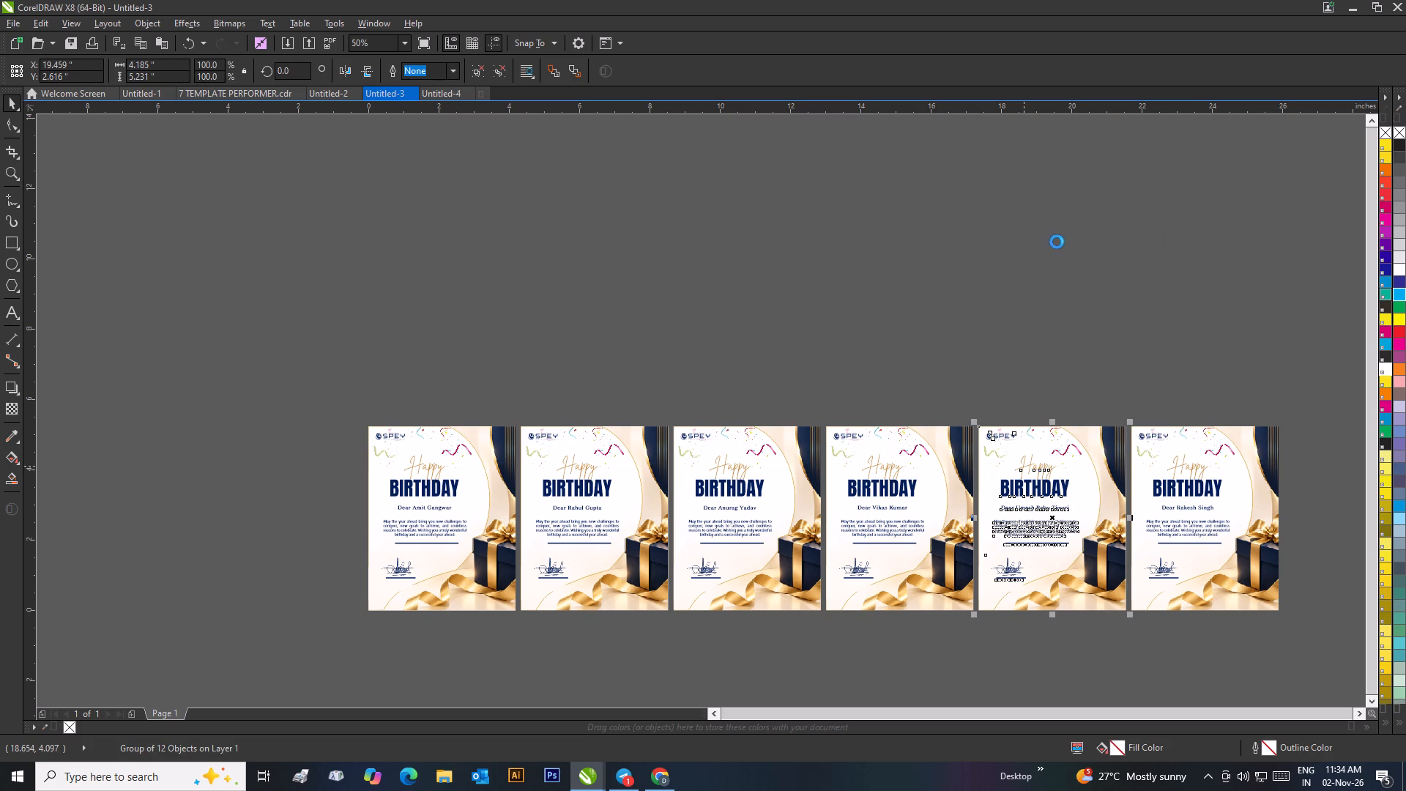
click(444, 91)
key(ctrl+v)
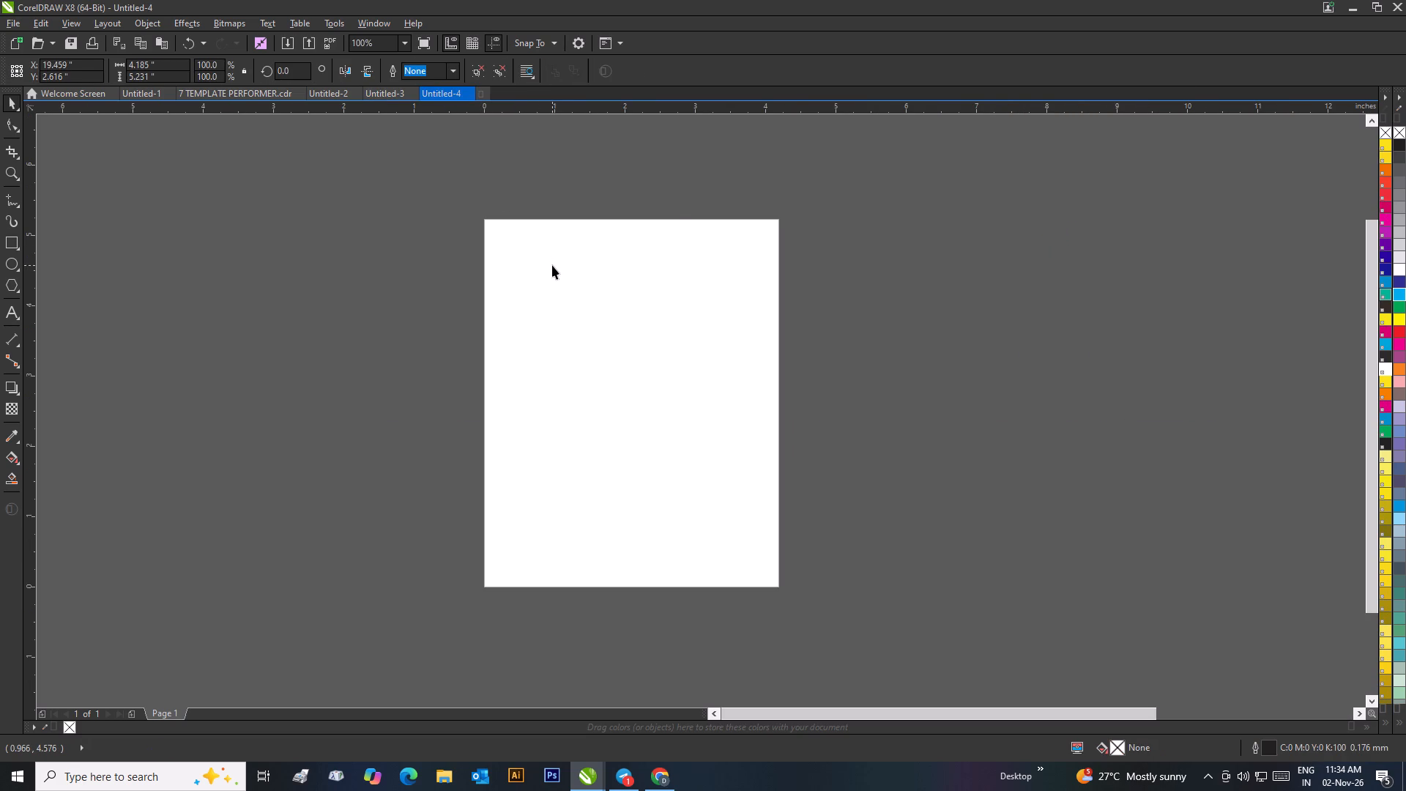
key(p)
click(832, 333)
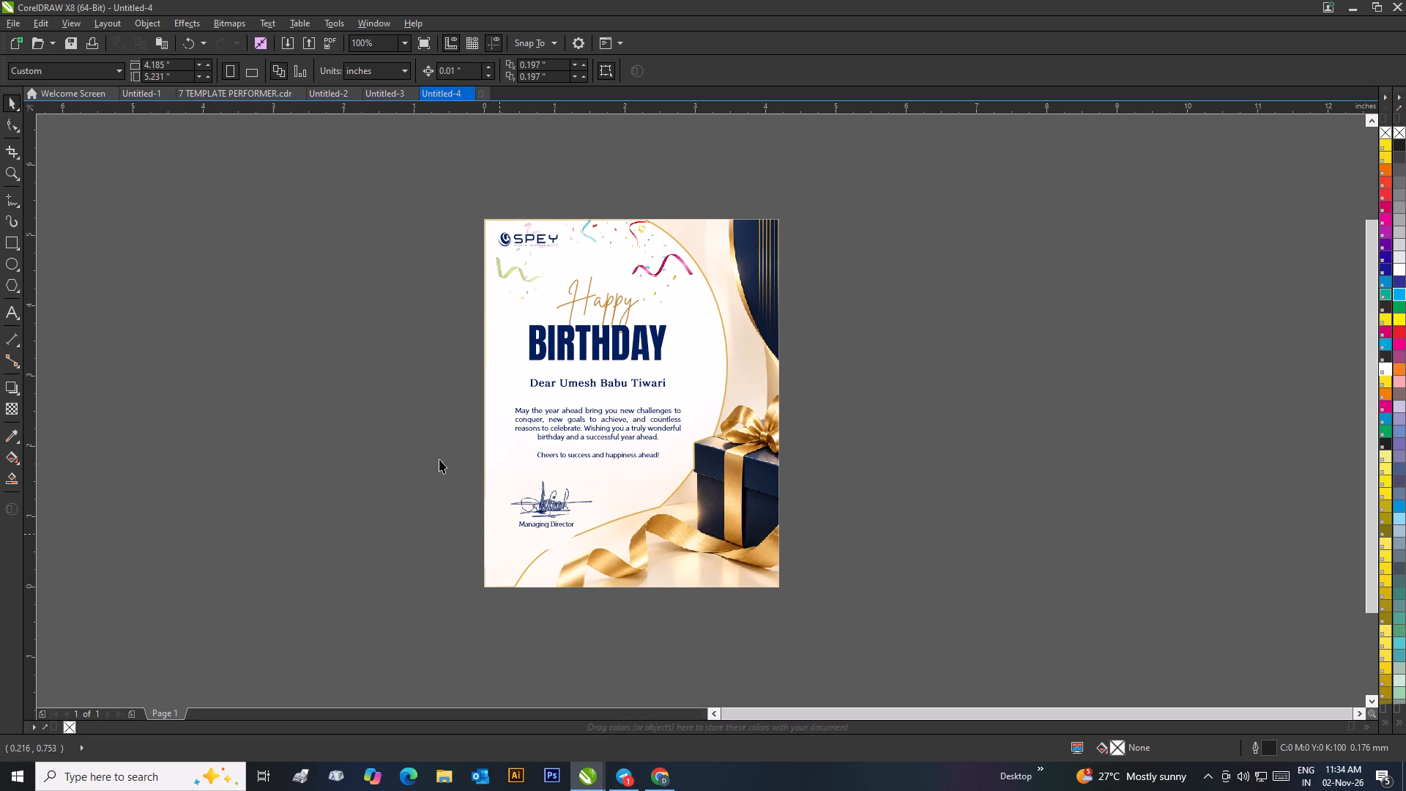
Export the fifth card as a JPG in RGB Color (24-bit), replacing the existing birthday card file named for its recipient.
click(18, 29)
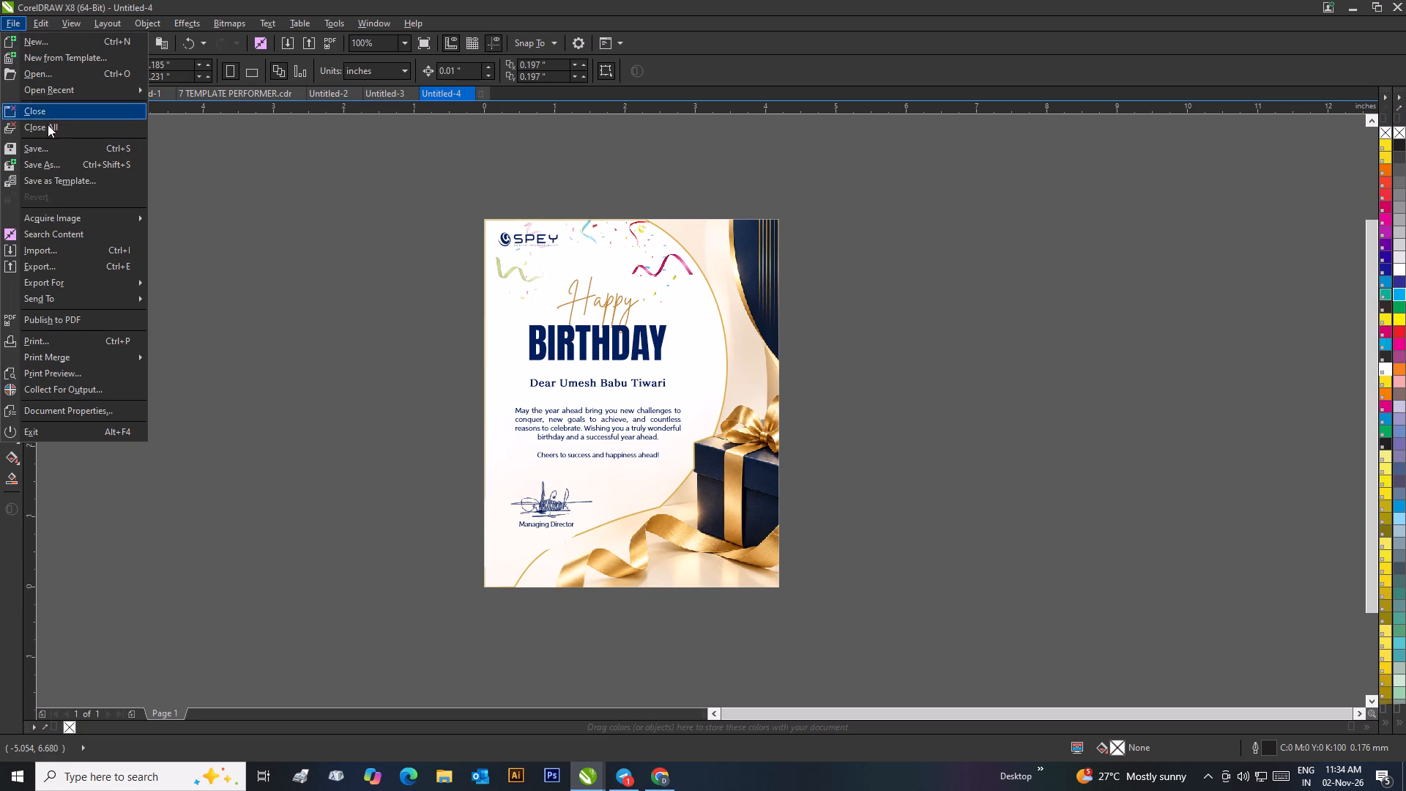
click(67, 266)
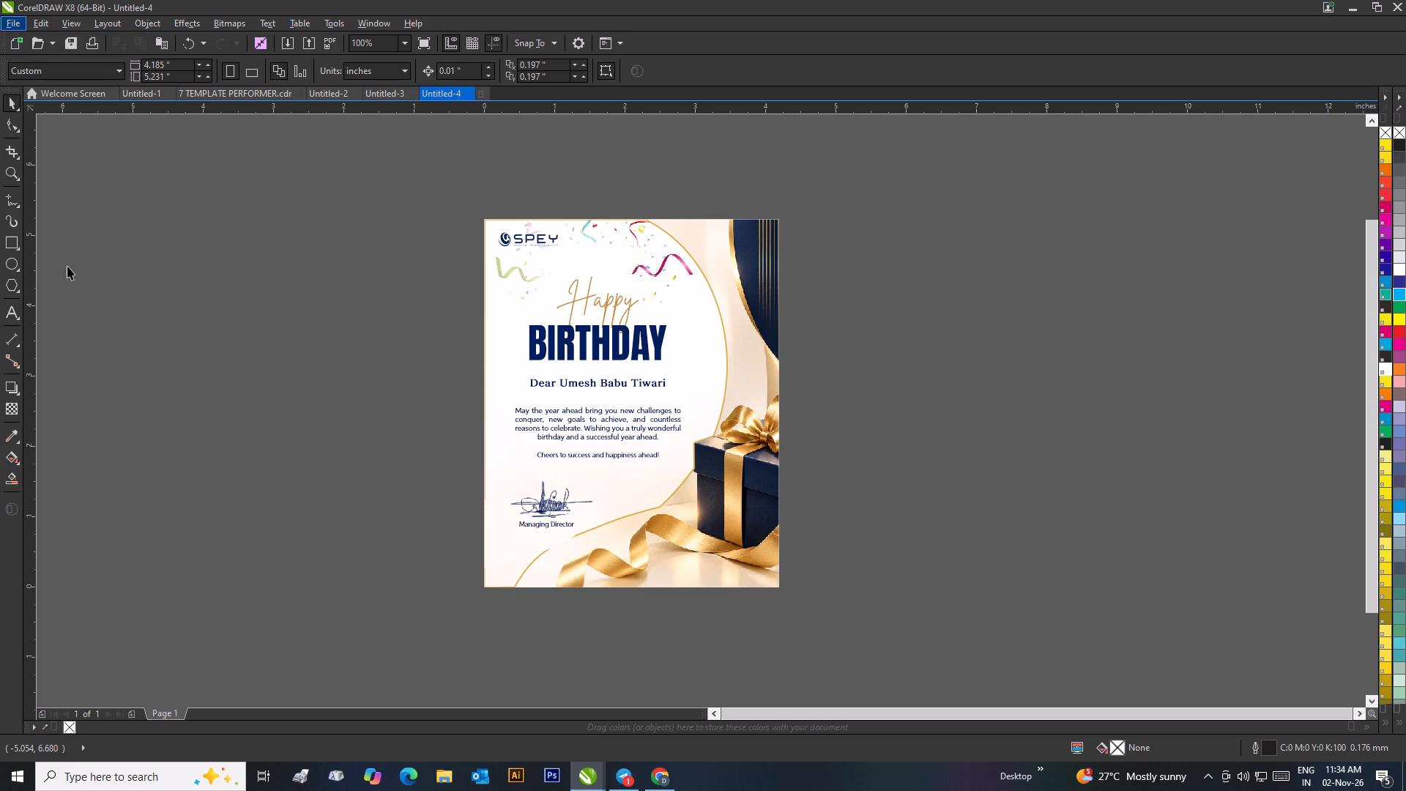
key(BackSpace)
text(birt)
click(226, 571)
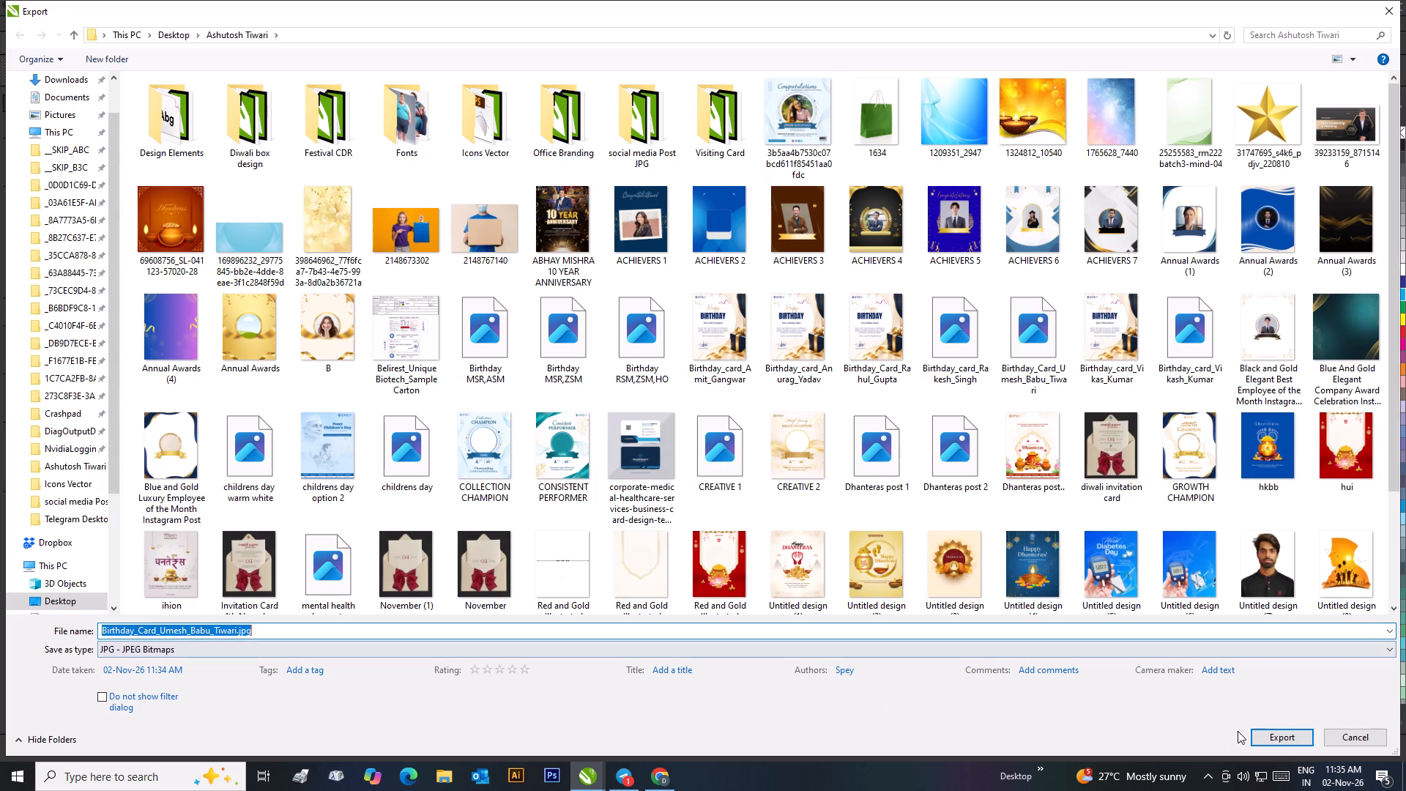
click(1280, 746)
click(740, 392)
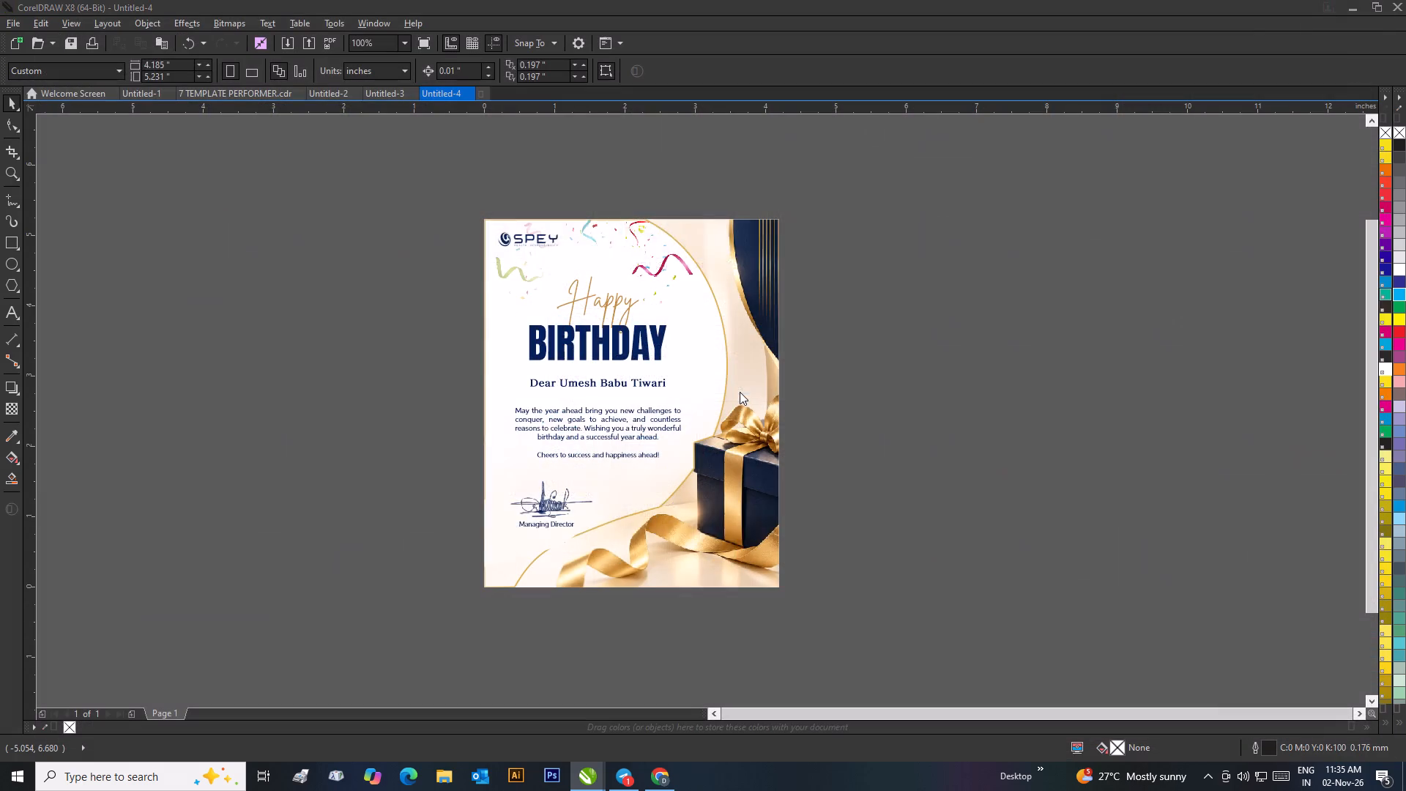
click(901, 323)
click(915, 345)
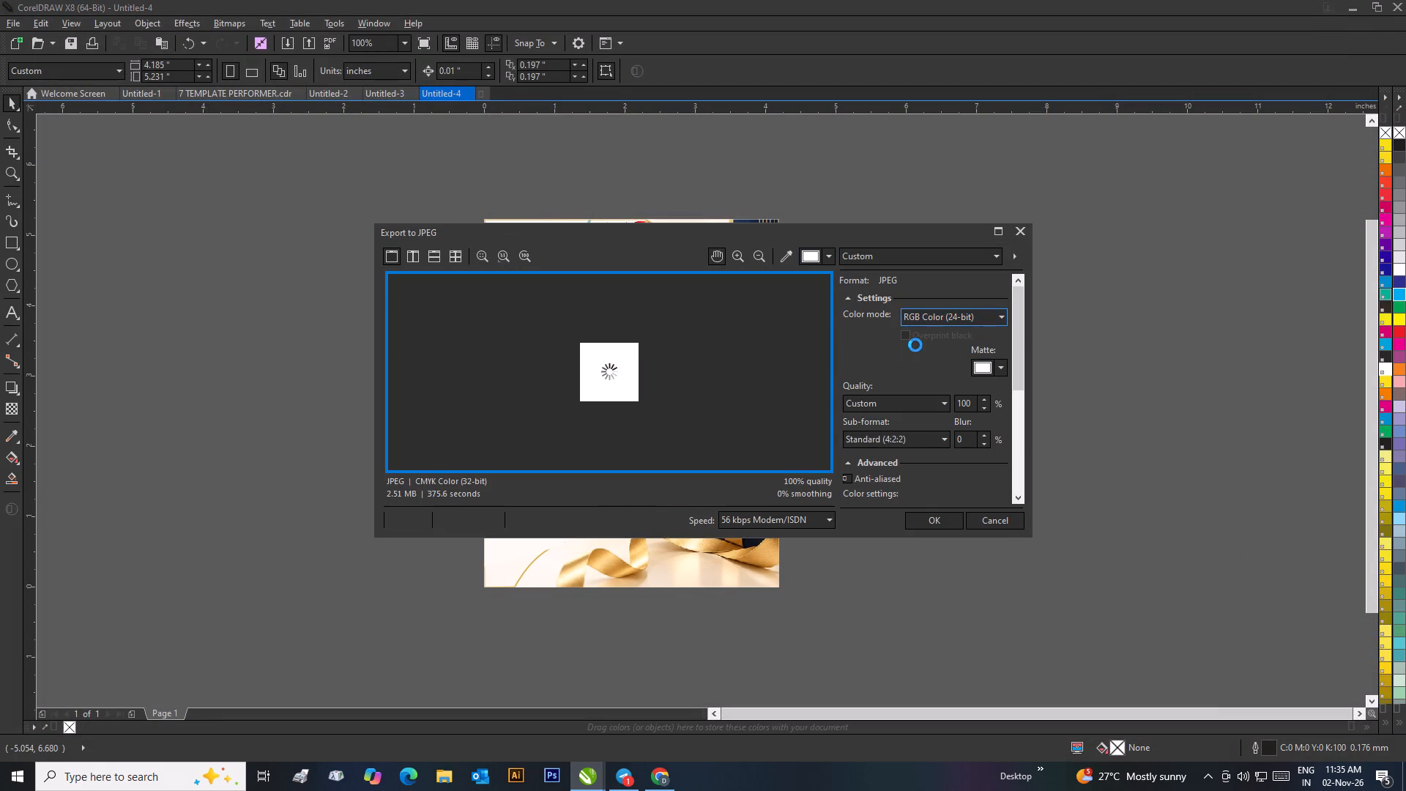
click(933, 518)
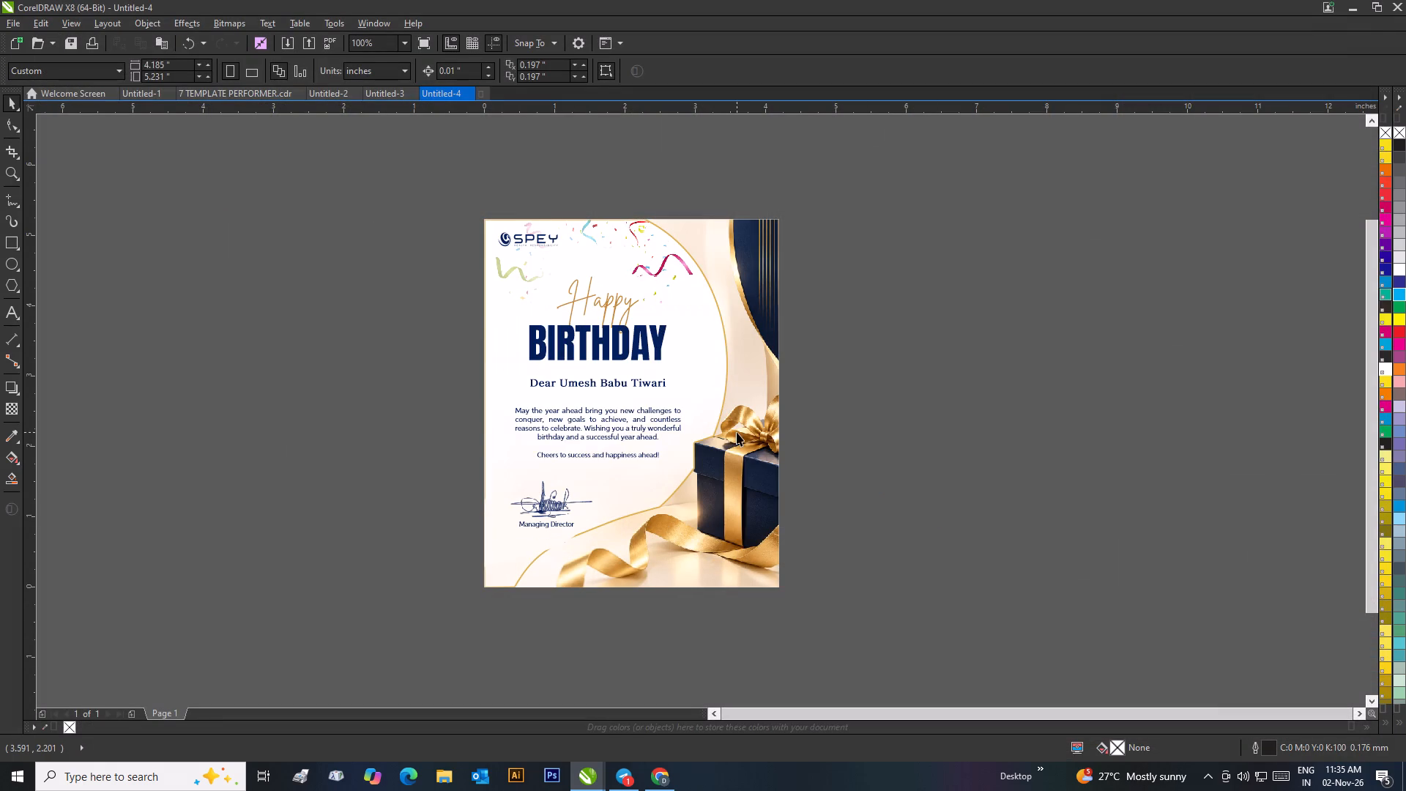
Replace the card in Untitled-4 with a copy of the sixth card from Untitled-3, centred on the page.
click(737, 432)
key(Delete)
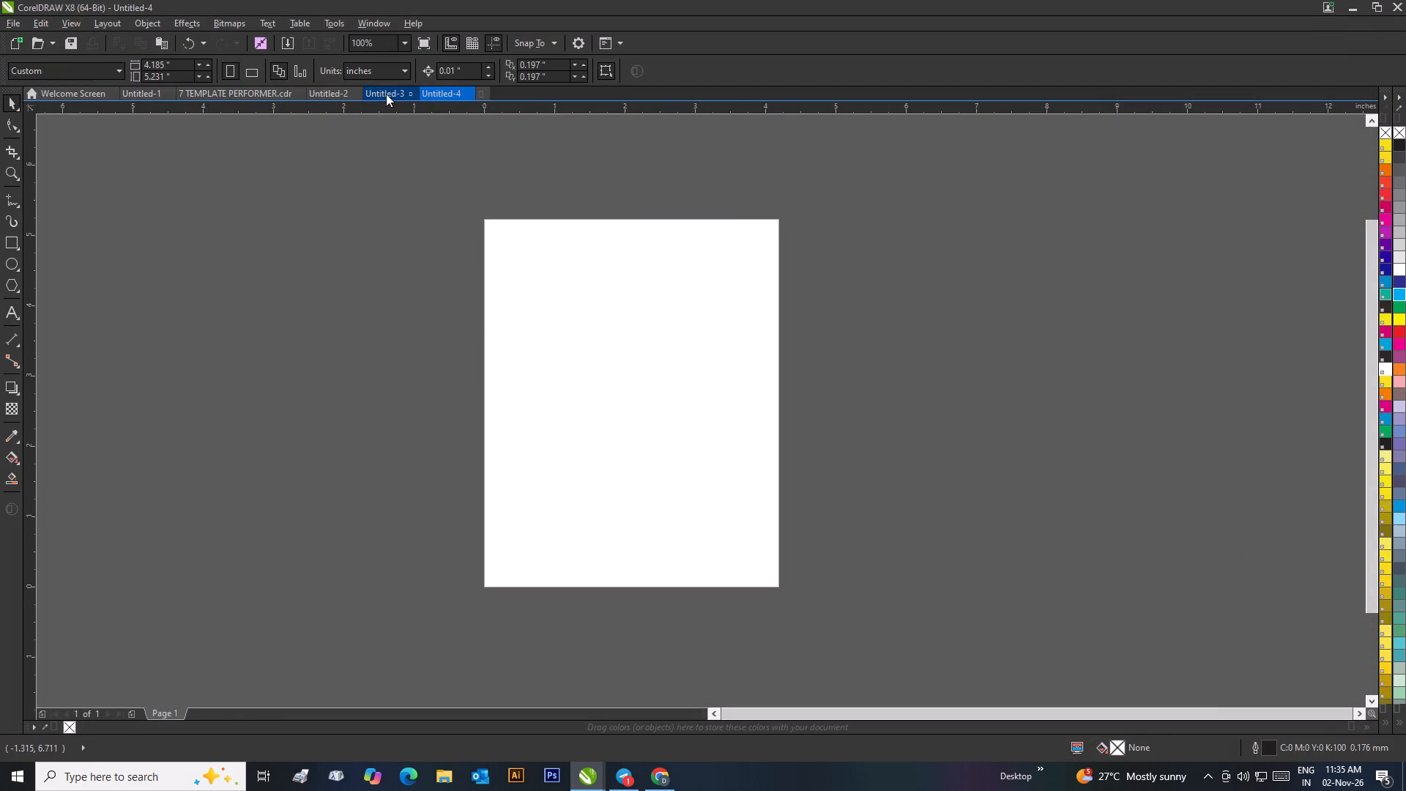
click(386, 94)
click(938, 337)
click(1169, 476)
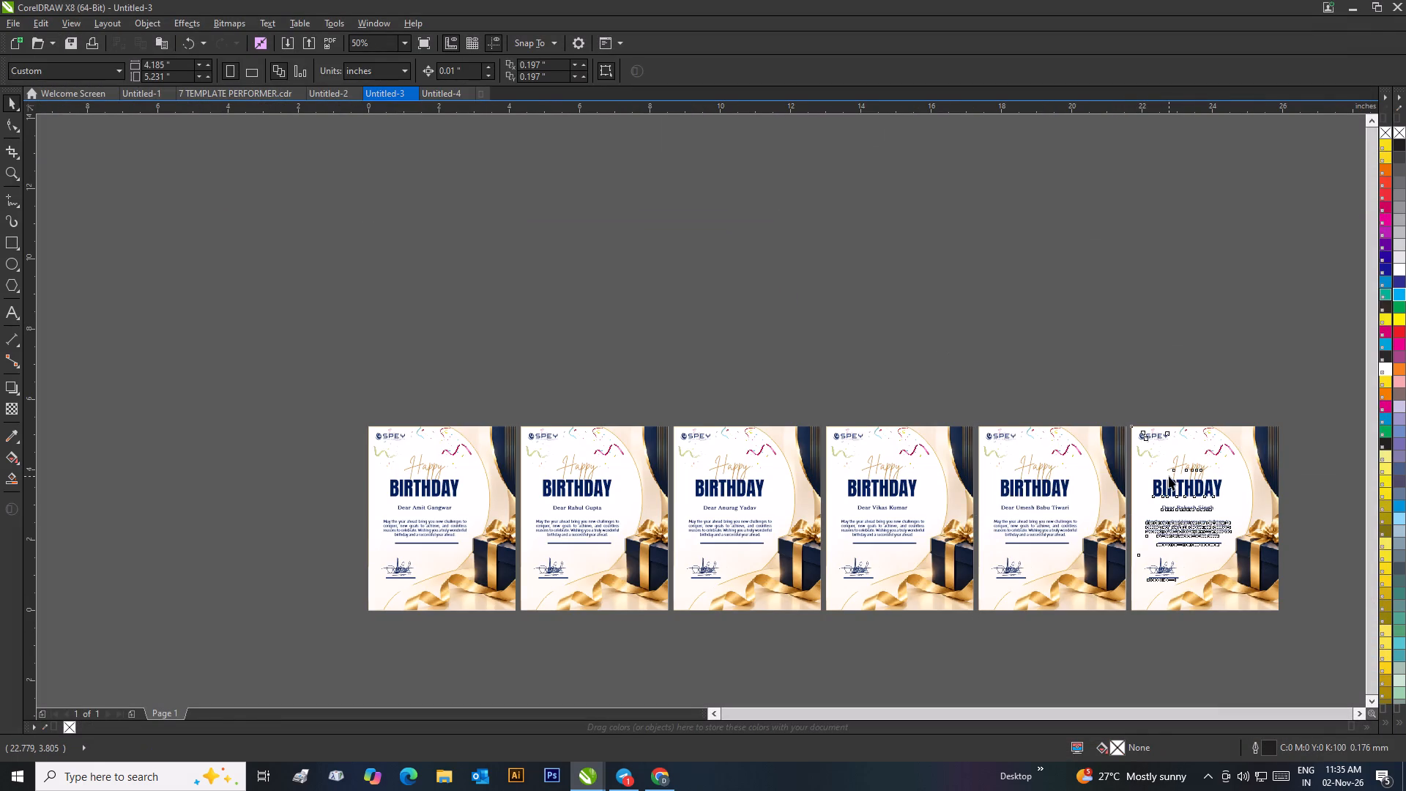
right_click(1169, 476)
click(1206, 250)
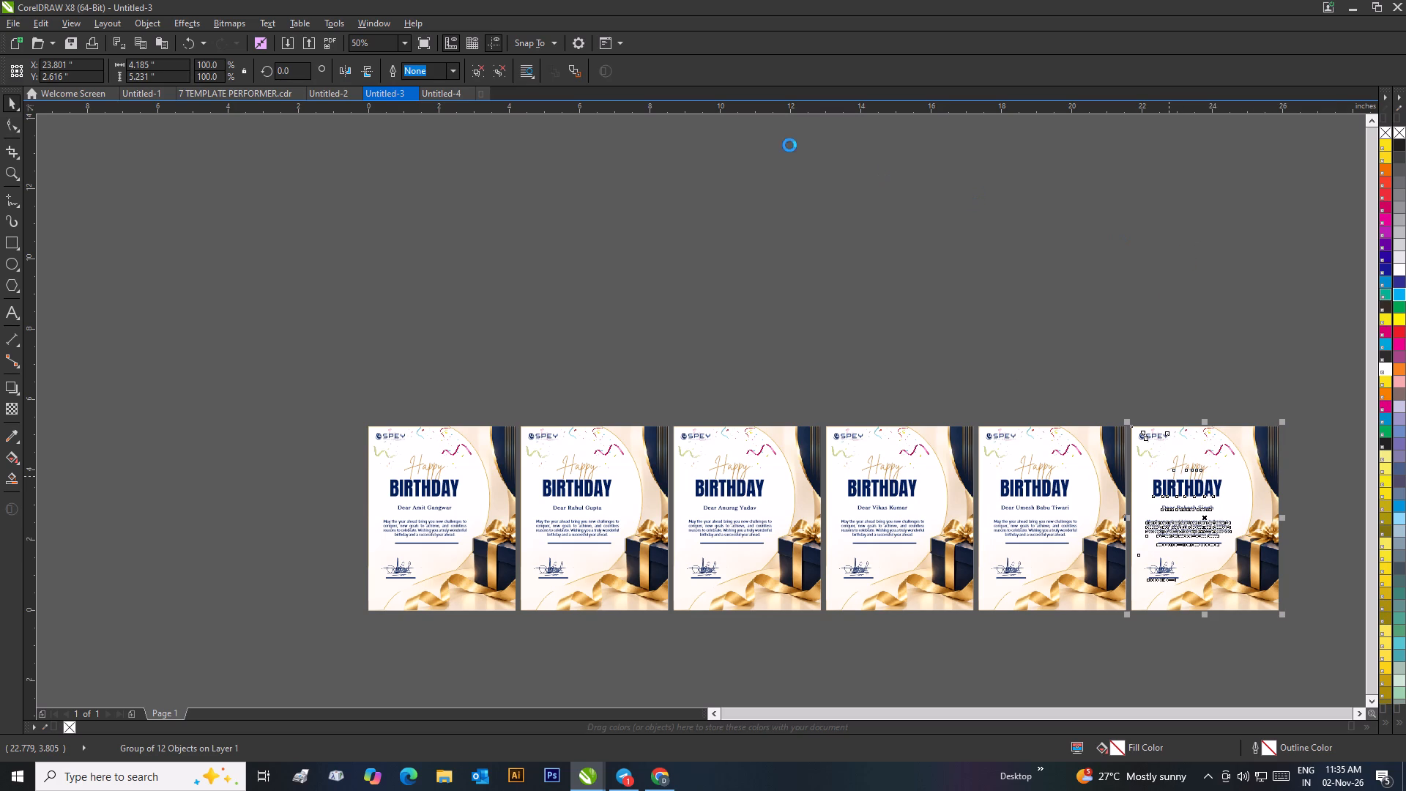
click(450, 89)
click(438, 86)
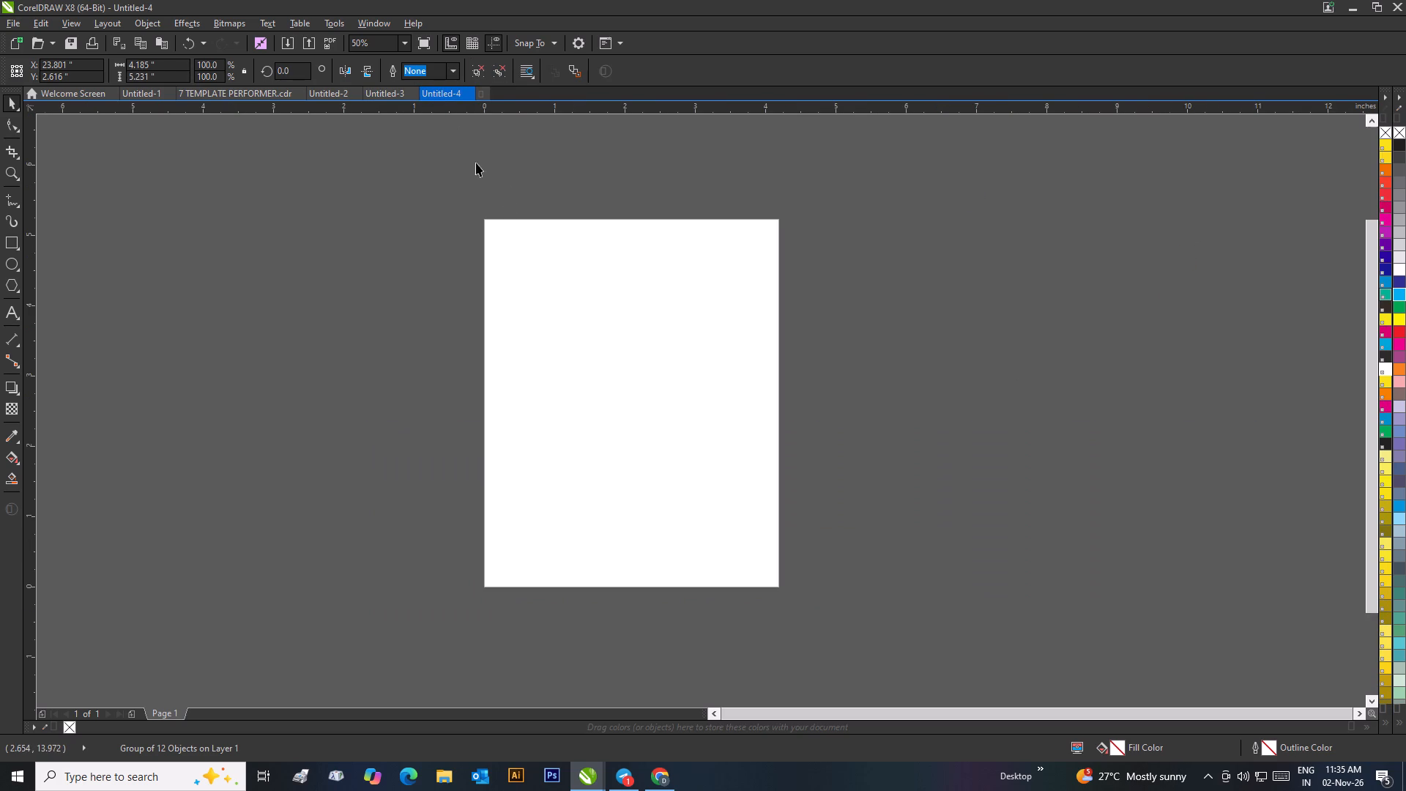
key(ctrl+v)
key(p)
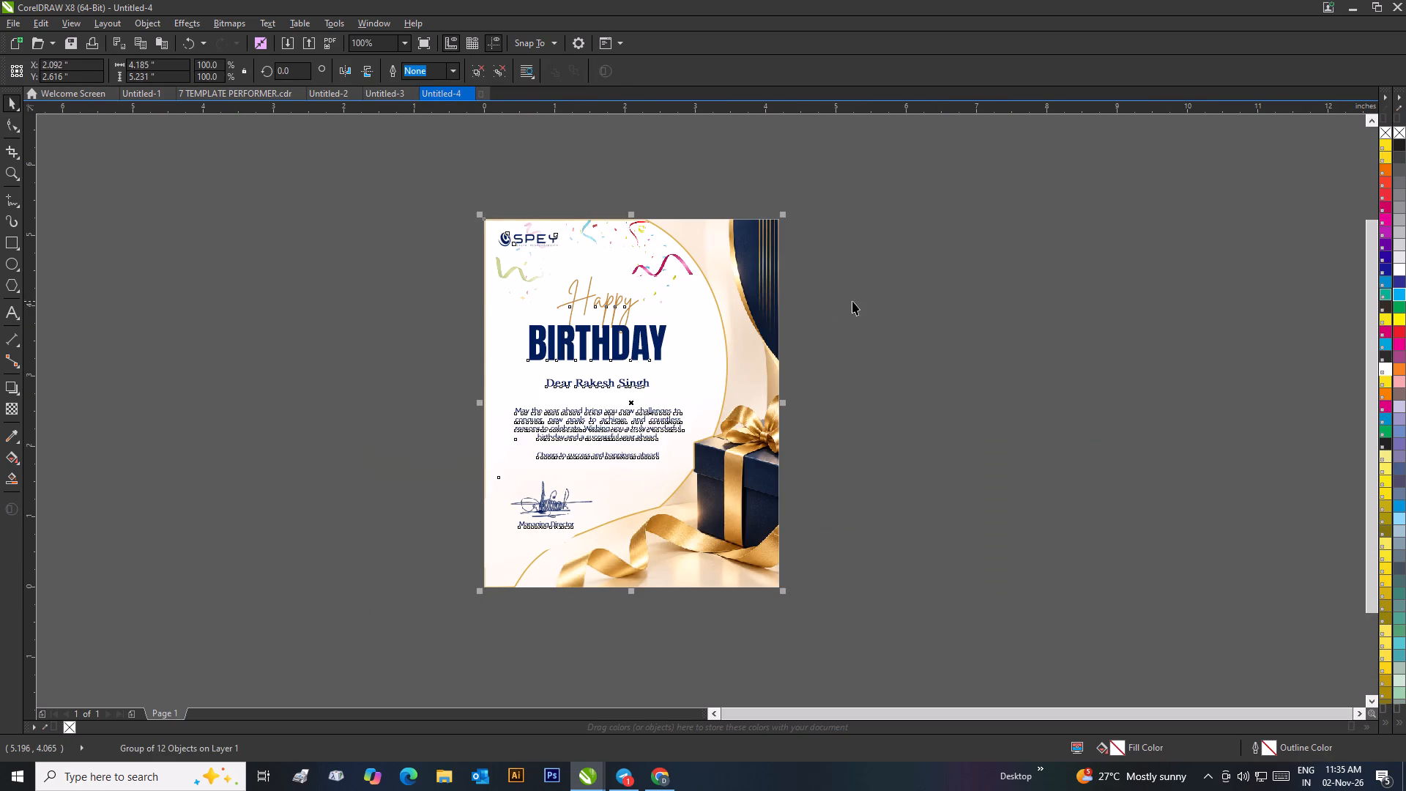
click(852, 301)
Start exporting the sixth card as a JPG and clear the suggested file name.
click(7, 23)
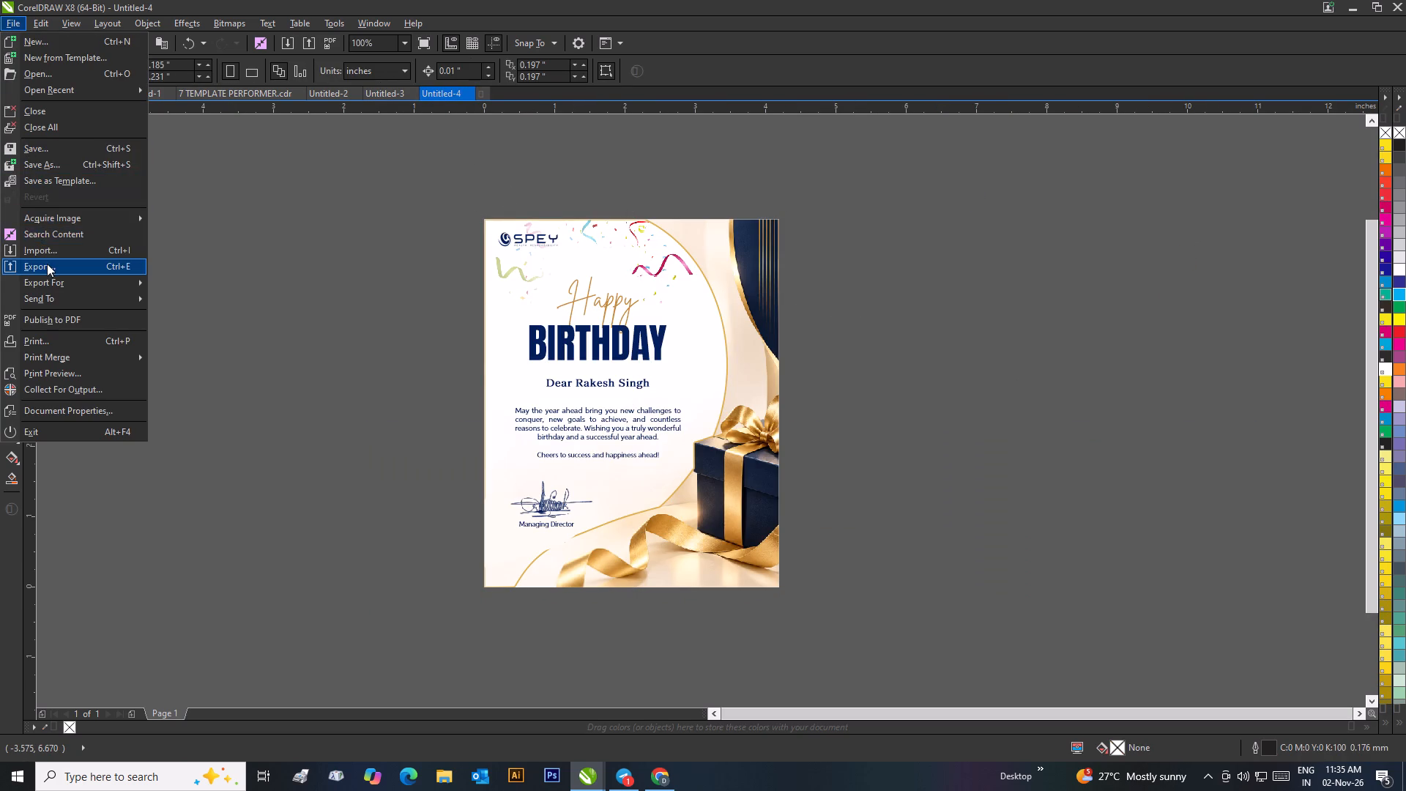
click(47, 264)
key(BackSpace)
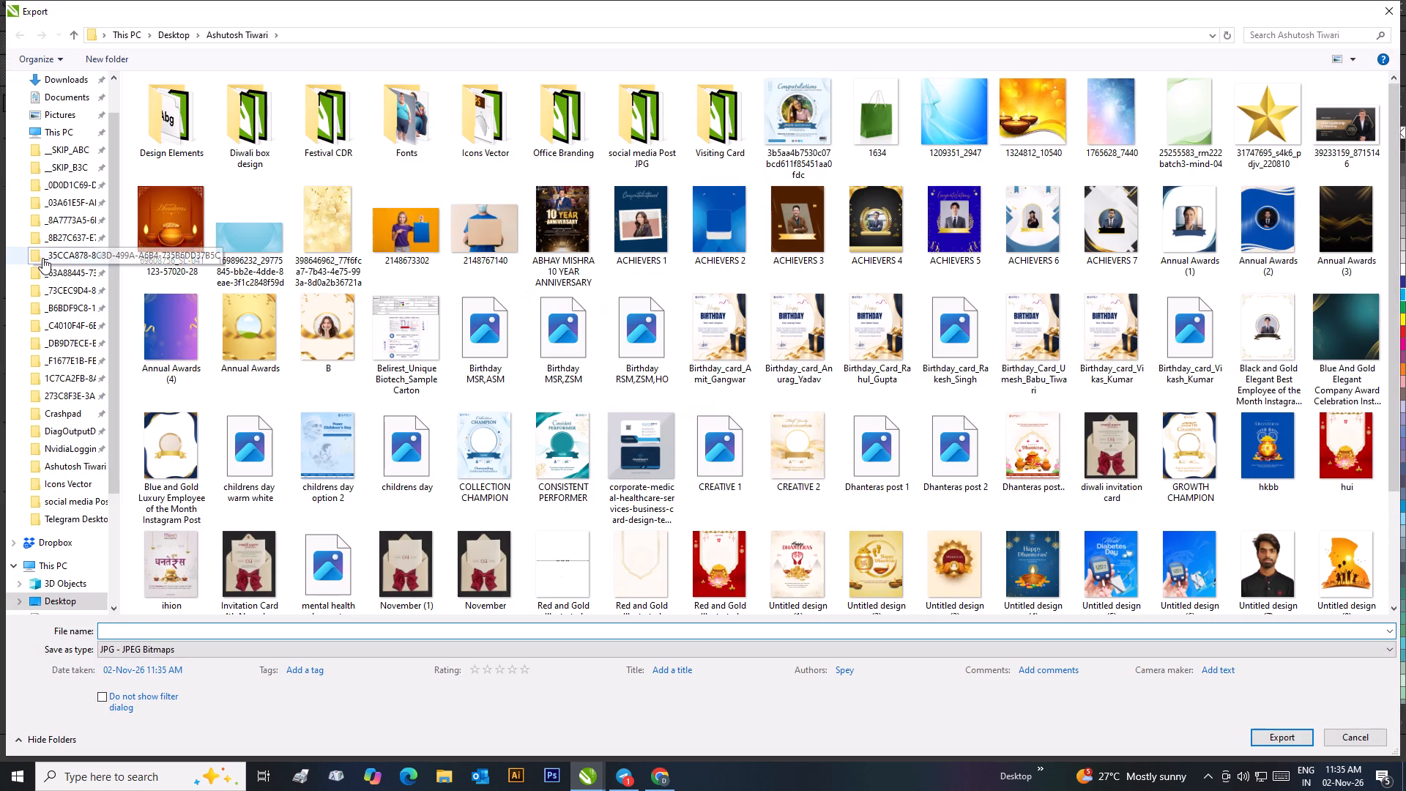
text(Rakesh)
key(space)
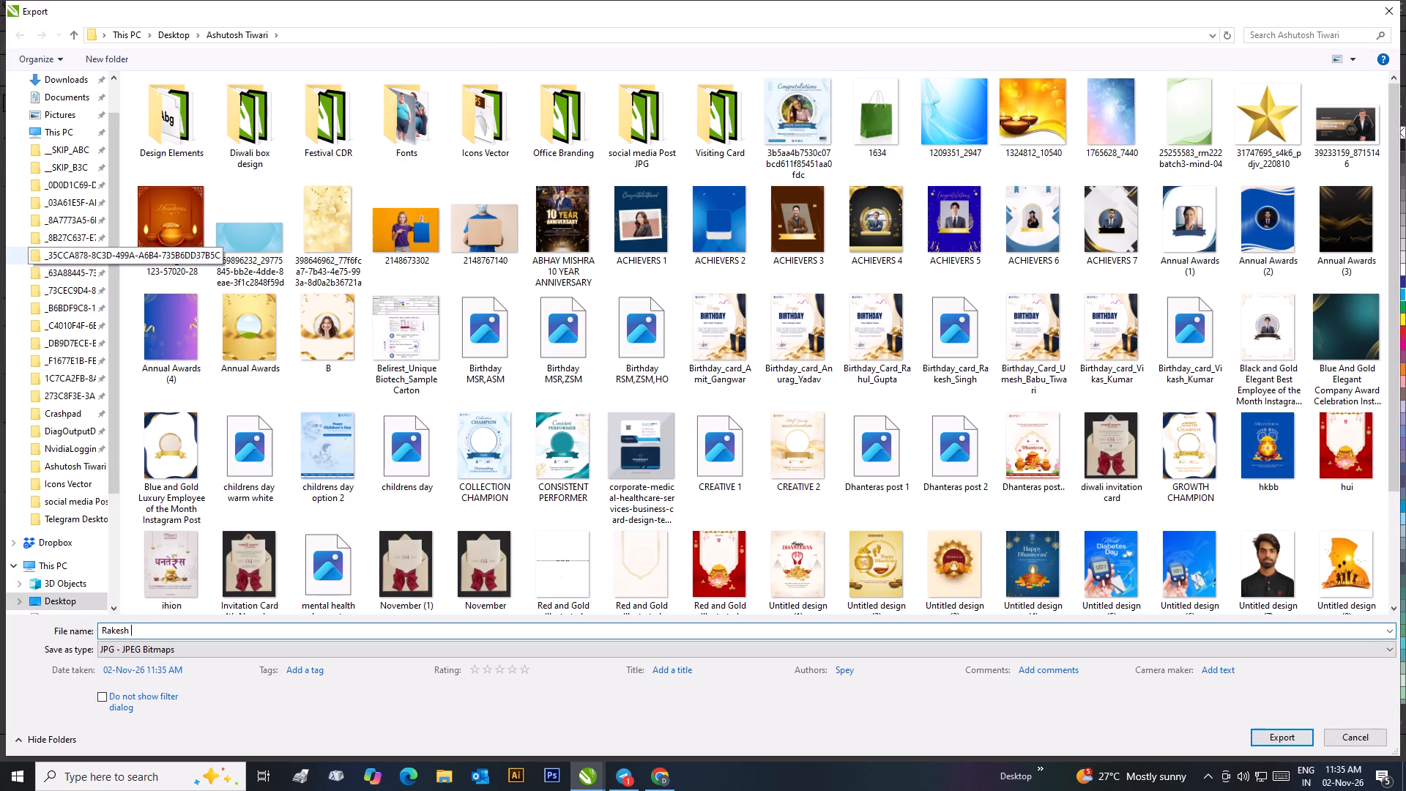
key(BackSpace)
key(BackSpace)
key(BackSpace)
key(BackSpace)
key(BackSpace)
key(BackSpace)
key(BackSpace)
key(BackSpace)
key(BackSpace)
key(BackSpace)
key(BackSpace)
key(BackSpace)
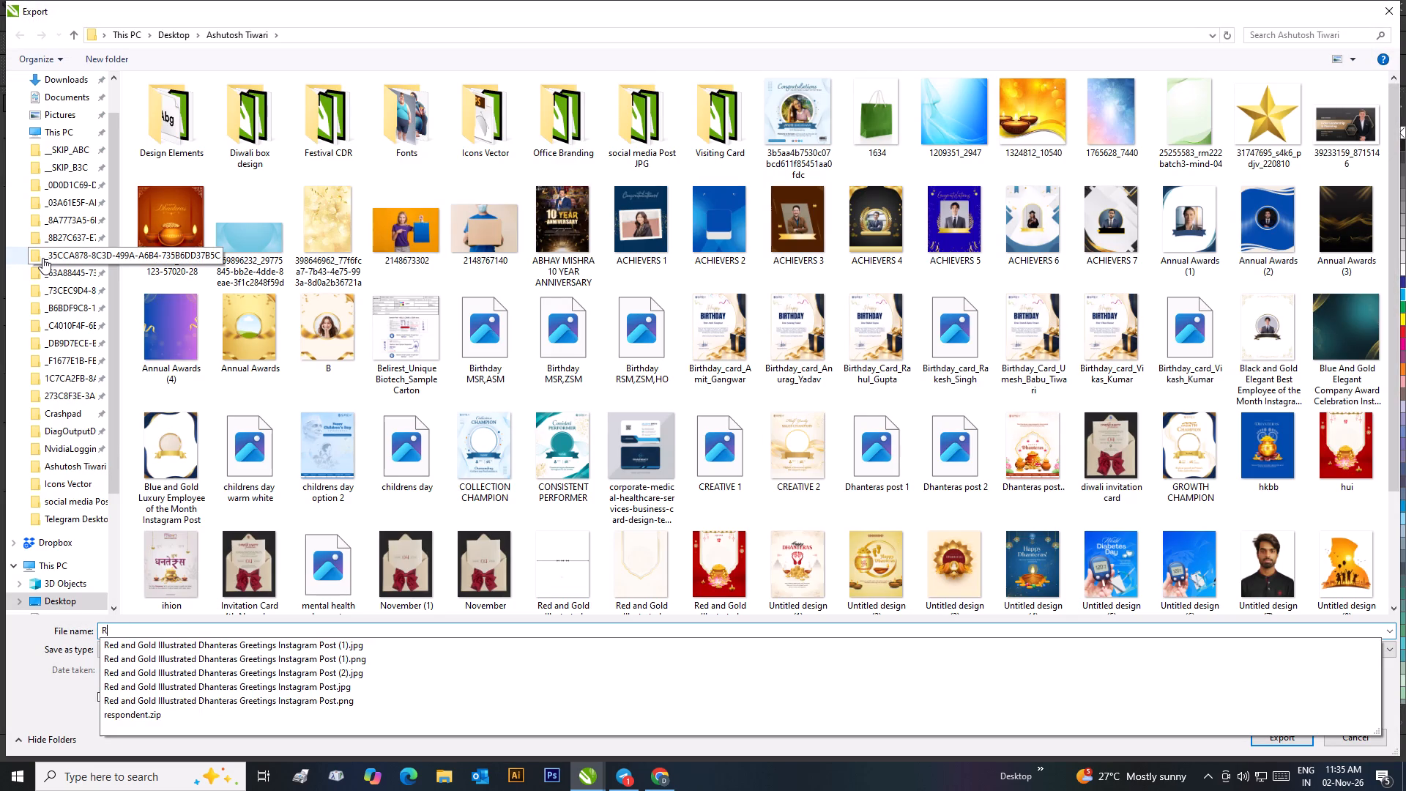
Export the sixth card in RGB Color (24-bit), replacing the existing birthday card JPG named for its recipient.
text(birt)
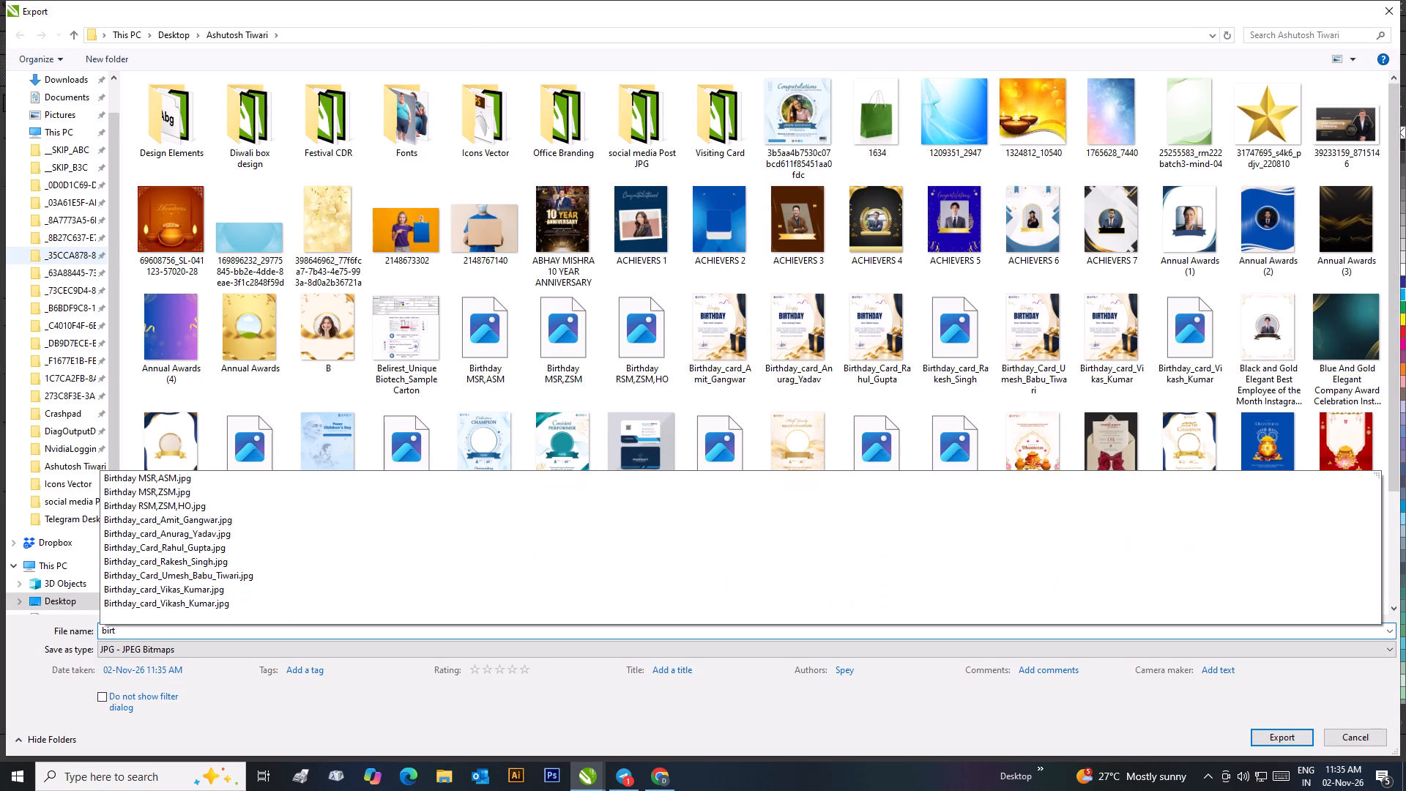
click(169, 565)
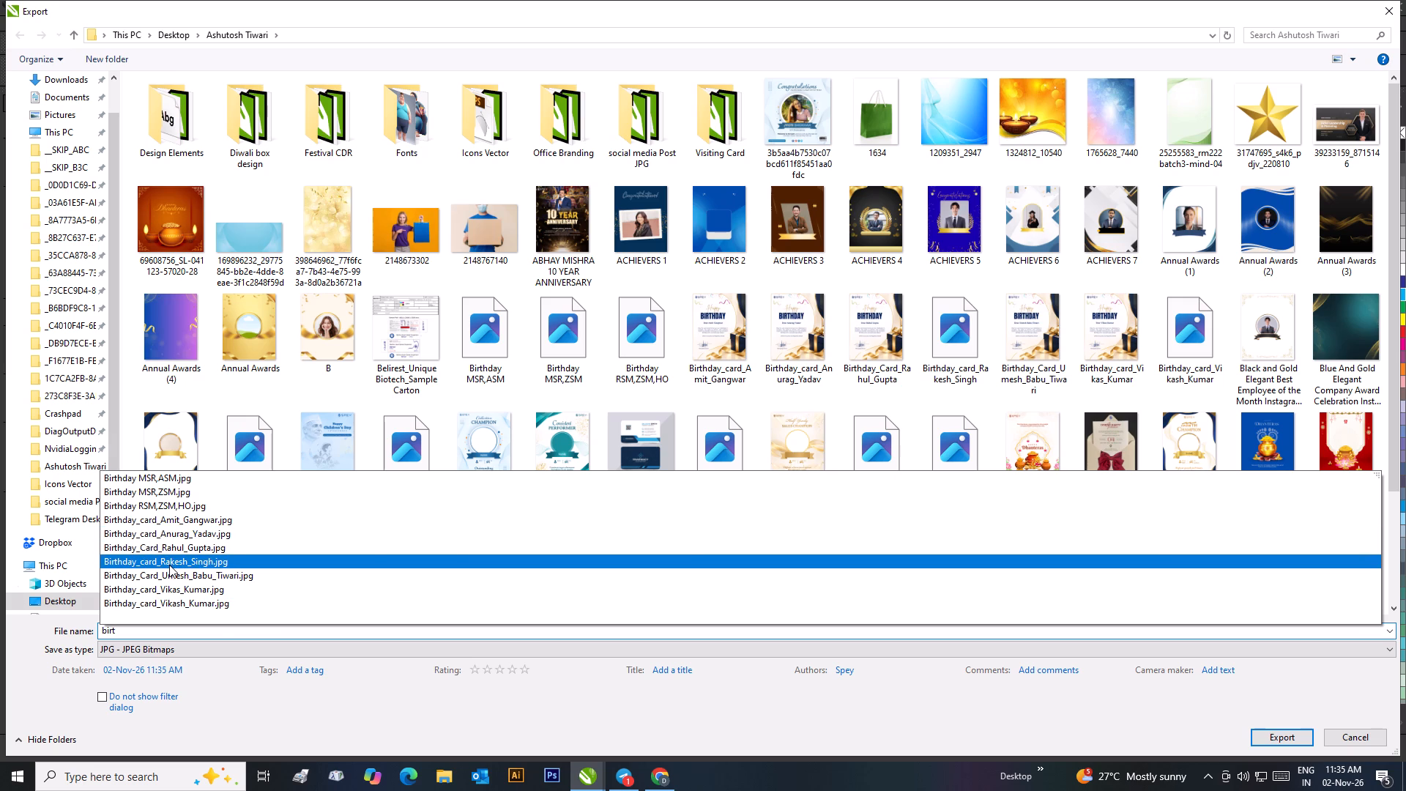
click(1279, 740)
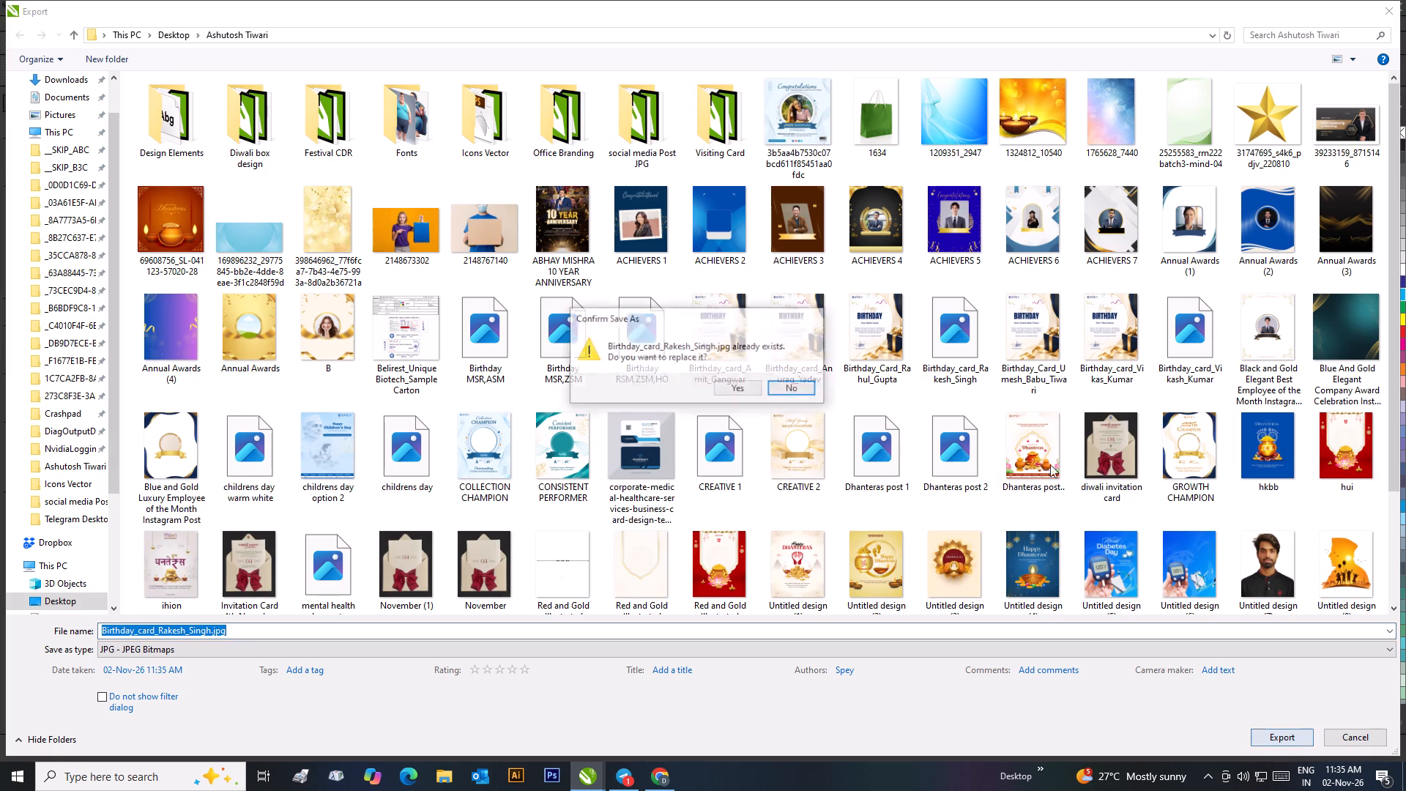
click(737, 391)
click(932, 321)
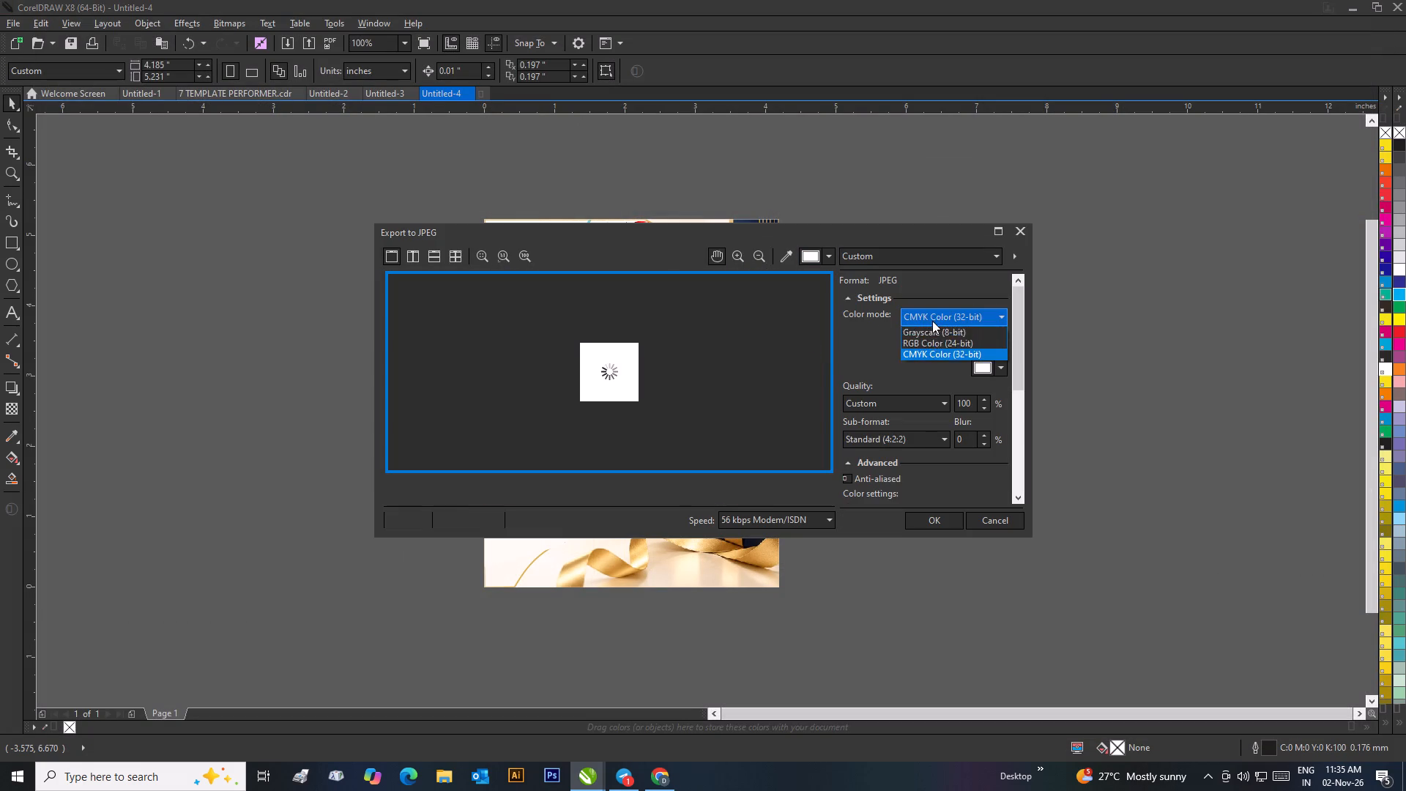
click(924, 343)
click(935, 521)
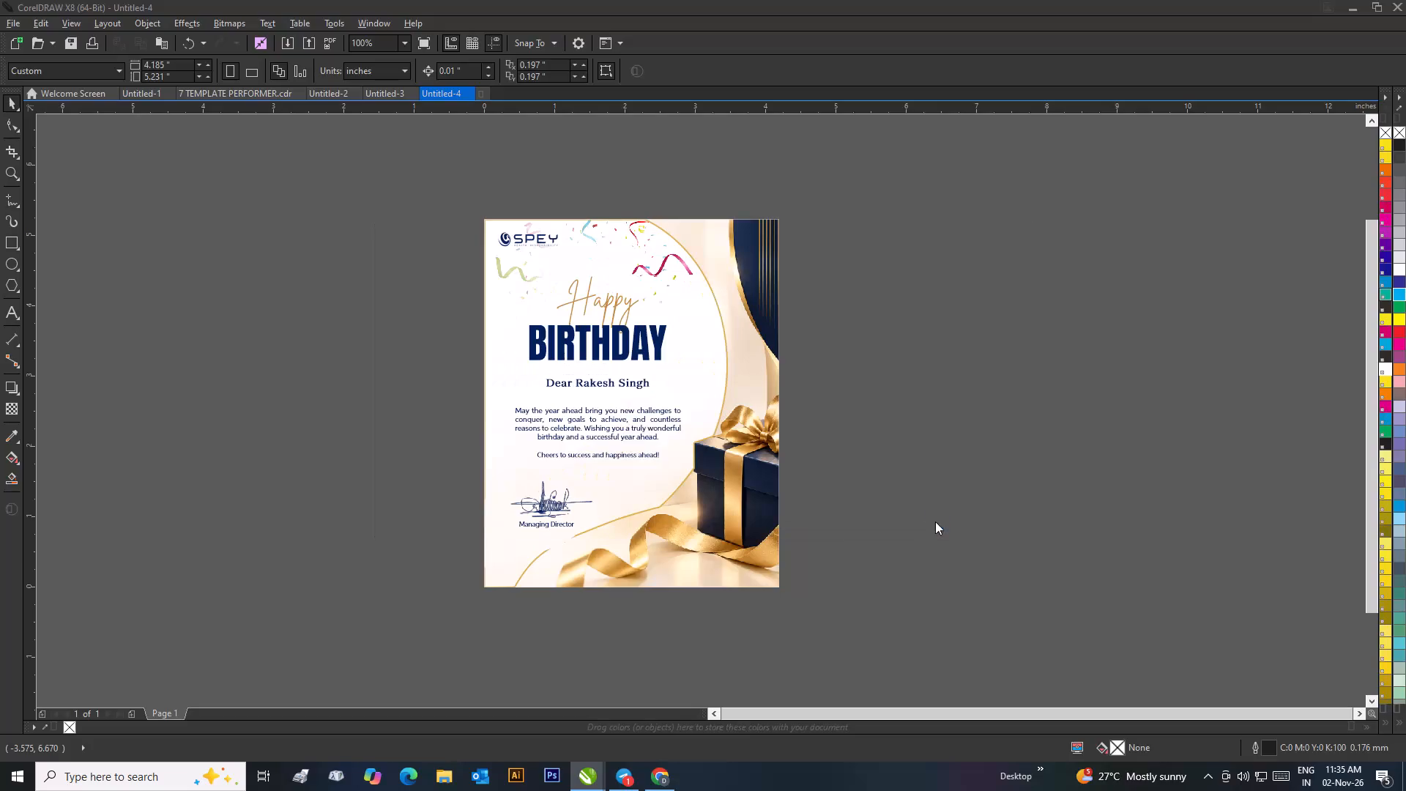
Delete the sixth card from the page in Untitled-4.
click(850, 508)
click(566, 418)
key(Delete)
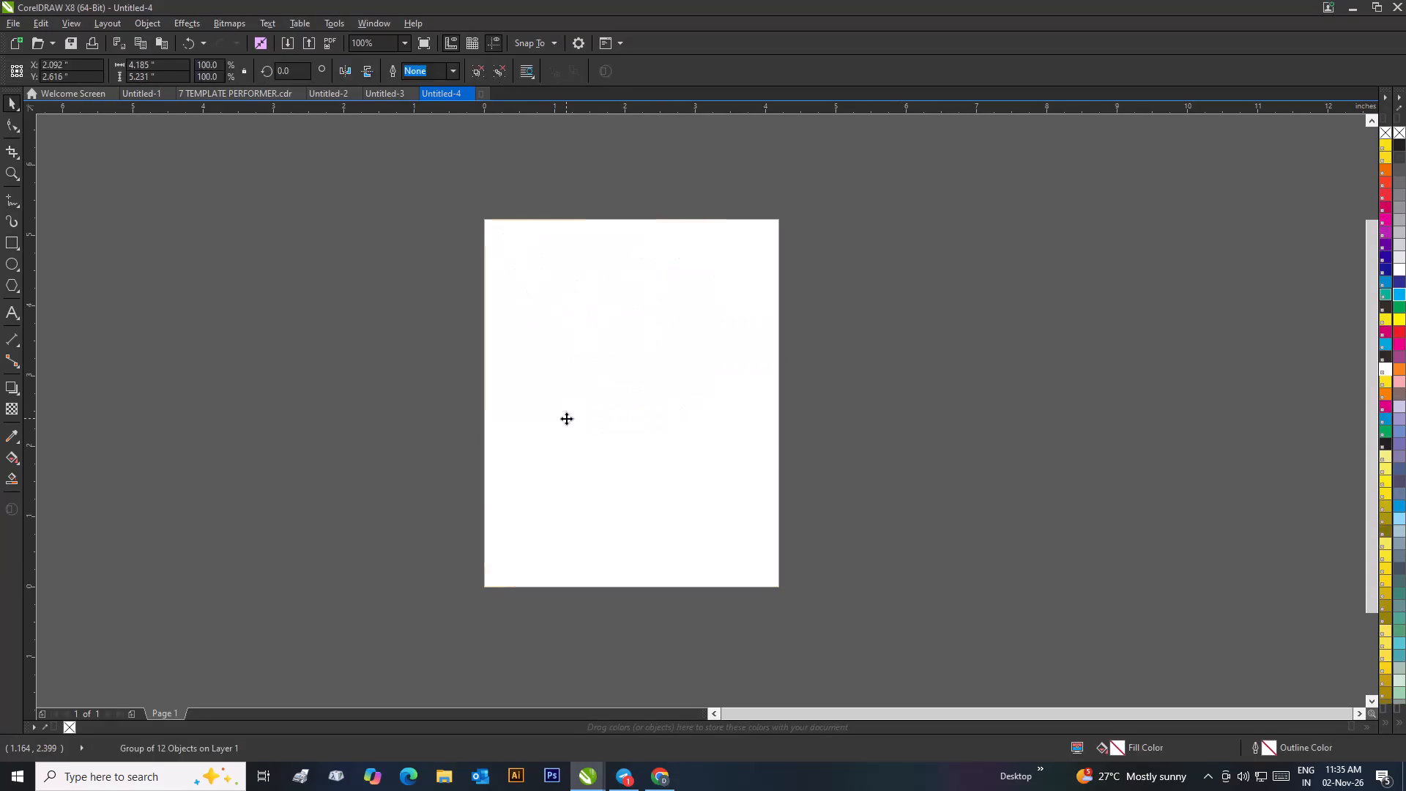
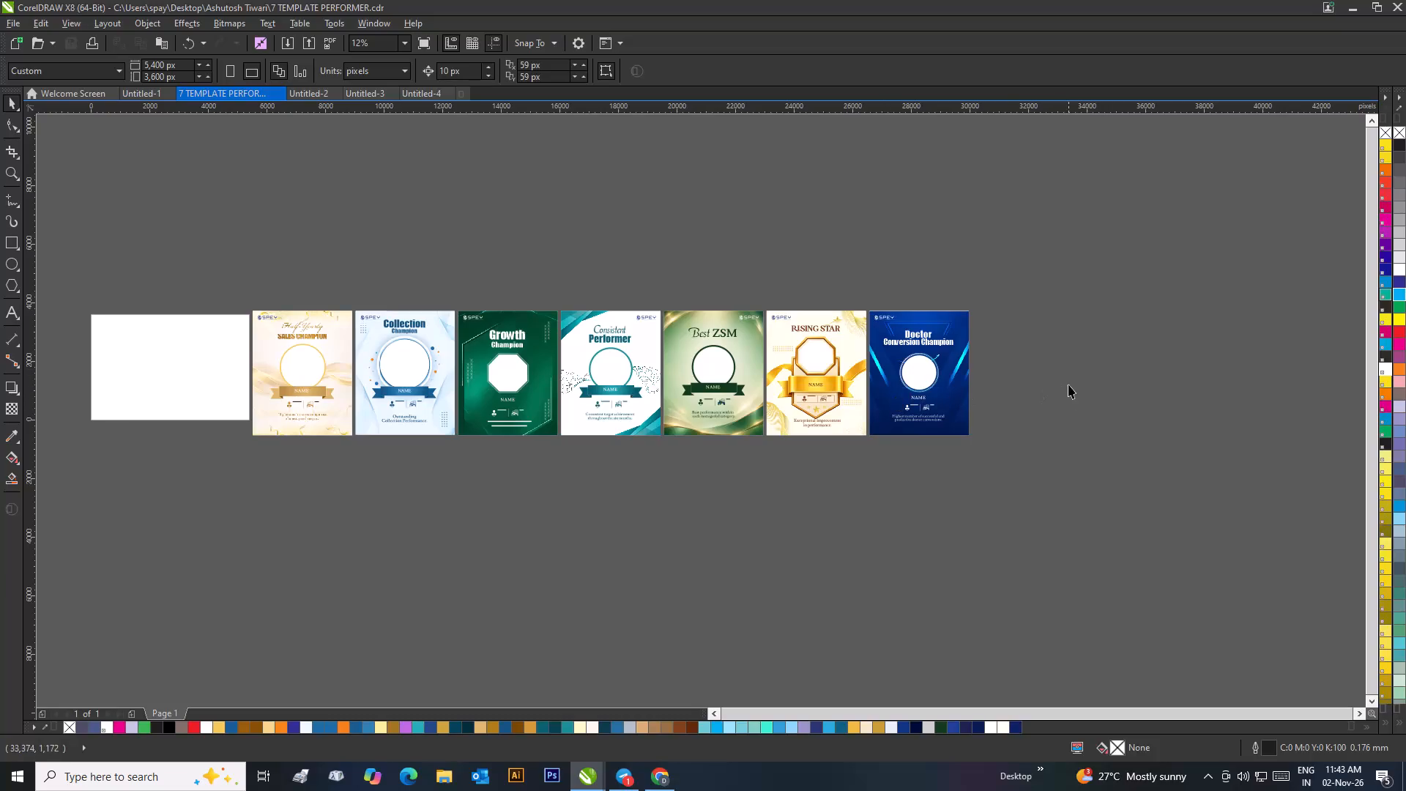
Look over the seven award templates in 7 TEMPLATE PERFORMER.cdr, from Half-Yearly Sales Champion to Doctor Conversion Champion.
scroll(896, 384, up, 1)
click(921, 379)
scroll(906, 385, down, 1)
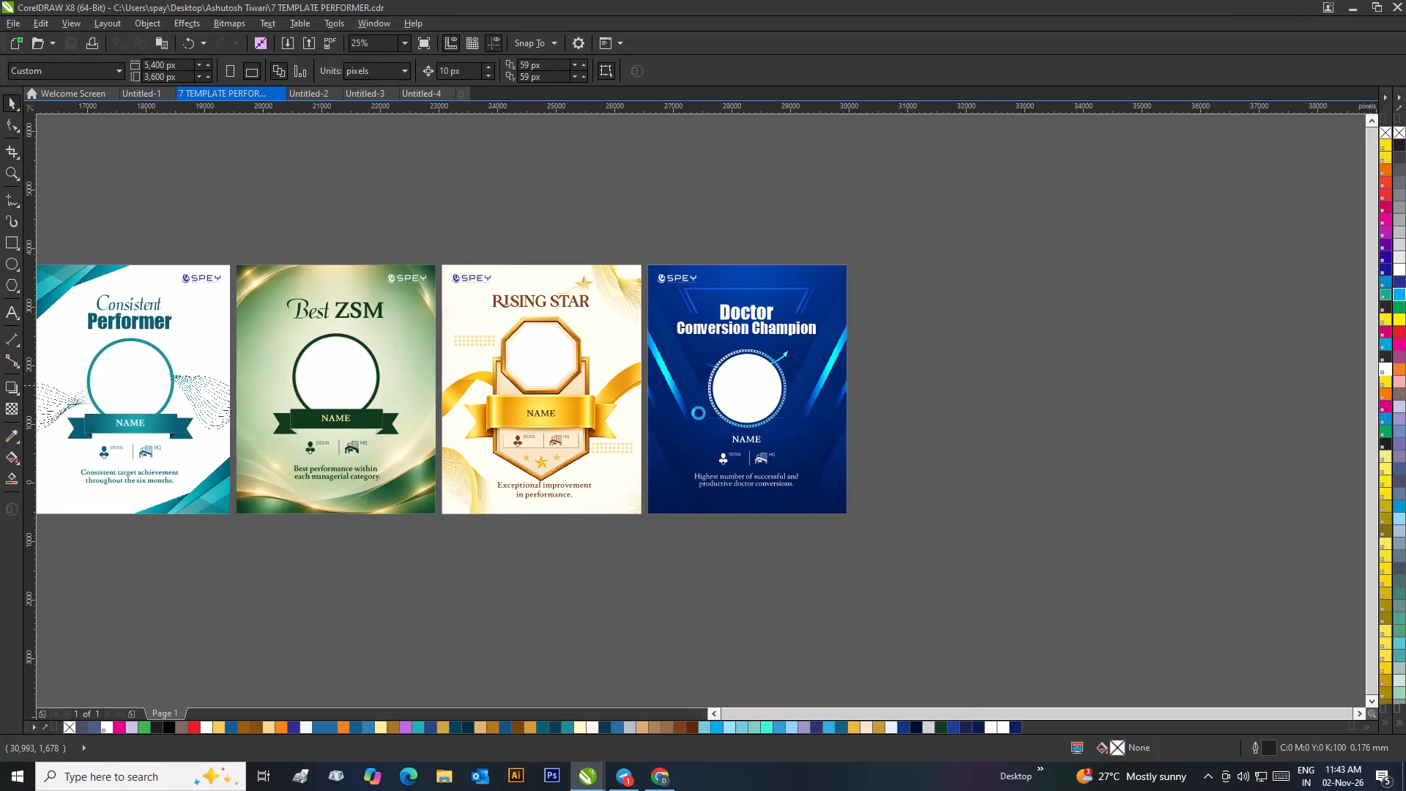
scroll(424, 453, up, 1)
scroll(715, 412, down, 1)
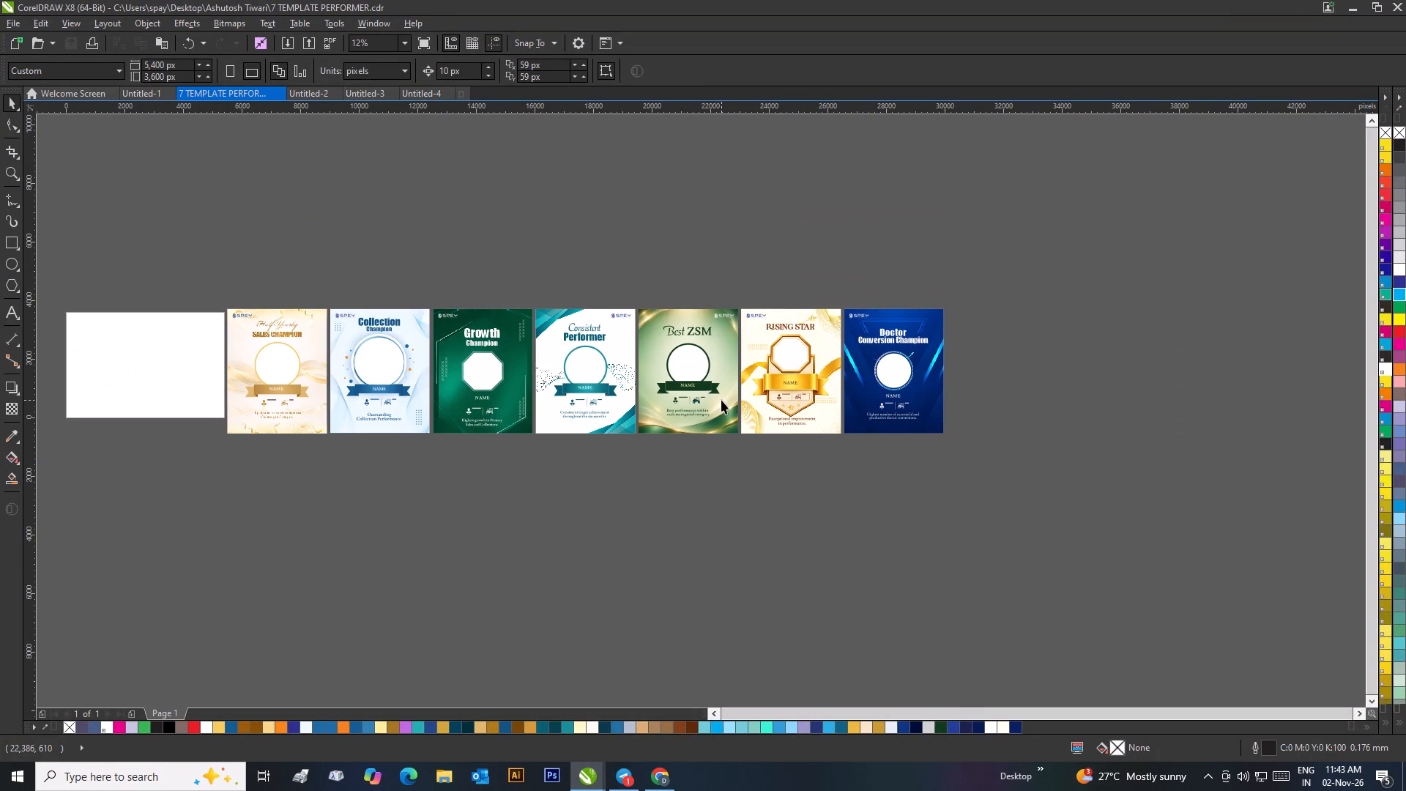
scroll(439, 343, up, 1)
scroll(697, 417, down, 1)
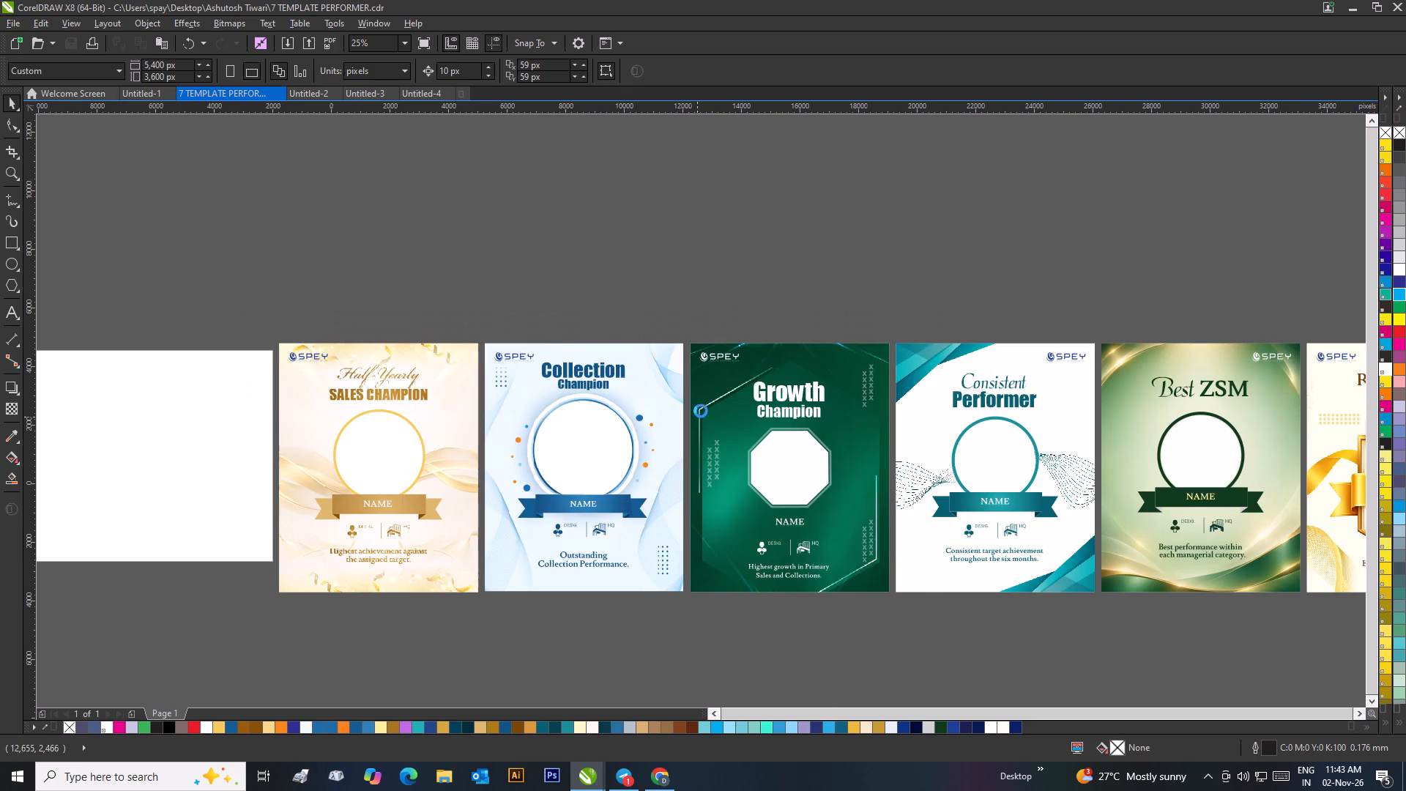
scroll(660, 444, up, 1)
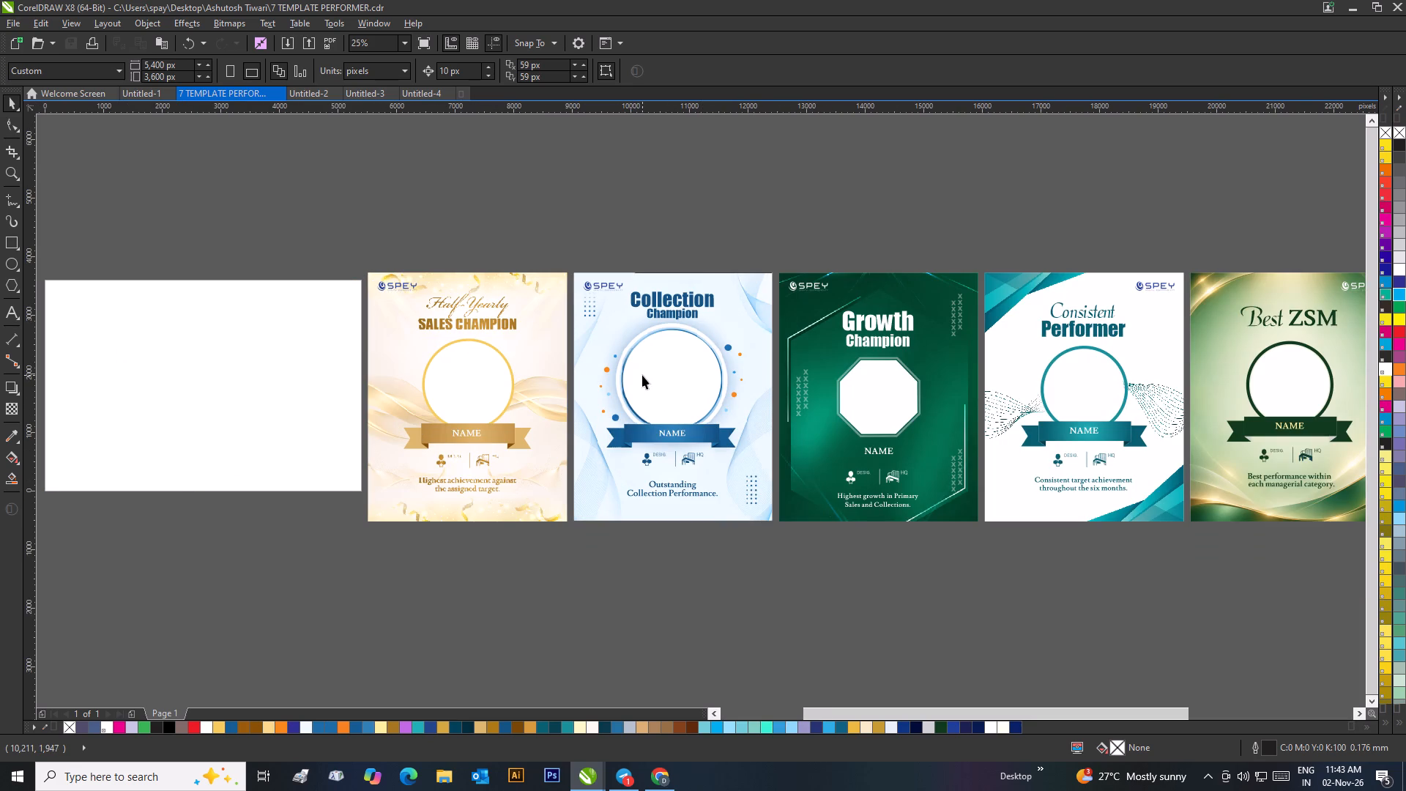
scroll(642, 375, down, 2)
scroll(897, 410, up, 1)
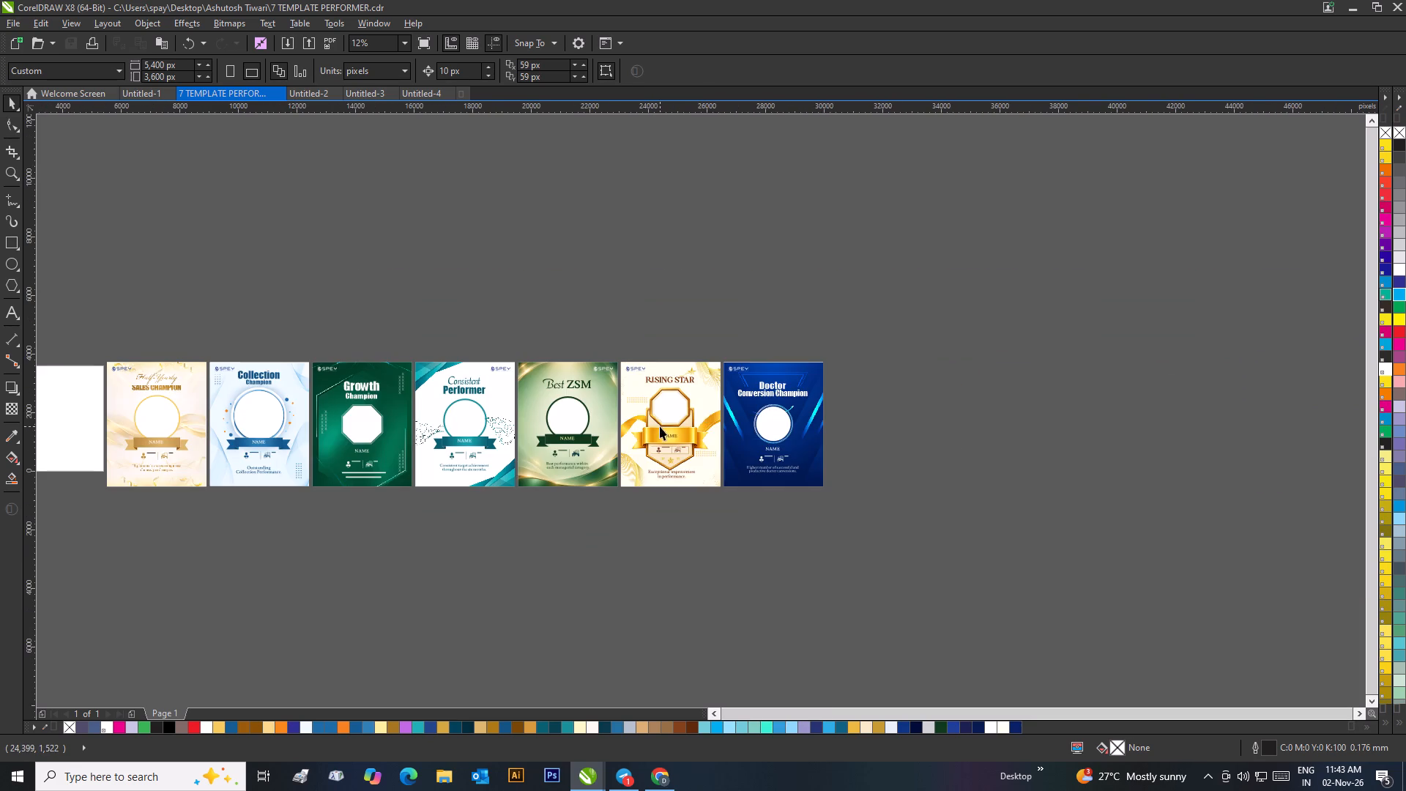
scroll(659, 425, up, 1)
scroll(702, 412, down, 2)
scroll(499, 383, up, 1)
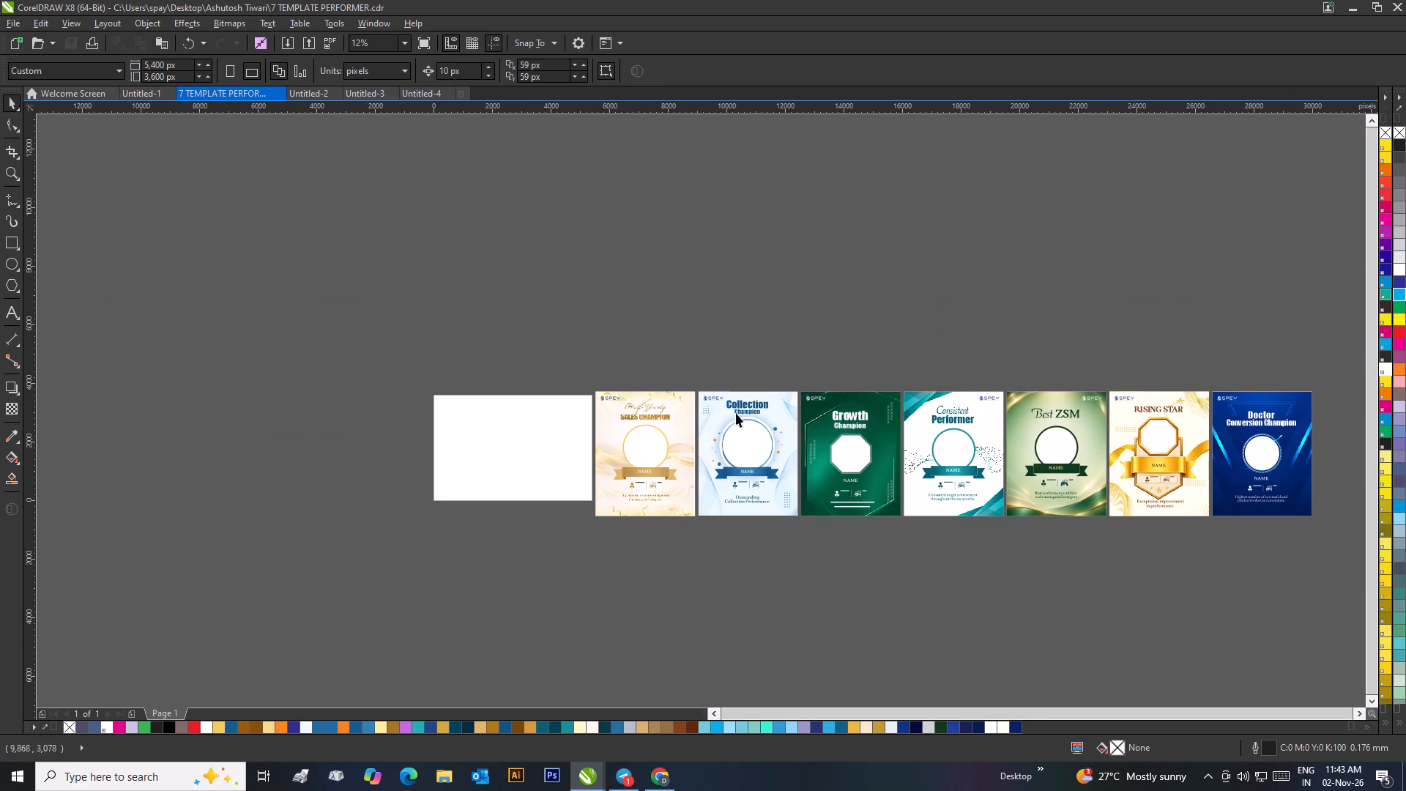
scroll(806, 439, up, 1)
scroll(636, 486, up, 1)
scroll(699, 411, down, 1)
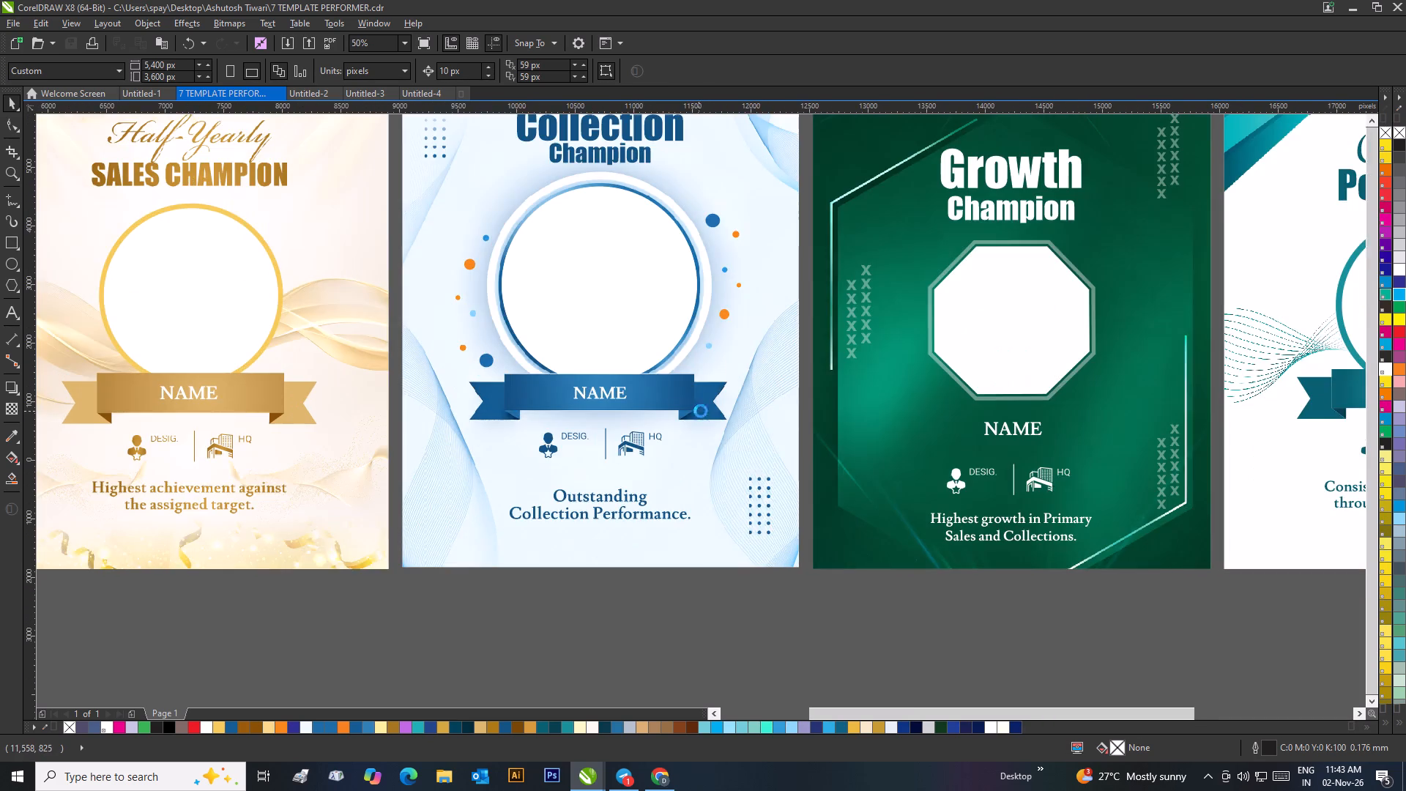
Capture a screen snip framing the Half-Yearly Sales Champion, Collection Champion and Growth Champion templates.
key(shift+super+s)
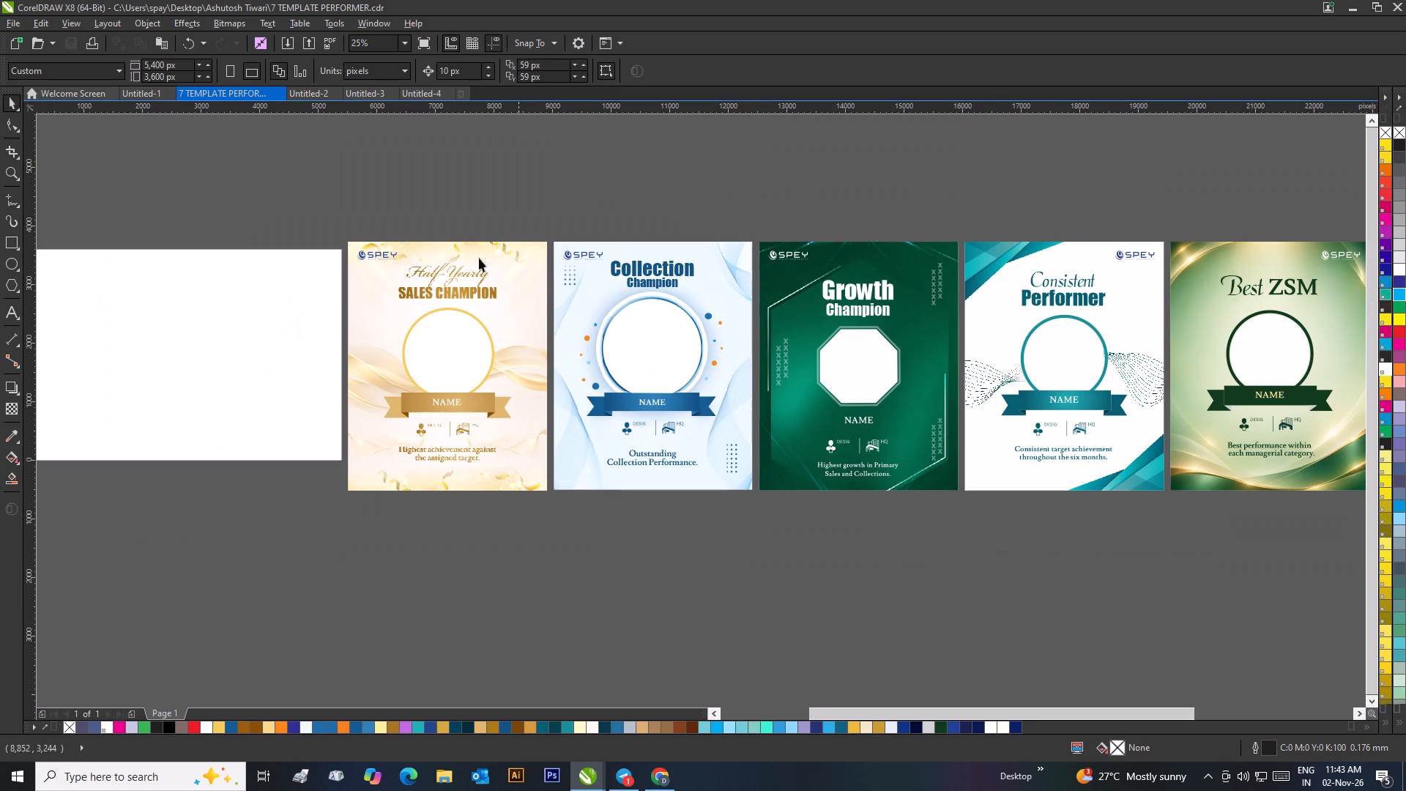
drag(342, 234, 368, 289)
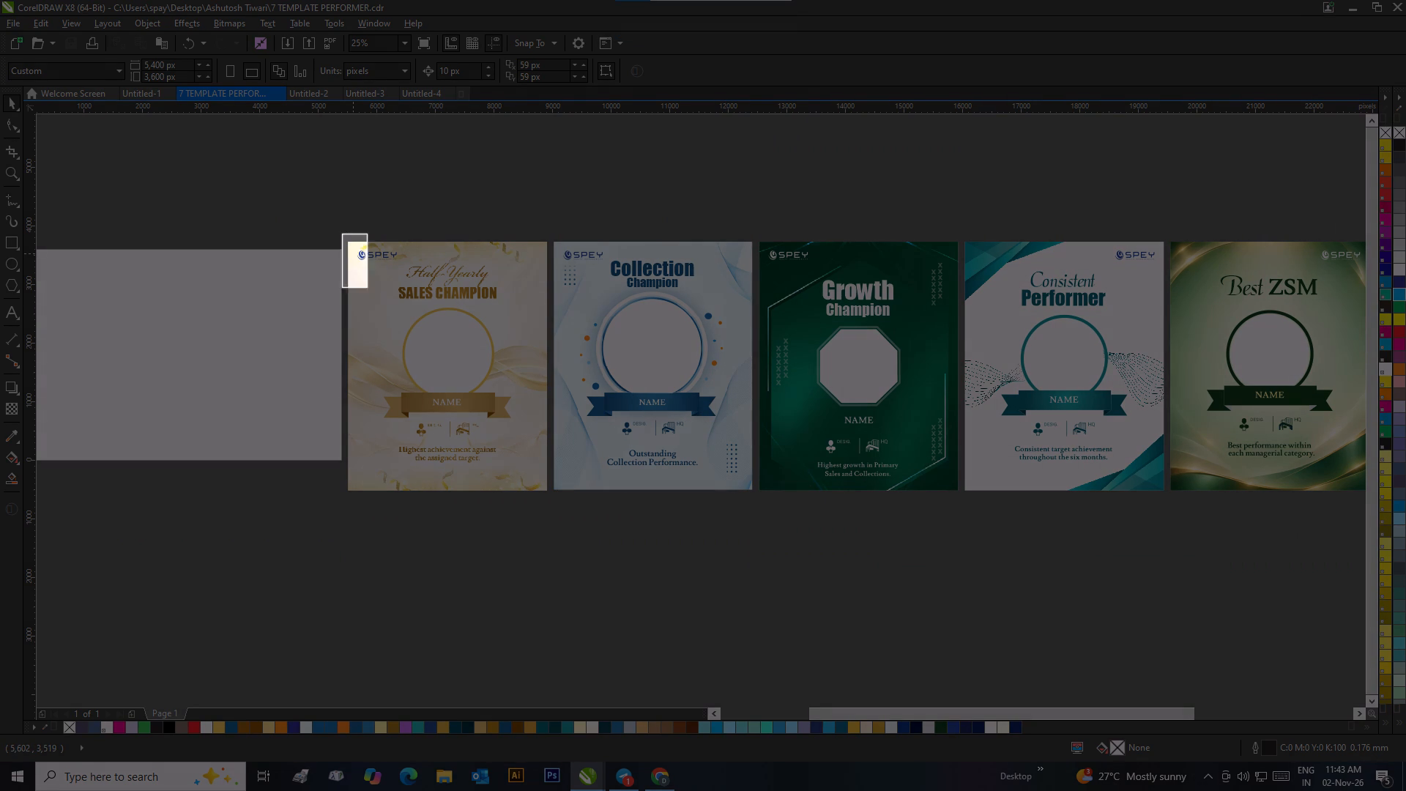
drag(368, 289, 961, 503)
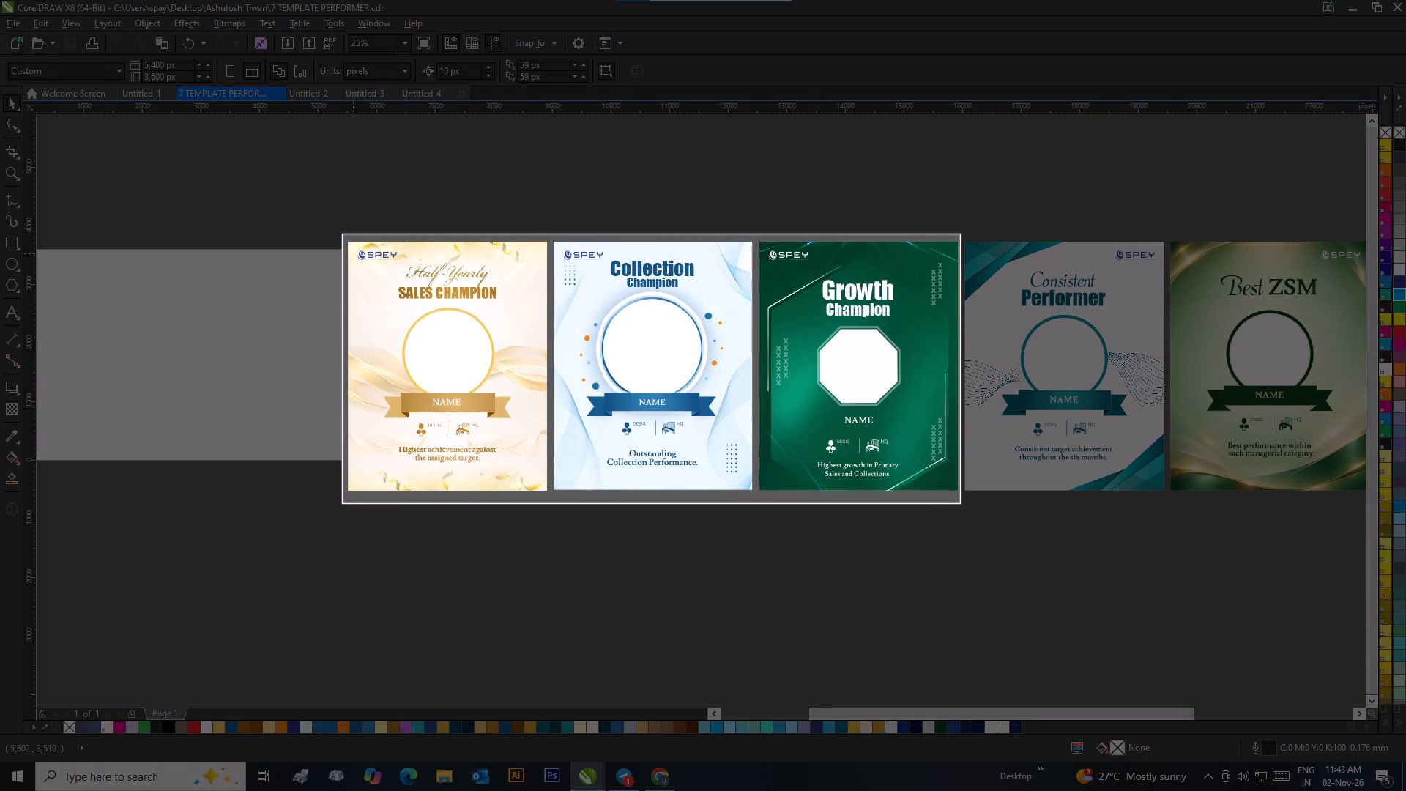
drag(961, 503, 964, 504)
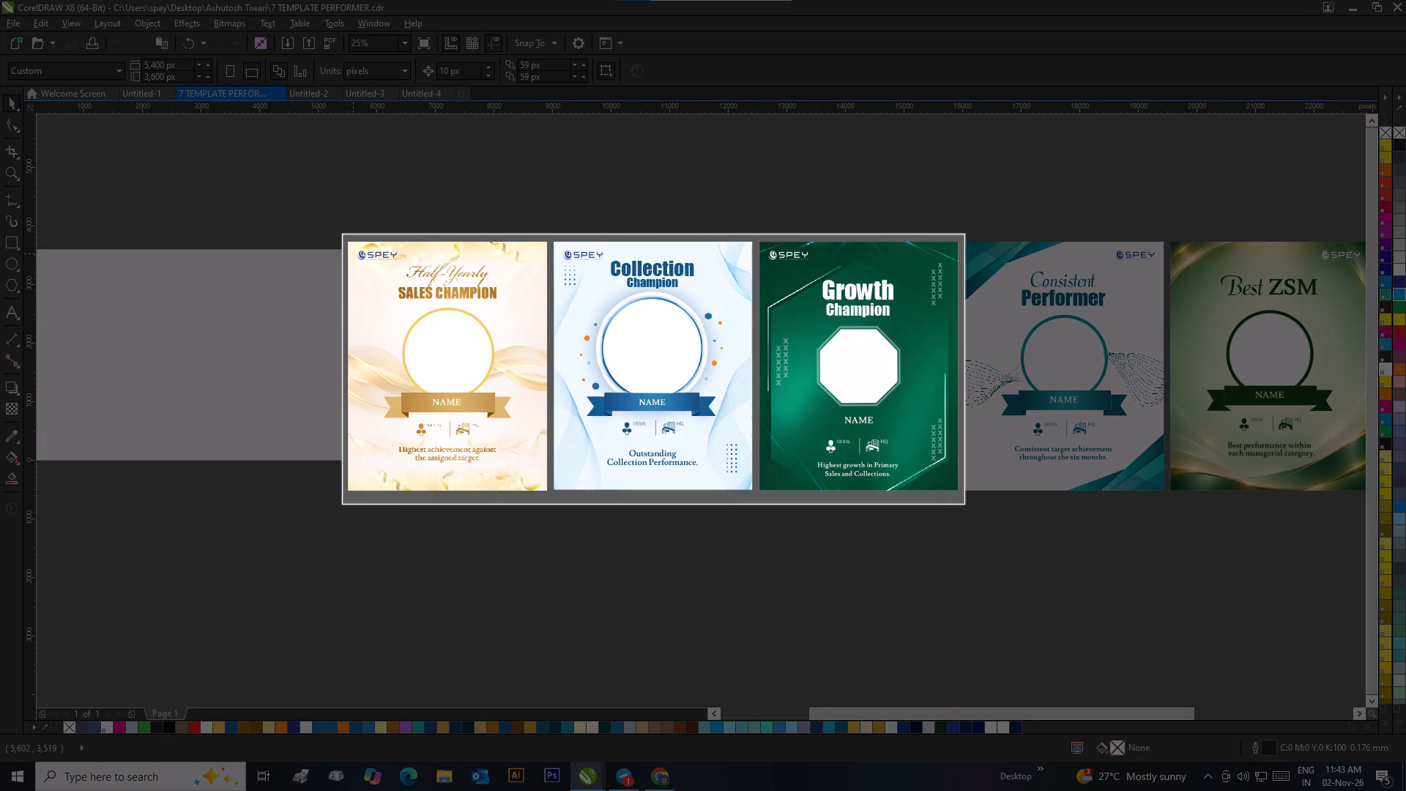
drag(964, 504, 963, 497)
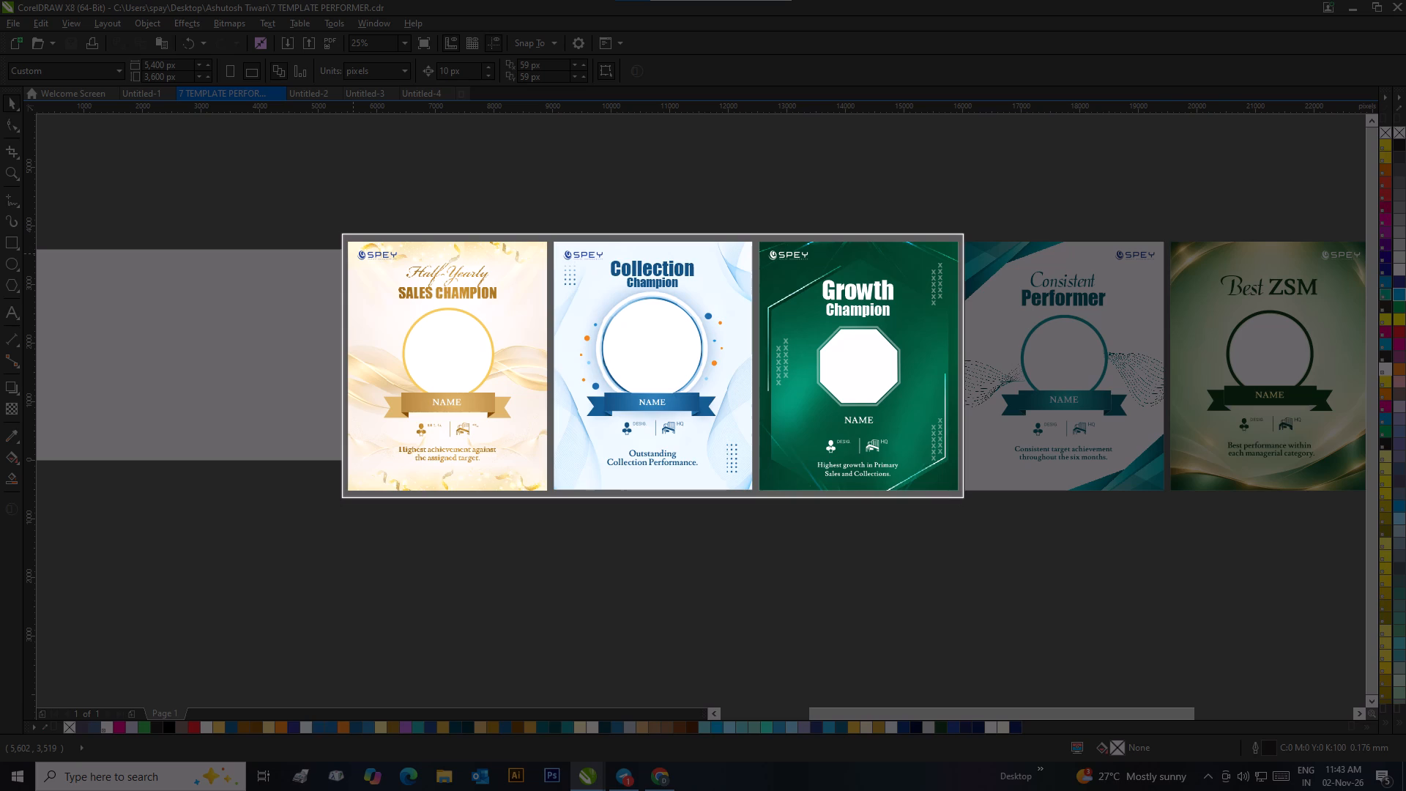
drag(963, 497, 963, 498)
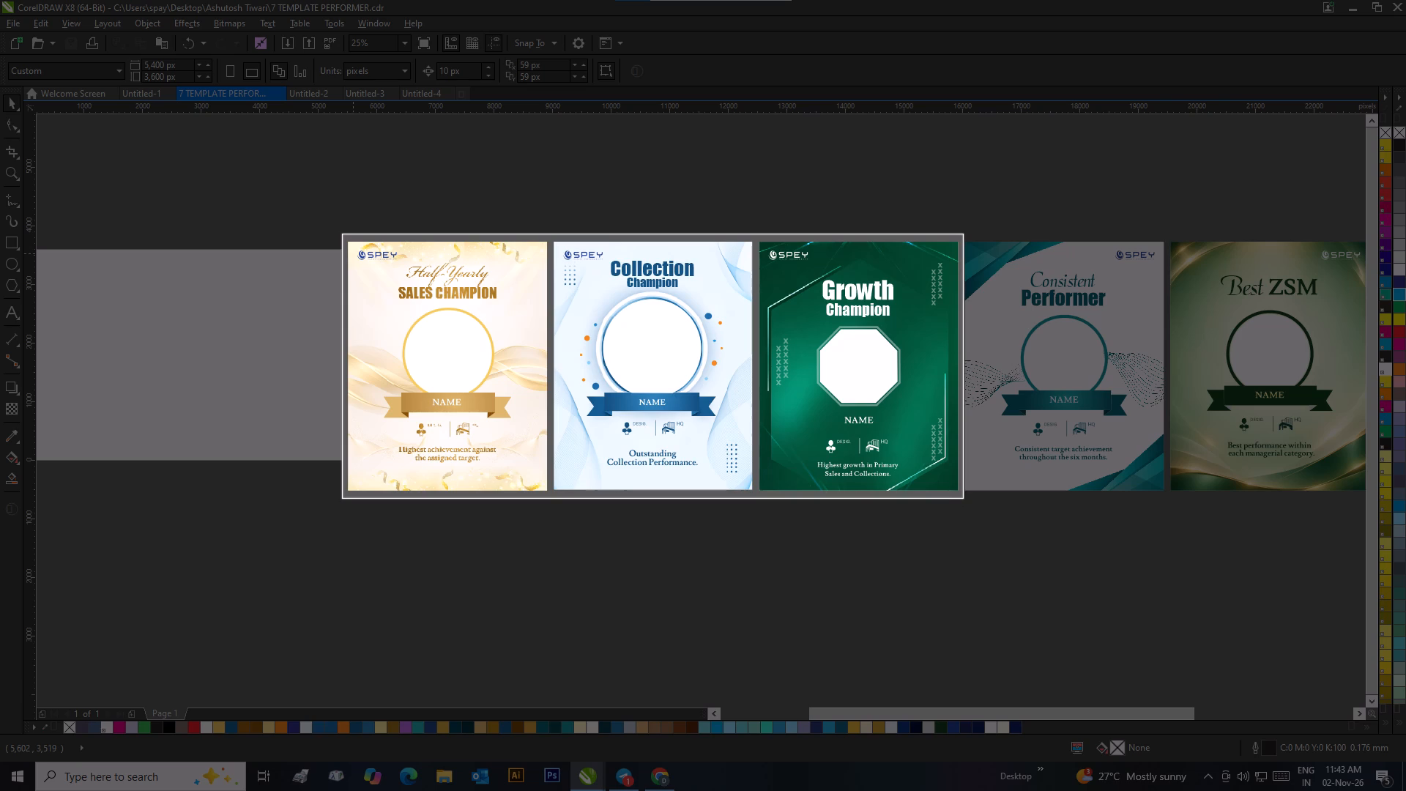
drag(963, 498, 961, 498)
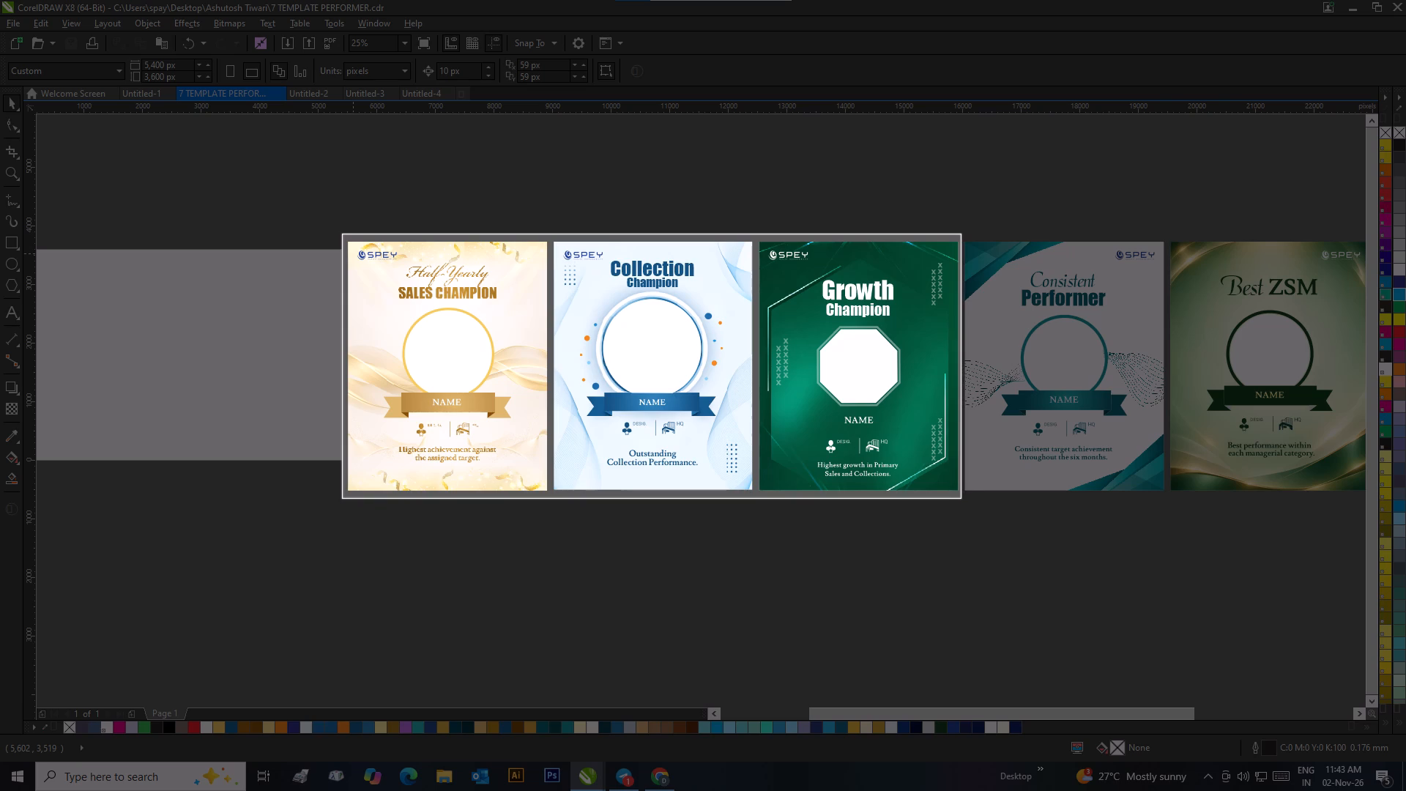
Complete the screen snip around the Half-Yearly Sales Champion, Collection Champion and Growth Champion templates.
drag(961, 498, 963, 500)
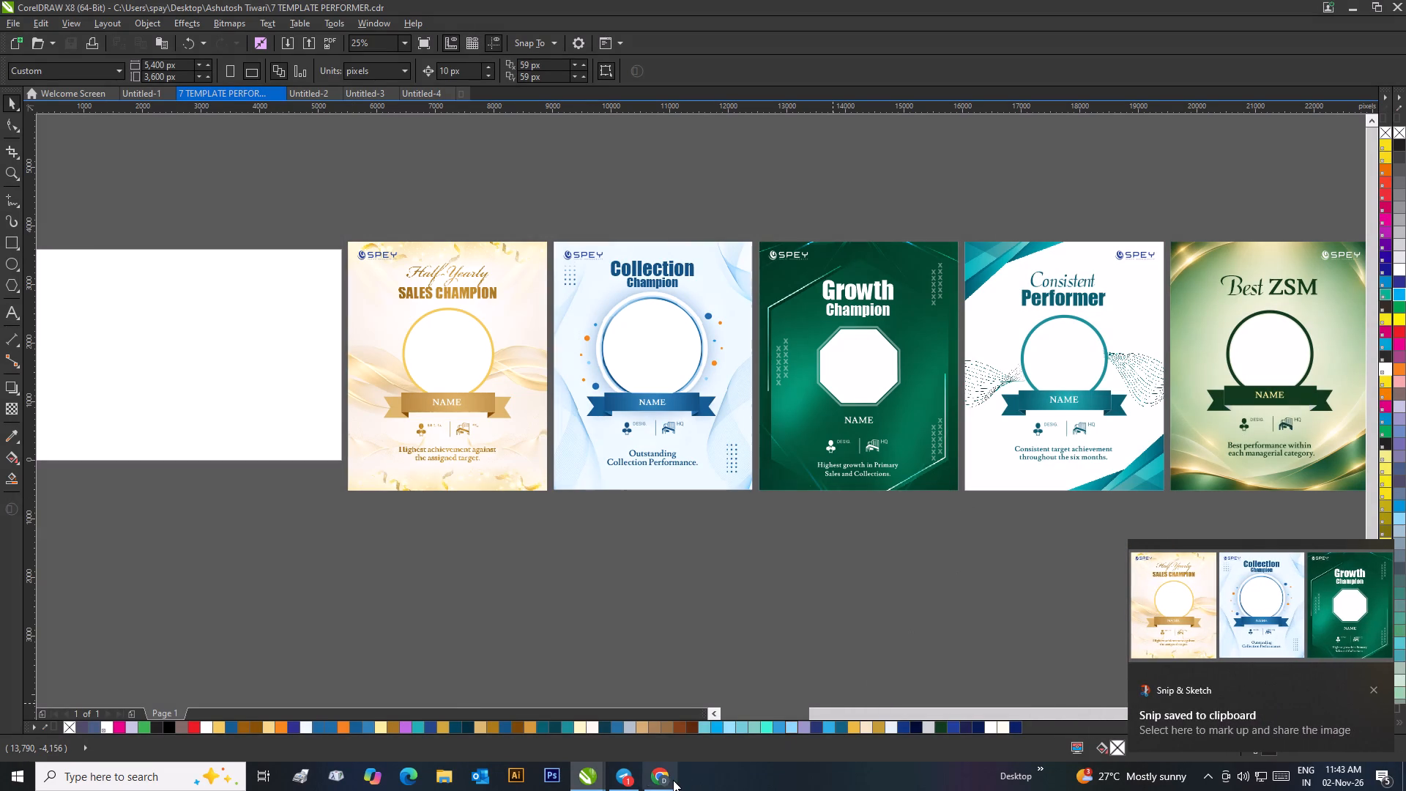
Switch to the Chrome browser window.
click(672, 780)
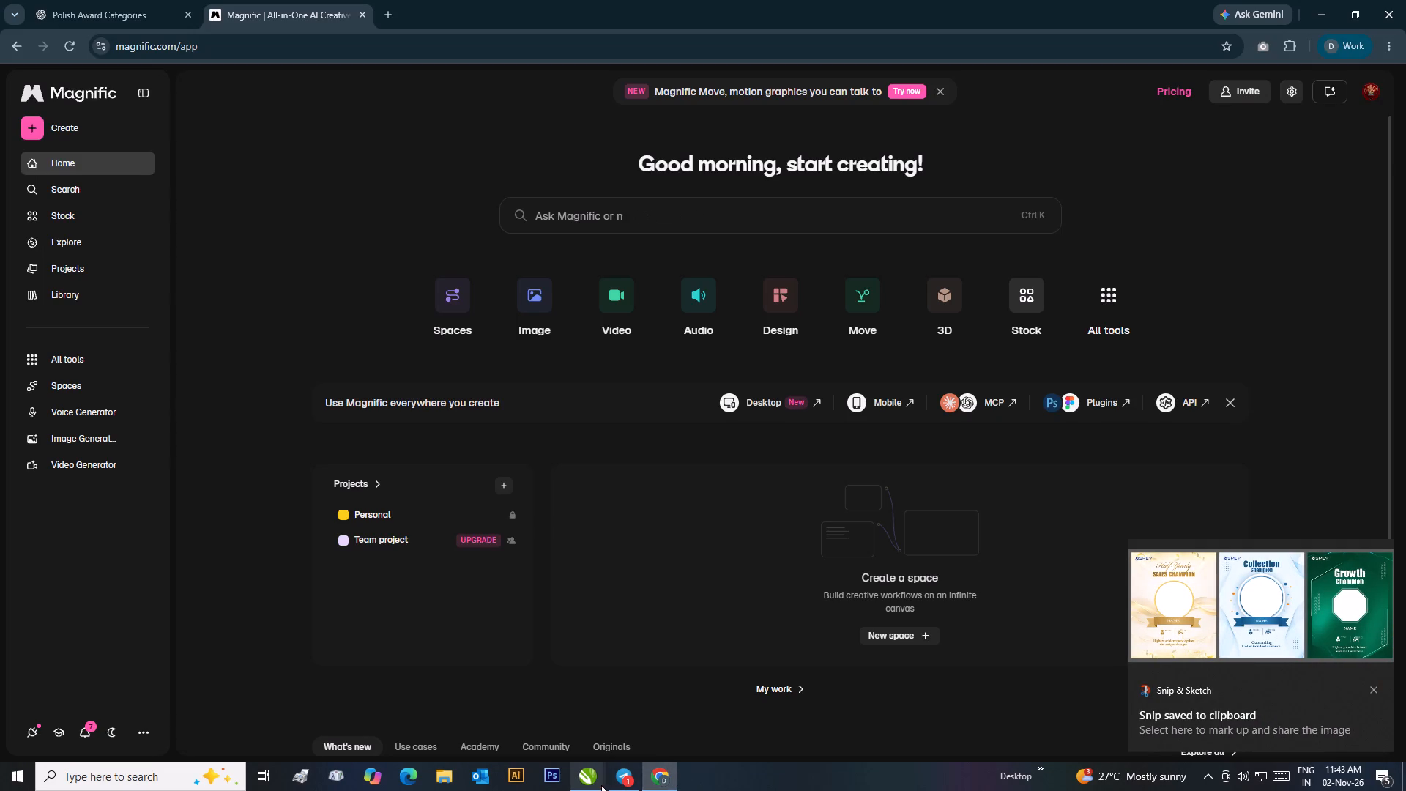
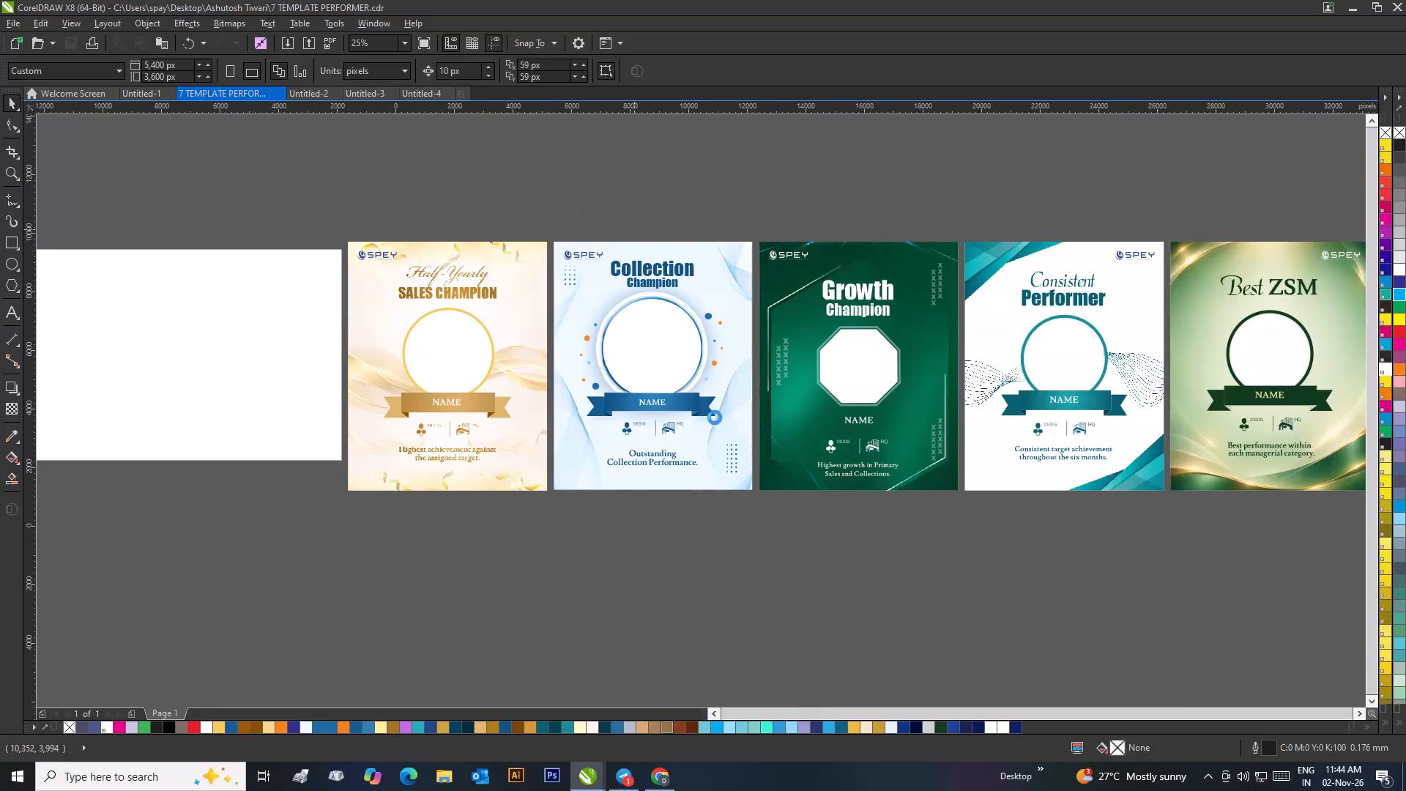
scroll(988, 473, up, 1)
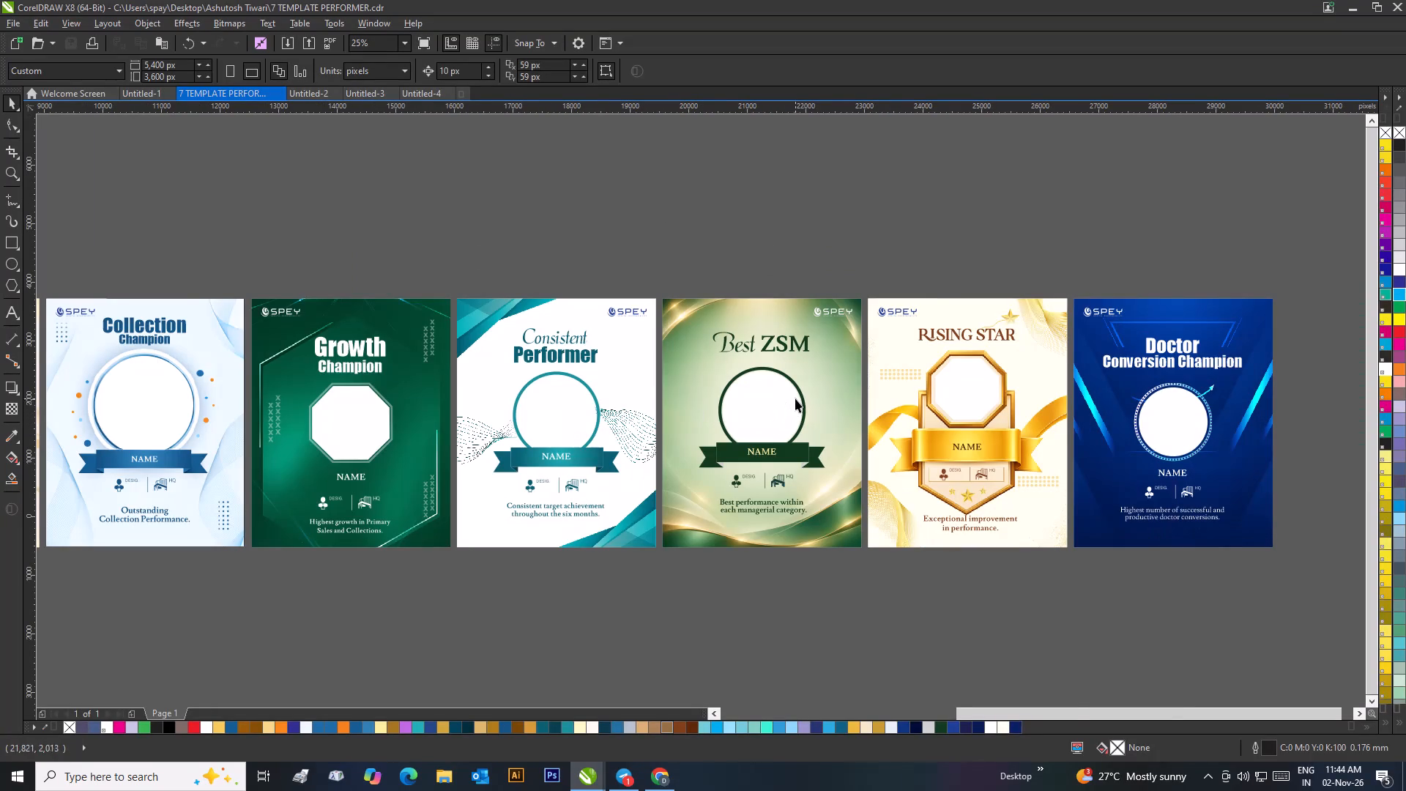
scroll(791, 398, up, 1)
scroll(700, 415, down, 1)
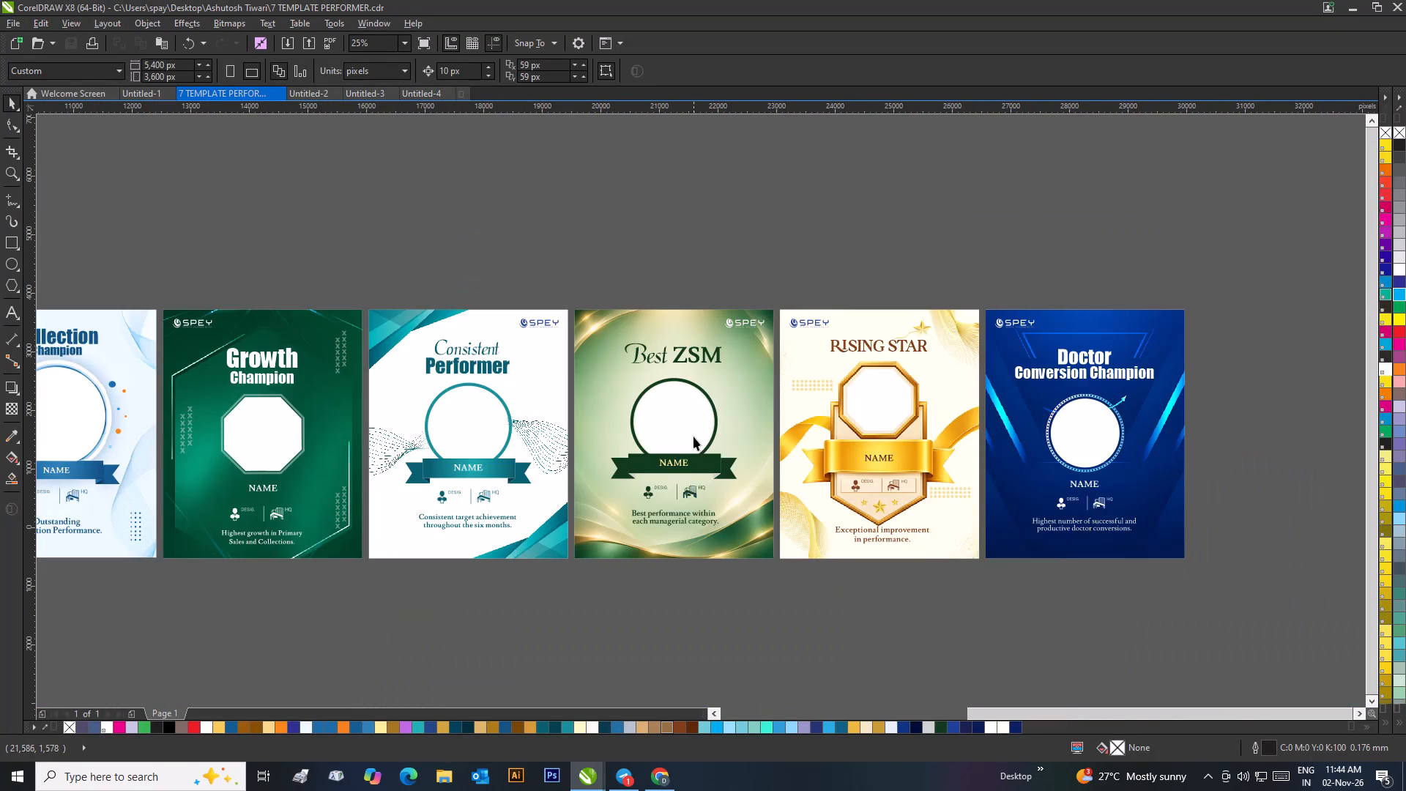
scroll(693, 437, up, 1)
scroll(701, 411, down, 1)
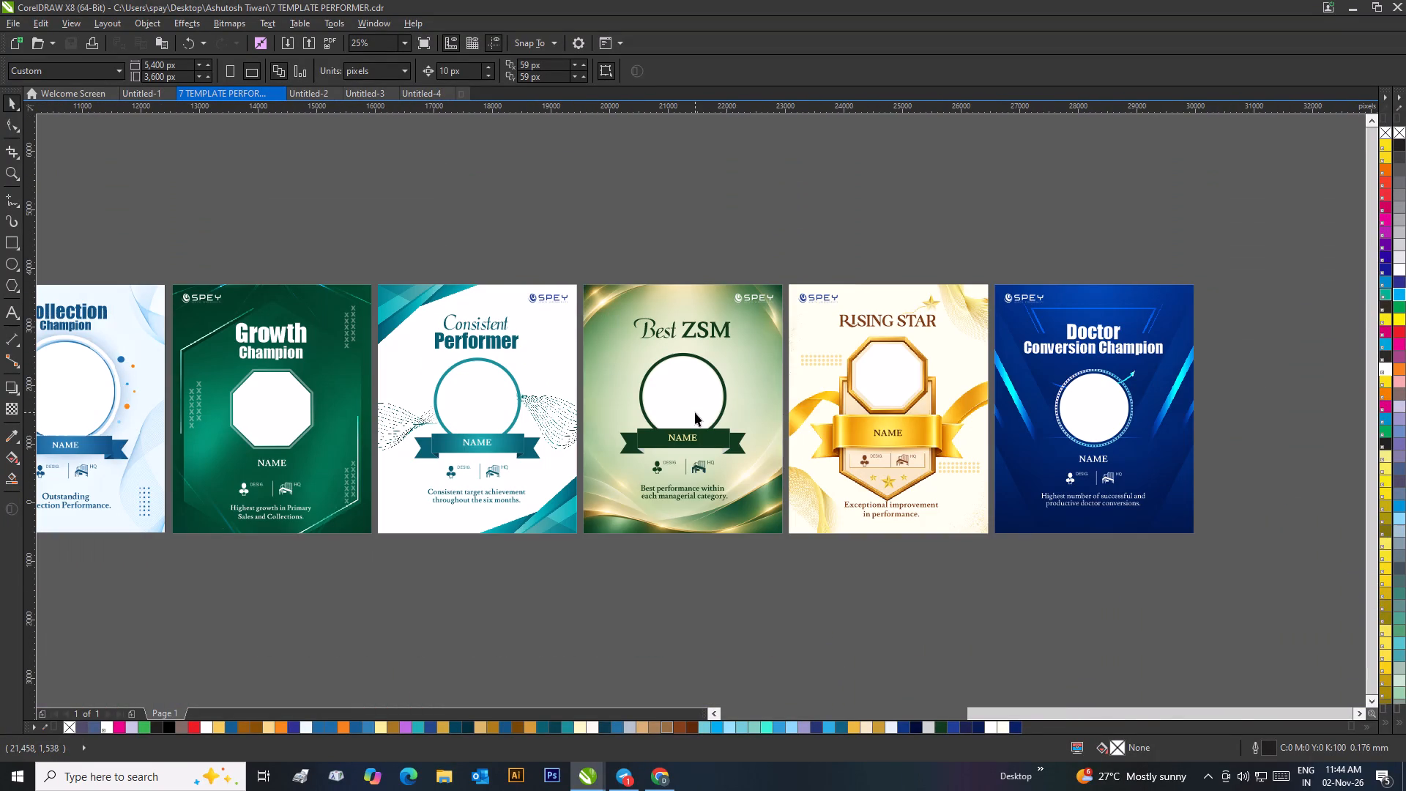
scroll(695, 412, up, 4)
scroll(701, 406, down, 6)
scroll(701, 411, up, 1)
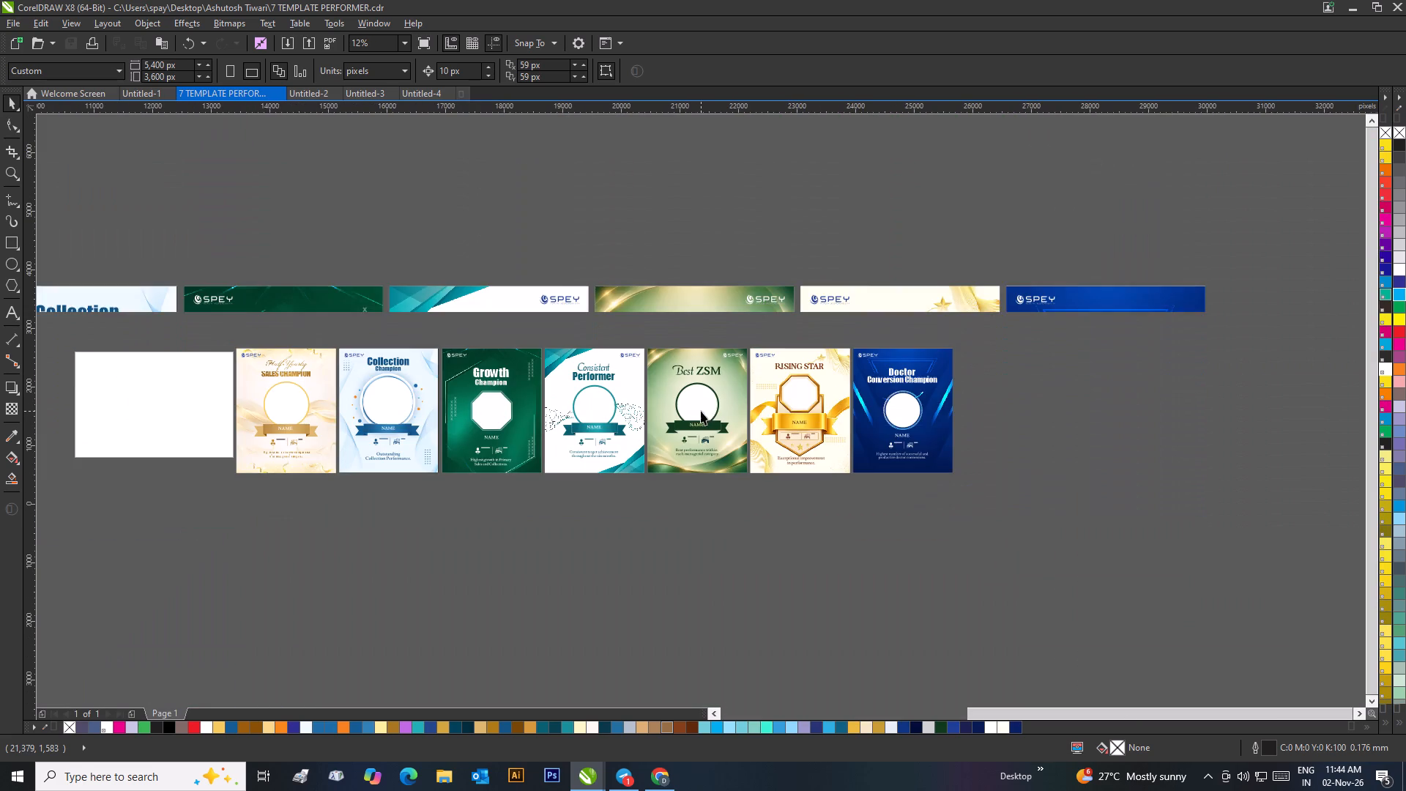
scroll(701, 411, up, 1)
scroll(701, 411, down, 1)
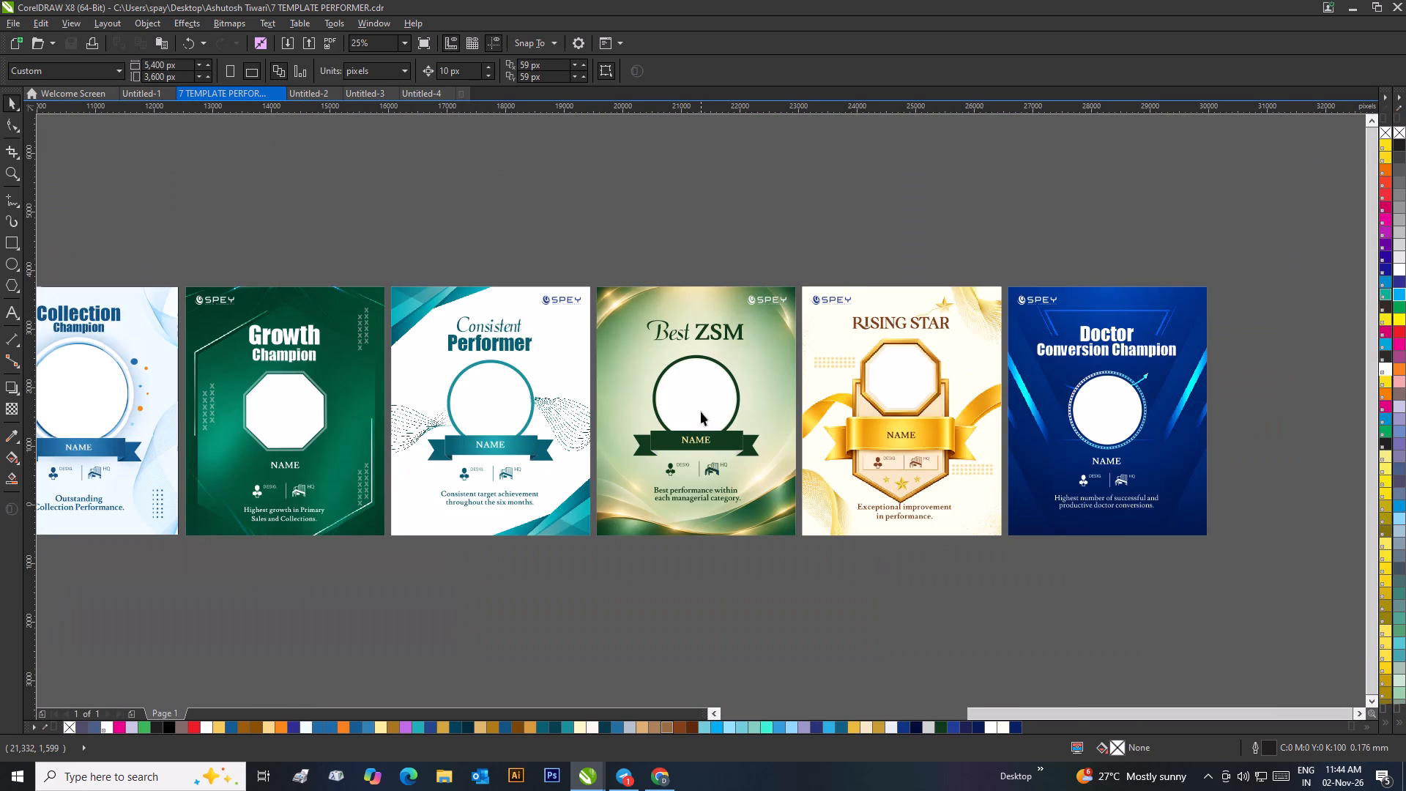
key(shift+super+s)
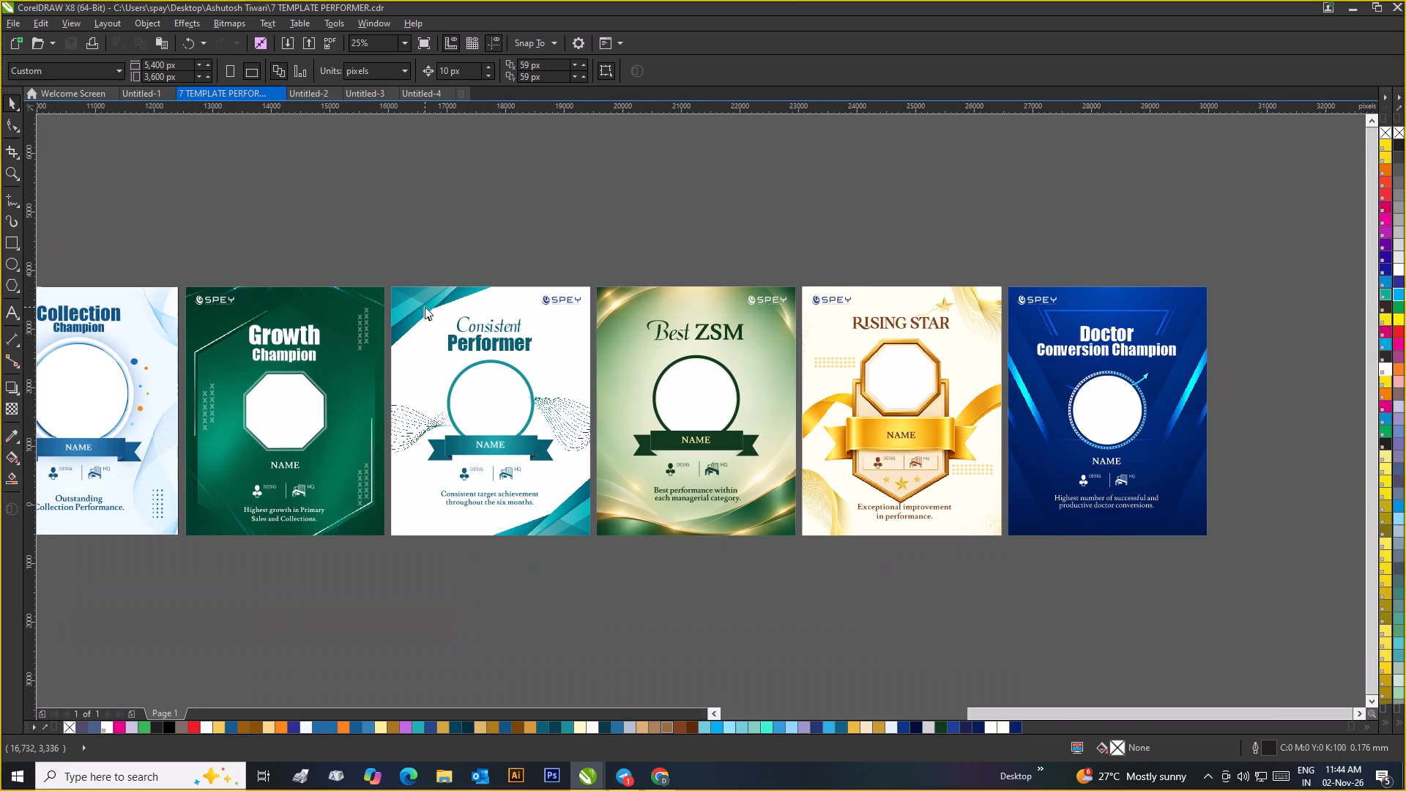